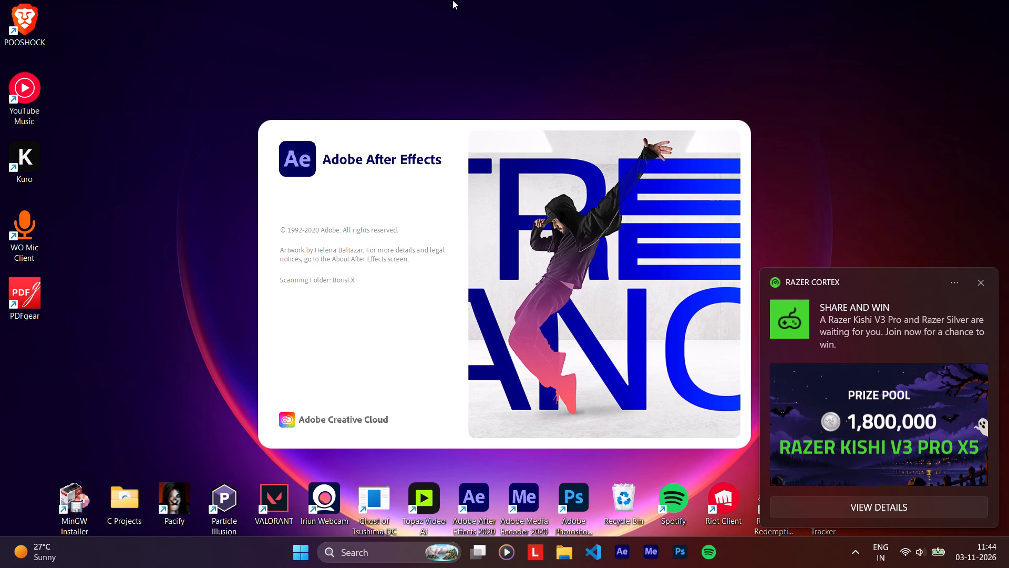
Switch to Media Player and play the song MONTAGEM AHORA (SLOWED) from the music library.
click(509, 551)
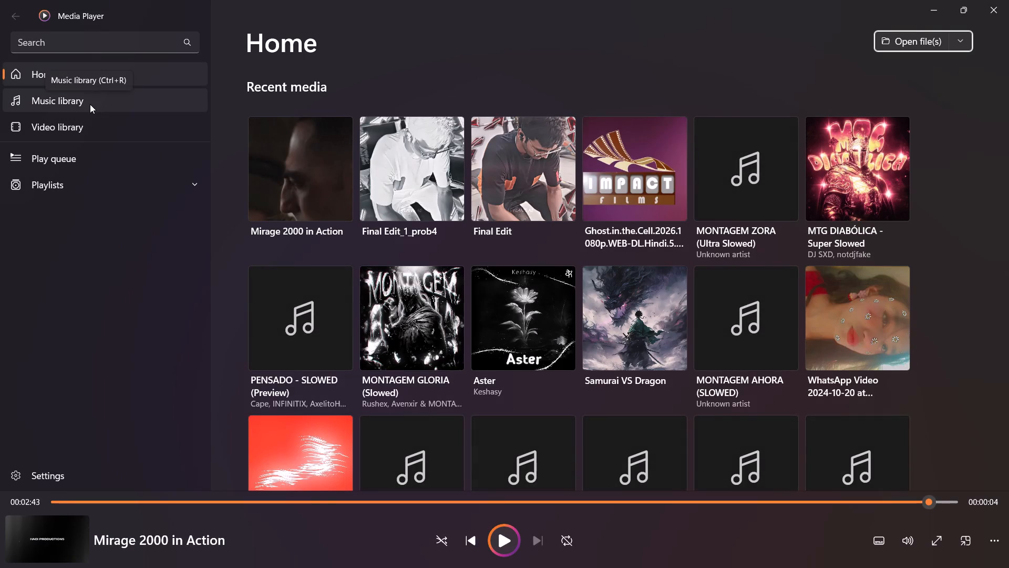
click(90, 104)
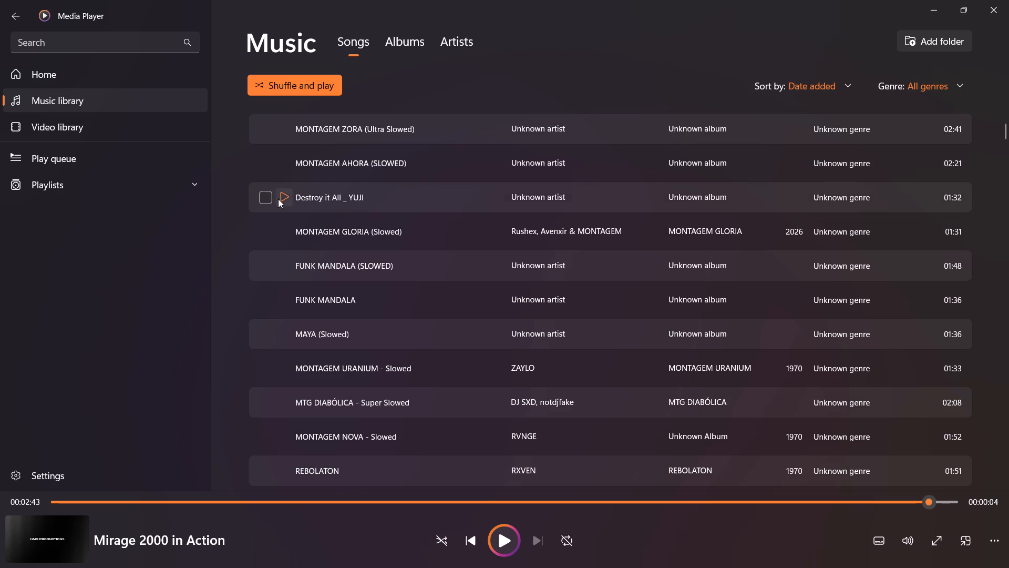
click(271, 158)
click(269, 160)
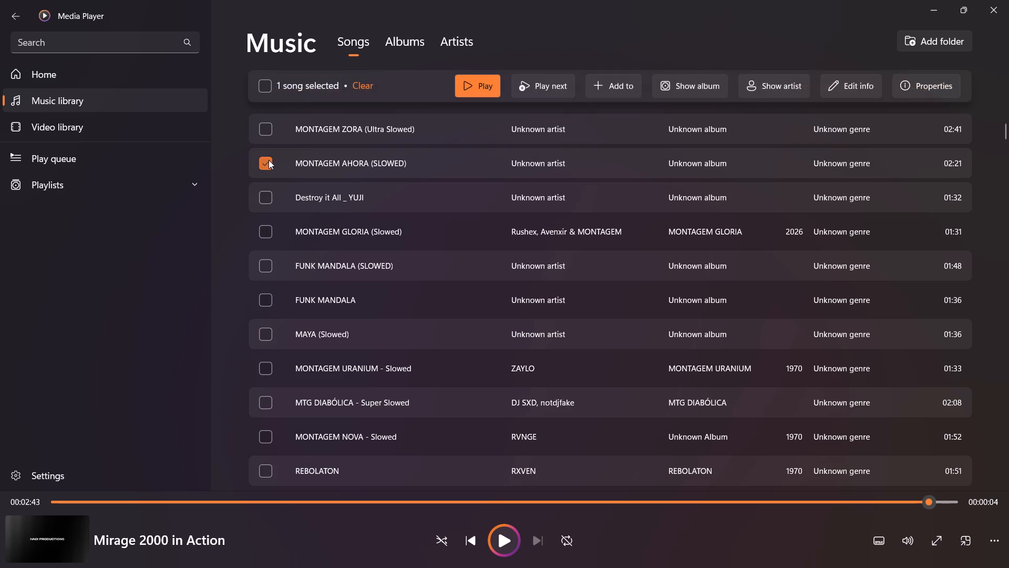
click(289, 158)
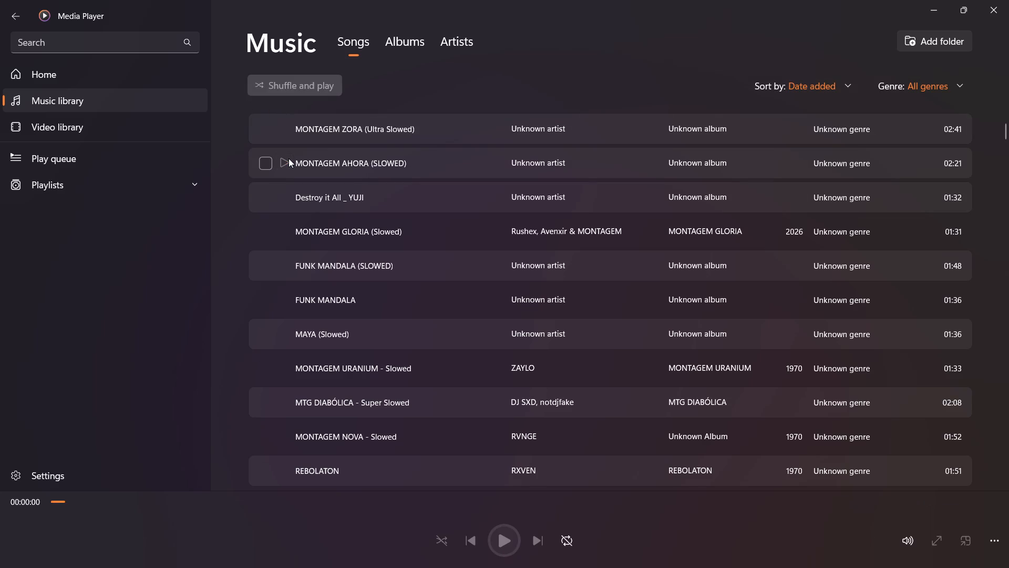
Lower the song's playback volume to roughly a third of the full level.
click(911, 534)
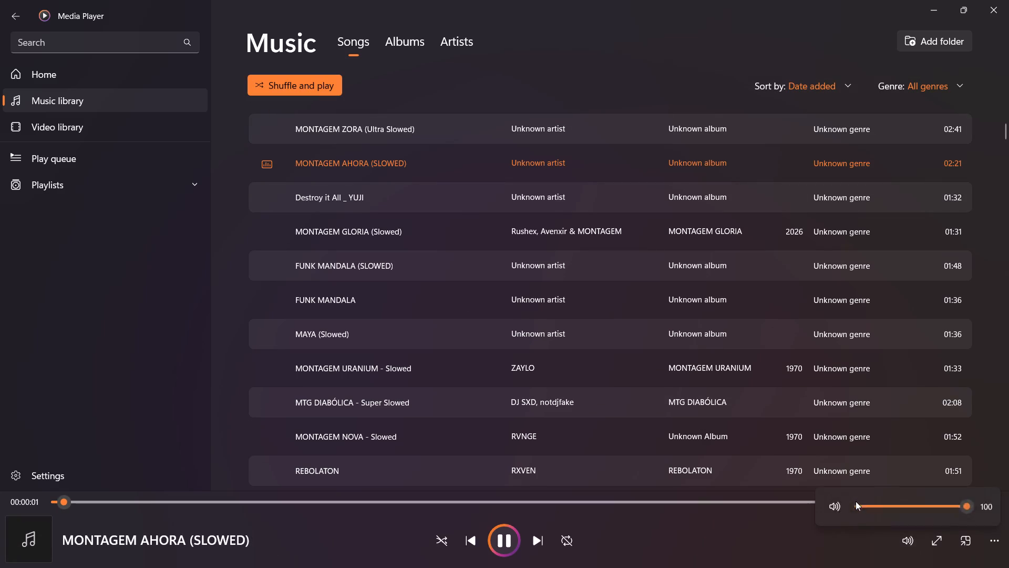
click(856, 500)
click(874, 501)
click(889, 503)
click(753, 533)
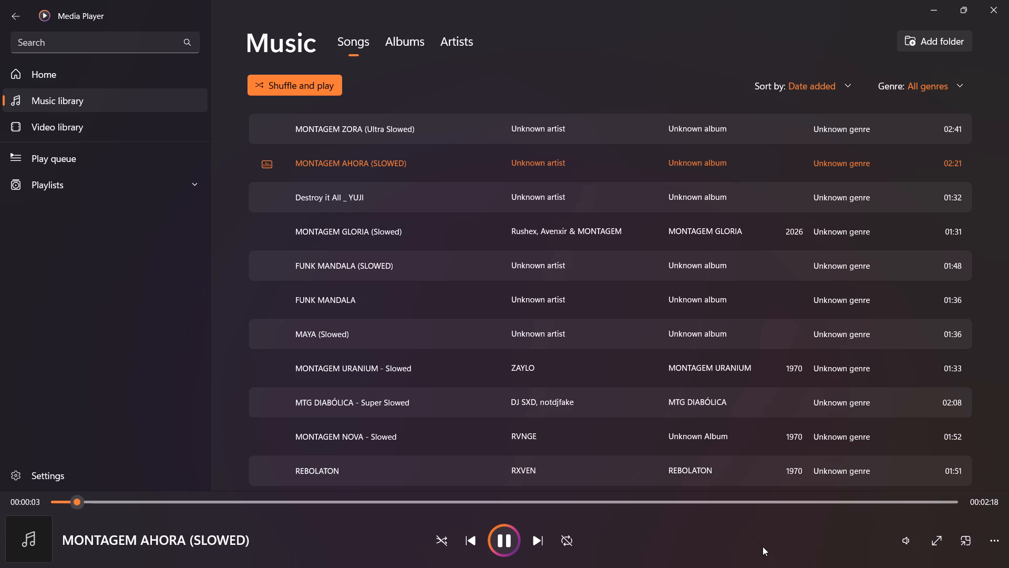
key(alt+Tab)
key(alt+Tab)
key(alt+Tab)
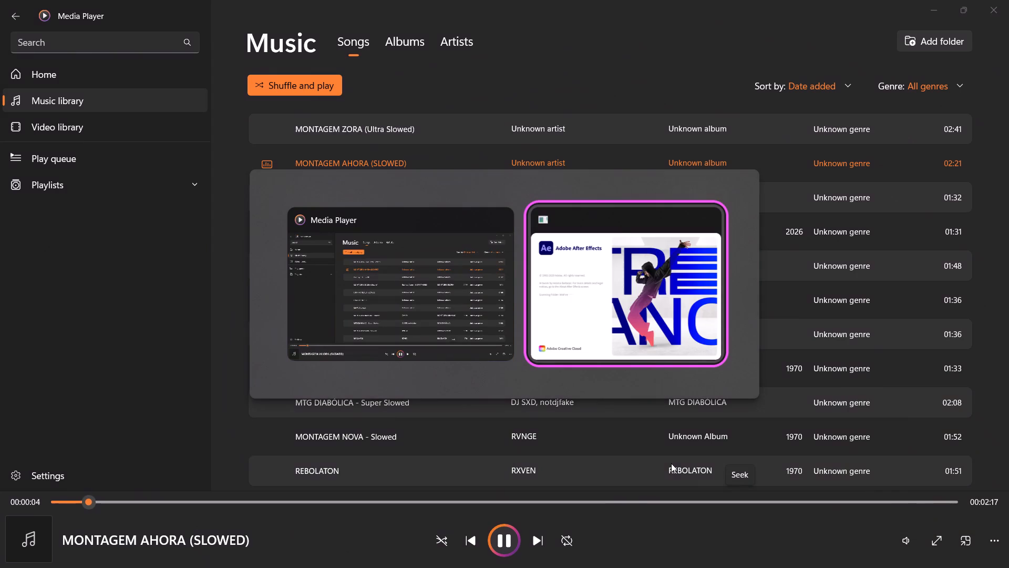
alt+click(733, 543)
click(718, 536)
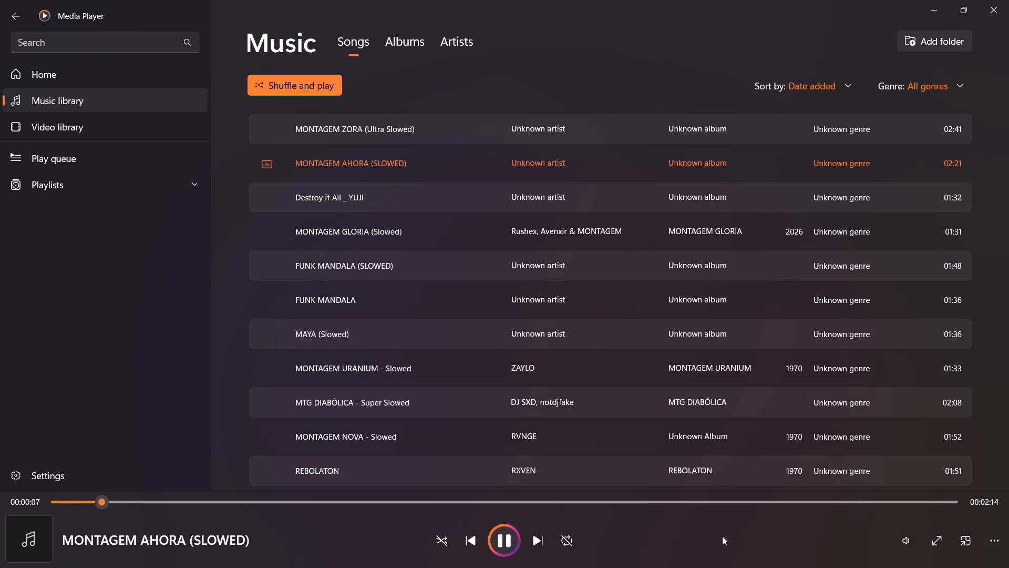
Show the hidden background app icons in the system tray.
click(861, 554)
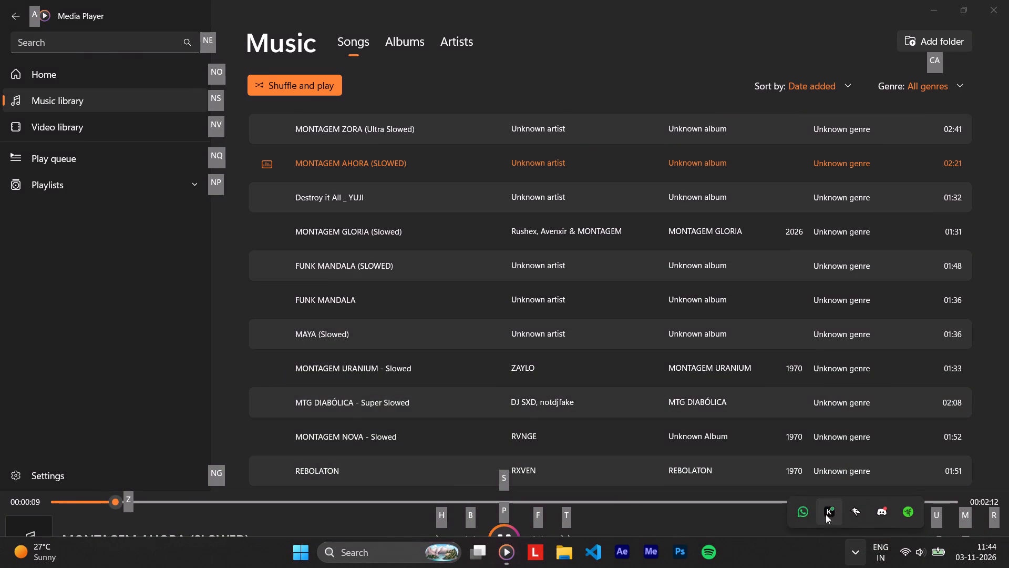
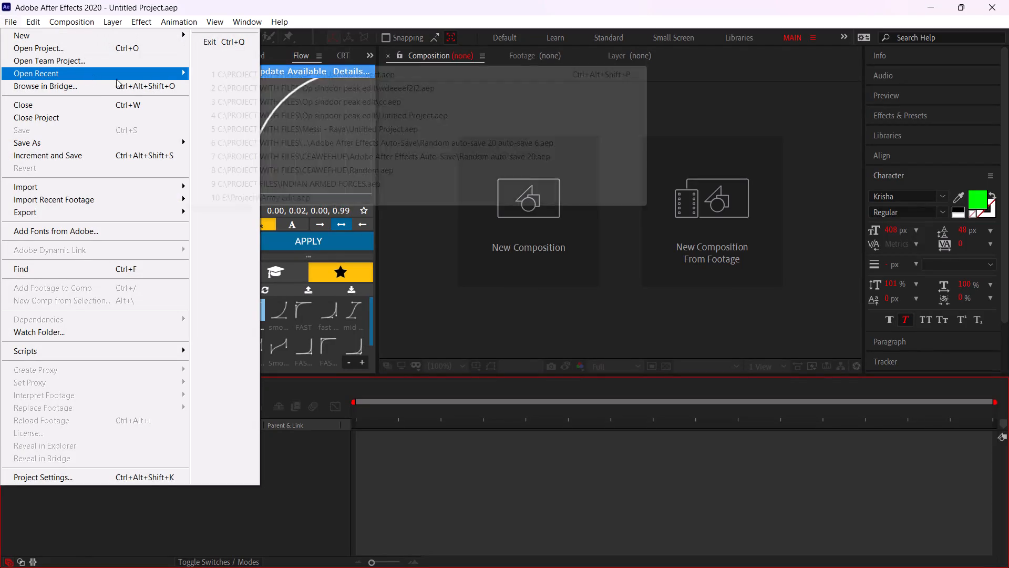
Open the most recently used project in After Effects.
click(313, 76)
Switch to Media Player, pause the song MONTAGEM AHORA (SLOWED), and return to After Effects.
key(alt+Tab)
key(space)
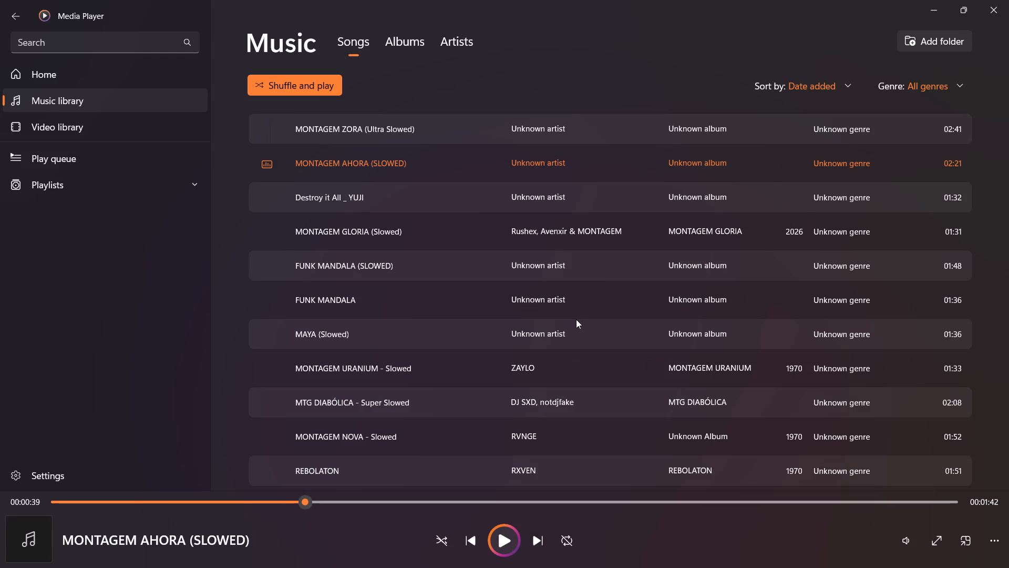
key(alt+Tab)
key(alt+Tab)
key(alt+Tab)
key(alt+Tab)
key(alt+Tab)
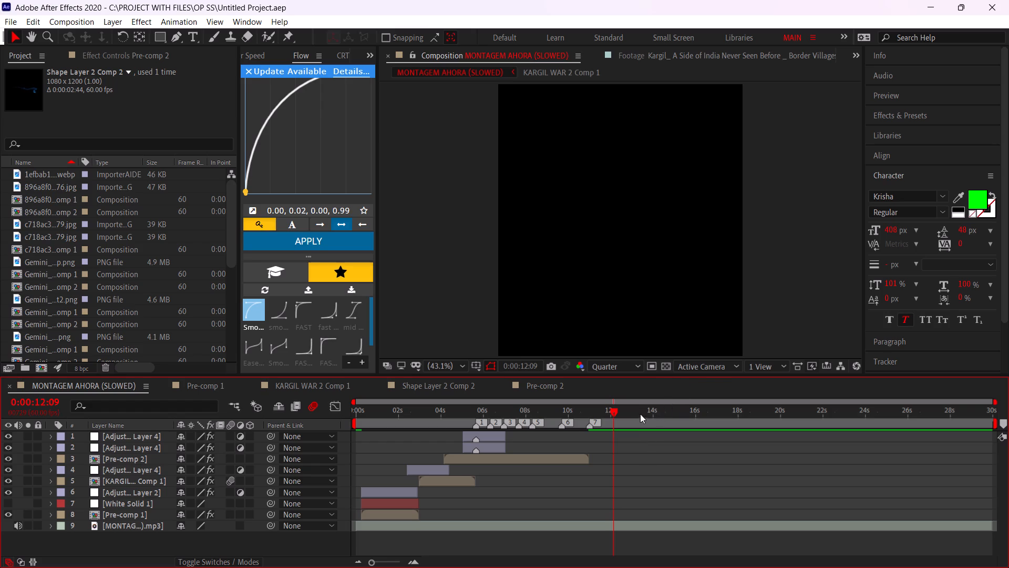
Scrub through the MONTAGEM AHORA (SLOWED) composition and preview the part after the Pre-comp 2 layer ends.
click(560, 404)
click(556, 413)
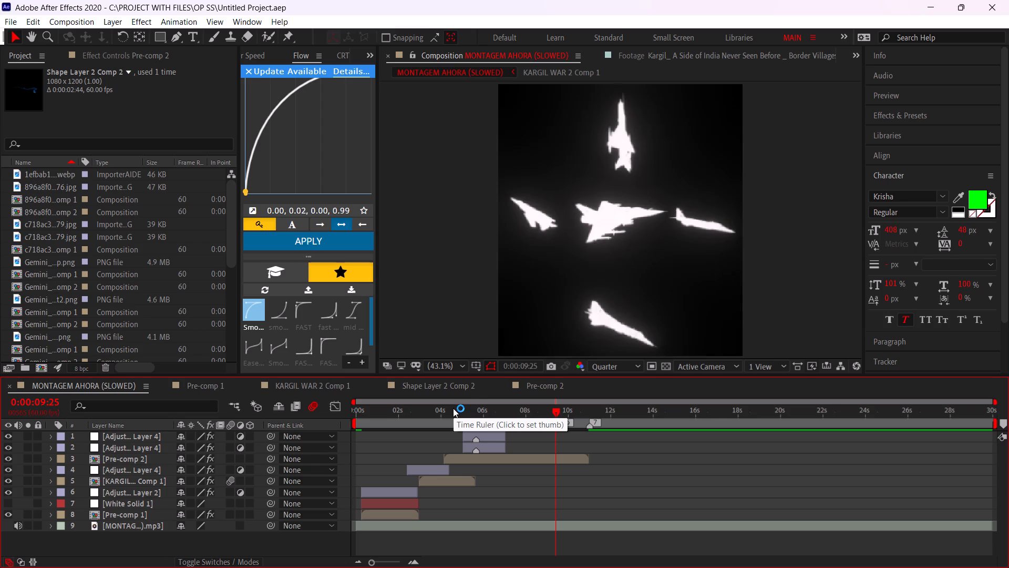
click(438, 413)
click(405, 415)
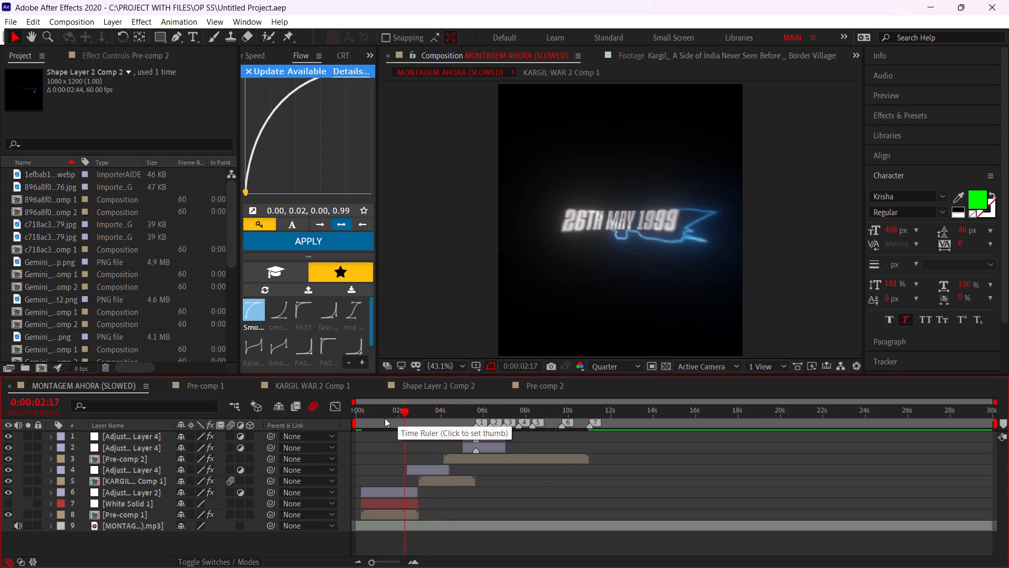
click(385, 418)
click(655, 423)
key(space)
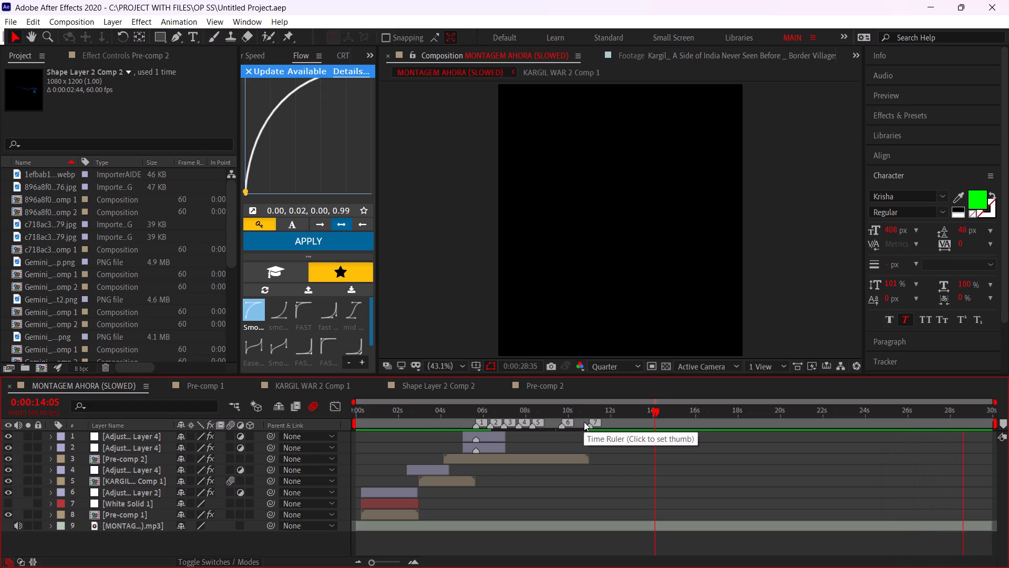
click(592, 414)
key(space)
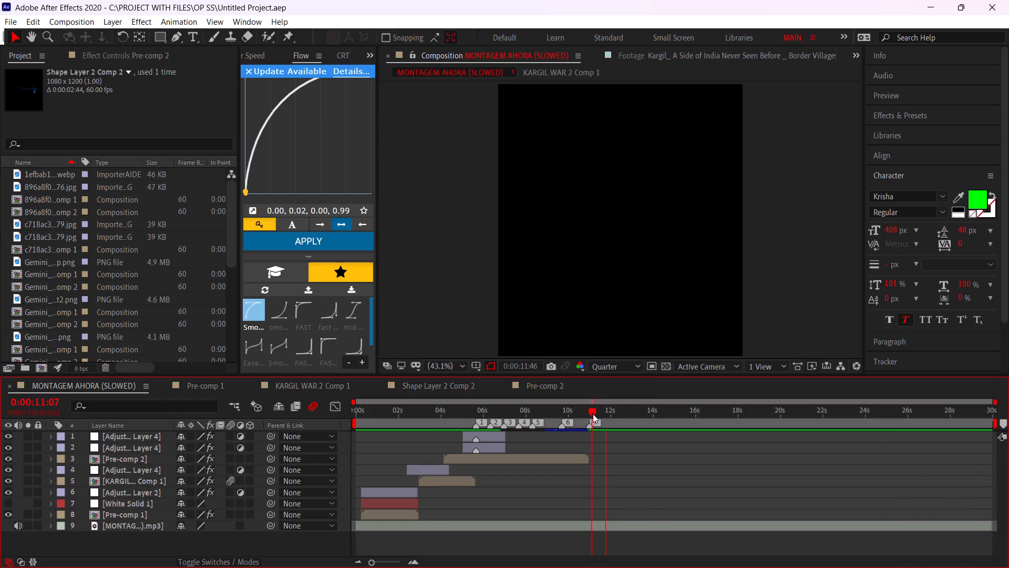
Play back the MONTAGEM AHORA (SLOWED) composition from its beginning to review the existing edit against the music.
drag(593, 414, 228, 409)
key(space)
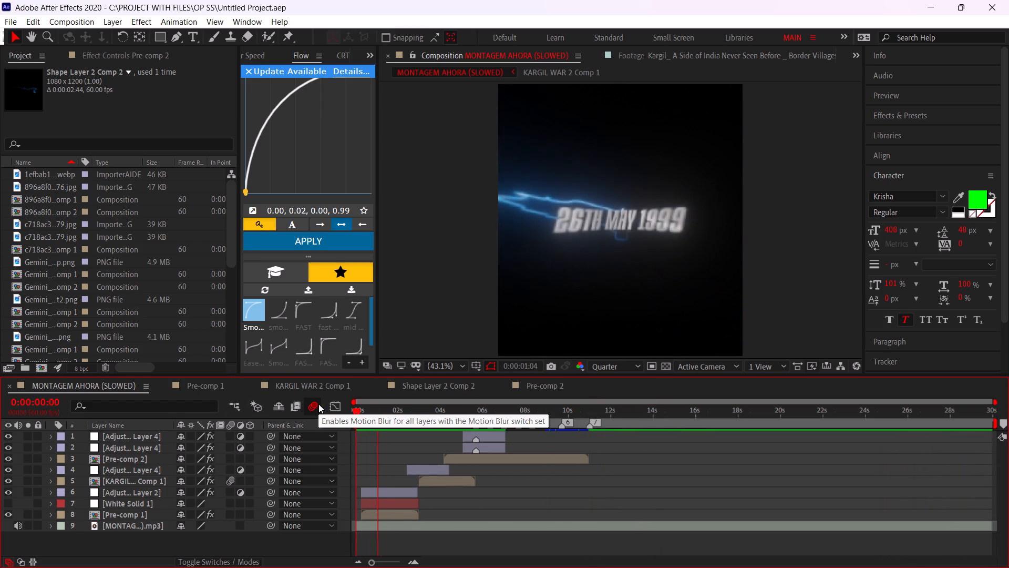
drag(378, 411, 297, 423)
key(space)
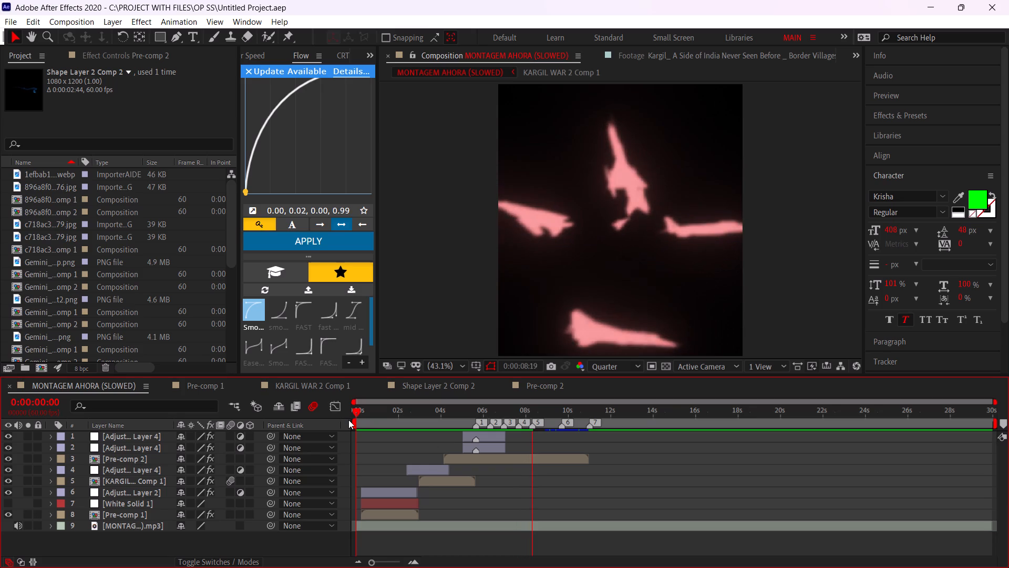
drag(405, 418, 309, 427)
key(space)
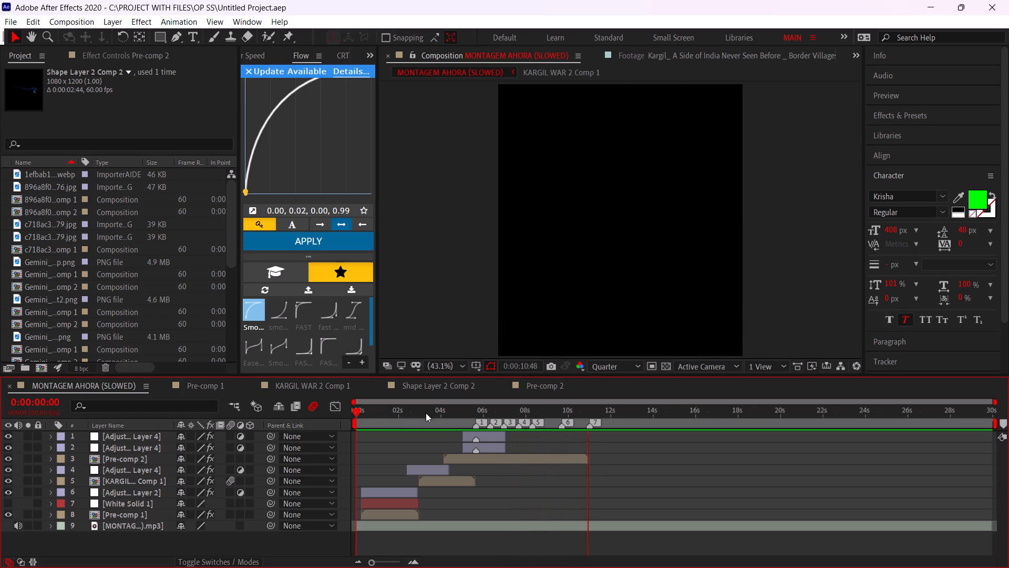
drag(402, 423, 305, 430)
key(space)
Examine the timeline and playback around the end of the Pre-comp 2 layer, between markers 6 and 7.
alt+scroll(578, 438, up, 2)
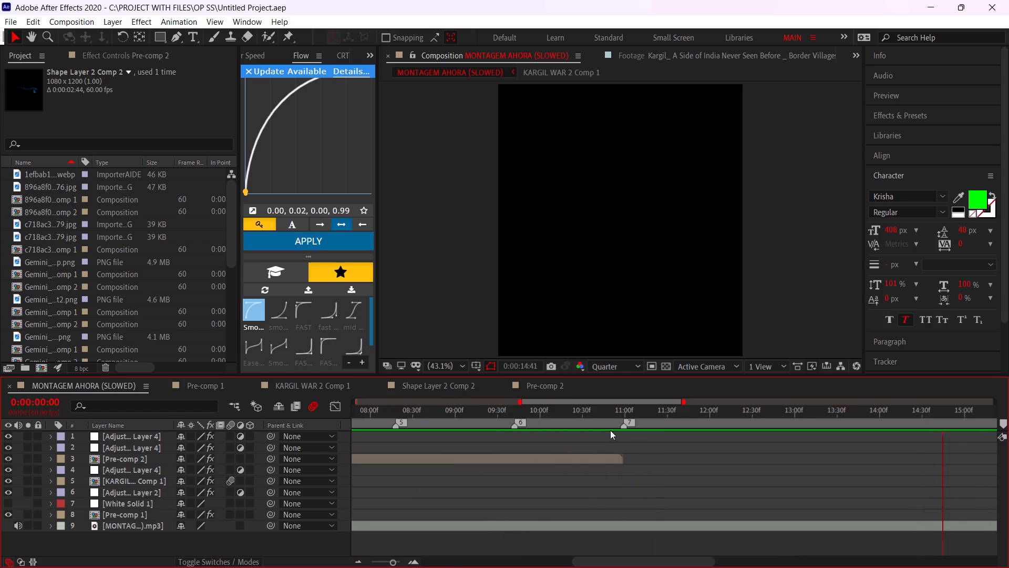
drag(589, 419, 489, 445)
key(space)
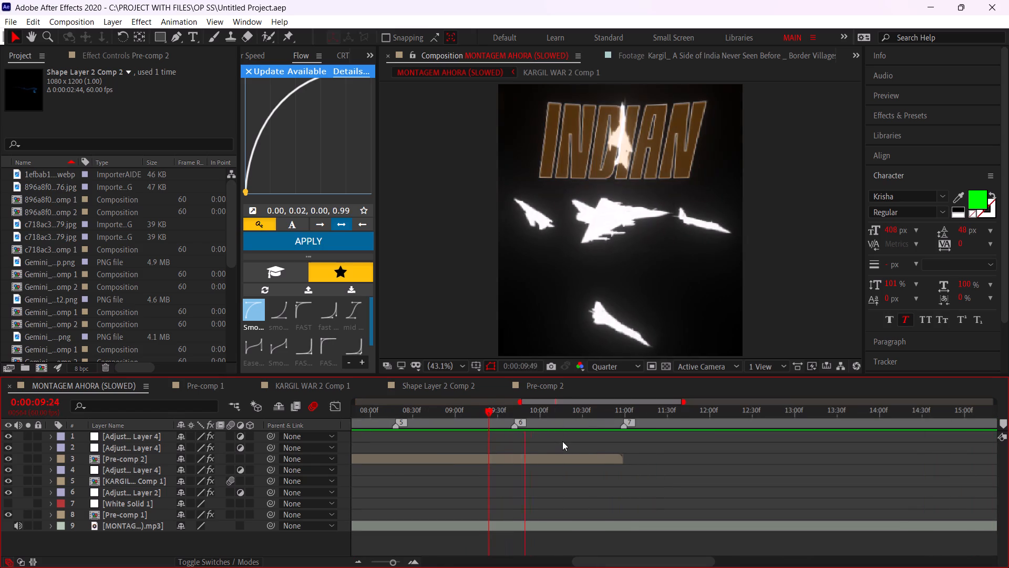
click(611, 414)
key(space)
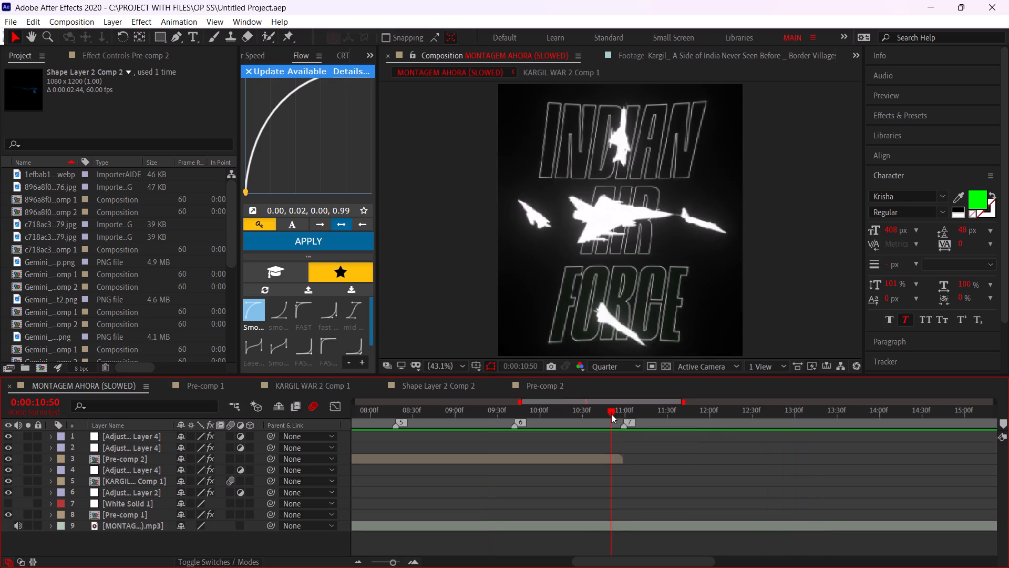
click(655, 411)
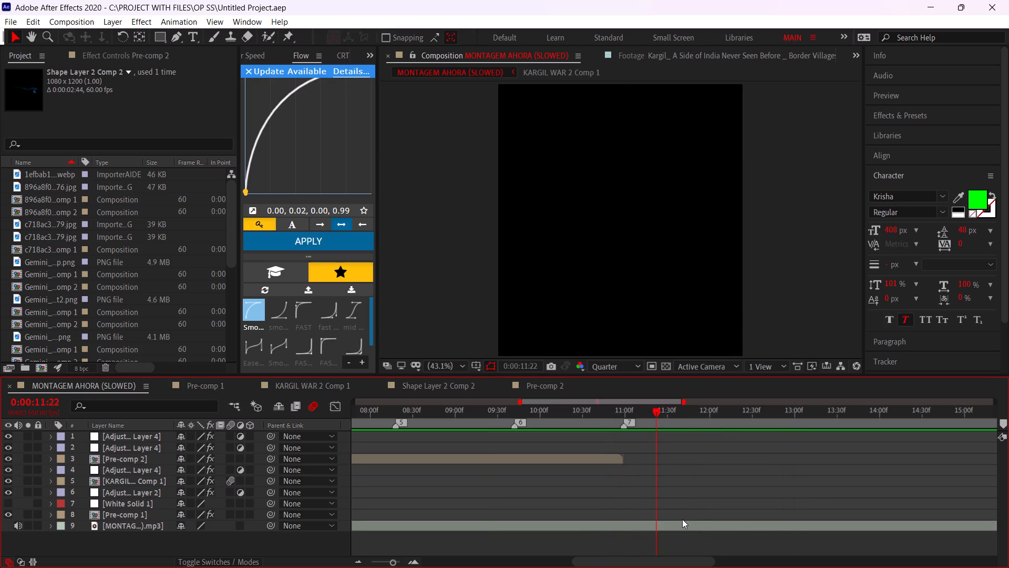
Reveal the audio waveform of the MONTAG mp3 layer.
click(682, 519)
click(677, 522)
text(ll)
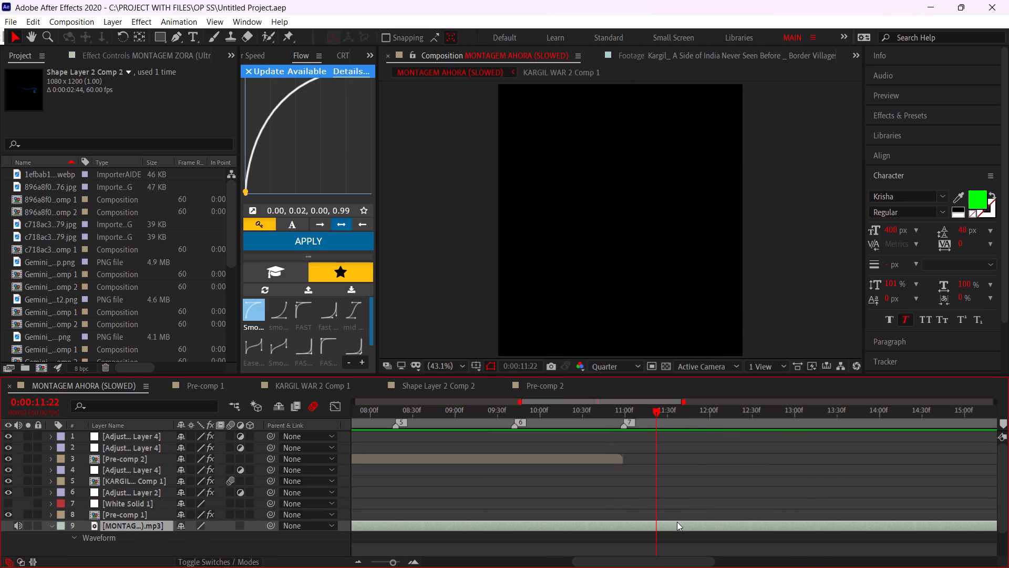
Add a composition marker on the waveform beat at 0:00:11:29, following marker 7.
scroll(680, 511, down, 1)
scroll(671, 495, up, 1)
alt+scroll(671, 494, up, 1)
key(space)
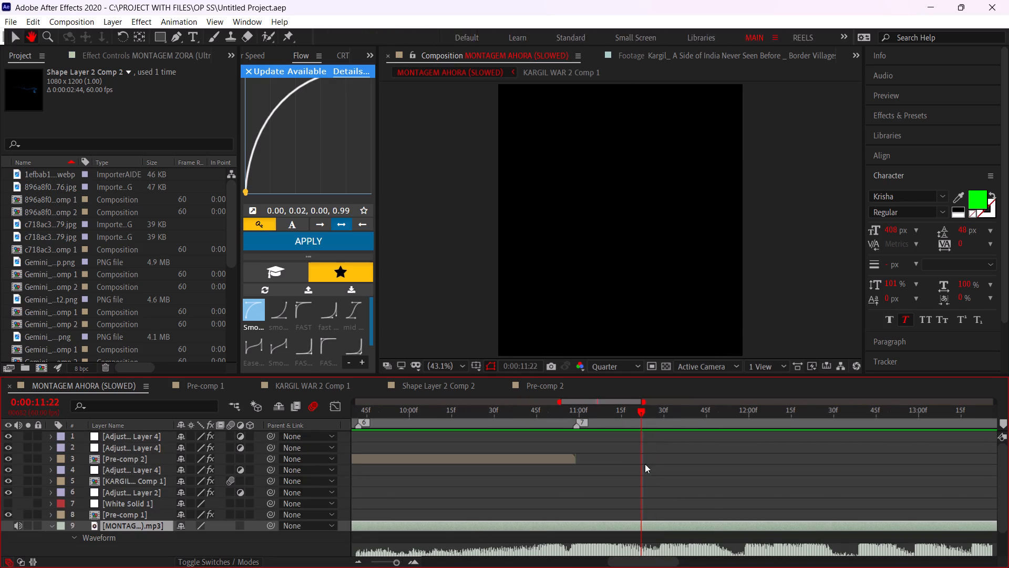
alt+scroll(656, 466, up, 1)
drag(653, 410, 663, 421)
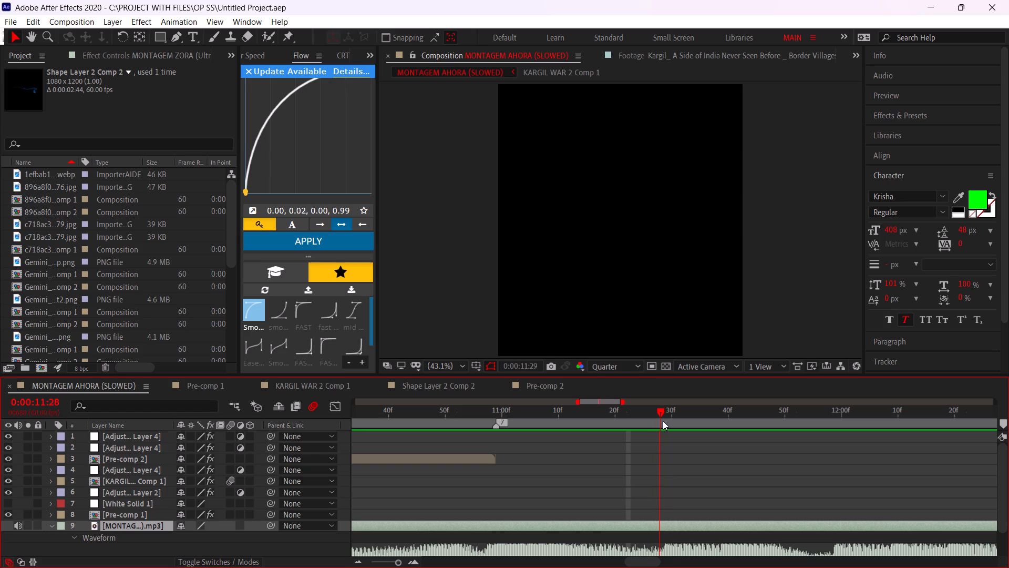
drag(663, 421, 665, 422)
click(1003, 428)
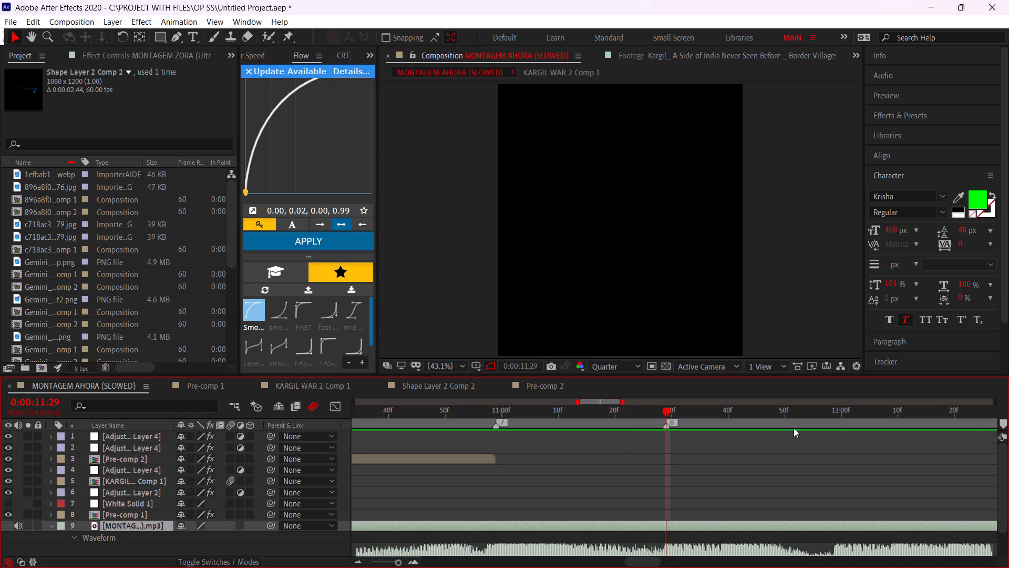
Add a composition marker on the following beat at 0:00:11:59.
click(784, 418)
key(space)
drag(784, 418, 833, 438)
click(995, 424)
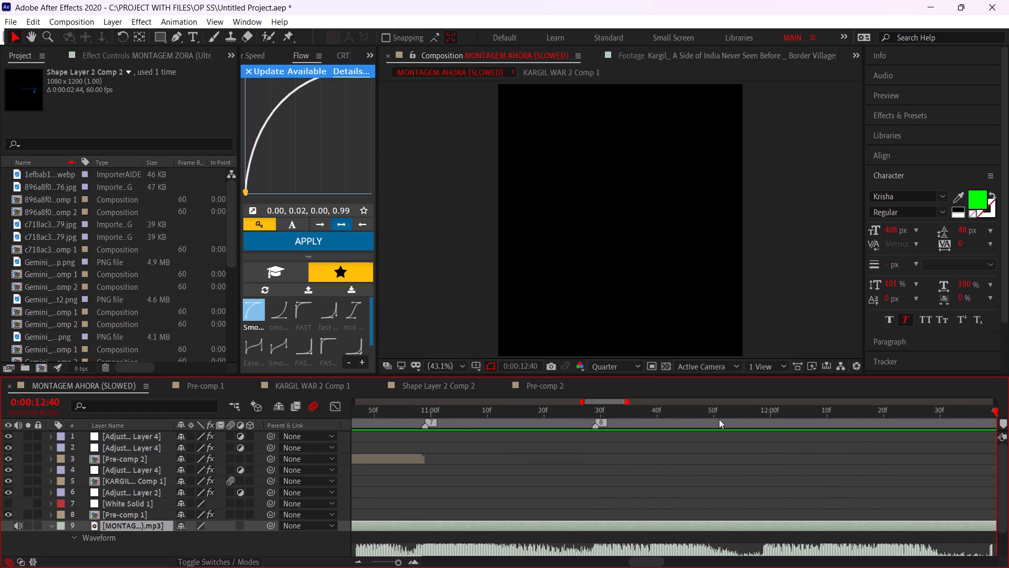
drag(730, 417, 762, 426)
click(1003, 427)
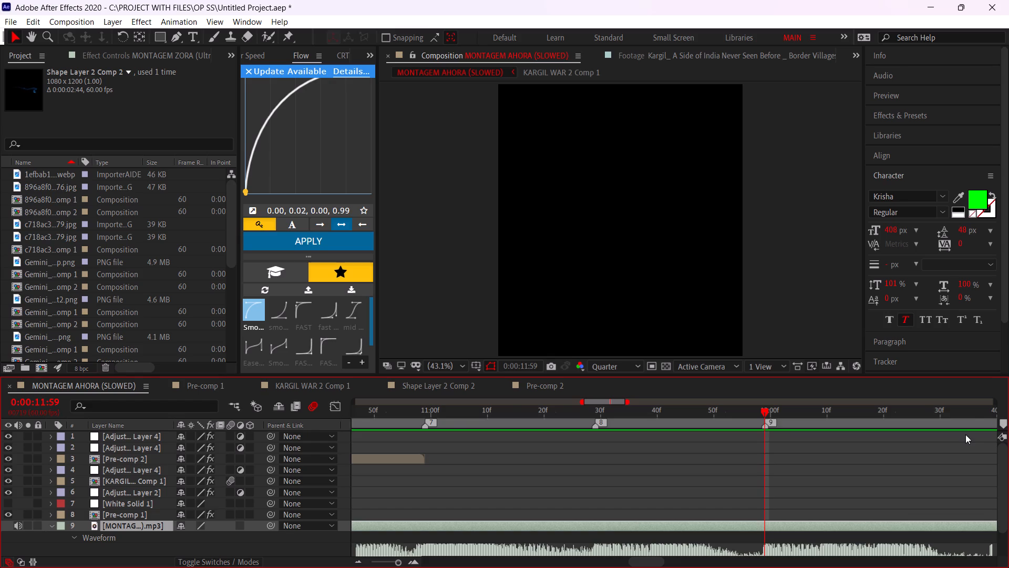
Add another composition marker on the waveform at 0:00:12:18.
middle_drag(862, 452, 728, 437)
key(space)
drag(671, 409, 683, 414)
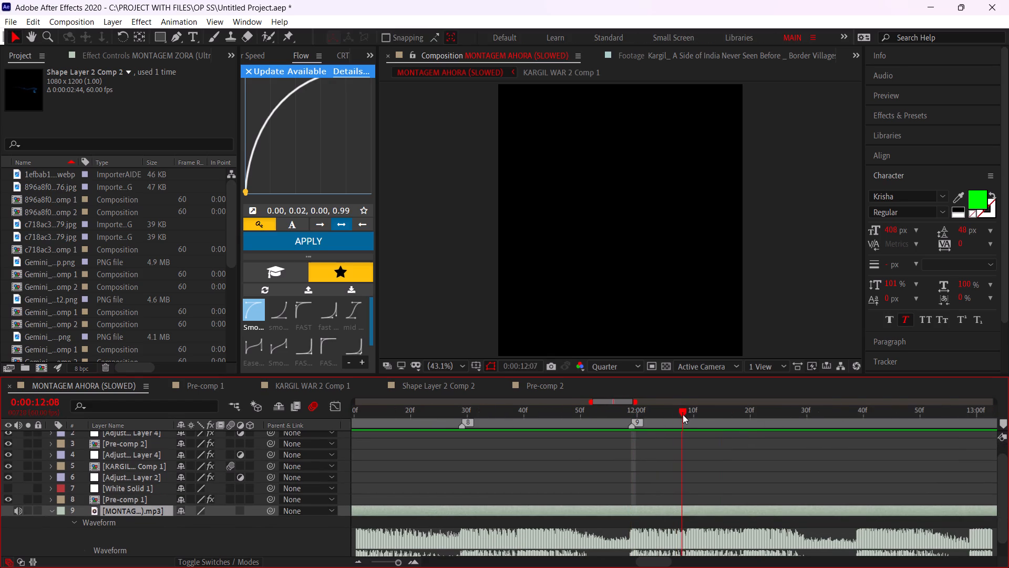
drag(683, 414, 740, 433)
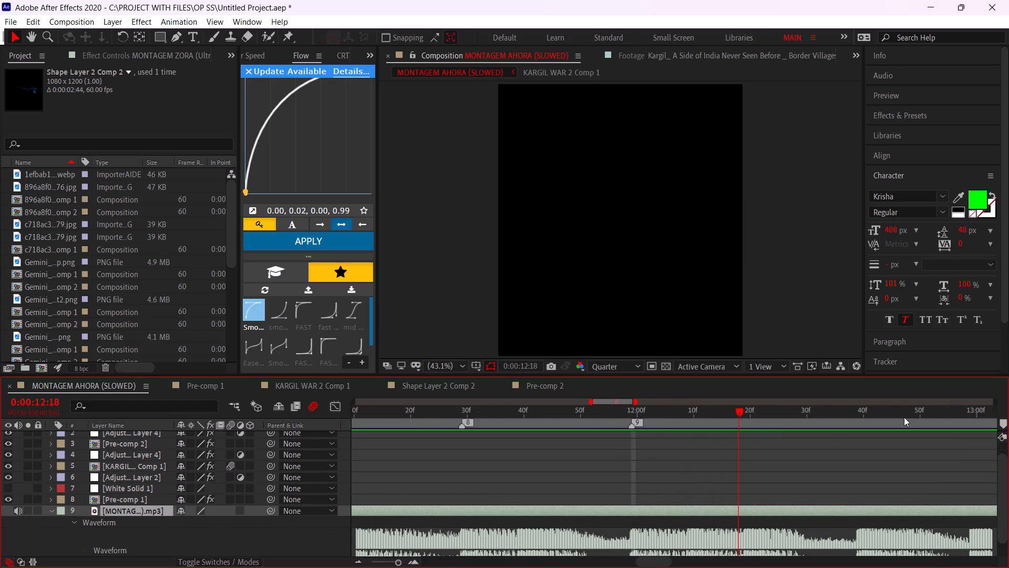
click(1004, 424)
Play back the section from before the end of Pre-comp 2 through the new markers to check their beat timing.
alt+scroll(852, 448, down, 1)
click(531, 413)
key(space)
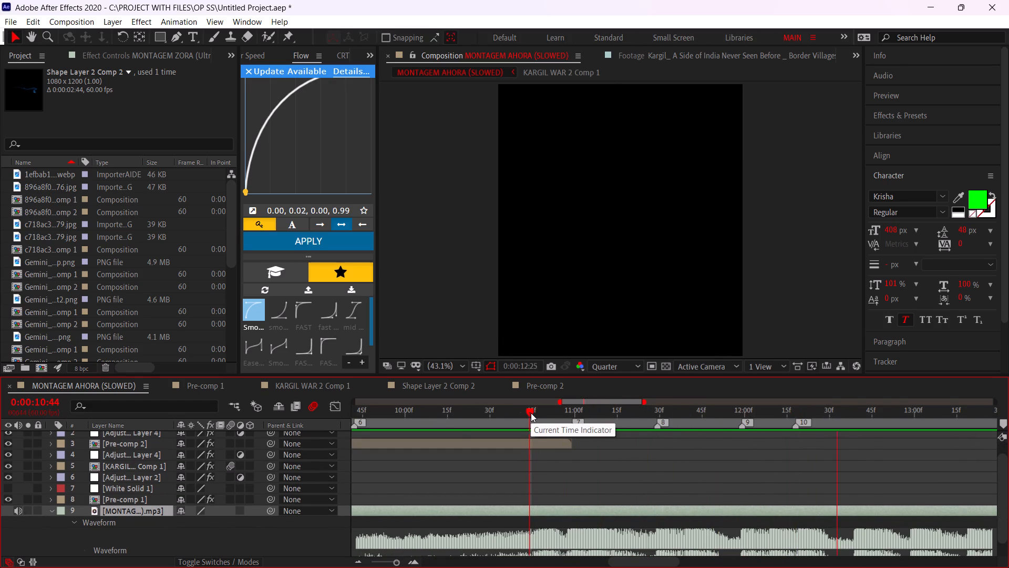
alt+scroll(739, 467, down, 2)
click(606, 417)
key(space)
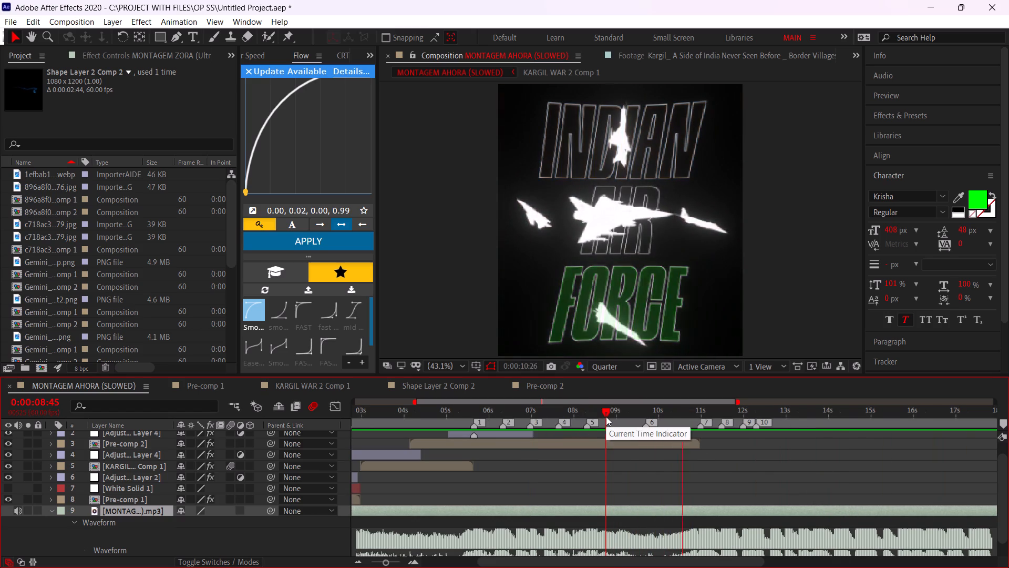
alt+scroll(687, 445, up, 2)
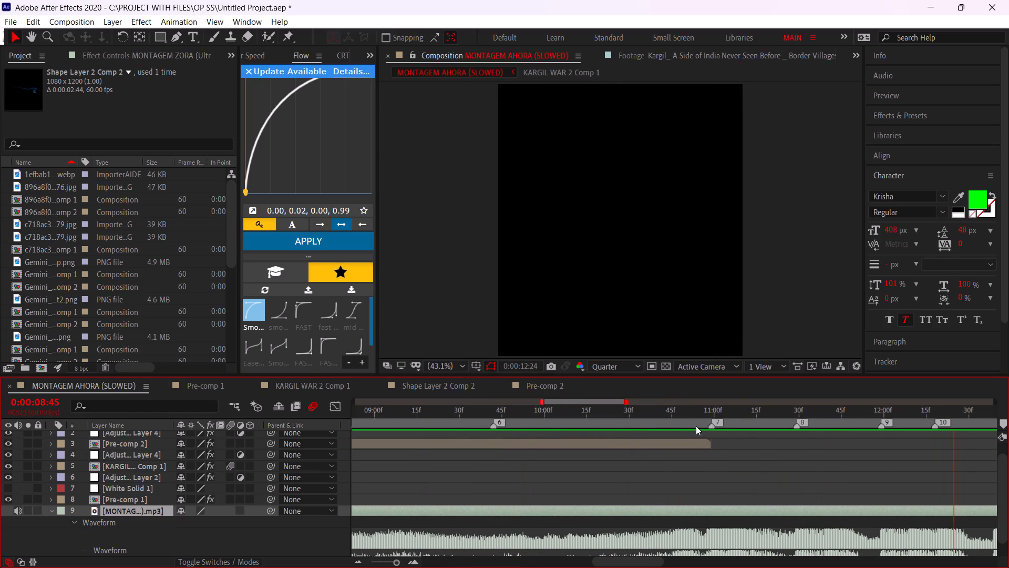
click(699, 412)
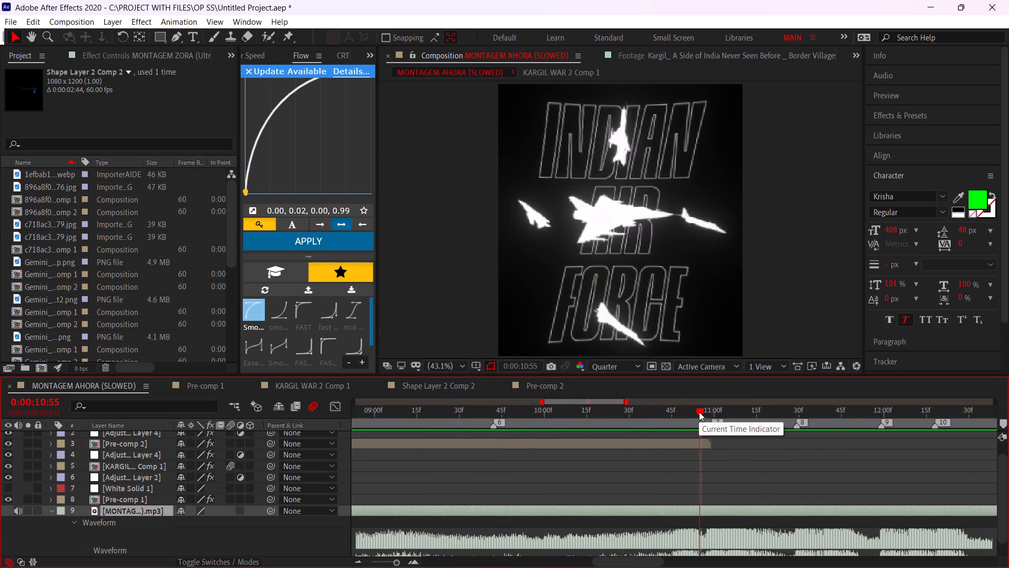
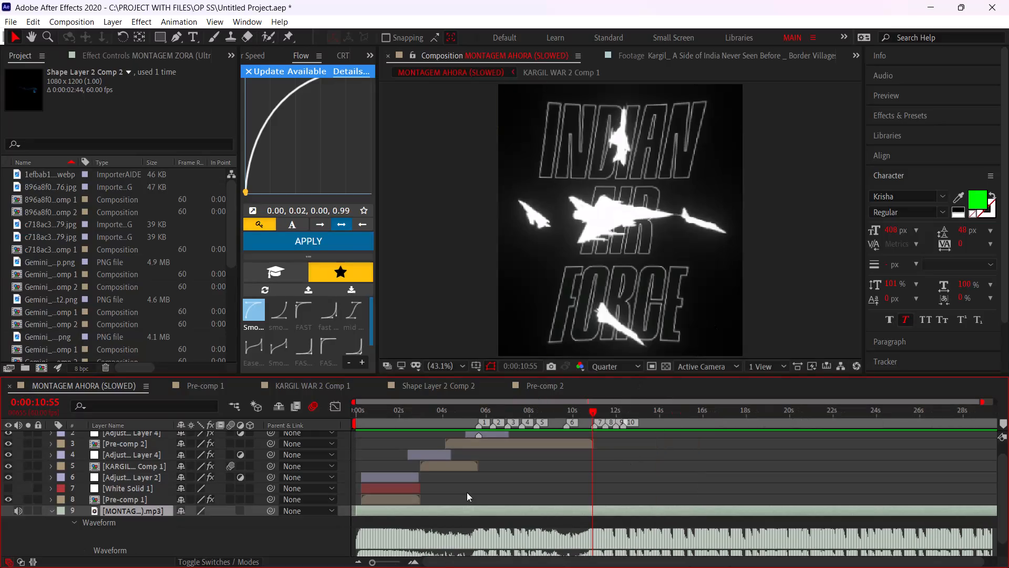
Play back the MONTAGEM AHORA (SLOWED) composition from the start, and replay the section just before marker 6.
drag(462, 425, 346, 433)
key(space)
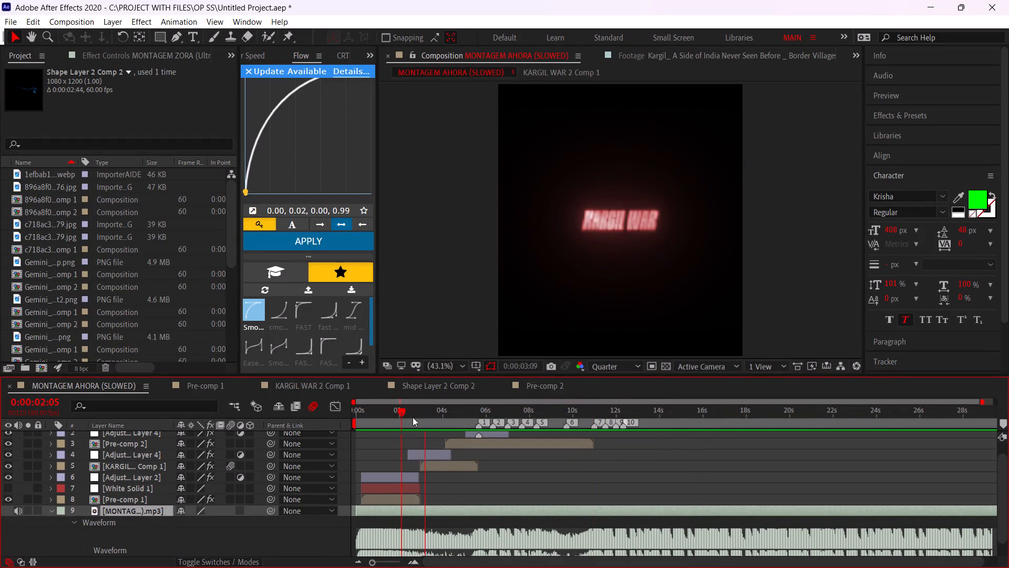
drag(413, 417, 303, 432)
key(space)
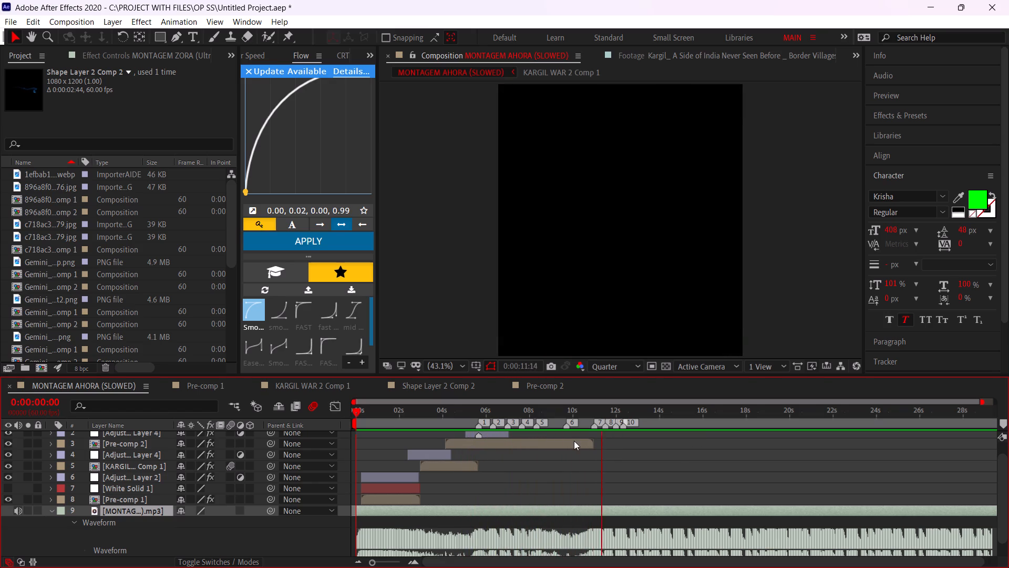
click(561, 418)
key(space)
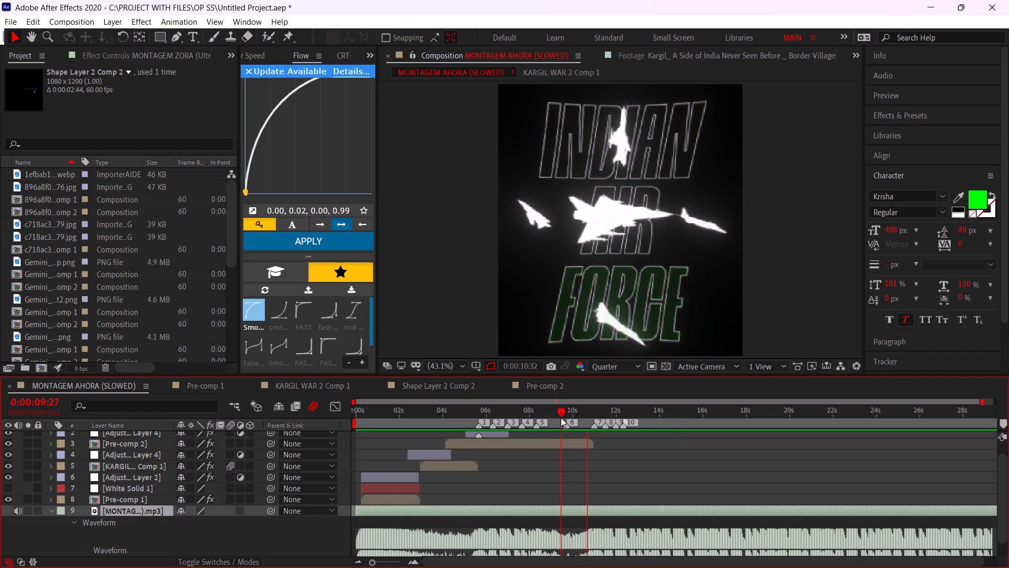
click(561, 418)
Switch to the Brave browser and close all the old tabs, keeping only one new empty tab.
key(alt+Tab)
key(alt+Tab)
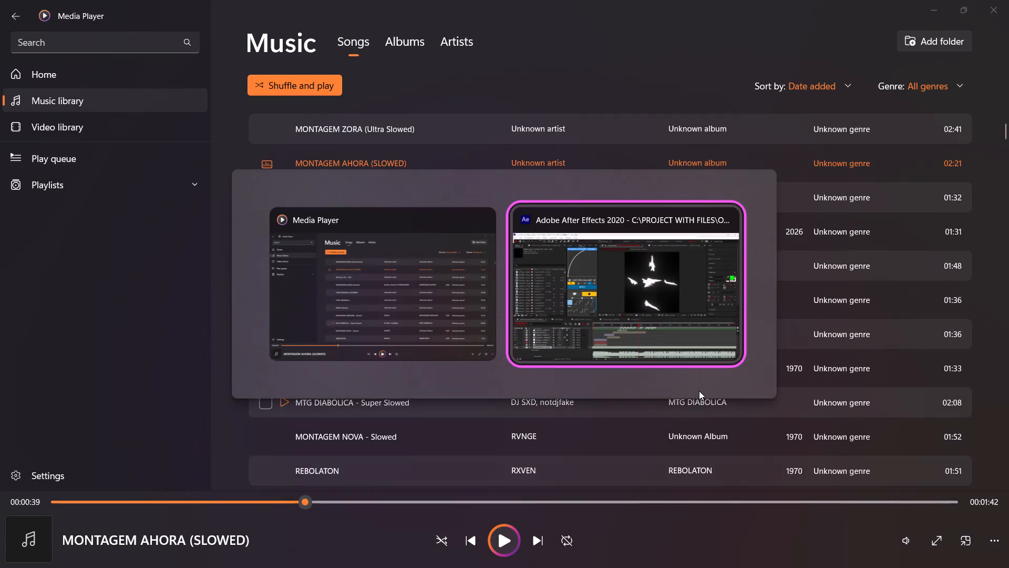
key(alt+Tab)
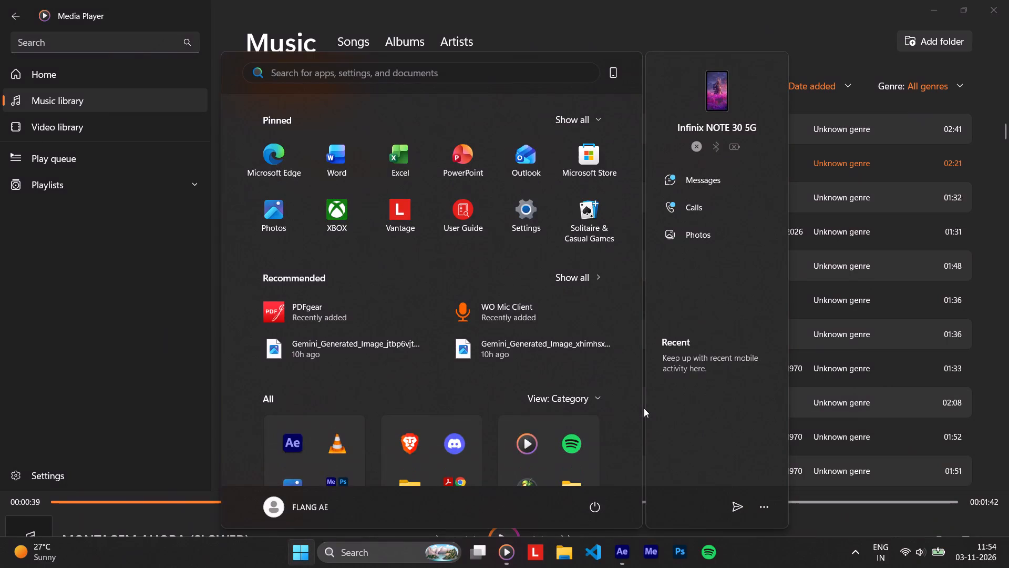
text(brave)
key(Return)
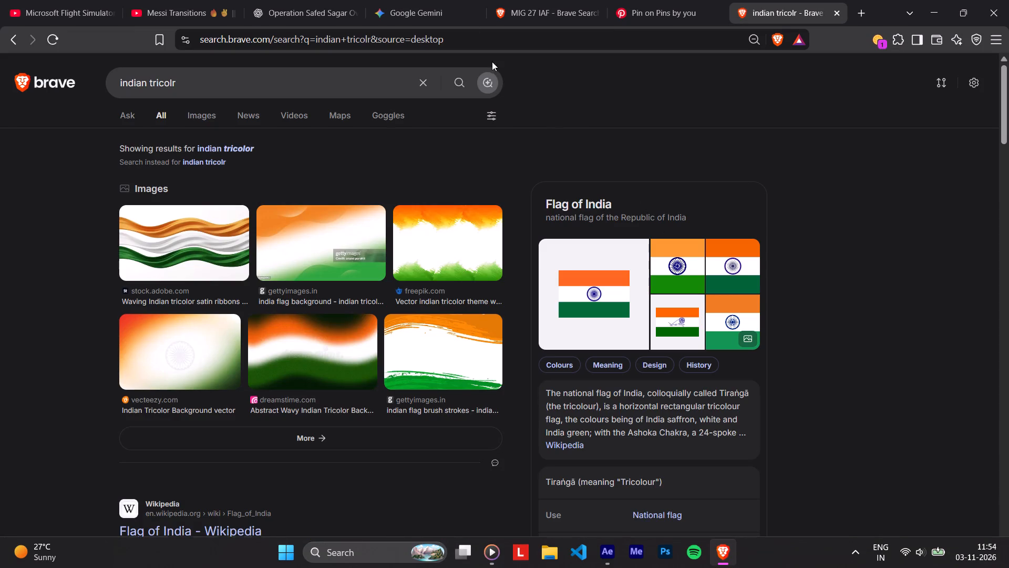
click(112, 11)
click(112, 11)
click(112, 11)
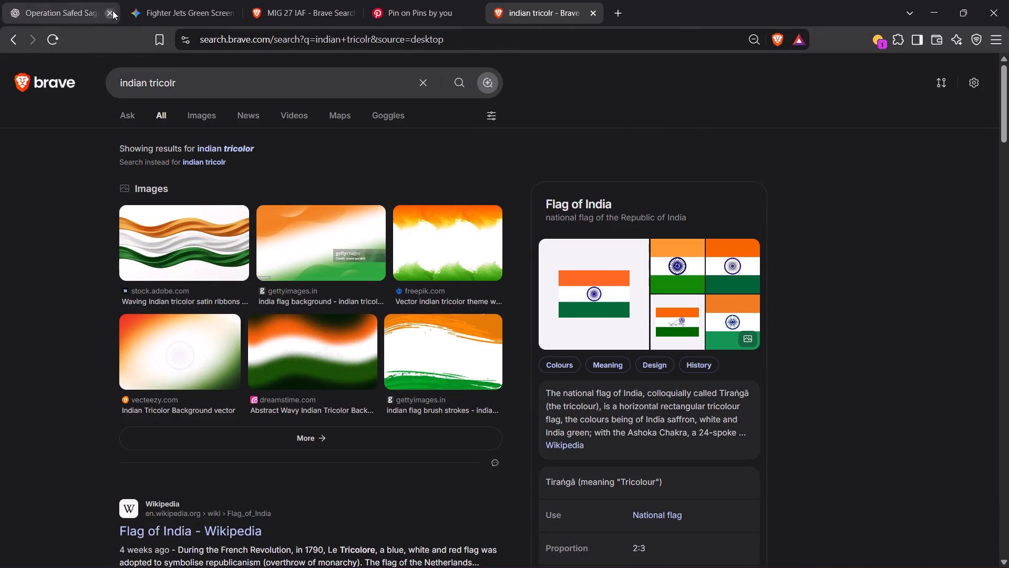
click(112, 11)
click(112, 11)
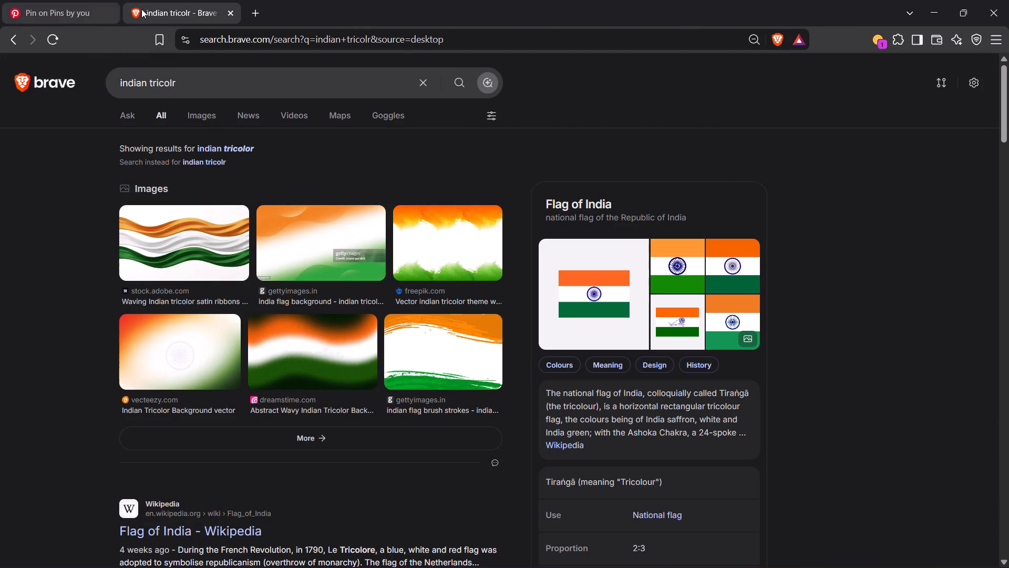
click(261, 12)
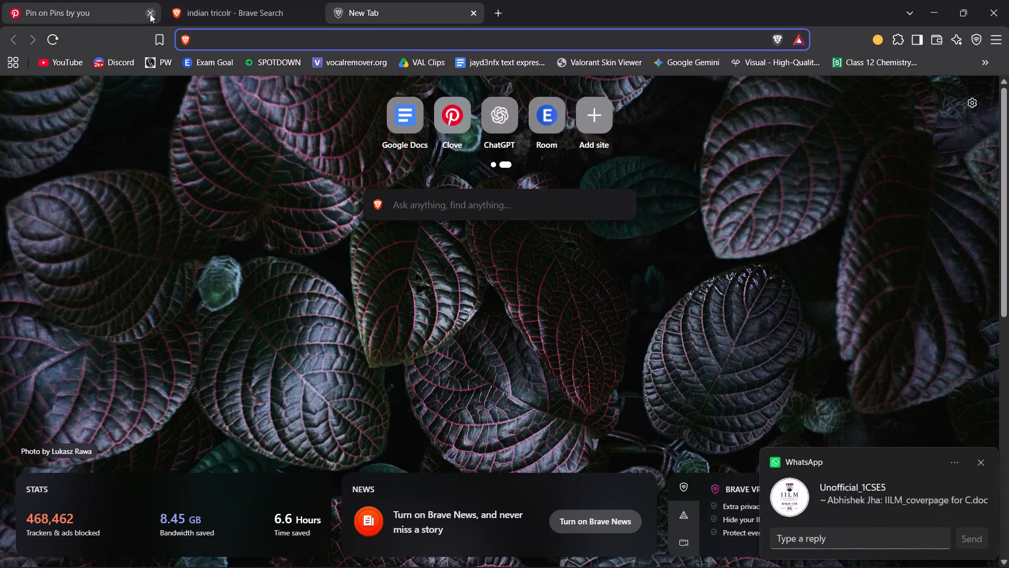
click(150, 14)
click(150, 14)
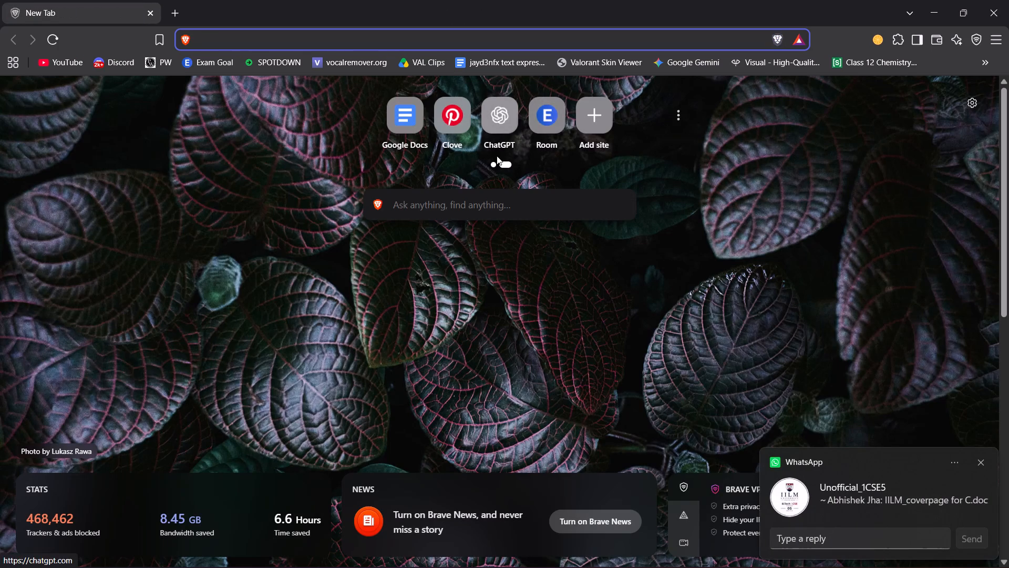
Open YouTube from the new tab's shortcuts and look through the channel notifications.
click(492, 163)
click(634, 120)
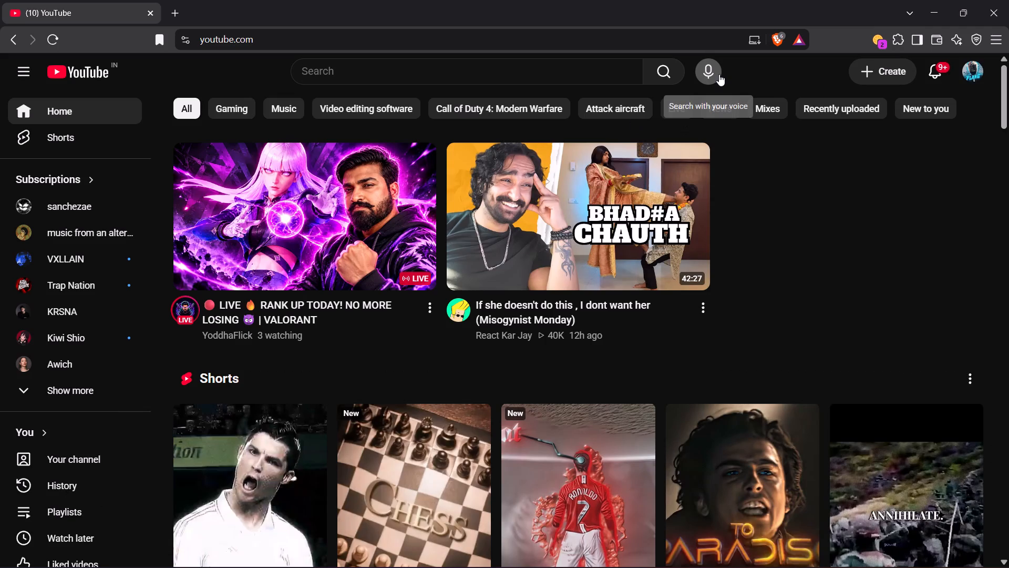
click(940, 76)
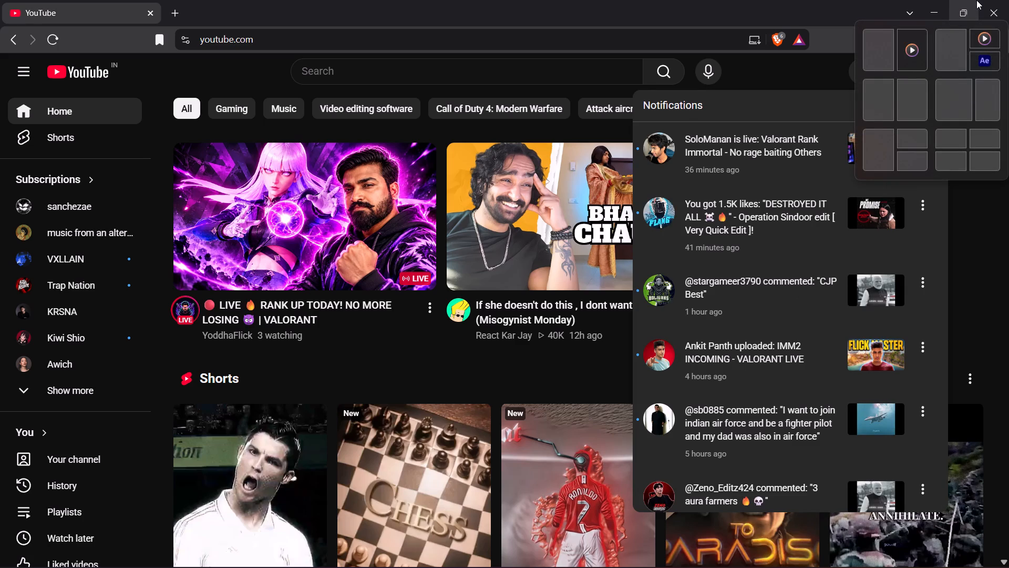
click(791, 19)
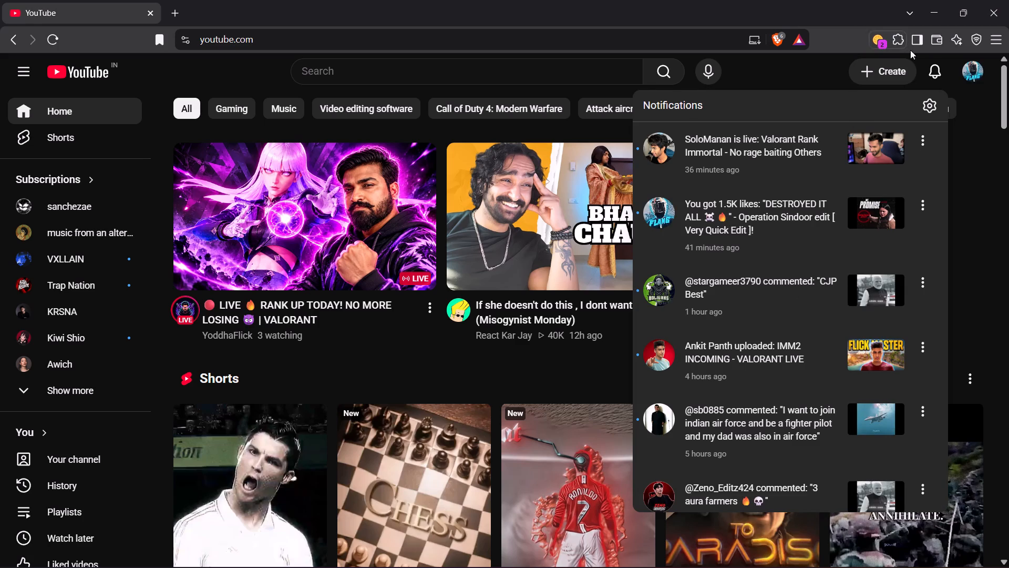
scroll(870, 206, up, 4)
scroll(873, 217, down, 2)
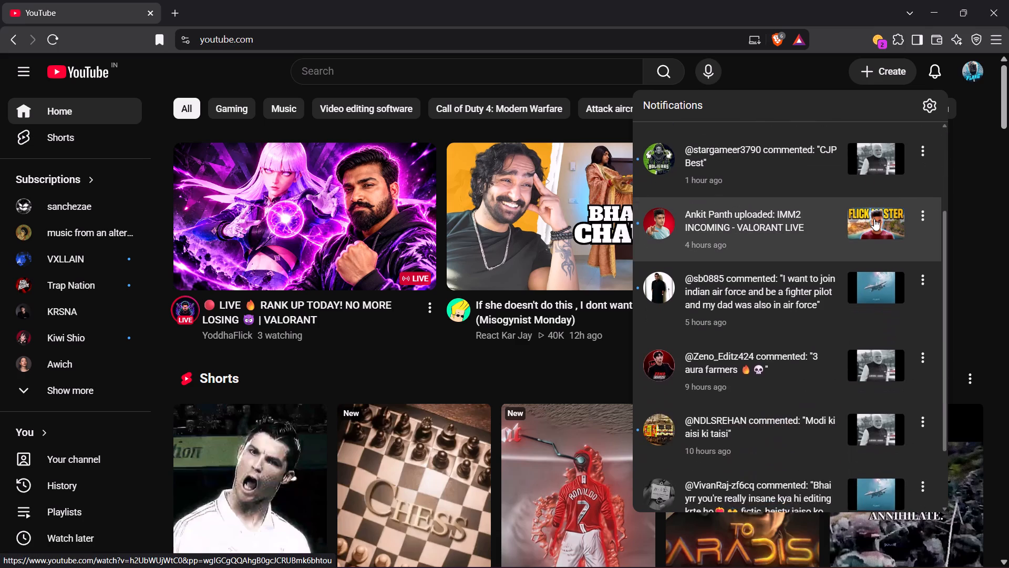
scroll(874, 219, up, 1)
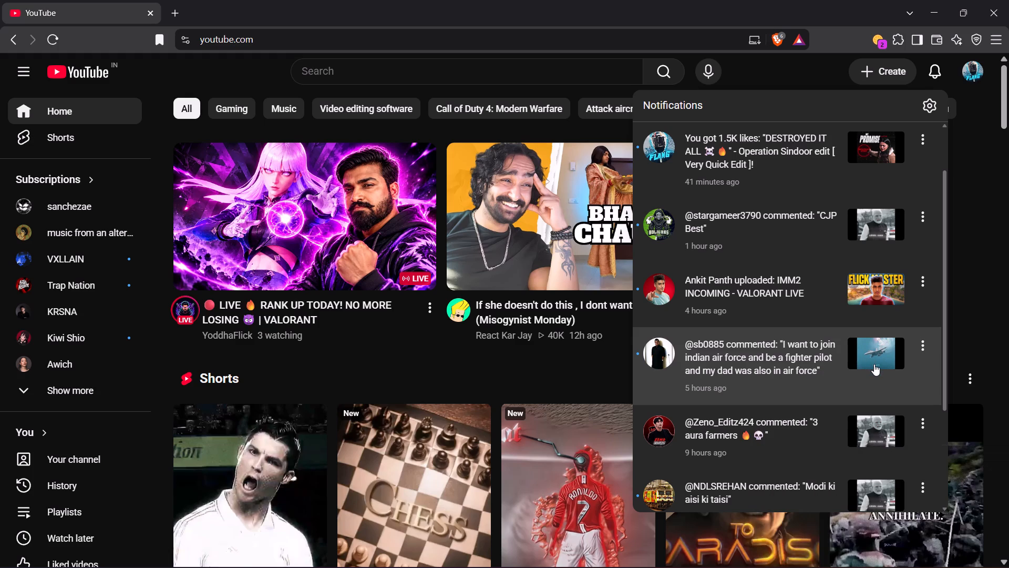
Look through the rest of the recent YouTube notifications, return to the newest ones and close the notification list.
scroll(874, 364, down, 2)
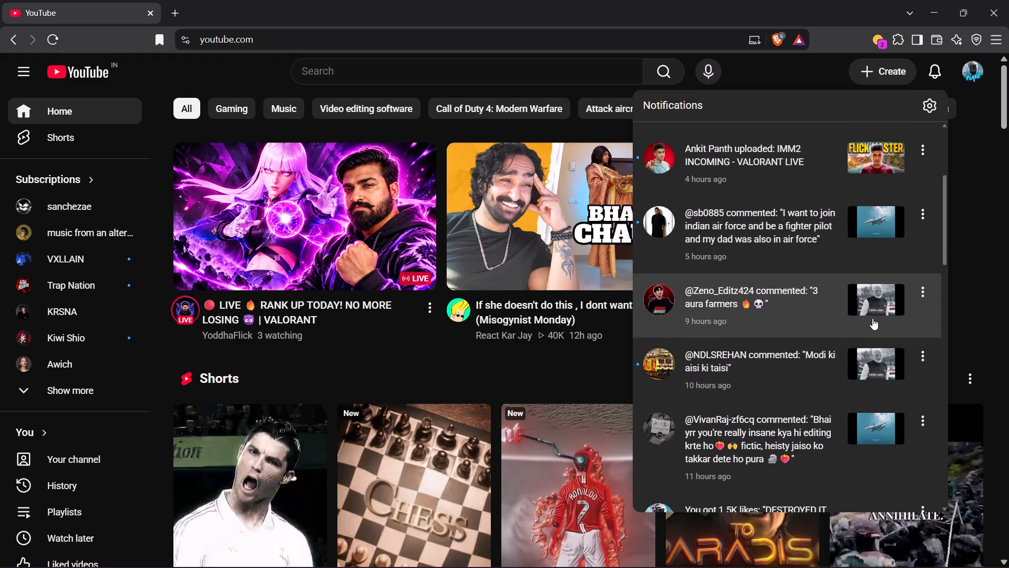
scroll(885, 365, up, 11)
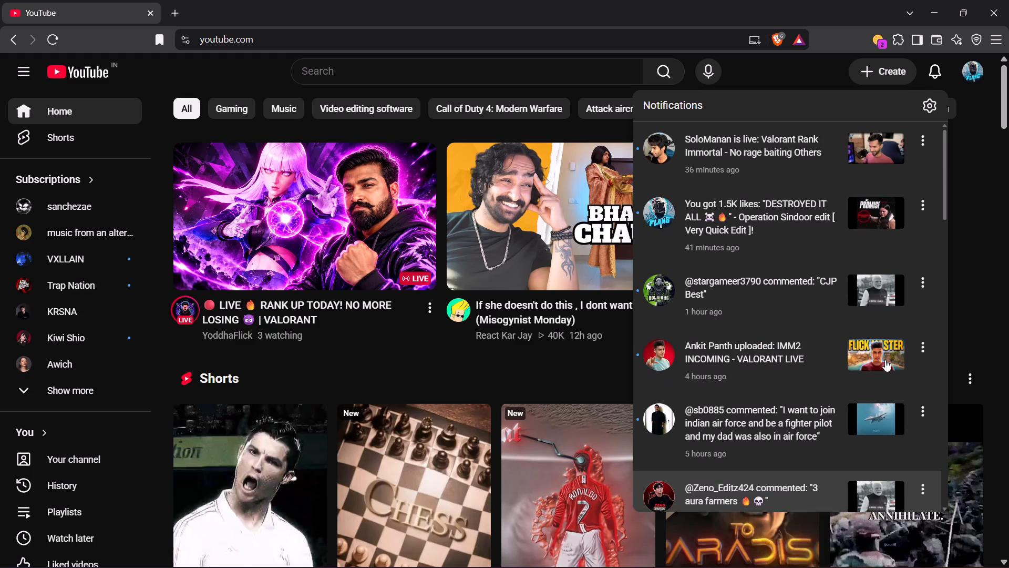
scroll(885, 360, up, 1)
click(511, 373)
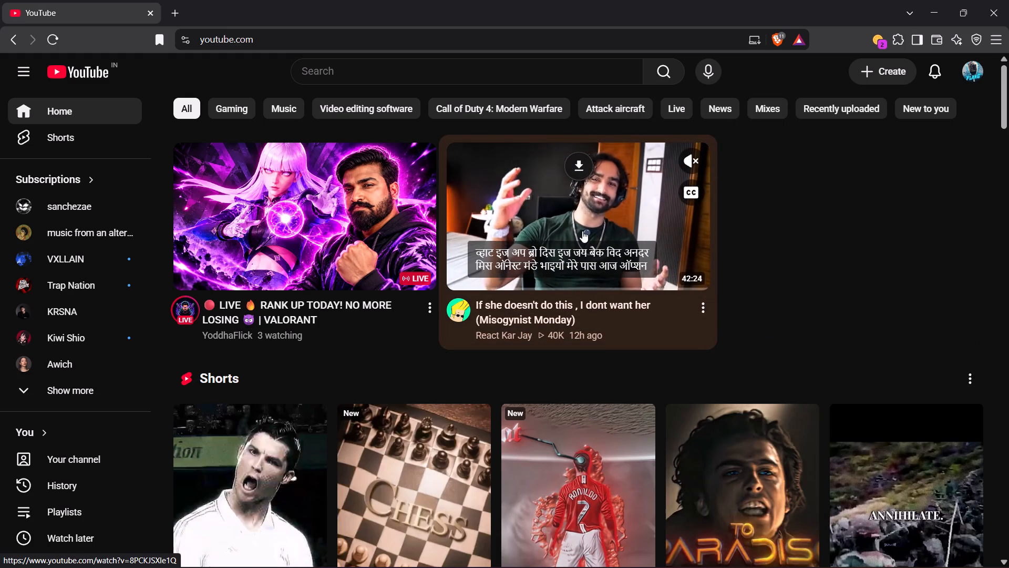
Play the opening of the React Kar Jay video "If she doesn't do this , I dont want her" and pause it.
click(589, 201)
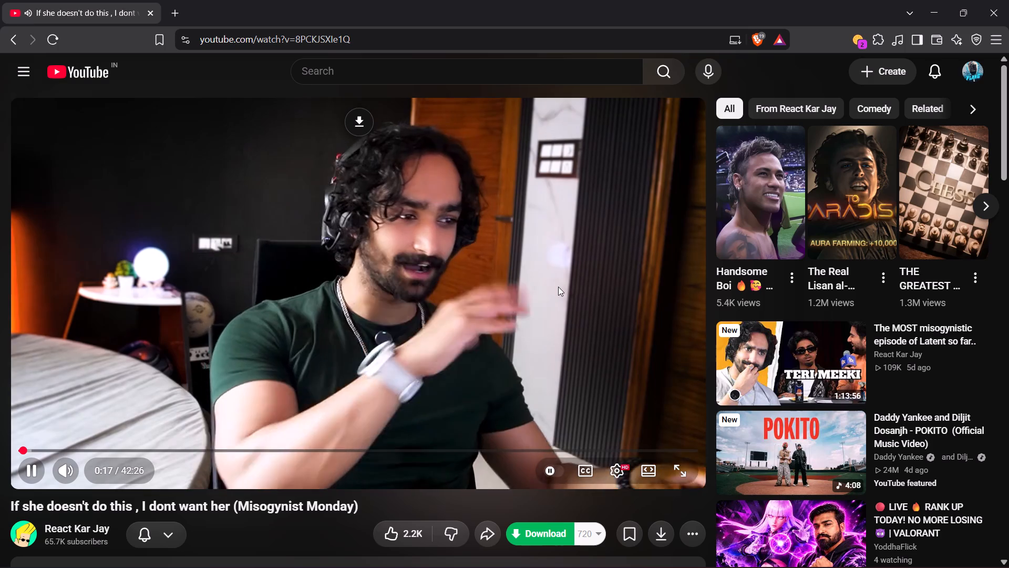
click(502, 260)
Switch back to After Effects and preview the composition from 0:00:00:00 to check the edit against the music.
key(alt+Tab)
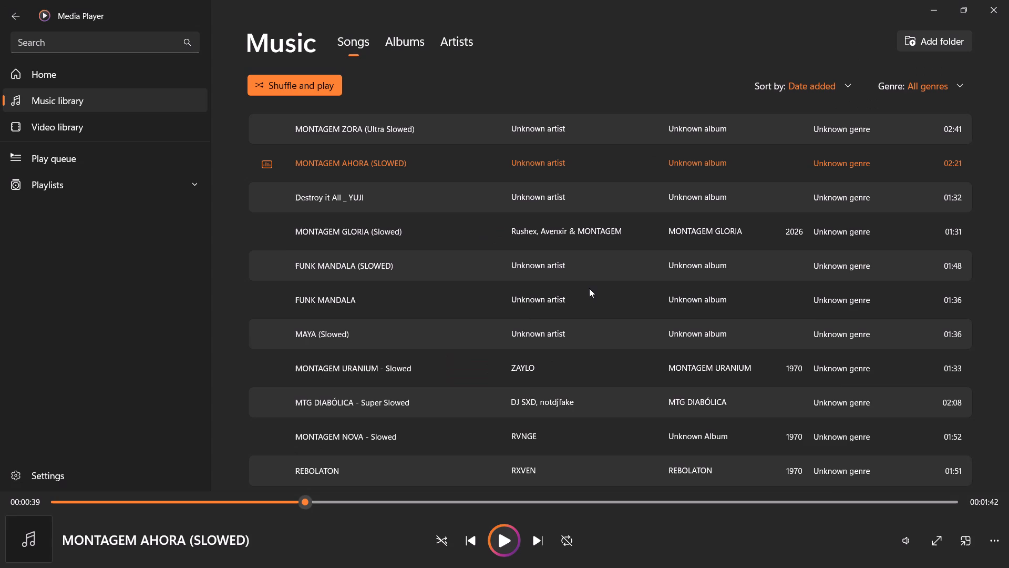
key(alt+Tab)
key(alt+Tab)
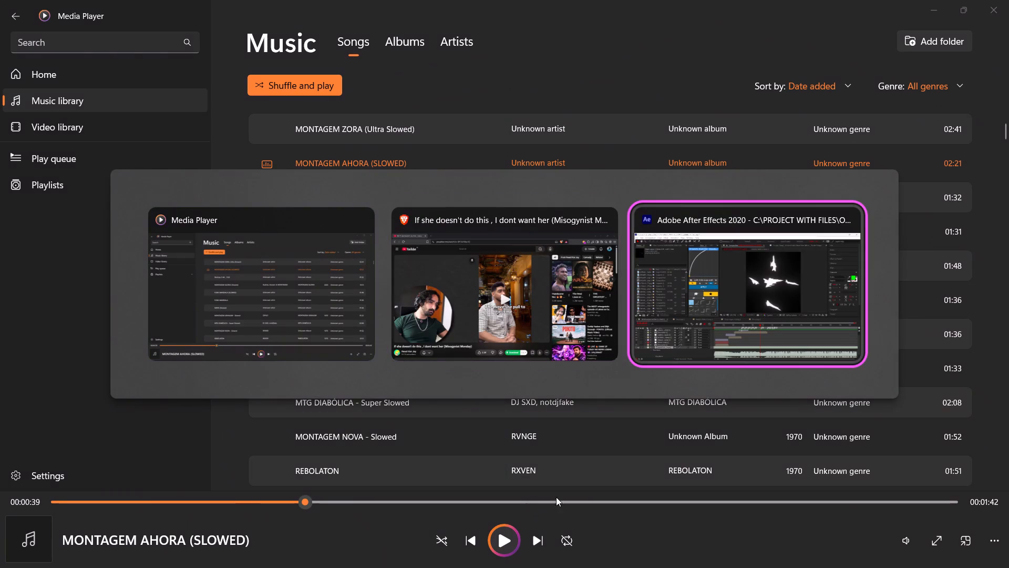
drag(442, 424, 431, 427)
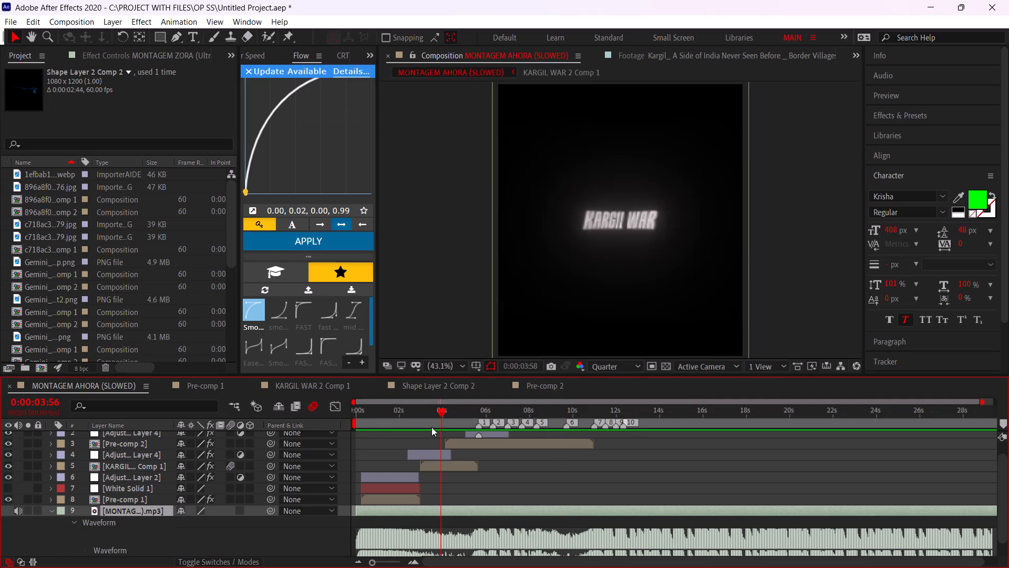
drag(431, 427, 337, 469)
key(space)
key(space)
key(space)
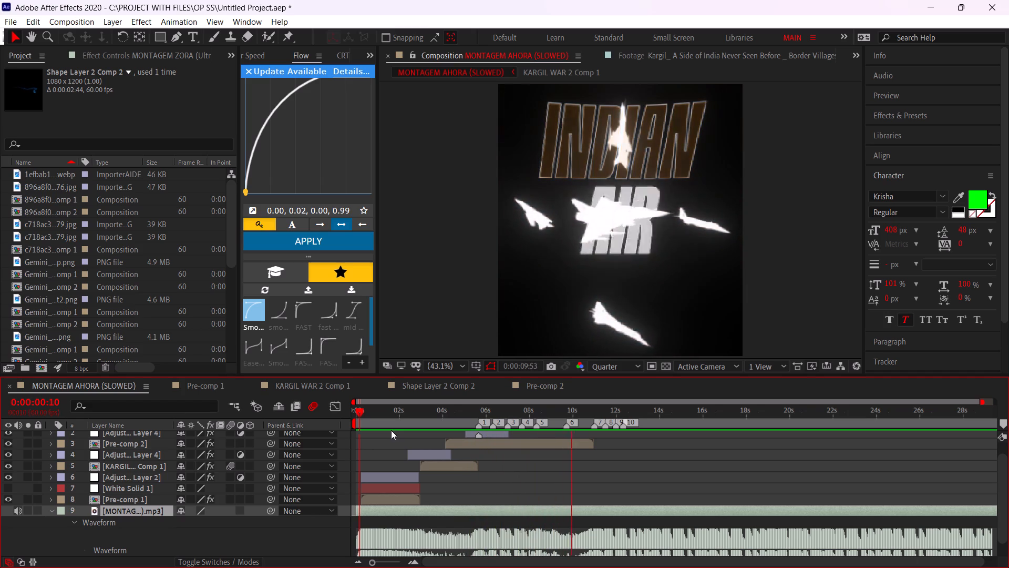
drag(404, 425, 276, 432)
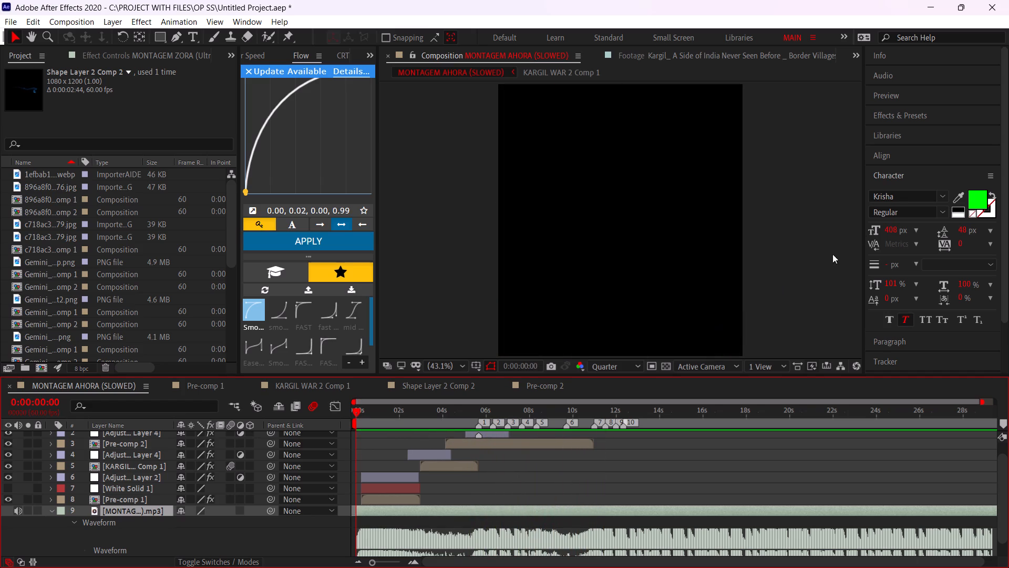
drag(420, 422, 226, 458)
click(907, 91)
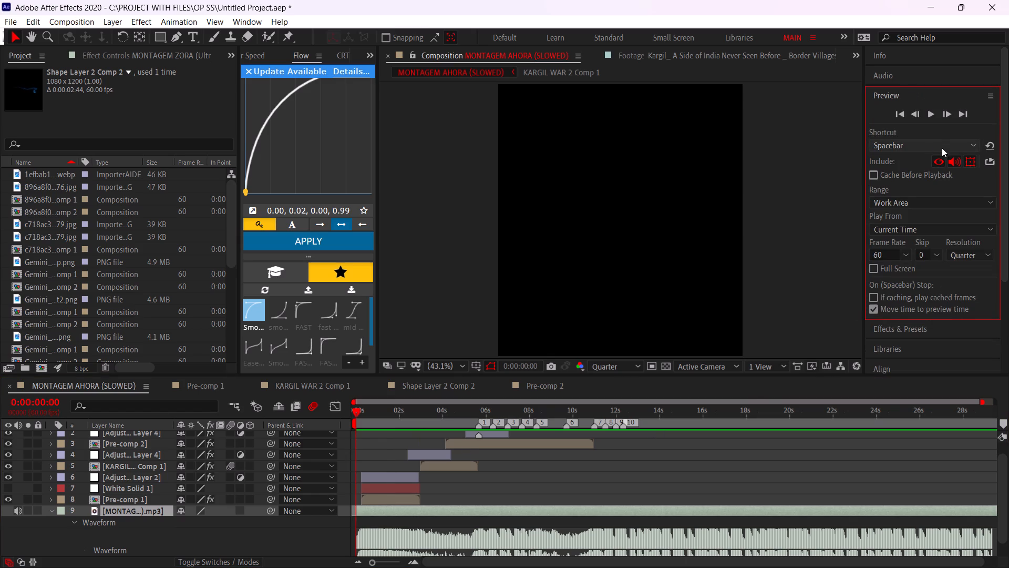
click(929, 116)
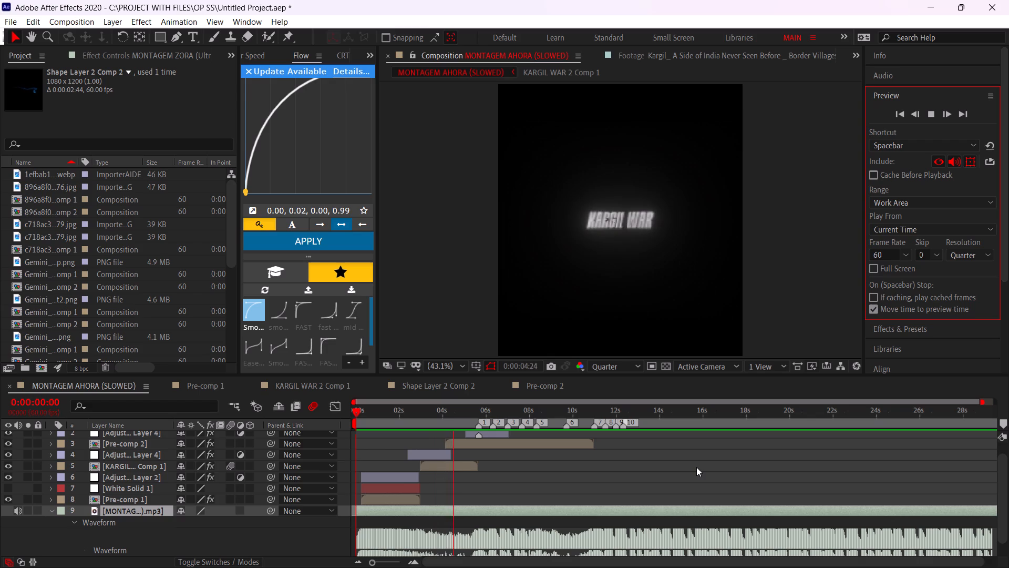
key(space)
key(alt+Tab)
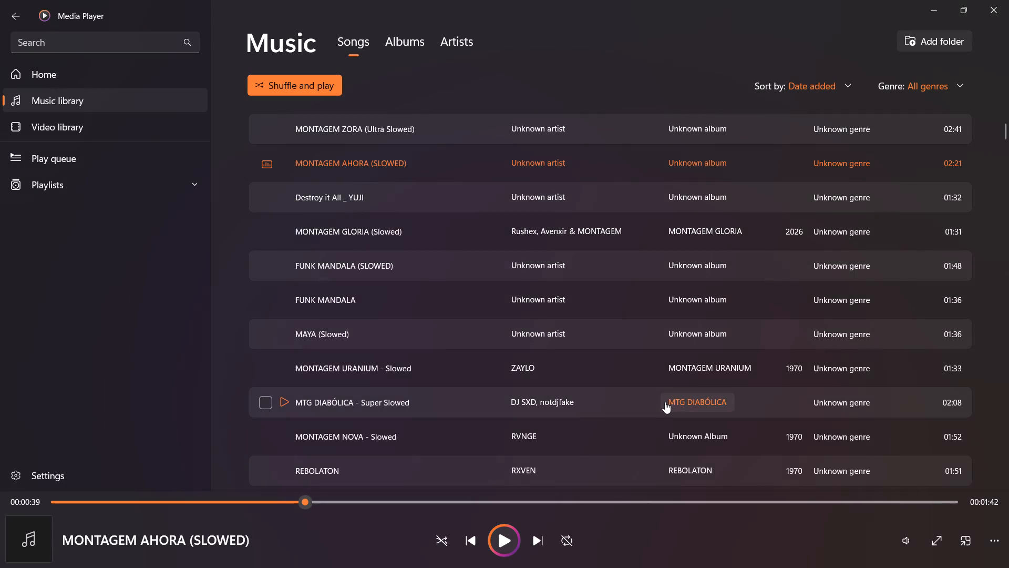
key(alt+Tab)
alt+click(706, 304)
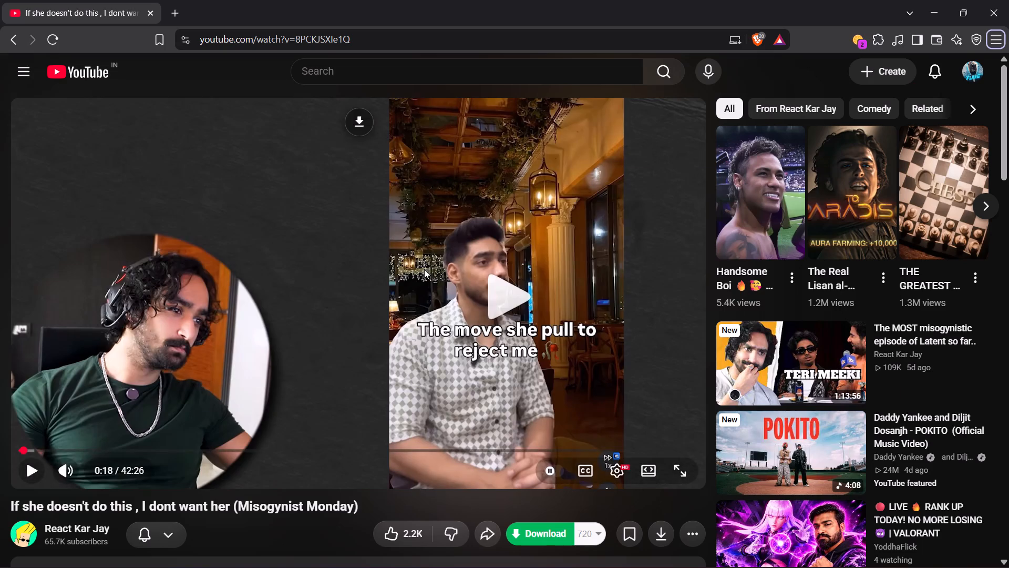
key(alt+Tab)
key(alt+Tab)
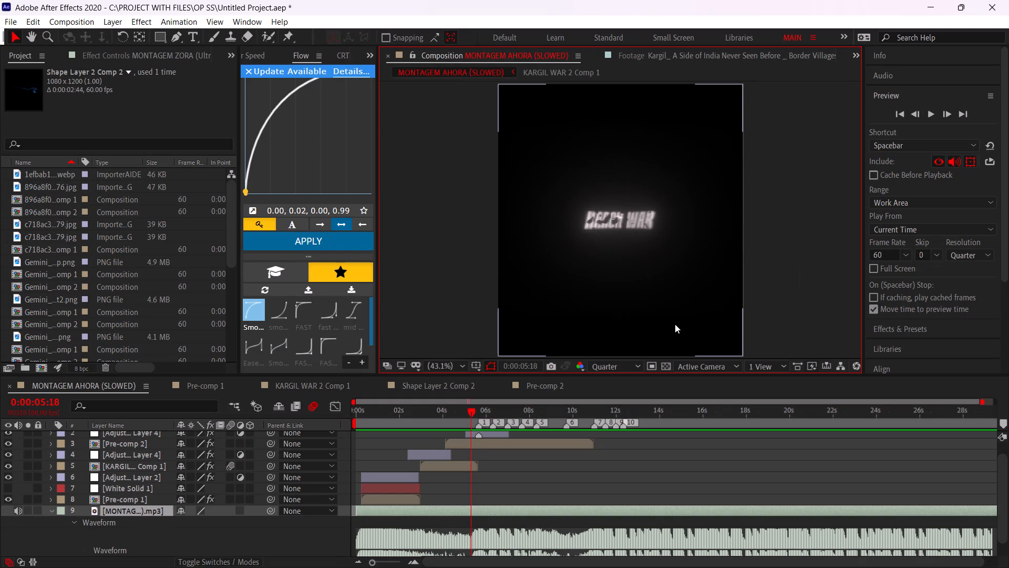
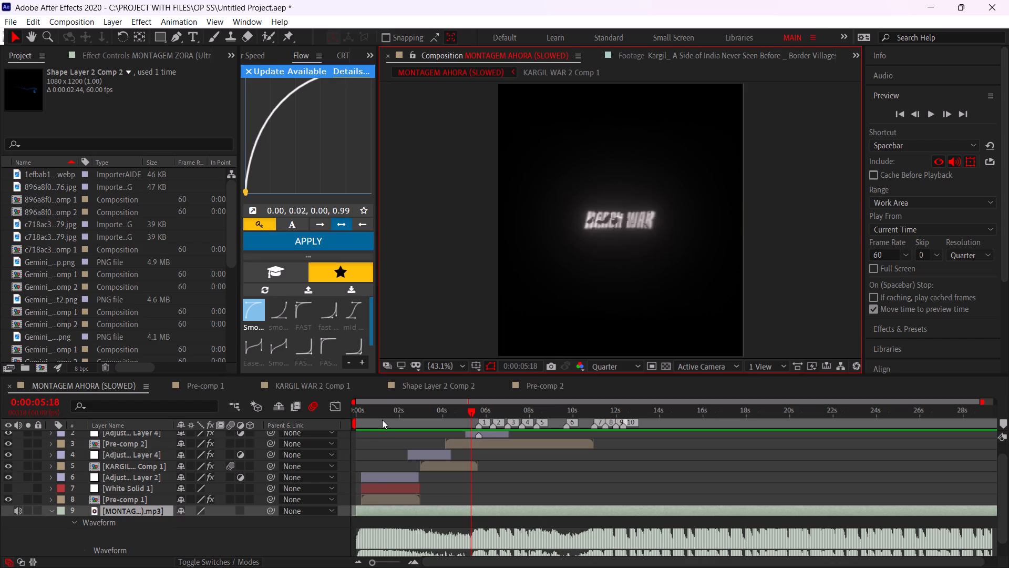
Return the current time of the MONTAGEM AHORA (SLOWED) composition to 0:00:00:00.
drag(382, 420, 307, 434)
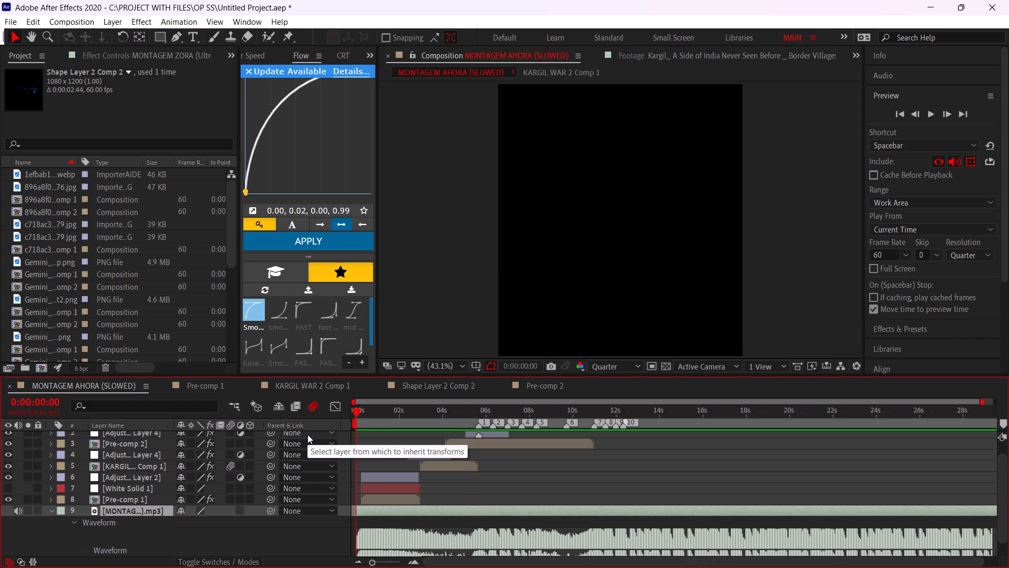
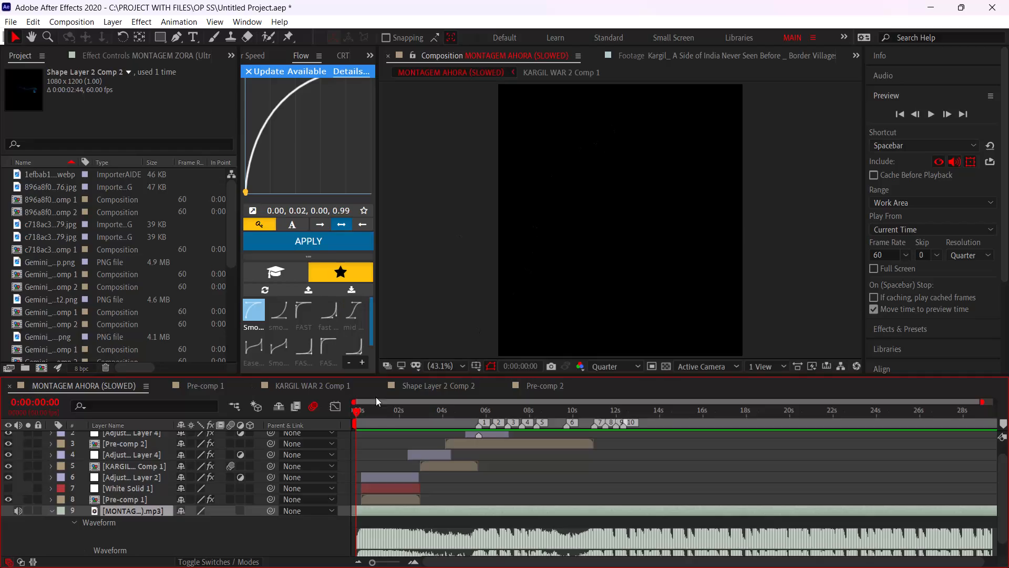
Play back the composition from the start and from 0:00:08:04, leaving the current time at 0:00:10:20.
key(space)
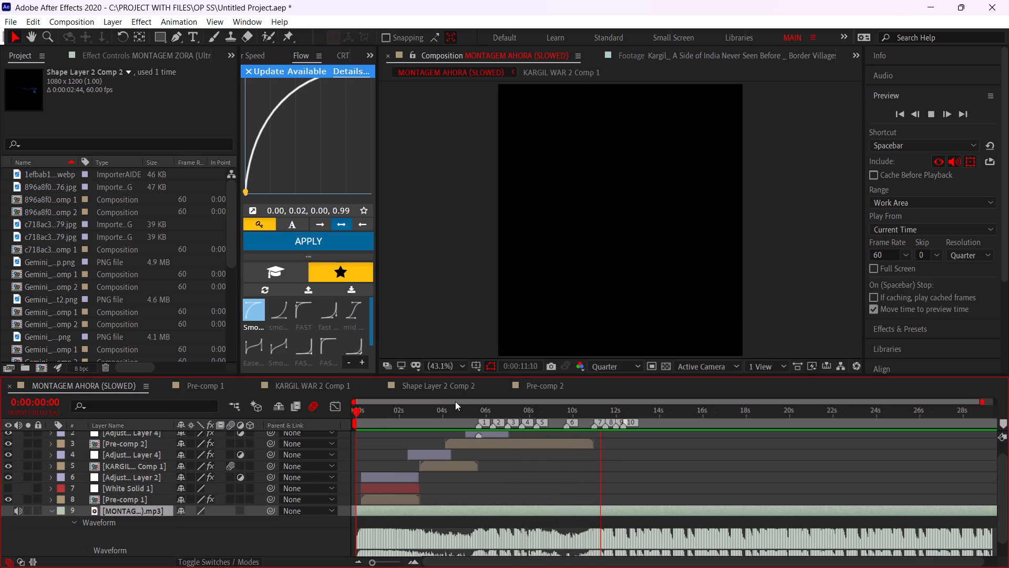
click(531, 414)
key(space)
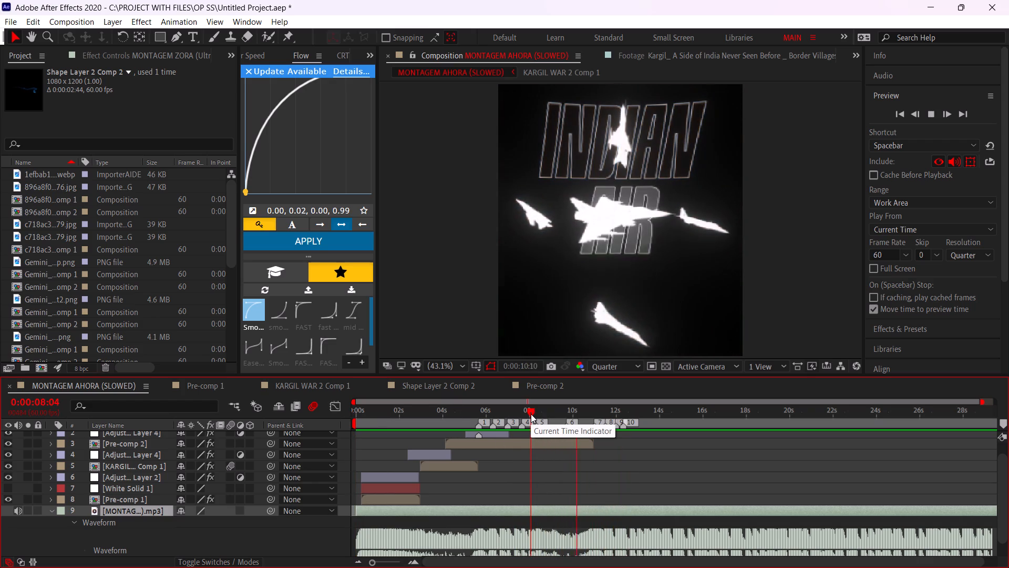
click(580, 420)
key(space)
click(580, 420)
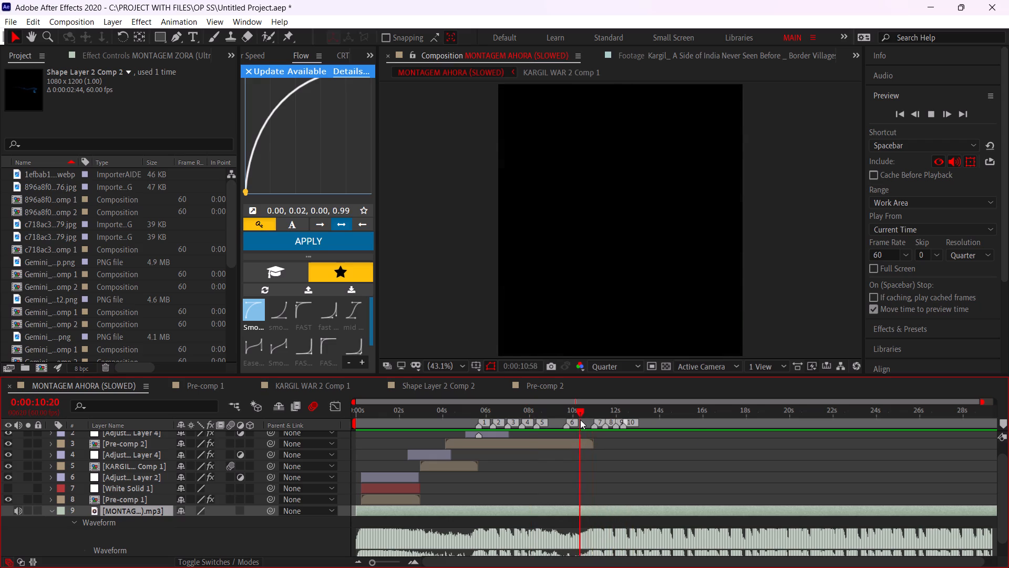
Find the Mirage 2000 in Action.mp4 footage among the project items and open it for viewing.
click(49, 191)
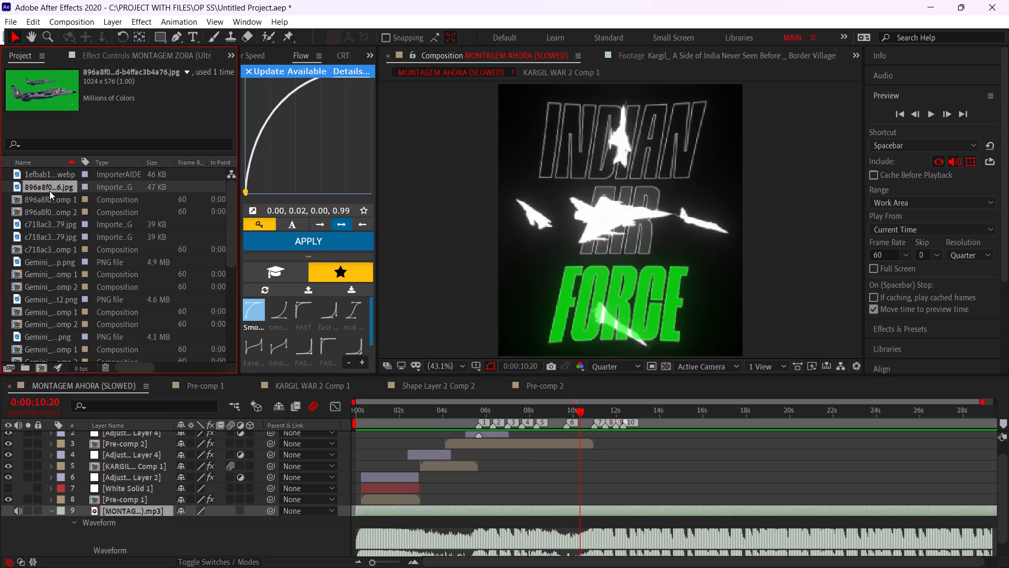
click(54, 172)
click(52, 221)
scroll(61, 311, down, 6)
double_click(47, 236)
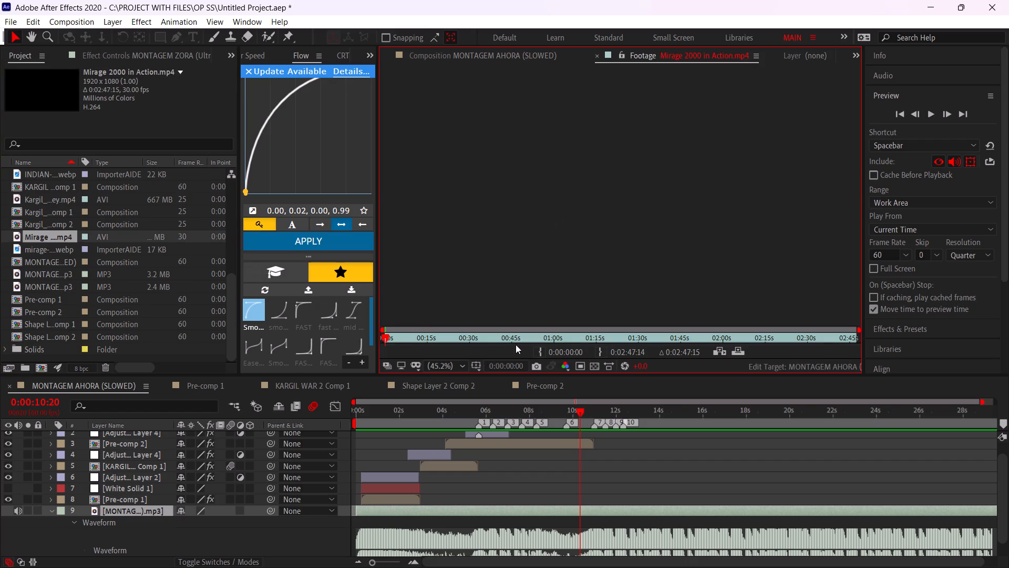
Scrub through the Mirage 2000 in Action.mp4 footage to look for a suitable fighter jet shot.
drag(389, 334, 415, 345)
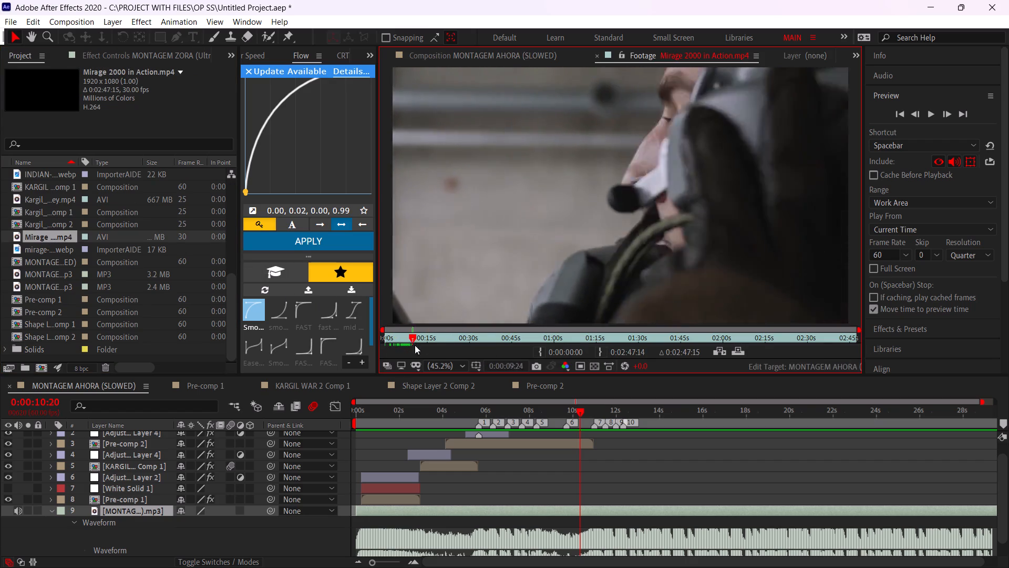
drag(415, 345, 465, 356)
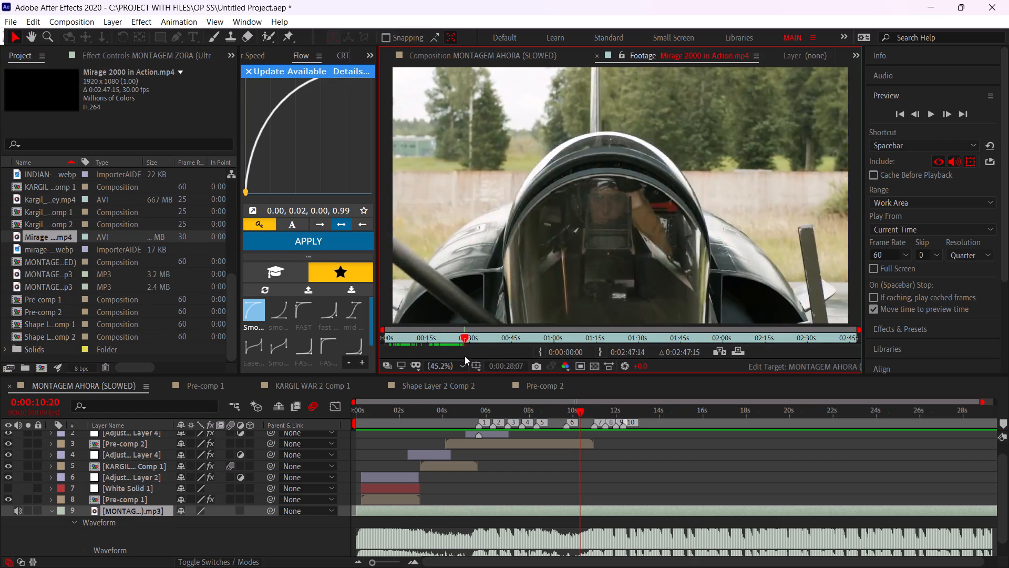
drag(465, 356, 534, 374)
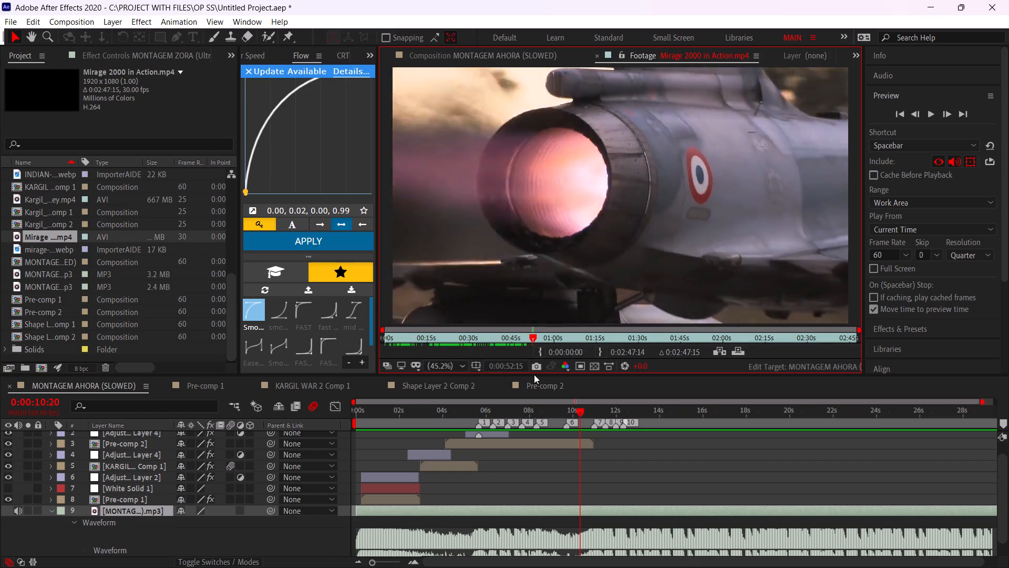
drag(534, 374, 571, 353)
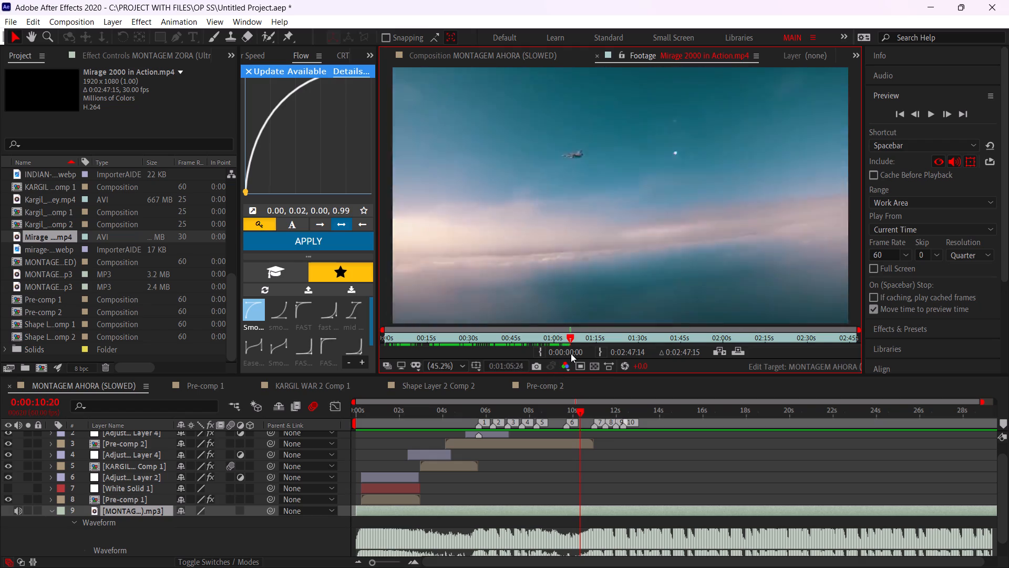
drag(571, 353, 562, 349)
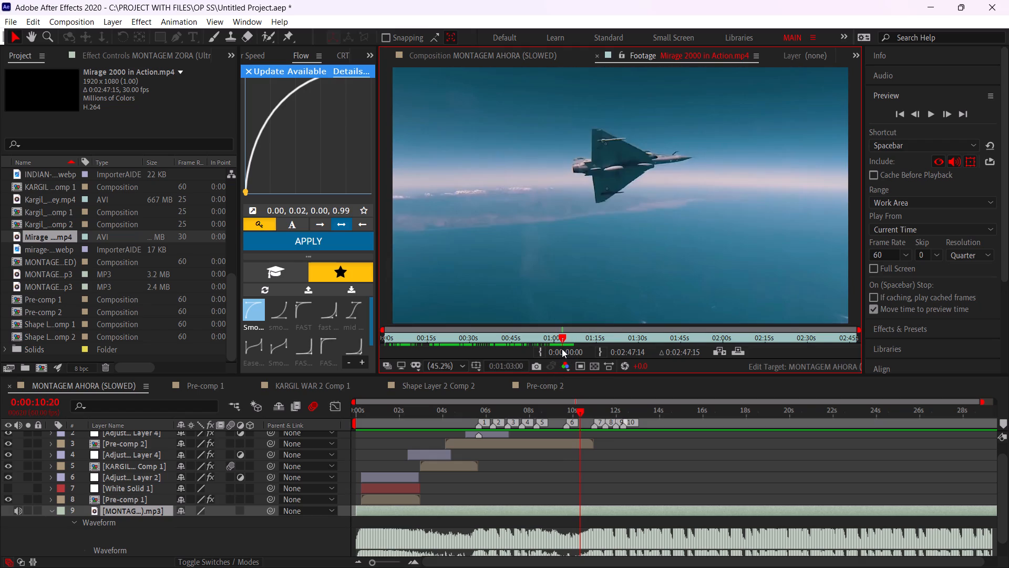
drag(562, 349, 568, 351)
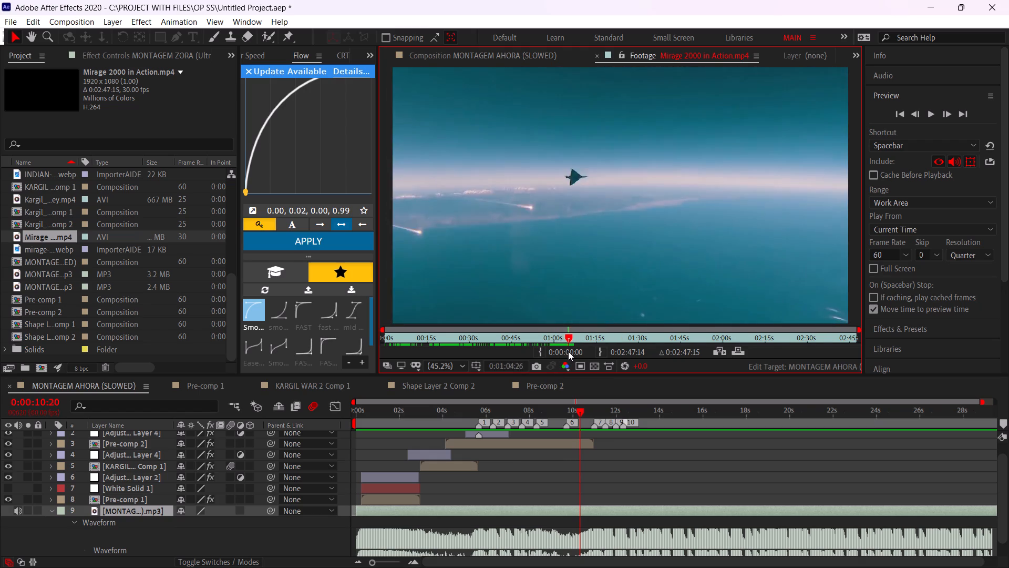
drag(568, 351, 580, 358)
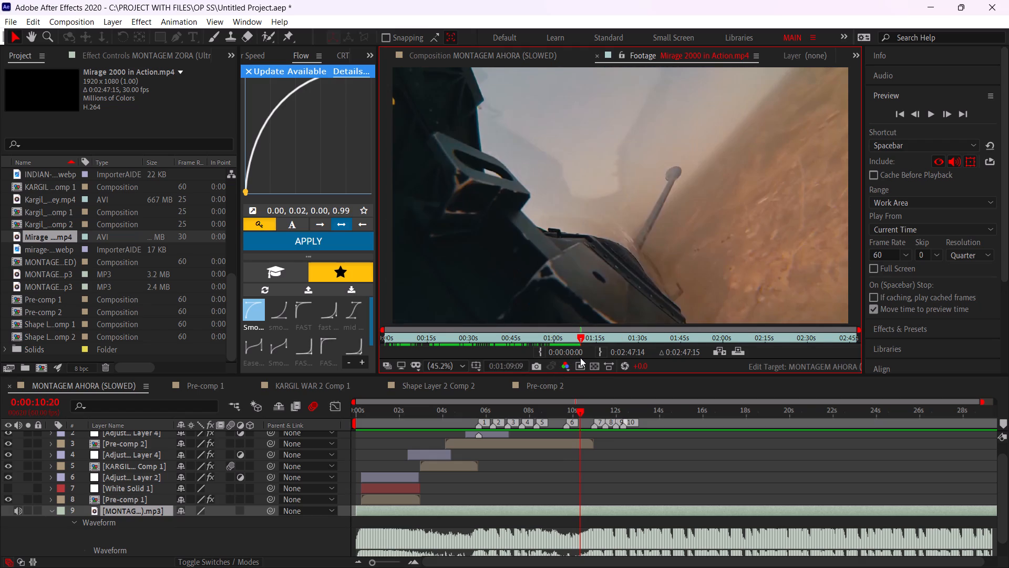
drag(580, 358, 589, 361)
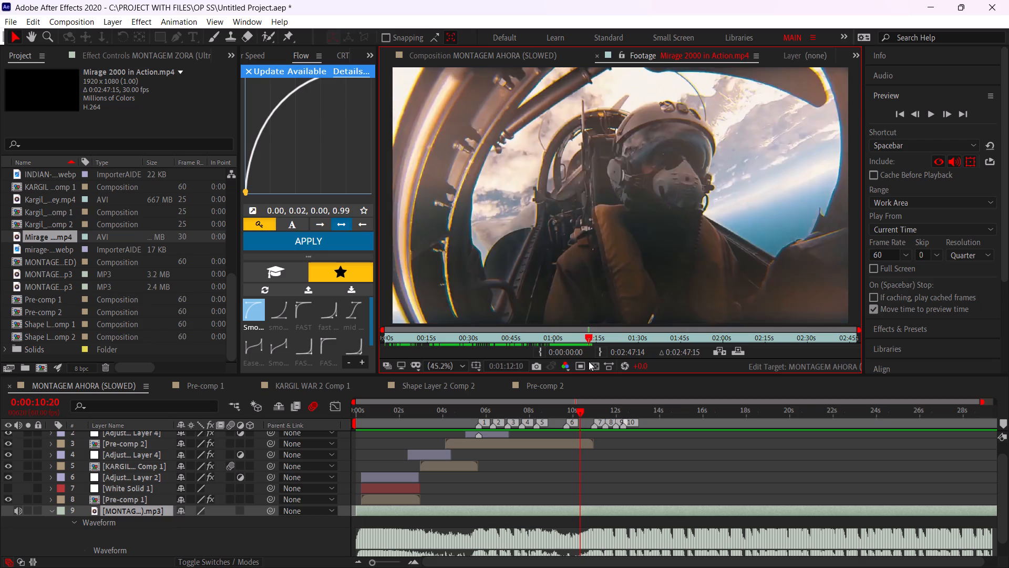
drag(589, 361, 597, 366)
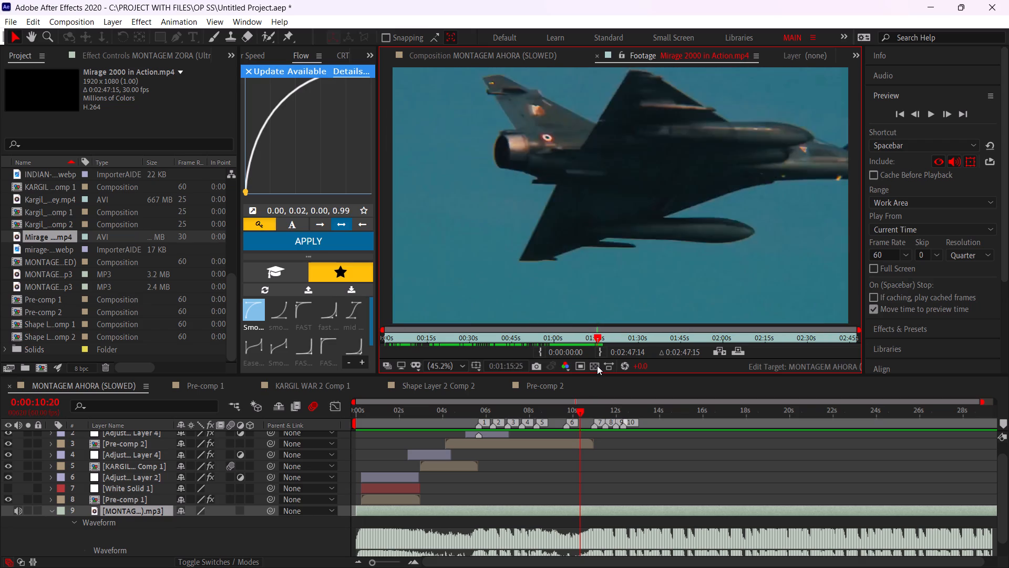
drag(597, 366, 598, 366)
drag(598, 366, 601, 367)
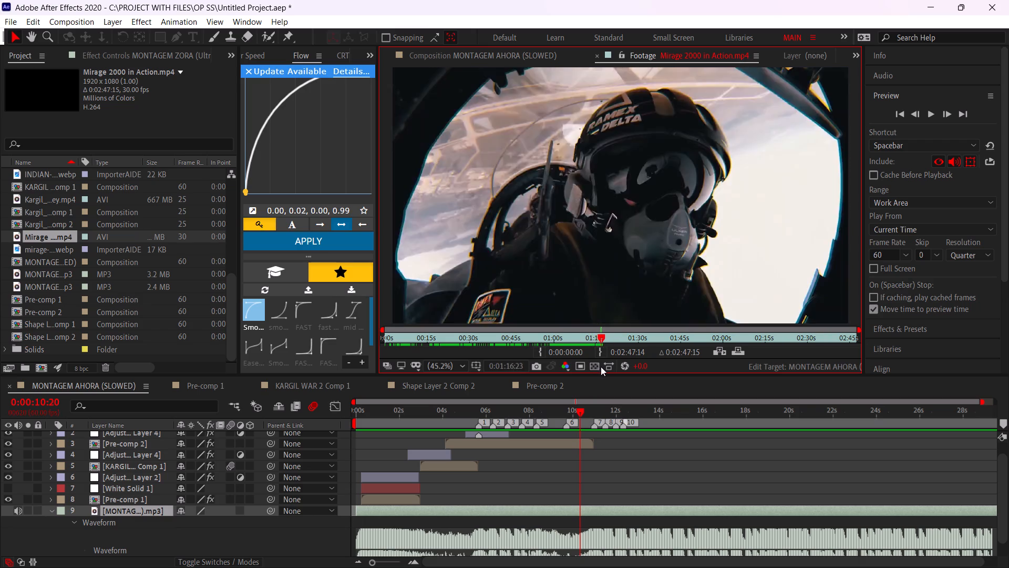
drag(601, 367, 617, 373)
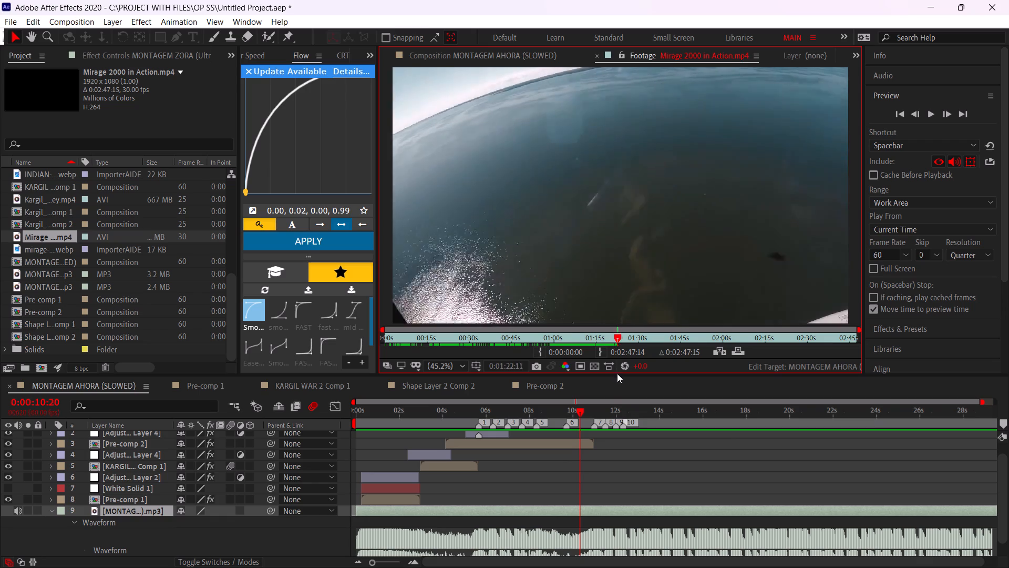
drag(617, 373, 653, 356)
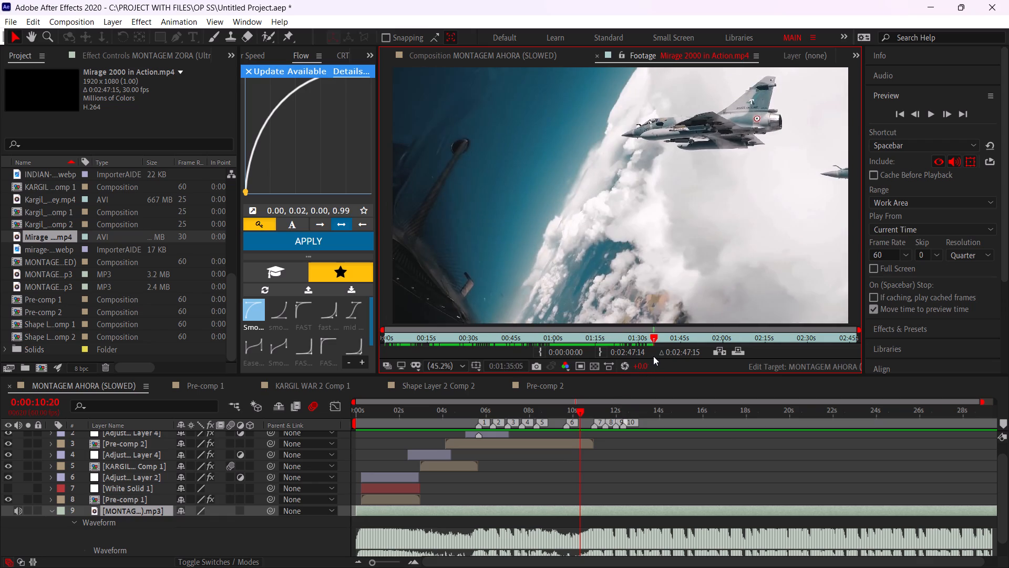
drag(653, 356, 729, 316)
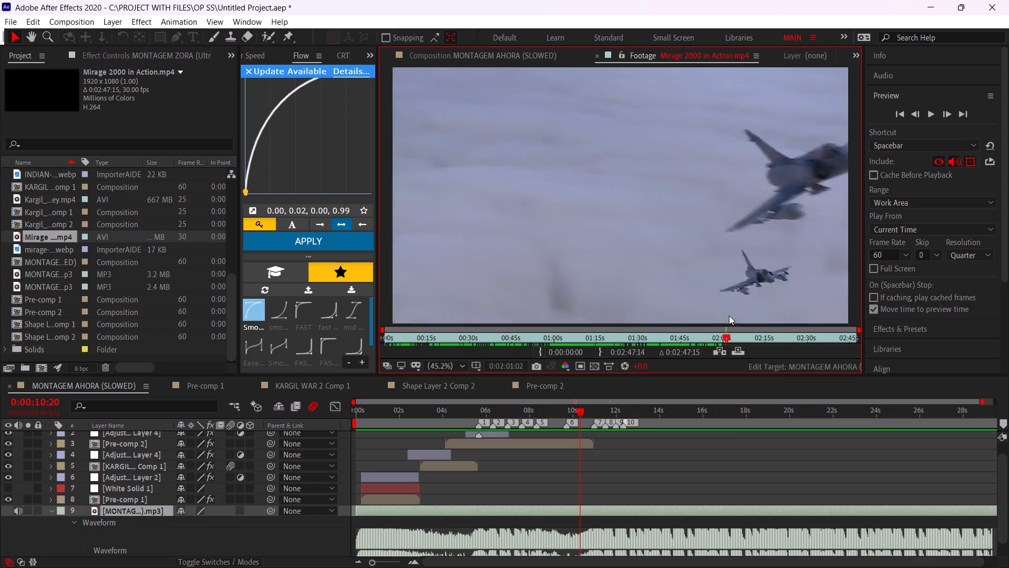
drag(729, 316, 798, 313)
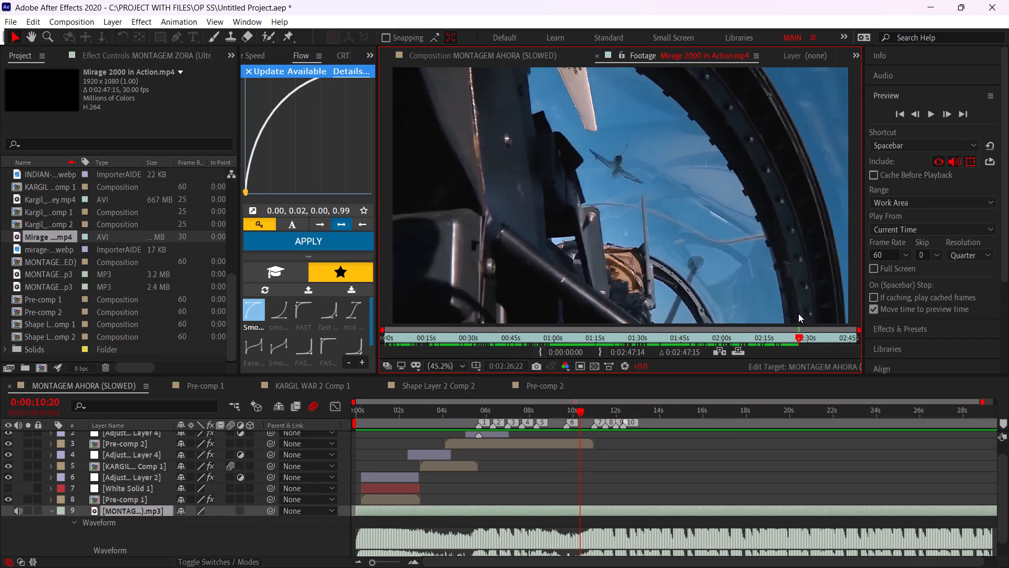
drag(798, 313, 837, 324)
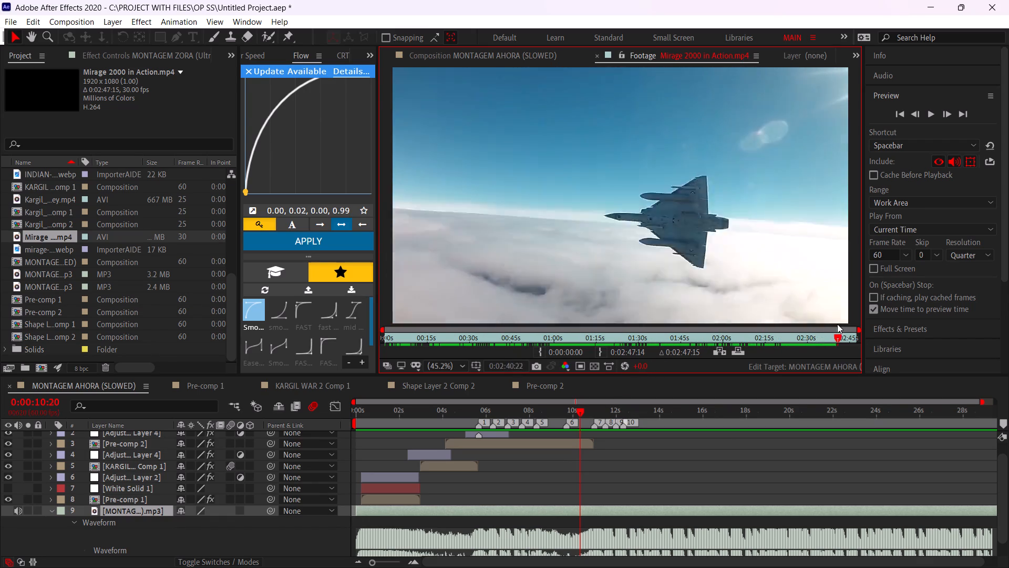
drag(837, 324, 817, 321)
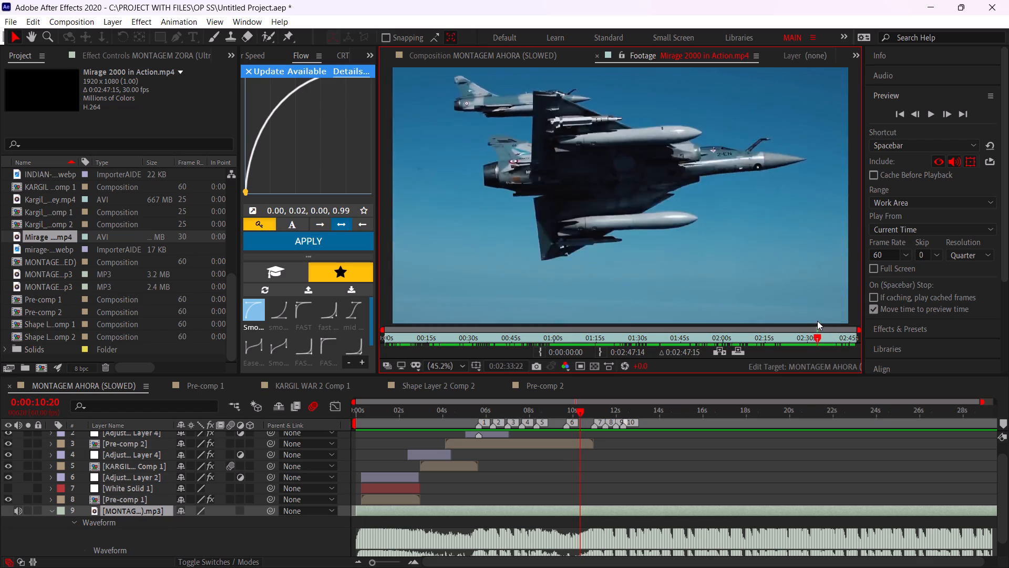
drag(817, 321, 818, 318)
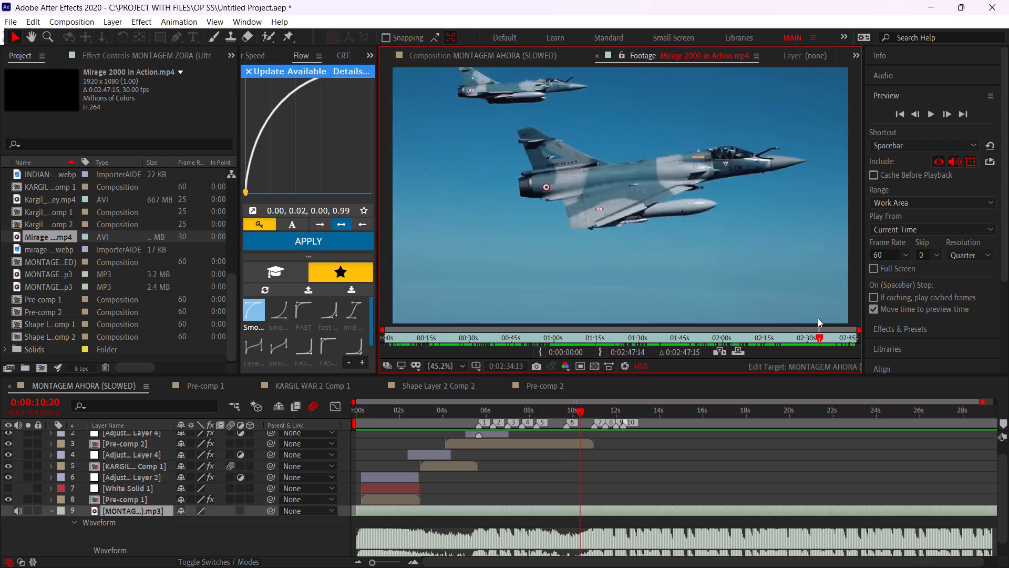
drag(818, 318, 818, 318)
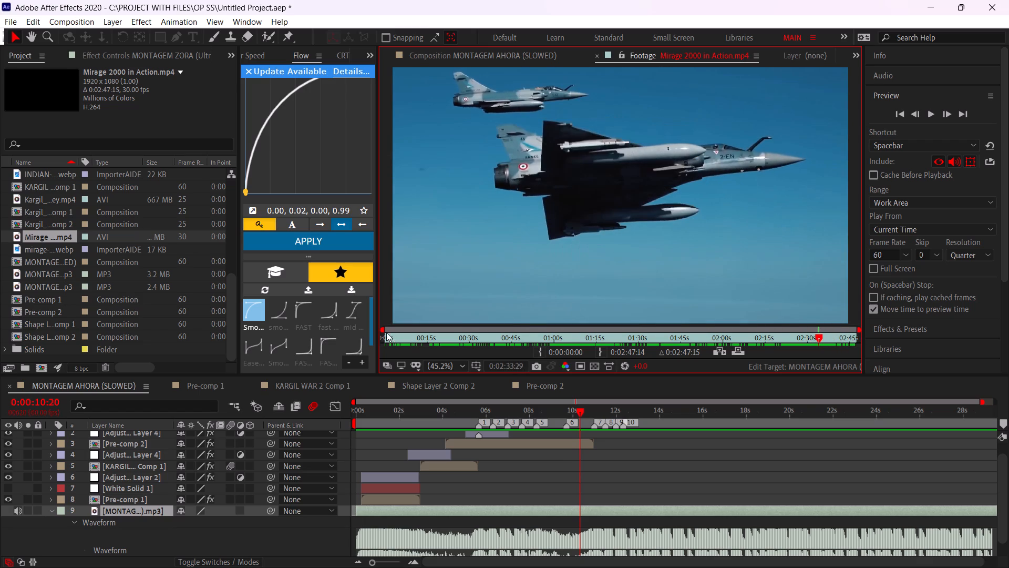
Mark the banking jet shot in the Mirage footage with an In point at 0:02:34:05 and an Out point at 0:02:34:23.
drag(383, 330, 779, 339)
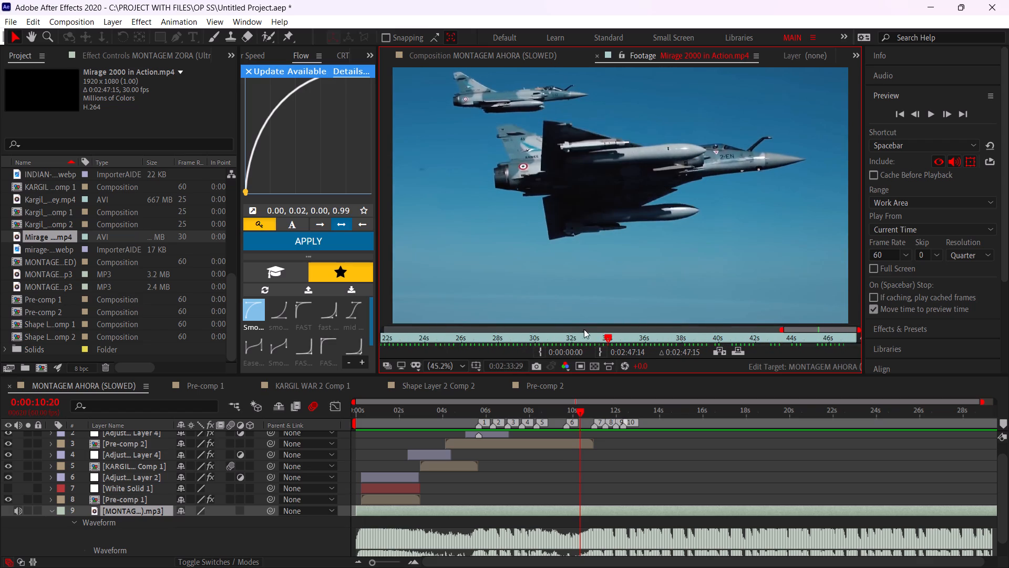
drag(603, 338, 616, 338)
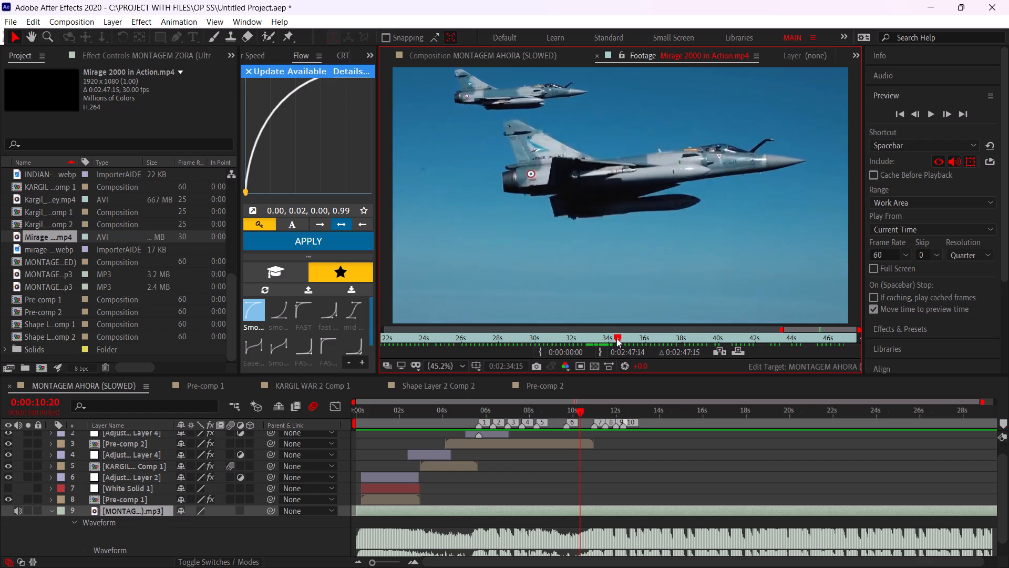
drag(616, 338, 611, 331)
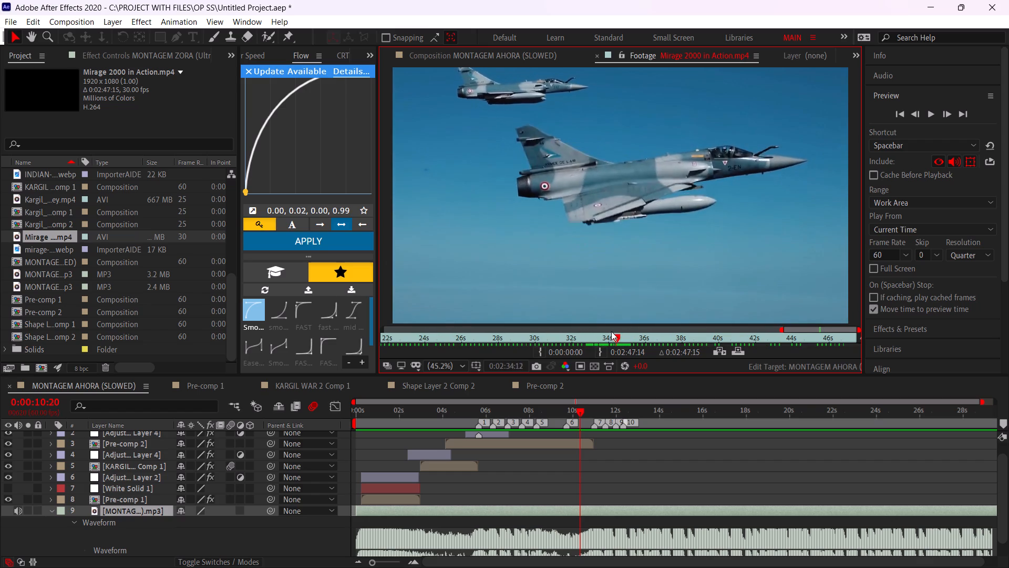
drag(611, 331, 608, 329)
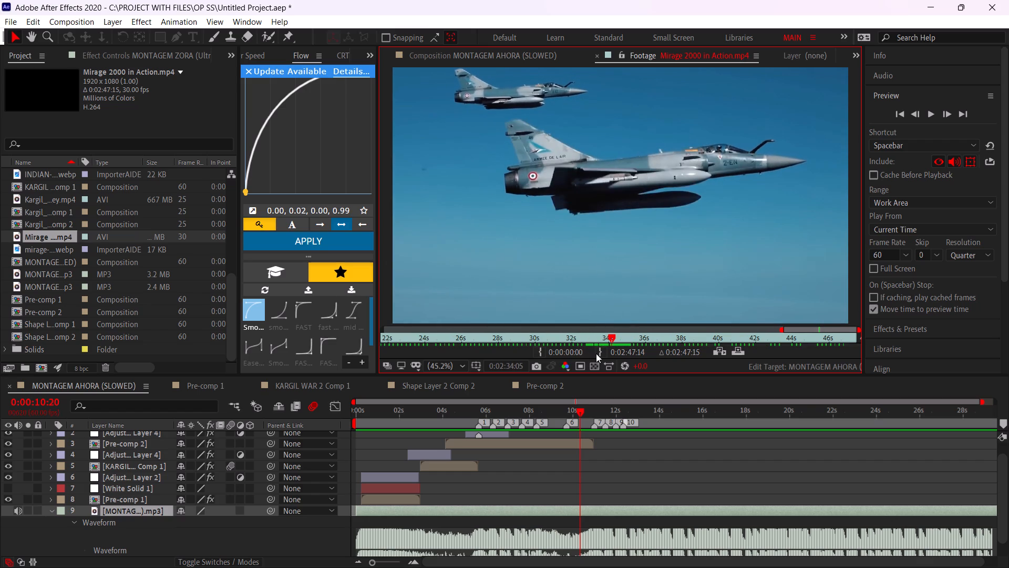
click(596, 353)
click(542, 349)
drag(611, 337, 620, 339)
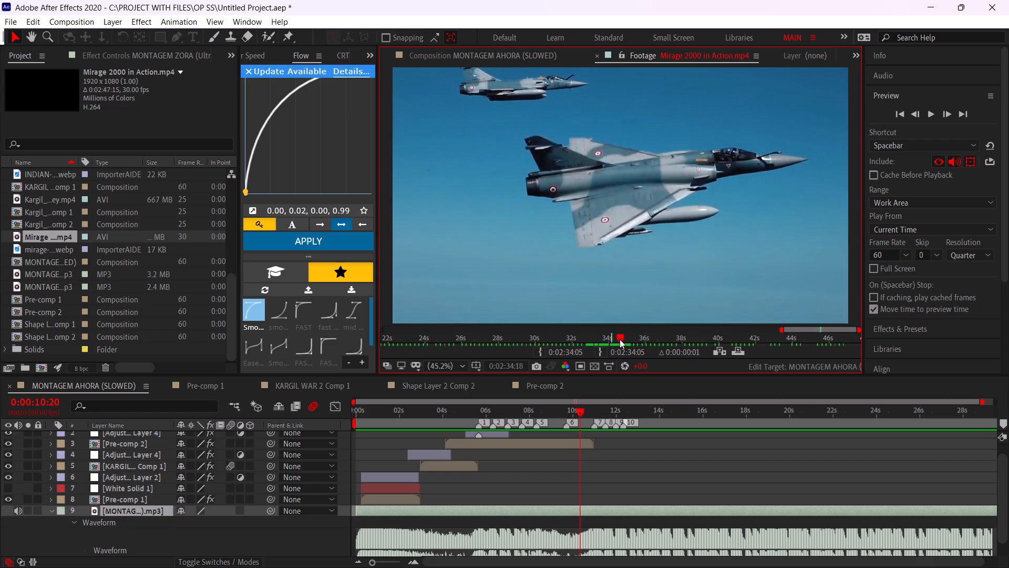
drag(620, 339, 622, 341)
click(601, 351)
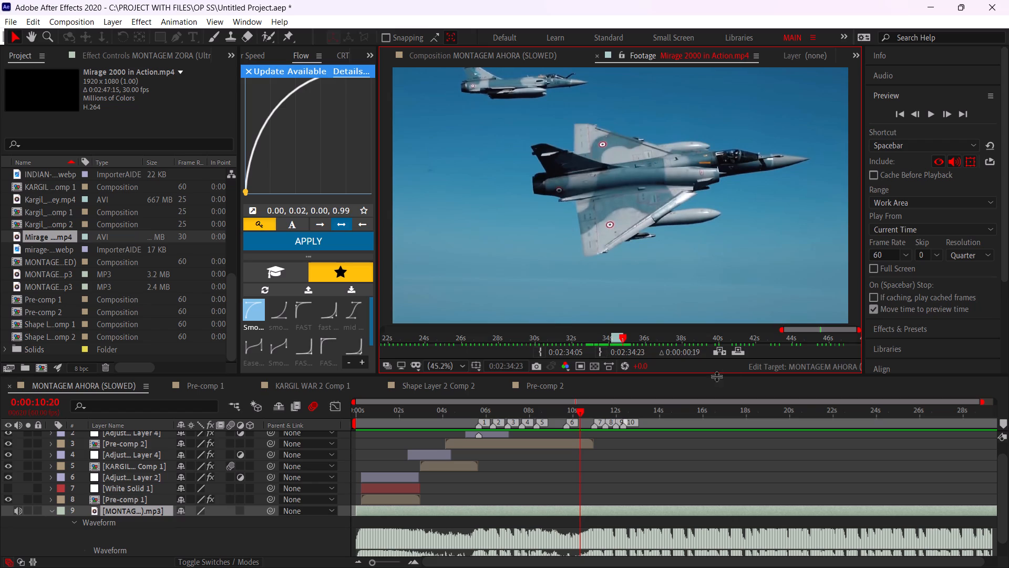
Overlay the marked Mirage shot into the MONTAGEM AHORA (SLOWED) composition and move it to start where Pre-comp 2 ends, at marker 7.
click(736, 352)
alt+scroll(602, 454, up, 2)
drag(541, 435, 542, 435)
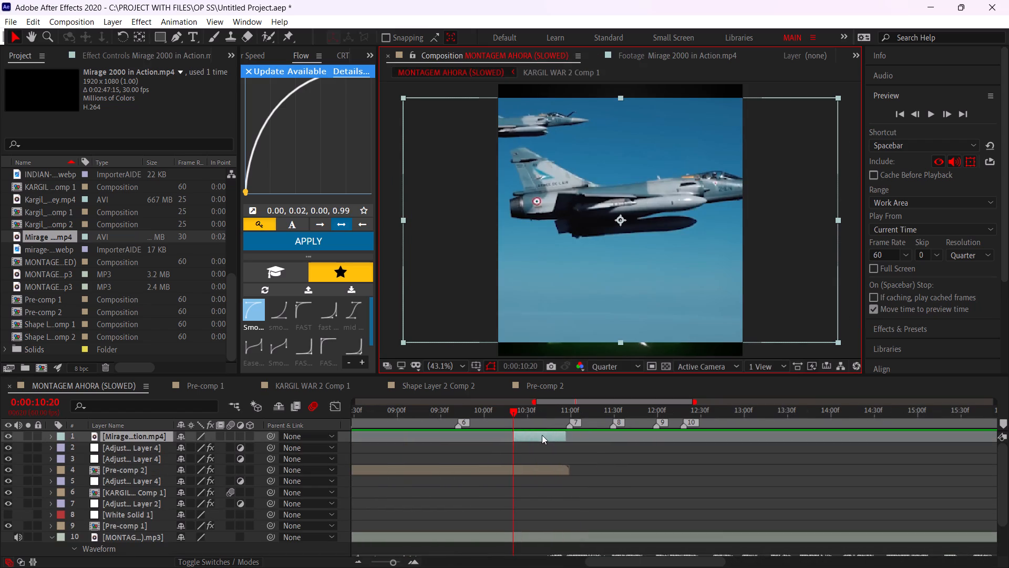
drag(542, 435, 597, 439)
Set the current time to 0:00:10:59 and shift the Mirage clip slightly left within the frame.
alt+scroll(564, 425, up, 1)
drag(580, 414, 578, 413)
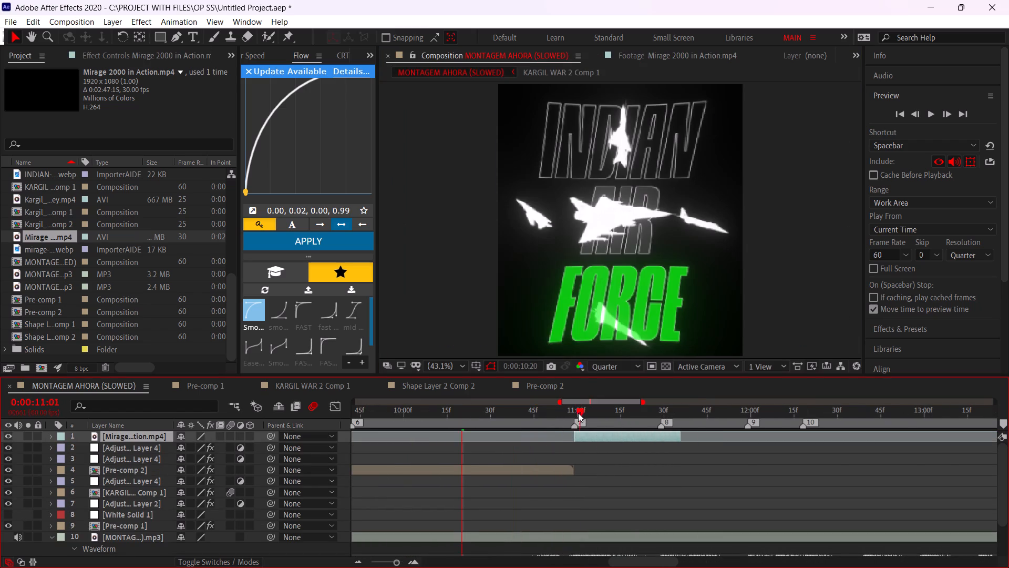
drag(578, 413, 575, 412)
drag(659, 288, 649, 290)
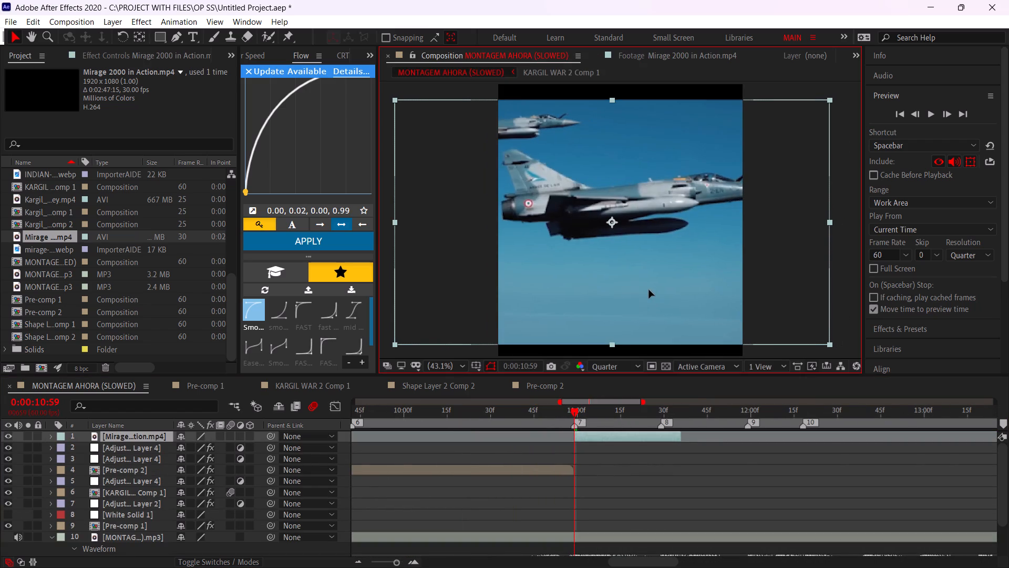
drag(649, 290, 644, 290)
Scale the Mirage clip layer down to 66%.
key(s)
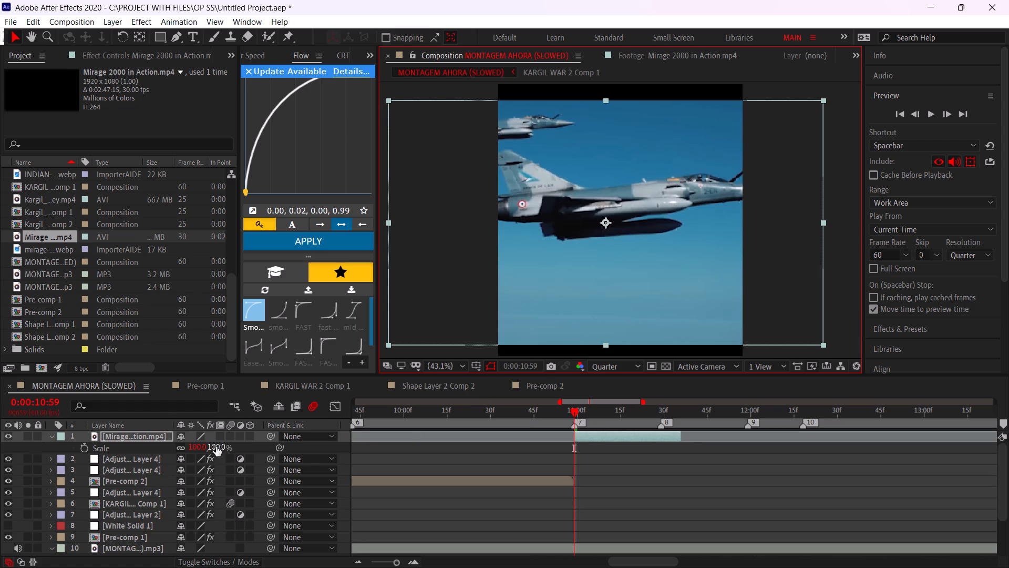
drag(216, 447, 186, 438)
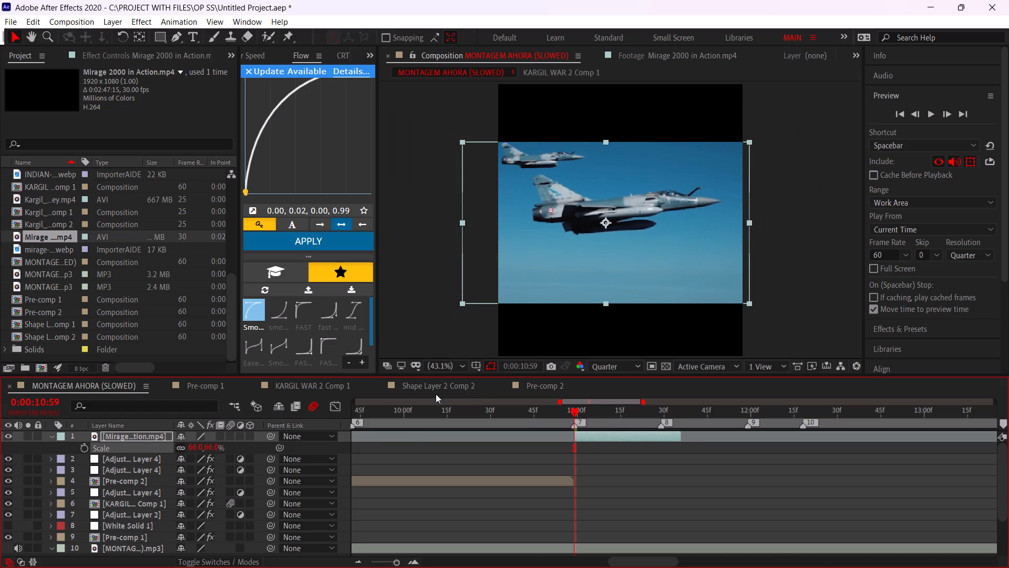
Shift the Mirage clip slightly further left within the frame.
drag(643, 265, 636, 266)
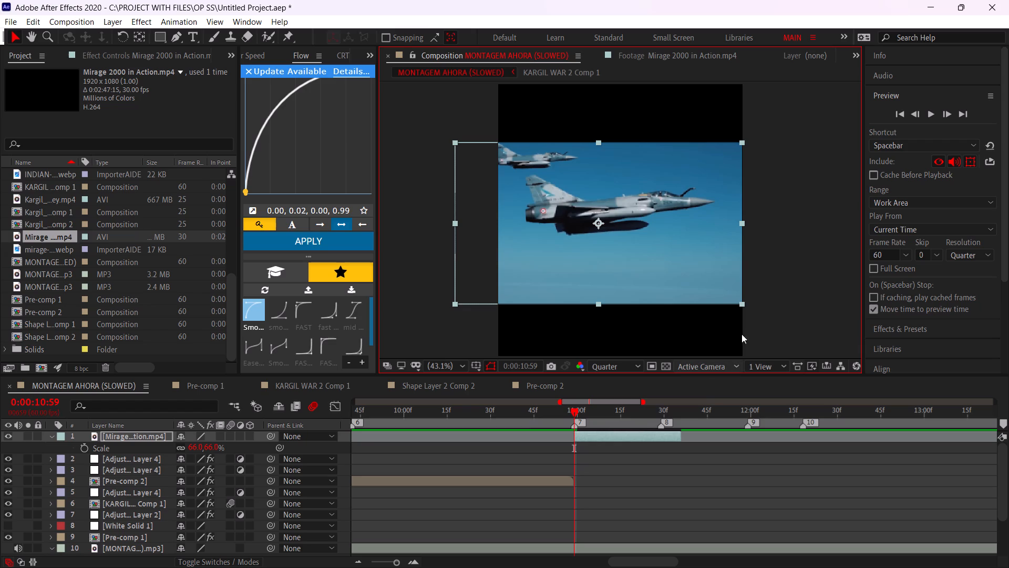
Choose the Roto Brush tool and set the composition preview resolution to Full.
click(270, 37)
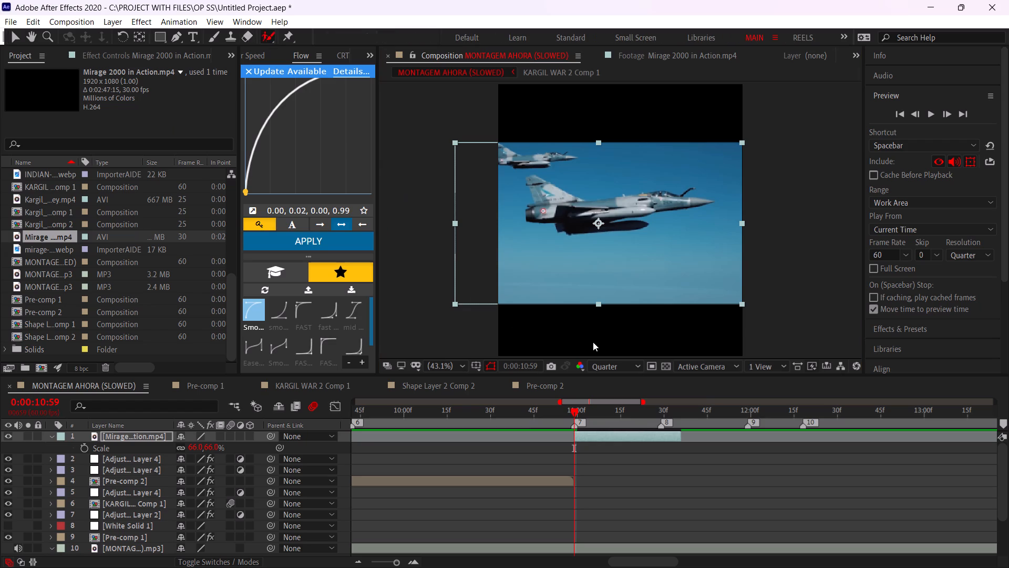
click(619, 364)
click(609, 403)
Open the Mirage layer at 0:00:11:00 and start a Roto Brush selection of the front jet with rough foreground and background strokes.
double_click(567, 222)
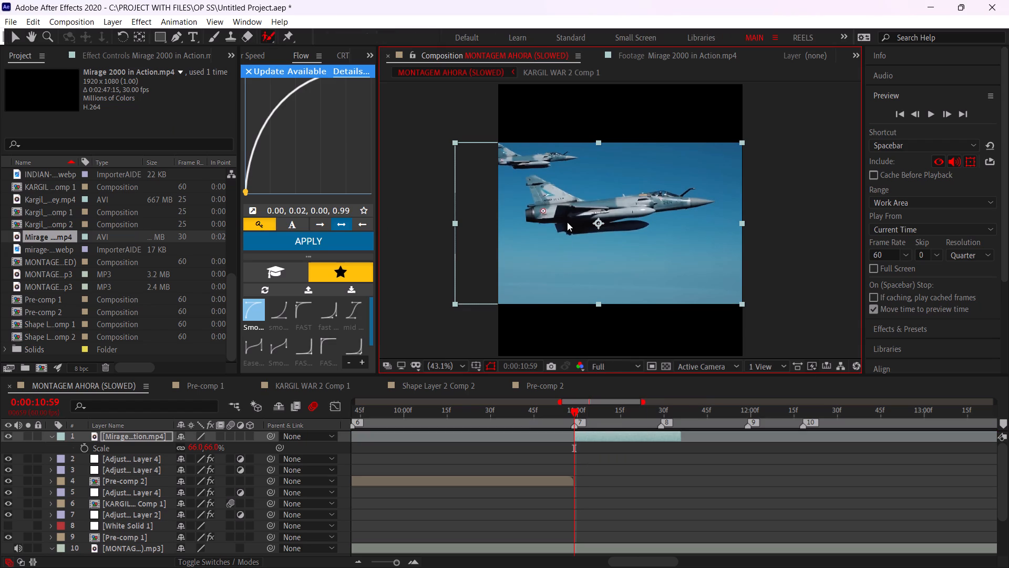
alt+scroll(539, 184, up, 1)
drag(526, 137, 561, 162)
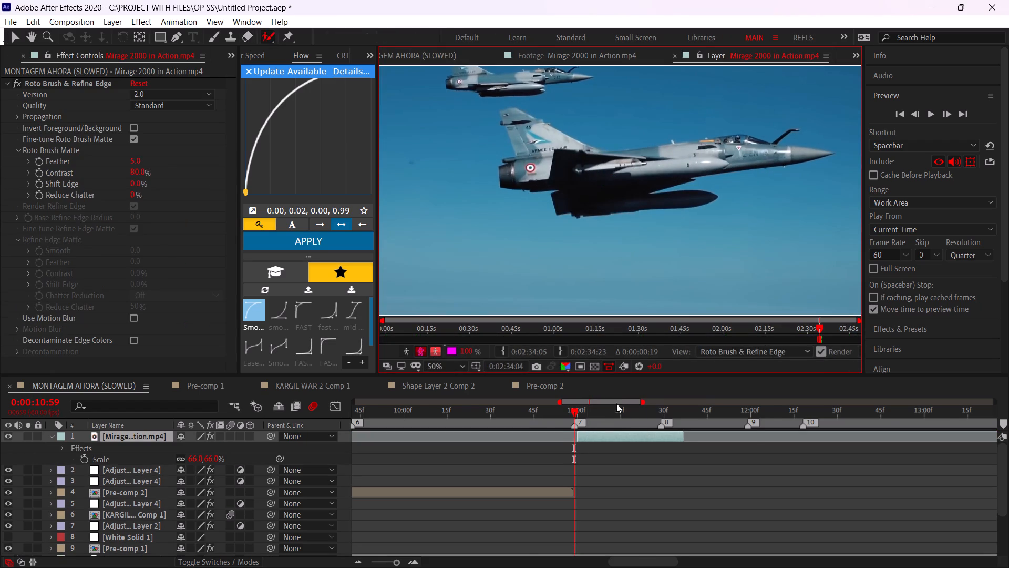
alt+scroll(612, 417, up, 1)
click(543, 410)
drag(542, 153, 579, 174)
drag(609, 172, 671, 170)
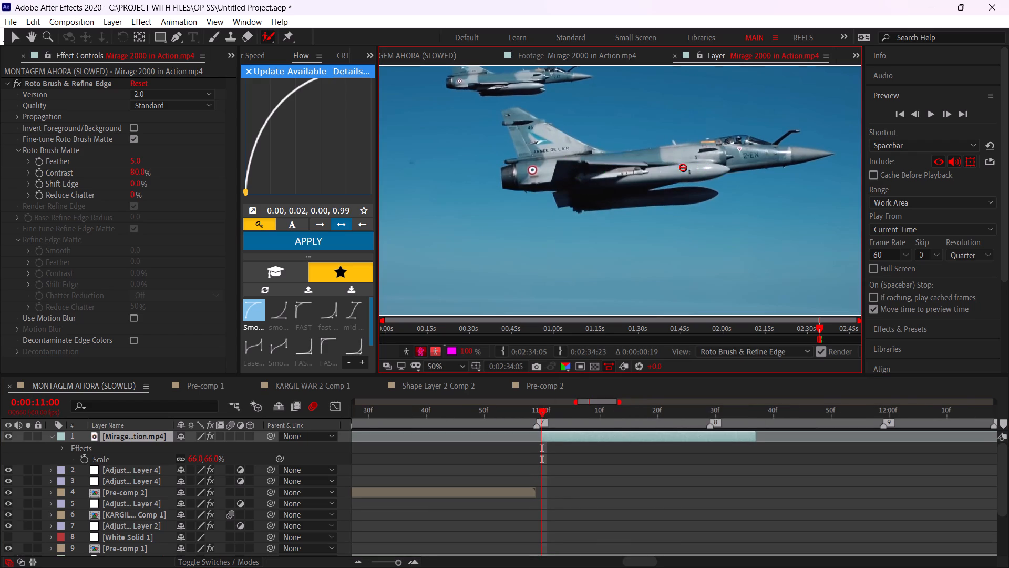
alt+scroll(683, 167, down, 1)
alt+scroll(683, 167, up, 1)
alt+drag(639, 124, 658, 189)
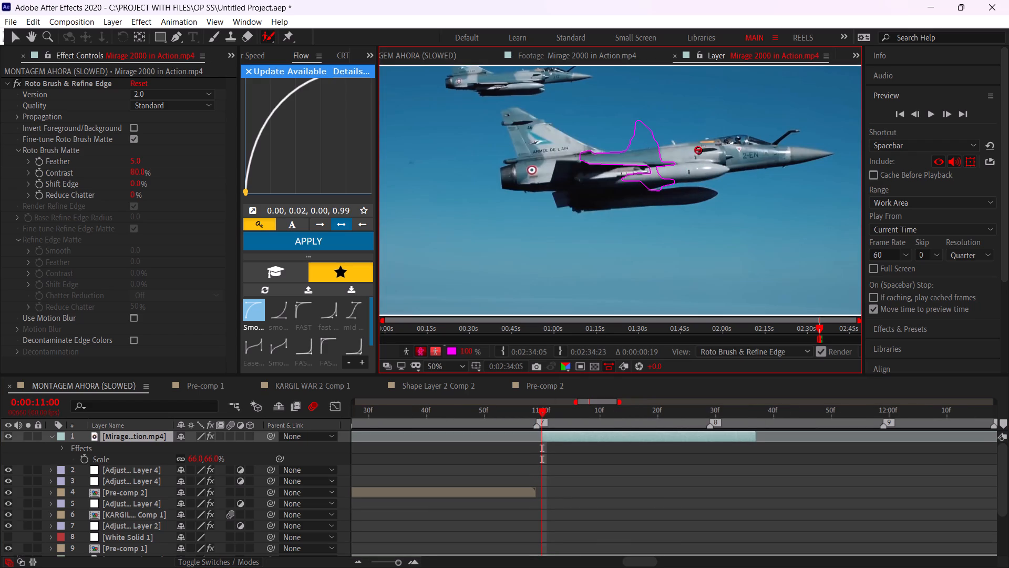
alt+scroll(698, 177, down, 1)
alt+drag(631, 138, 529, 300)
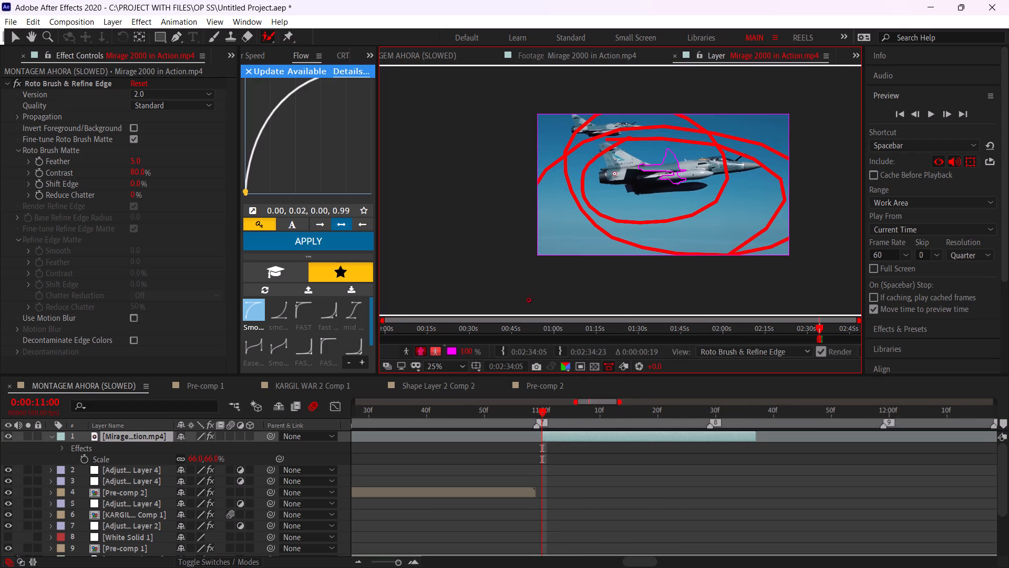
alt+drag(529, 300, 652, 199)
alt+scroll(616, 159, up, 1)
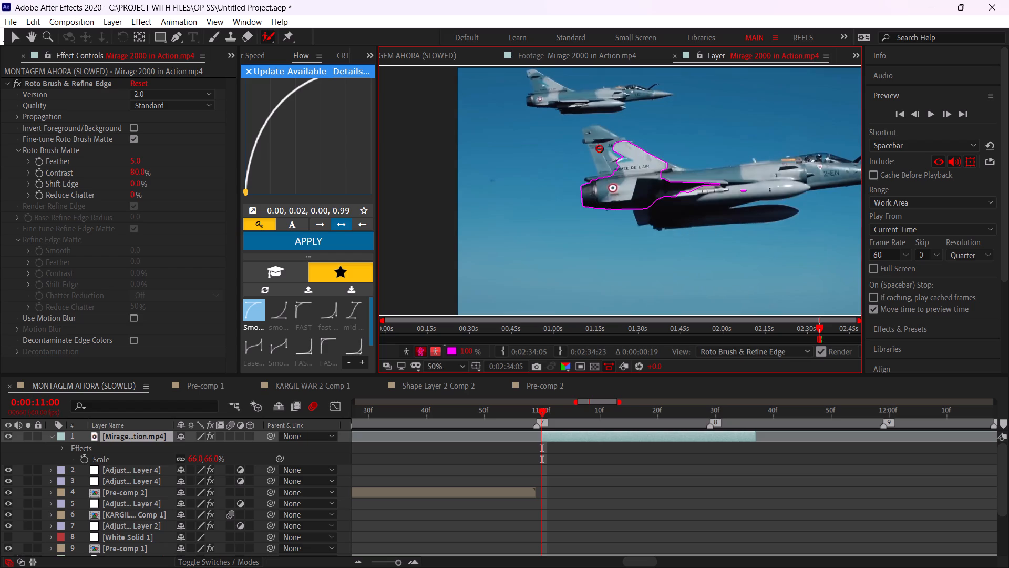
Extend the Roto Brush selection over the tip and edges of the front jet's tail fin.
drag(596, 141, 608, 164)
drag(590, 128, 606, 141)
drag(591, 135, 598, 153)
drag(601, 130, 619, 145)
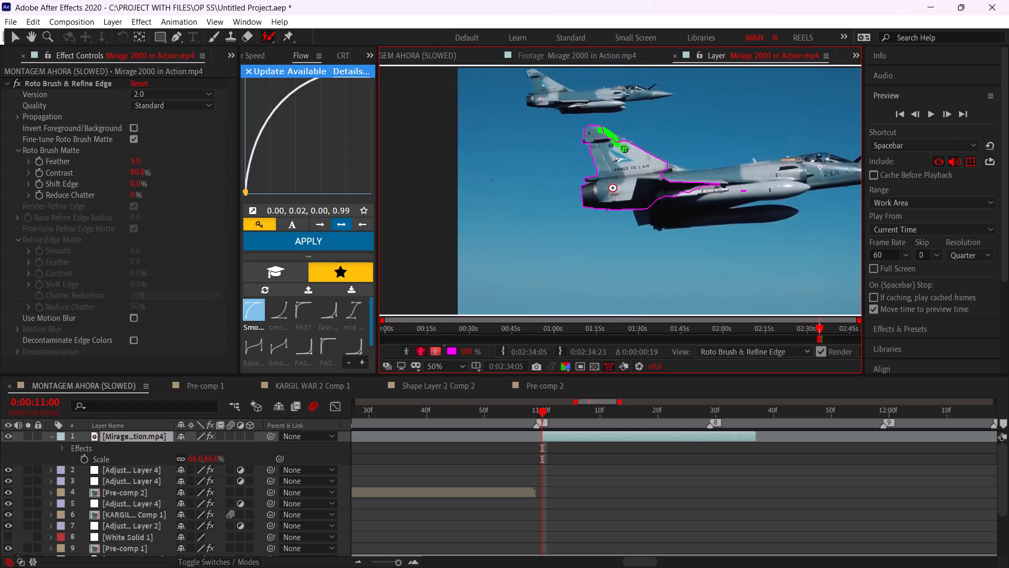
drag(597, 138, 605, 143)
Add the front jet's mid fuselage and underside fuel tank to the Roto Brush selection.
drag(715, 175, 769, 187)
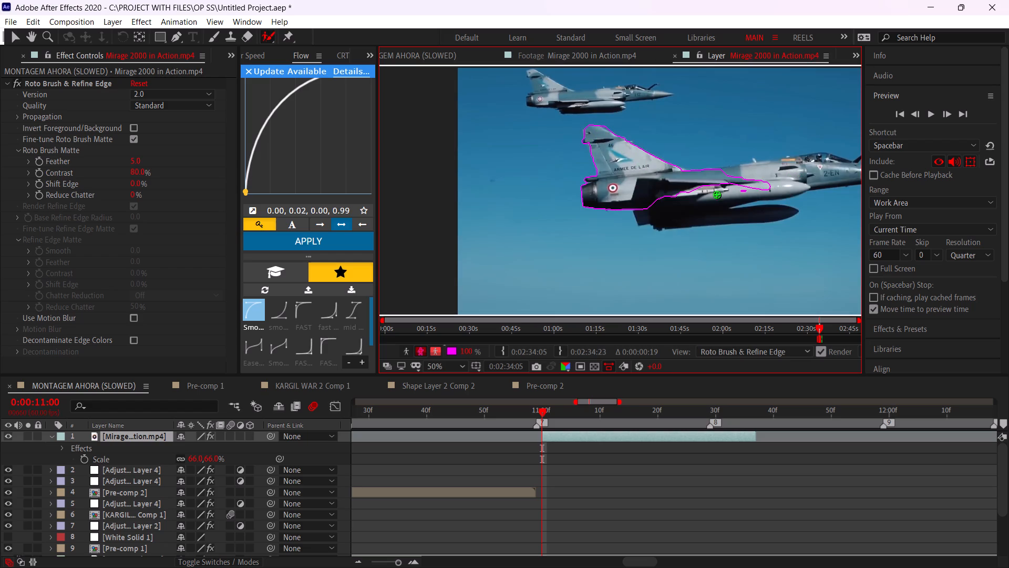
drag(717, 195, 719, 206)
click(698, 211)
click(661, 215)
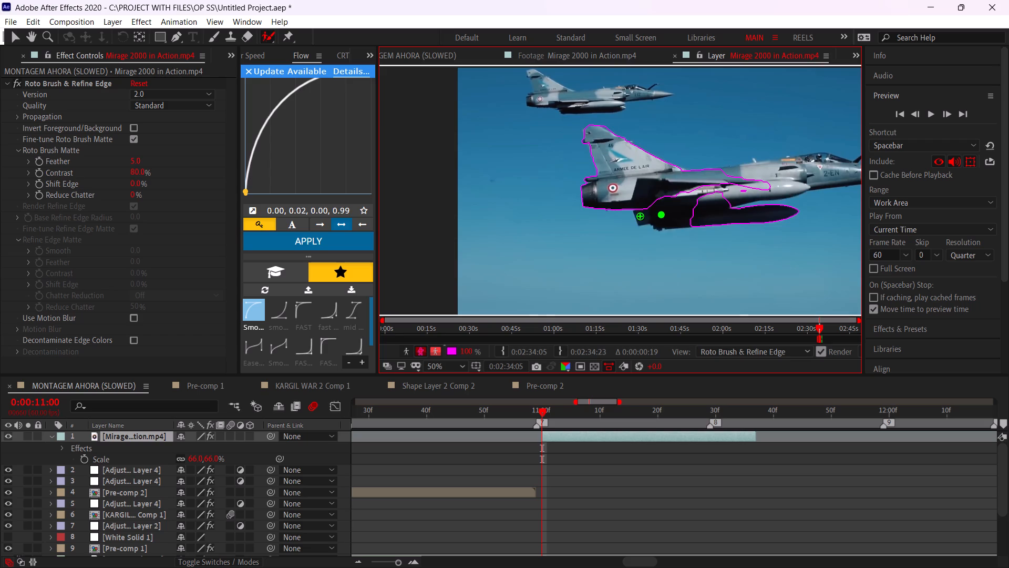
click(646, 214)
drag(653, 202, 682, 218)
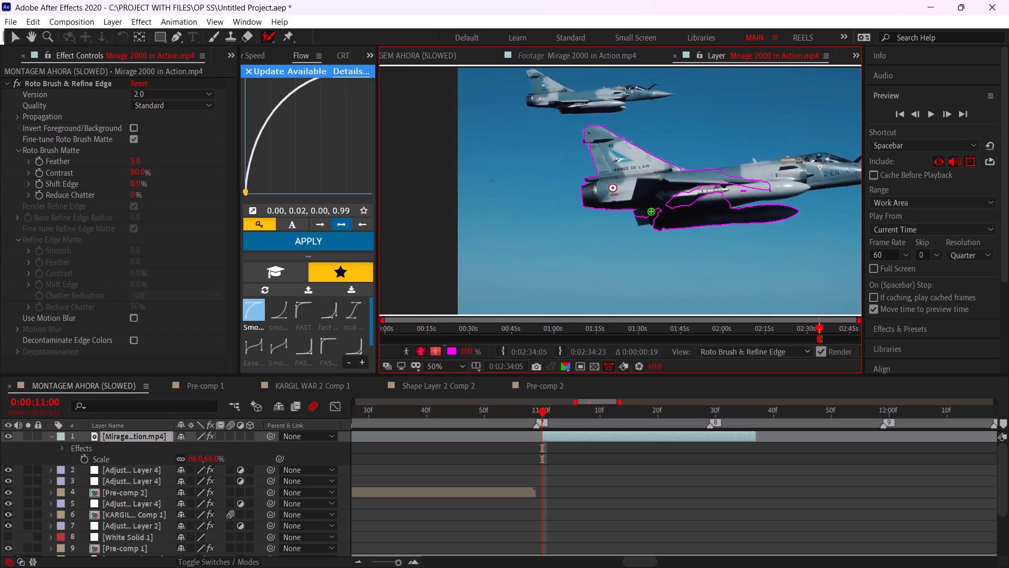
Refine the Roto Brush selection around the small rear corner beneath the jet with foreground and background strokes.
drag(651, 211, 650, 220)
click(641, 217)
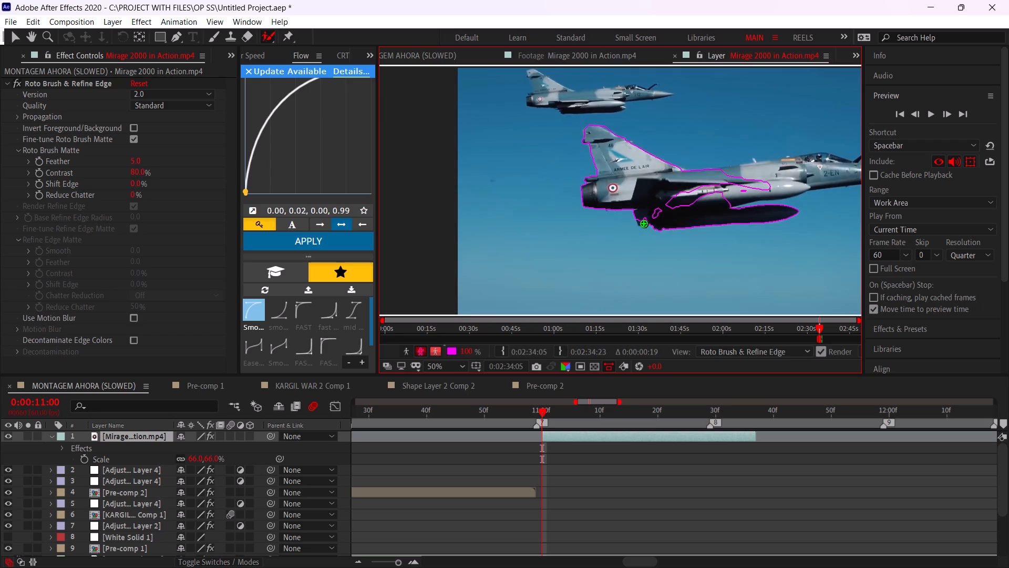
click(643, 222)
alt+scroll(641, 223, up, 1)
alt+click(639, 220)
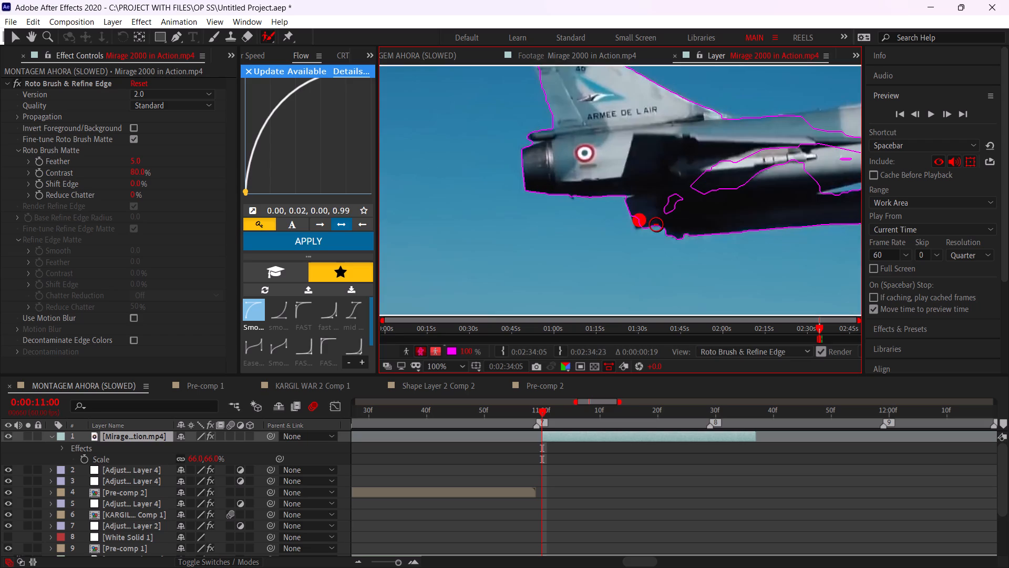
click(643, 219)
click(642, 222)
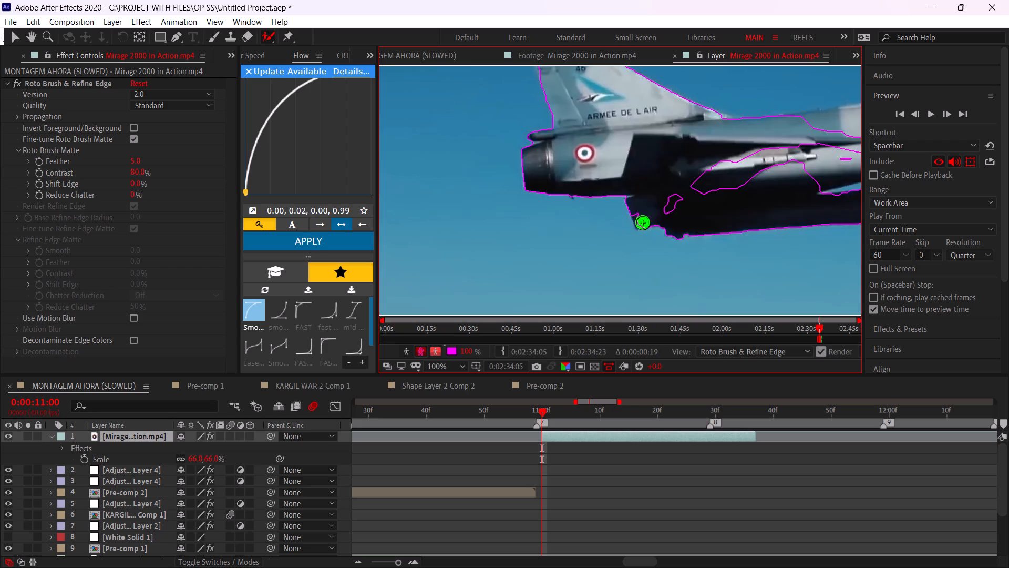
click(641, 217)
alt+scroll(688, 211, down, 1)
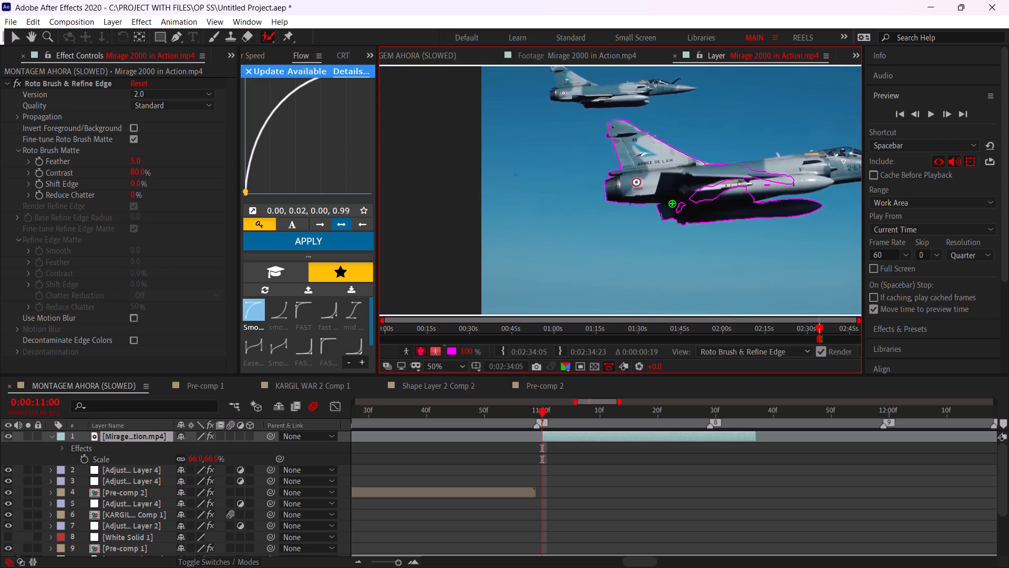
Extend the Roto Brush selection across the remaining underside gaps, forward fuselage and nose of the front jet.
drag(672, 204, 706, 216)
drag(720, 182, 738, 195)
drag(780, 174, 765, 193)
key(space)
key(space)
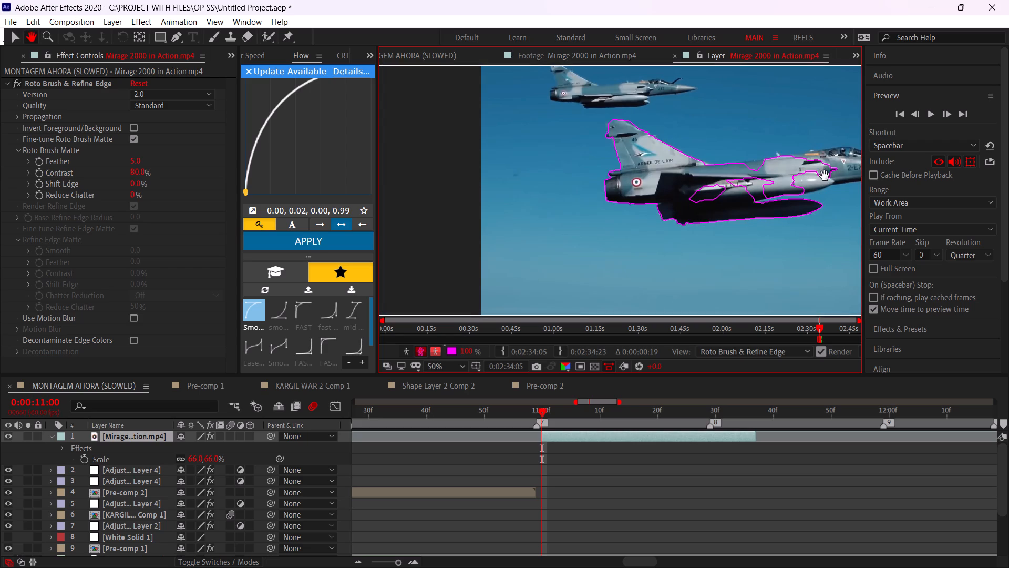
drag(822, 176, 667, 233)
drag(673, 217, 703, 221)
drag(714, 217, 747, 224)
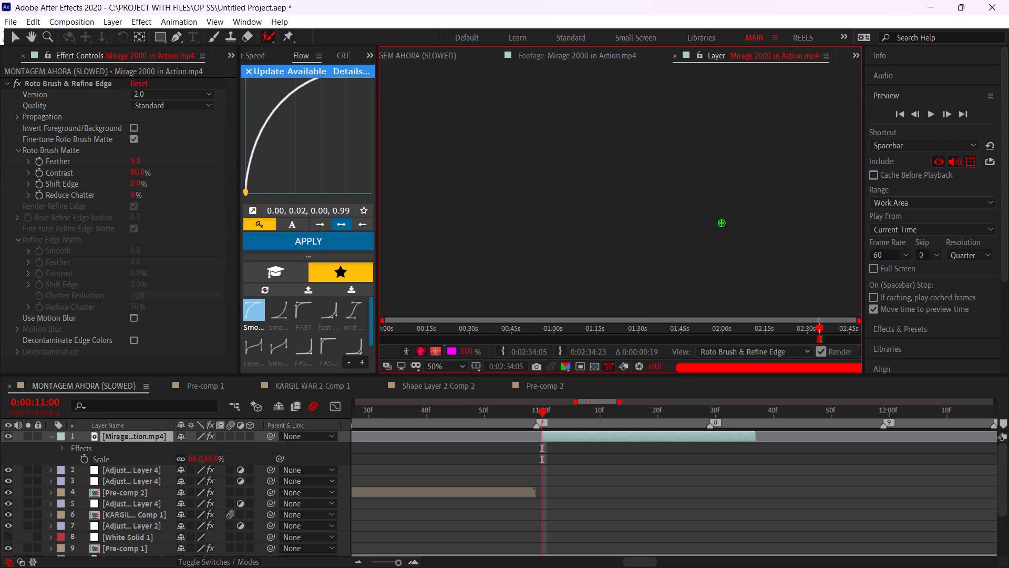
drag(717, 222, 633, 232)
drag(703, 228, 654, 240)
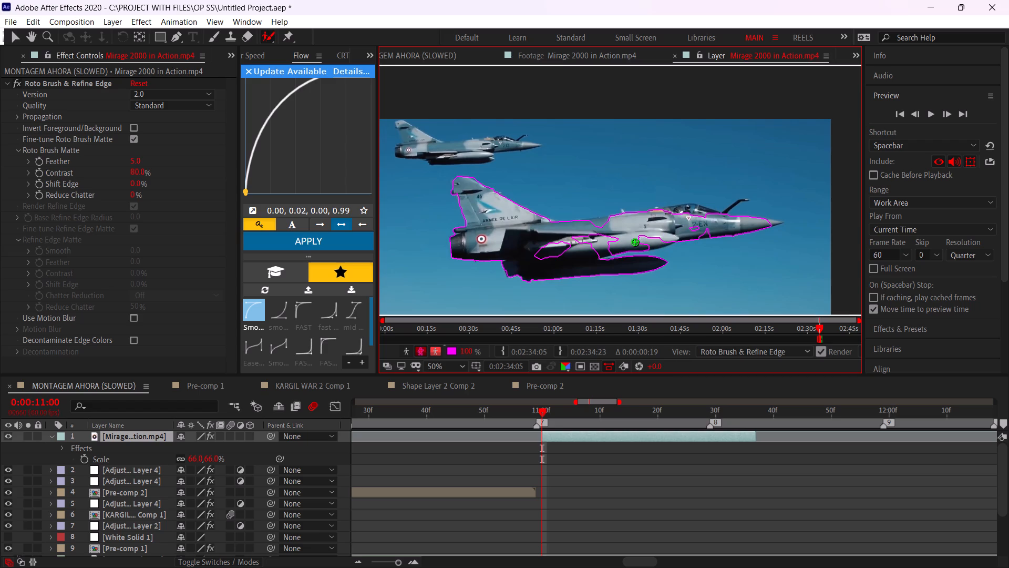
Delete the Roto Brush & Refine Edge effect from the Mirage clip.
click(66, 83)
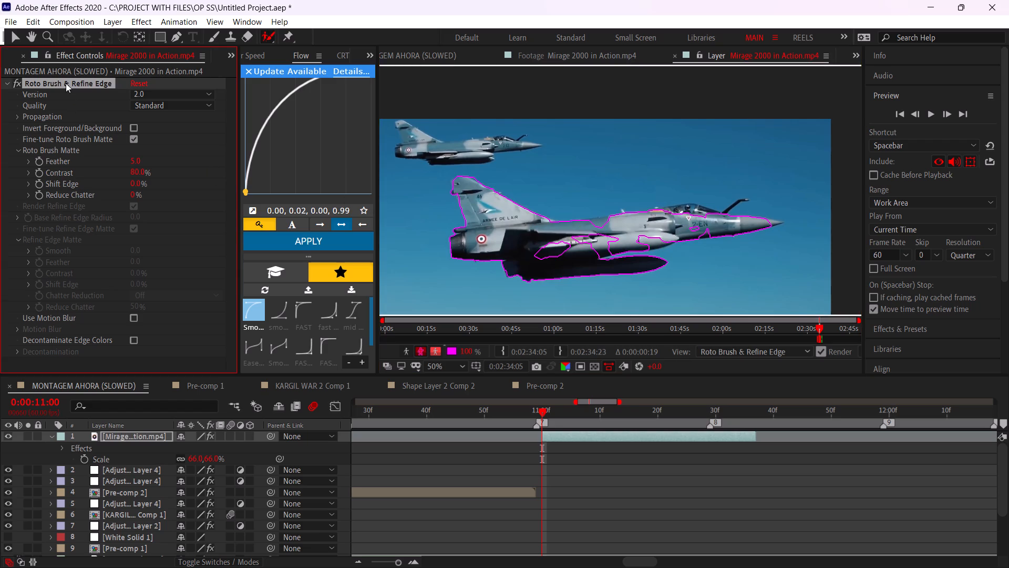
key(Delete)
Pre-compose the Mirage clip as Mirage 2000 in Action.mp4 Comp 1, moving all attributes and adjusting the duration to the layer's time span.
click(564, 430)
key(ctrl+shift+c)
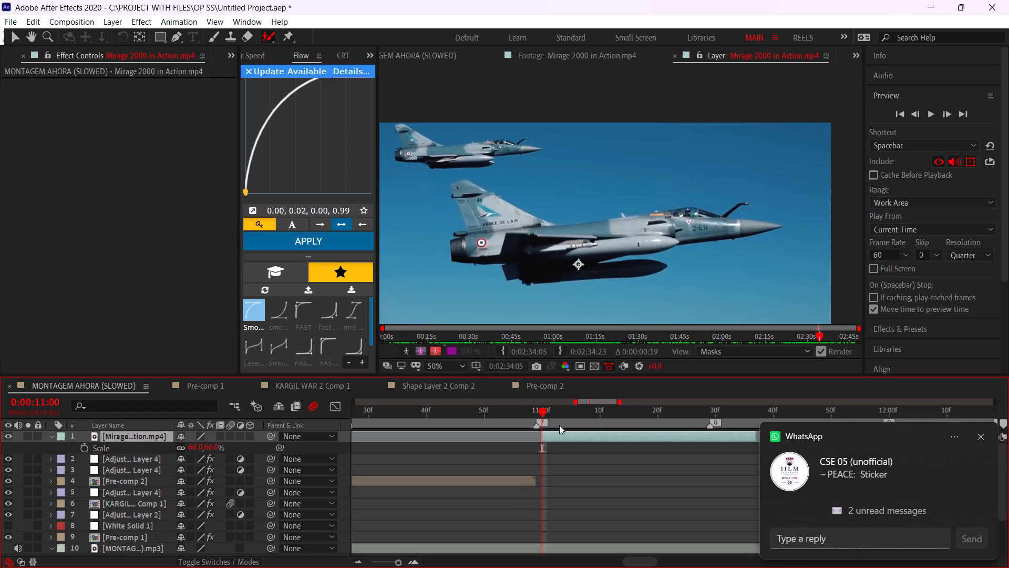
click(471, 183)
click(486, 257)
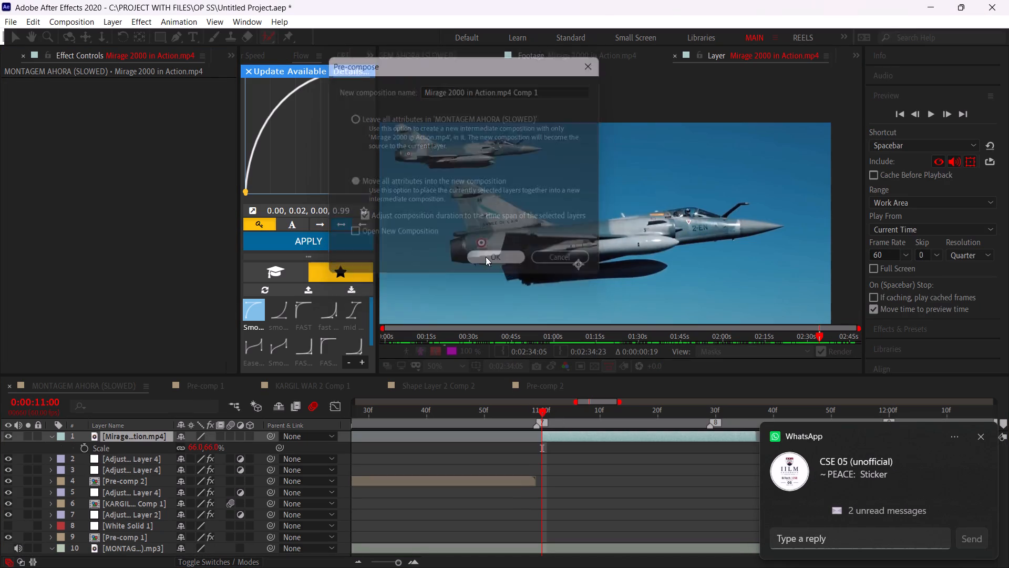
key(v)
scroll(571, 57, up, 4)
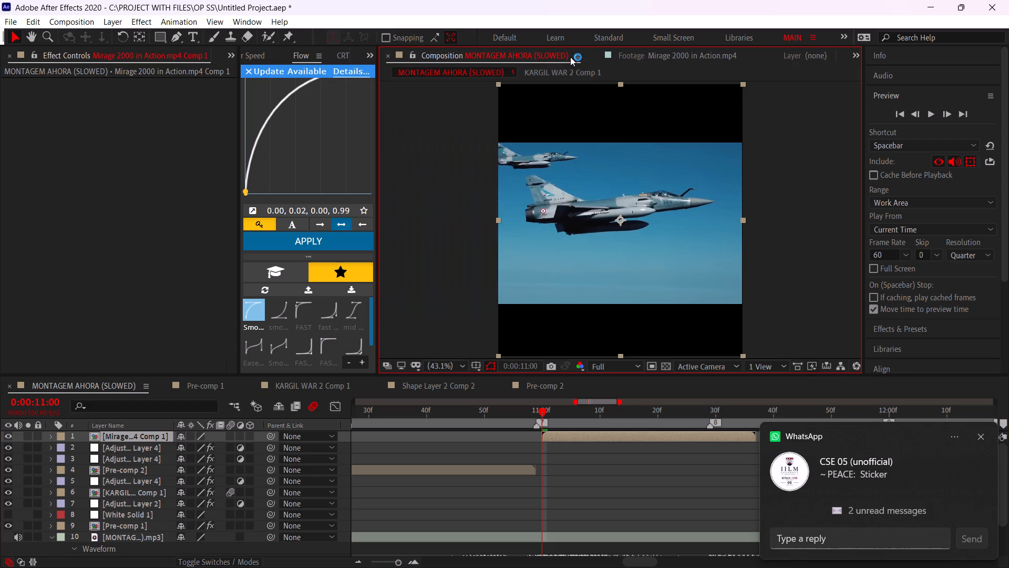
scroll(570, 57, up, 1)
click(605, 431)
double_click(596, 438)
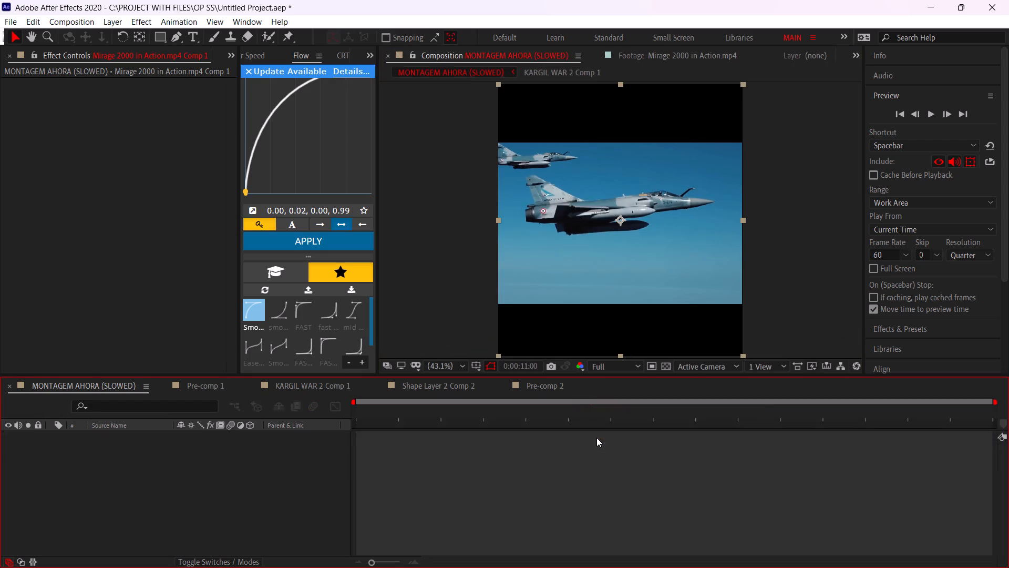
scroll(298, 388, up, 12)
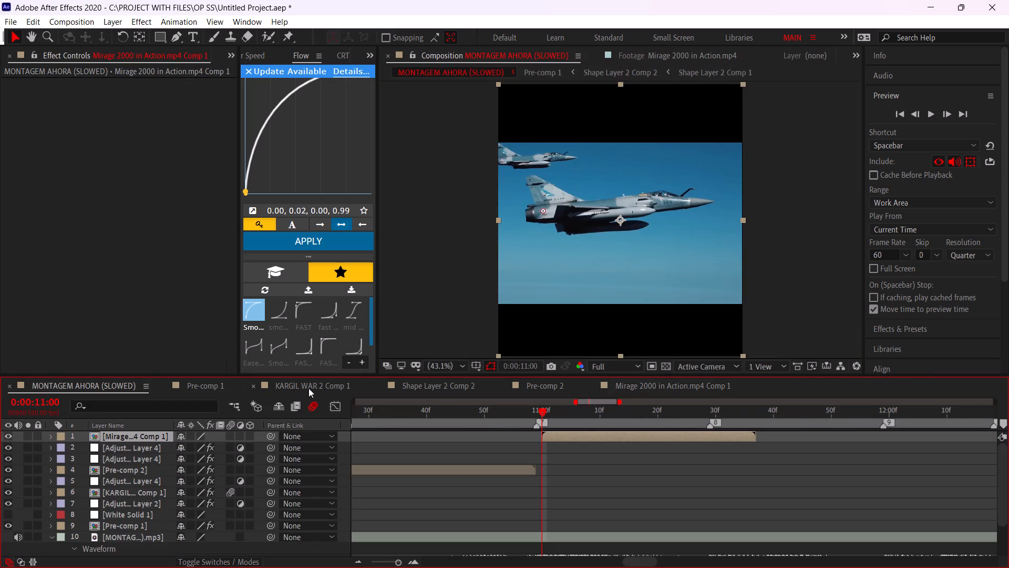
Open the pre-composed Mirage layer for Roto Brush at 0:00:11:00 and mark the front jet's rear body and underside as foreground.
click(270, 33)
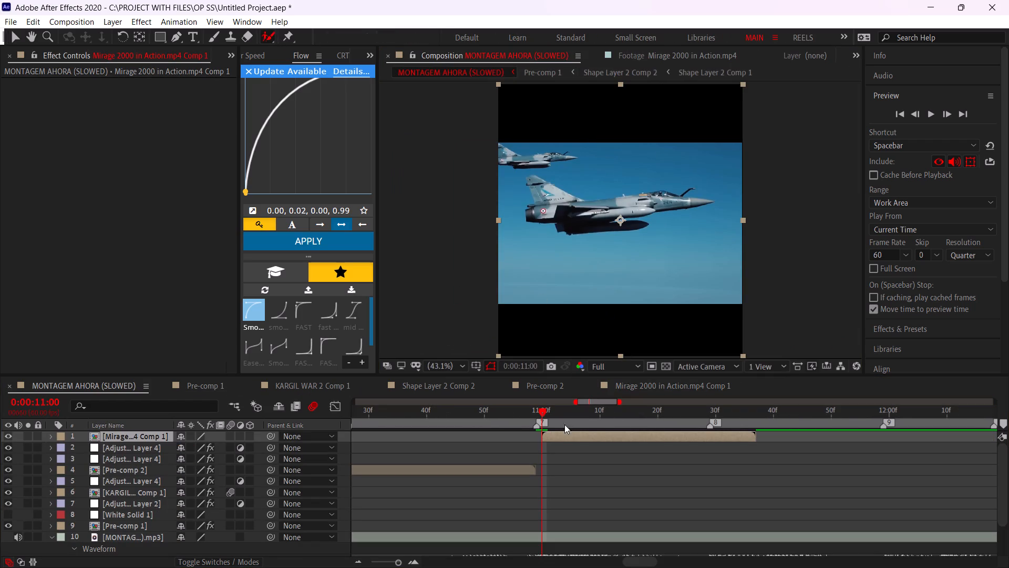
click(558, 434)
click(558, 434)
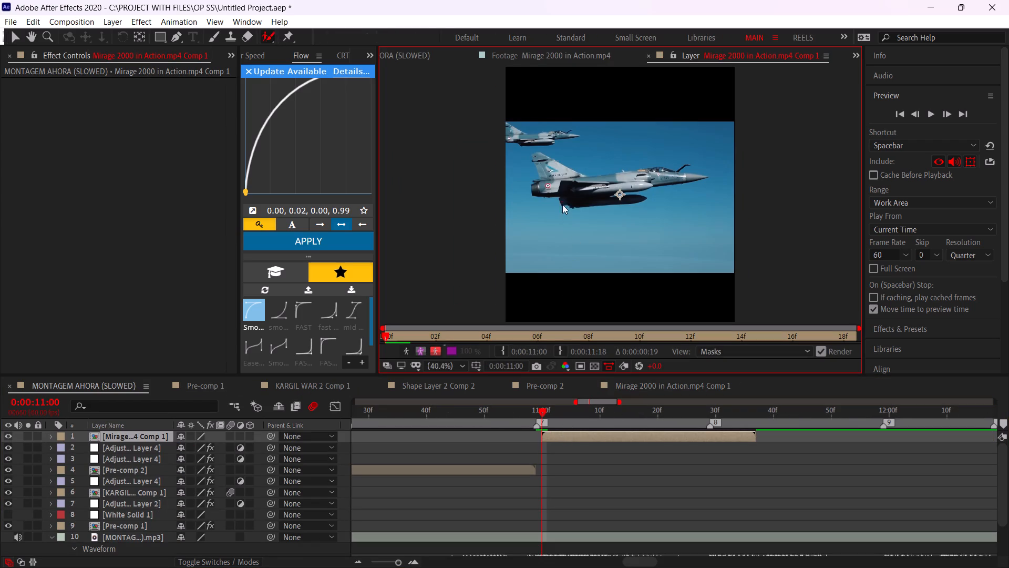
alt+scroll(563, 197, up, 2)
drag(552, 152, 573, 175)
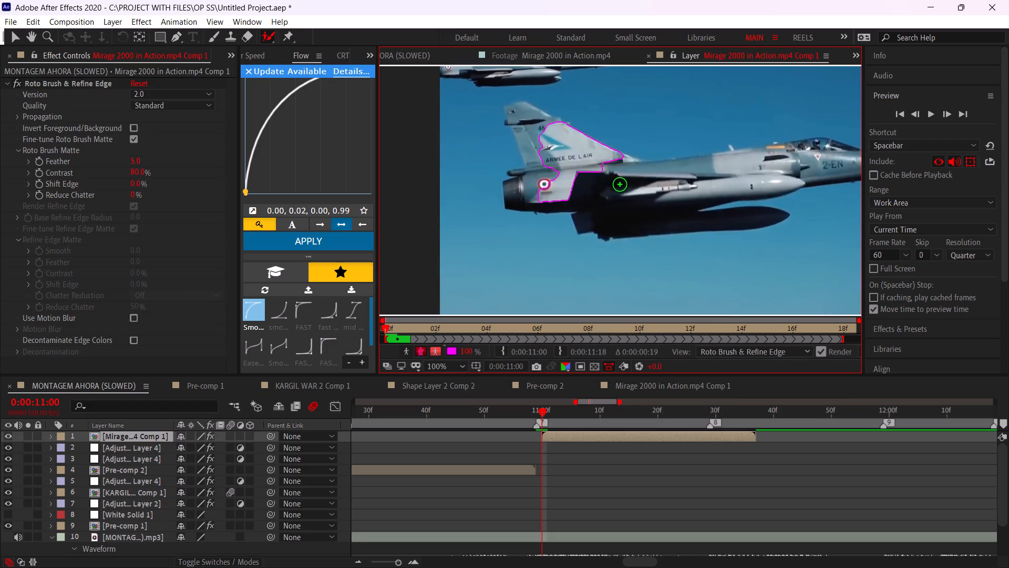
drag(620, 184, 650, 188)
drag(722, 180, 737, 177)
Extend the Roto Brush selection over the front jet's nose, cockpit canopy and upper fuselage.
key(space)
drag(778, 168, 668, 203)
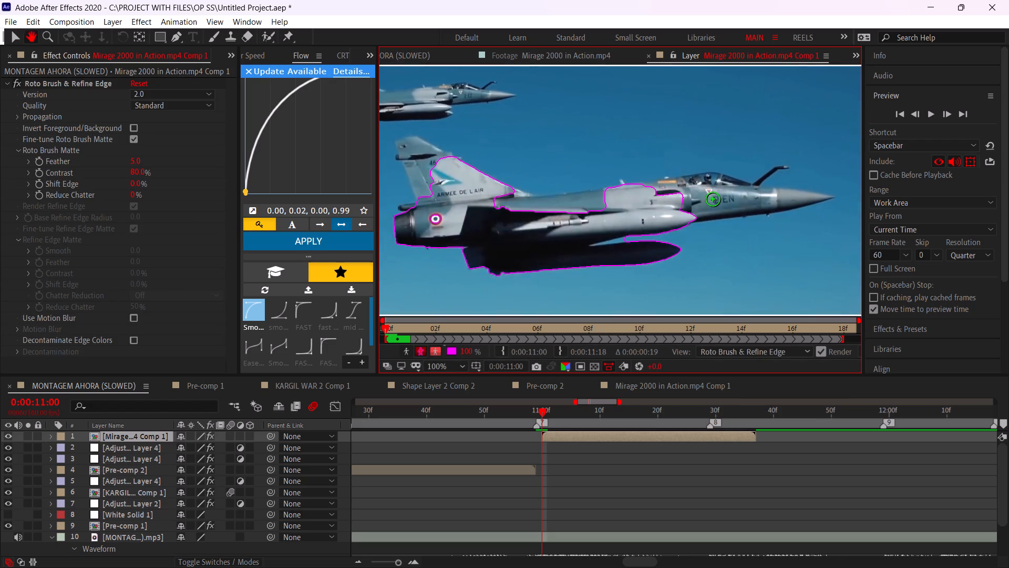
click(735, 197)
click(784, 201)
click(731, 187)
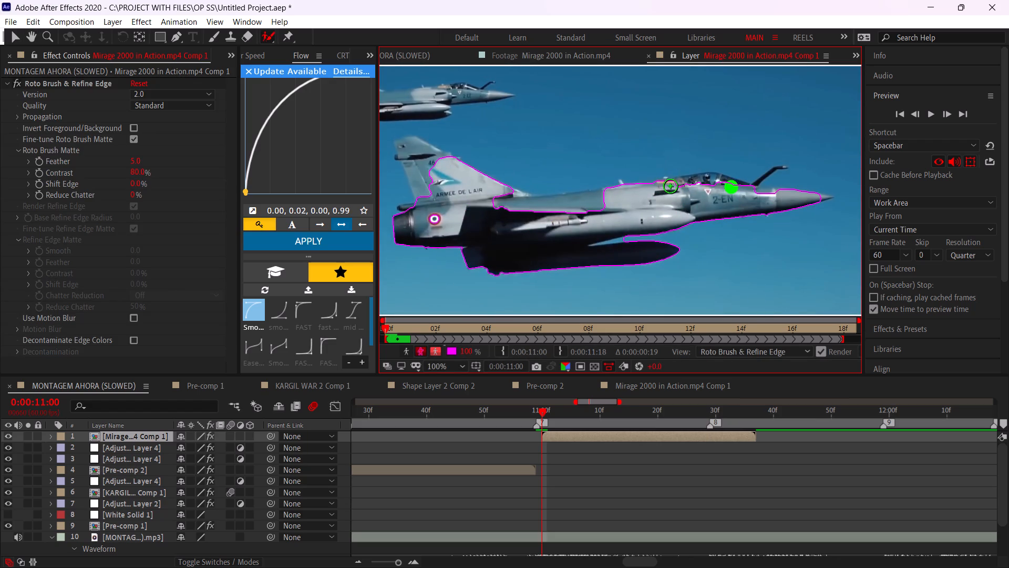
click(705, 186)
drag(592, 206, 570, 205)
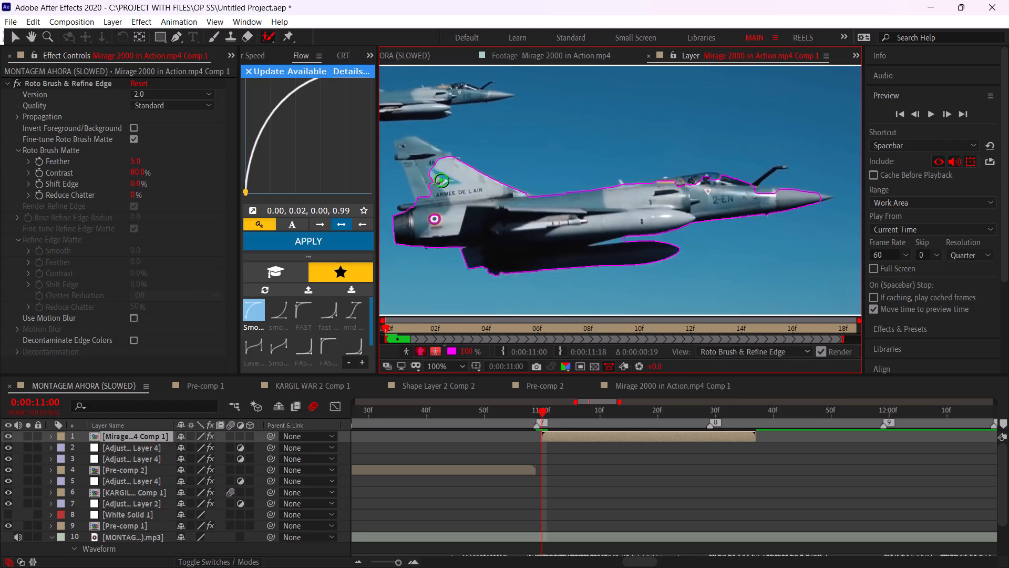
Add the front jet's tail fin, including its rear upper corner, to the Roto Brush foreground.
click(414, 150)
click(427, 175)
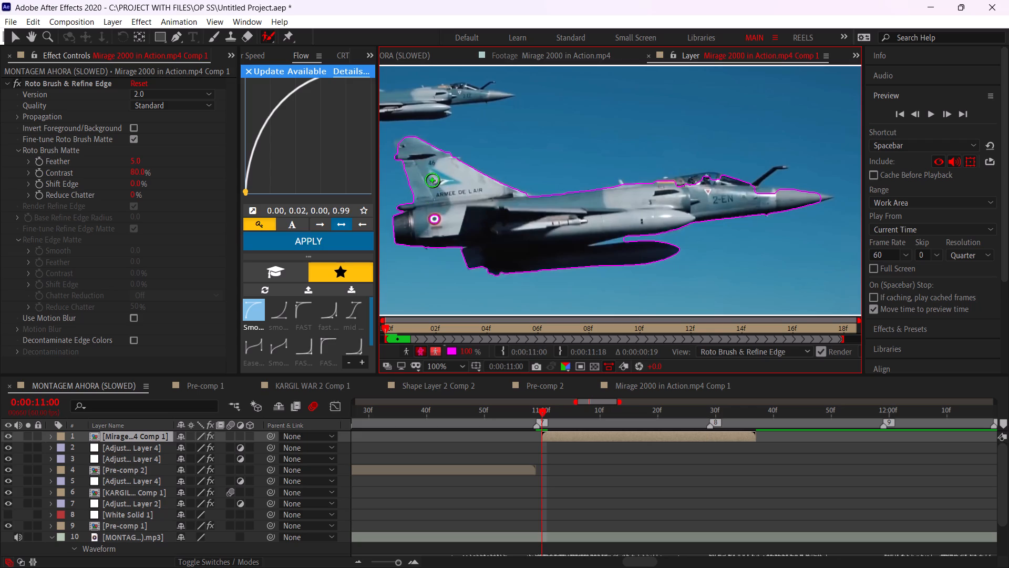
alt+scroll(399, 164, up, 2)
key(space)
drag(420, 160, 490, 261)
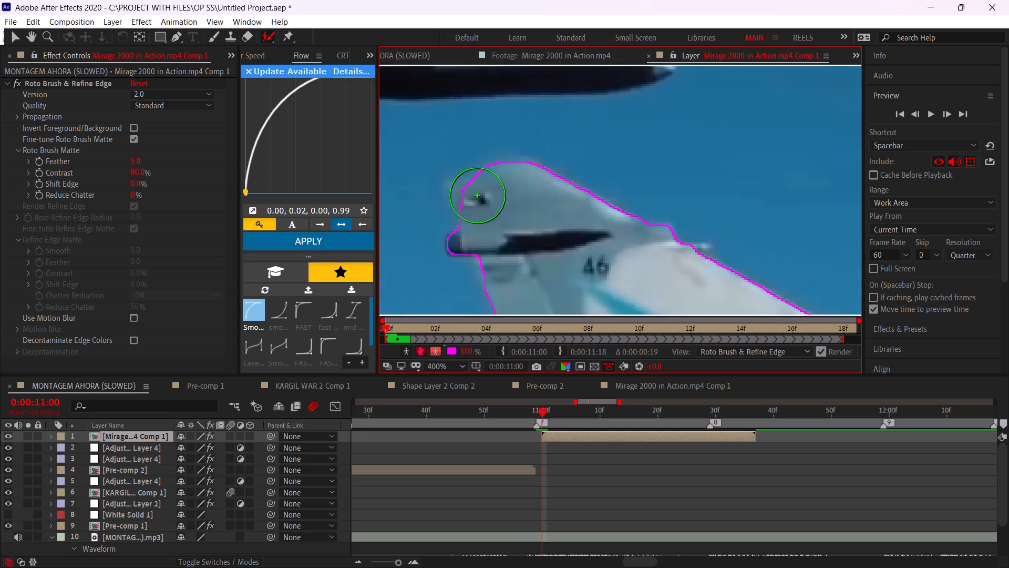
click(477, 195)
With a smaller brush, refine the foreground along the front jet's fuselage spine, cockpit canopy and the area just ahead of it.
ctrl+drag(496, 211, 473, 214)
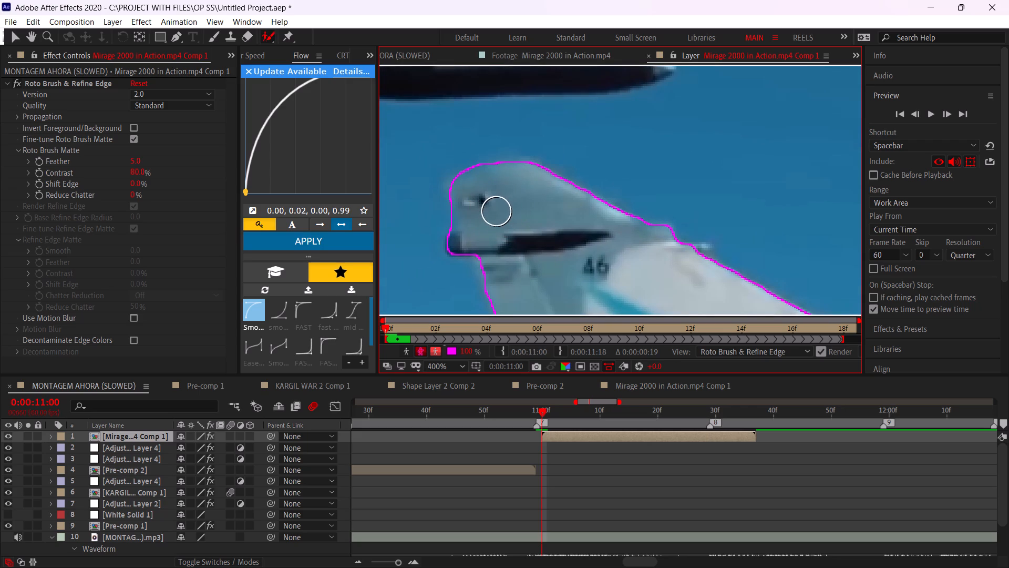
ctrl+drag(473, 214, 467, 214)
alt+scroll(524, 259, down, 1)
key(space)
key(space)
key(space)
key(space)
key(space)
key(space)
key(space)
drag(567, 286, 540, 150)
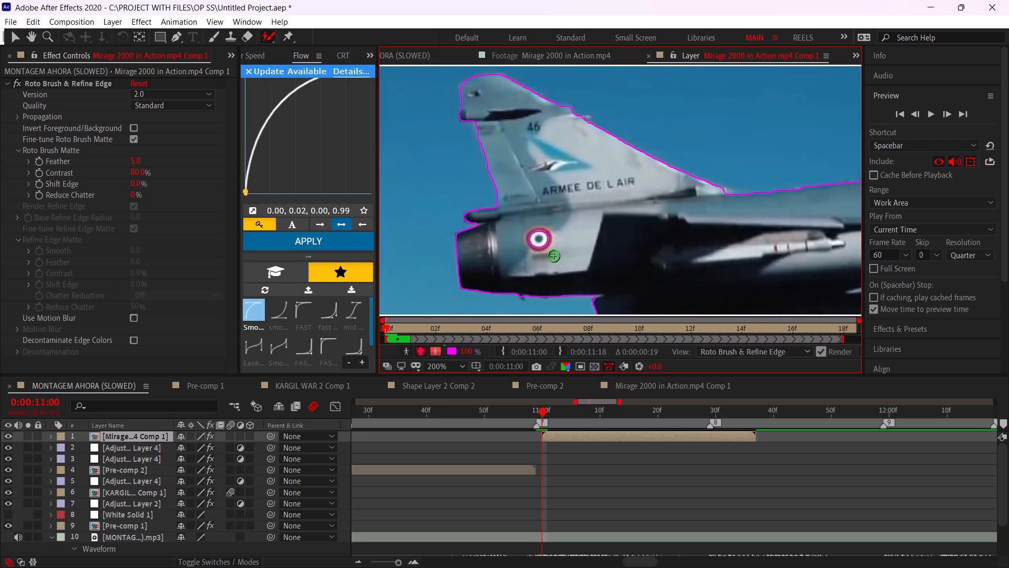
key(space)
key(space)
key(space)
key(space)
key(space)
key(space)
key(space)
key(space)
key(space)
key(space)
key(space)
key(space)
key(space)
key(space)
key(space)
key(space)
key(space)
key(space)
key(space)
key(space)
drag(656, 231, 478, 191)
drag(689, 201, 576, 237)
drag(646, 213, 606, 238)
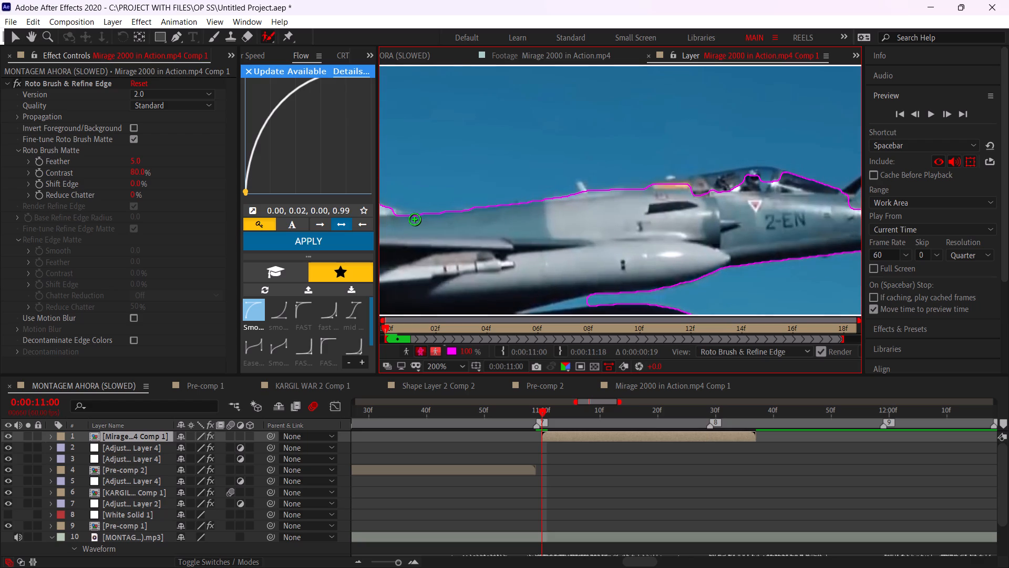
click(396, 216)
key(space)
drag(688, 202, 606, 235)
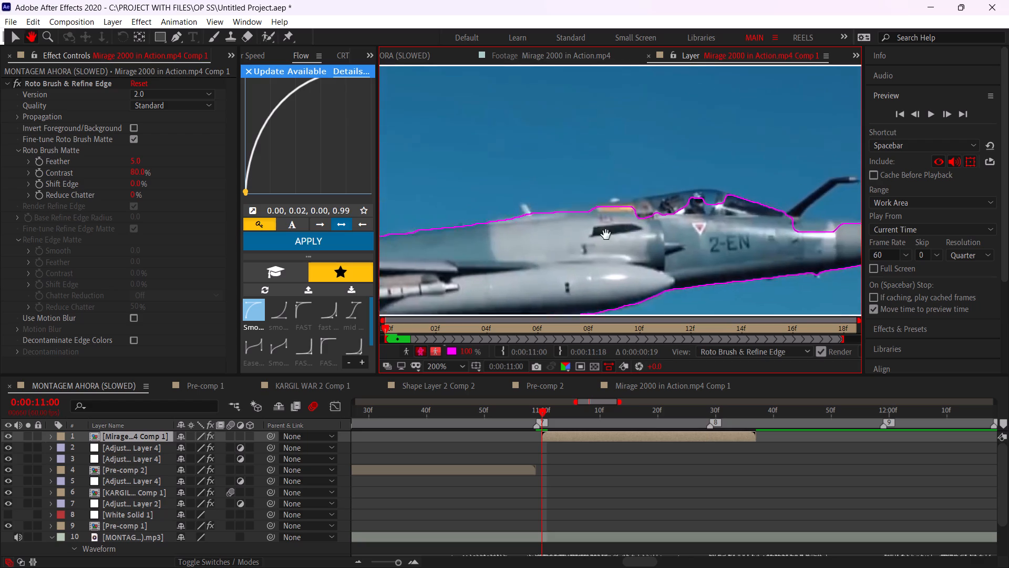
drag(606, 235, 602, 237)
drag(619, 218, 662, 217)
drag(672, 212, 697, 211)
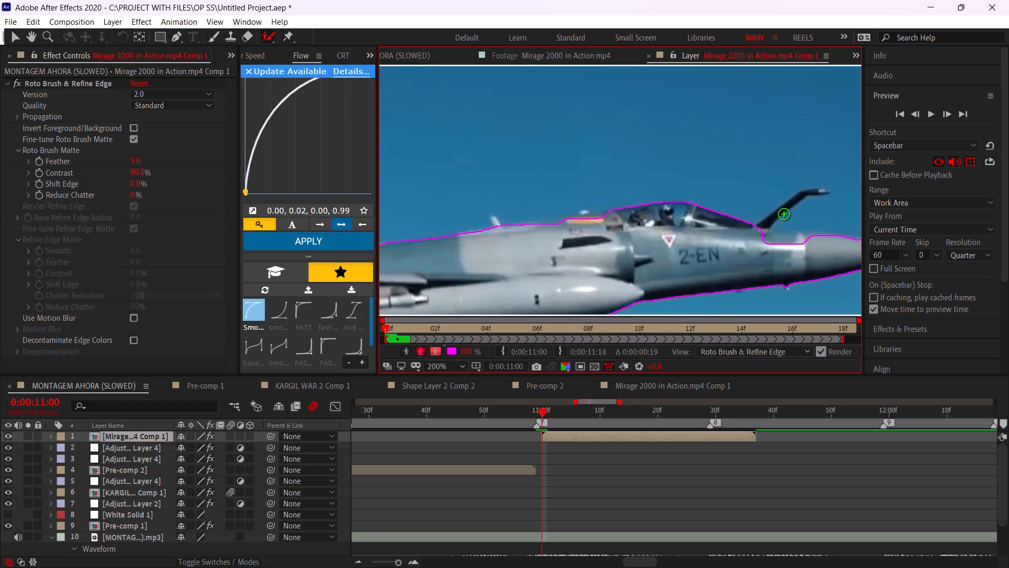
drag(770, 240, 793, 244)
Extend the foreground selection over the front jet's nose cone out to its pointed tip, using a finer brush.
key(space)
key(space)
key(space)
drag(794, 242, 653, 261)
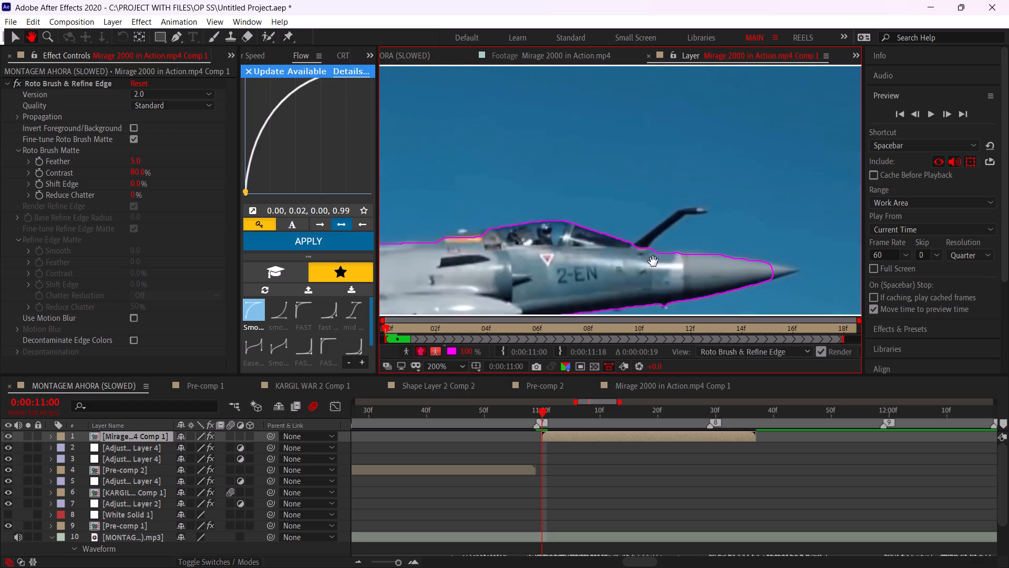
drag(653, 261, 645, 261)
click(755, 269)
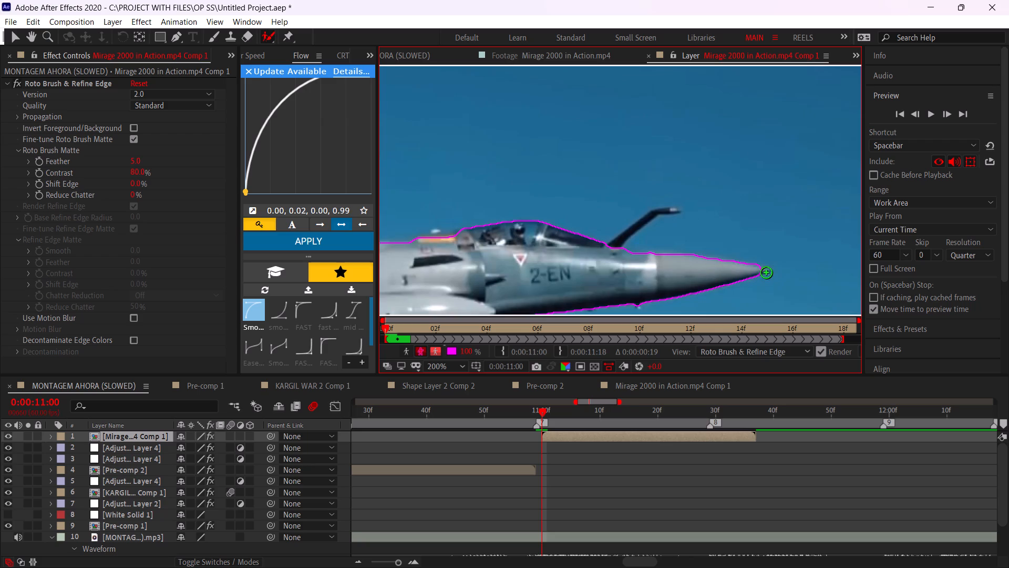
ctrl+drag(766, 272, 758, 272)
click(764, 270)
drag(761, 269, 770, 269)
Add the refuelling probe in front of the canopy to the Roto Brush foreground.
drag(675, 210, 662, 210)
drag(662, 210, 615, 248)
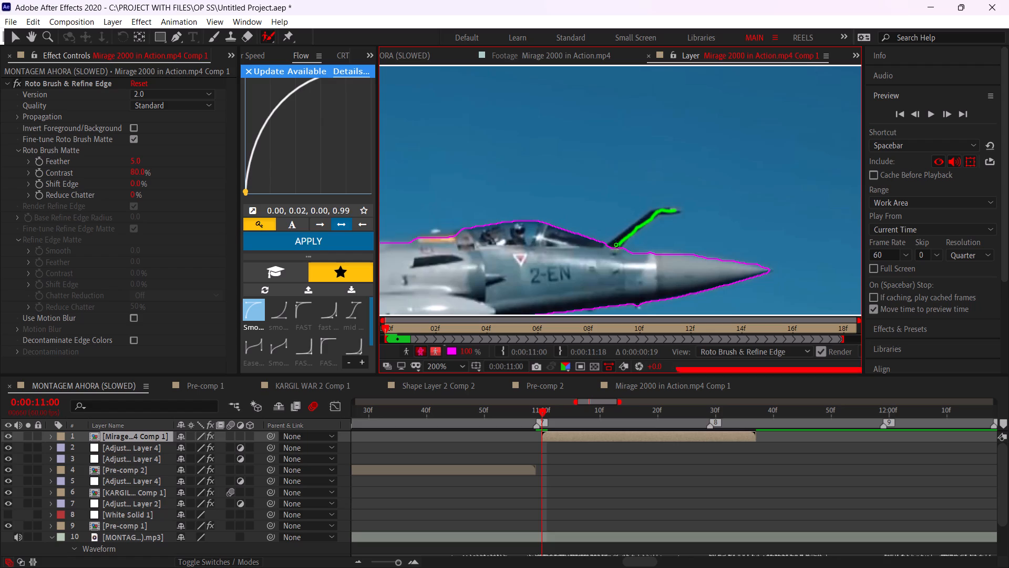
click(678, 211)
Exclude the sky gap between the front jet's belly and the dark lower tank, keeping the belly edge in the foreground.
key(space)
key(space)
key(space)
key(space)
key(space)
key(space)
drag(564, 304, 785, 207)
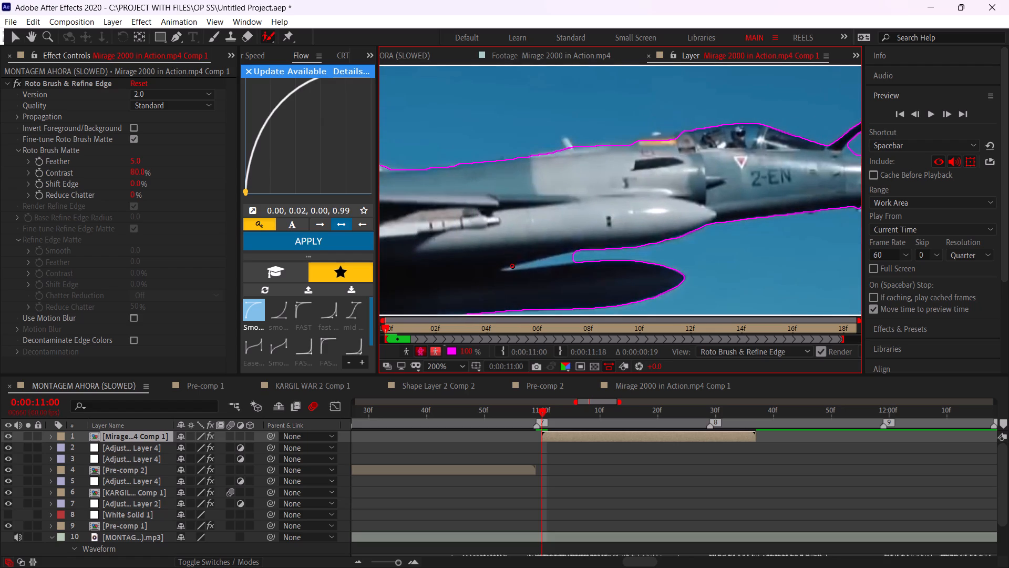
alt+drag(508, 267, 572, 256)
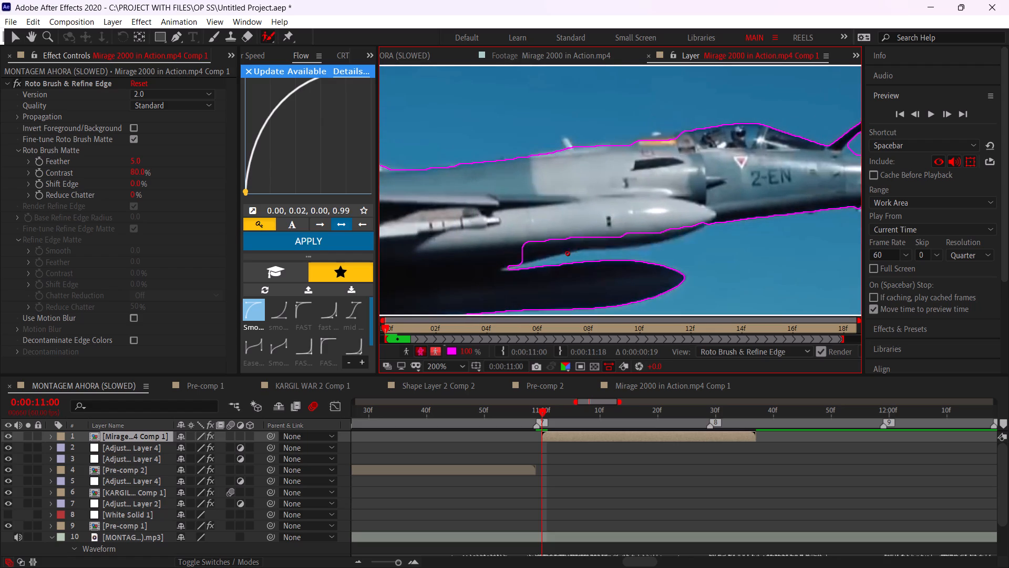
drag(542, 252, 589, 234)
drag(529, 258, 522, 259)
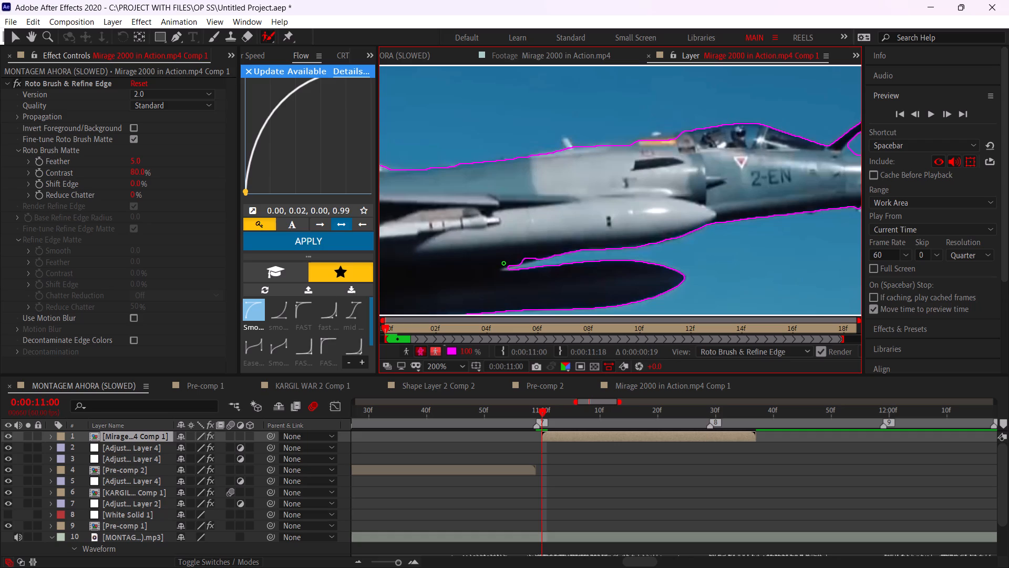
drag(539, 257, 519, 263)
Refine the foreground edge along the upper fuselage just behind the cockpit, around the orange stripe.
alt+scroll(622, 271, down, 2)
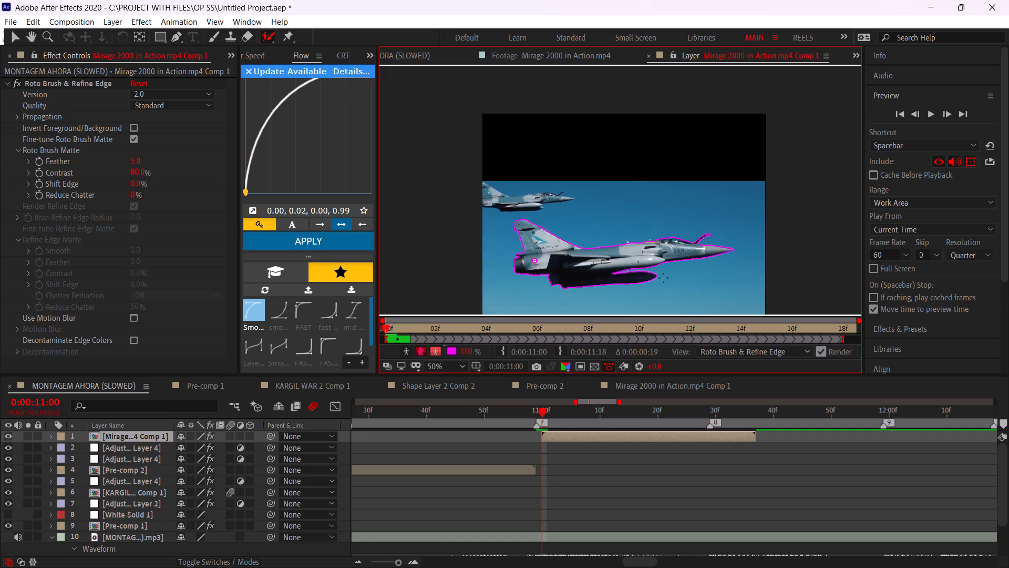
alt+scroll(522, 279, up, 1)
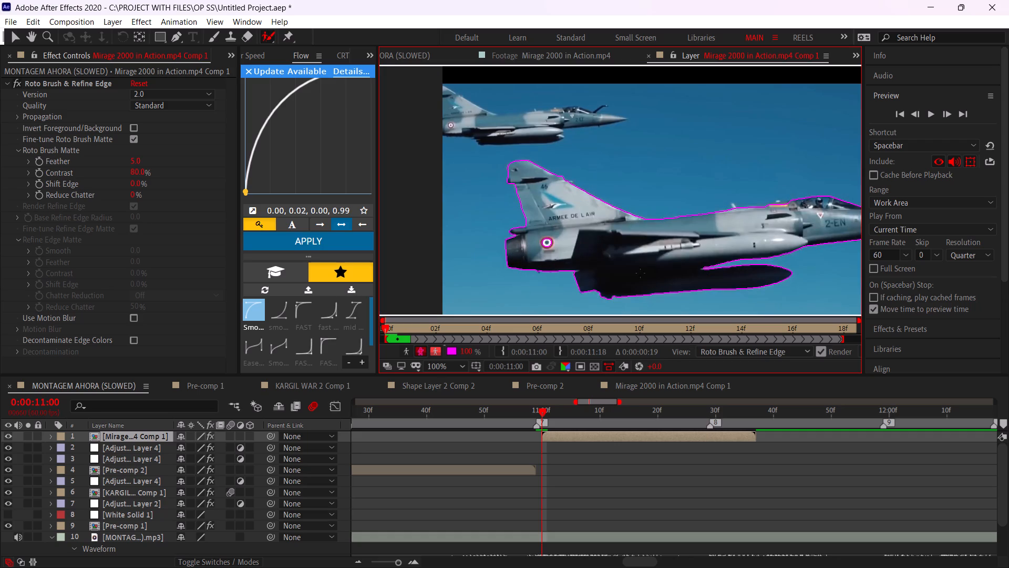
alt+scroll(778, 205, up, 1)
drag(769, 202, 793, 205)
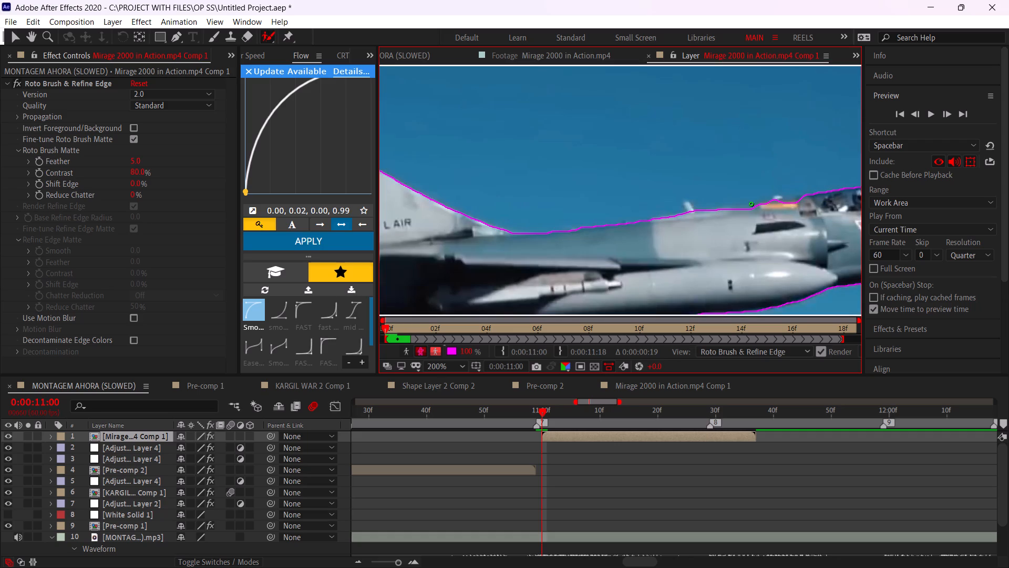
drag(723, 215, 774, 208)
drag(731, 210, 776, 206)
click(763, 204)
drag(802, 201, 767, 208)
drag(755, 205, 738, 209)
Propagate the Roto Brush selection frame by frame from 0:00:11:00 to 0:00:11:16, checking the front jet's outline.
alt+scroll(708, 226, down, 2)
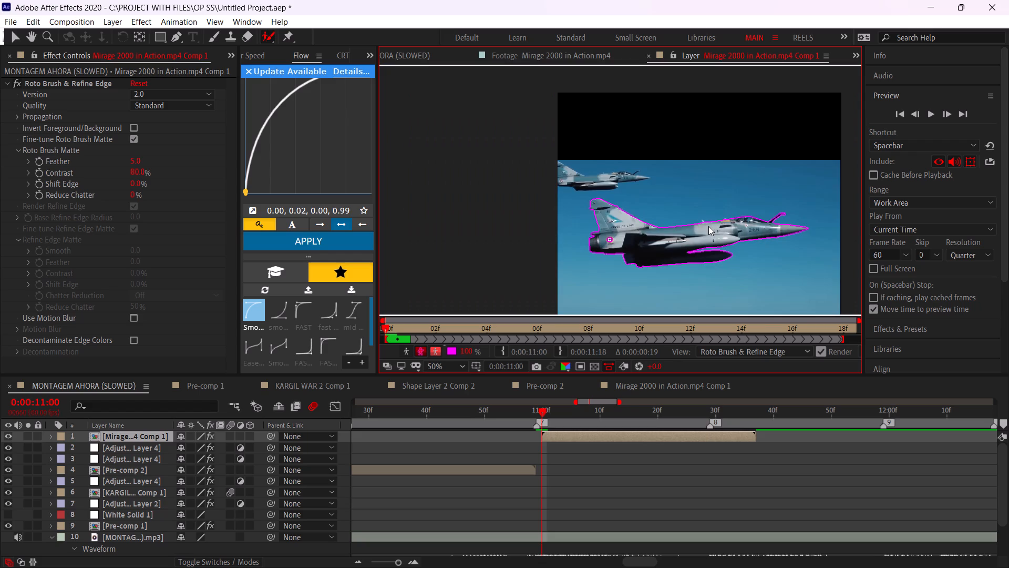
key(ctrl+Right)
key(ctrl+Right)
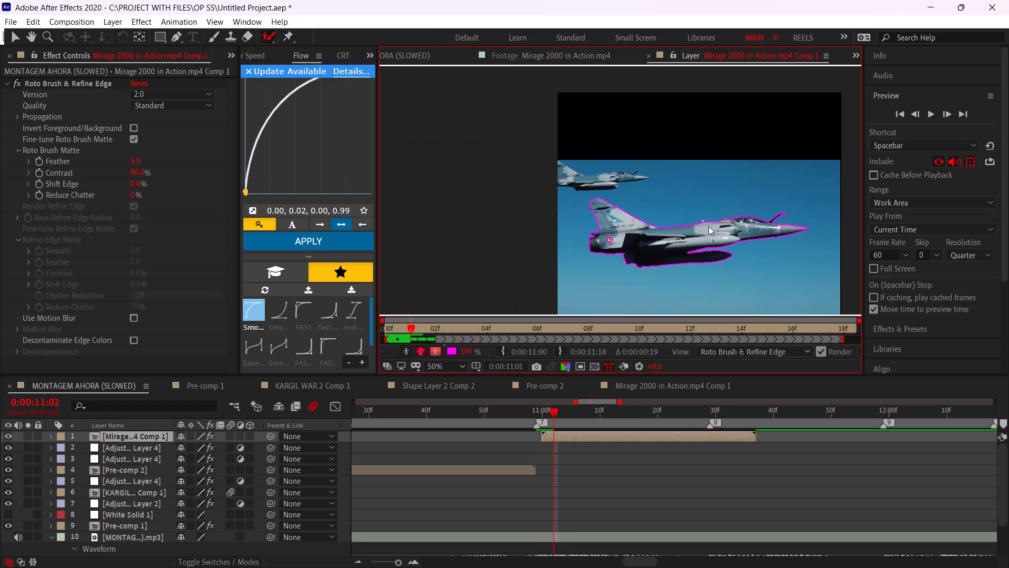
key(ctrl+Right)
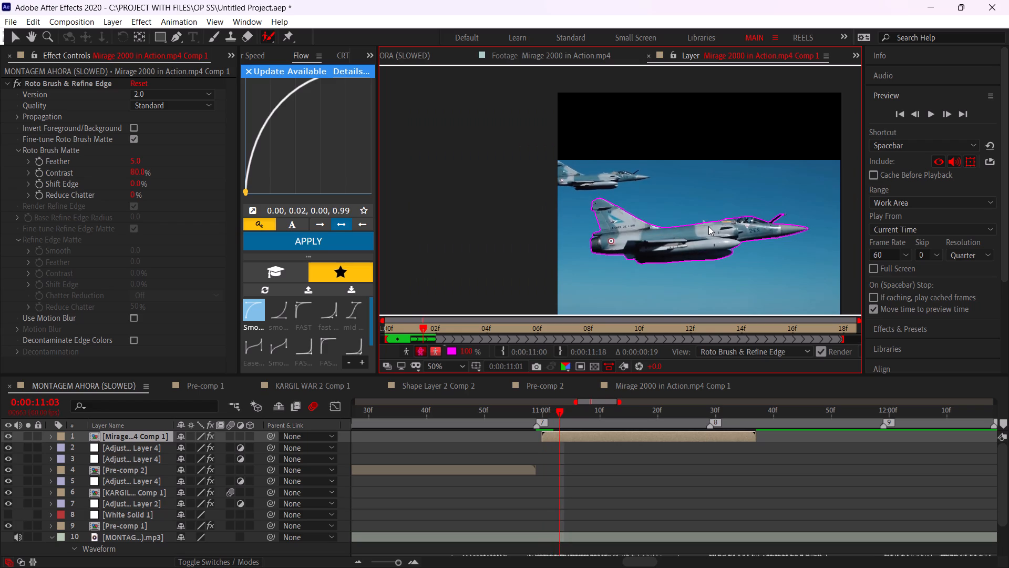
key(ctrl+Right)
key(ctrl+Right)
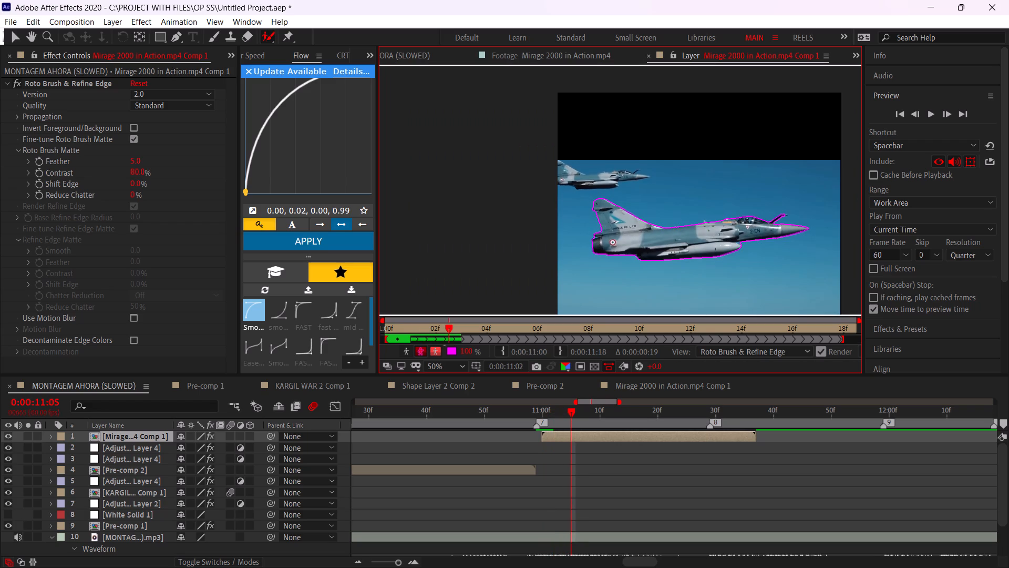
key(ctrl+Right)
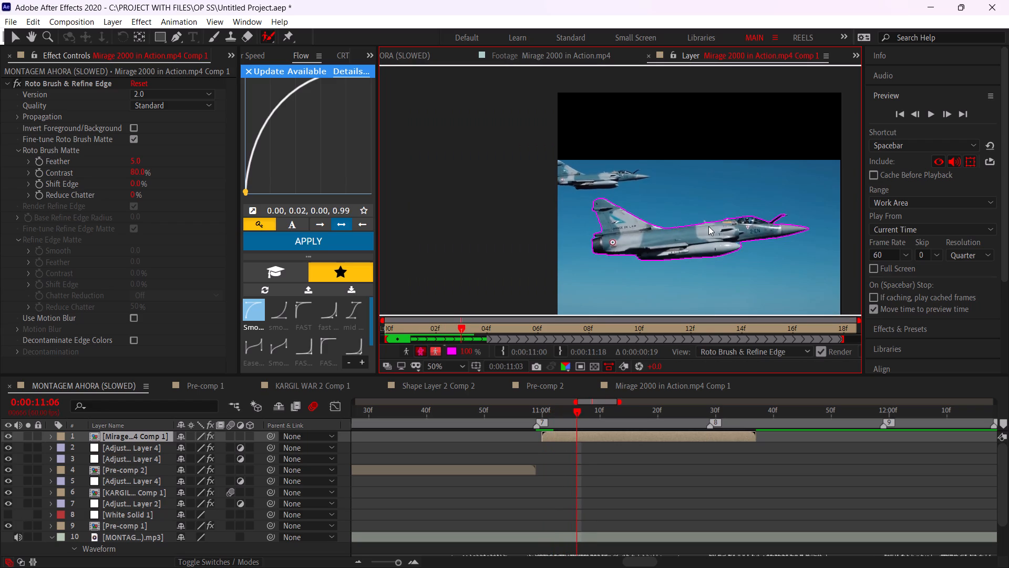
key(ctrl+Right)
key(ctrl+Right)
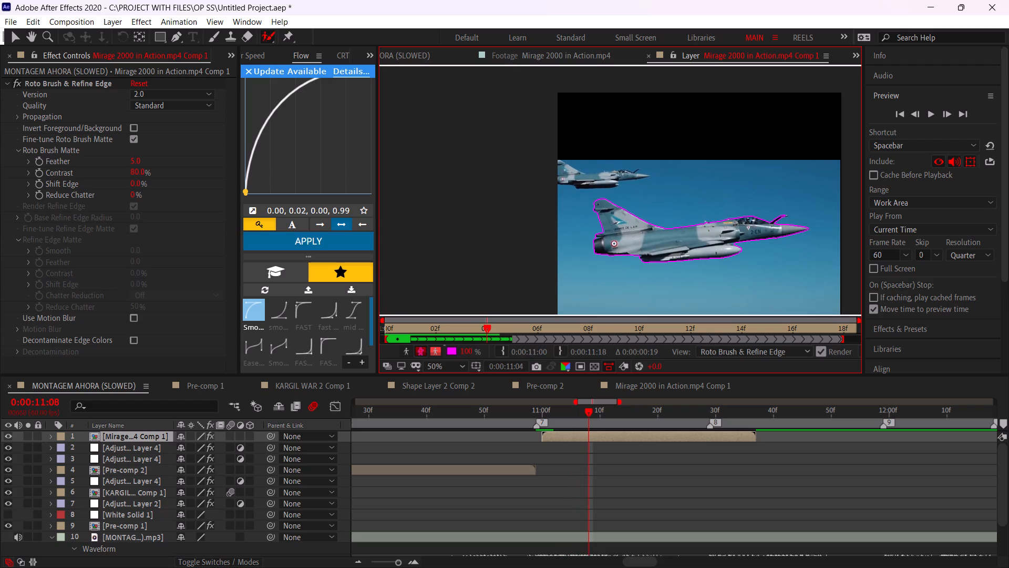
key(ctrl+Right)
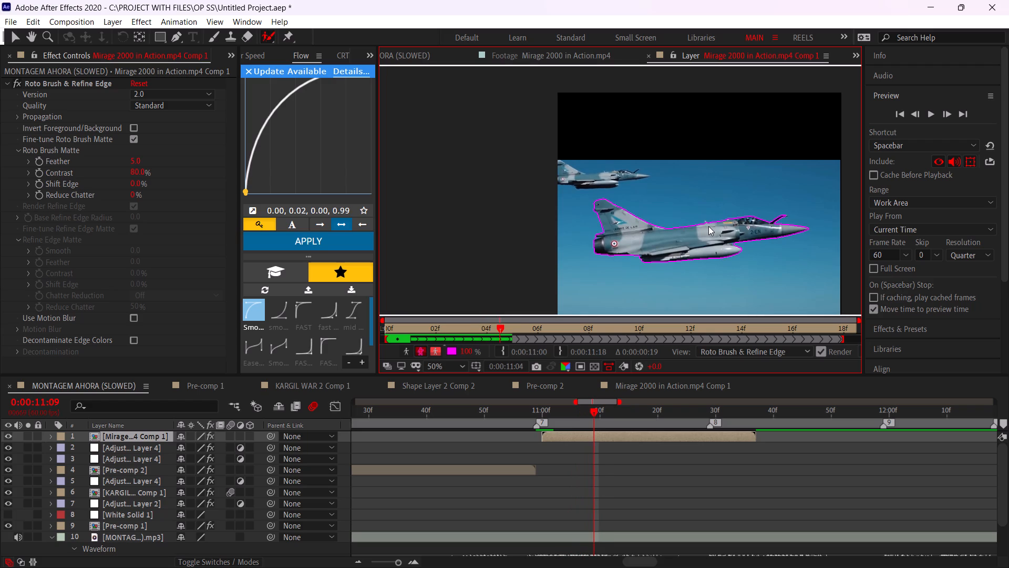
key(ctrl+Right)
key(ctrl+Right)
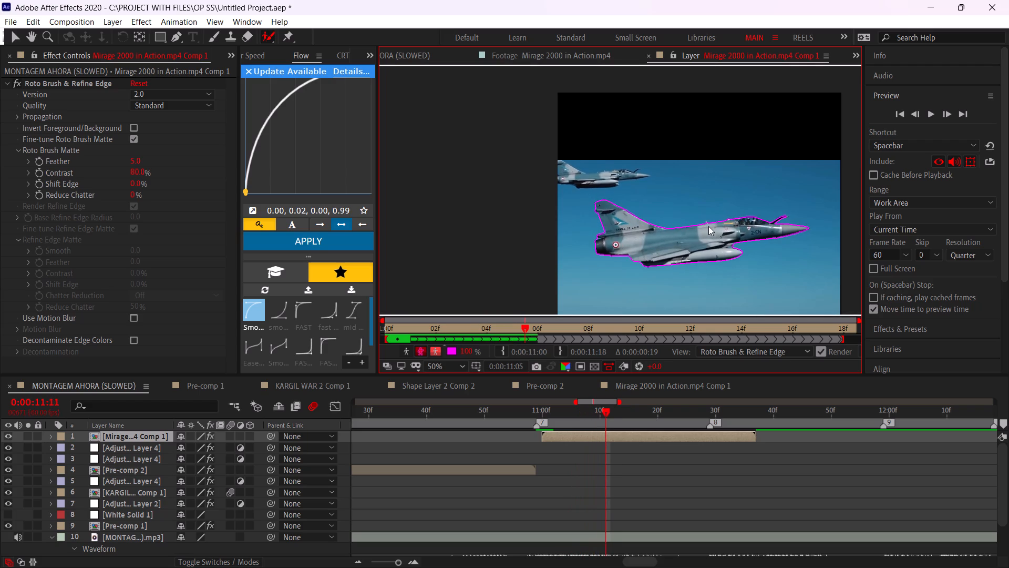
key(ctrl+Right)
key(ctrl+Right)
key(ctrl+Right)
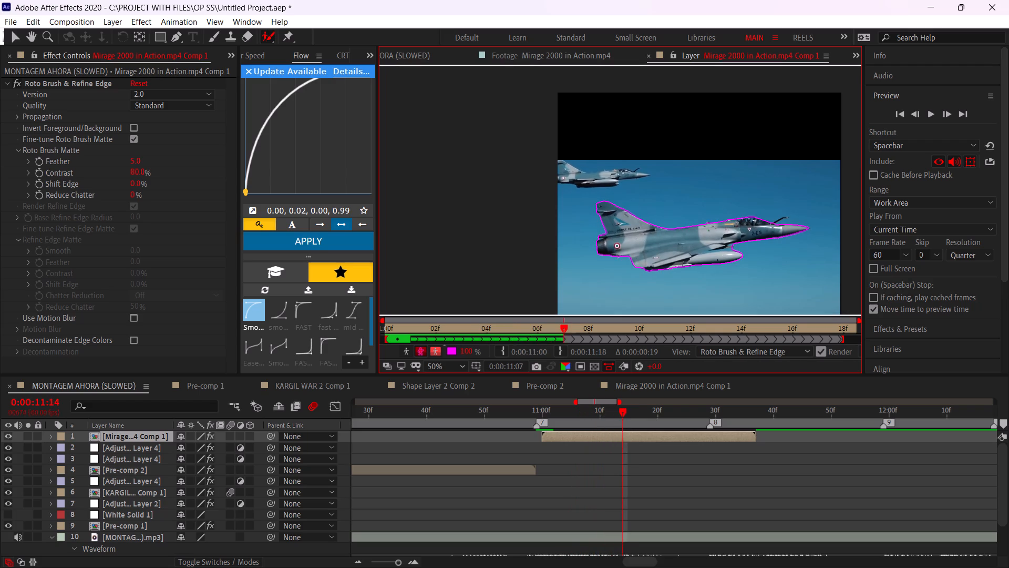
key(ctrl+Right)
key(ctrl+Right)
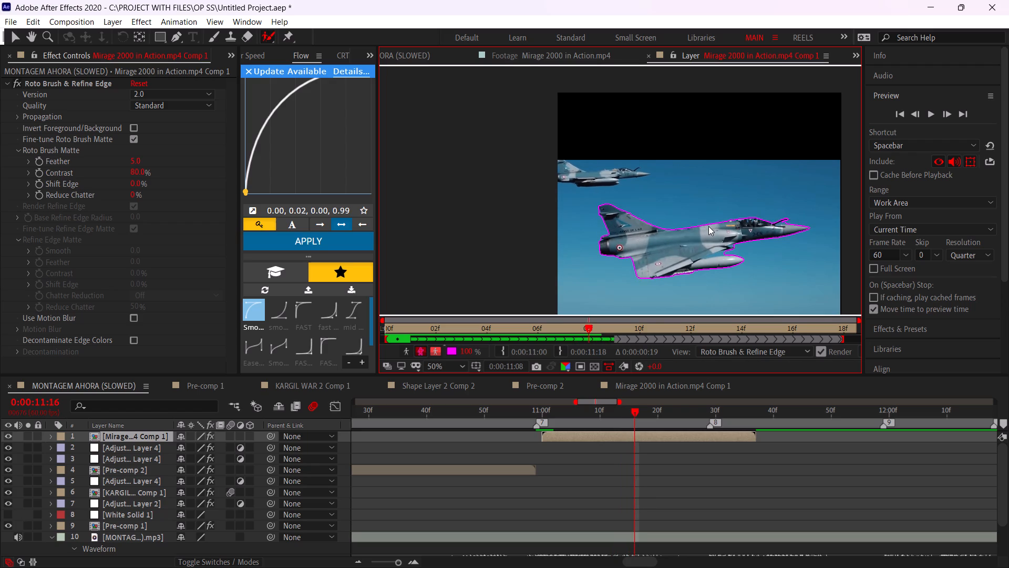
At 0:00:11:16, exclude the sky between wing and drop tank and beside the pointed tip below the intake, keeping the tip in the foreground.
alt+scroll(715, 256, up, 2)
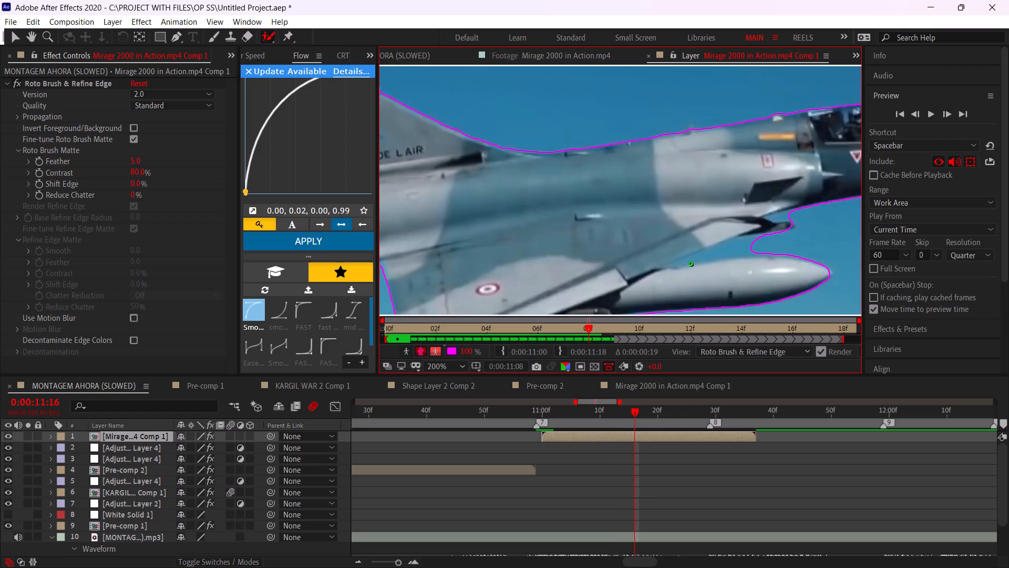
alt+drag(683, 262, 702, 258)
alt+drag(719, 251, 736, 248)
alt+drag(756, 243, 696, 259)
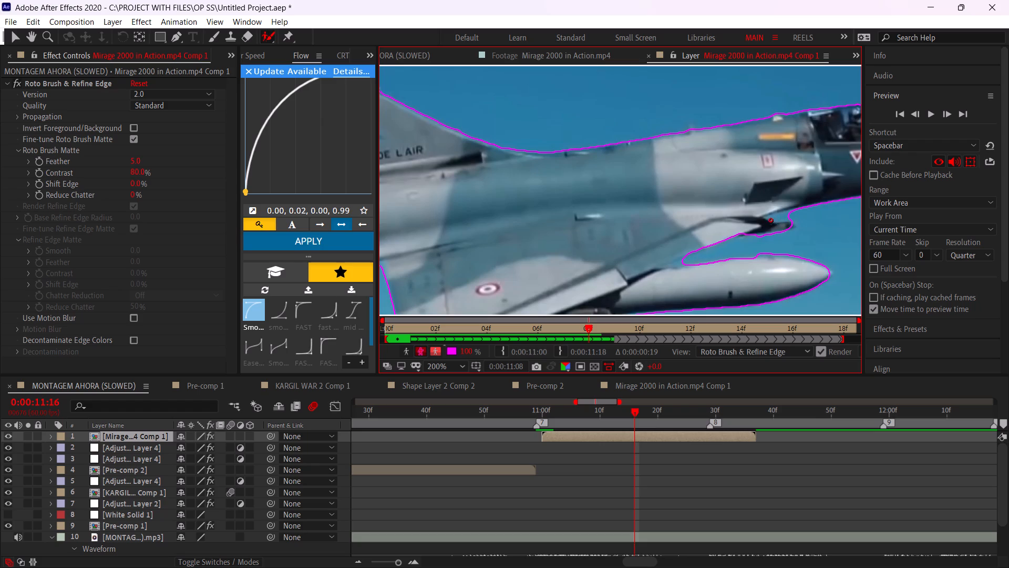
alt+drag(769, 217, 780, 219)
alt+drag(780, 218, 802, 214)
drag(767, 227, 787, 226)
alt+scroll(799, 227, down, 1)
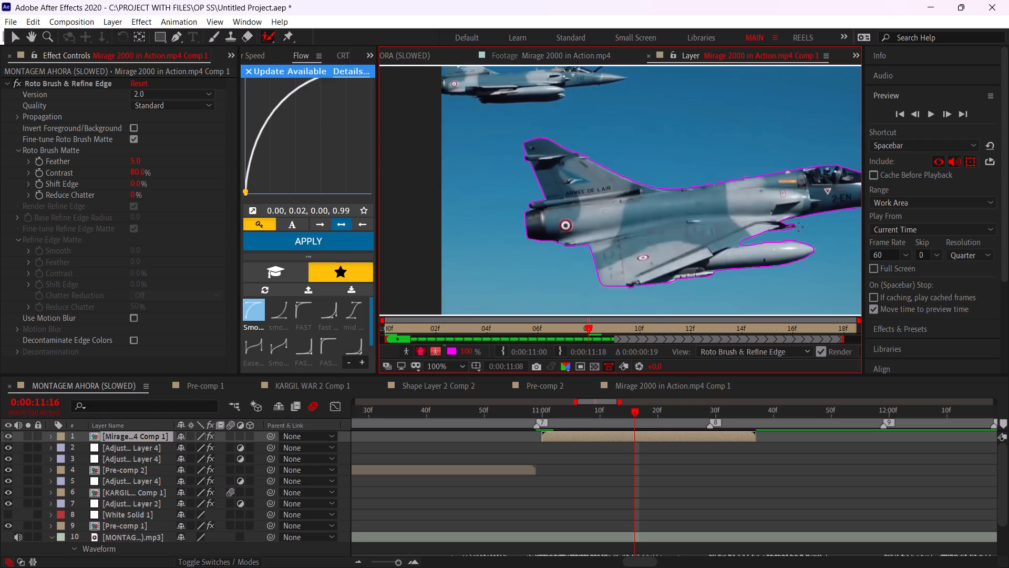
At 0:00:11:16, exclude the sky between the front jet's refuelling probe and nose, keeping the nose and the probe tip in the foreground.
middle_drag(798, 225, 697, 262)
alt+scroll(812, 188, up, 1)
alt+scroll(796, 230, up, 1)
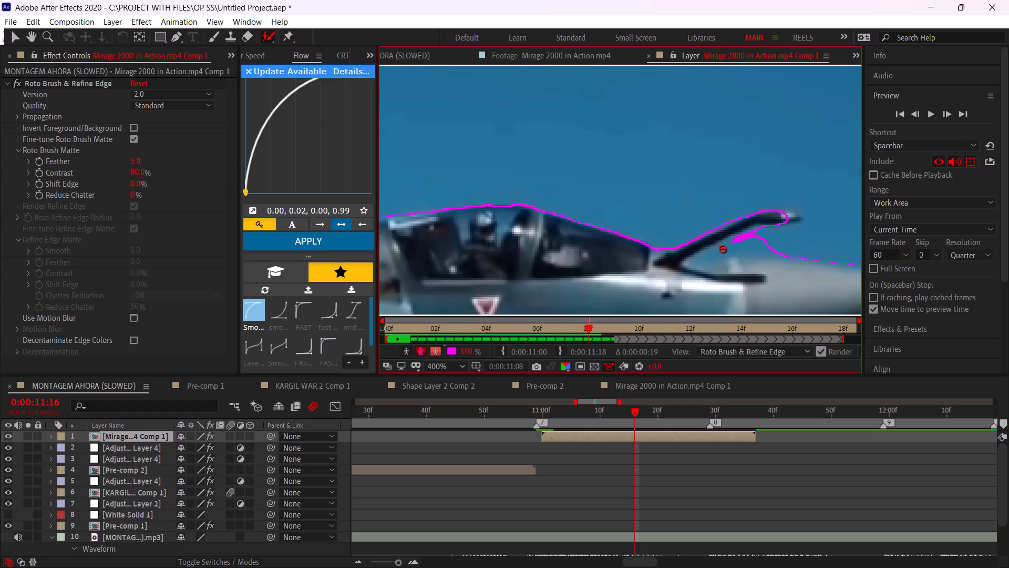
alt+drag(720, 251, 768, 244)
alt+drag(766, 246, 789, 248)
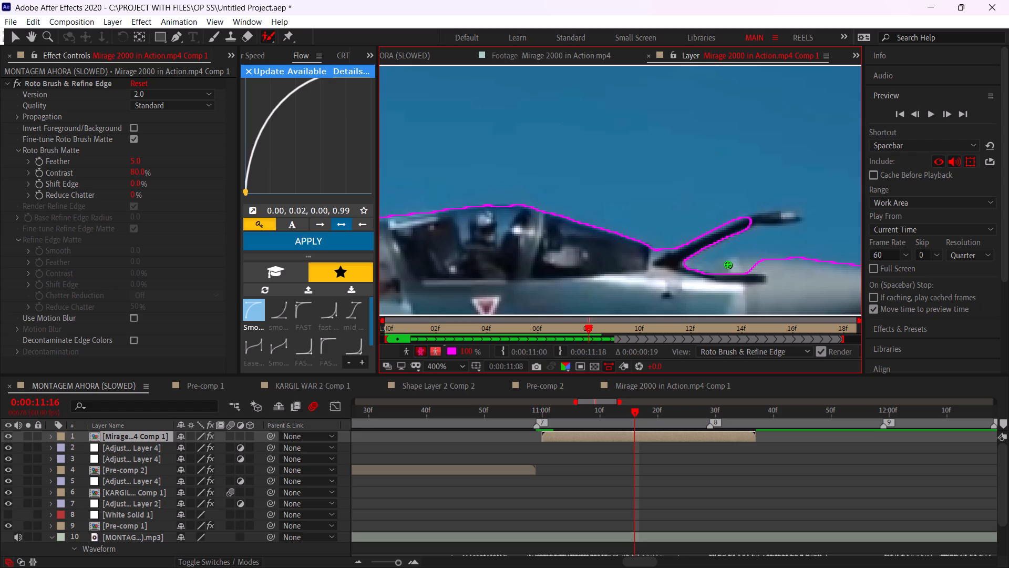
drag(719, 268, 764, 263)
drag(712, 272, 689, 270)
drag(766, 218, 772, 218)
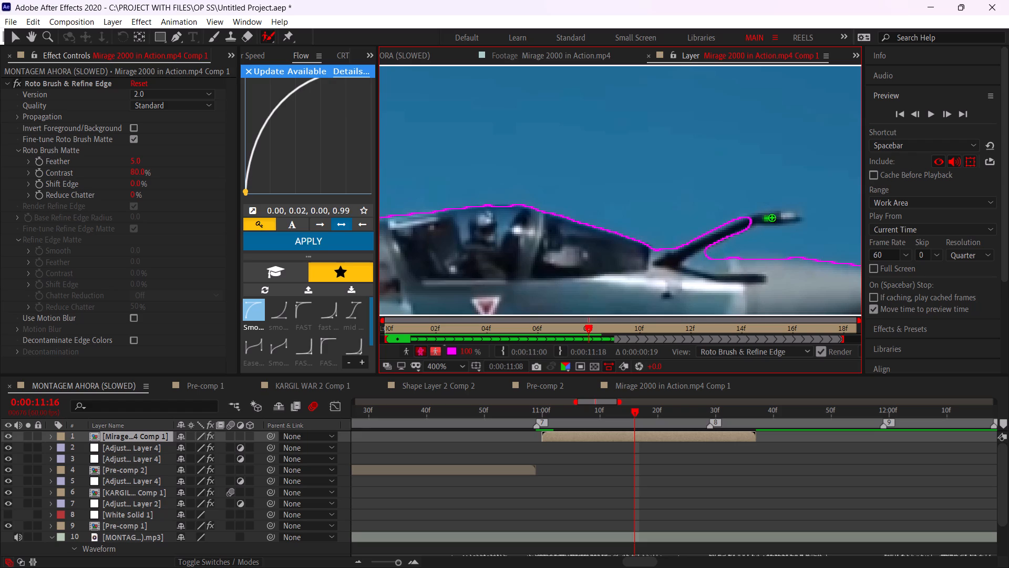
drag(772, 218, 794, 217)
Advance to 0:00:11:18 and exclude the sky between the refuelling probe and nose, keeping the whole probe in the foreground.
alt+scroll(757, 248, down, 3)
middle_drag(753, 247, 764, 222)
key(ctrl+Right)
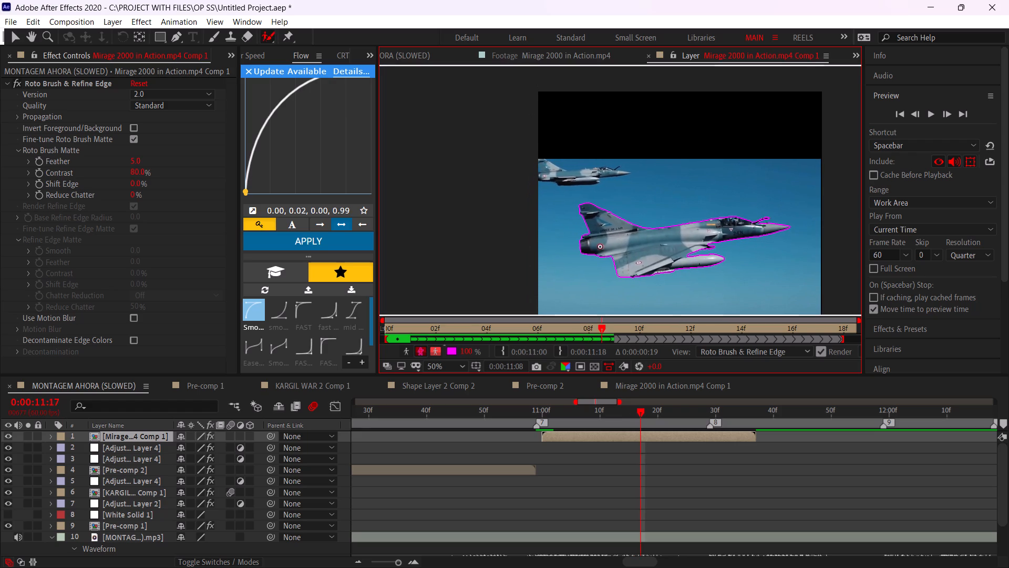
key(ctrl+Right)
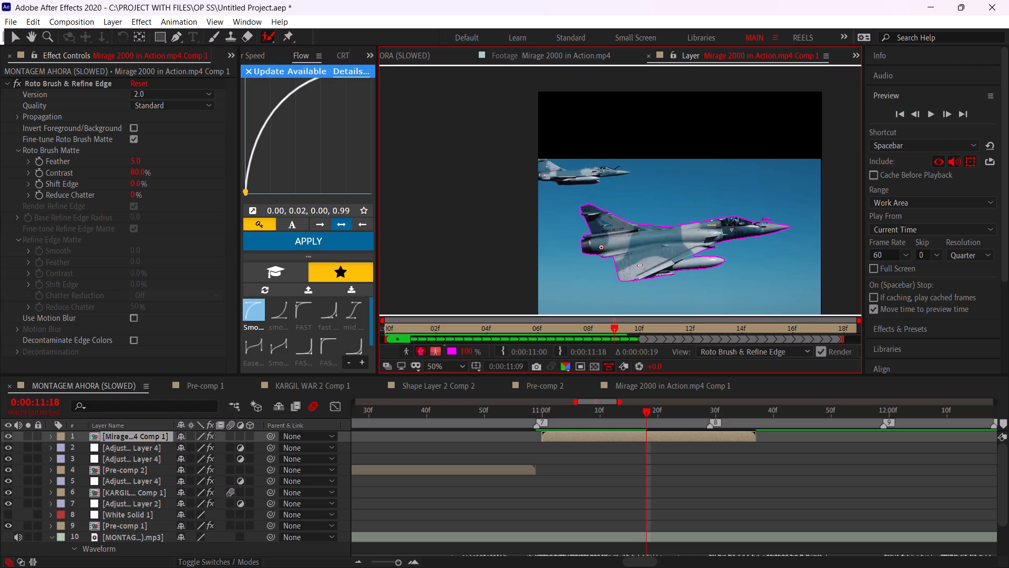
alt+scroll(763, 222, up, 3)
alt+drag(745, 232, 756, 230)
alt+drag(750, 228, 796, 218)
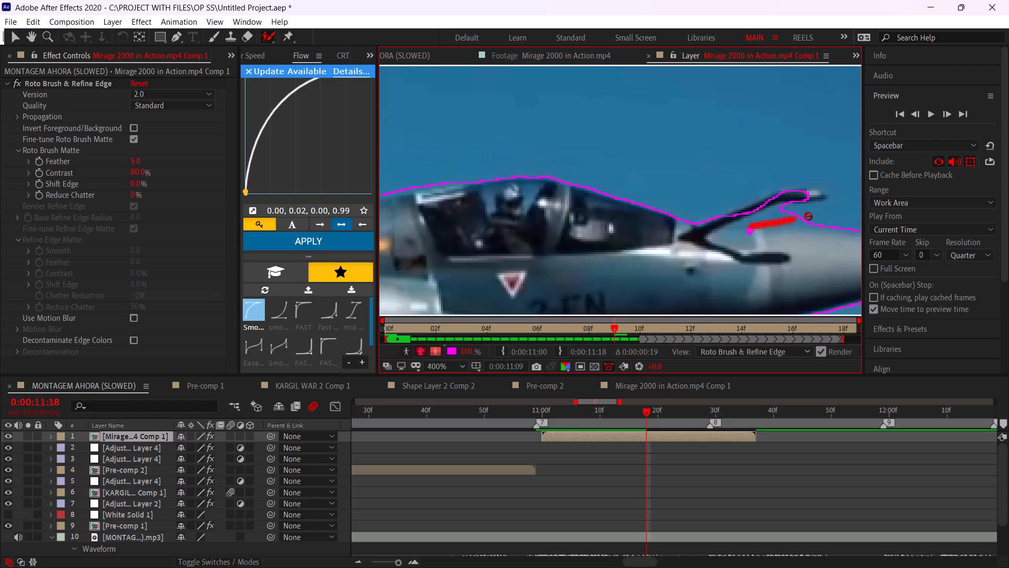
drag(726, 238, 769, 238)
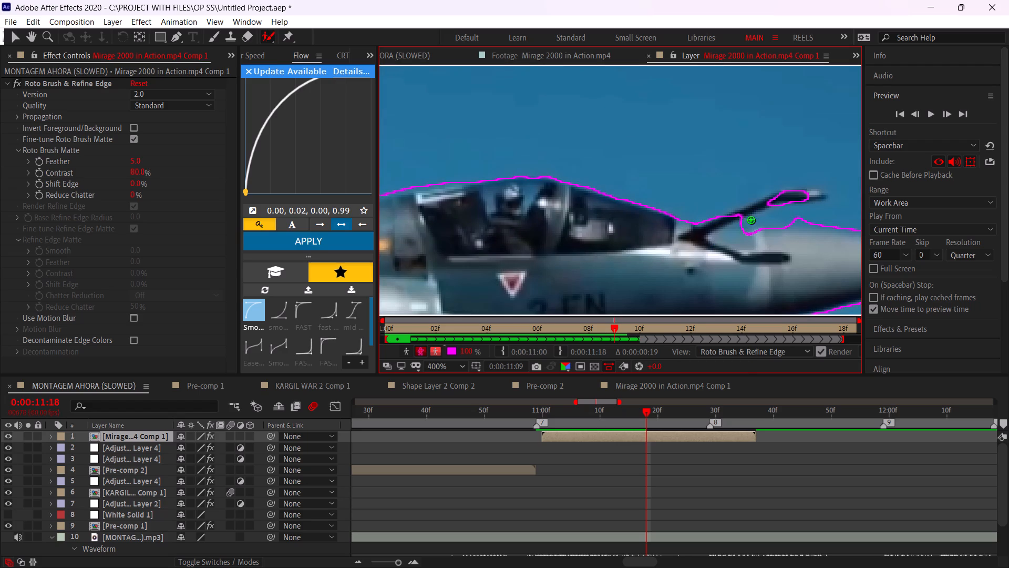
drag(746, 217, 818, 198)
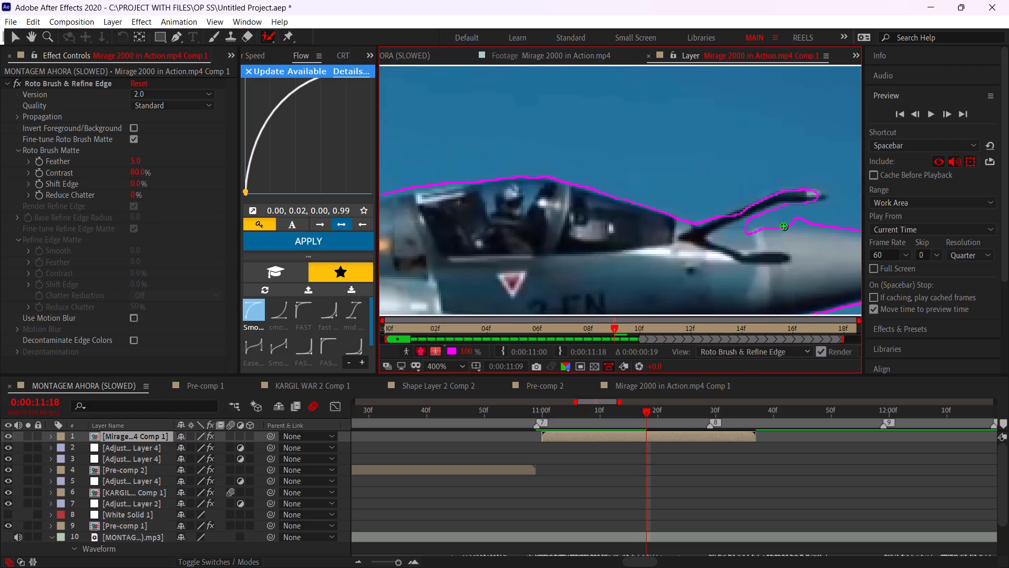
At 0:00:11:18, exclude the sky beside the dark pointed tip below the intake, keeping the tip and belly edge in the foreground.
key(space)
key(space)
key(space)
key(space)
key(space)
key(space)
key(space)
key(space)
key(space)
key(space)
key(space)
key(space)
key(space)
drag(718, 250, 804, 68)
drag(573, 177, 799, 178)
alt+drag(664, 226, 705, 226)
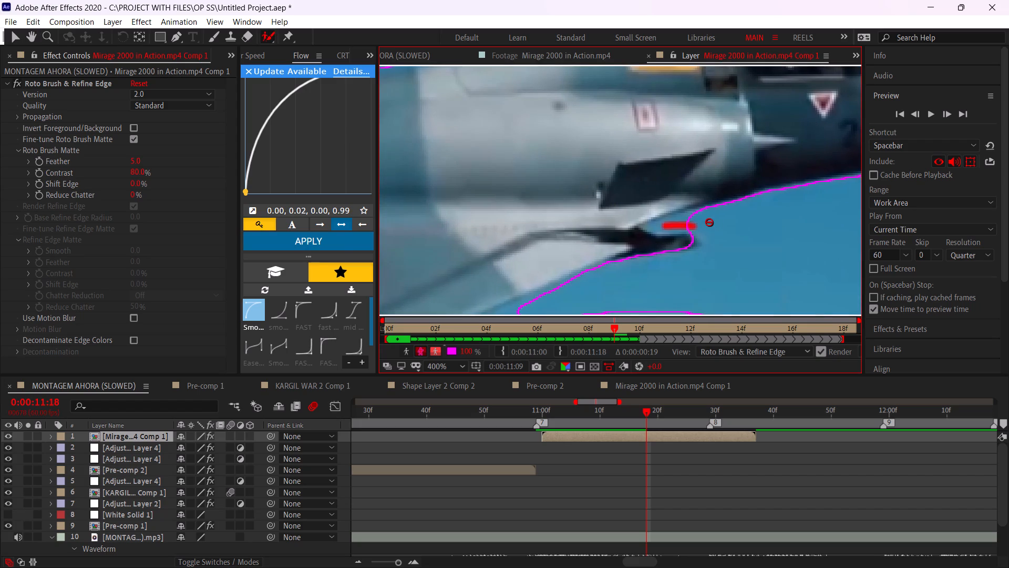
drag(666, 210, 698, 201)
drag(680, 235, 690, 238)
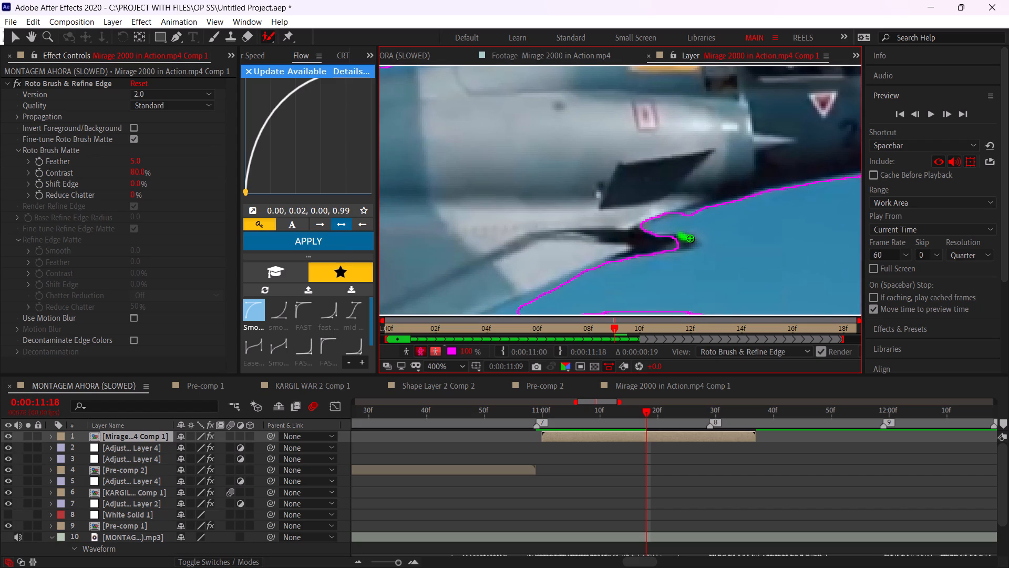
Exclude the narrow wedge of sky between the wing's leading edge and the drop tank.
key(space)
key(space)
drag(653, 245, 805, 152)
alt+drag(610, 238, 612, 238)
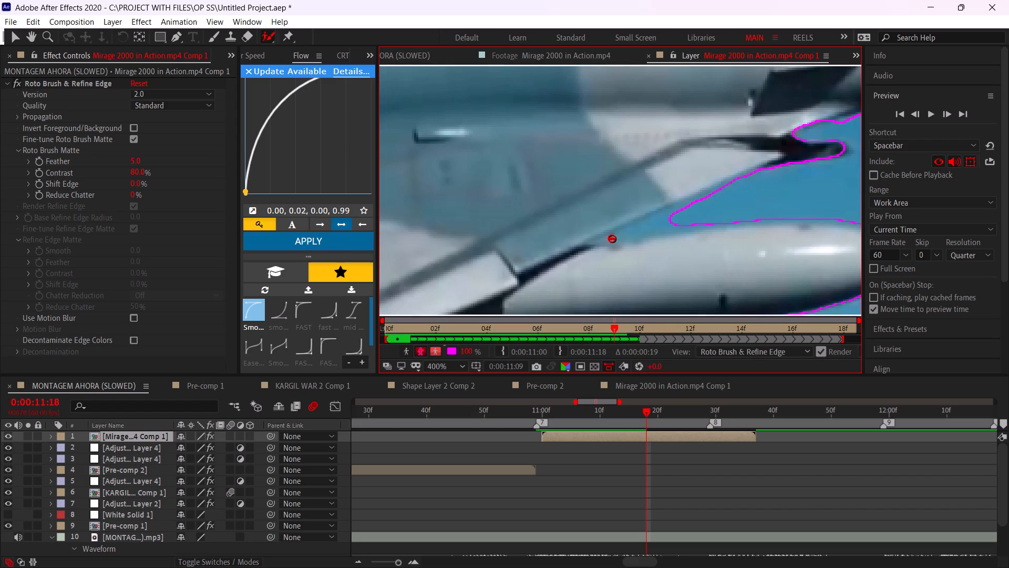
alt+drag(612, 238, 642, 230)
alt+drag(656, 229, 693, 220)
Exclude the small sky gap above the light pointed rail beneath the wing, next to the drop tank.
alt+scroll(694, 211, down, 2)
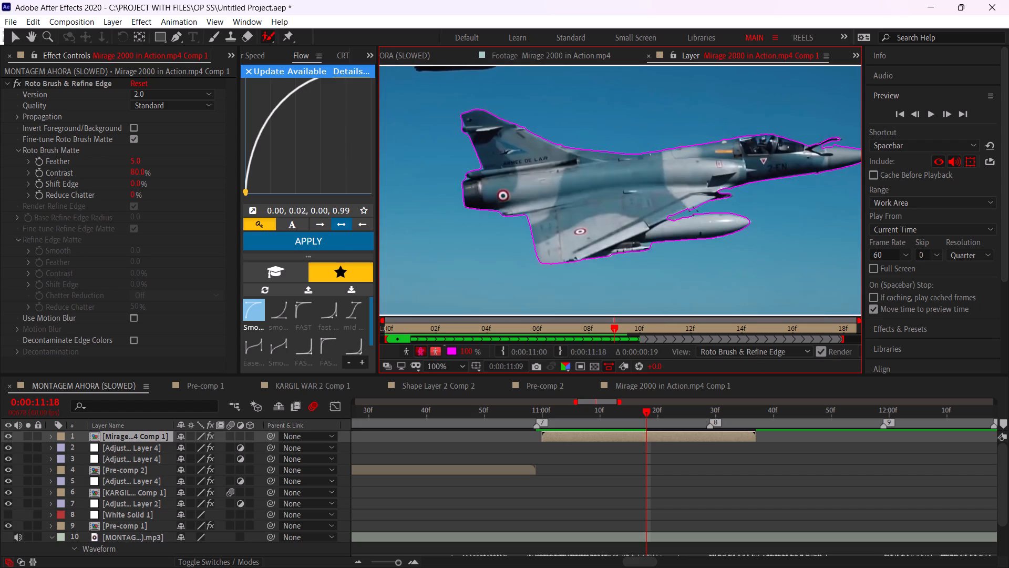
alt+scroll(637, 247, up, 3)
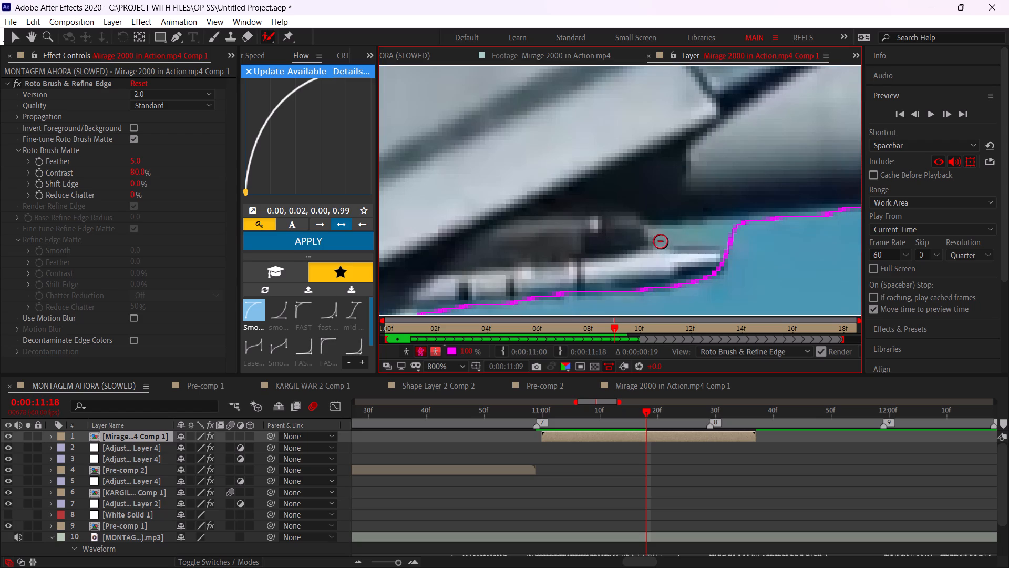
alt+drag(672, 233, 708, 239)
alt+drag(708, 236, 728, 237)
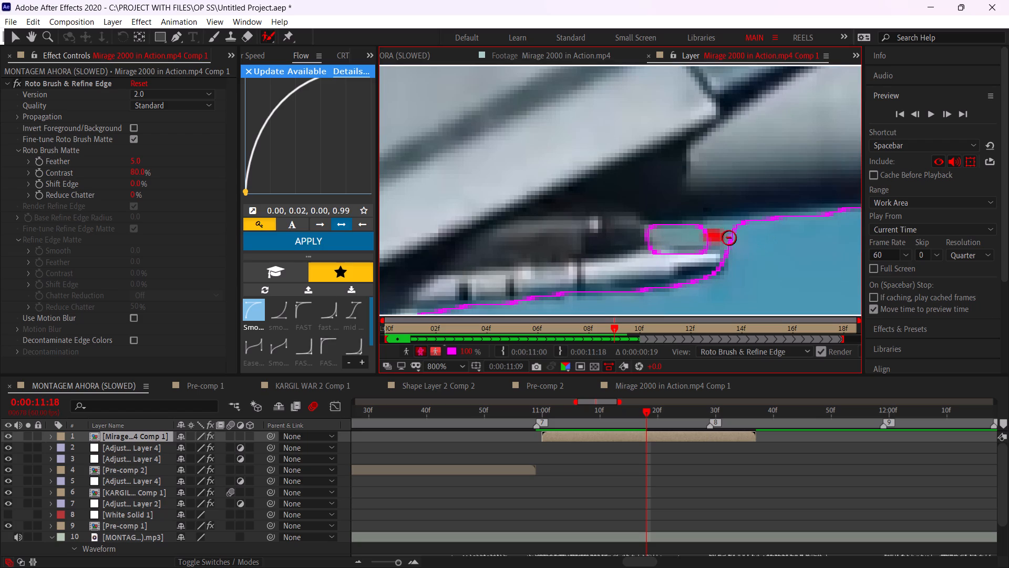
alt+drag(728, 237, 740, 239)
Advance the Roto Brush selection to 0:00:11:20 and add the refuelling probe to the foreground out to its tip.
alt+scroll(777, 246, down, 3)
middle_drag(796, 212, 678, 250)
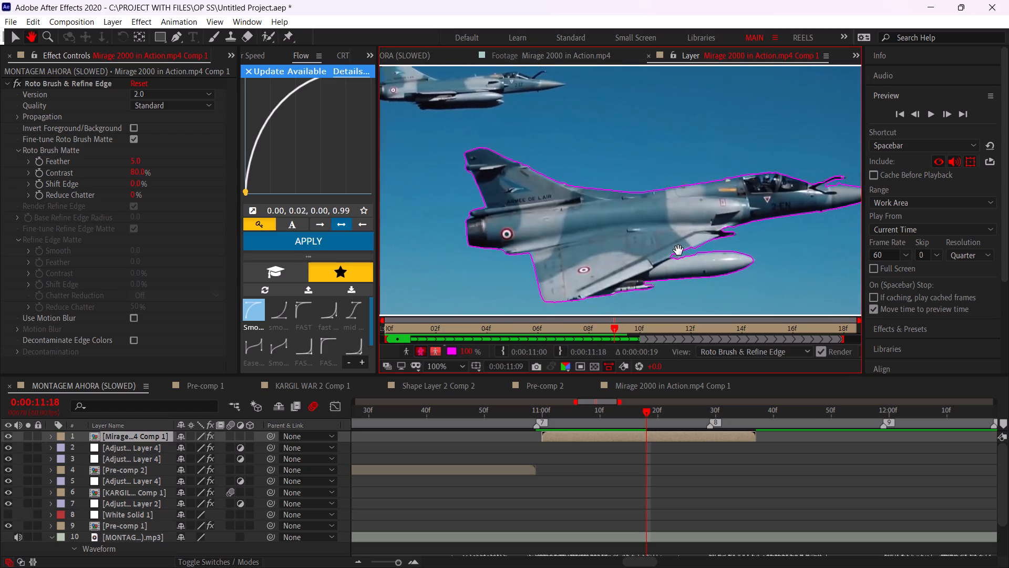
middle_drag(678, 250, 624, 236)
key(ctrl+Right)
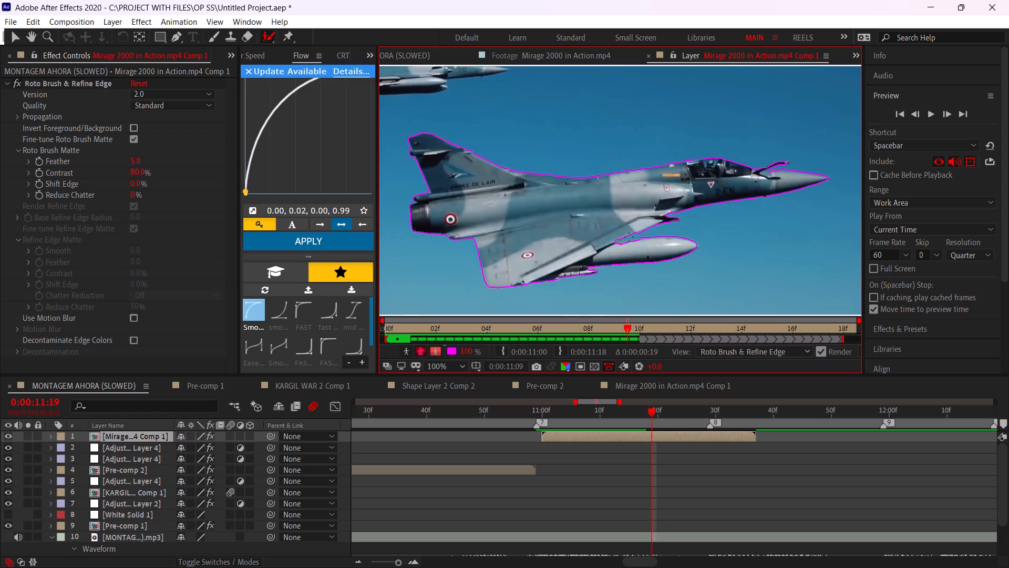
key(ctrl+Right)
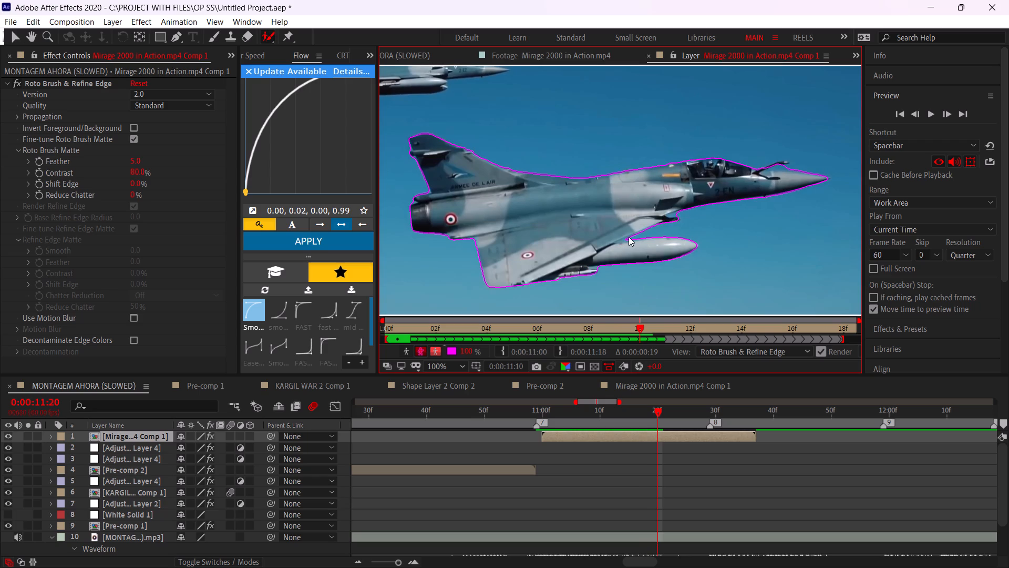
key(ctrl+Left)
key(ctrl+Right)
alt+scroll(759, 177, up, 2)
key(space)
drag(790, 179, 634, 232)
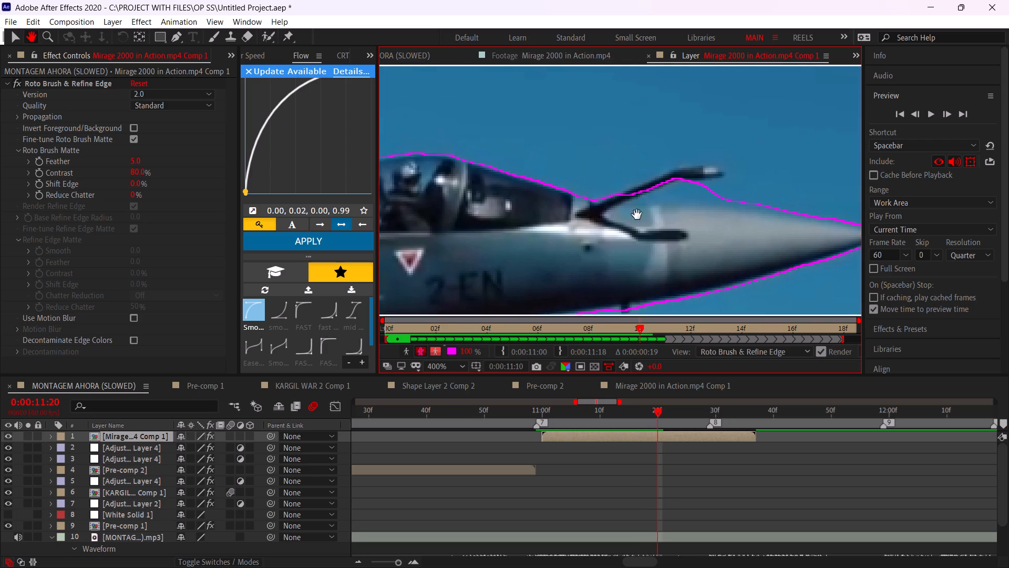
drag(637, 192, 716, 176)
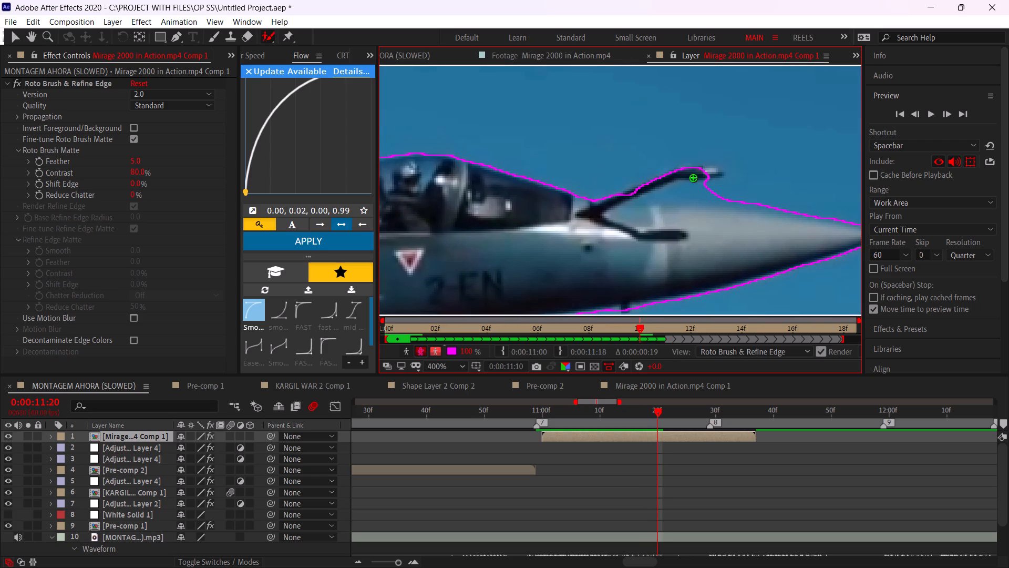
drag(705, 176, 719, 177)
Exclude the sky between the refuelling probe and nose, restoring the nose surface and probe tip to the foreground.
drag(658, 199, 716, 194)
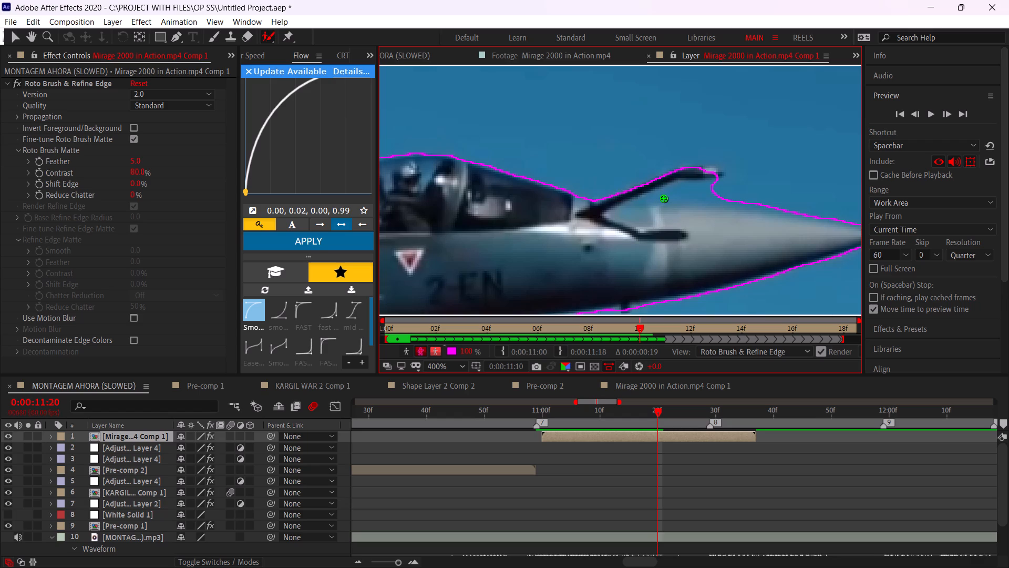
alt+drag(651, 198, 708, 190)
alt+drag(708, 190, 691, 192)
alt+drag(692, 191, 737, 189)
drag(629, 209, 693, 211)
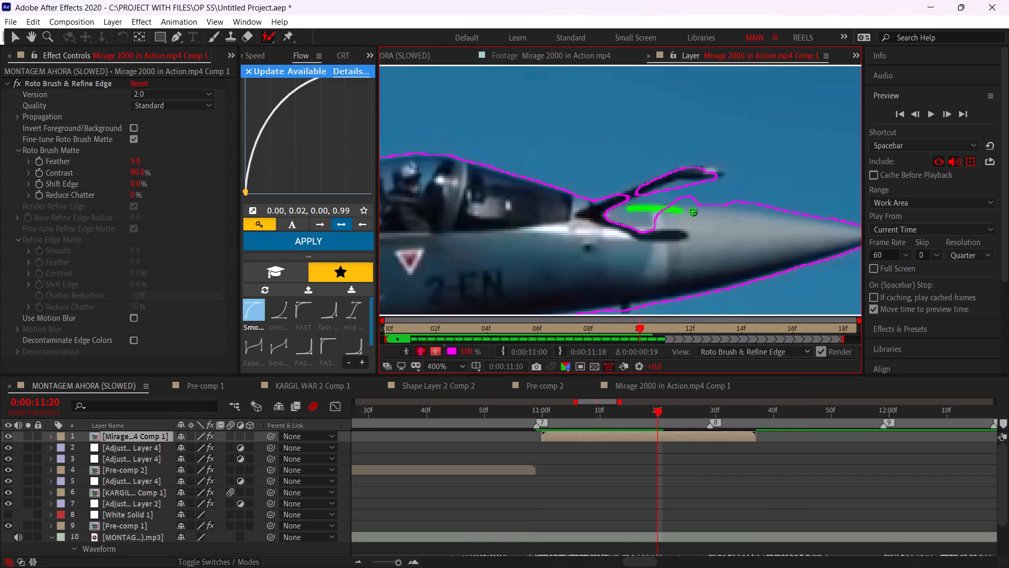
drag(693, 211, 692, 211)
drag(714, 176, 698, 171)
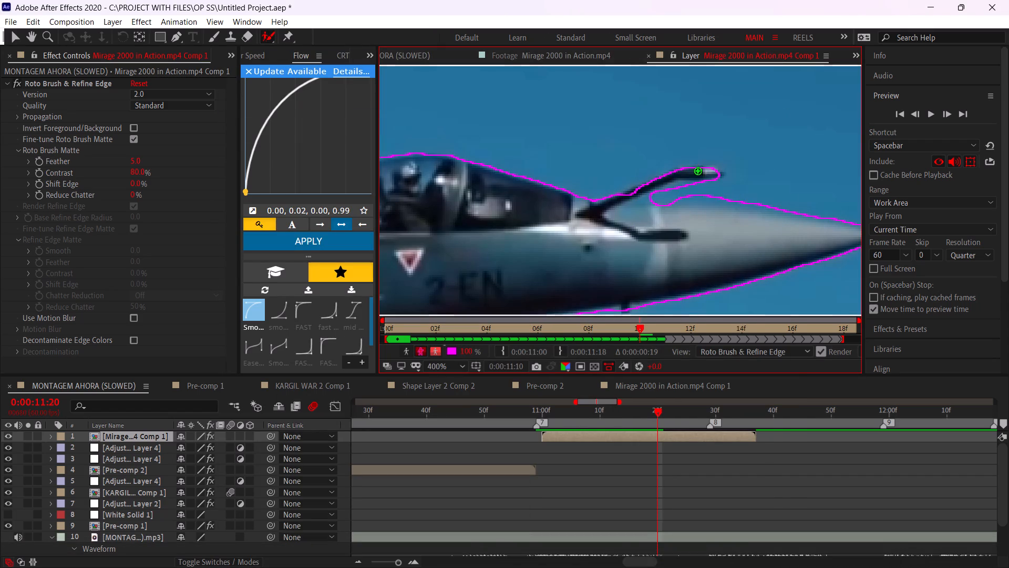
Trim the remaining sky along the upper edge of the nose, from beneath the probe towards the nose tip.
alt+drag(643, 201, 672, 197)
alt+drag(678, 195, 711, 199)
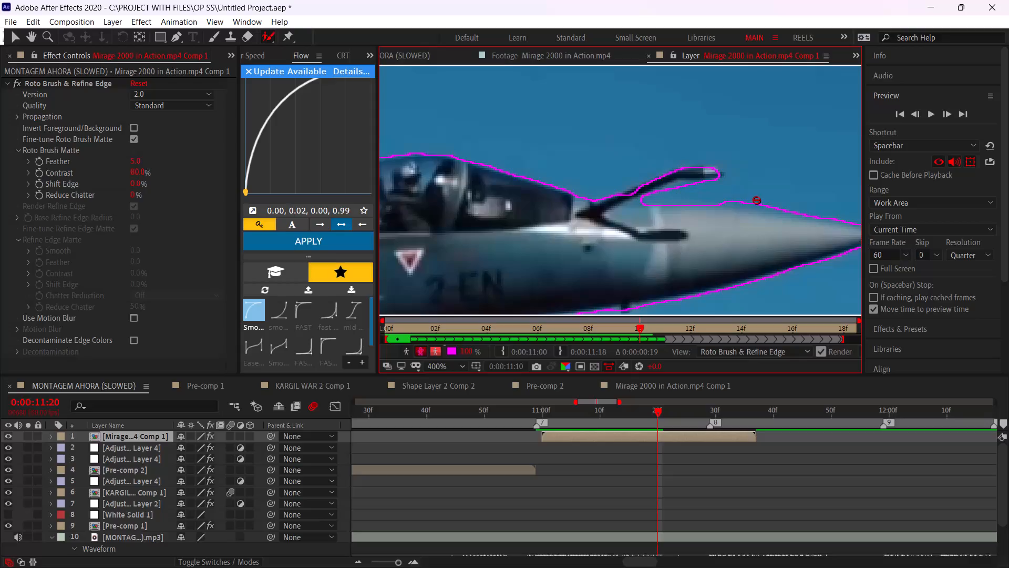
alt+drag(718, 201, 763, 208)
alt+drag(761, 206, 775, 207)
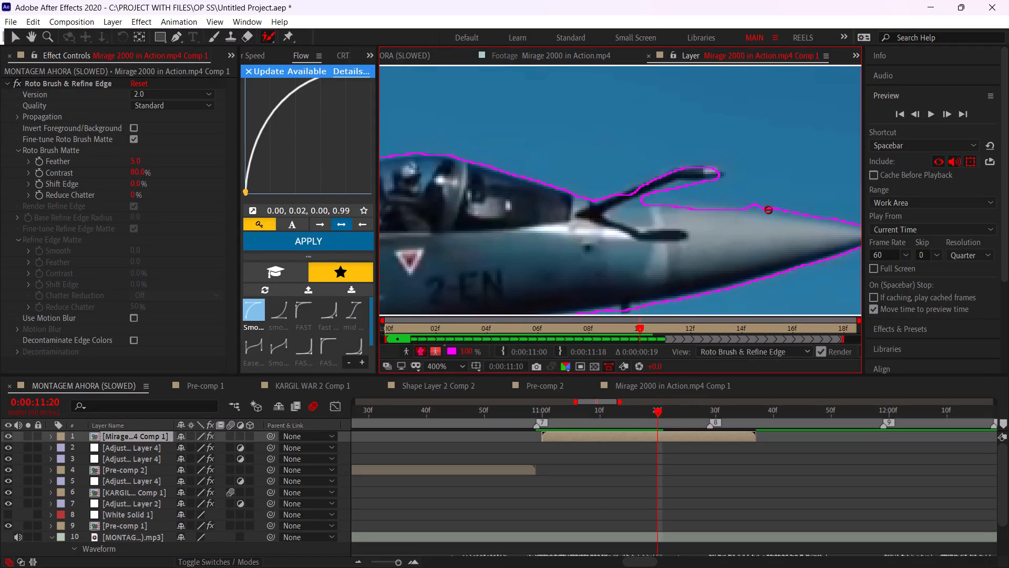
alt+drag(758, 209, 804, 216)
At 0:00:11:20, exclude the sky beside the dark pointed tip below the intake, keeping the tip and belly edge in the foreground.
alt+scroll(802, 224, down, 2)
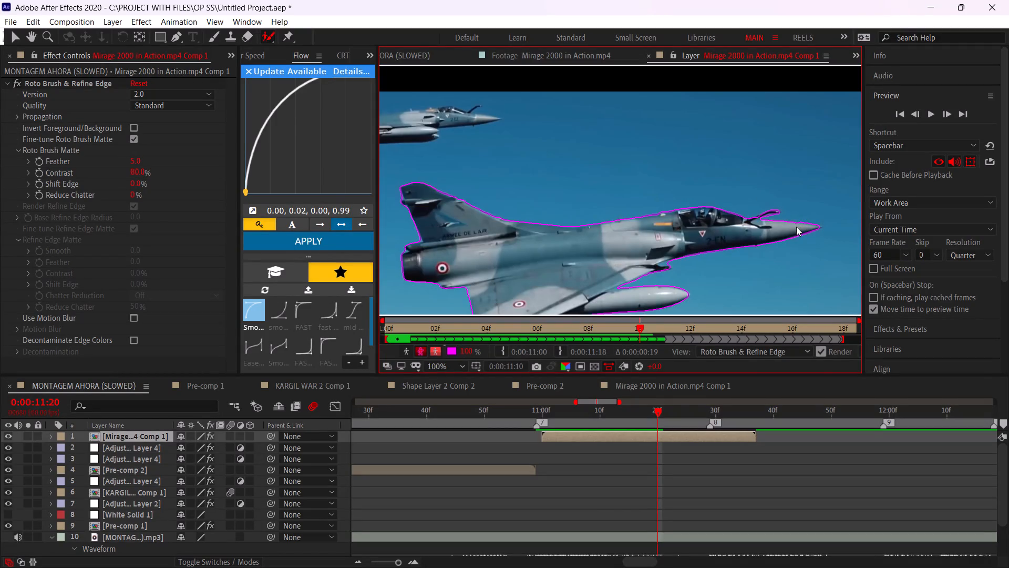
key(space)
key(space)
key(space)
drag(663, 284, 688, 233)
alt+scroll(683, 209, up, 3)
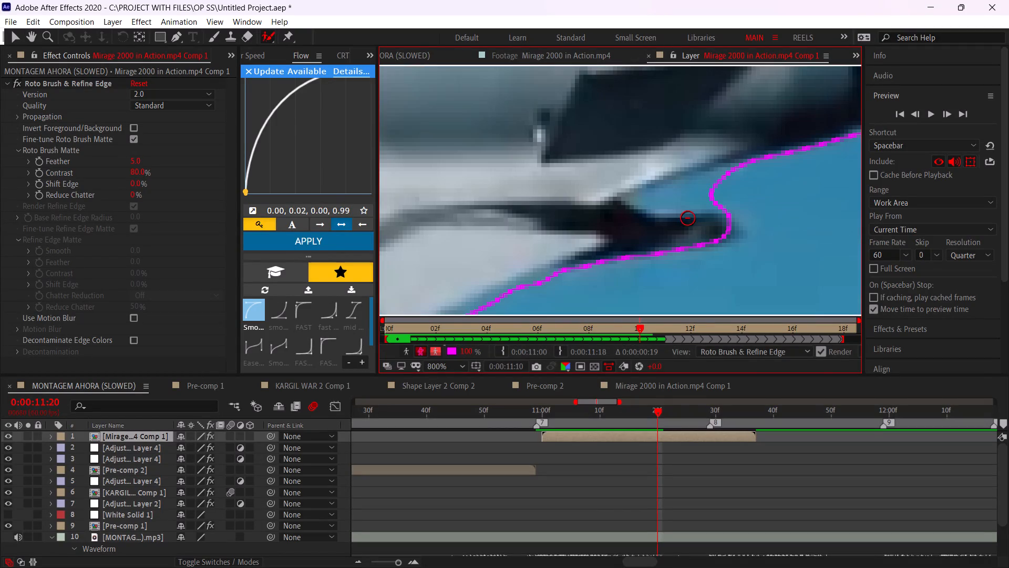
alt+drag(661, 205, 701, 202)
drag(668, 173, 723, 159)
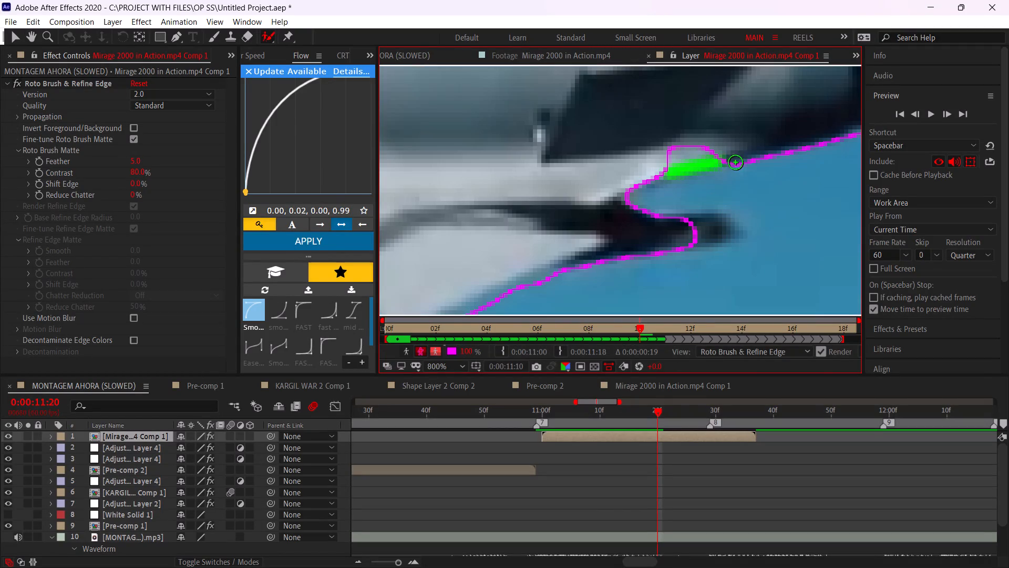
drag(698, 224, 724, 222)
alt+scroll(667, 226, down, 1)
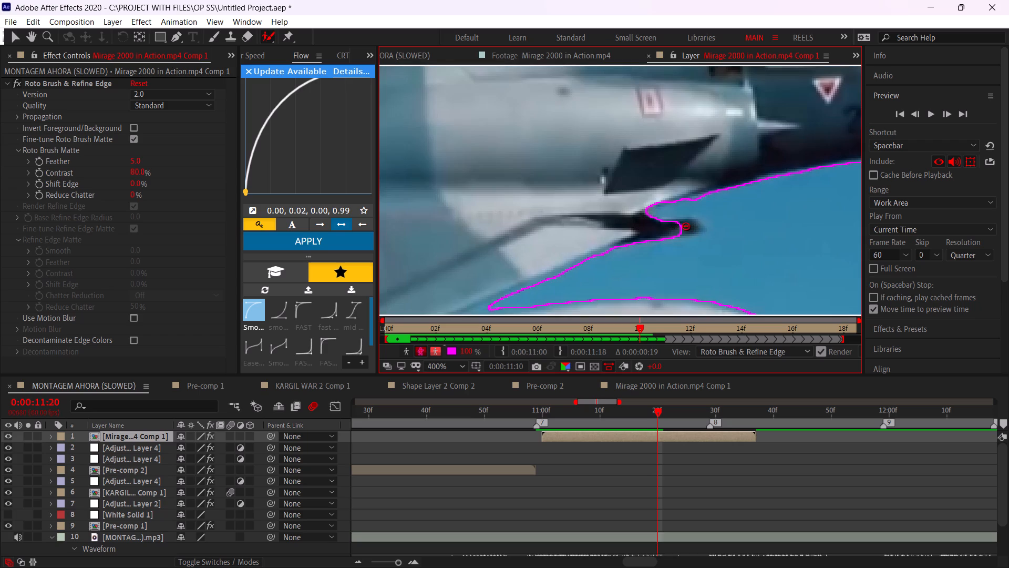
drag(681, 226, 696, 227)
key(space)
key(space)
key(space)
key(space)
drag(602, 261, 649, 269)
alt+drag(719, 217, 748, 216)
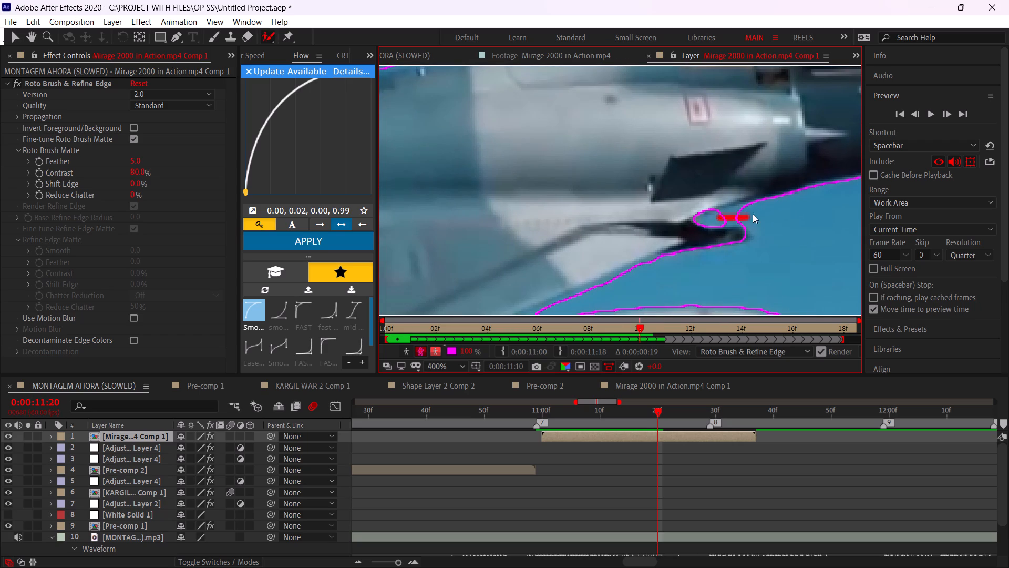
Advance the Roto Brush selection to 0:00:11:22 and exclude the sky between the refuelling probe and the nose.
key(space)
key(space)
key(space)
drag(626, 290, 706, 230)
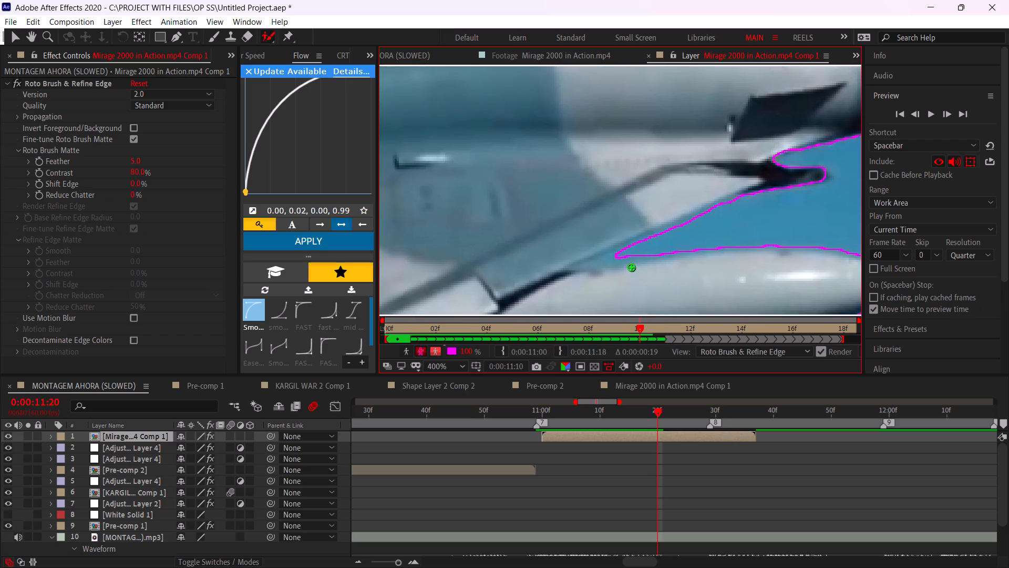
alt+scroll(617, 263, down, 2)
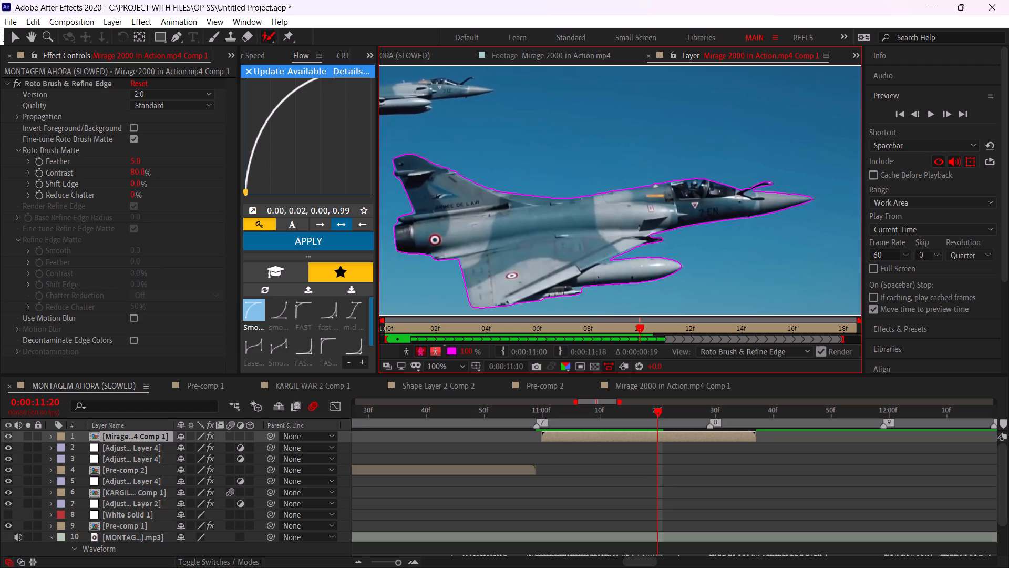
middle_drag(638, 255, 664, 236)
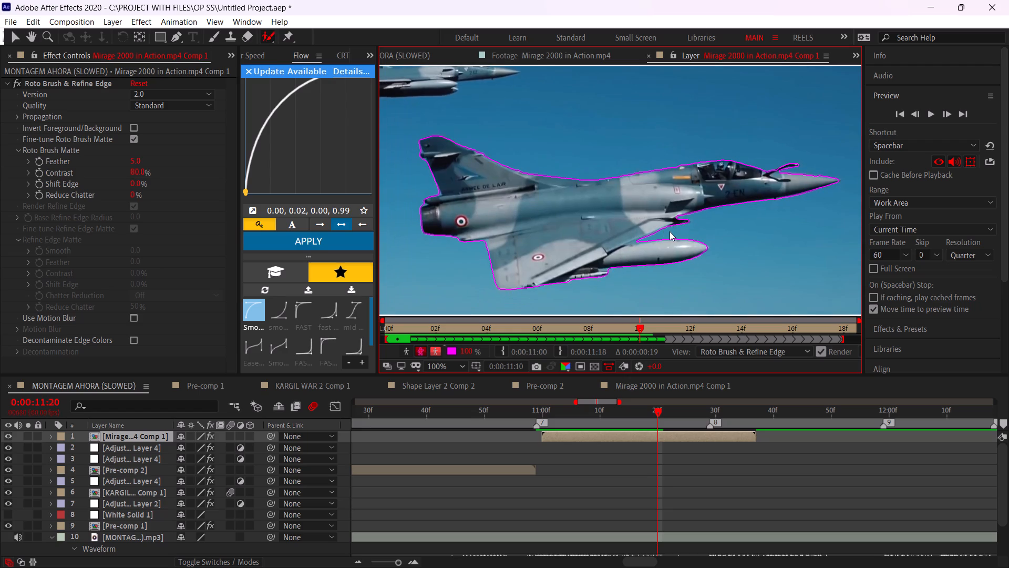
key(ctrl+Right)
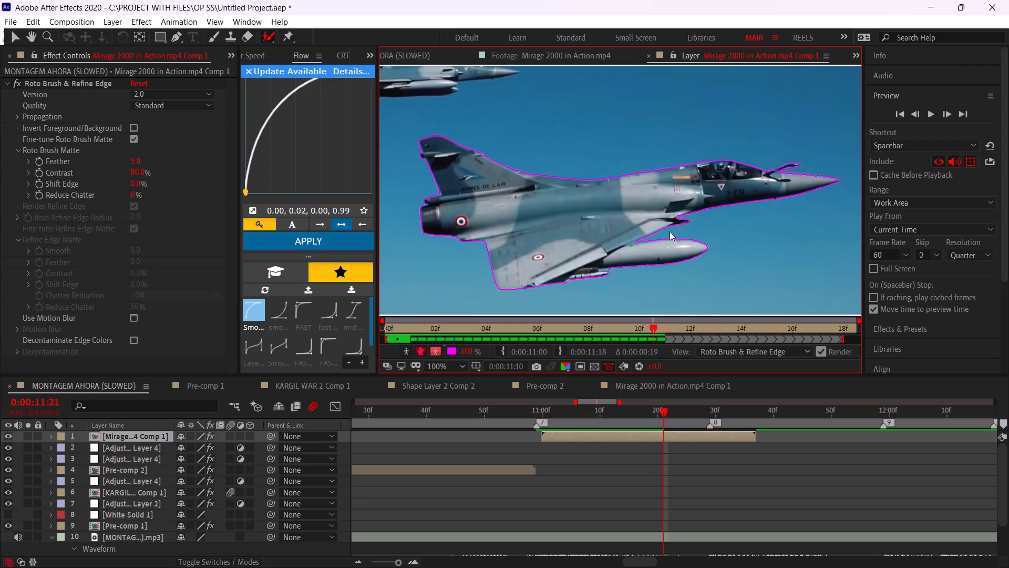
key(ctrl+Right)
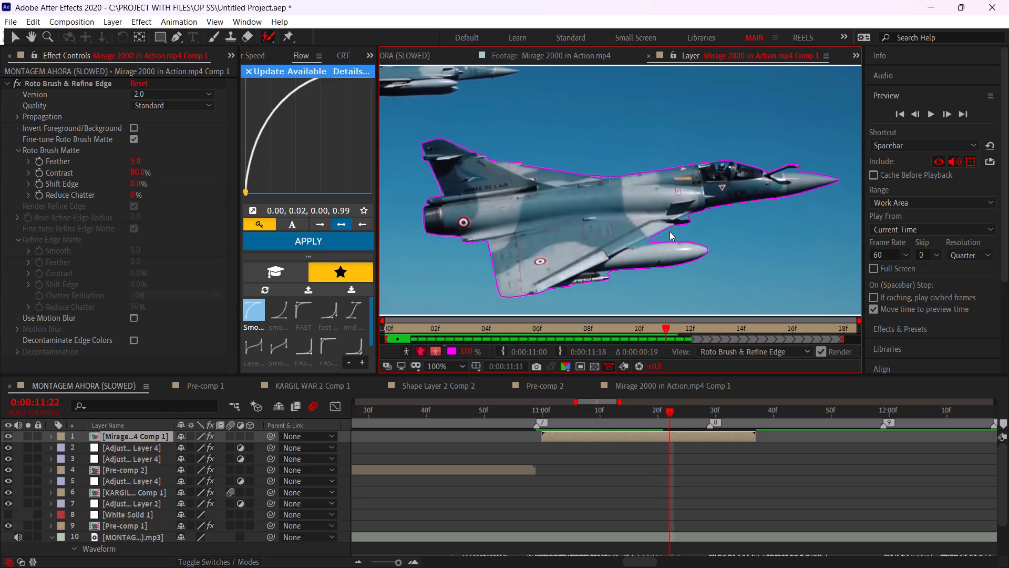
key(ctrl+Right)
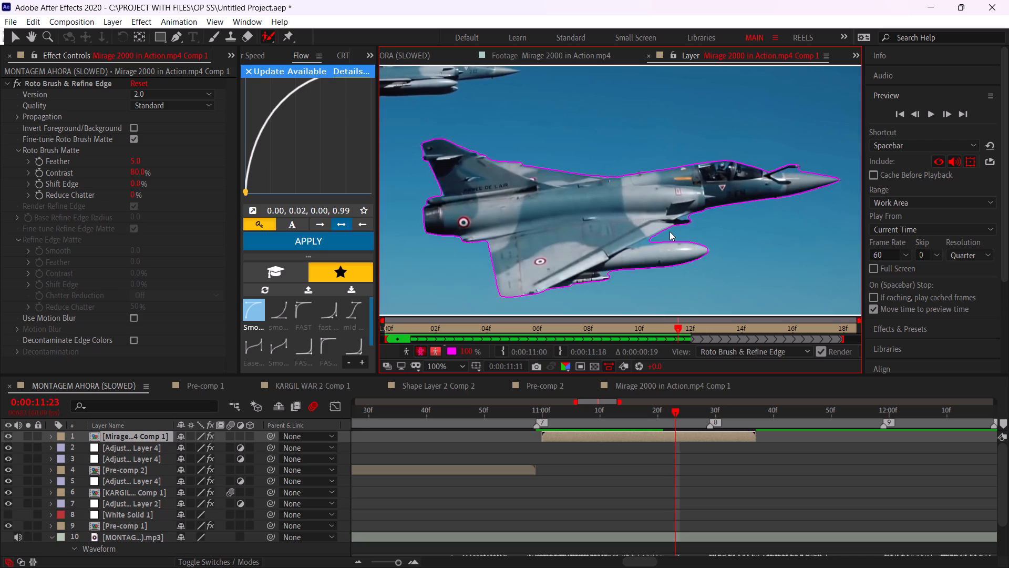
key(ctrl+Left)
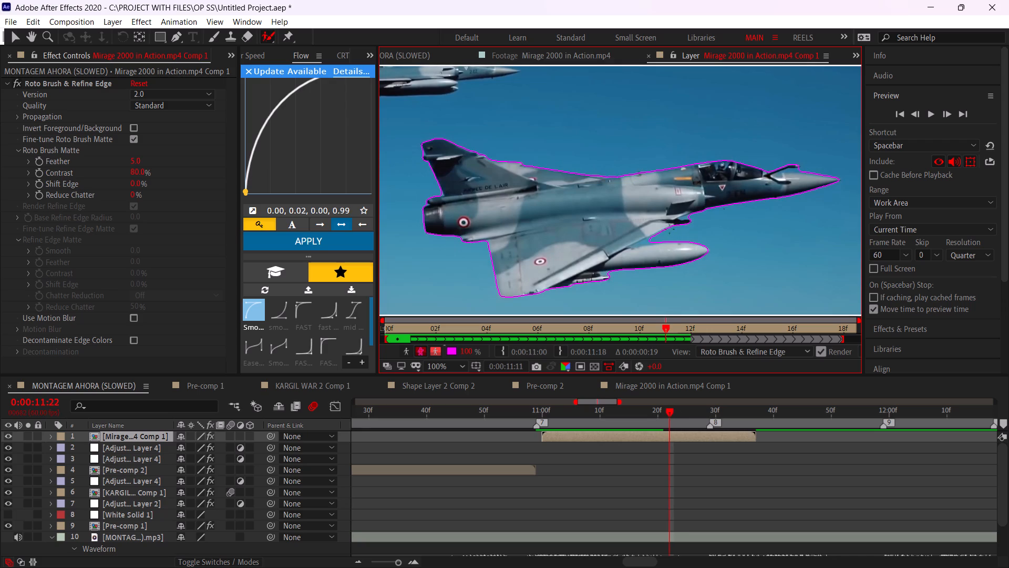
alt+scroll(782, 148, up, 1)
alt+scroll(817, 186, up, 1)
alt+drag(770, 204, 801, 202)
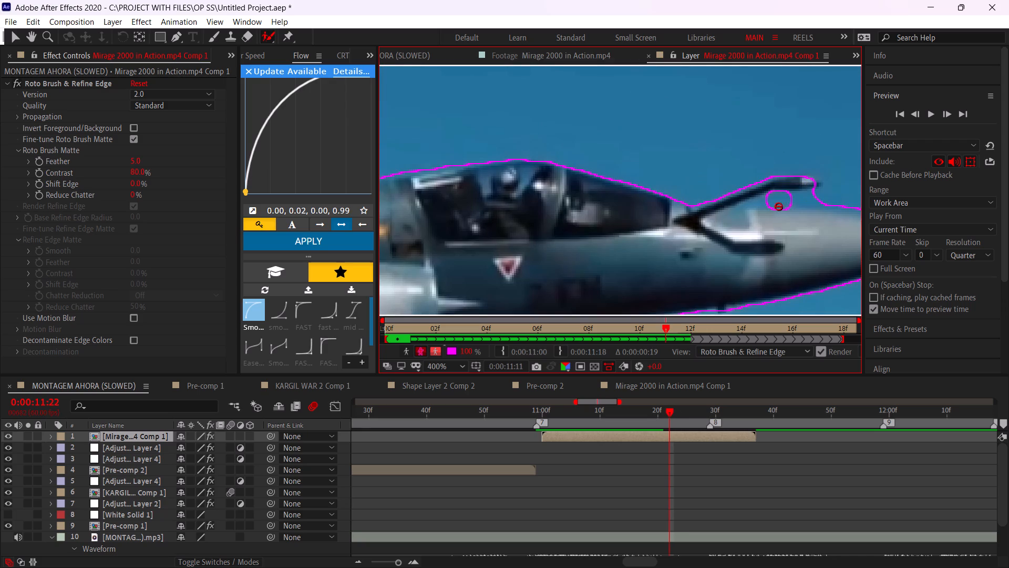
alt+drag(781, 204, 835, 204)
alt+click(751, 205)
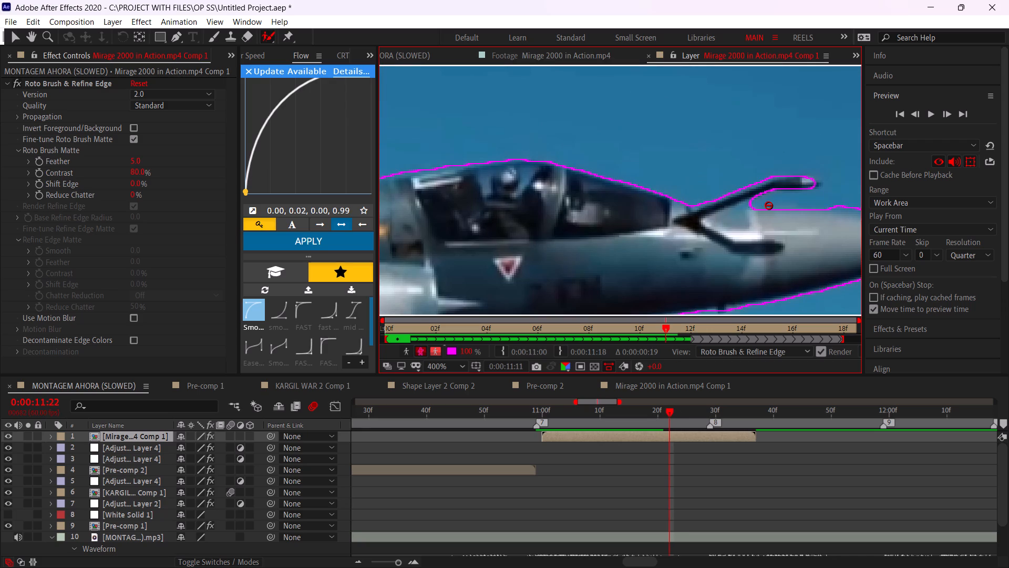
alt+click(753, 207)
alt+click(747, 207)
Advance to 0:00:11:24, exclude the sky between the refuelling probe and nose, and add the probe tip to the foreground.
alt+scroll(836, 213, down, 3)
middle_drag(774, 214, 708, 185)
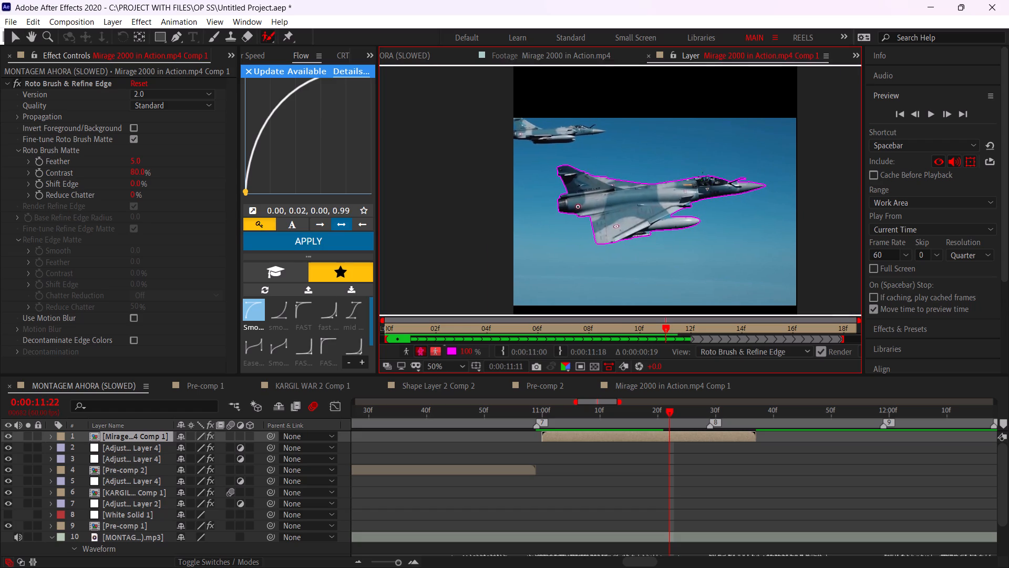
key(ctrl+Right)
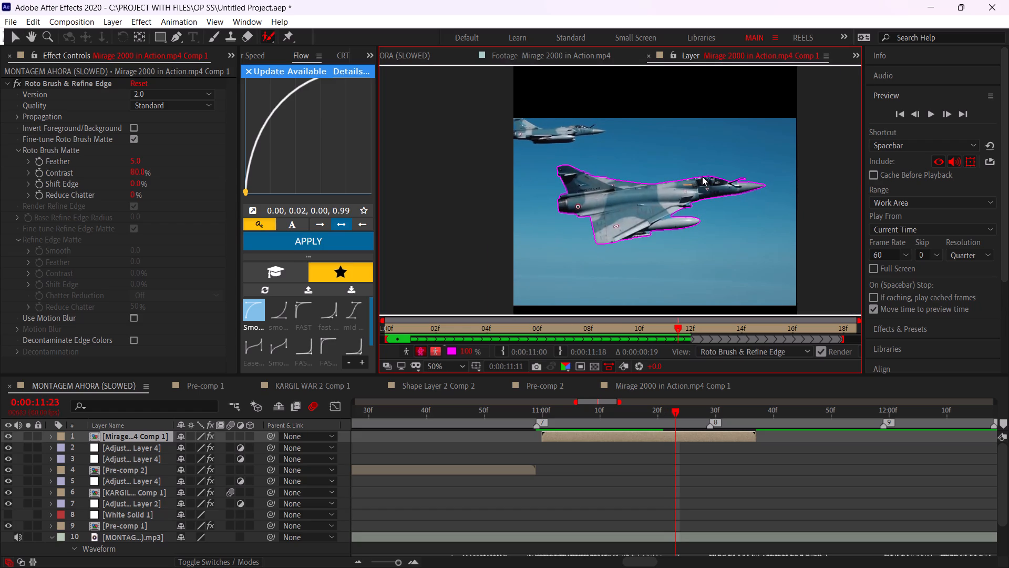
key(ctrl+Right)
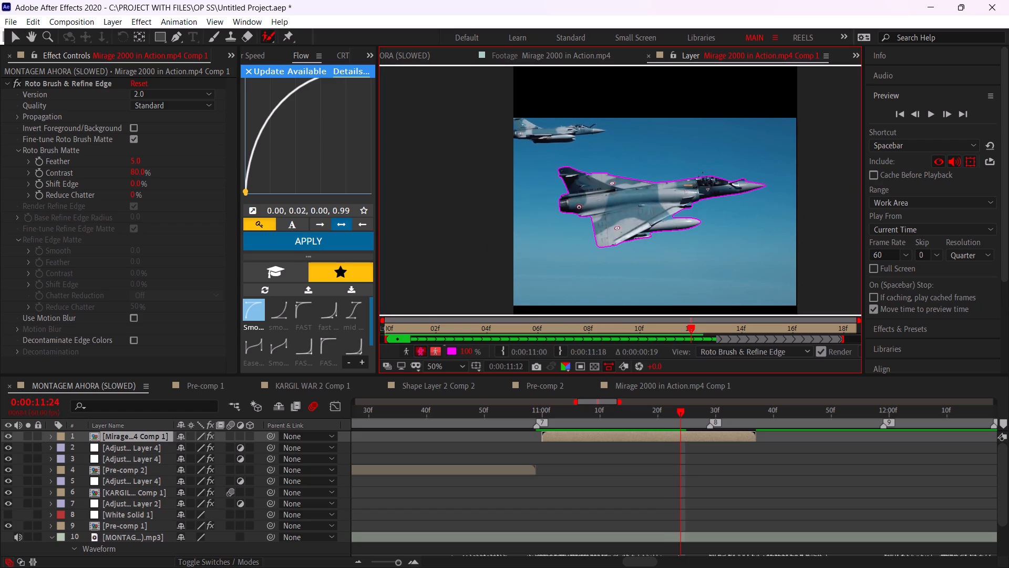
alt+scroll(703, 178, up, 2)
middle_drag(805, 207, 554, 220)
alt+scroll(582, 209, up, 2)
alt+drag(675, 197, 749, 191)
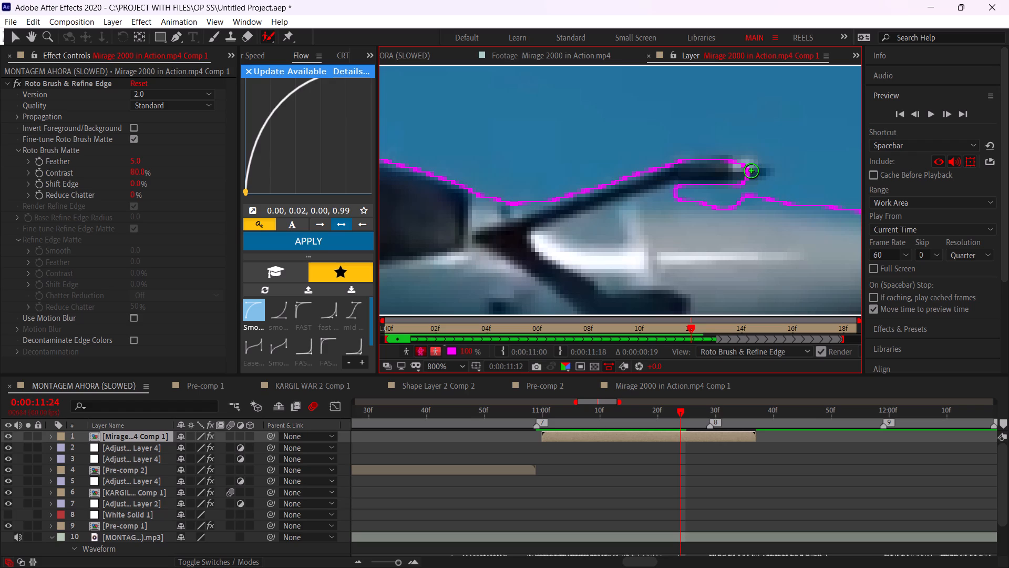
click(751, 170)
alt+drag(656, 198, 692, 194)
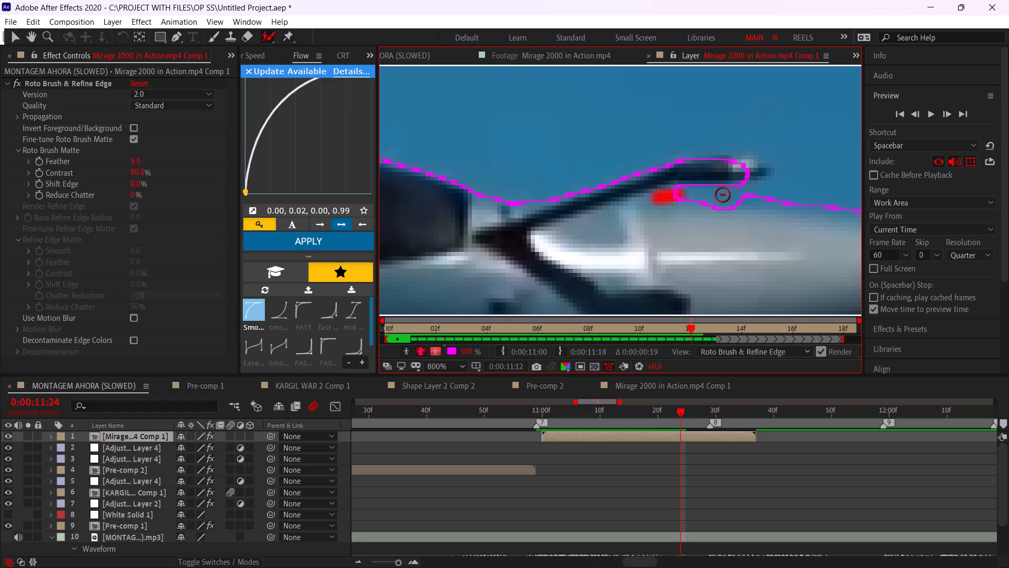
alt+drag(724, 196, 766, 204)
click(756, 164)
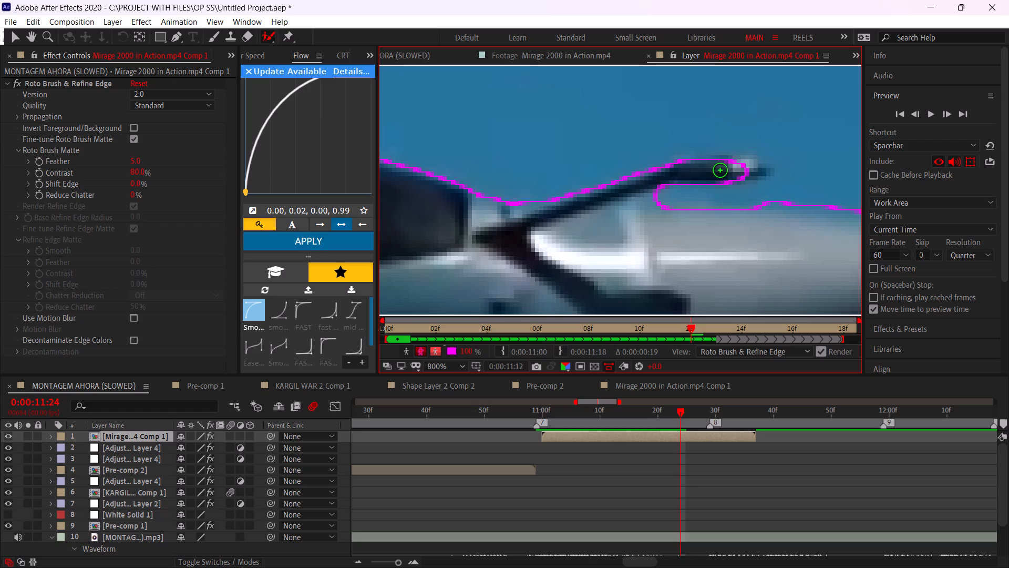
drag(756, 170, 729, 163)
At 0:00:11:24, exclude the sky between the dark pointed tip below the intake and the fuselage underside.
alt+scroll(728, 177, down, 2)
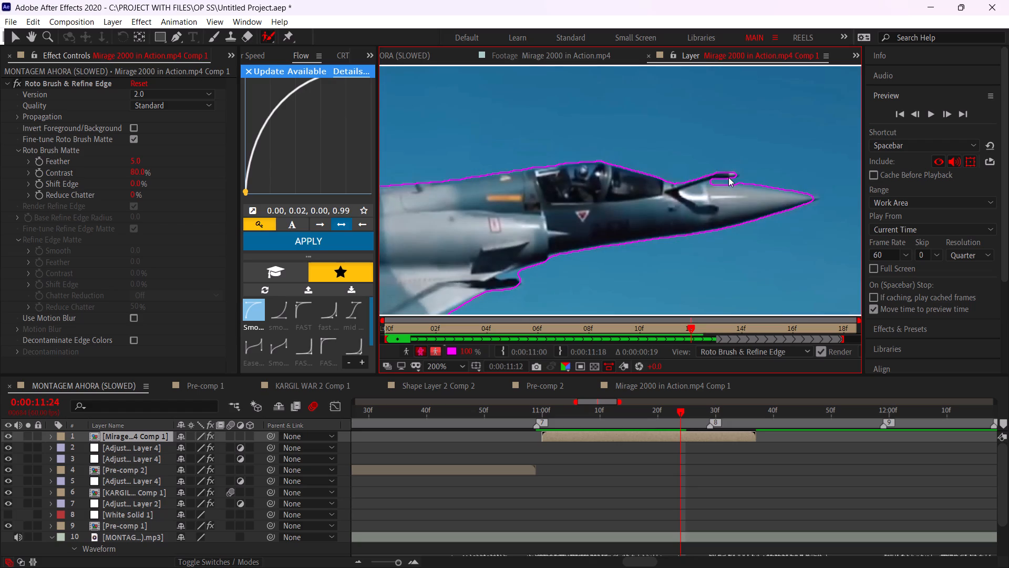
alt+scroll(501, 272, up, 2)
alt+drag(501, 281, 560, 270)
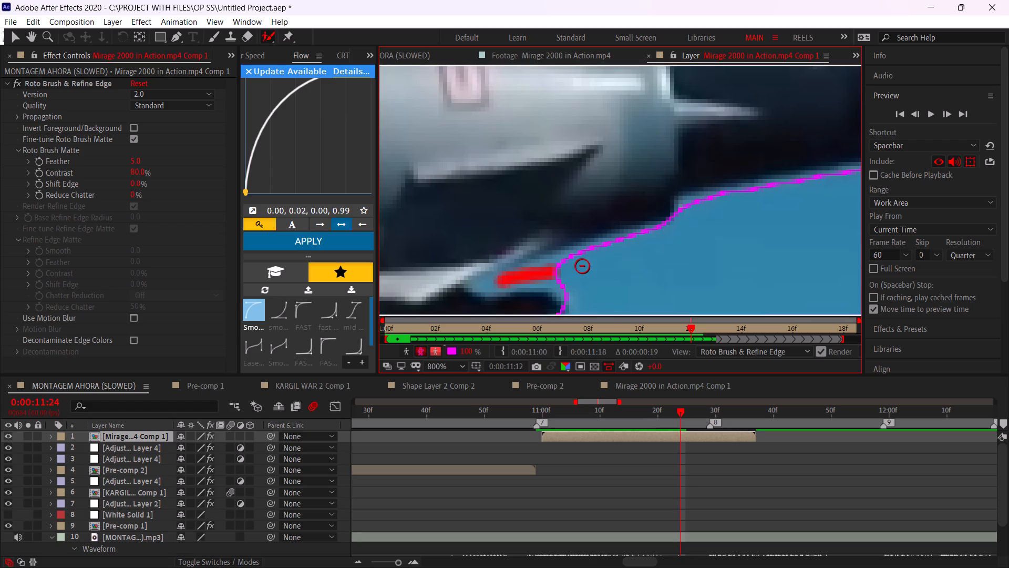
drag(475, 272, 516, 250)
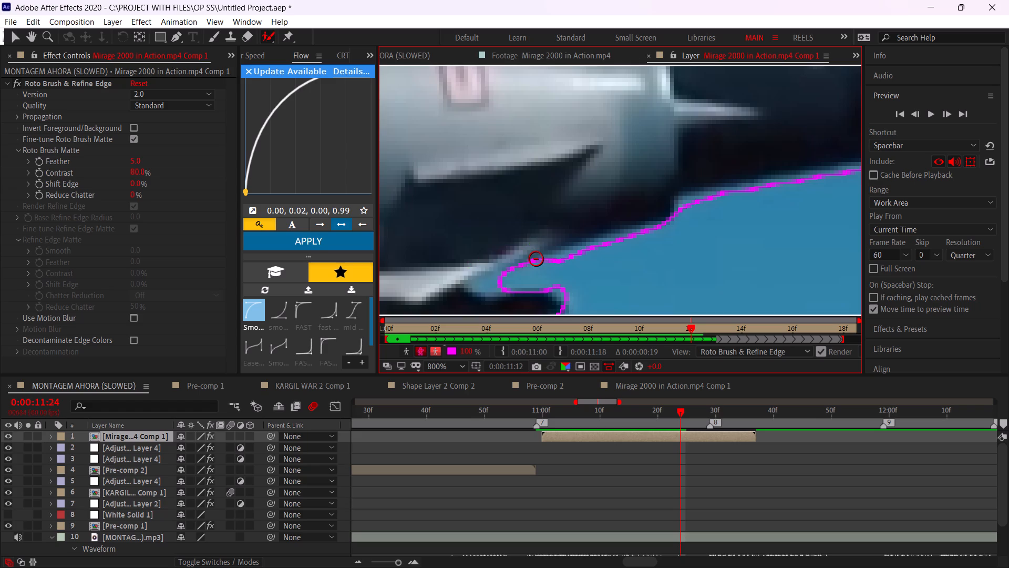
alt+scroll(536, 258, down, 2)
alt+scroll(528, 263, up, 2)
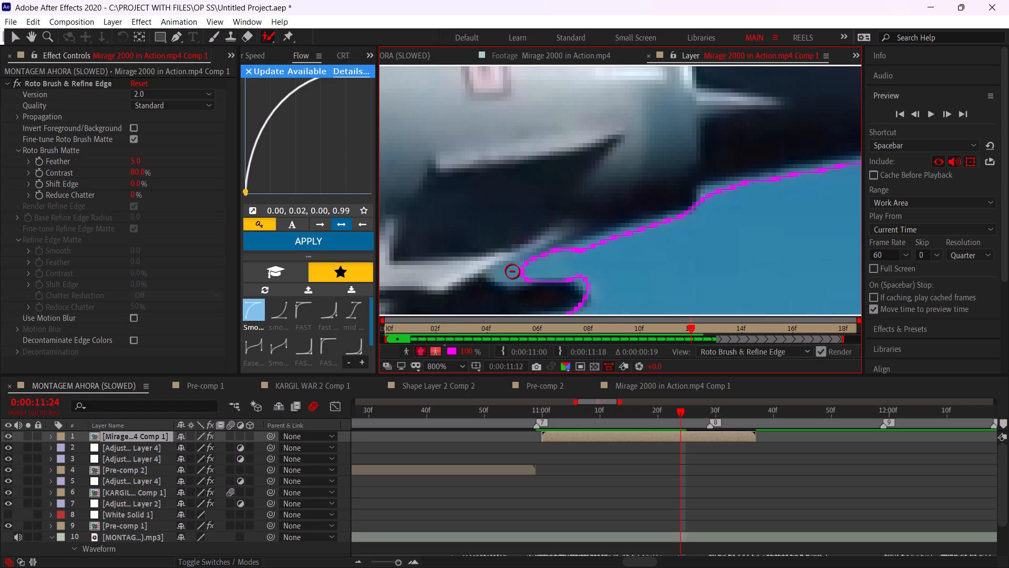
alt+drag(512, 271, 520, 270)
Exclude the wedge of sky between the wing's leading edge and the drop tank, back to where they meet.
key(space)
key(space)
key(space)
key(space)
key(space)
key(space)
key(space)
key(space)
key(space)
key(space)
key(space)
key(space)
key(space)
key(space)
key(space)
key(space)
key(space)
drag(515, 266, 642, 183)
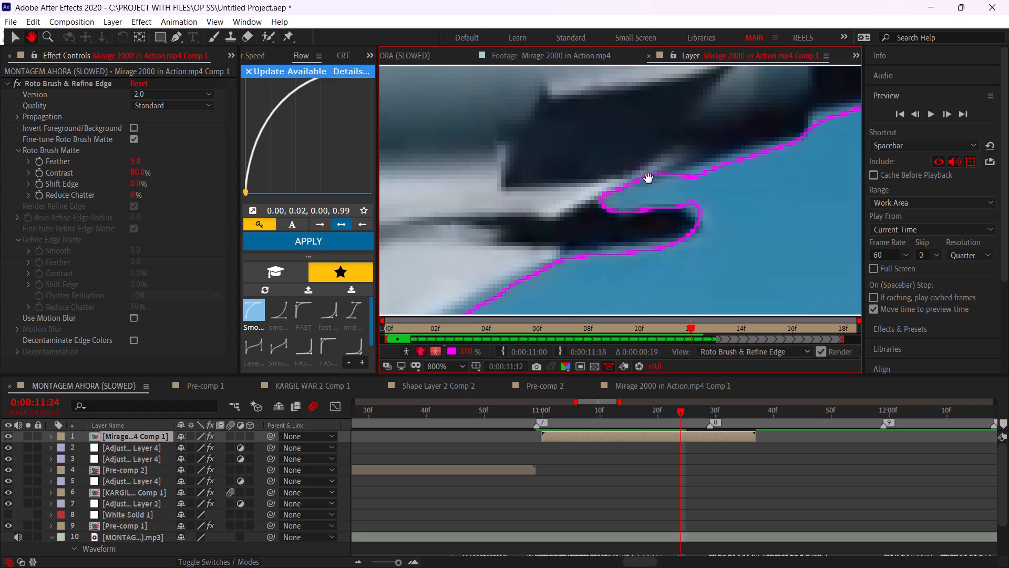
drag(531, 263, 663, 188)
alt+scroll(639, 230, down, 2)
alt+scroll(611, 249, up, 2)
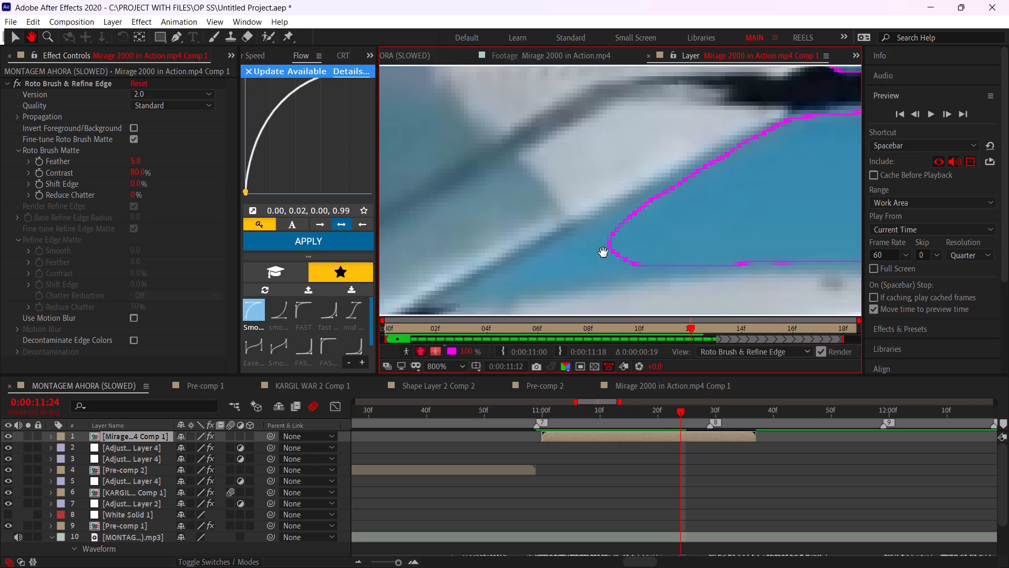
key(alt+w)
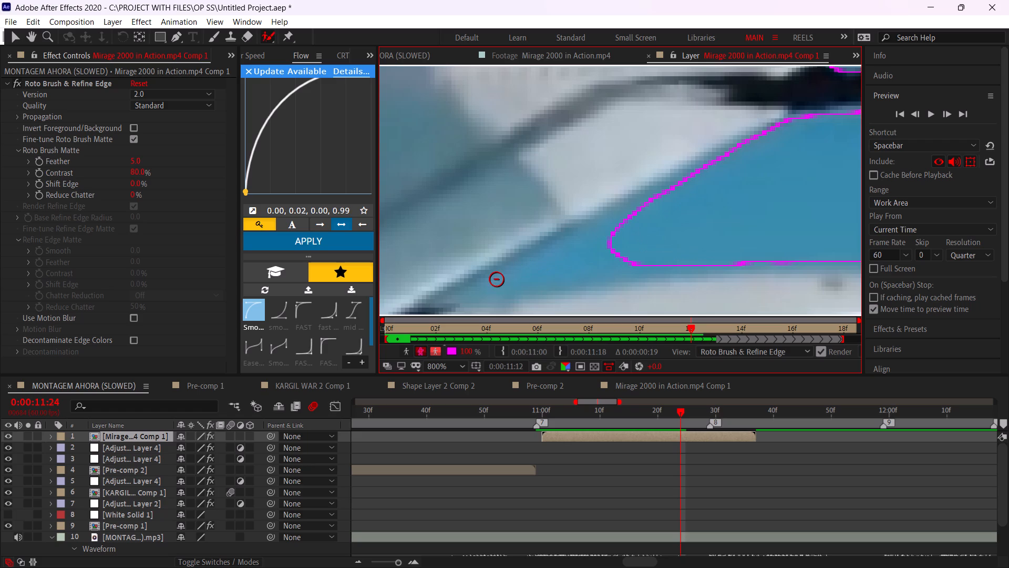
alt+drag(493, 283, 576, 268)
alt+drag(570, 271, 660, 241)
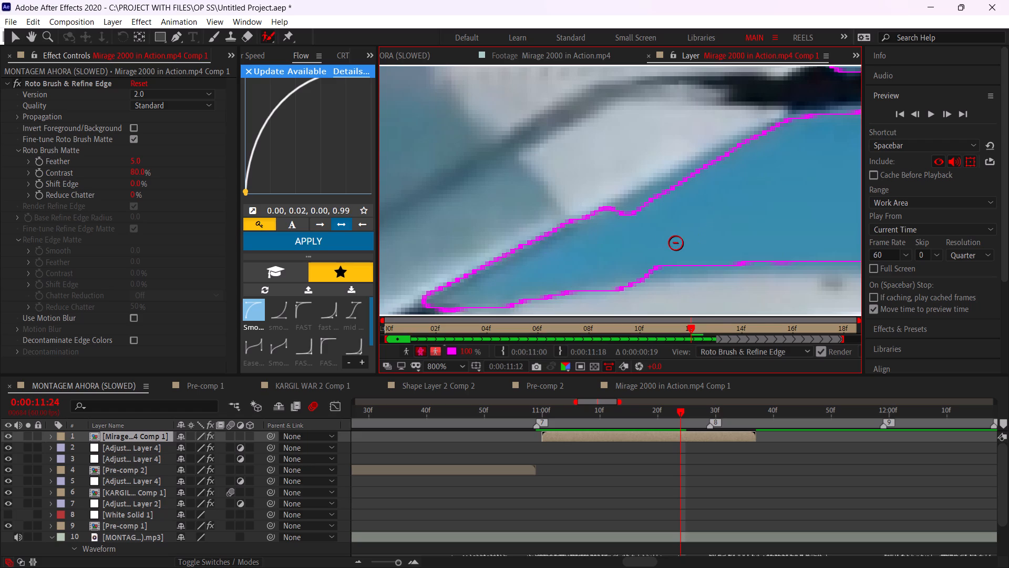
Propagate the jet's Roto Brush selection frame by frame from 0:00:11:24 to 0:00:11:35.
alt+scroll(663, 246, down, 3)
alt+scroll(600, 283, up, 1)
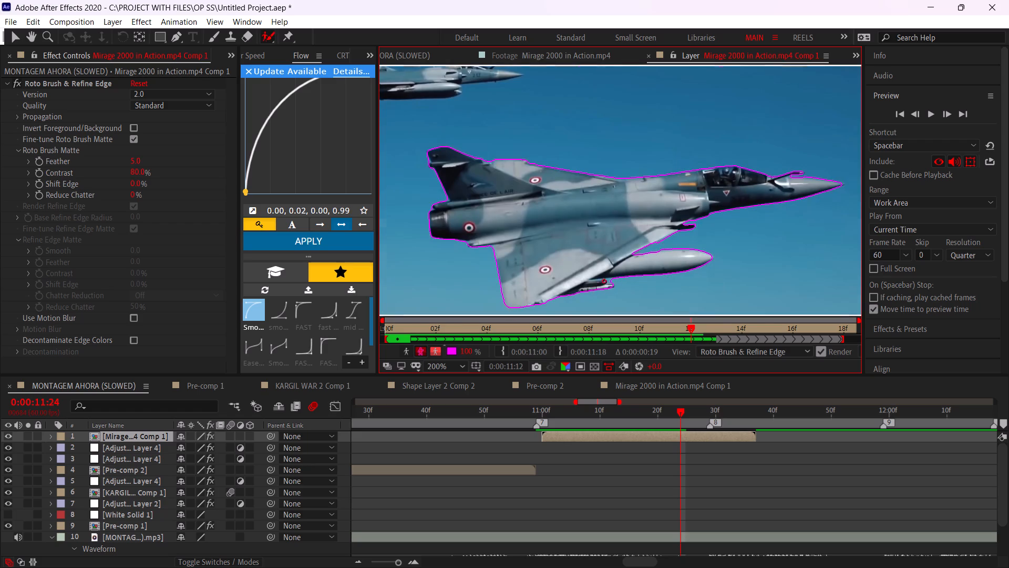
alt+scroll(604, 281, up, 2)
alt+scroll(624, 266, down, 3)
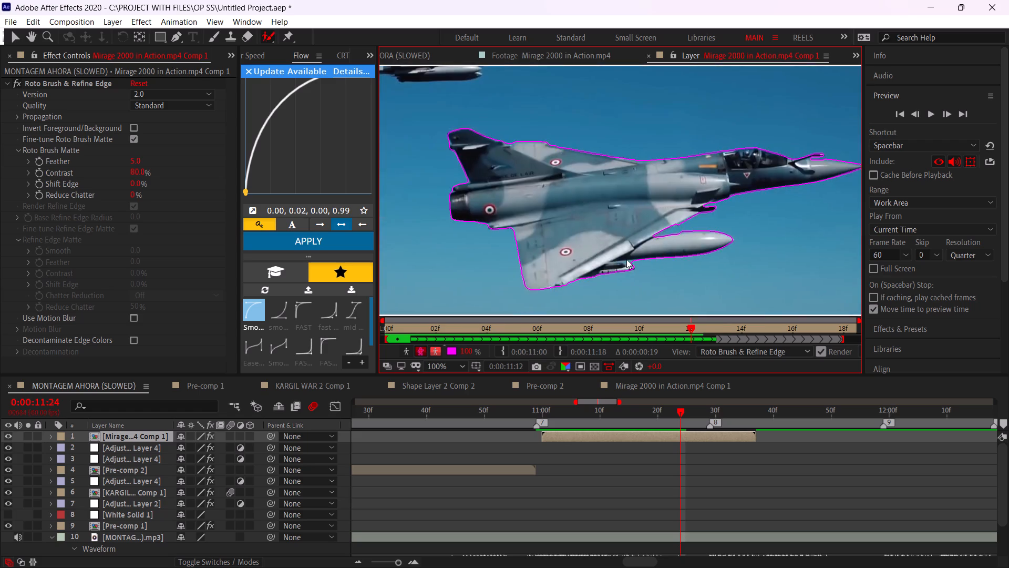
alt+scroll(626, 259, down, 1)
middle_drag(662, 244, 610, 248)
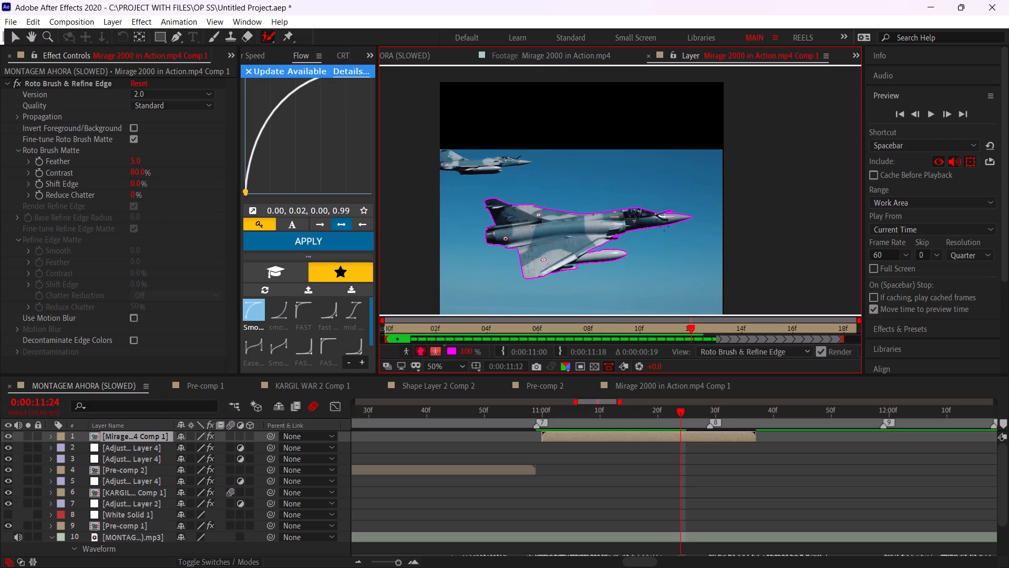
alt+scroll(652, 196, up, 1)
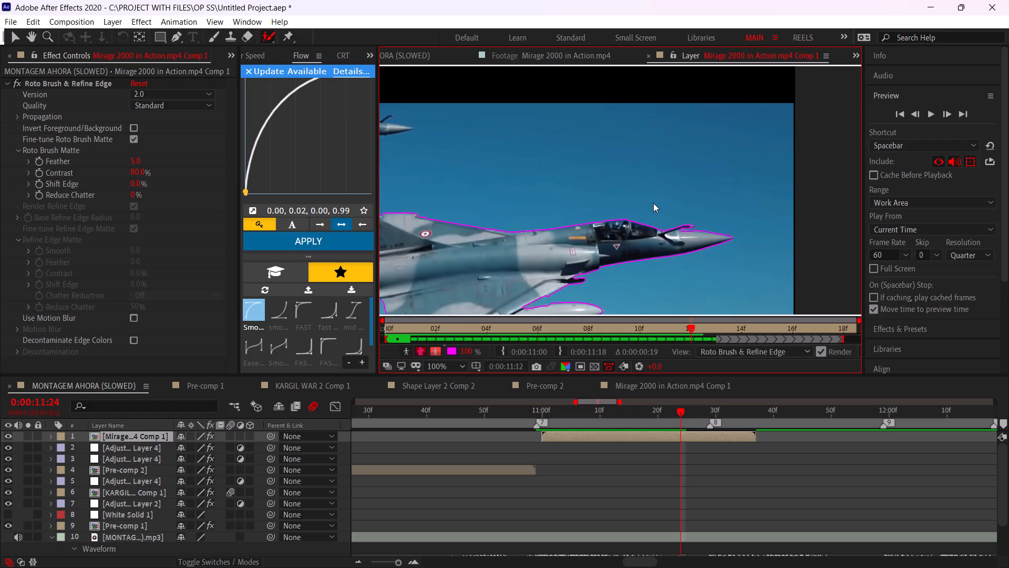
key(ctrl+Right)
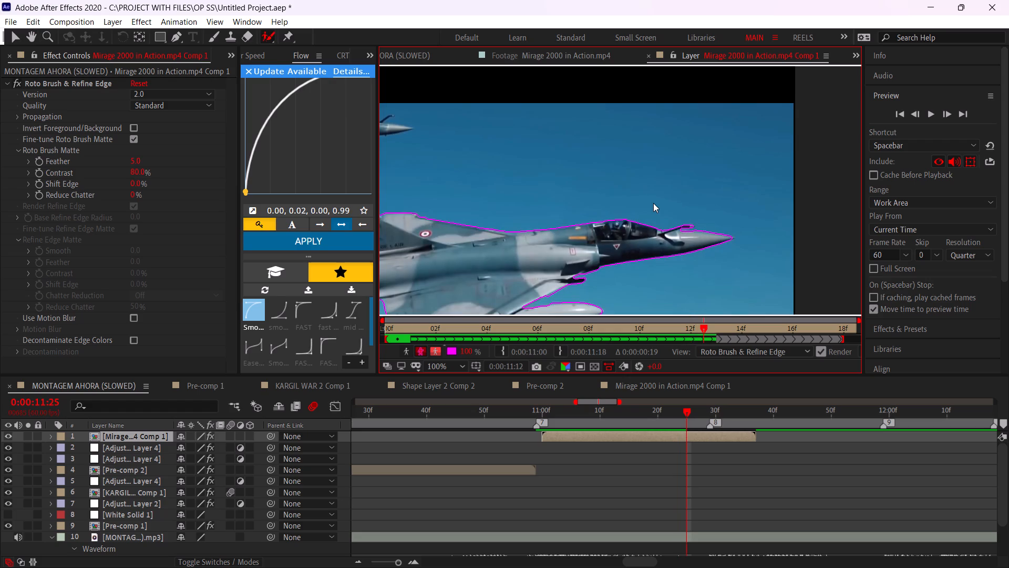
alt+scroll(696, 220, down, 1)
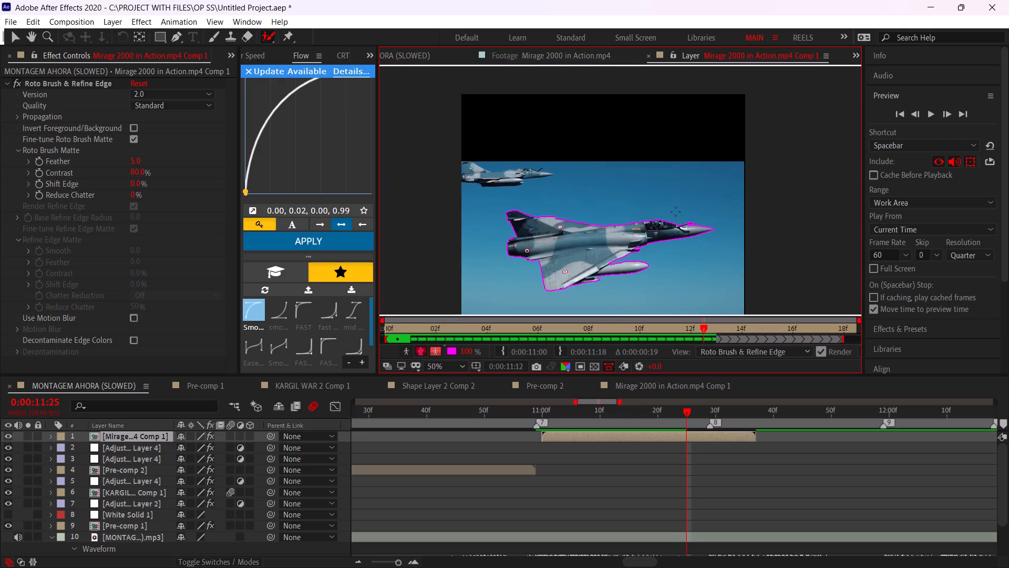
key(ctrl+Right)
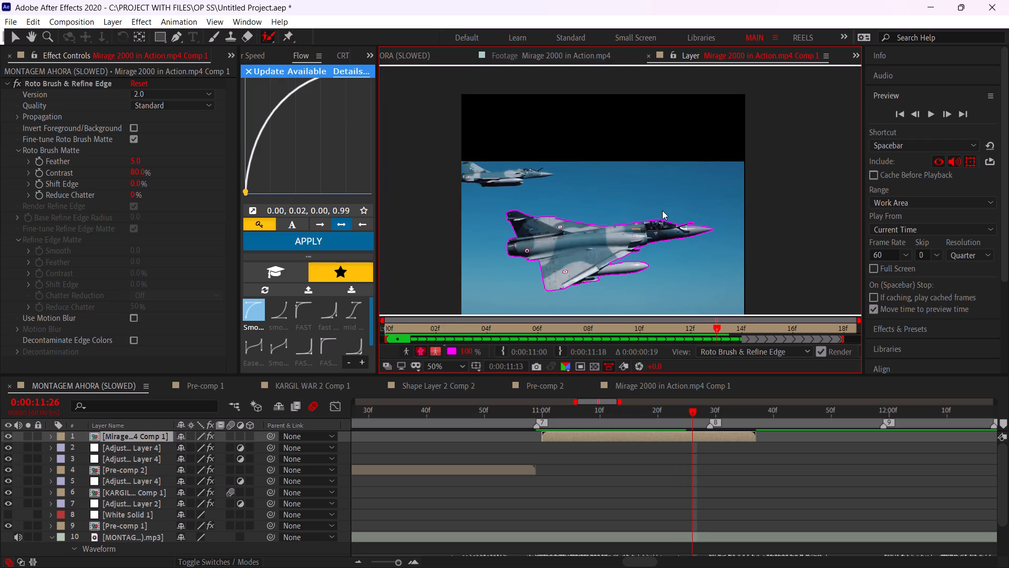
key(ctrl+Right)
key(ctrl+Right)
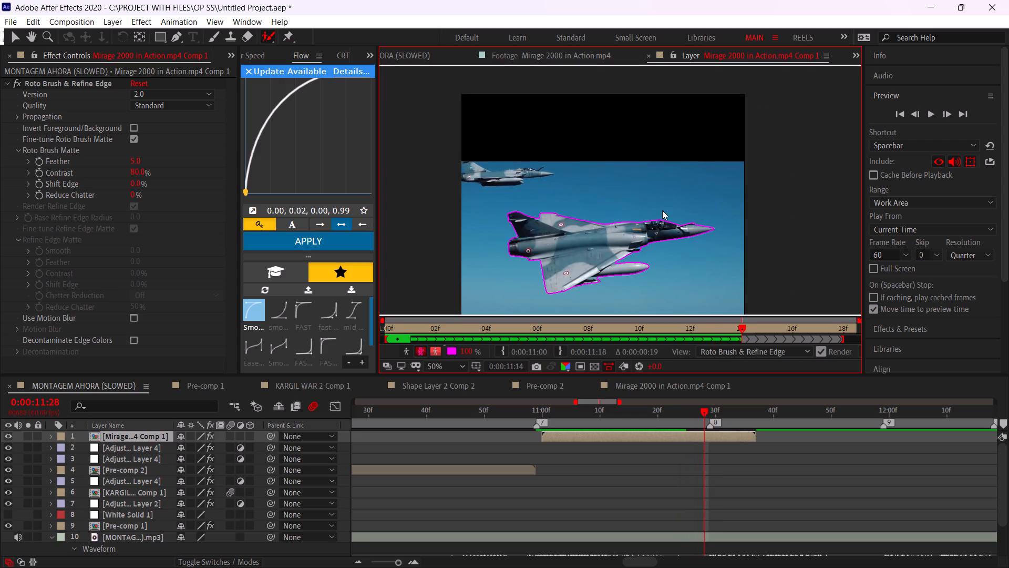
key(ctrl+Right)
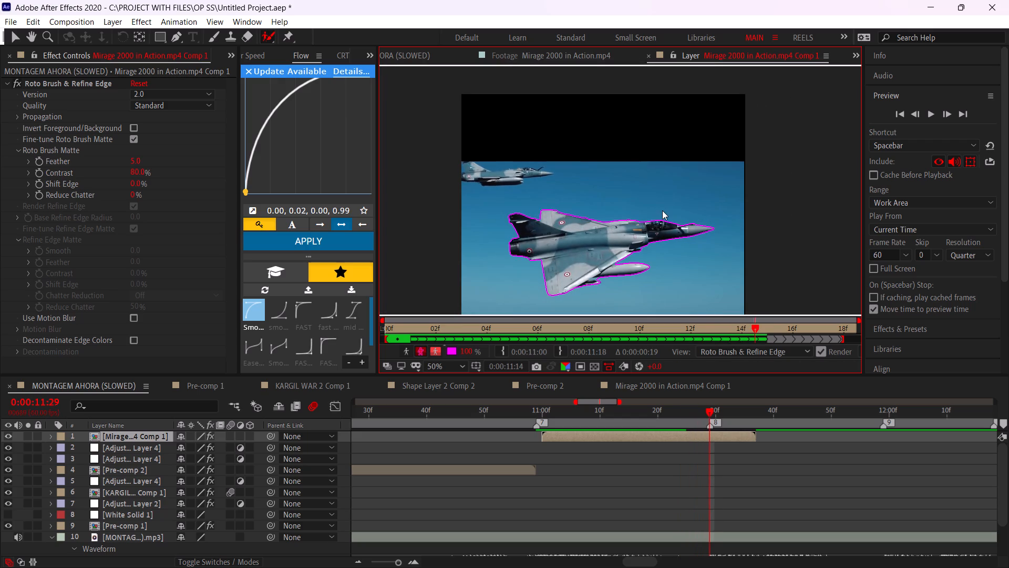
key(ctrl+Right)
key(ctrl+Right)
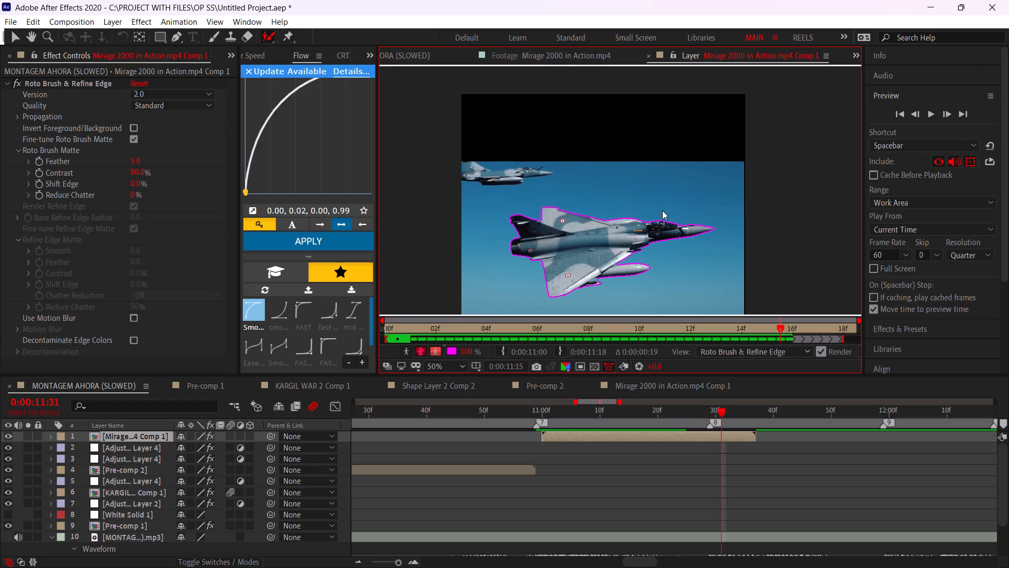
key(ctrl+Right)
key(ctrl+Right)
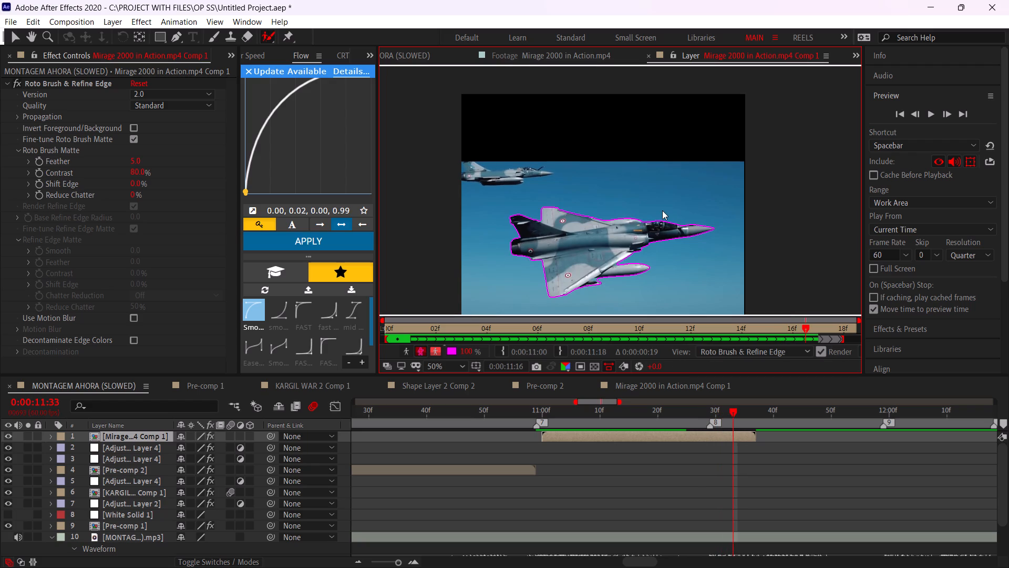
key(ctrl+Right)
key(ctrl+Right)
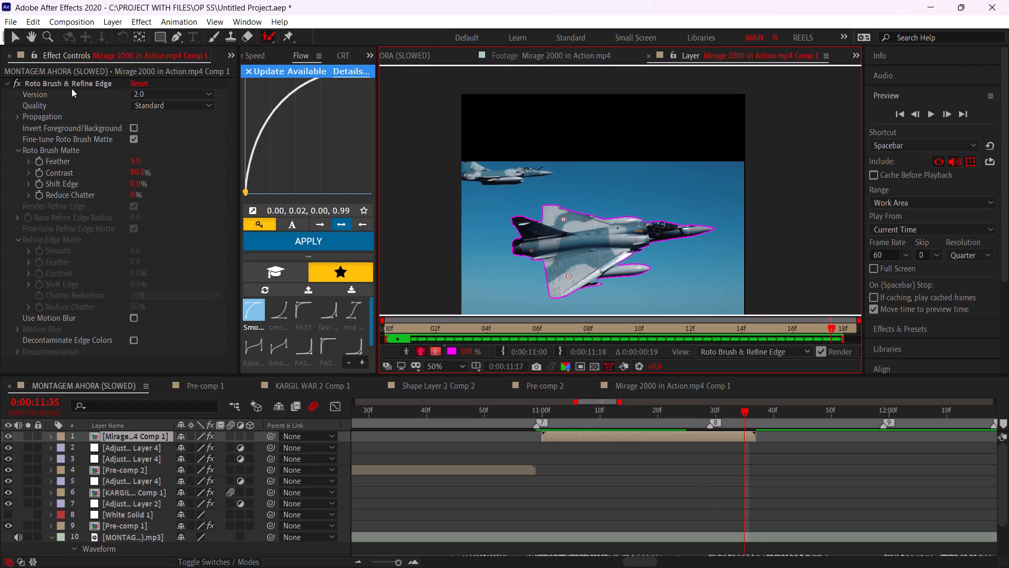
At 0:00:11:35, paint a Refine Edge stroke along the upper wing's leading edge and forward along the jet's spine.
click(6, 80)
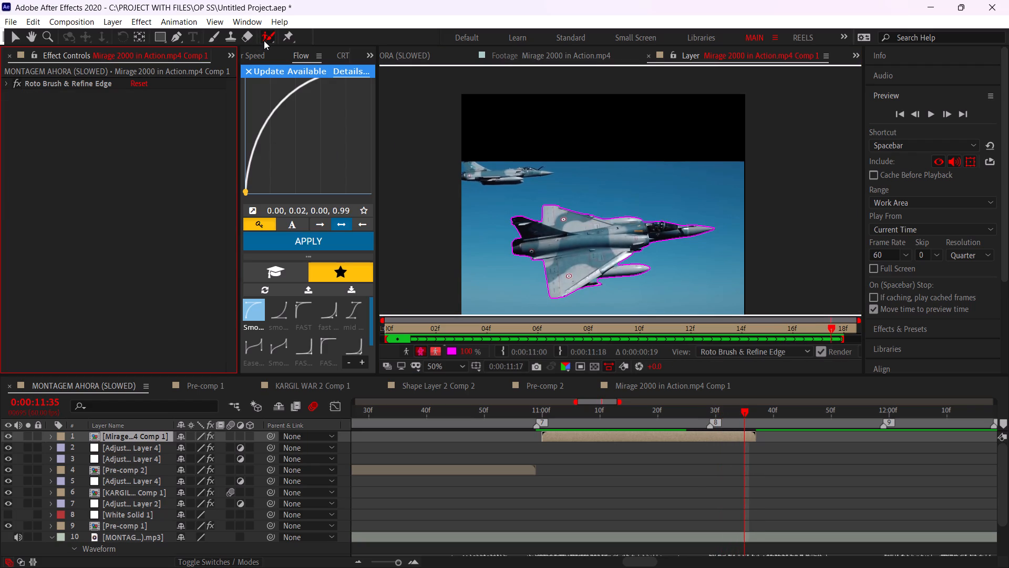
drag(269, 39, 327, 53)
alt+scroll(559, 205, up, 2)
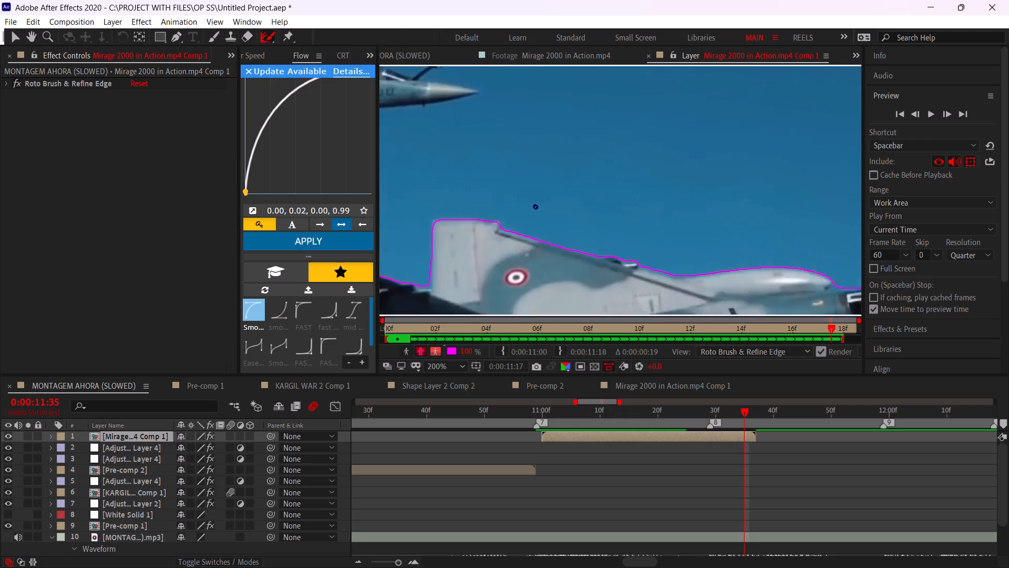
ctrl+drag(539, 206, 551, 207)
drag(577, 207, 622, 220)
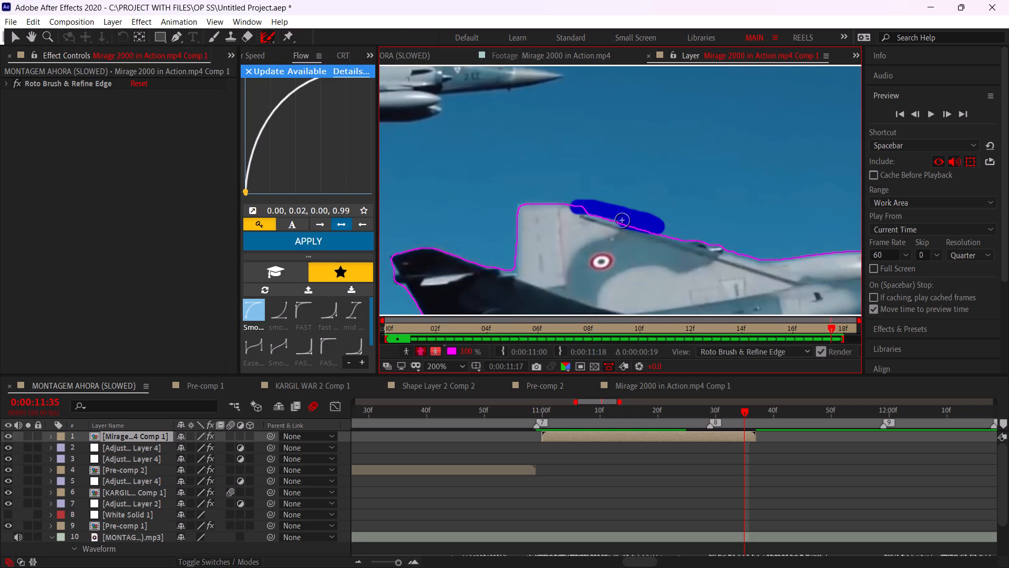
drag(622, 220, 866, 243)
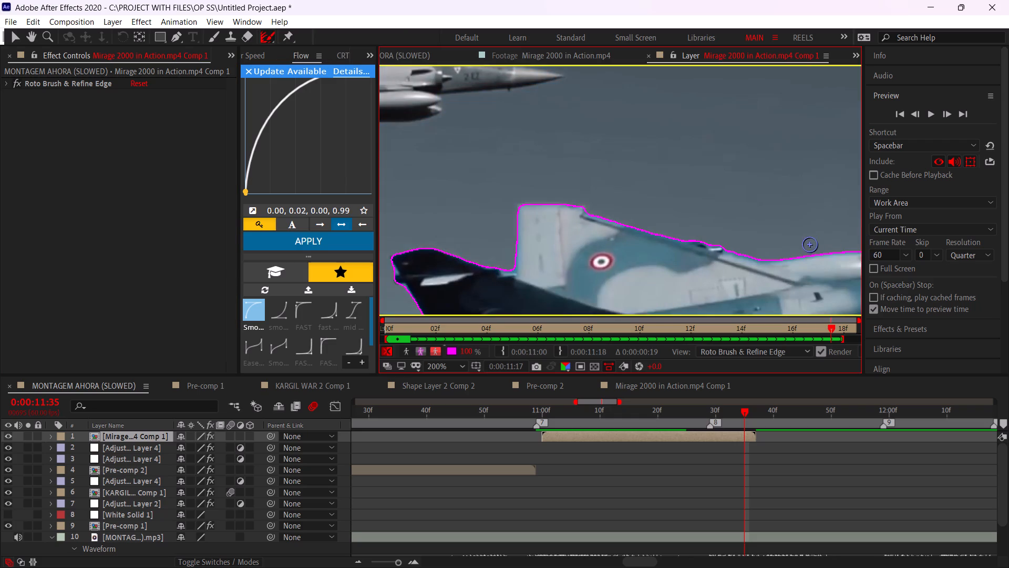
Inspect the jet's matte in the alpha and alpha overlay views, and return to the alpha boundary view.
key(space)
key(space)
key(space)
key(space)
key(space)
key(space)
key(space)
drag(785, 251, 599, 238)
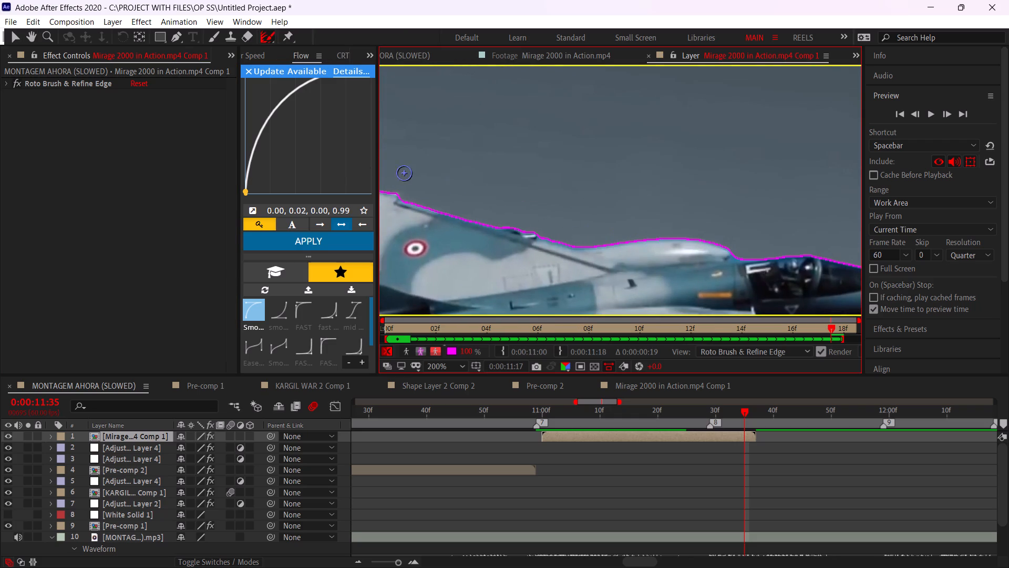
click(423, 353)
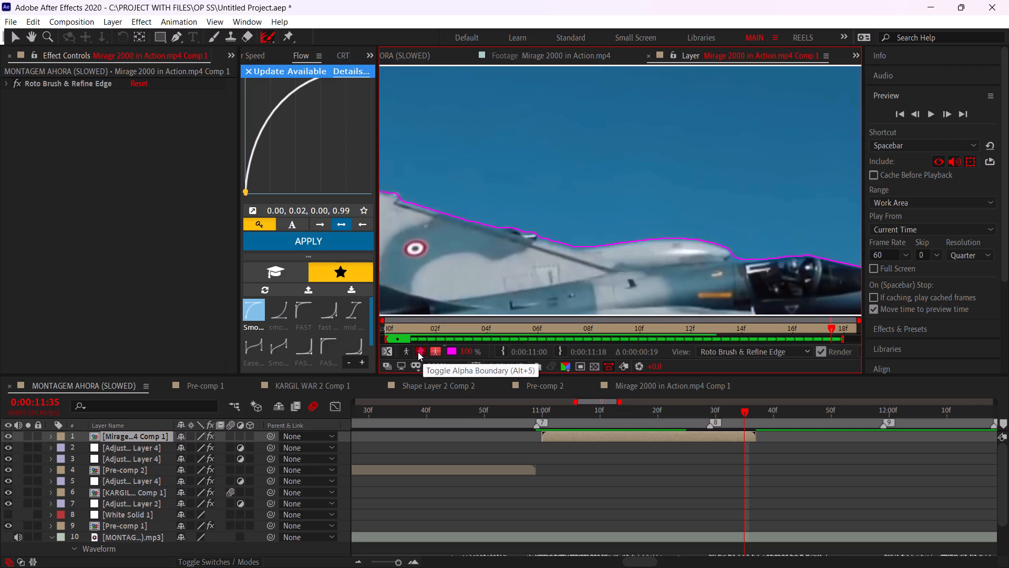
click(411, 351)
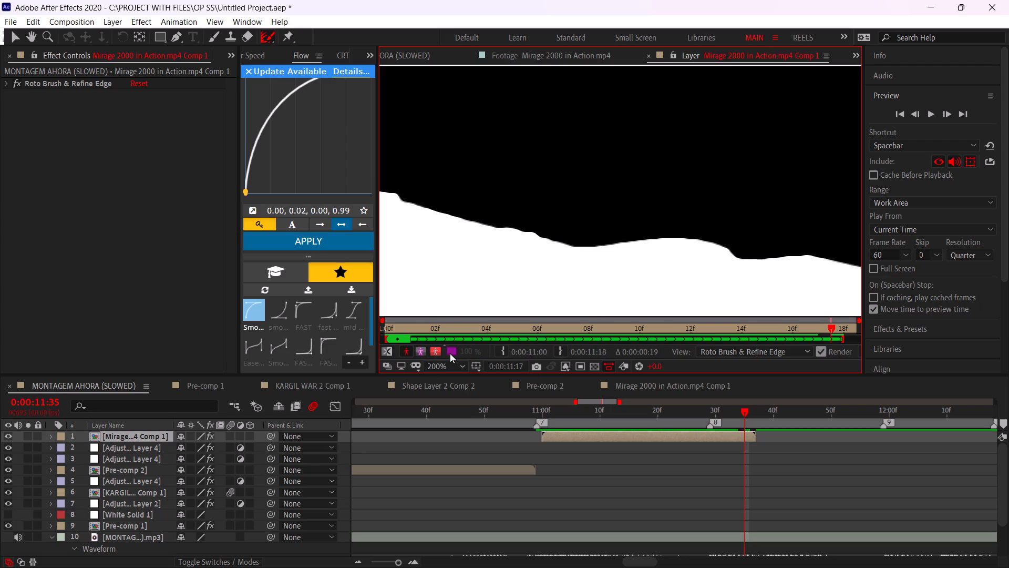
click(450, 353)
click(437, 352)
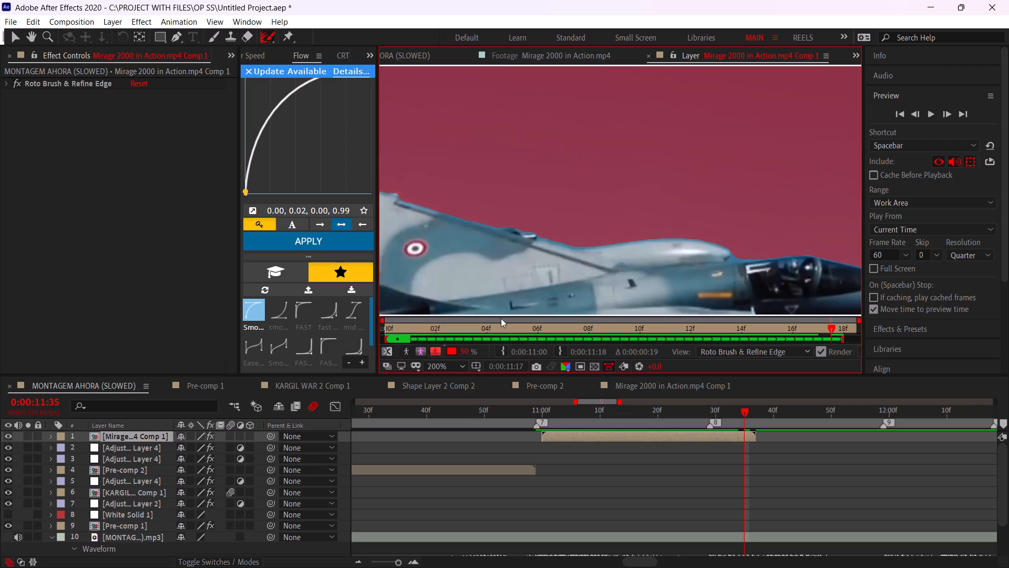
alt+scroll(646, 252, down, 1)
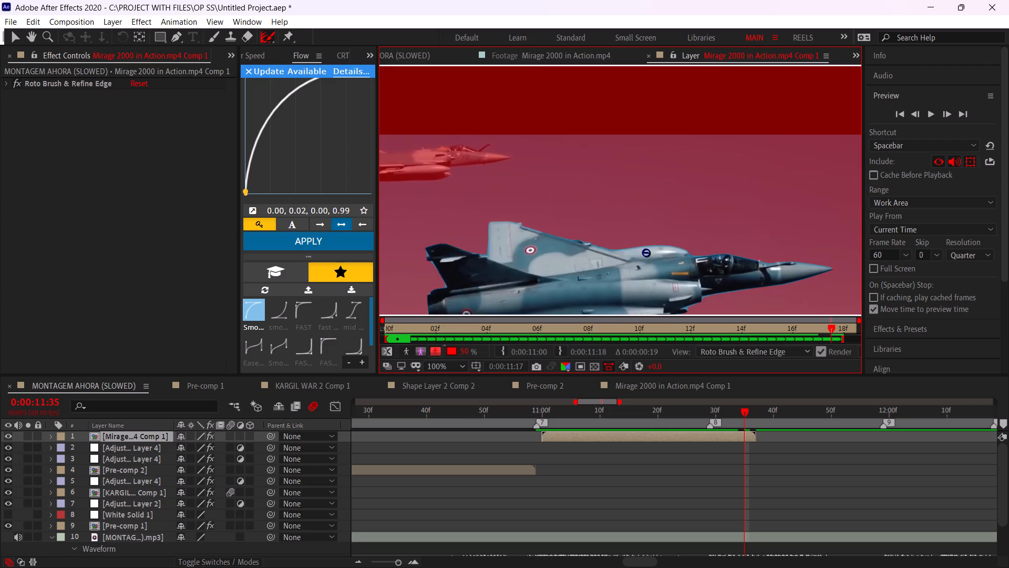
key(ctrl+z)
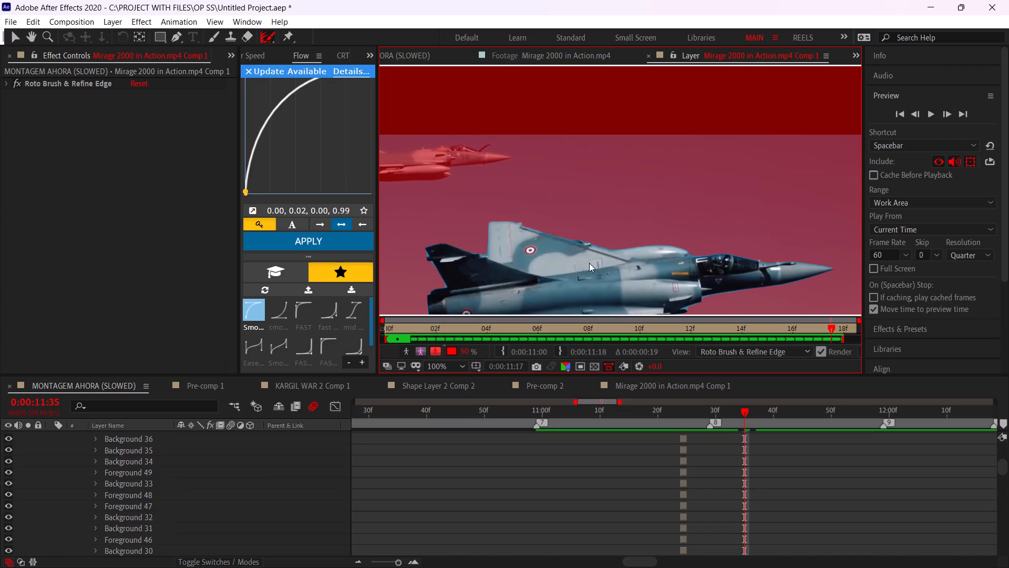
key(ctrl+shift+z)
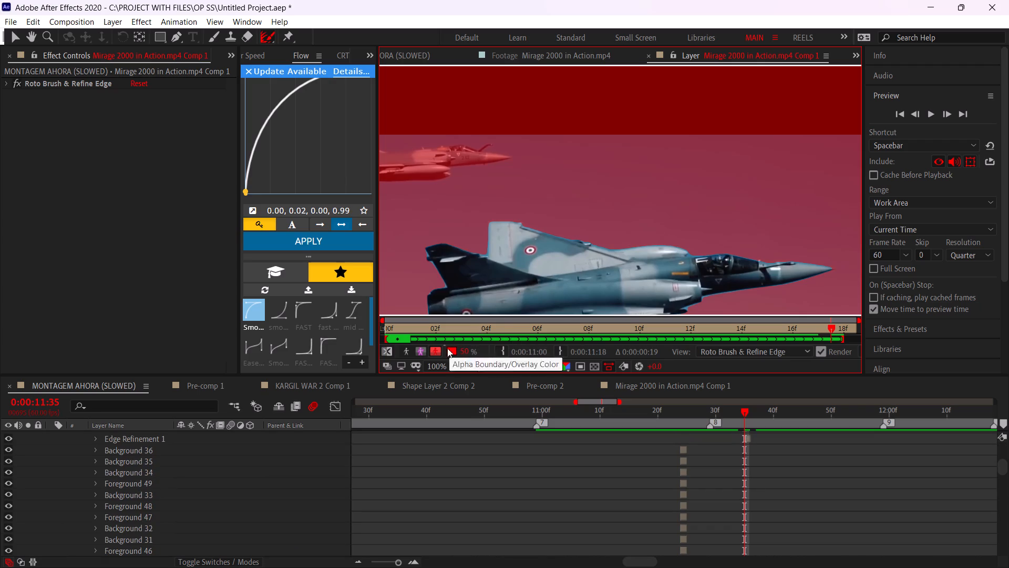
click(406, 348)
click(428, 351)
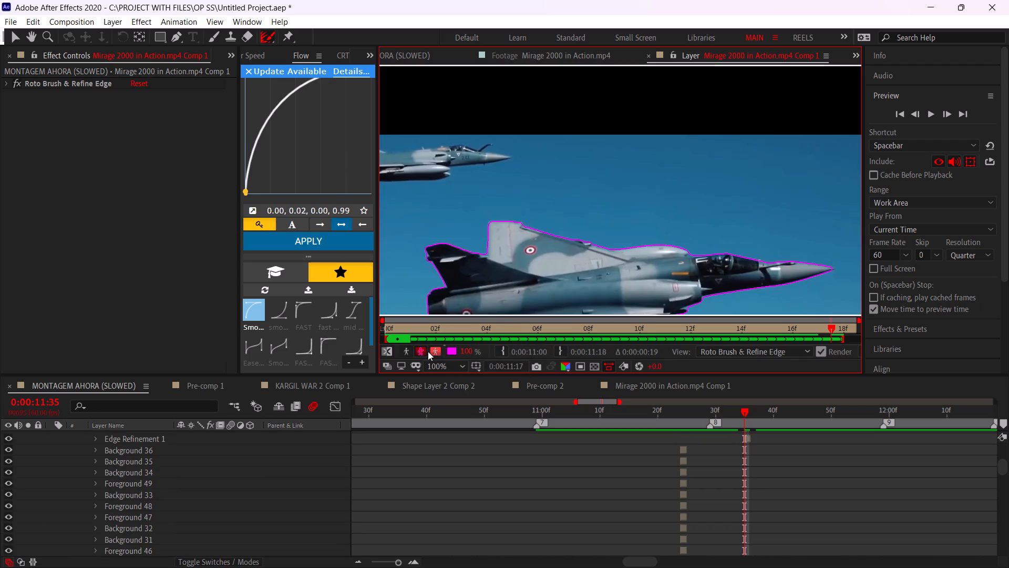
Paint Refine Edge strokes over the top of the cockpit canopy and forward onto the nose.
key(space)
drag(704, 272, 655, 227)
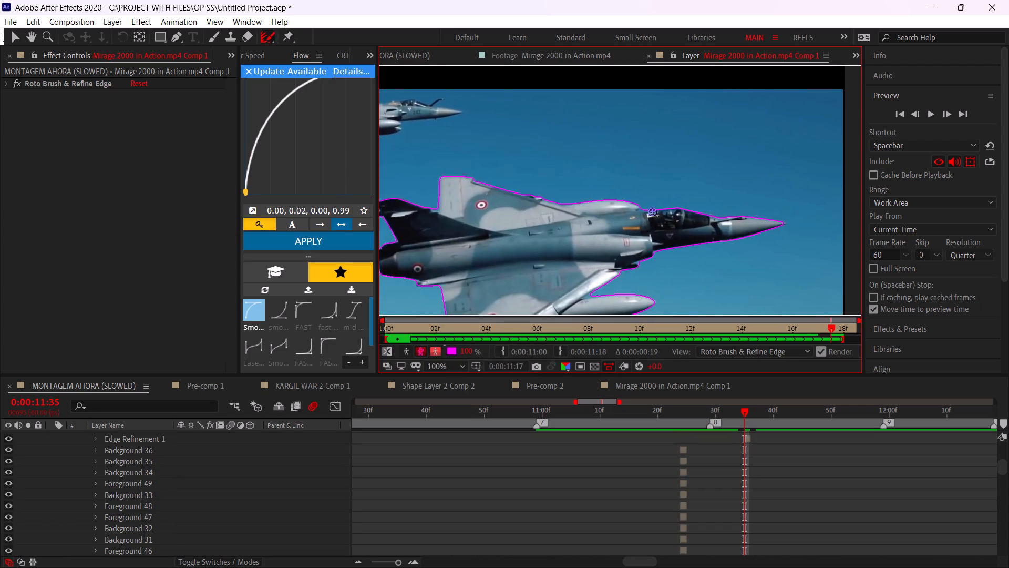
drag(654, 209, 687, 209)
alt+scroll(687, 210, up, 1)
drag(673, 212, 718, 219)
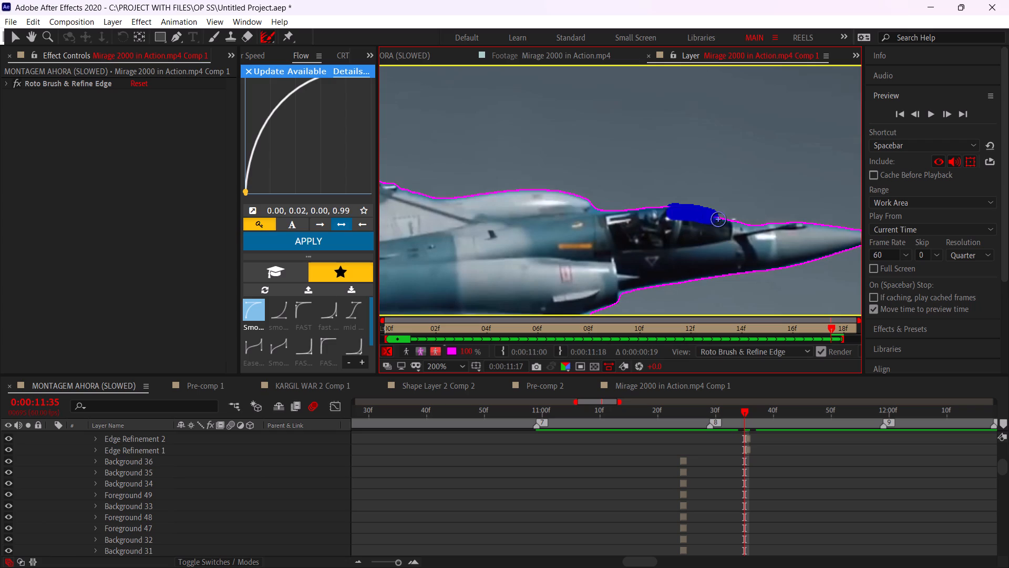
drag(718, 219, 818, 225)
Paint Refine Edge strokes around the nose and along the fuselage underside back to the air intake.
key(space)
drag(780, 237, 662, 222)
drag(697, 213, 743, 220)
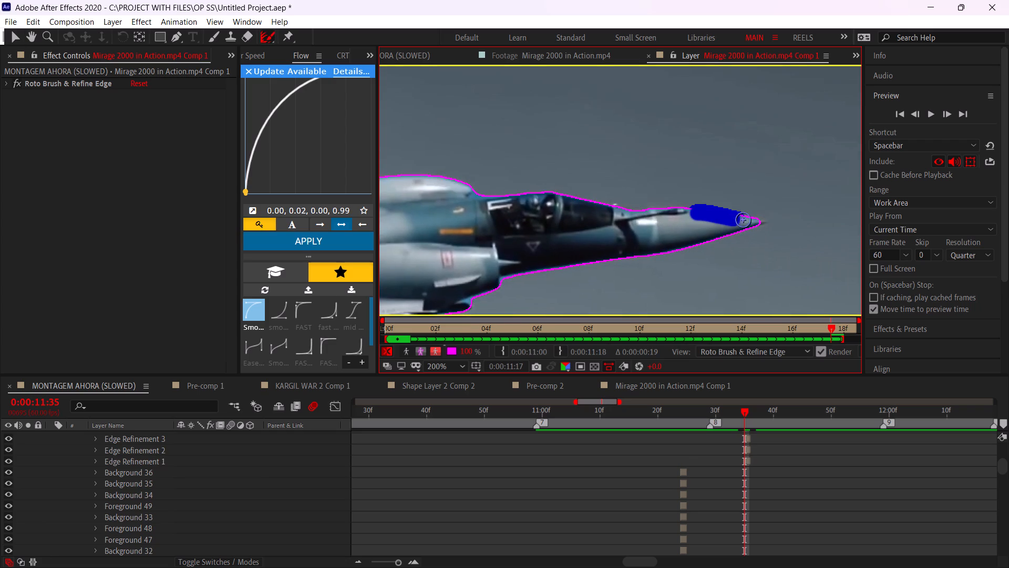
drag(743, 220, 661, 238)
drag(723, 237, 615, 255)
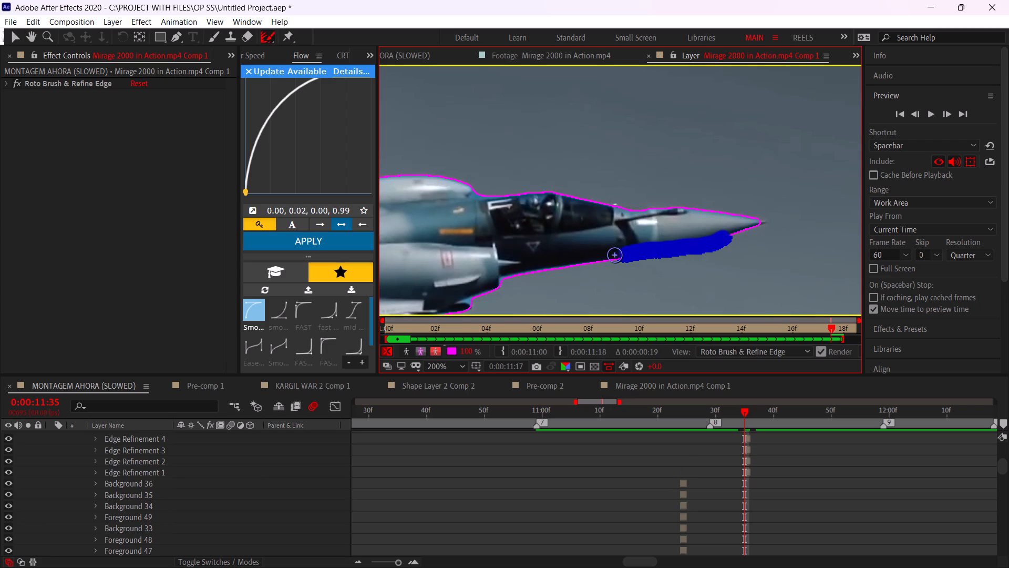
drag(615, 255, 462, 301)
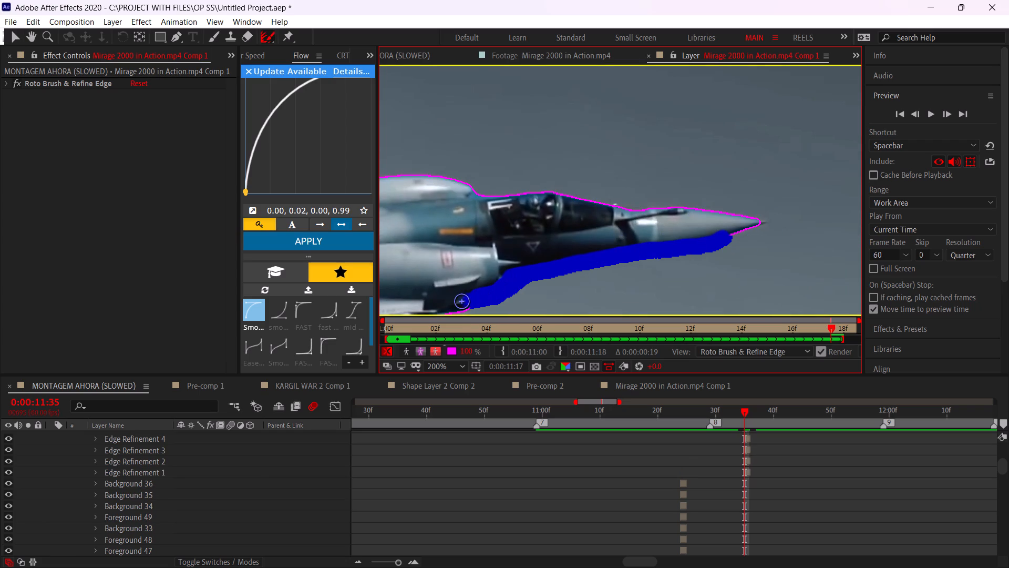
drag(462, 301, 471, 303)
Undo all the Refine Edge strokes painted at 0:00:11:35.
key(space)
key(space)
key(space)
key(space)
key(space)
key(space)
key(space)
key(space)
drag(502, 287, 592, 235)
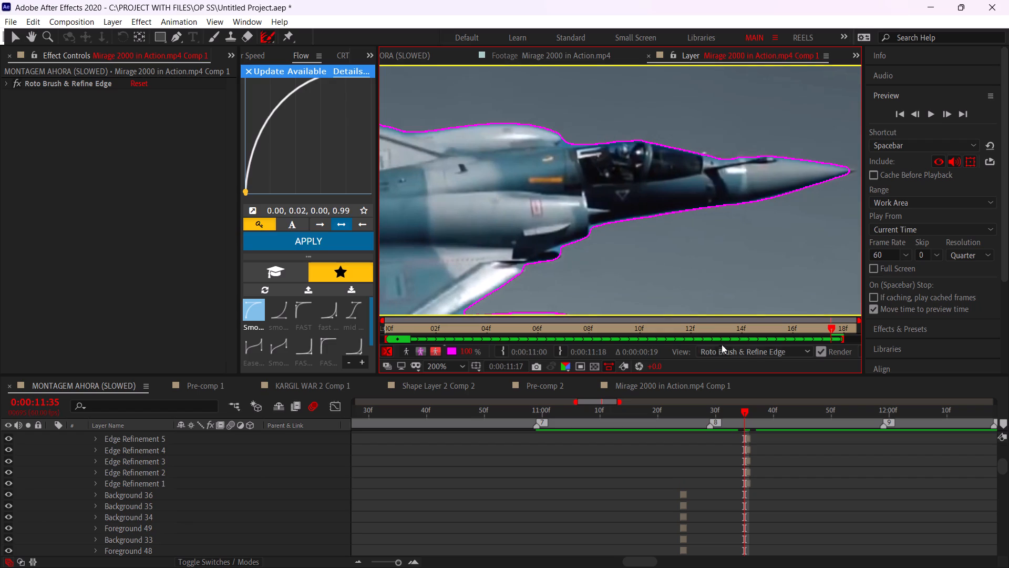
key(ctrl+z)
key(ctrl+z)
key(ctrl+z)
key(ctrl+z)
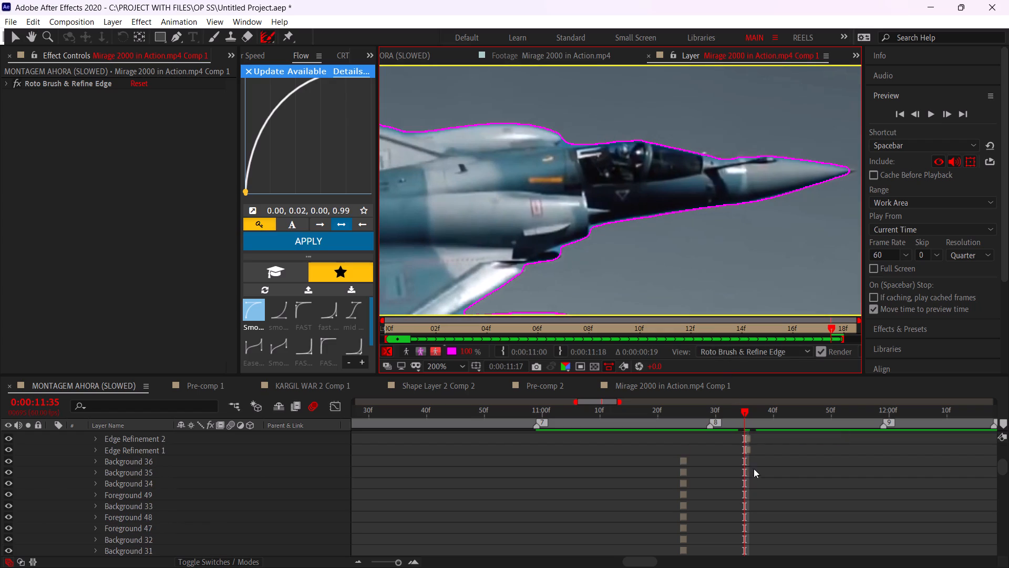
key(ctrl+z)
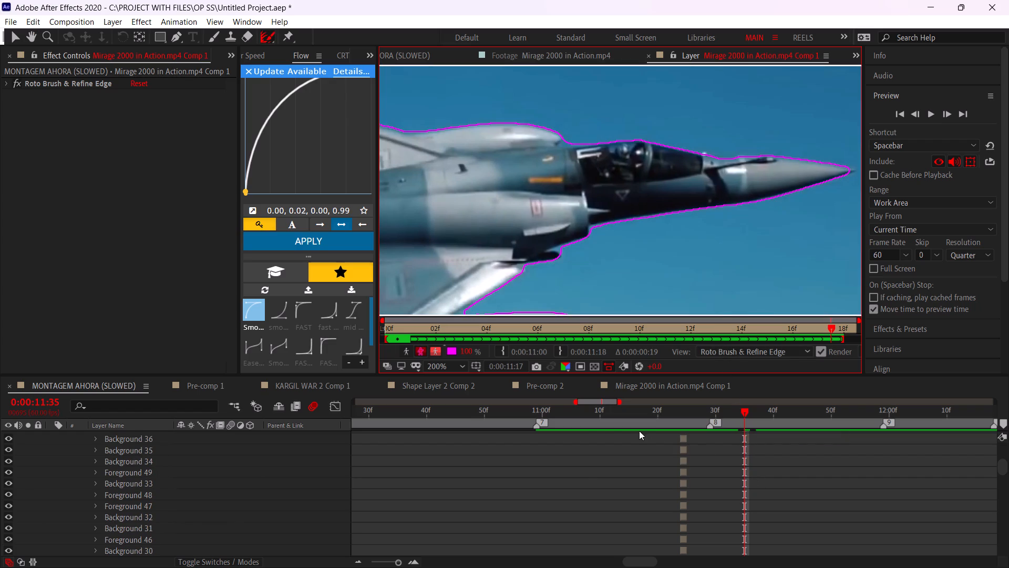
Go to the shot's first frame, 0:00:11:00, and paint a Refine Edge stroke where the tail fin's base meets the spine.
drag(654, 425, 536, 446)
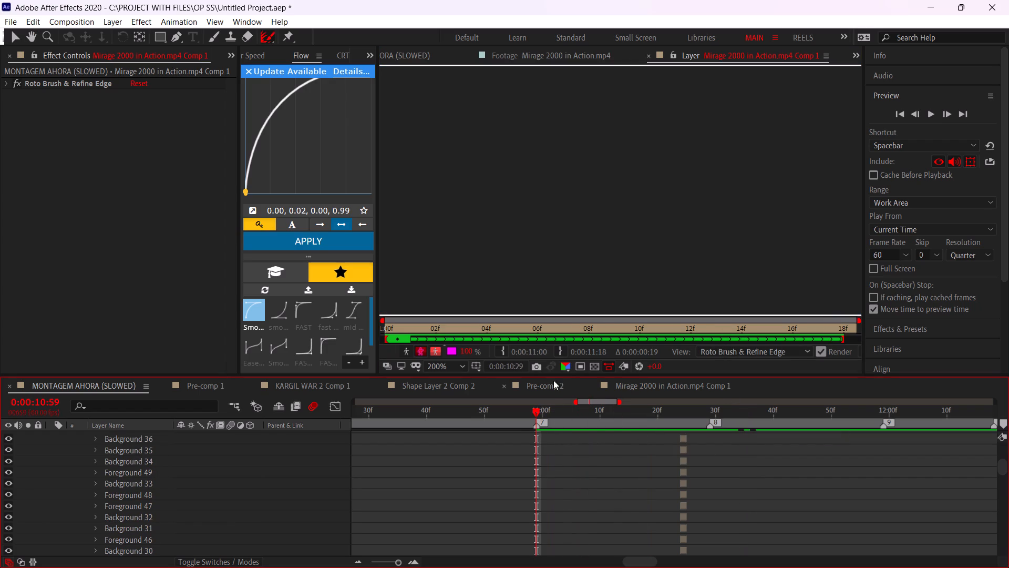
alt+scroll(550, 455, up, 12)
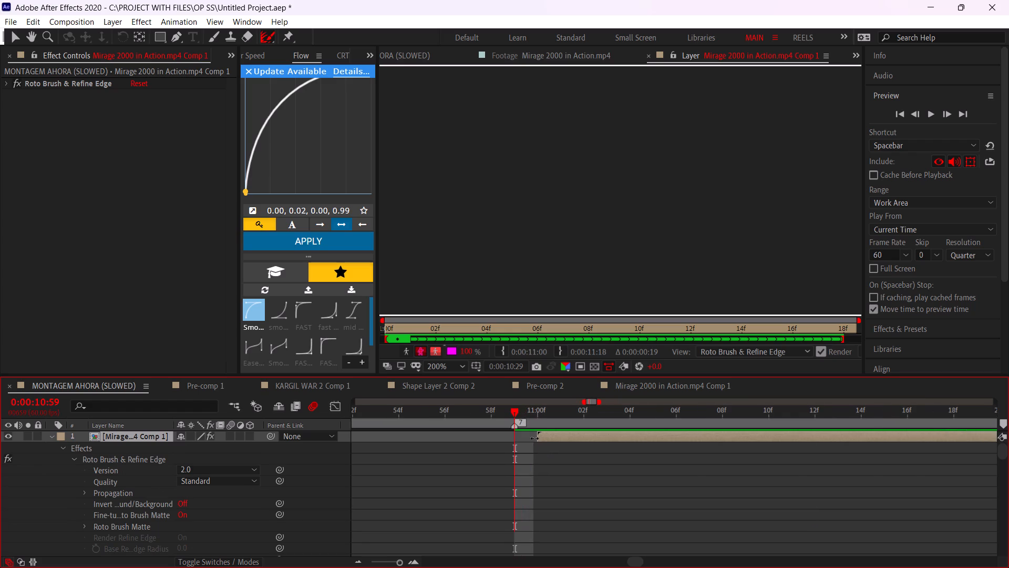
click(542, 413)
key(space)
key(space)
key(space)
key(space)
key(space)
key(space)
key(space)
key(space)
key(space)
key(space)
key(space)
key(space)
key(space)
key(space)
key(space)
key(space)
key(space)
drag(517, 250, 665, 246)
drag(493, 222, 665, 267)
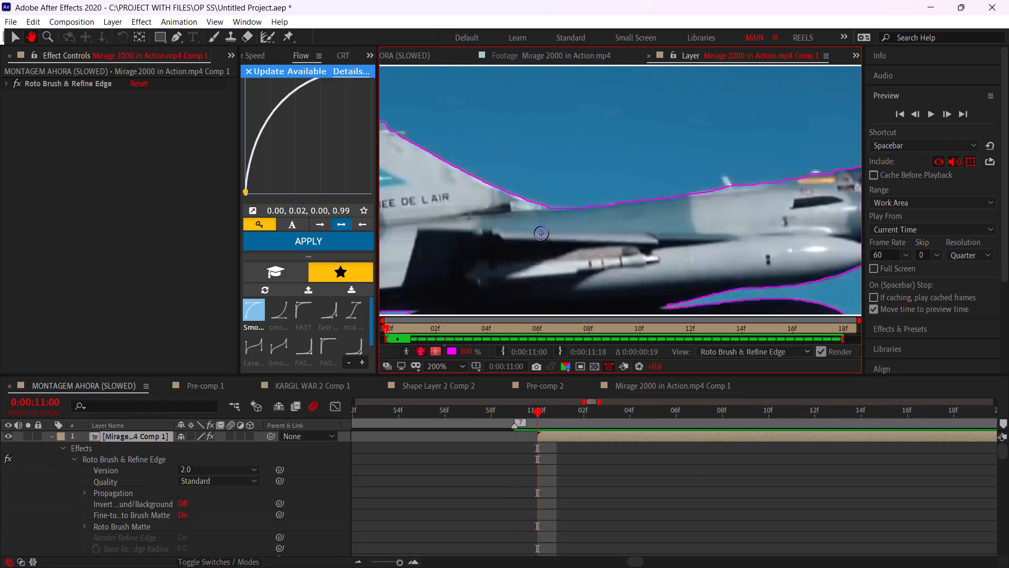
drag(537, 207, 598, 221)
Continue the Refine Edge stroke up the tail fin's leading edge, around its tip, and down its trailing edge.
key(space)
drag(560, 221, 667, 299)
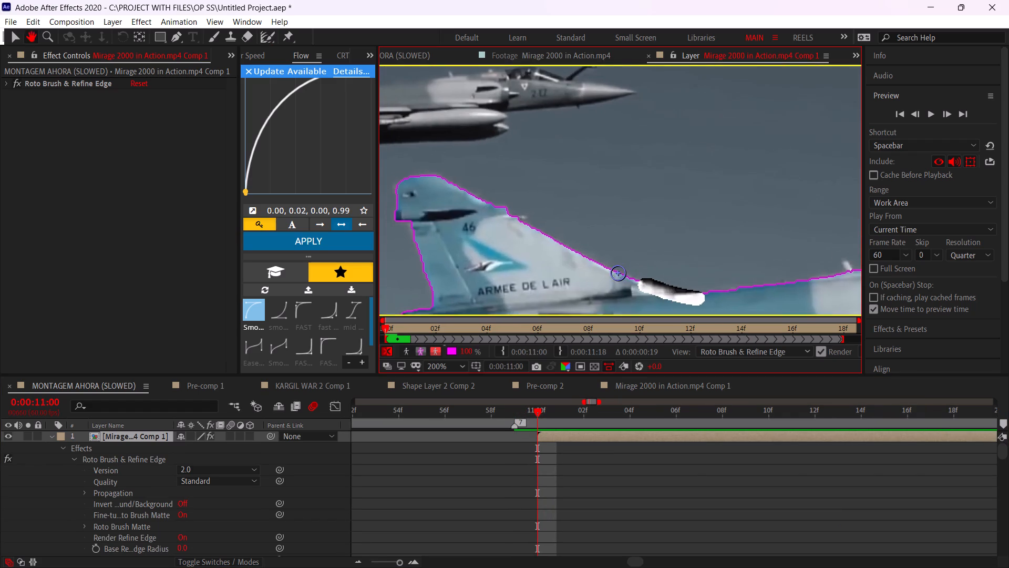
drag(634, 279, 524, 218)
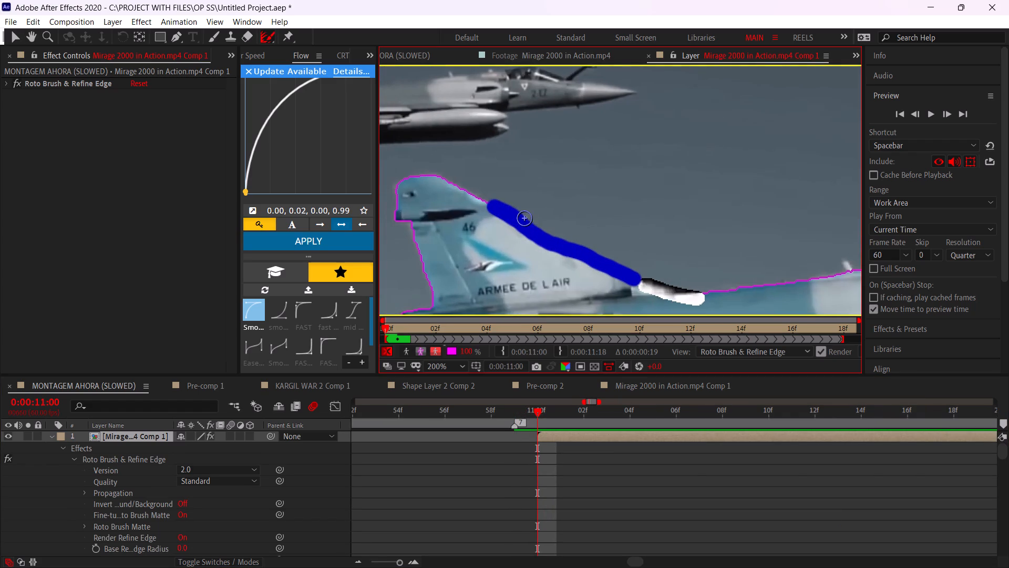
drag(524, 218, 397, 212)
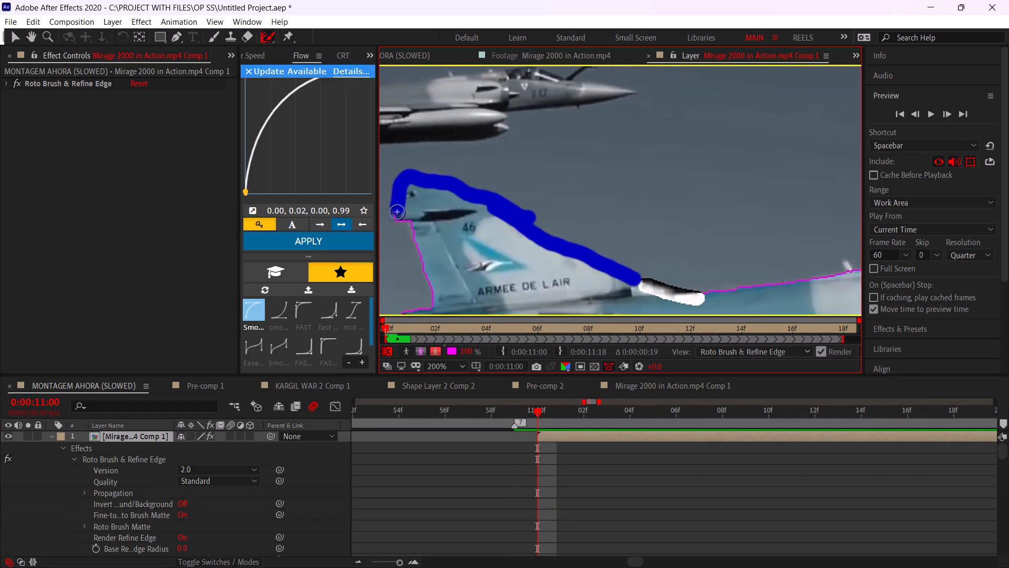
drag(397, 212, 433, 301)
Refine the edge from the fin's base around the tail protrusion and down the rear of the exhaust nozzle.
key(space)
key(space)
key(space)
drag(468, 281, 540, 238)
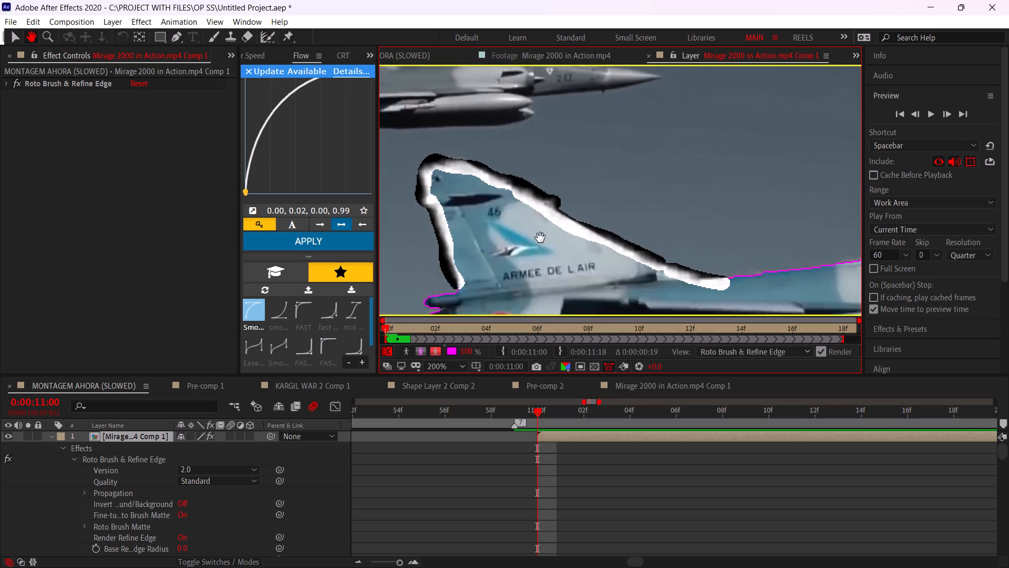
drag(540, 238, 591, 207)
drag(555, 230, 513, 263)
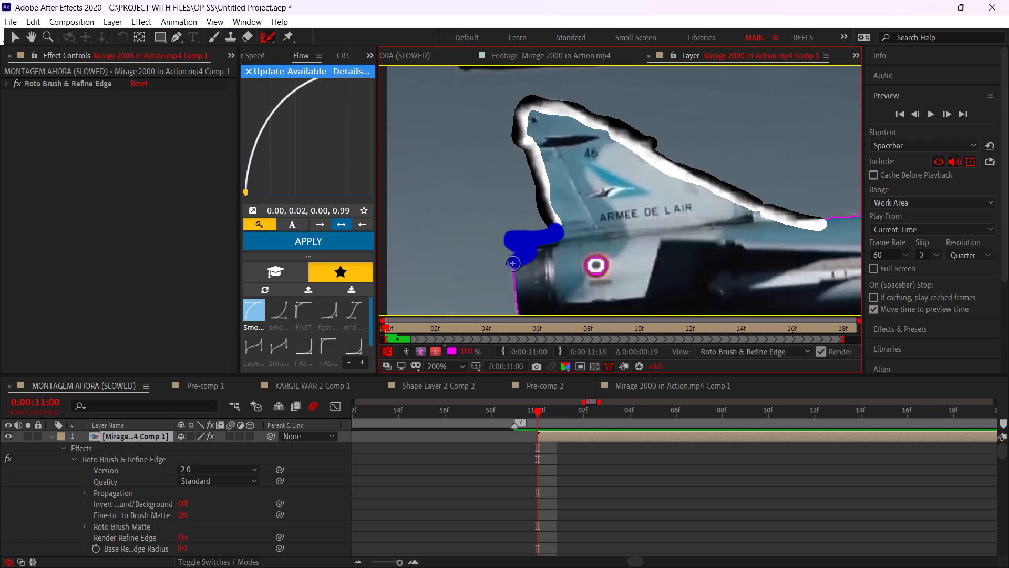
drag(513, 263, 518, 301)
Refine the edge from the nozzle's lower corner along the rear fuselage underside and the dark wing's stepped rear edge.
key(space)
drag(572, 254, 563, 168)
drag(509, 217, 513, 230)
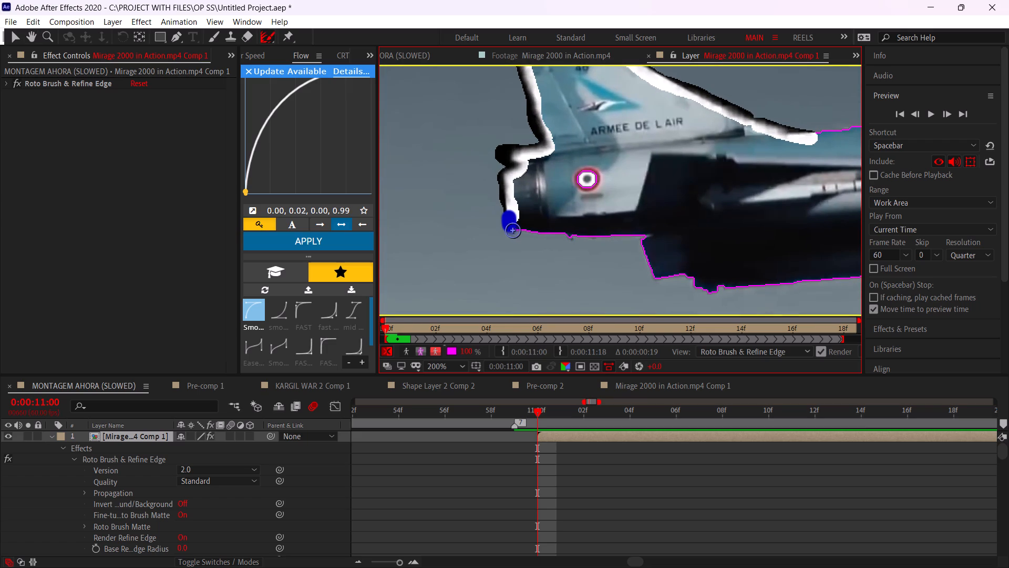
drag(513, 230, 653, 277)
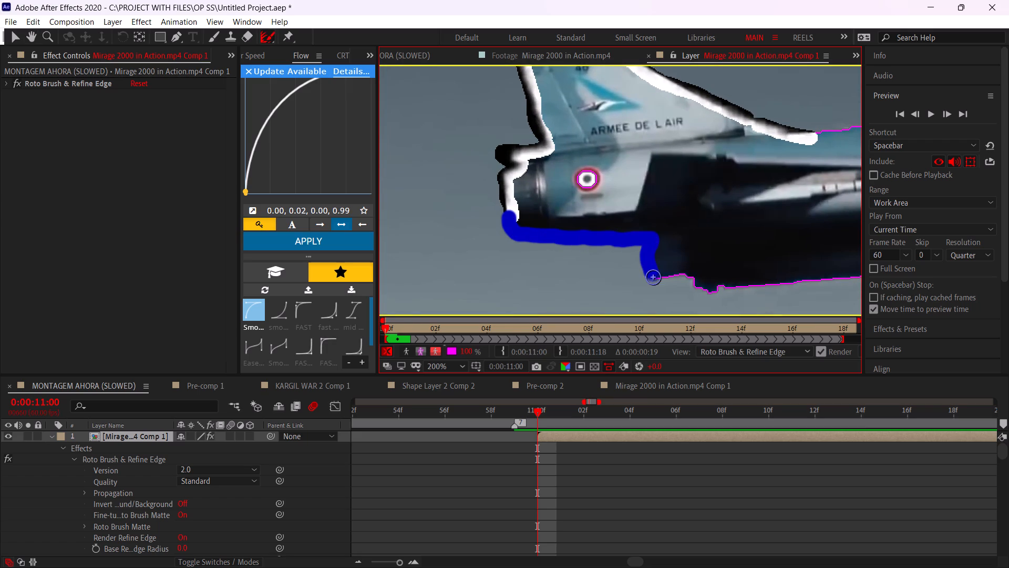
drag(653, 277, 771, 286)
Refine the edge along the dark lower shape, around its pointed tip, and along the light drop tank's underside to its nose.
key(space)
key(space)
key(space)
key(space)
key(space)
key(space)
key(space)
drag(770, 254, 765, 254)
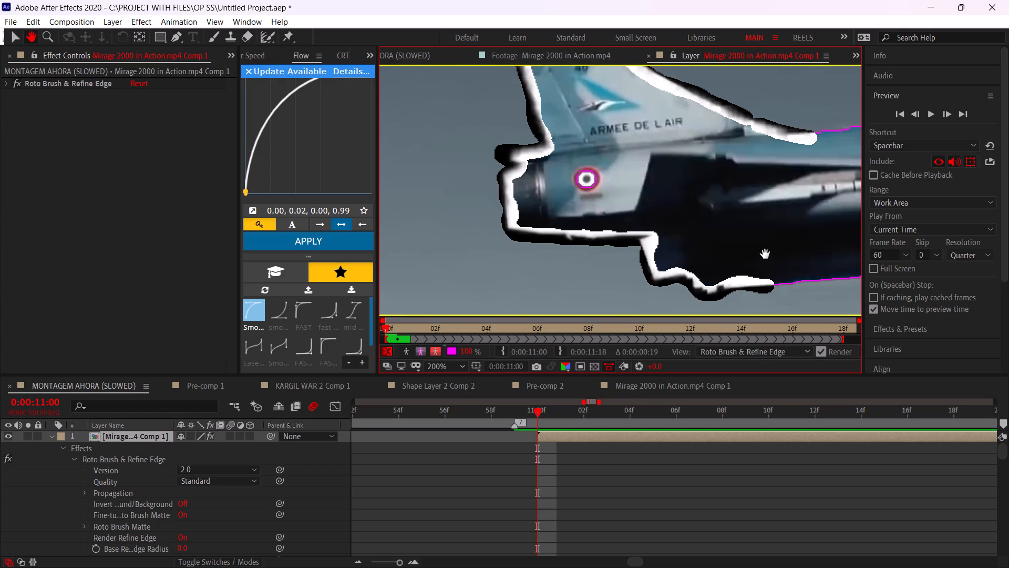
drag(765, 254, 500, 236)
drag(500, 266, 749, 252)
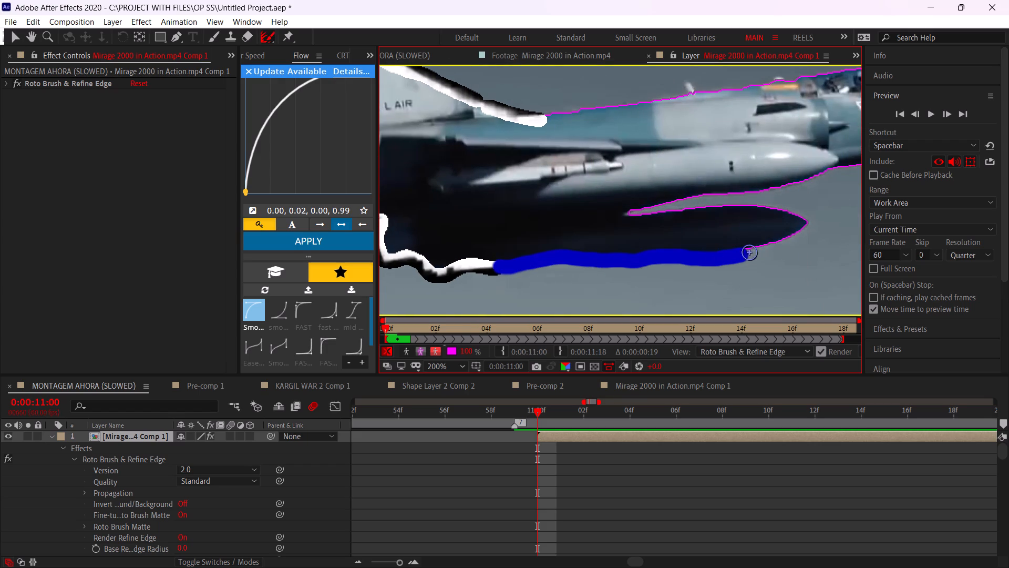
drag(749, 252, 620, 210)
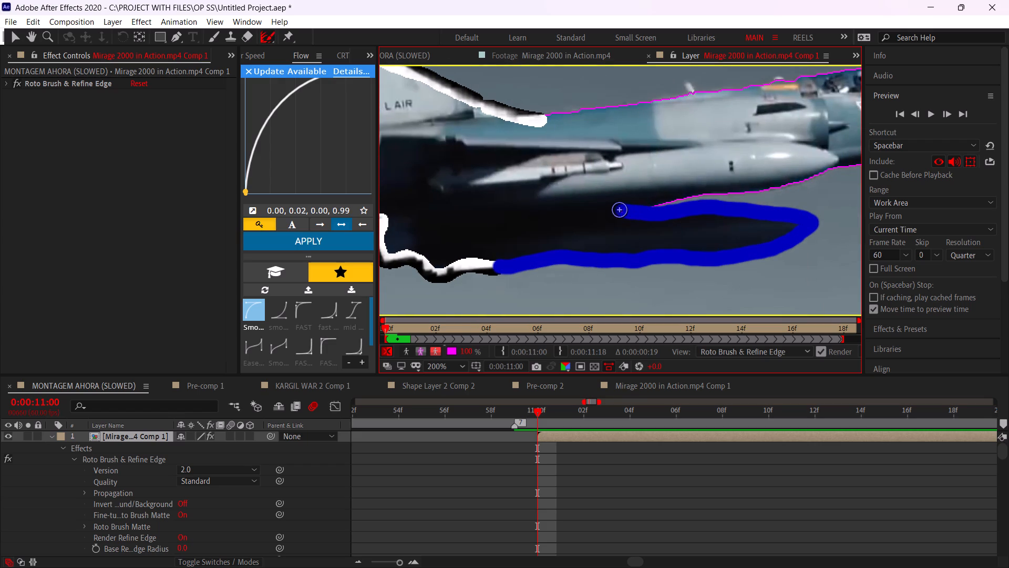
drag(620, 210, 844, 158)
Refine the edge from the drop tank's front along the nose underside, around the nose tip, and back to the refuelling probe's base.
key(space)
key(space)
key(space)
key(space)
key(space)
key(space)
key(space)
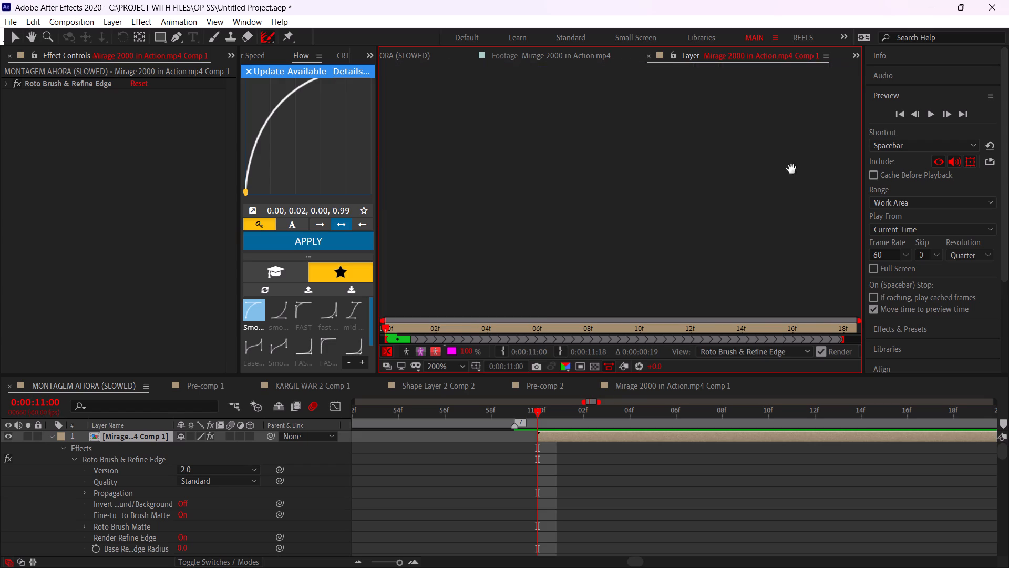
drag(785, 169, 494, 199)
drag(545, 200, 748, 170)
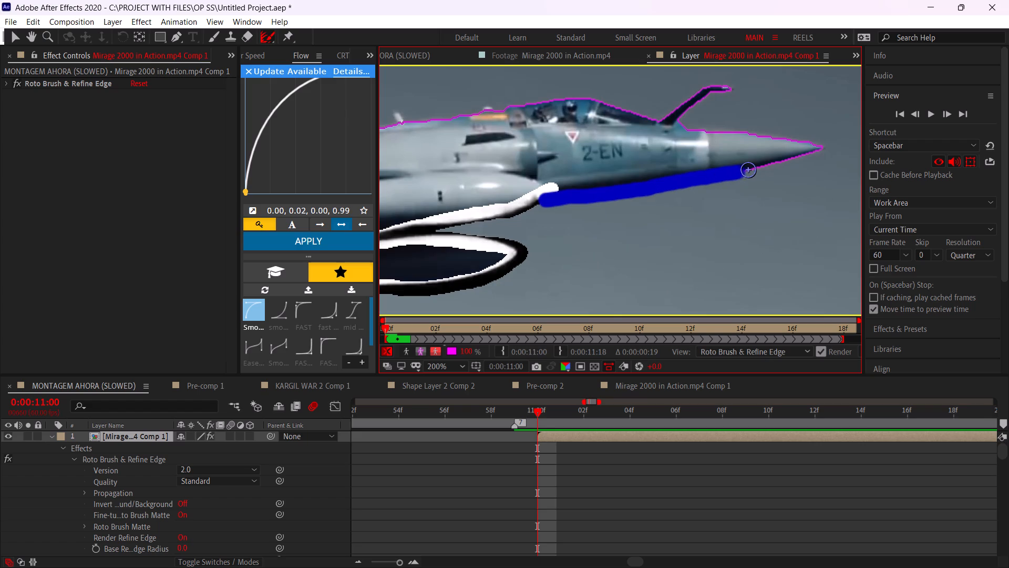
drag(748, 170, 685, 129)
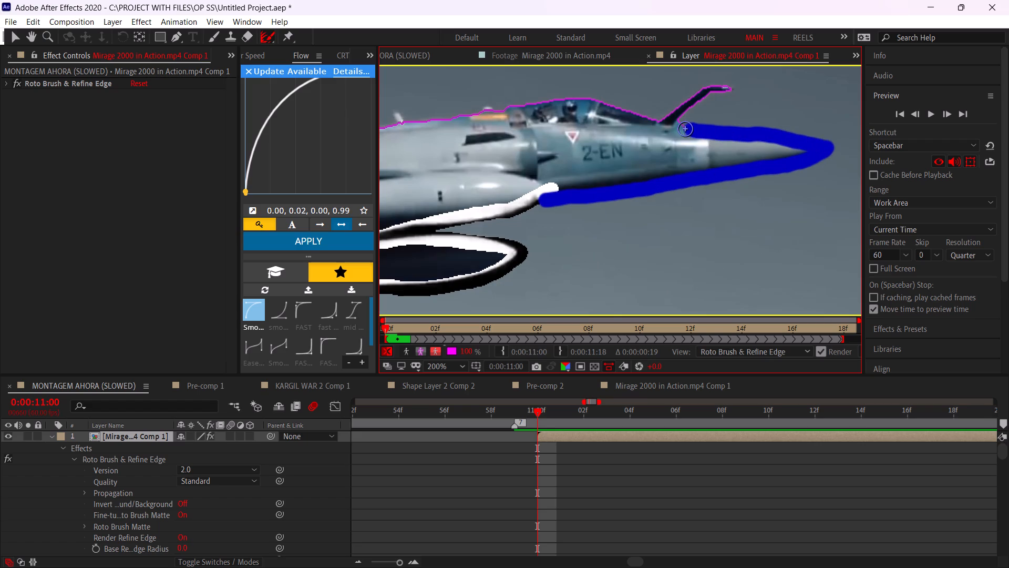
Continue the Refine Edge stroke around the refuelling probe and back over the canopy onto the front of the spine.
drag(685, 129, 712, 95)
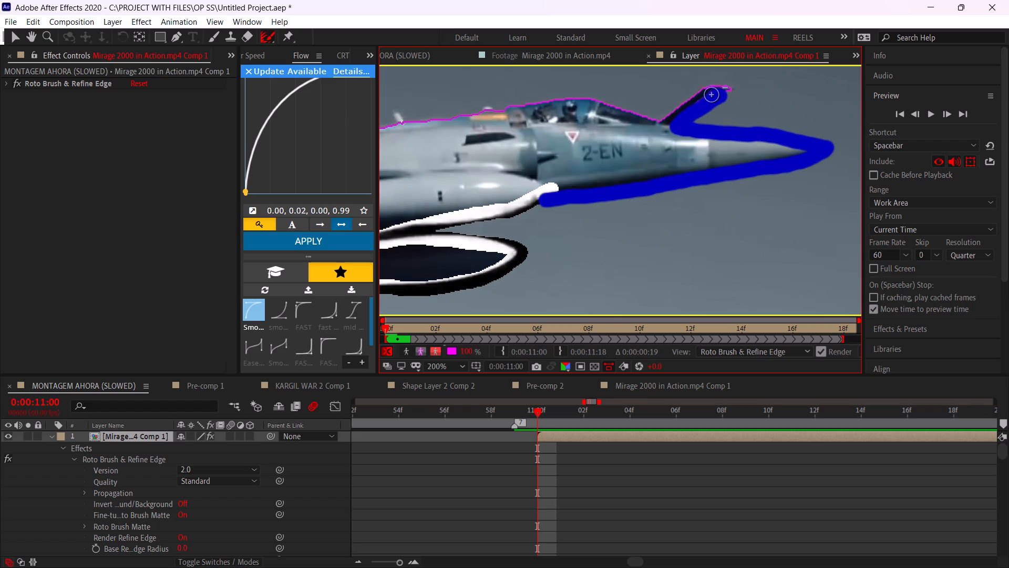
drag(712, 95, 673, 108)
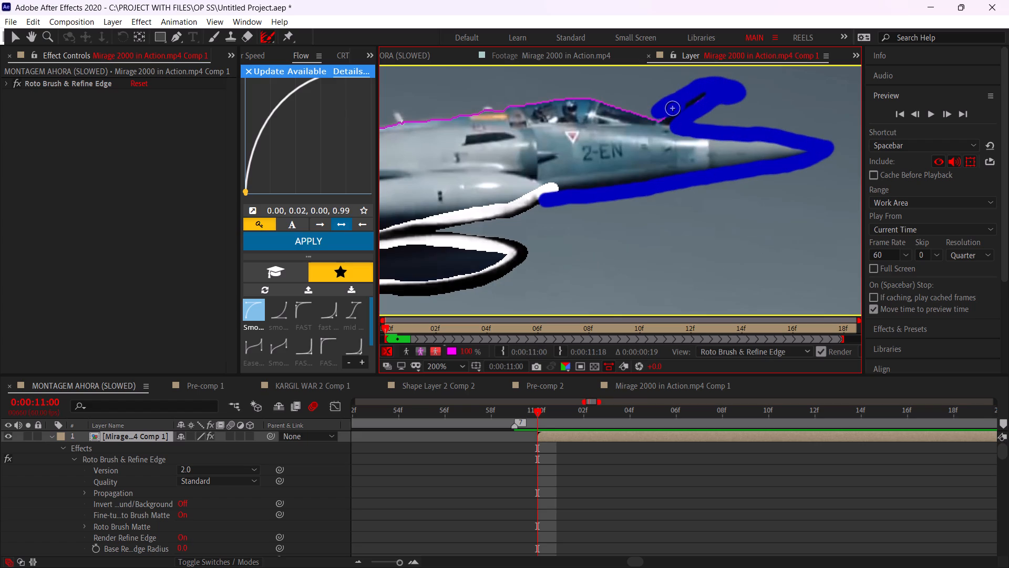
drag(673, 108, 526, 104)
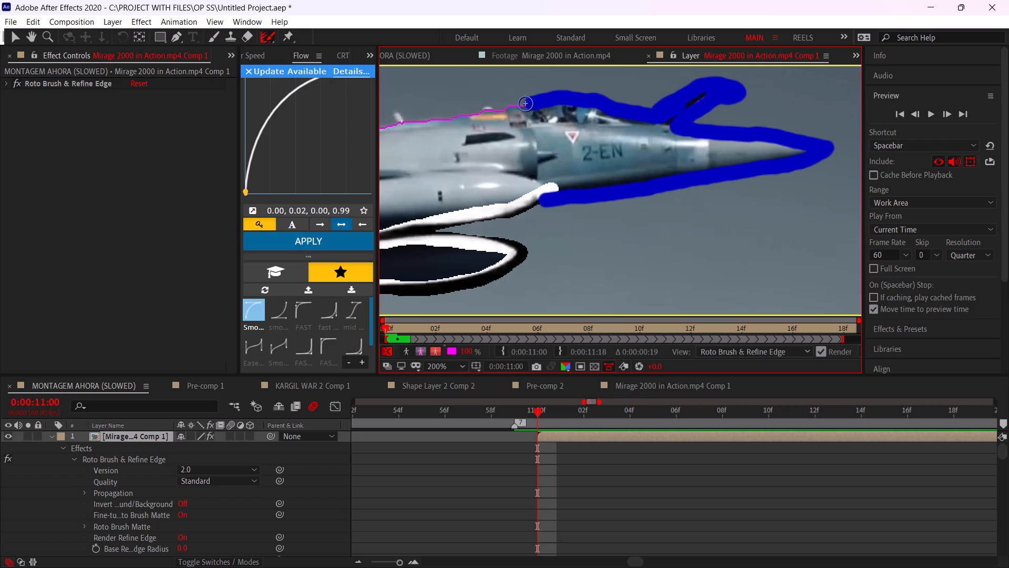
drag(526, 104, 462, 116)
Refine the remaining upper fuselage edge from behind the canopy back to the stroke at the tail fin's base.
key(space)
key(space)
key(space)
key(space)
key(space)
drag(459, 137, 674, 177)
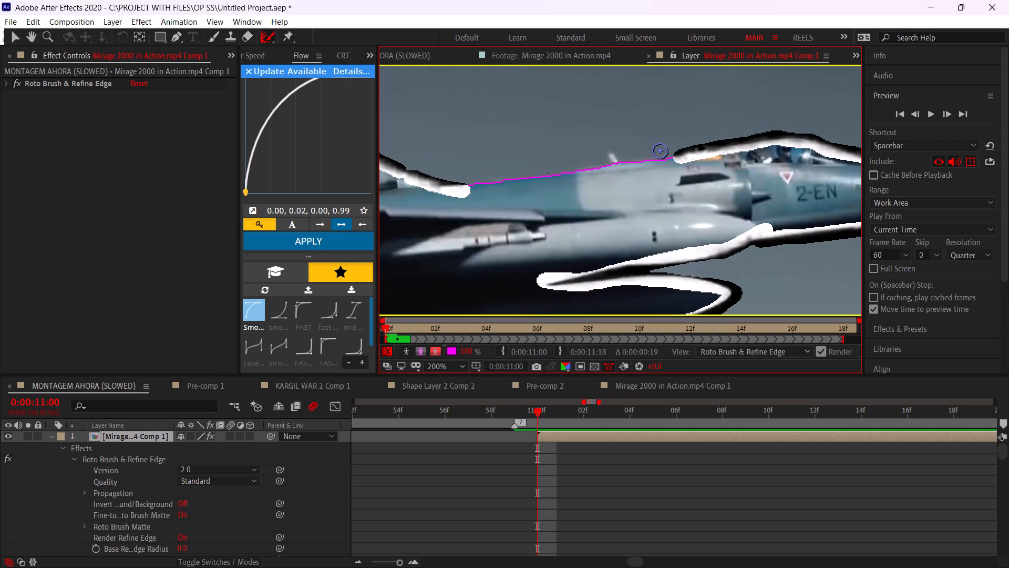
drag(685, 154, 613, 158)
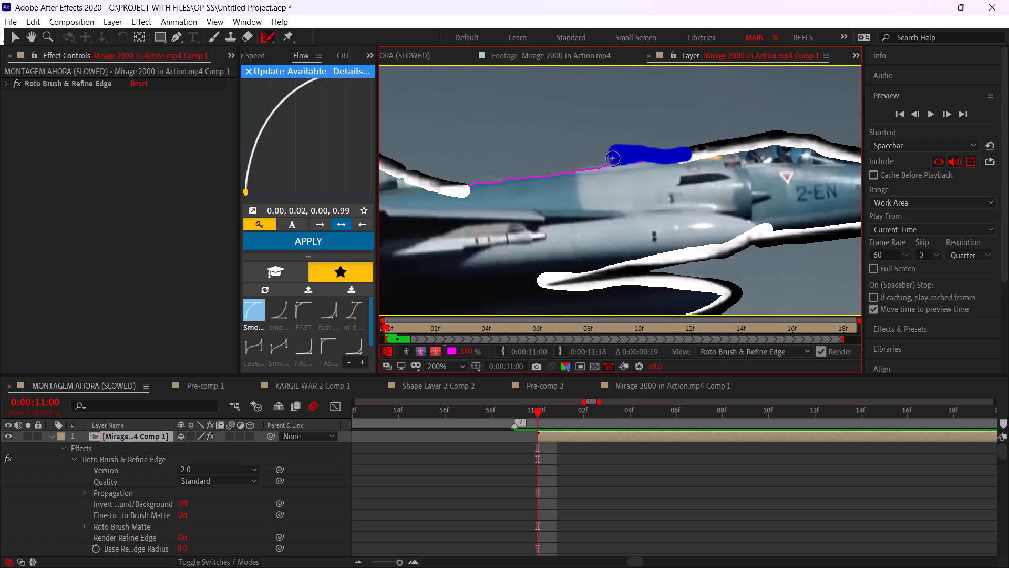
drag(613, 158, 446, 187)
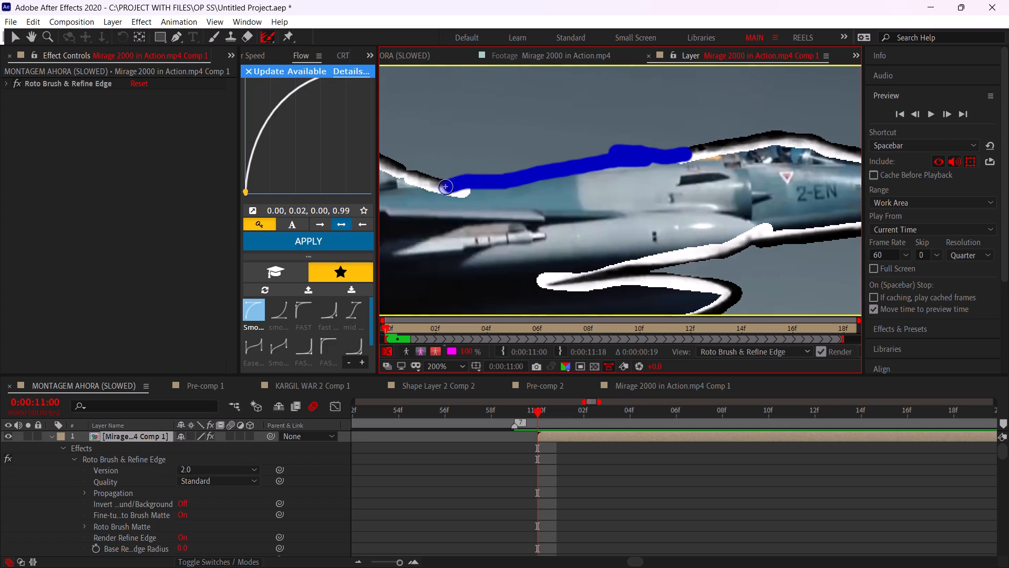
drag(446, 187, 443, 187)
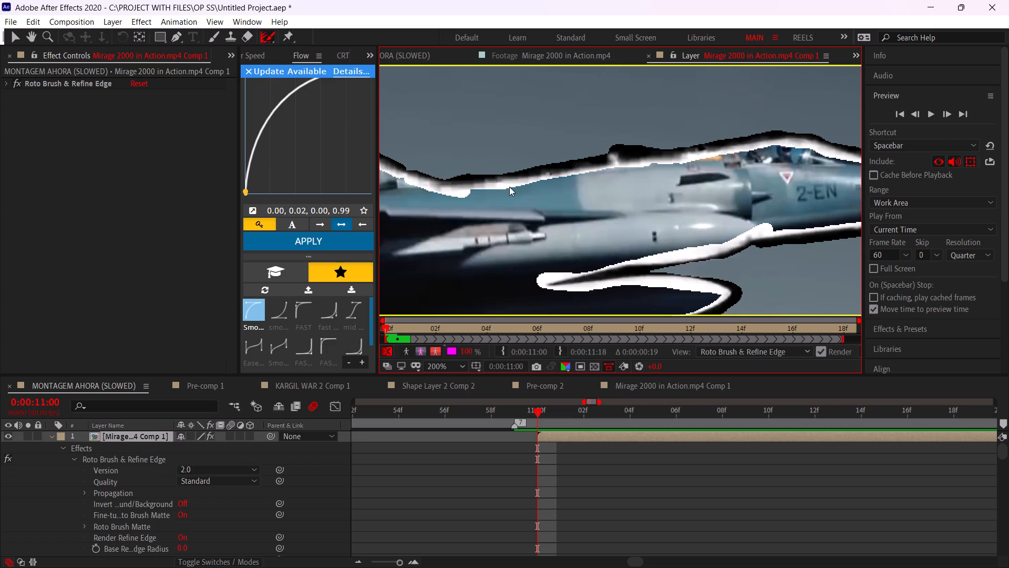
Propagate the refined Roto Brush matte through the Mirage 2000 shot up to 0:00:11:35.
alt+scroll(509, 187, down, 2)
middle_drag(514, 190, 560, 219)
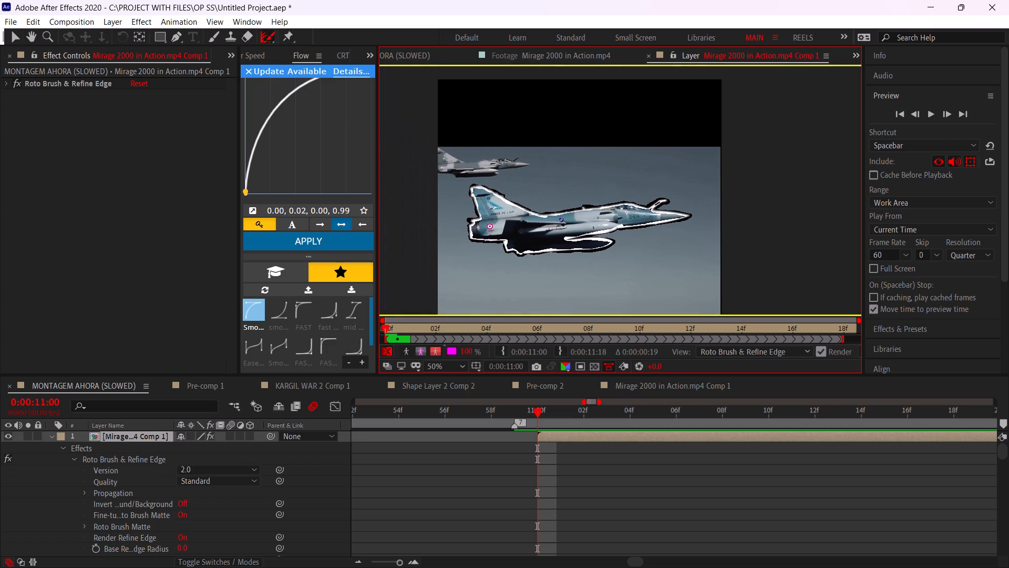
alt+scroll(538, 428, down, 2)
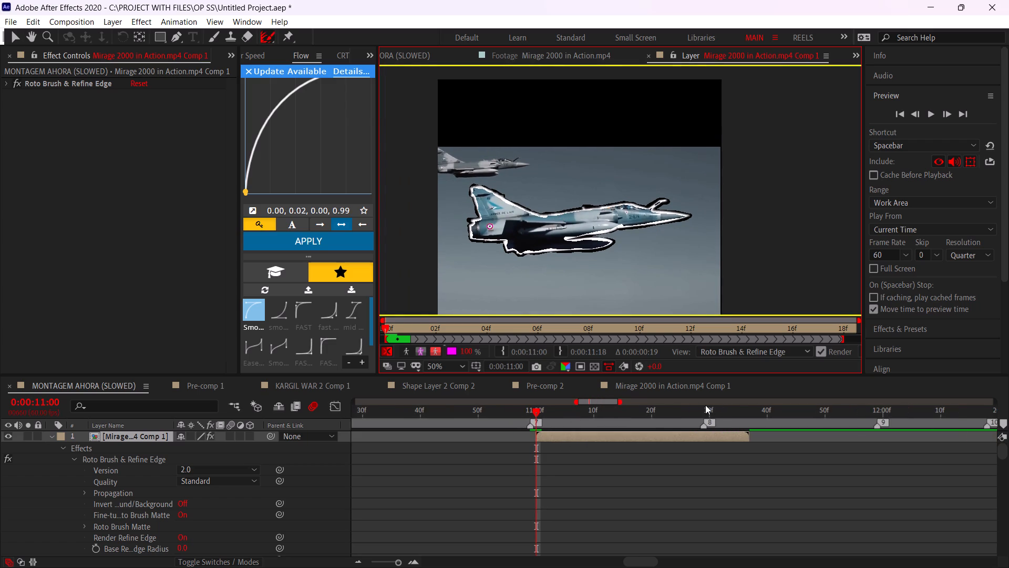
click(740, 417)
alt+scroll(742, 418, up, 2)
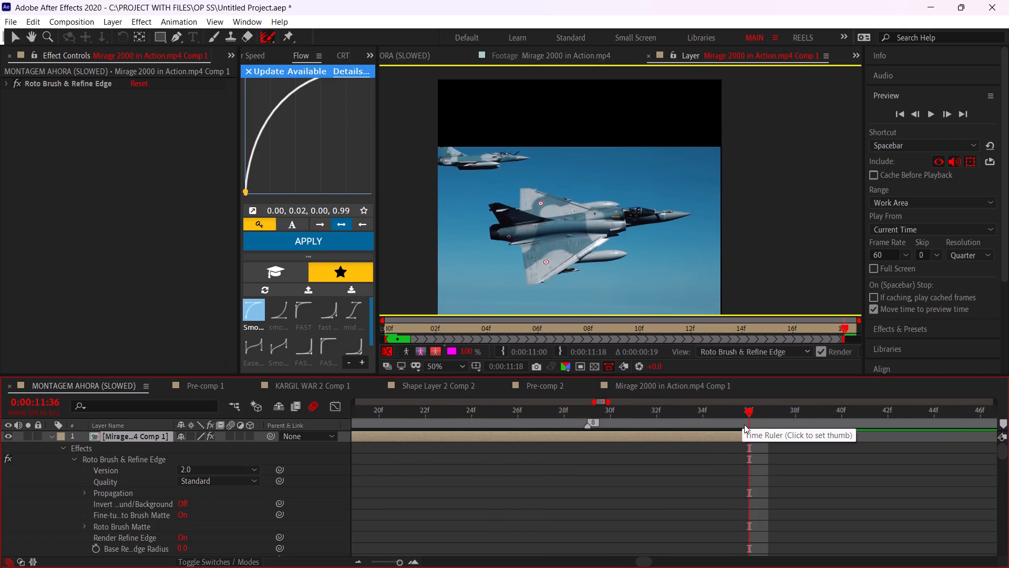
drag(745, 415, 727, 417)
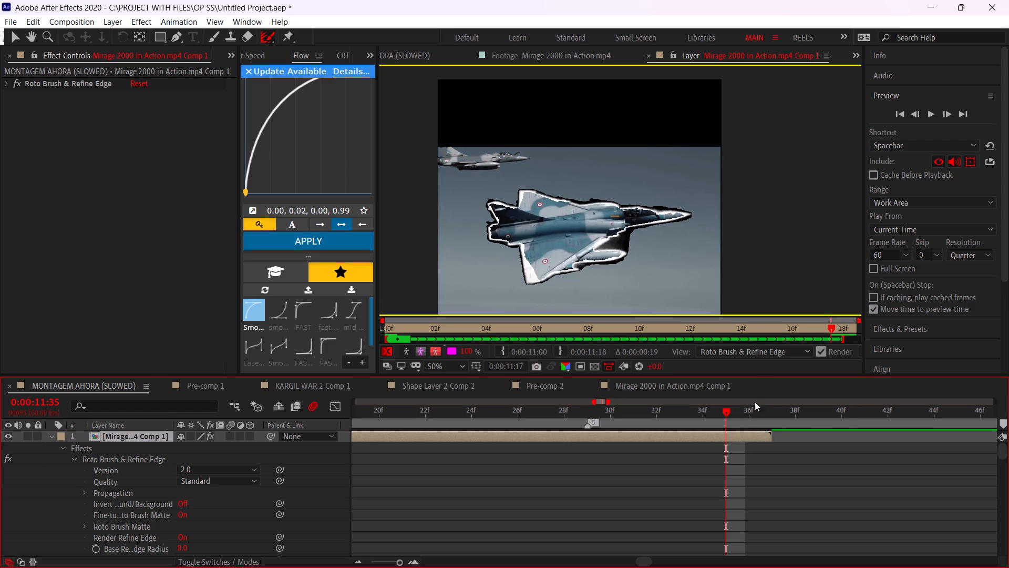
At comp time 0:00:11:14, erase the excess refine area between the lower fuselage and drop tank, and repaint the refined edge there.
drag(830, 327, 829, 328)
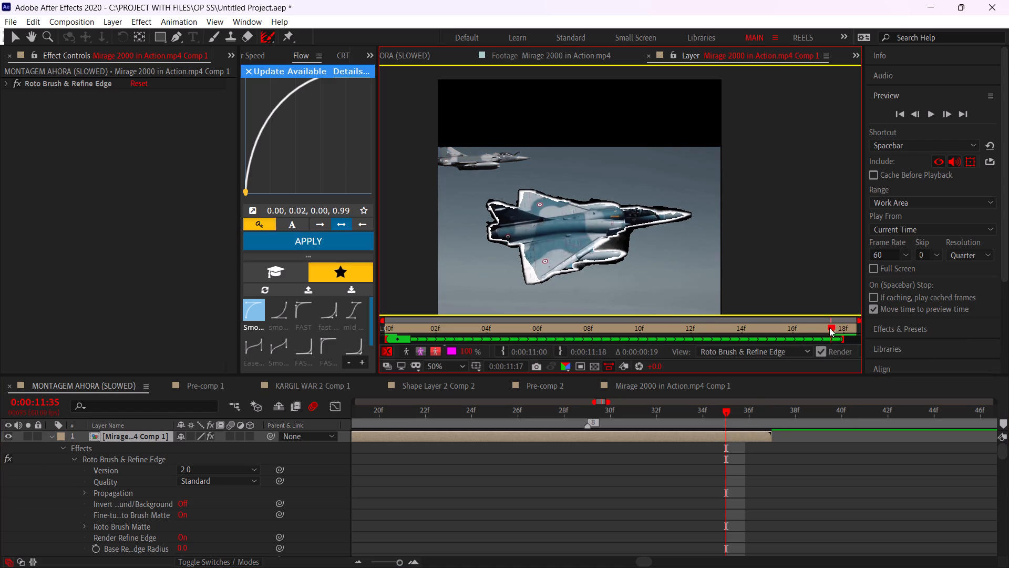
drag(829, 328, 376, 319)
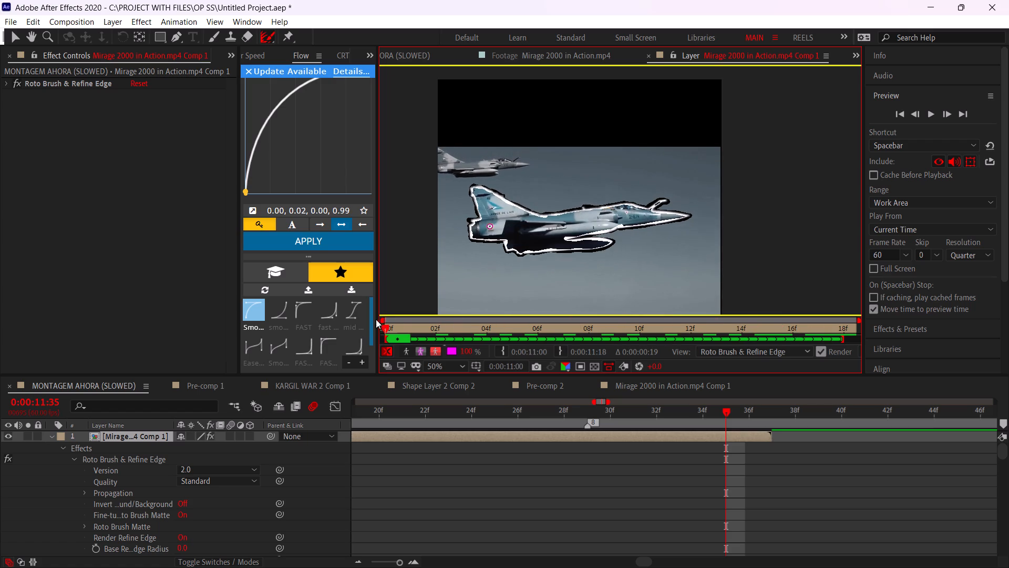
drag(376, 319, 589, 330)
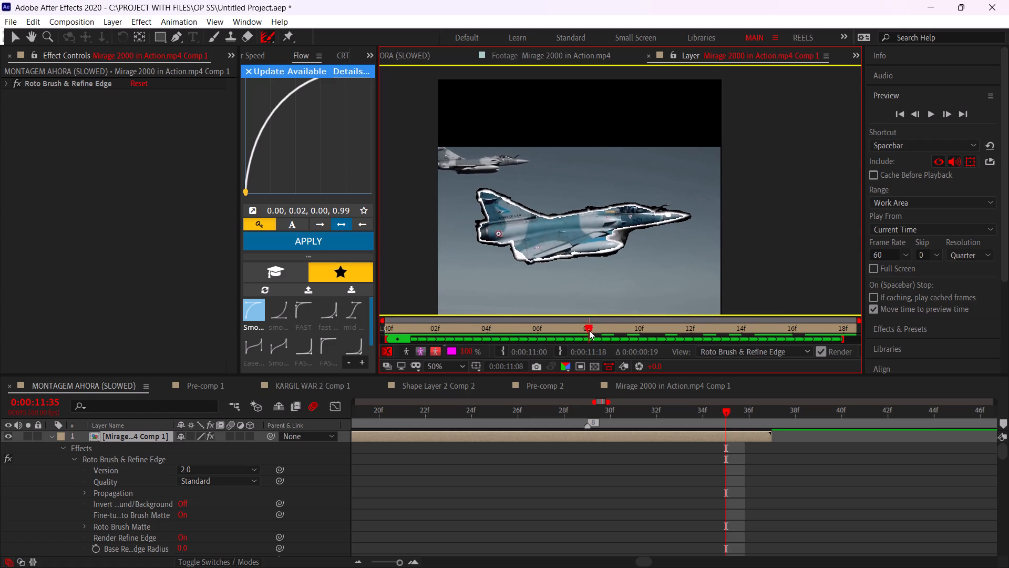
drag(589, 330, 560, 331)
alt+scroll(622, 201, up, 2)
key(space)
drag(631, 268, 643, 187)
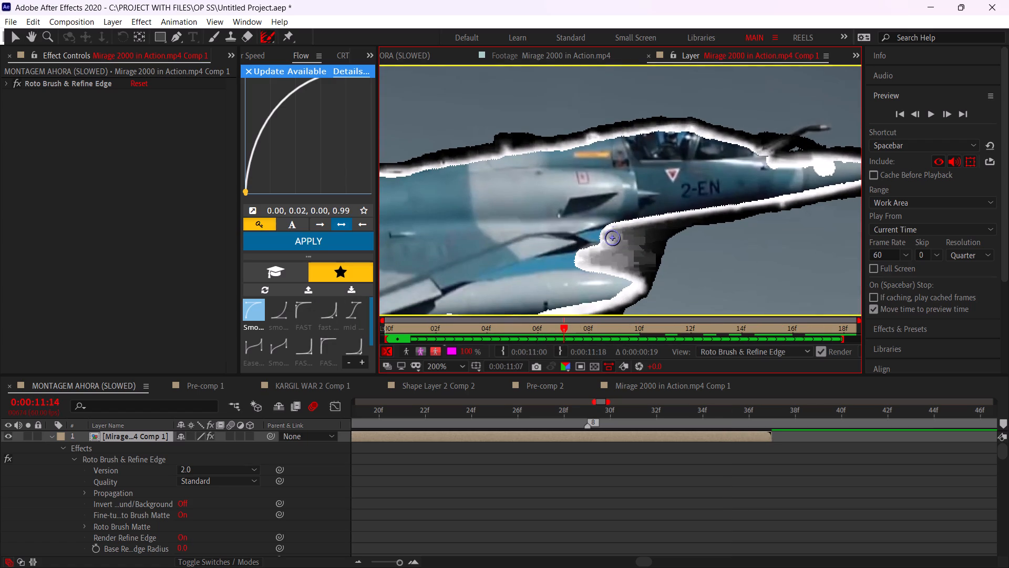
alt+drag(637, 251, 642, 258)
alt+drag(628, 258, 651, 263)
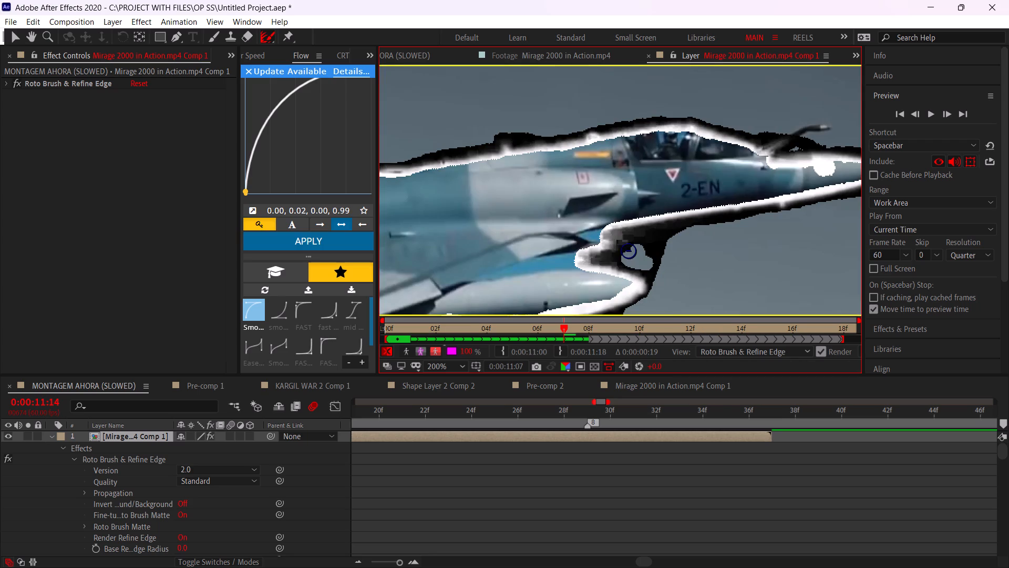
alt+drag(632, 244, 673, 248)
alt+drag(613, 241, 585, 256)
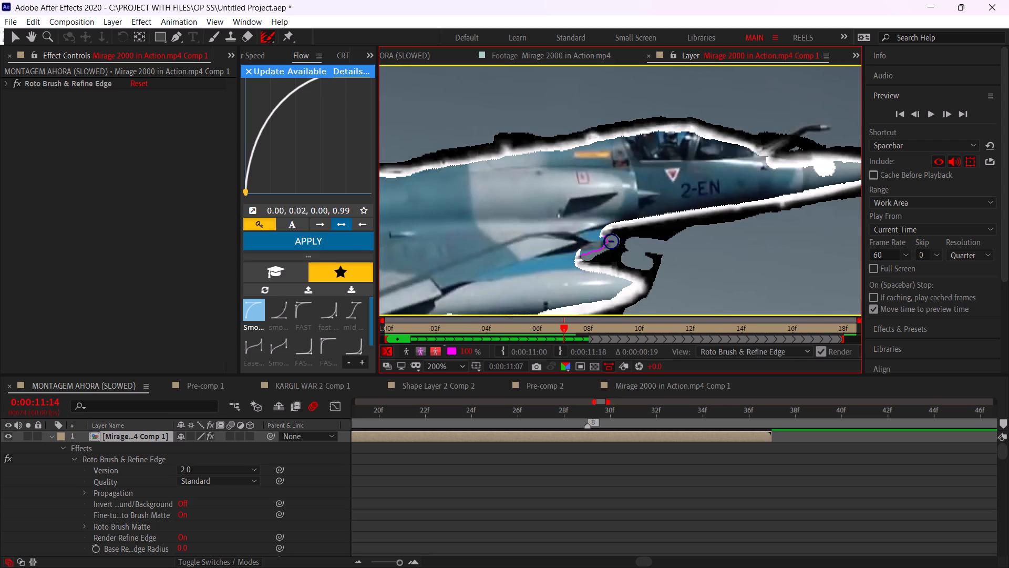
alt+drag(619, 242, 641, 241)
drag(606, 236, 646, 283)
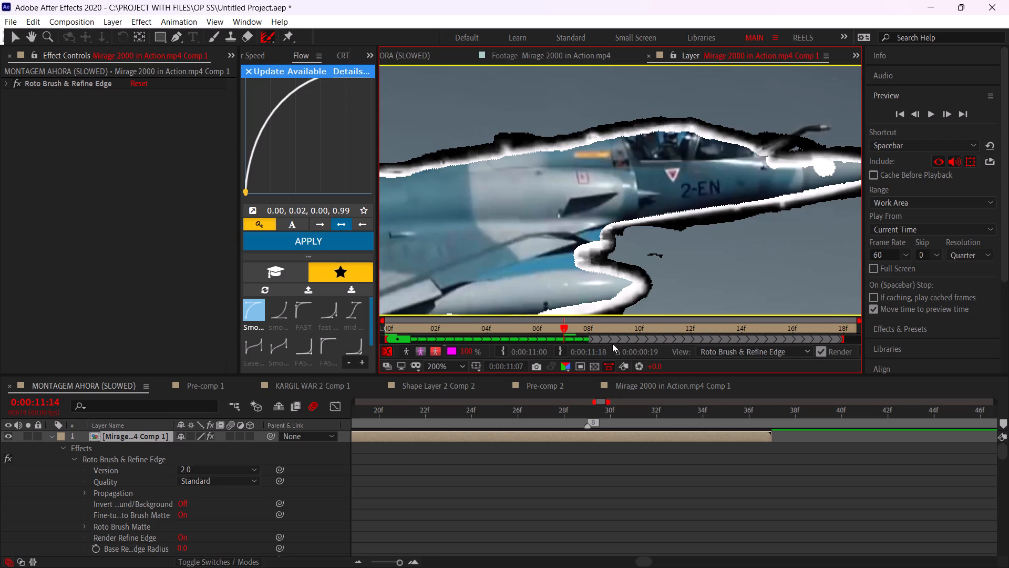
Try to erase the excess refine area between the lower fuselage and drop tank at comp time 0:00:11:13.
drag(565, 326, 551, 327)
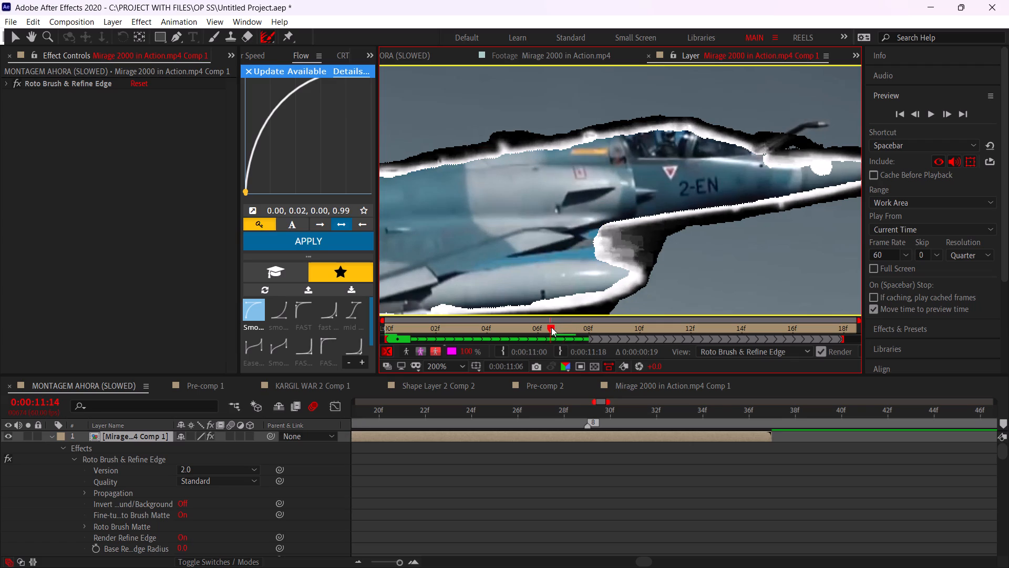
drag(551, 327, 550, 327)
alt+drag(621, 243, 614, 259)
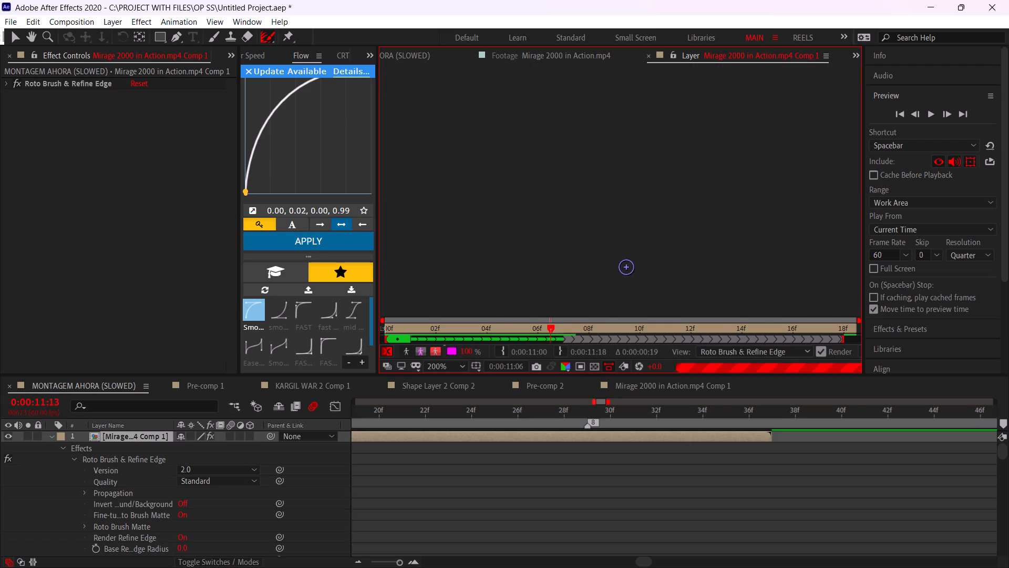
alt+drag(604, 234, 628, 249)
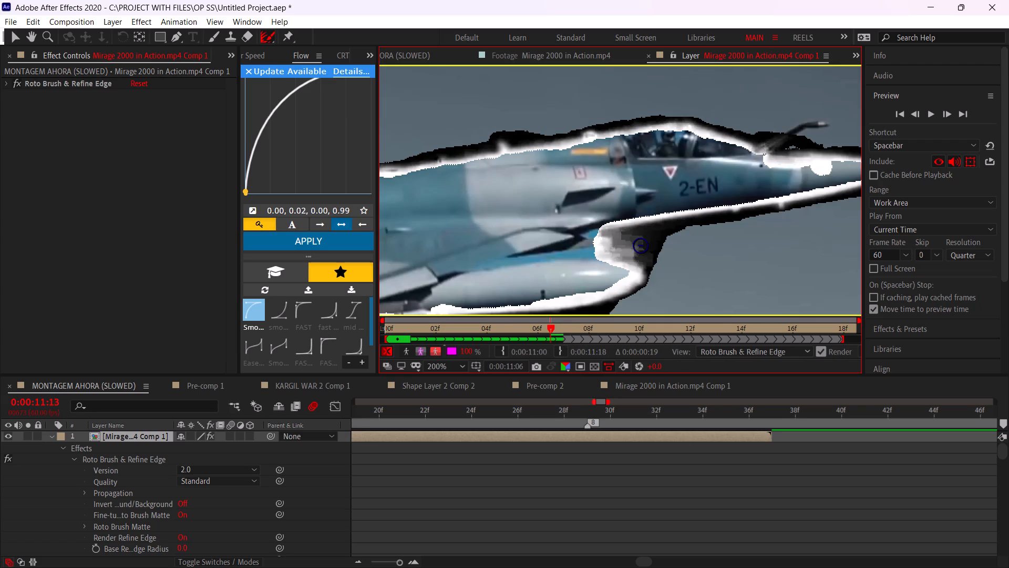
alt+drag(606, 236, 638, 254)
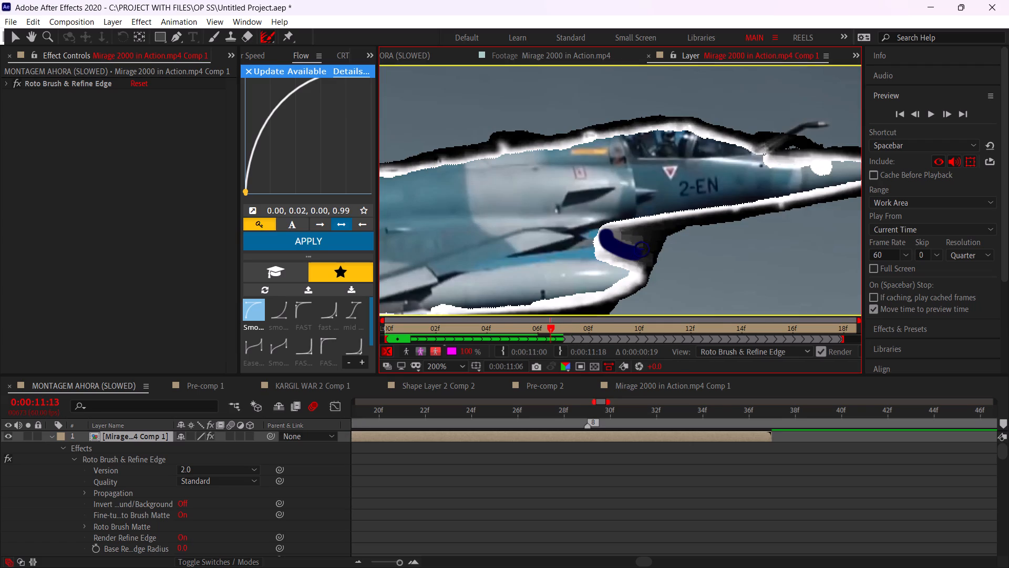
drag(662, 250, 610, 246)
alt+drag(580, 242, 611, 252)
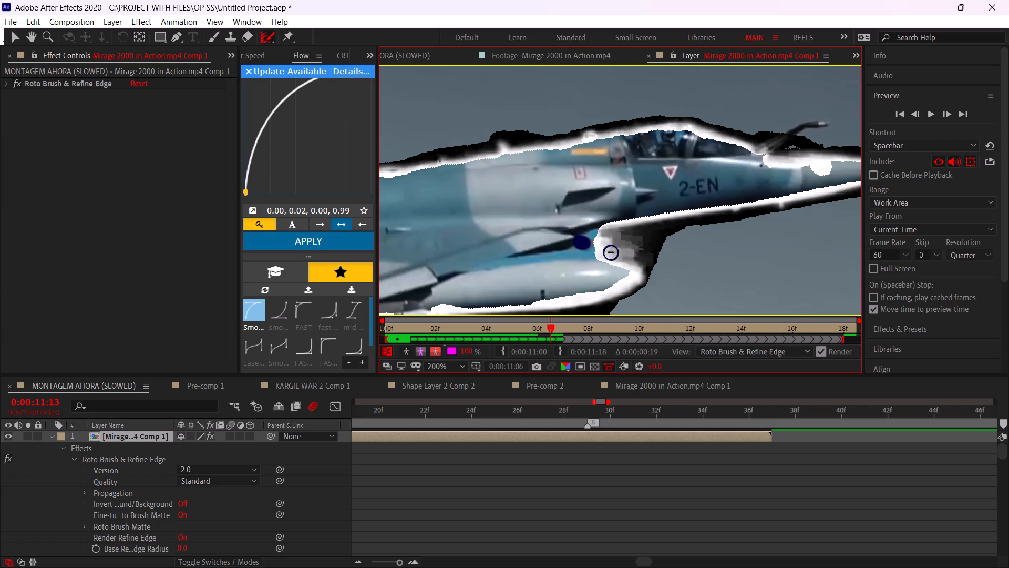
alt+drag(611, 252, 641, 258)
At comp time 0:00:11:12, erase the excess refine area between the fuselage and drop tank, and repaint the refined edge there.
drag(542, 323, 534, 326)
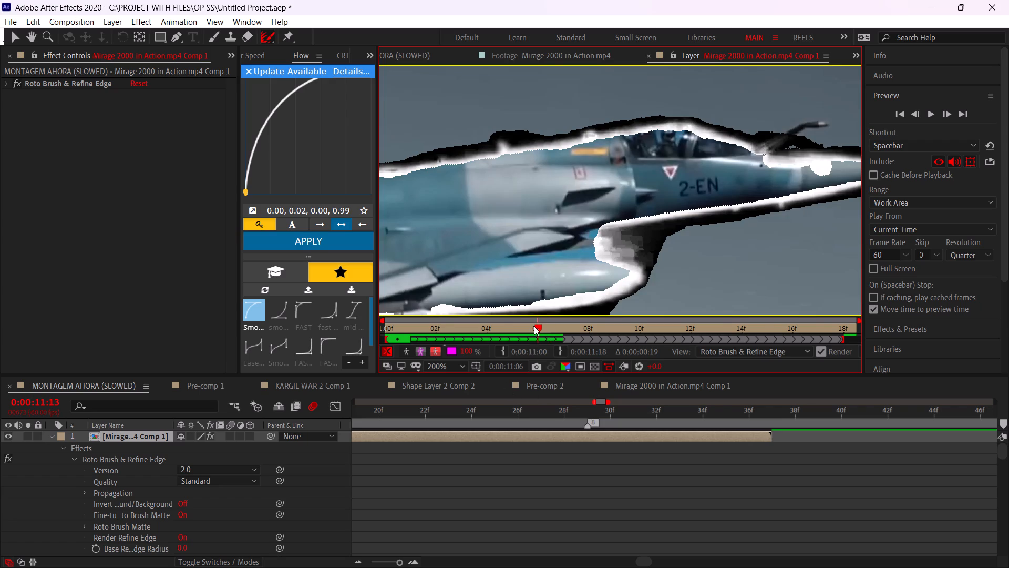
drag(534, 326, 524, 337)
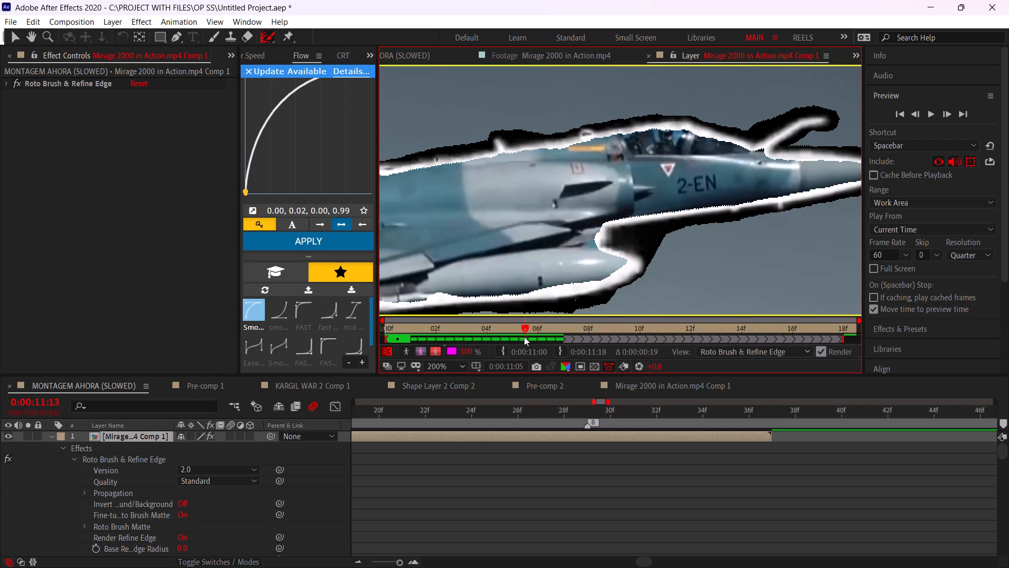
drag(524, 337, 538, 338)
alt+drag(629, 241, 674, 250)
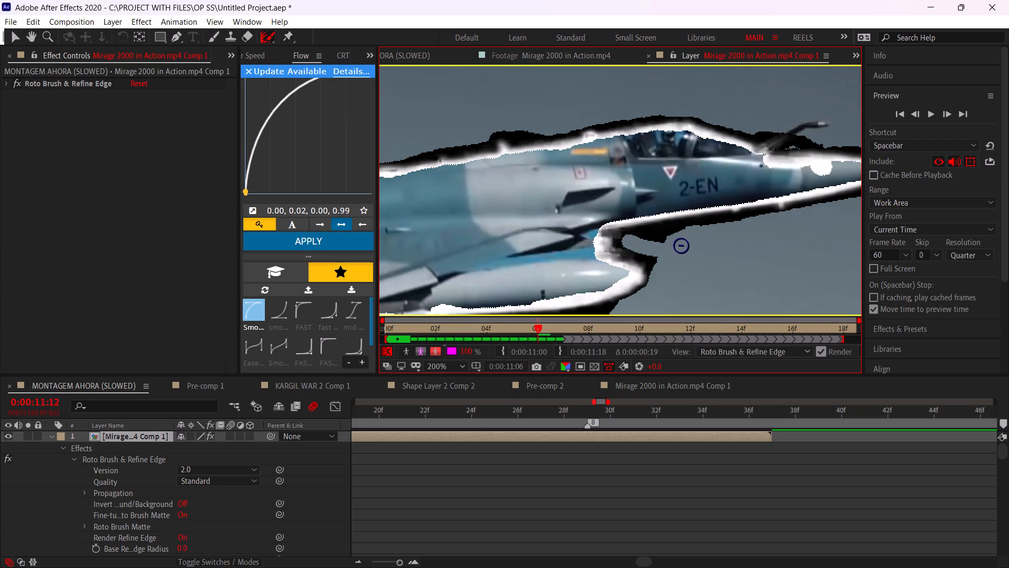
alt+drag(675, 246, 603, 238)
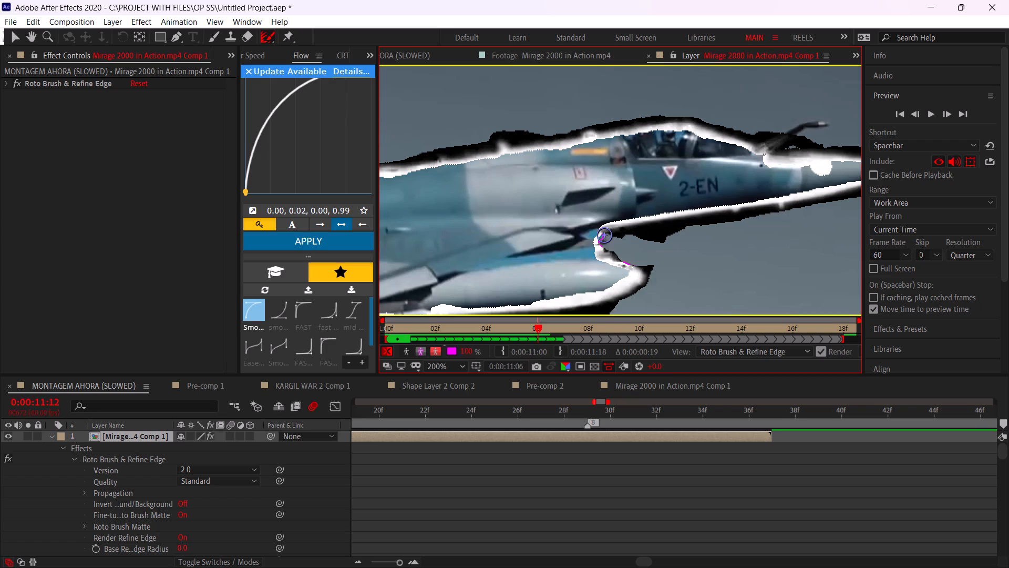
drag(601, 232, 631, 265)
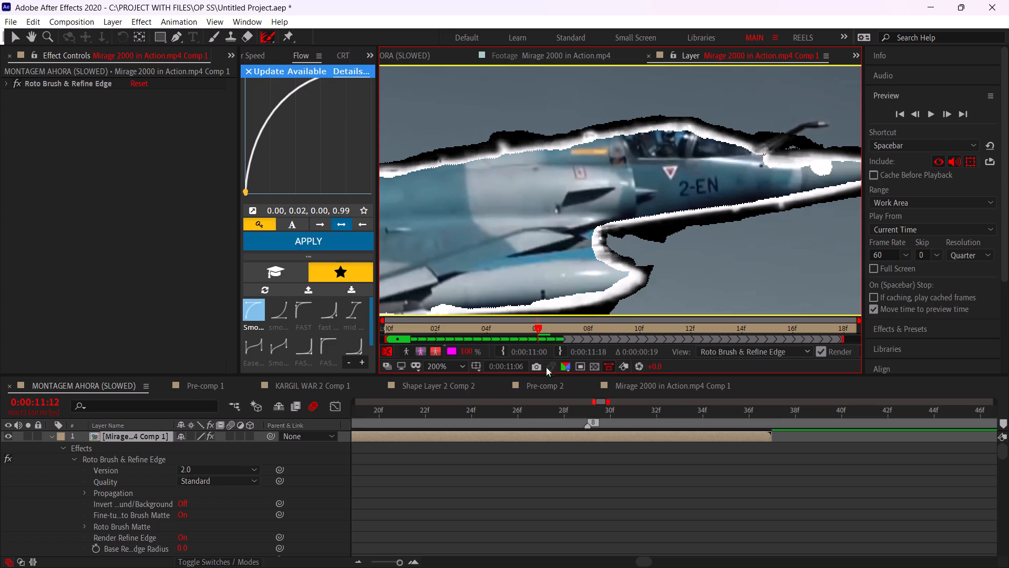
At comp time 0:00:11:15, try to erase the excess refine area between the lower fuselage and drop tank.
drag(544, 322, 582, 334)
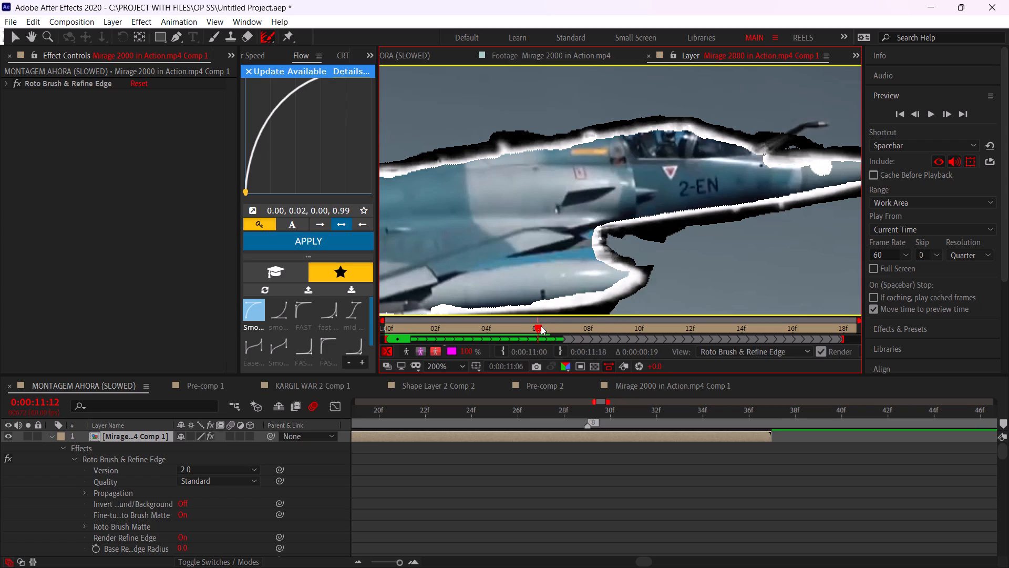
drag(540, 326, 577, 334)
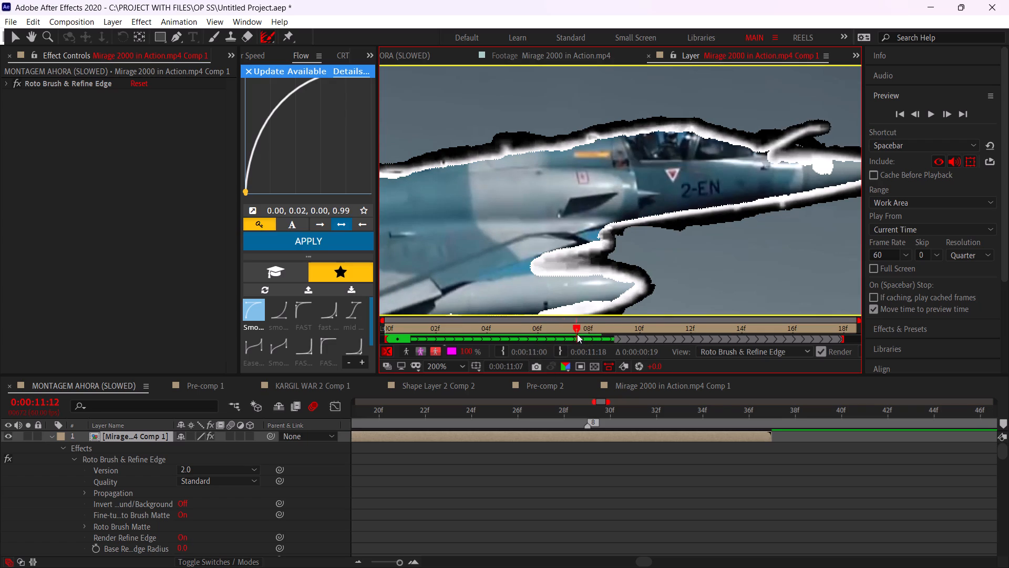
drag(577, 334, 574, 337)
alt+drag(556, 263, 598, 265)
alt+drag(606, 262, 606, 262)
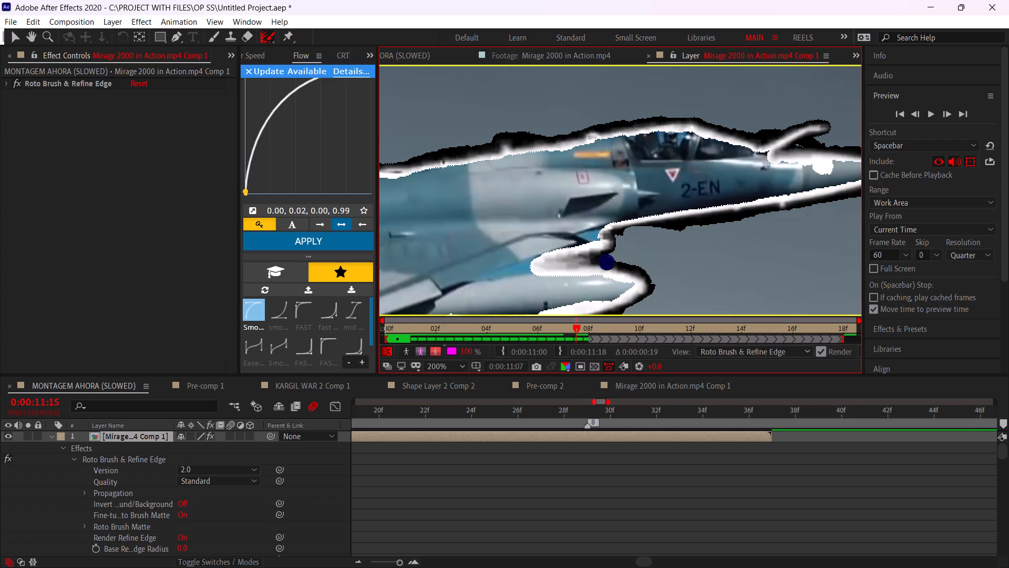
alt+drag(606, 262, 570, 265)
alt+drag(627, 258, 578, 265)
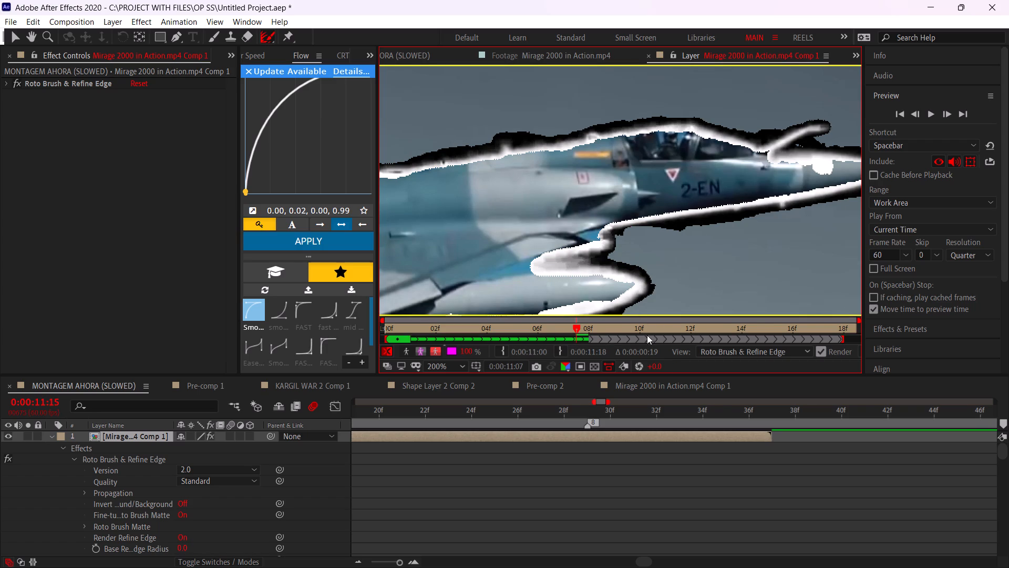
drag(577, 323, 601, 330)
drag(574, 330, 596, 327)
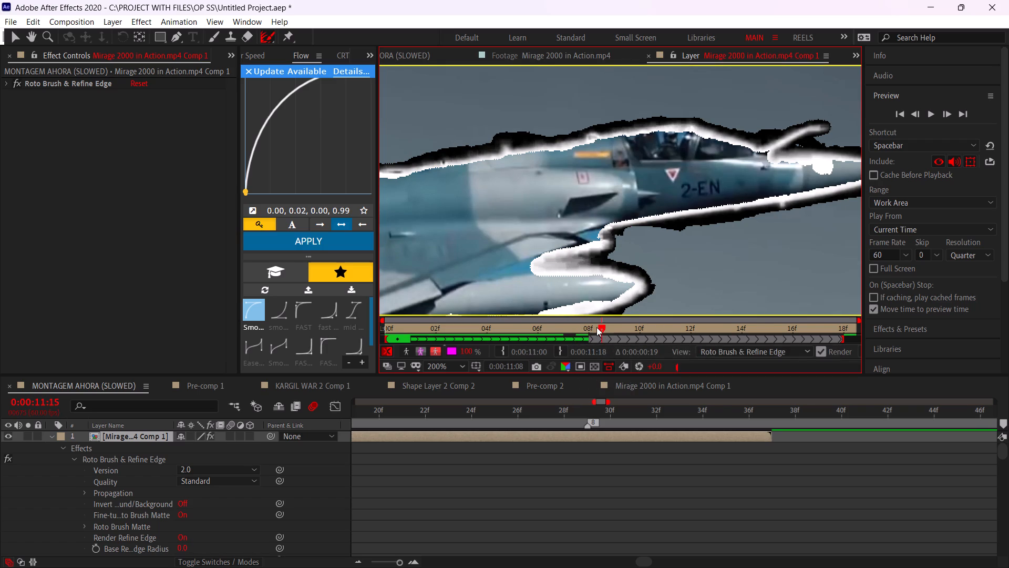
drag(596, 327, 594, 327)
drag(598, 327, 568, 324)
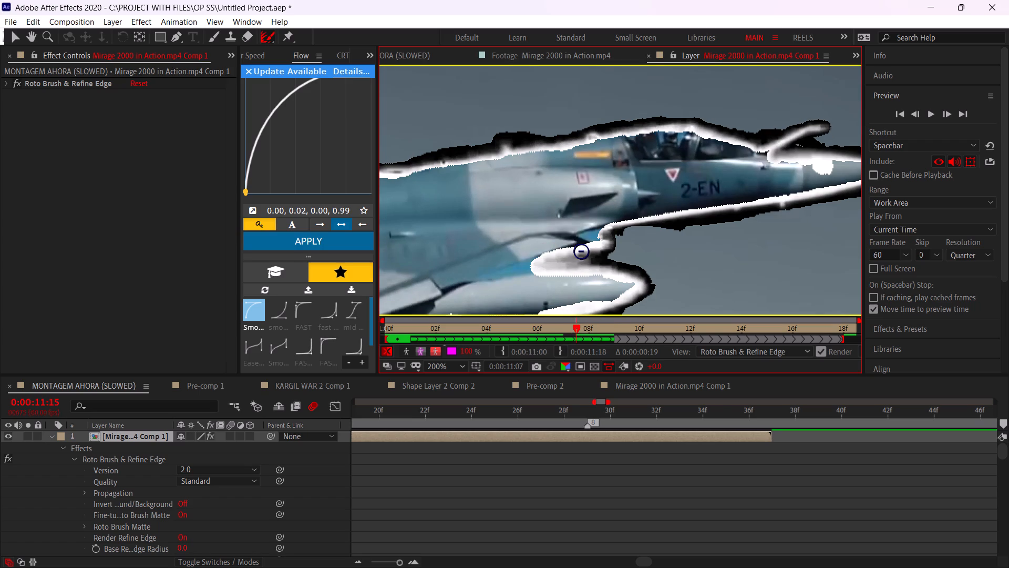
alt+drag(568, 257, 621, 258)
alt+drag(620, 258, 563, 264)
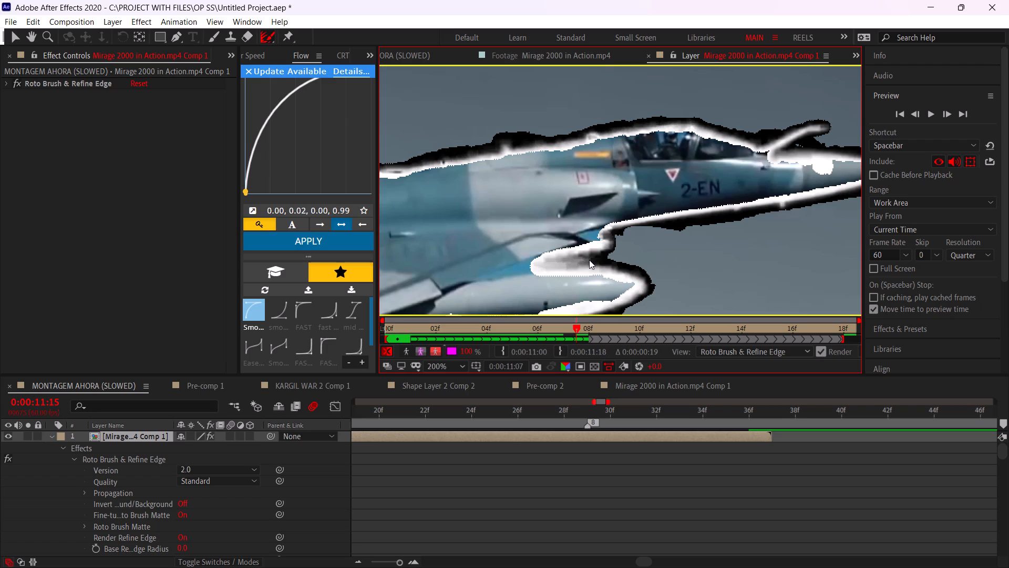
At comp time 0:00:11:14, erase the excess refine area between the lower fuselage and drop tank.
drag(573, 326, 562, 325)
alt+drag(610, 257, 557, 263)
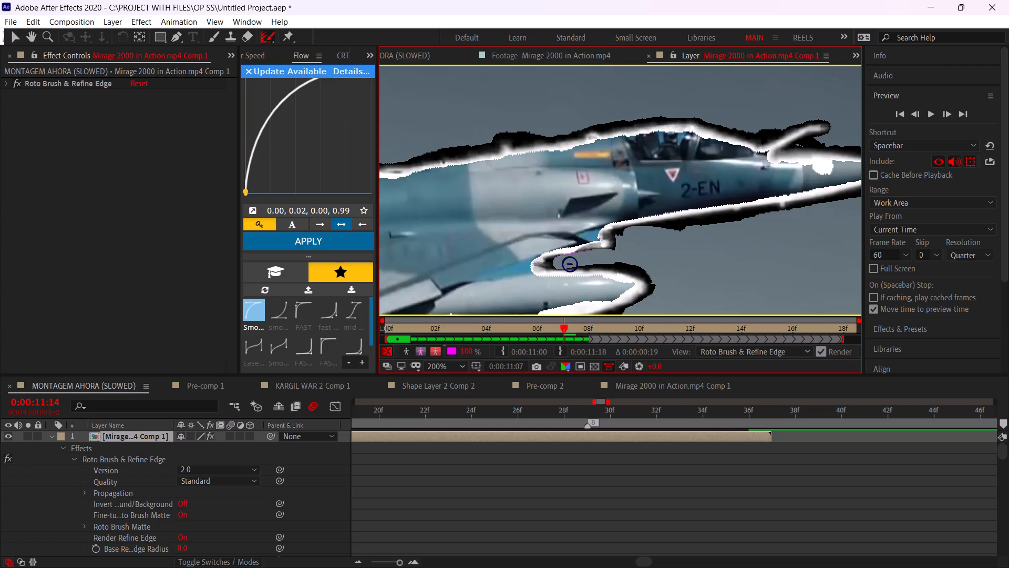
drag(589, 253, 560, 258)
Propagate the corrected Roto Brush matte through the remaining Mirage 2000 frames up to layer time 0:00:11:17.
drag(567, 324, 576, 324)
drag(576, 324, 587, 324)
drag(590, 328, 612, 329)
drag(610, 326, 645, 331)
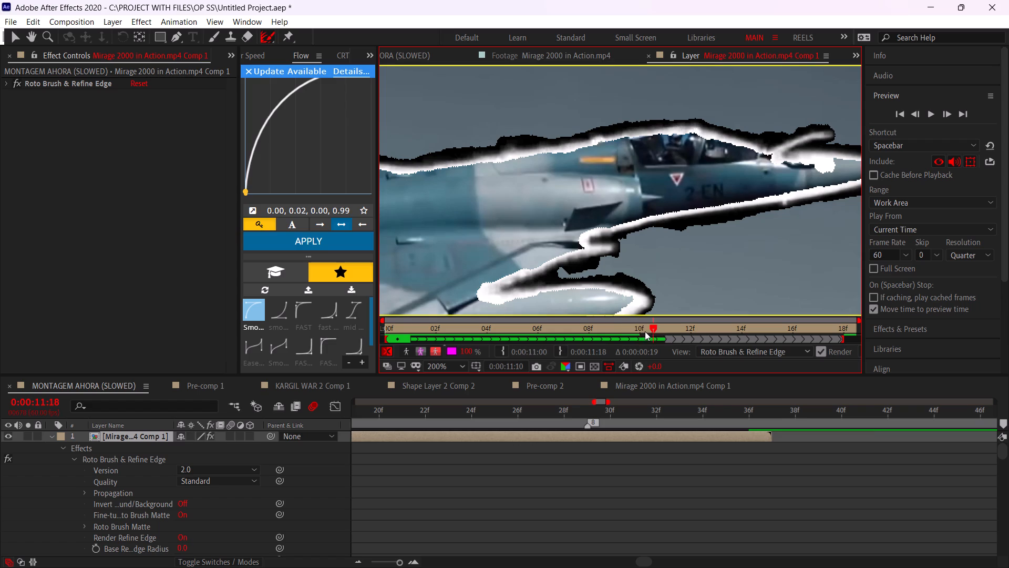
drag(645, 331, 646, 331)
drag(659, 326, 643, 326)
alt+scroll(672, 253, down, 1)
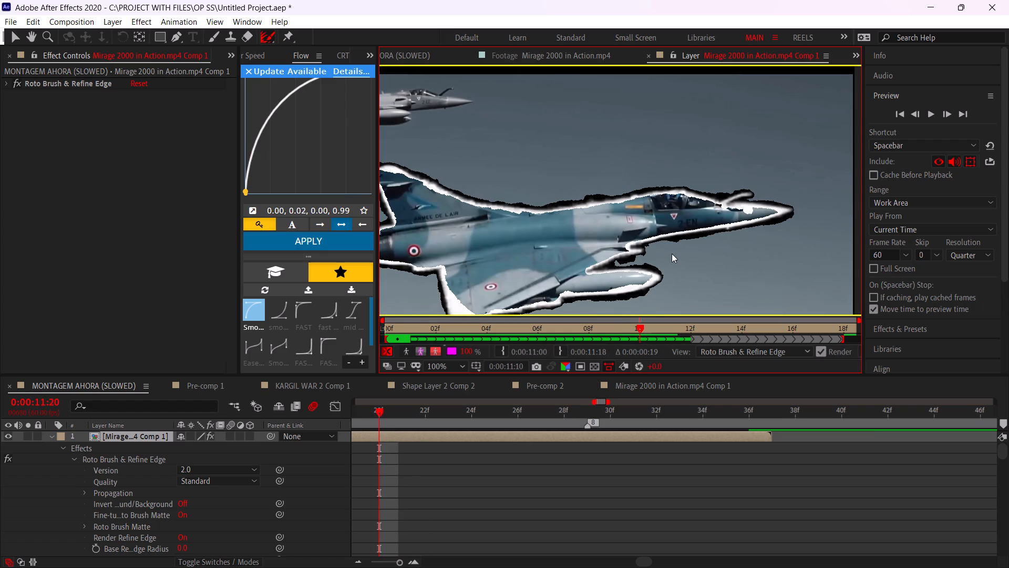
drag(653, 323, 683, 331)
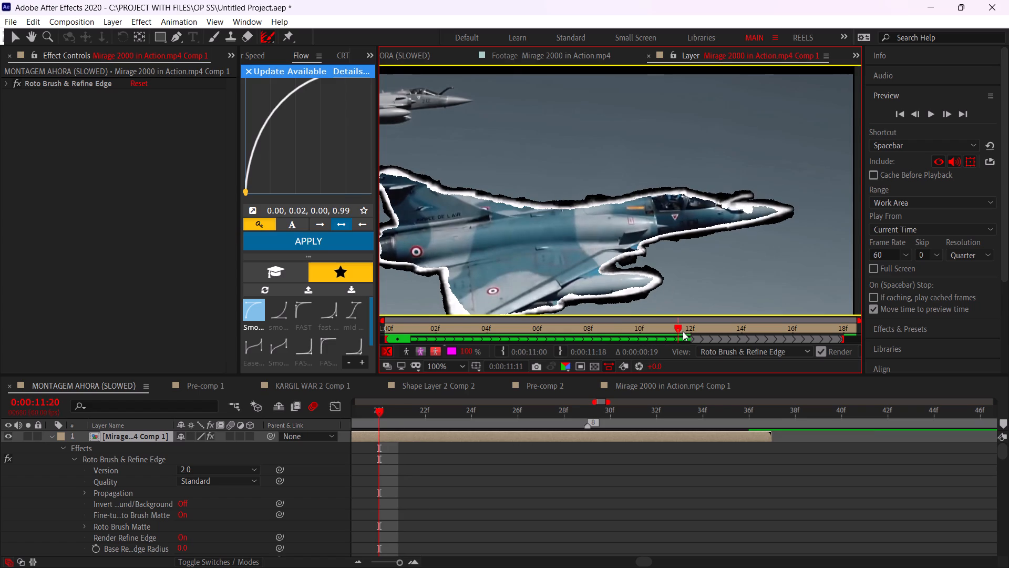
drag(683, 331, 713, 337)
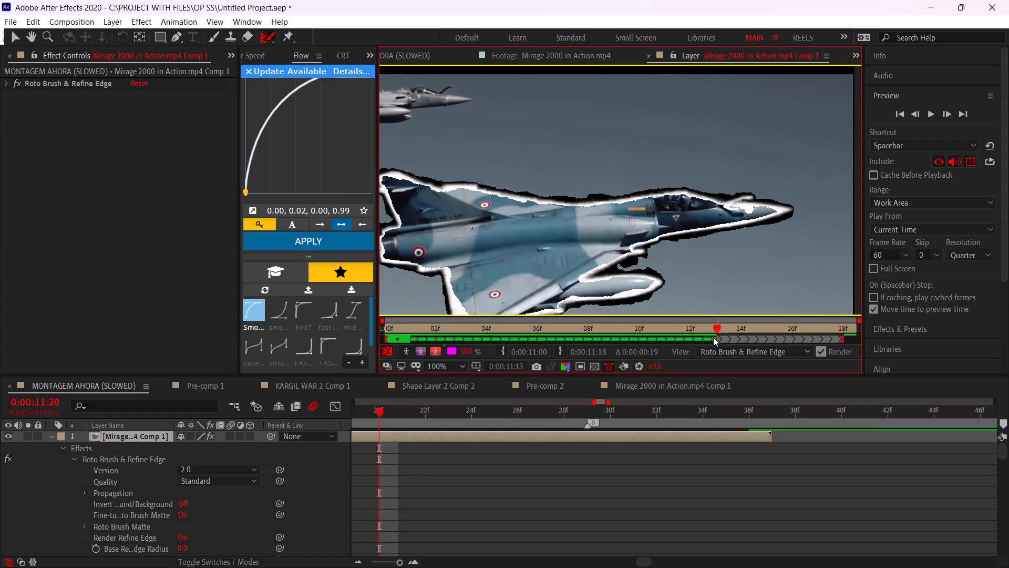
drag(713, 337, 742, 343)
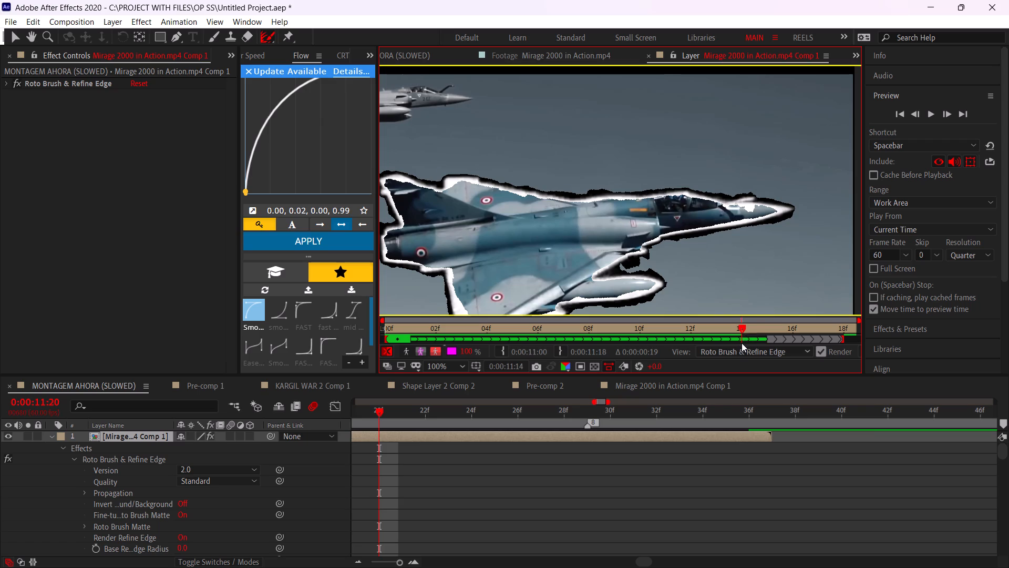
drag(742, 343, 776, 347)
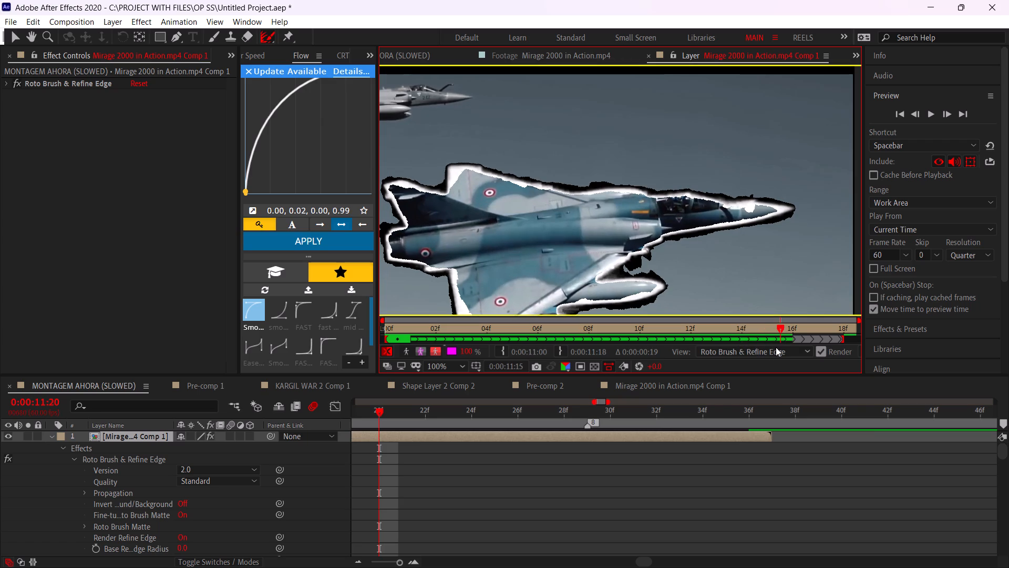
drag(776, 347, 818, 349)
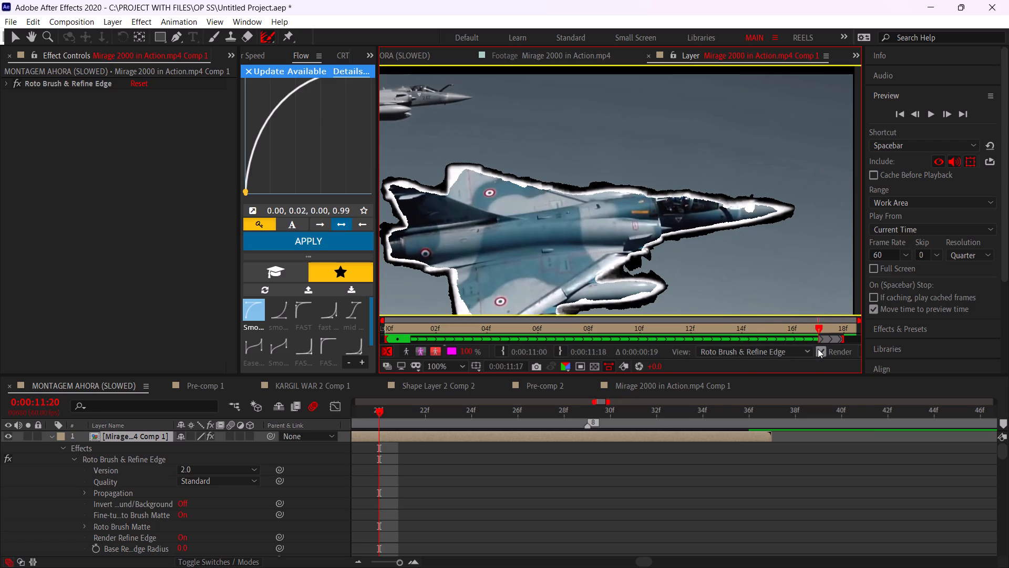
Check the refined matte outline across the Mirage 2000 layer's frames, back to its start at 0:00:11:00.
drag(818, 349, 563, 414)
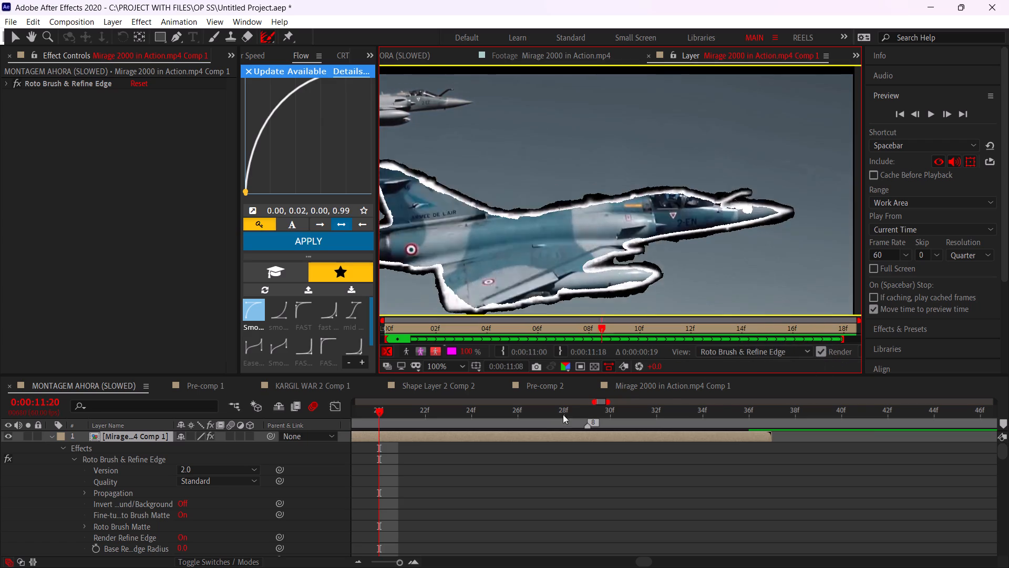
drag(563, 414, 442, 408)
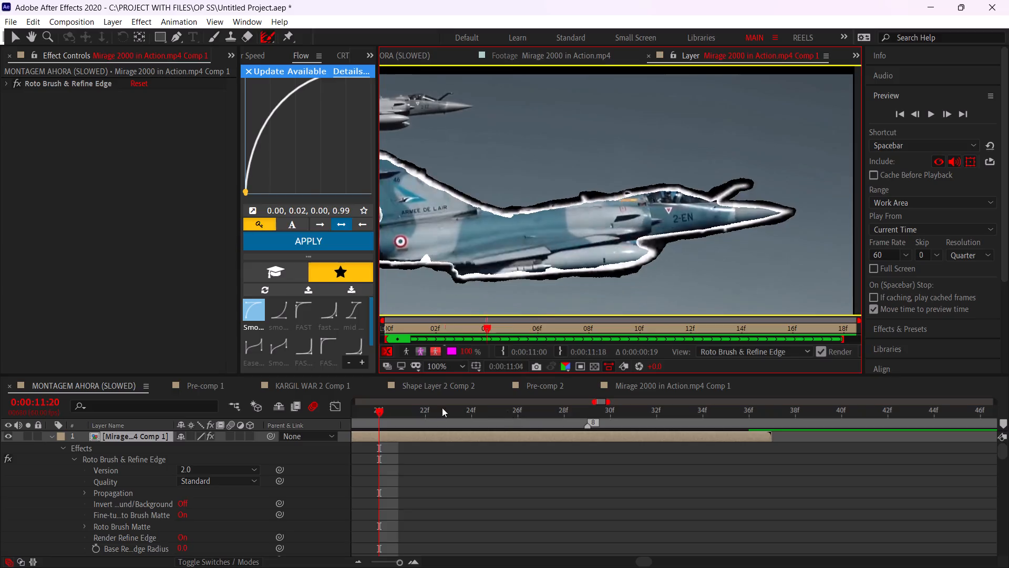
drag(442, 408, 544, 401)
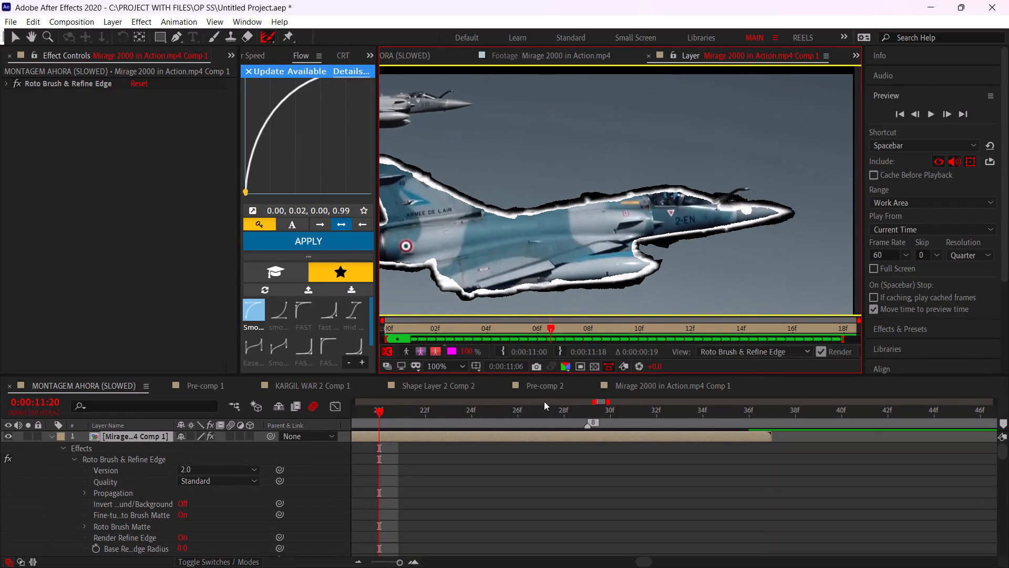
drag(544, 401, 561, 412)
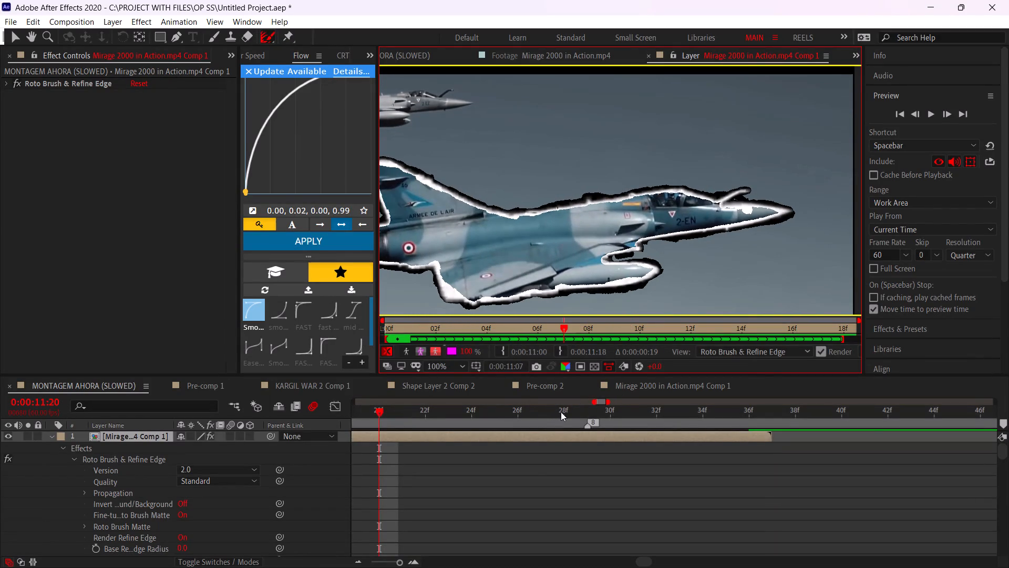
drag(561, 412, 213, 422)
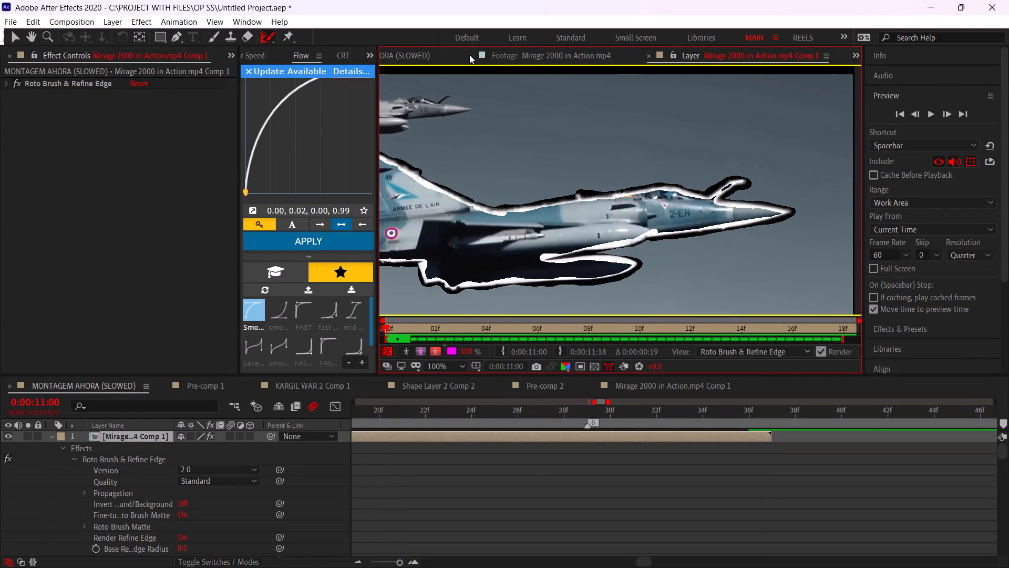
Examine the isolated Mirage 2000 in the MONTAGEM AHORA (SLOWED) composition from 0:00:11:00 to 0:00:11:36.
scroll(469, 55, up, 9)
scroll(489, 528, up, 11)
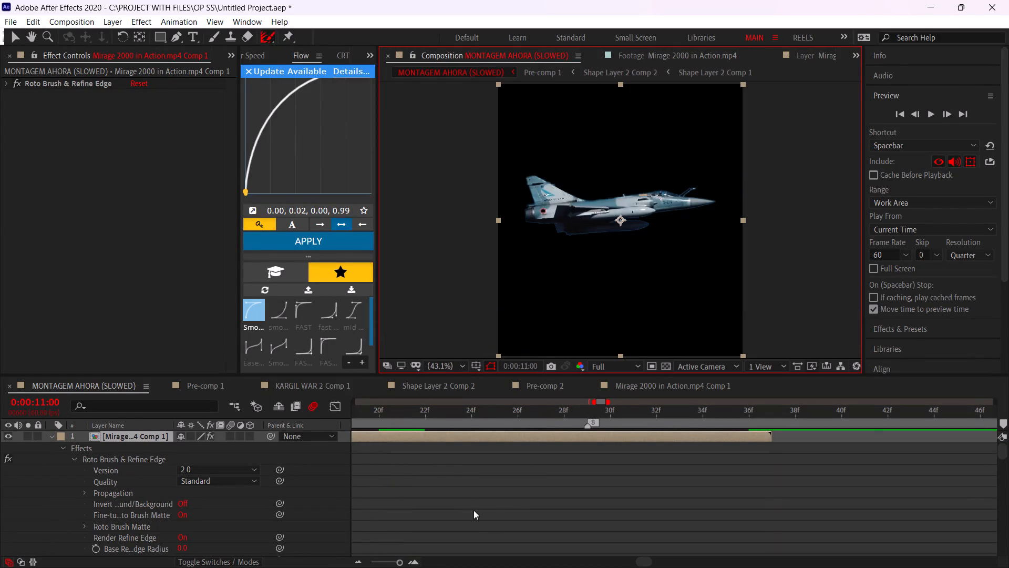
scroll(473, 510, up, 2)
click(447, 469)
key(u)
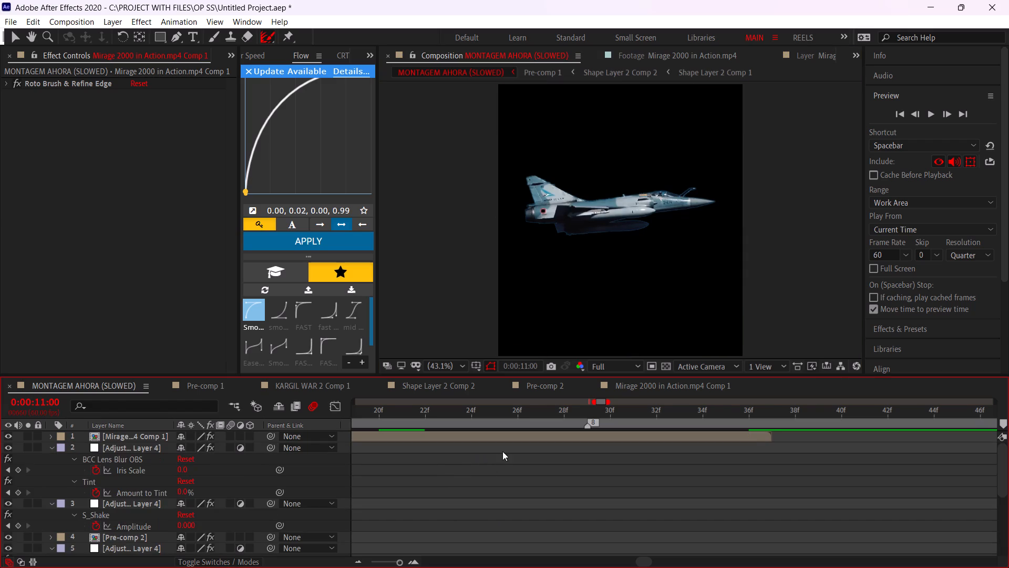
middle_drag(538, 466, 934, 500)
alt+scroll(692, 464, down, 3)
click(669, 435)
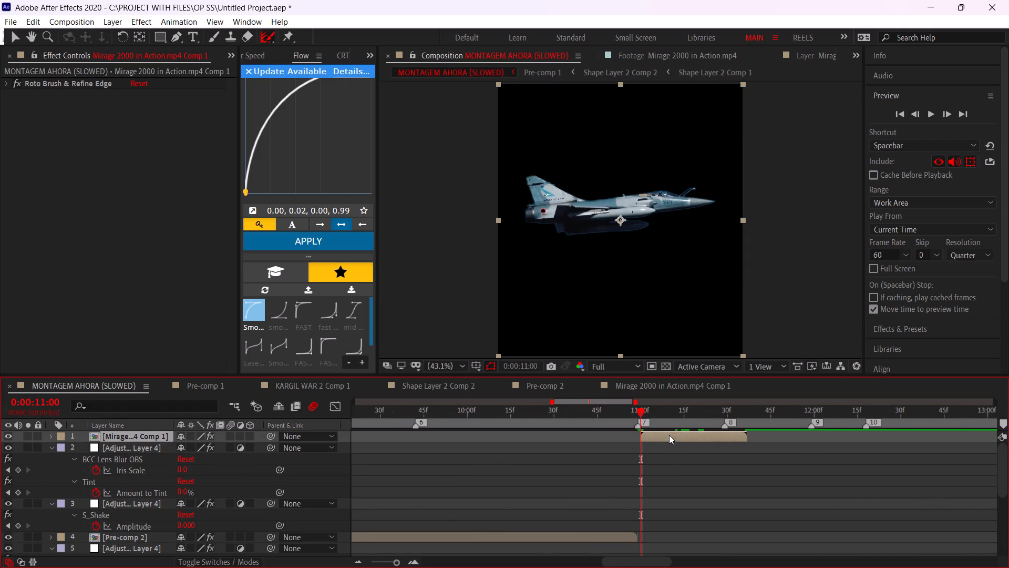
drag(655, 421, 729, 434)
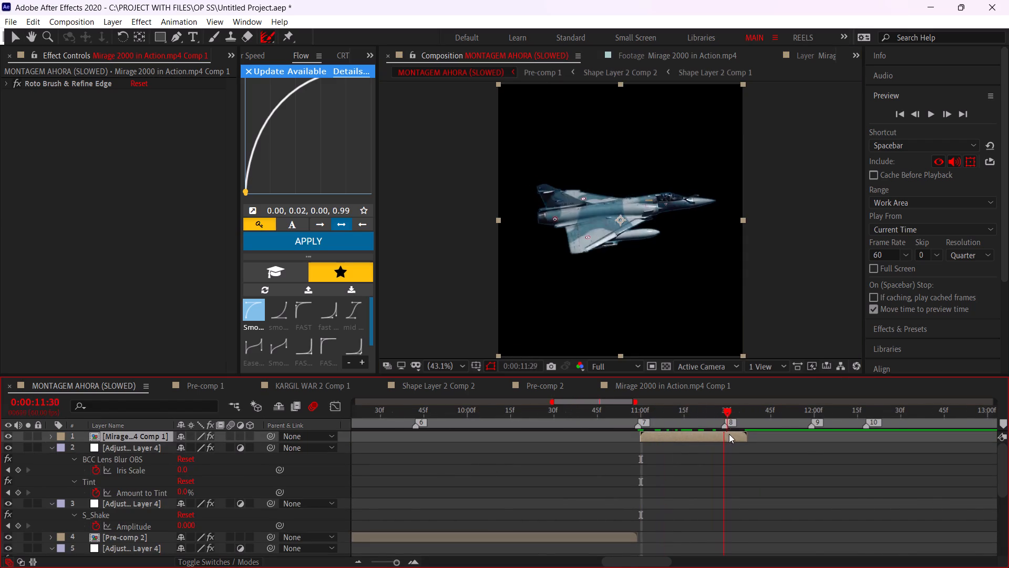
drag(729, 434, 740, 449)
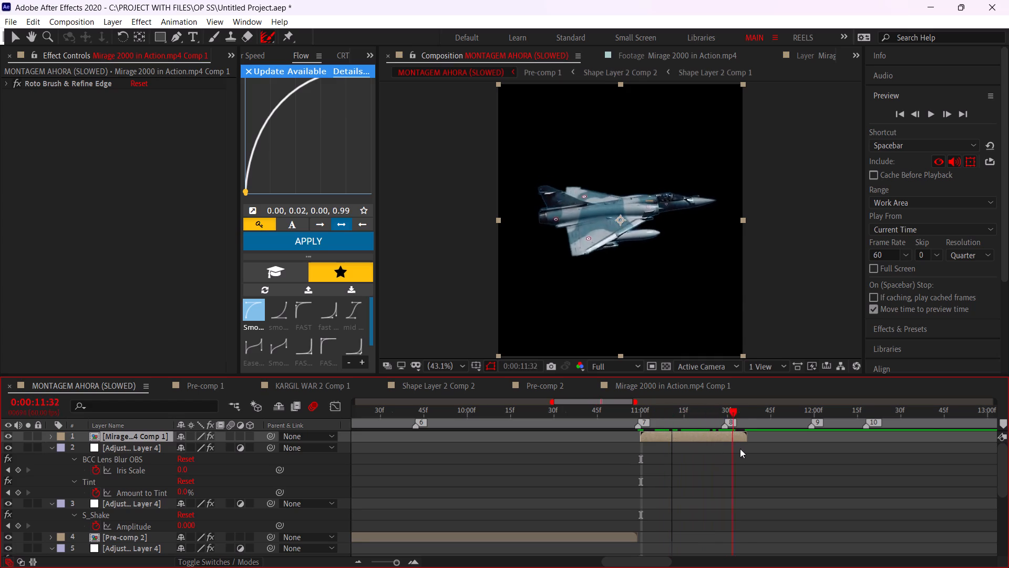
drag(740, 449, 740, 455)
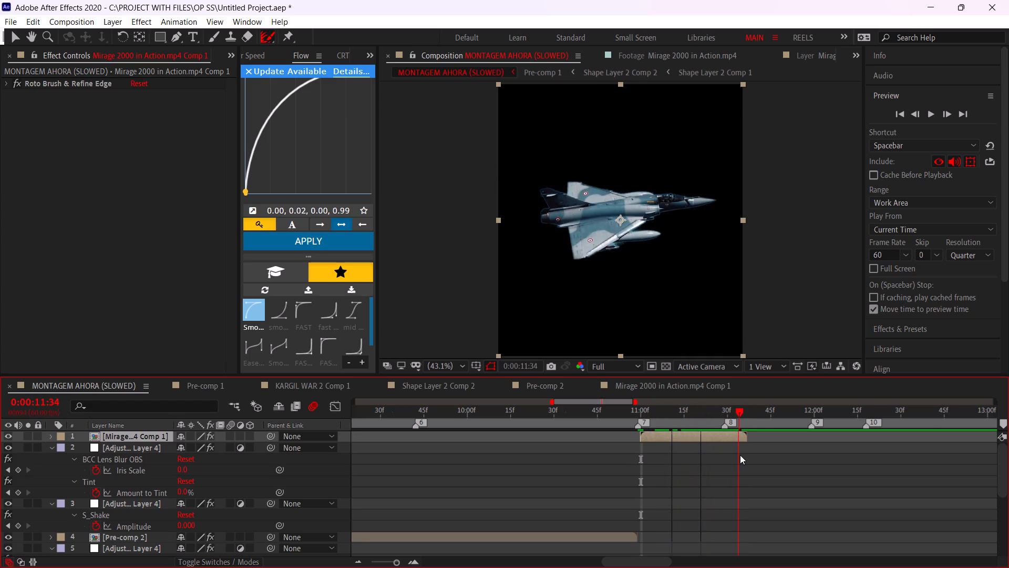
drag(740, 455, 745, 456)
Trim the end of the Mirage 2000 layer to 0:00:11:36, removing the frame without the cut-out.
alt+scroll(745, 456, up, 5)
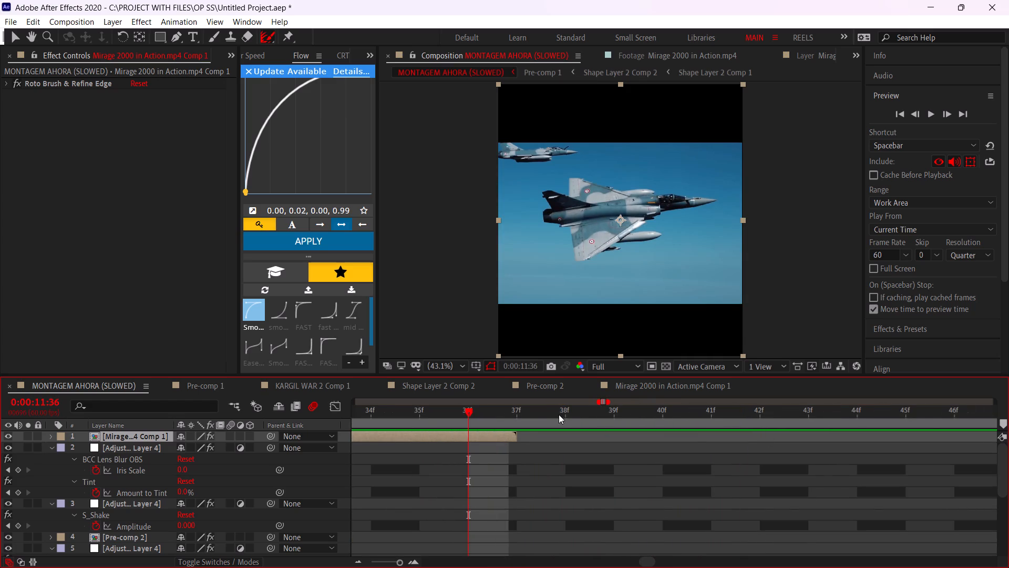
drag(518, 432, 475, 428)
alt+scroll(540, 453, down, 5)
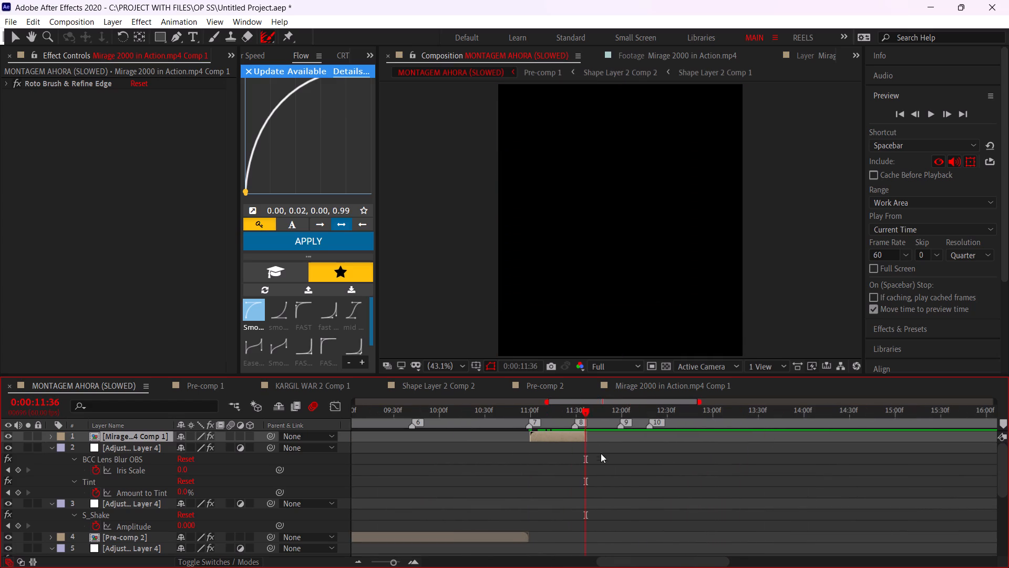
drag(567, 415, 586, 425)
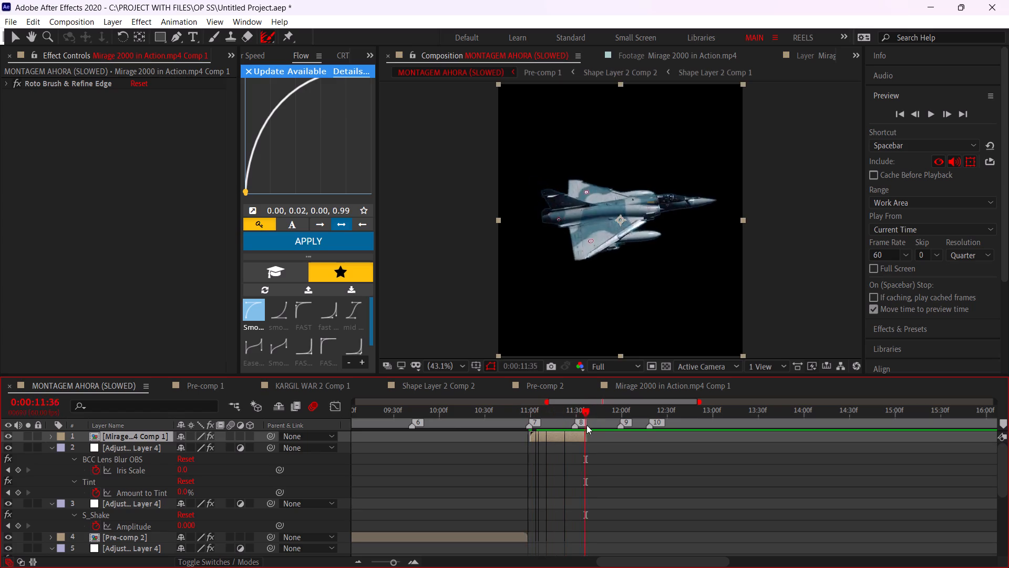
drag(586, 425, 588, 425)
click(571, 440)
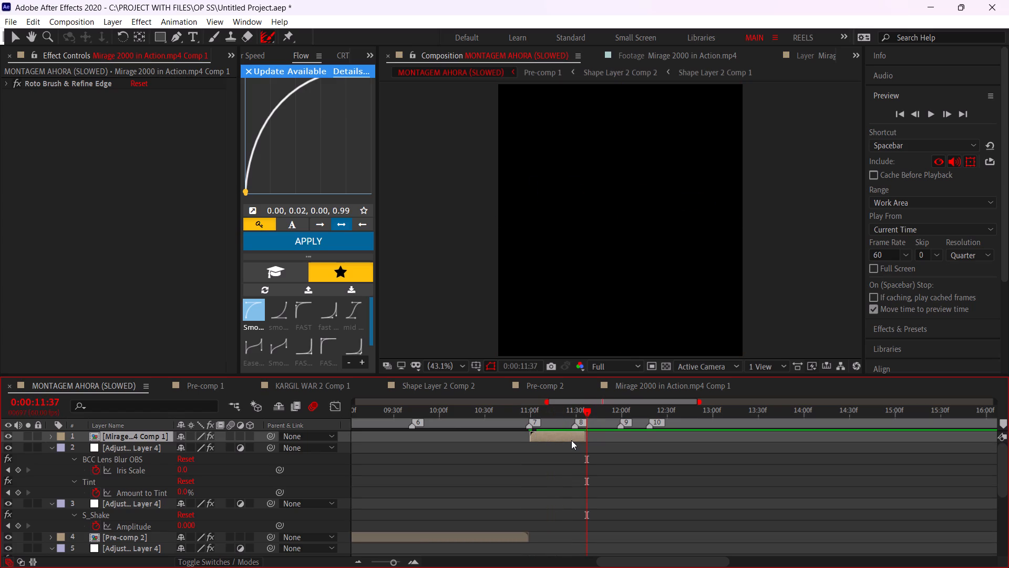
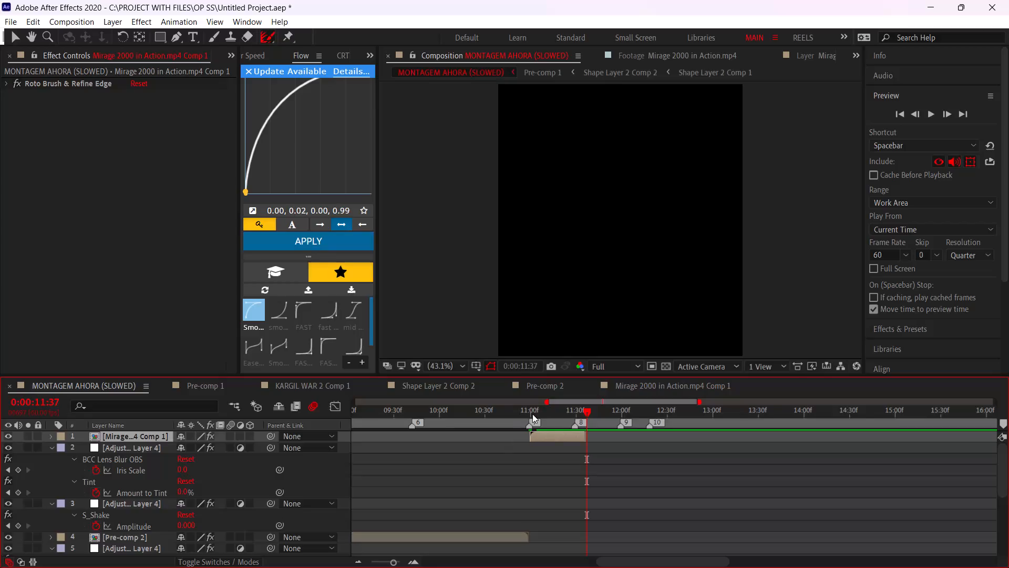
Examine the trimmed Mirage 2000 cut-out in the MONTAGEM AHORA (SLOWED) composition between 0:00:11:00 and 0:00:11:18.
drag(534, 414, 542, 422)
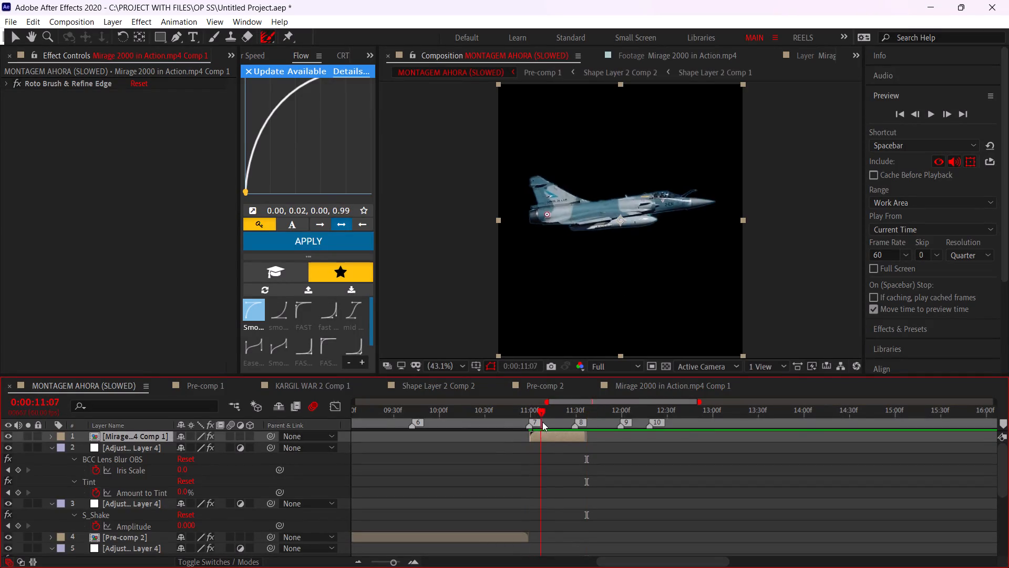
drag(542, 422, 530, 420)
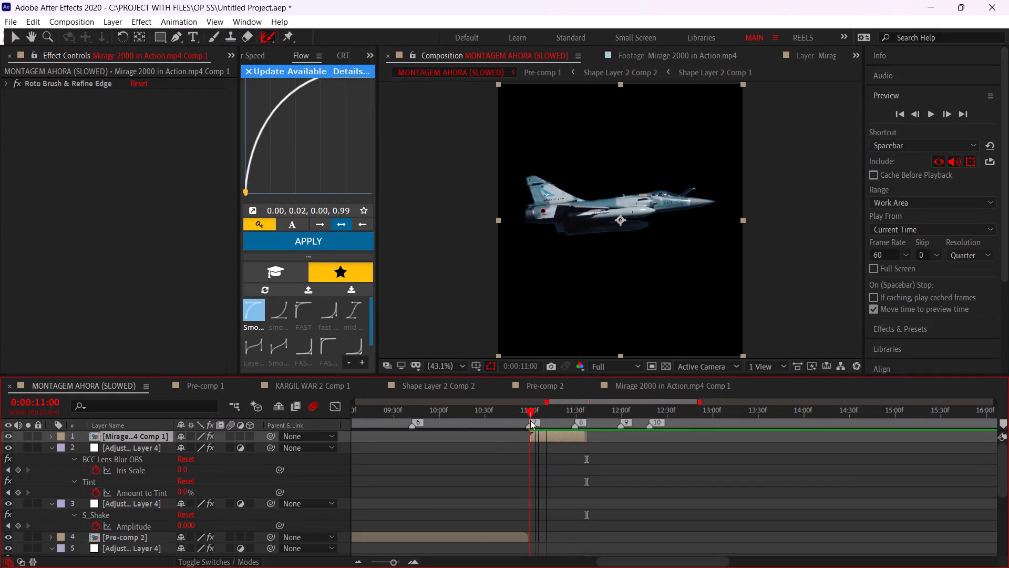
drag(530, 420, 547, 429)
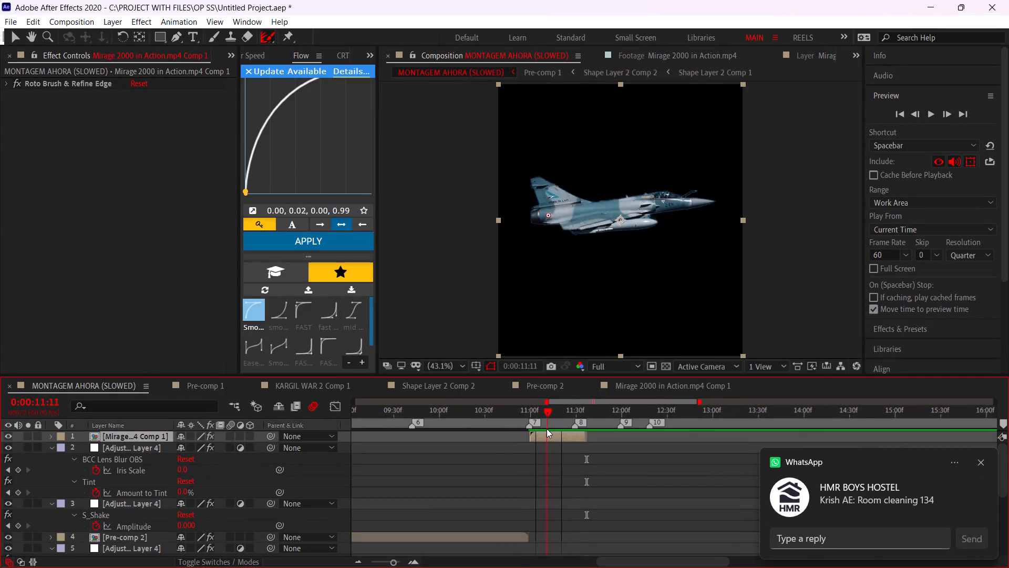
drag(547, 429, 559, 433)
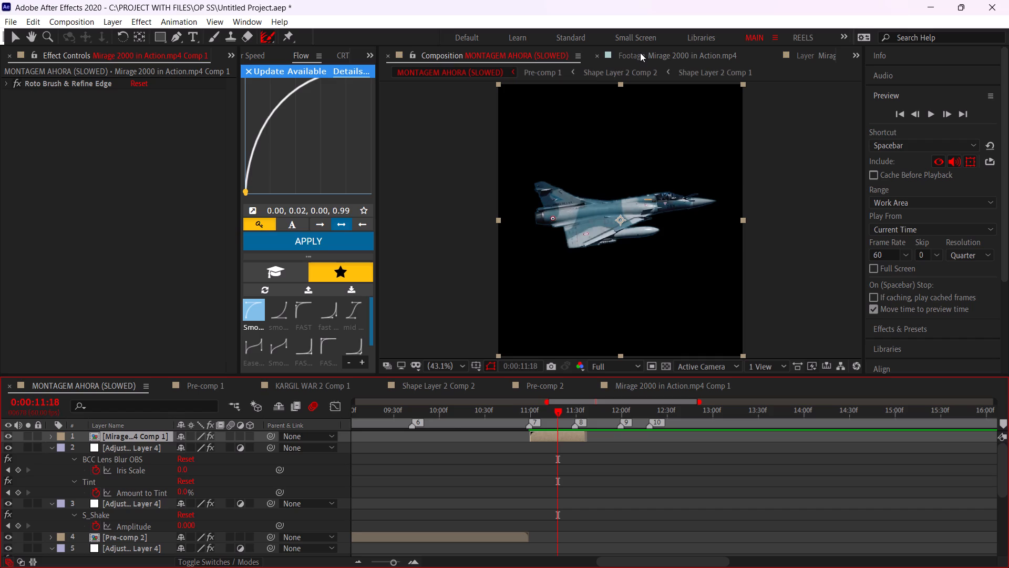
Look through the project's list of footage and compositions.
scroll(149, 57, up, 2)
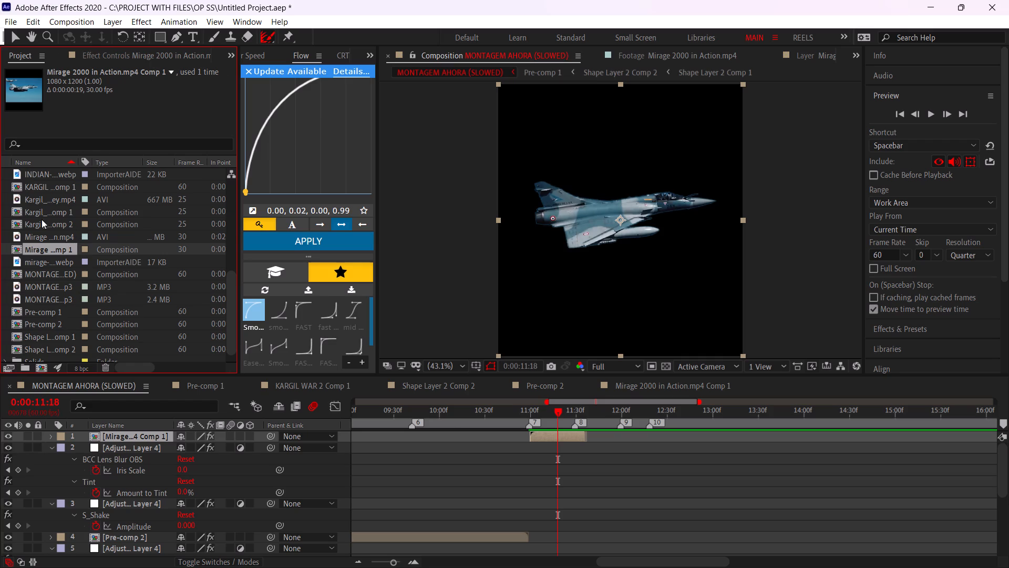
Look through the first three minutes of the Kargil Suru Valley footage for a mountain shot to use behind the jet.
double_click(44, 200)
drag(383, 340, 384, 340)
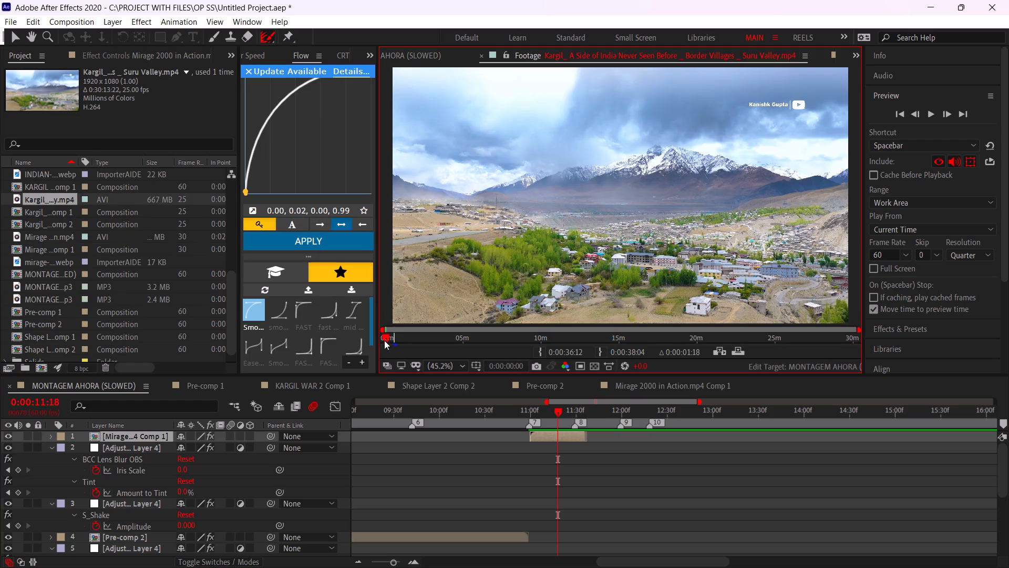
drag(384, 340, 403, 346)
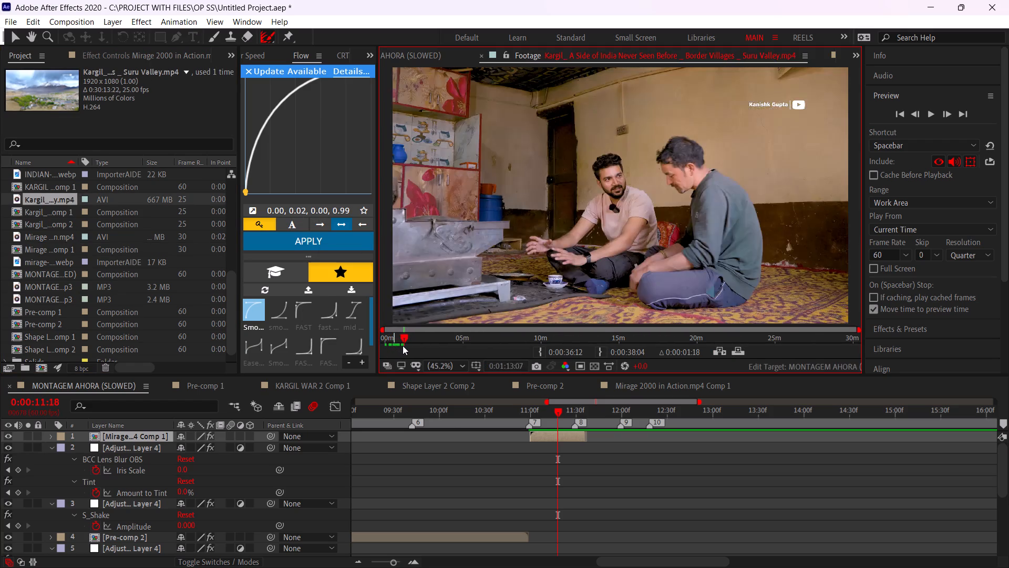
drag(403, 346, 410, 348)
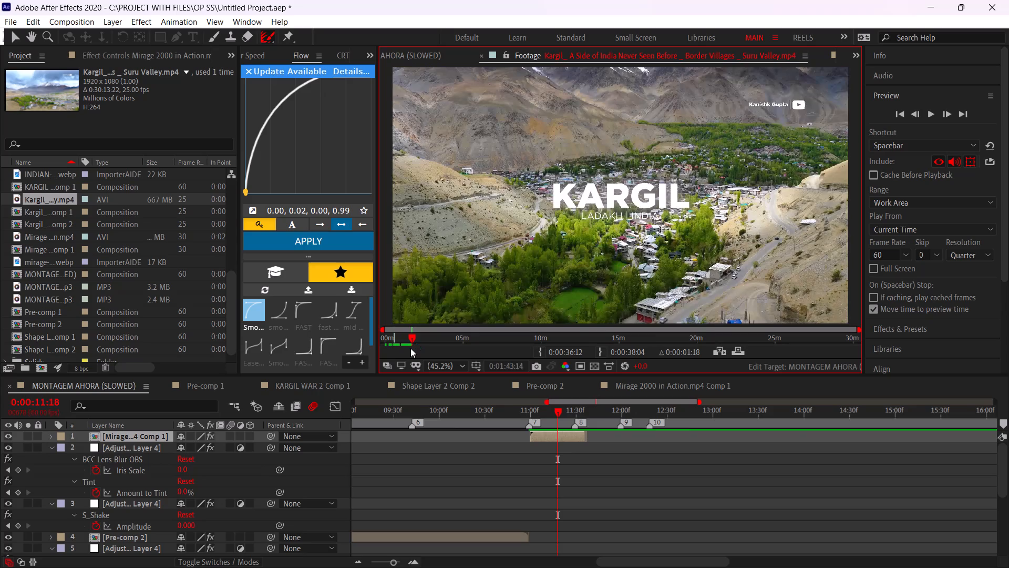
drag(410, 348, 424, 353)
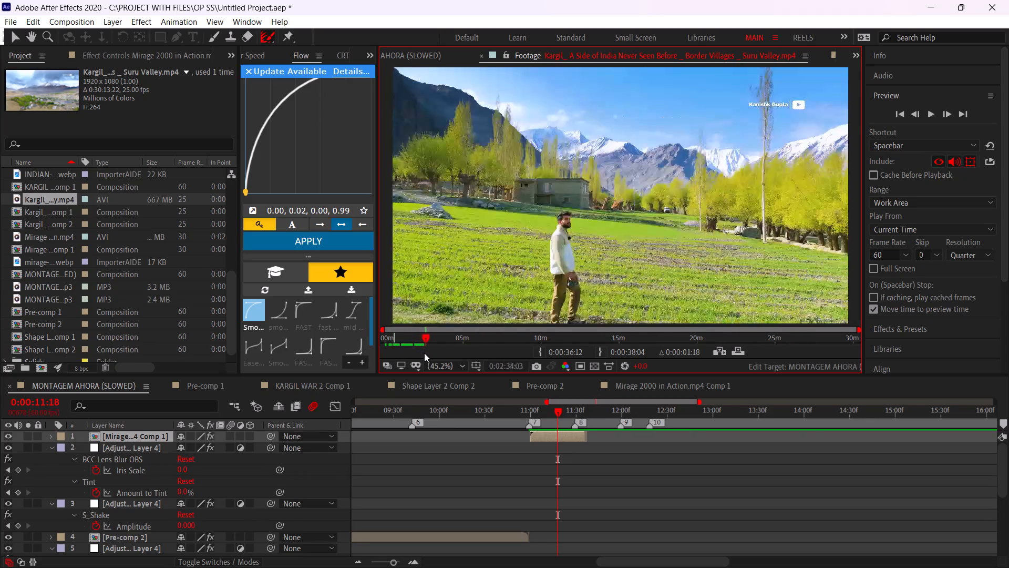
drag(424, 353, 433, 356)
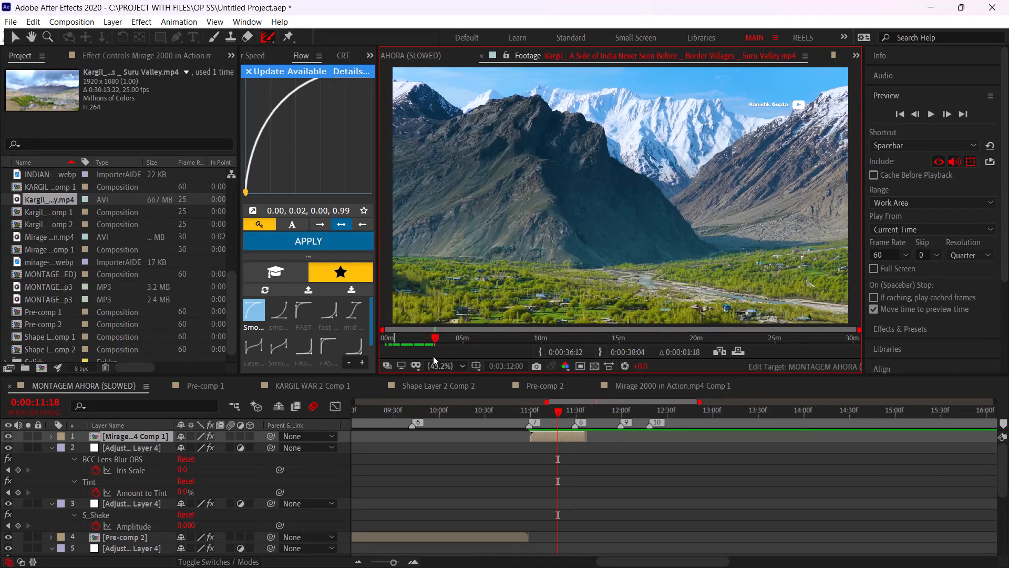
drag(433, 356, 427, 354)
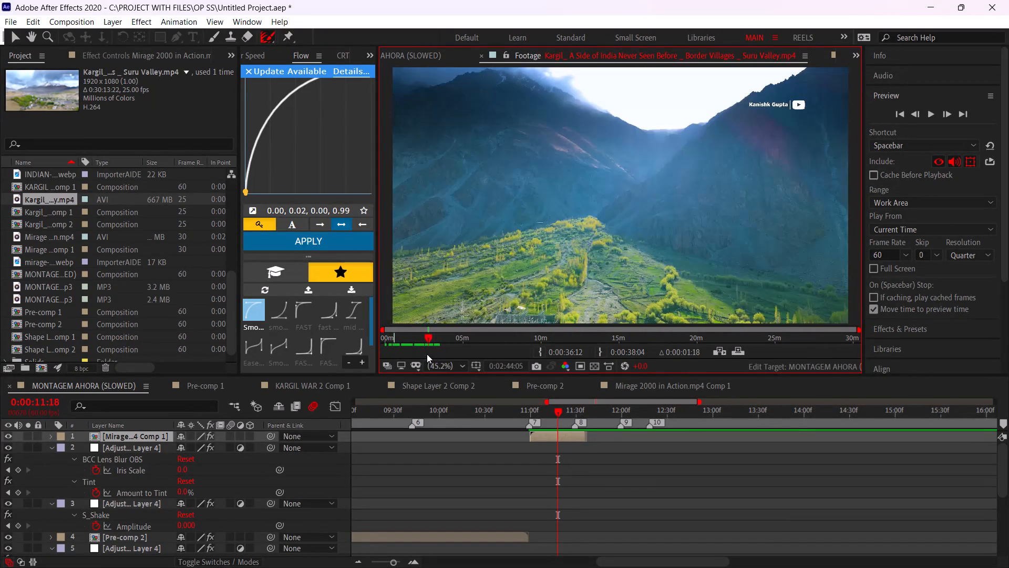
drag(427, 354, 425, 354)
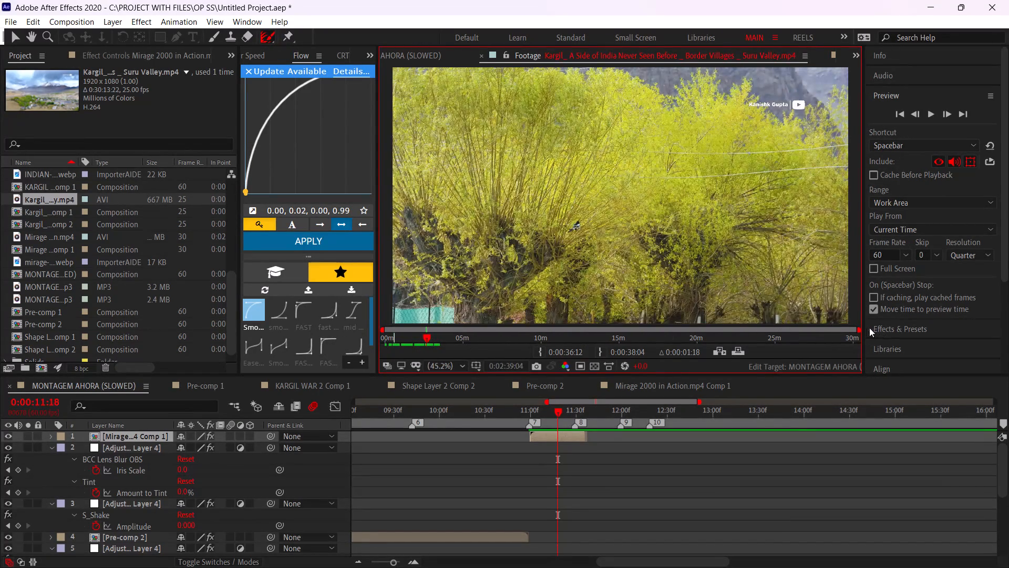
Mark the sunlit mountain valley shot in the Kargil footage with in point 0:02:40:10 and out point 0:02:41:09.
drag(857, 328, 457, 347)
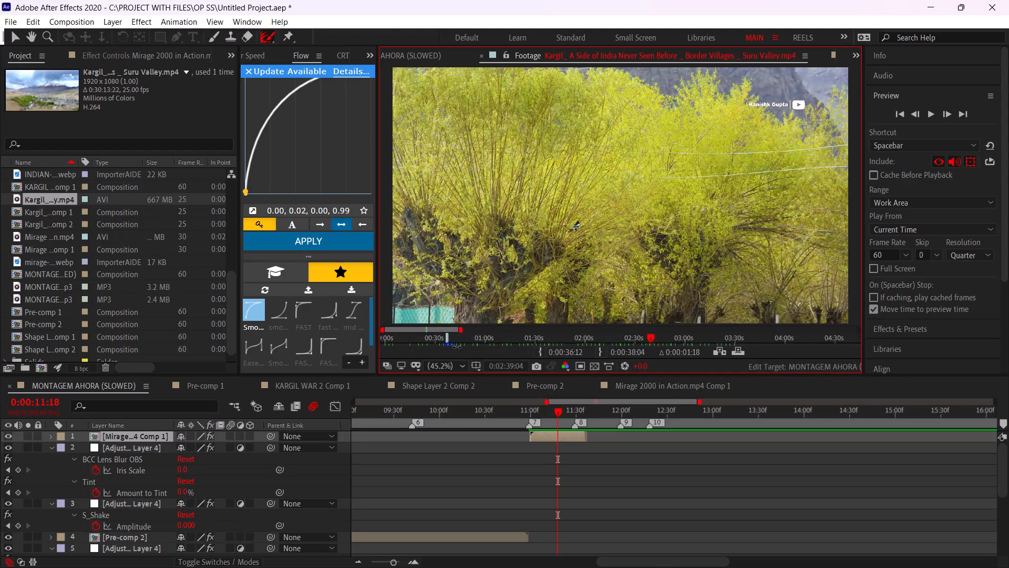
drag(457, 347, 433, 340)
drag(382, 329, 389, 331)
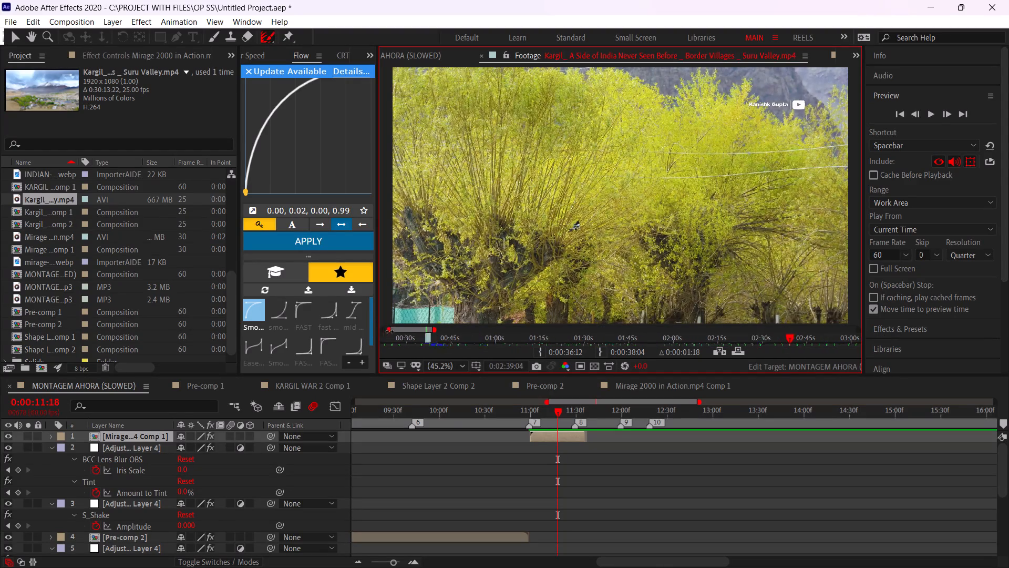
drag(389, 331, 419, 338)
drag(591, 340, 581, 339)
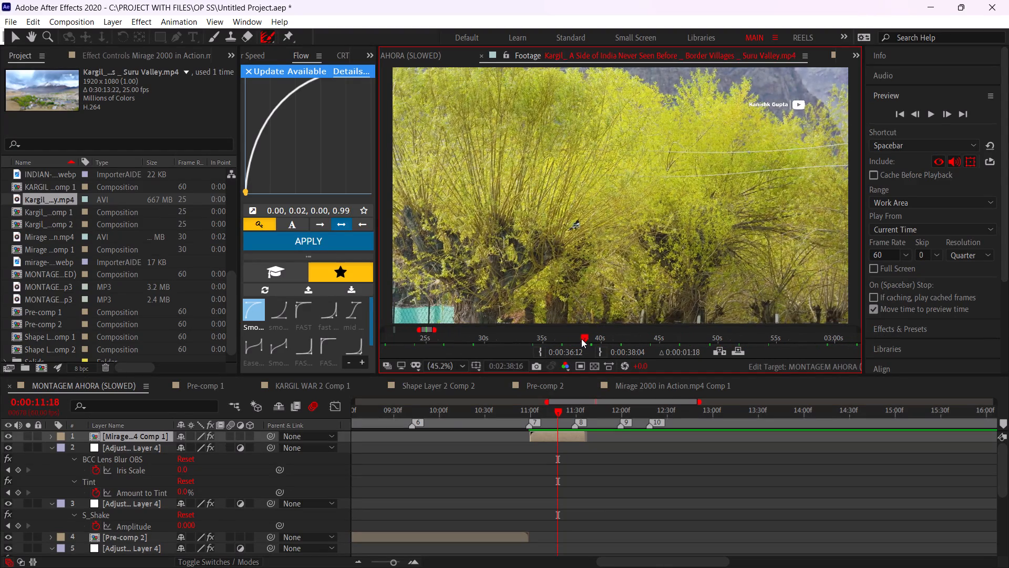
drag(581, 339, 454, 335)
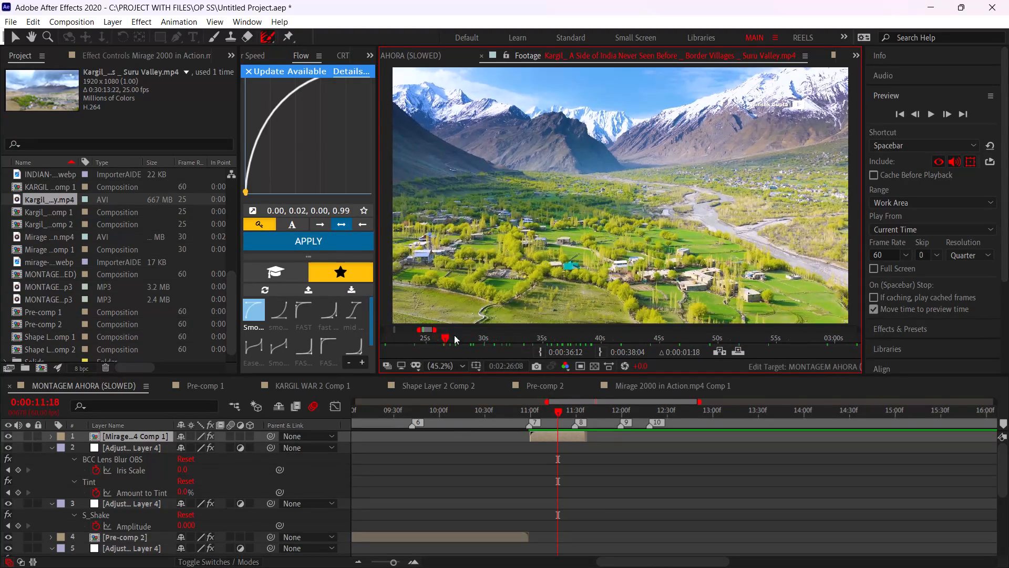
drag(454, 335, 601, 330)
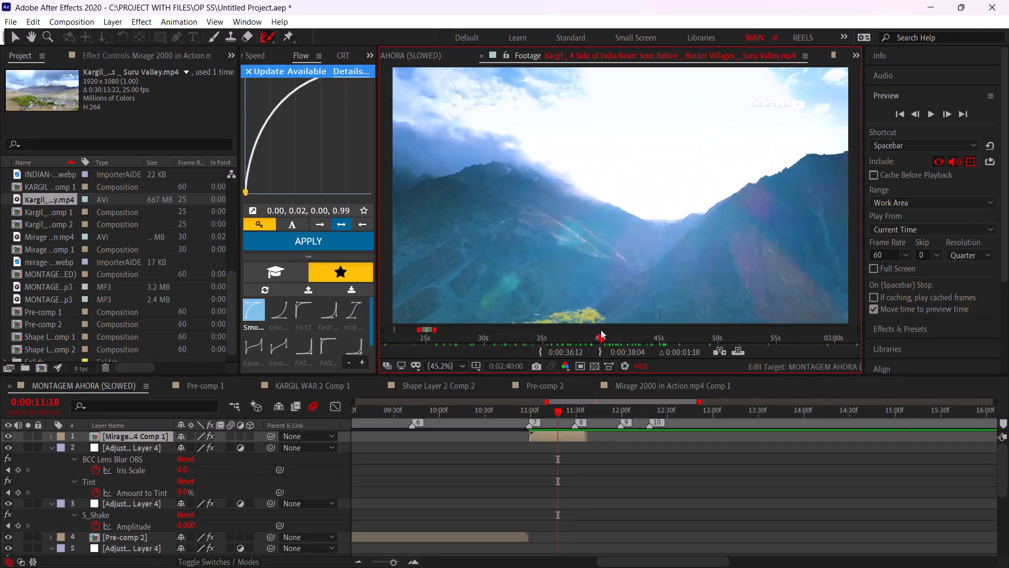
drag(601, 330, 604, 333)
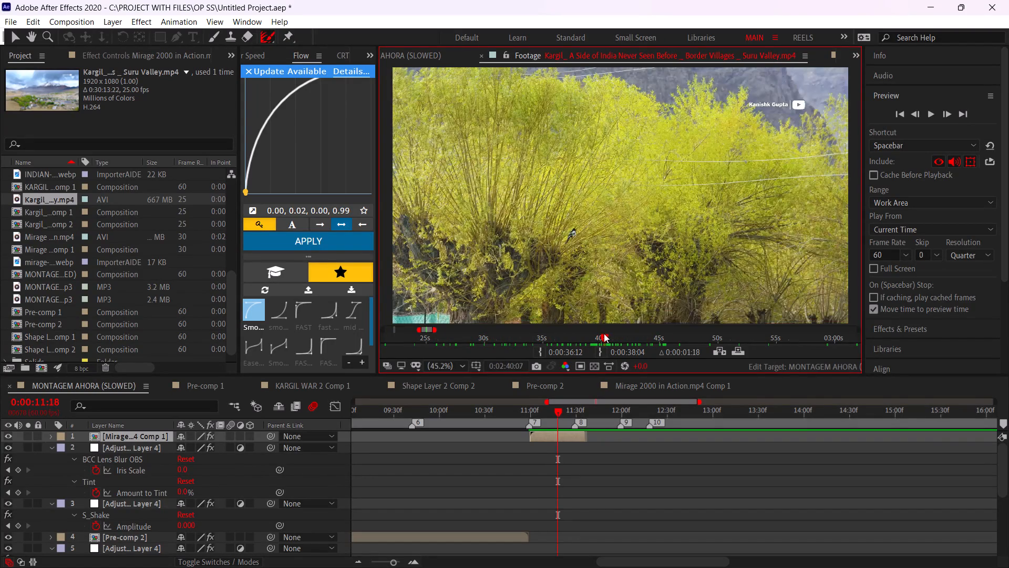
drag(604, 333, 605, 334)
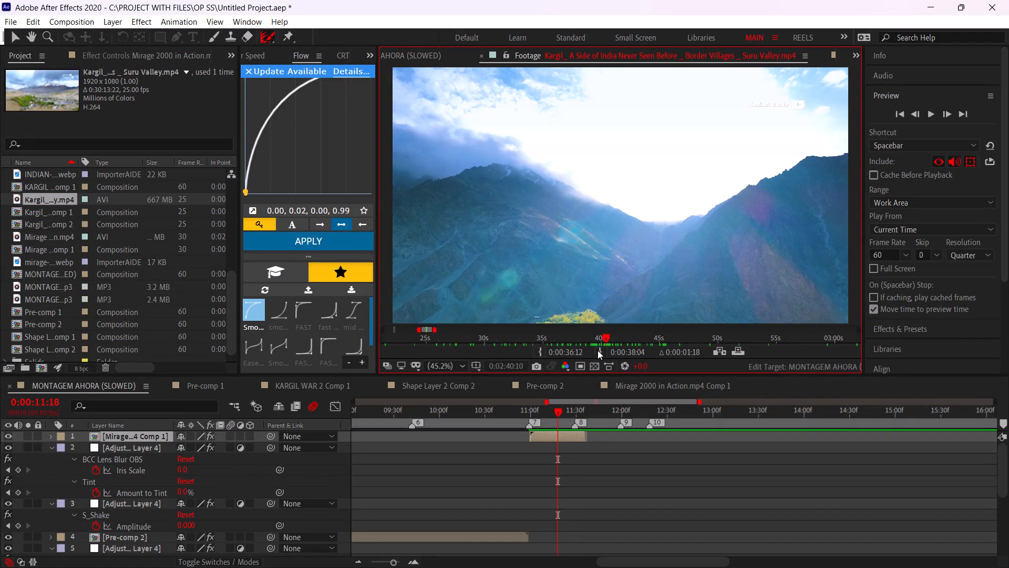
click(598, 350)
click(541, 352)
drag(603, 338, 610, 340)
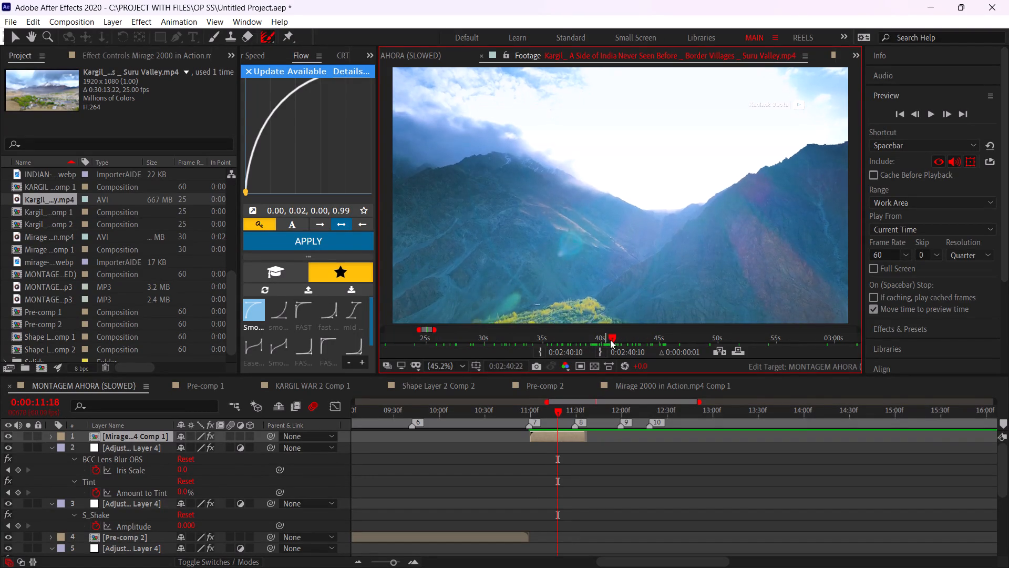
drag(610, 340, 614, 340)
click(601, 350)
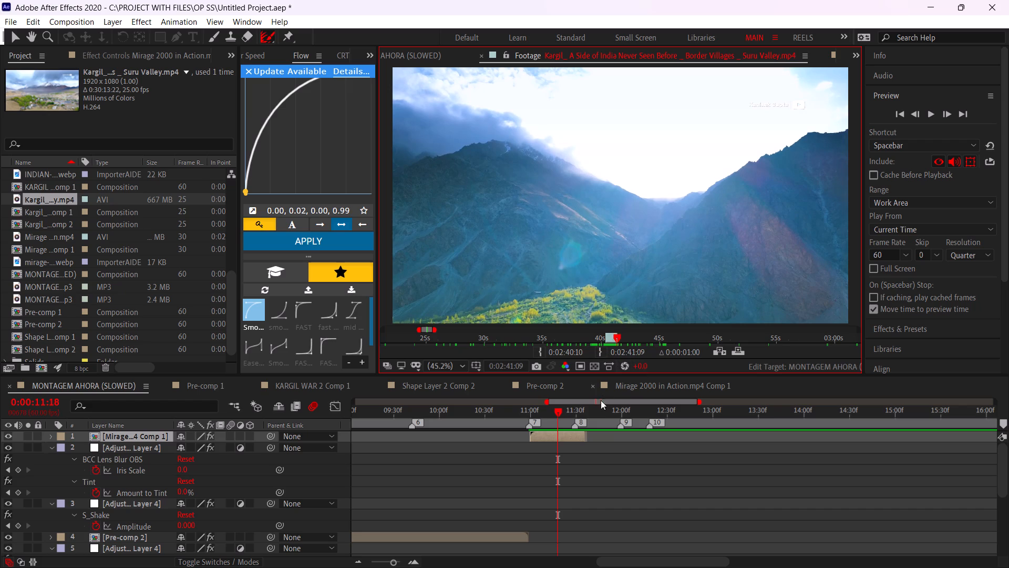
Overlay the marked Kargil clip into MONTAGEM AHORA (SLOWED) at 0:00:11:00 and place it beneath the Mirage 2000 layer.
drag(539, 414, 530, 414)
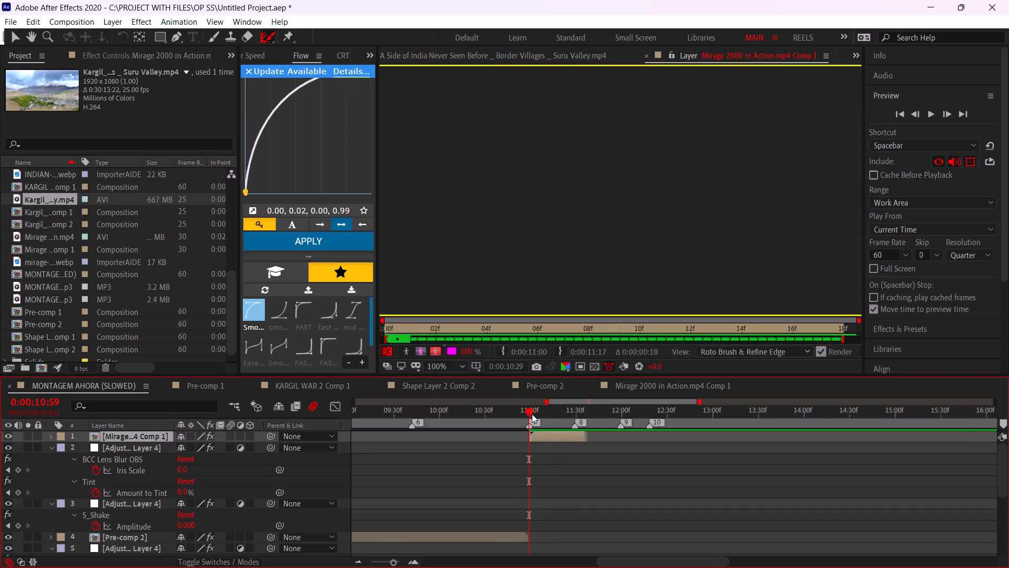
alt+scroll(532, 414, up, 3)
click(521, 414)
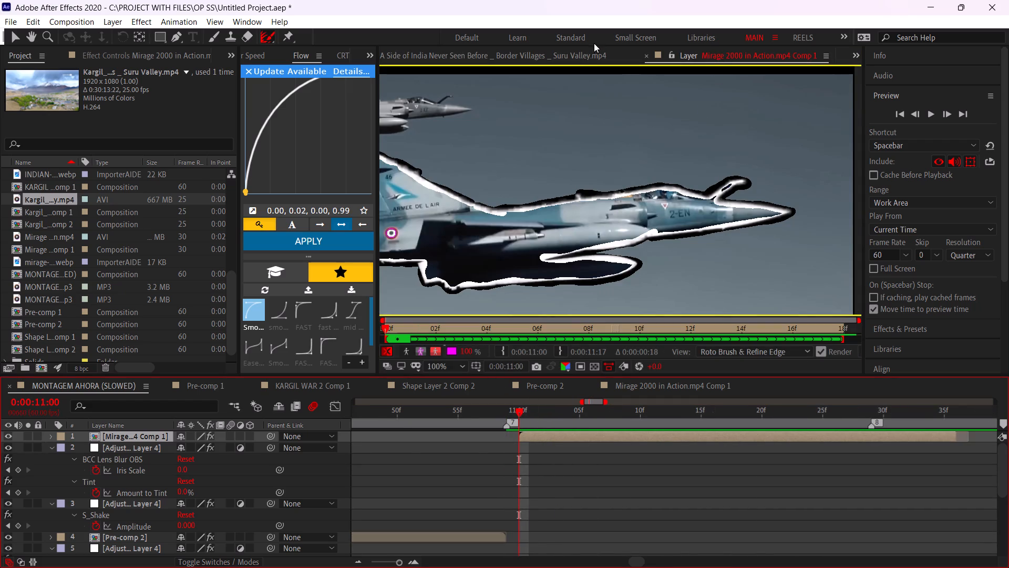
click(577, 54)
click(731, 350)
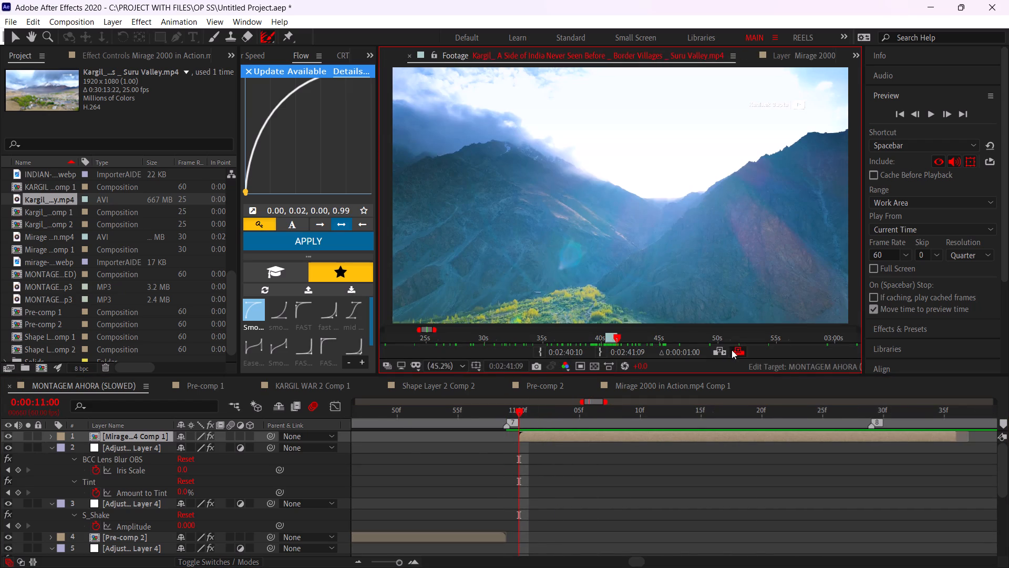
alt+scroll(634, 452, down, 2)
drag(158, 436, 156, 450)
alt+scroll(604, 433, up, 1)
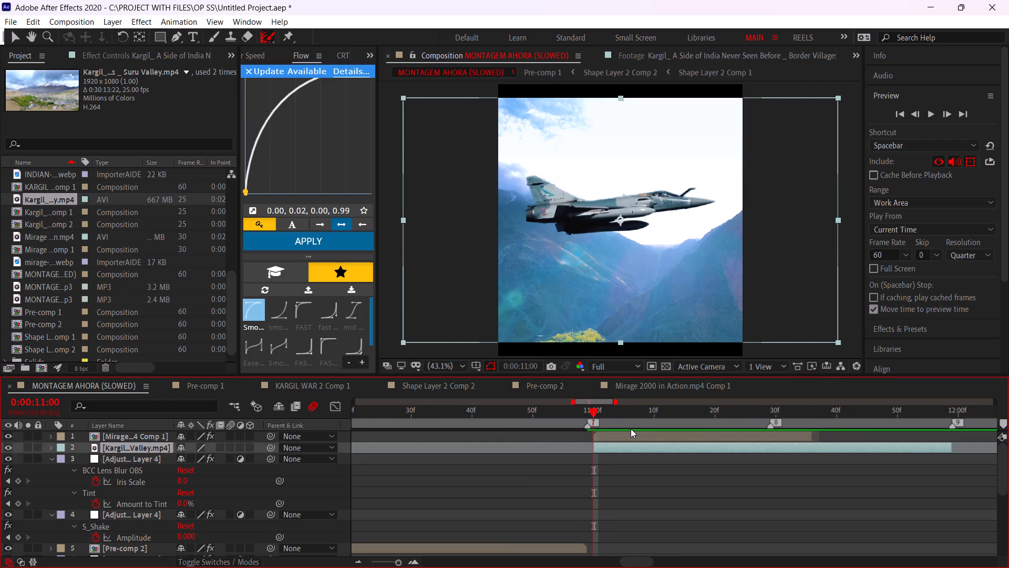
Scale the Kargil background layer to 114% and shift it right so the mountain slope sits behind the jet.
key(s)
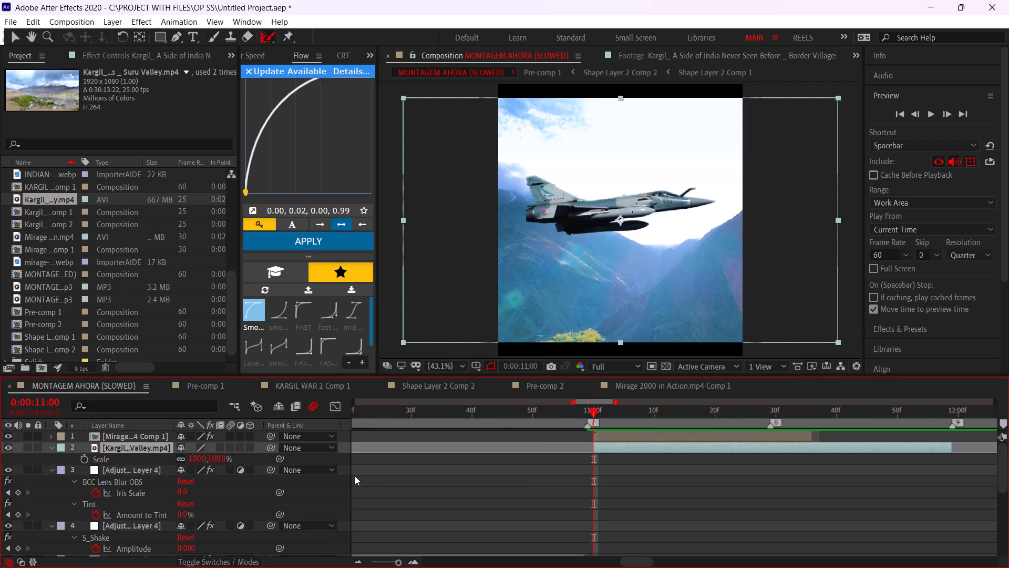
drag(193, 456, 207, 460)
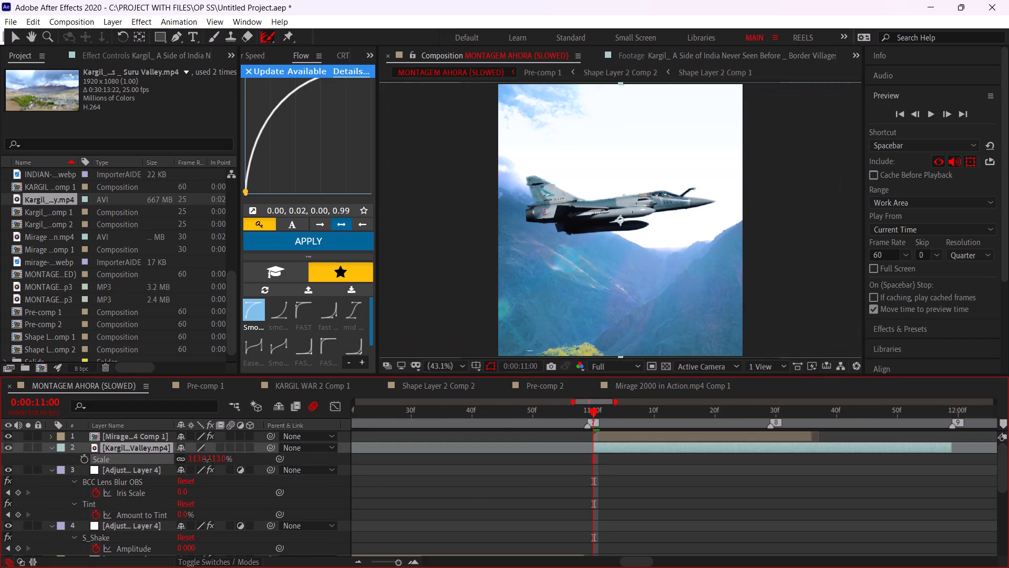
drag(207, 460, 207, 460)
drag(682, 272, 780, 269)
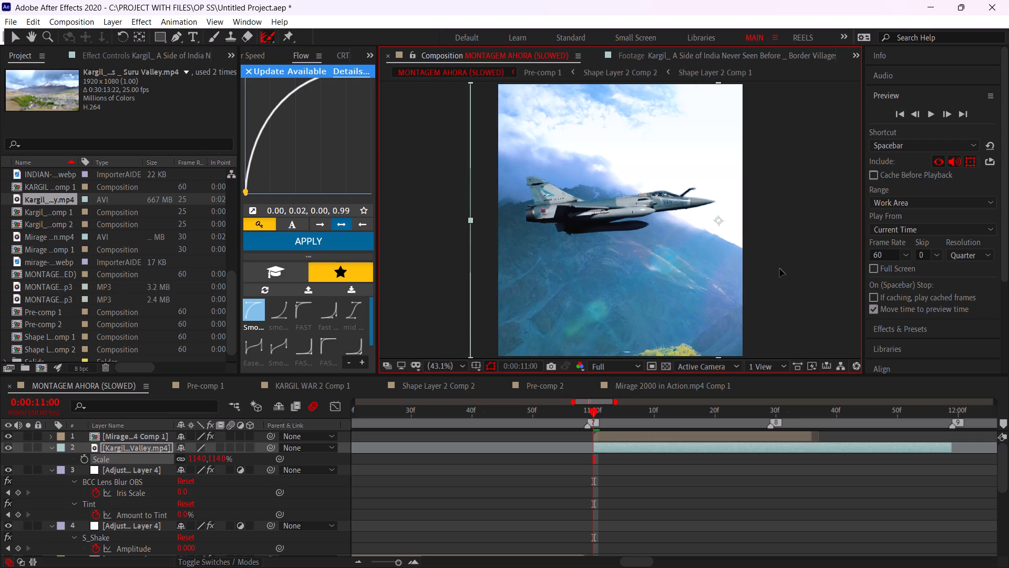
drag(780, 269, 790, 269)
Check the jet's motion over the new background, and apply the Curves effect to the Mirage 2000 layer.
drag(600, 420, 681, 438)
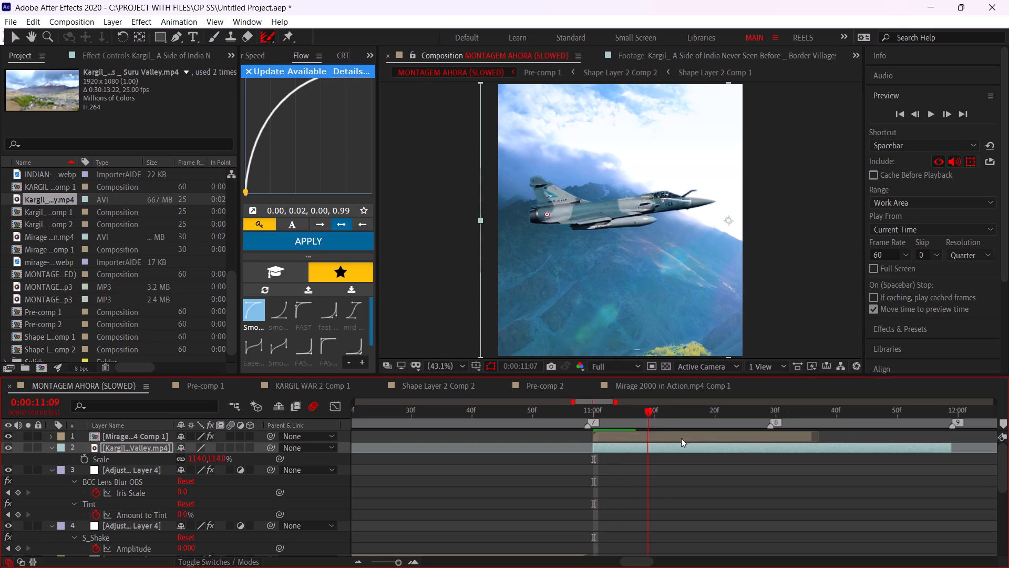
drag(681, 438, 774, 473)
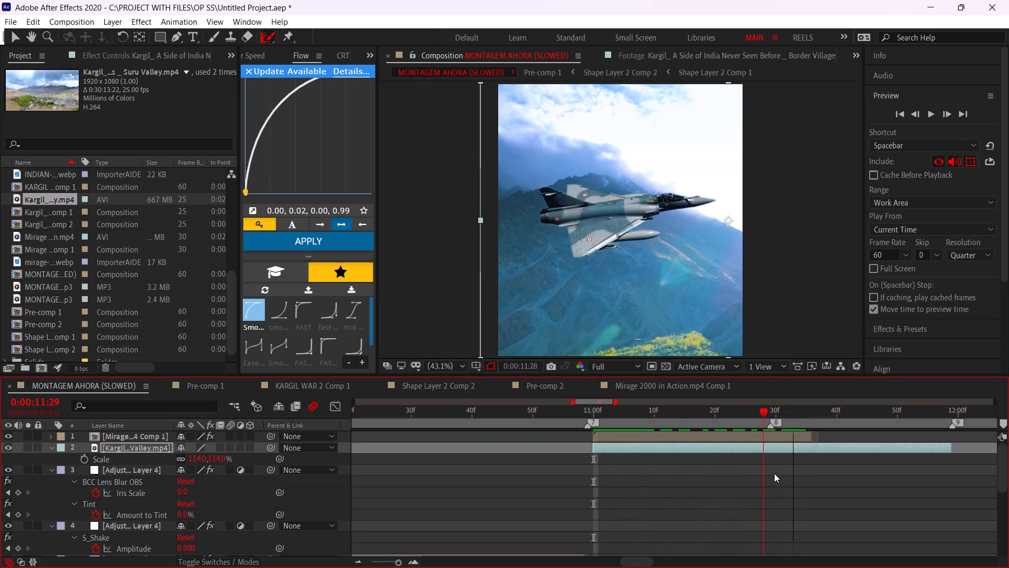
drag(774, 473, 675, 449)
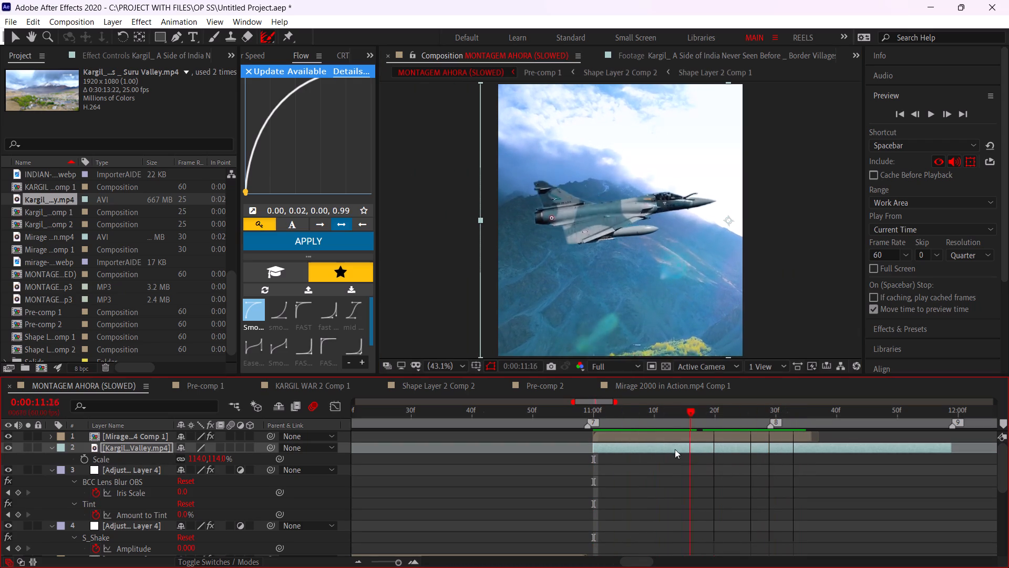
drag(675, 449, 644, 443)
click(645, 432)
key(ctrl+space)
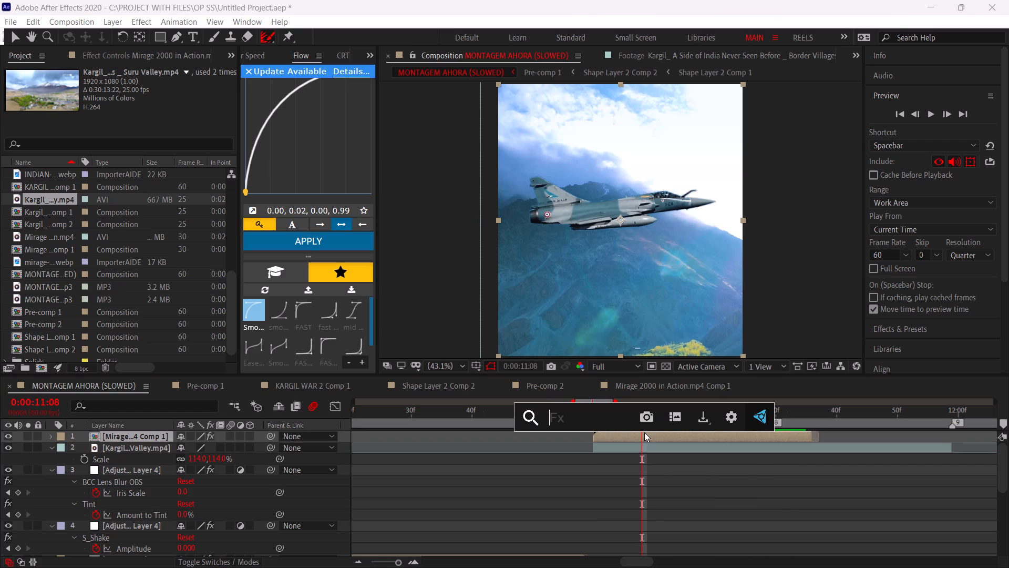
text(curve)
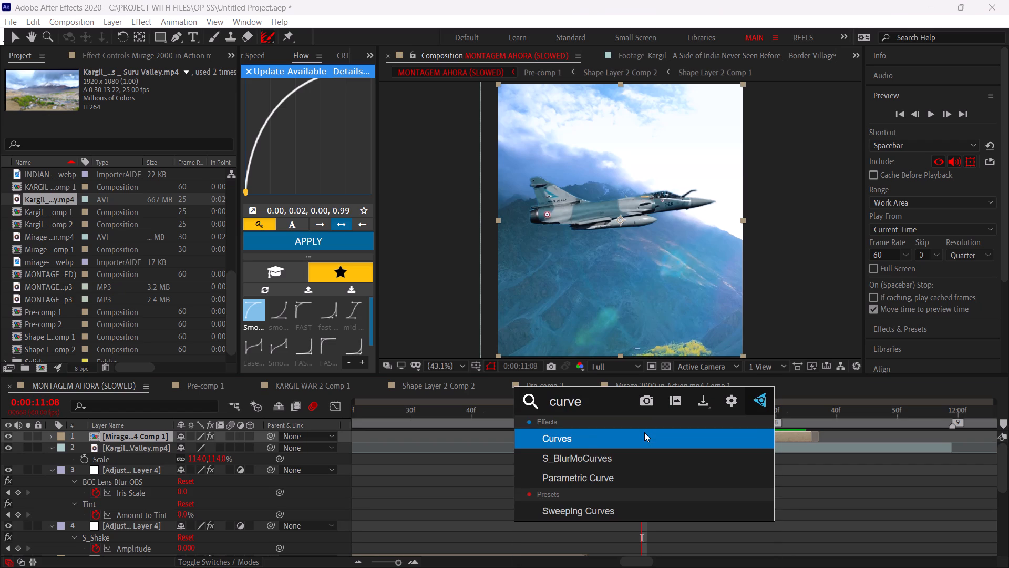
key(Return)
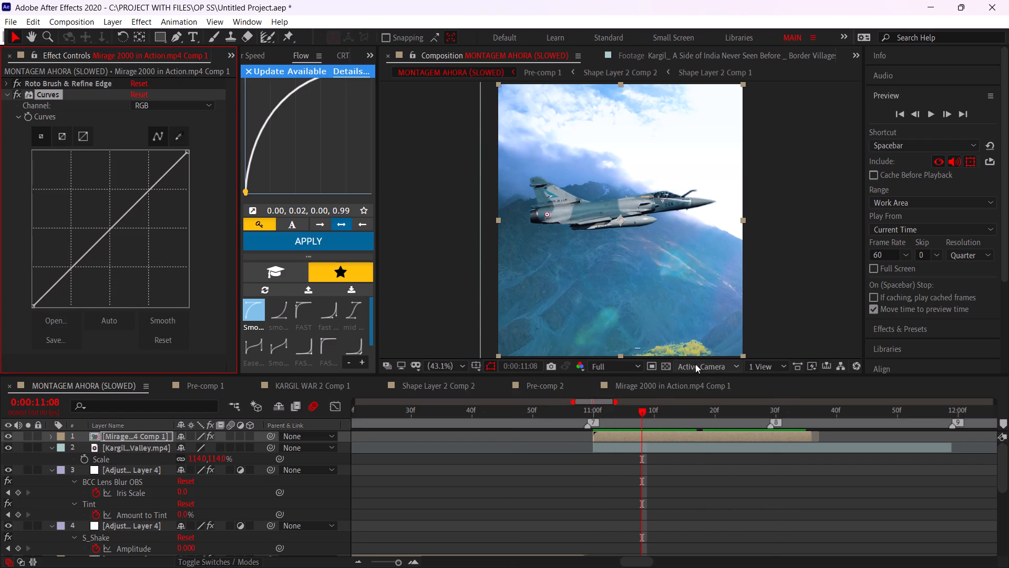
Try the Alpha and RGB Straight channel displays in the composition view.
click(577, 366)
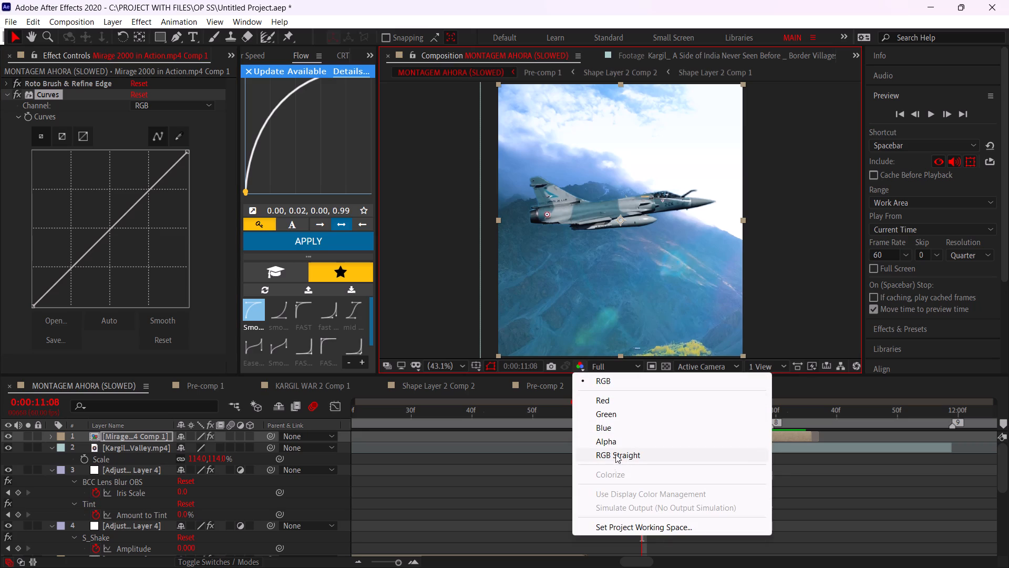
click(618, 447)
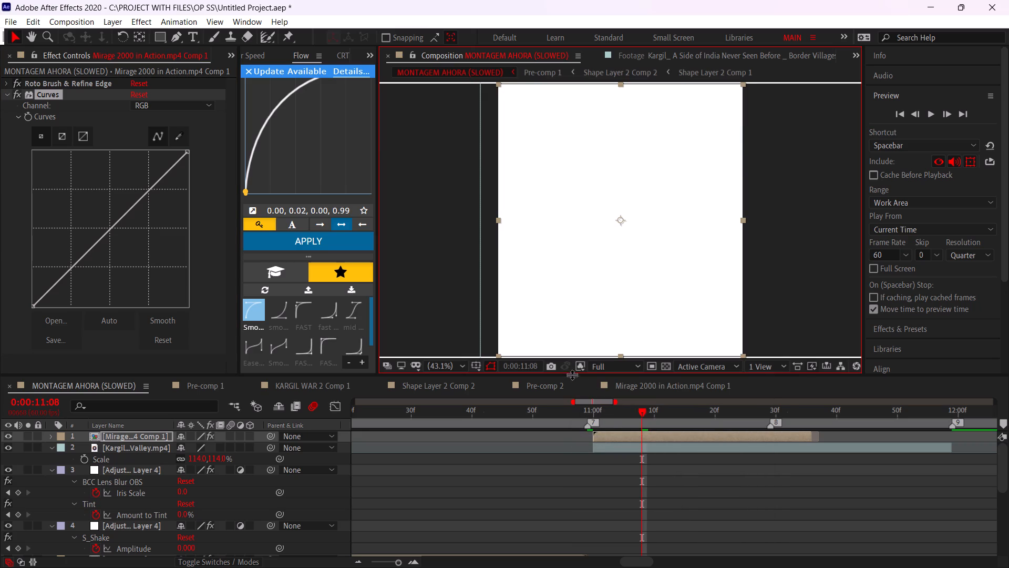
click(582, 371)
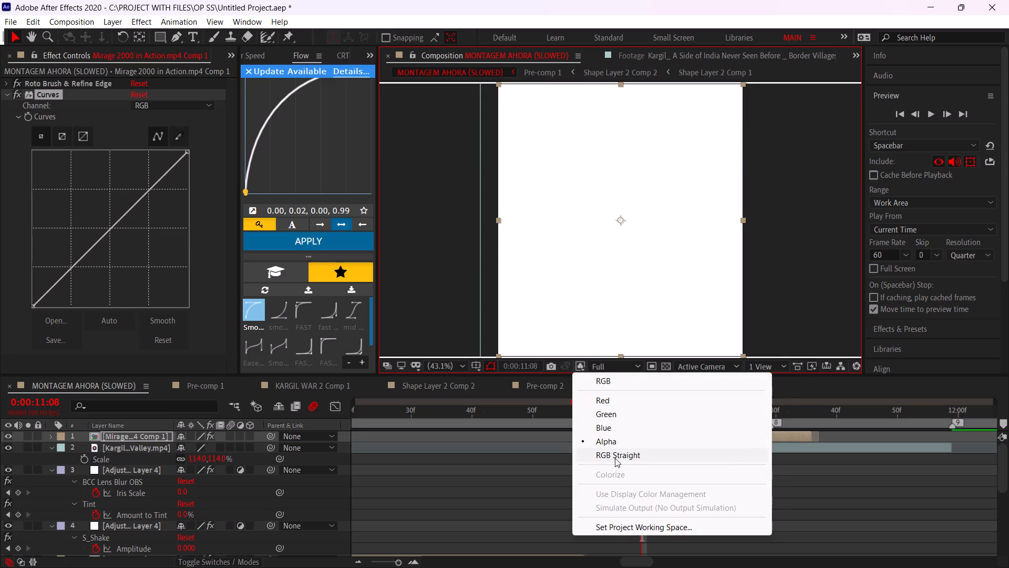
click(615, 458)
Show only the Red channel in the composition view to compare the jet with the background.
click(583, 370)
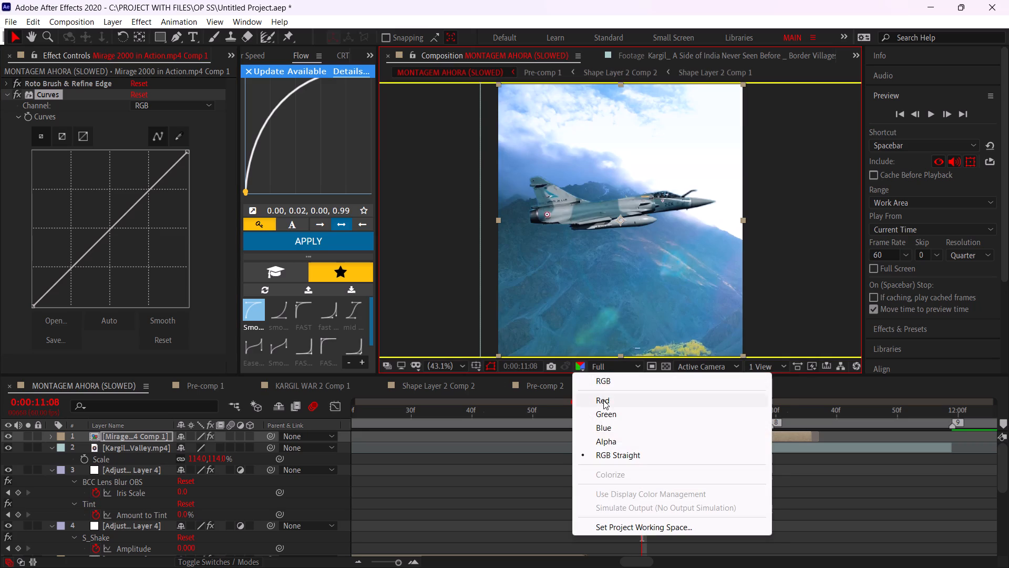
click(615, 400)
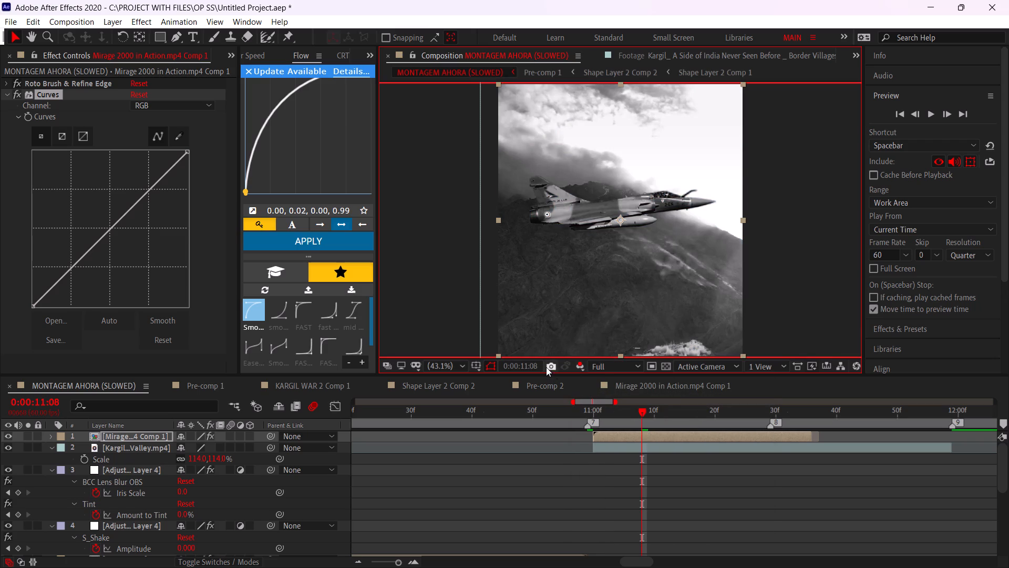
Show the Green channel and flatten the Mirage layer's green curve by raising its black point and lowering its white point.
click(583, 371)
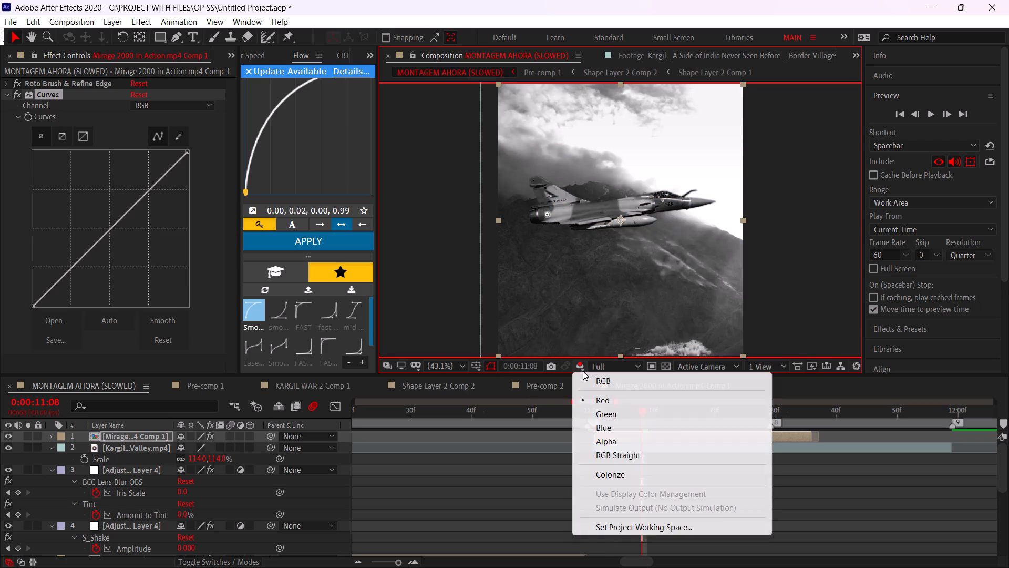
click(605, 415)
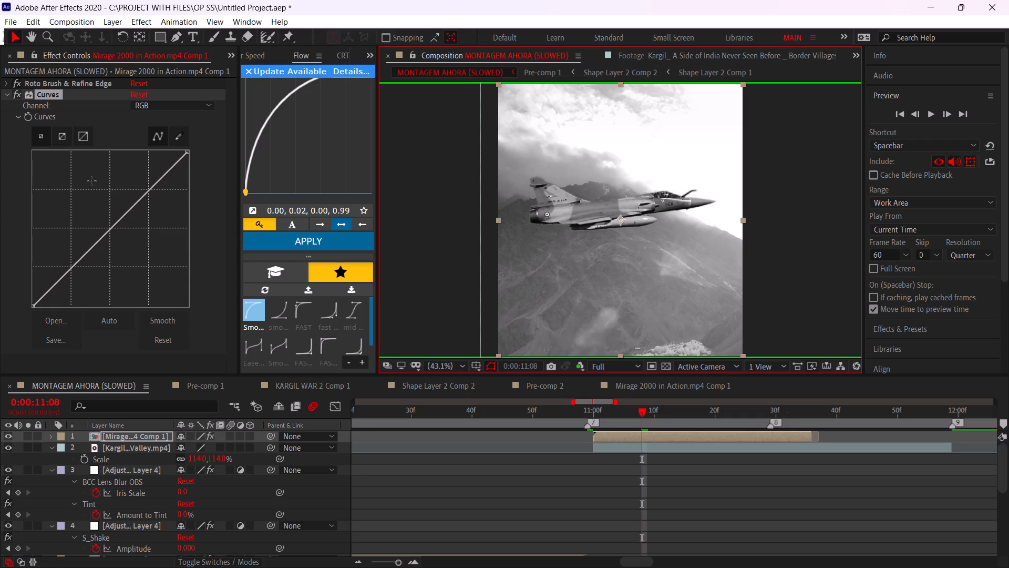
click(170, 104)
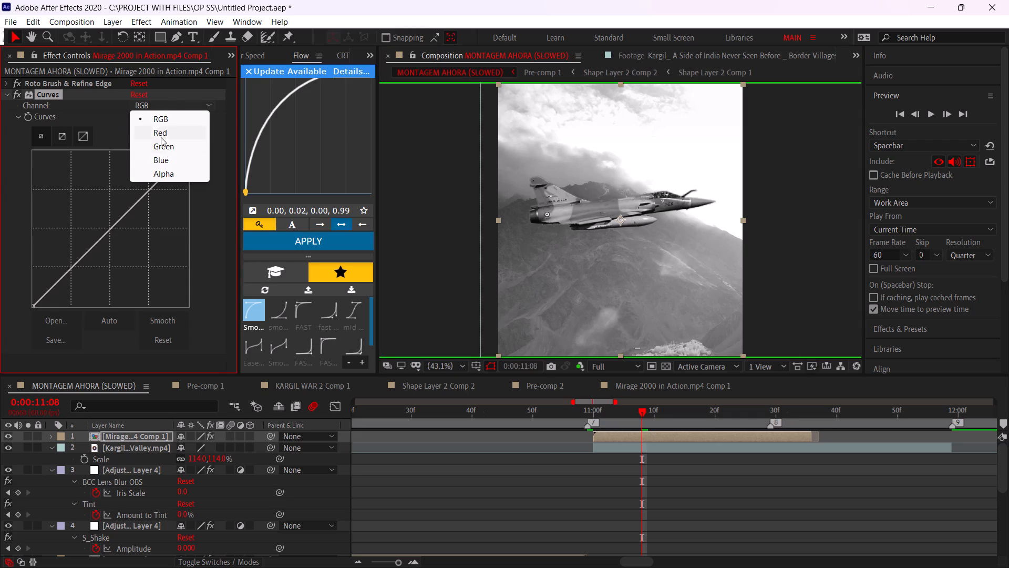
click(161, 145)
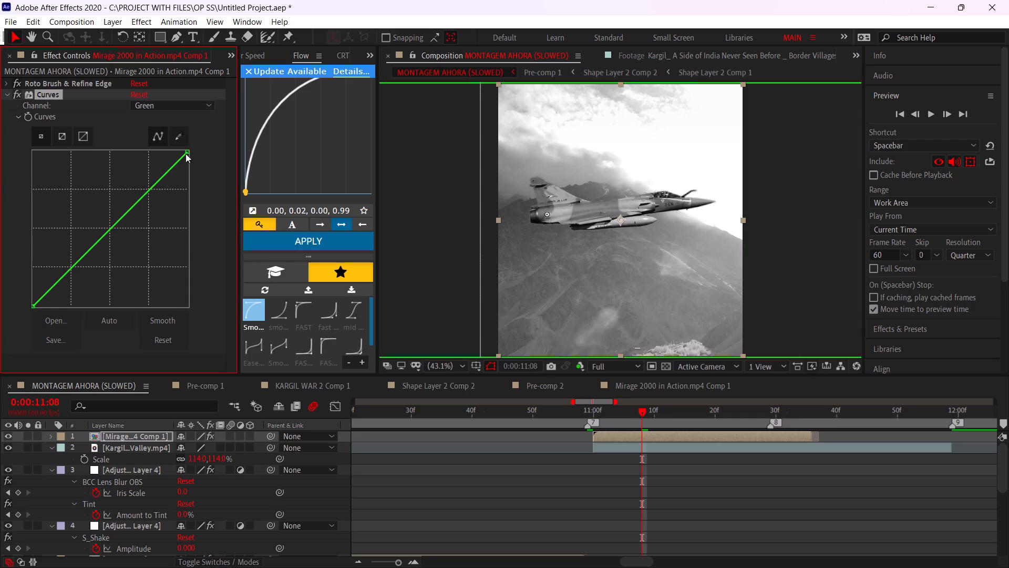
drag(187, 154, 191, 161)
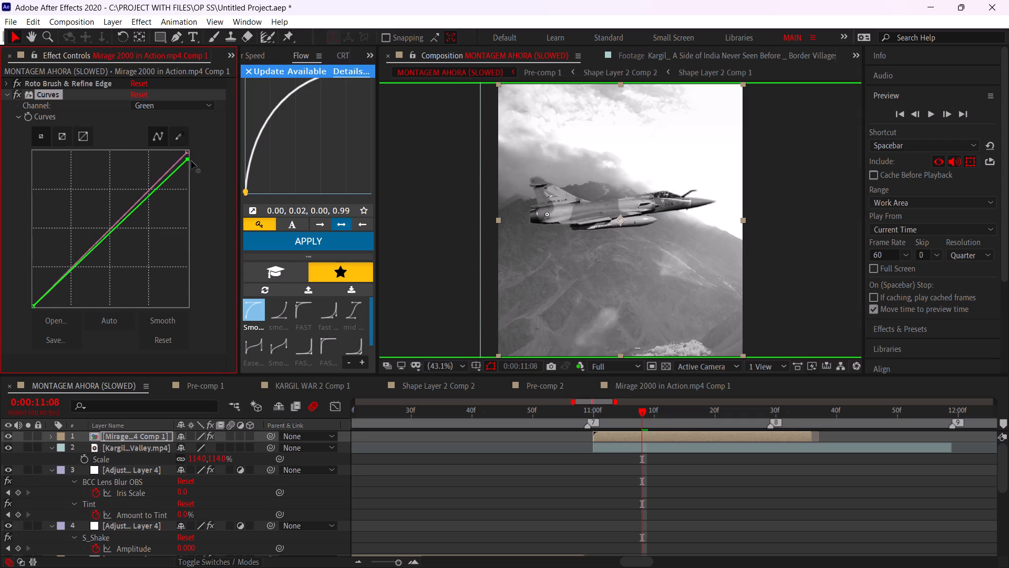
drag(191, 161, 201, 136)
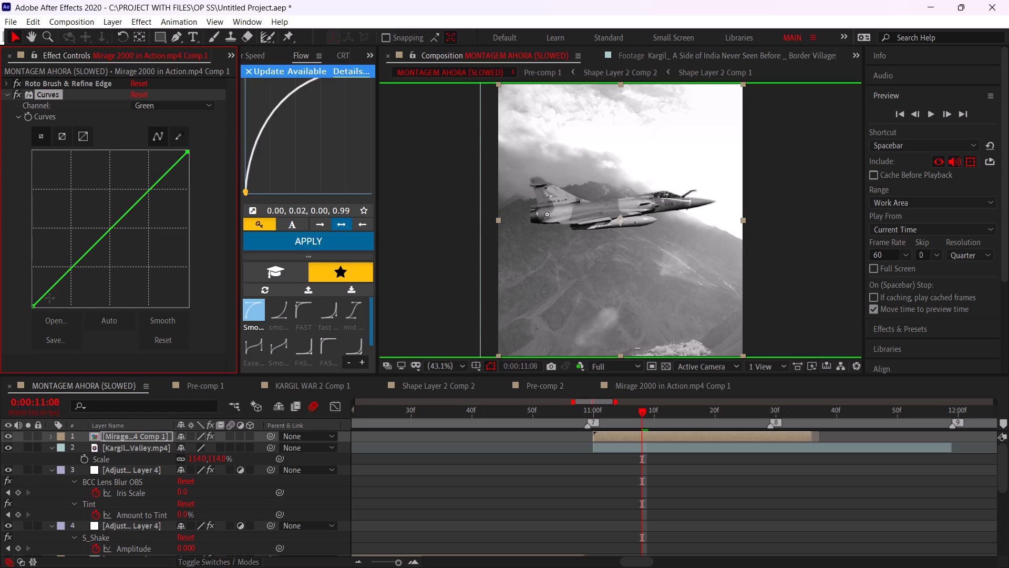
drag(32, 306, 21, 312)
drag(21, 312, 14, 288)
drag(187, 152, 189, 155)
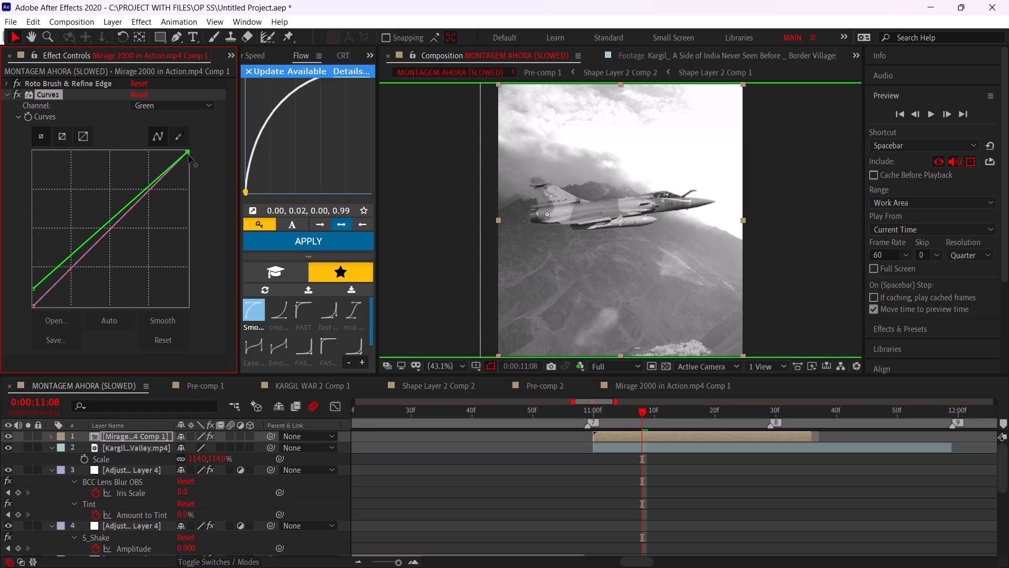
drag(189, 155, 198, 179)
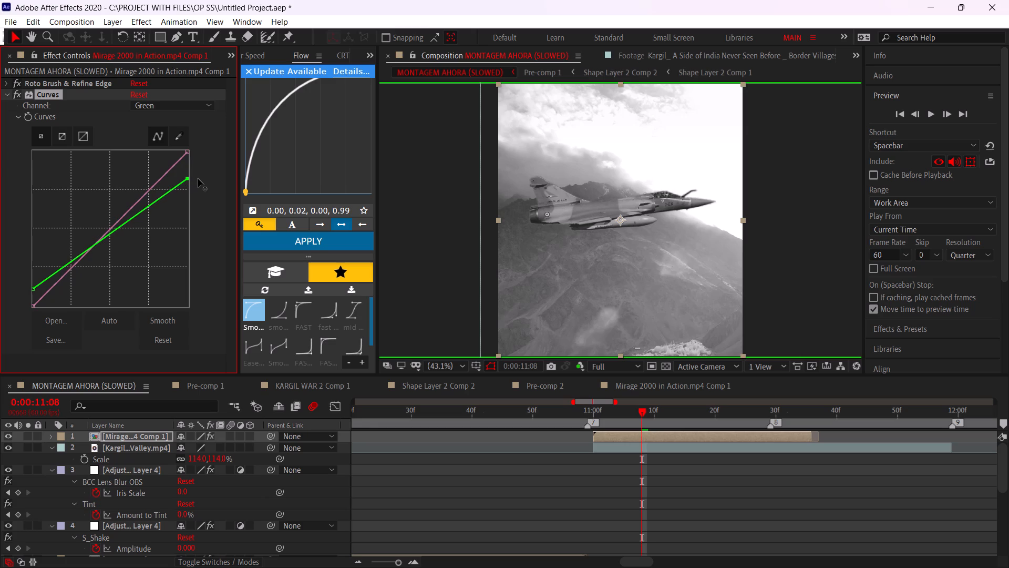
drag(198, 179, 198, 179)
Show the Blue channel and lift the Mirage layer's blue curve, raising its black point and moving its white point slightly inward.
click(580, 367)
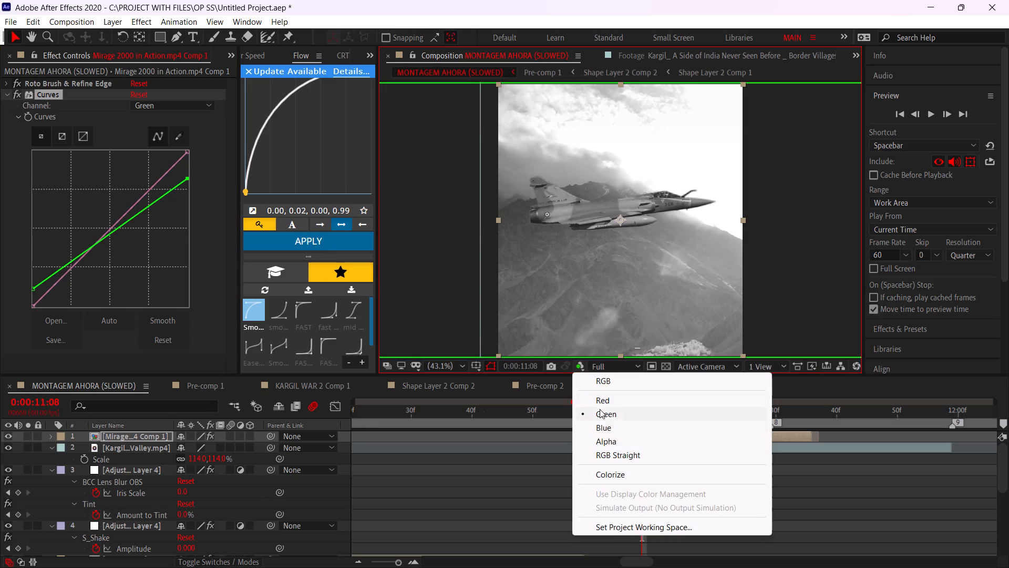
click(598, 430)
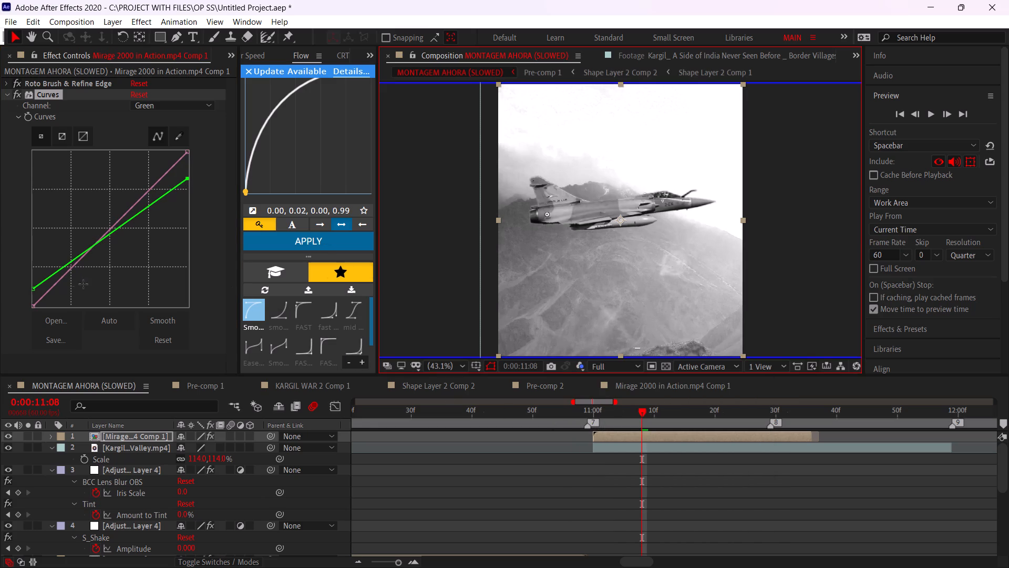
click(181, 109)
click(162, 163)
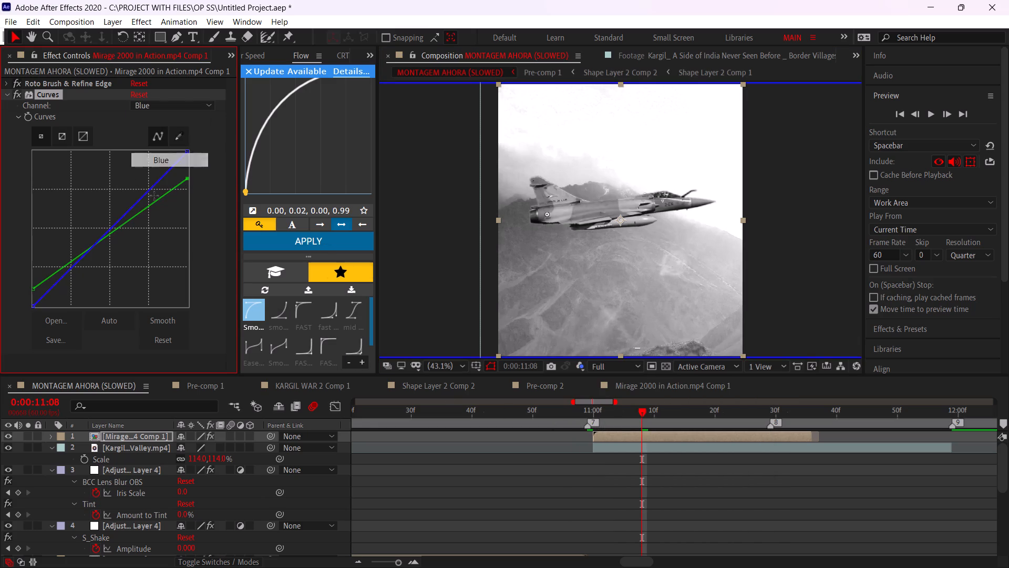
drag(37, 304, 29, 307)
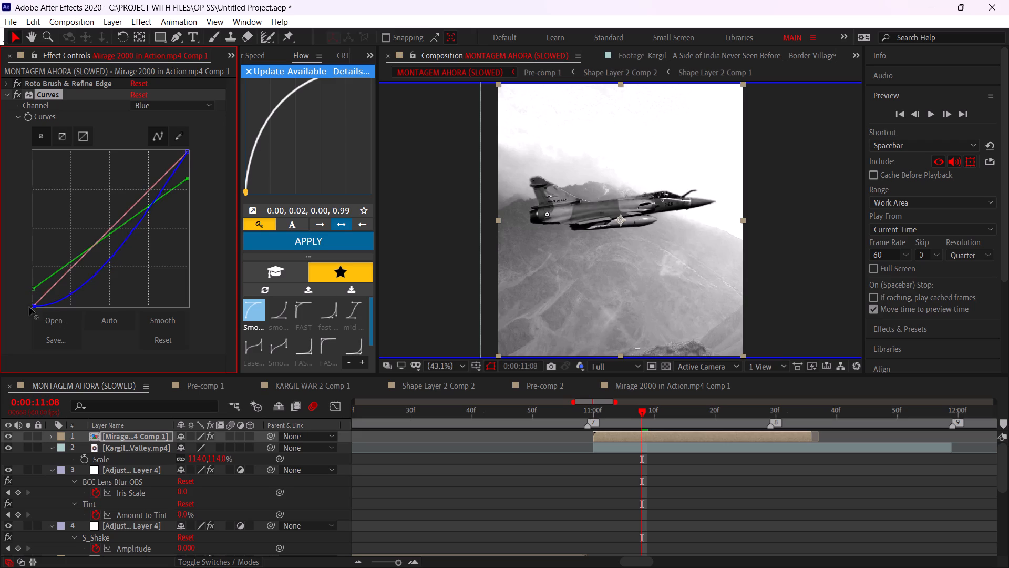
drag(29, 307, 30, 280)
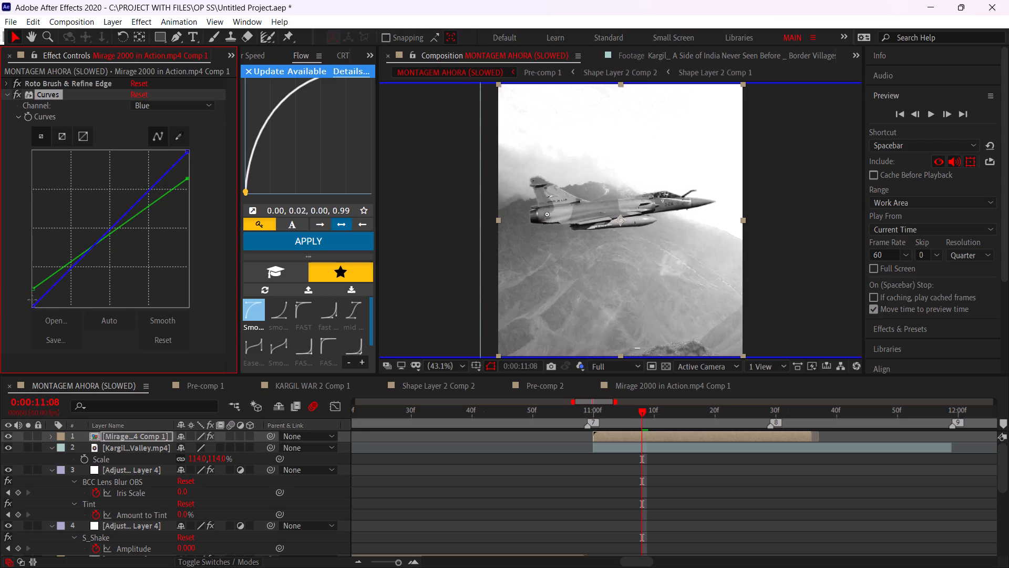
drag(33, 304, 23, 296)
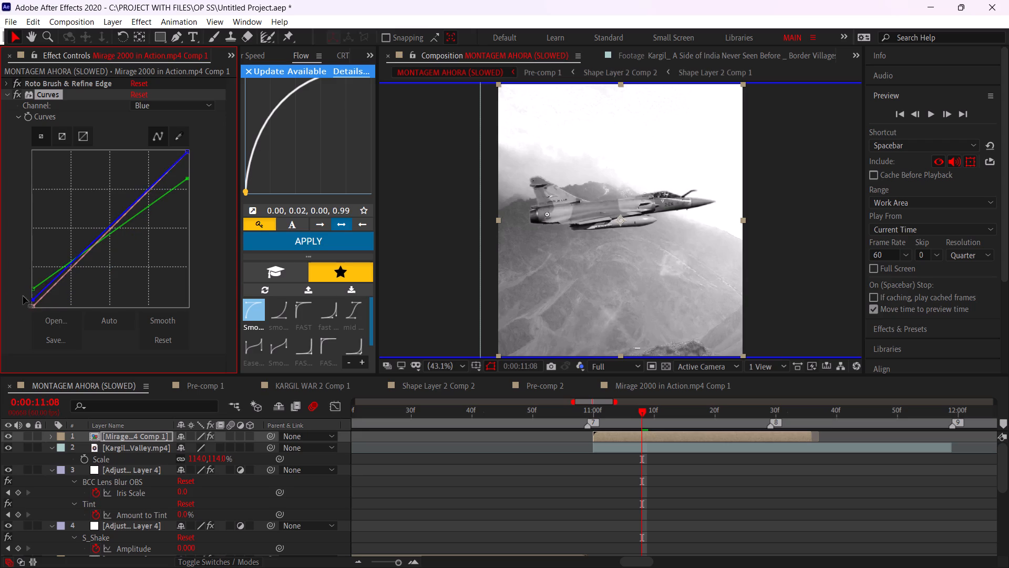
drag(23, 296, 21, 288)
drag(186, 153, 186, 153)
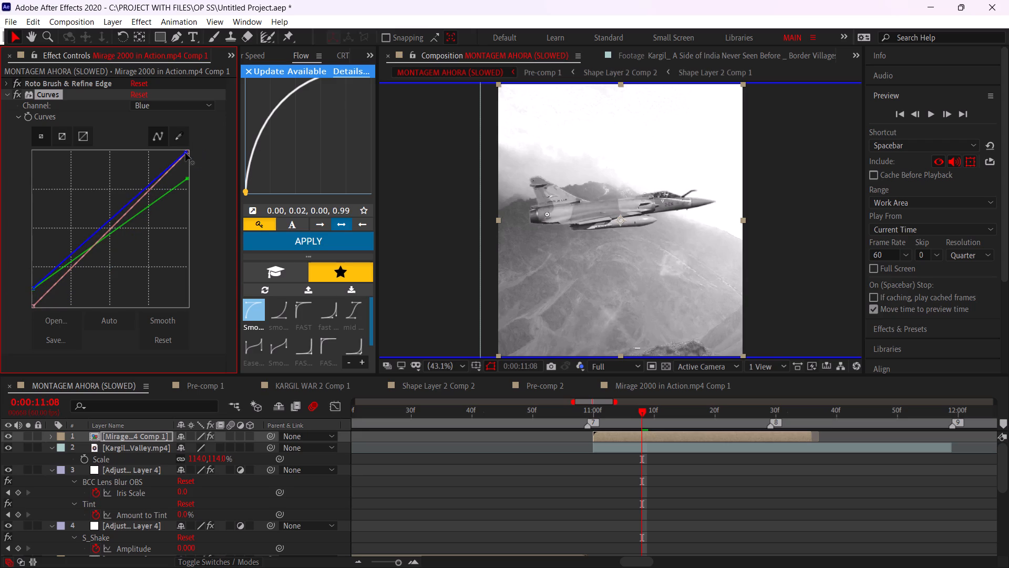
drag(186, 153, 168, 142)
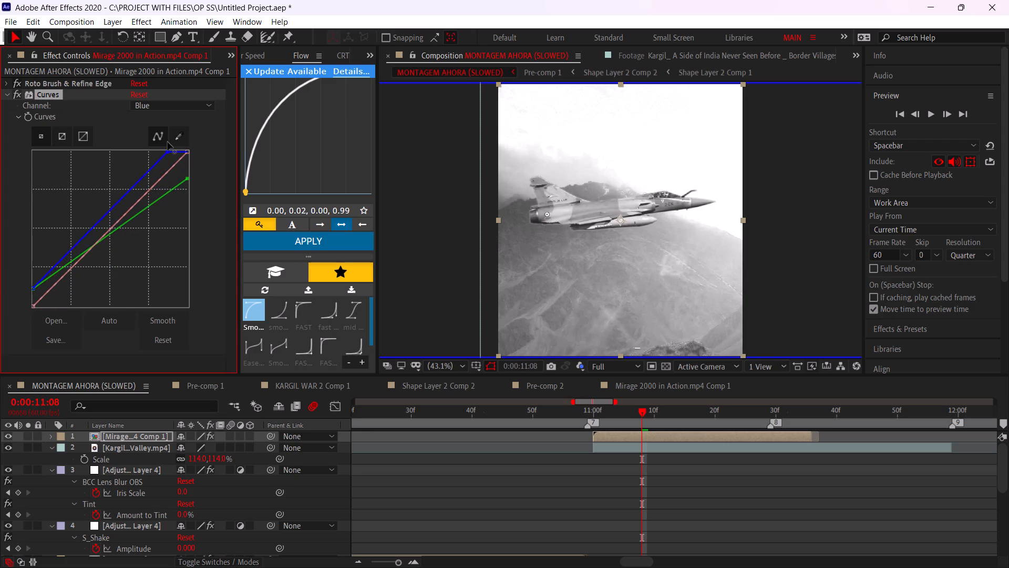
drag(168, 142, 174, 147)
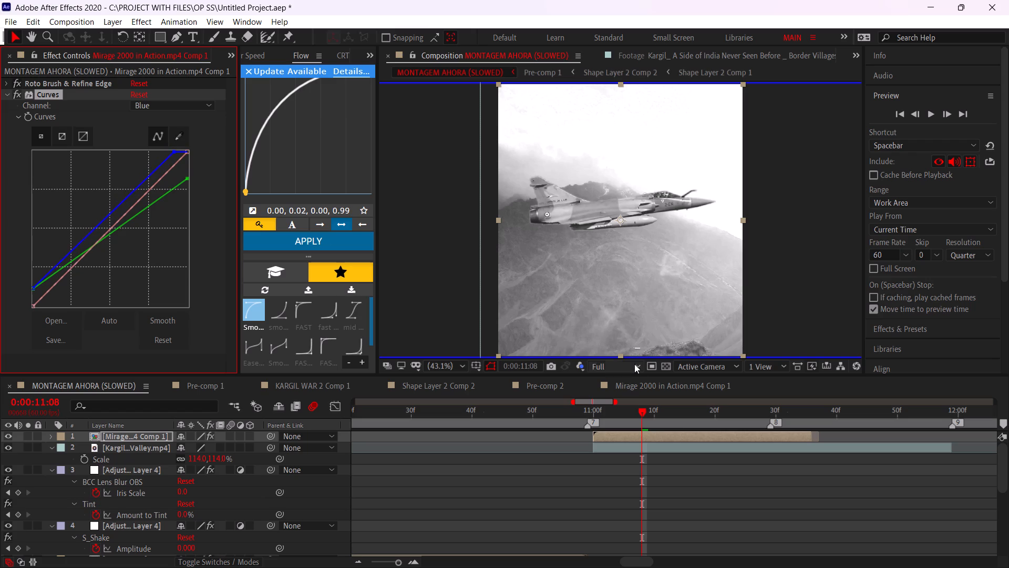
Return the composition view to RGB and check the jet's colour match between 0:00:11:00 and 0:00:11:30.
click(580, 372)
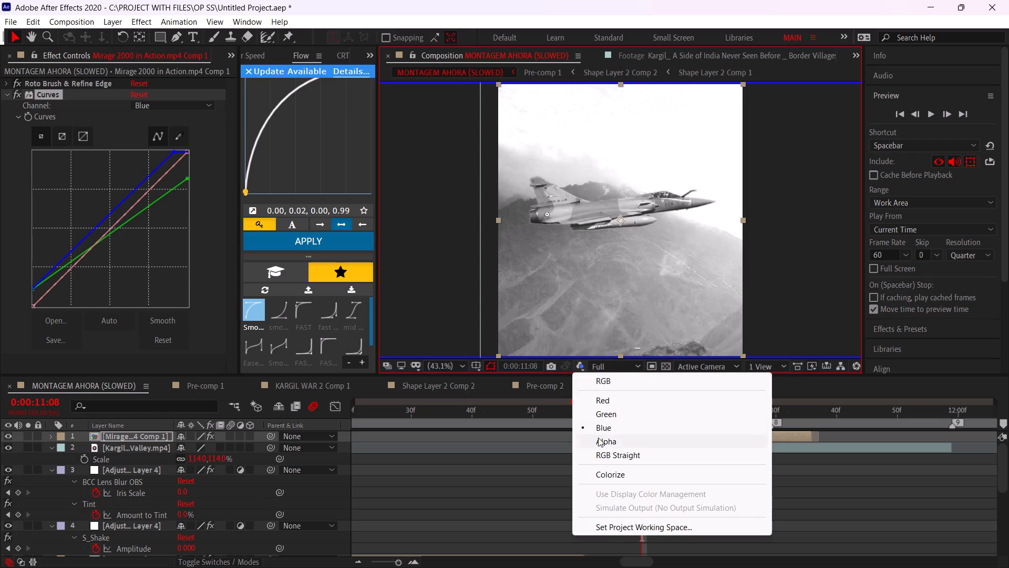
click(603, 384)
click(530, 450)
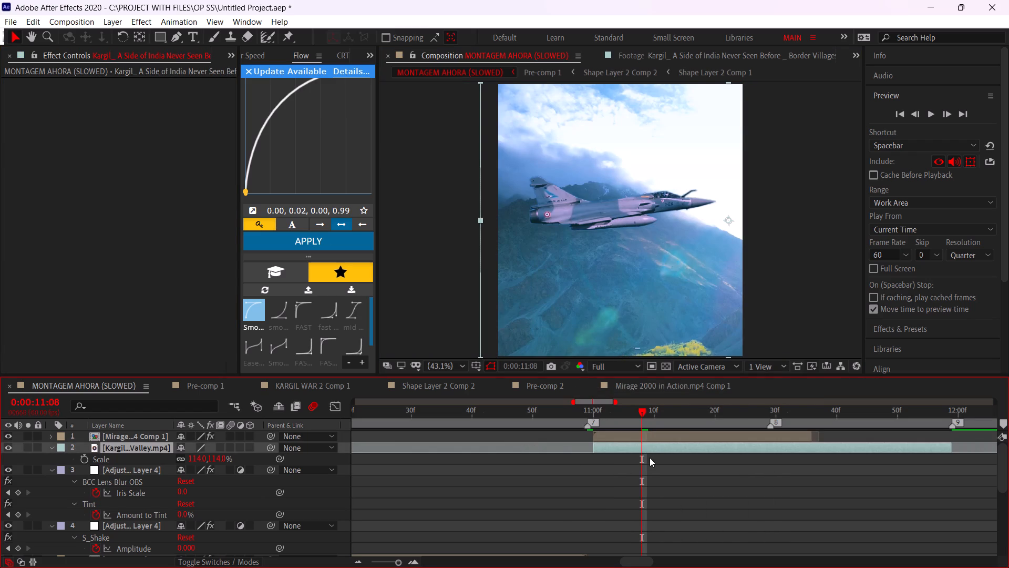
drag(643, 417, 777, 414)
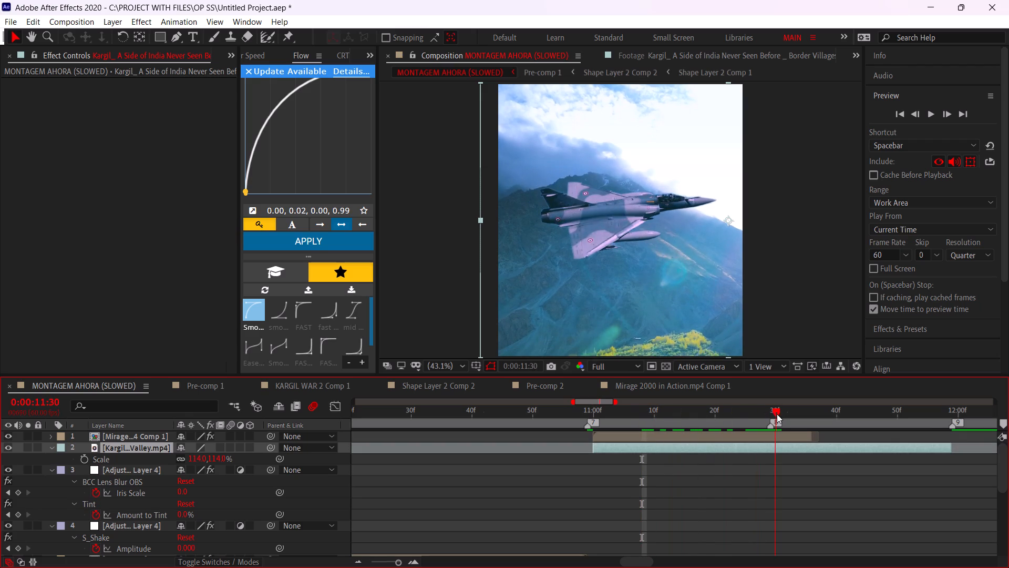
drag(777, 414, 787, 440)
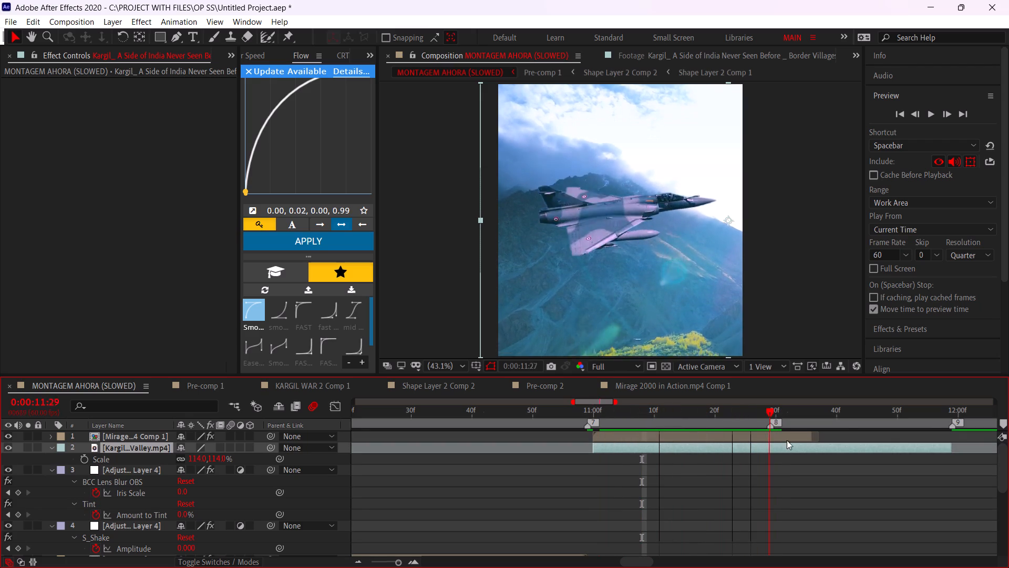
drag(787, 440, 716, 439)
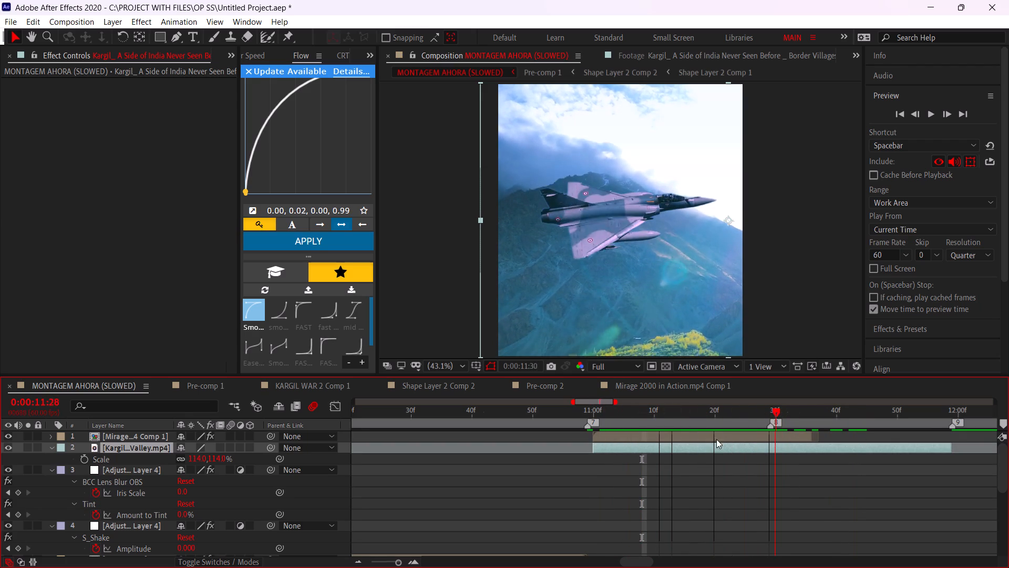
drag(716, 439, 620, 468)
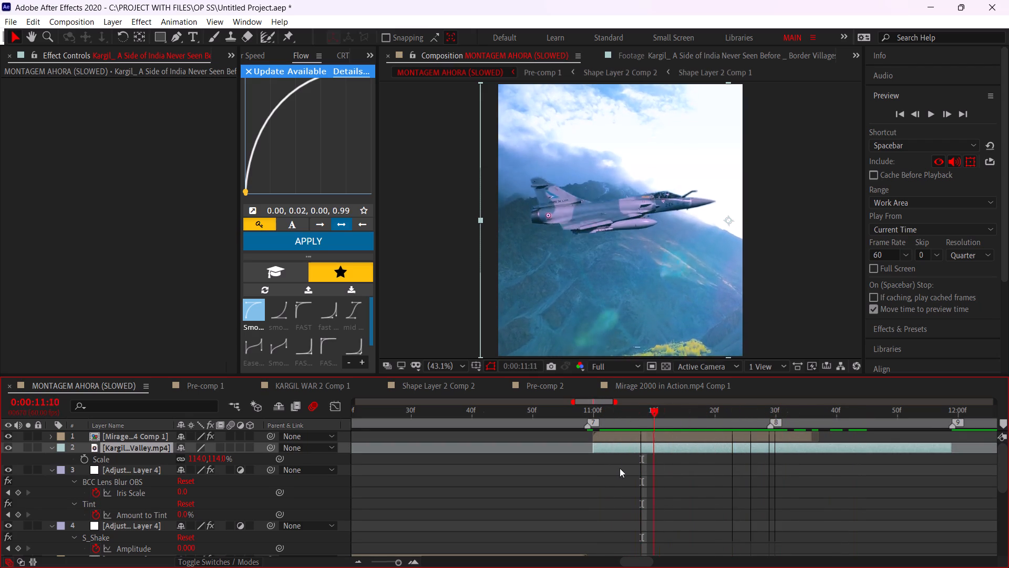
drag(620, 468, 623, 510)
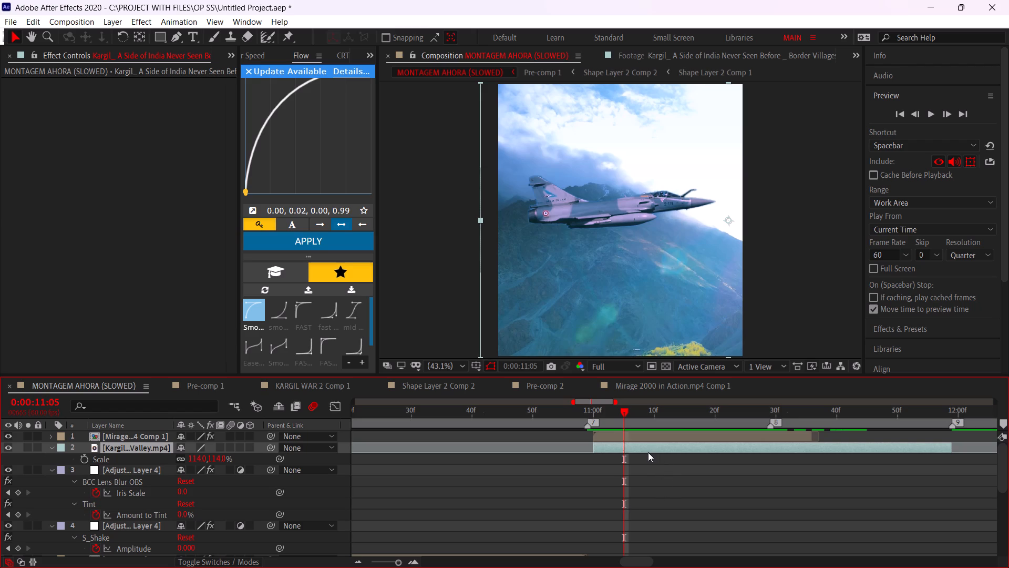
drag(618, 419, 595, 412)
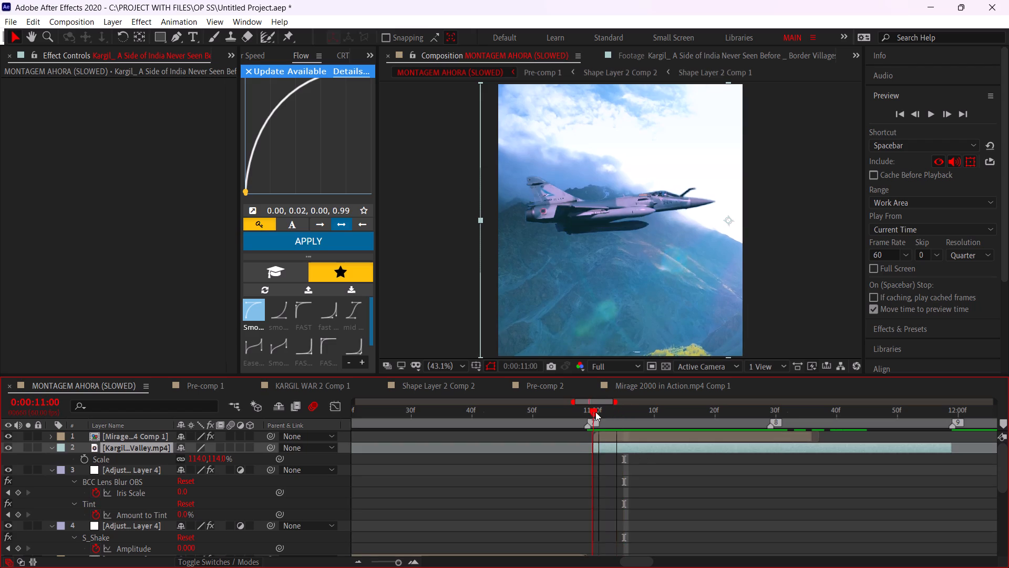
drag(595, 412, 636, 413)
On the Mirage layer's green curve, try lowering the black point, undo that, and raise the white point to the top of the graph.
click(636, 435)
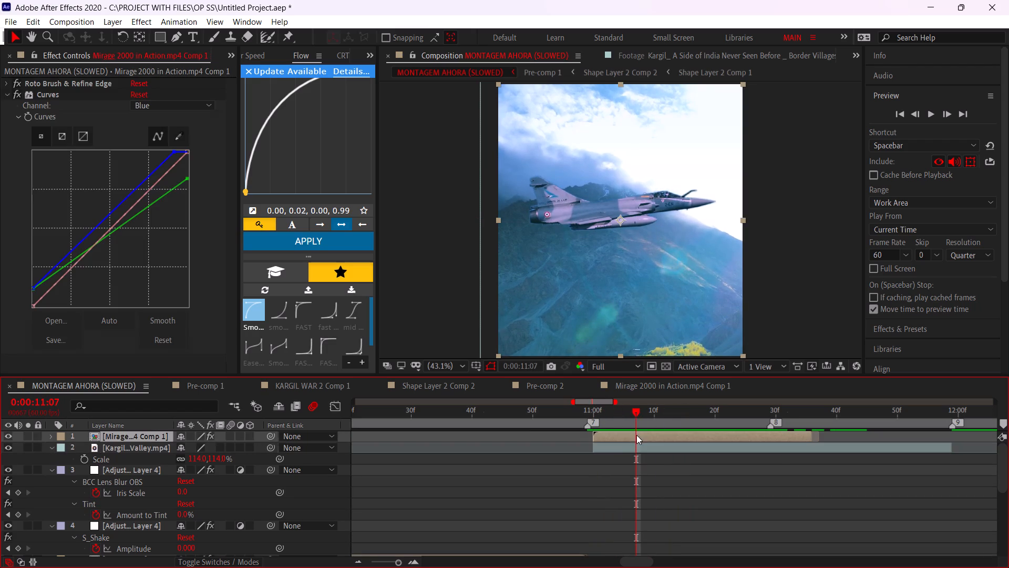
click(188, 100)
click(180, 107)
click(166, 129)
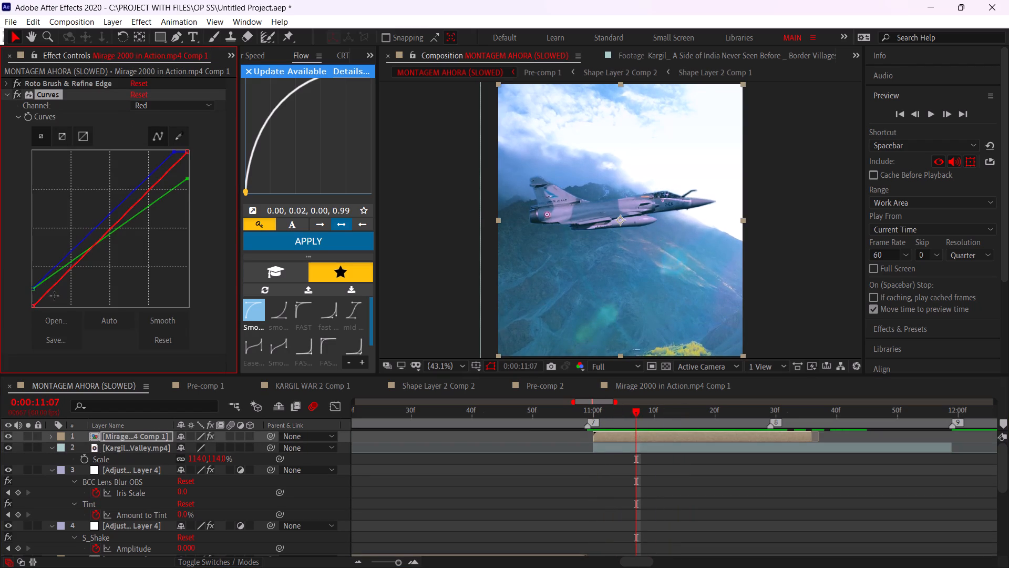
click(190, 105)
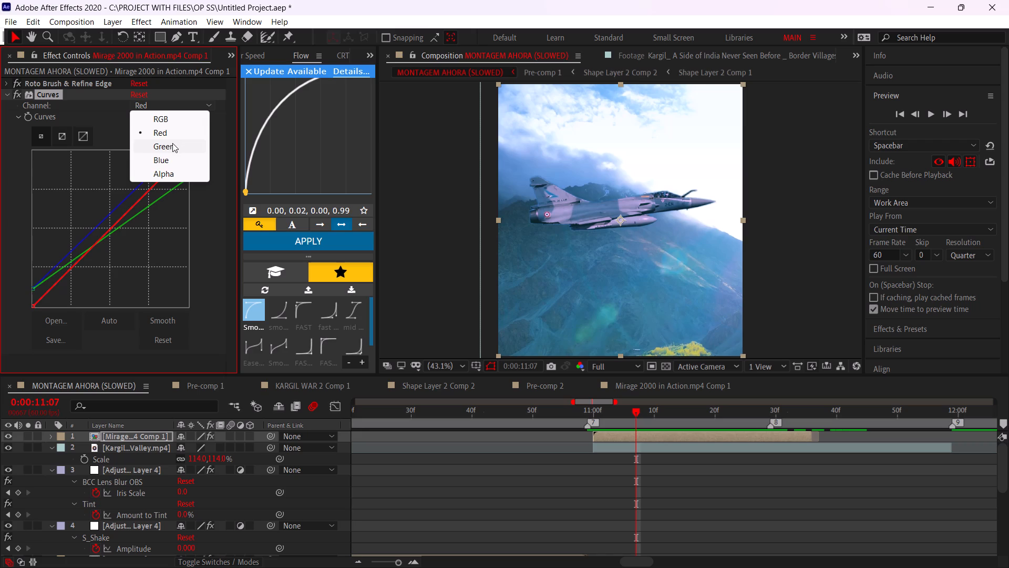
click(172, 143)
drag(30, 289, 37, 319)
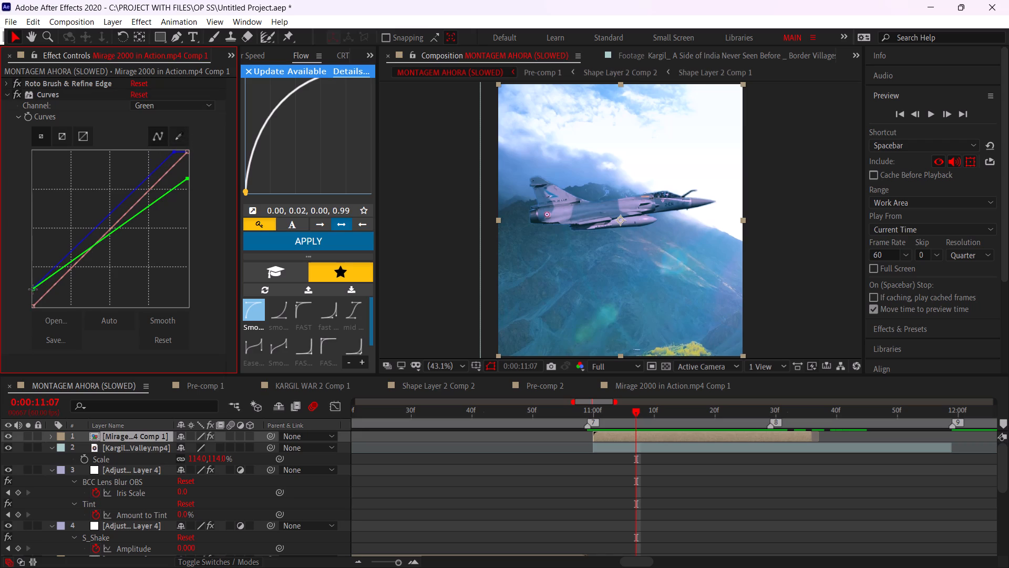
drag(33, 289, 34, 318)
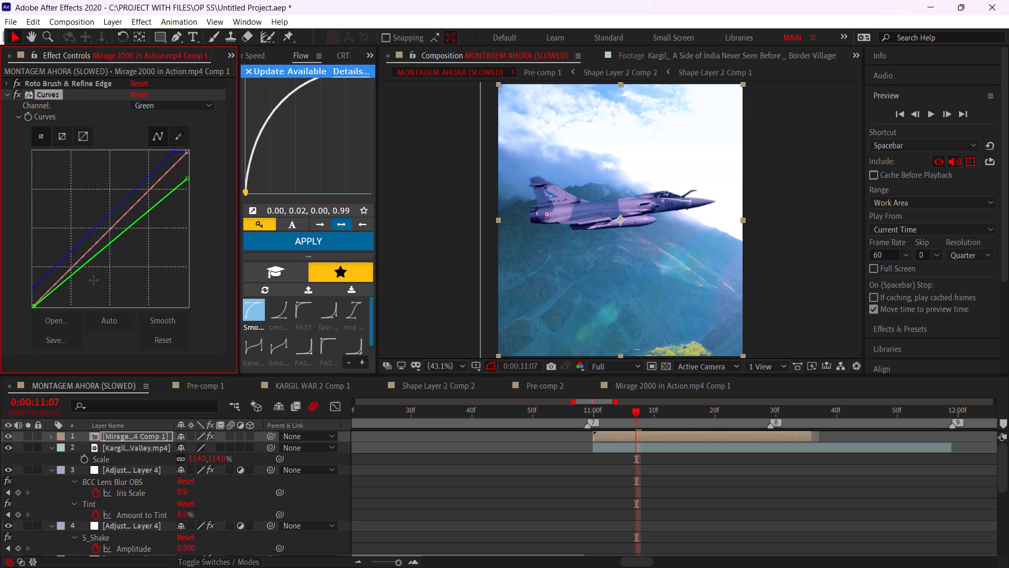
key(ctrl+z)
drag(188, 179, 195, 141)
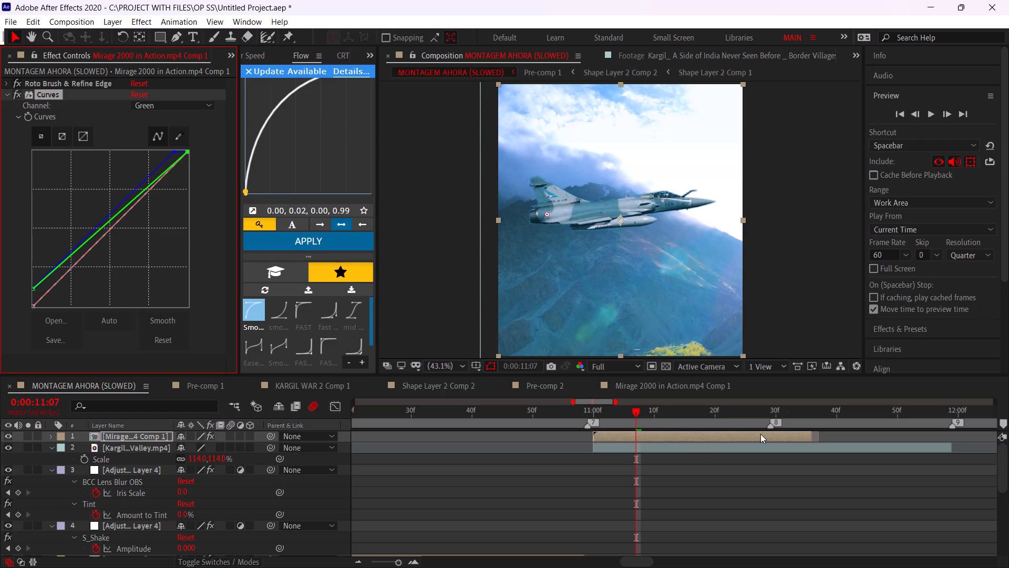
Trim the end of the Kargil background layer to match the end of the Mirage 2000 layer.
drag(950, 444, 808, 449)
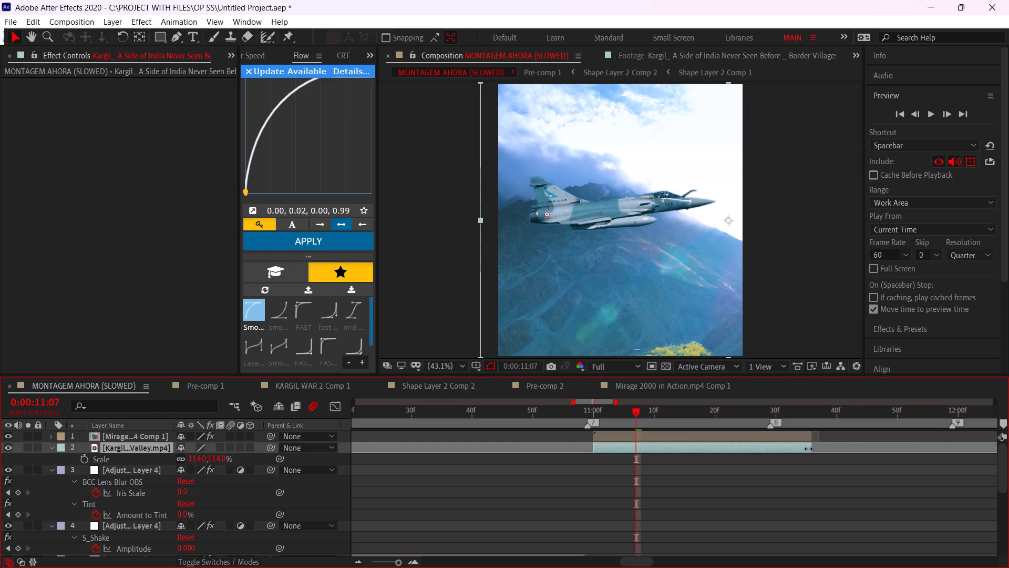
Finish aligning the Kargil background layer's end with the Mirage 2000 layer's end and check the start of the shot.
drag(808, 449, 809, 450)
drag(657, 413, 588, 415)
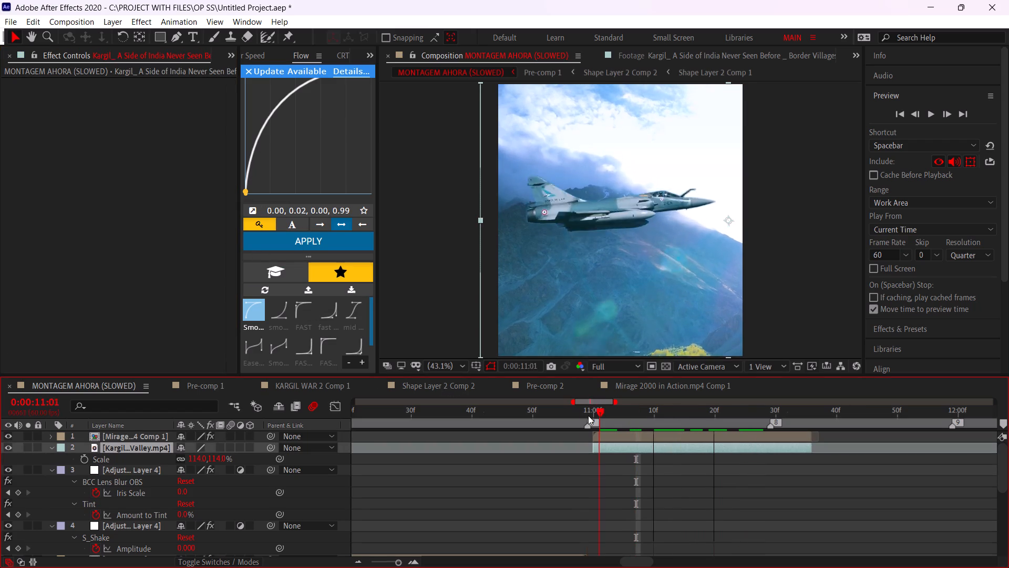
drag(588, 415, 607, 430)
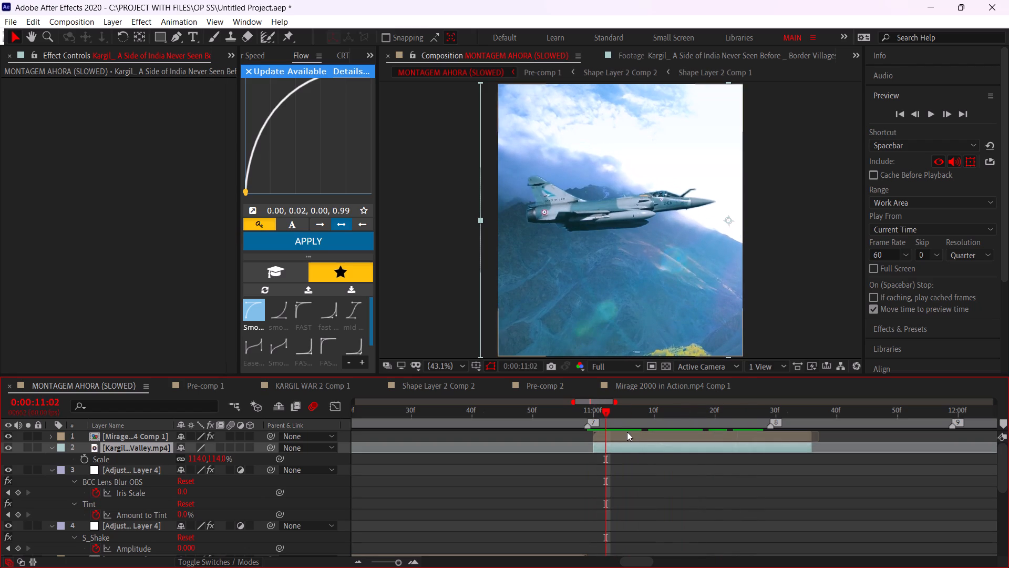
Pre-compose the colour-matched Mirage 2000 layer, moving its Roto Brush and Curves effects into the new composition.
click(627, 432)
key(ctrl+shift+c)
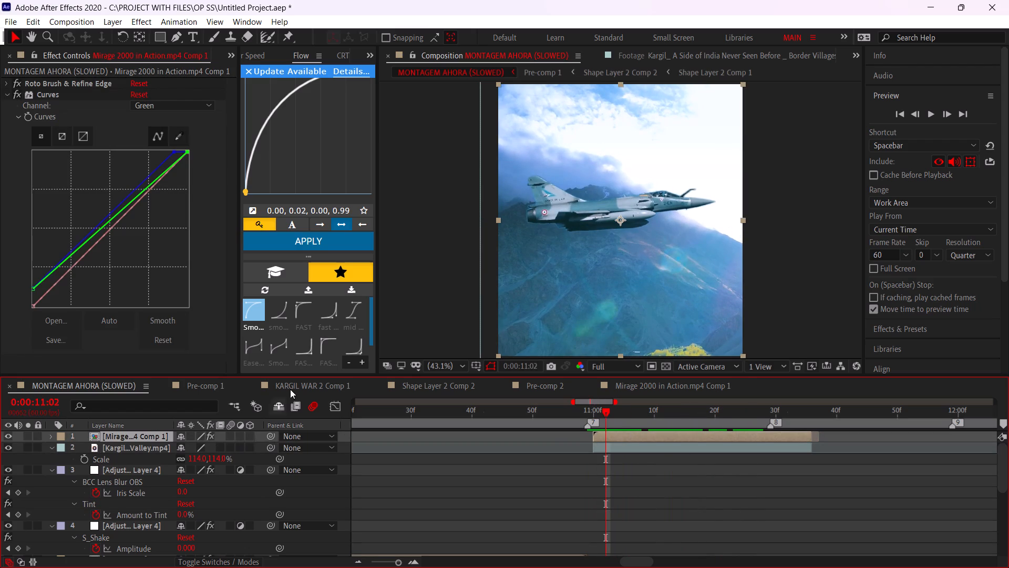
click(480, 256)
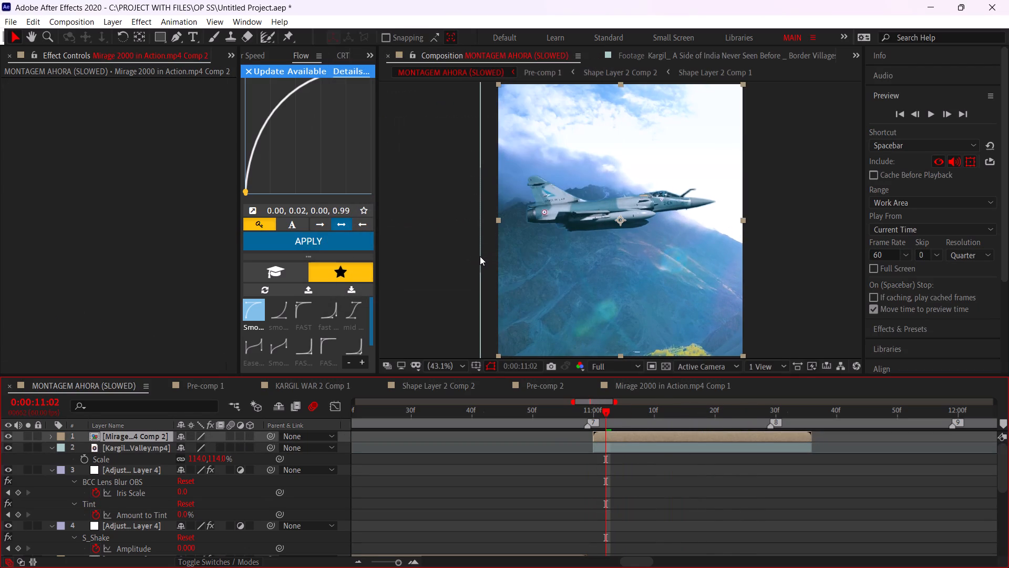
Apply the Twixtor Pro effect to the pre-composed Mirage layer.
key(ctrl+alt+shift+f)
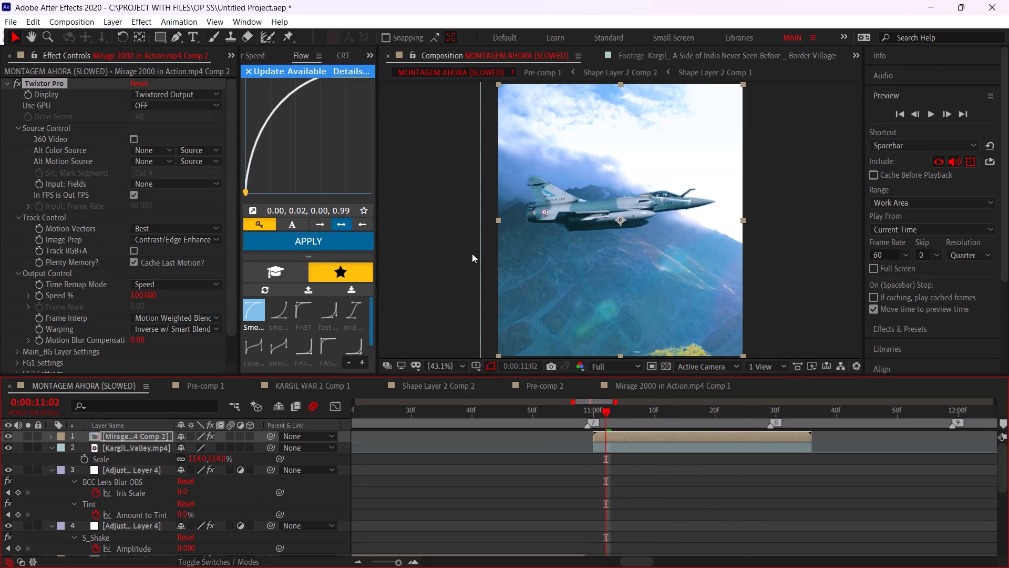
Set the composition preview resolution to Quarter and scrub through the Mirage shot up to 0:00:11:26.
drag(620, 416, 719, 432)
click(613, 367)
click(620, 440)
drag(658, 417, 636, 418)
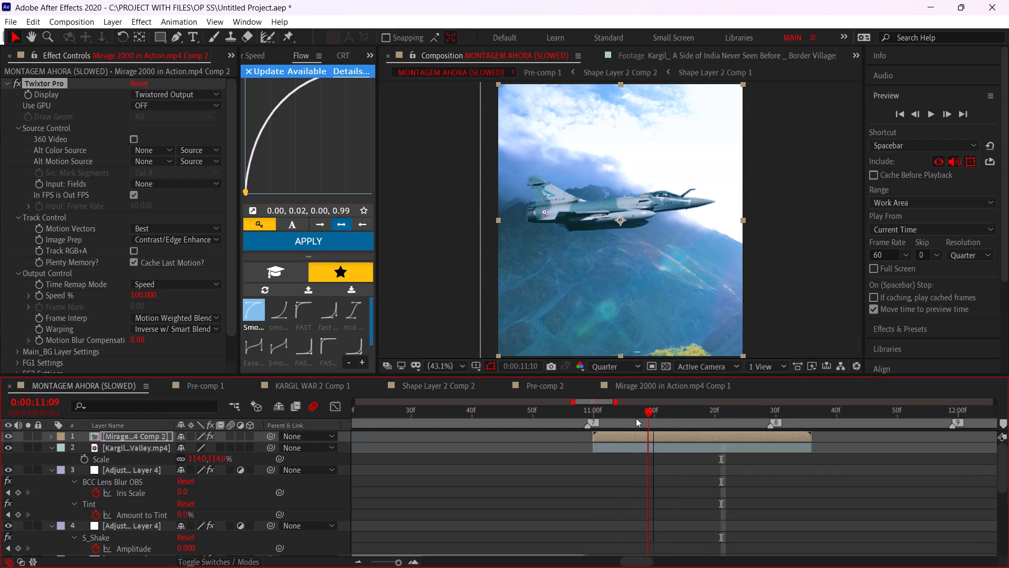
drag(636, 418, 750, 425)
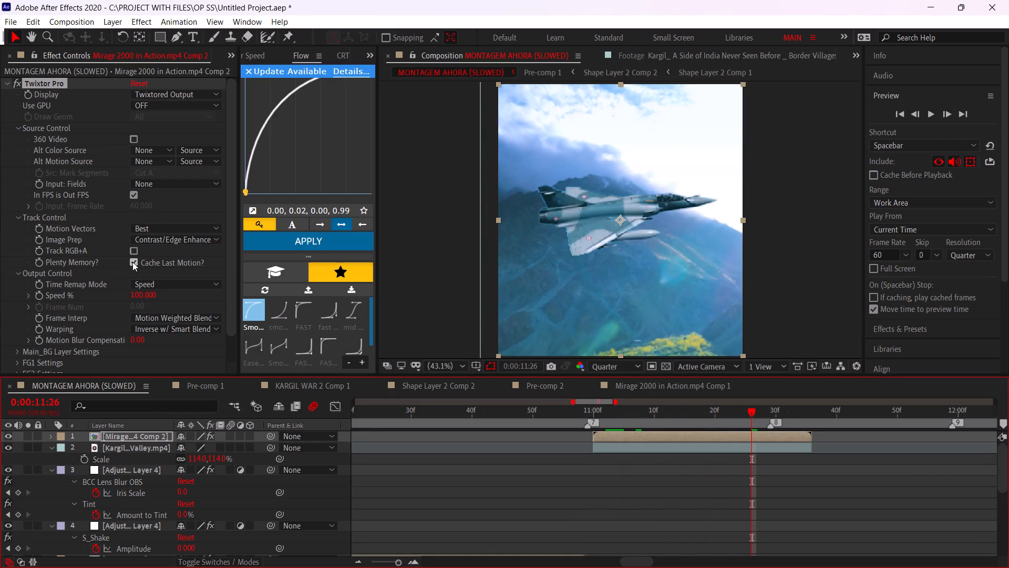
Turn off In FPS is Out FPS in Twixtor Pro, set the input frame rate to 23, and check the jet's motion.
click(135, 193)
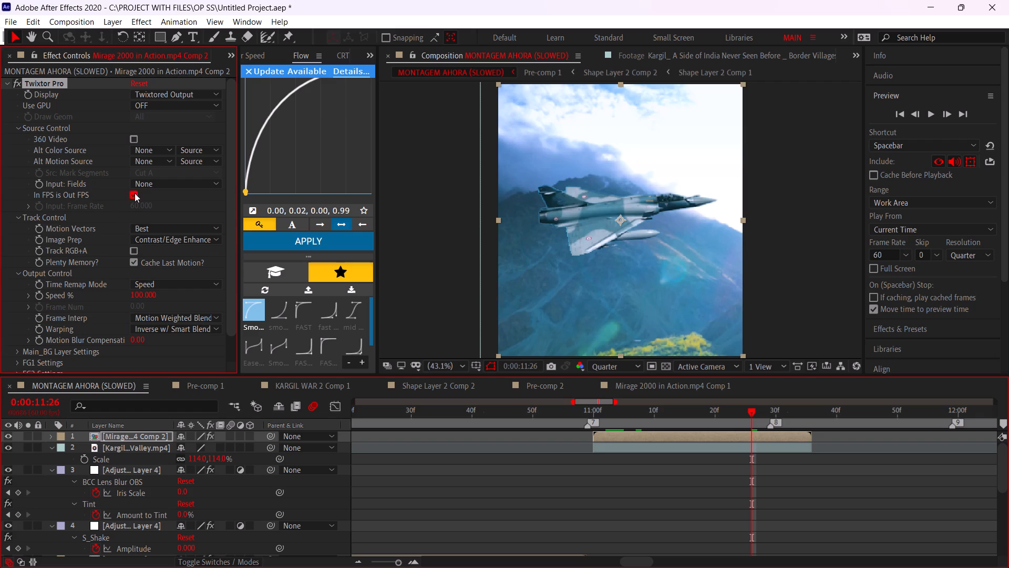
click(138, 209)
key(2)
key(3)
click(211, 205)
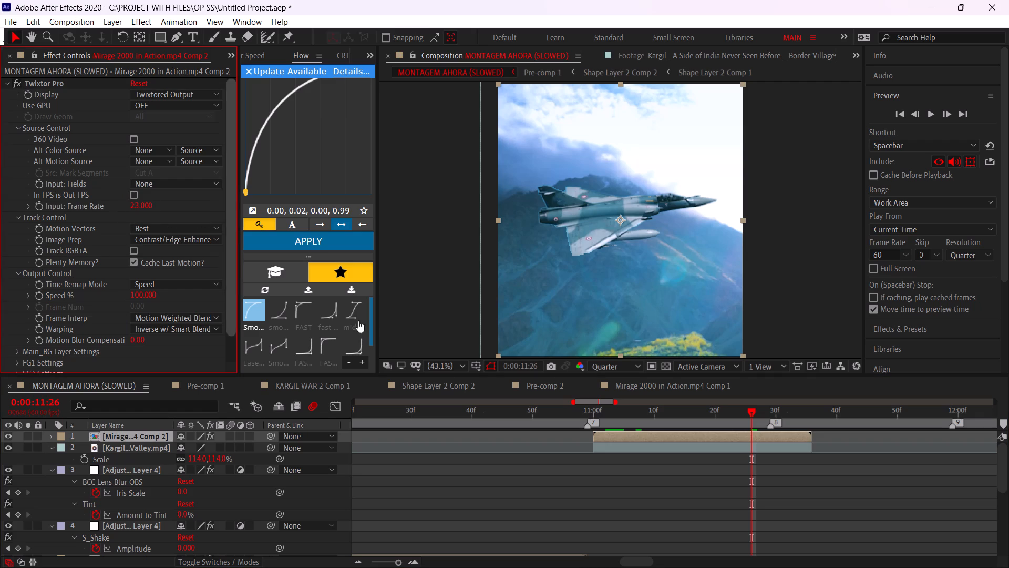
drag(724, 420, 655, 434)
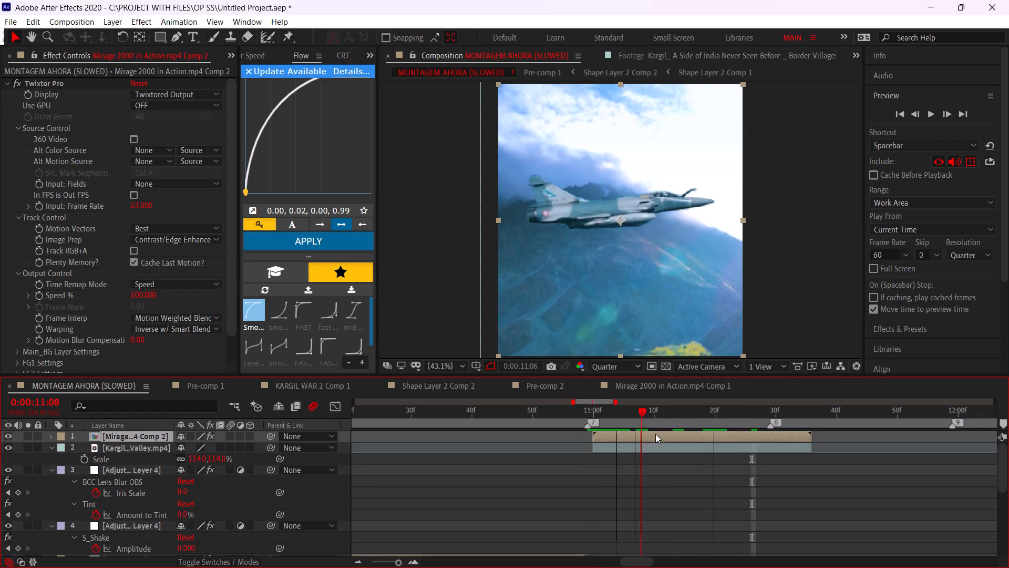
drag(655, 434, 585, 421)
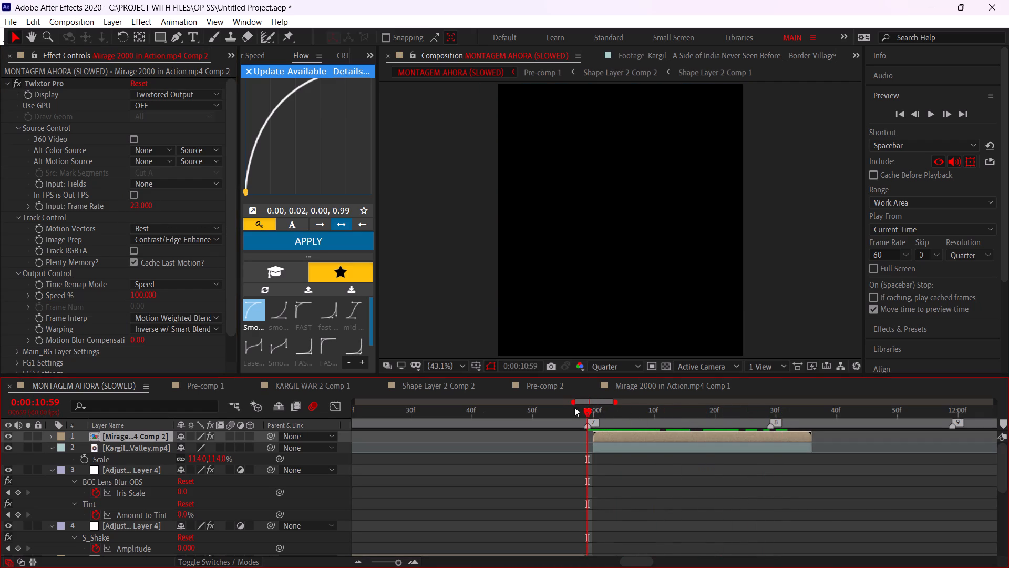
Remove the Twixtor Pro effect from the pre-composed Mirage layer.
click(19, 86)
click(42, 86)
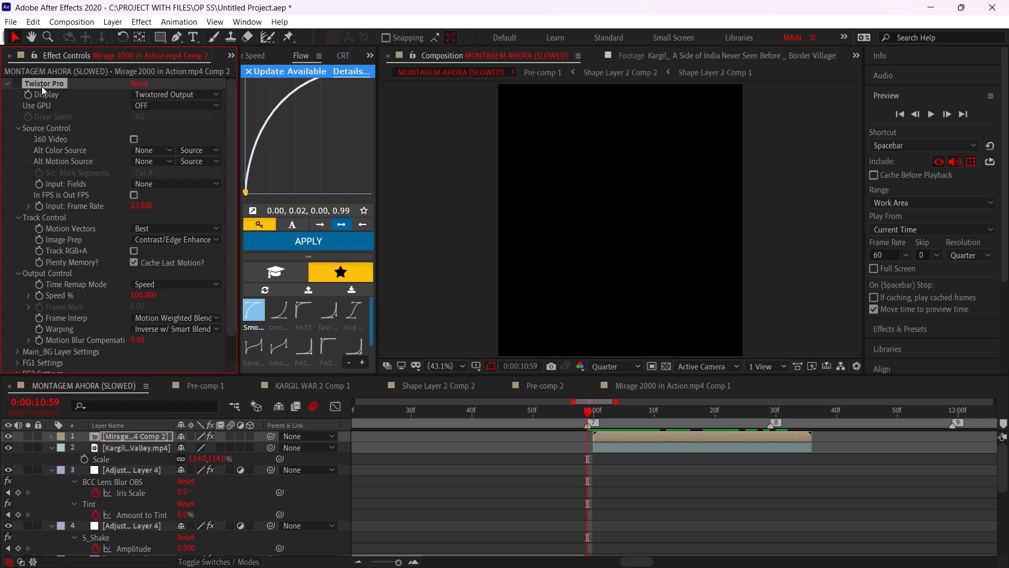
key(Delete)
Split the pre-composed Mirage layer at 0:00:11:02, 0:00:11:04 and 0:00:11:06.
key(ctrl+Right)
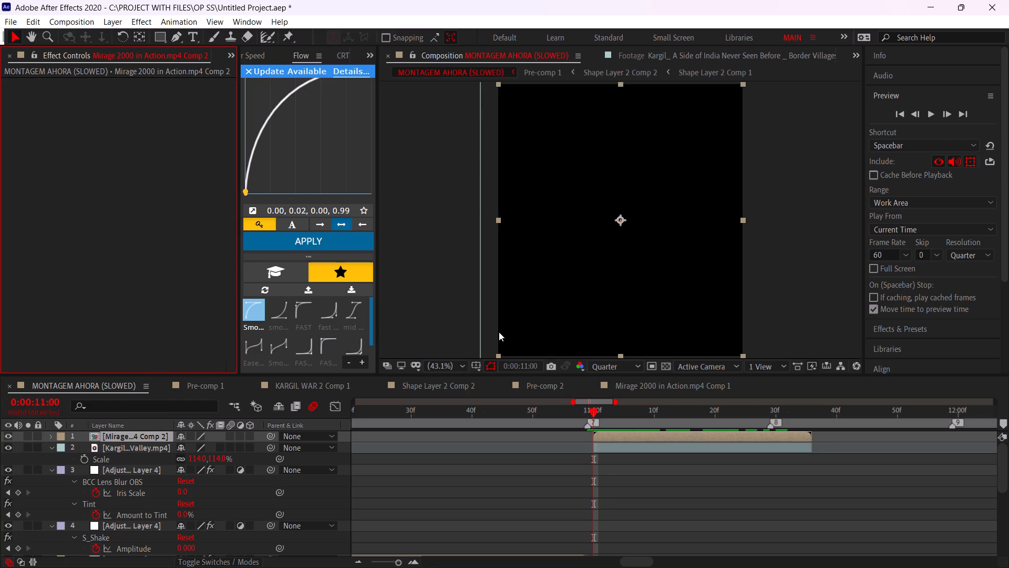
key(ctrl+Right)
key(ctrl+Right)
key(ctrl+shift+d)
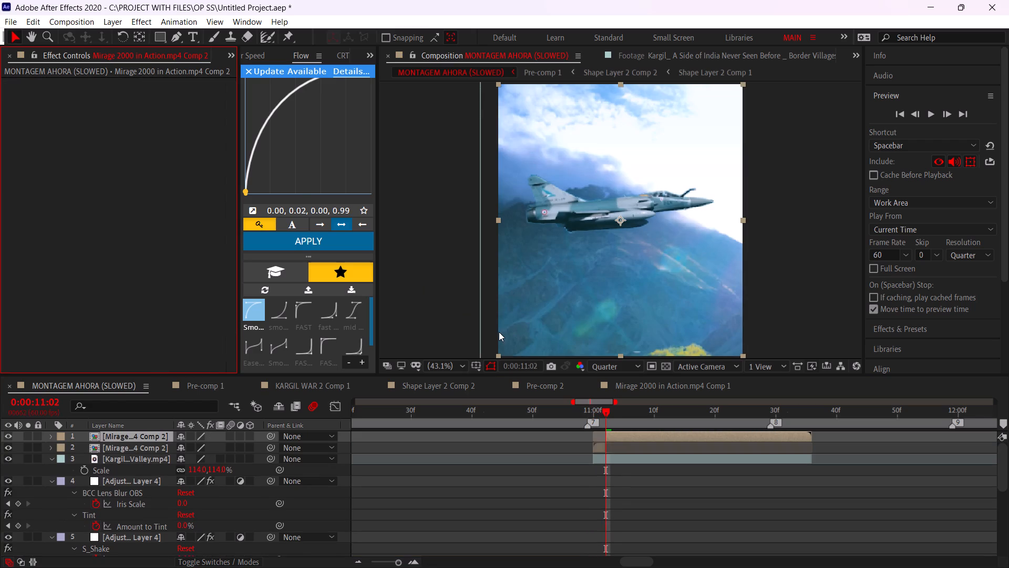
key(ctrl+Right)
key(ctrl+Right)
key(ctrl+shift+d)
key(ctrl+Right)
key(ctrl+Right)
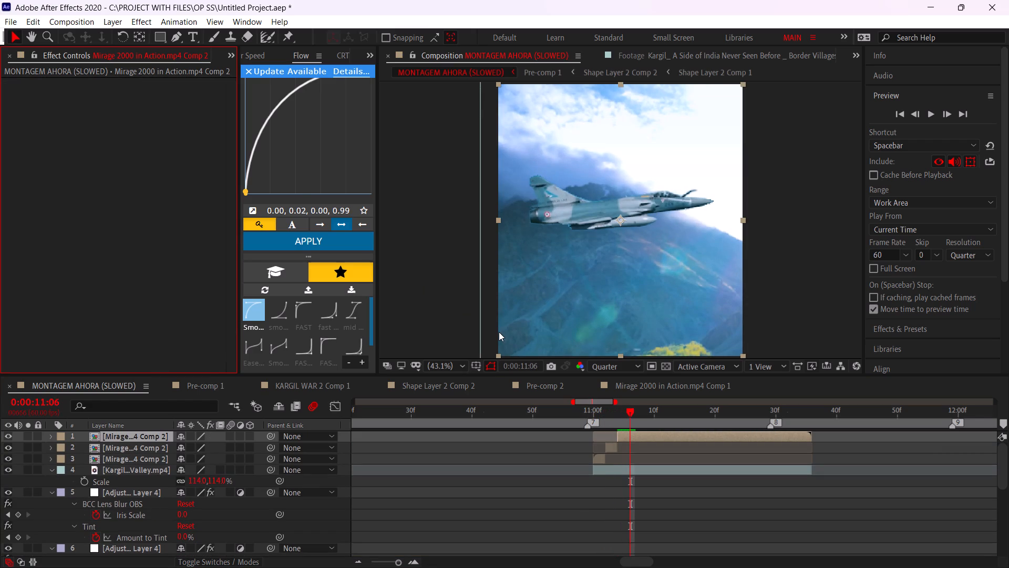
key(ctrl+shift+d)
Step through the frames after 0:00:11:06 and split the remaining Mirage layer at 0:00:11:10.
key(ctrl+Right)
key(ctrl+Right)
key(ctrl+Right)
key(ctrl+Left)
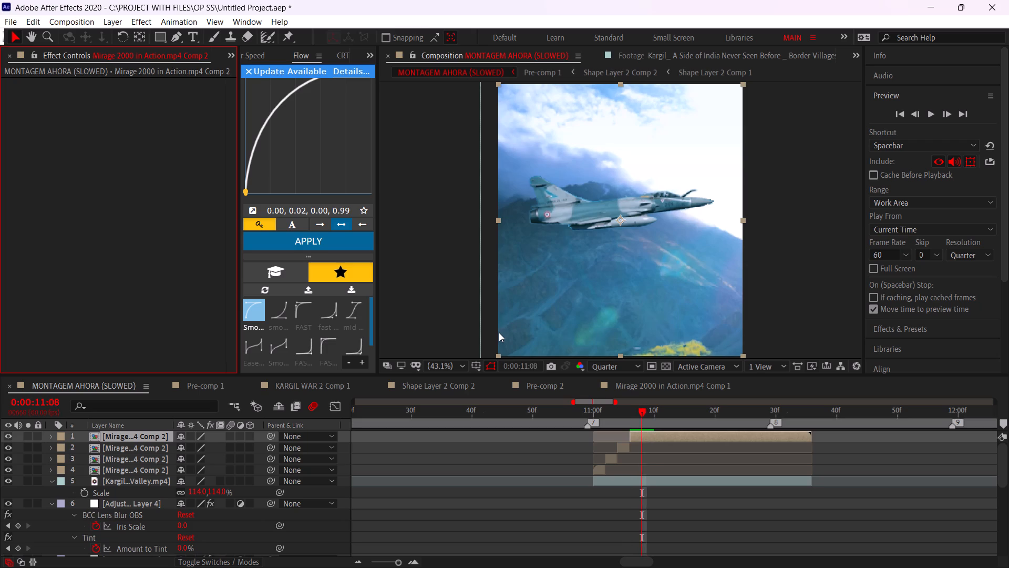
key(ctrl+Left)
key(ctrl+Right)
key(ctrl+Right)
key(ctrl+Right)
key(ctrl+shift+d)
Compare the frames after 0:00:11:10 and split the remaining Mirage layer at 0:00:11:12 and 0:00:11:14.
key(ctrl+Right)
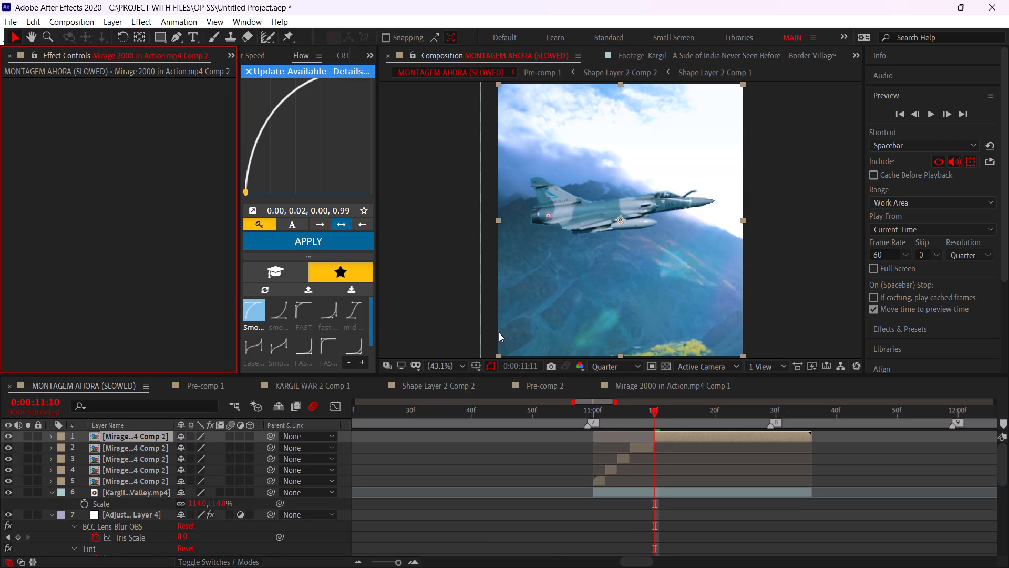
key(ctrl+Right)
key(ctrl+Right)
key(ctrl+Left)
key(ctrl+Left)
key(ctrl+Right)
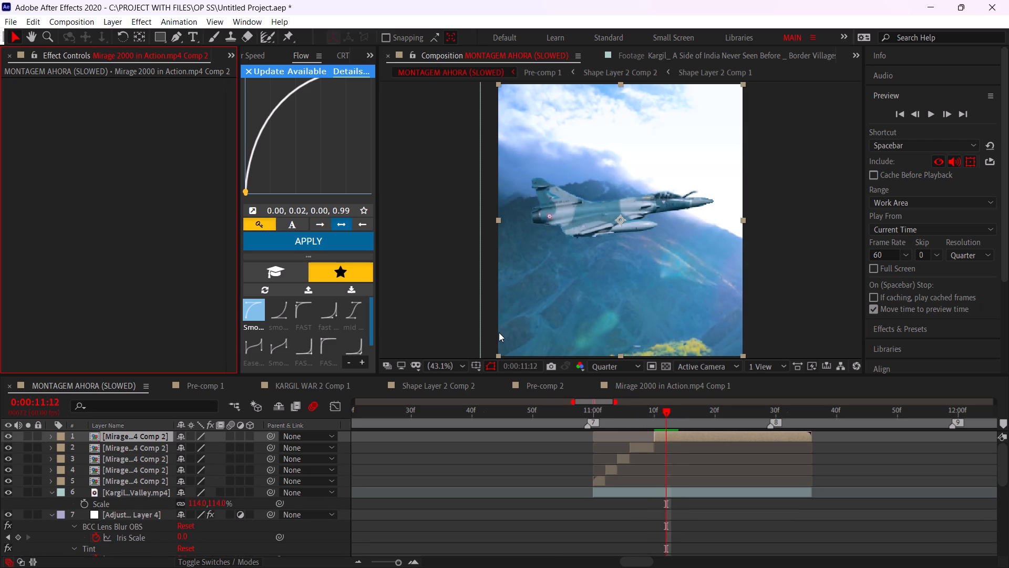
key(ctrl+shift+d)
key(ctrl+Right)
key(ctrl+Right)
key(ctrl+shift+d)
Split the remaining Mirage layer at 0:00:11:16, 0:00:11:18 and 0:00:11:22.
key(ctrl+Right)
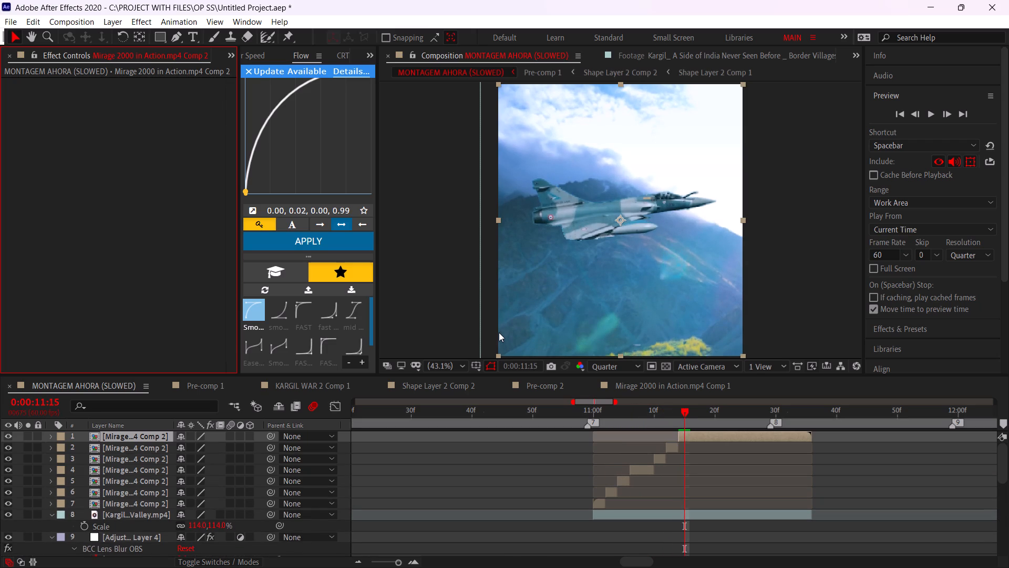
key(ctrl+Right)
key(ctrl+shift+d)
key(ctrl+Right)
key(ctrl+Right)
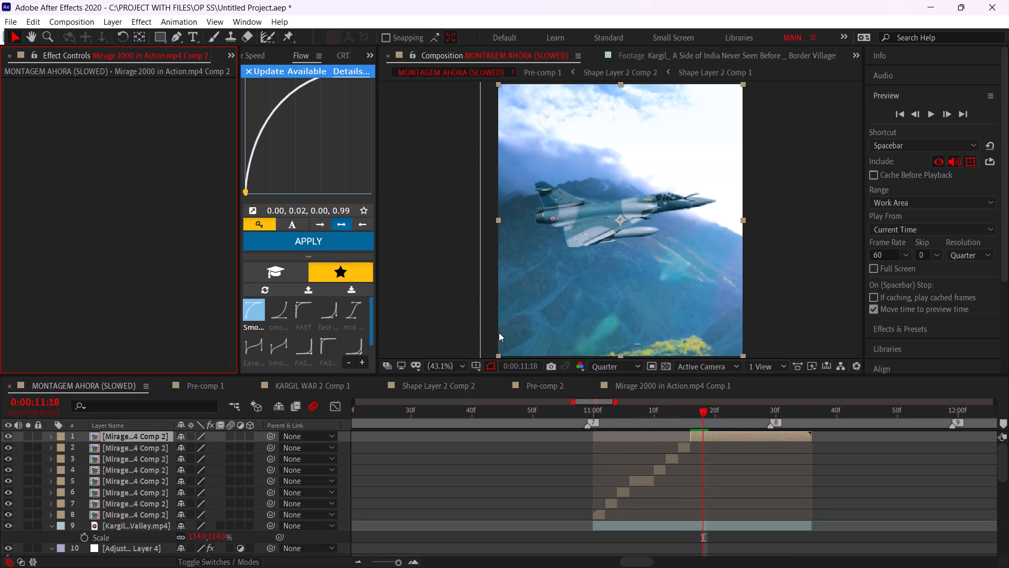
key(ctrl+shift+d)
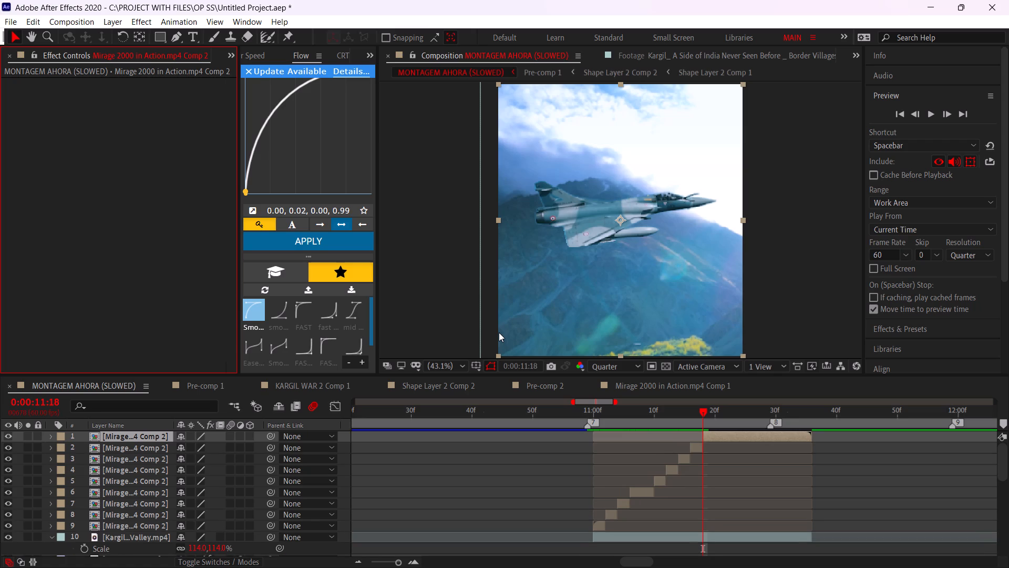
key(ctrl+Right)
key(ctrl+Right)
key(ctrl+Right)
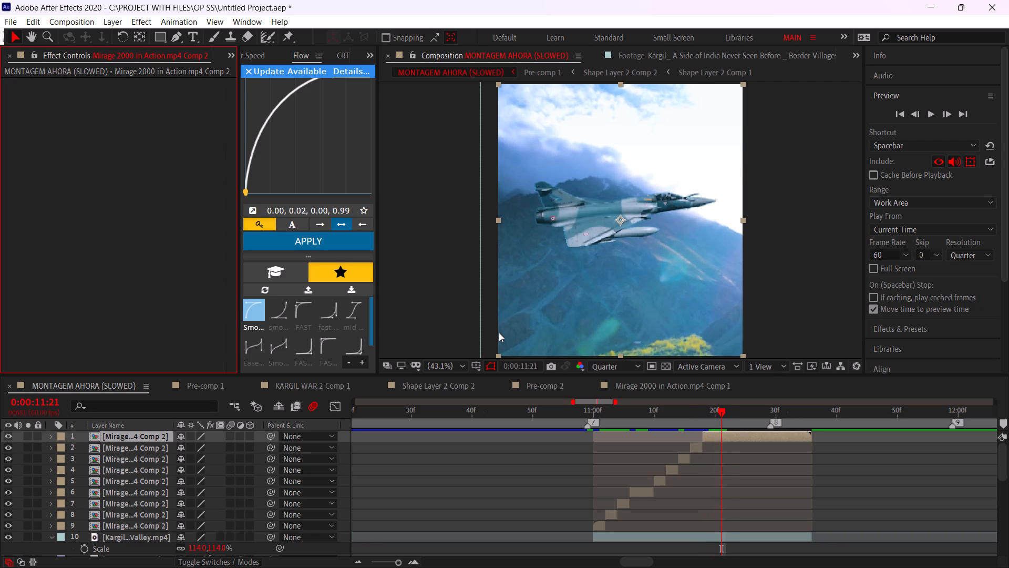
key(ctrl+Right)
key(ctrl+shift+d)
Split the remaining Mirage layer at 0:00:11:24, 0:00:11:26 and 0:00:11:28.
key(ctrl+Right)
key(ctrl+Right)
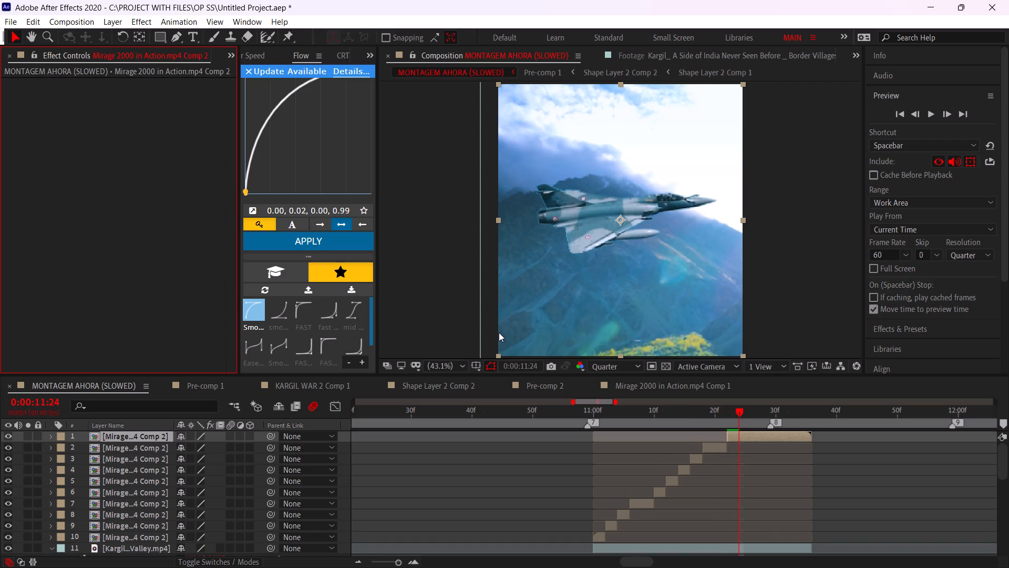
key(ctrl+shift+d)
key(ctrl+Right)
key(ctrl+Right)
key(ctrl+shift+d)
key(ctrl+Right)
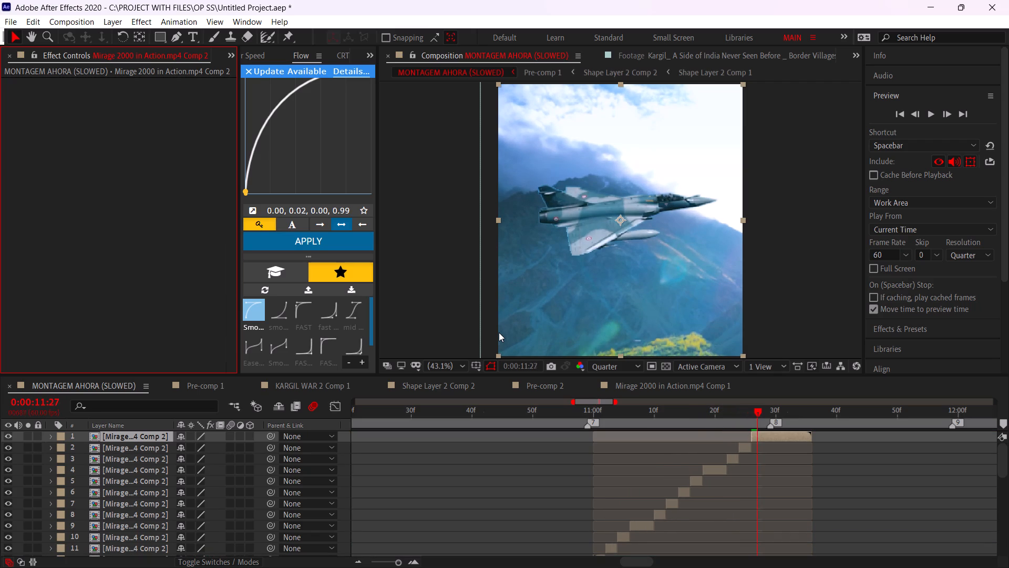
key(ctrl+Right)
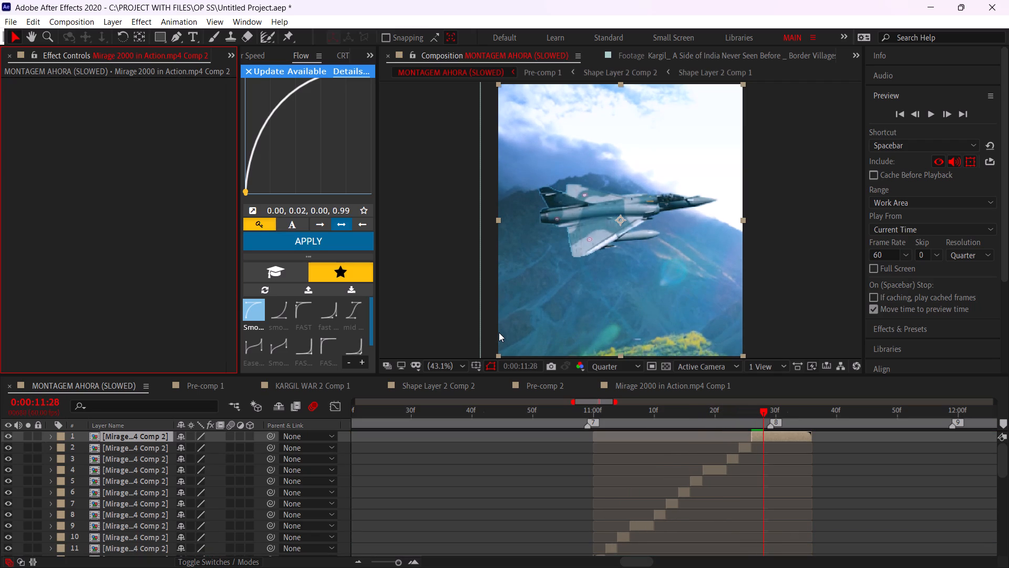
key(ctrl+shift+d)
Split the remaining Mirage layer at 0:00:11:30 and 0:00:11:34, and step on to the end of the shot at 0:00:11:36.
key(ctrl+Right)
key(ctrl+Right)
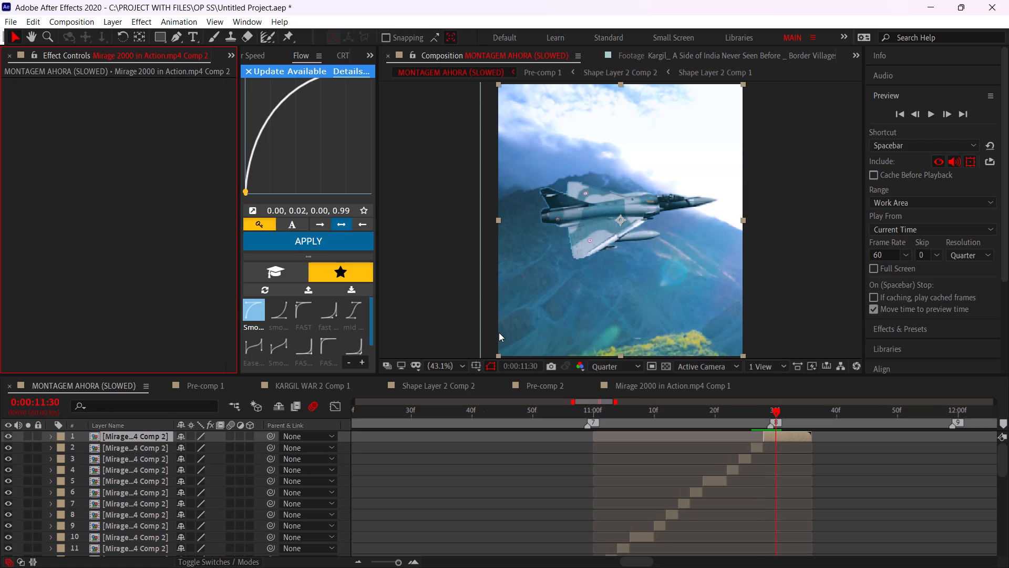
key(ctrl+shift+d)
key(ctrl+Right)
key(ctrl+Right)
key(ctrl+Right)
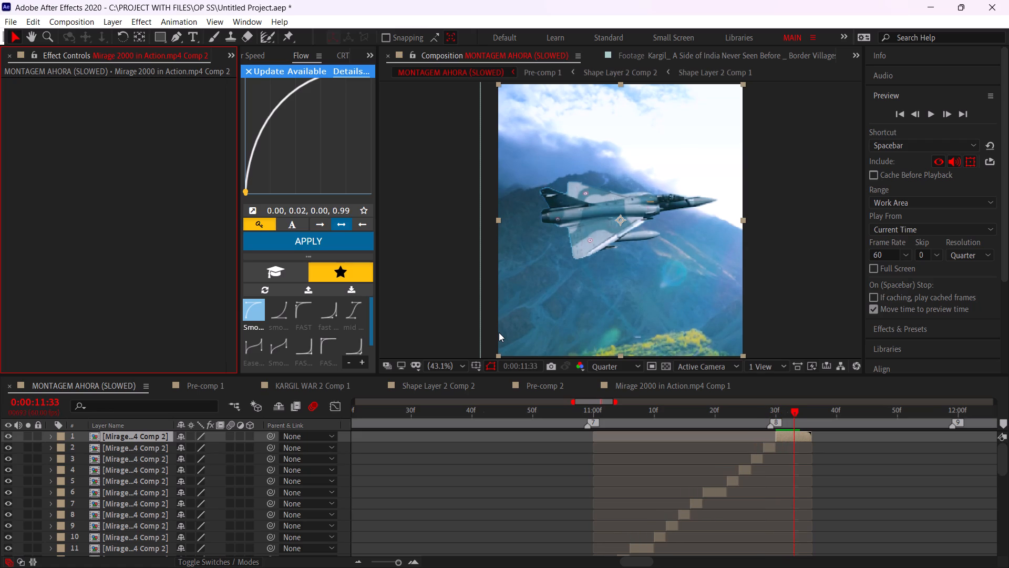
key(ctrl+Right)
key(ctrl+shift+d)
key(ctrl+Right)
key(ctrl+Right)
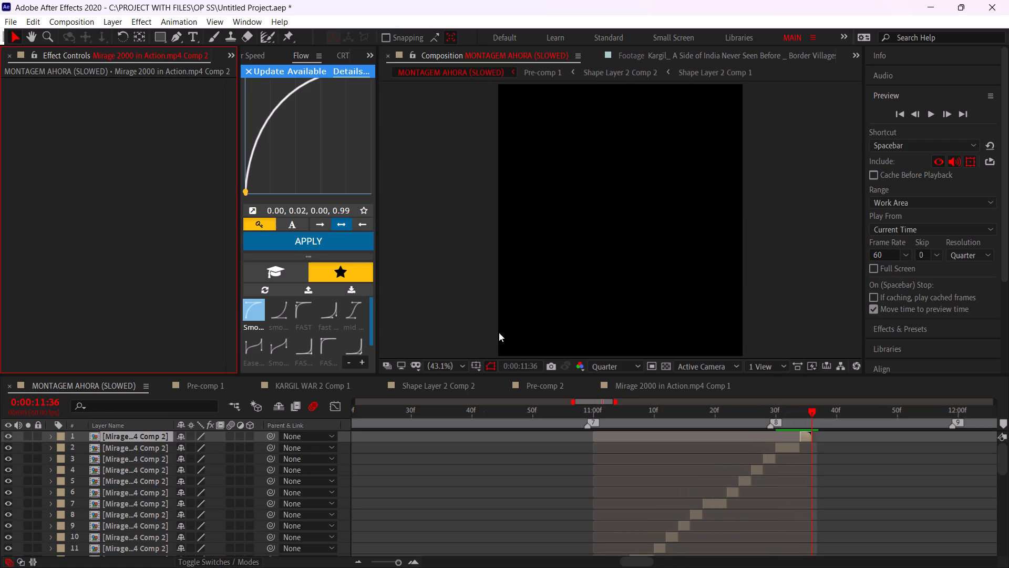
Select all the Mirage segments, from the earliest to the last, and trim their ends so each lasts about one frame.
scroll(623, 399, down, 3)
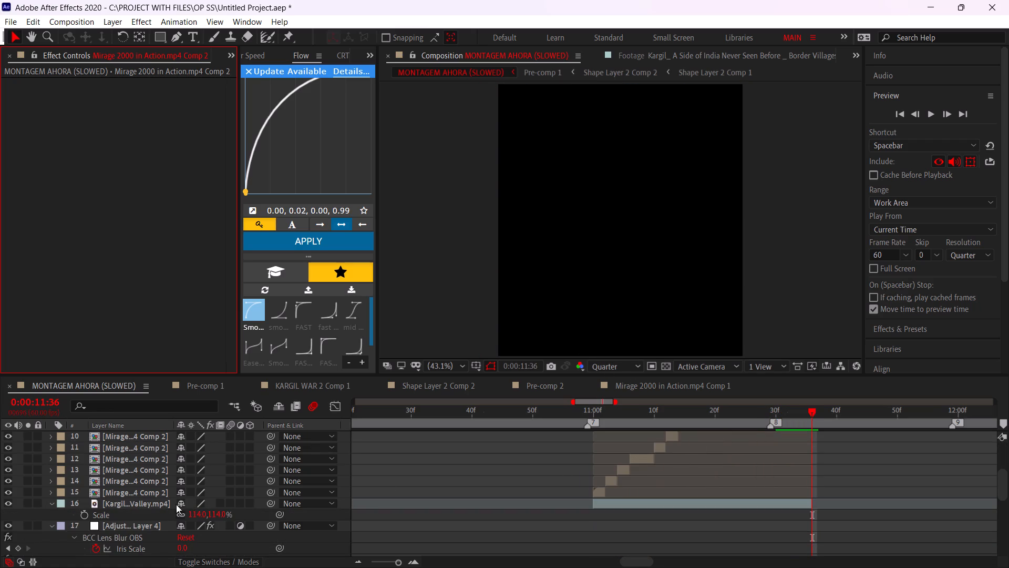
click(137, 490)
scroll(137, 490, up, 7)
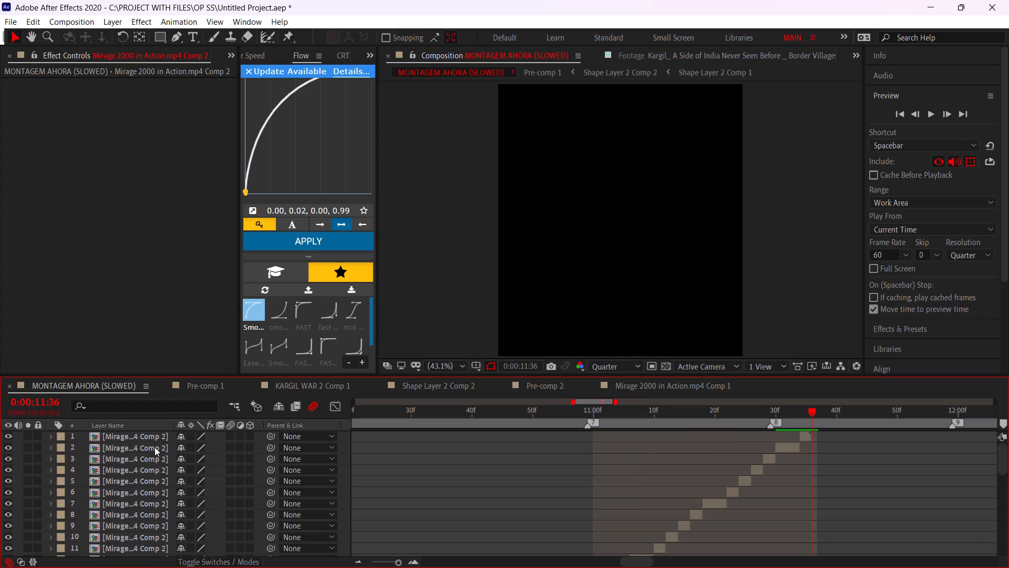
shift+click(164, 436)
drag(814, 437, 559, 420)
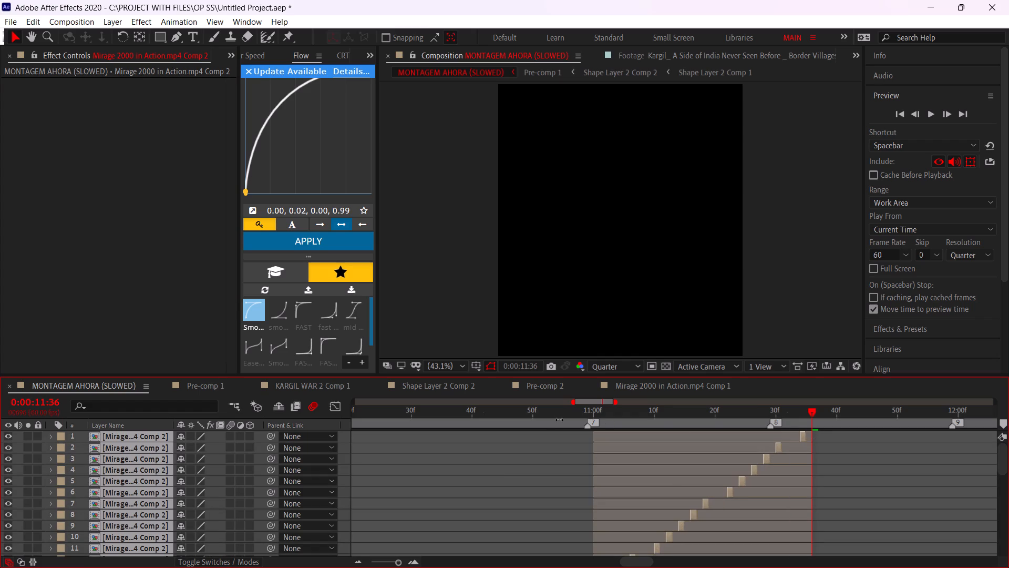
drag(559, 420, 494, 414)
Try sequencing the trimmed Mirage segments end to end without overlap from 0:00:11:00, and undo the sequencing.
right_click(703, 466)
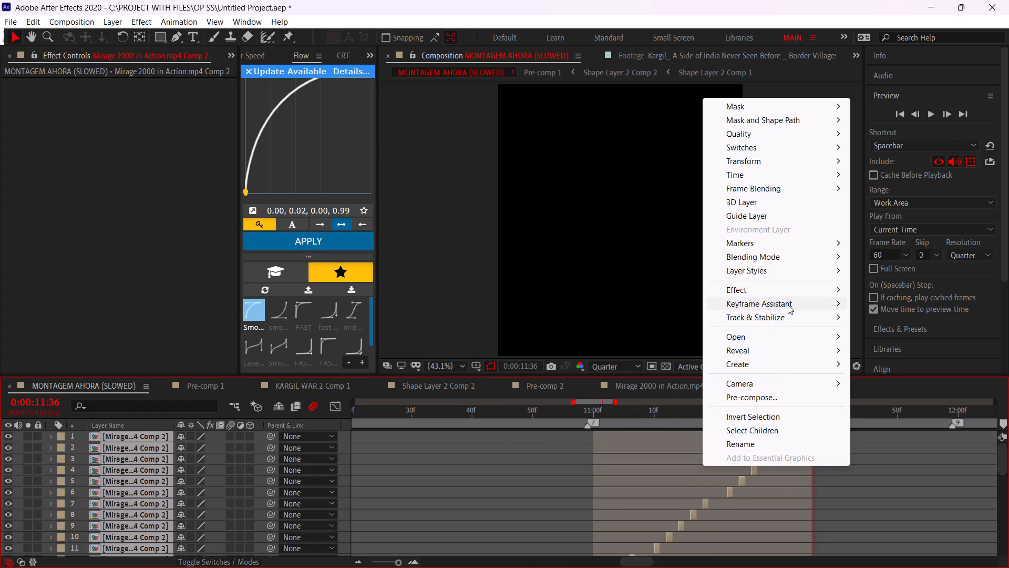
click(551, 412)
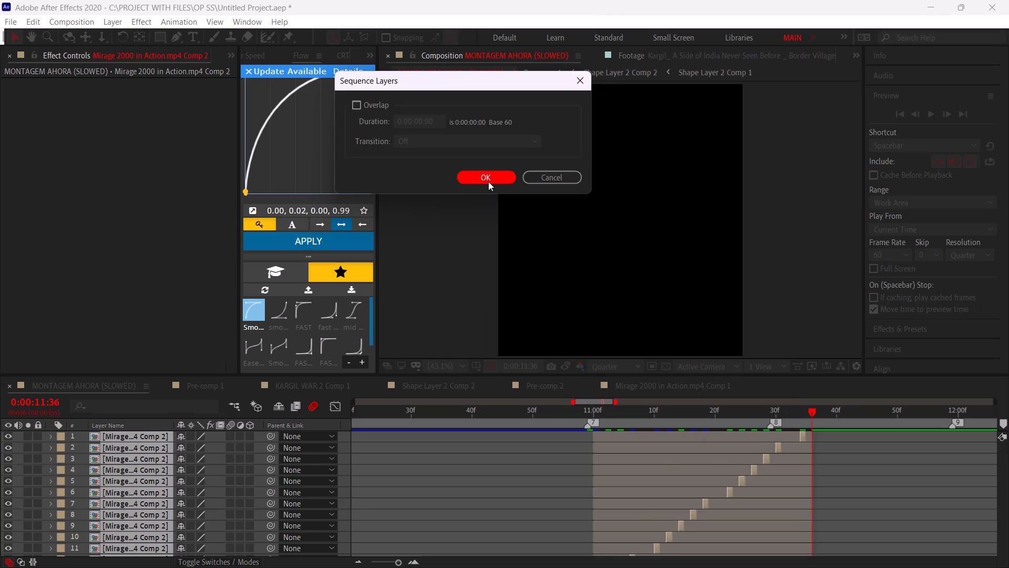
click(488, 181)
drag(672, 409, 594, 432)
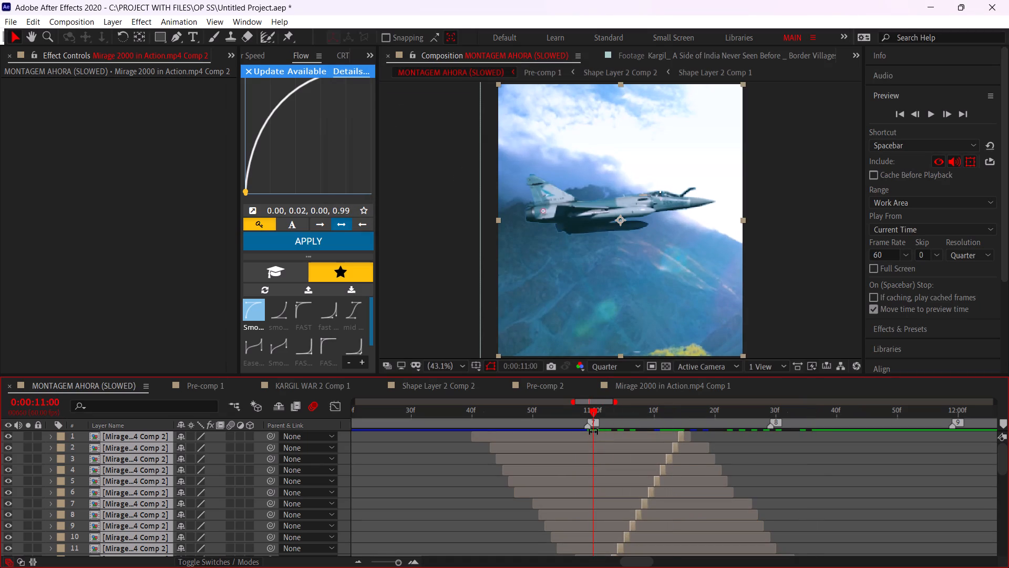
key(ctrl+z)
Reselect all the trimmed Mirage segments, from the earliest up to the last, and sequence them end to end without overlap.
click(572, 504)
scroll(574, 501, down, 2)
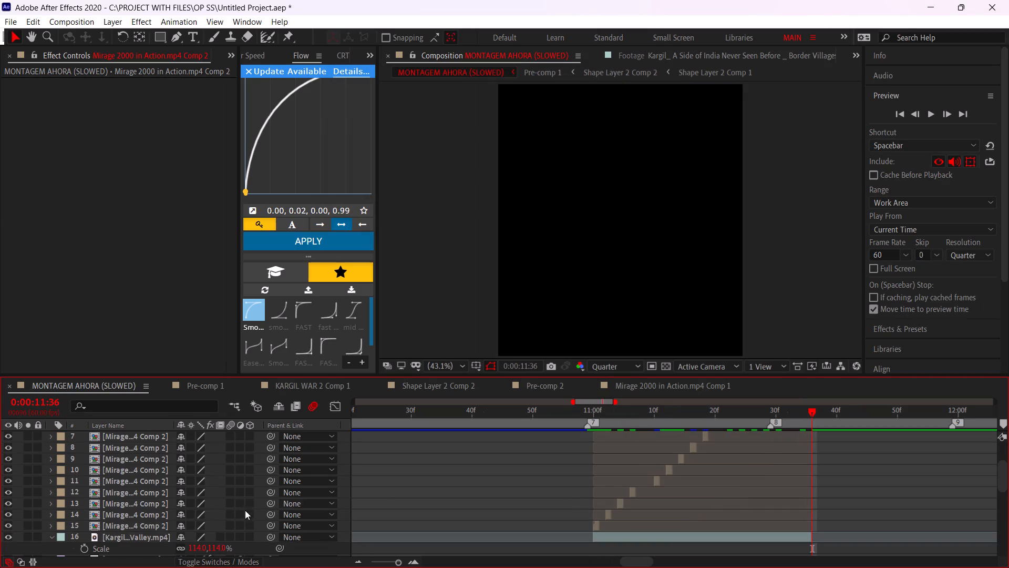
click(143, 523)
scroll(147, 514, up, 6)
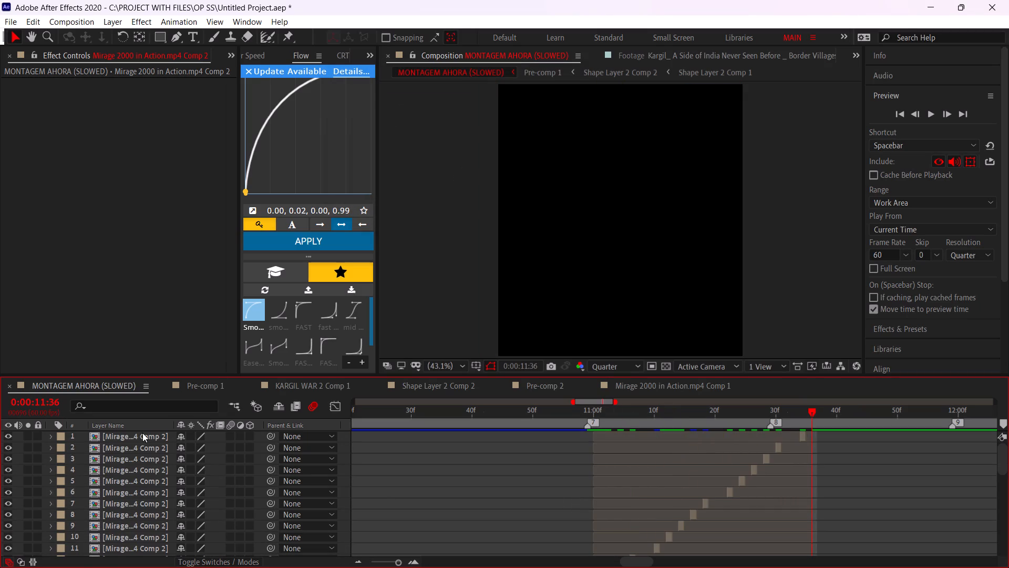
shift+click(142, 435)
right_click(147, 435)
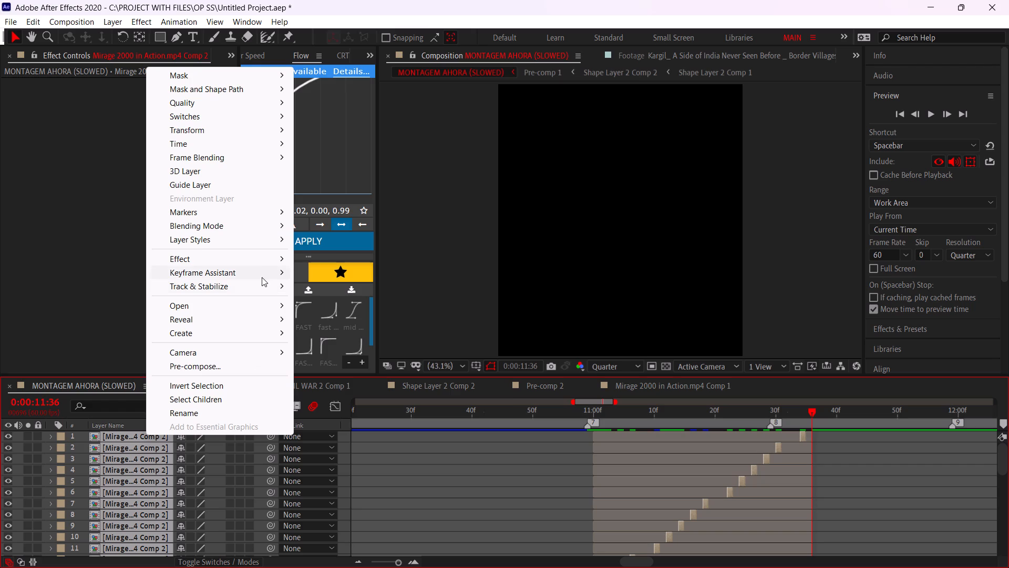
click(349, 384)
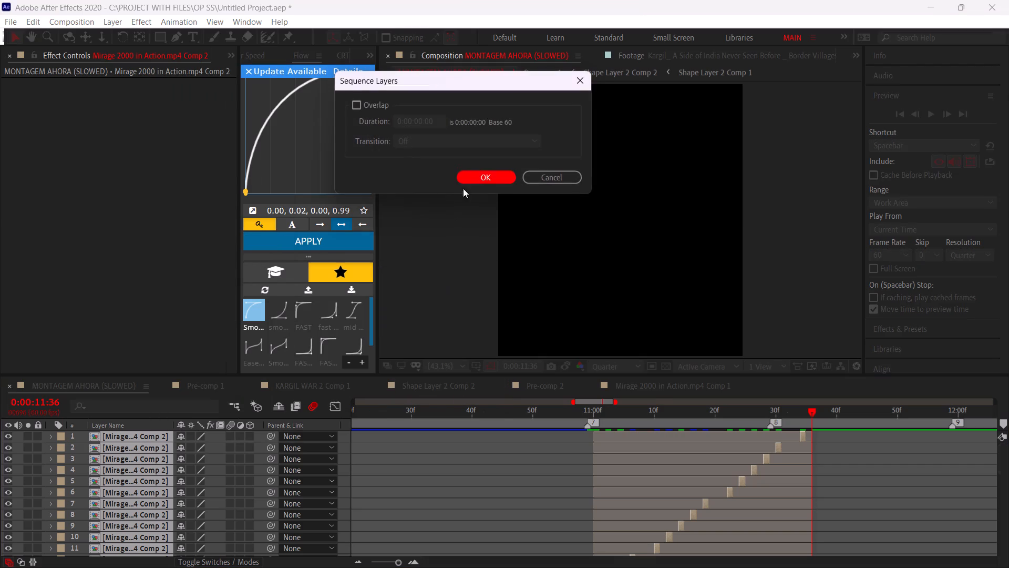
click(477, 177)
Pre-compose the sequenced Mirage segments as Pre-comp 3, adjusting the composition duration to the layers' time span.
key(ctrl+shift+c)
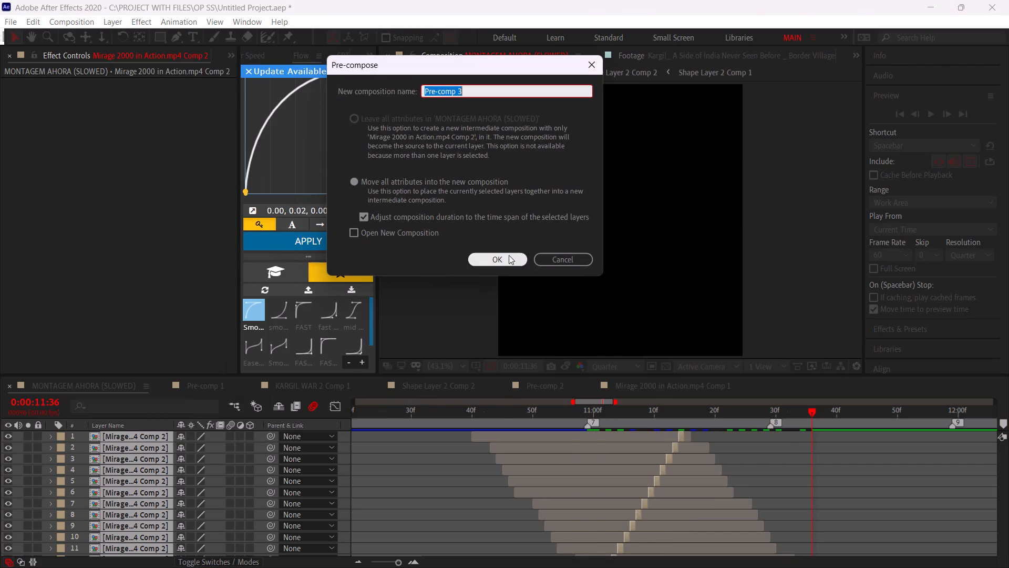
click(509, 255)
Apply Twixtor Pro to Pre-comp 3 and pre-compose it as Pre-comp 3 Comp 1, moving all attributes inside.
drag(623, 423, 617, 424)
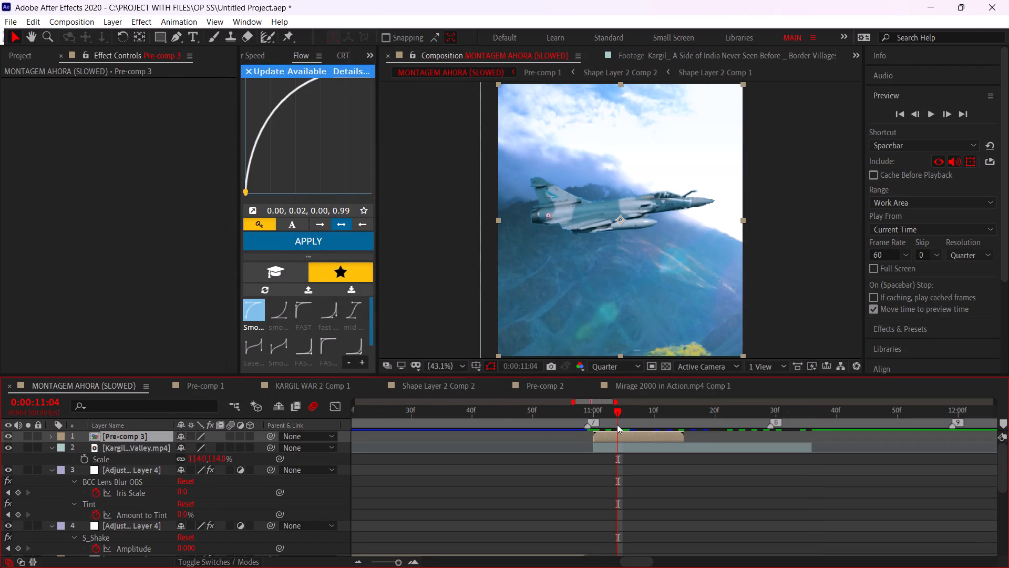
key(ctrl+alt+shift+f)
key(ctrl+shift+c)
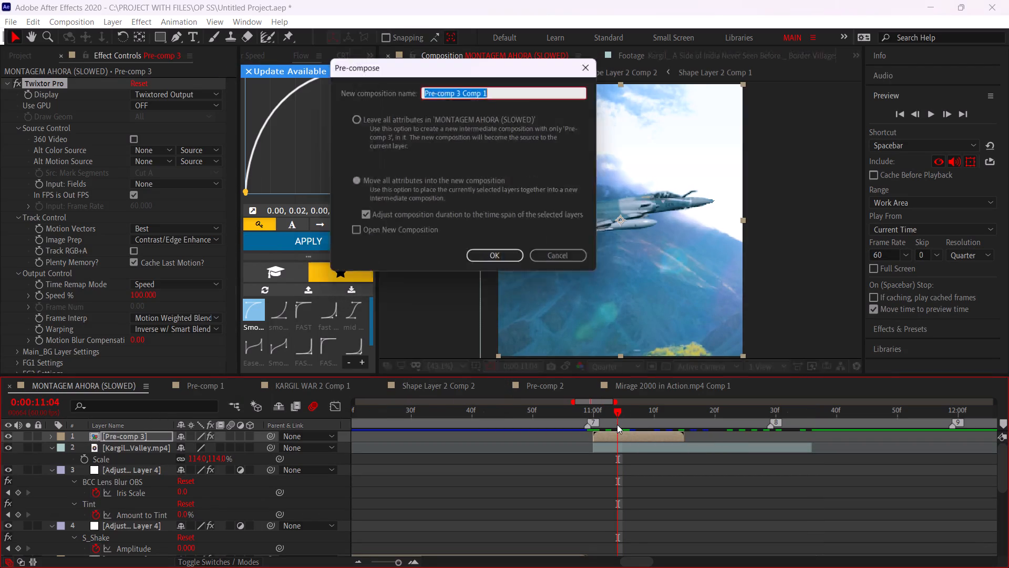
key(Return)
Enable time remapping on Pre-comp 3 Comp 1 and move its last keyframe to 0:00:11:36.
key(ctrl+alt+t)
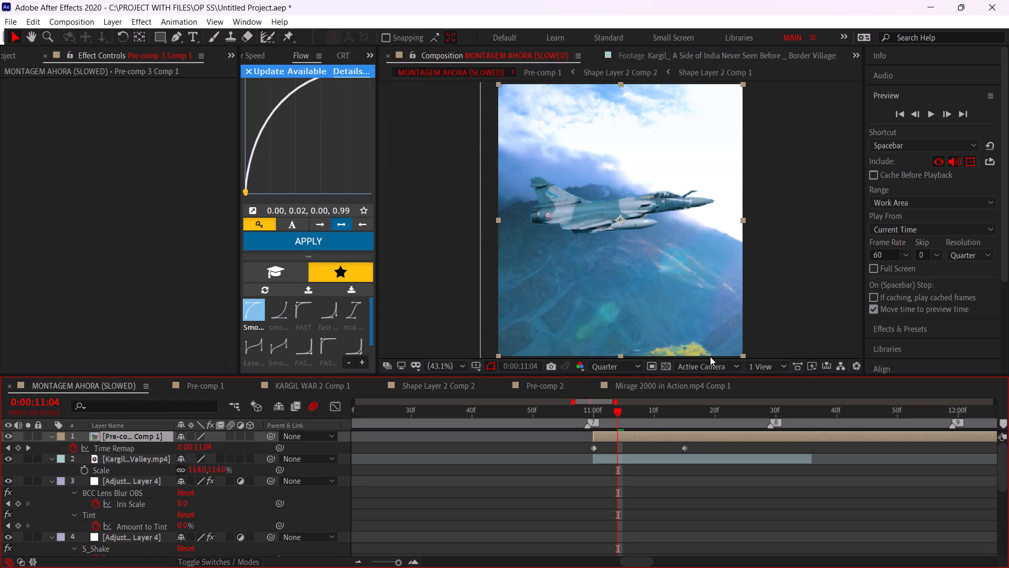
drag(804, 404, 810, 408)
click(809, 414)
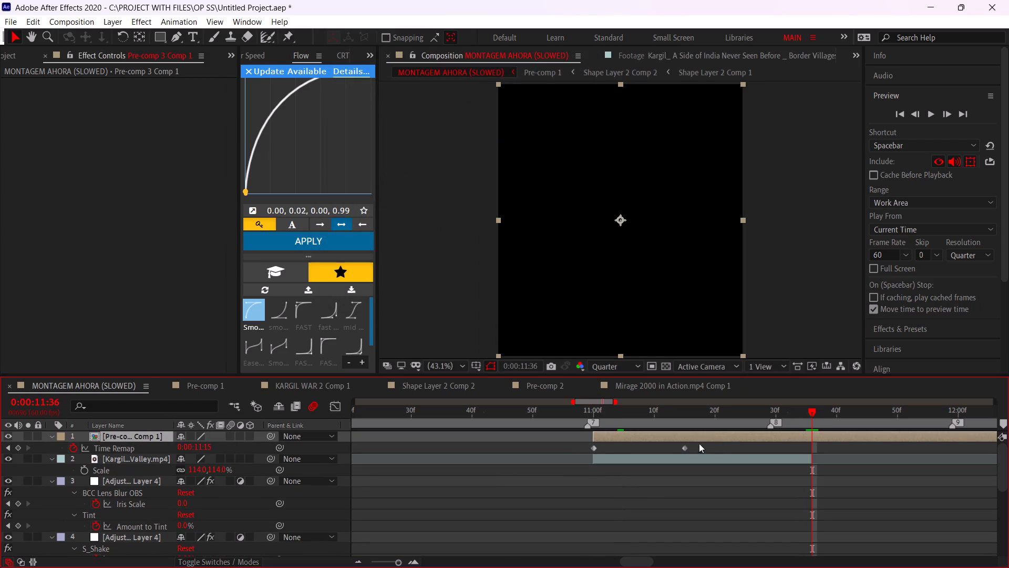
drag(686, 448, 813, 464)
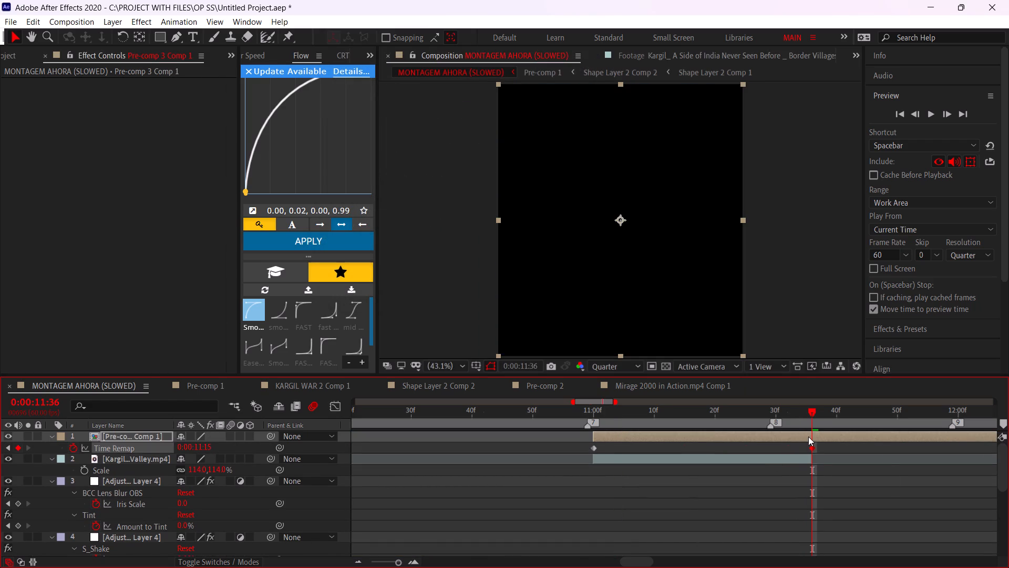
Split Pre-comp 3 Comp 1 at 0:00:11:36 and delete the part after it.
click(808, 437)
key(ctrl+shift+d)
key(Delete)
Play back the retimed Mirage shot repeatedly from about 0:00:10:57 to check the smoothness of the jet's motion.
drag(795, 408, 584, 425)
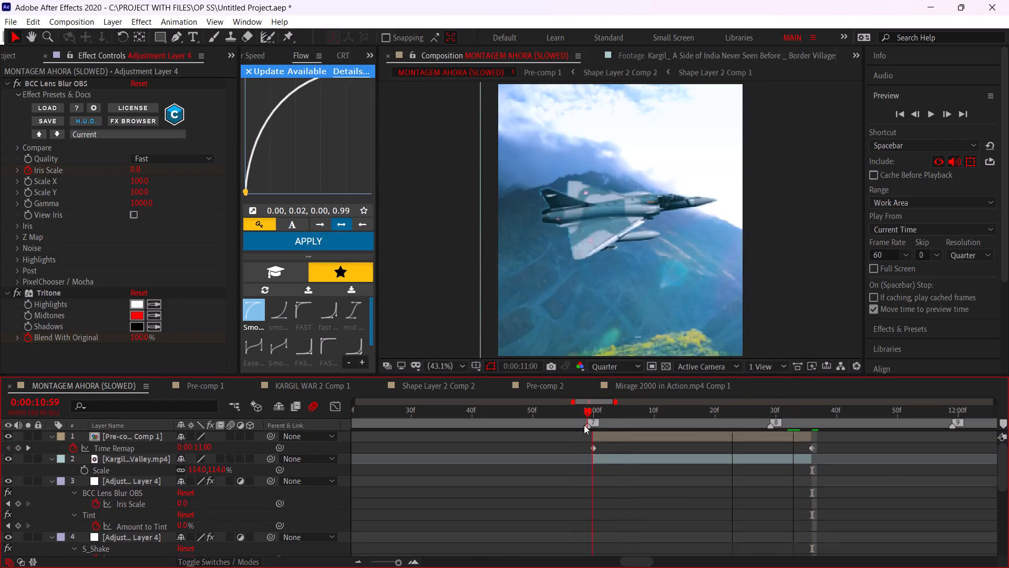
drag(584, 425, 573, 423)
key(space)
click(580, 414)
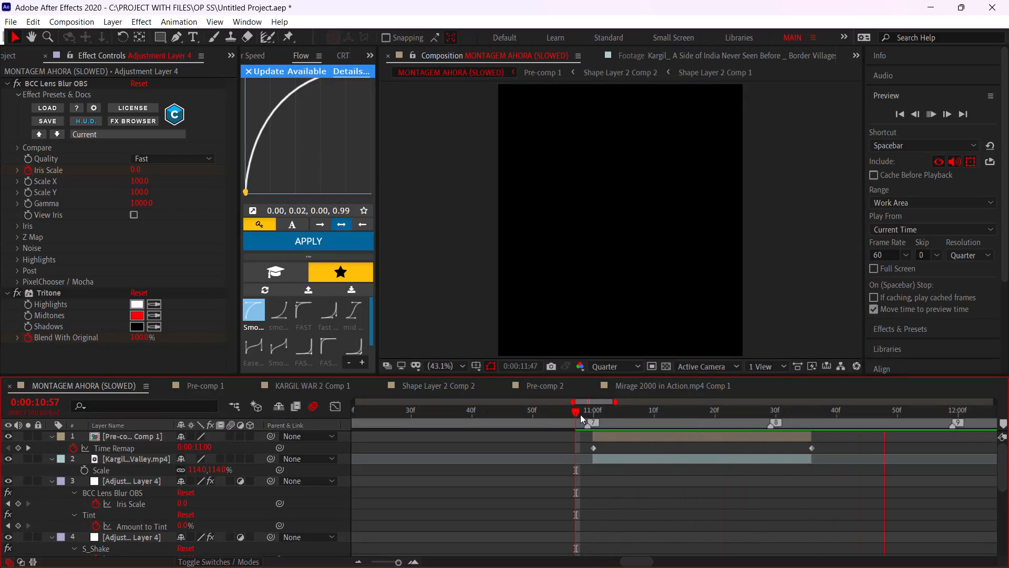
key(space)
click(579, 414)
key(space)
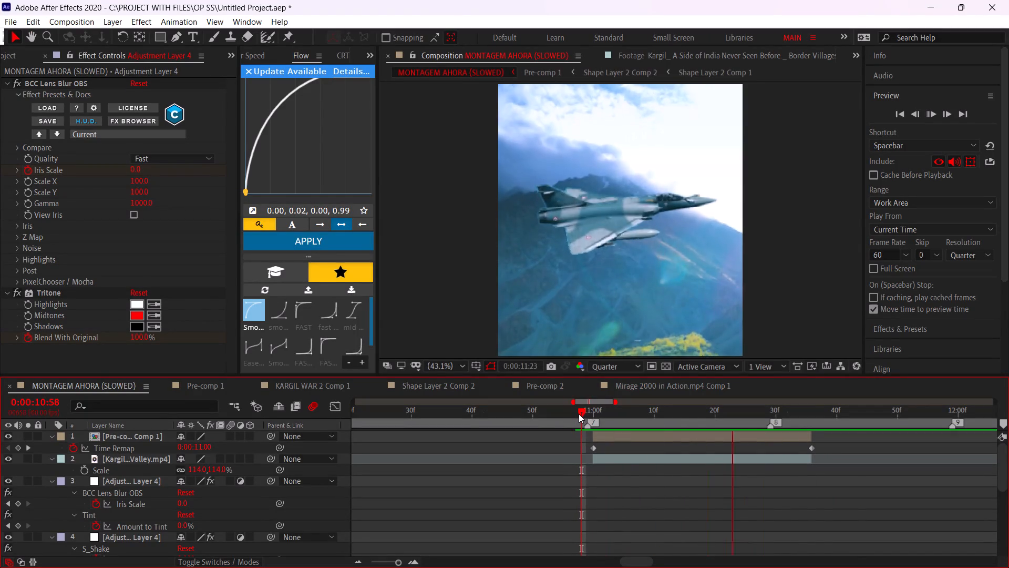
click(579, 414)
key(space)
key(space)
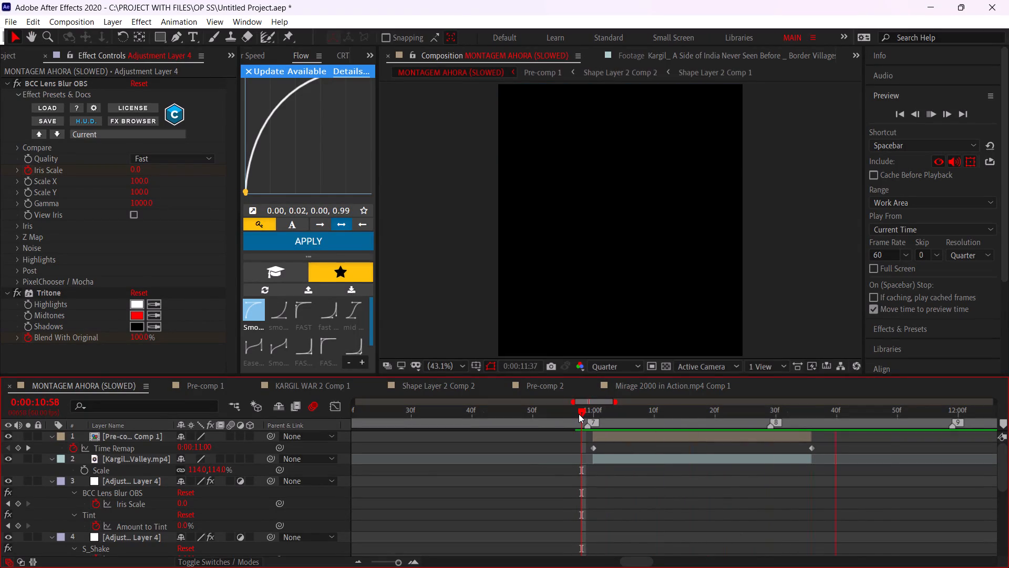
click(579, 414)
key(space)
click(579, 414)
key(space)
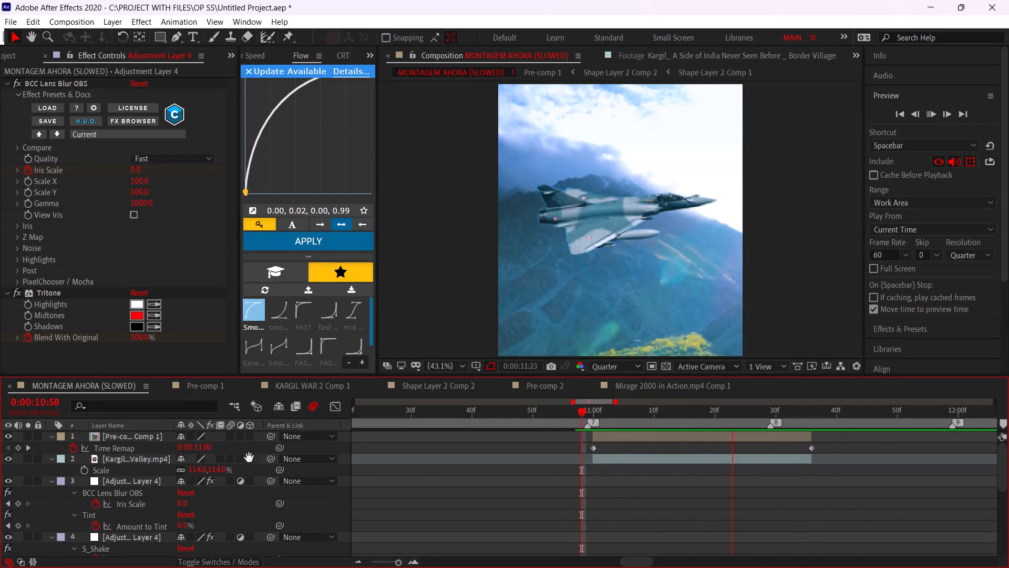
key(space)
Turn on frame blending for the Kargil valley background layer.
double_click(221, 457)
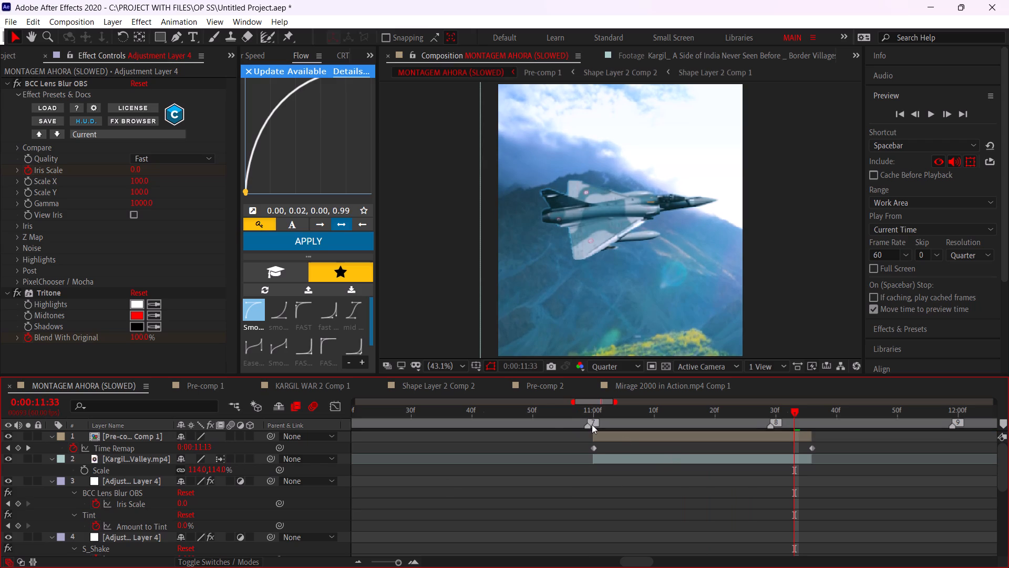
Replay the transition into the Mirage shot from about 0:00:10:53 to check the jet against the blended background.
click(547, 418)
key(space)
click(552, 418)
key(space)
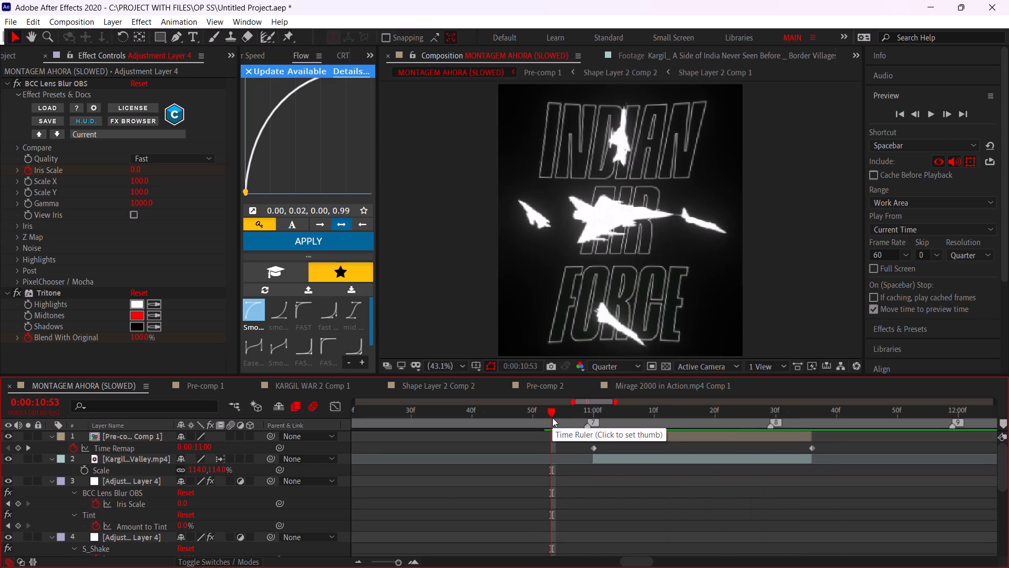
key(space)
click(552, 418)
key(space)
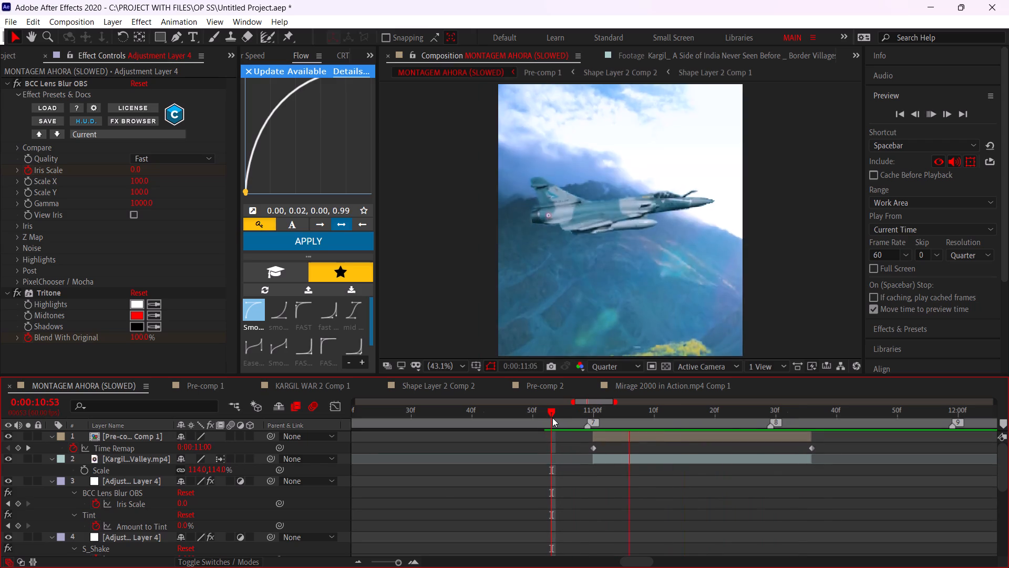
click(552, 418)
key(space)
Scrub back and forth through the Mirage shot to inspect the jet's movement, finishing at 0:00:11:00.
drag(552, 418, 657, 434)
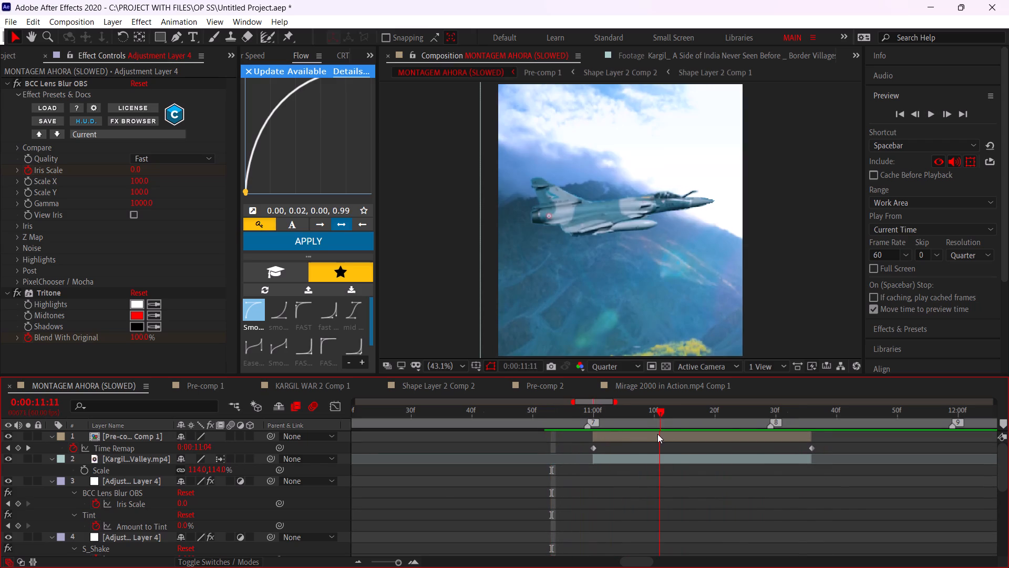
drag(657, 434, 619, 454)
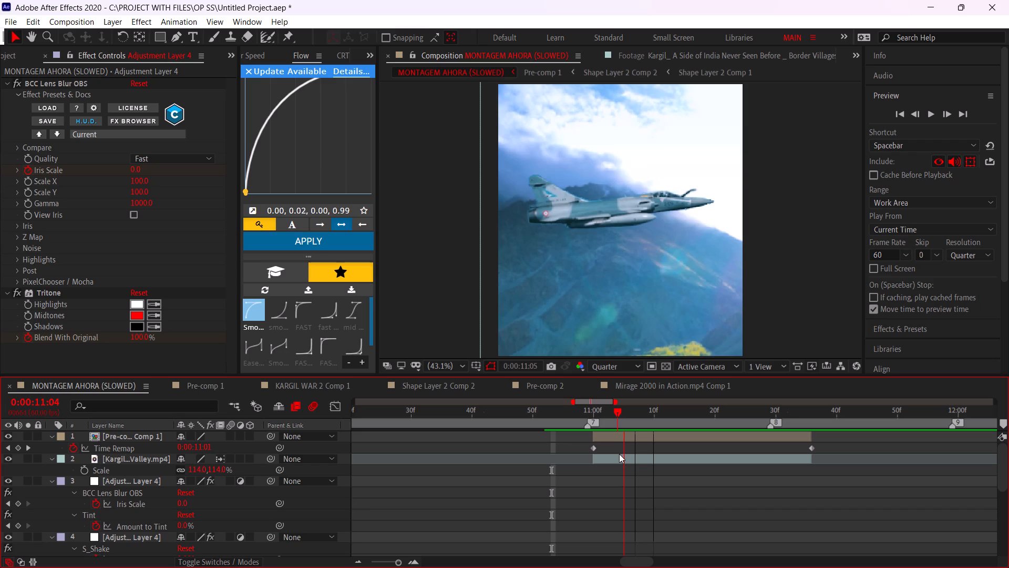
drag(619, 454, 725, 466)
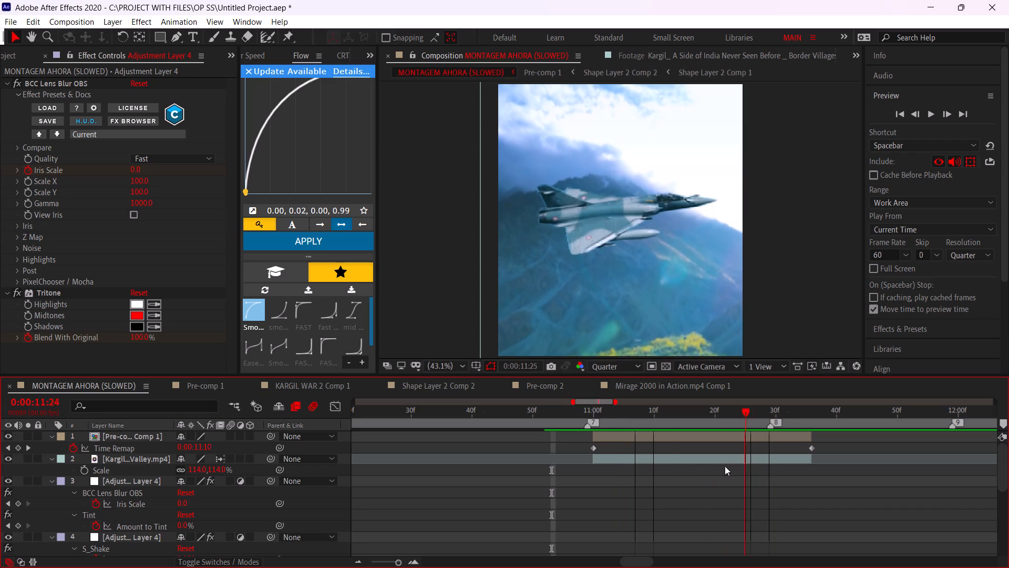
drag(725, 466, 592, 500)
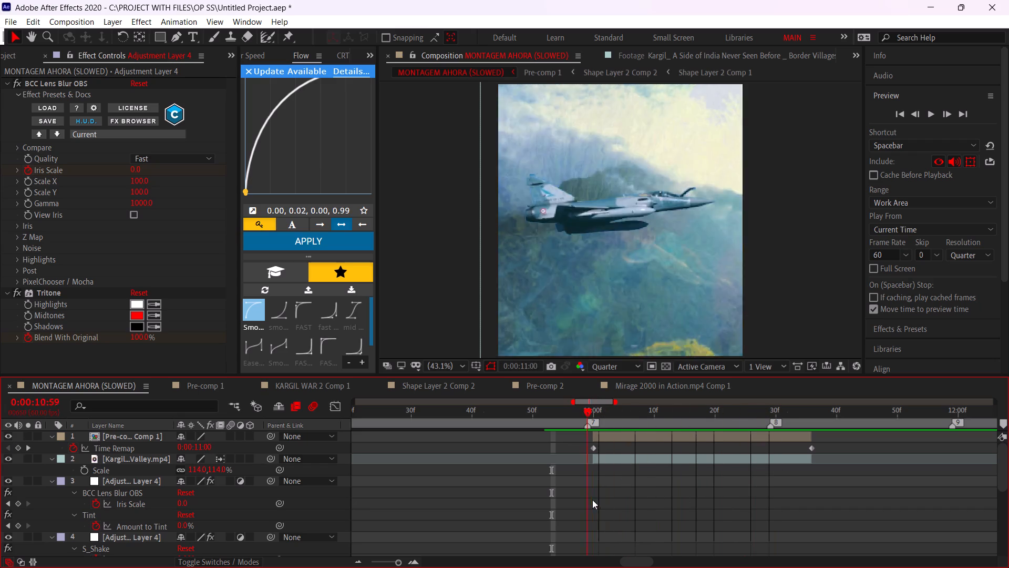
drag(592, 500, 656, 492)
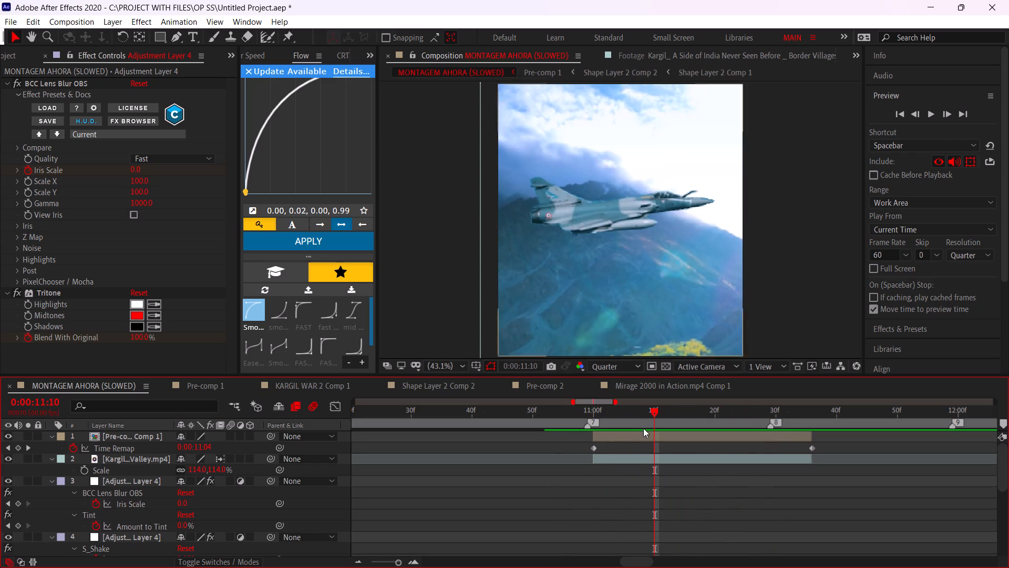
drag(644, 414, 863, 450)
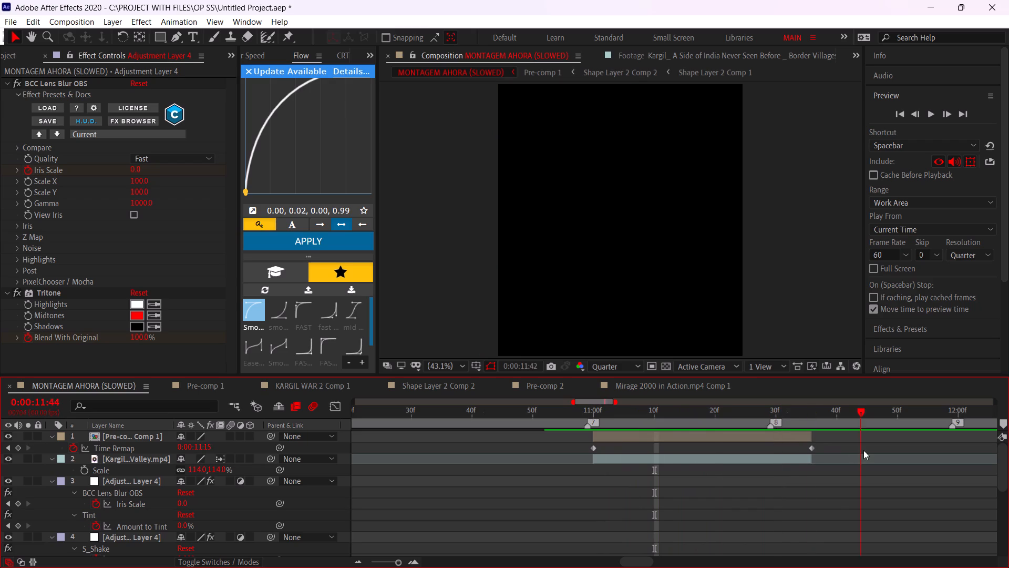
drag(863, 450, 714, 504)
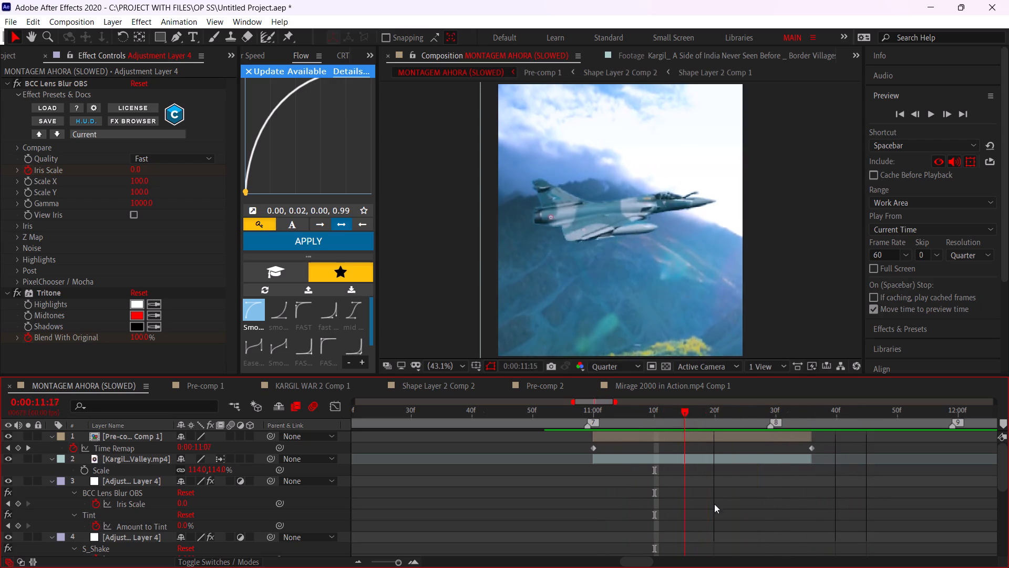
drag(714, 504, 722, 508)
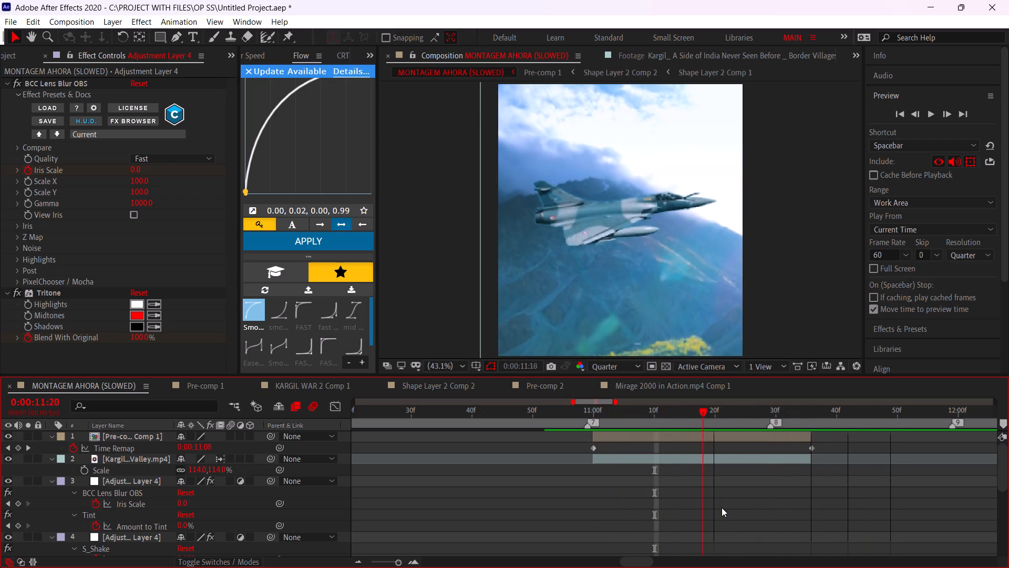
drag(722, 508, 683, 554)
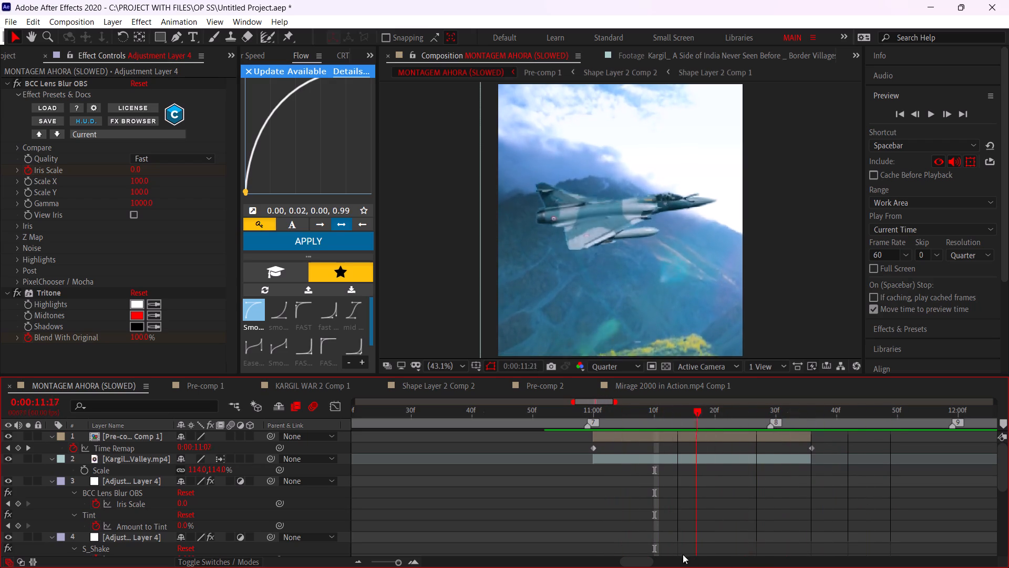
drag(683, 554, 654, 564)
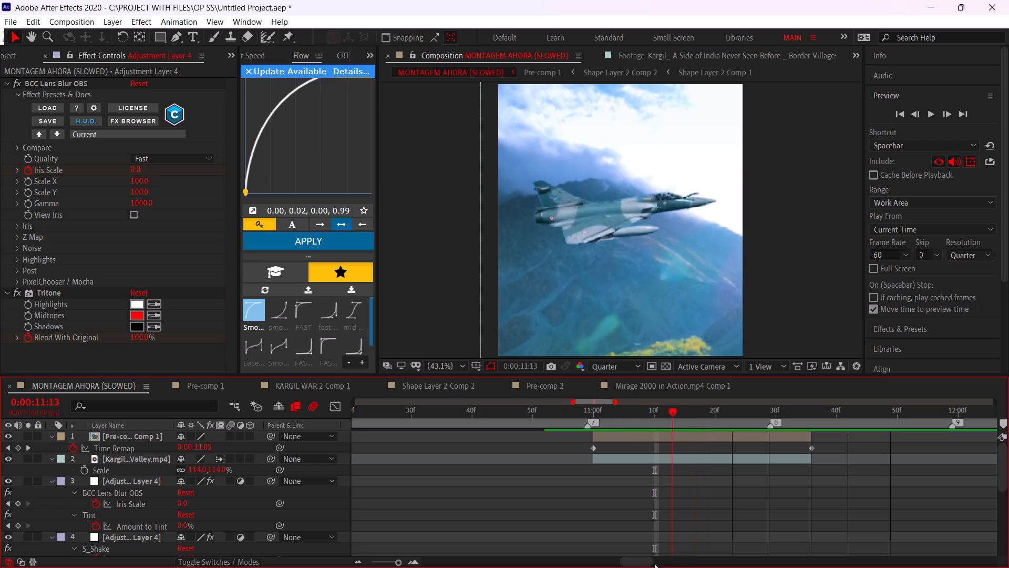
drag(654, 564, 591, 545)
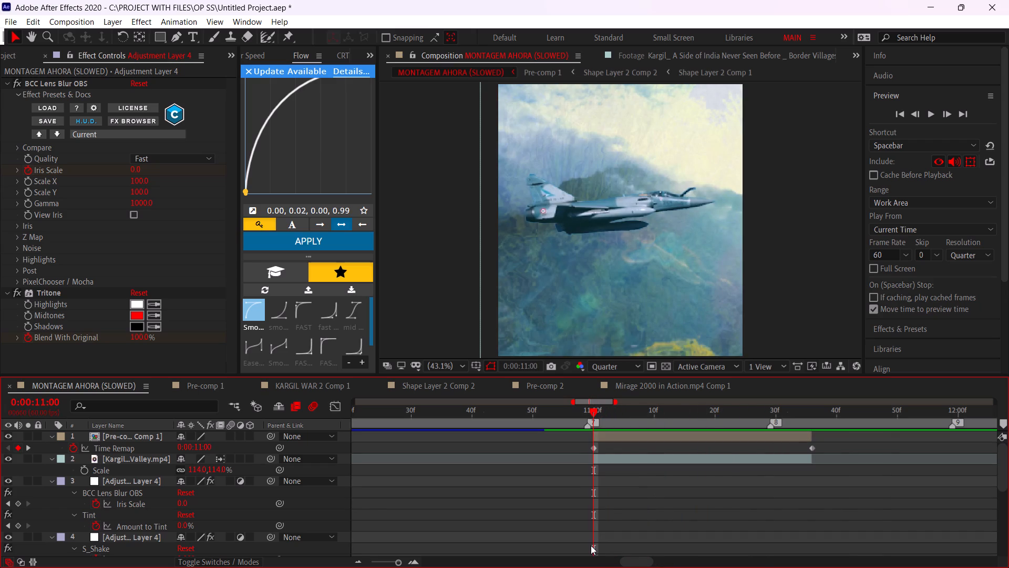
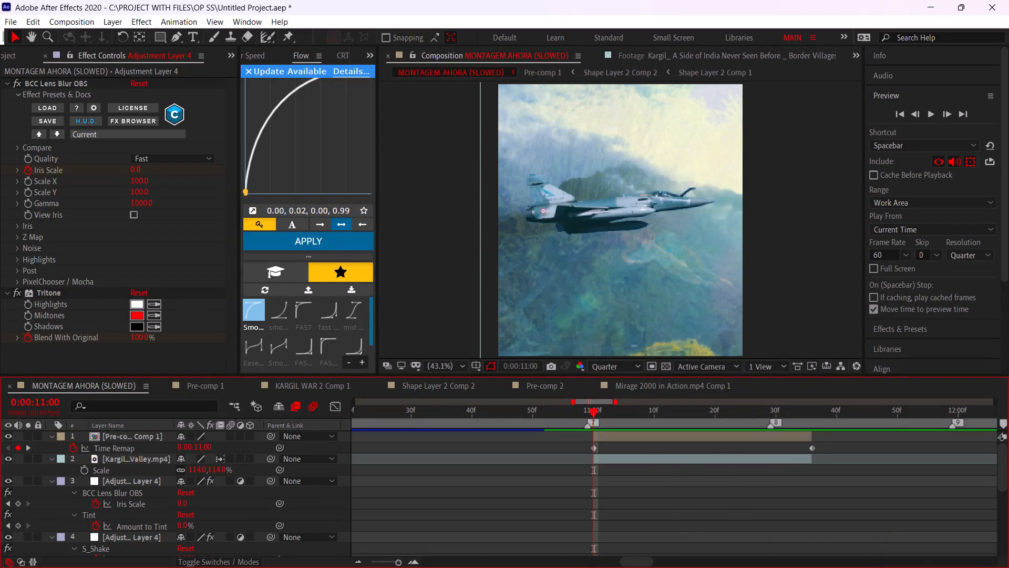
Reveal the hidden background apps in the Windows system tray.
click(848, 548)
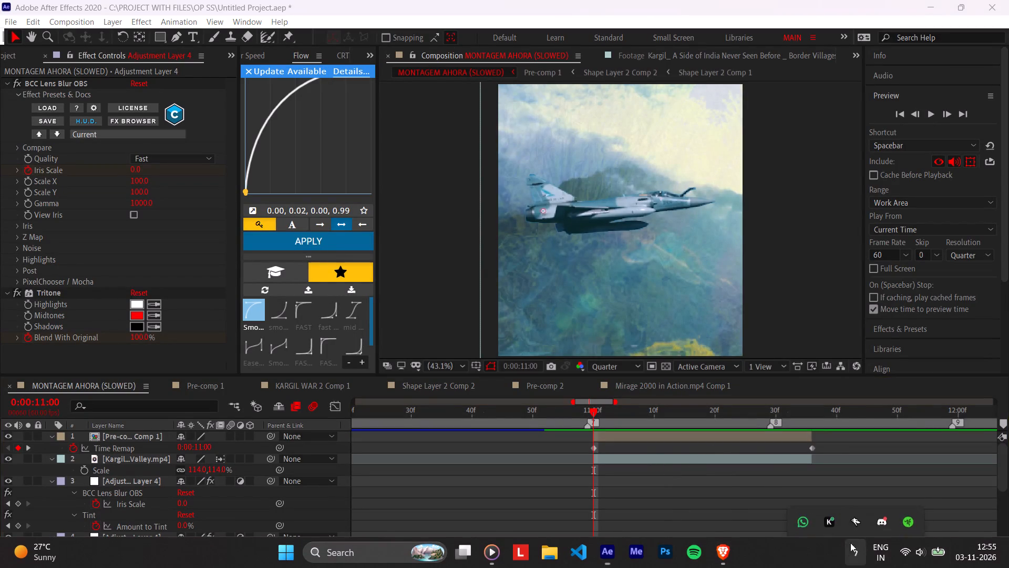
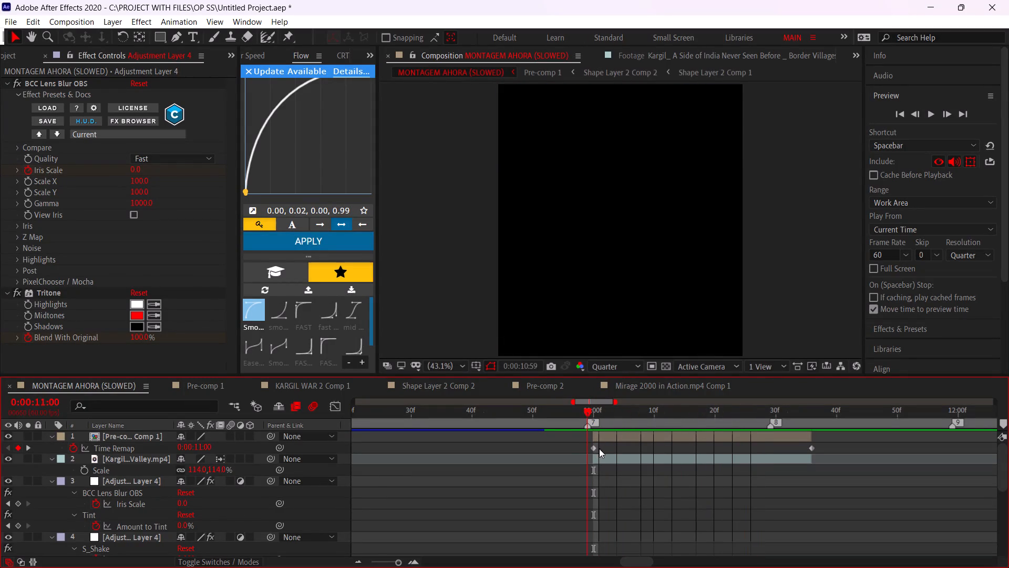
At 0:00:11:08, duplicate the Mirage jet pre-comp layer and apply a Drop Shadow effect to the upper copy.
alt+scroll(596, 448, up, 4)
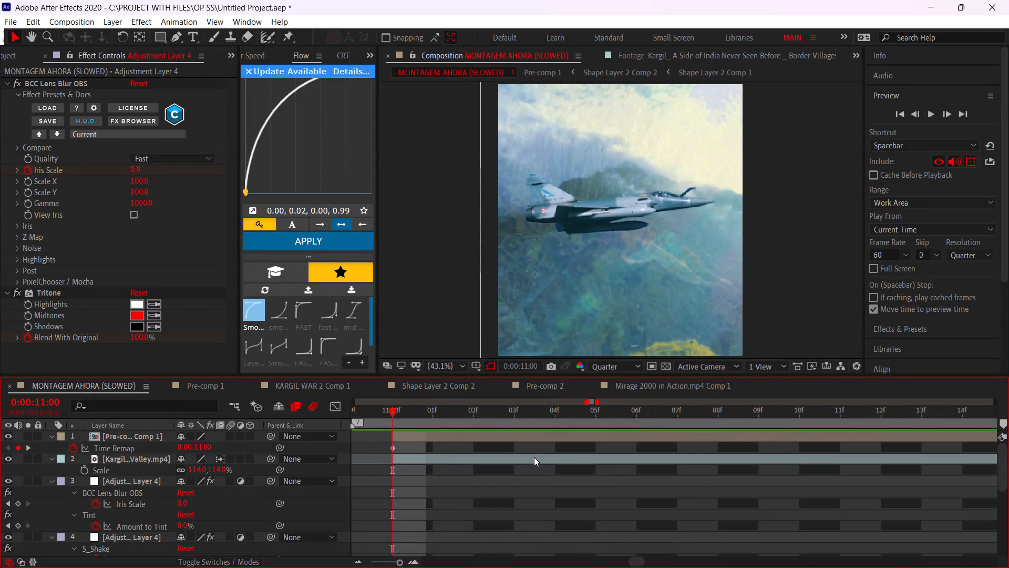
alt+scroll(532, 457, down, 2)
click(531, 457)
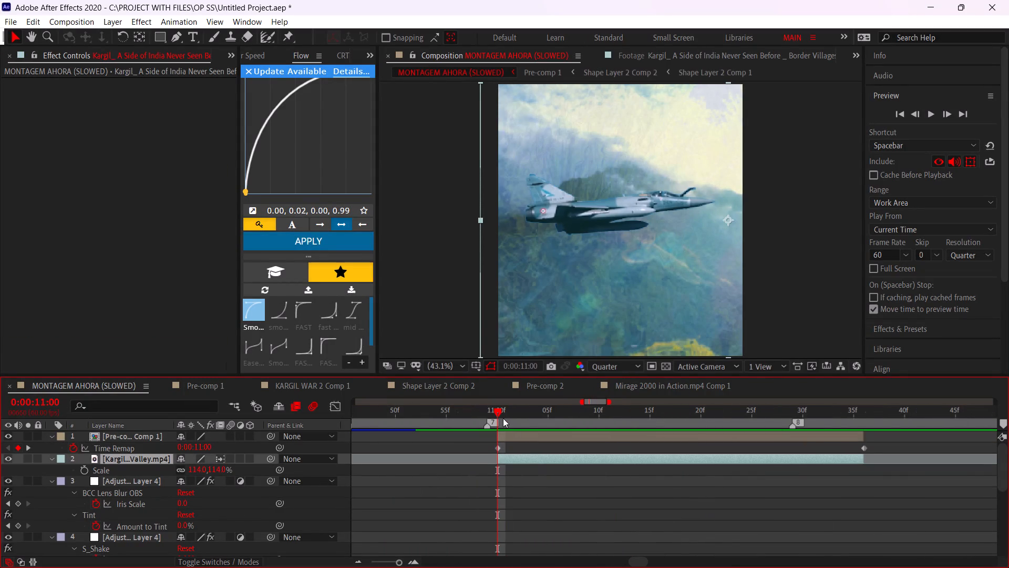
drag(503, 418, 578, 420)
click(579, 489)
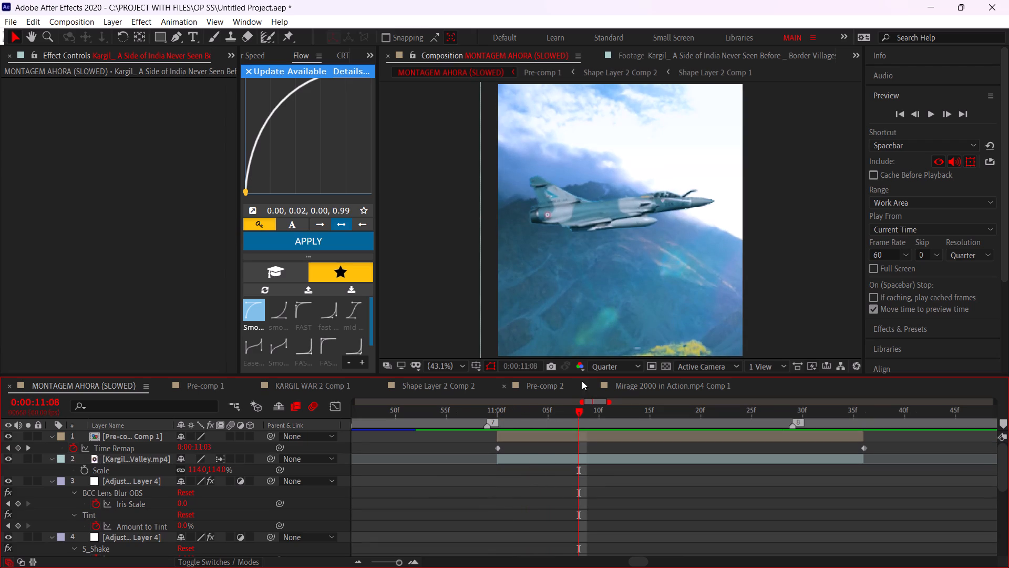
click(551, 459)
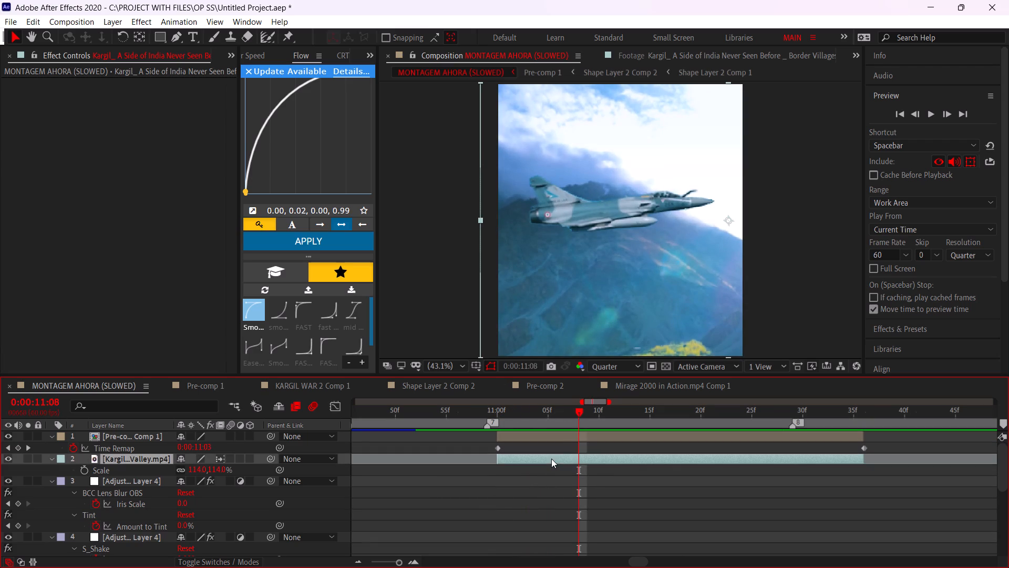
click(569, 437)
key(ctrl+space)
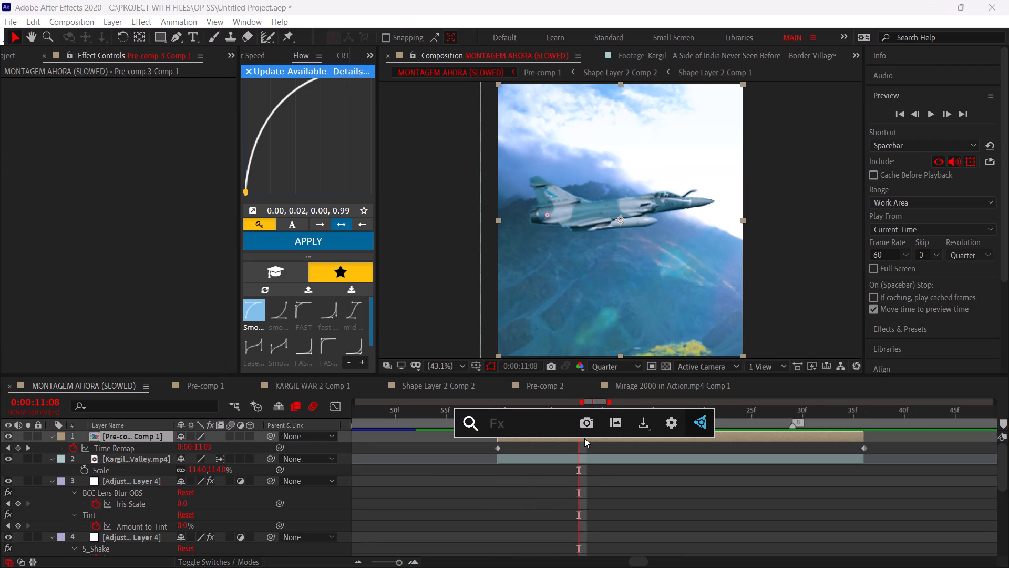
Duplicate the Mirage jet pre-comp layer at the top of the MONTAGEM AHORA (SLOWED) composition.
click(571, 441)
key(ctrl+d)
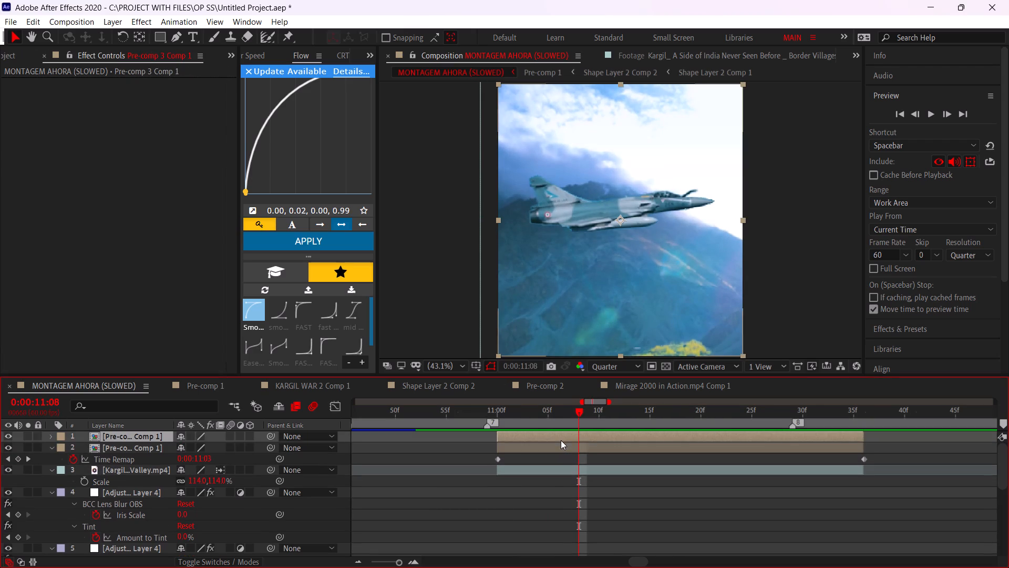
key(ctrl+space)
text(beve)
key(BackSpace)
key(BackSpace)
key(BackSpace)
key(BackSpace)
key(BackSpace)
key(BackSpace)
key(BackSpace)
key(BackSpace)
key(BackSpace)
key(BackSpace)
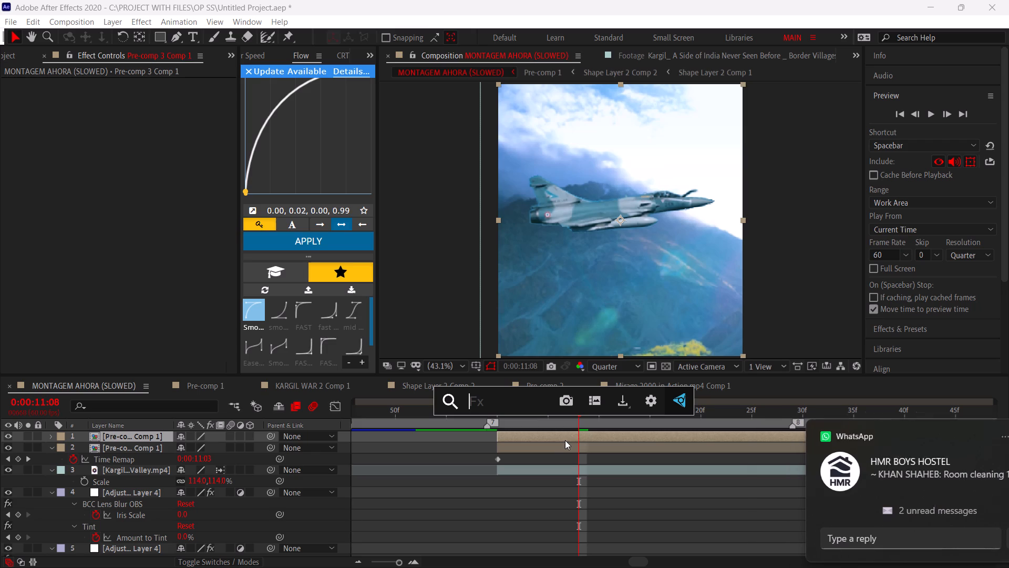
Apply the Drop Shadow effect to the upper copy of the Mirage jet pre-comp layer.
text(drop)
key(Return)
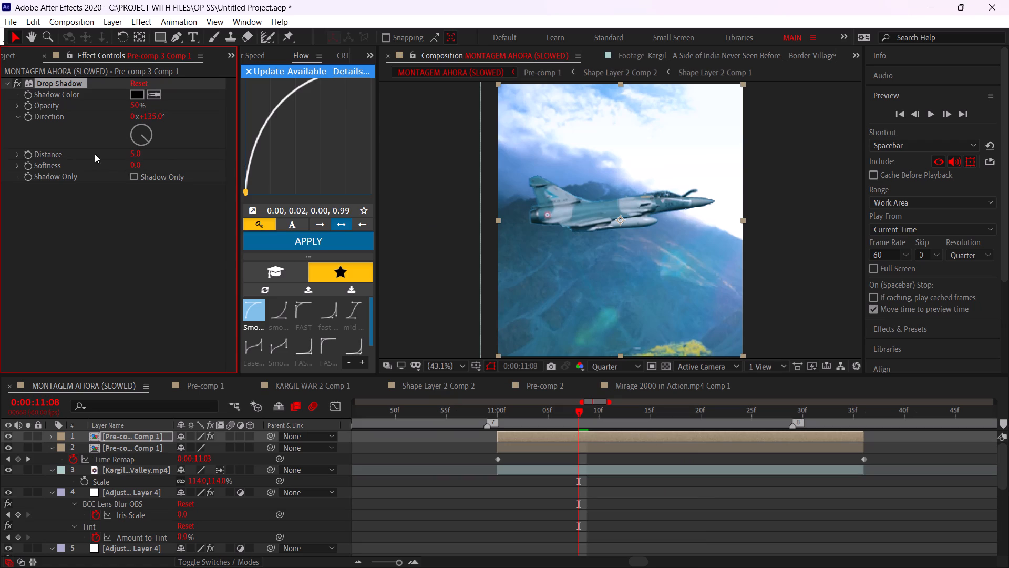
Set the Drop Shadow to 100% opacity, Shadow Only enabled, and a distance of 20.
drag(135, 104, 418, 136)
click(133, 173)
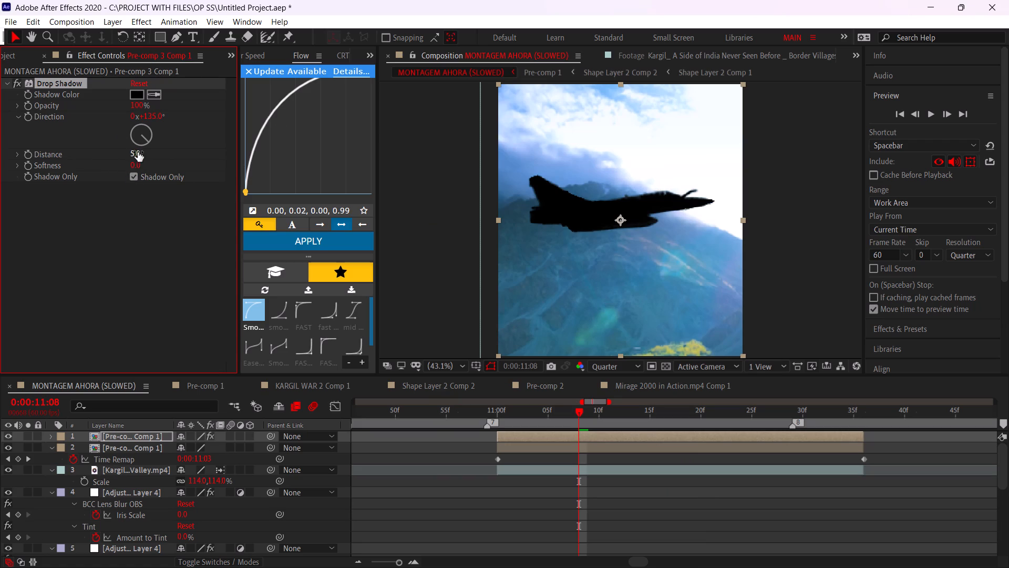
drag(137, 153, 147, 153)
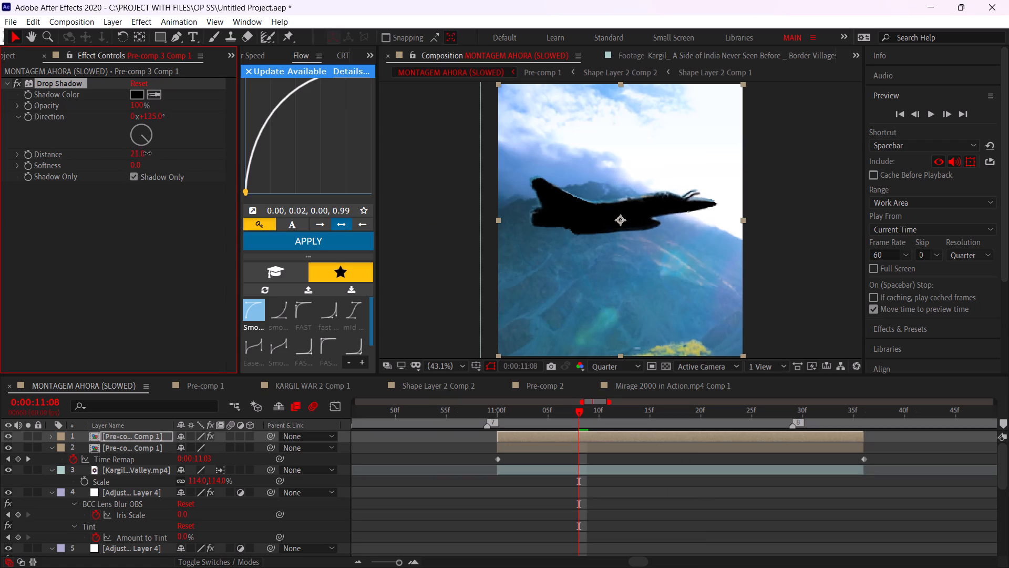
drag(147, 153, 145, 150)
Add a Set Matte effect to the upper jet pre-comp layer.
key(ctrl+space)
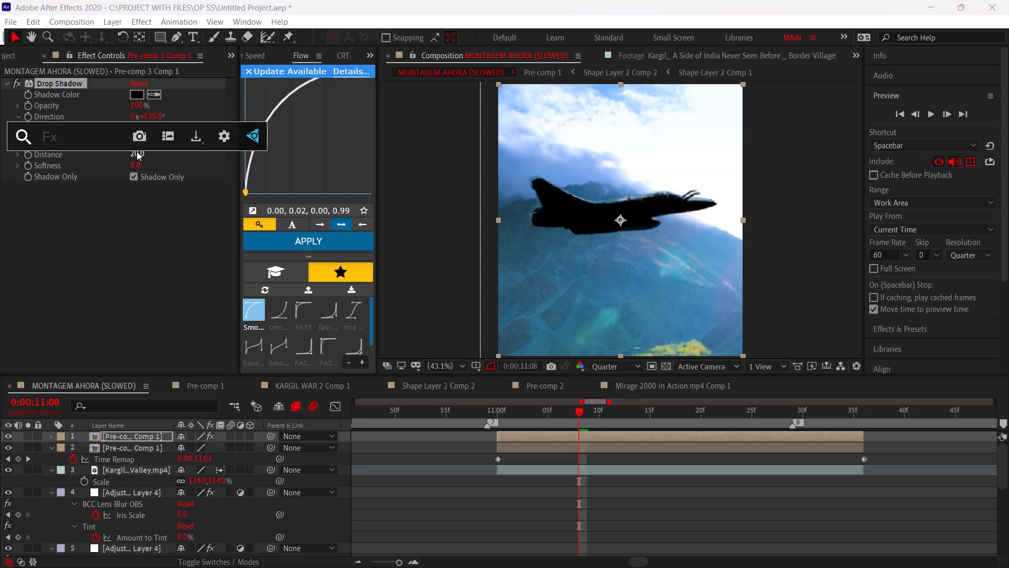
text(set)
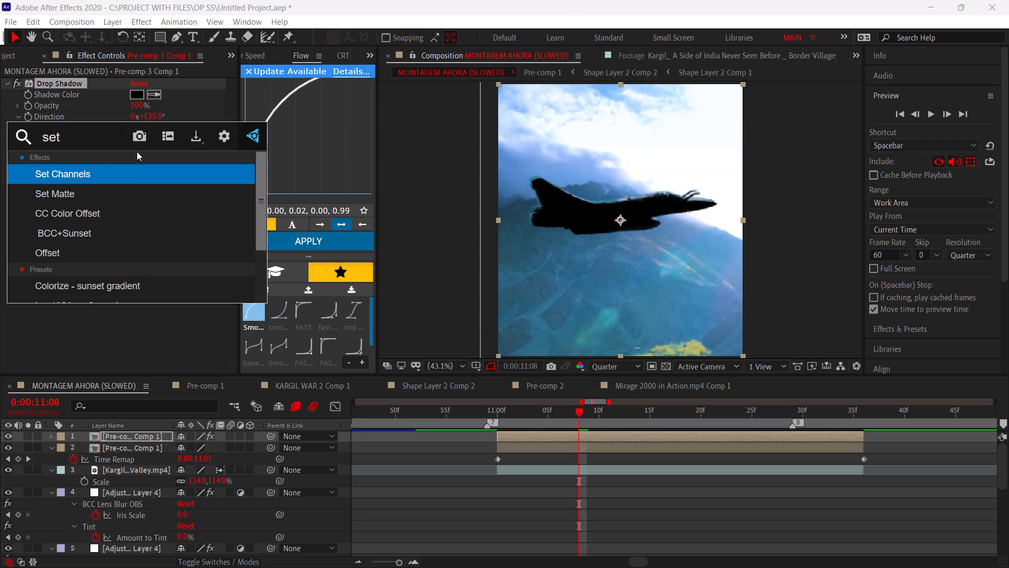
key(Down)
key(Return)
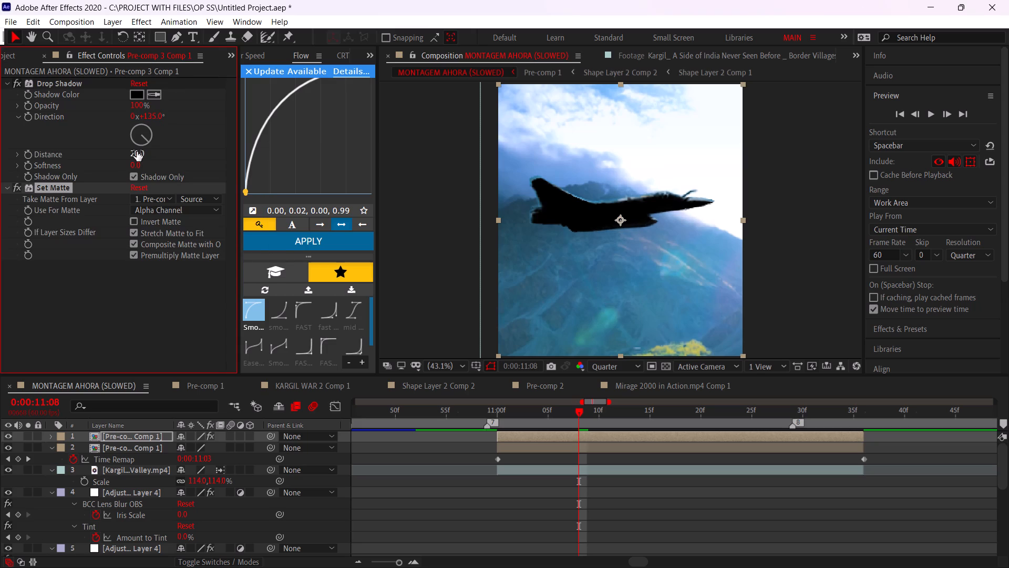
Add CC Composite to the upper jet layer and set Composite Original to Multiply.
key(ctrl+space)
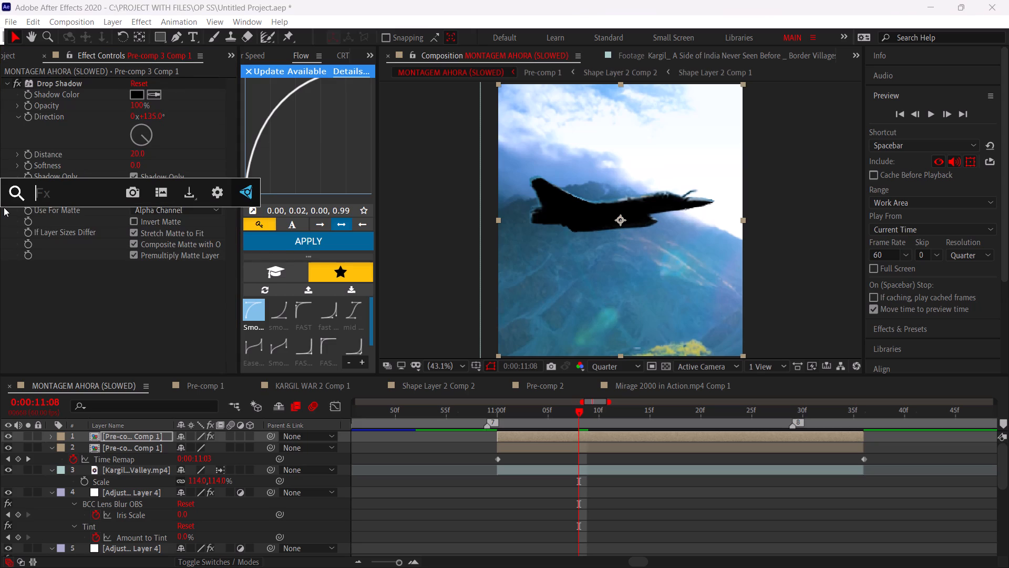
text(cc comp)
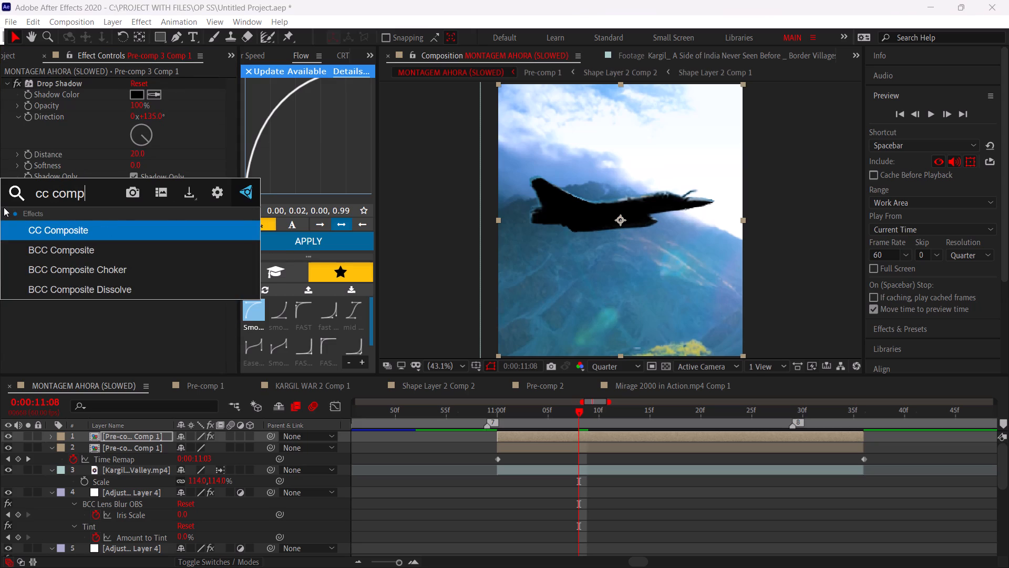
key(Return)
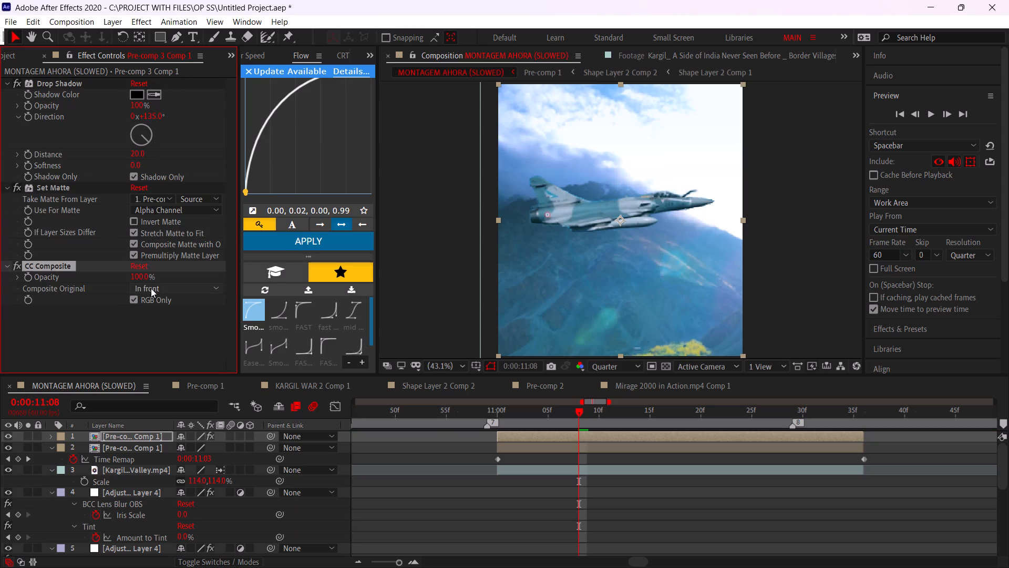
click(151, 288)
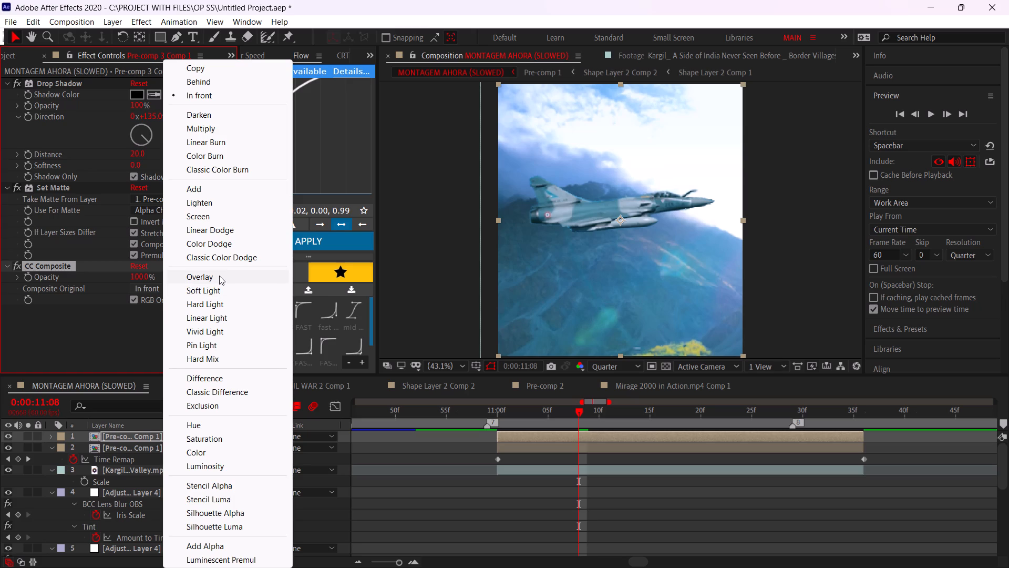
scroll(221, 380, down, 3)
click(211, 126)
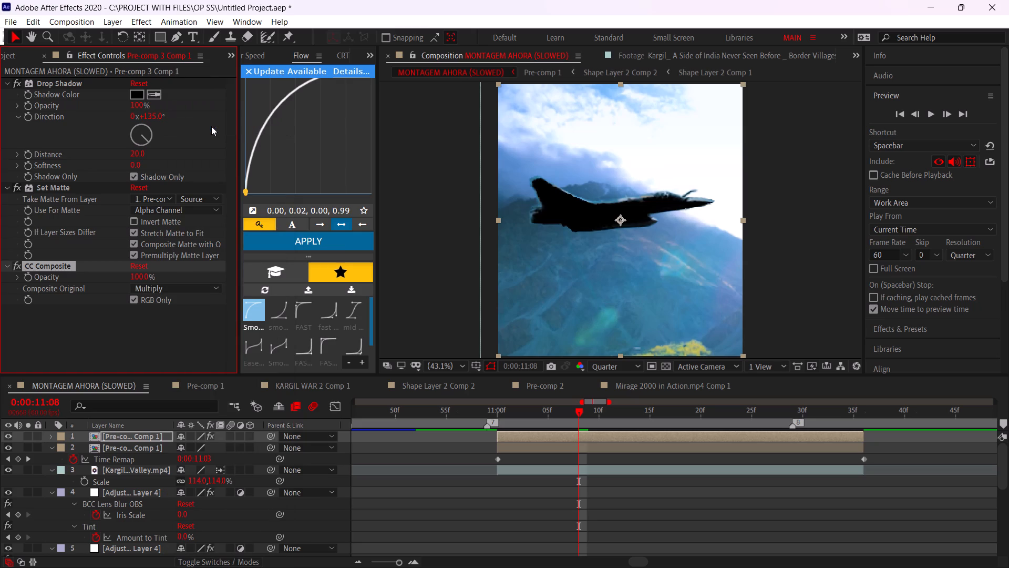
Add a Tritone effect to the upper jet pre-comp layer.
key(ctrl+space)
text(ccc)
key(BackSpace)
key(BackSpace)
key(BackSpace)
key(BackSpace)
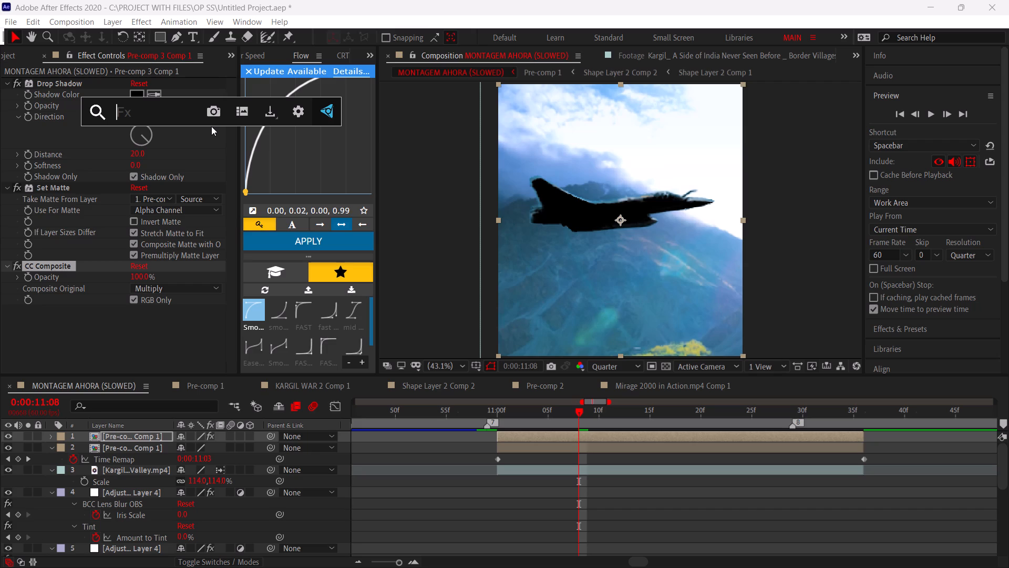
text(tri)
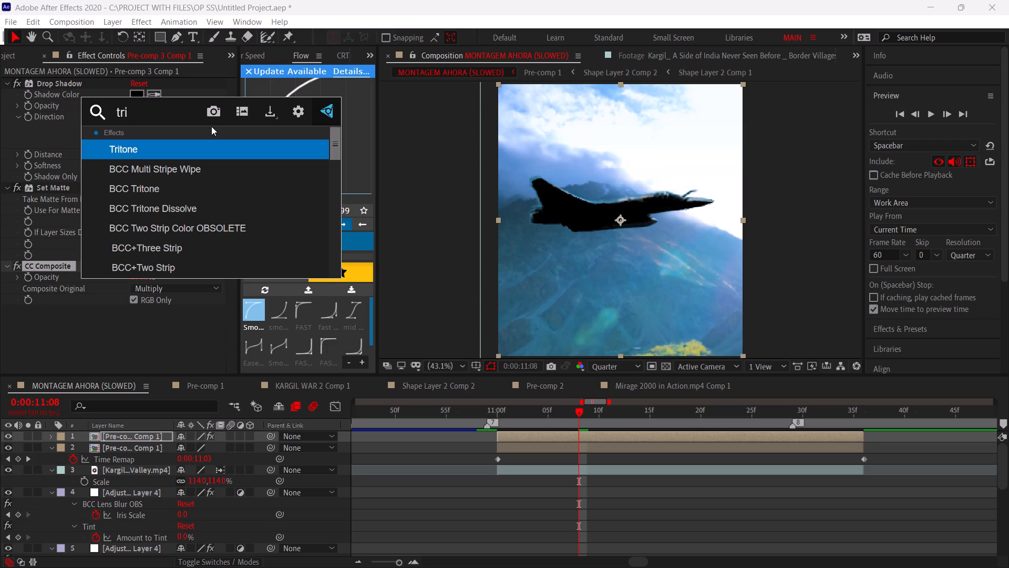
key(Return)
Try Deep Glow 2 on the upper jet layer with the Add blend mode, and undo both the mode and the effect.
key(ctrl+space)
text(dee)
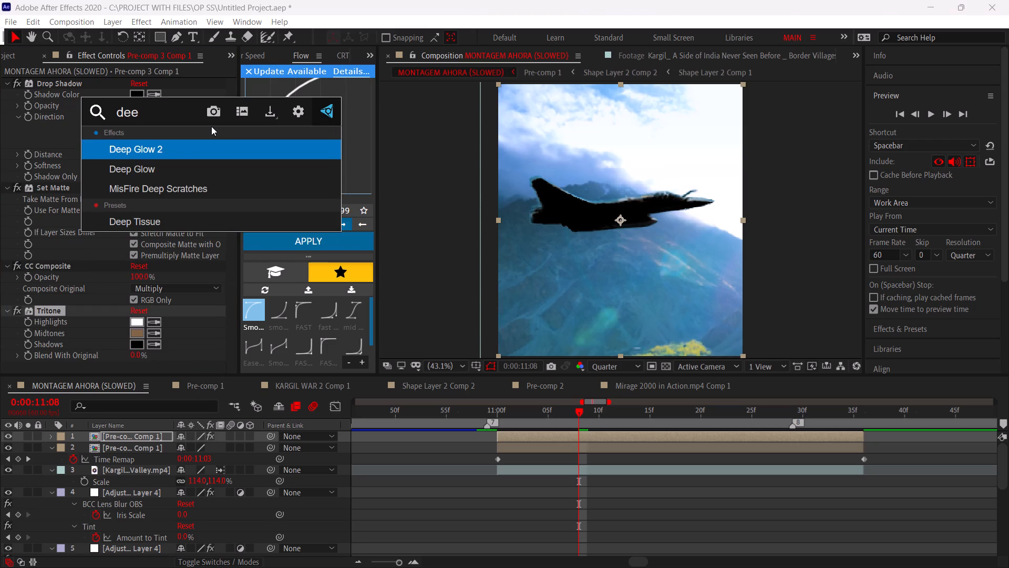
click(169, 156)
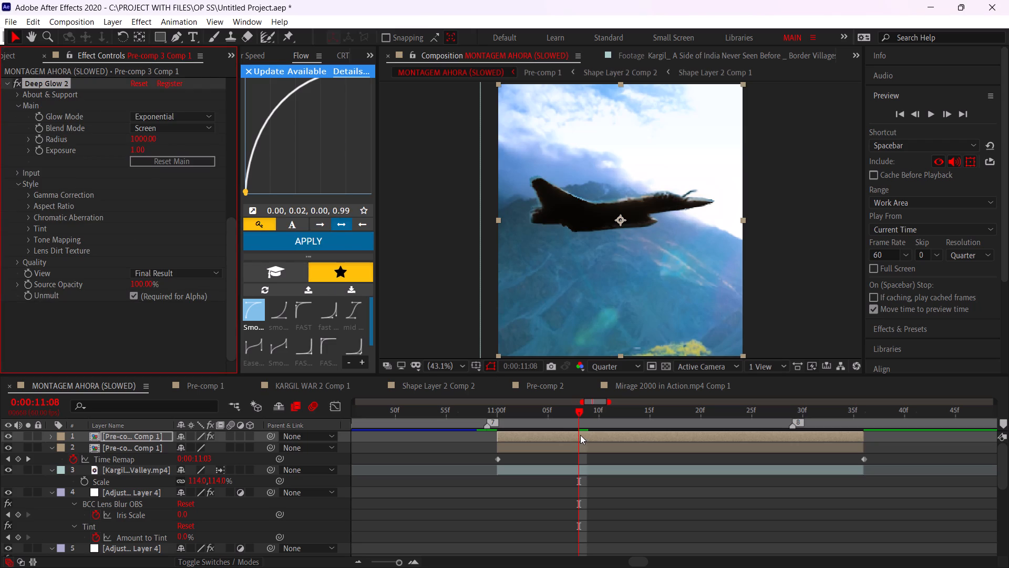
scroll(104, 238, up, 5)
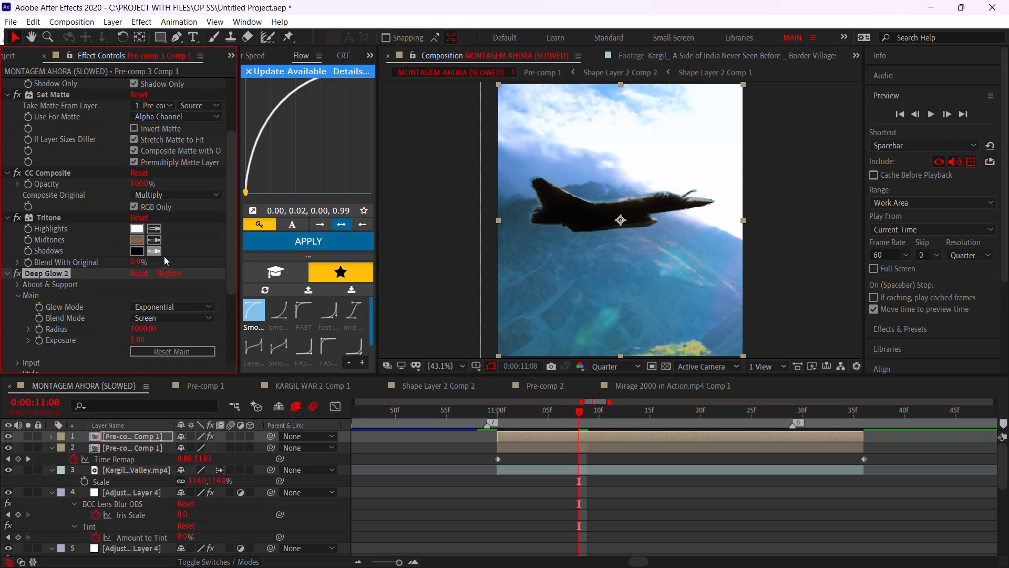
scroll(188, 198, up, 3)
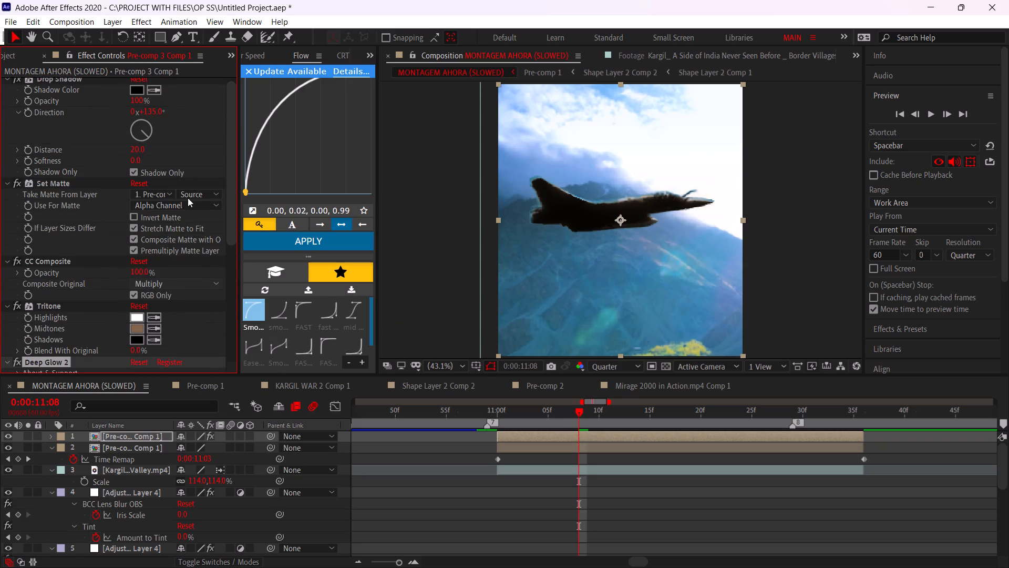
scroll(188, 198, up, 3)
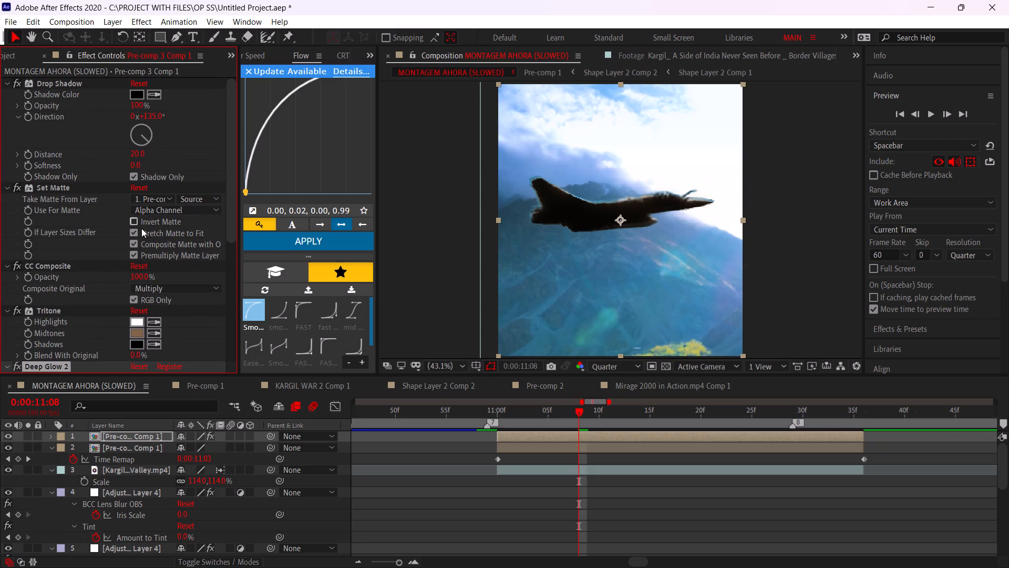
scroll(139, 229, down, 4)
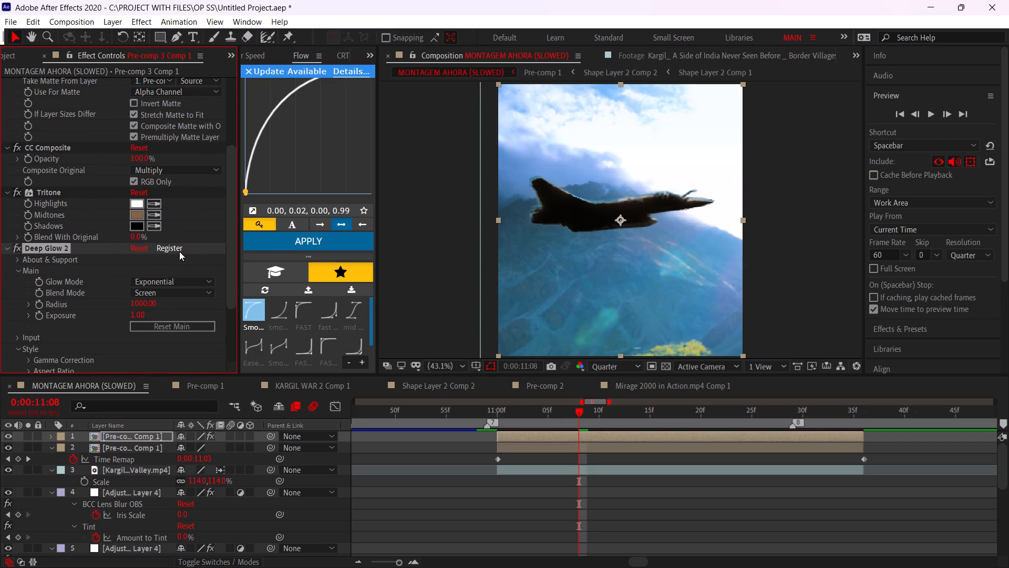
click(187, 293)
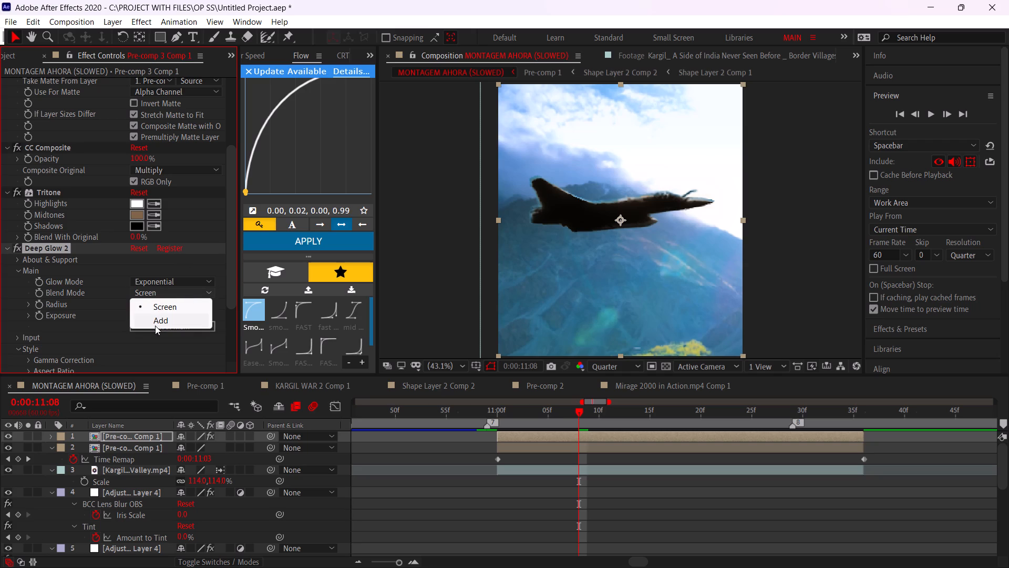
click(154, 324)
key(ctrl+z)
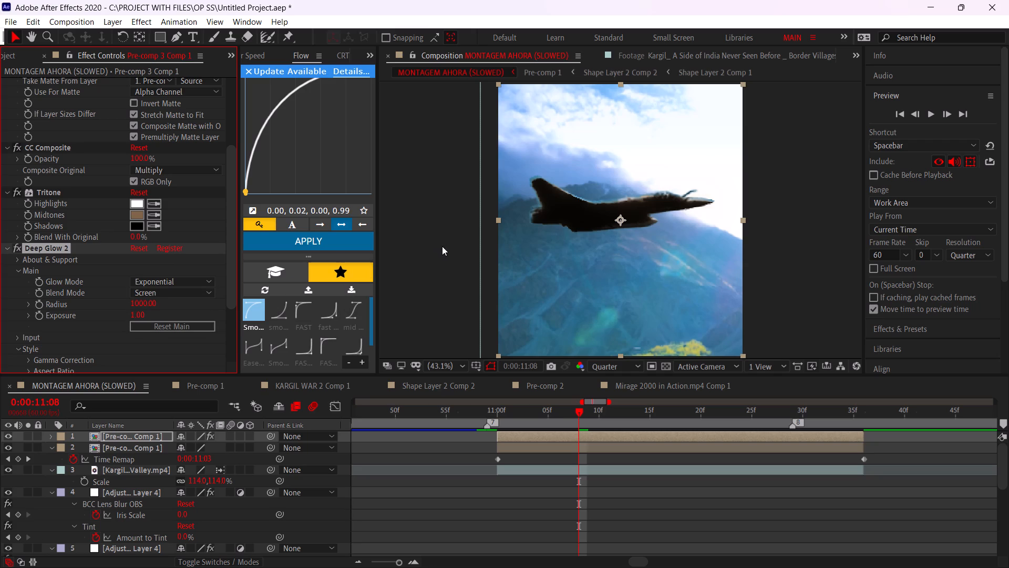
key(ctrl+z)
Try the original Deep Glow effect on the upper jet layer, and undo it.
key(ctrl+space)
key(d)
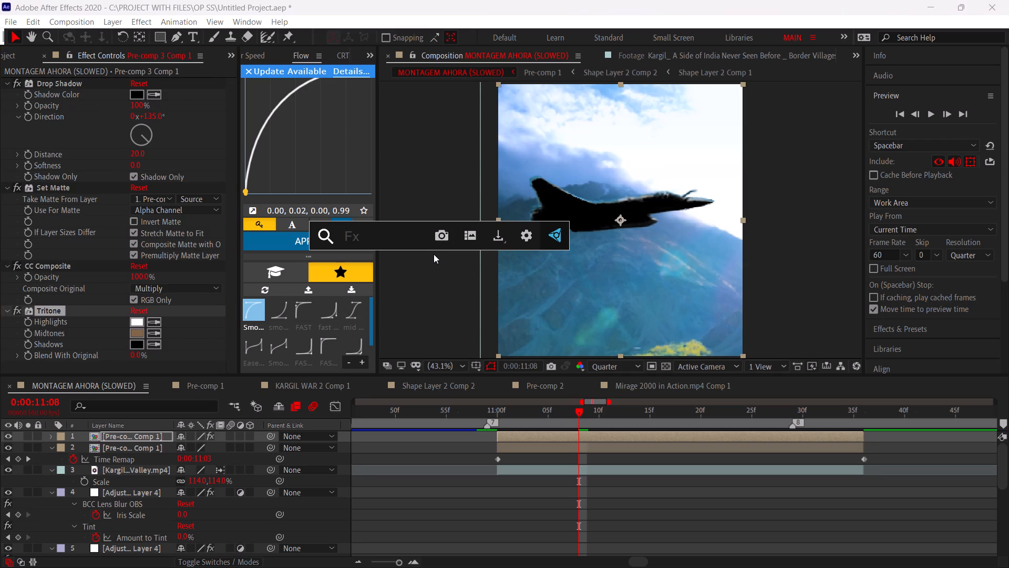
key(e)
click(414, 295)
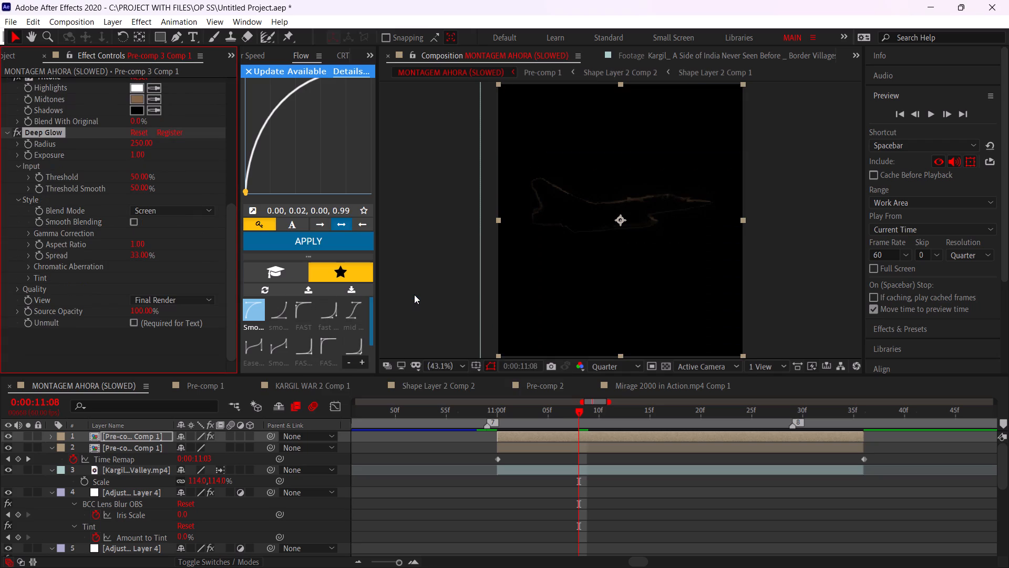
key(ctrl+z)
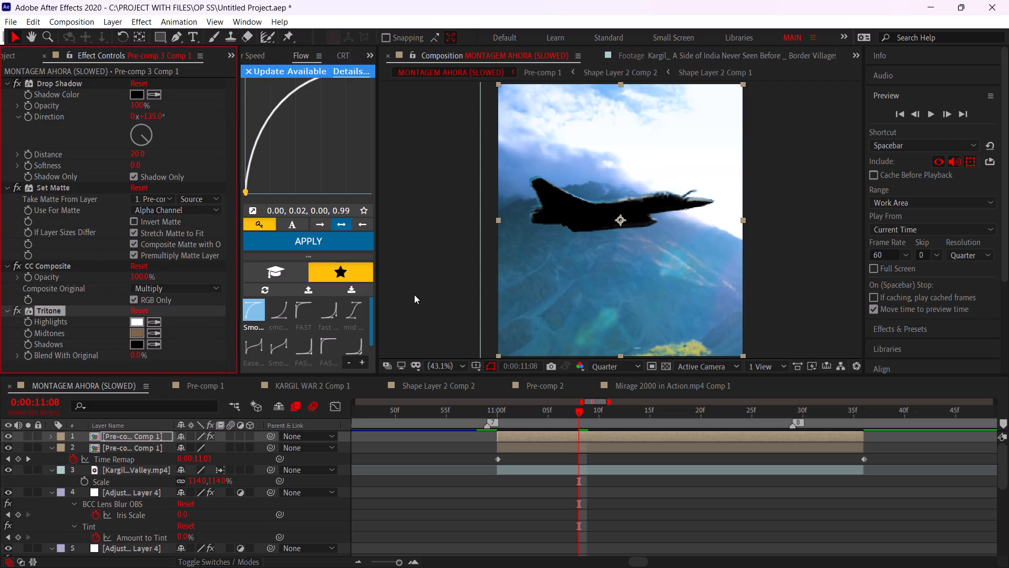
Apply Deep Glow 2 to the upper jet layer and set its blend mode to Add.
key(ctrl+space)
key(d)
key(e)
click(362, 315)
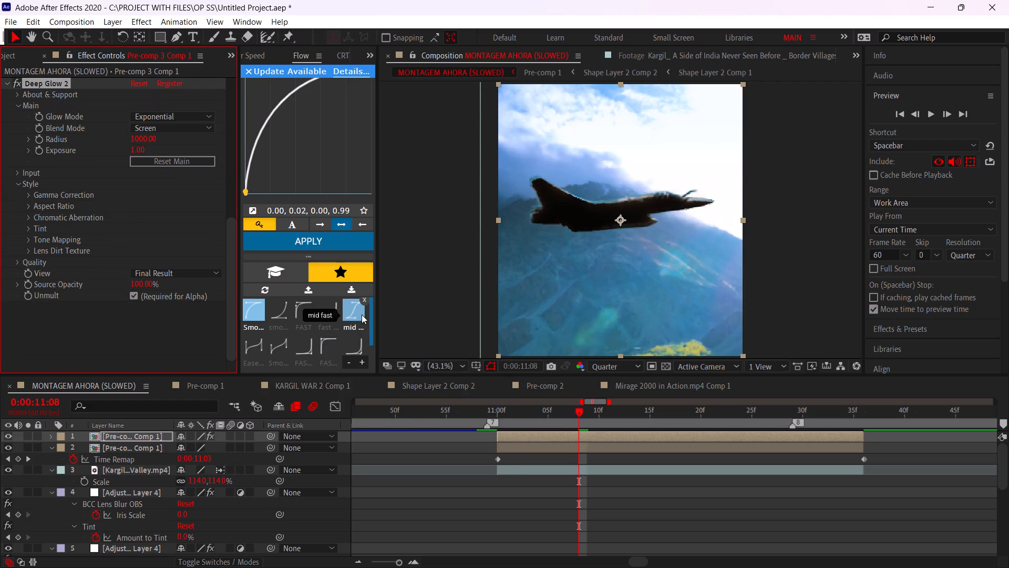
click(165, 128)
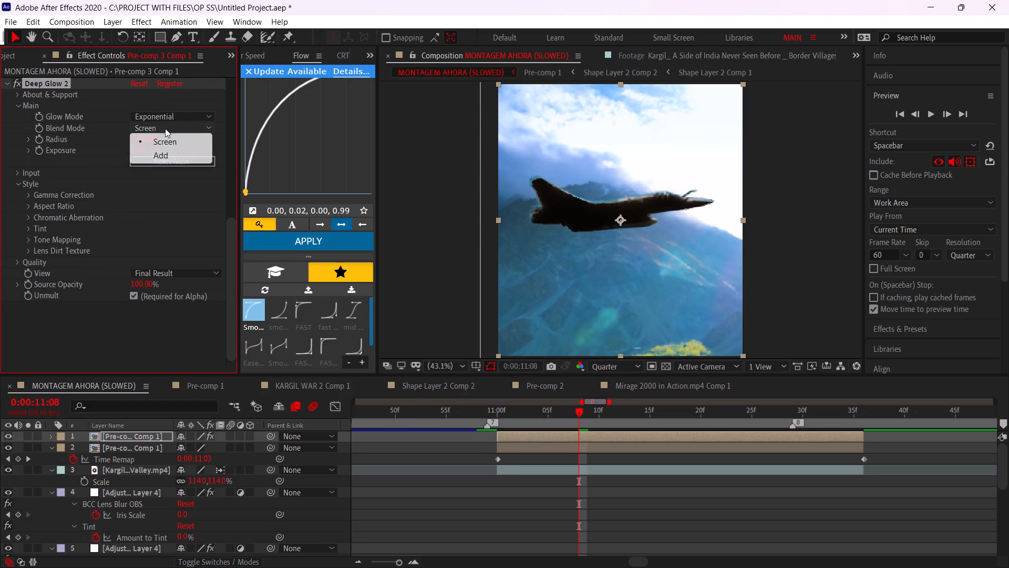
click(159, 155)
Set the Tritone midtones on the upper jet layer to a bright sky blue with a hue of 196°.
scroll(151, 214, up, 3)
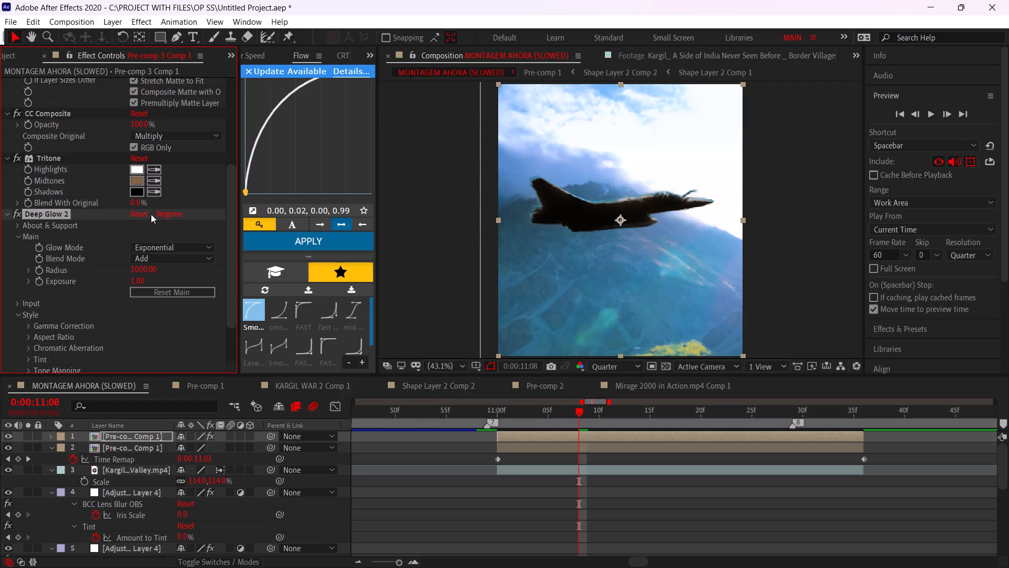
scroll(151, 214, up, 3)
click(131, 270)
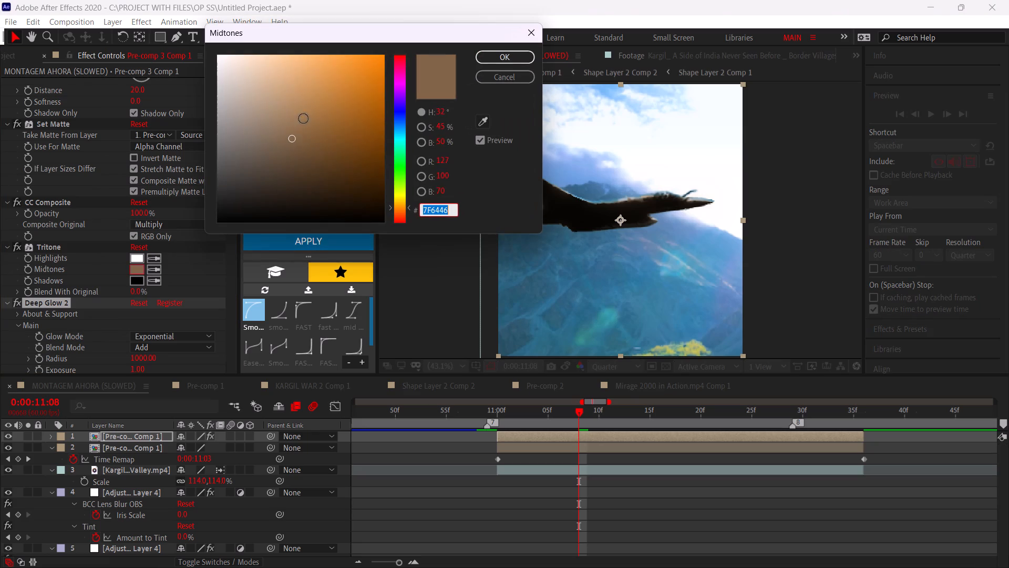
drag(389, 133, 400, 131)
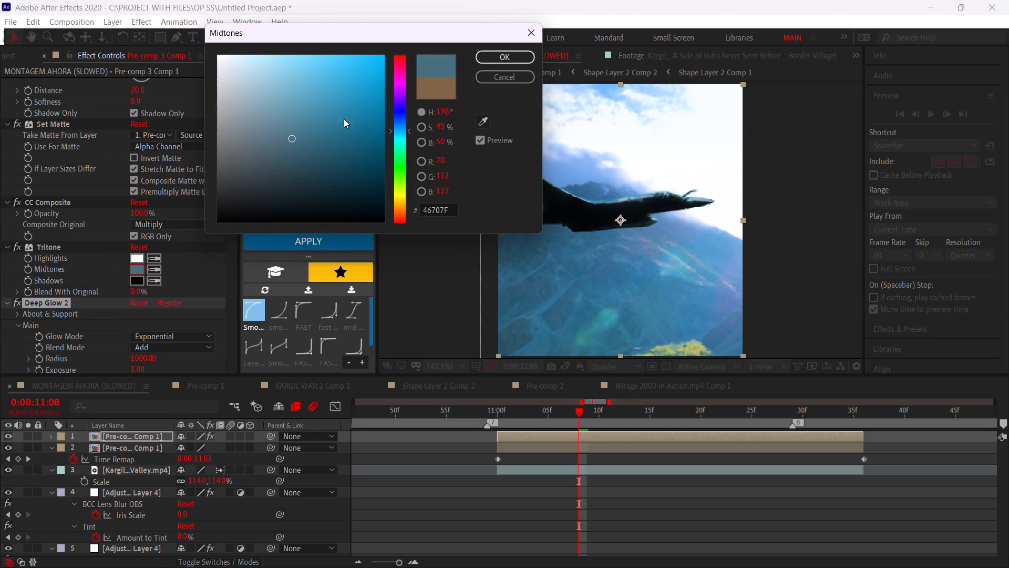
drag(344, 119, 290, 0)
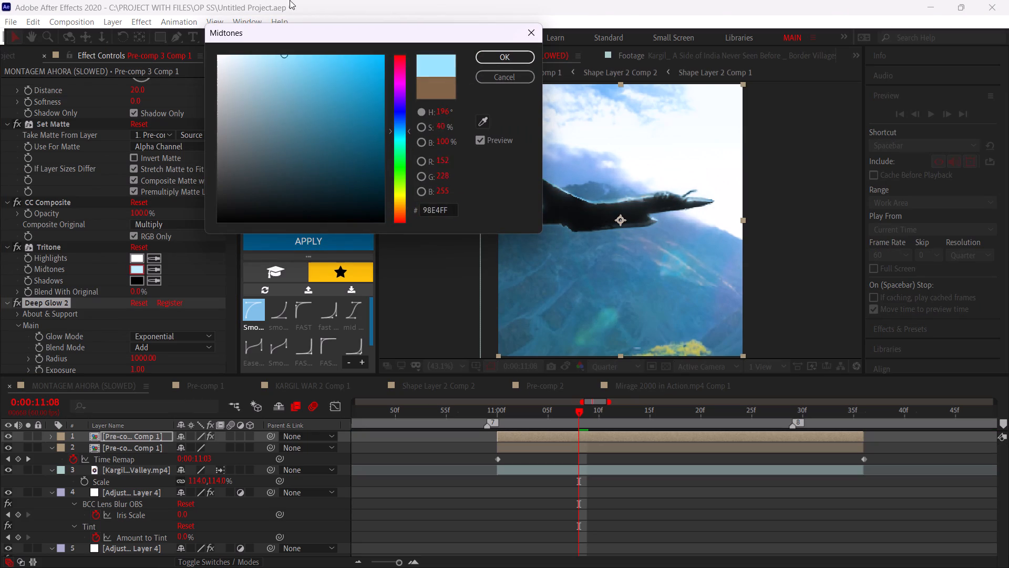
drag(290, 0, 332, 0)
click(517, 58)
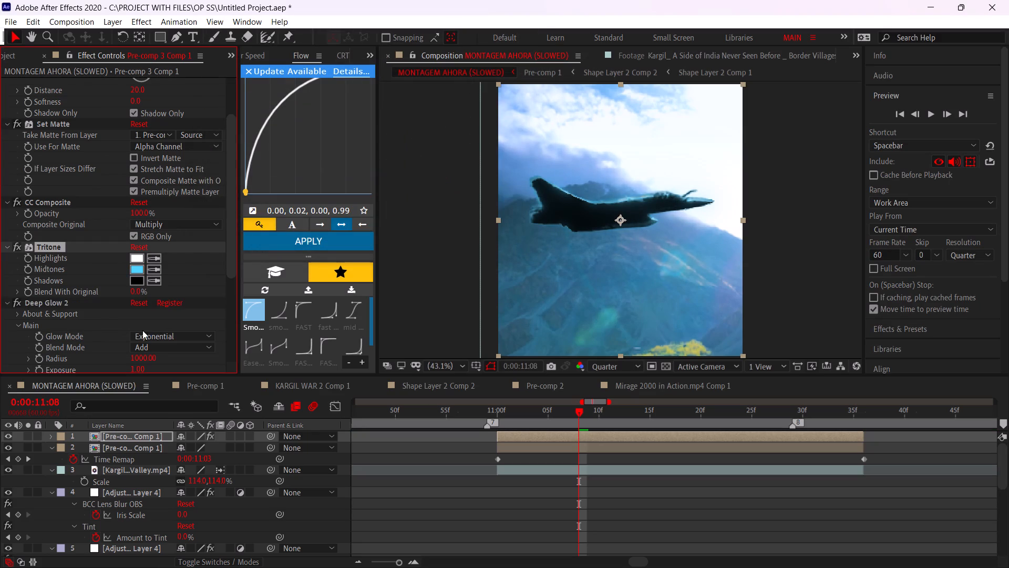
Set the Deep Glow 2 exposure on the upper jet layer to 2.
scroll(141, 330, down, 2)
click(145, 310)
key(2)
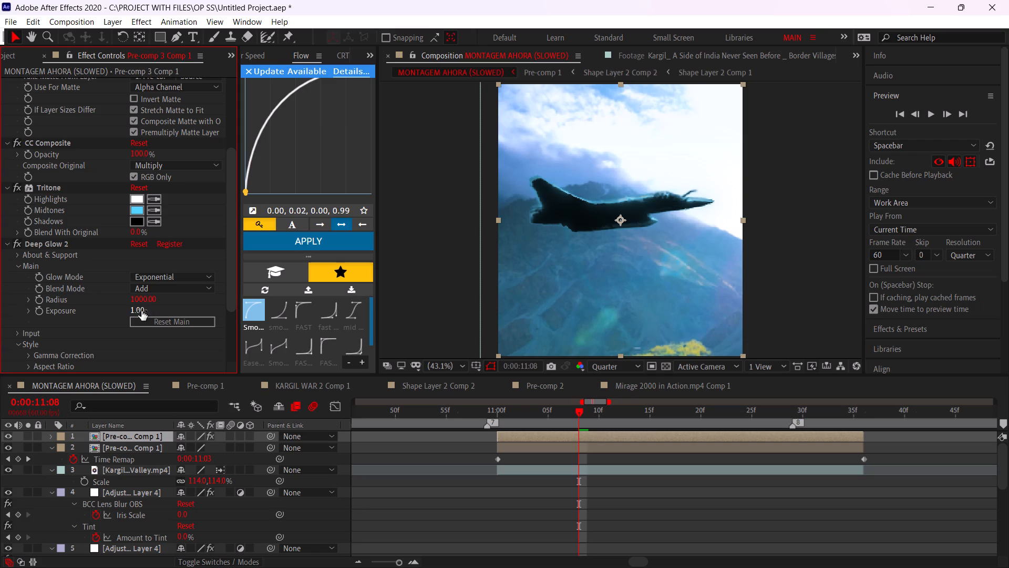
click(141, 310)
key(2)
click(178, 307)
Set the composition preview resolution to Full.
click(616, 364)
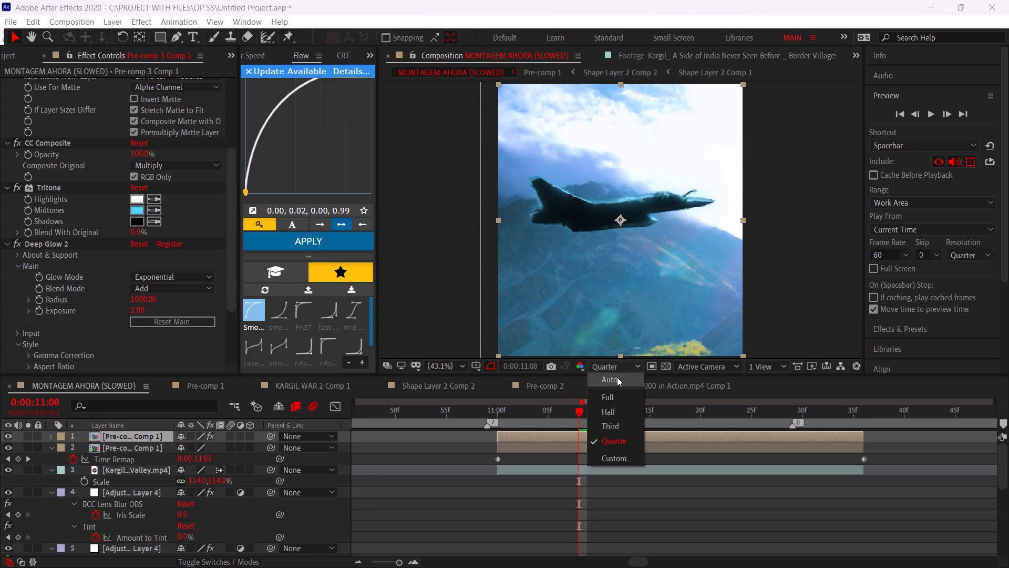
click(614, 396)
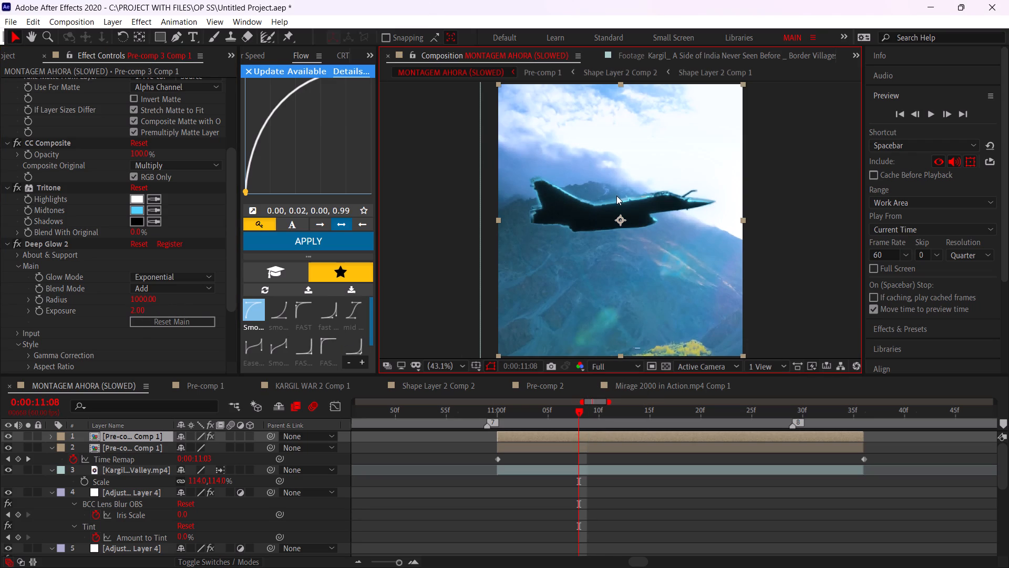
Examine the jet's glowing edges up close, comparing the shot with the upper pre-comp layer shown and hidden.
alt+scroll(616, 196, up, 3)
alt+scroll(616, 196, down, 1)
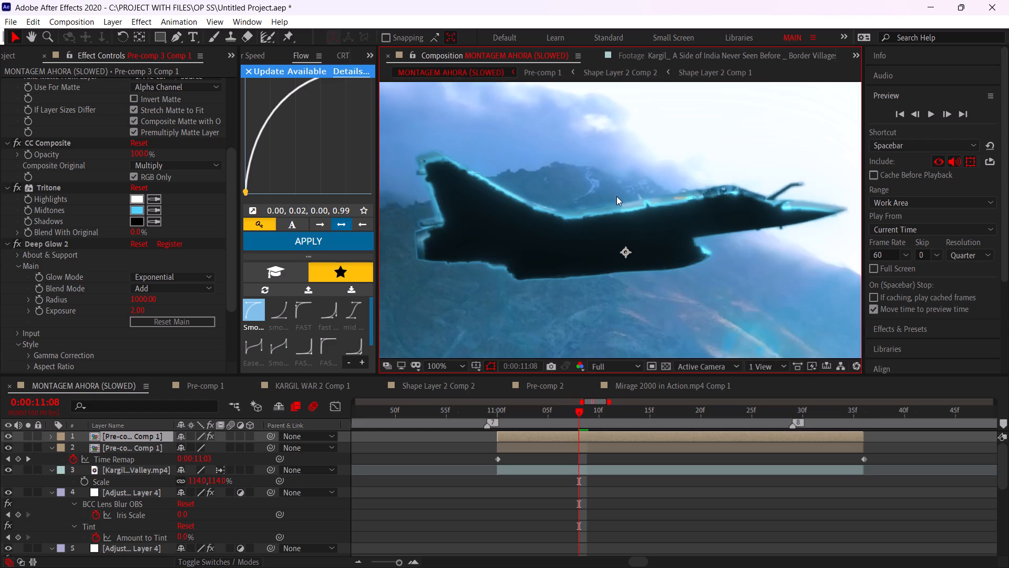
middle_drag(633, 213, 622, 271)
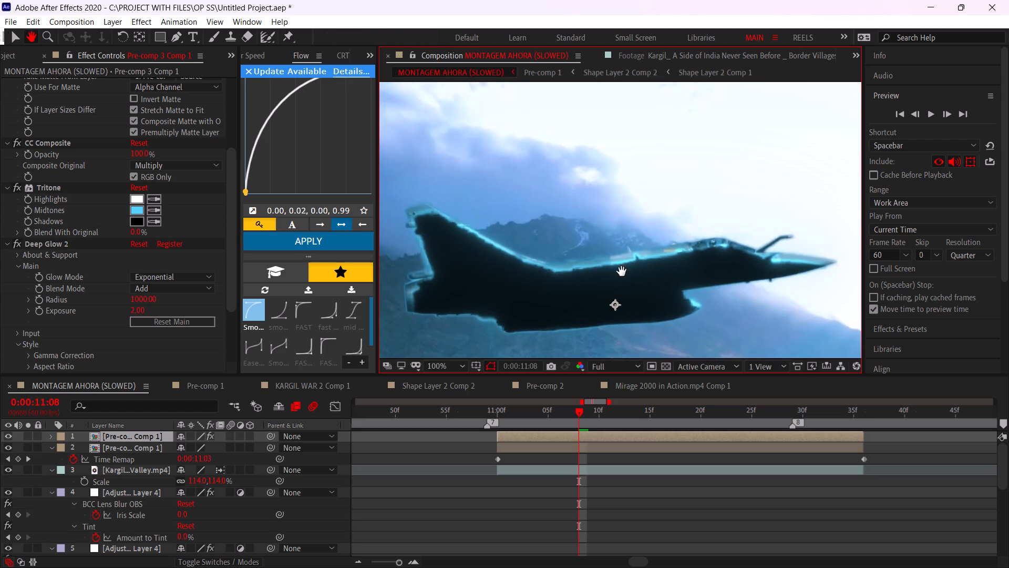
middle_drag(622, 271, 620, 280)
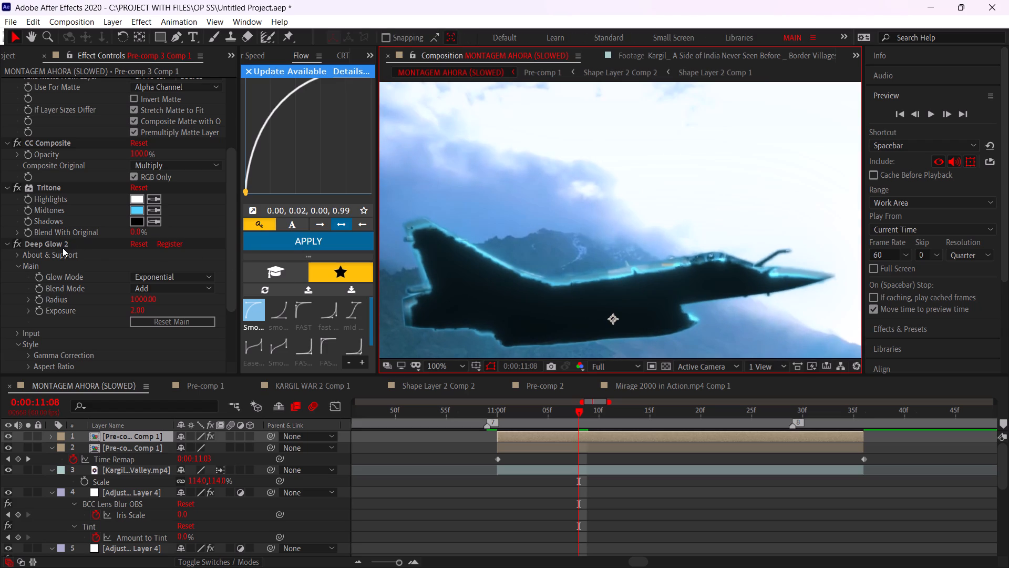
click(63, 248)
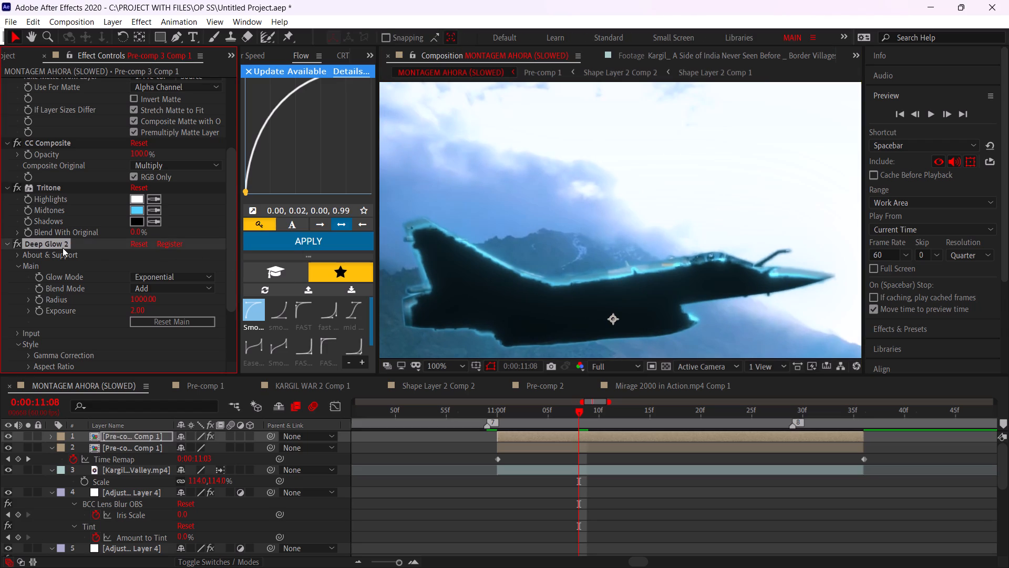
click(11, 439)
click(11, 439)
click(11, 439)
click(11, 439)
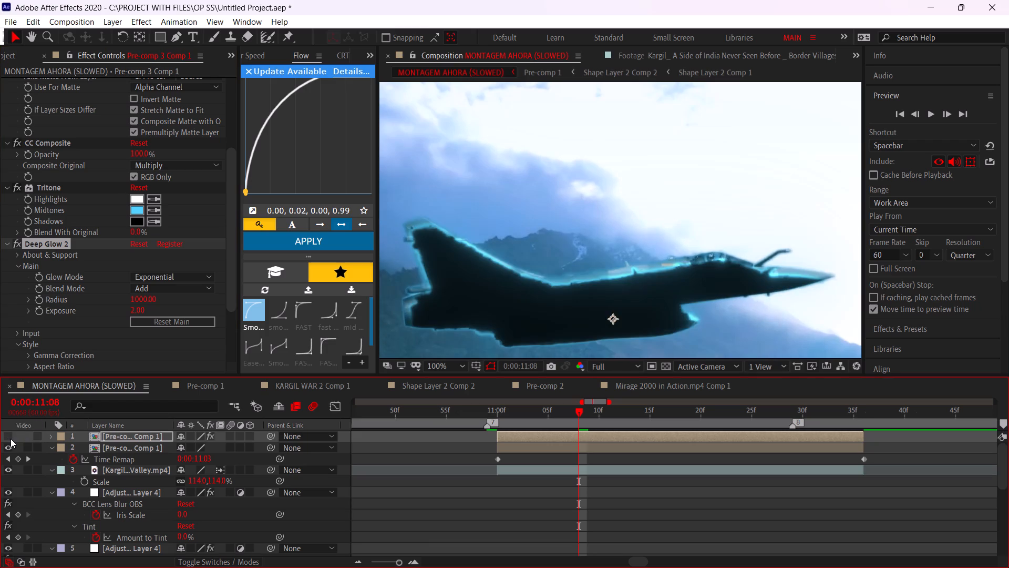
double_click(11, 439)
click(11, 439)
click(11, 439)
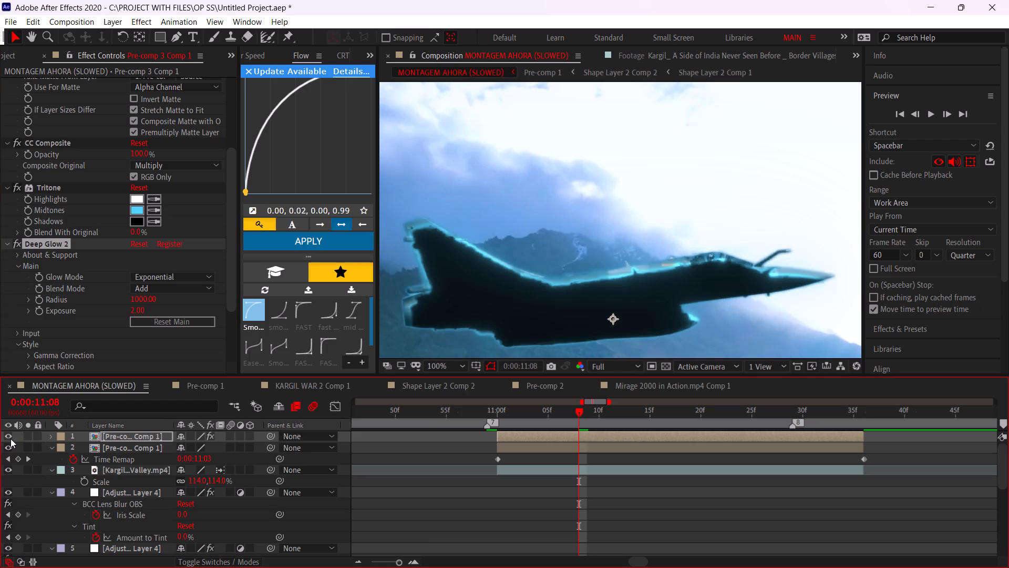
click(11, 439)
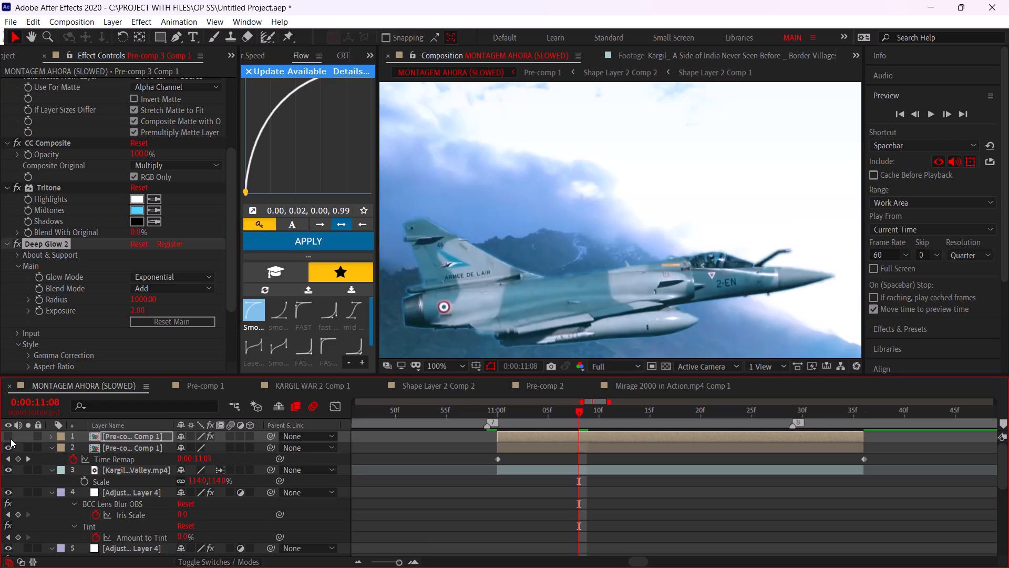
Delete the upper jet pre-comp layer that carries the shadow, Tritone and glow effects.
click(540, 435)
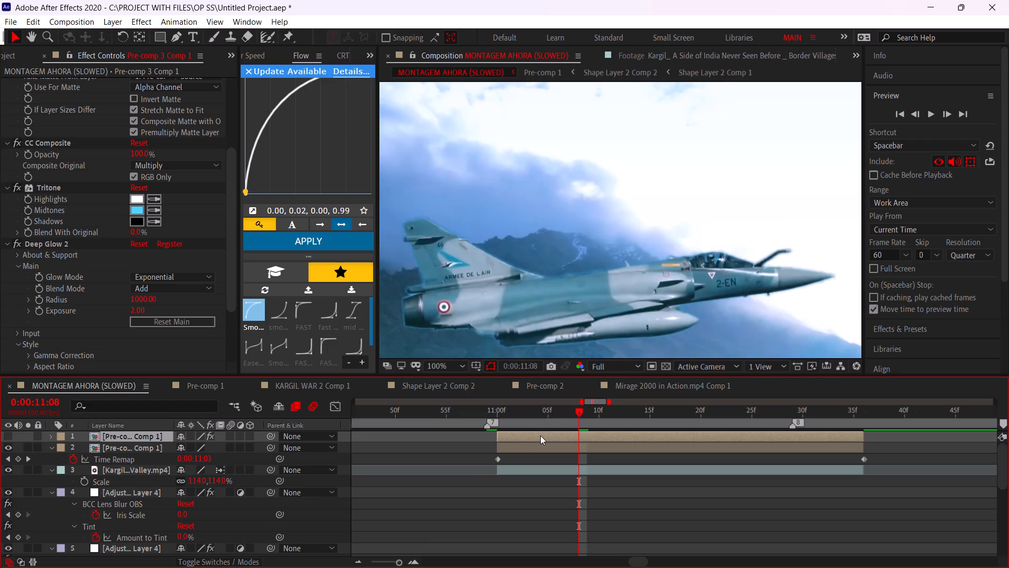
key(Delete)
Pre-compose the remaining time-remapped jet layer and duplicate the resulting pre-comp.
click(521, 438)
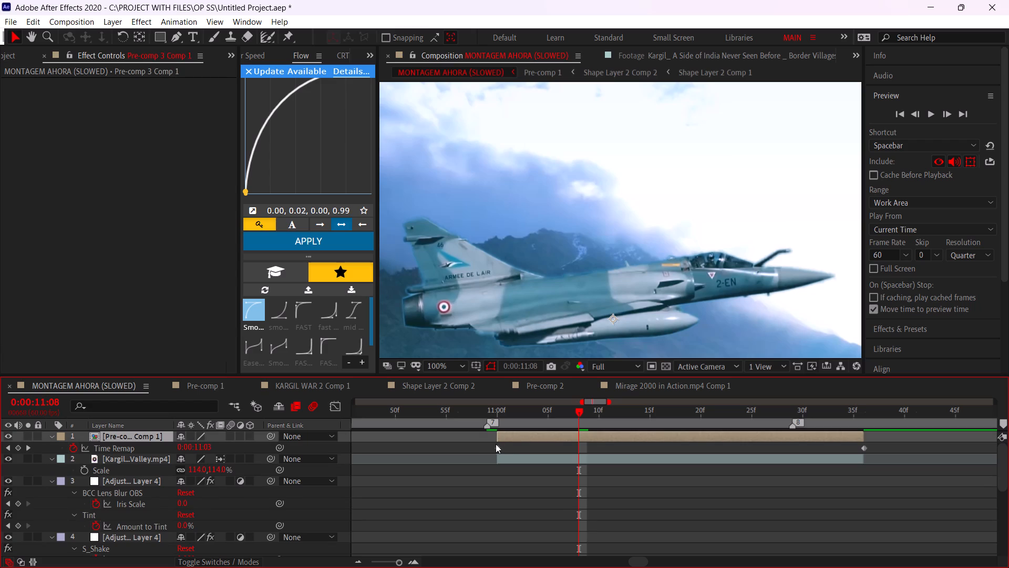
key(ctrl+shift+c)
click(492, 260)
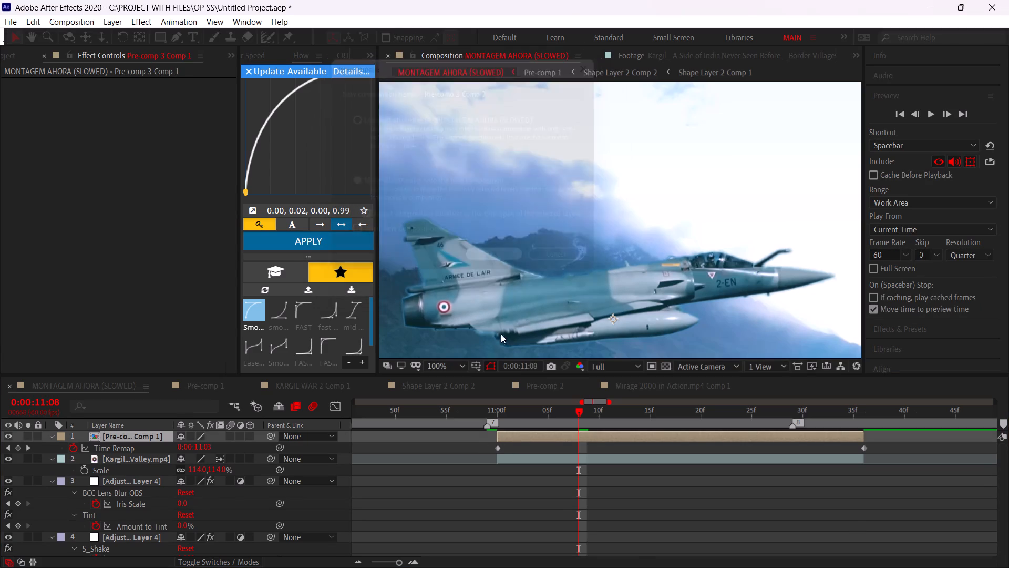
key(ctrl+d)
Add Drop Shadow to the upper jet layer with Shadow Only enabled, opacity 100% and distance 19.
key(ctrl+space)
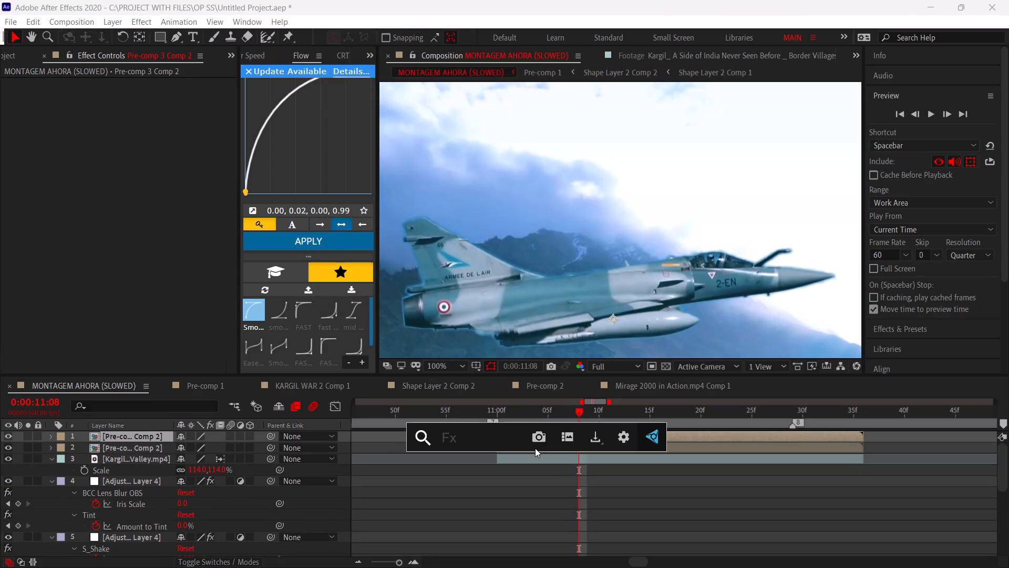
text(drop)
key(Return)
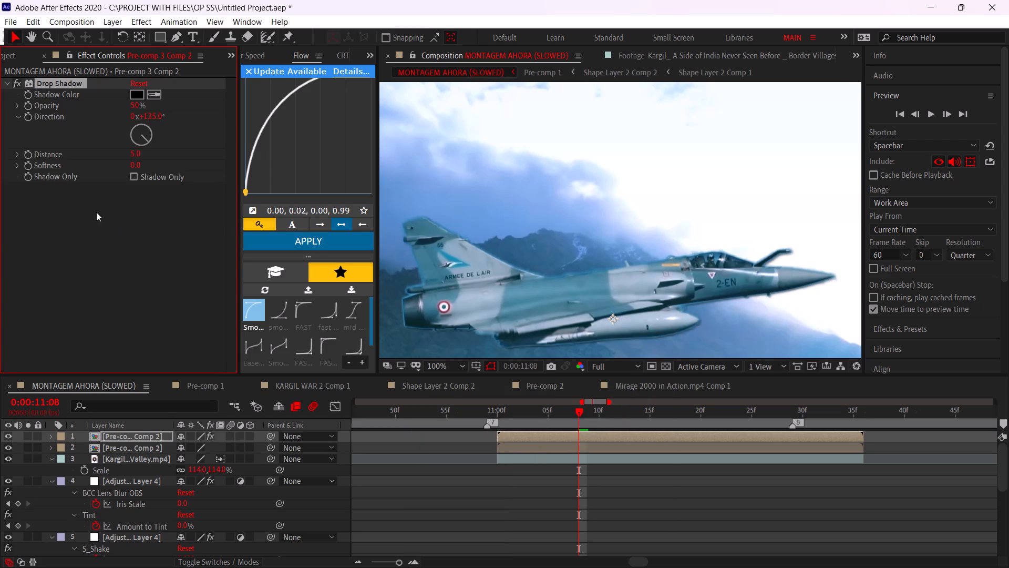
click(136, 178)
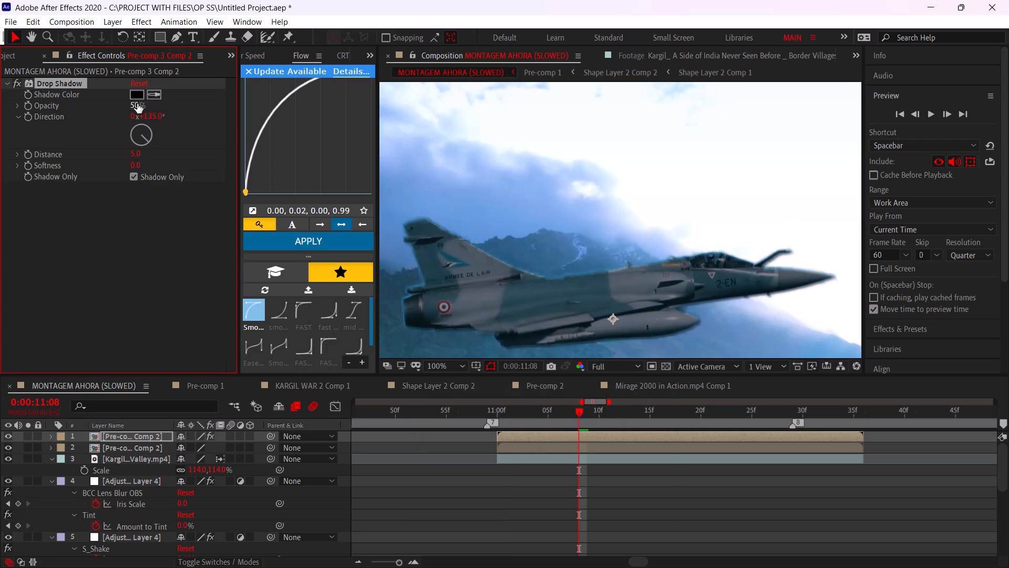
drag(137, 104, 519, 135)
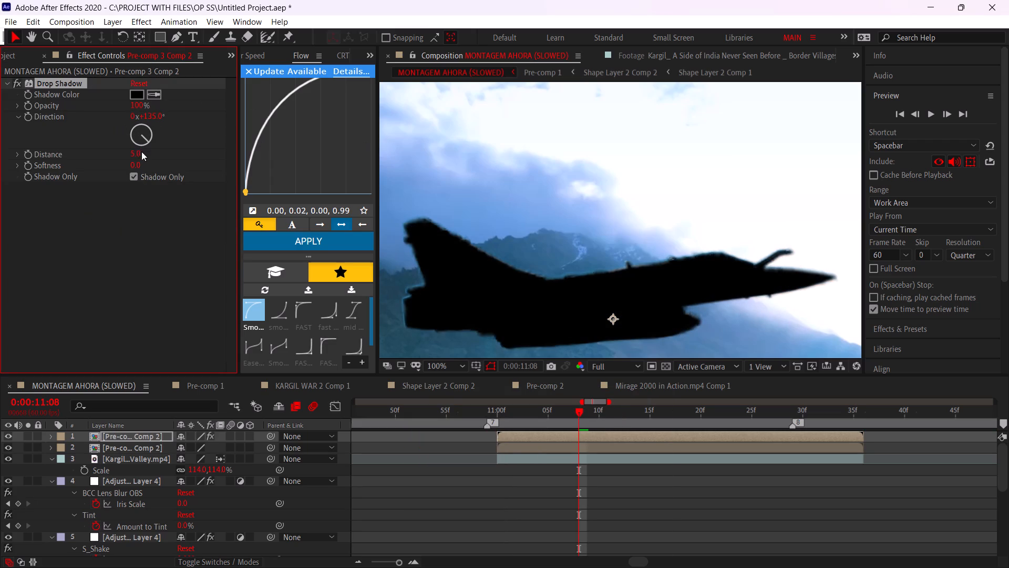
drag(137, 155, 146, 155)
Add a Set Matte effect to the upper jet layer after Drop Shadow.
key(ctrl+space)
text(set)
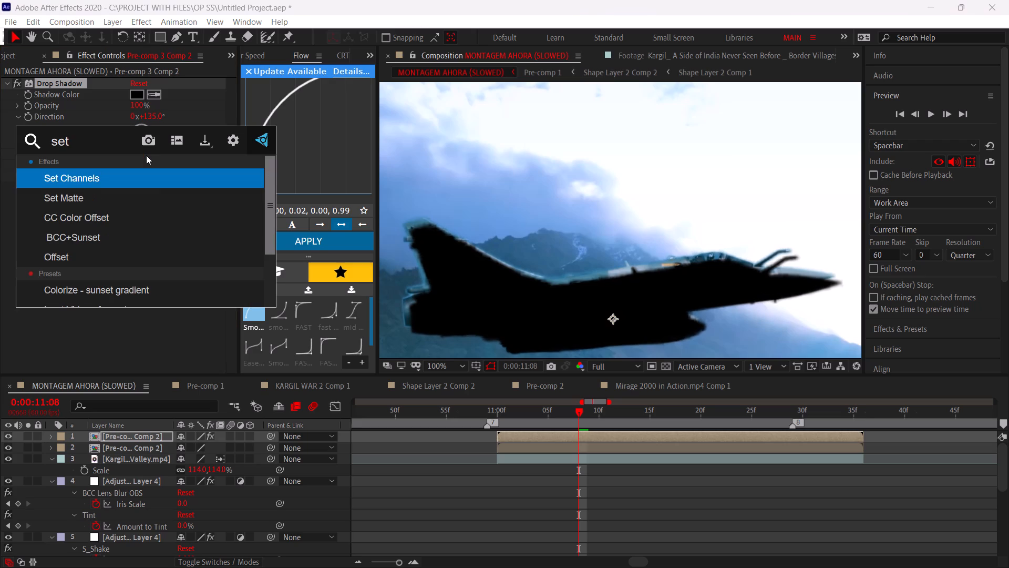
key(Down)
key(Return)
Add CC Composite to the upper jet layer, set Composite Original to Multiply and turn off RGB Only.
key(ctrl+space)
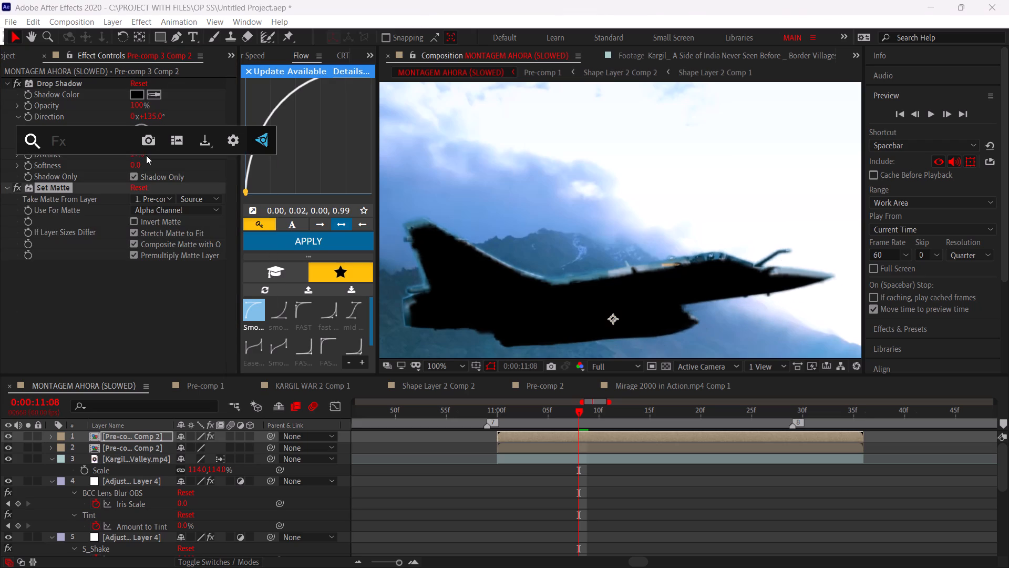
text(cc com)
key(Return)
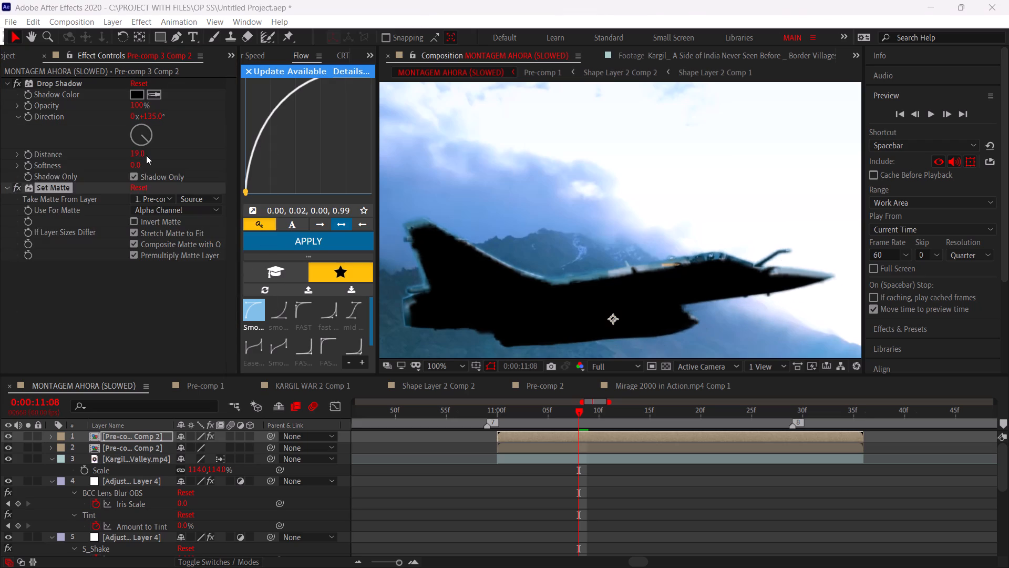
click(167, 292)
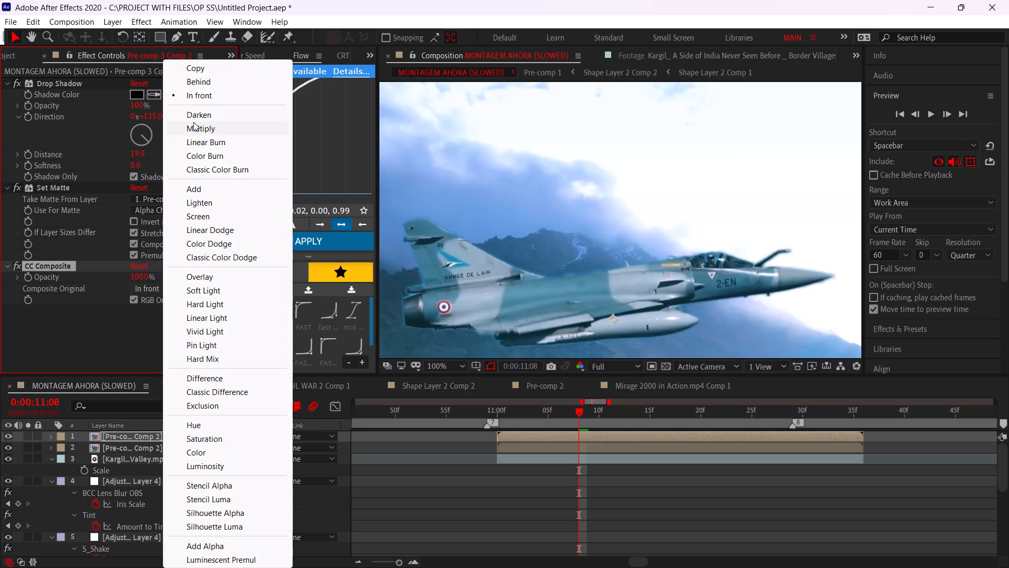
click(201, 131)
key(ctrl+space)
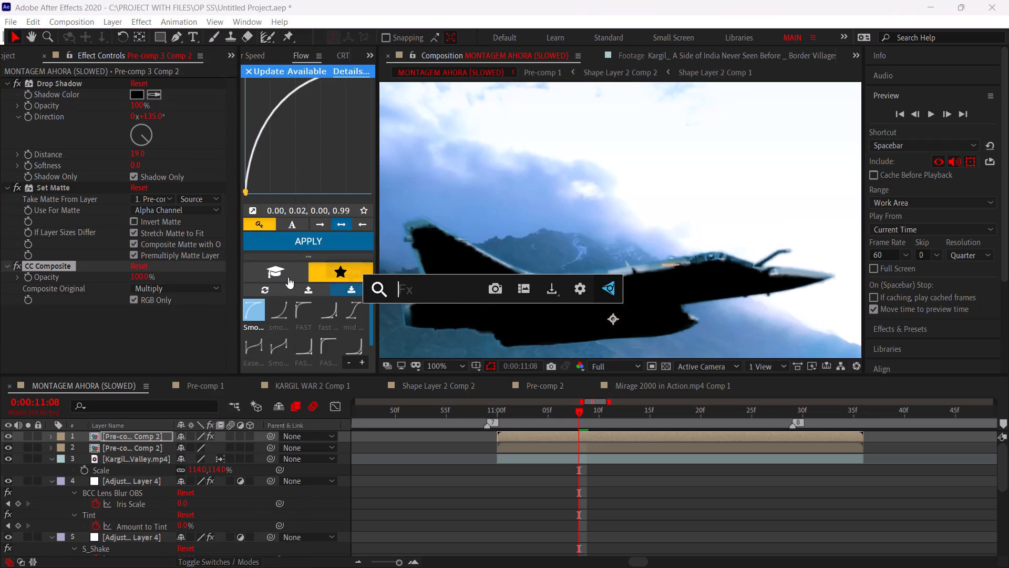
click(154, 315)
click(144, 303)
click(139, 299)
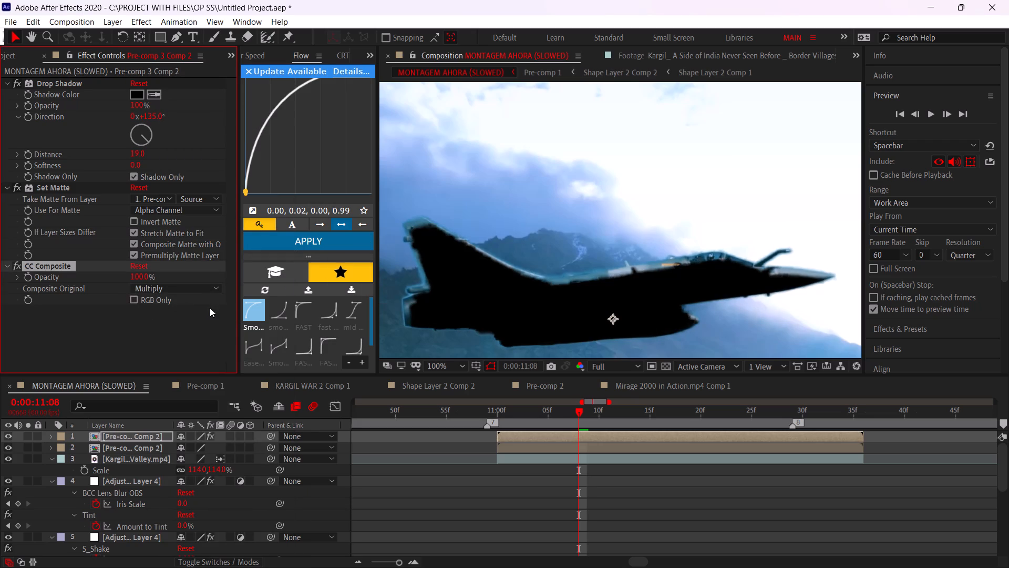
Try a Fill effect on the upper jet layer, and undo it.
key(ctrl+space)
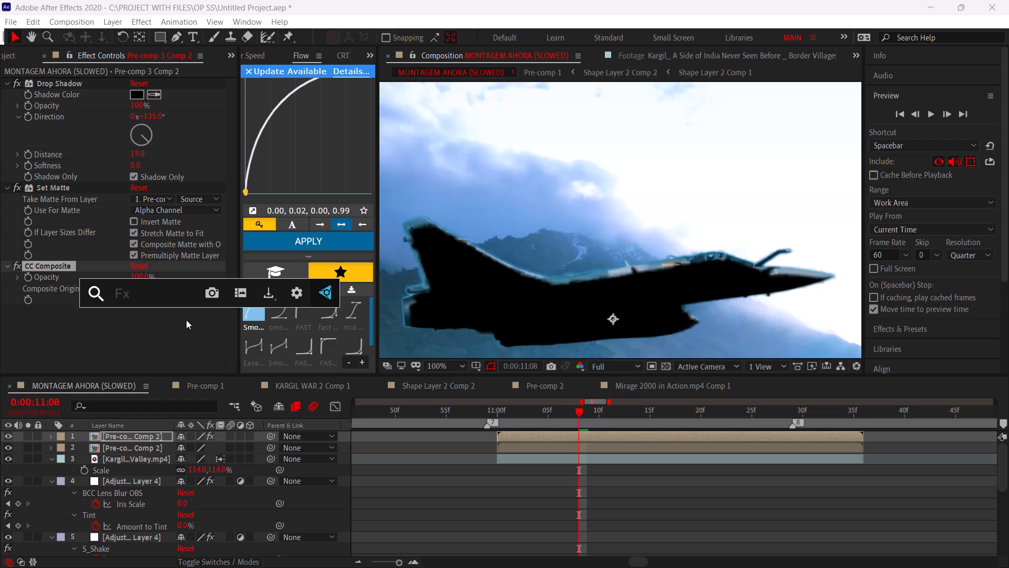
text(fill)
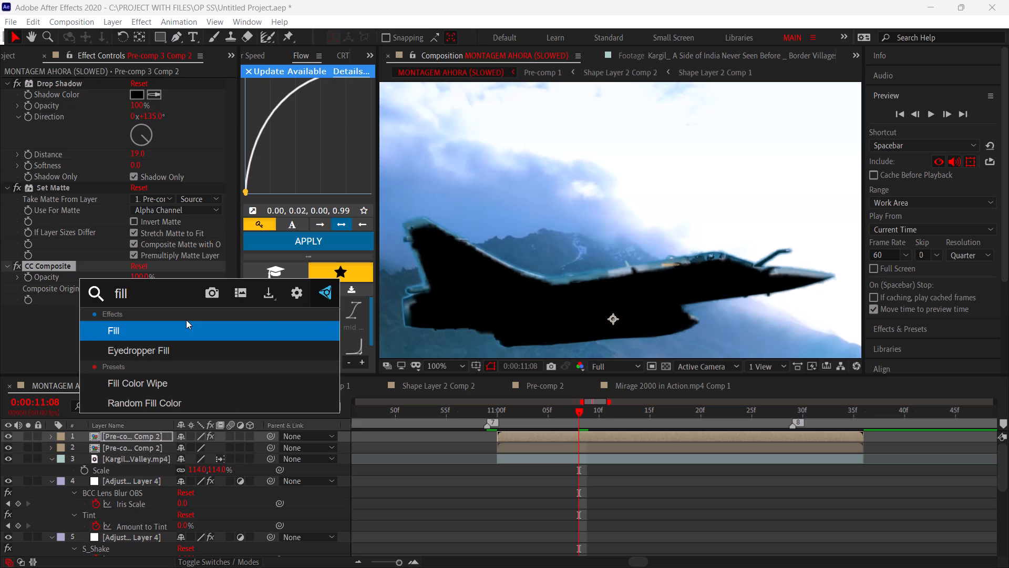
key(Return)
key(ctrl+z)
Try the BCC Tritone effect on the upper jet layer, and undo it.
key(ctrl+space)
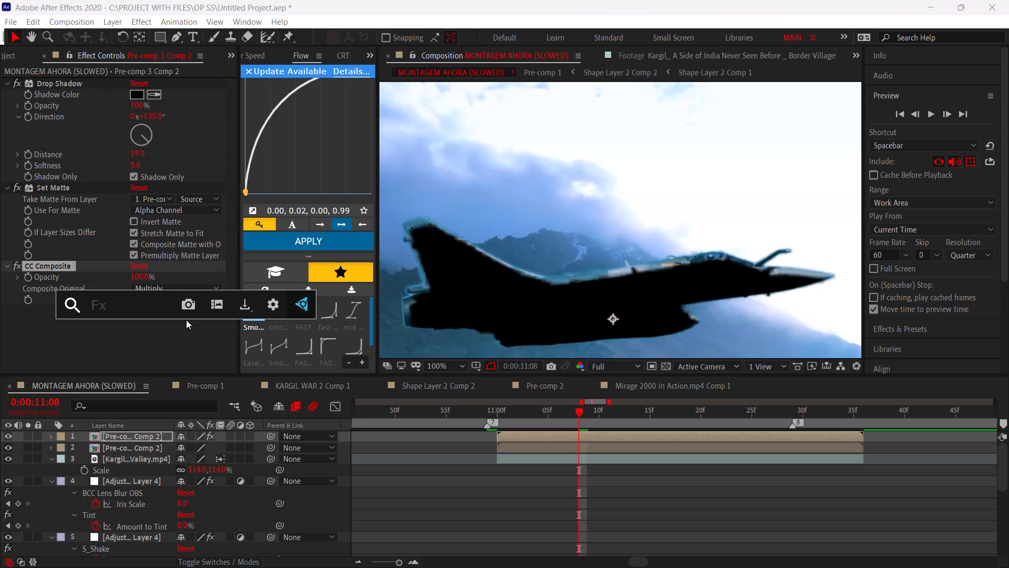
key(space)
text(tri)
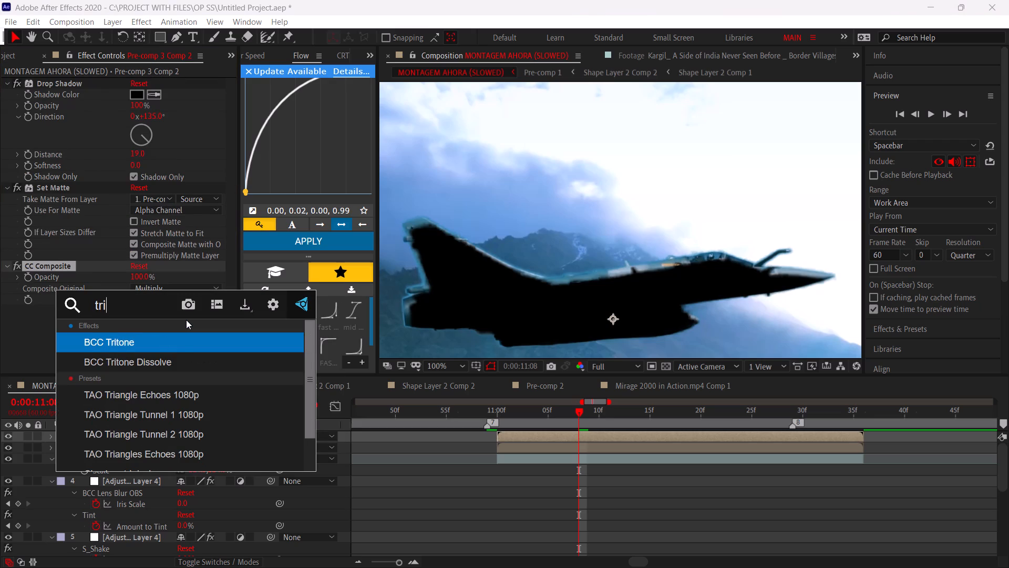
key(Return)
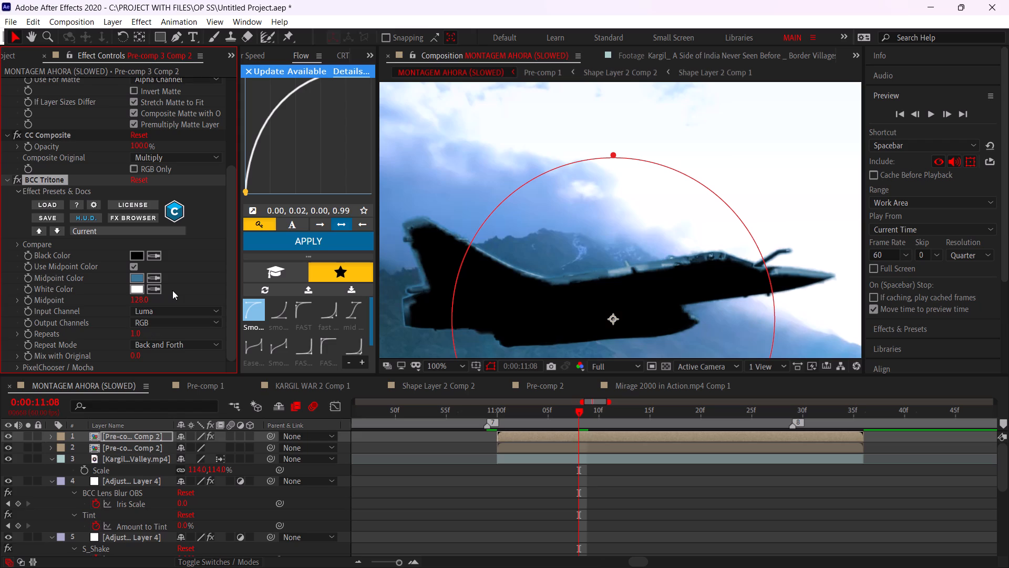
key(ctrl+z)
Add the standard Tritone effect to the upper jet layer after CC Composite.
key(ctrl+space)
text(tri)
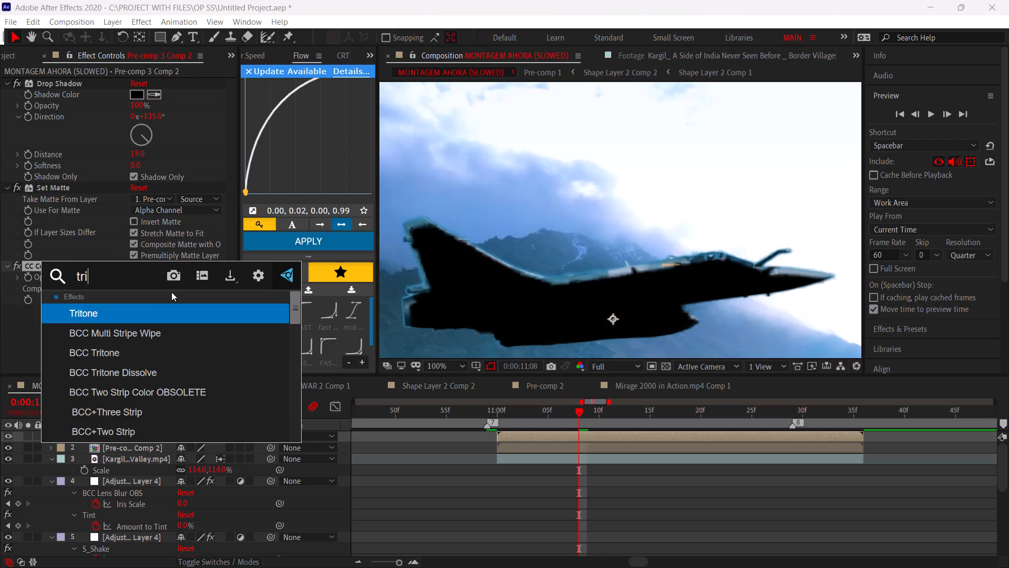
key(Return)
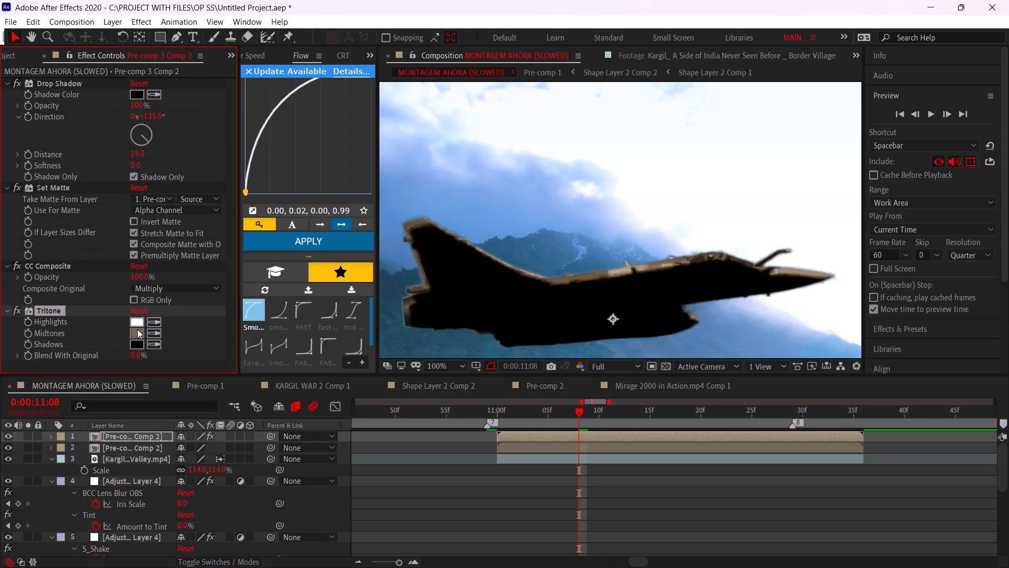
Set the Midtones color of the upper jet layer's Tritone effect to bright cyan 00CBFF.
click(137, 332)
drag(400, 137, 401, 133)
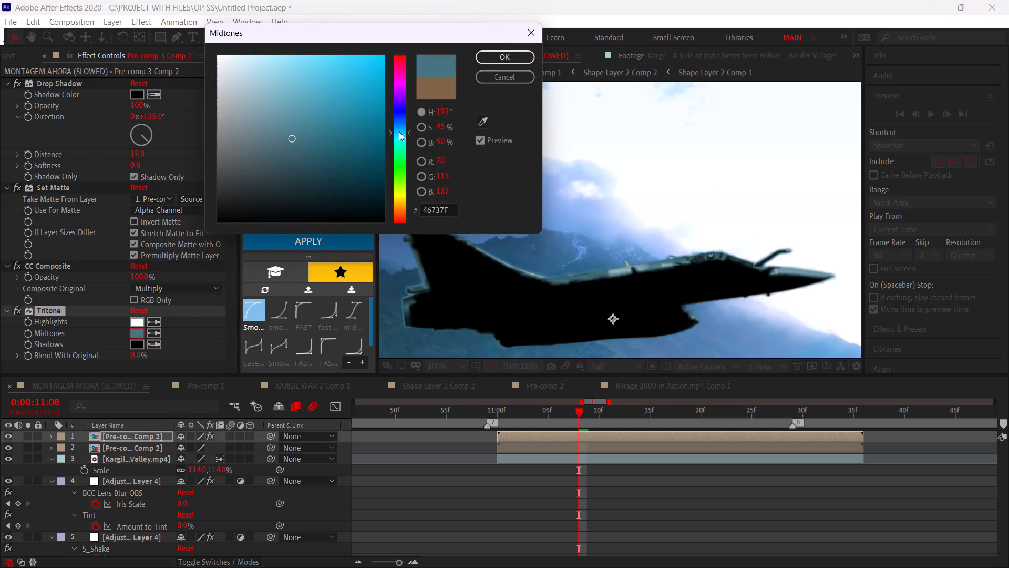
drag(301, 133, 416, 0)
click(498, 54)
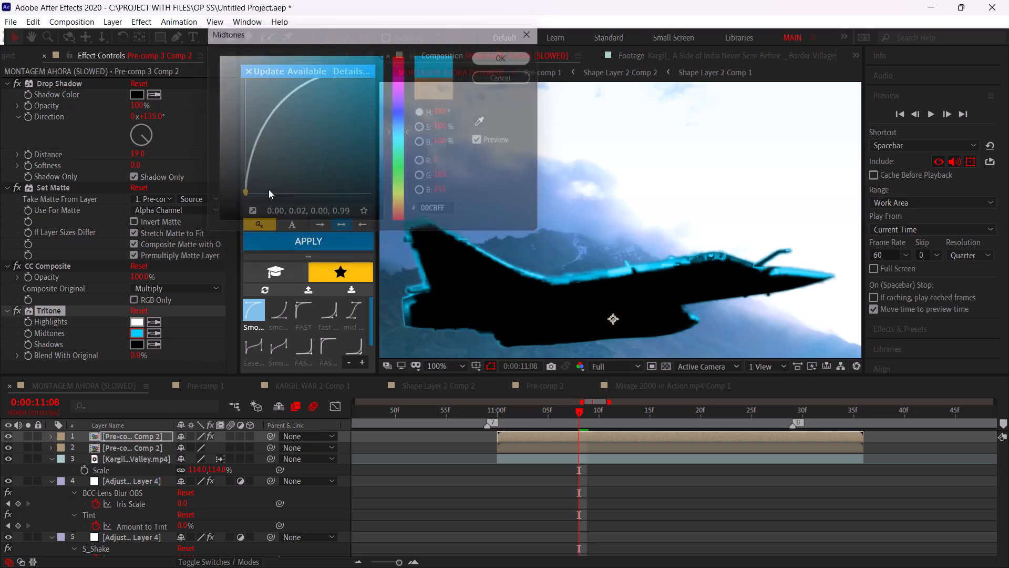
Set the Highlights color of the upper jet layer's Tritone effect to a pale cyan.
click(131, 323)
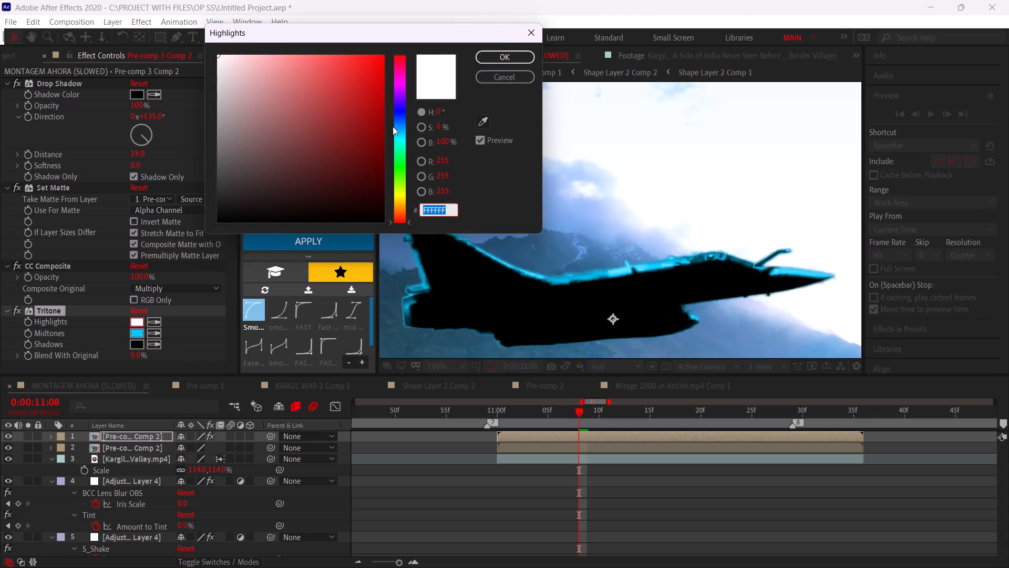
click(397, 141)
drag(398, 141, 403, 133)
drag(276, 86, 270, 28)
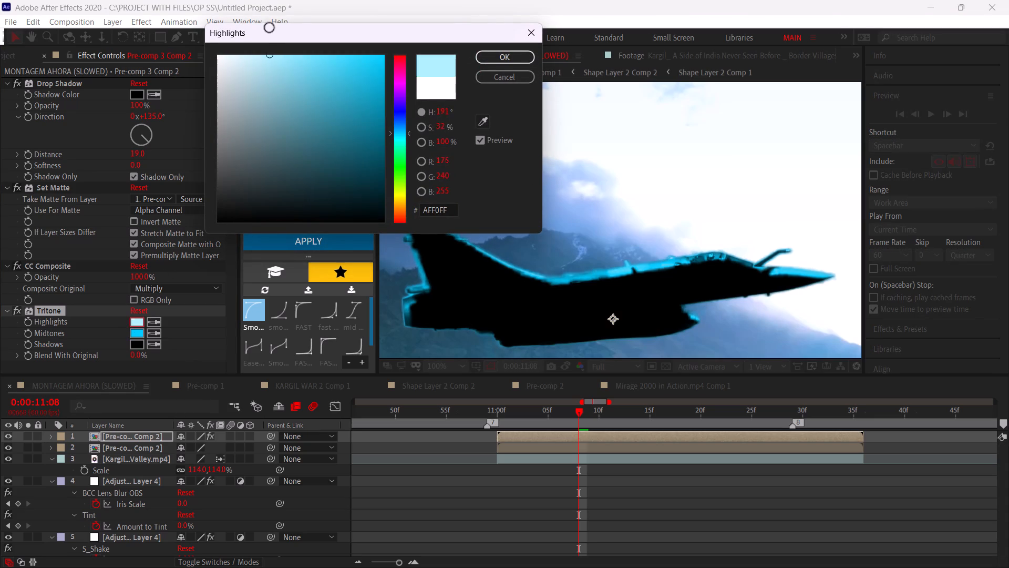
drag(270, 28, 481, 23)
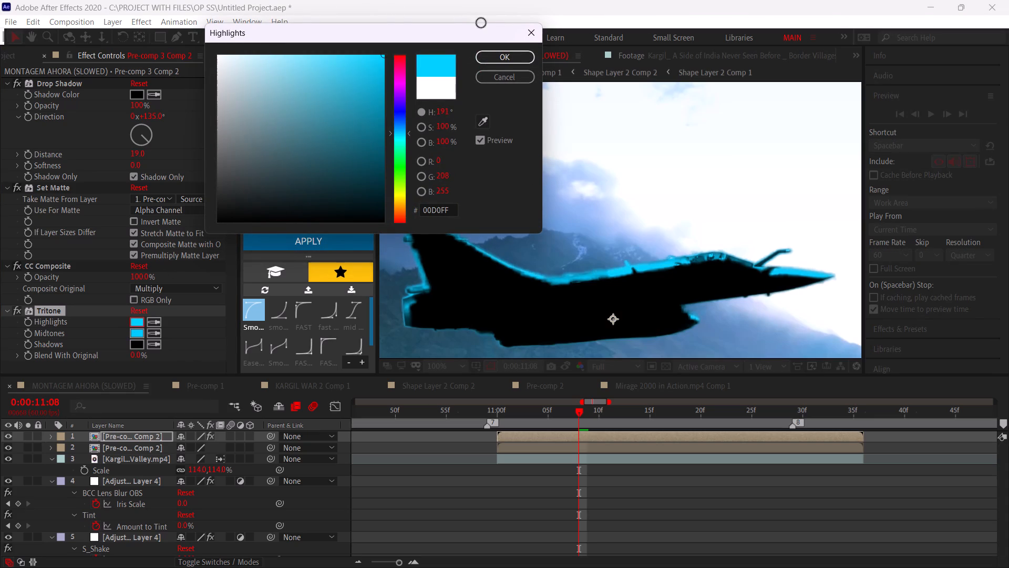
drag(481, 23, 266, 48)
click(499, 57)
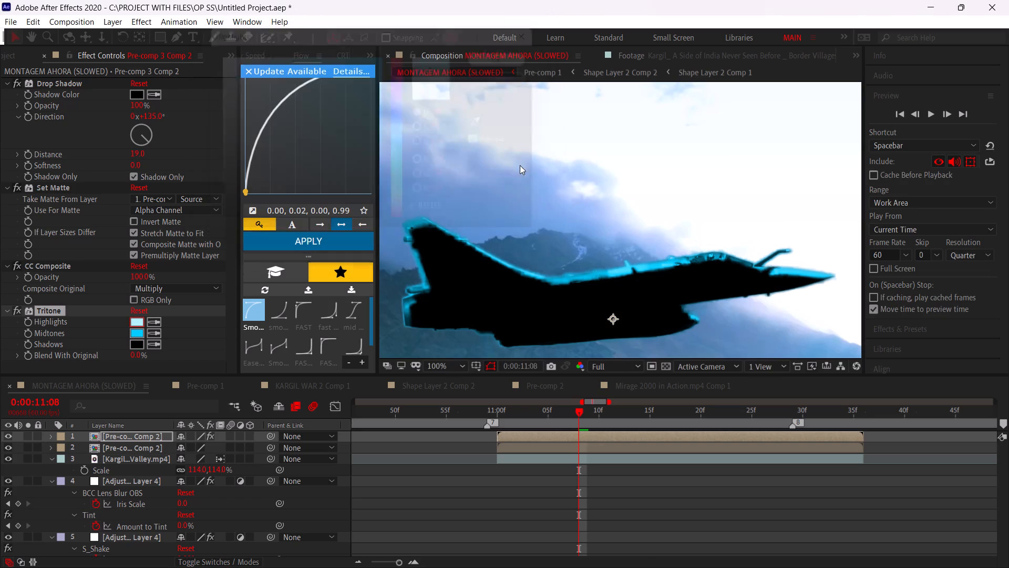
Add Deep Glow 2 to the upper jet layer with Exposure 1.20 and Radius 1508.
key(ctrl+space)
key(d)
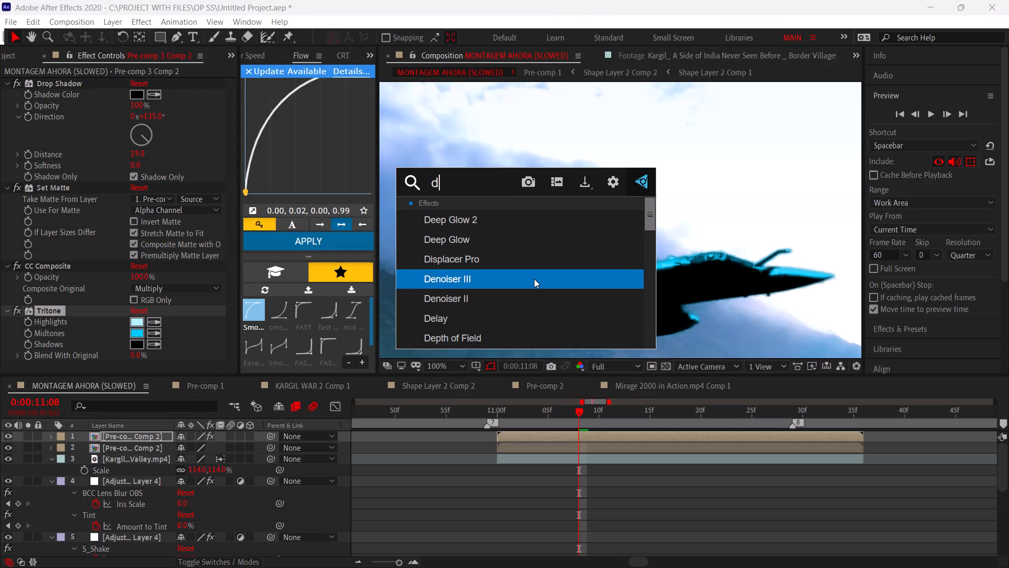
key(e)
key(e)
click(475, 218)
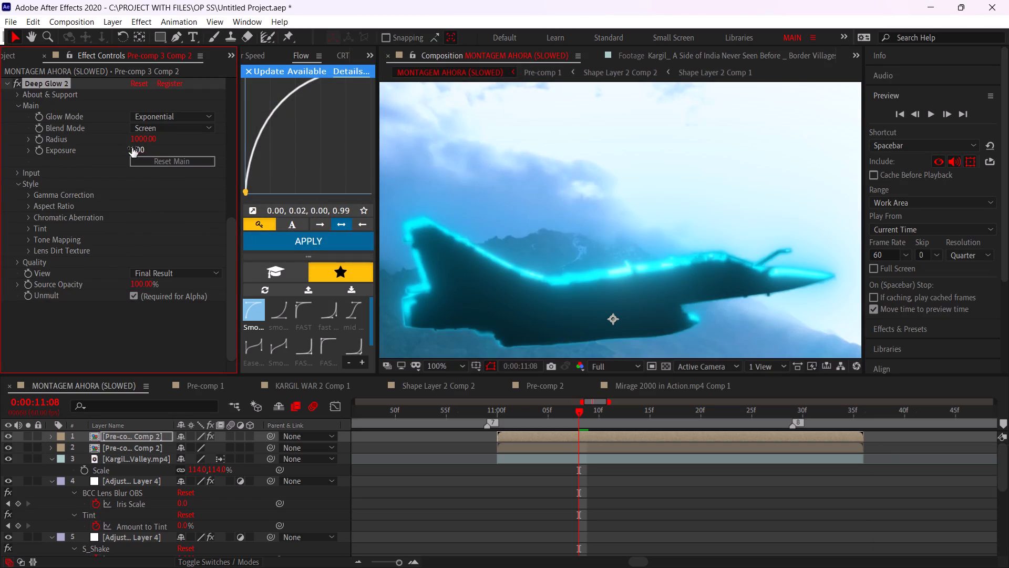
drag(136, 149, 272, 156)
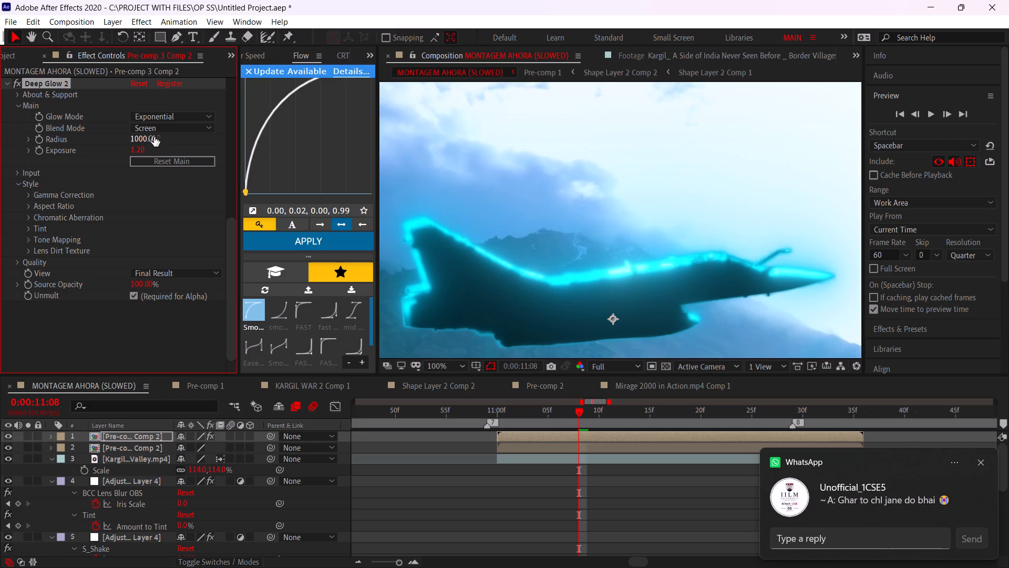
drag(154, 137, 508, 157)
Change the upper jet layer's blending mode to Screen.
right_click(520, 439)
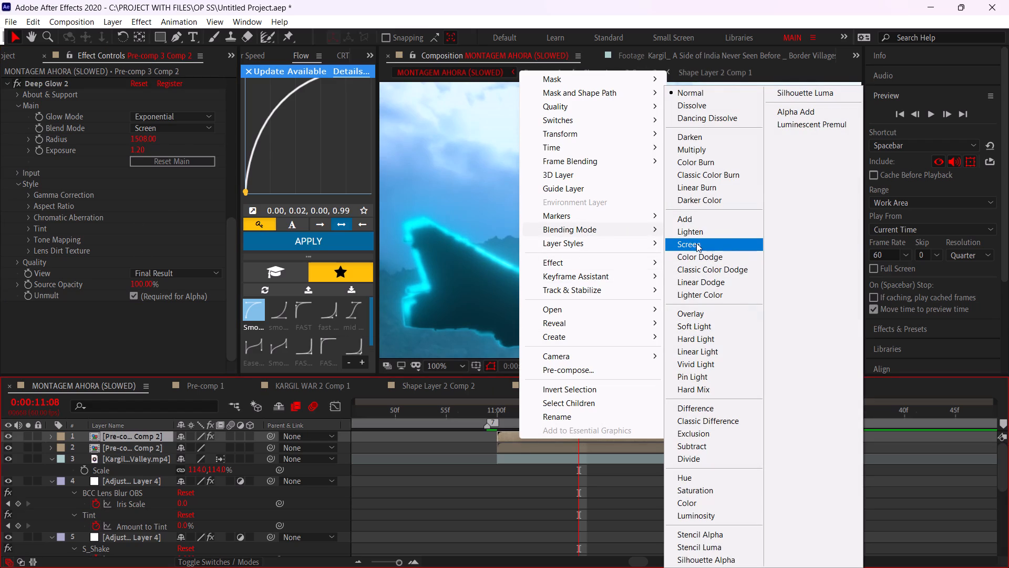
click(696, 241)
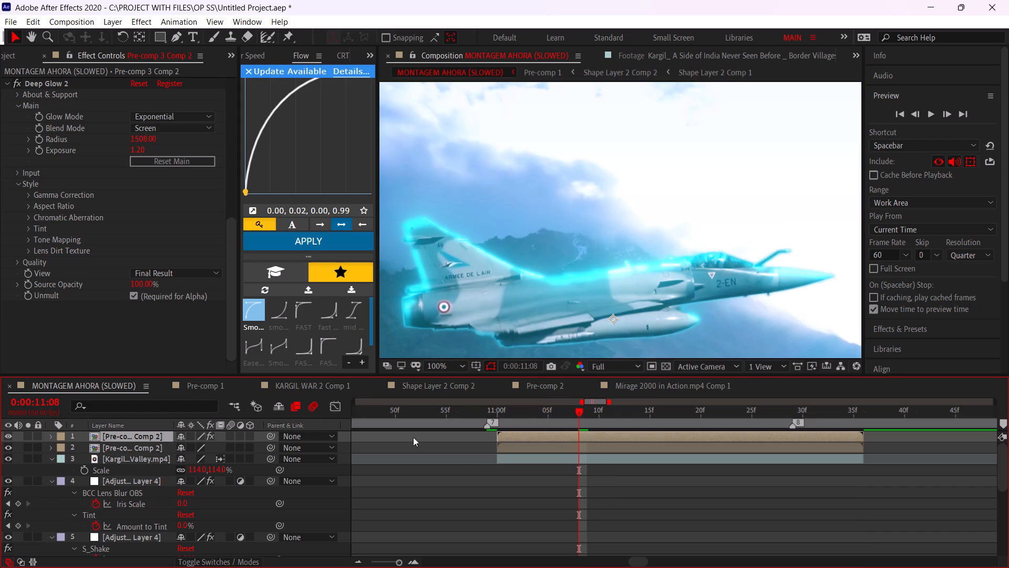
key(x)
Set the upper jet layer's Drop Shadow Distance to 12 and Softness to 5.
scroll(115, 261, up, 4)
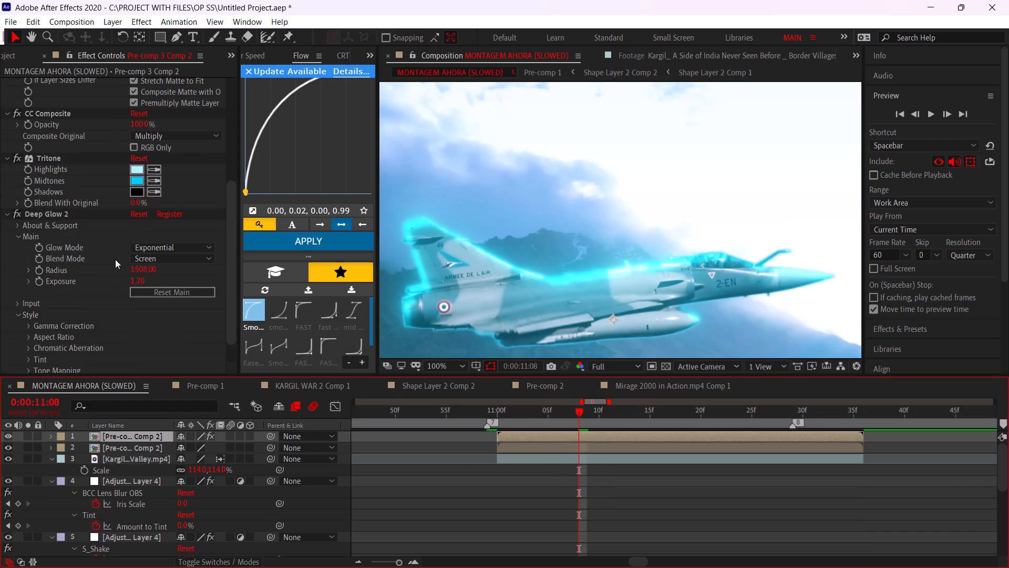
scroll(115, 259, up, 3)
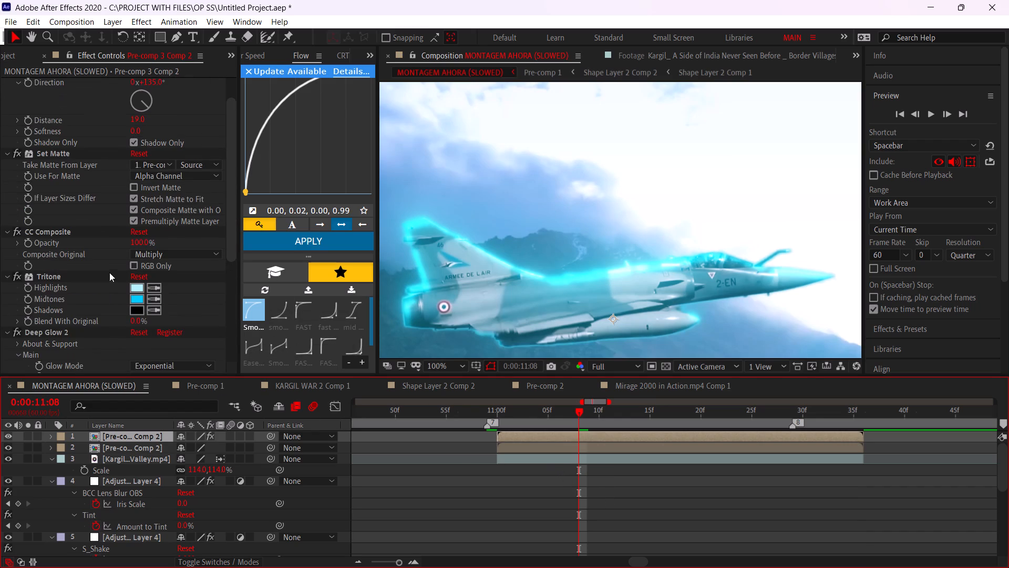
scroll(109, 272, up, 2)
click(136, 151)
key(1)
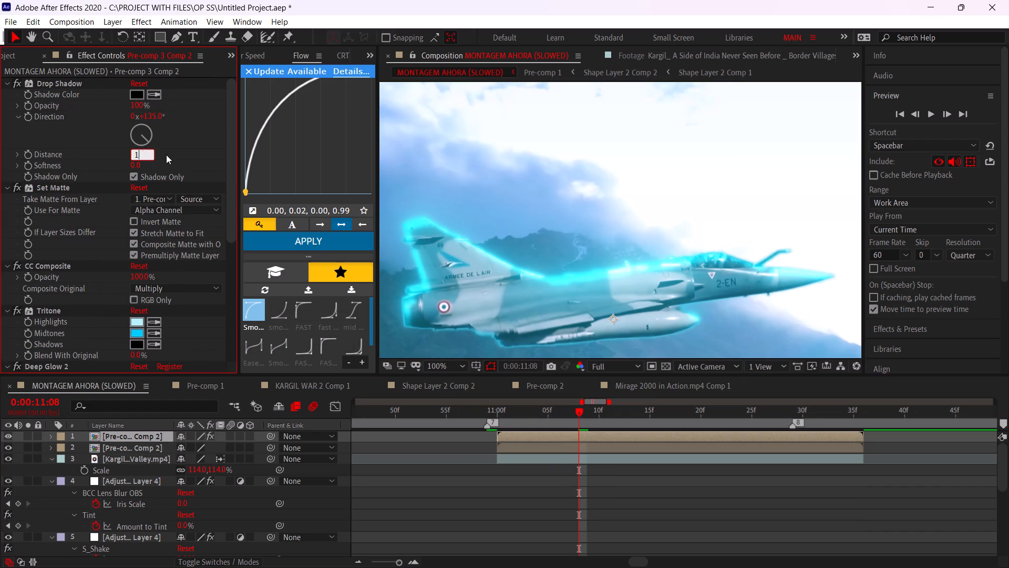
key(2)
click(172, 154)
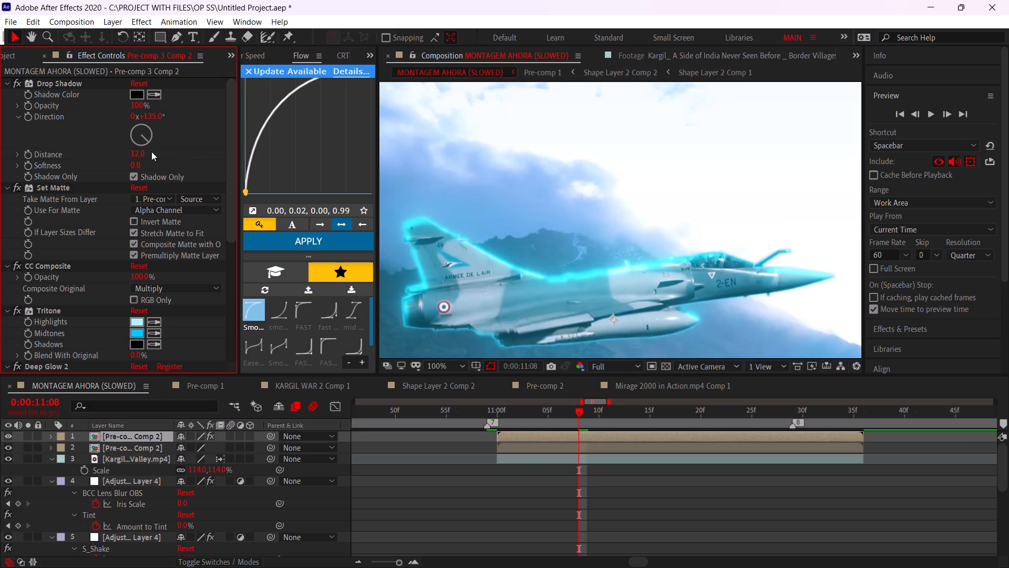
click(136, 168)
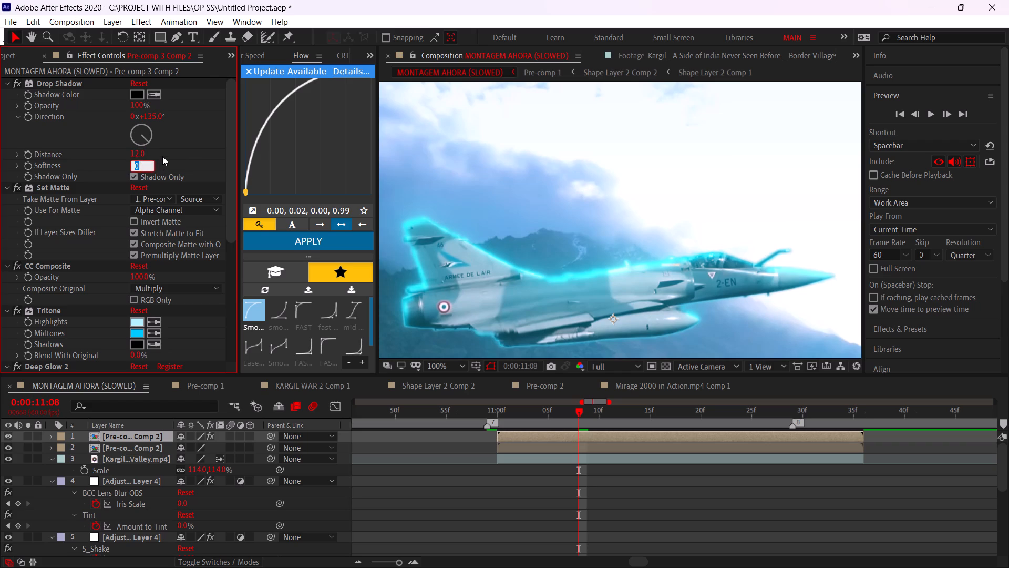
key(3)
click(162, 156)
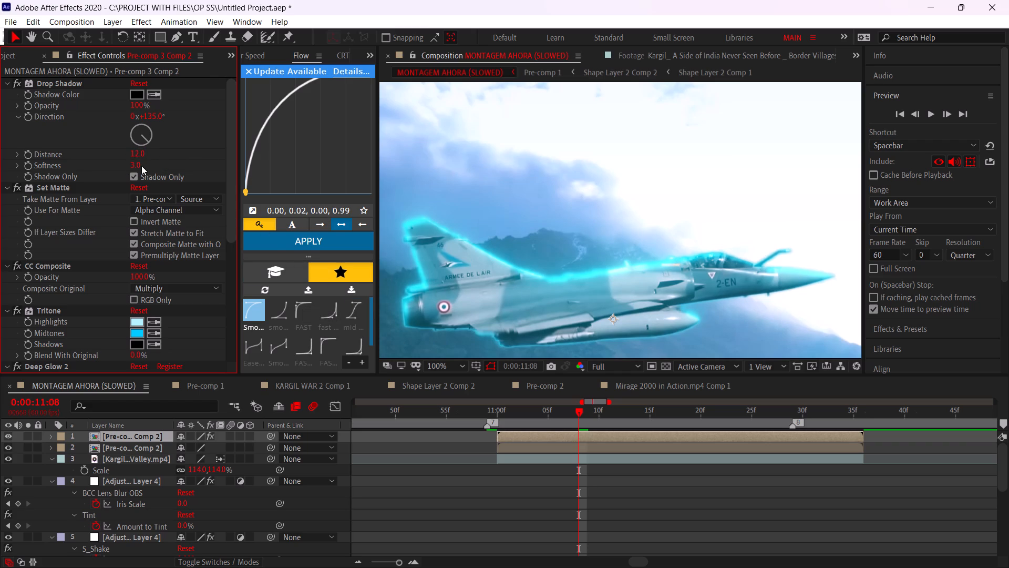
click(135, 166)
key(5)
click(178, 162)
Lower the composition preview resolution to Quarter.
alt+scroll(551, 475, down, 3)
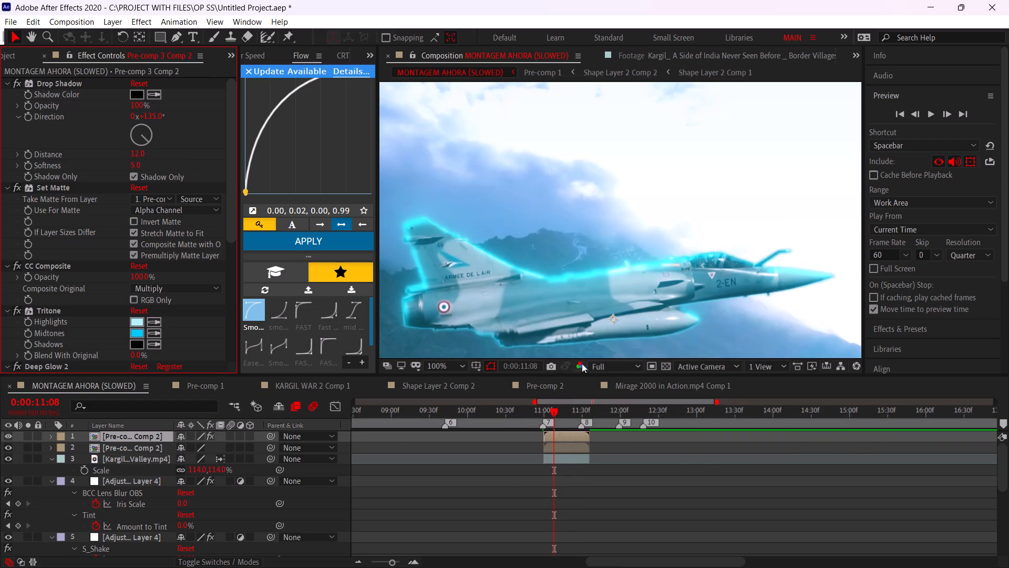
click(606, 363)
click(619, 440)
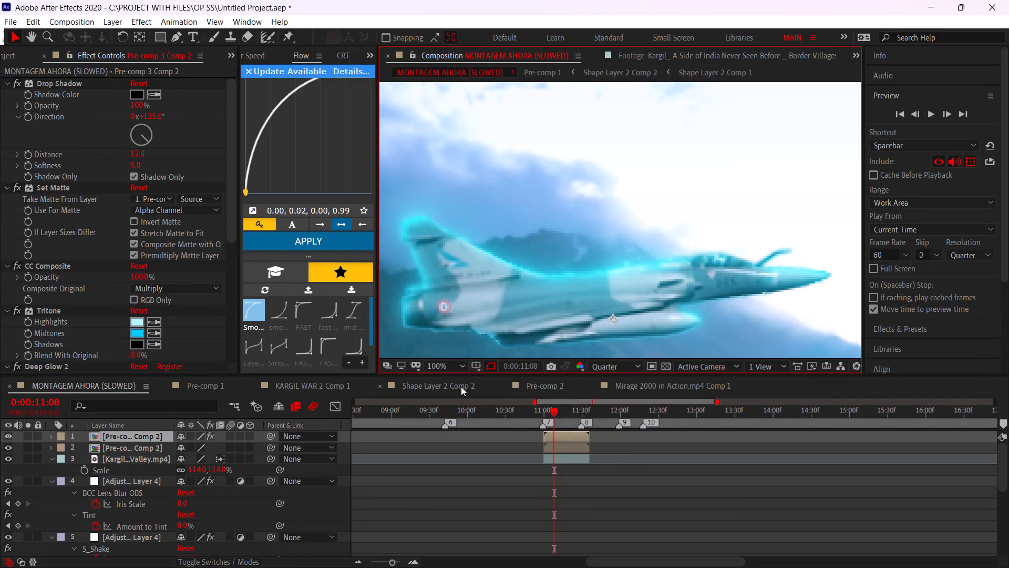
Preview the edit from the start, then replay the jet composite shot from 0:00:10:25 to review its glow and shadow.
click(451, 367)
click(473, 150)
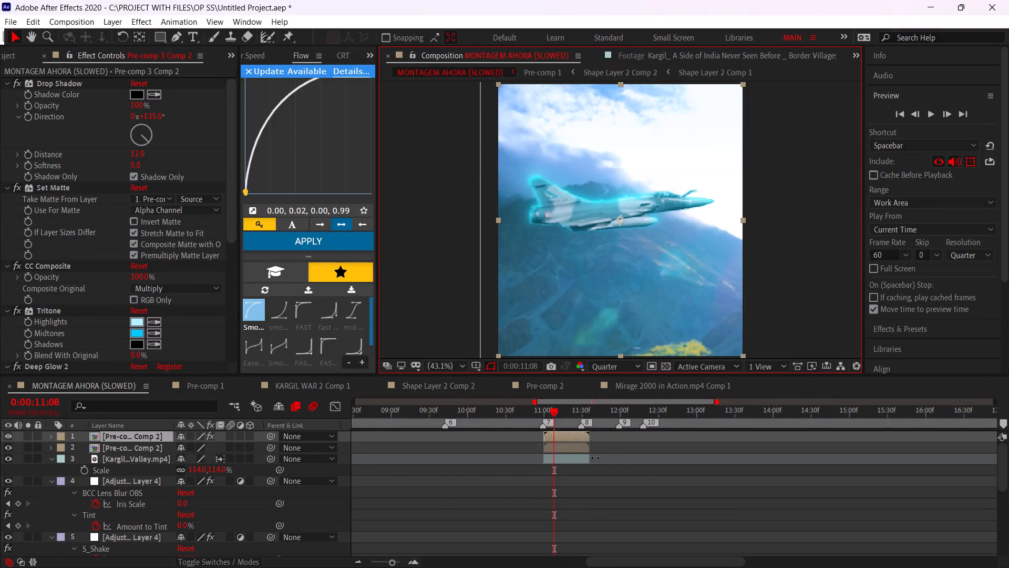
alt+scroll(645, 473, down, 1)
click(688, 479)
drag(562, 419, 176, 455)
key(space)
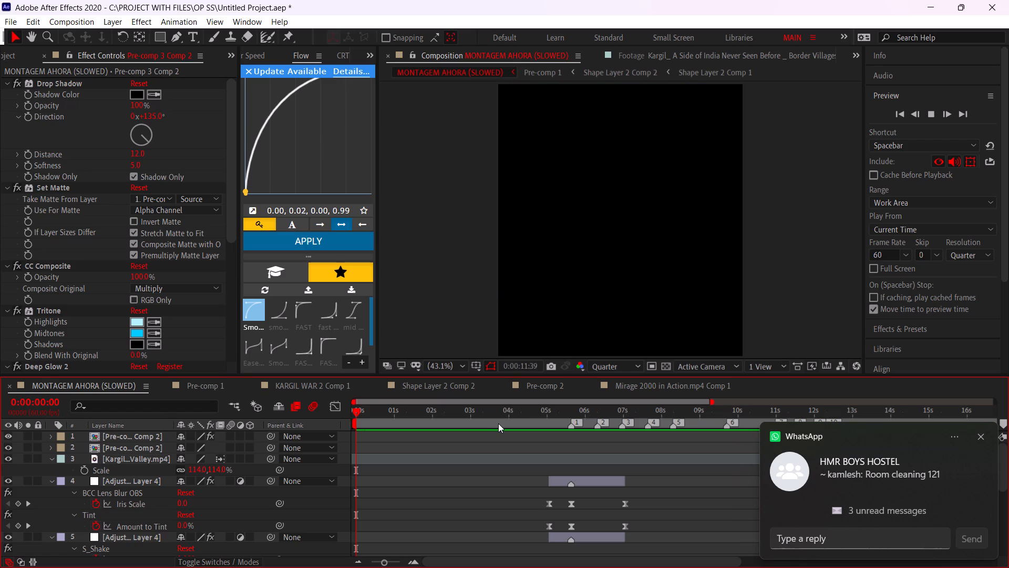
click(701, 417)
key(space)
click(753, 416)
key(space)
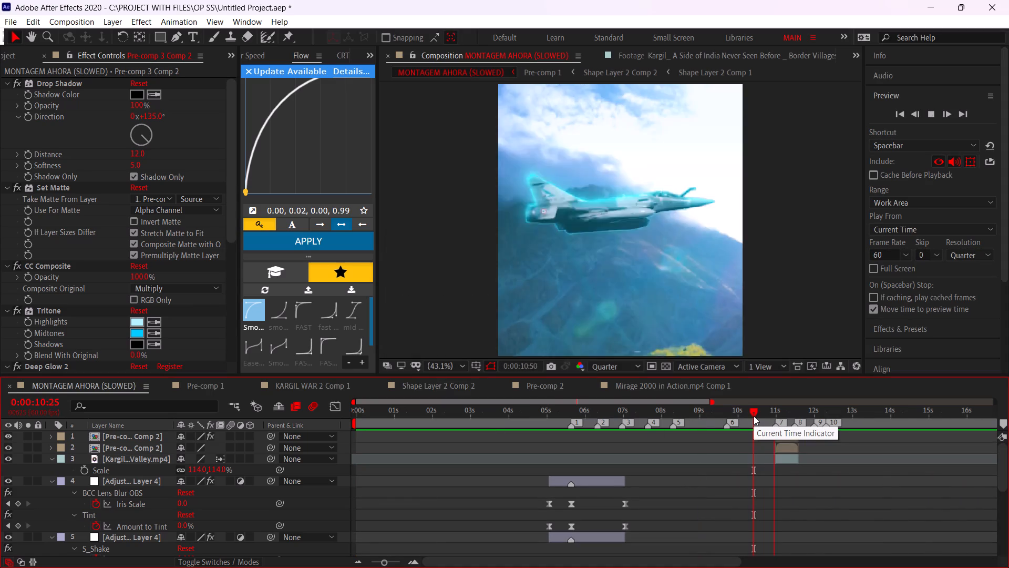
click(754, 416)
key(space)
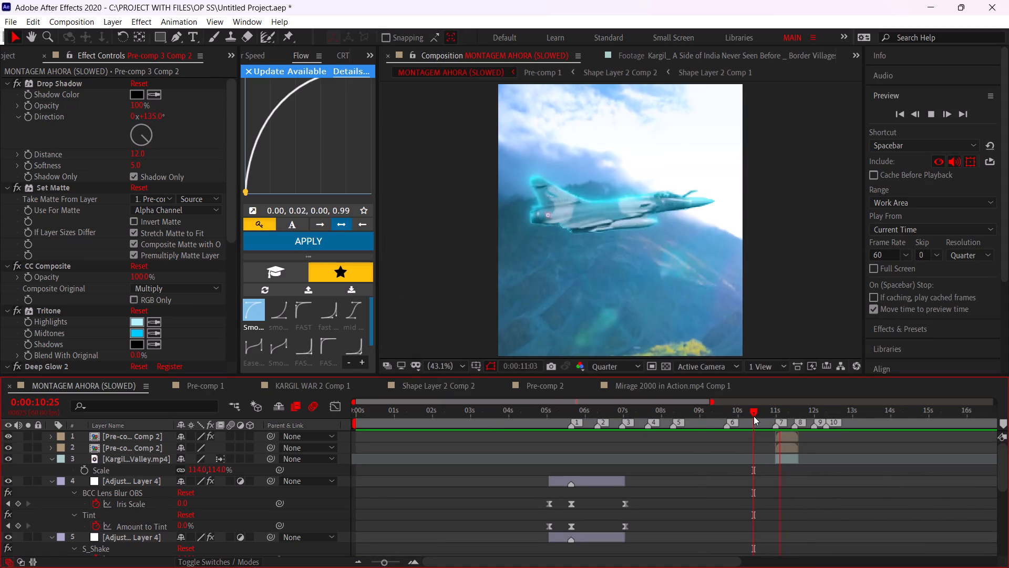
Apply the Tritone effect to the Kargil Valley background layer, checking it on the jet shot at 0:00:11:17.
drag(754, 416, 787, 429)
click(791, 461)
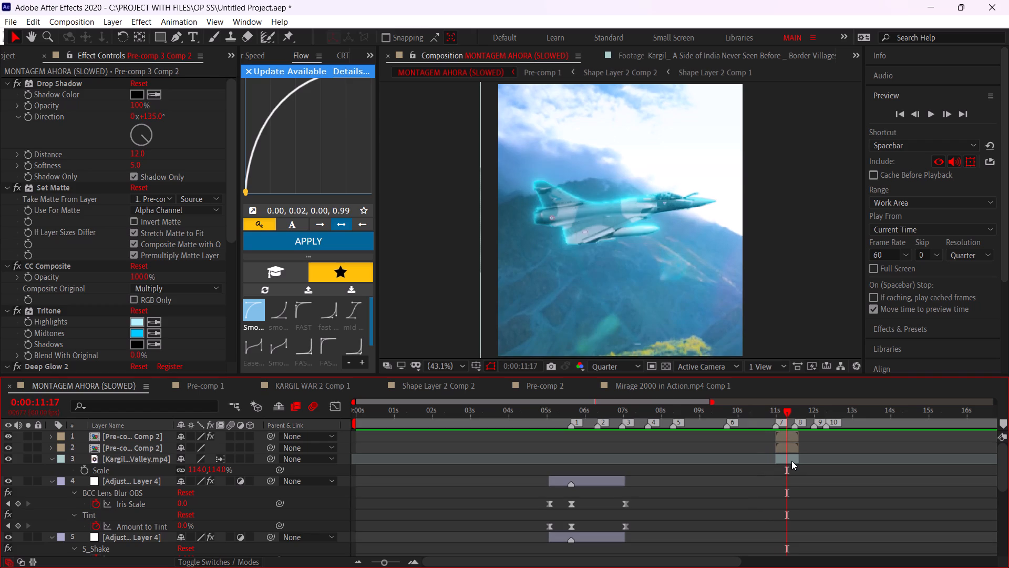
key(ctrl+space)
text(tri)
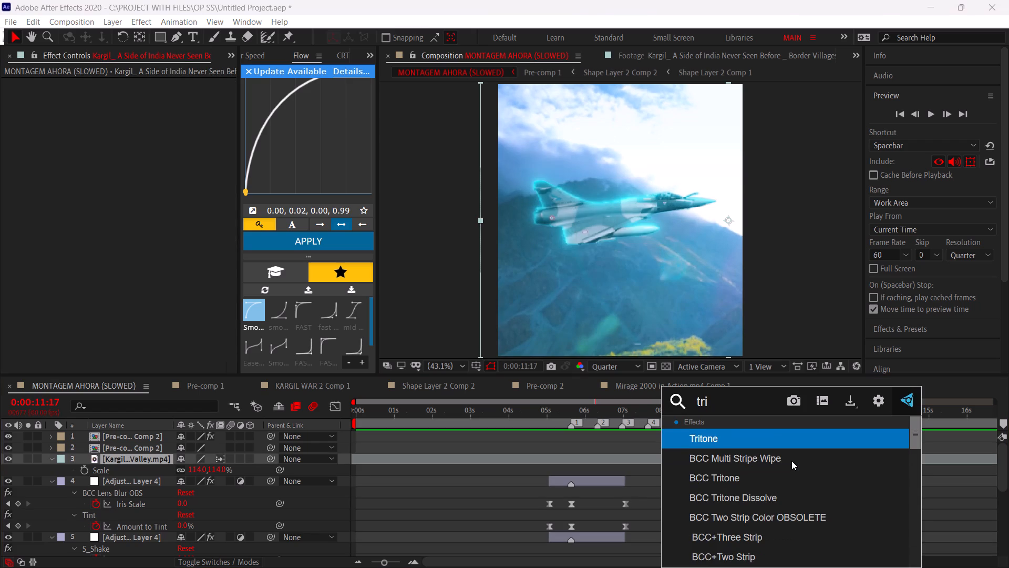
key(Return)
Set the background layer's Tritone Midtones to a dark teal blue.
click(136, 103)
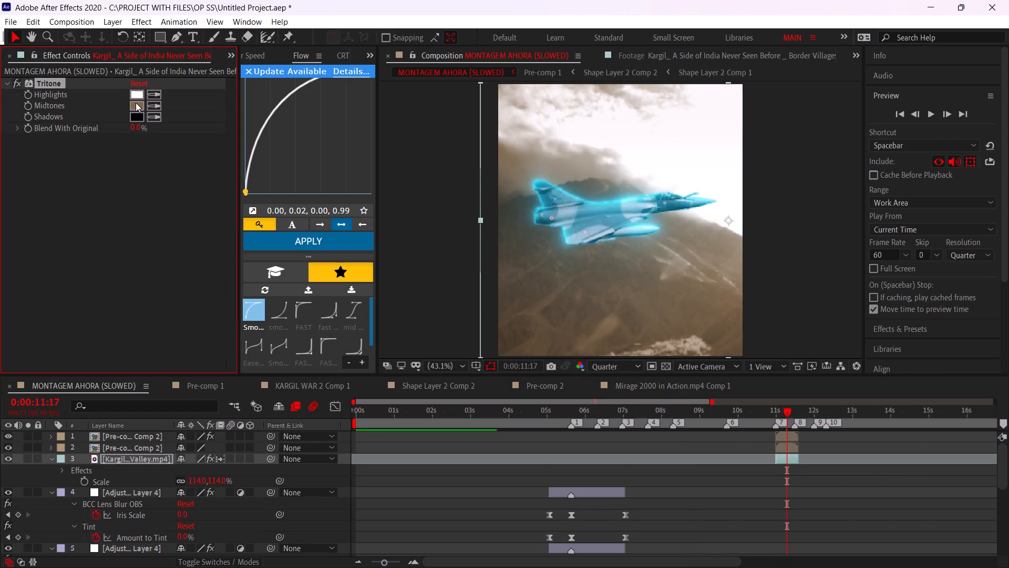
drag(395, 140, 414, 133)
drag(354, 150, 454, 138)
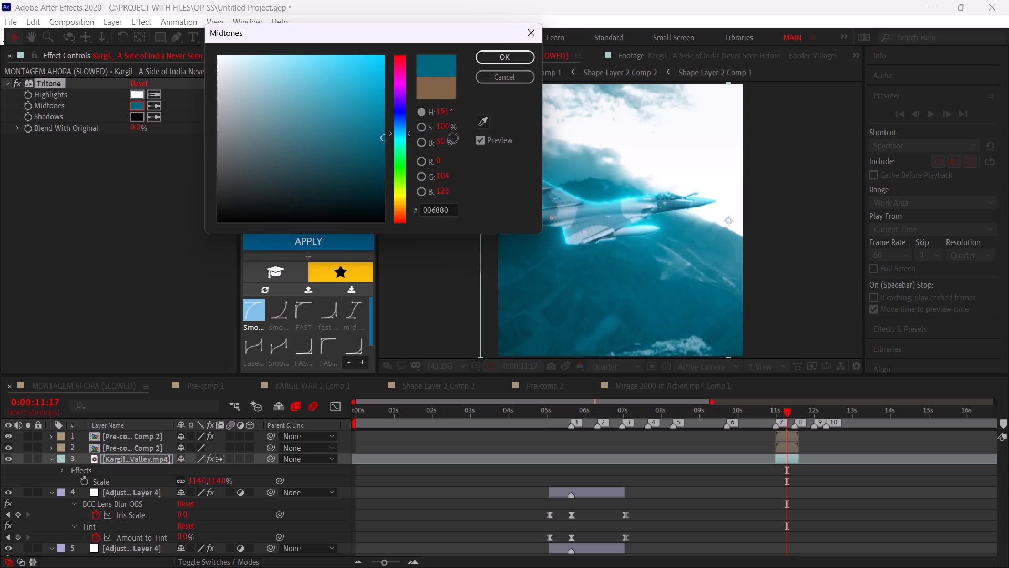
drag(454, 138, 467, 169)
click(514, 56)
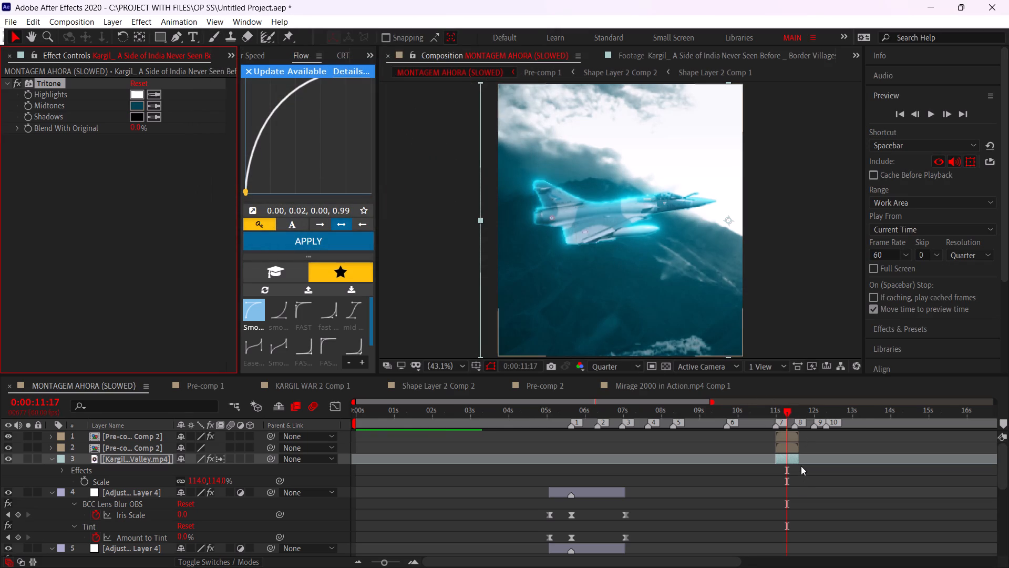
Preview the passage from the INDIAN AIR FORCE title into the glowing jet shot, starting at about 0:00:10:19 and again at 0:00:10:44.
alt+scroll(799, 487, up, 1)
click(700, 405)
key(space)
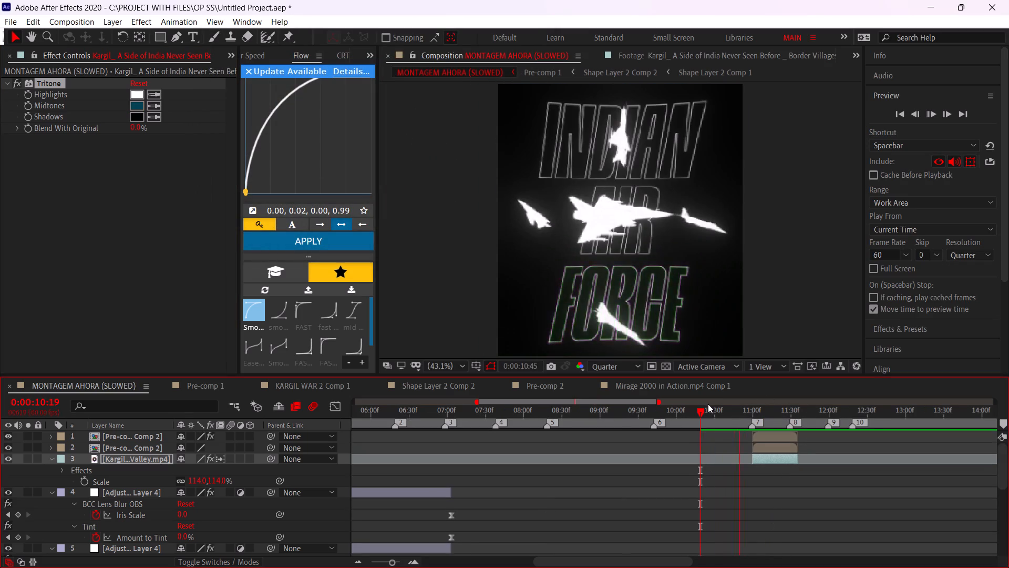
click(708, 404)
key(space)
click(732, 413)
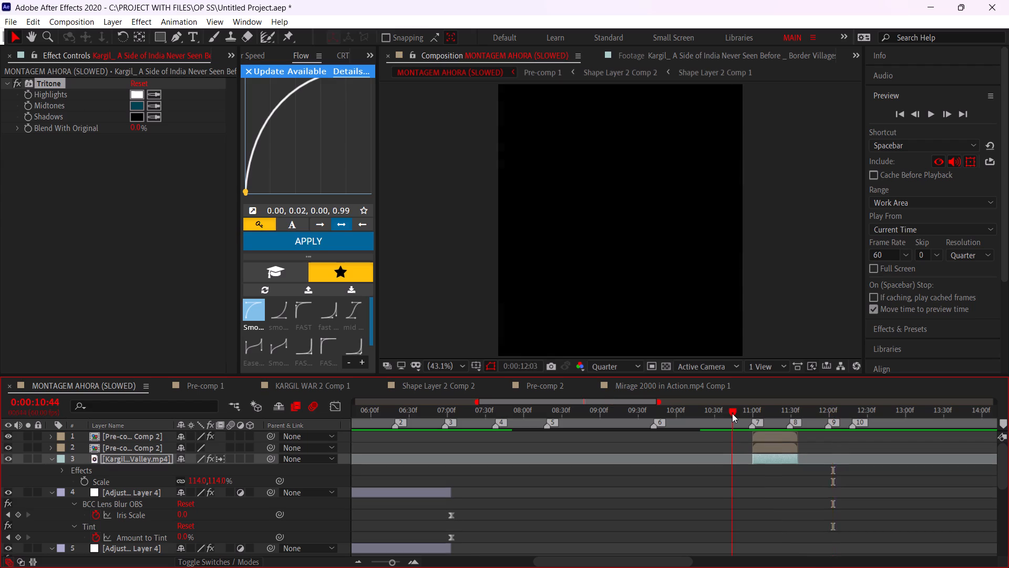
key(space)
click(732, 413)
Save the project and play the whole edit from the start of the composition.
drag(732, 413, 0, 370)
key(ctrl+s)
alt+scroll(569, 460, down, 4)
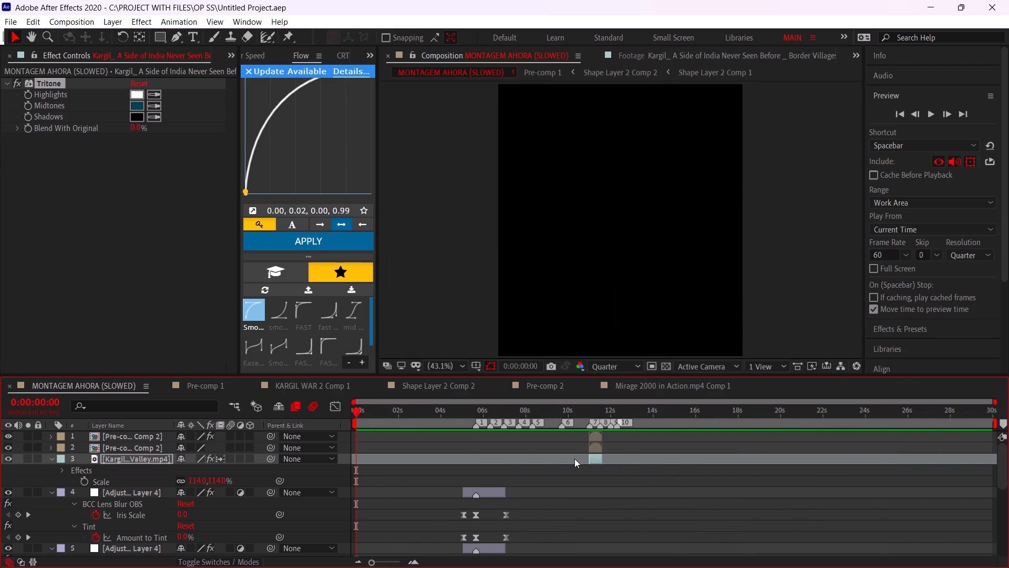
key(space)
click(560, 448)
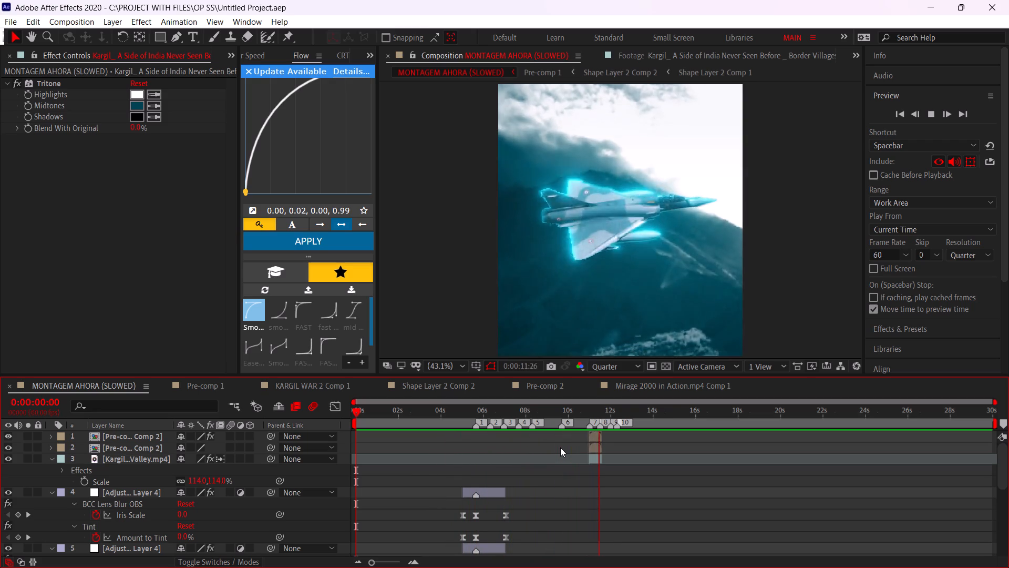
Move the current time to 0:00:10:46, just before the jet shot, and save the project.
key(ctrl+s)
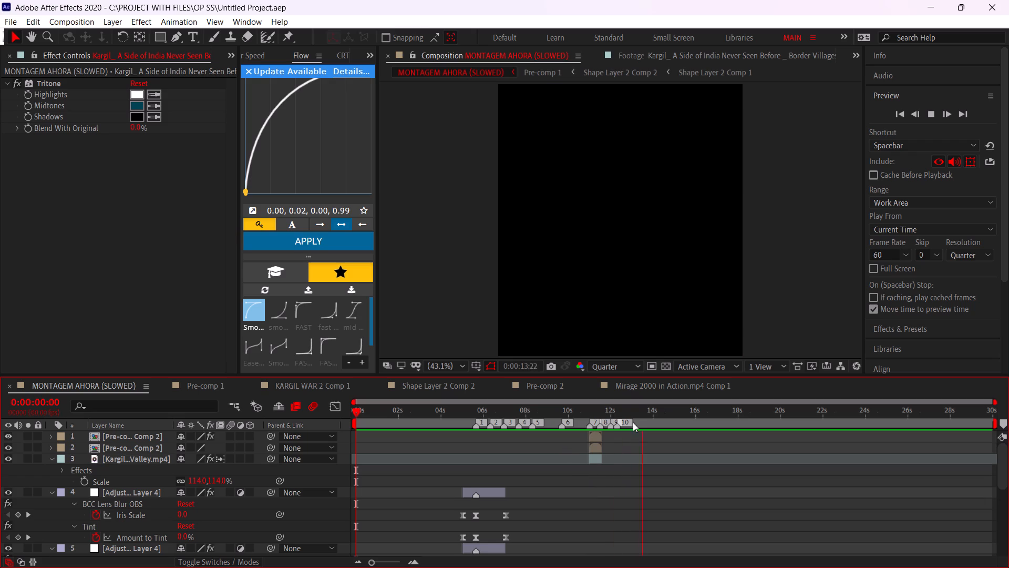
click(584, 414)
key(ctrl+s)
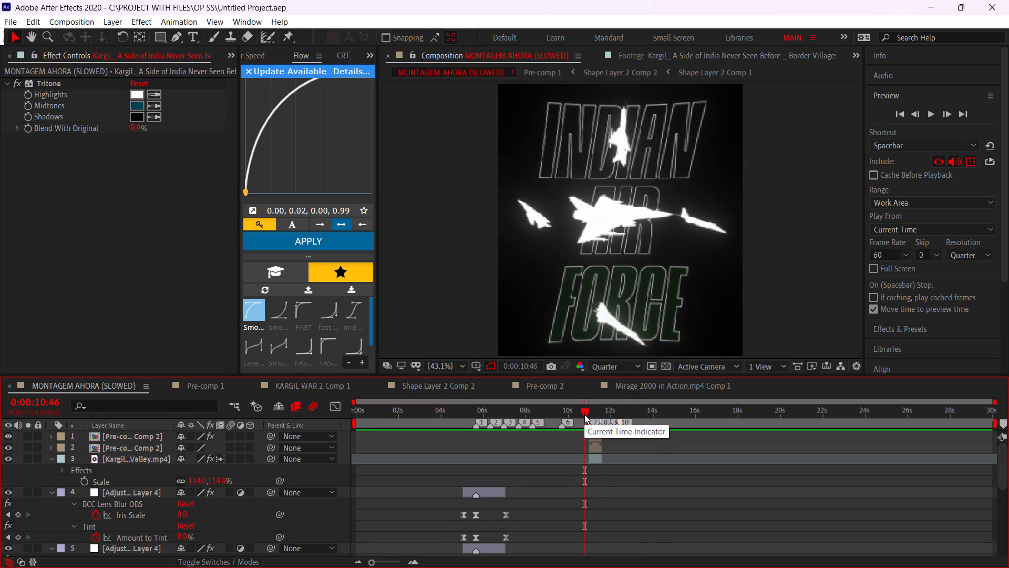
key(ctrl+s)
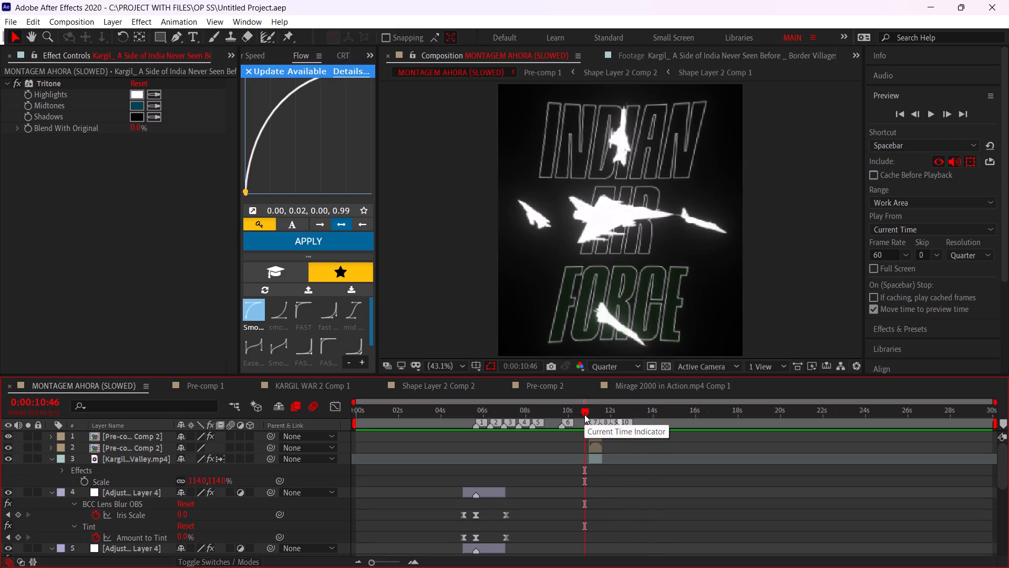
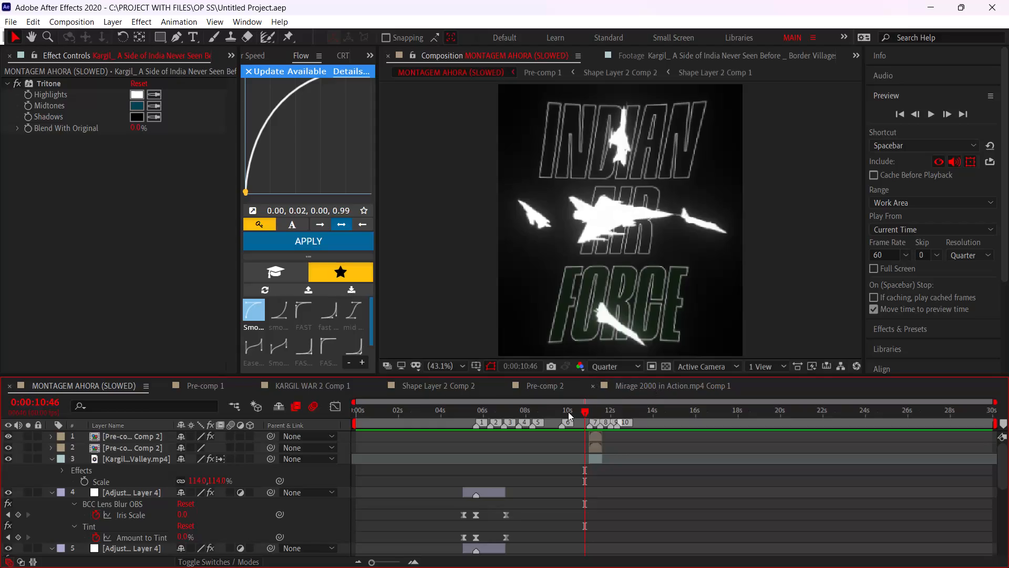
Play the edit from the start of the composition and again from 0:00:10:32 into the glowing jet shot.
drag(560, 412, 302, 458)
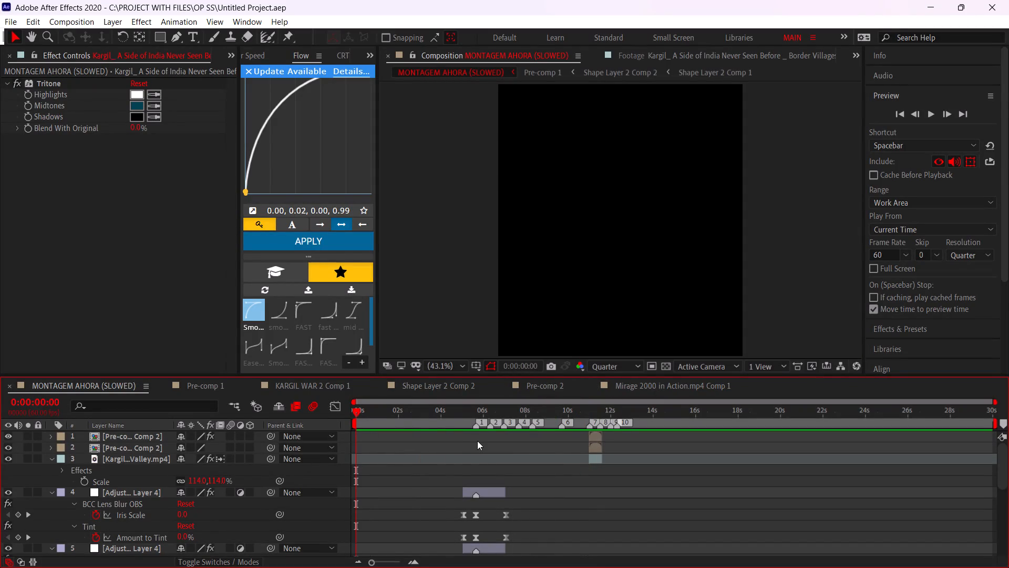
key(space)
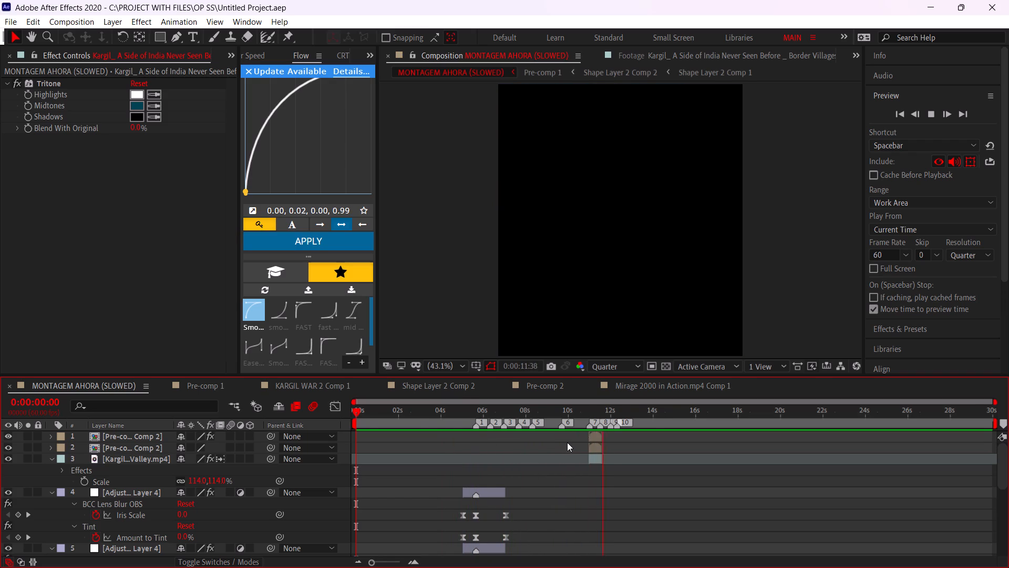
alt+scroll(590, 438, up, 1)
click(569, 417)
key(space)
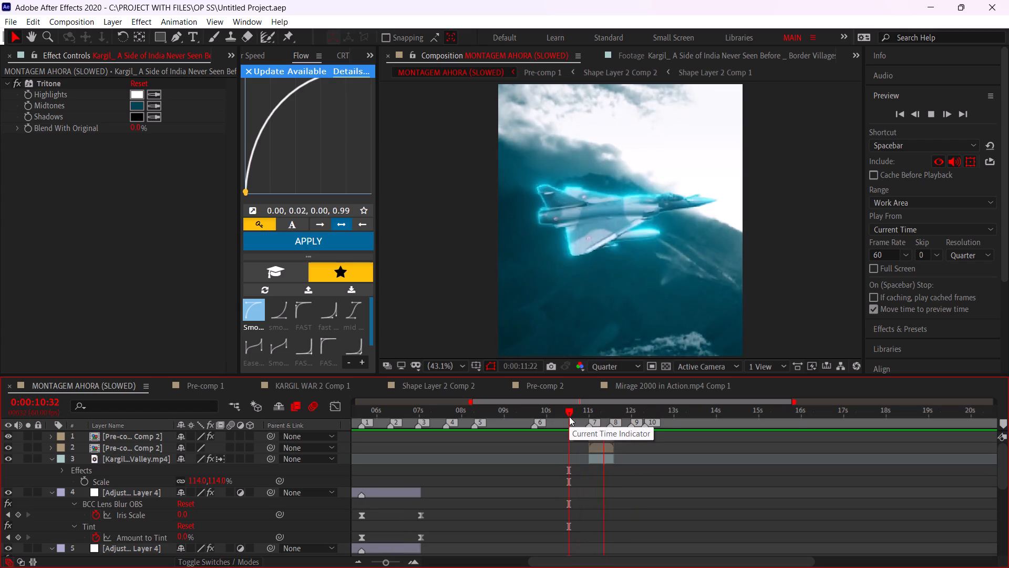
click(569, 417)
Select the Kargil valley footage layer and move the current time to 0:00:11:06, within the jet shot.
alt+scroll(586, 428, up, 3)
click(606, 417)
click(643, 437)
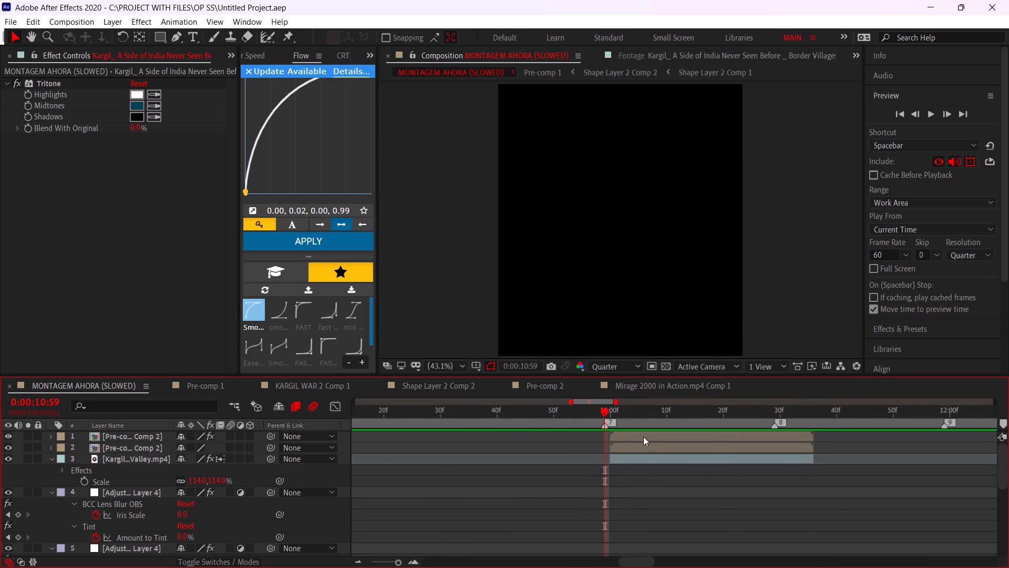
shift+click(636, 462)
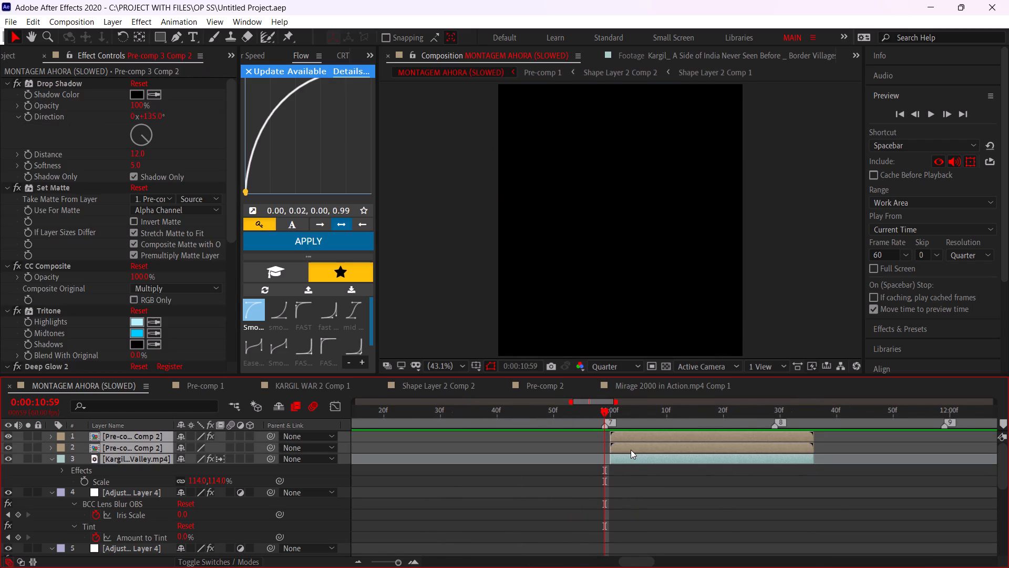
click(637, 399)
click(656, 481)
click(649, 460)
click(644, 414)
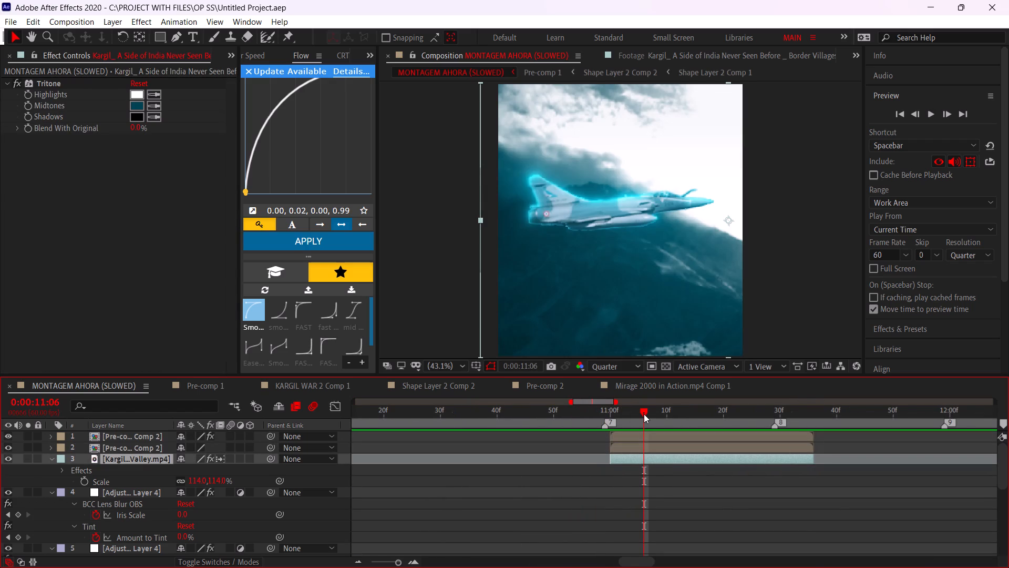
Start a file import and browse to the MAJOR EDITING PACK folder on New Volume (E:).
key(ctrl+i)
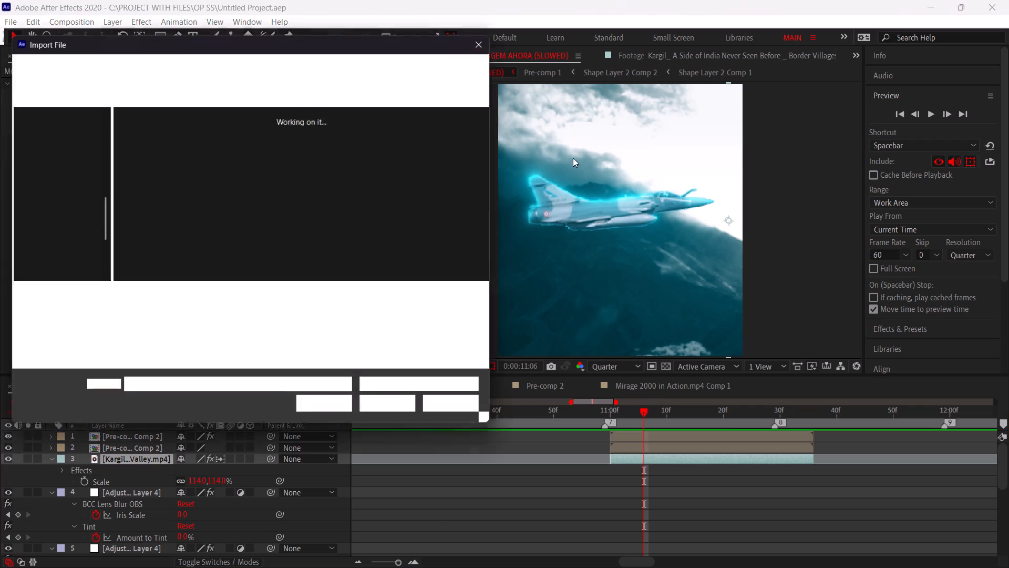
scroll(358, 178, down, 2)
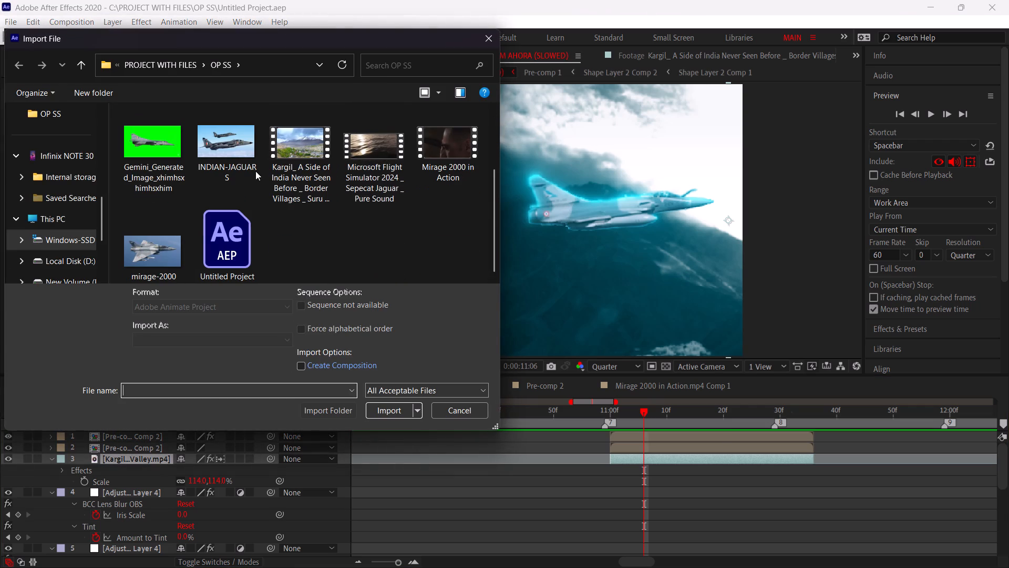
scroll(255, 171, down, 3)
scroll(64, 235, down, 2)
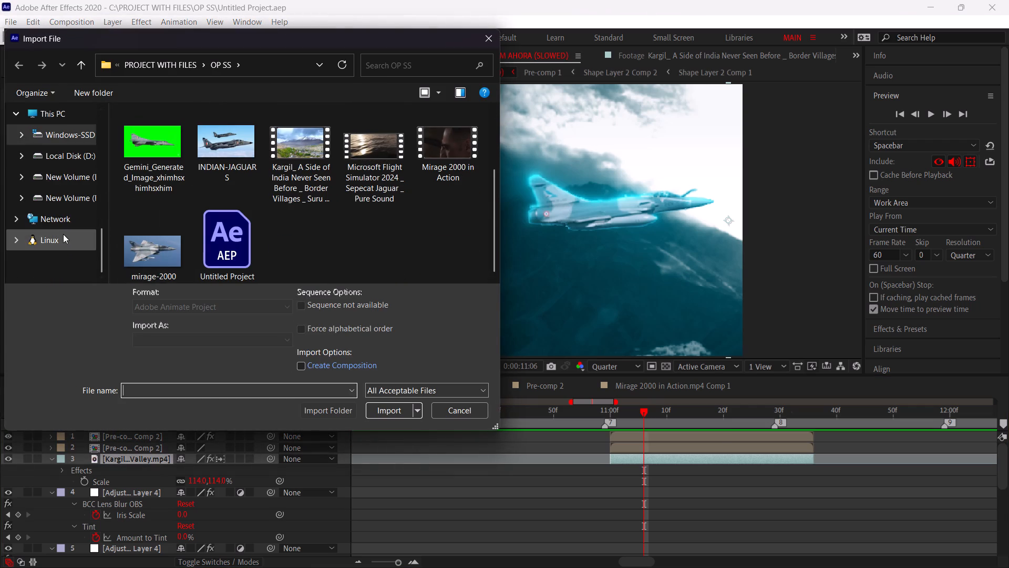
scroll(60, 231, up, 4)
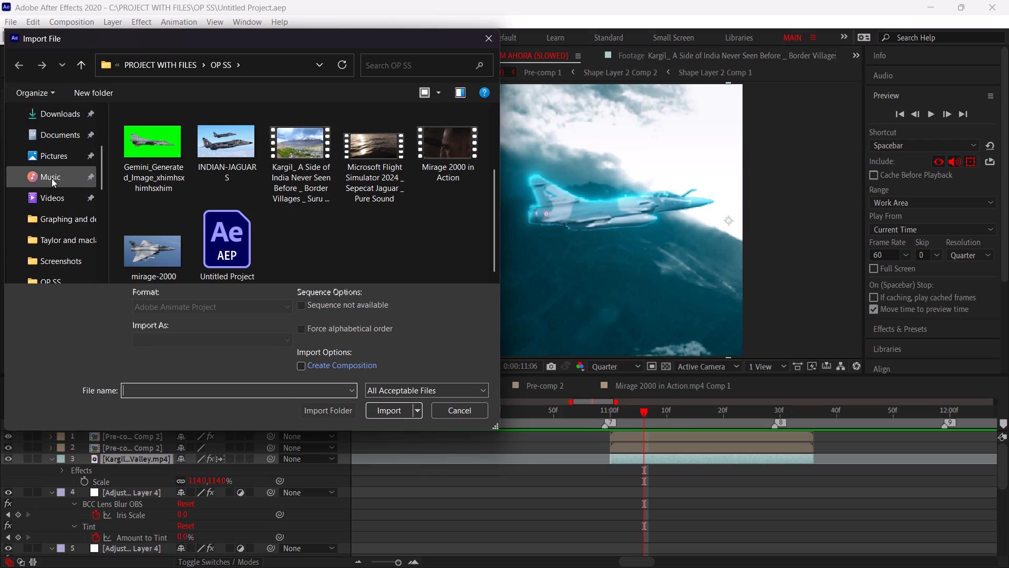
scroll(59, 198, down, 2)
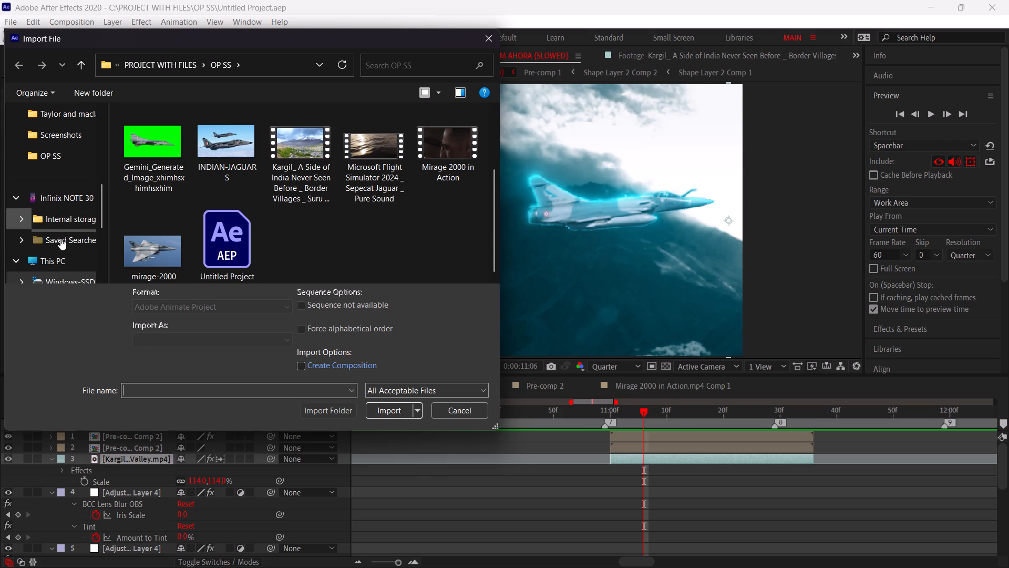
scroll(60, 238, up, 8)
scroll(57, 229, down, 5)
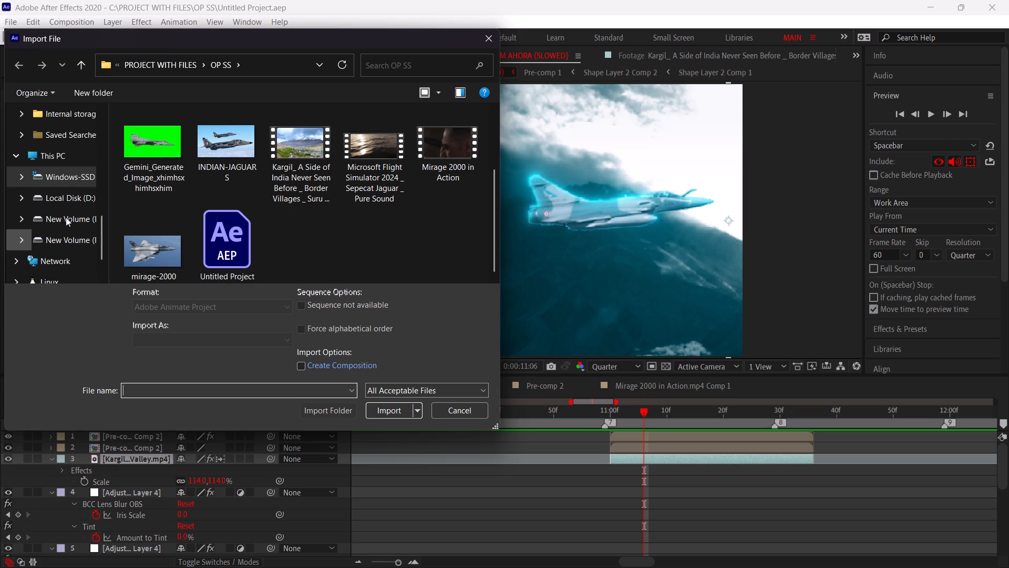
click(66, 217)
scroll(244, 229, down, 3)
click(77, 179)
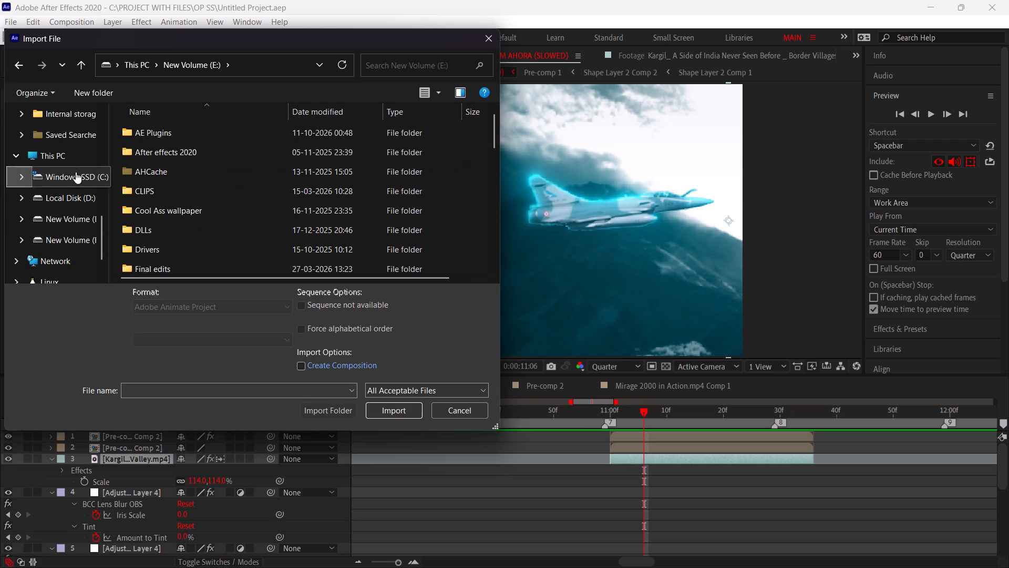
scroll(67, 153, up, 2)
click(64, 178)
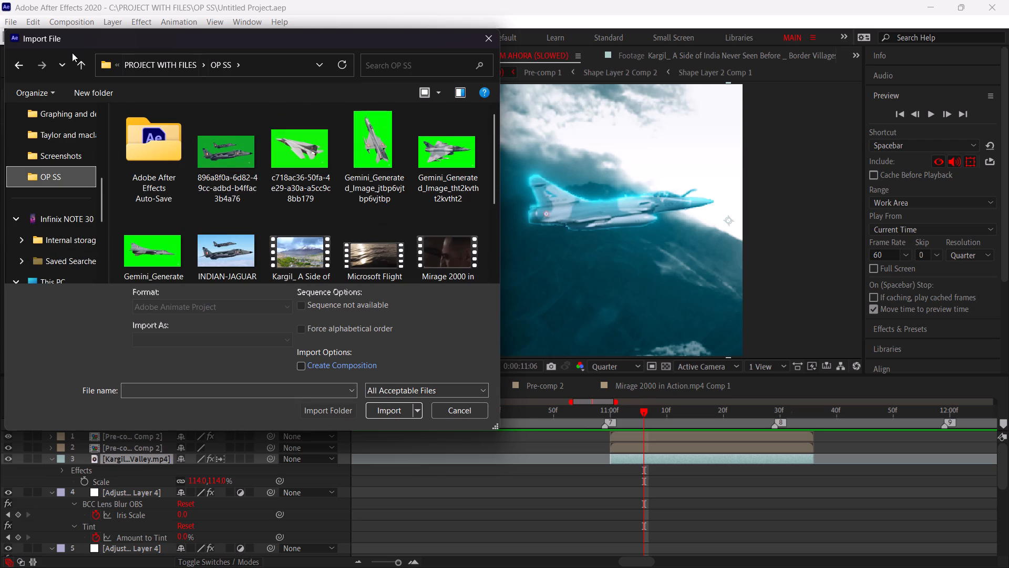
scroll(86, 248, down, 2)
click(83, 210)
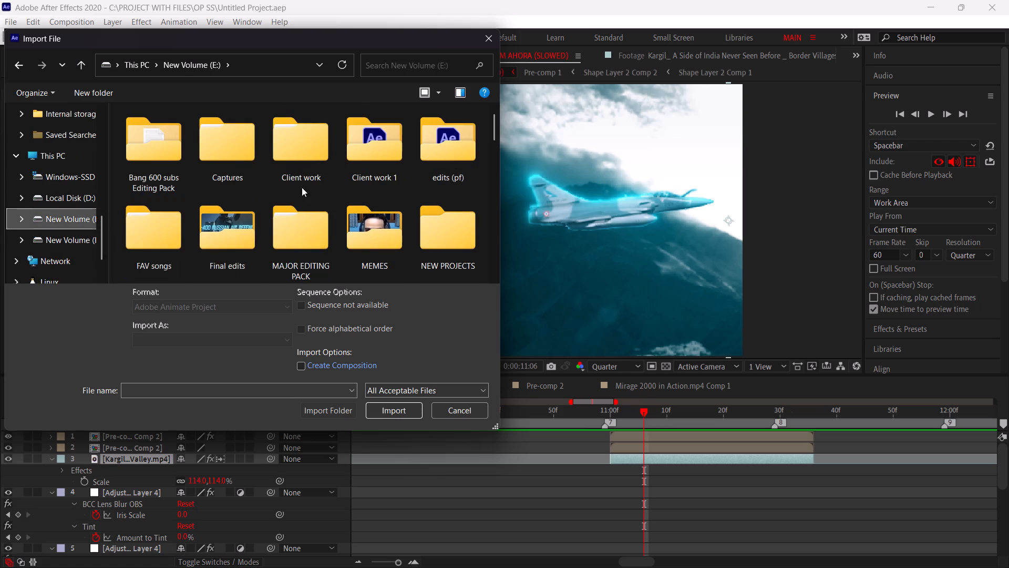
double_click(318, 231)
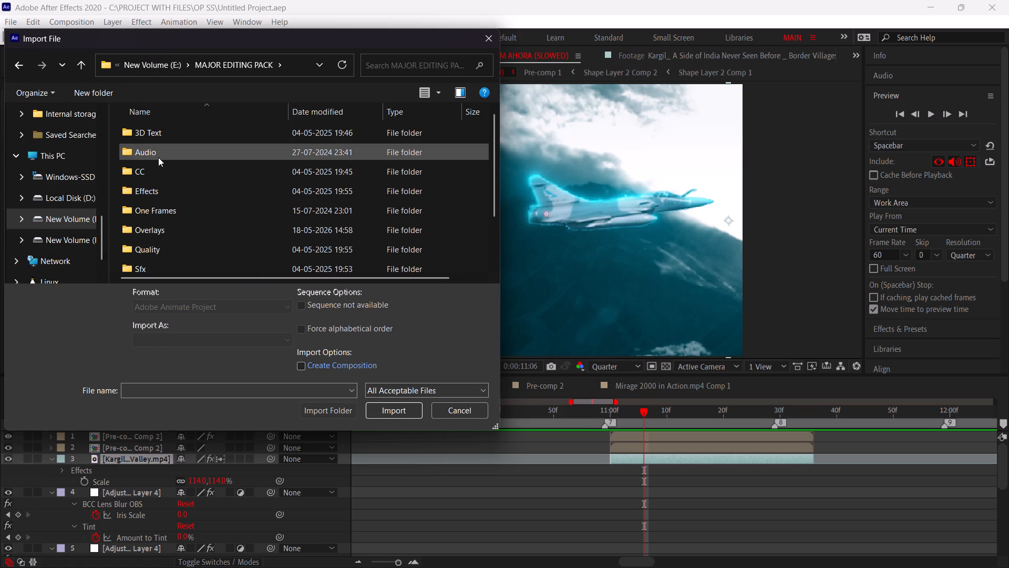
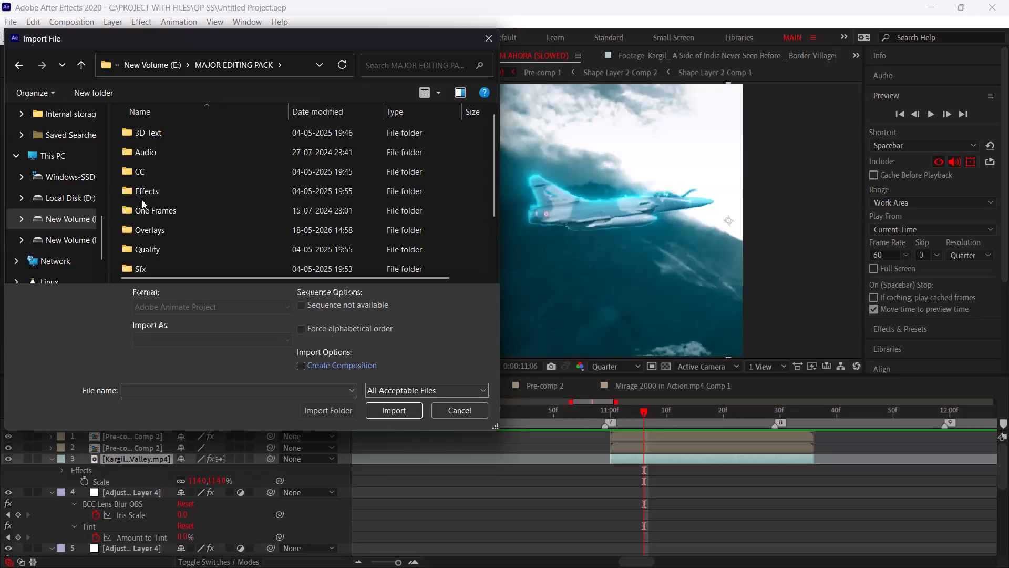
Find the glowing golden ring clip 1 (2) in the Overlays folder and import it as footage.
scroll(157, 210, down, 1)
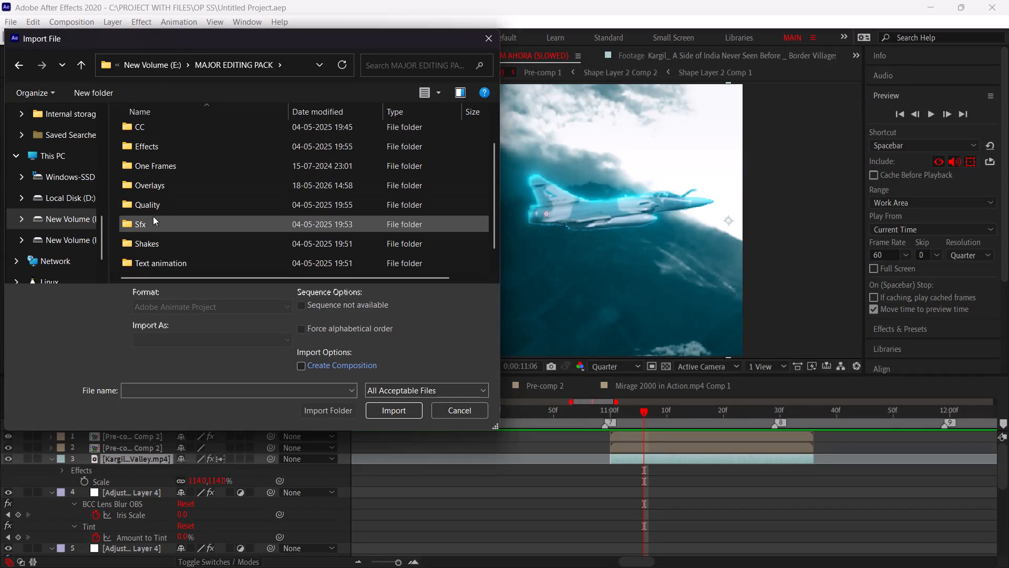
double_click(160, 187)
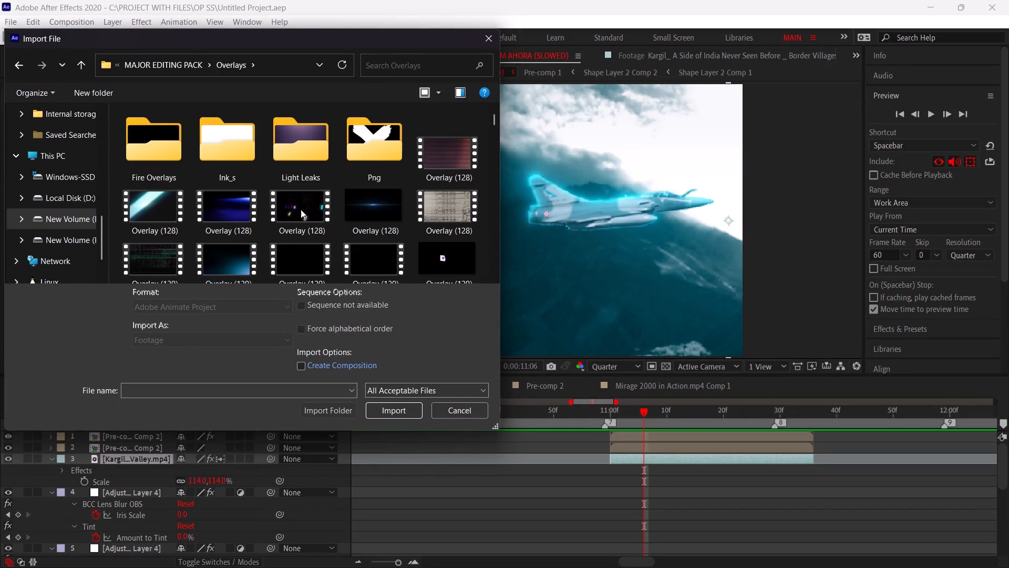
scroll(299, 238, down, 10)
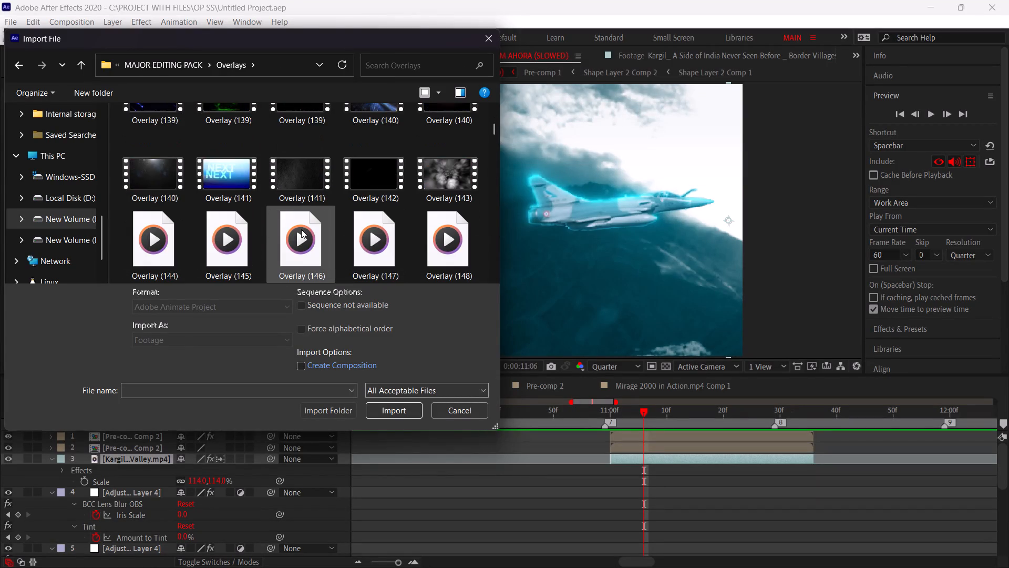
scroll(301, 229, down, 11)
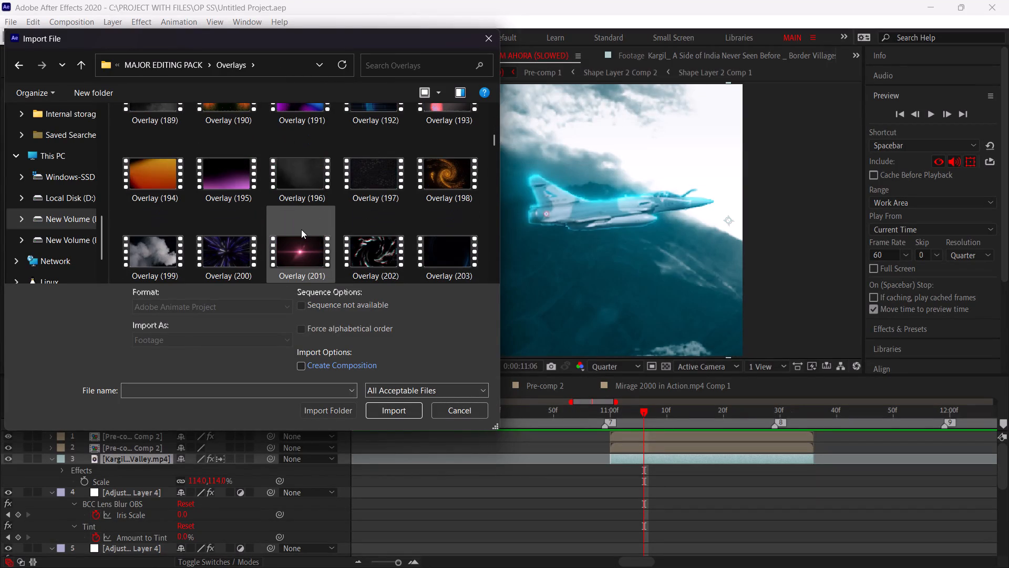
scroll(301, 229, down, 8)
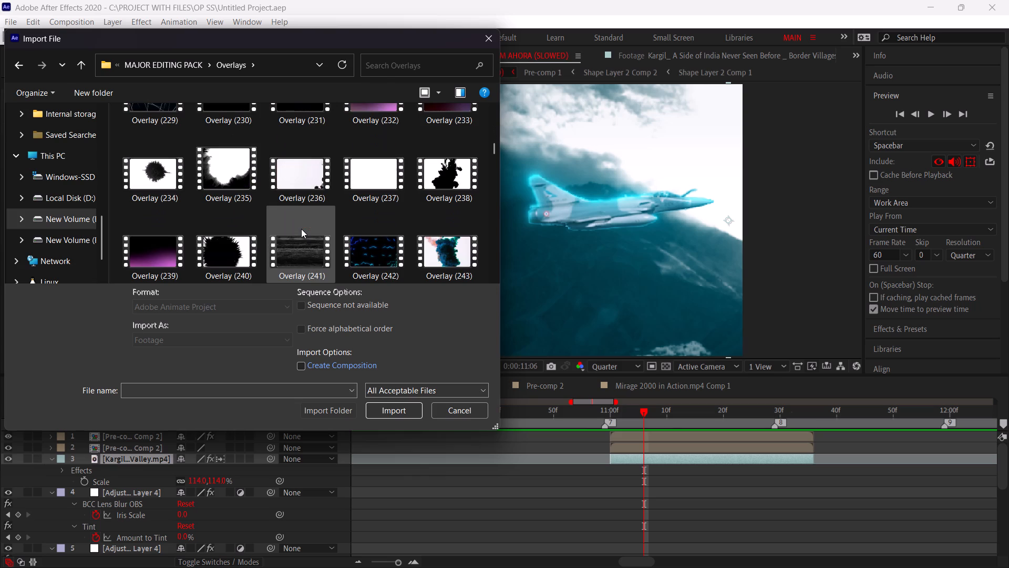
scroll(301, 229, down, 4)
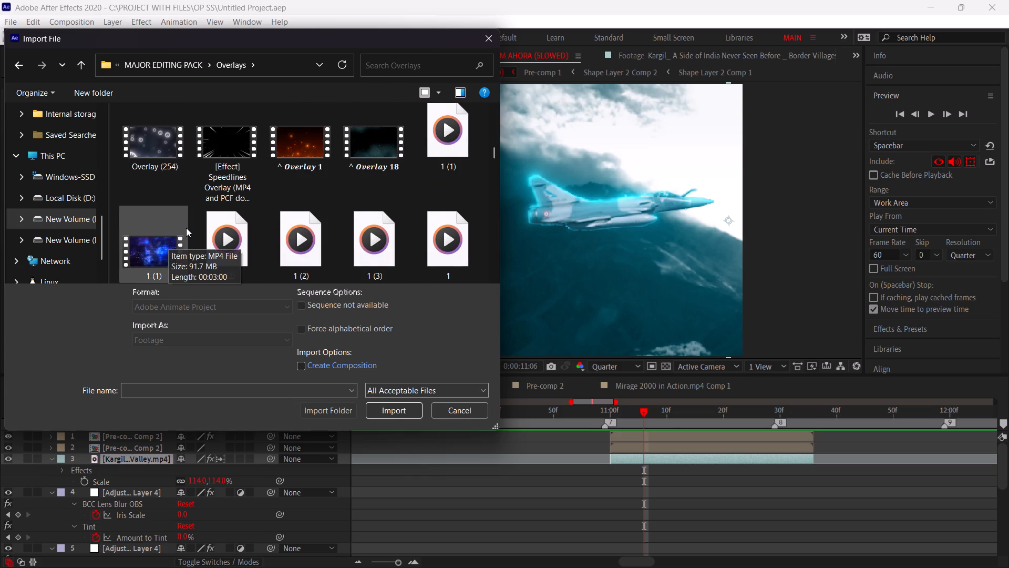
scroll(294, 237, down, 3)
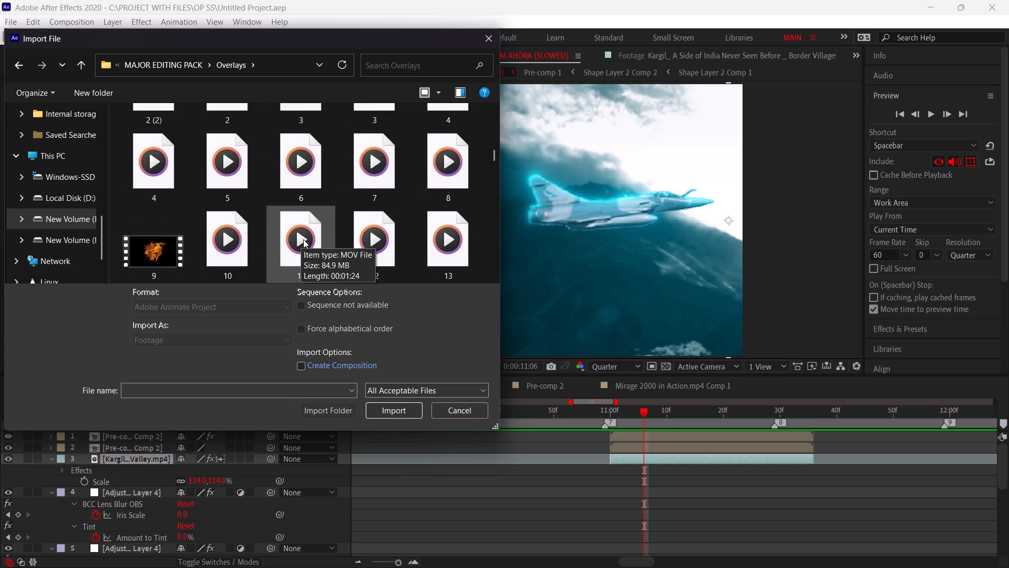
scroll(303, 239, up, 3)
click(286, 207)
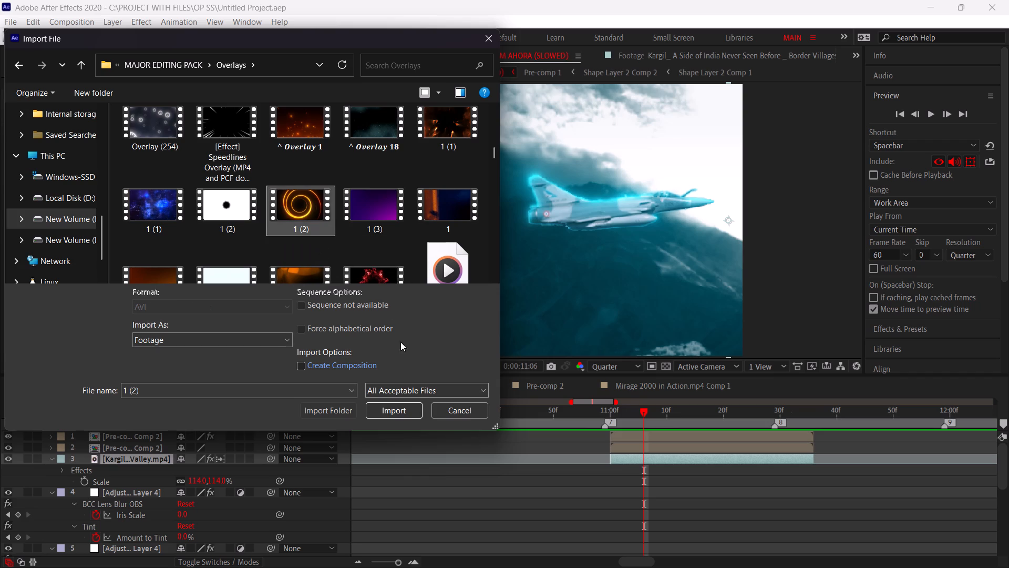
click(381, 407)
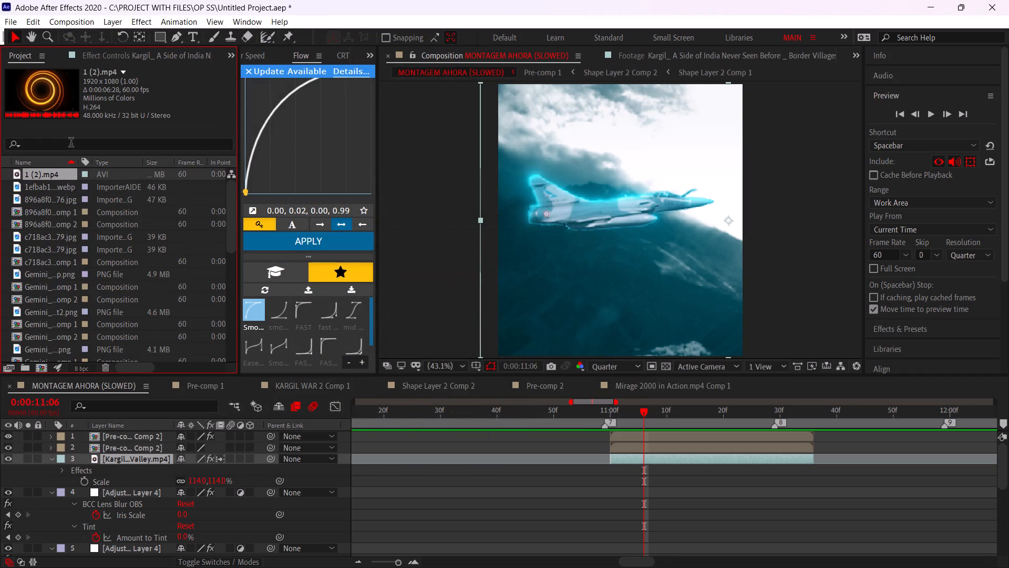
Open the 1 (2).mp4 overlay in the footage viewer and scrub through its opening second to examine the ring animation.
double_click(44, 177)
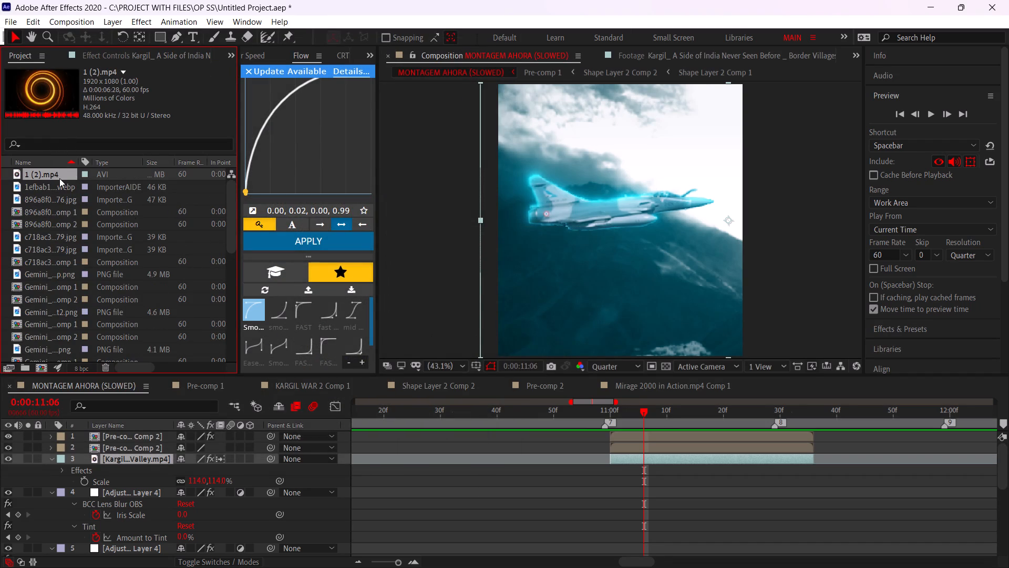
double_click(59, 178)
drag(386, 334, 426, 337)
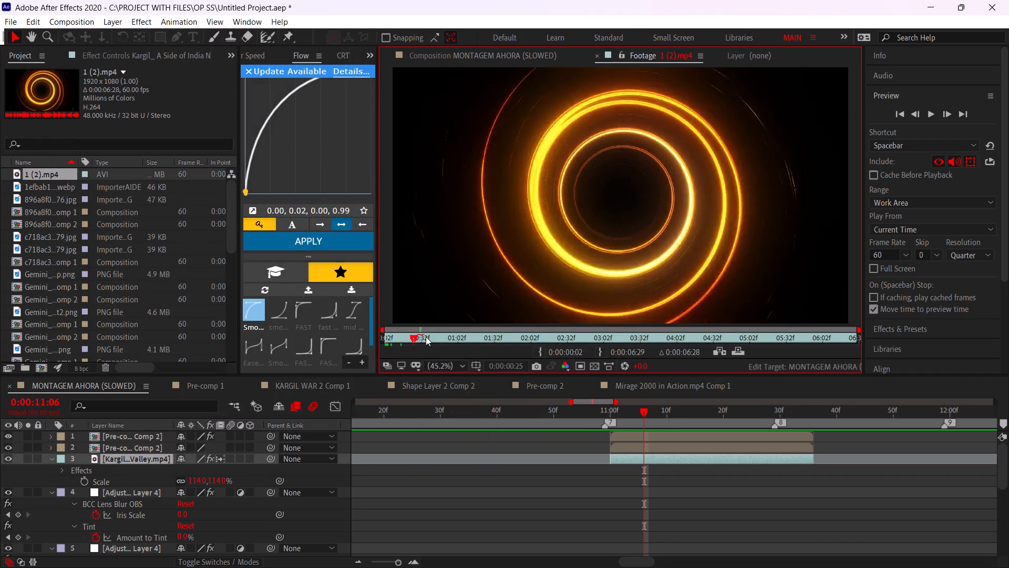
drag(426, 337, 320, 322)
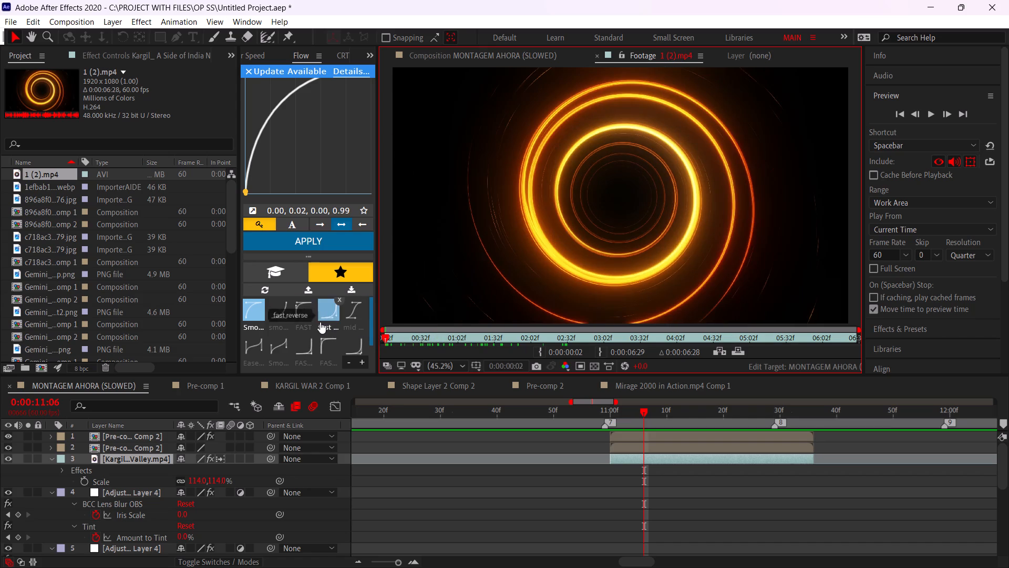
drag(320, 322, 290, 319)
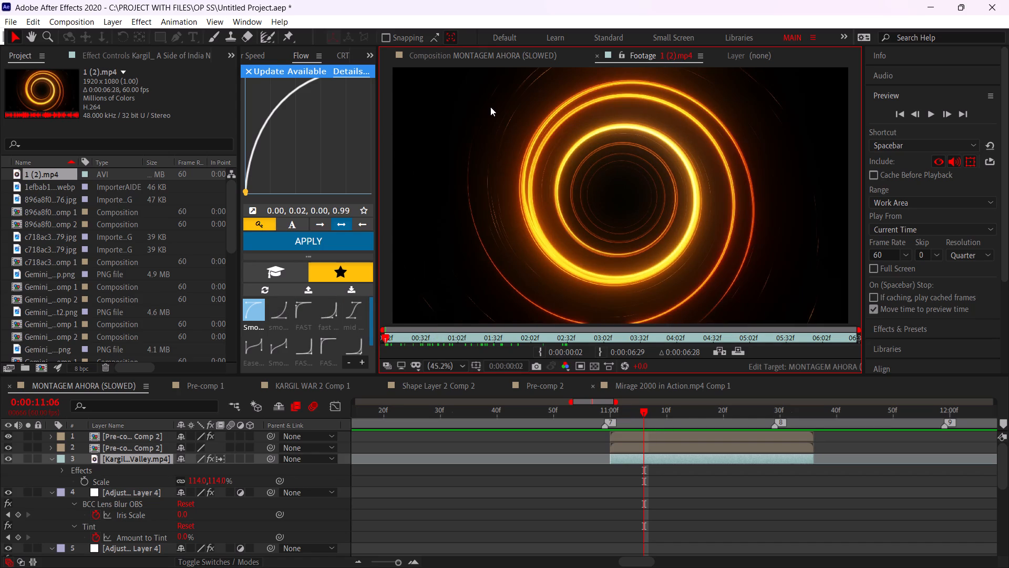
Pre-compose the two jet pre-comp layers together with the Kargil valley footage layer in the MONTAGEM AHORA (SLOWED) composition.
scroll(495, 59, up, 1)
drag(635, 421, 617, 416)
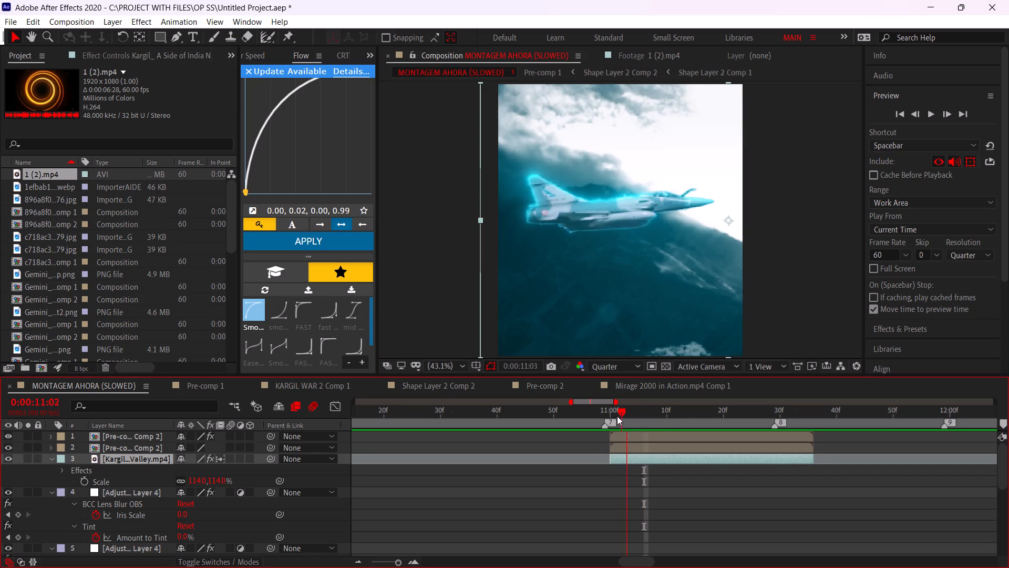
drag(617, 416, 650, 428)
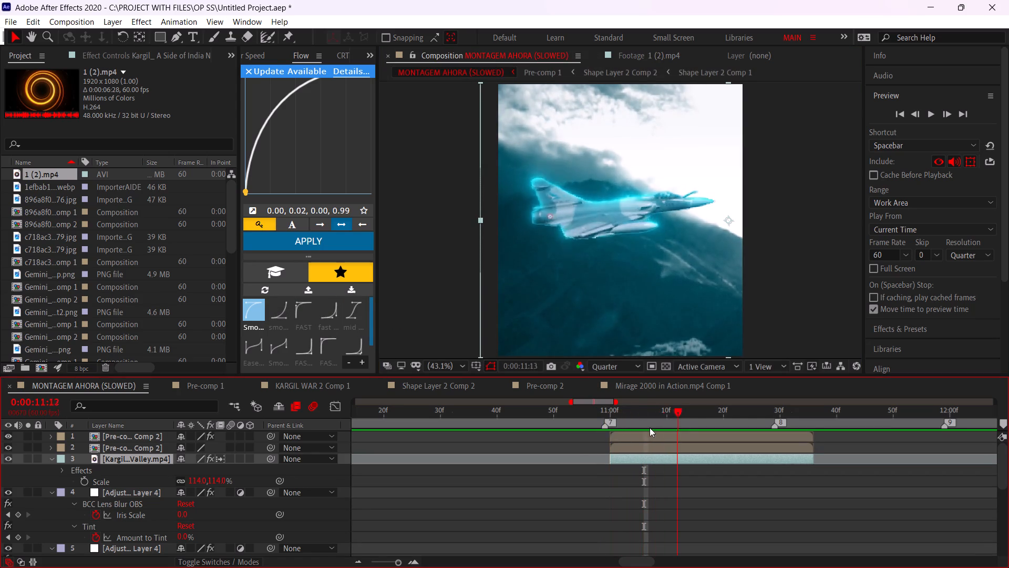
drag(650, 428, 614, 428)
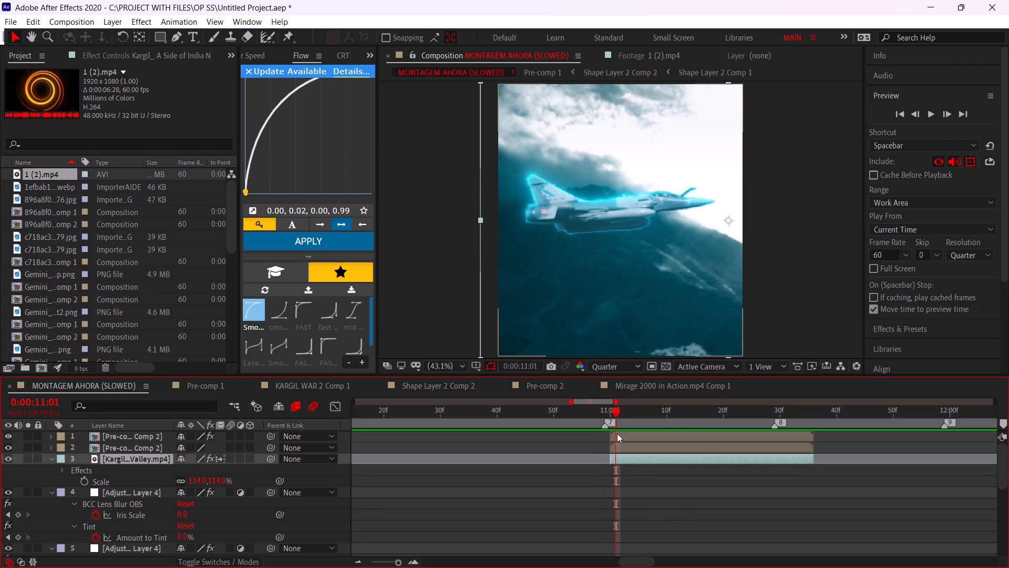
shift+click(648, 438)
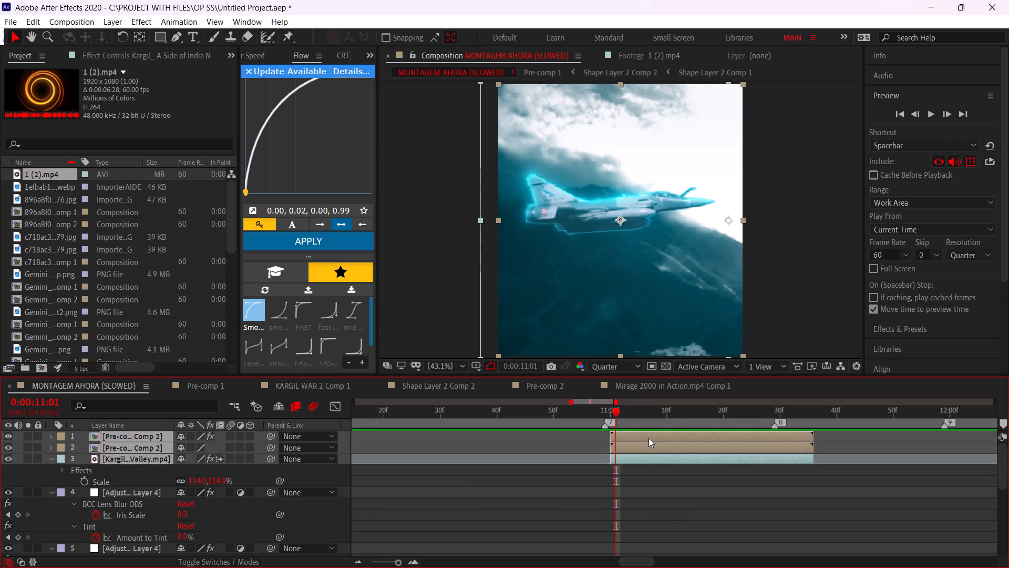
key(ctrl+shift+c)
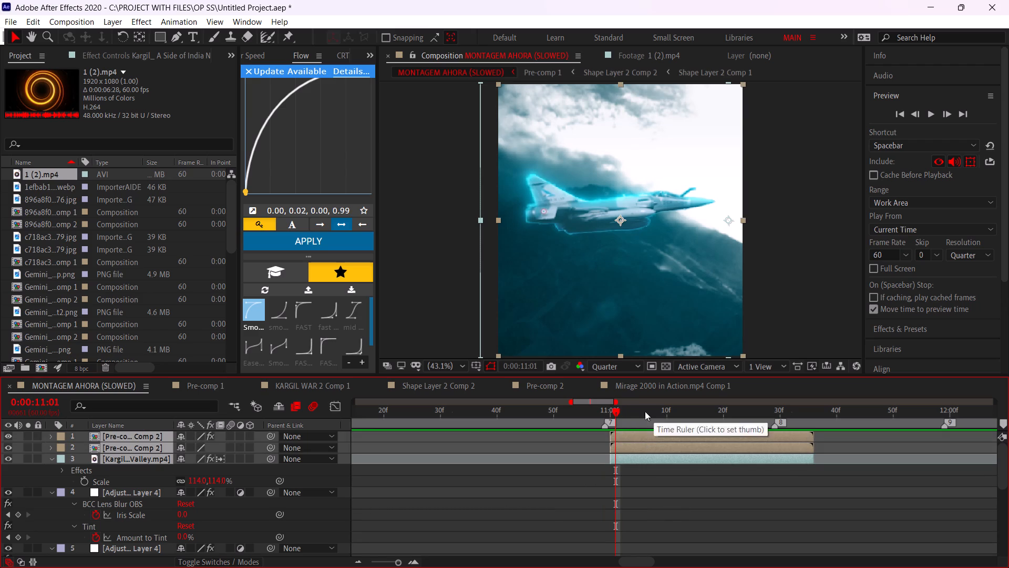
click(512, 257)
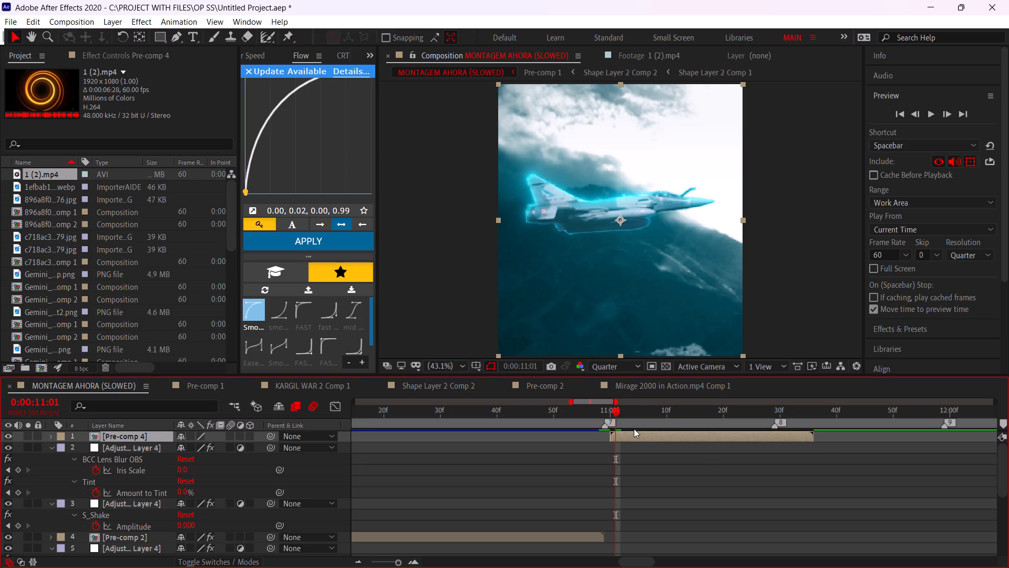
Scrub through the Pre-comp 4 jet shot from 0:00:11:00 and the title section before it to examine the motion.
drag(631, 425, 635, 452)
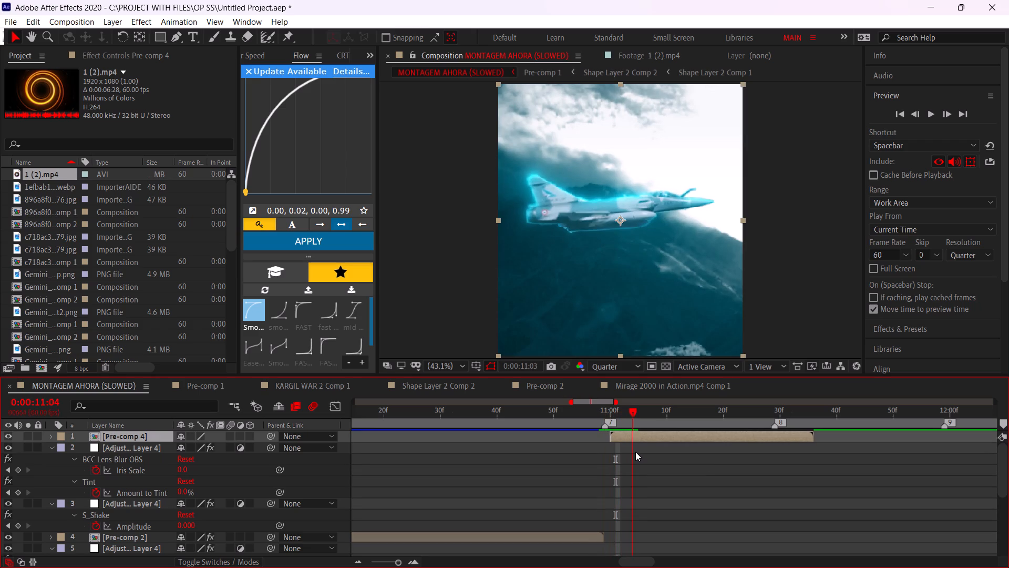
drag(635, 452, 689, 468)
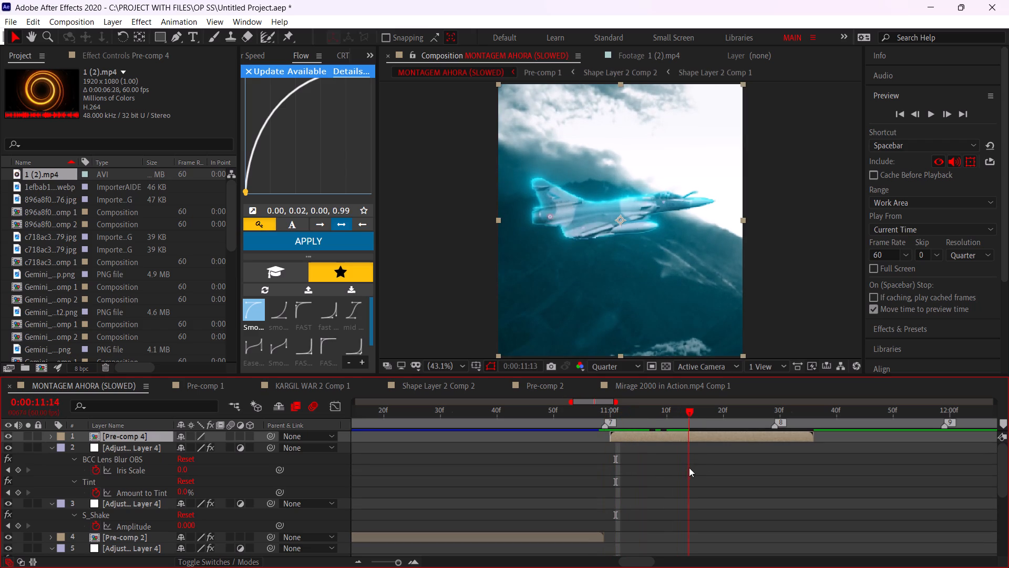
drag(689, 468, 630, 484)
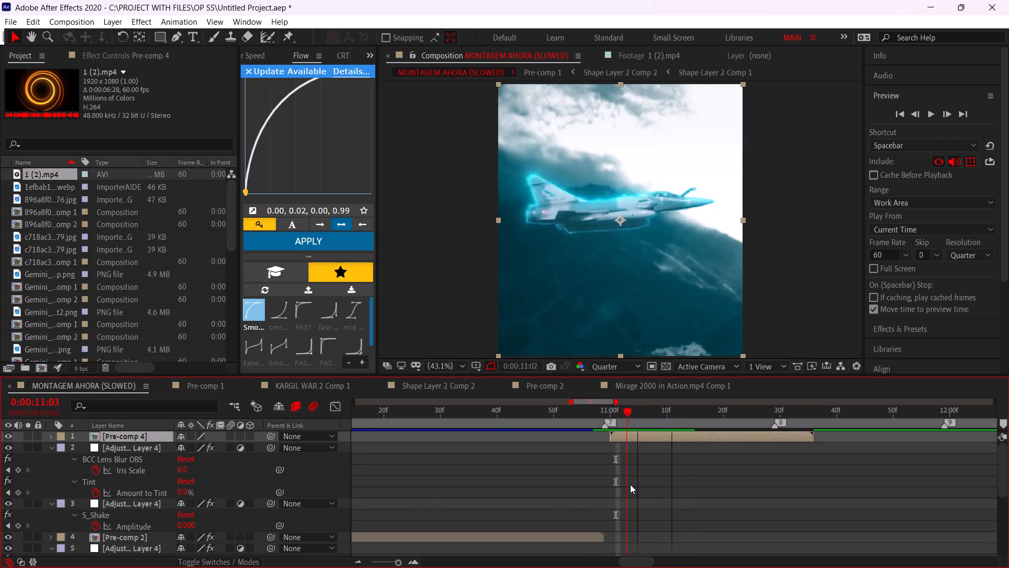
drag(630, 484, 534, 469)
alt+scroll(534, 469, down, 1)
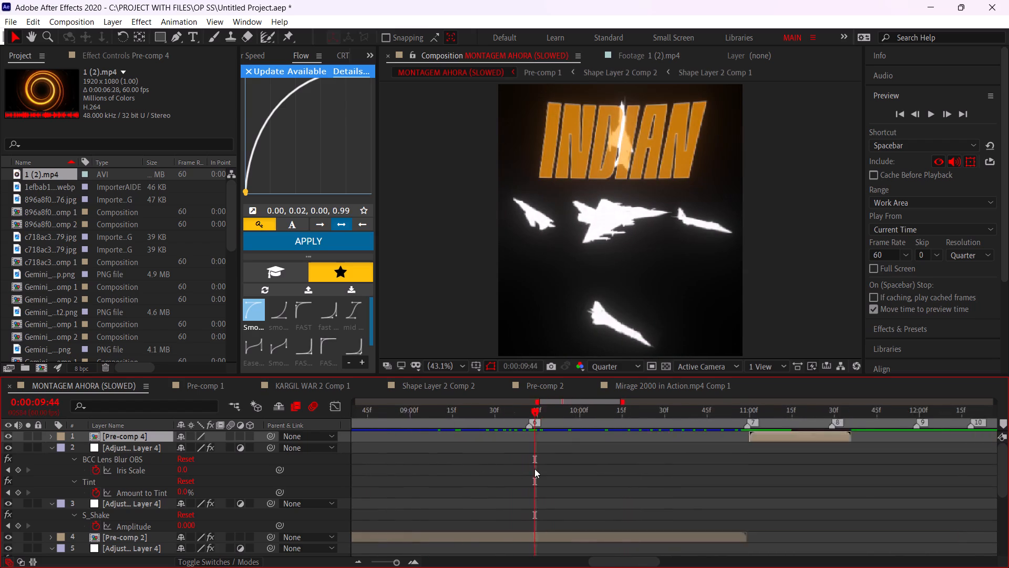
alt+scroll(534, 469, down, 1)
alt+scroll(660, 469, up, 1)
drag(612, 422, 624, 427)
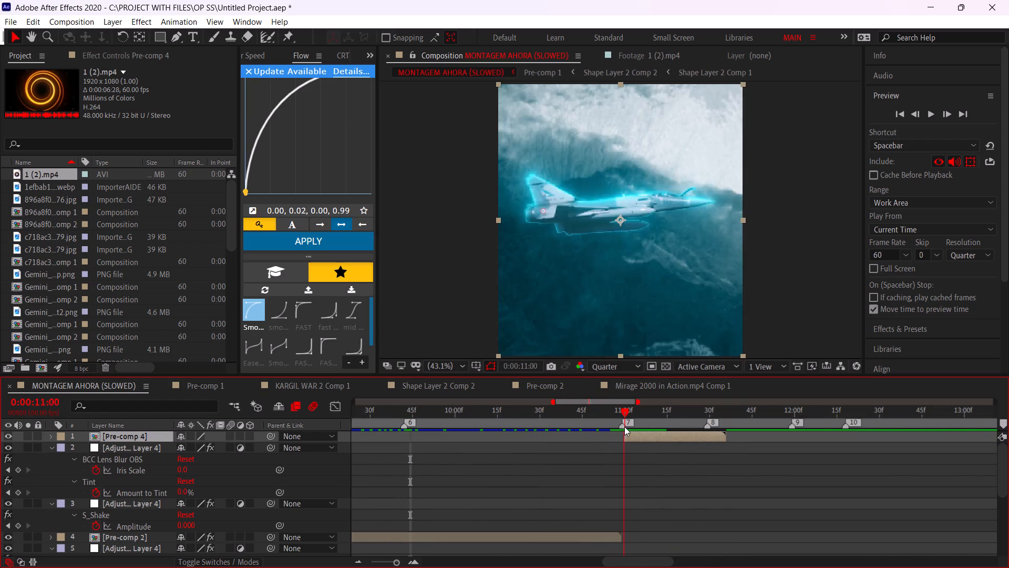
drag(624, 427, 636, 439)
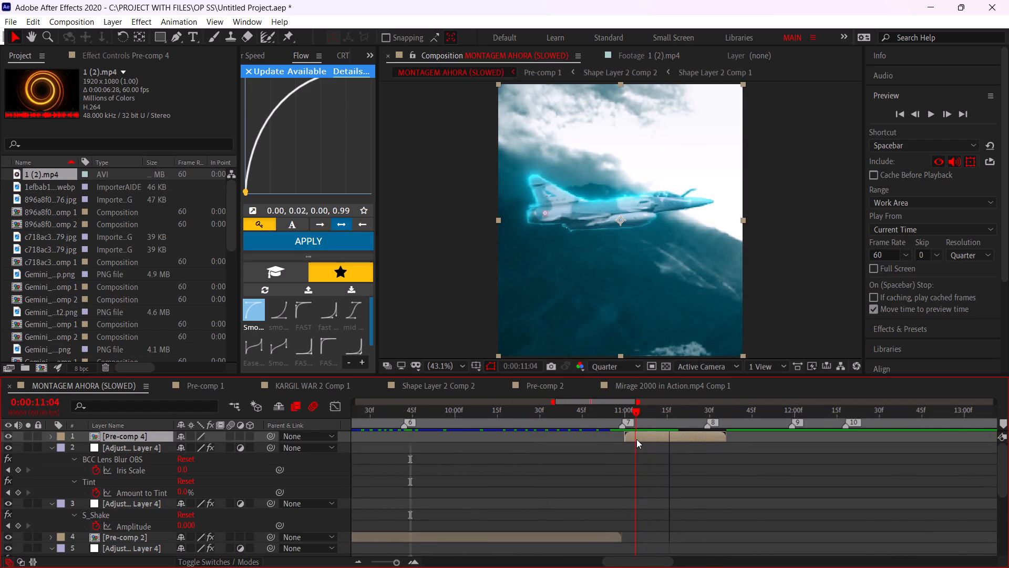
Apply the Twixtor Pro effect to the Pre-comp 4 layer.
click(636, 437)
key(ctrl+space)
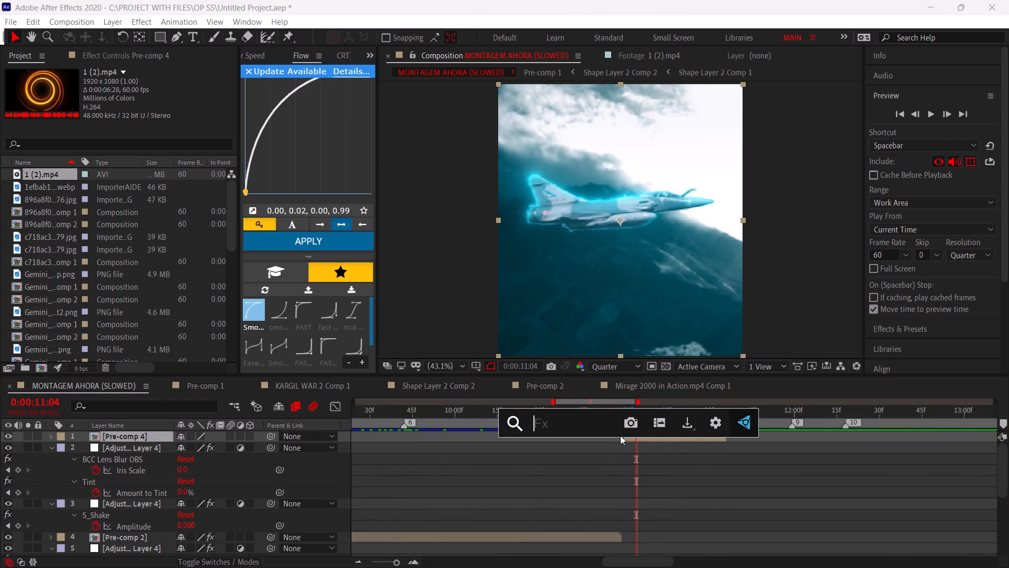
click(615, 479)
click(644, 438)
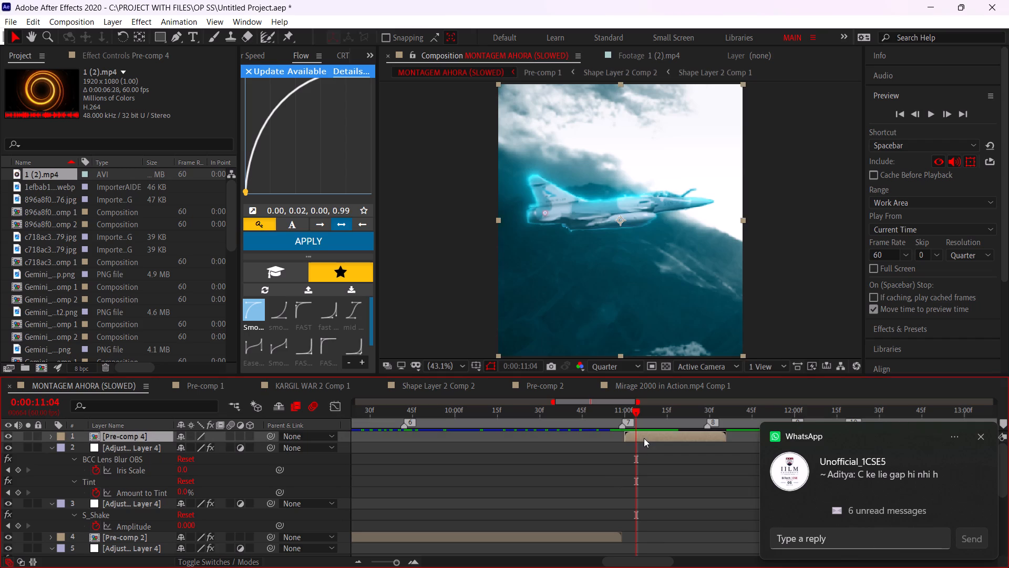
key(ctrl+alt+shift+f)
Pre-compose the Pre-comp 4 layer, moving all attributes into the new composition and adjusting its duration to the layer's time span.
key(ctrl+shift+c)
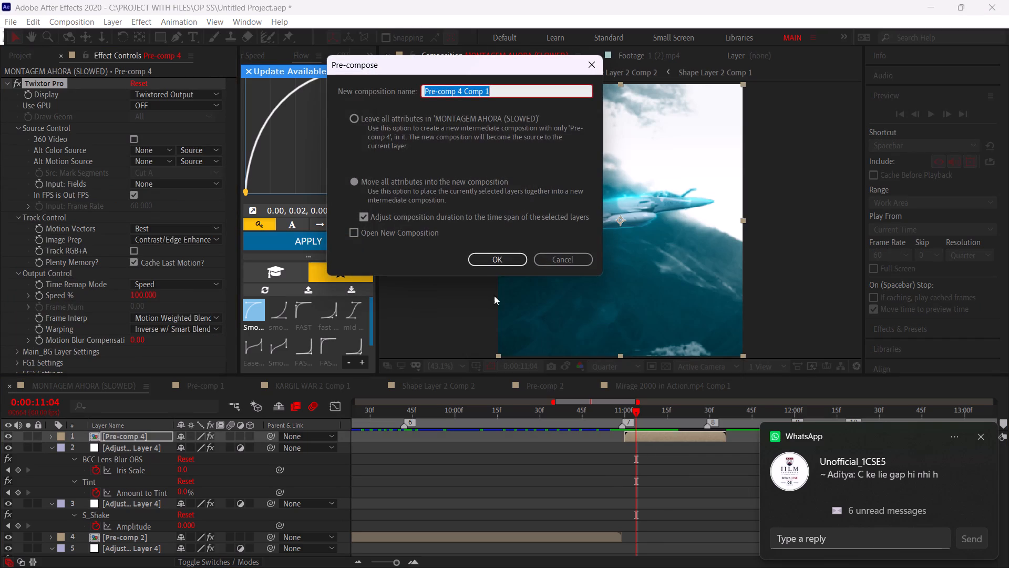
click(492, 249)
click(492, 257)
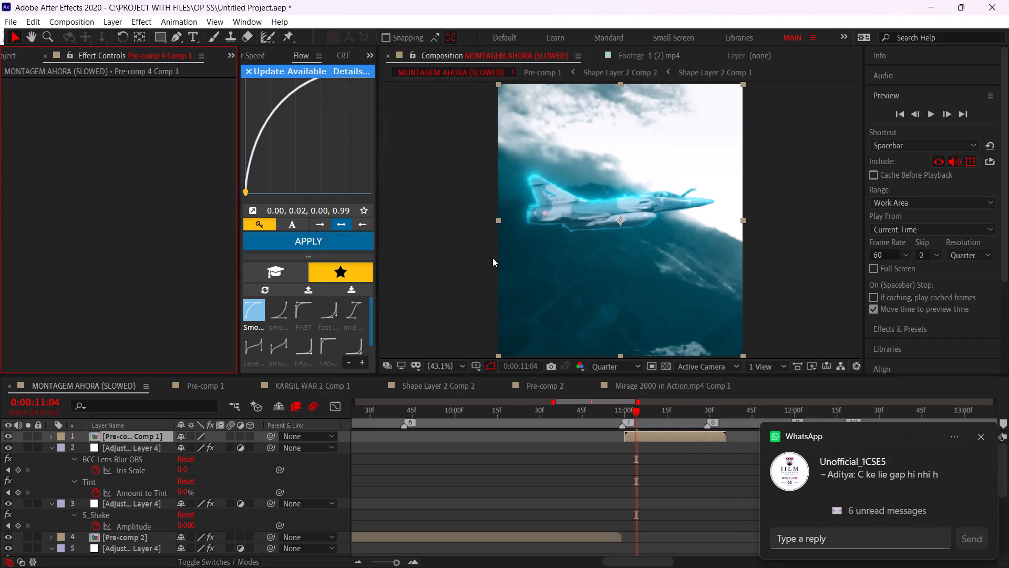
Enable time remapping on the new pre-comp layer and move its end keyframe to beat marker 10 at 0:00:12:18.
key(ctrl+alt+t)
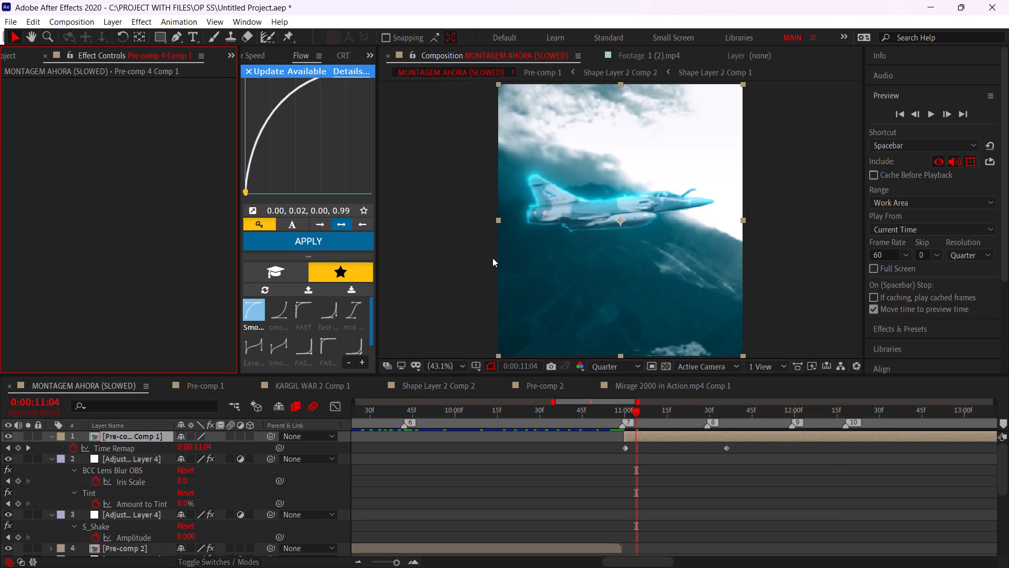
drag(846, 404, 815, 415)
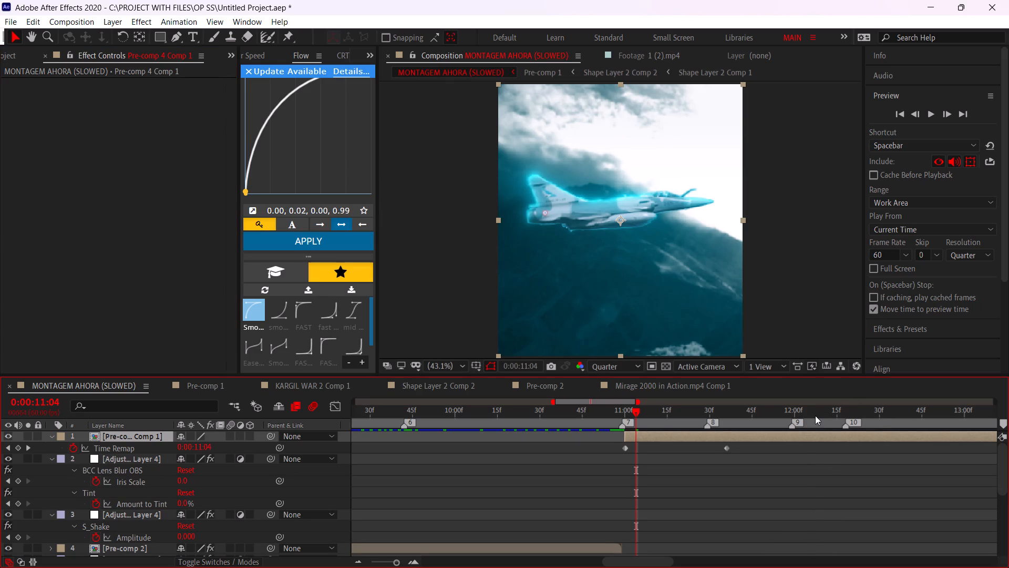
click(815, 415)
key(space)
drag(816, 415, 846, 421)
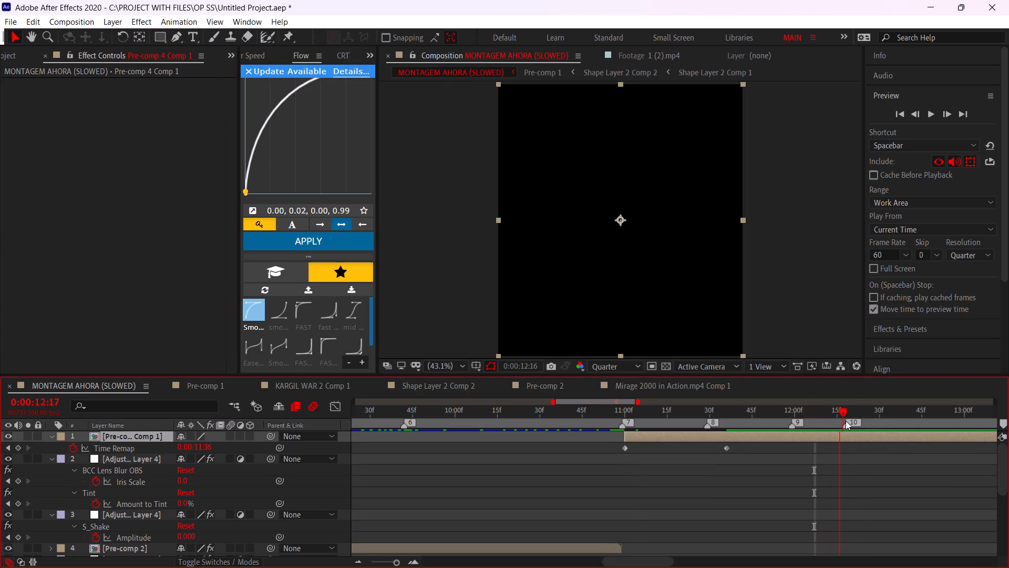
drag(846, 421, 847, 421)
drag(727, 445, 849, 453)
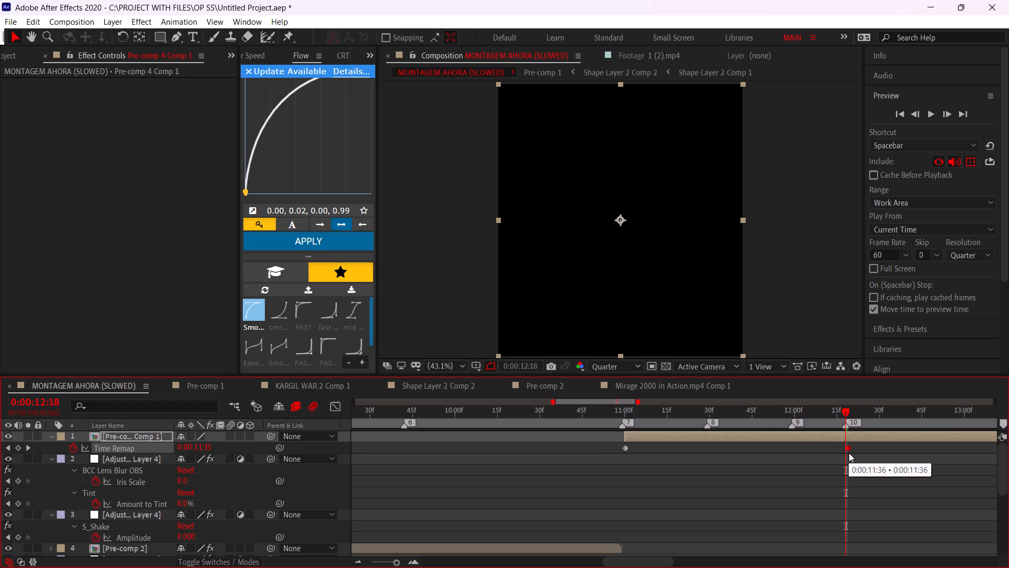
drag(849, 453, 847, 450)
Split the time-remapped jet layer at 0:00:12:18 and delete the part after the split.
click(848, 441)
key(ctrl+shift+d)
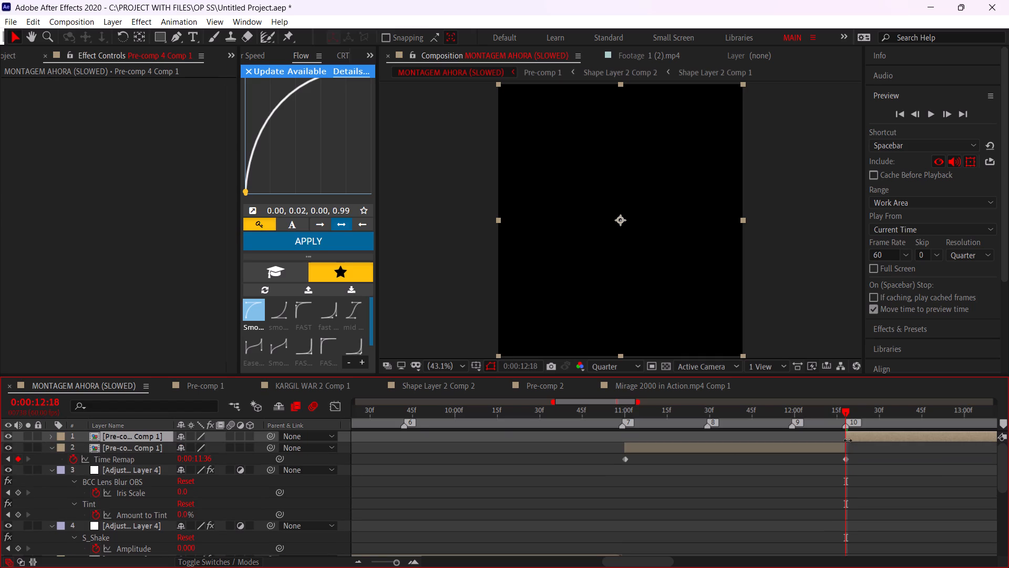
key(Delete)
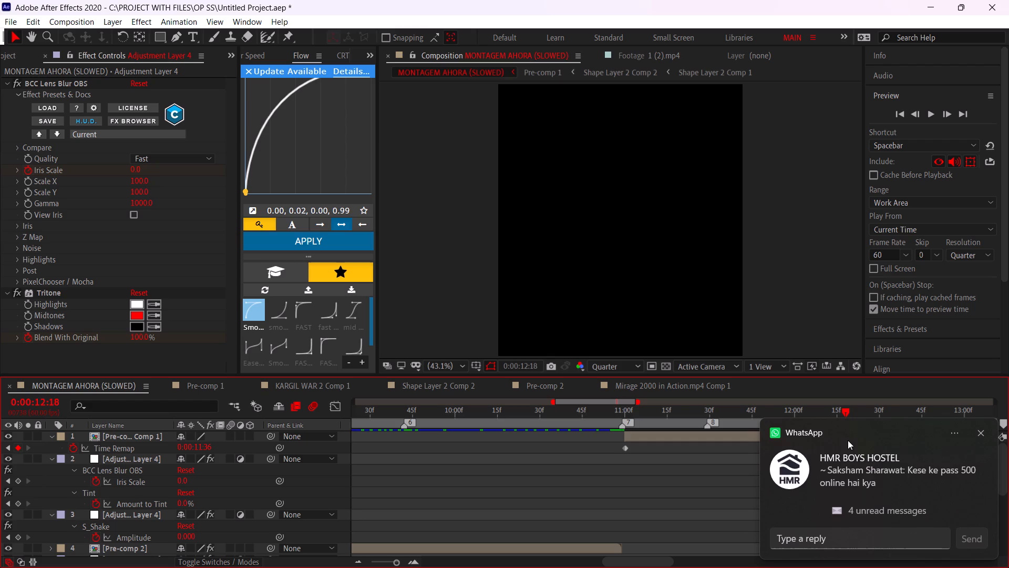
click(981, 432)
Apply Easy Ease to both Time Remap keyframes of the jet pre-comp layer.
drag(884, 458, 589, 435)
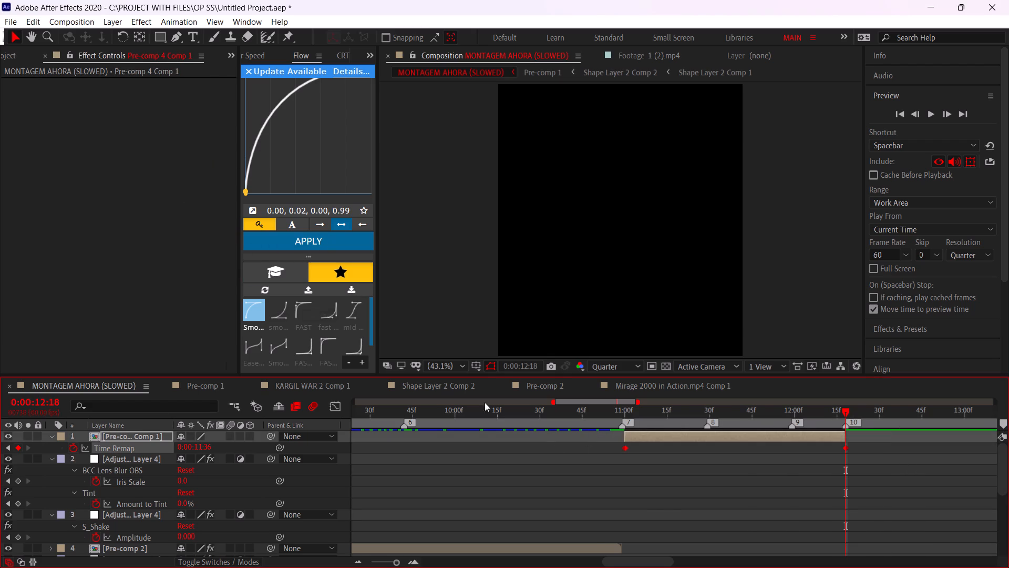
click(700, 513)
click(650, 420)
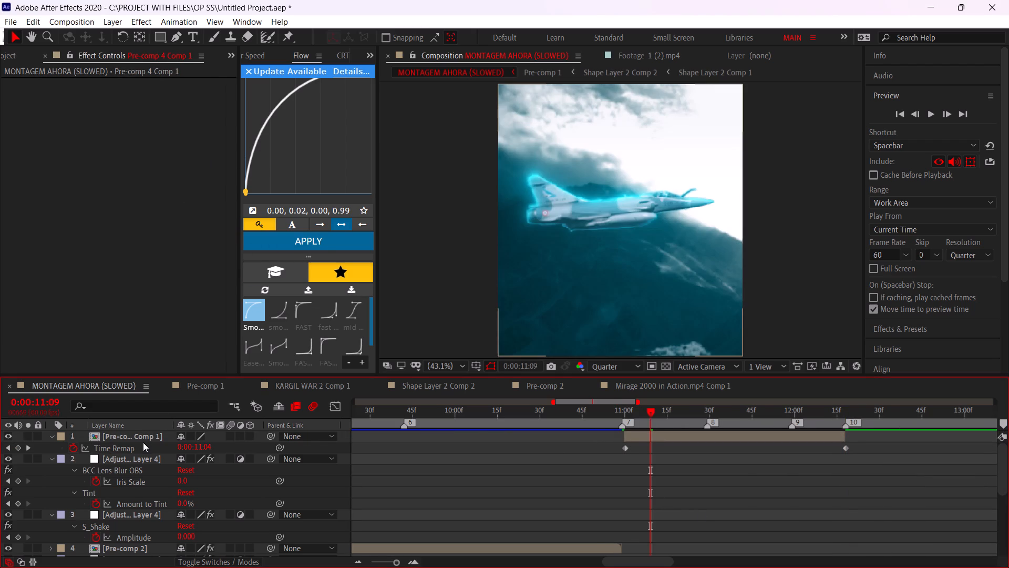
click(141, 444)
key(F9)
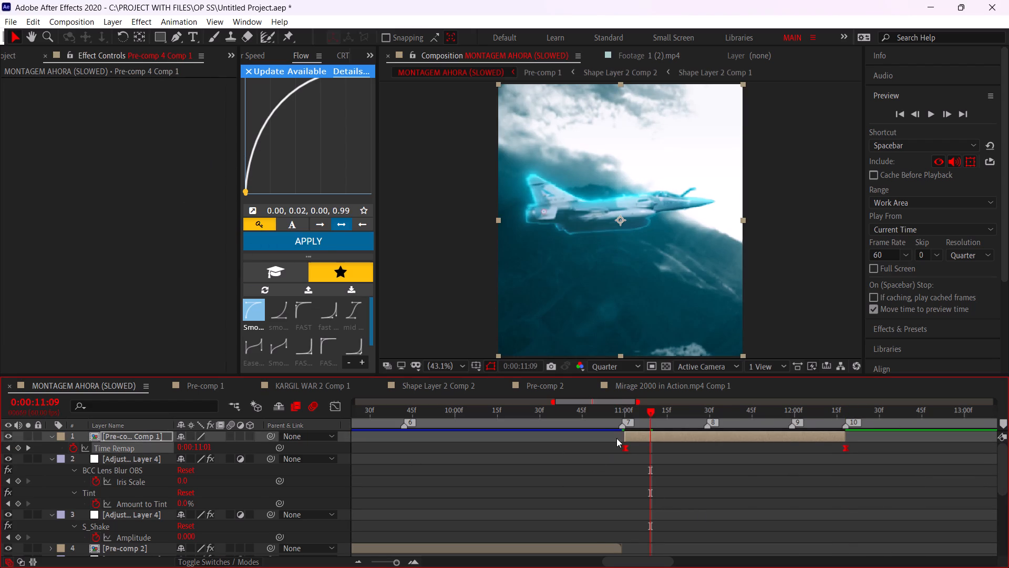
Play back the MONTAGEM AHORA (SLOWED) composition from 0:00:00:00 to review the edit through the retimed jet shot.
drag(637, 418, 493, 443)
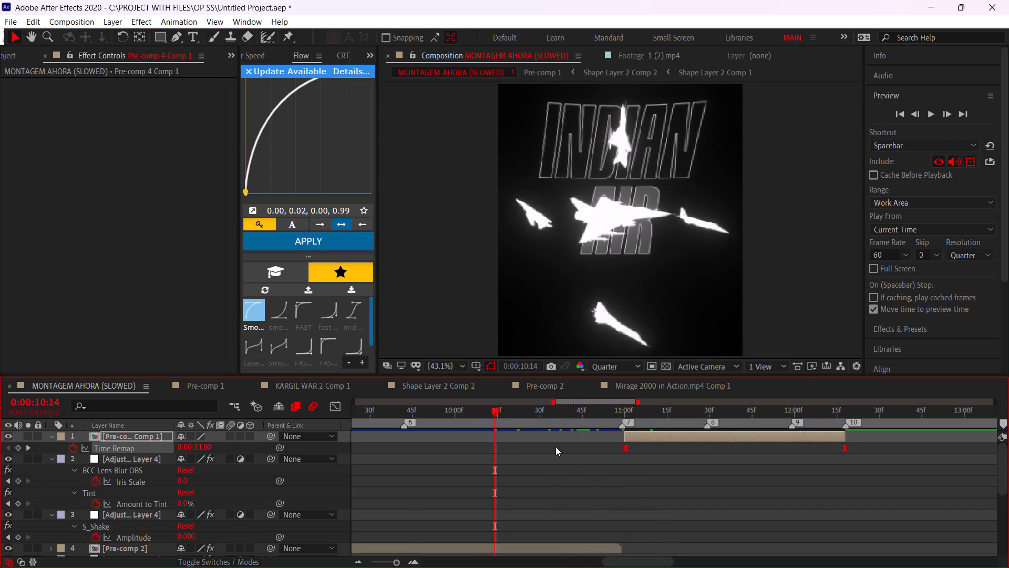
alt+scroll(562, 451, down, 2)
alt+scroll(473, 431, down, 5)
drag(399, 419, 209, 461)
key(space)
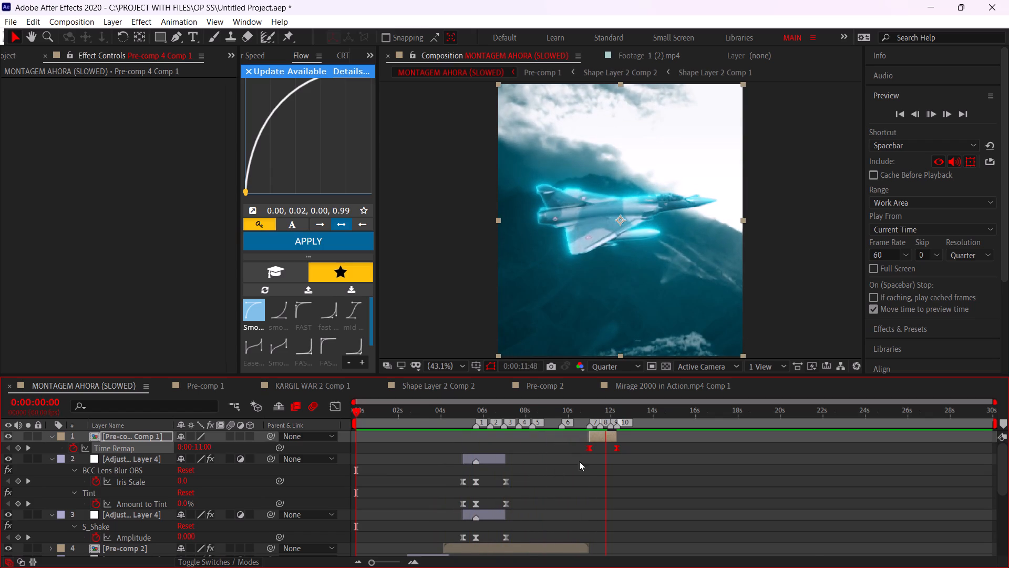
Preview the edit from 0:00:10:11 in the Indian Air Force title, leading up to the time-remapped jet shot.
alt+scroll(599, 454, up, 1)
click(545, 420)
key(space)
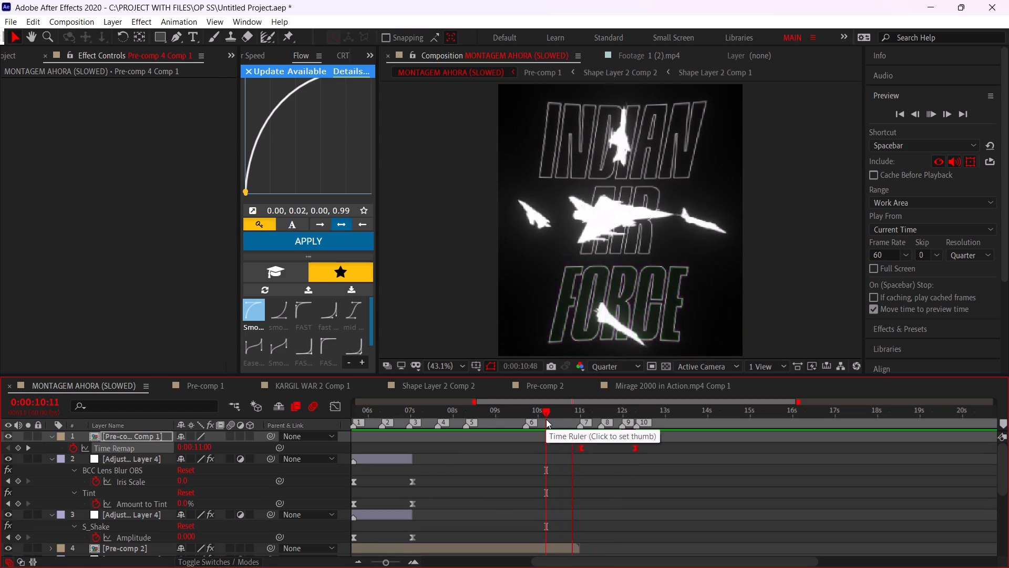
click(546, 419)
key(space)
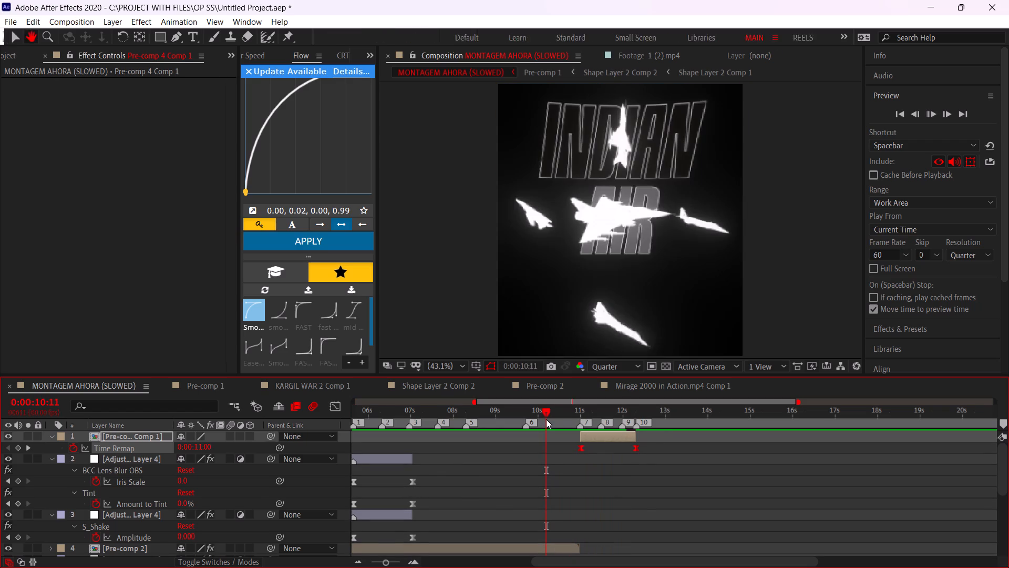
click(546, 419)
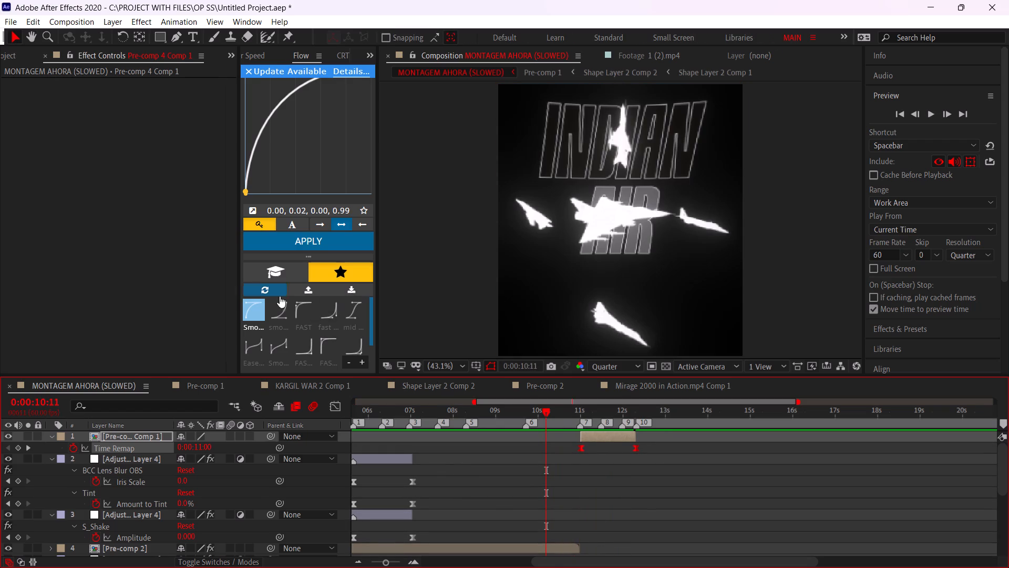
Apply the smooth S-shaped Flow curve preset 0.00, 0.58, 1.00, 0.43 to the Time Remap keyframes of the Pre-comp 4 Comp 1 layer.
click(286, 341)
click(287, 240)
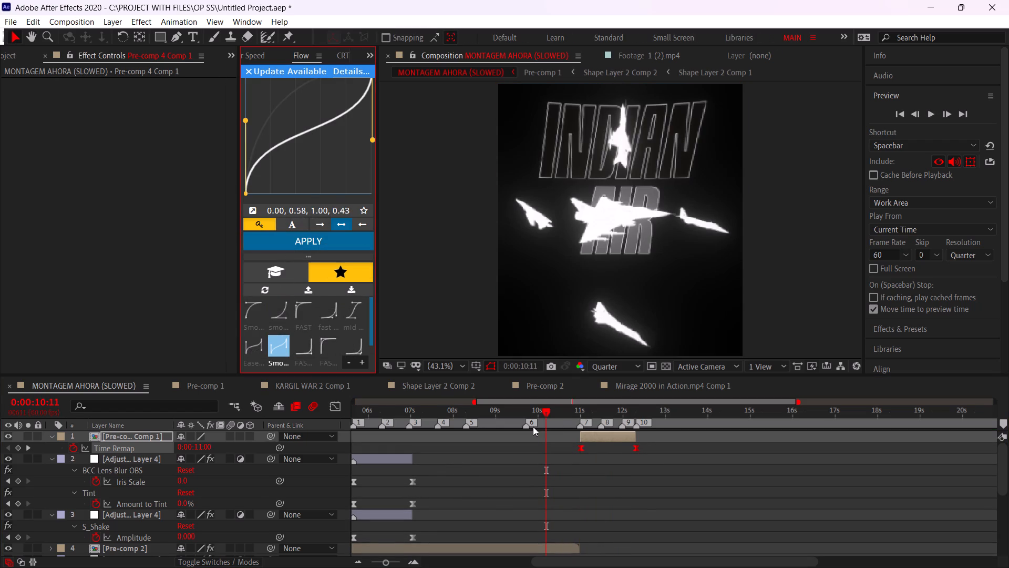
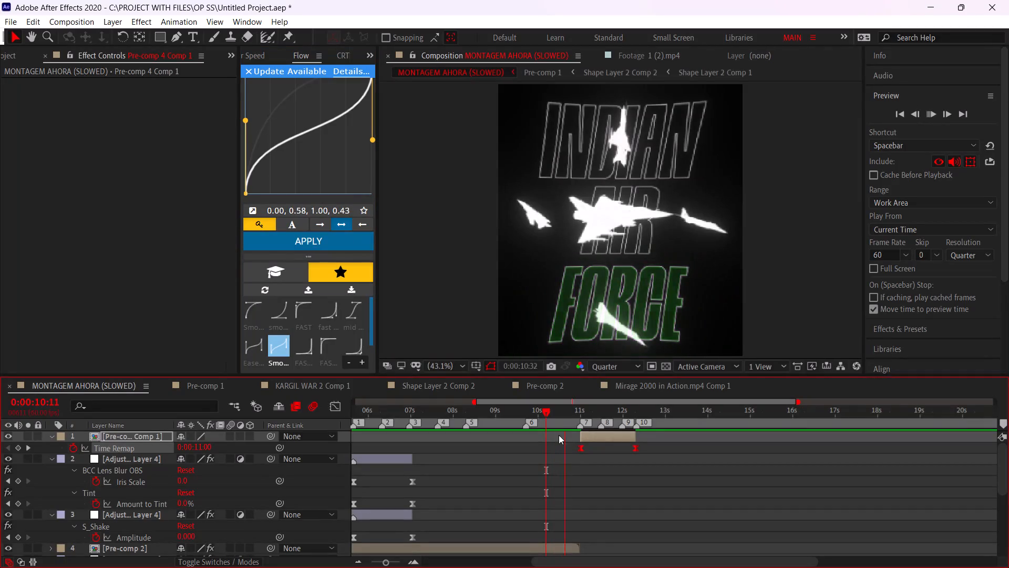
Preview the edit from 0:00:10:33 in the Indian Air Force title into the time-remapped jet shot.
drag(560, 422, 261, 463)
key(space)
alt+scroll(455, 463, down, 2)
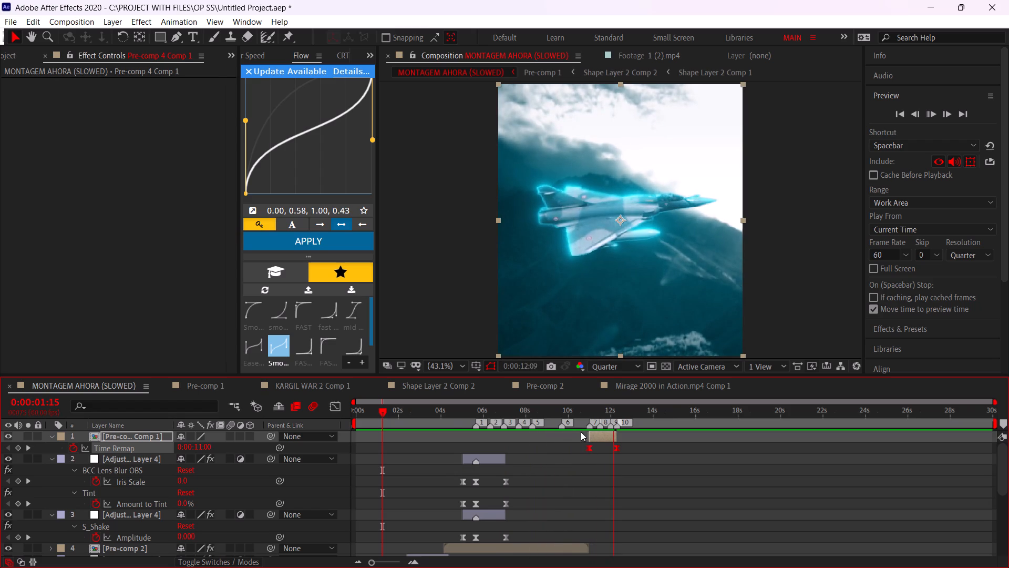
click(579, 430)
click(580, 420)
key(space)
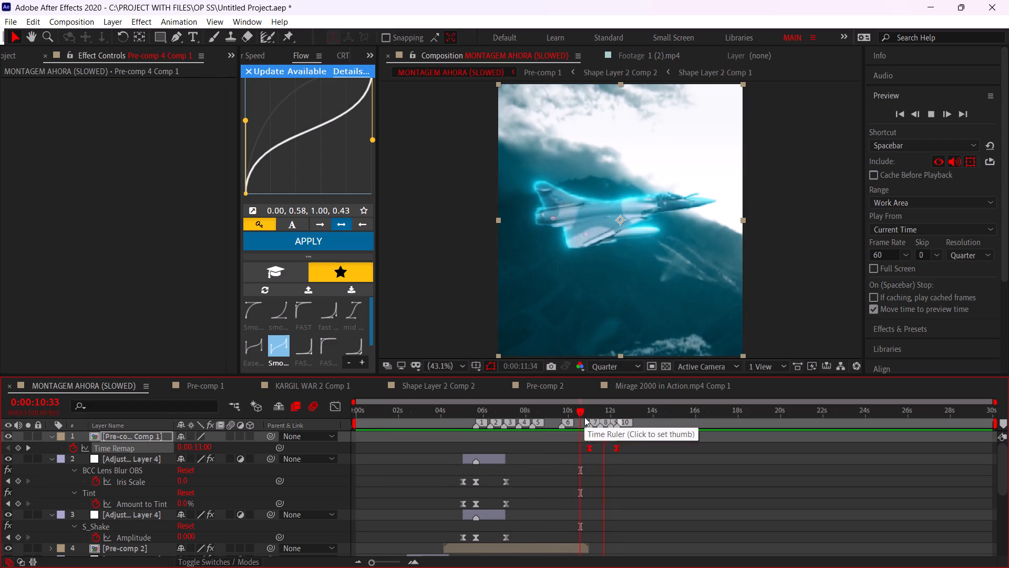
click(584, 417)
Add an adjustment layer above the Pre-comp 4 Comp 1 layer and split it at 0:00:11:00, where the jet shot starts.
alt+scroll(616, 442, up, 3)
drag(426, 417, 435, 421)
click(454, 436)
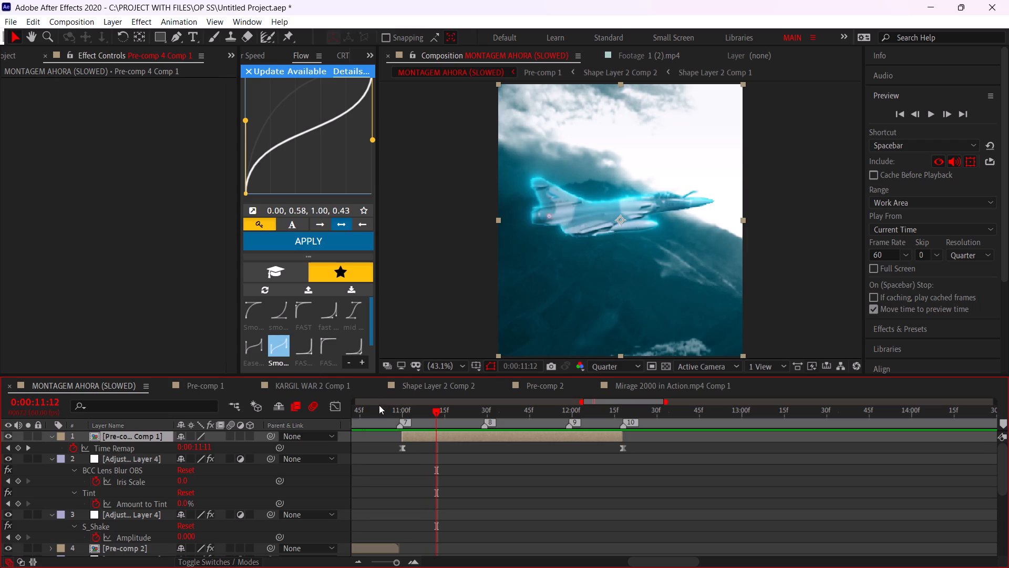
key(ctrl+alt+y)
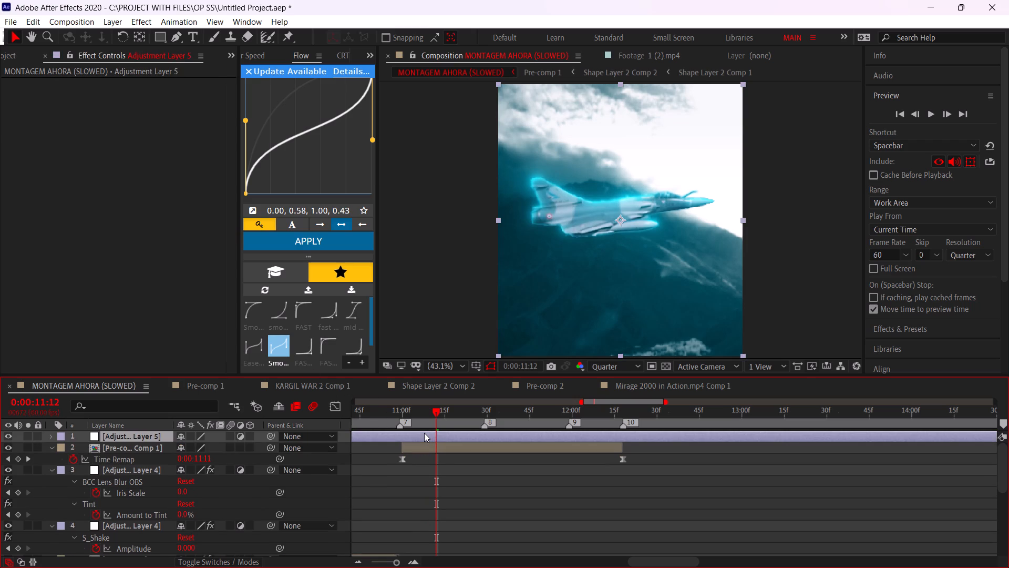
key(ctrl+shift+Left)
key(ctrl+shift+Left)
key(ctrl+shift+Right)
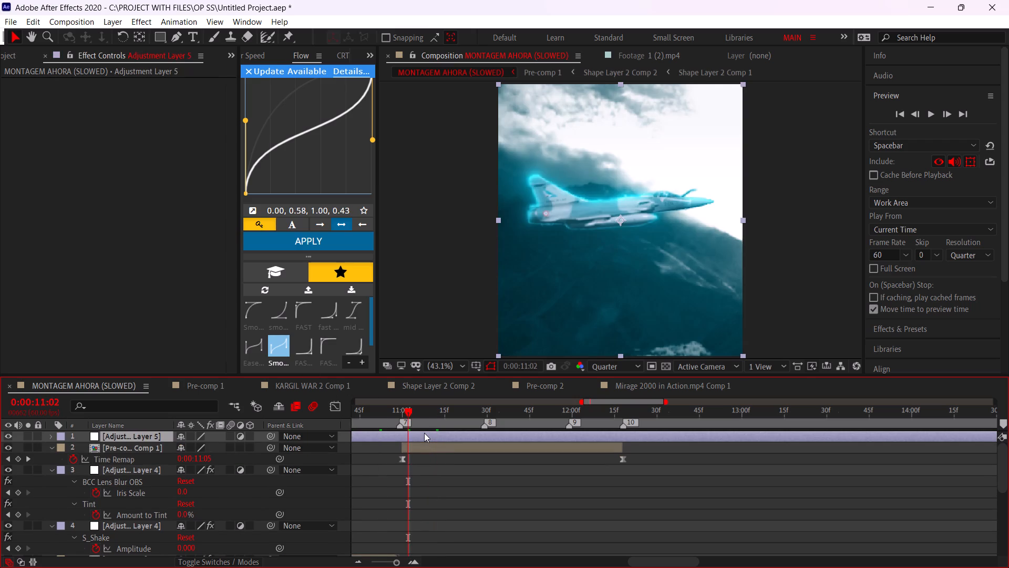
key(ctrl+shift+Left)
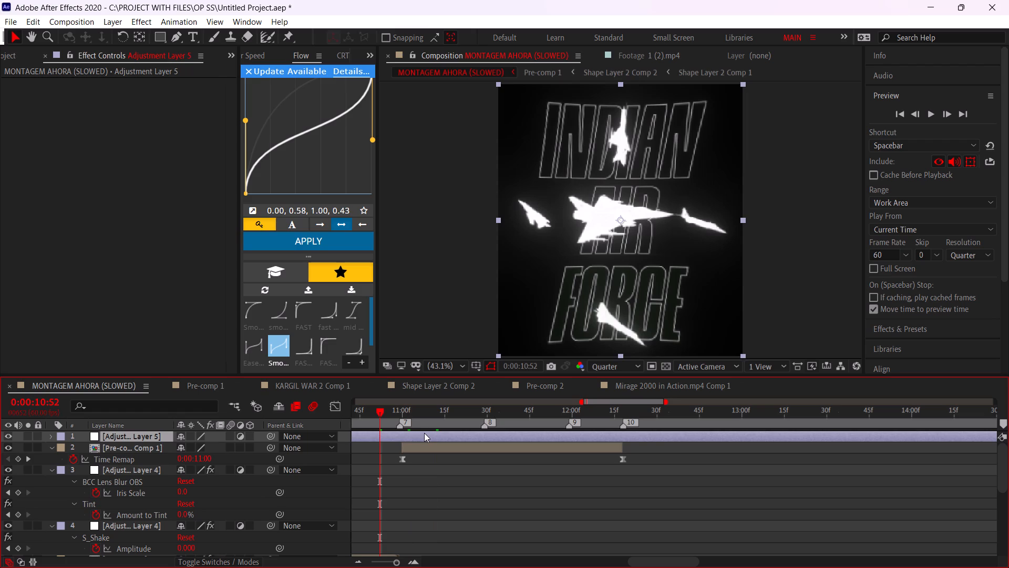
key(ctrl+Right)
key(ctrl+Right)
key(ctrl+Right)
key(ctrl+Right)
key(ctrl+Right)
key(ctrl+Right)
key(ctrl+Right)
key(ctrl+Right)
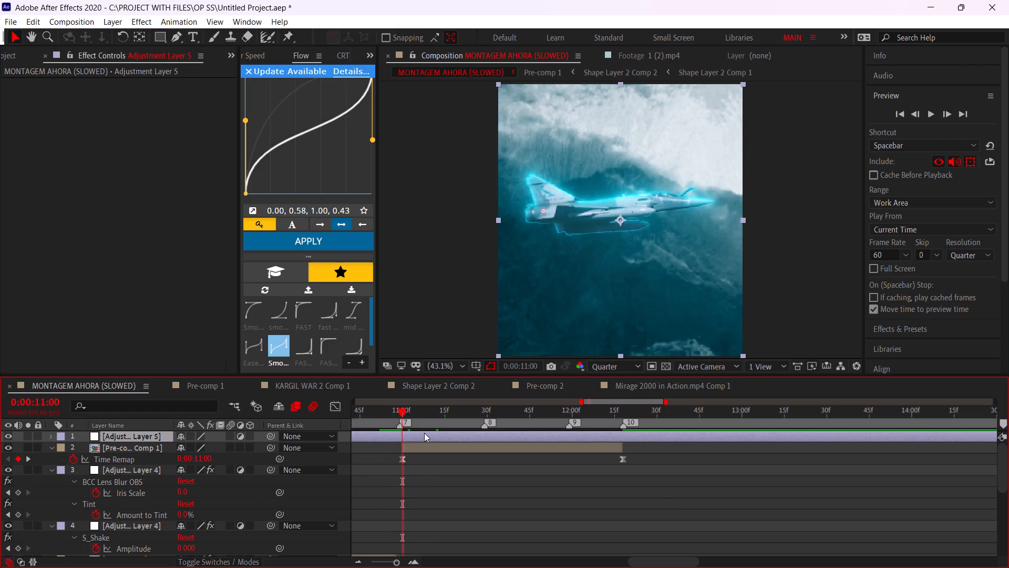
key(ctrl+shift+d)
Split the adjustment layer at 0:00:12:18, the end of the jet shot, and delete the piece after it.
key(ctrl+shift+Right)
key(ctrl+shift+Right)
key(ctrl+shift+Right)
key(ctrl+shift+Right)
key(ctrl+shift+Right)
key(ctrl+shift+Right)
key(ctrl+shift+Right)
key(ctrl+shift+Right)
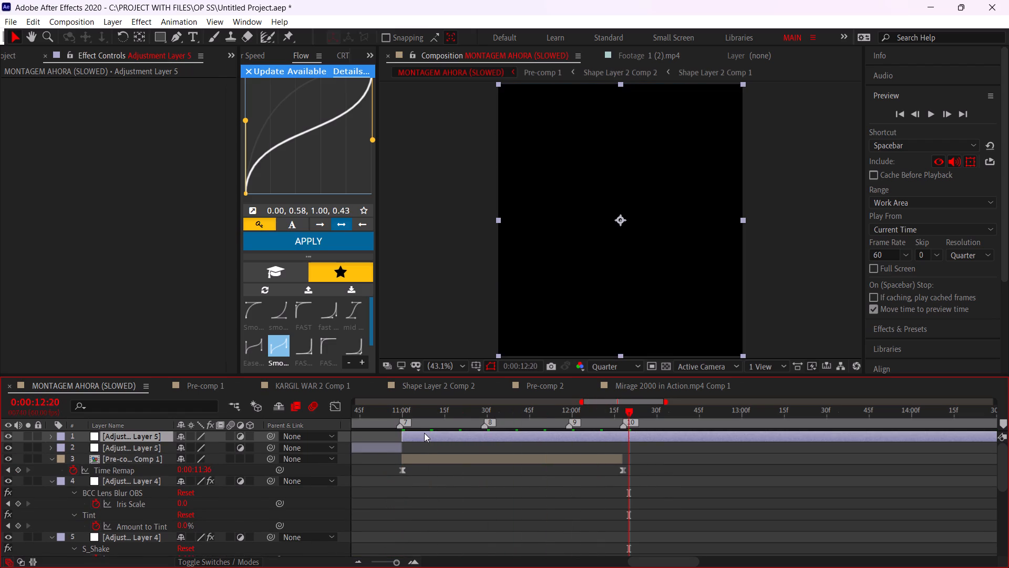
key(ctrl+Left)
key(ctrl+Left)
key(ctrl+Left)
key(ctrl+Right)
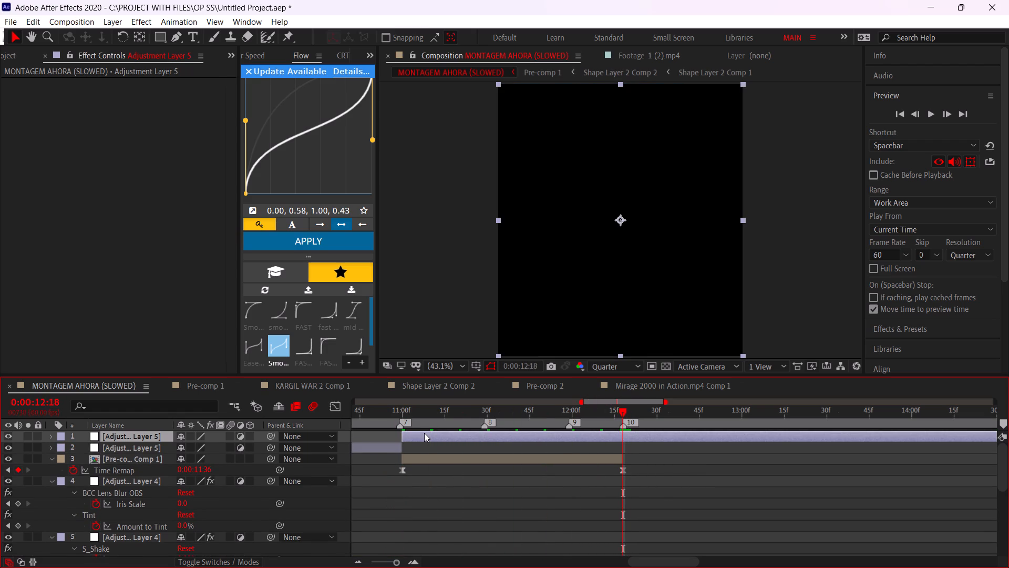
key(ctrl+shift+d)
key(ctrl+Delete)
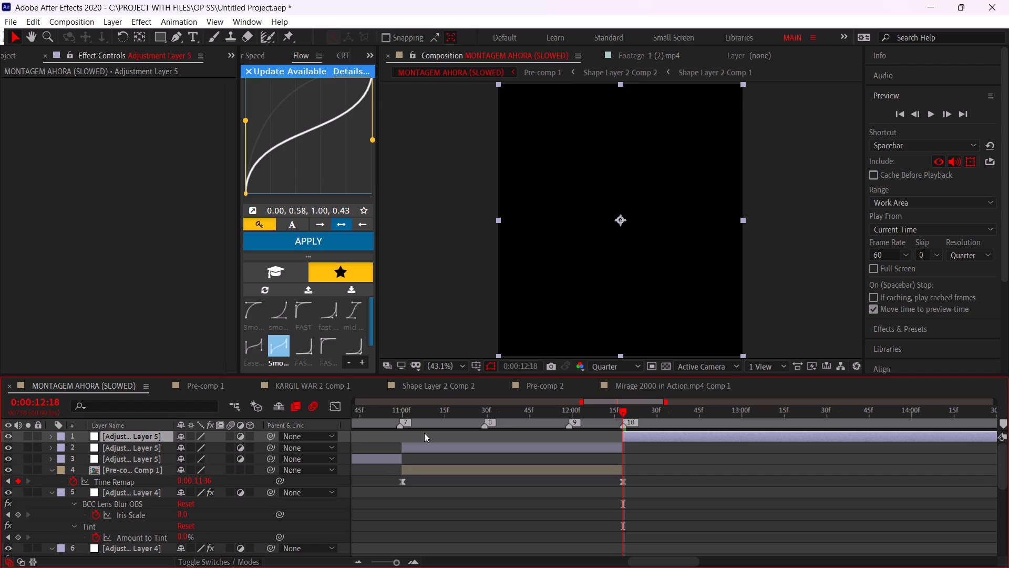
key(Delete)
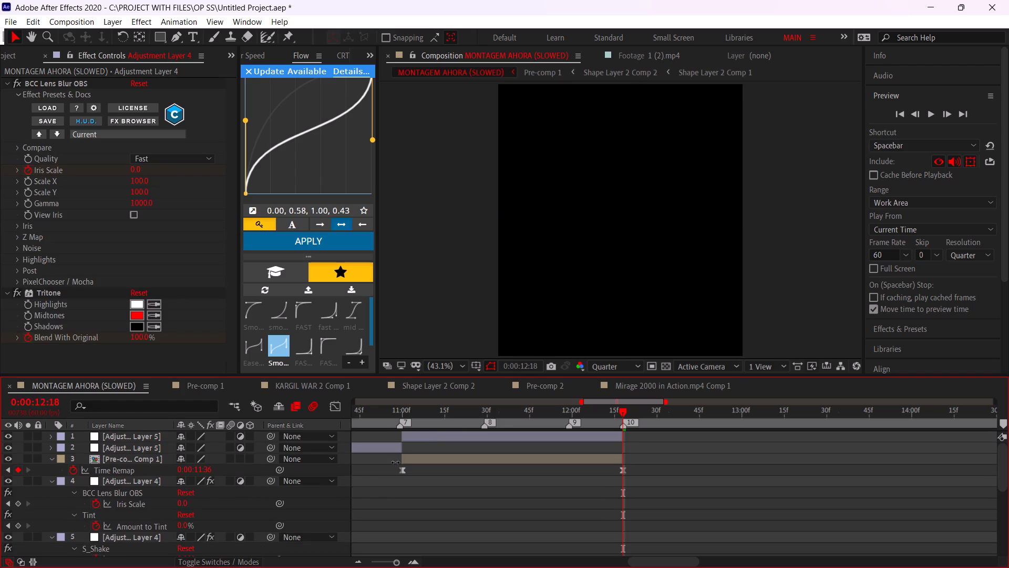
Delete the leftover adjustment layer piece that lies before the jet shot.
click(397, 448)
key(Delete)
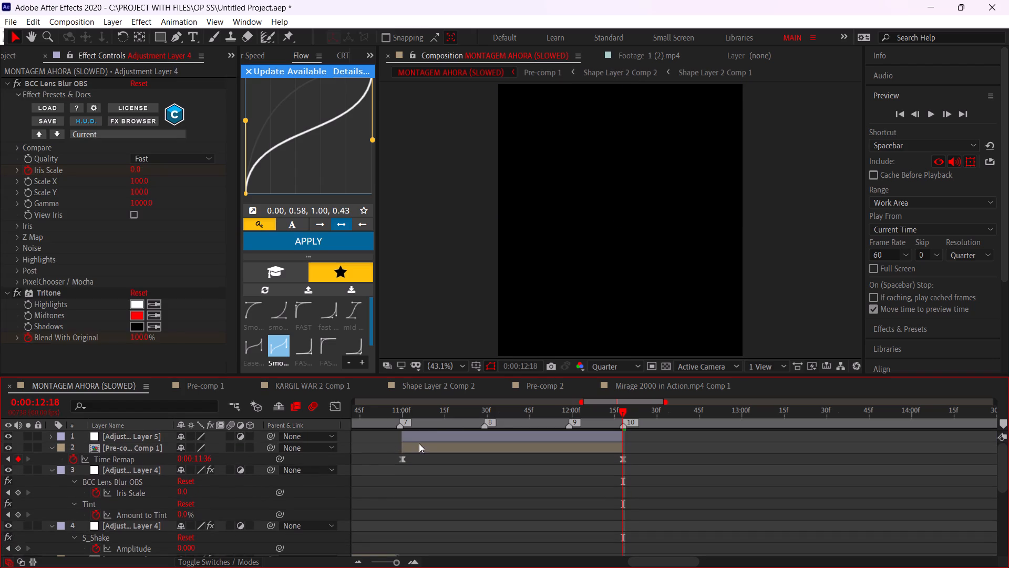
Apply the Optics Compensation effect to the adjustment layer above the jet shot.
click(416, 440)
click(435, 414)
key(ctrl+space)
text(opt)
key(Down)
key(Down)
key(Return)
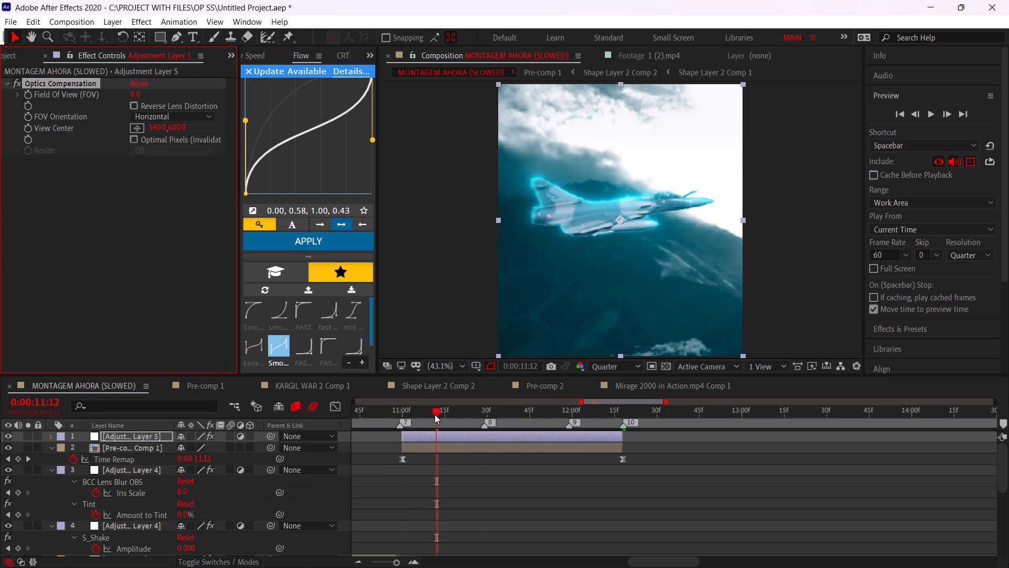
Create a Hyper Speed null for the Pre-comp 4 Comp 1 layer so that it controls the jet shot.
alt+scroll(431, 432, up, 1)
click(425, 443)
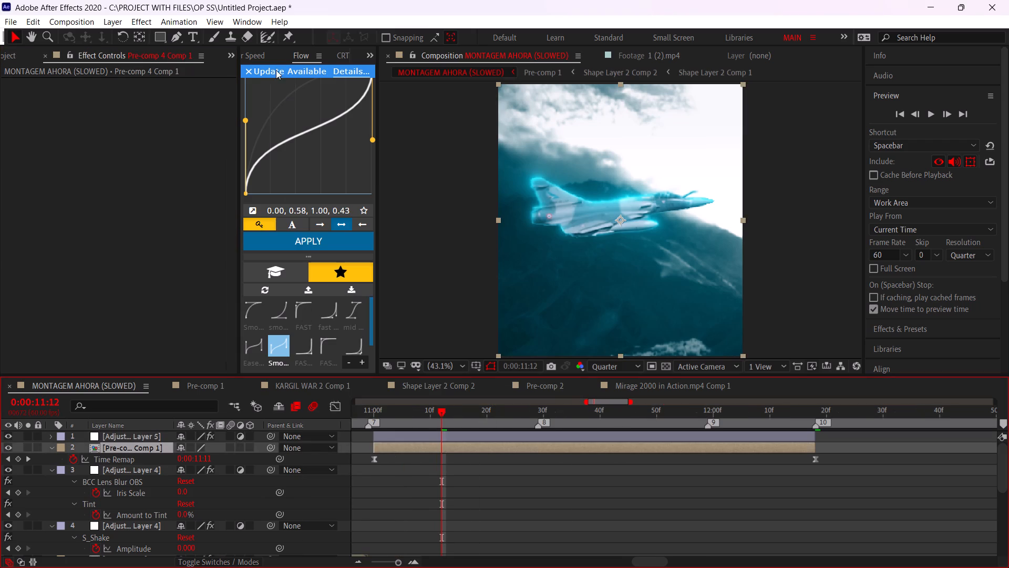
click(260, 63)
click(286, 292)
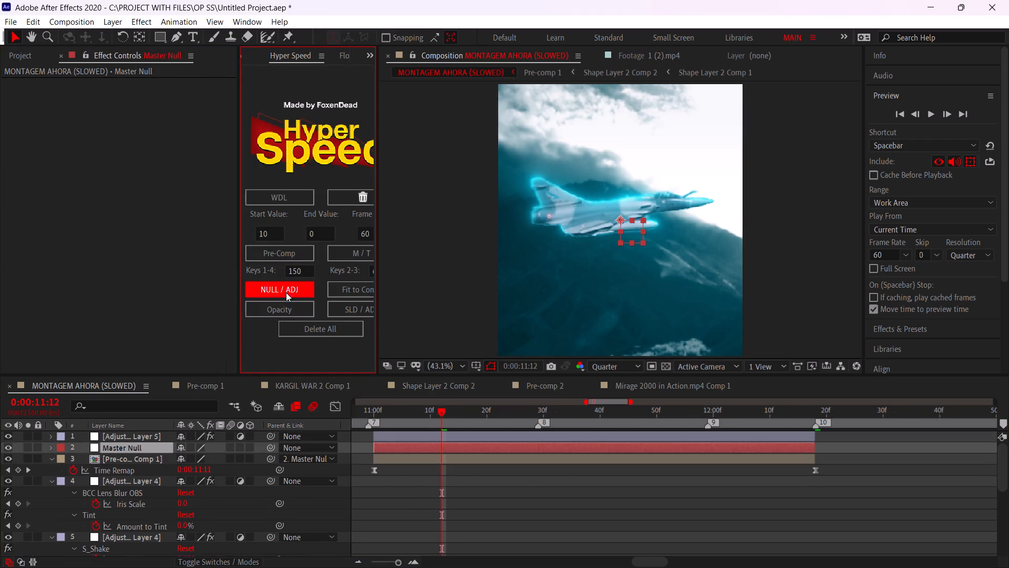
Move the first Time Remap keyframe of the Pre-comp 4 Comp 1 layer one frame earlier, to 0:00:10:59.
alt+scroll(365, 448, up, 1)
drag(388, 421, 381, 417)
alt+middle_drag(467, 455, 568, 465)
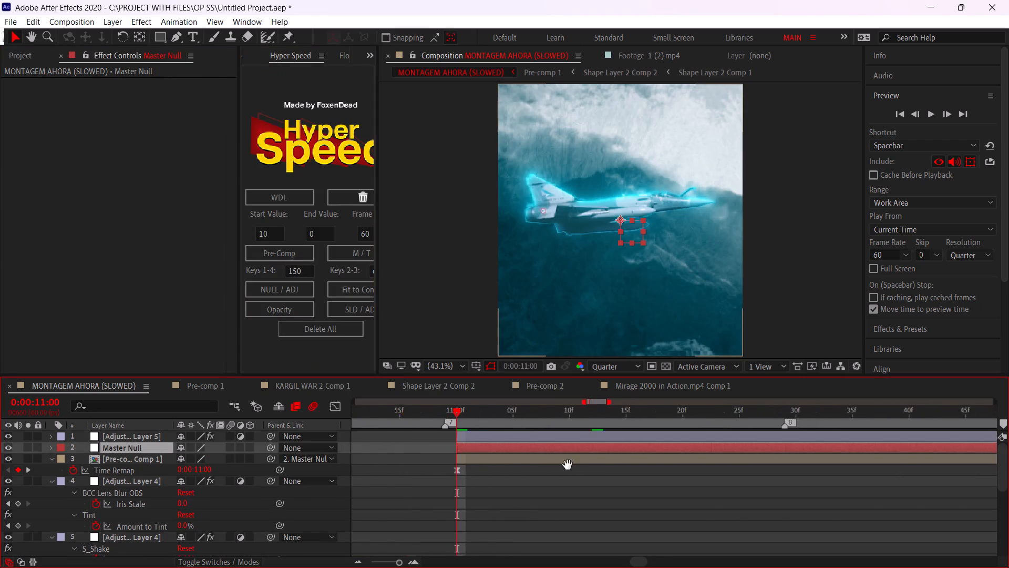
alt+middle_drag(568, 465, 573, 465)
alt+scroll(473, 463, down, 1)
drag(469, 463, 864, 472)
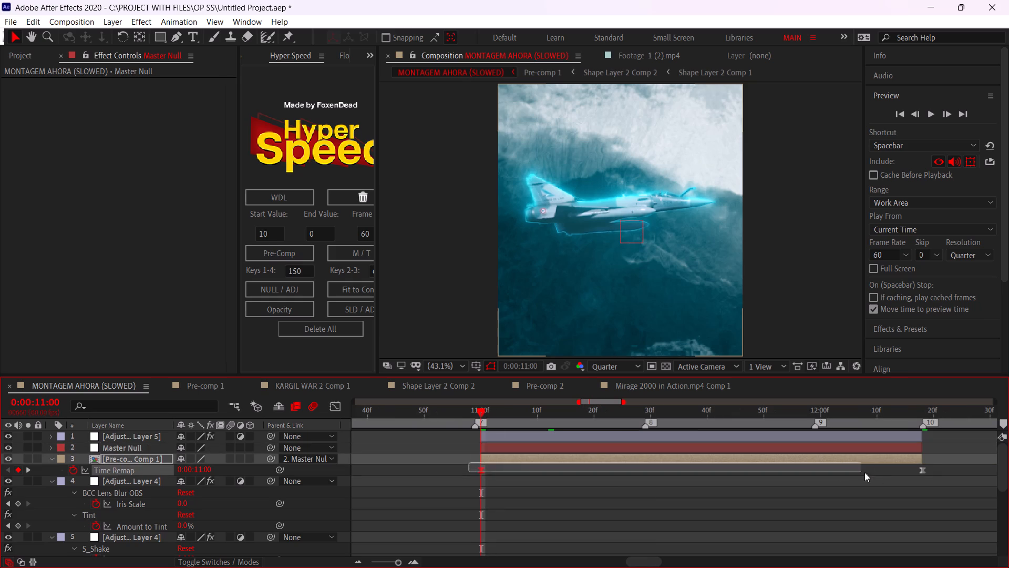
drag(864, 472, 935, 482)
alt+drag(482, 469, 478, 469)
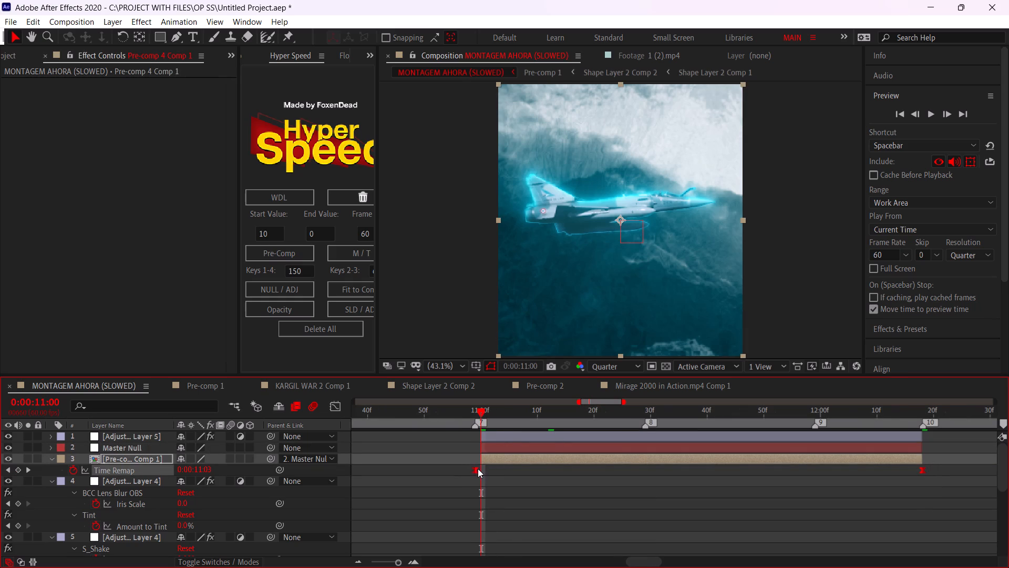
alt+drag(478, 469, 477, 468)
Extend the starts of the Pre-comp 4 Comp 1, Master Null and Adjustment Layer 5 layers to 0:00:10:59.
alt+scroll(477, 462, up, 2)
alt+drag(489, 457, 471, 451)
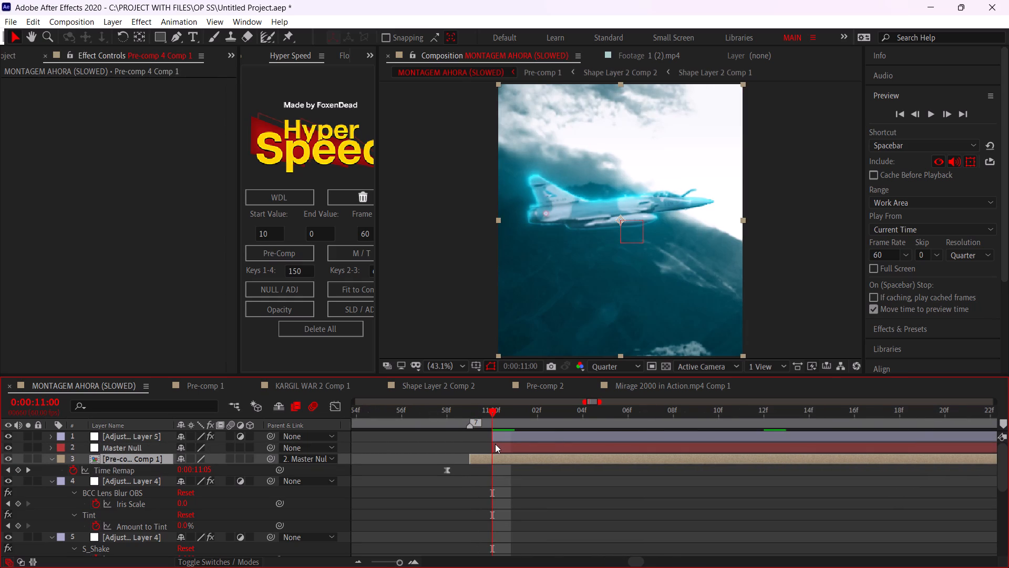
key(ctrl+z)
drag(491, 459, 473, 457)
click(478, 442)
drag(492, 446, 474, 448)
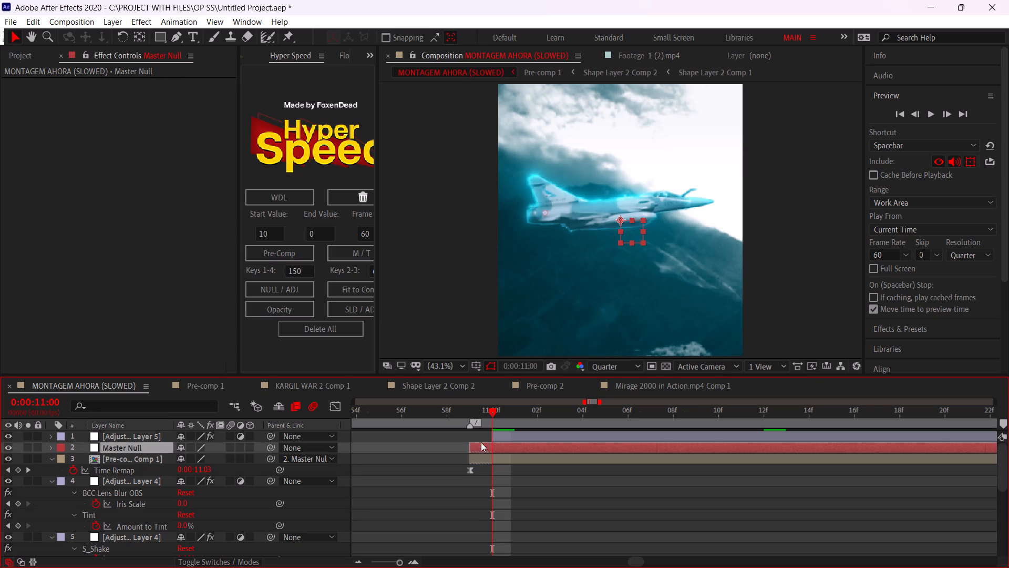
drag(491, 435, 474, 439)
alt+scroll(476, 454, down, 3)
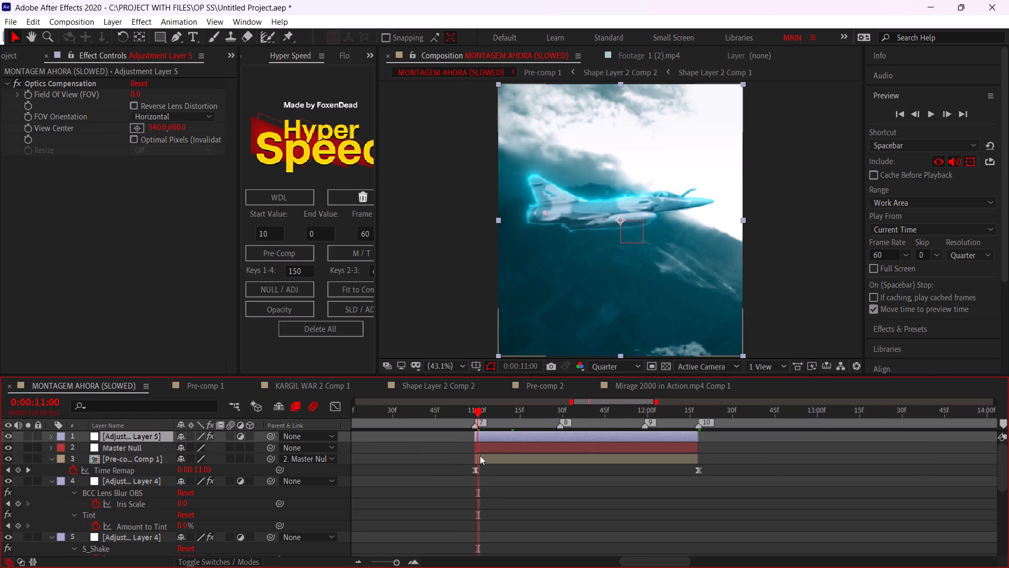
Add a Scale keyframe to the Master Null at 0:00:10:59.
click(480, 455)
alt+scroll(469, 450, up, 1)
click(483, 450)
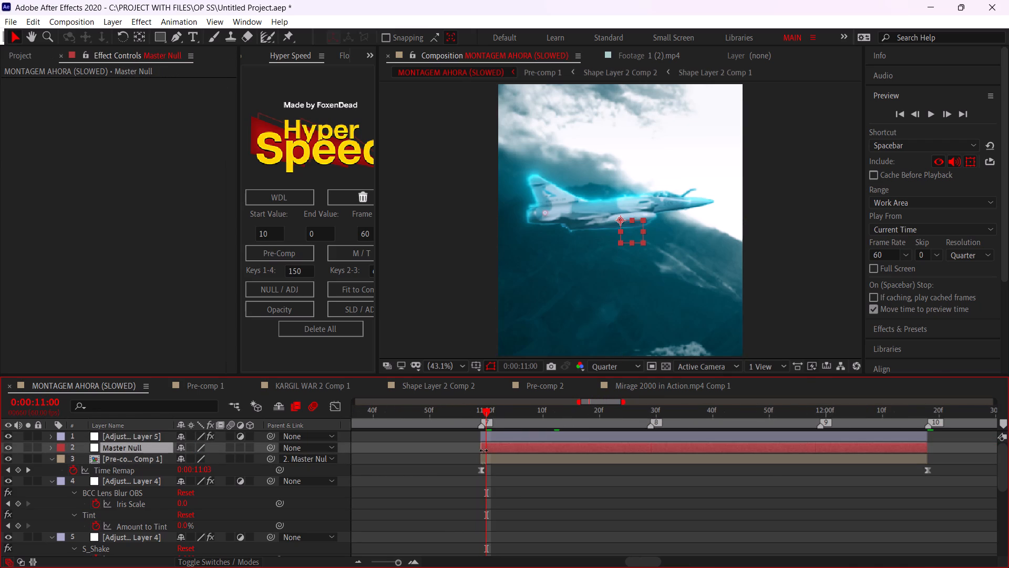
key(alt+s)
key(s)
alt+scroll(493, 454, up, 1)
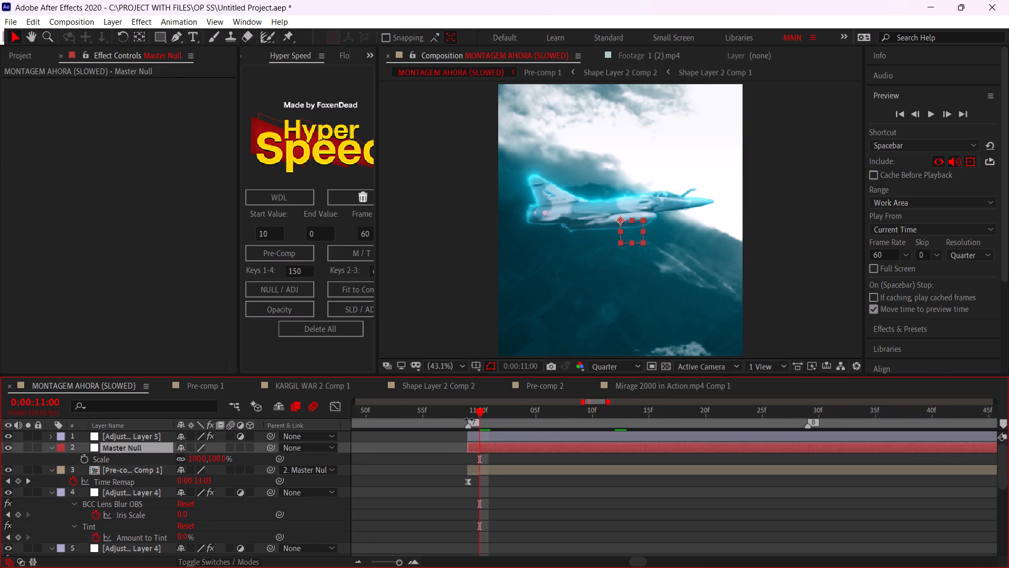
click(469, 420)
click(469, 410)
click(86, 457)
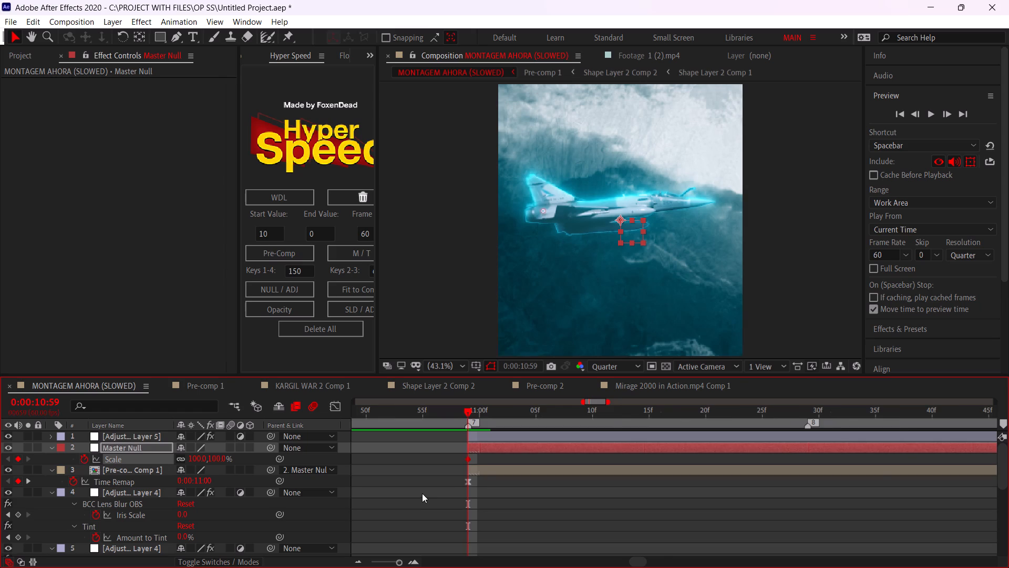
Move the Master Null's 100% Scale keyframe to about 0:00:11:48, between markers 8 and 9, and set Scale to 190% at 0:00:10:59.
alt+scroll(425, 494, down, 1)
drag(445, 459, 596, 468)
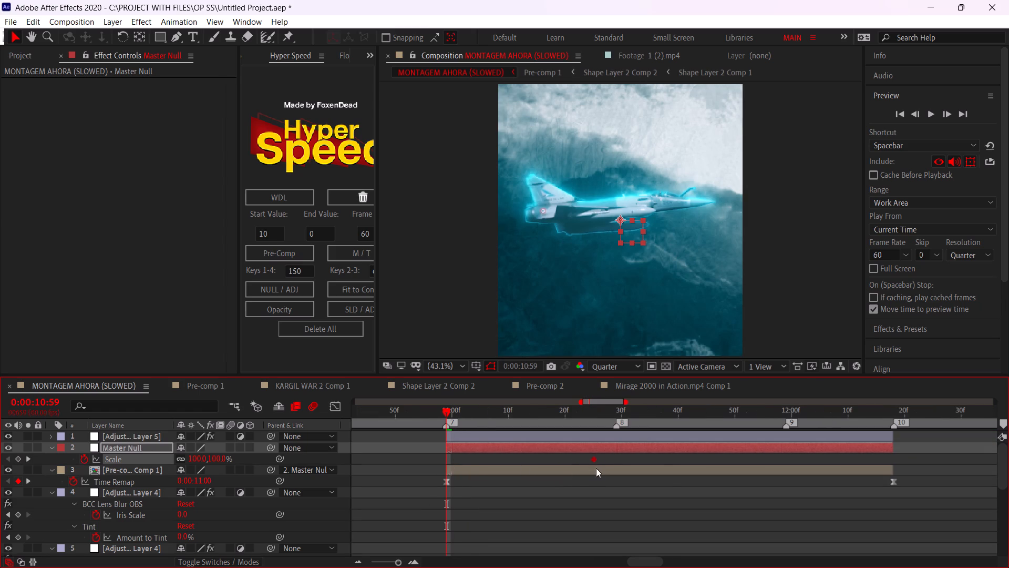
drag(596, 468, 615, 464)
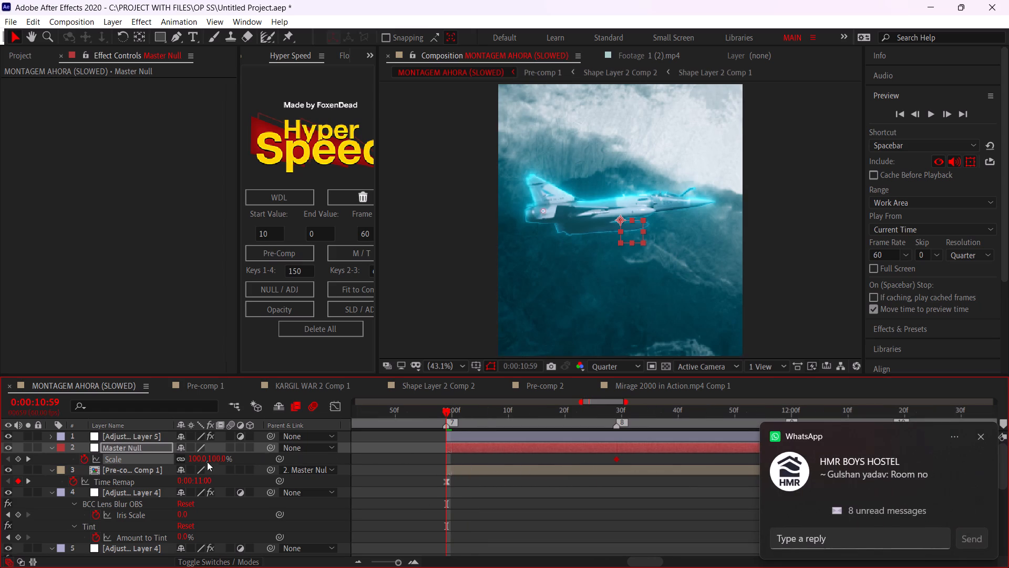
drag(210, 455, 273, 459)
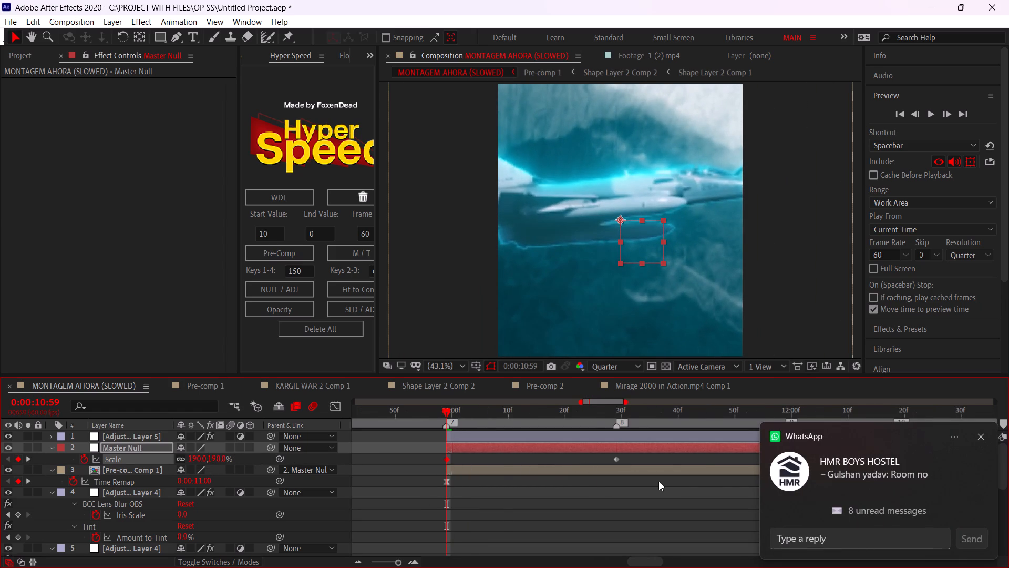
alt+scroll(541, 476, down, 2)
drag(559, 458, 585, 467)
Apply the FAST Flow curve preset 0.00, 0.81, 0.05, 1.00 to both Scale keyframes of the Master Null.
drag(476, 457, 518, 457)
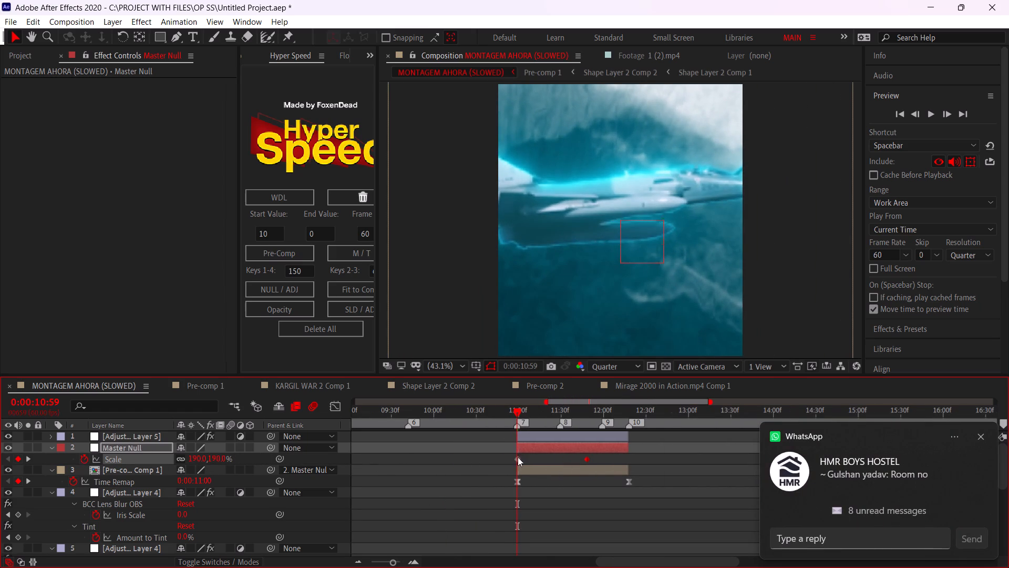
drag(518, 457, 611, 466)
click(339, 64)
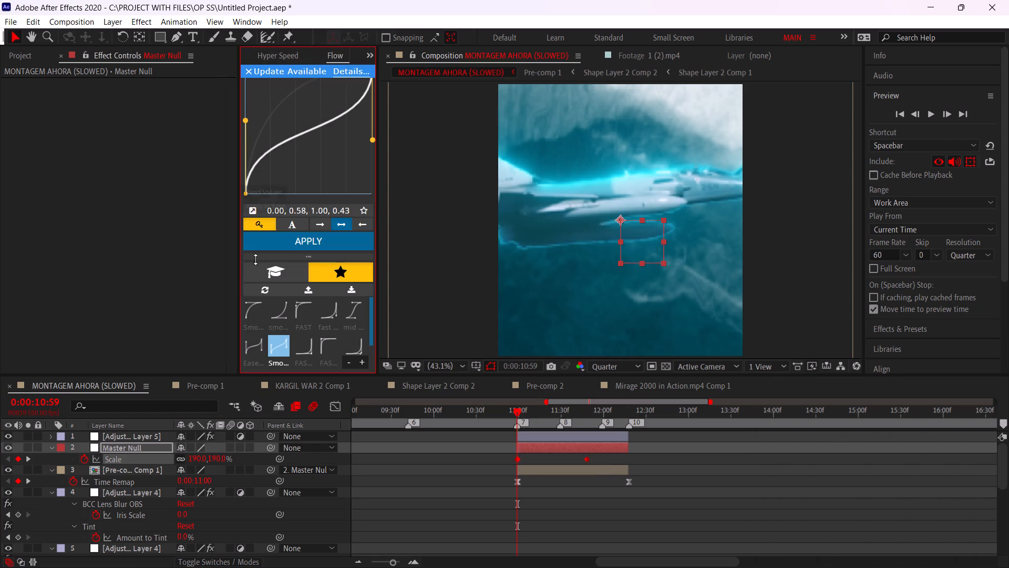
click(289, 308)
click(296, 309)
click(297, 250)
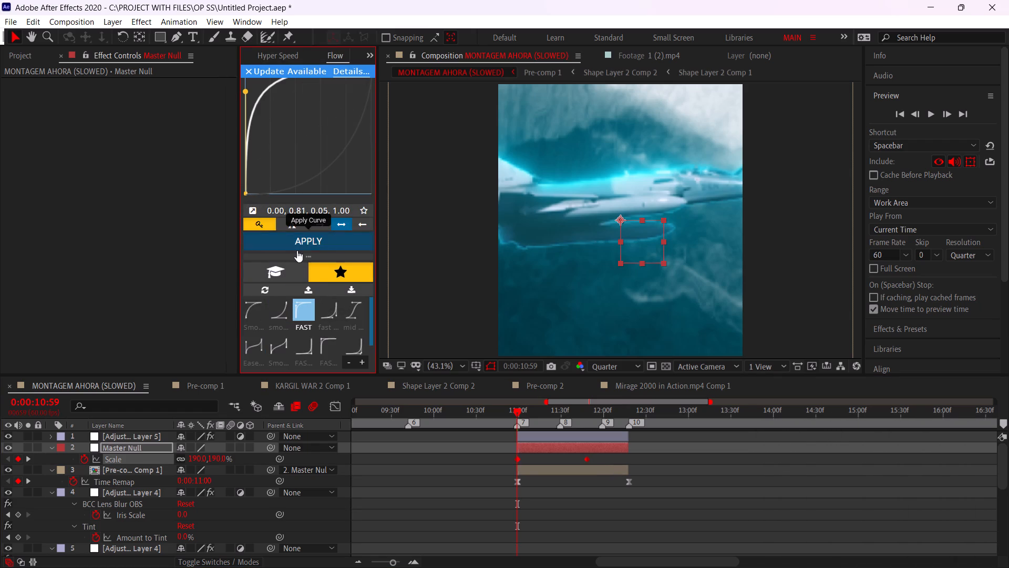
click(291, 231)
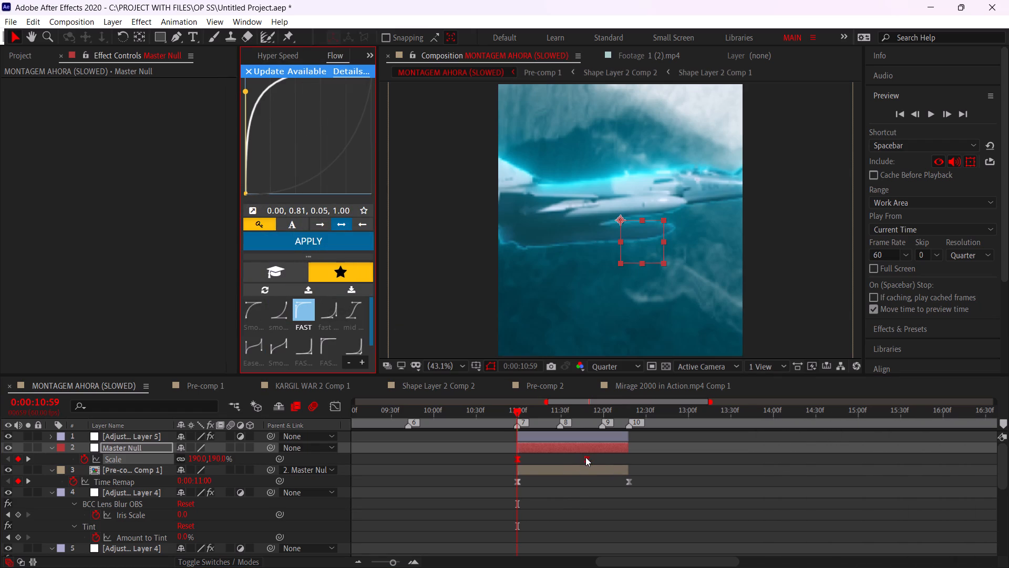
Move the Master Null's last Scale keyframe to about 0:00:12:14, just before the jet shot ends.
alt+drag(585, 457, 623, 465)
Enable motion blur on the Pre-comp 4 Comp 1 layer and scrub through the start of its zoom.
click(230, 466)
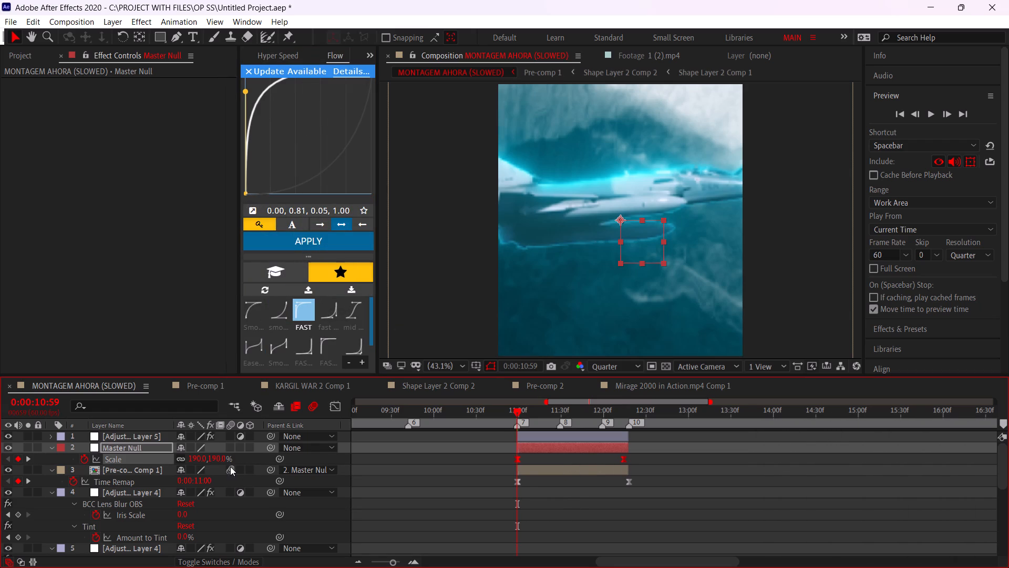
alt+scroll(523, 477, up, 2)
drag(506, 412, 577, 424)
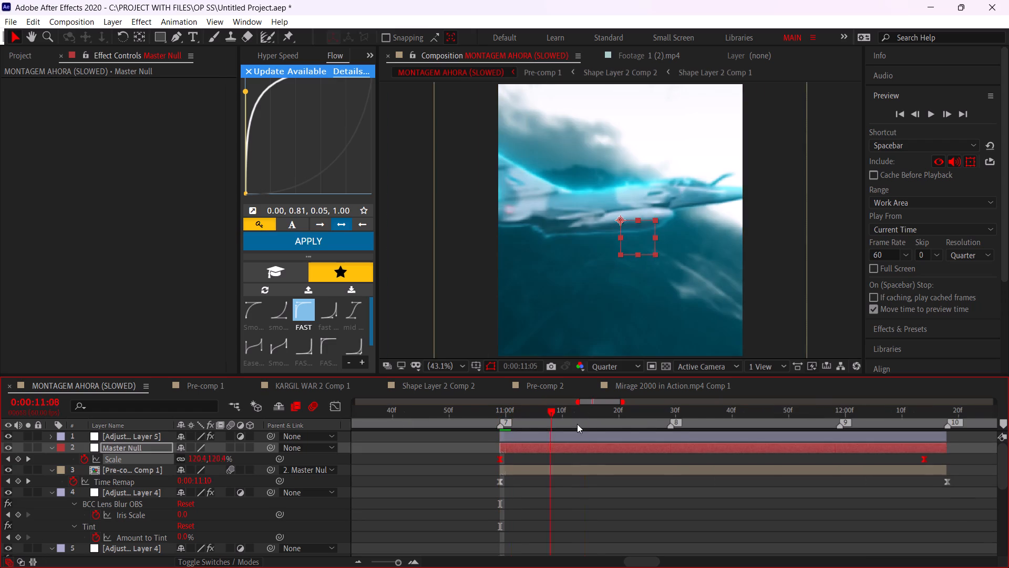
drag(577, 424, 500, 430)
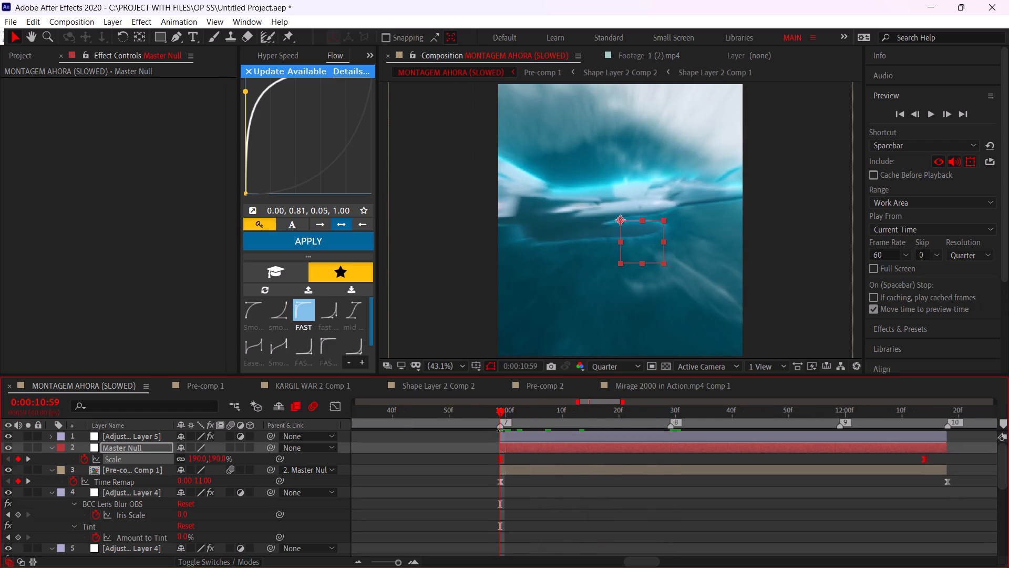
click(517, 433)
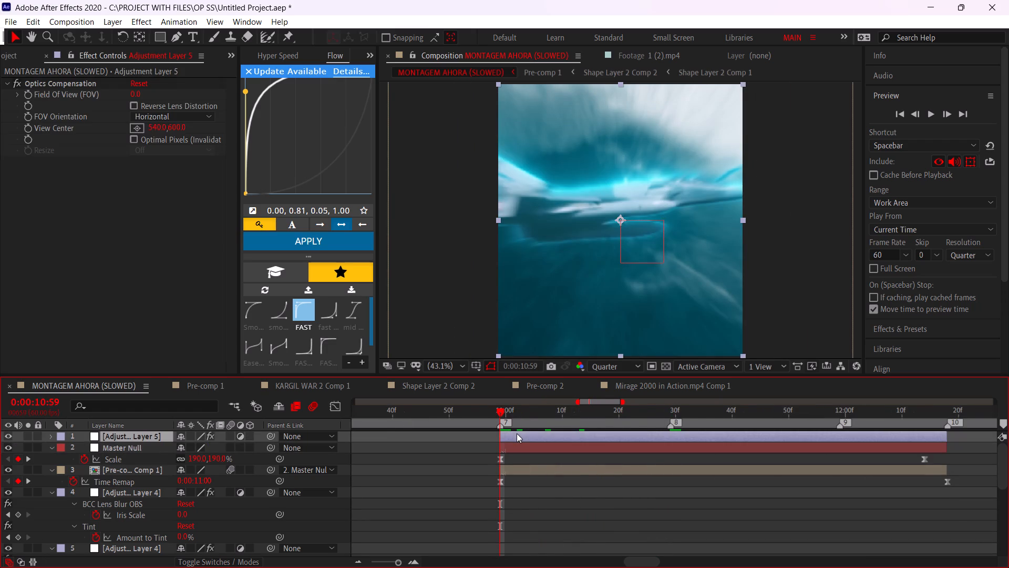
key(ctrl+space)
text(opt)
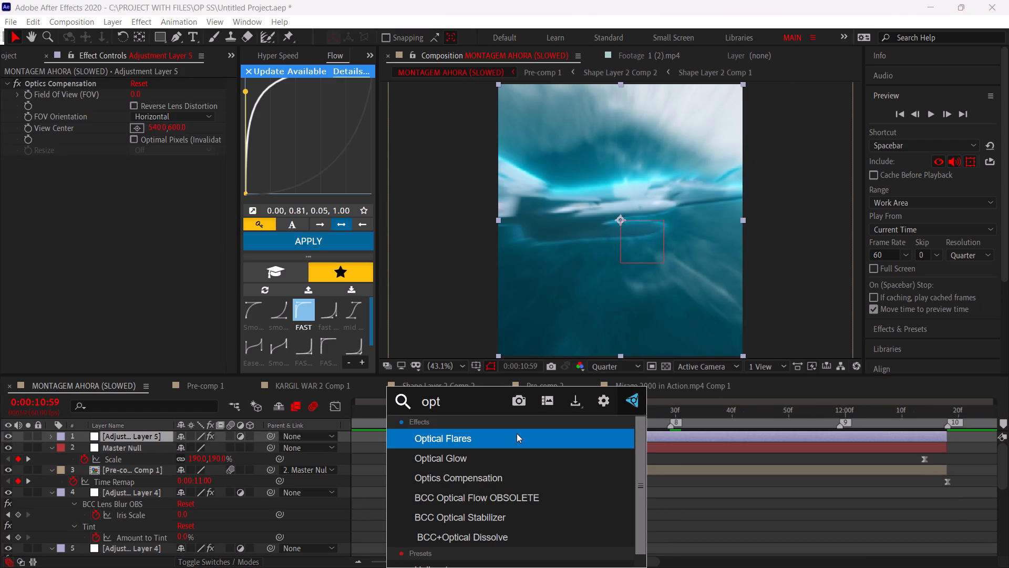
Enable Reverse Lens Distortion in Adjustment Layer 5's Optics Compensation and keyframe Field Of View at 114 at 0:00:10:59.
click(677, 435)
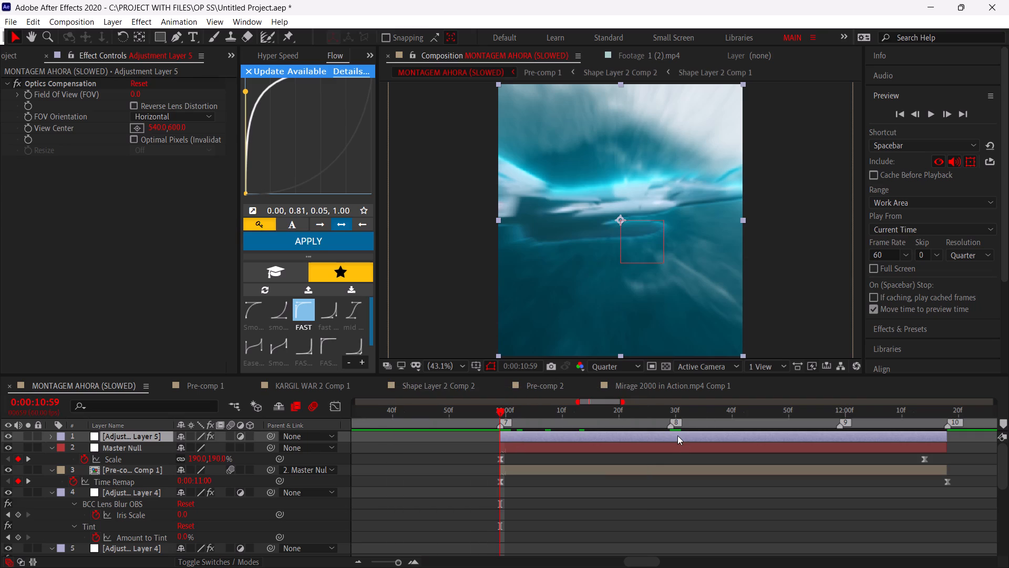
click(130, 108)
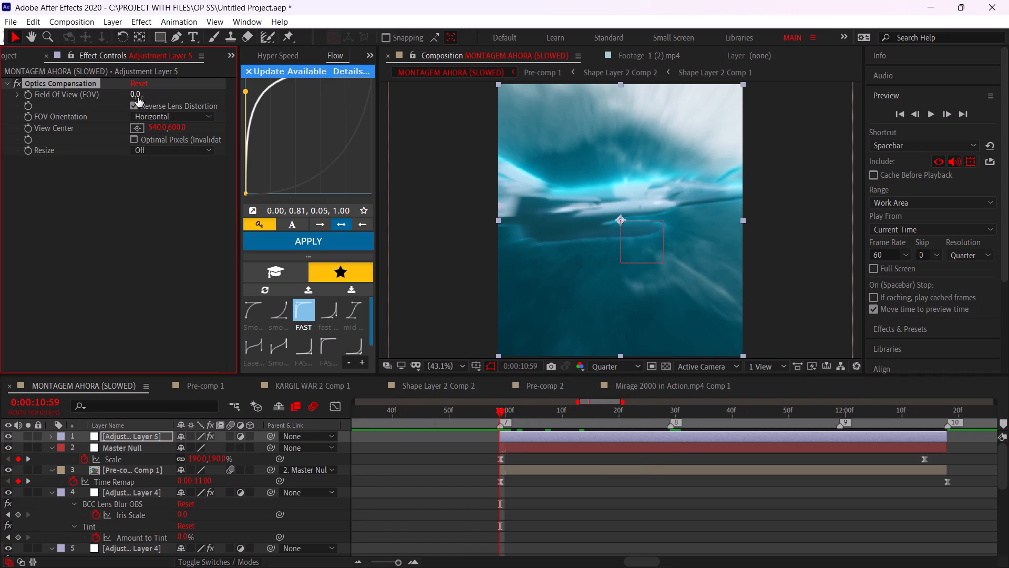
drag(138, 97, 364, 116)
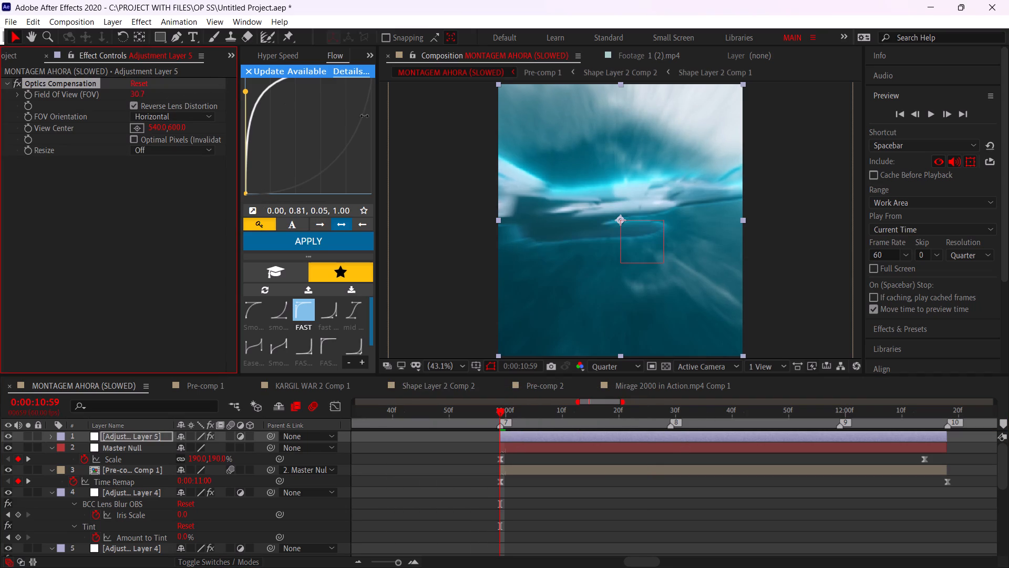
drag(364, 116, 641, 141)
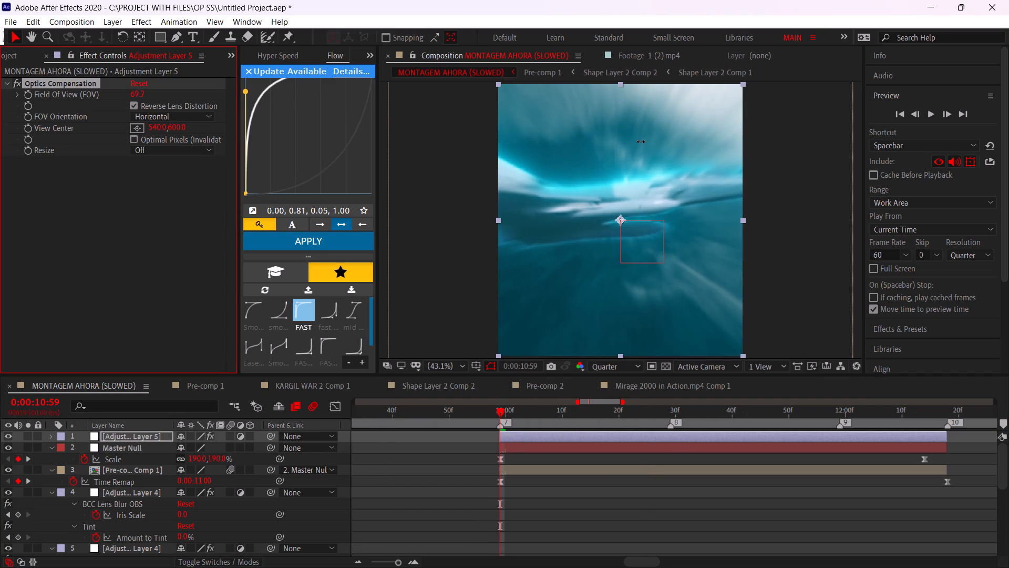
drag(641, 141, 969, 181)
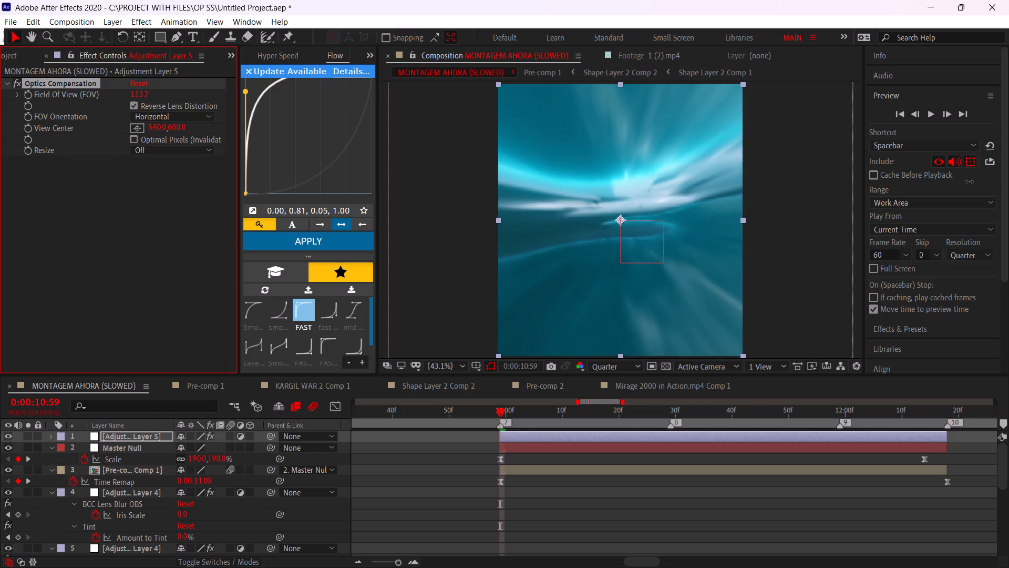
drag(969, 181, 971, 181)
click(29, 95)
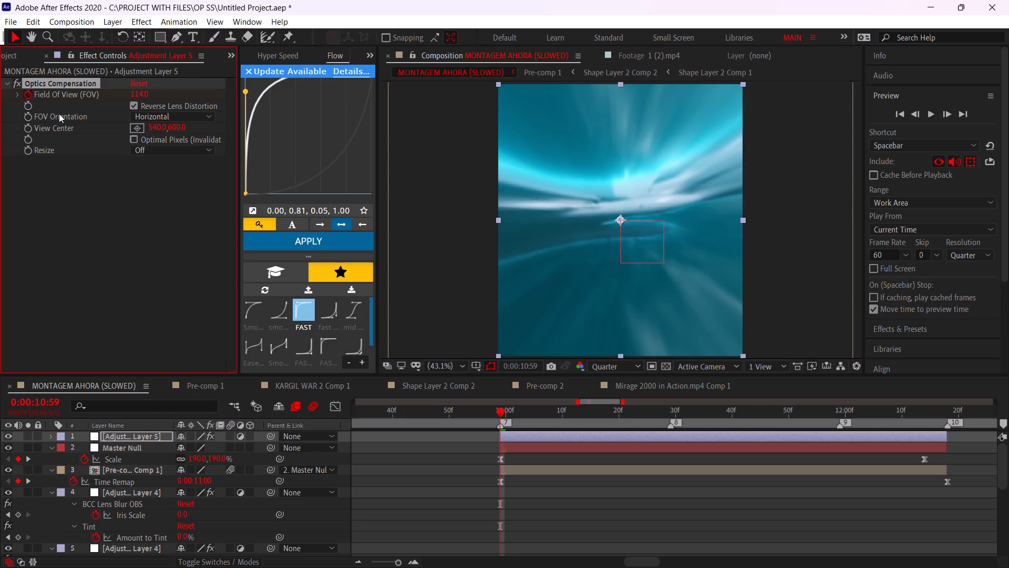
Set Adjustment Layer 5's Field Of View to 50 at 0:00:12:12, after trying 40.
drag(791, 415, 915, 413)
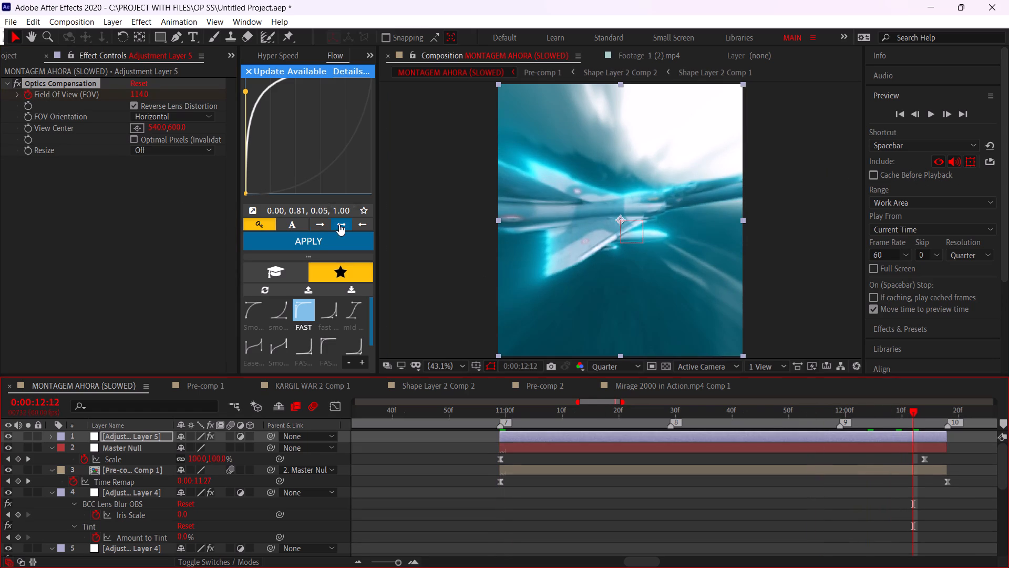
click(145, 95)
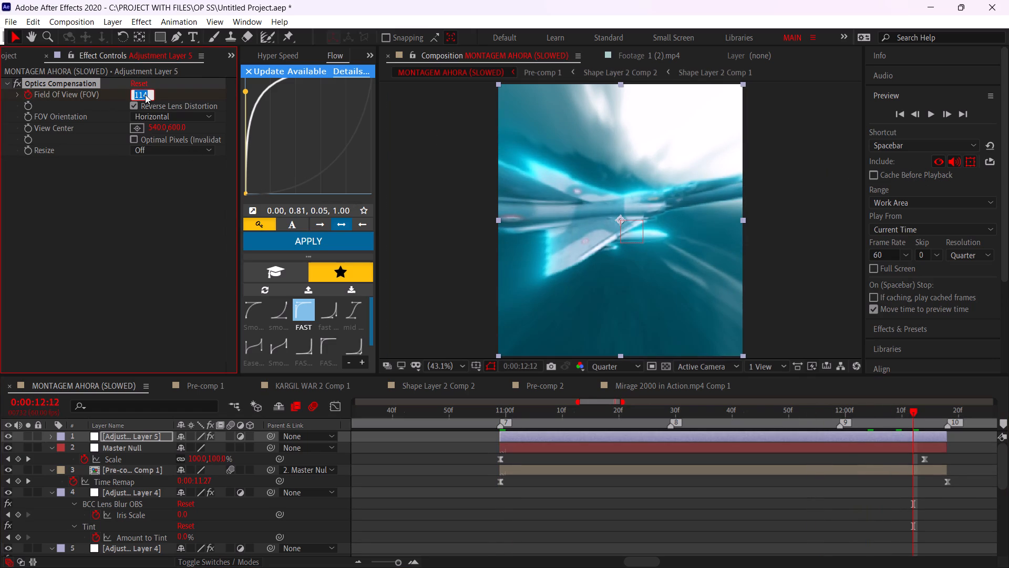
text(40)
key(Return)
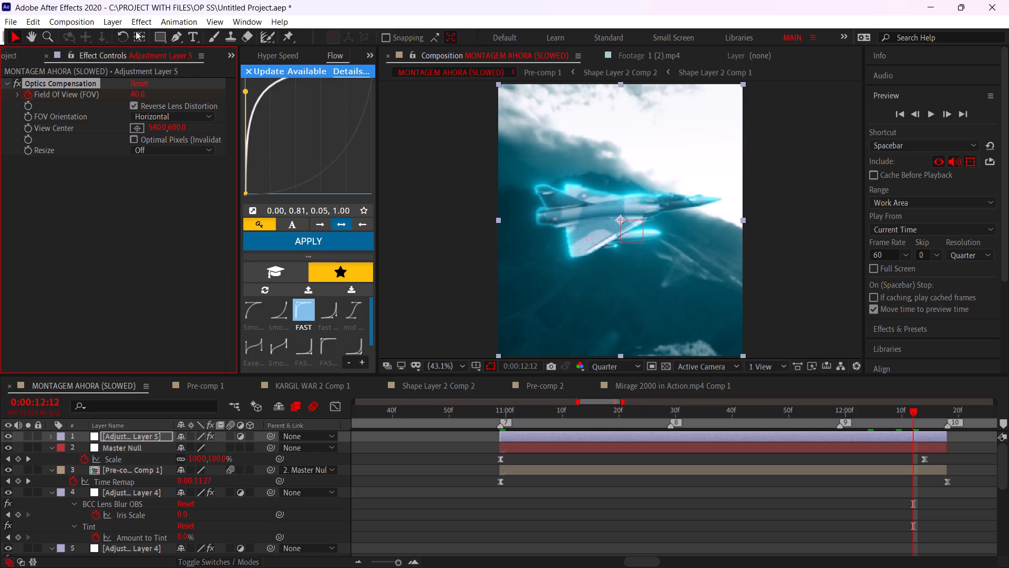
click(137, 97)
text(50)
key(Return)
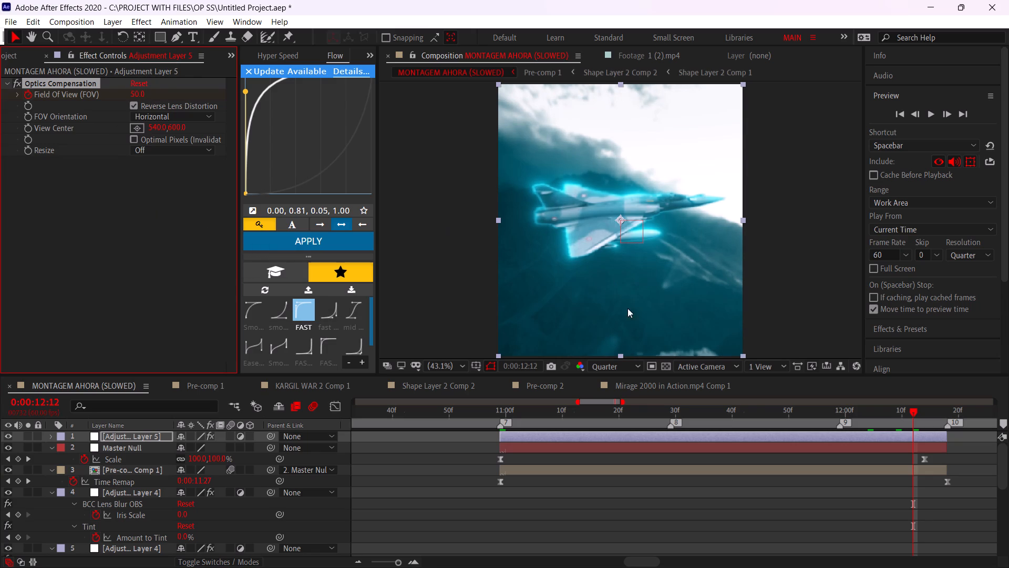
Move Adjustment Layer 5's last Field Of View keyframe to about 0:00:12:18, at the end of the layer.
key(u)
drag(912, 459, 940, 464)
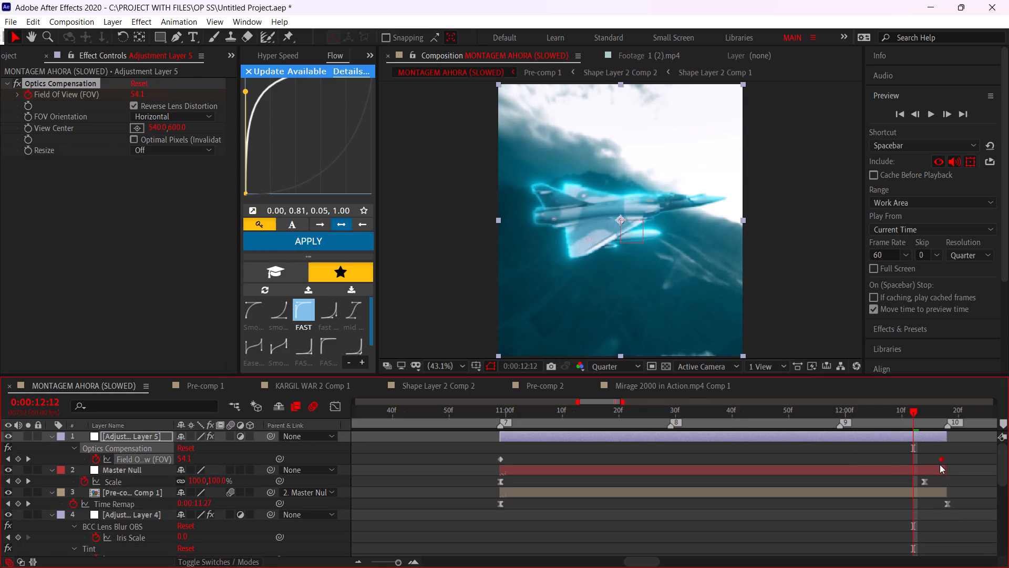
drag(940, 464, 945, 466)
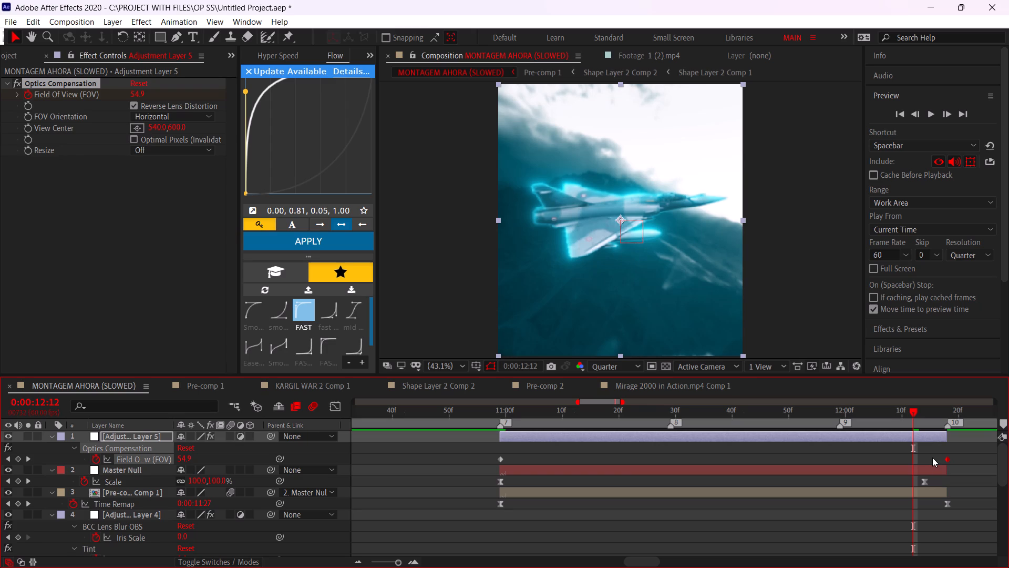
Apply the FAST Flow curve preset 0.00, 0.81, 0.05, 1.00 to both Field Of View keyframes.
drag(473, 442, 991, 463)
click(273, 248)
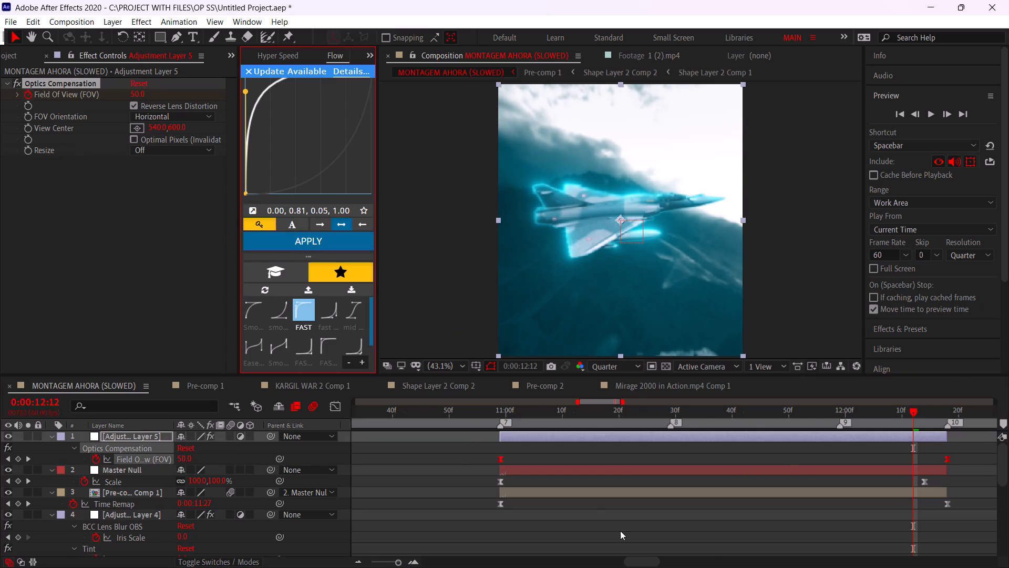
Preview the transition from the Indian Air Force title into the jet shot, restarting from 0:00:09:37, 0:00:10:01 and 0:00:10:41.
alt+scroll(653, 516, down, 2)
click(499, 413)
key(space)
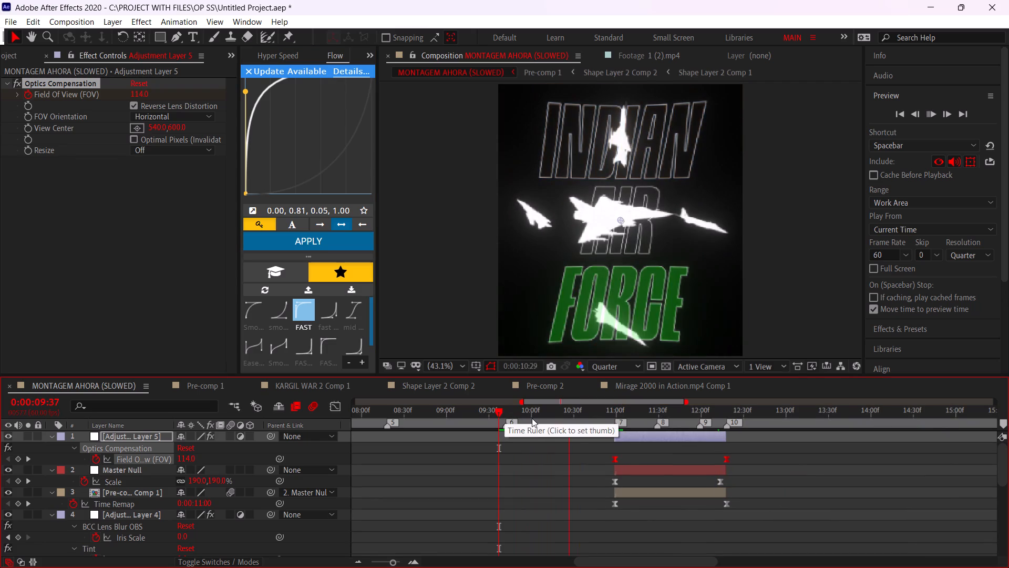
click(532, 418)
key(space)
click(532, 418)
key(space)
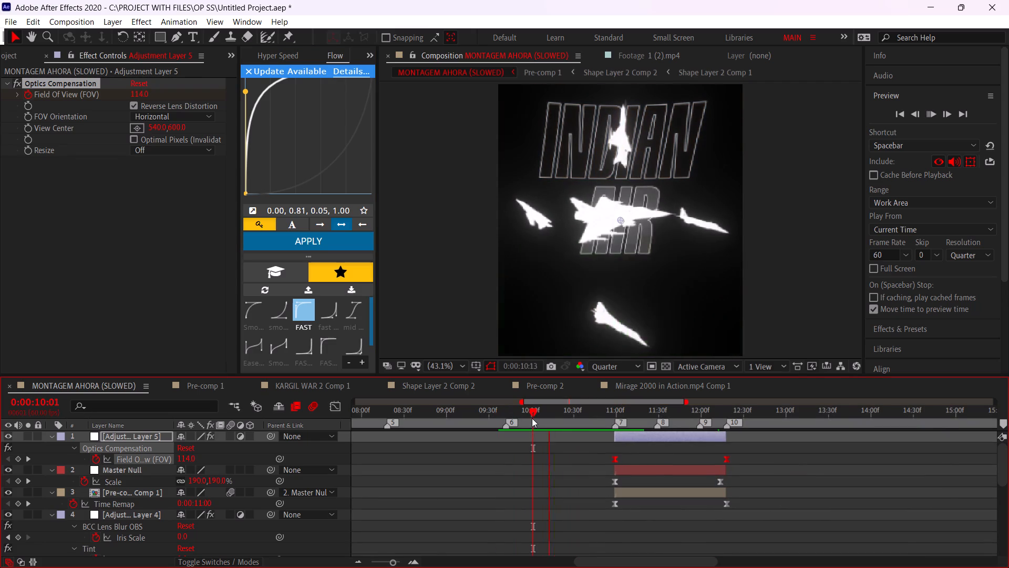
click(532, 418)
key(space)
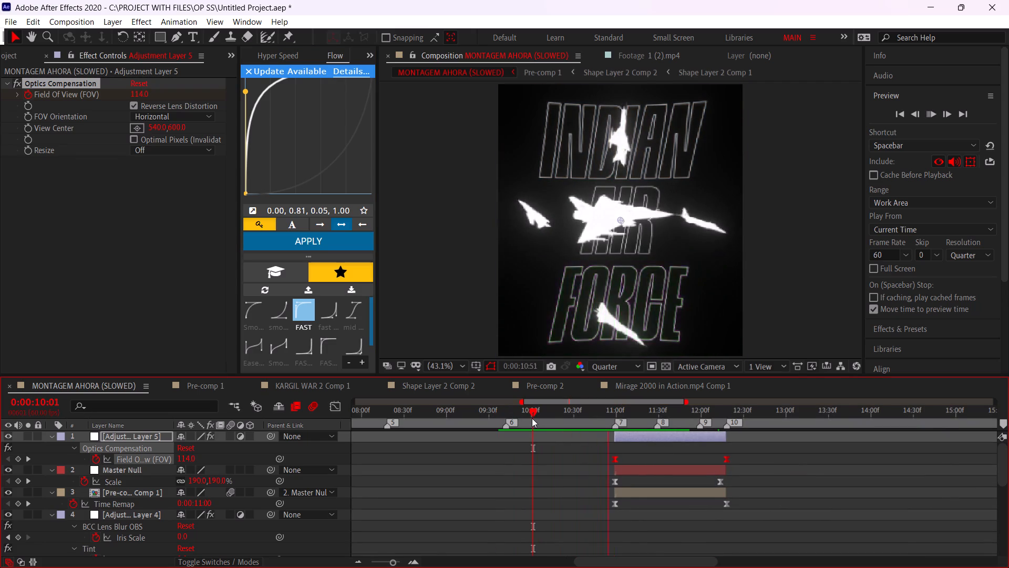
click(590, 473)
click(590, 422)
key(space)
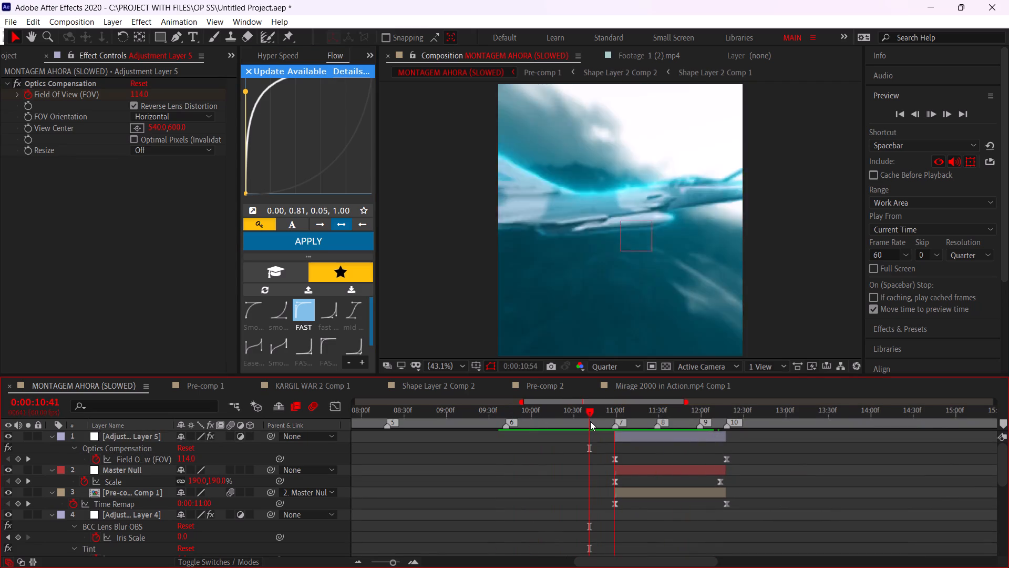
click(590, 421)
Add a second Master Null above the existing one with Hyper Speed, from marker 8 at 0:00:11:29.
alt+scroll(629, 444, up, 2)
drag(695, 419, 725, 425)
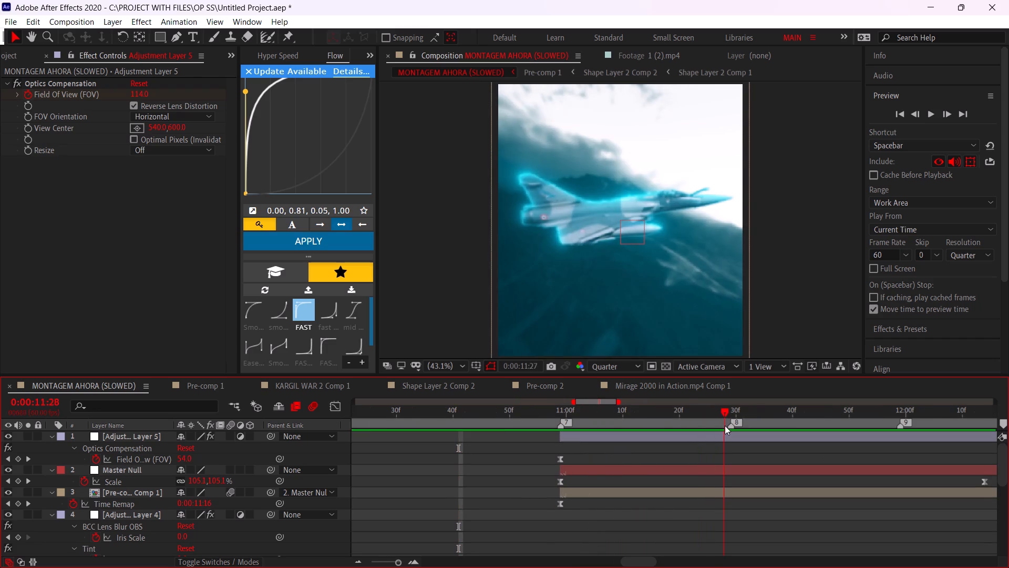
drag(725, 425, 730, 427)
click(722, 469)
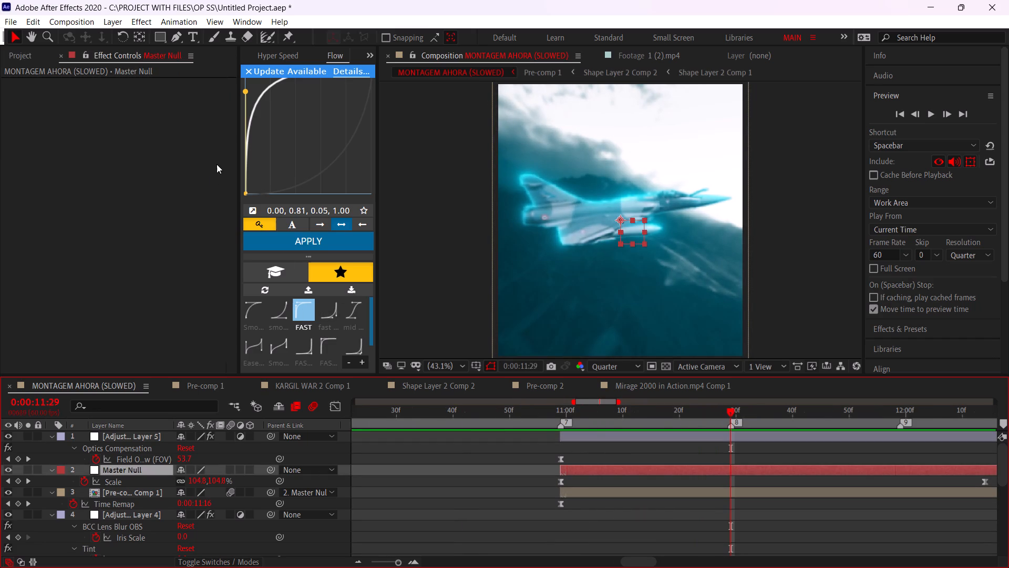
click(275, 53)
click(262, 286)
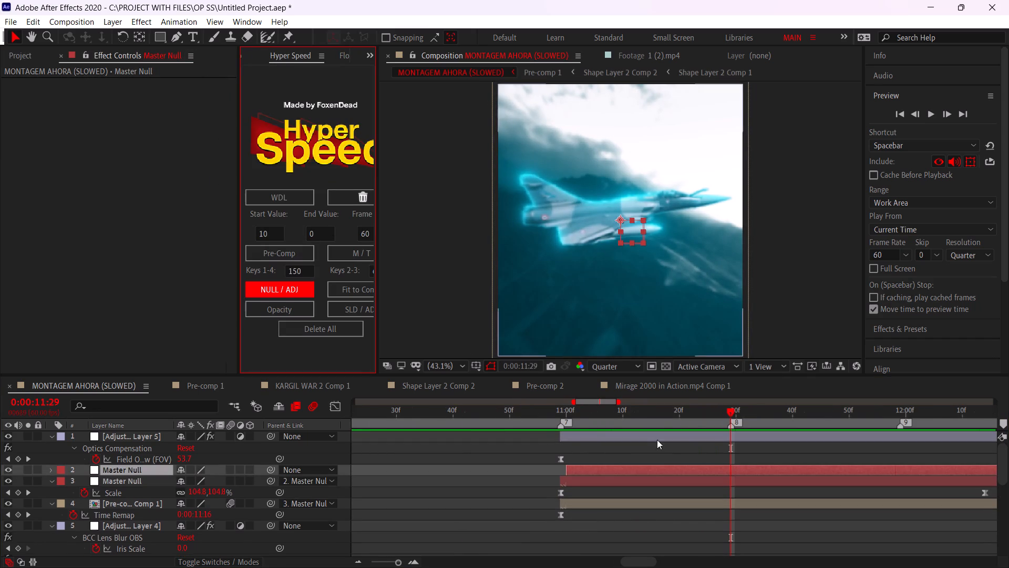
Separate the new Master Null's Position dimensions and keyframe its X Position, Y Position and Scale at 0:00:11:00.
key(s)
middle_drag(691, 472, 549, 450)
alt+scroll(542, 453, up, 2)
alt+scroll(563, 475, down, 2)
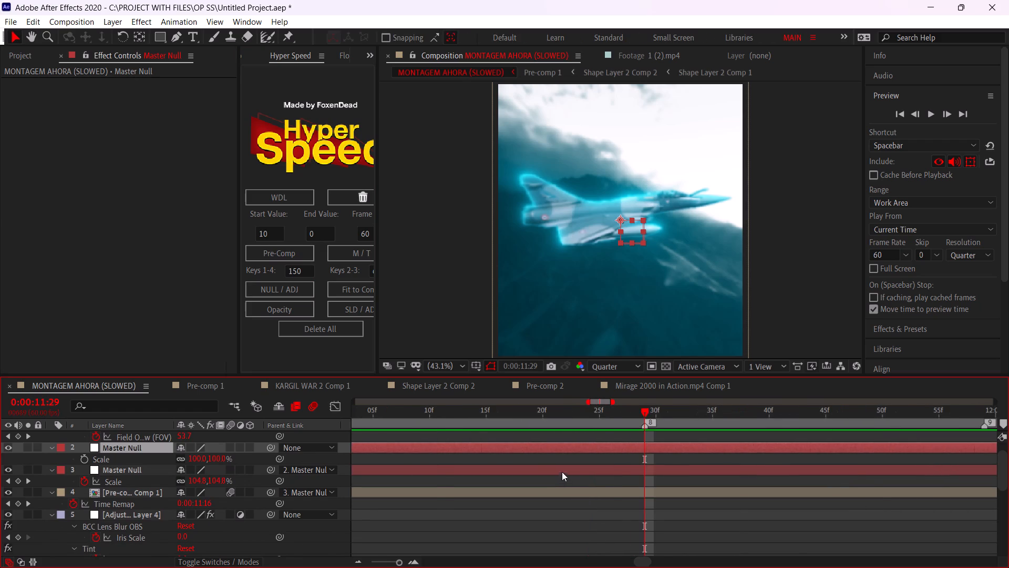
click(441, 412)
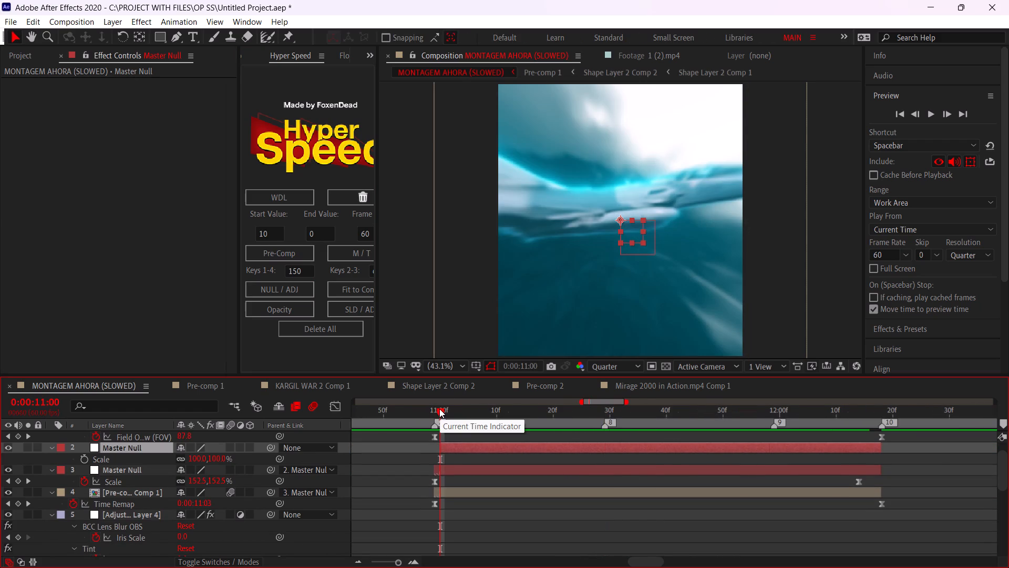
text(sP)
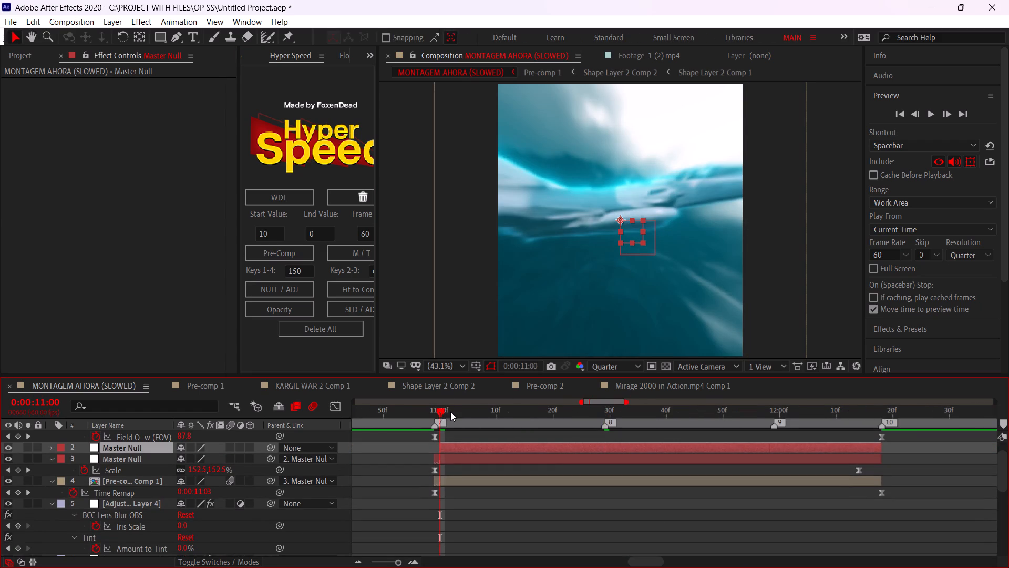
text(sP)
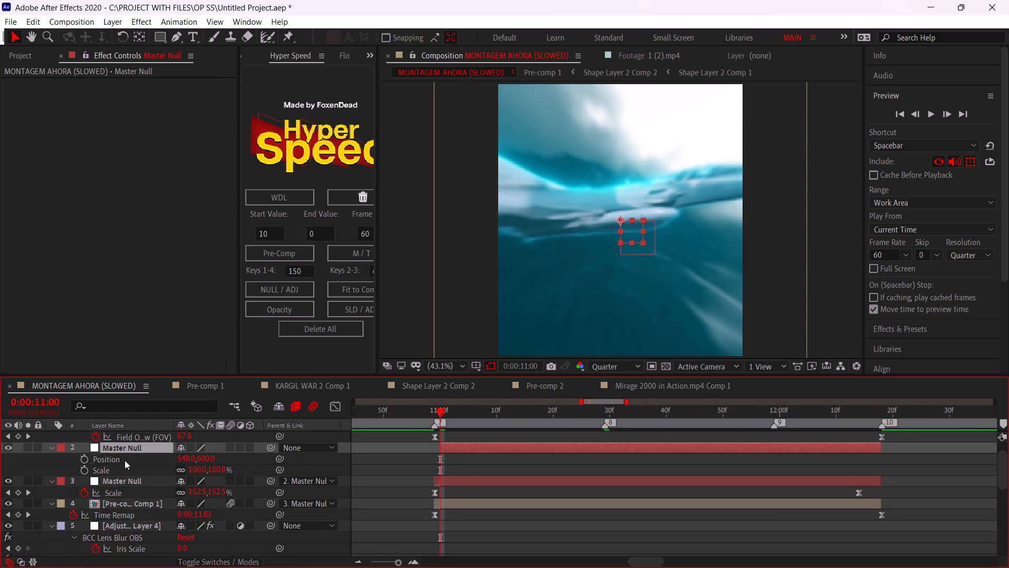
right_click(126, 460)
click(197, 338)
click(202, 336)
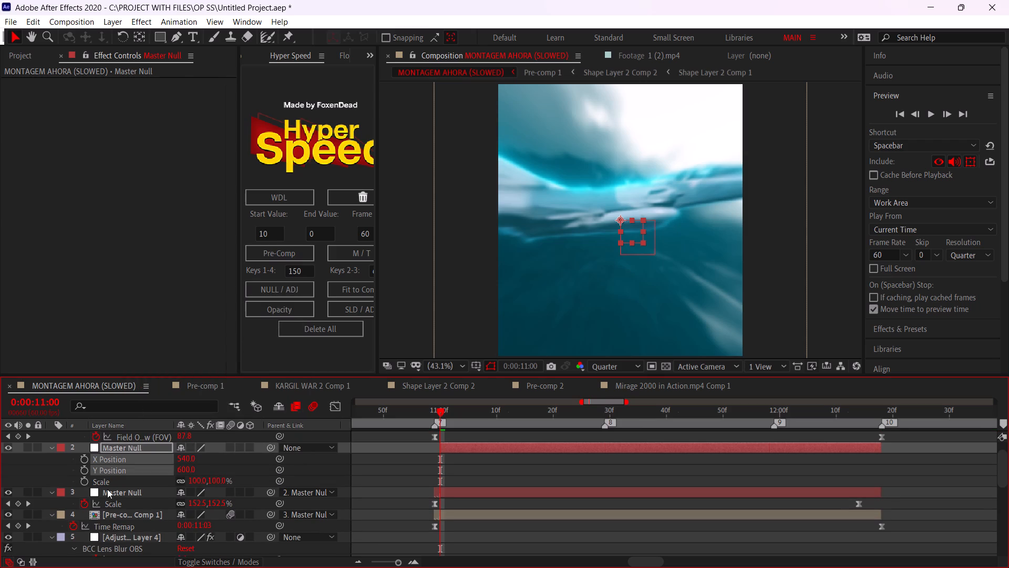
shift+click(109, 480)
click(84, 480)
At 0:00:11:59, set the upper Master Null's Scale to 137%, Y Position to 714 and X Position to 388.
drag(565, 414, 663, 434)
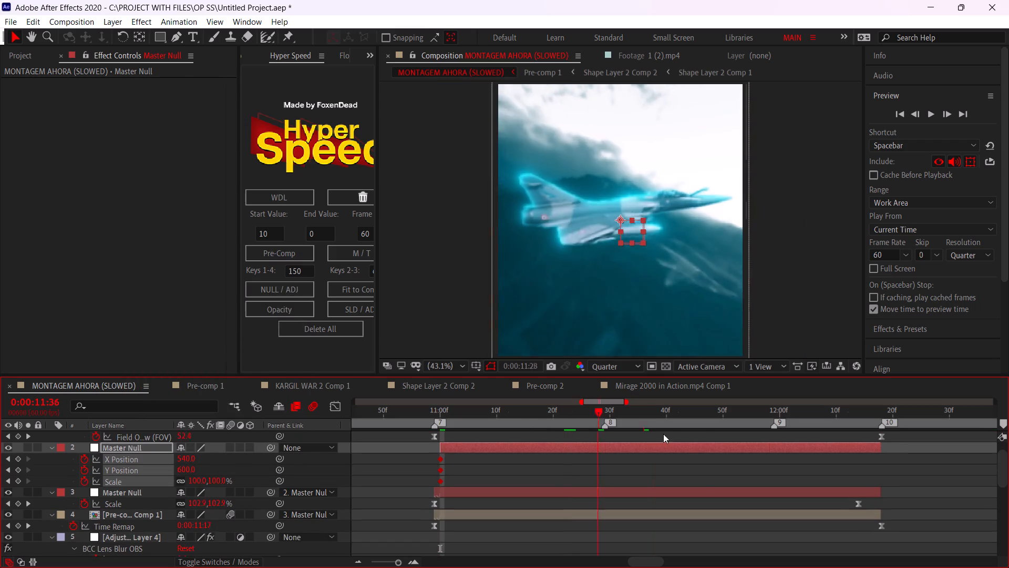
drag(663, 434, 773, 466)
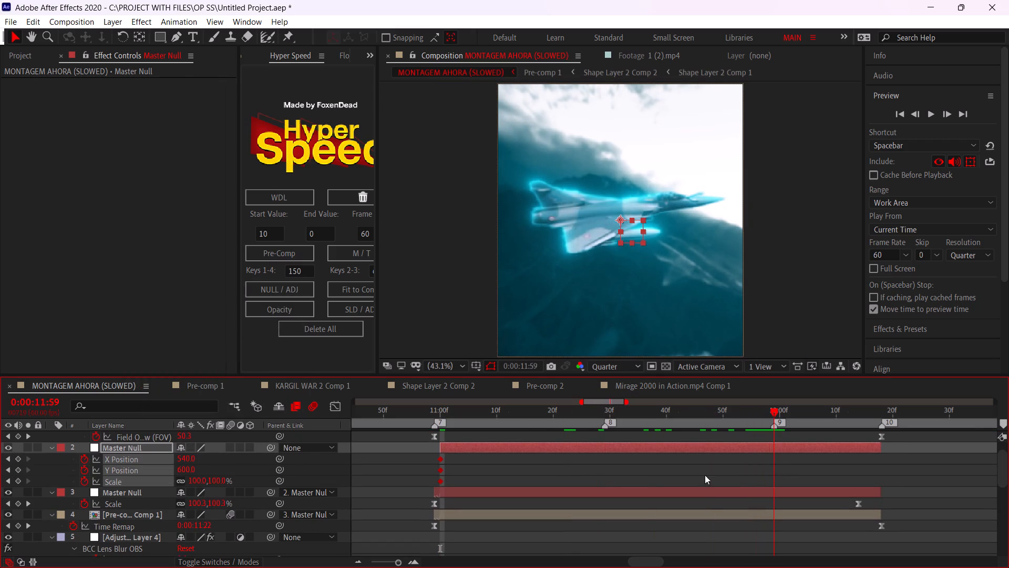
click(212, 470)
drag(198, 479, 205, 479)
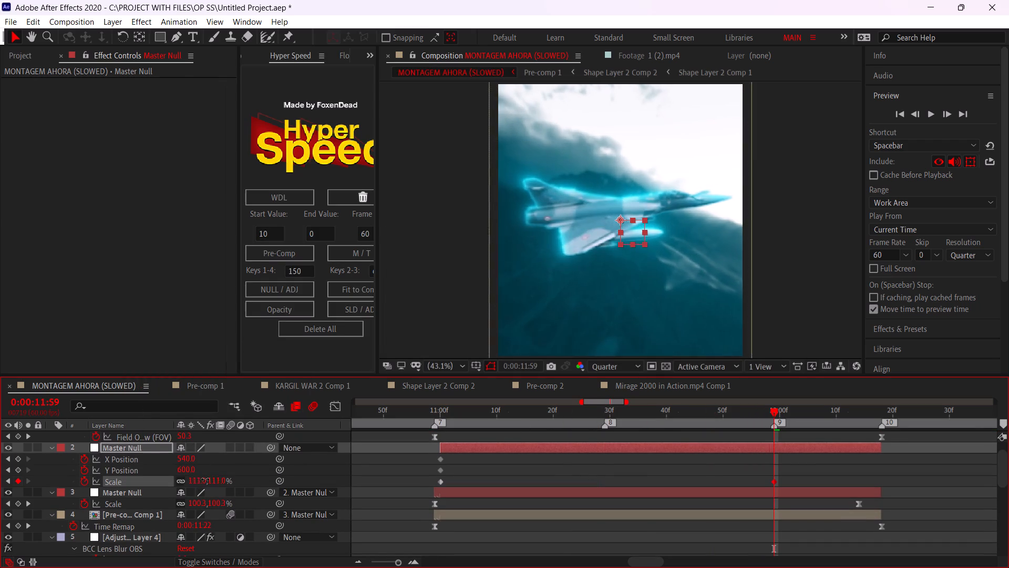
drag(205, 479, 223, 480)
drag(190, 473, 262, 471)
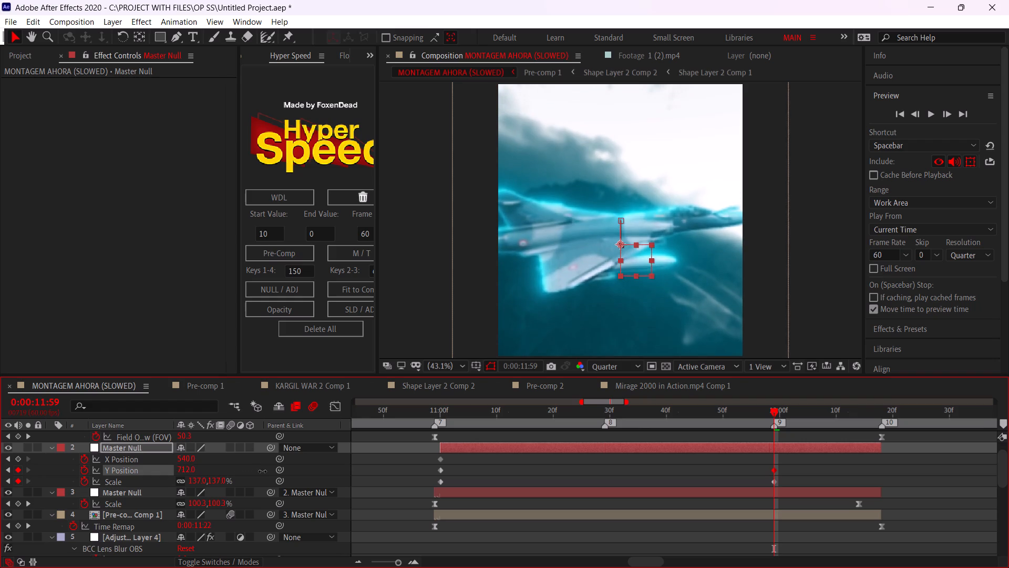
drag(262, 471, 263, 471)
drag(191, 459, 145, 457)
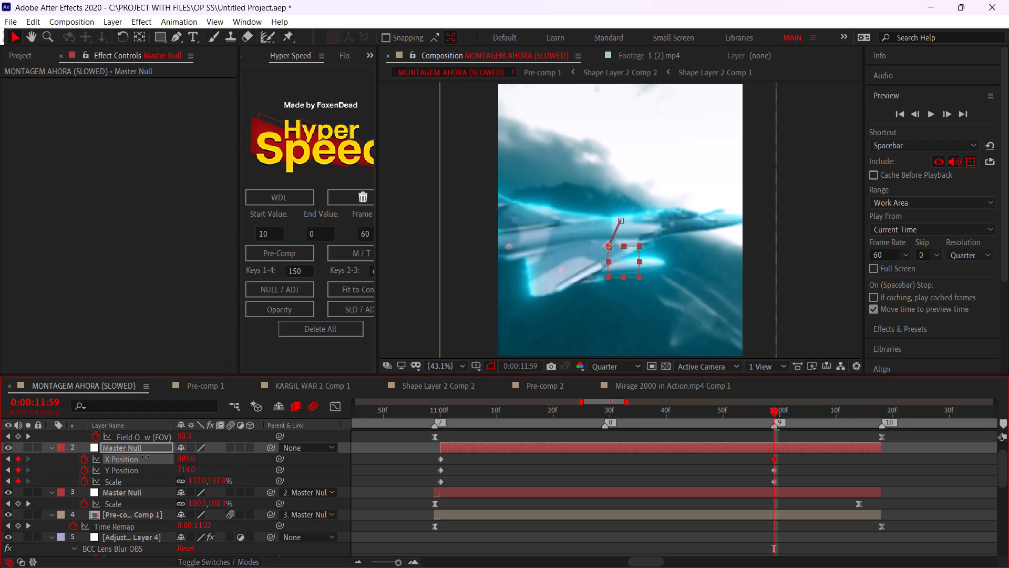
drag(145, 457, 78, 446)
Ease the upper Master Null's X Position, Y Position and Scale keyframes with the Flow mid preset (0.60, 0.00, 0.40, 1.00).
drag(787, 463, 783, 463)
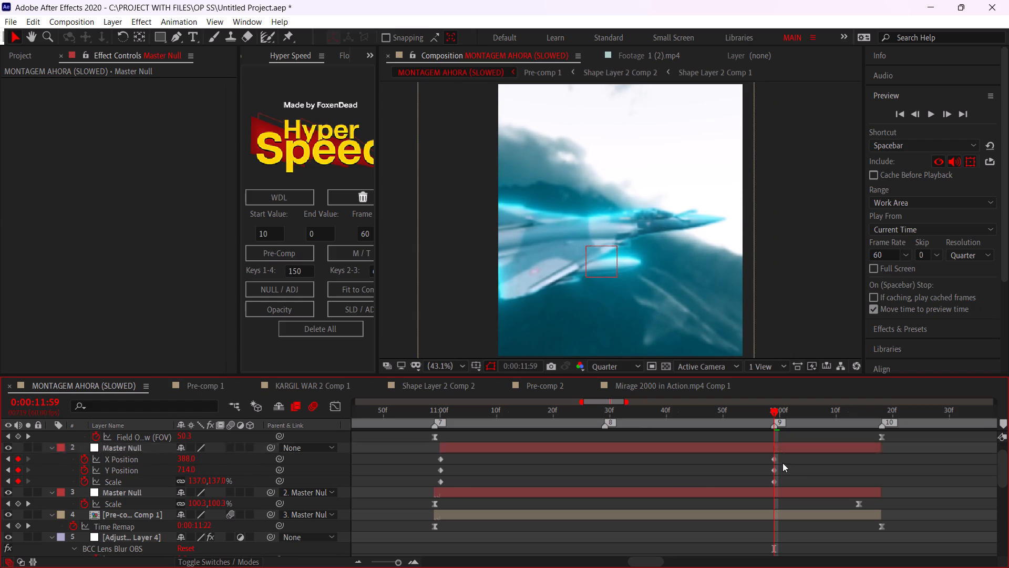
drag(783, 463, 410, 493)
click(345, 55)
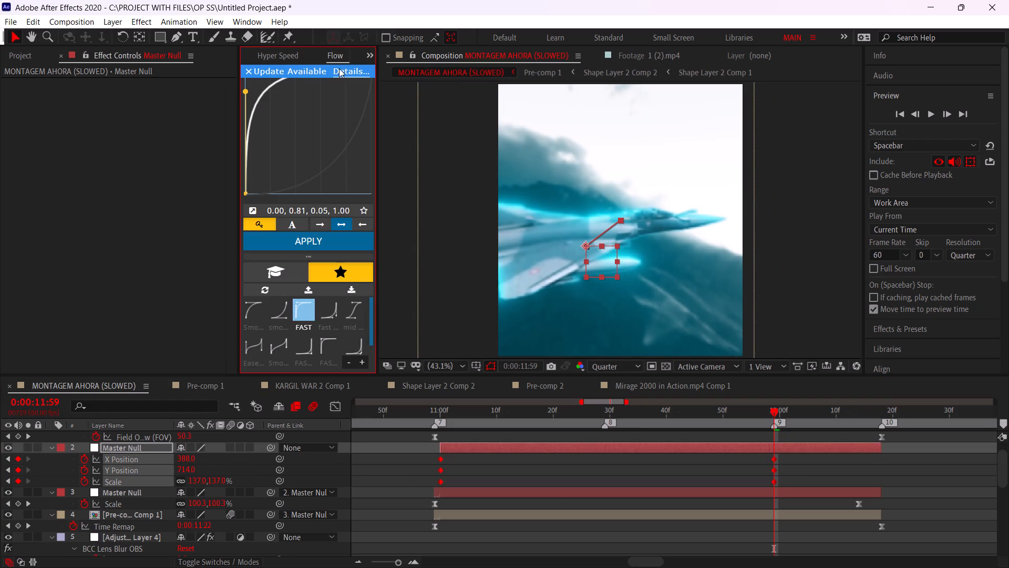
click(357, 310)
click(317, 237)
Preview the edit from 0:00:05:37 and again from the very start through the Indian Air Force title.
alt+scroll(609, 440, down, 2)
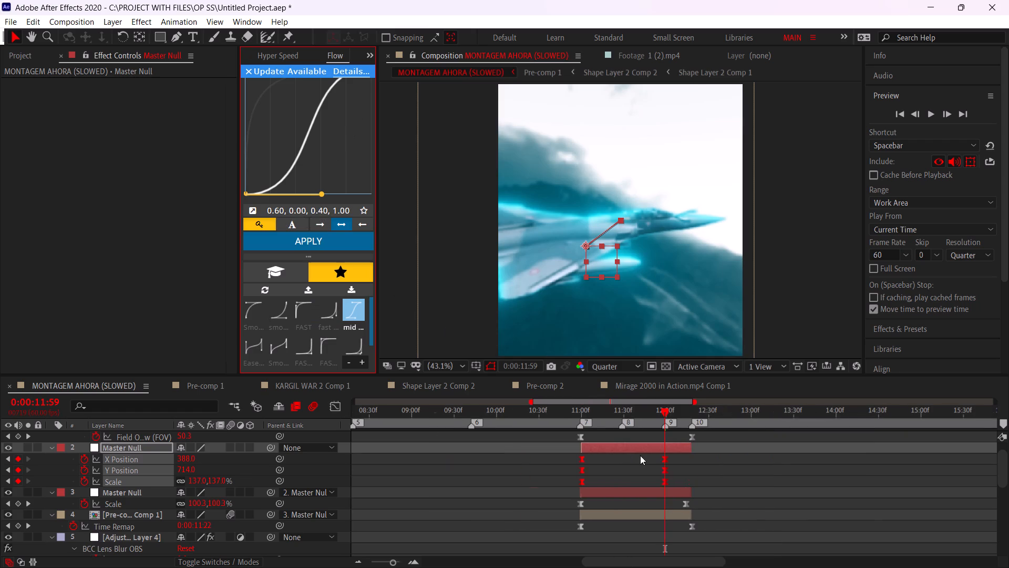
drag(462, 408, 280, 421)
key(space)
alt+scroll(482, 449, down, 2)
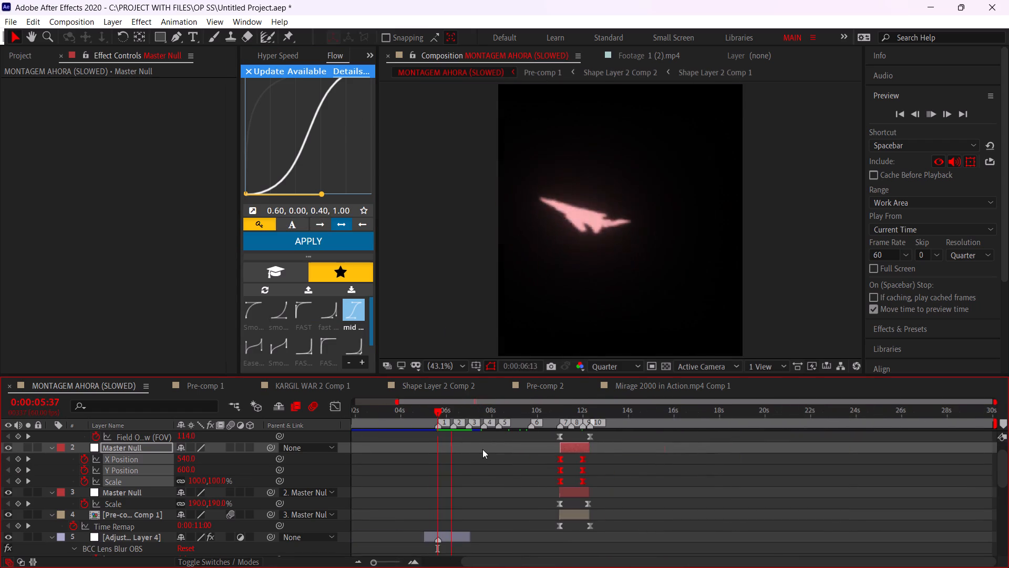
drag(434, 408, 171, 424)
key(space)
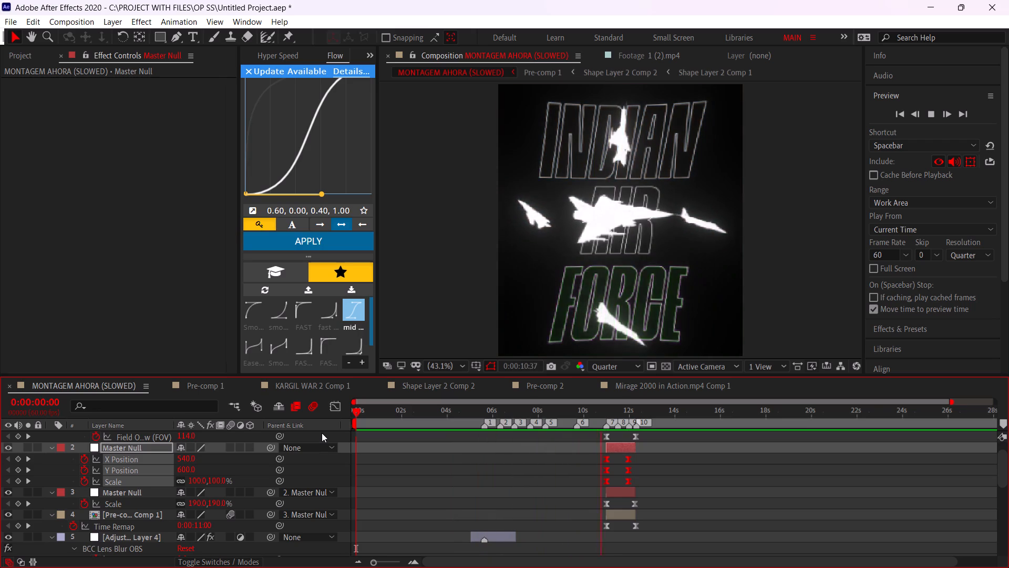
click(543, 465)
Preview the title-to-jet transition from 0:00:10:19 and 0:00:10:50, and the jet shot from 0:00:11:16.
alt+scroll(645, 484, up, 2)
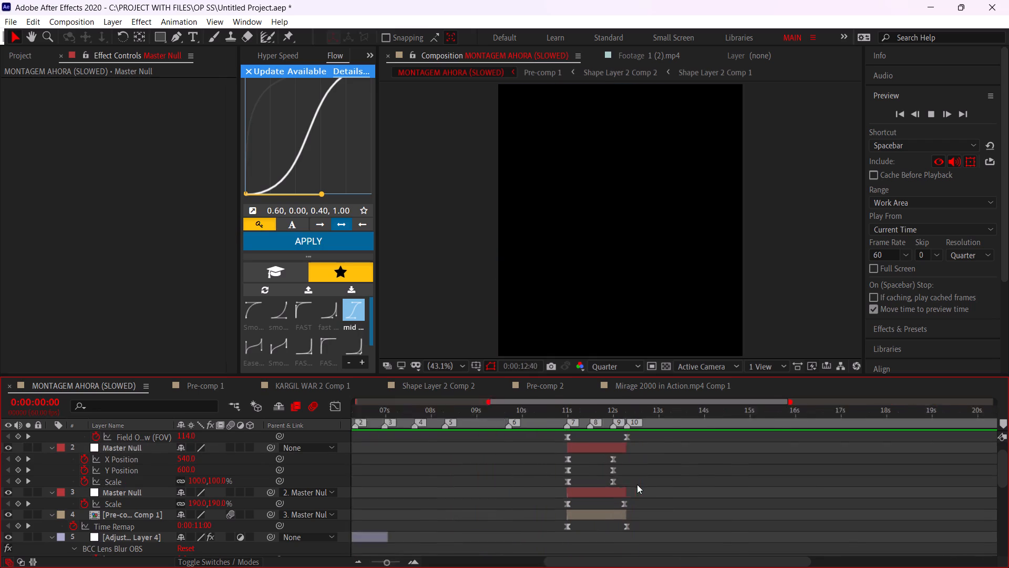
click(429, 415)
key(space)
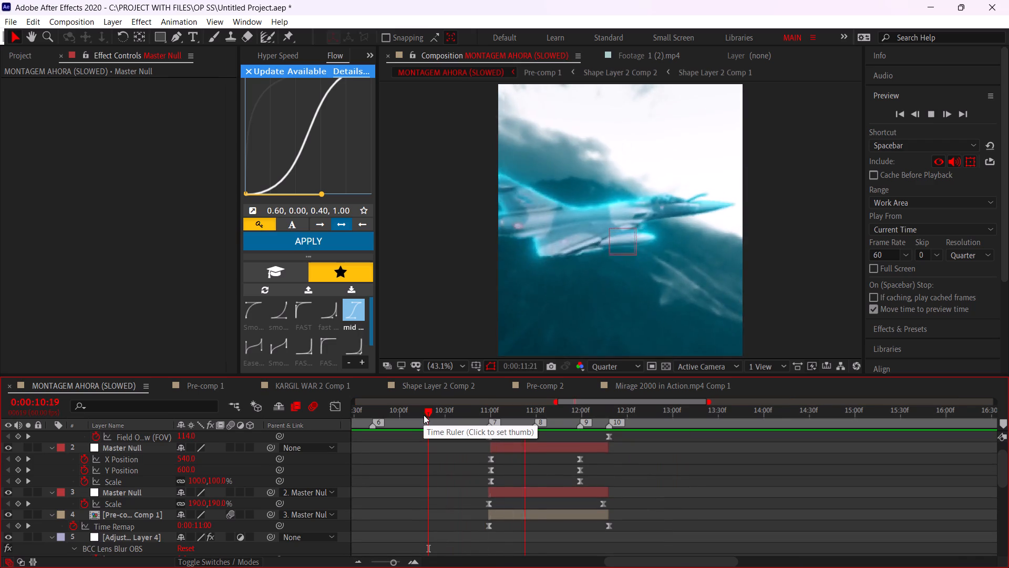
click(450, 416)
alt+scroll(478, 441, up, 2)
click(470, 427)
key(space)
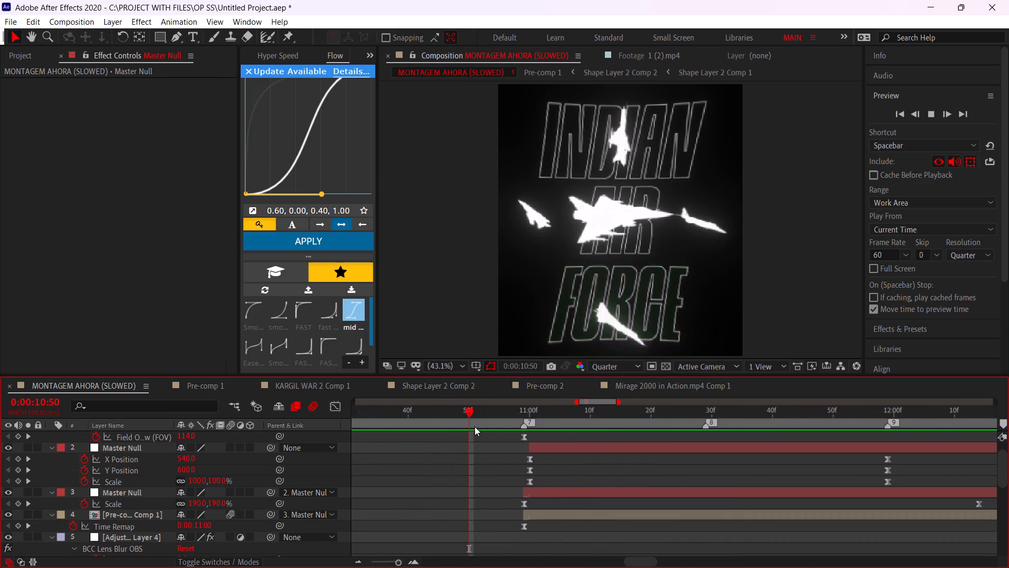
click(630, 411)
key(space)
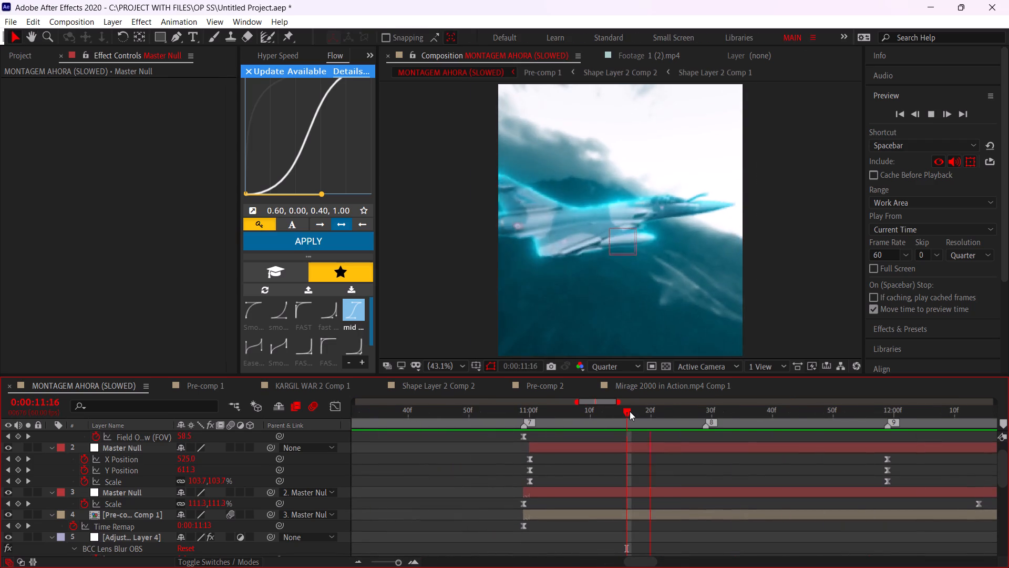
Replay the jet shot around marker 8, restarting from points between 0:00:11:19 and 0:00:11:36, to examine its timing.
click(643, 414)
middle_drag(683, 500, 554, 515)
alt+scroll(555, 508, down, 1)
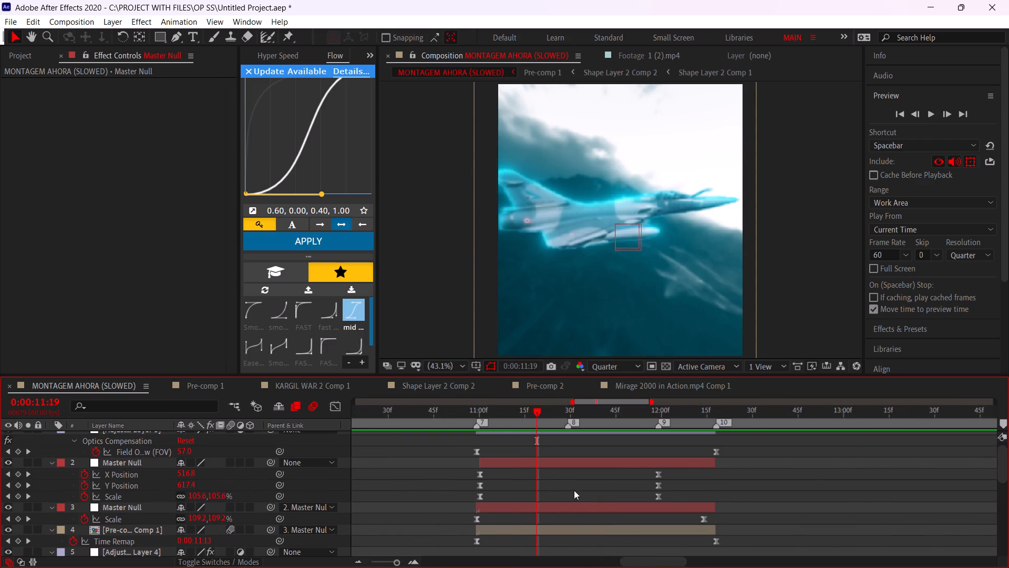
drag(636, 421, 549, 460)
key(space)
click(591, 414)
key(space)
drag(591, 414, 581, 419)
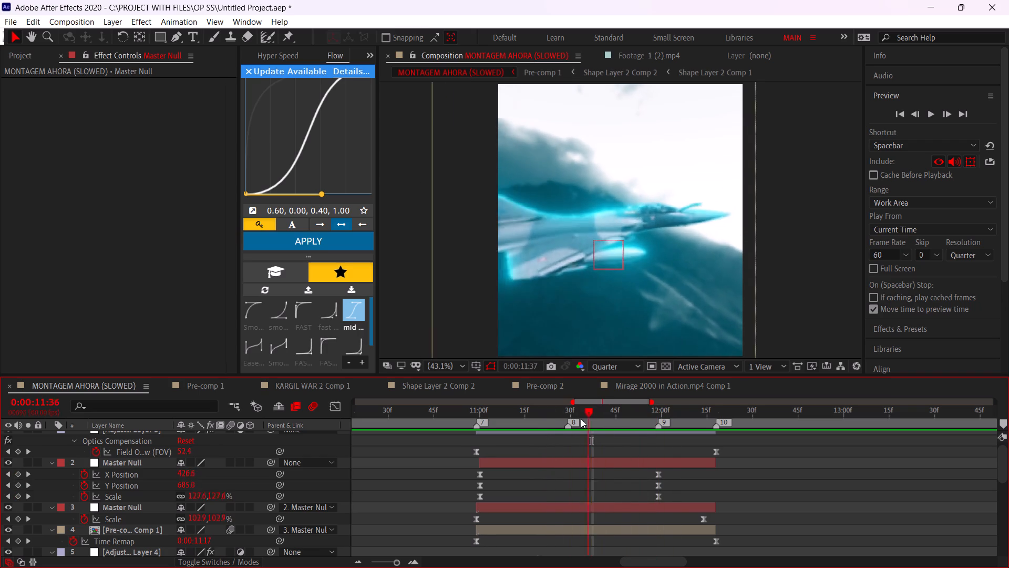
drag(581, 419, 547, 425)
key(space)
click(559, 419)
key(space)
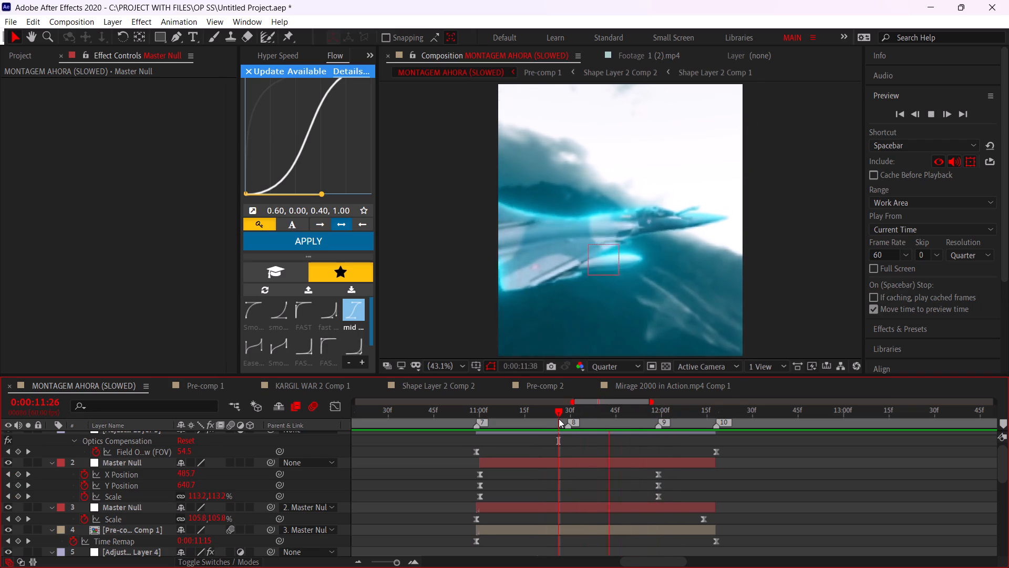
Add composition marker 11 at 0:00:11:39, between markers 8 and 9.
click(559, 419)
ctrl+alt+scroll(584, 455, up, 1)
ctrl+drag(575, 409, 615, 444)
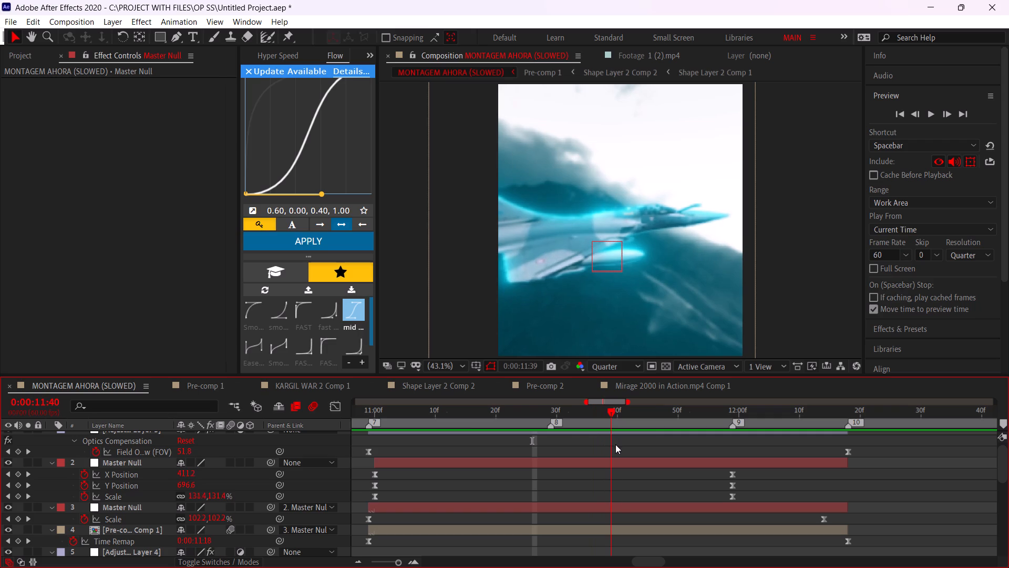
ctrl+drag(615, 444, 606, 448)
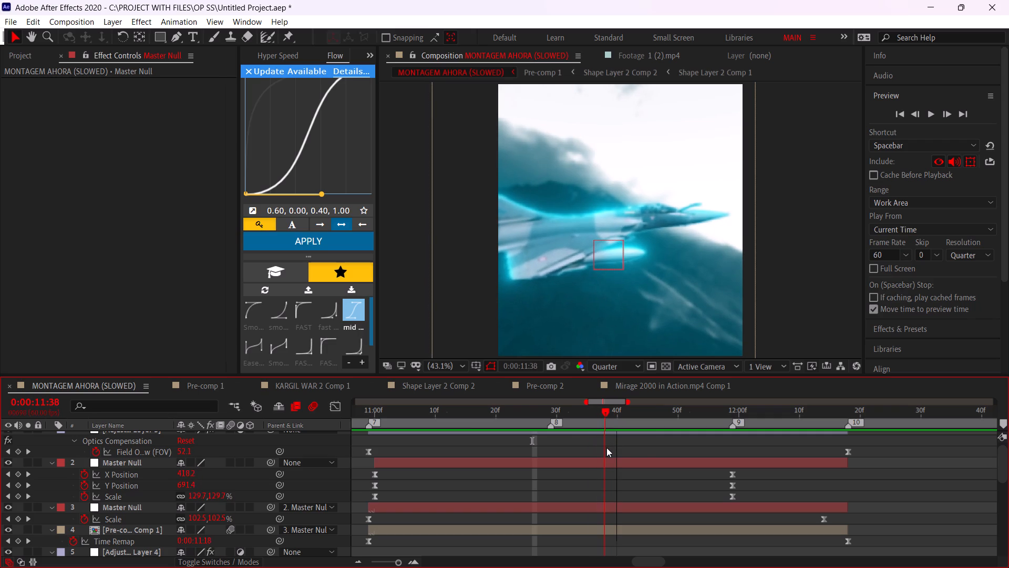
ctrl+drag(606, 448, 609, 449)
click(1000, 420)
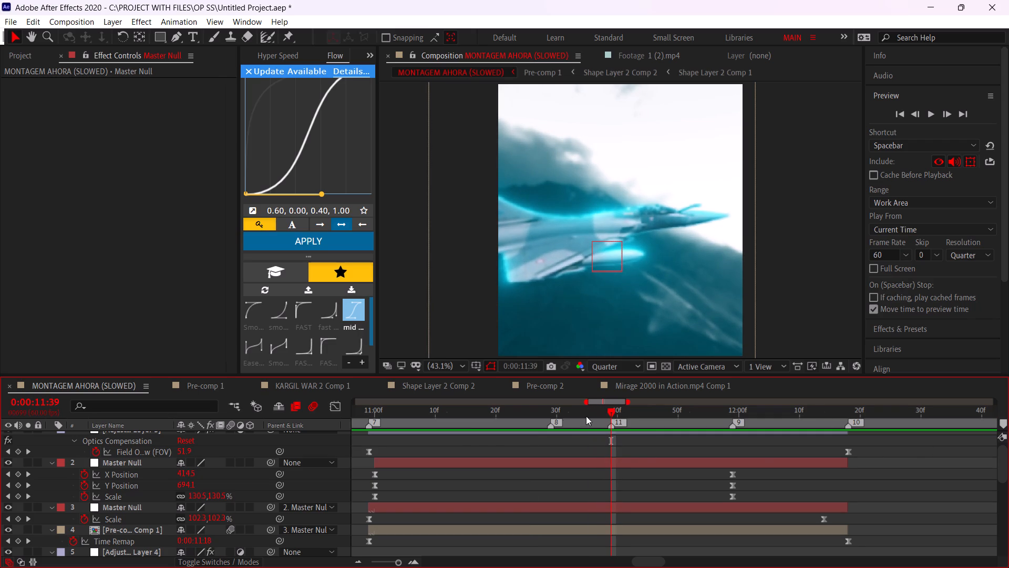
Preview the jet shot leading up to marker 11, from just after marker 7 and from 0:00:11:24.
drag(452, 422, 399, 428)
key(space)
click(523, 421)
key(space)
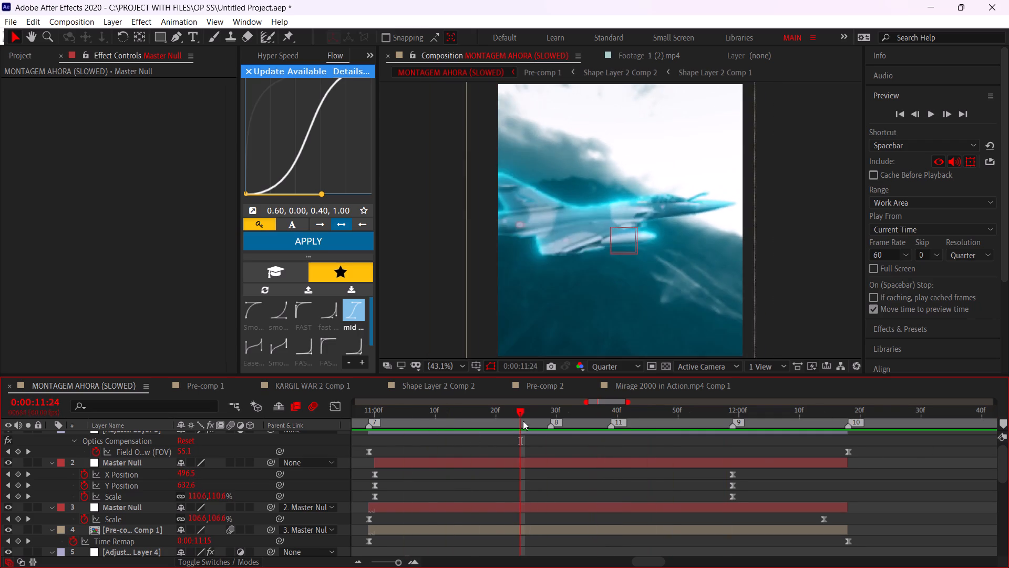
click(524, 415)
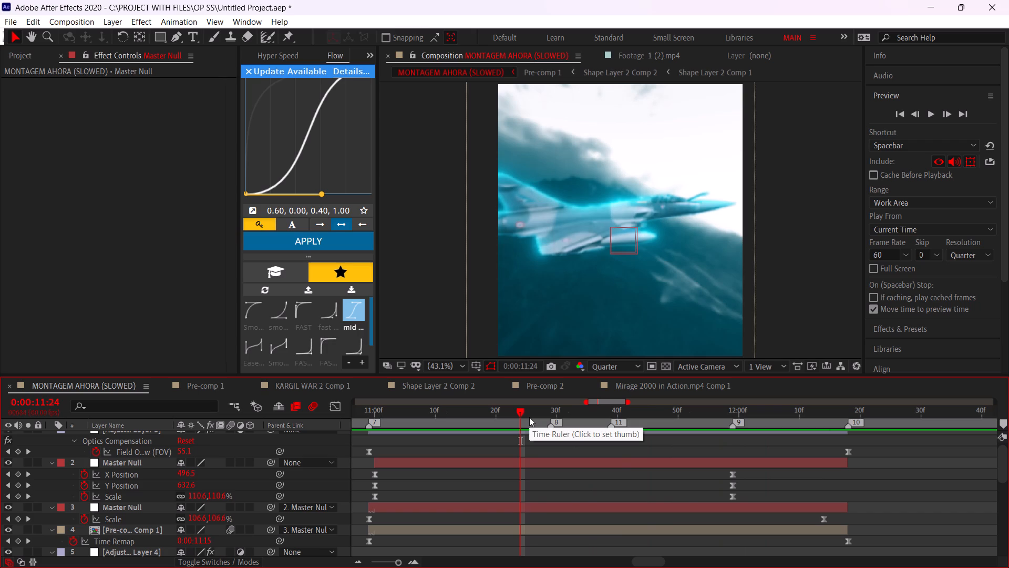
At 0:00:11:39, create a text layer reading MIRAGE 2000 over the upper part of the jet shot.
drag(580, 422, 607, 431)
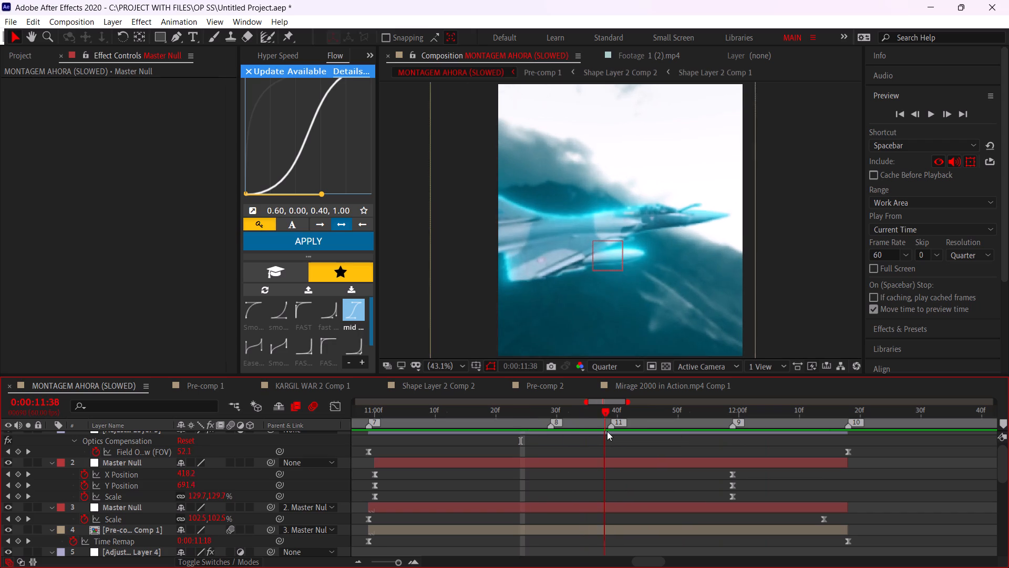
drag(607, 431, 608, 431)
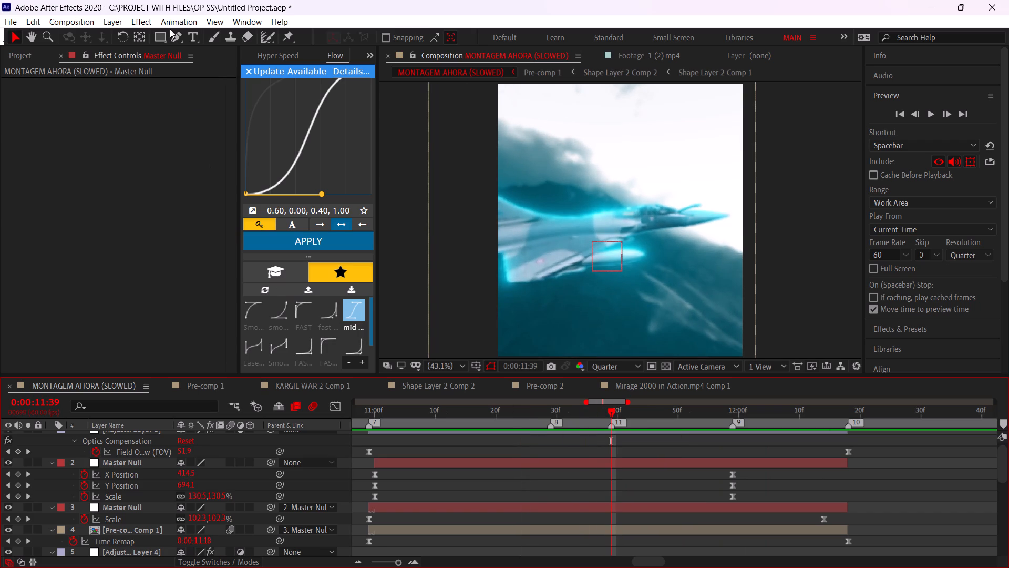
click(193, 36)
click(590, 200)
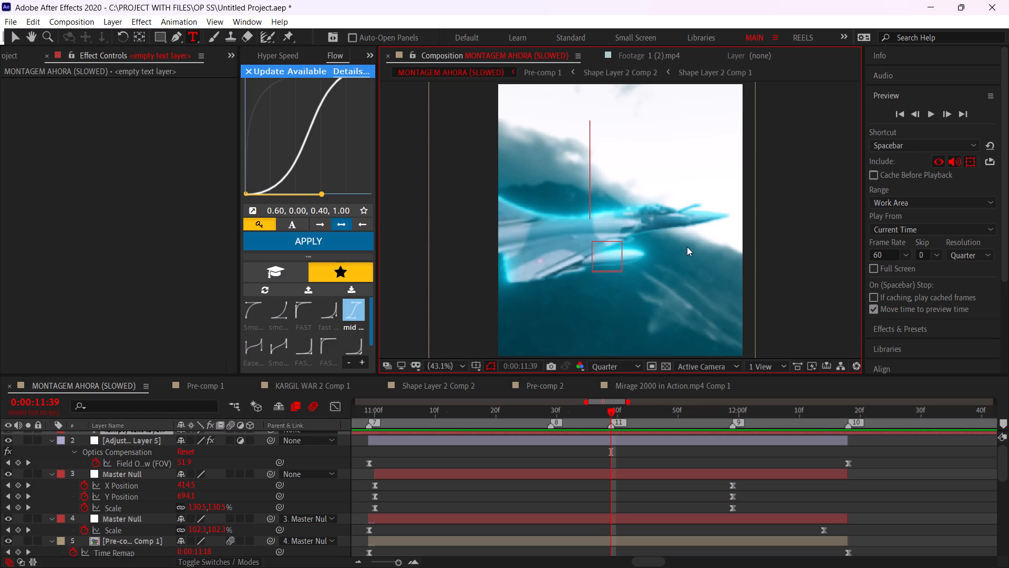
key(shift+d)
key(BackSpace)
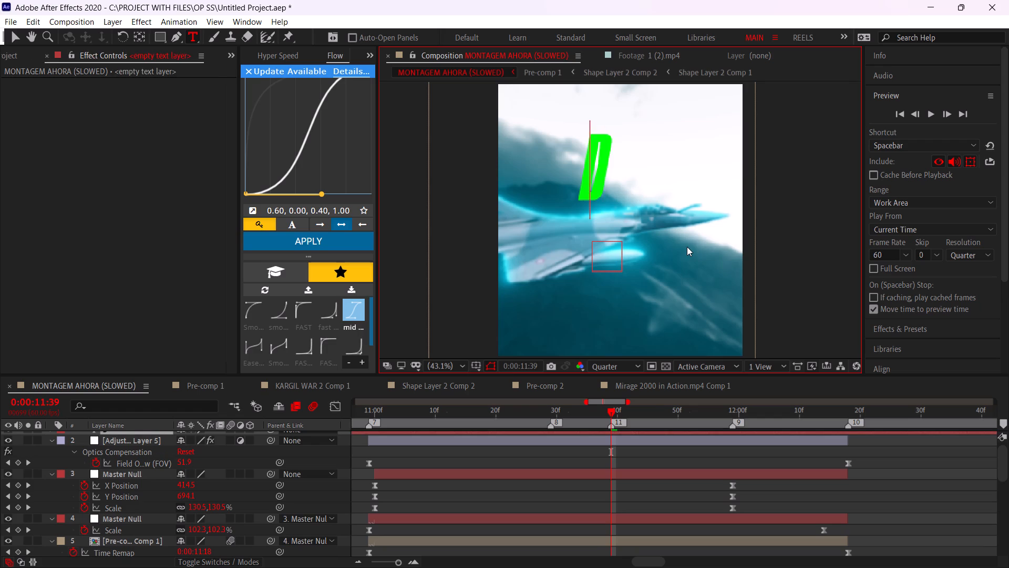
text(MI)
key(shift+r)
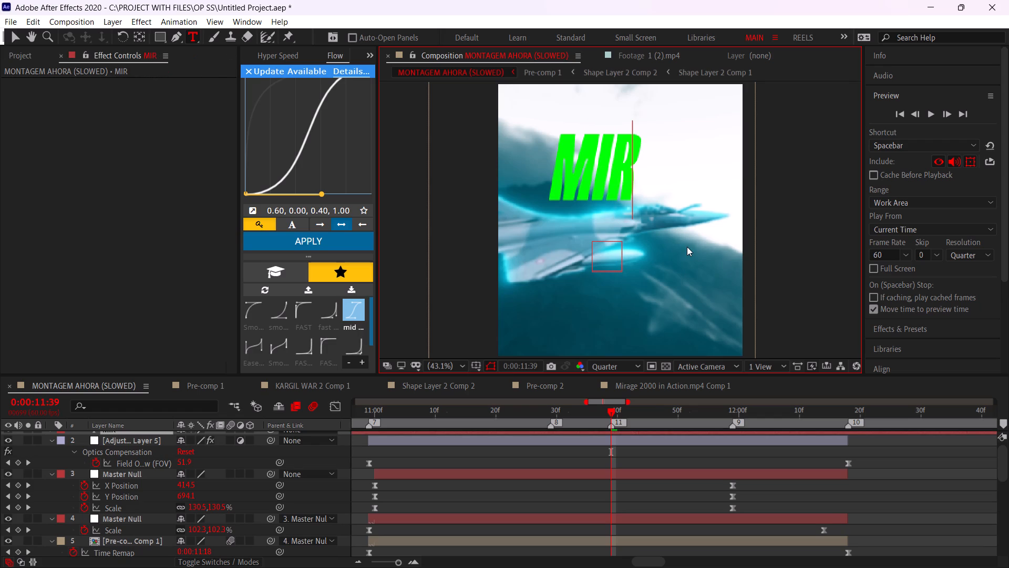
text(AGE)
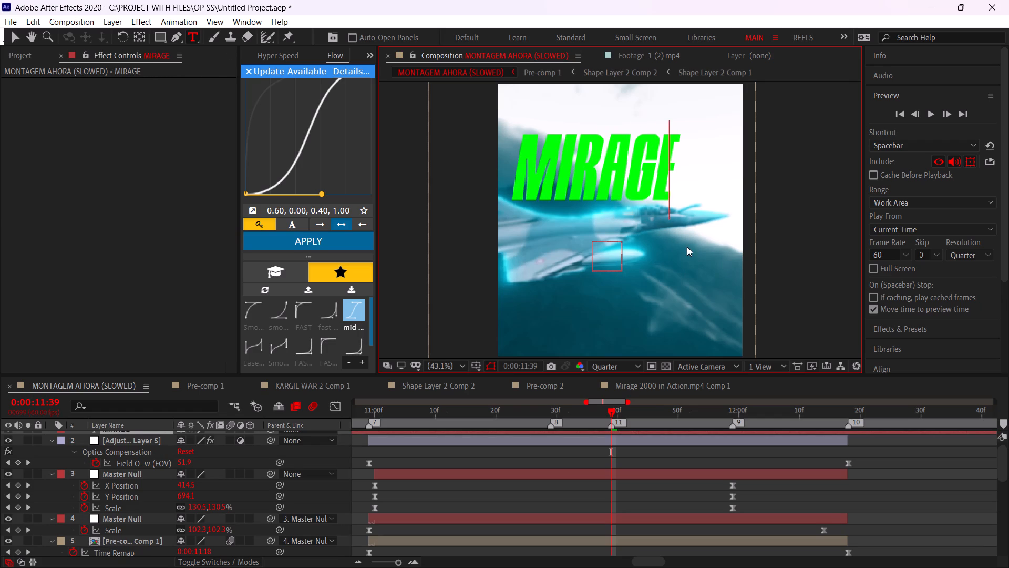
key(space)
text(200)
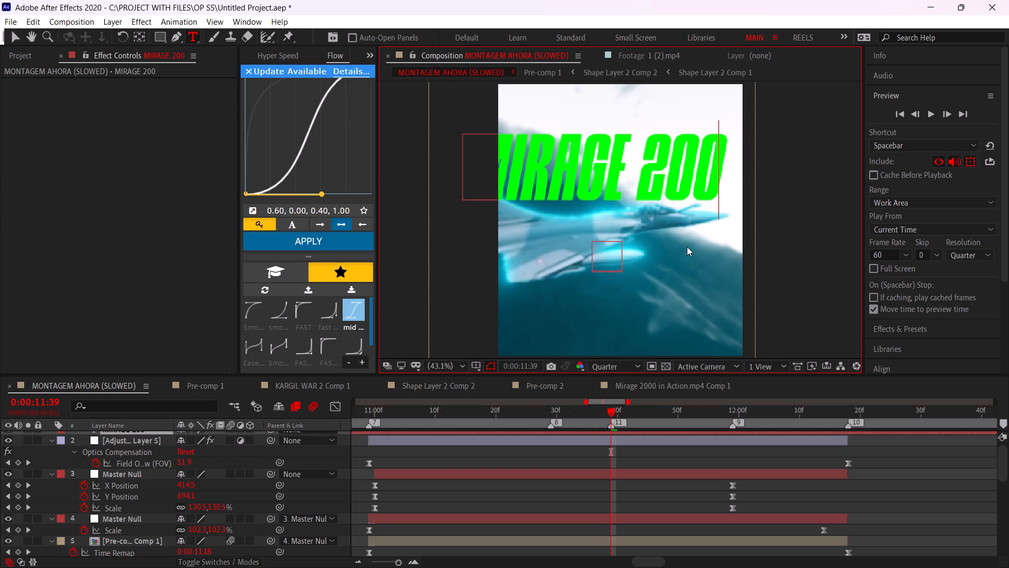
key(0)
Trim the MIRAGE 2000 text layer to run from 0:00:11:39 to 0:00:12:18 by splitting it and deleting the outer pieces.
scroll(620, 453, up, 3)
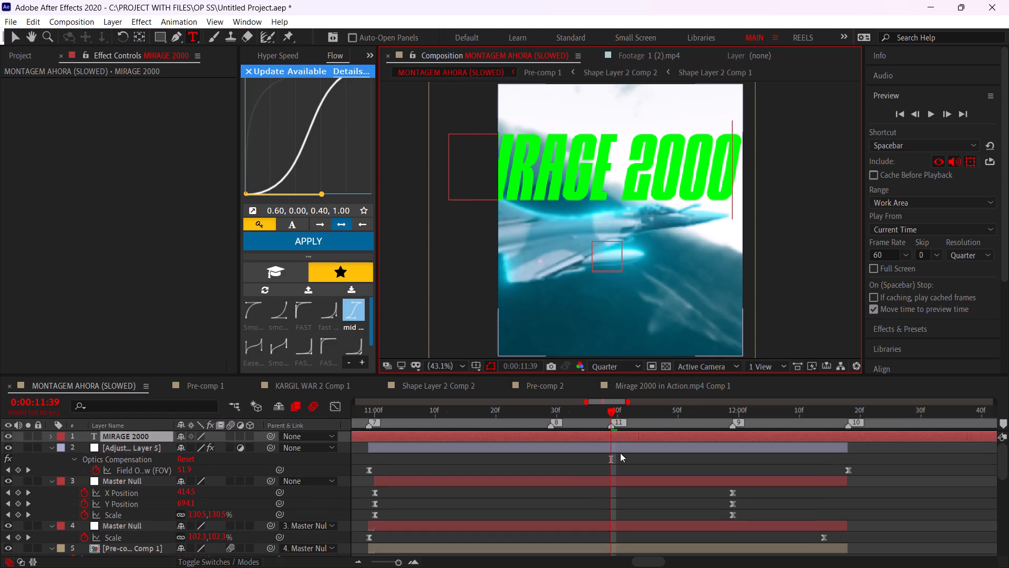
click(617, 437)
key(ctrl+shift+d)
drag(704, 411, 859, 413)
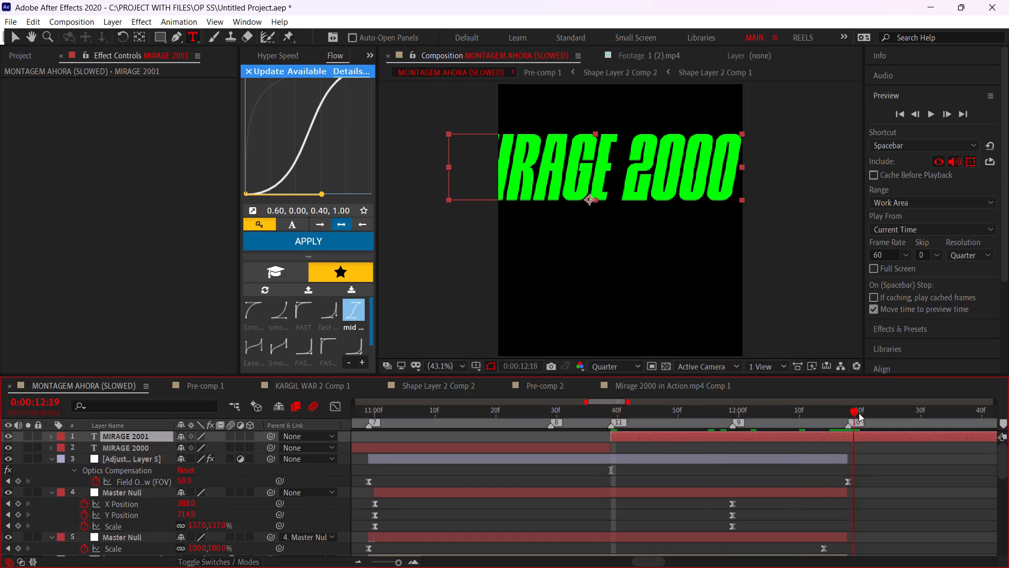
drag(859, 413, 845, 409)
ctrl+drag(845, 409, 850, 411)
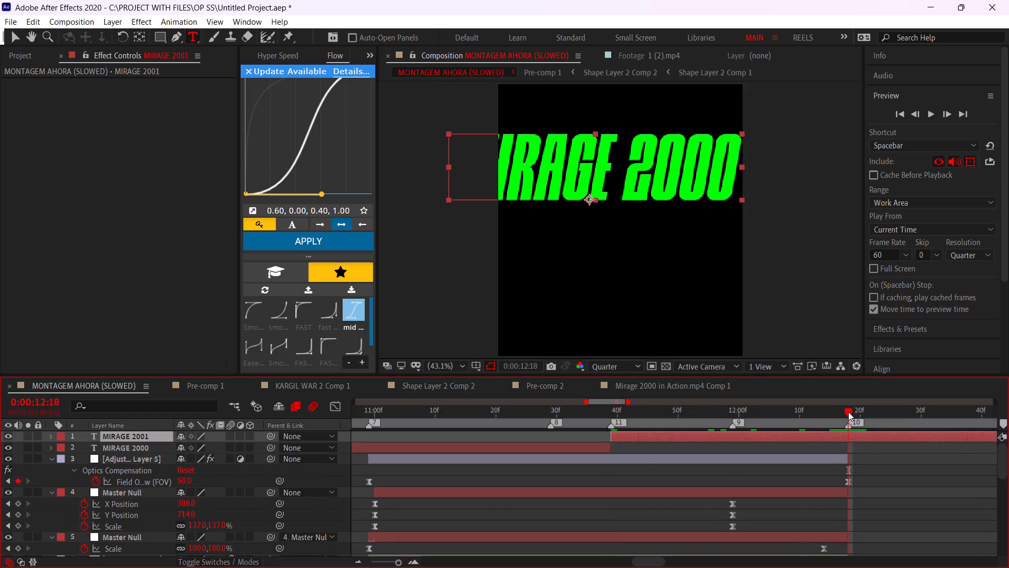
key(ctrl+shift+d)
key(Delete)
click(597, 448)
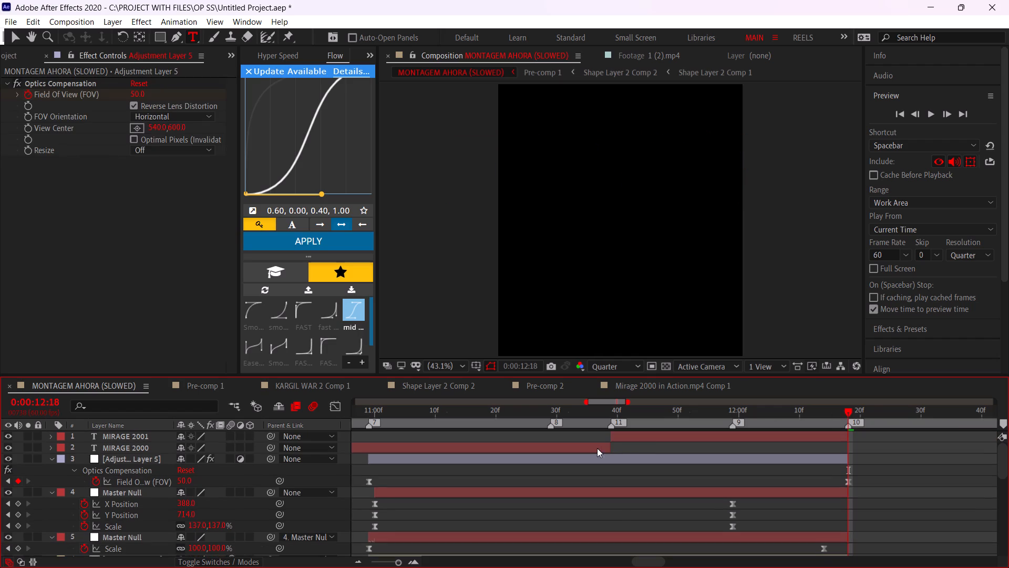
key(Delete)
click(631, 441)
drag(629, 419, 610, 420)
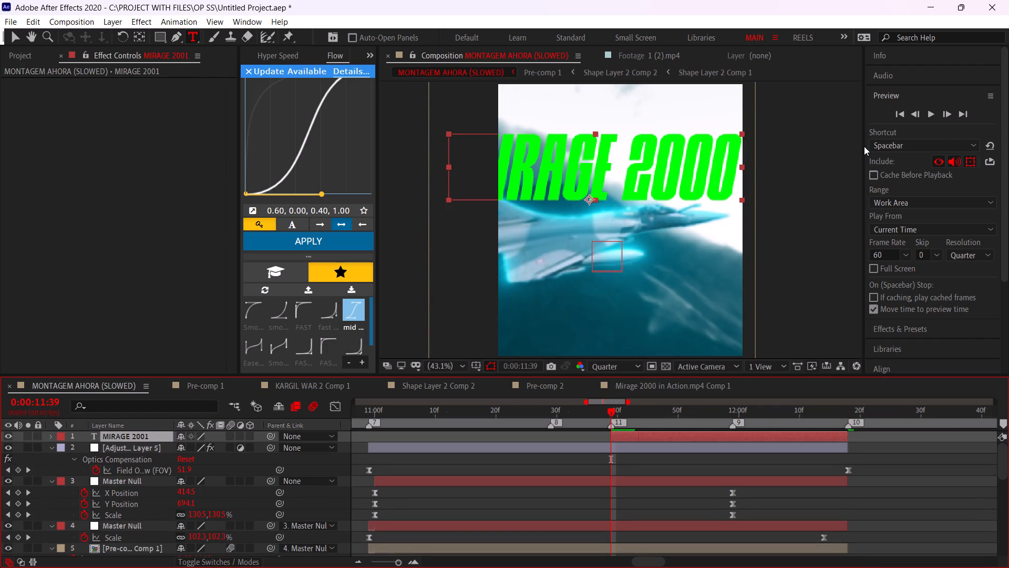
Move the current time to 0:00:11:41 and set the MIRAGE 2000 title's font to Chinese Rocks.
click(885, 95)
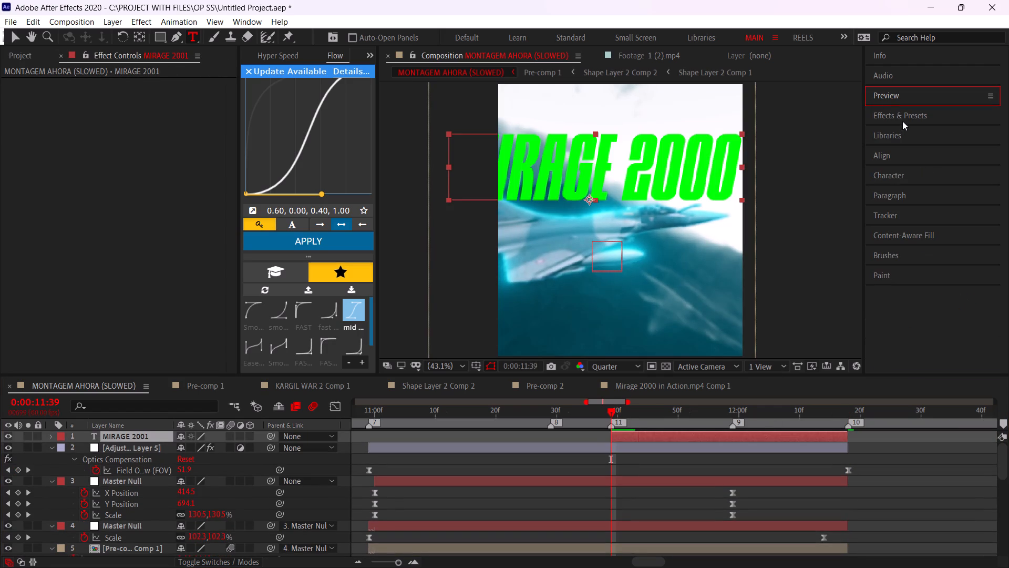
click(902, 121)
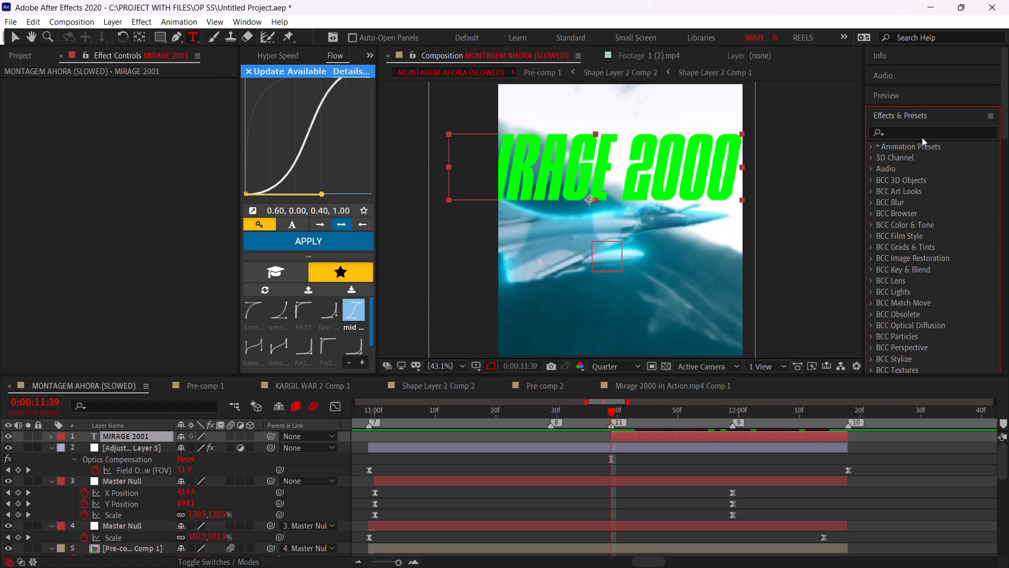
drag(613, 411, 691, 433)
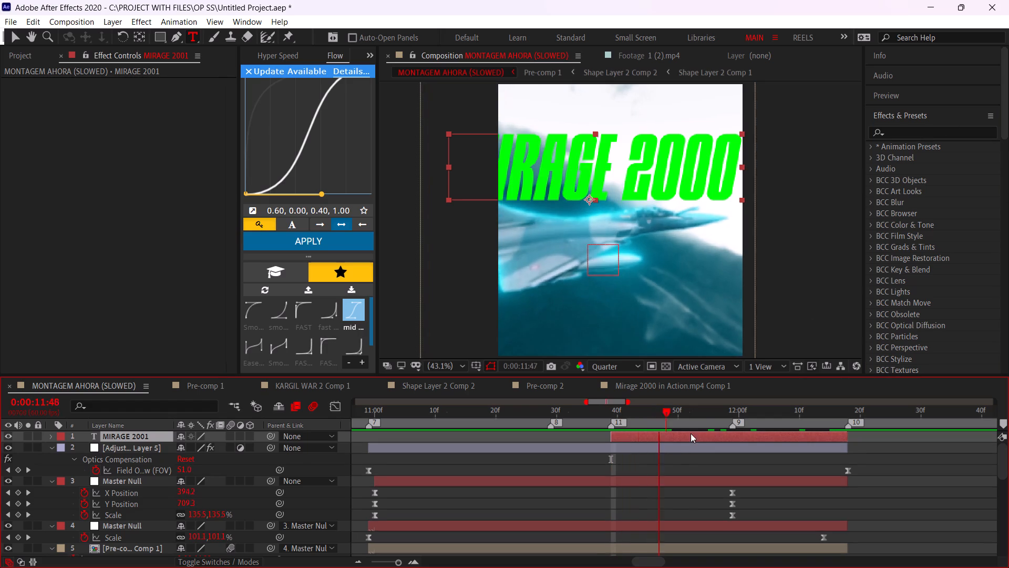
drag(691, 433, 624, 444)
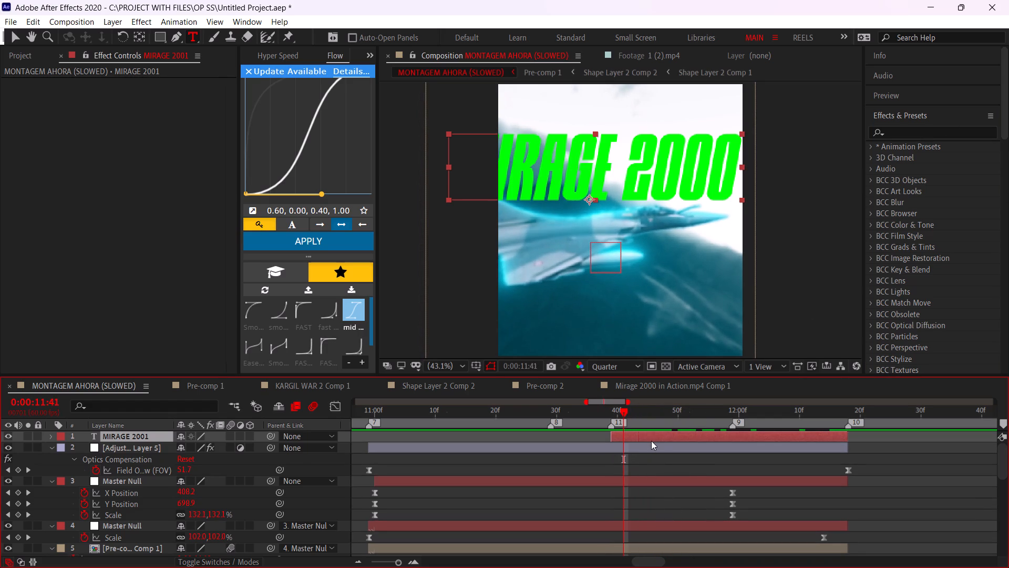
click(651, 438)
click(900, 121)
click(897, 180)
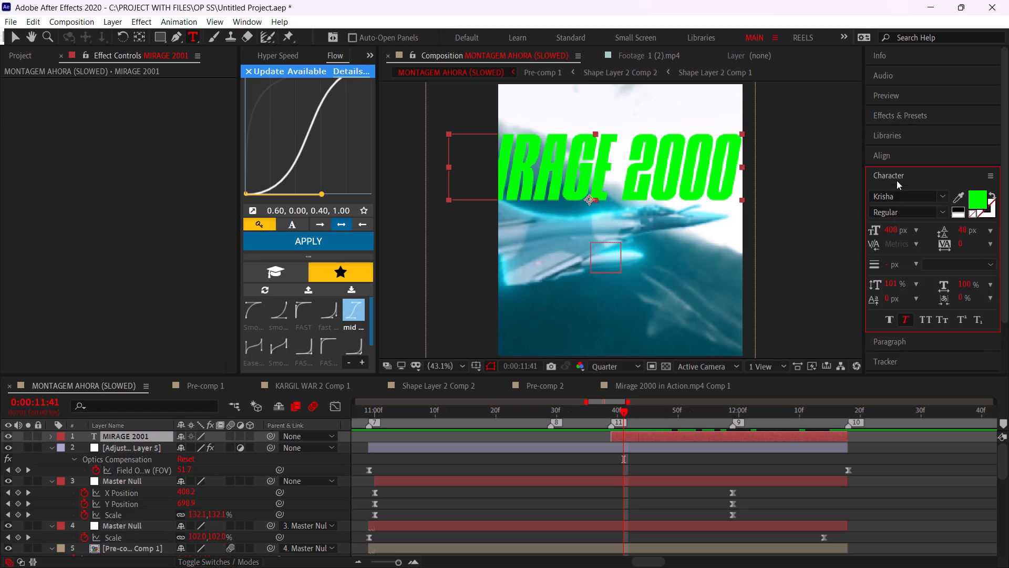
click(912, 194)
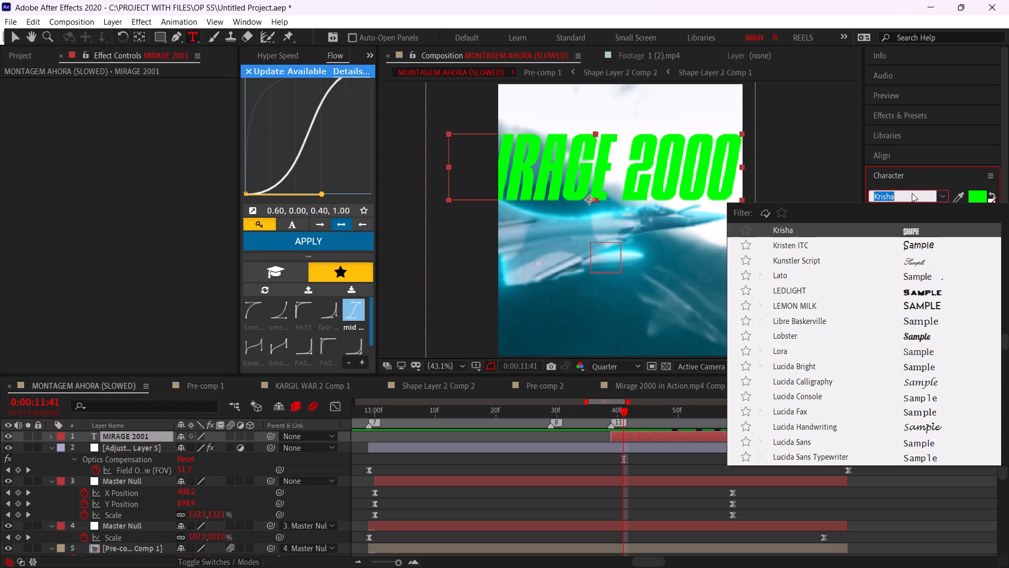
text(chine)
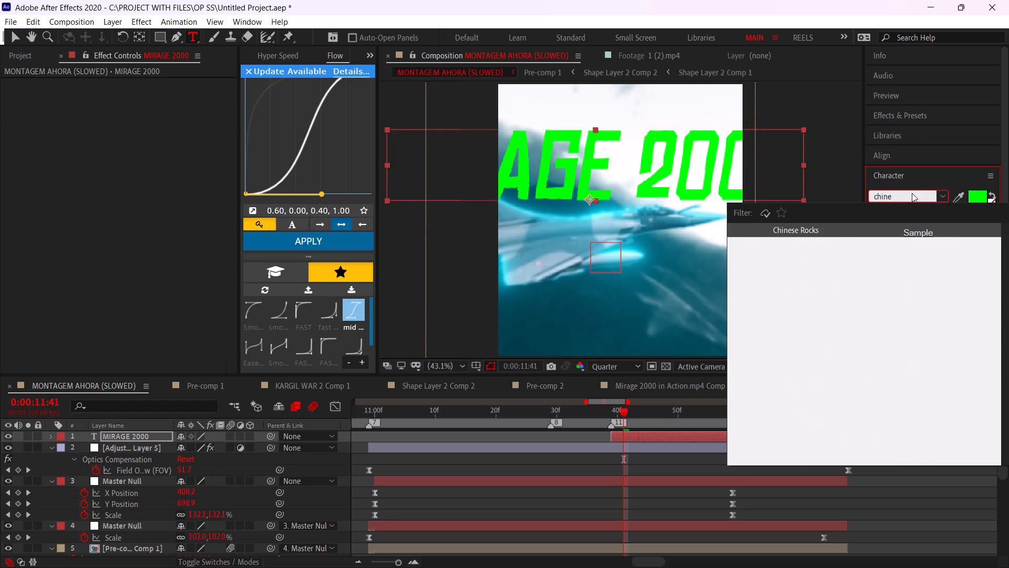
key(Return)
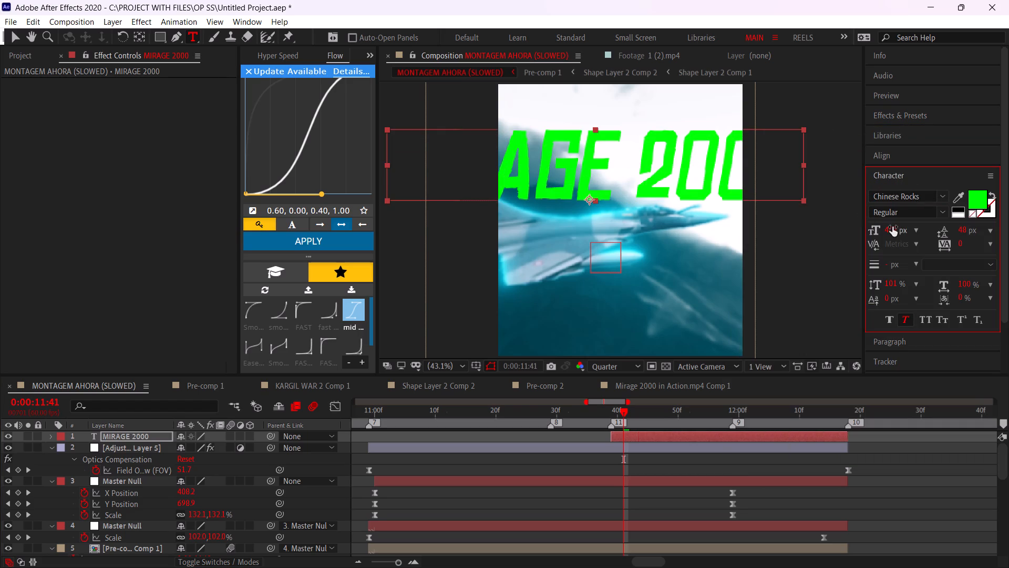
Reduce the MIRAGE 2000 title's font size to 163 px and position it just above the jet's nose.
drag(892, 227, 748, 247)
key(v)
drag(610, 186, 658, 174)
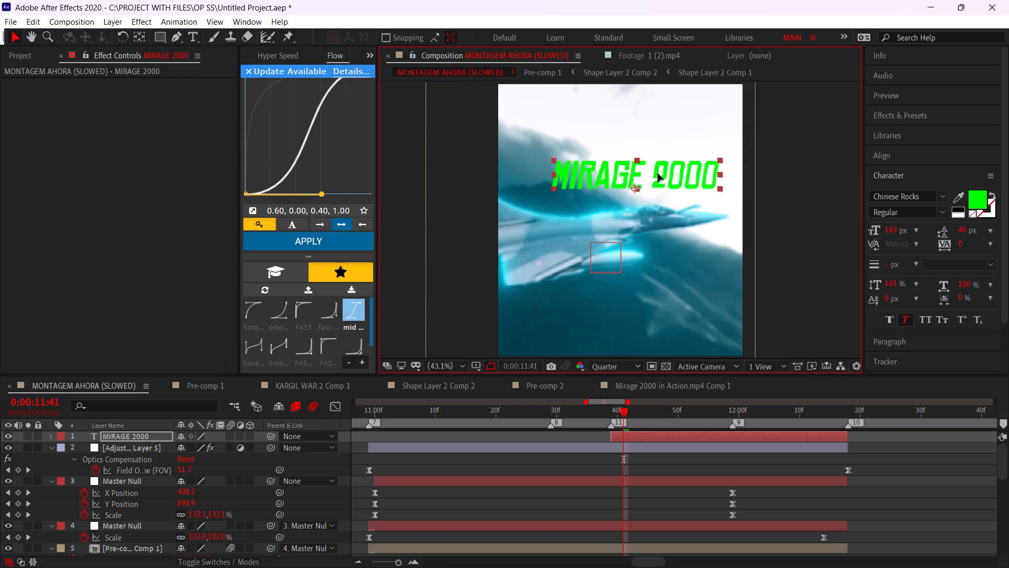
drag(658, 174, 664, 183)
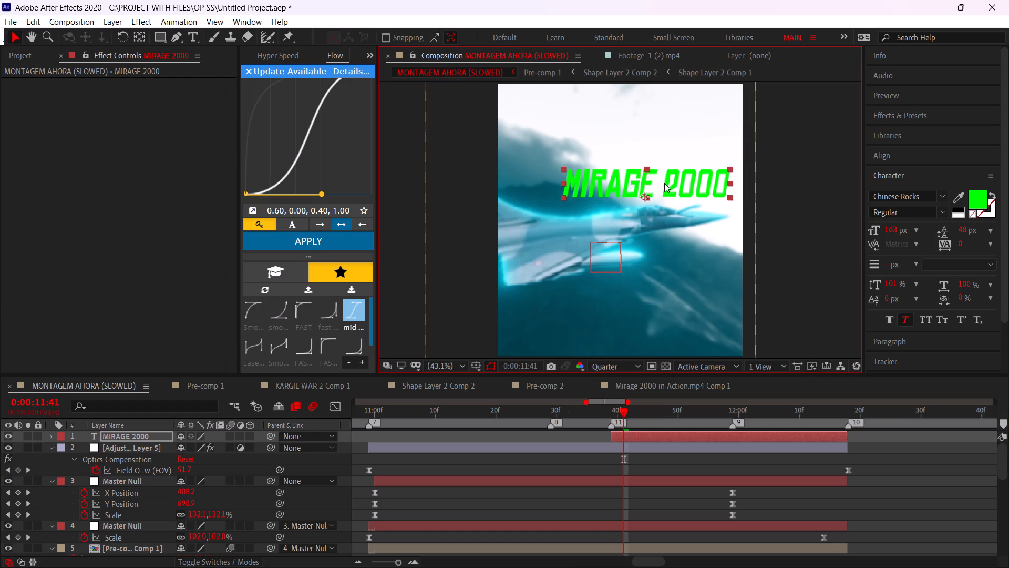
Change the MIRAGE 2000 title's fill colour to cyan 00FFFE.
click(980, 199)
drag(403, 165, 402, 138)
click(492, 59)
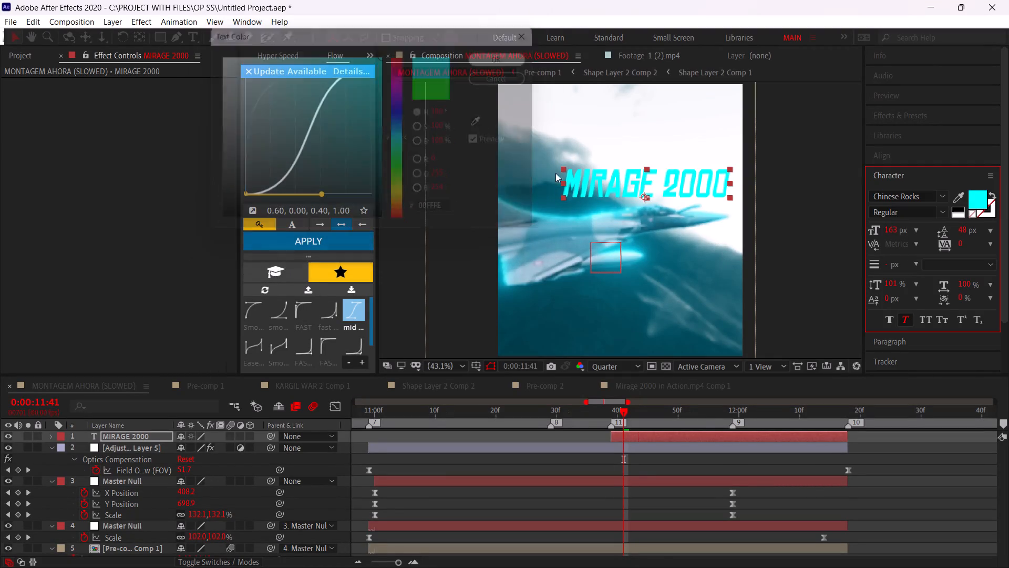
Duplicate the MIRAGE 2000 title and make the copy outline-only, with no fill and a white FFFFFF stroke.
key(ctrl+d)
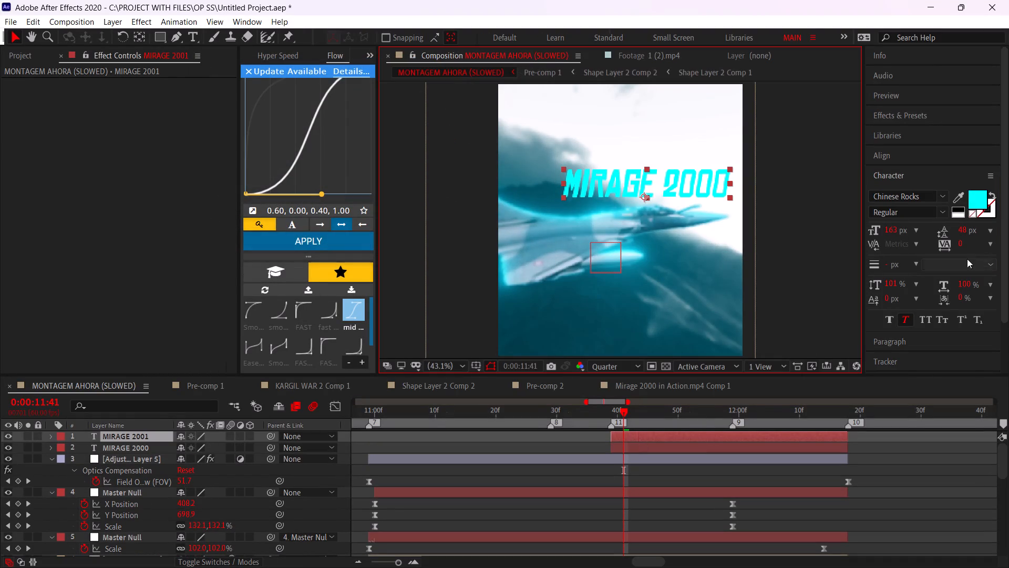
click(972, 211)
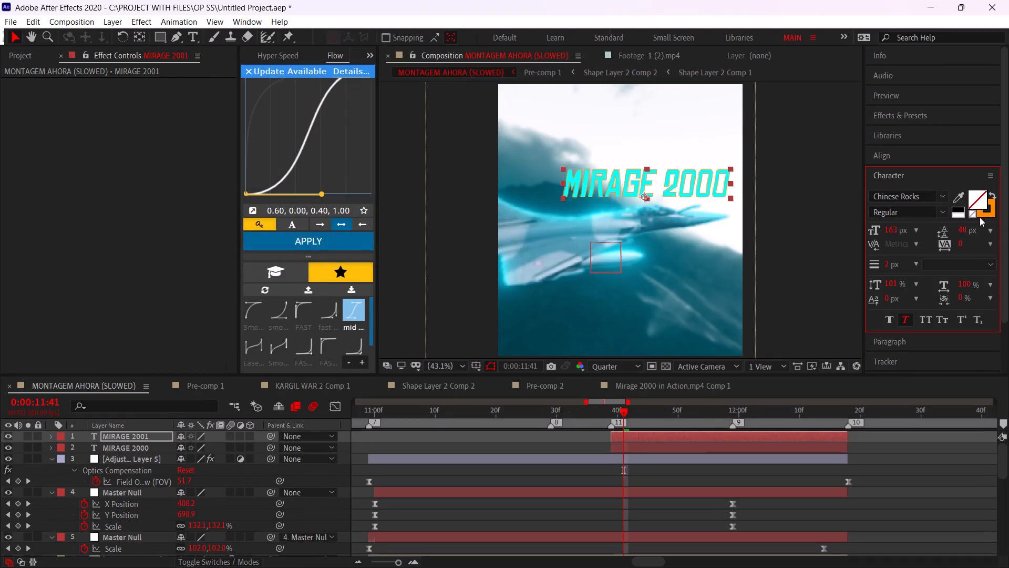
click(980, 217)
click(980, 216)
drag(298, 108, 95, 9)
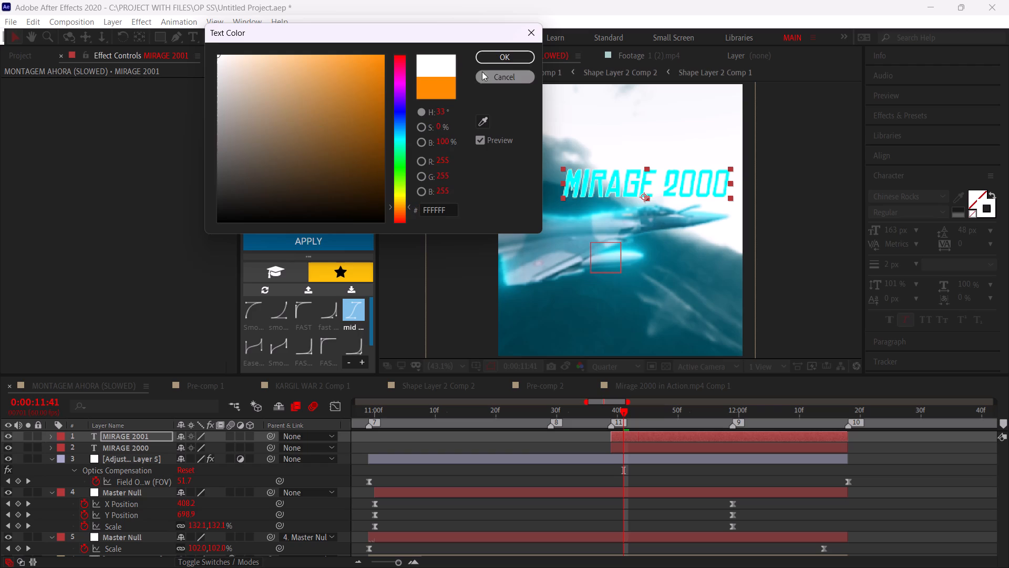
click(504, 60)
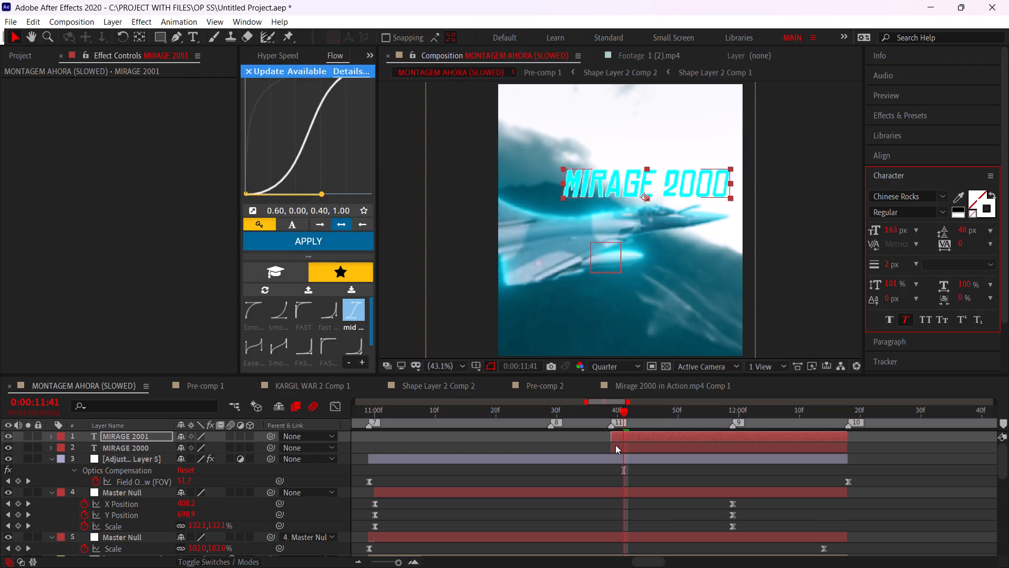
Draw a Pen tool mask around the upper half of the cyan-filled MIRAGE 2000 title and feather it 84 pixels.
click(615, 445)
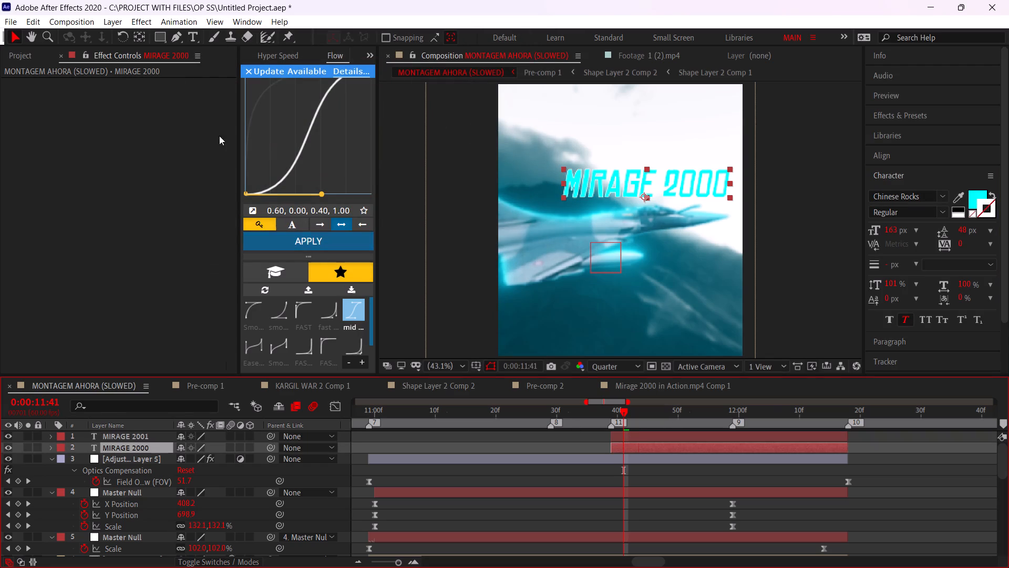
click(172, 37)
click(547, 171)
click(599, 179)
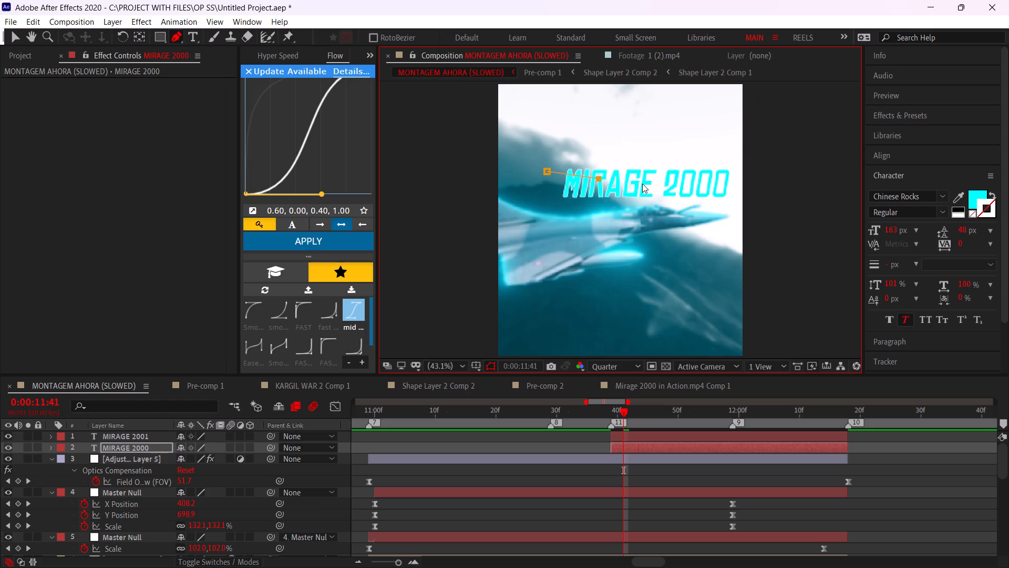
click(642, 184)
click(683, 181)
click(721, 180)
click(737, 166)
click(716, 145)
click(596, 129)
click(545, 168)
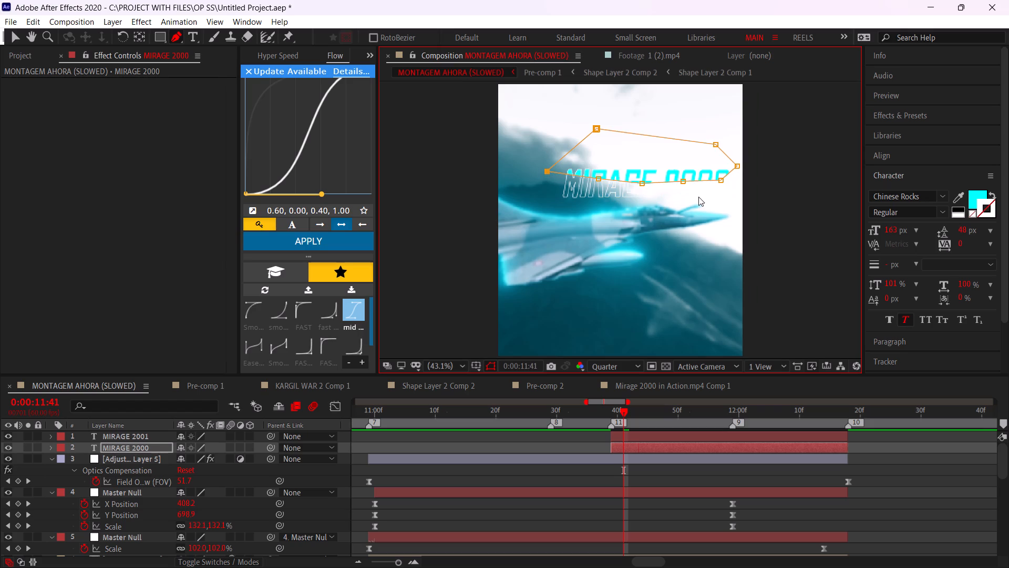
key(f)
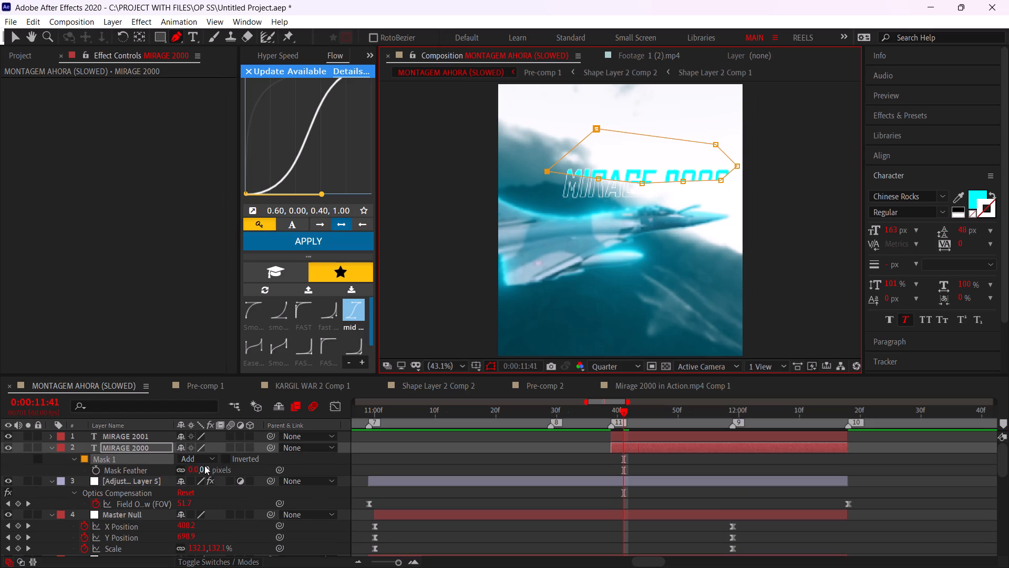
drag(204, 465, 246, 452)
Duplicate the masked cyan title and delete Mask 1 from the lower of the two filled layers.
click(638, 439)
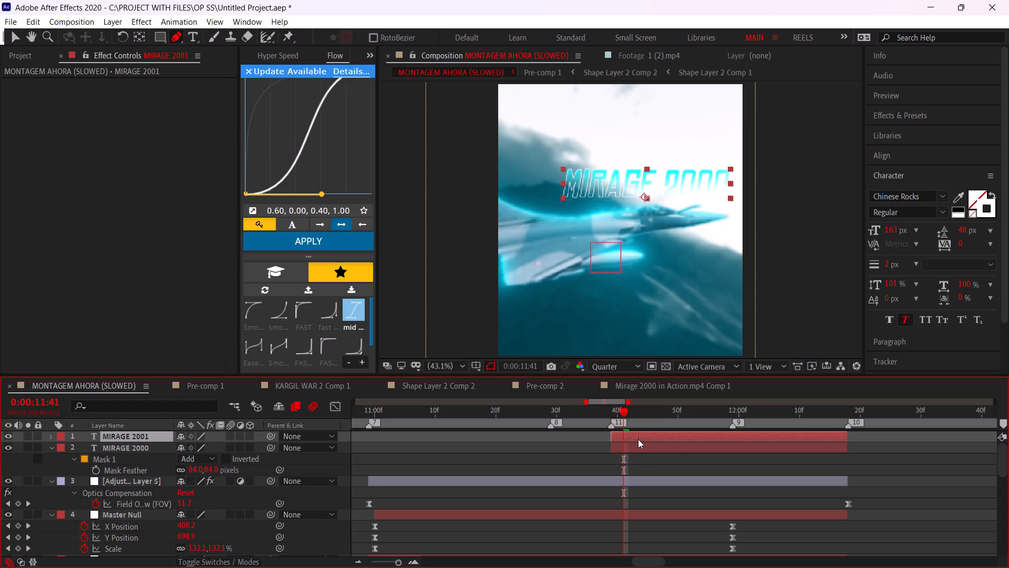
click(636, 446)
key(ctrl+d)
click(637, 459)
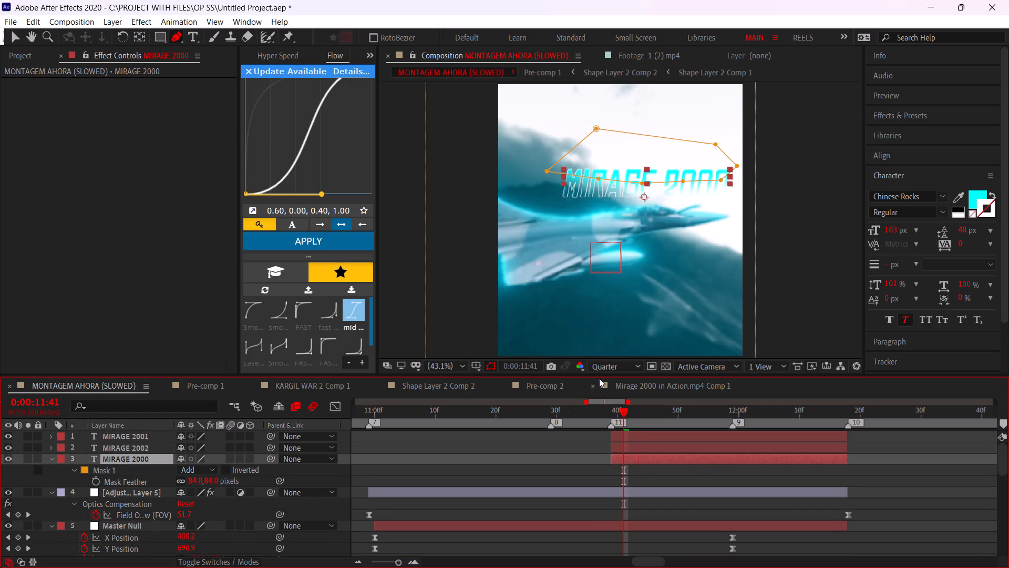
click(122, 470)
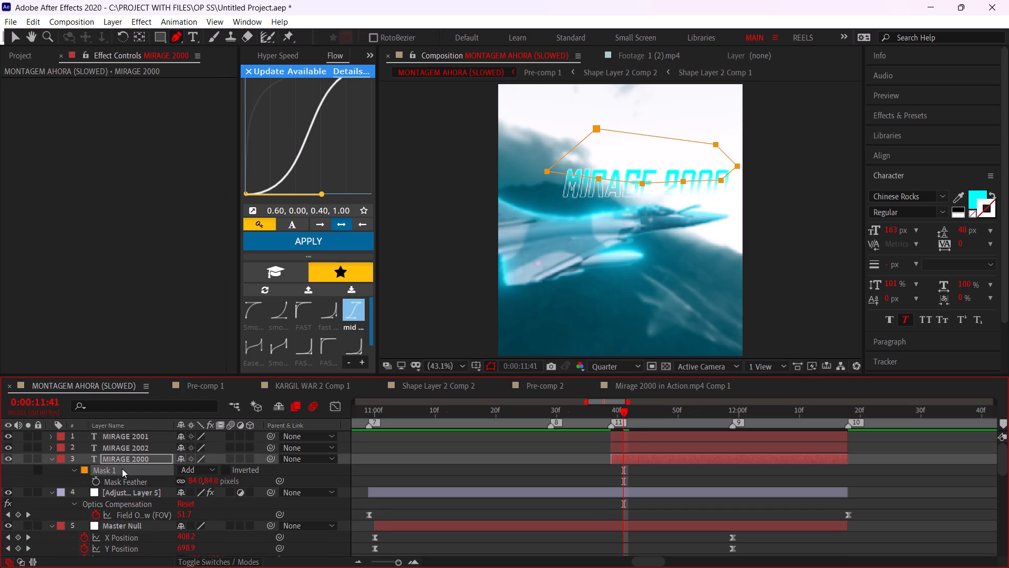
key(Delete)
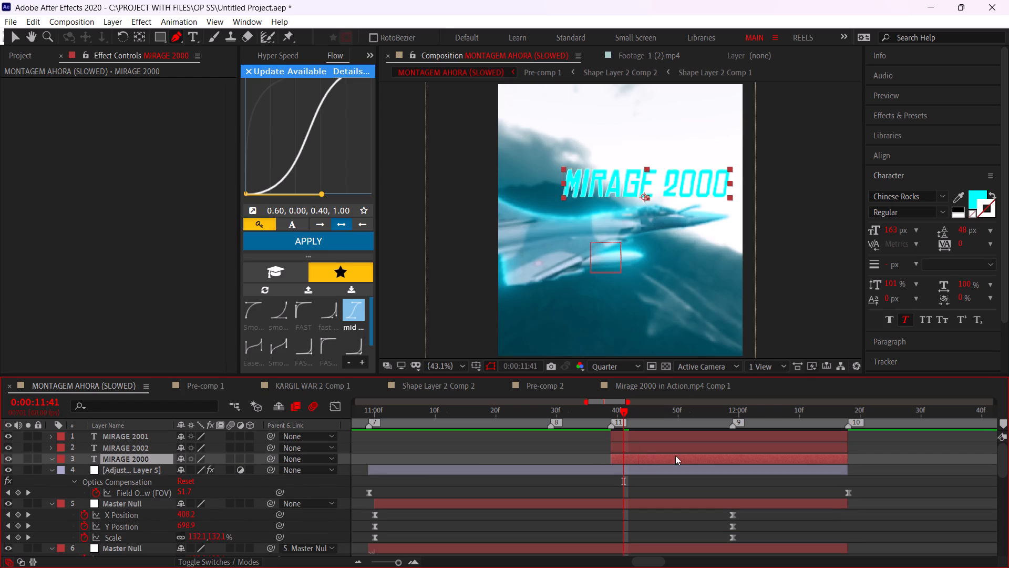
Change the fill colour of the unmasked lower title layer to blue 00CBFF.
click(975, 195)
click(975, 195)
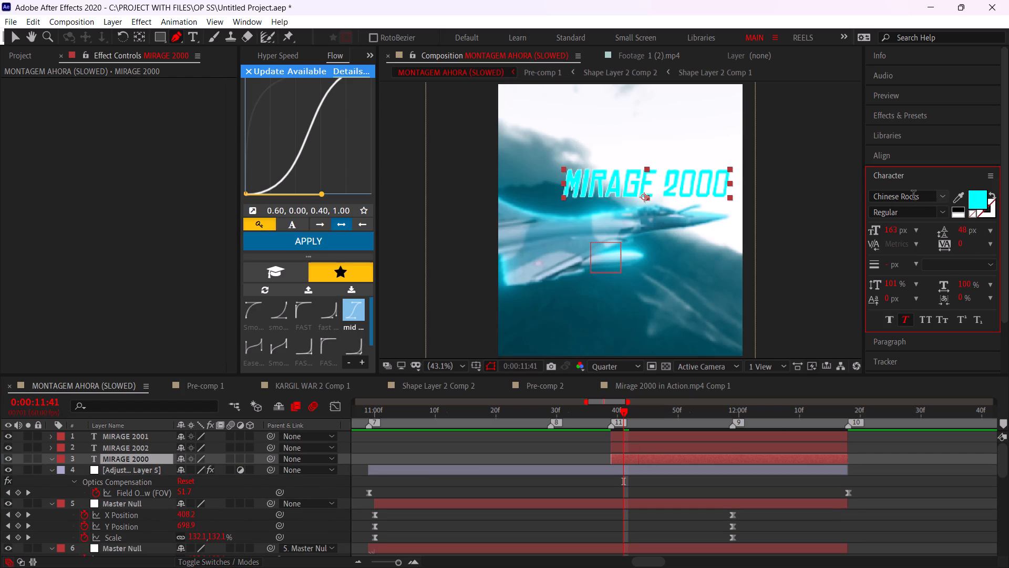
click(980, 200)
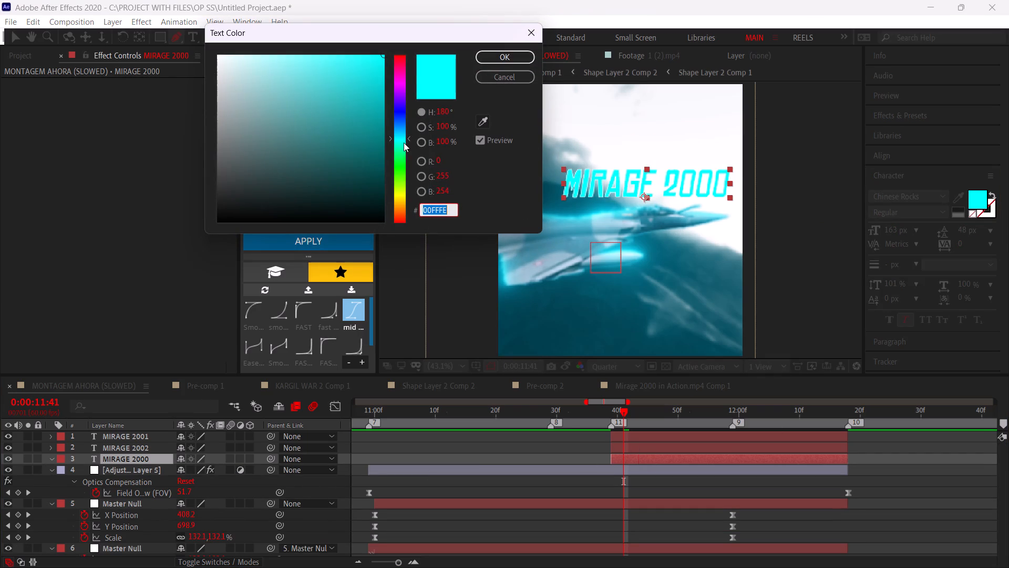
drag(404, 143, 407, 133)
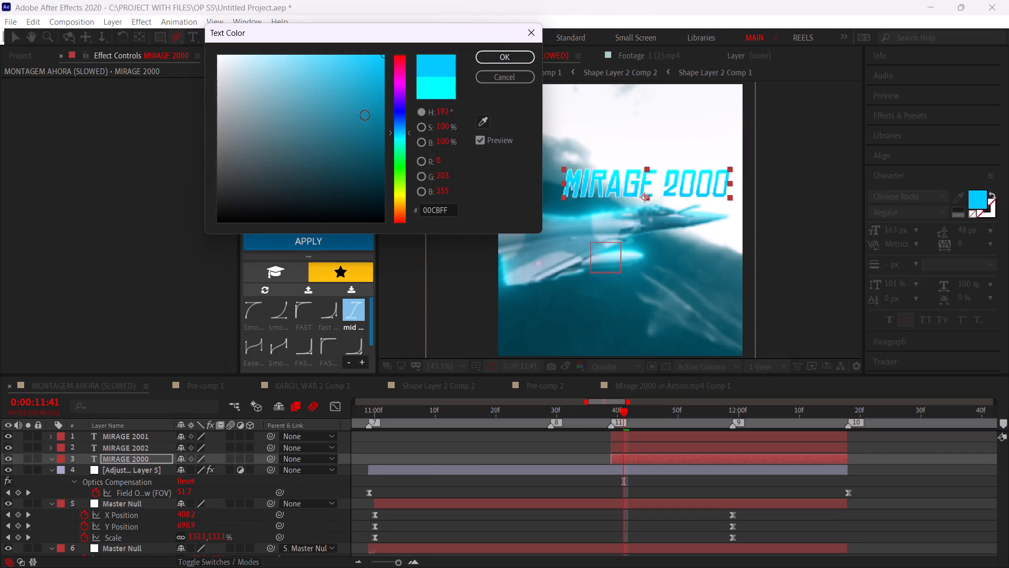
Darken the fill colour of the unmasked lower MIRAGE 2000 title layer to a deeper blue.
drag(368, 112, 421, 89)
click(507, 54)
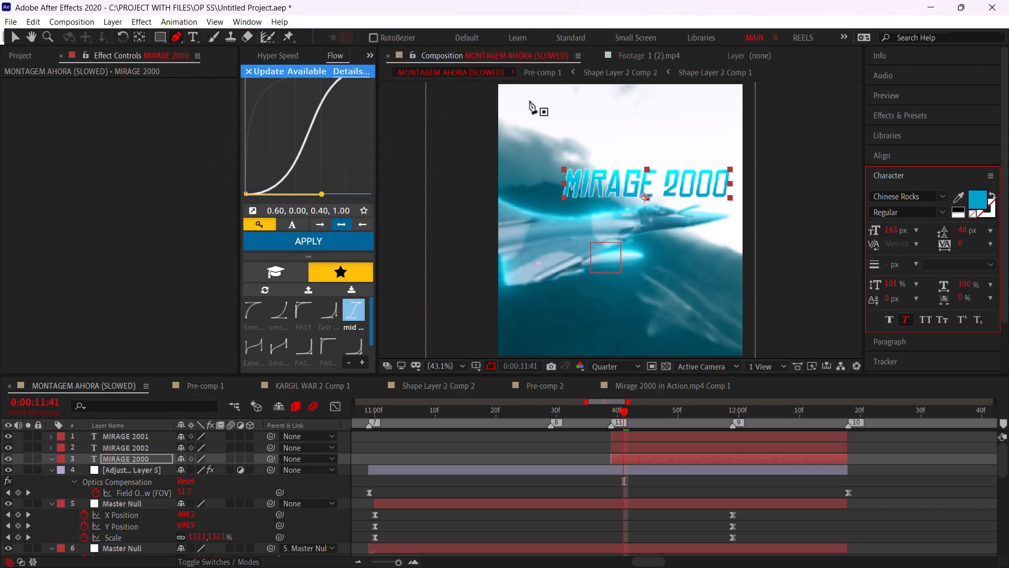
Draw a closed Pen tool mask around the lower half of the darker blue MIRAGE 2000 title and feather it about 122 pixels.
click(554, 194)
click(586, 188)
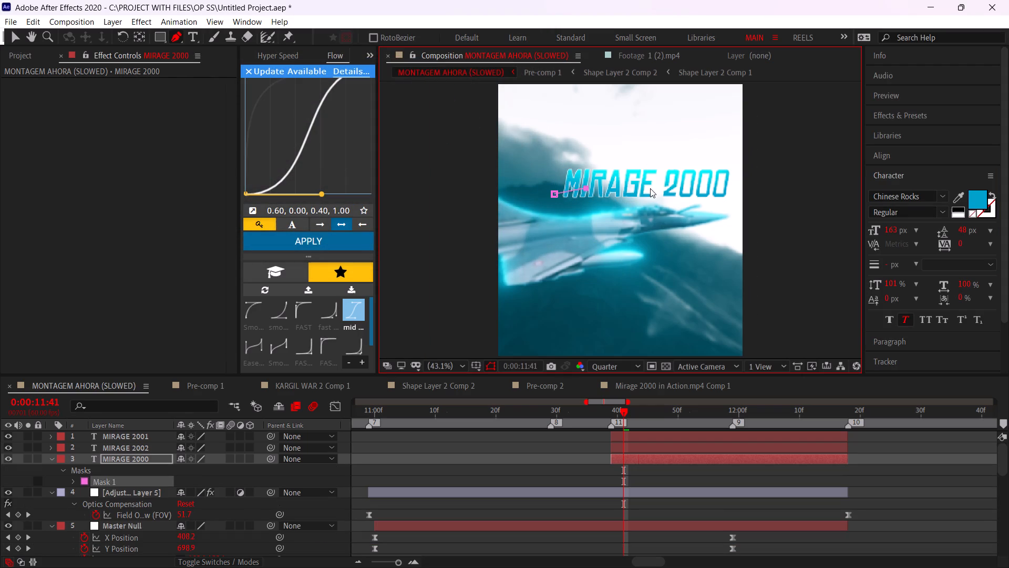
click(650, 188)
click(682, 187)
click(705, 190)
click(739, 197)
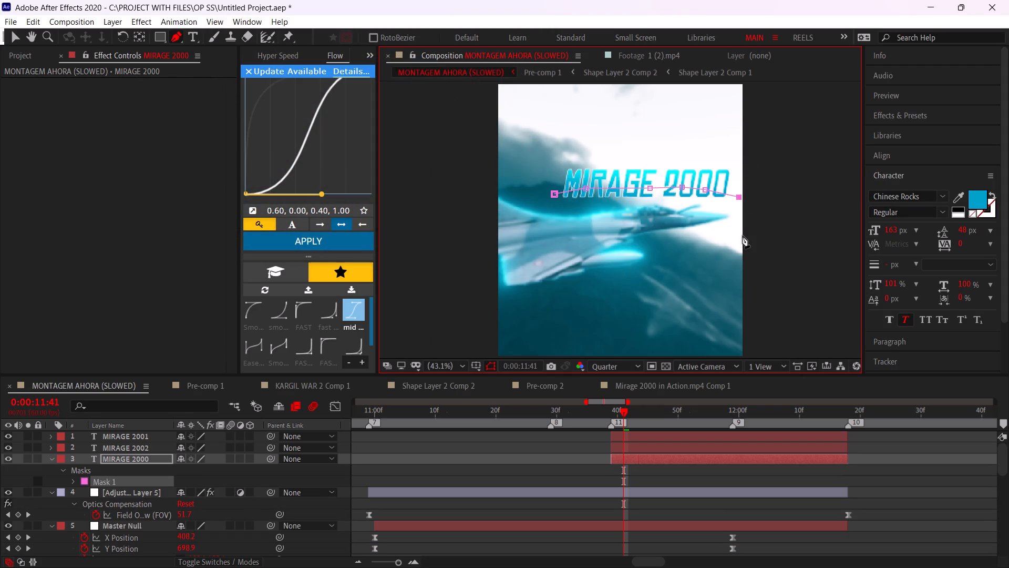
click(743, 237)
click(599, 266)
click(531, 224)
click(554, 194)
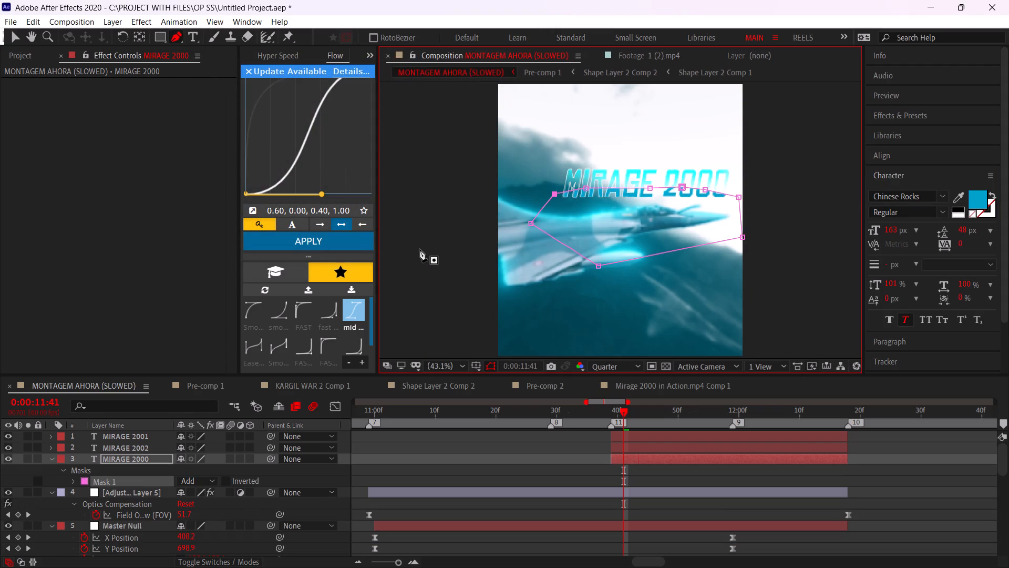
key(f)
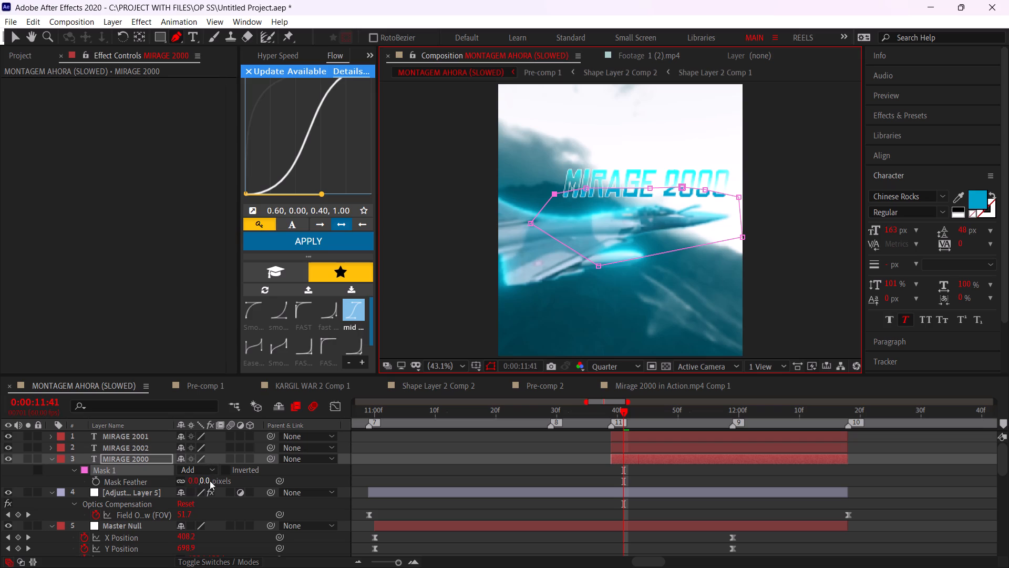
drag(210, 481, 306, 470)
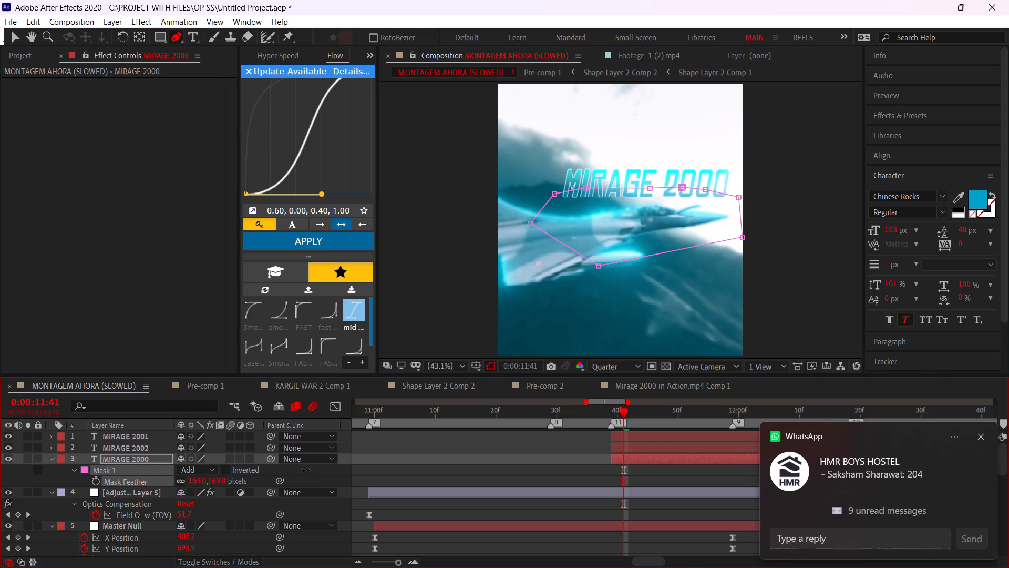
drag(306, 470, 207, 462)
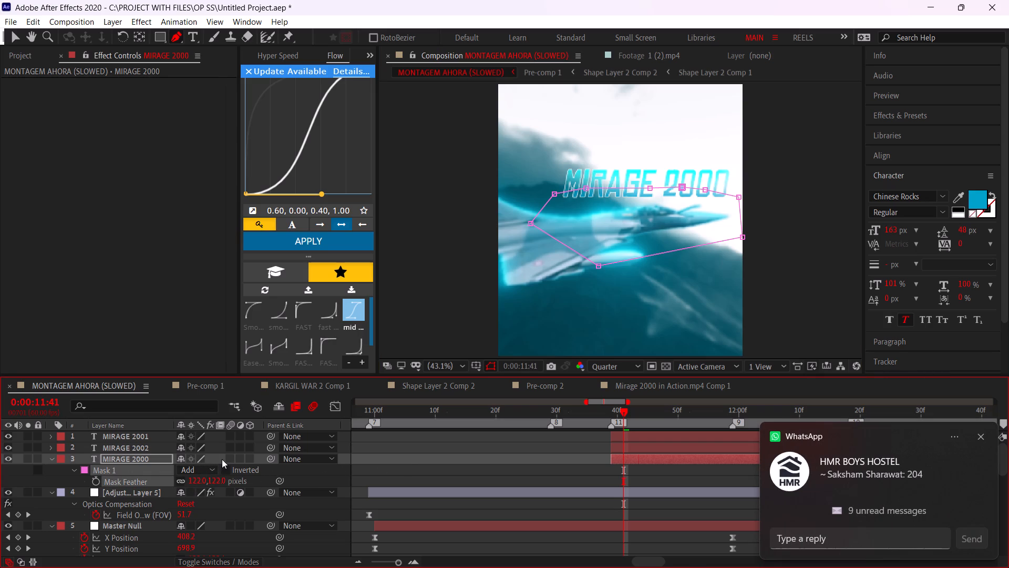
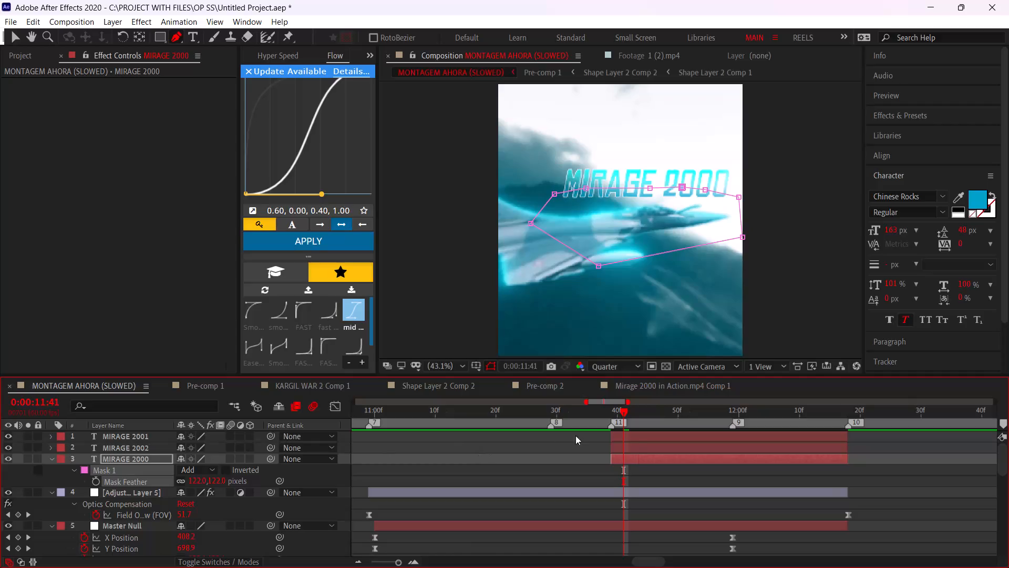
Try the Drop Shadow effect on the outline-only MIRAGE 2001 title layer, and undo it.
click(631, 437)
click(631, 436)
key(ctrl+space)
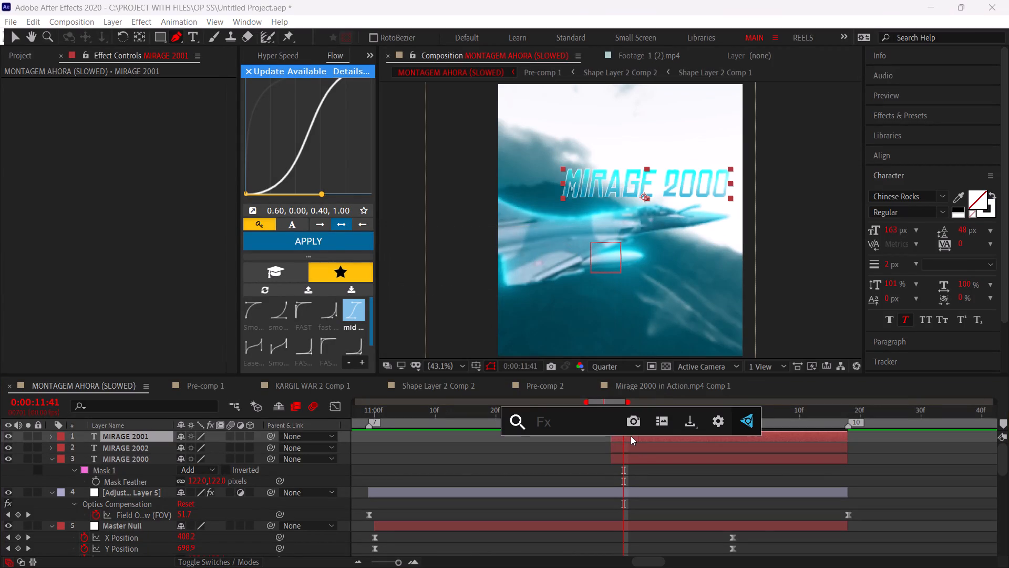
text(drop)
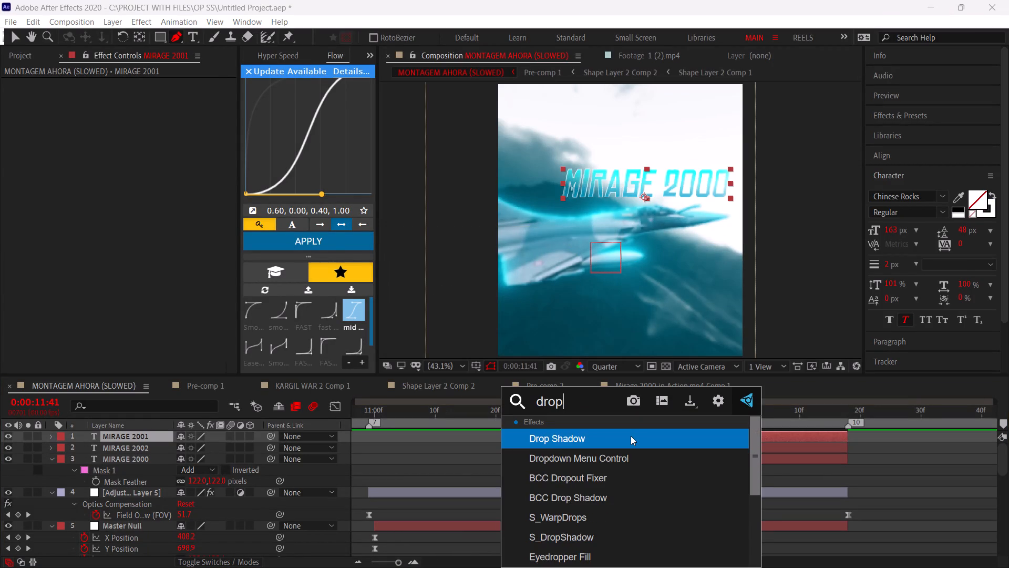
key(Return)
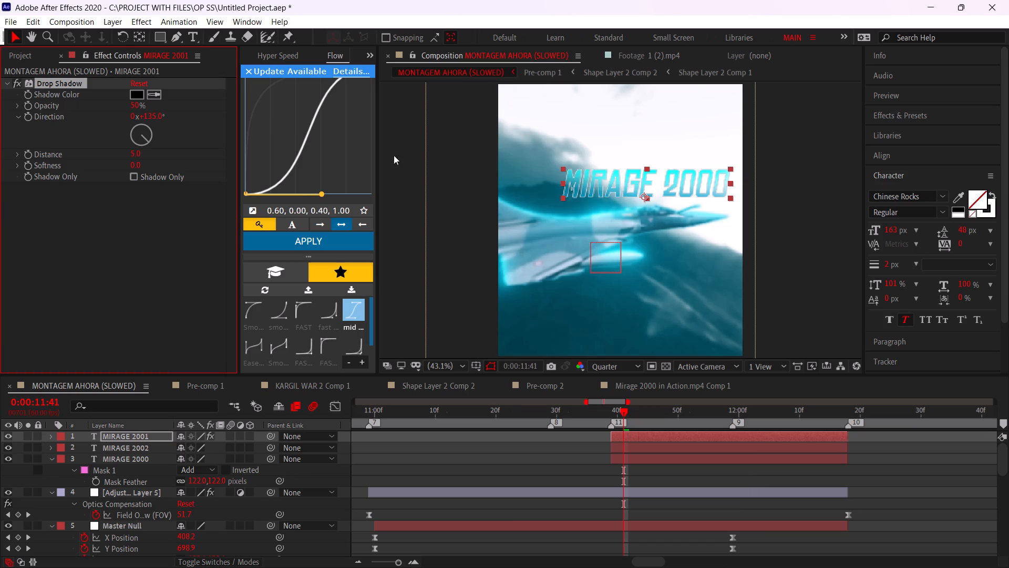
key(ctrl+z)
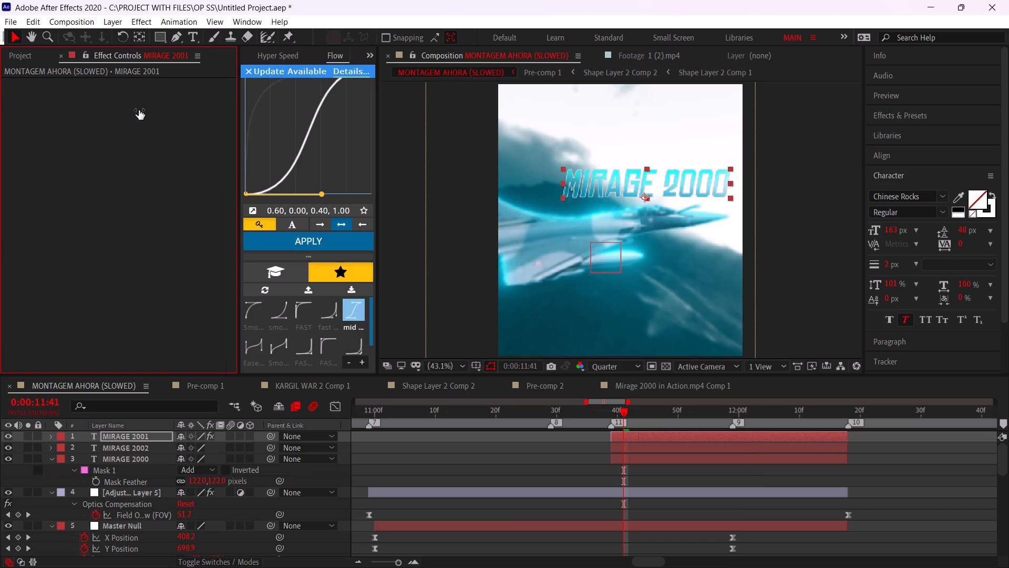
Apply S_DropShadow to the outline-only MIRAGE 2001 layer with Shift X 2, Shift Y 2 and Shadow Blur 2.
key(ctrl+space)
key(d)
key(r)
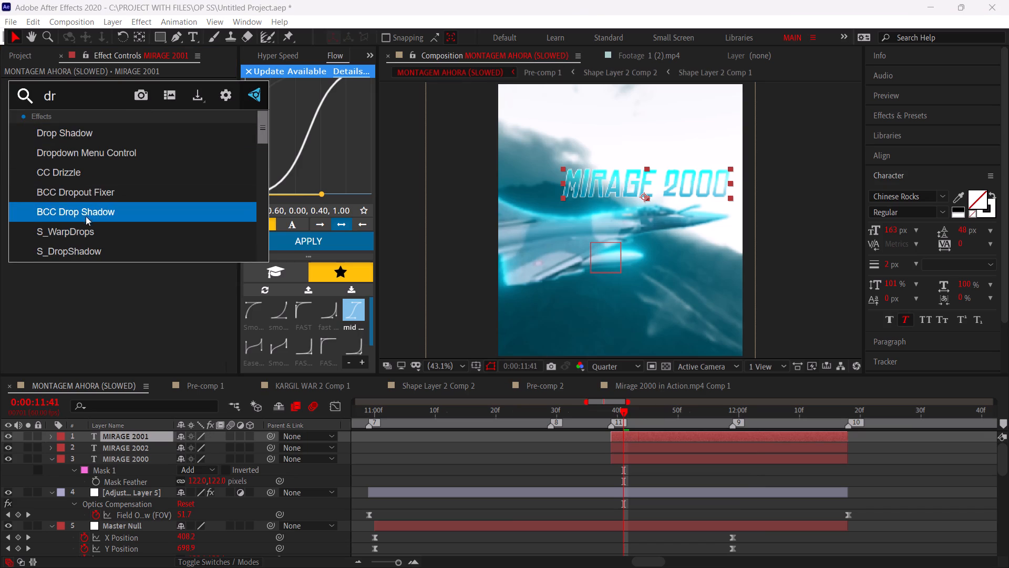
click(97, 251)
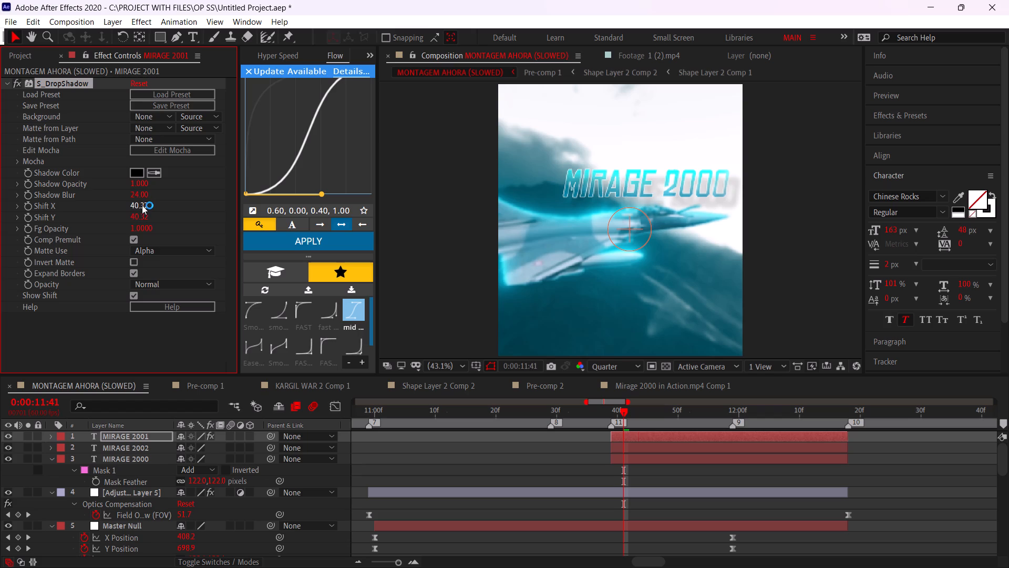
click(142, 205)
key(2)
click(141, 213)
key(2)
click(163, 199)
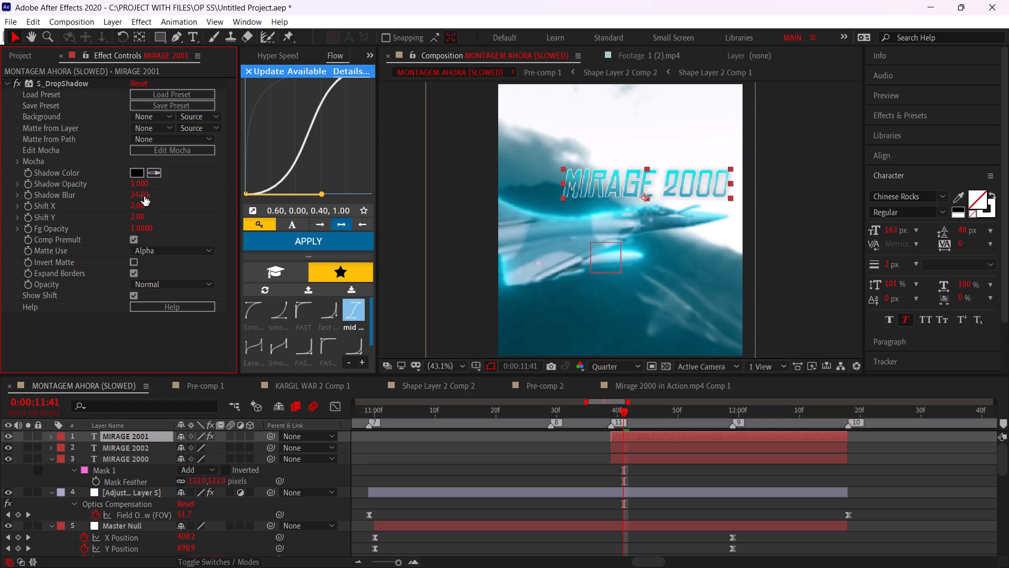
click(139, 196)
key(2)
click(174, 196)
Set the composition preview resolution to Full and inspect the title's outline and shadow close up.
alt+scroll(607, 186, up, 1)
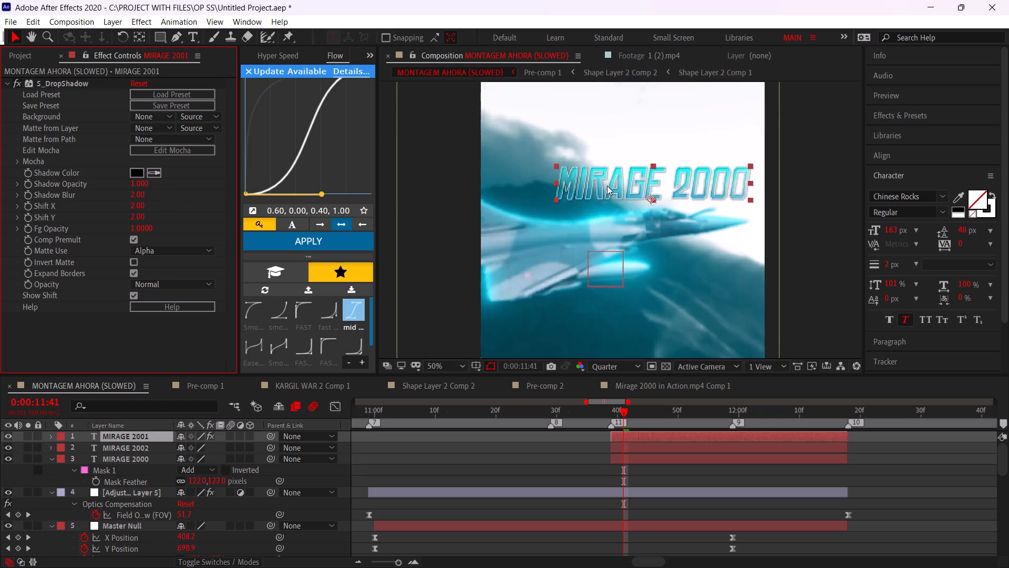
alt+scroll(607, 186, up, 2)
click(614, 367)
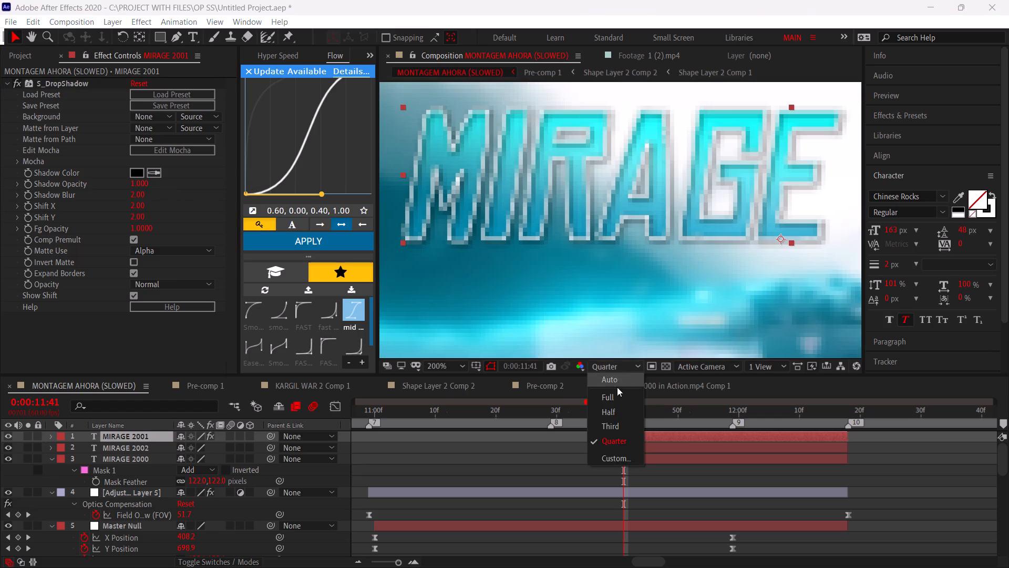
click(613, 402)
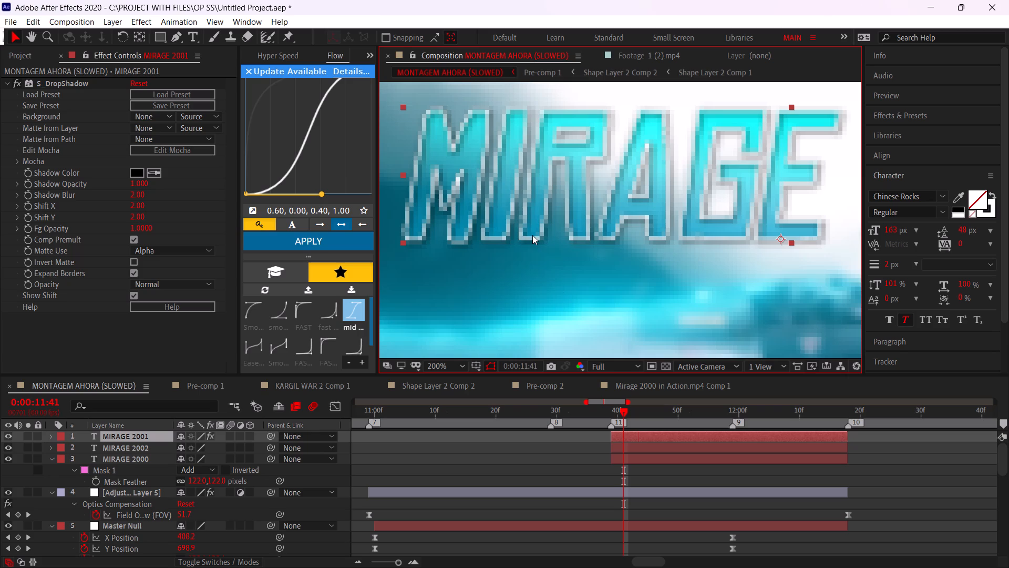
alt+scroll(503, 235, down, 1)
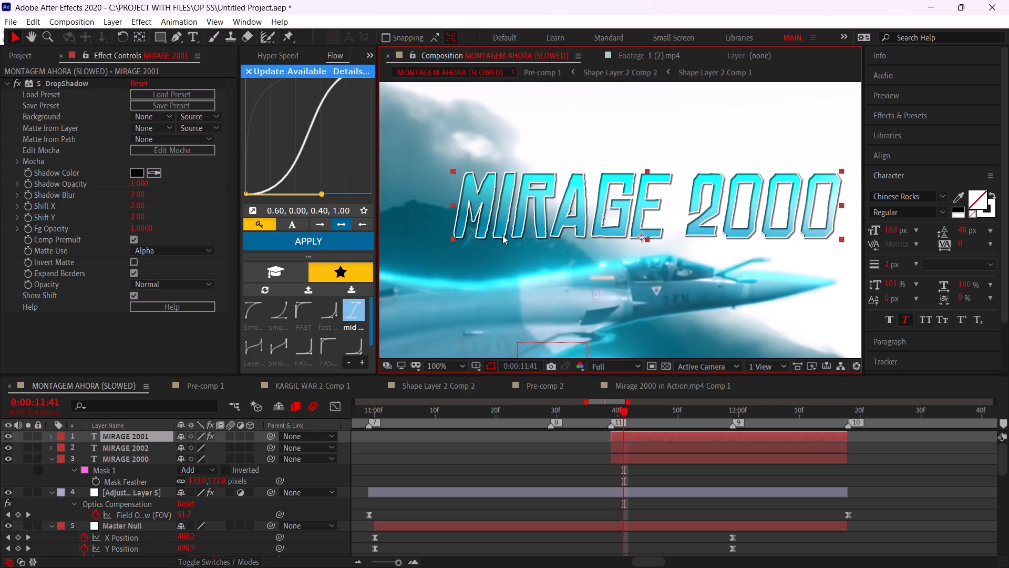
alt+scroll(502, 235, down, 1)
alt+scroll(501, 235, up, 1)
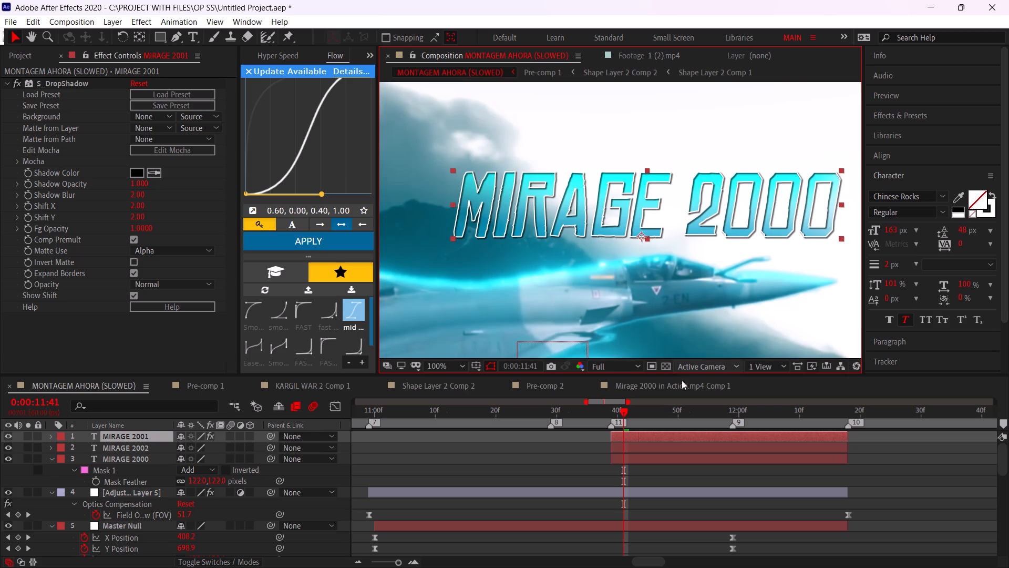
Extend the start of all three MIRAGE title layers back to marker 8 at 0:00:11:29.
shift+click(634, 459)
click(672, 474)
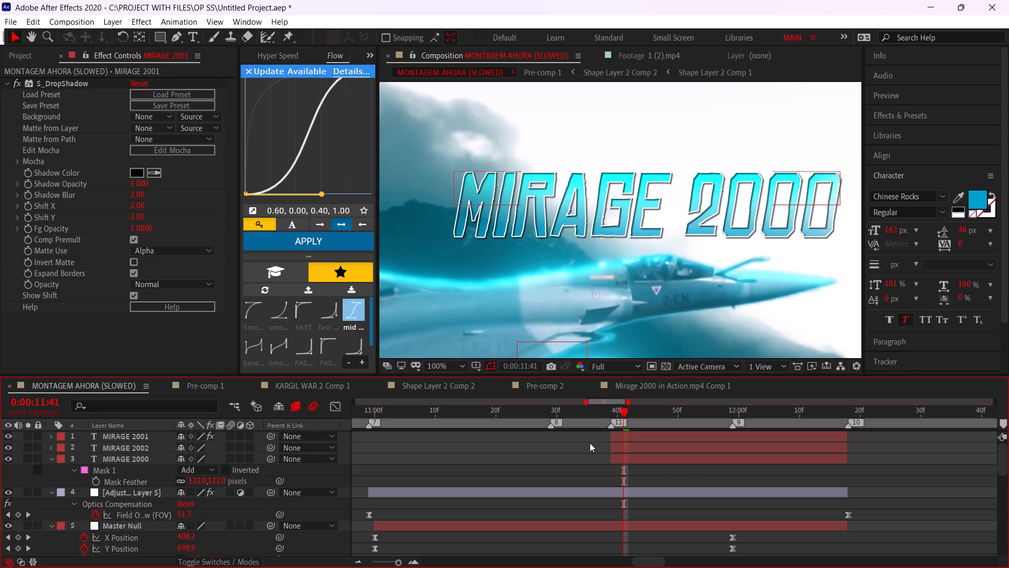
click(620, 453)
click(614, 412)
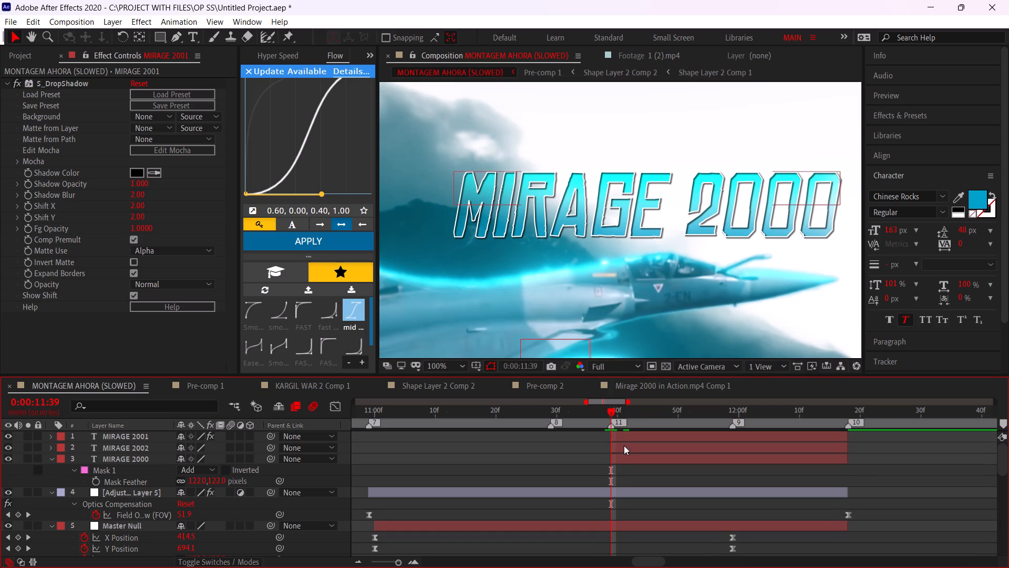
click(625, 455)
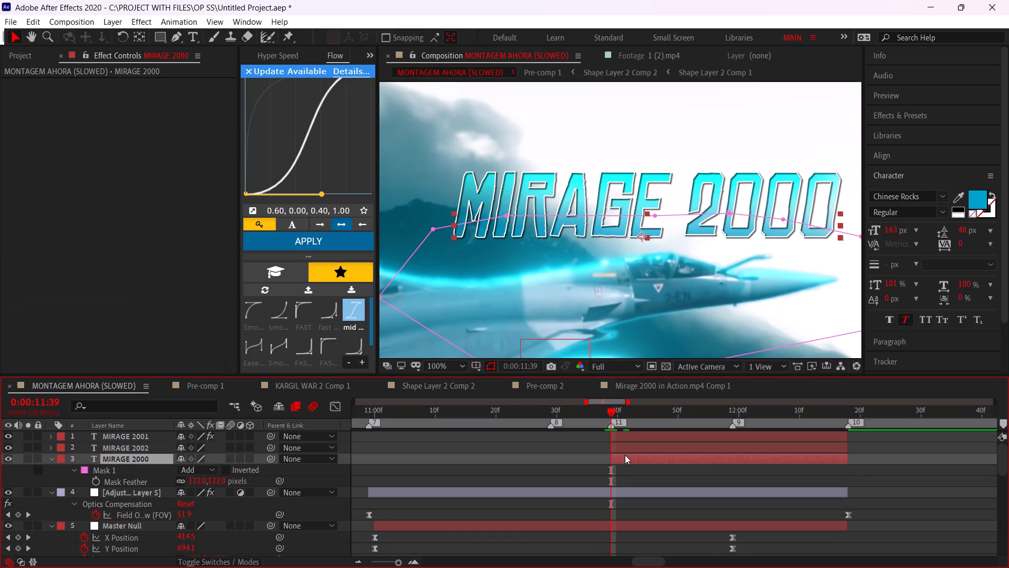
shift+click(630, 437)
drag(607, 439, 578, 438)
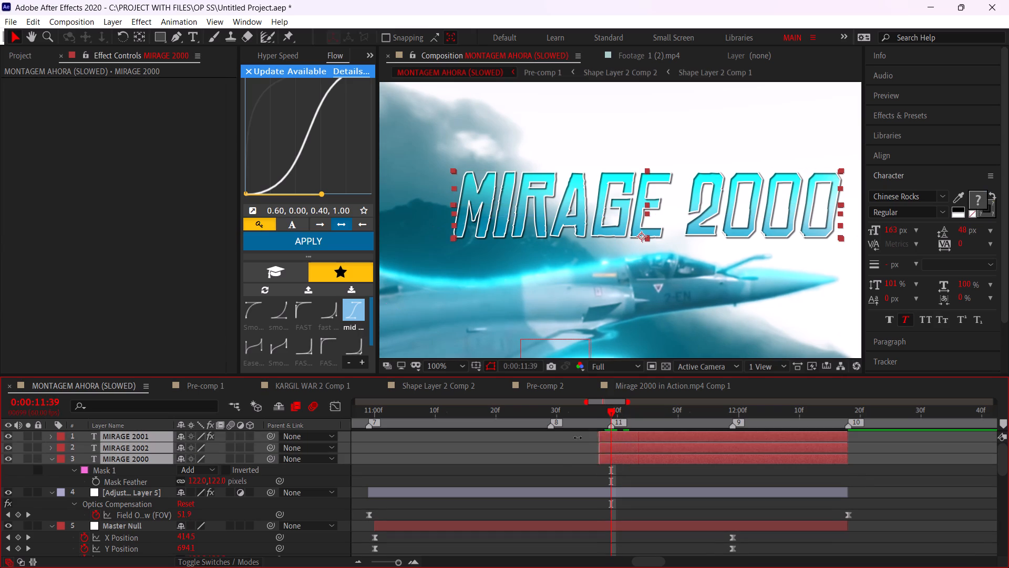
drag(578, 438, 546, 436)
click(508, 452)
Add a Tracking animator to the masked MIRAGE 2000 layer and keyframe only its Tracking Amount at 0:00:11:29.
click(633, 459)
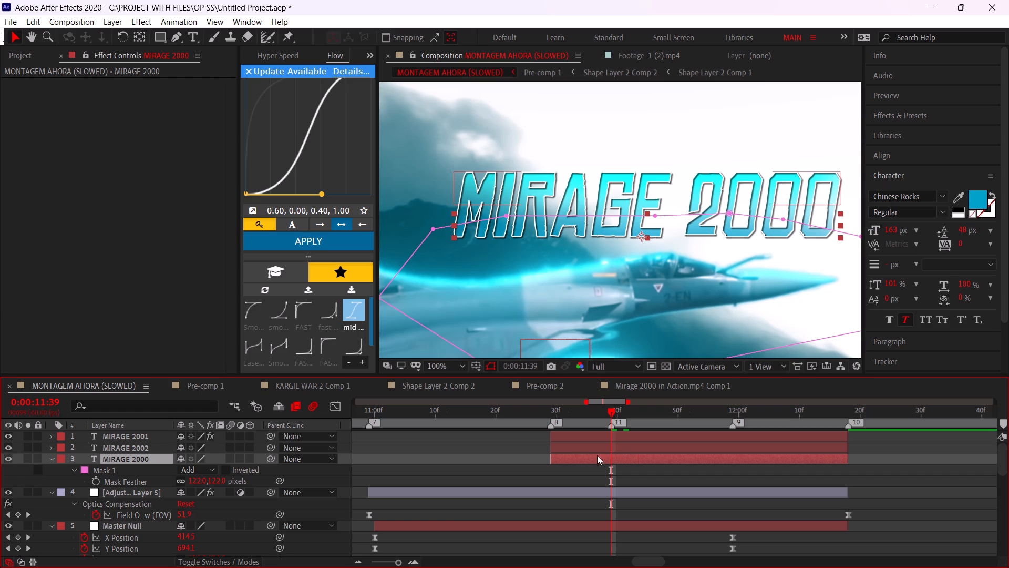
click(579, 459)
click(552, 408)
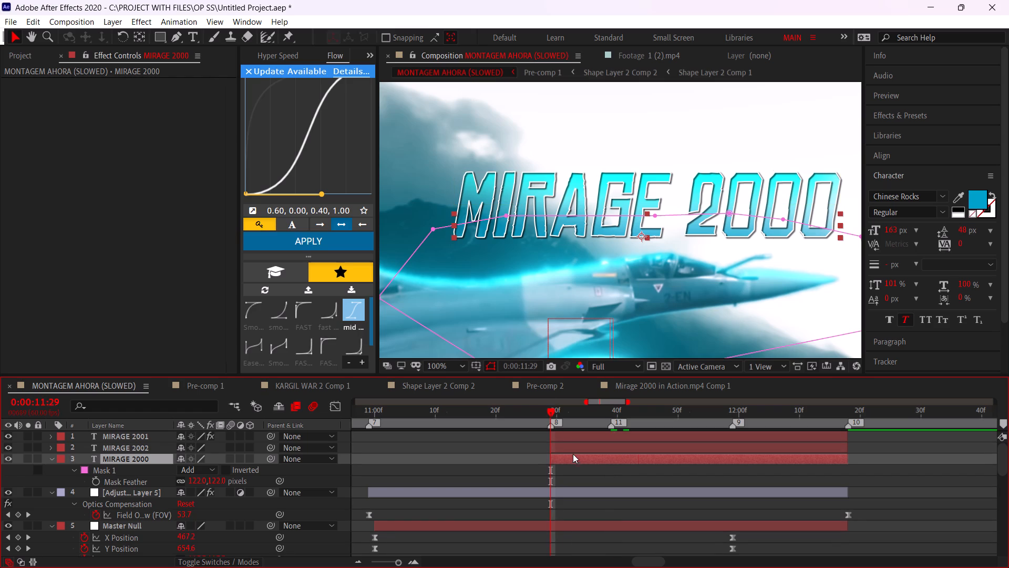
key(u)
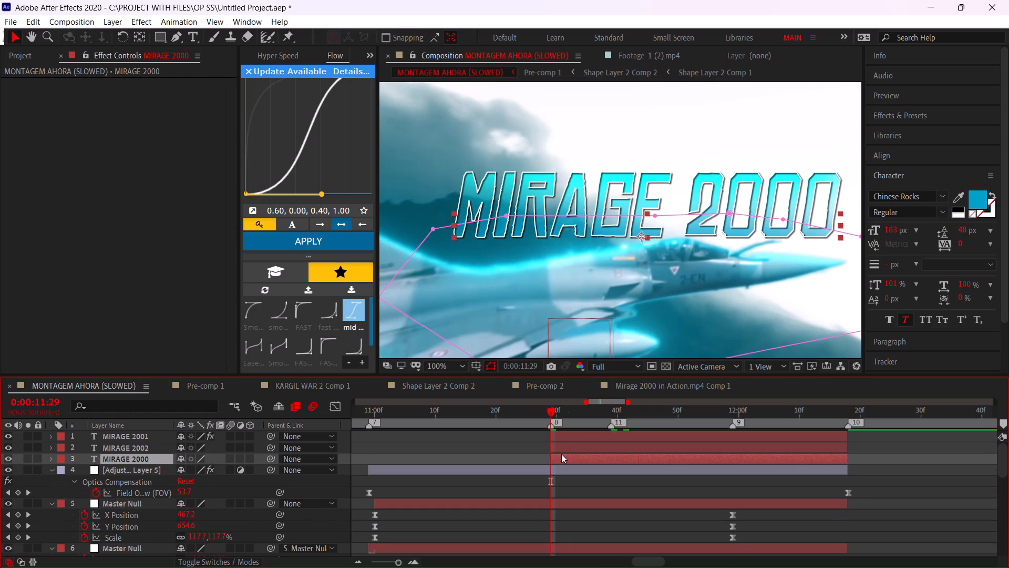
key(u)
key(u)
click(259, 471)
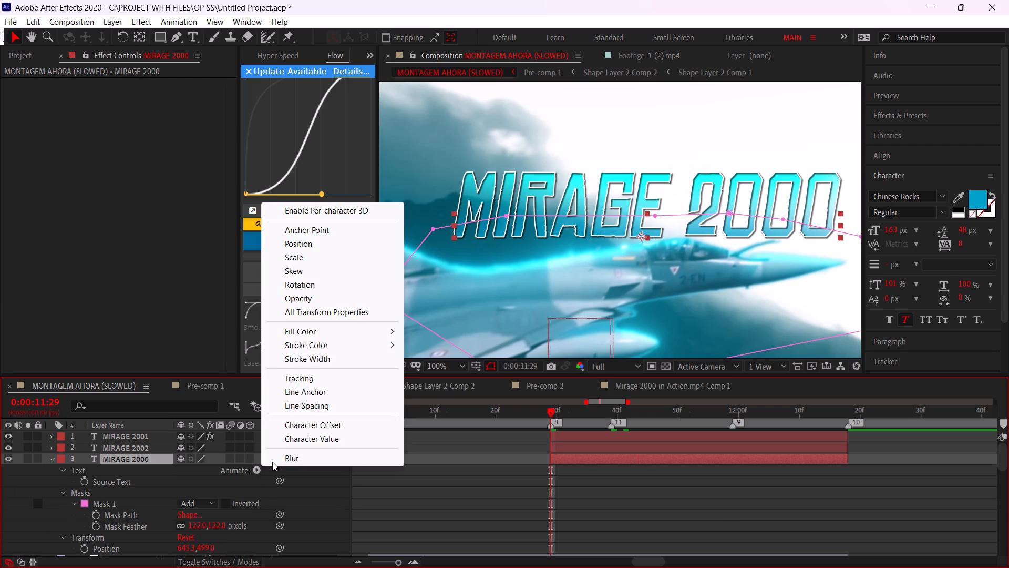
click(307, 378)
click(95, 526)
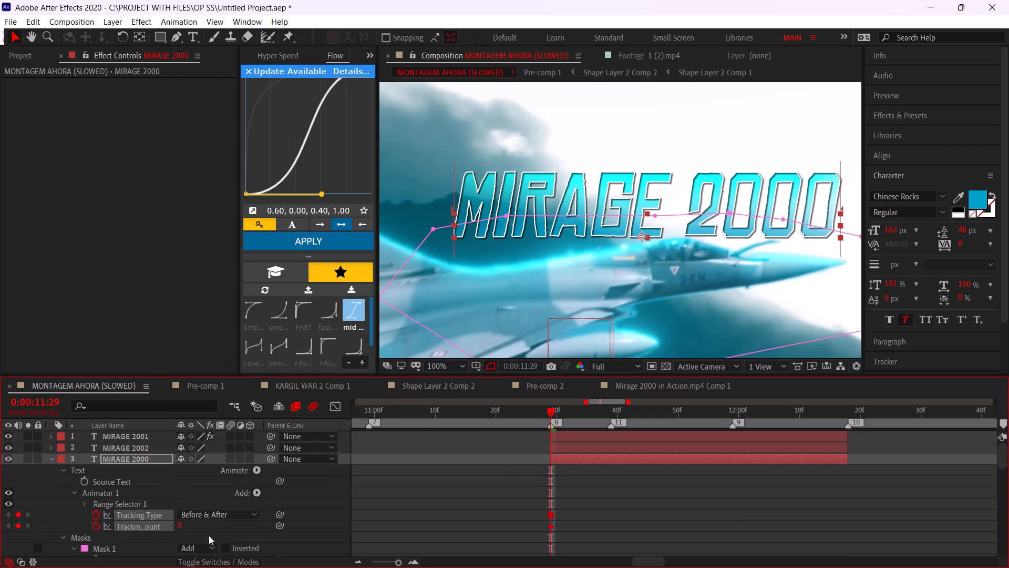
click(208, 531)
click(99, 513)
Keyframe the Tracking Amount at 25 near the end of the MIRAGE 2000 layer and align the keyframe with marker 10.
drag(674, 414, 775, 426)
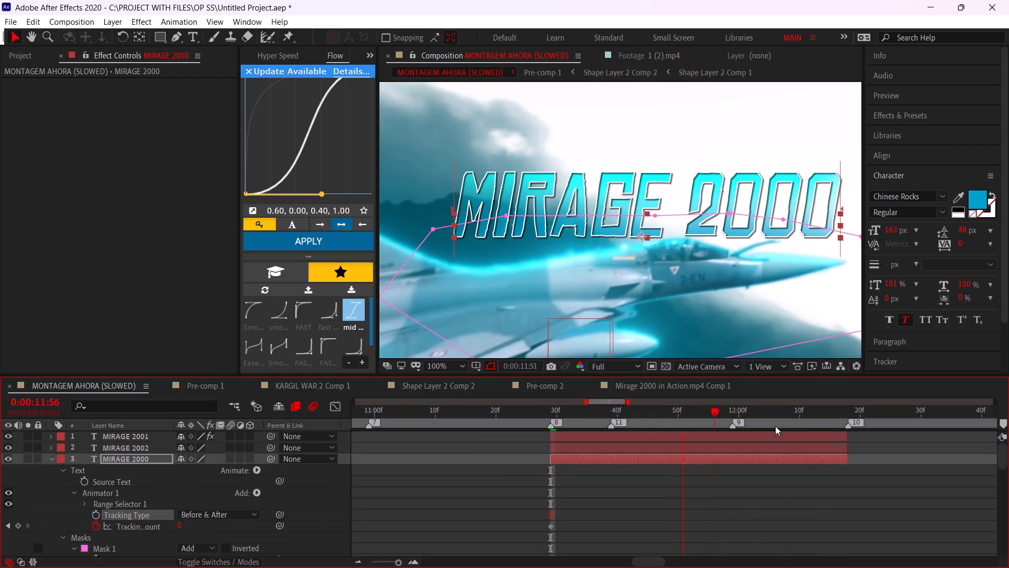
drag(775, 426, 843, 432)
drag(180, 529, 184, 527)
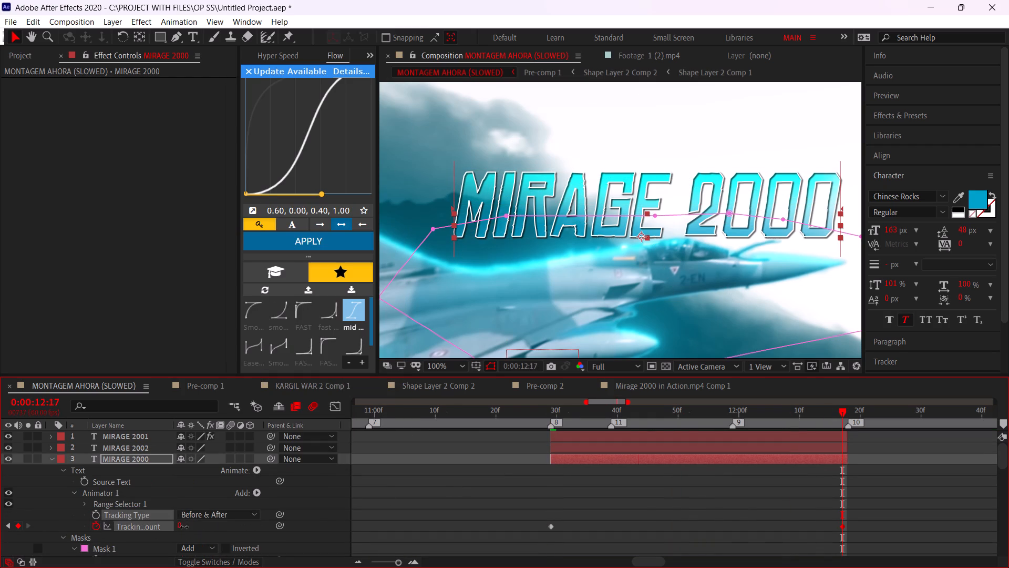
drag(184, 527, 200, 521)
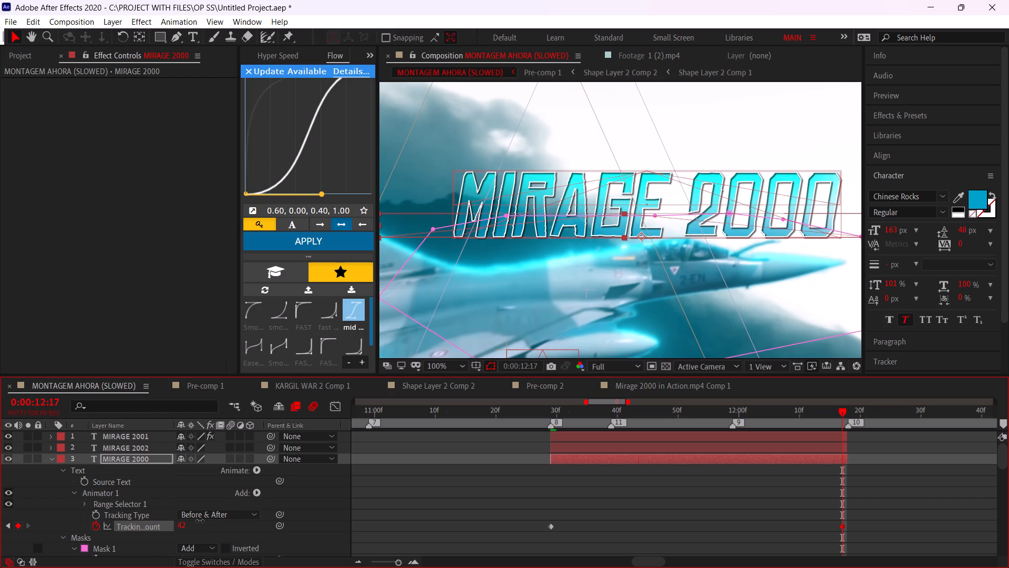
drag(200, 521, 193, 519)
drag(193, 519, 192, 518)
click(215, 531)
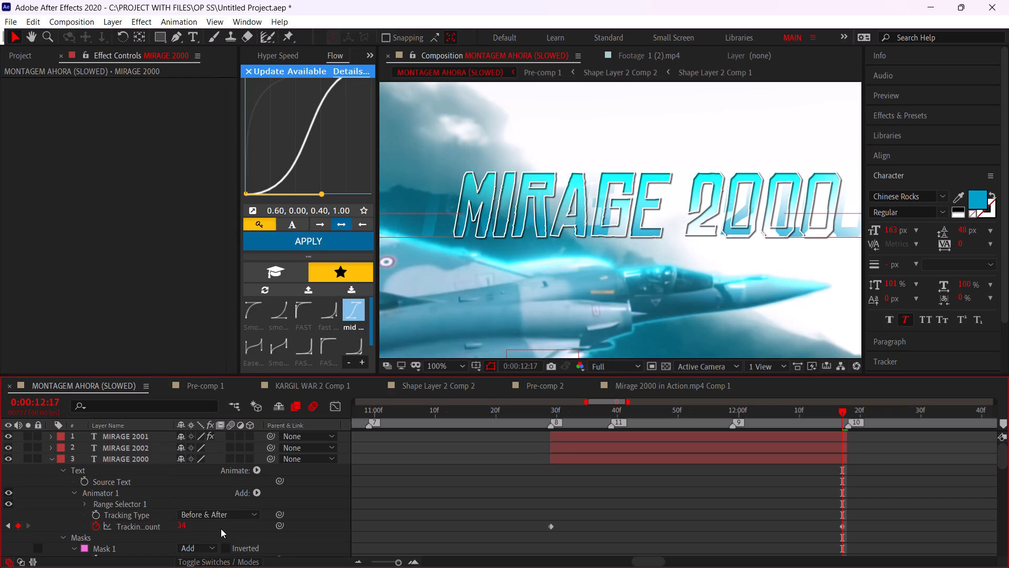
click(185, 526)
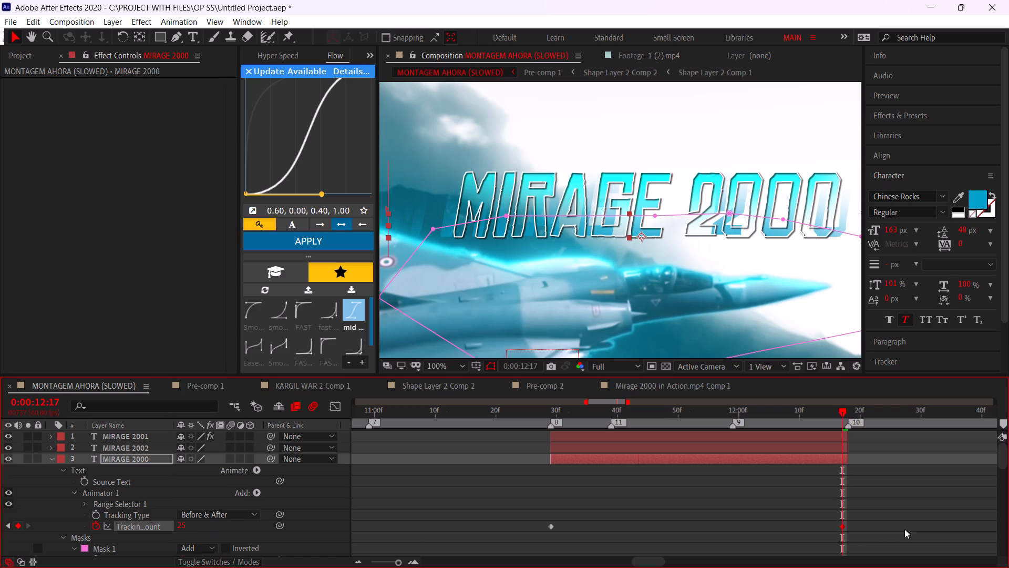
drag(839, 529, 845, 531)
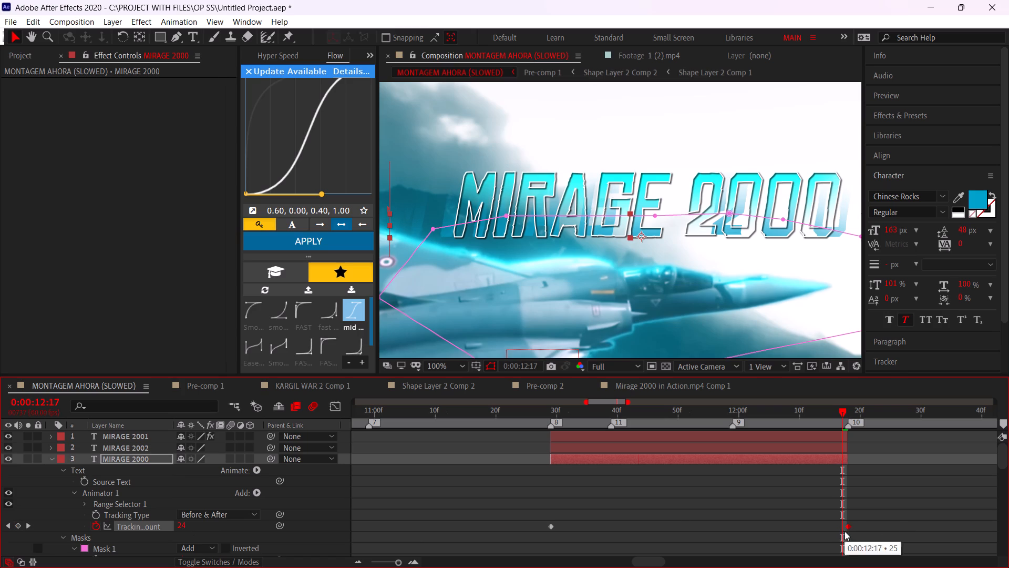
Easy-ease both Tracking Amount keyframes and apply a fast-start Flow curve of 0.23, 0.43, 0.04, 0.99.
drag(874, 524, 525, 534)
key(F9)
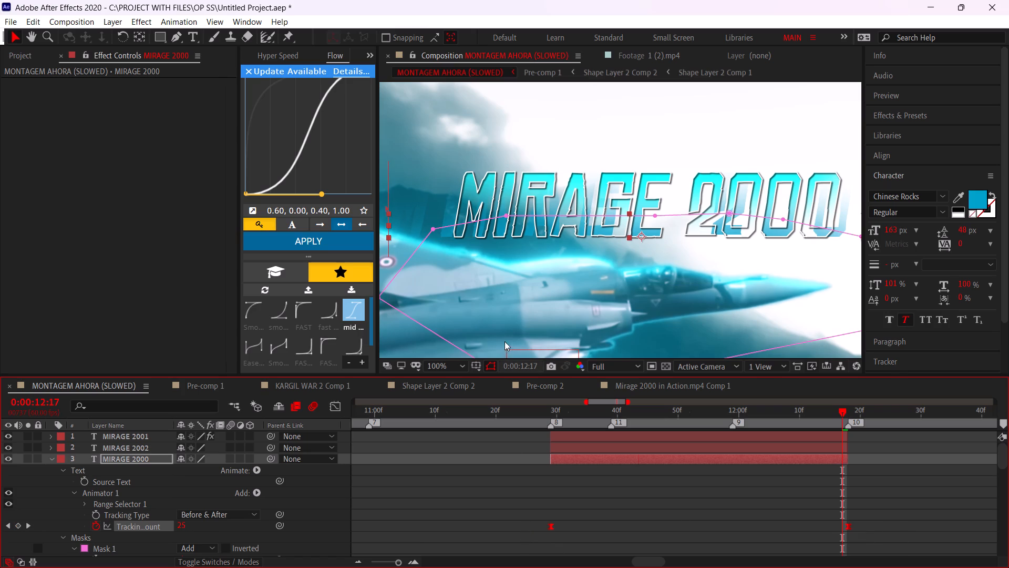
drag(619, 410, 612, 410)
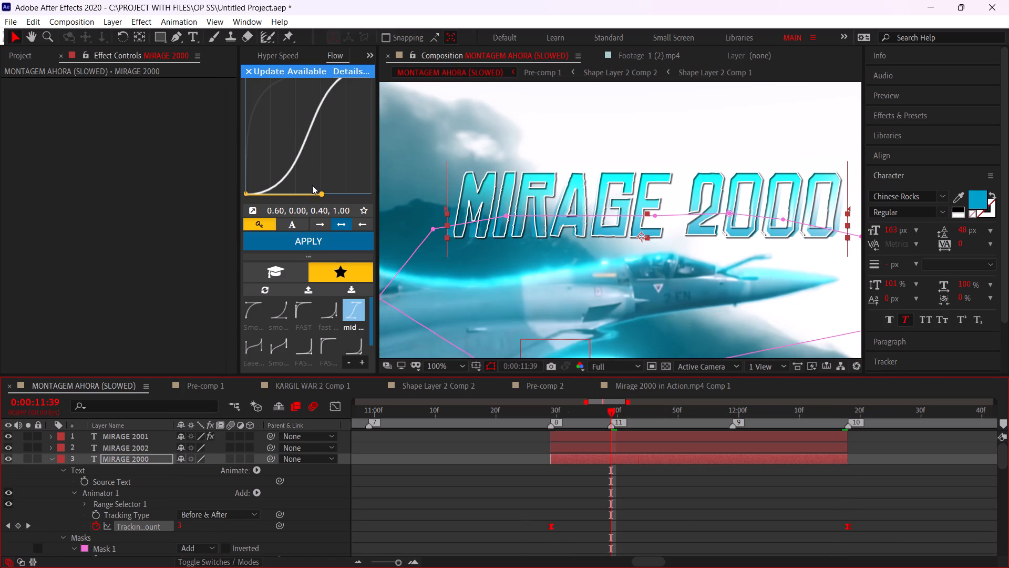
drag(320, 195, 276, 193)
click(245, 74)
drag(296, 67, 263, 66)
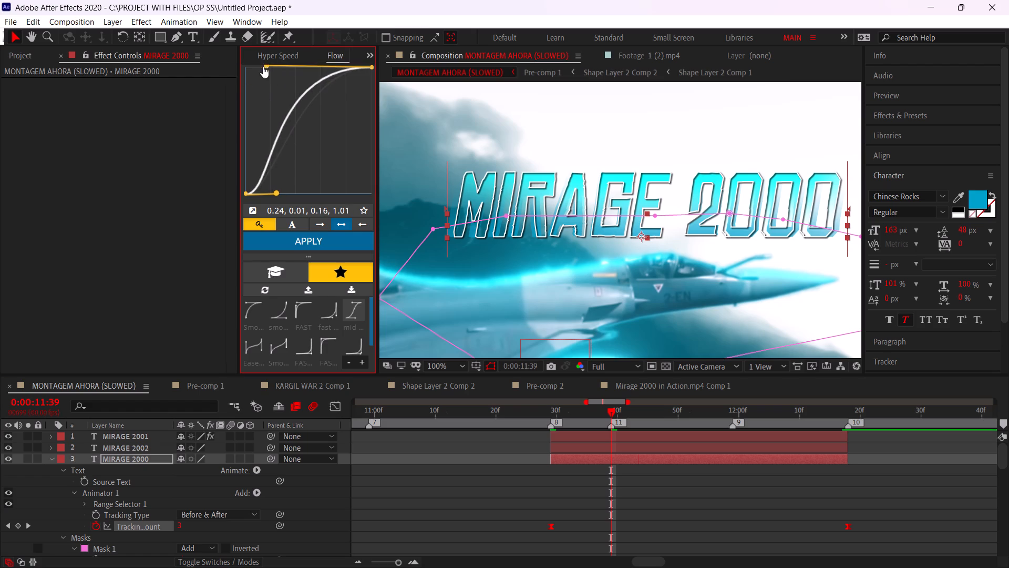
drag(263, 66, 252, 68)
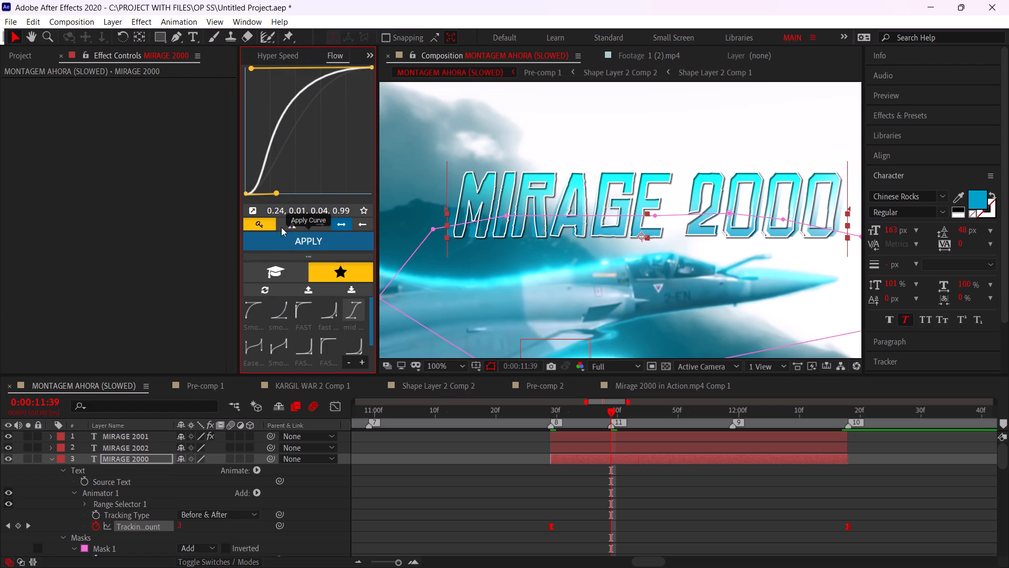
drag(276, 192, 275, 130)
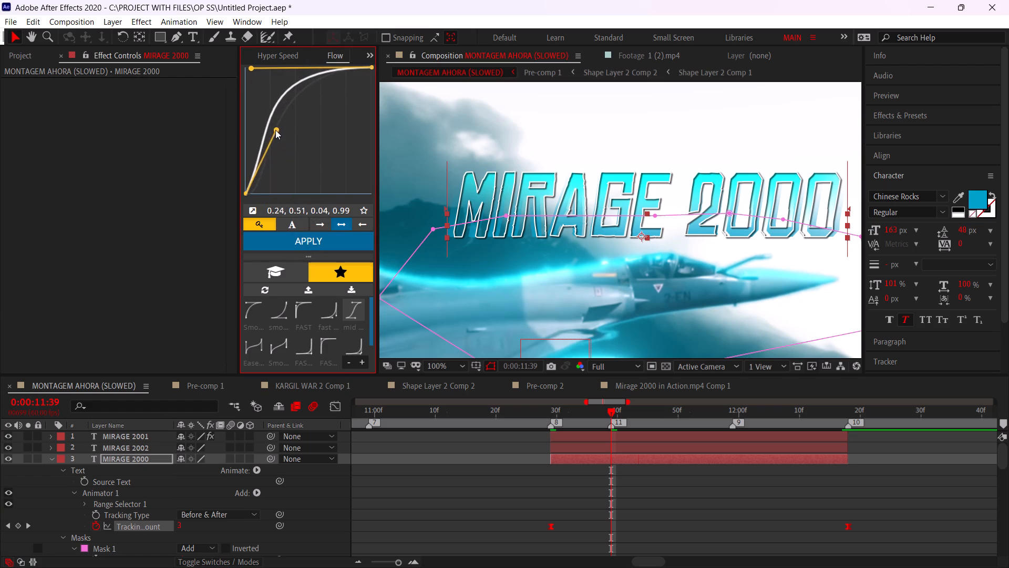
drag(275, 130, 275, 140)
click(288, 236)
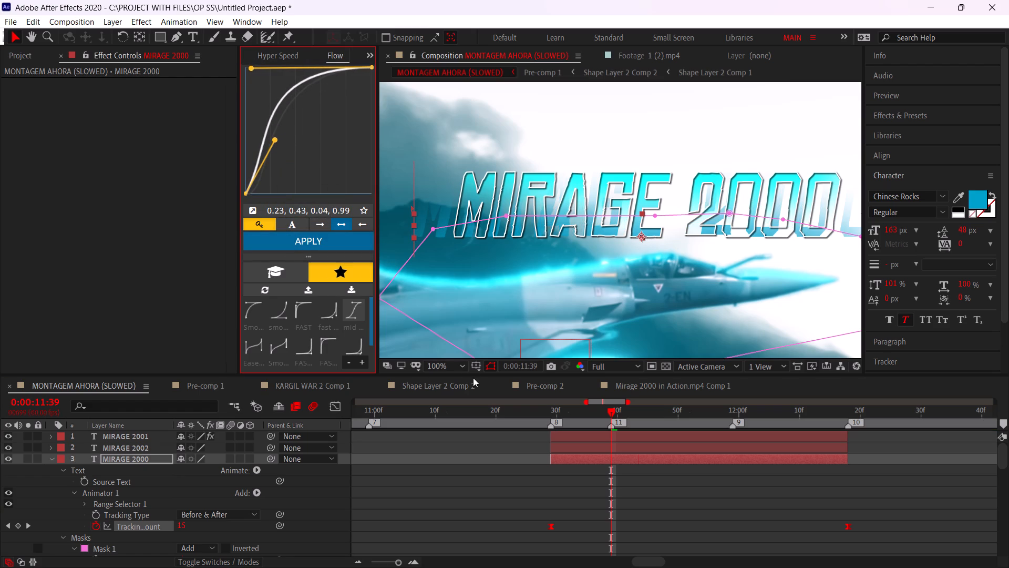
Reshape the MIRAGE 2000 Tracking Amount curve with a gentler start, lengthening the first keyframe's handle and stretching the last one's back to marker 8.
click(339, 408)
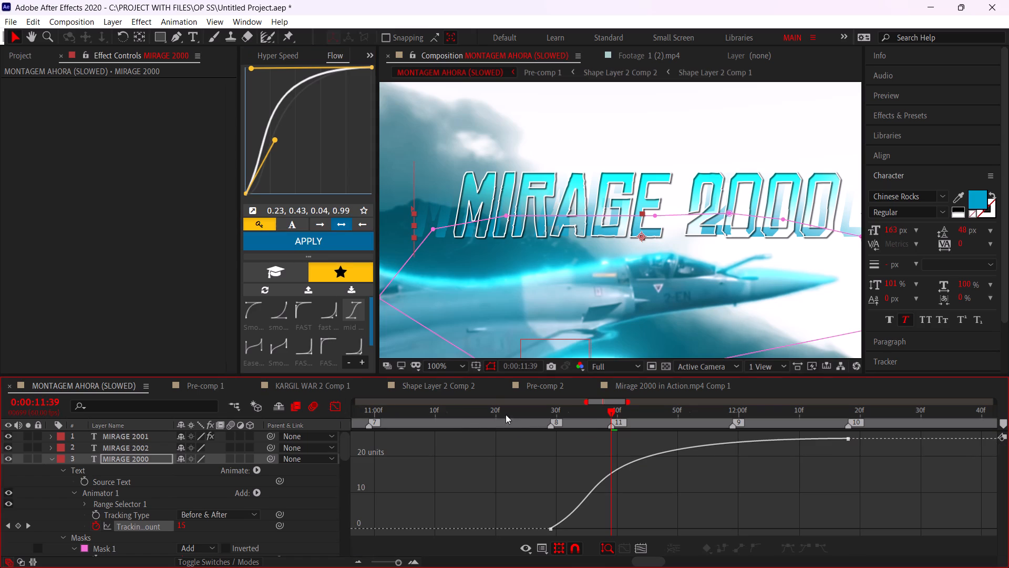
click(549, 531)
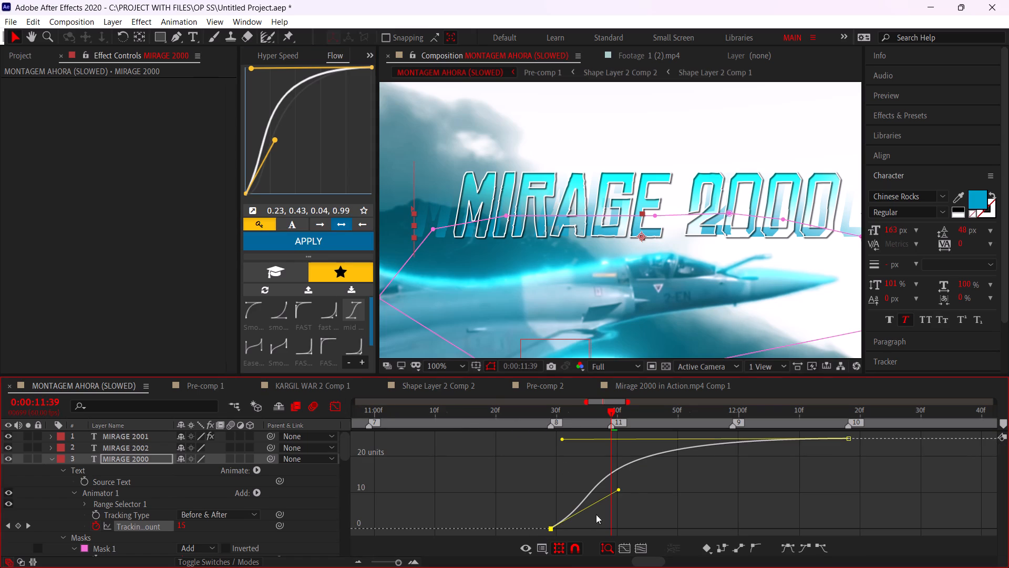
drag(621, 489, 661, 506)
drag(562, 437, 554, 439)
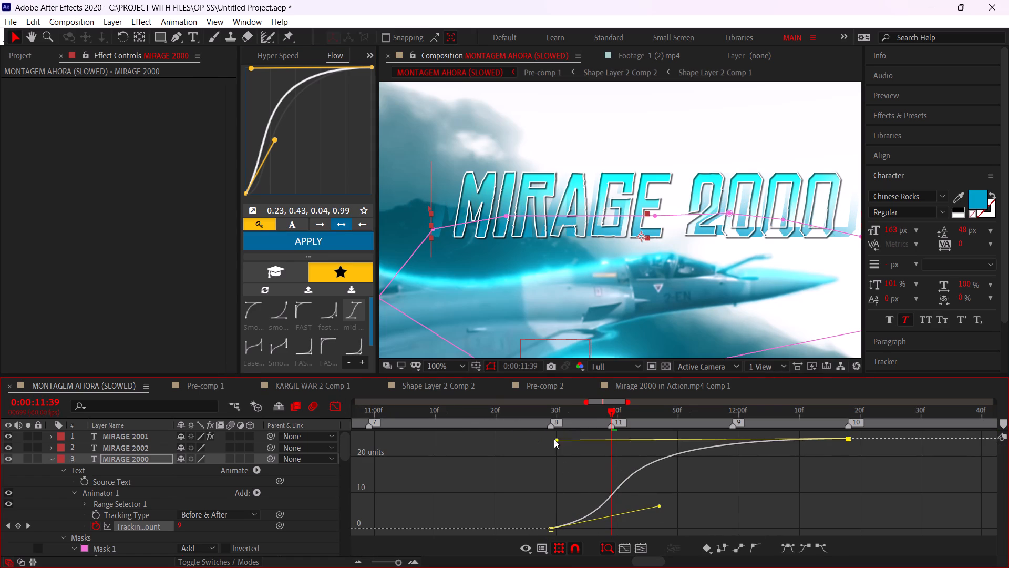
drag(554, 439, 539, 441)
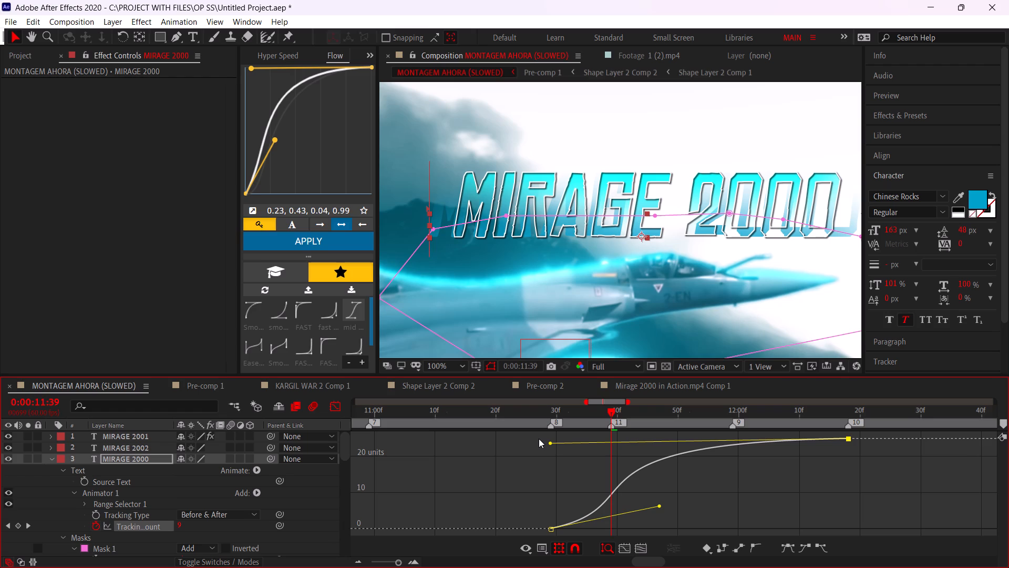
click(336, 406)
Copy the Tracking Amount animation from MIRAGE 2000 onto the MIRAGE 2002 and MIRAGE 2001 layers at 0:00:11:29, and collapse the layers.
click(149, 525)
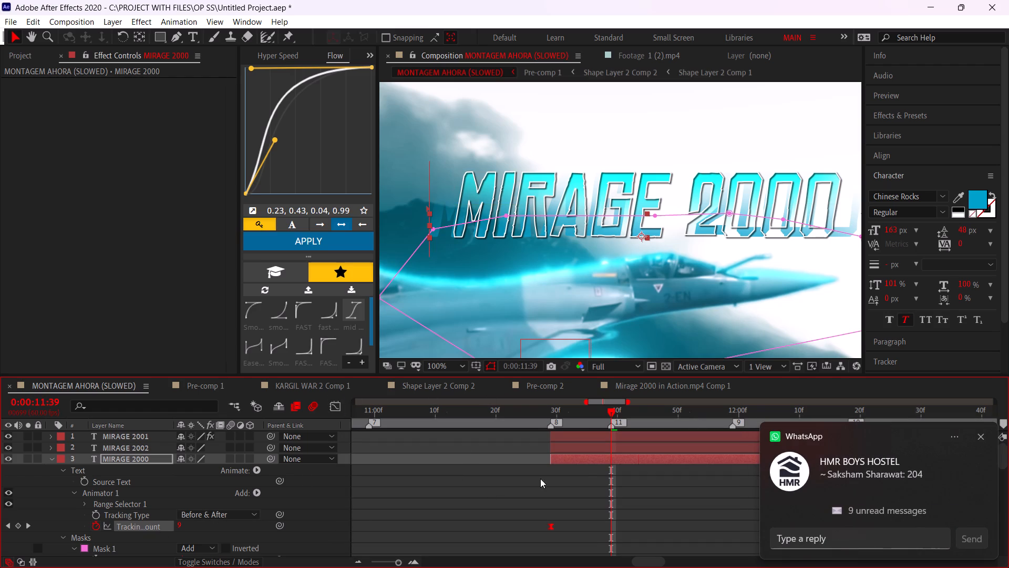
key(ctrl+c)
click(574, 449)
drag(559, 415, 552, 416)
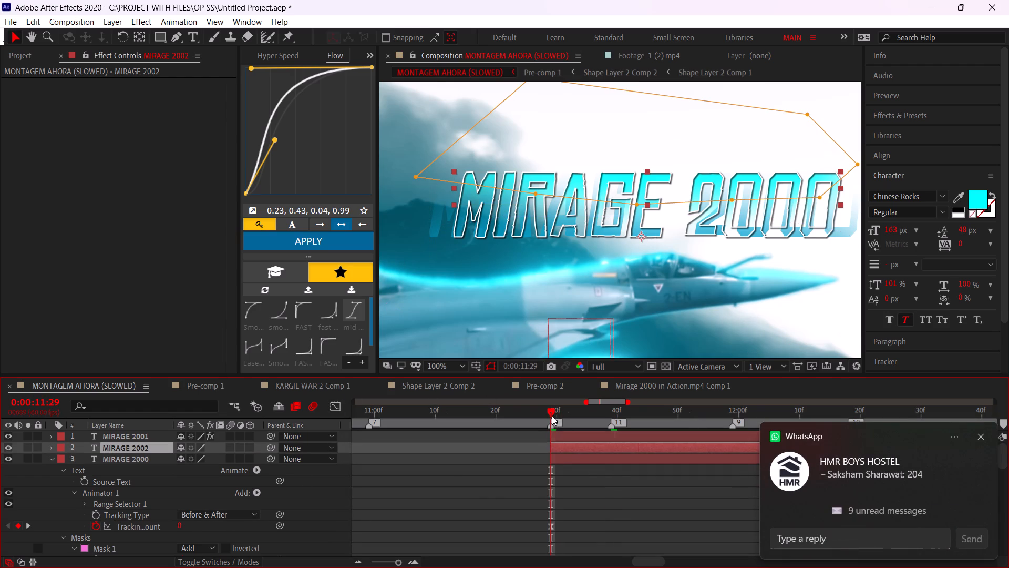
key(ctrl+v)
click(576, 439)
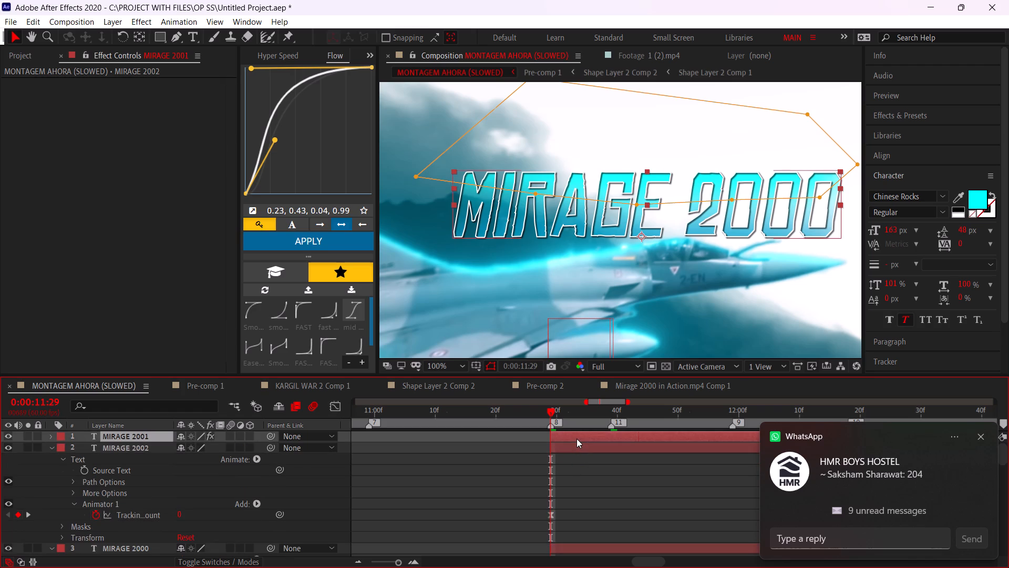
key(ctrl+v)
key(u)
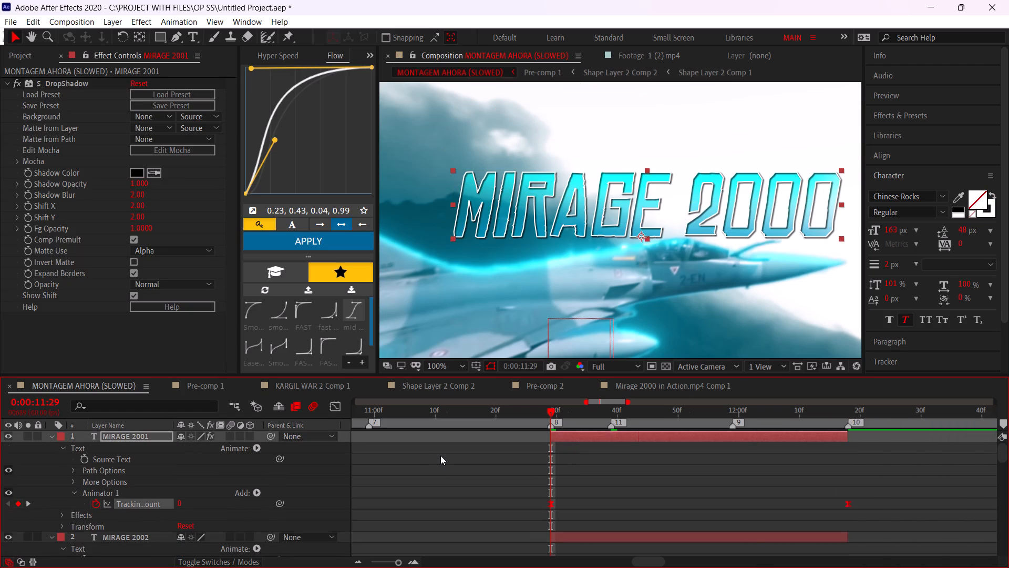
click(521, 473)
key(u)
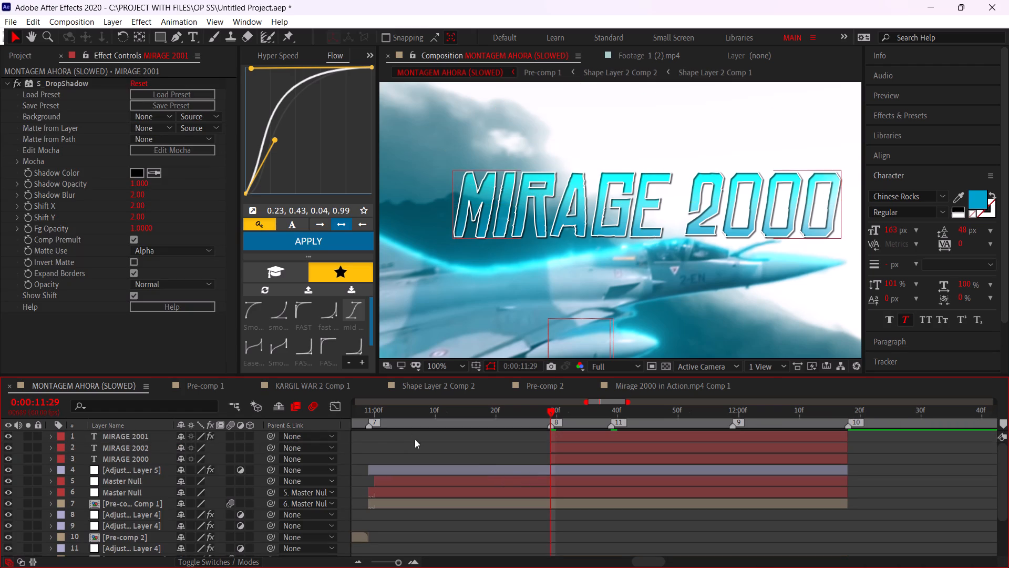
Enable motion blur on the MIRAGE 2001, MIRAGE 2002 and MIRAGE 2000 title layers.
click(236, 438)
click(242, 434)
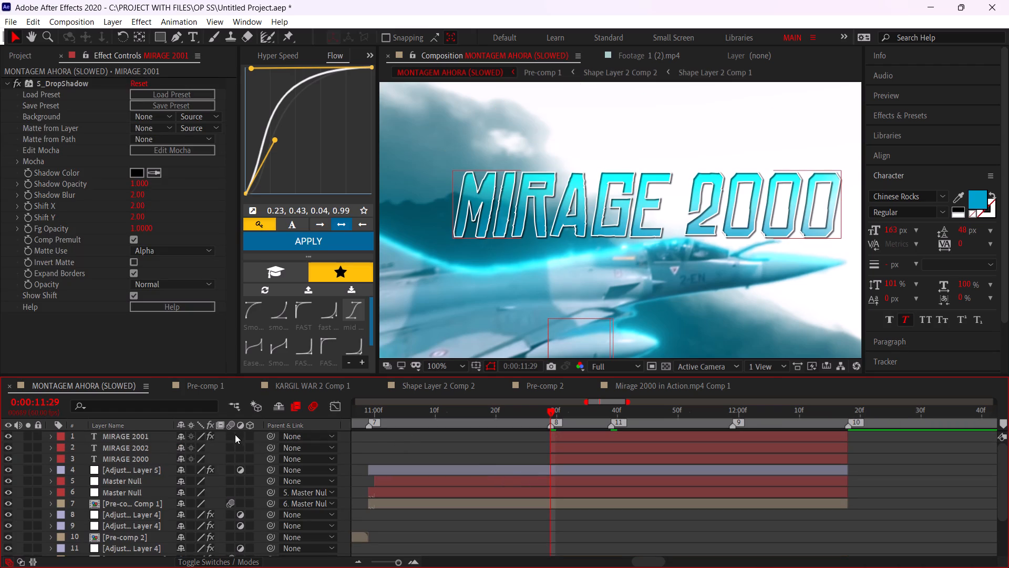
click(231, 434)
click(232, 443)
click(234, 456)
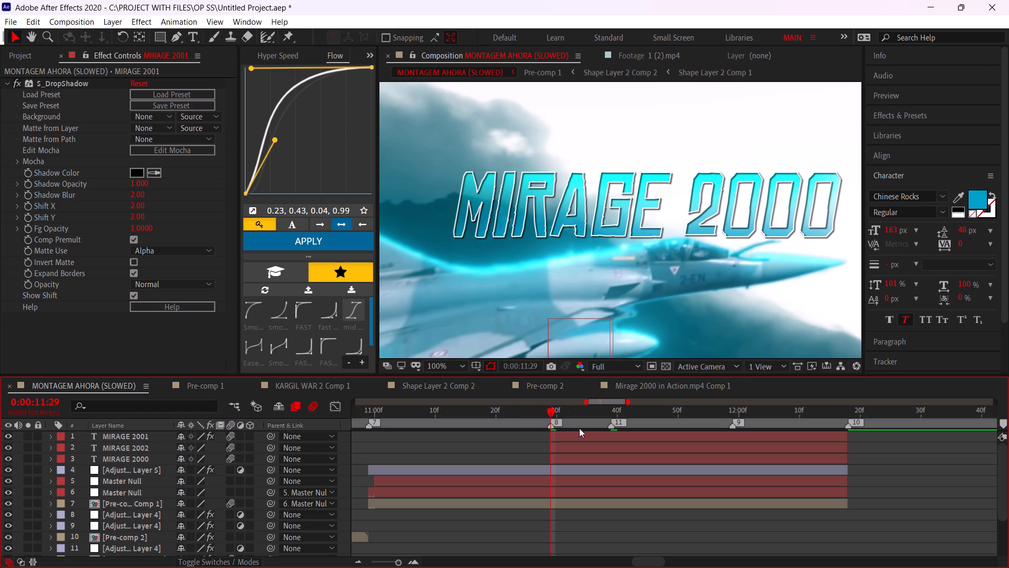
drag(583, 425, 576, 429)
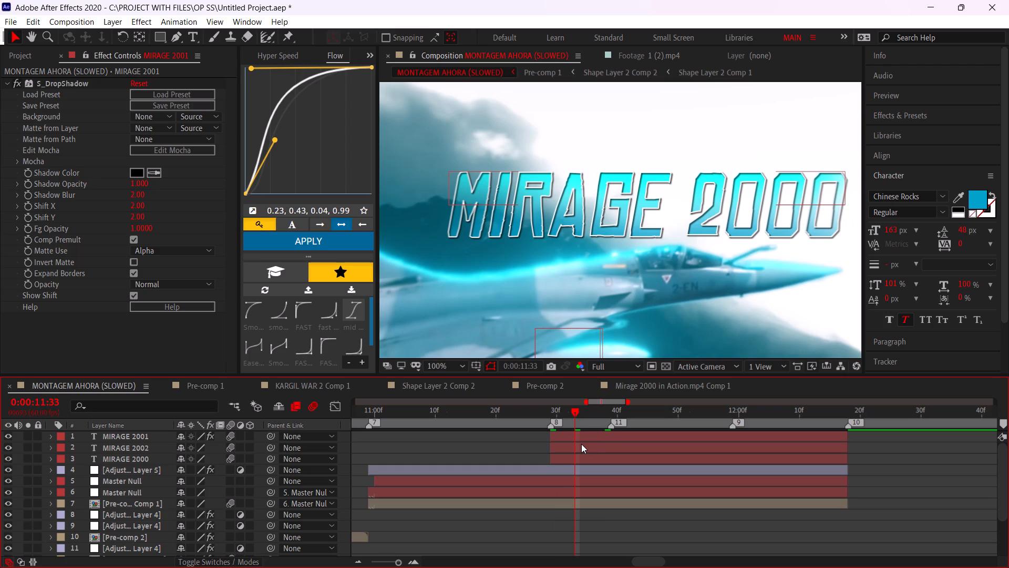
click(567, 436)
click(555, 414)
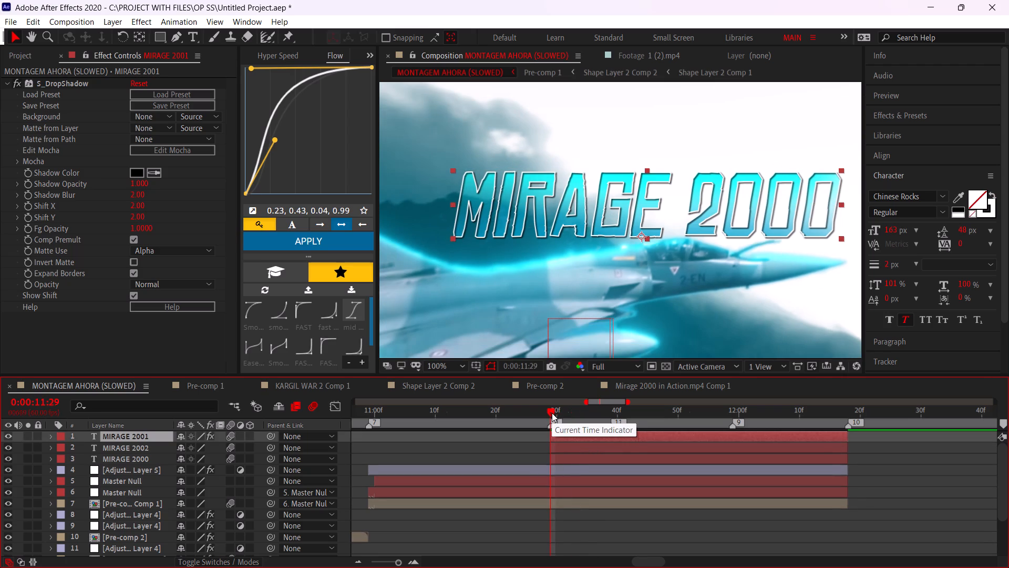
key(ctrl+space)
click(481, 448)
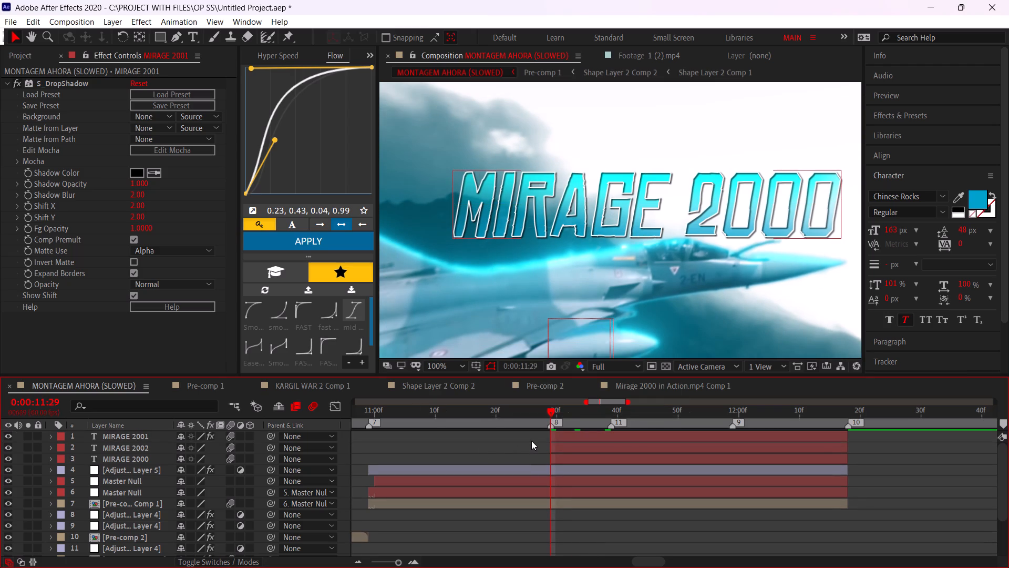
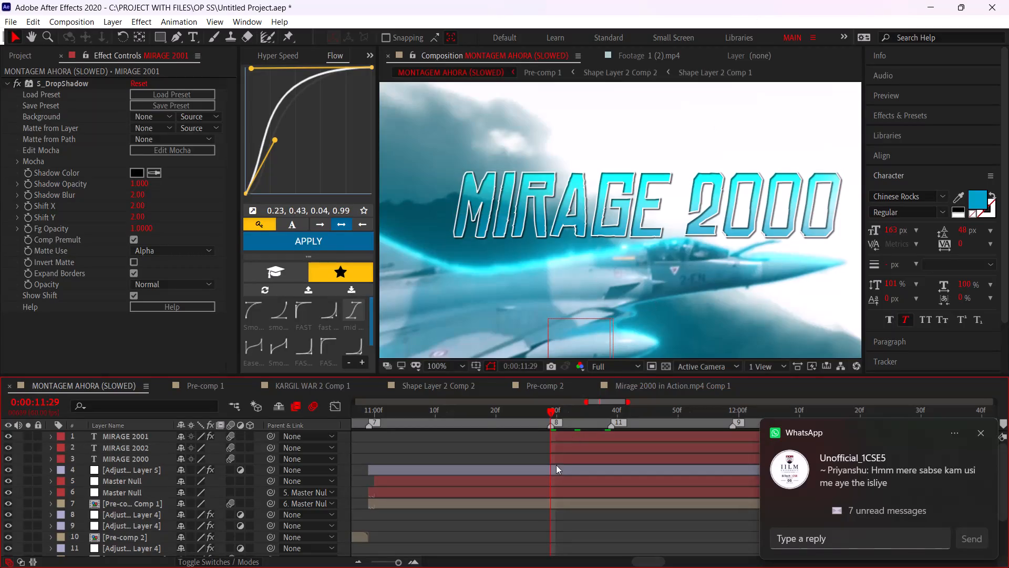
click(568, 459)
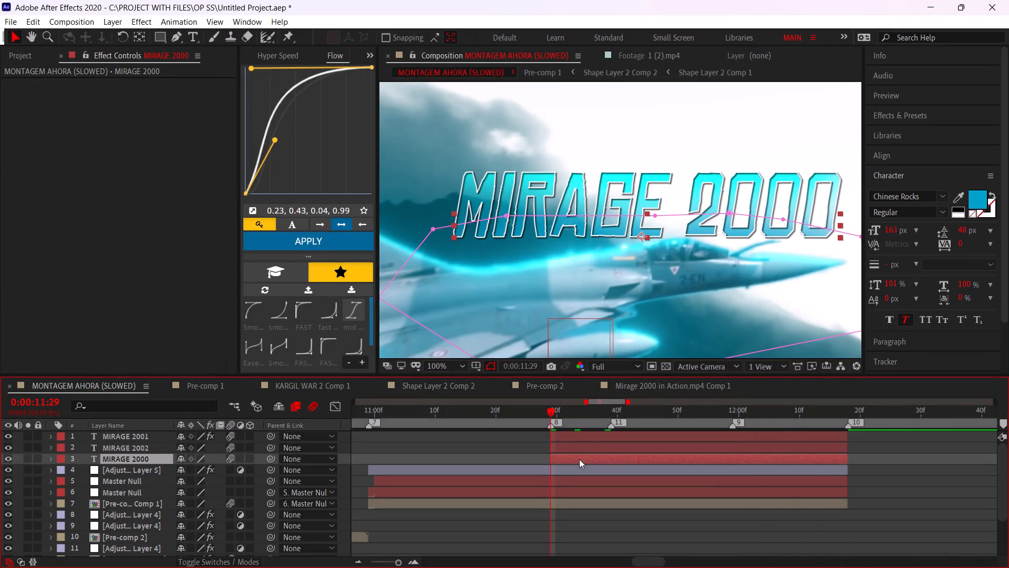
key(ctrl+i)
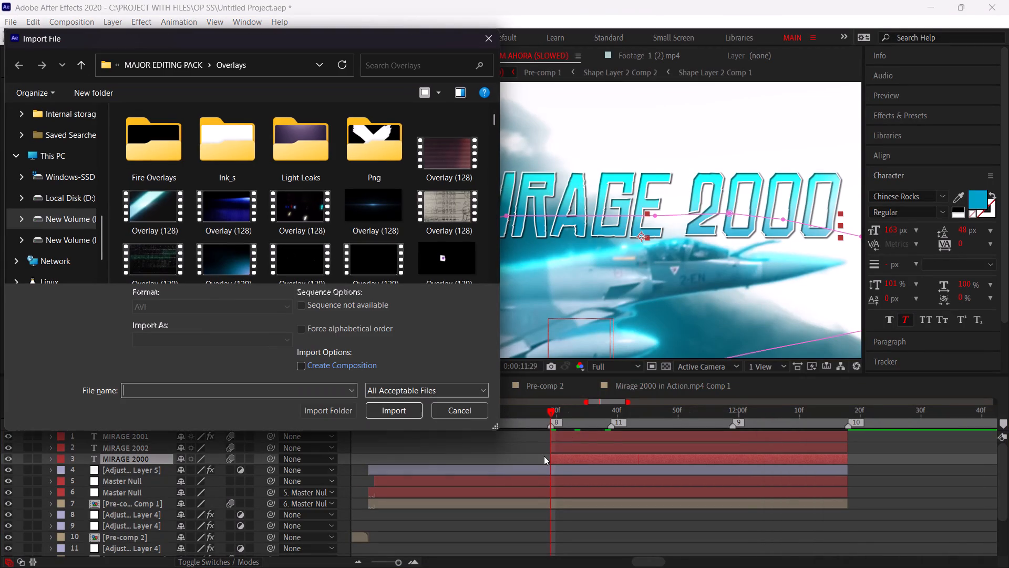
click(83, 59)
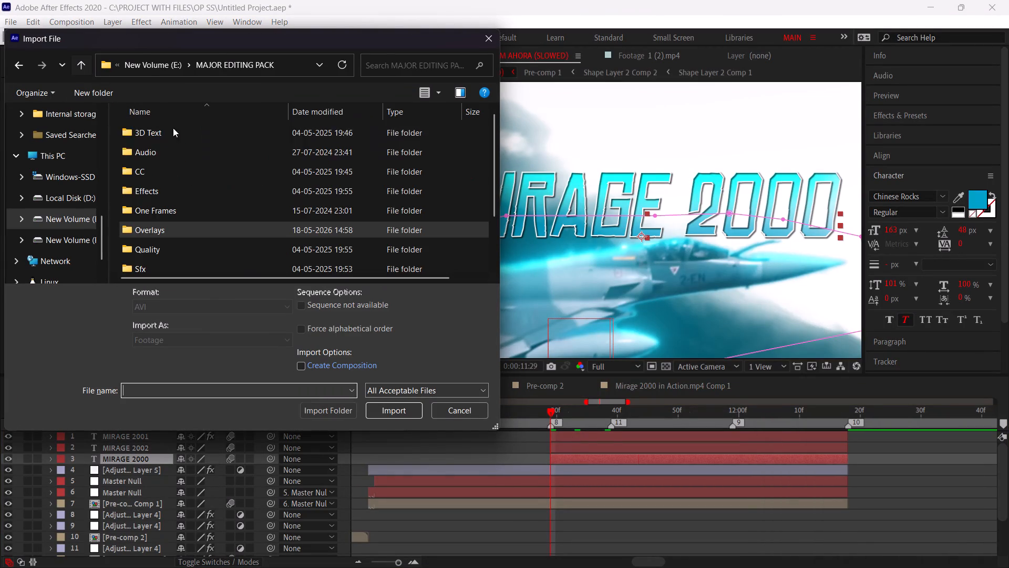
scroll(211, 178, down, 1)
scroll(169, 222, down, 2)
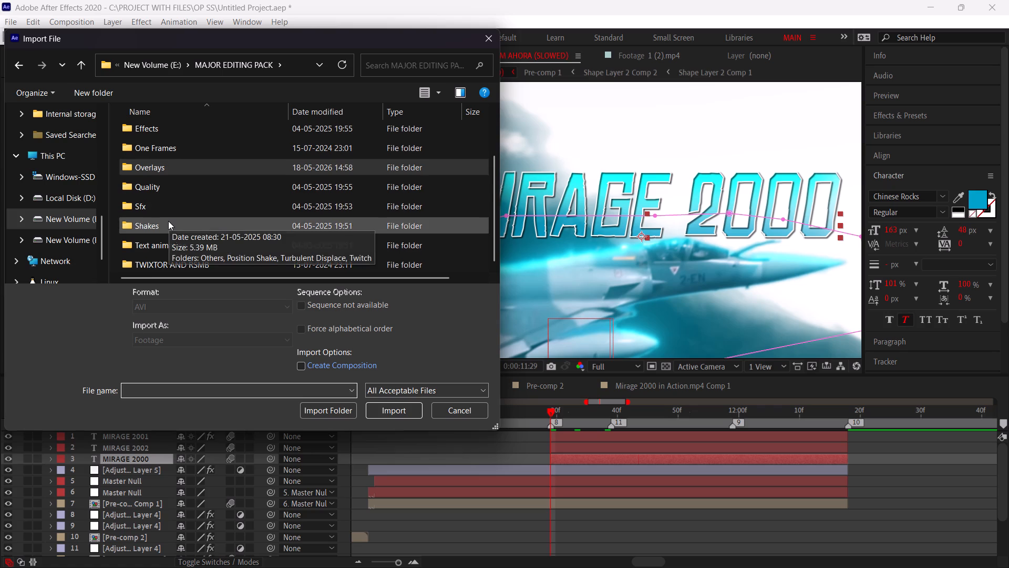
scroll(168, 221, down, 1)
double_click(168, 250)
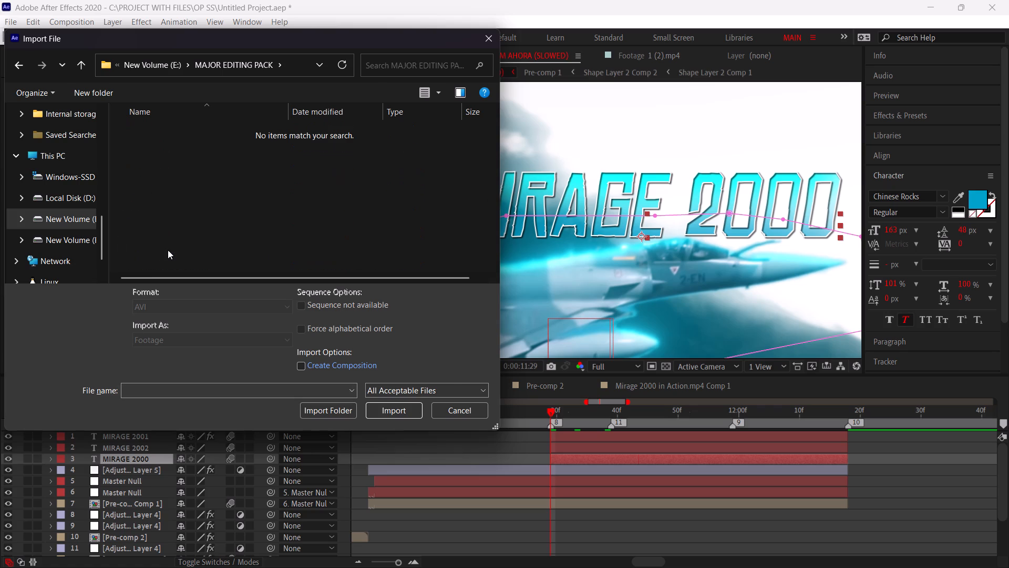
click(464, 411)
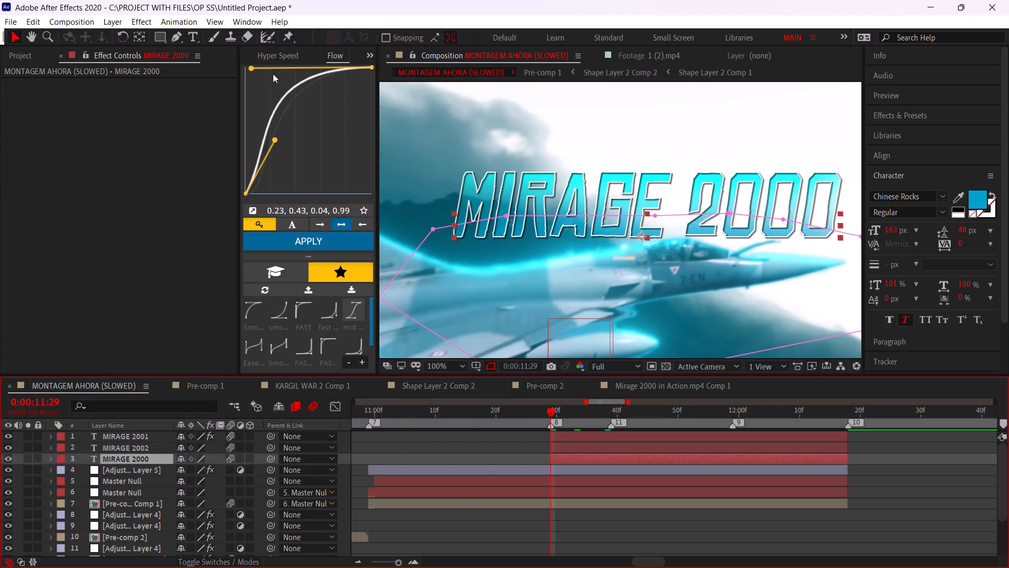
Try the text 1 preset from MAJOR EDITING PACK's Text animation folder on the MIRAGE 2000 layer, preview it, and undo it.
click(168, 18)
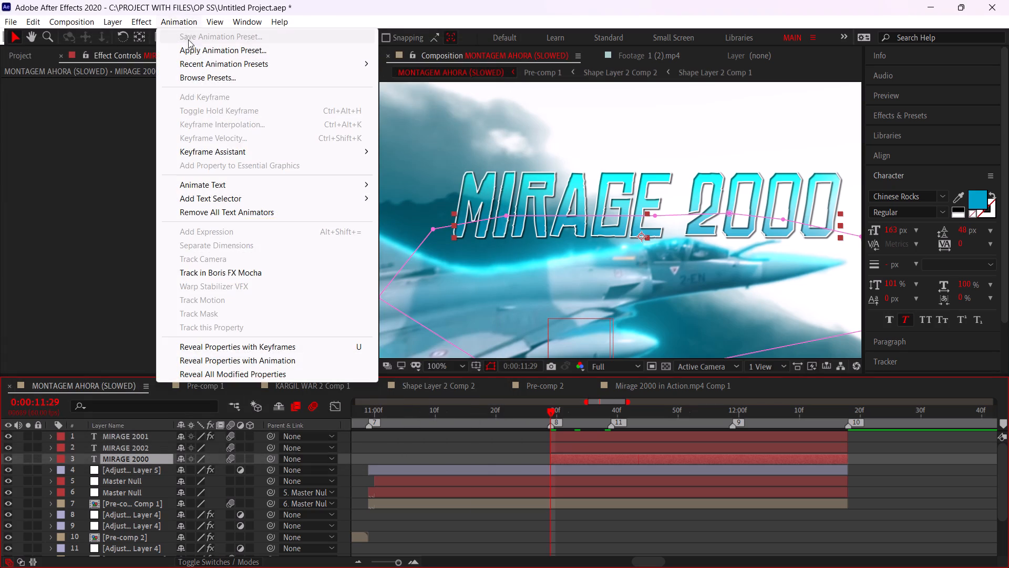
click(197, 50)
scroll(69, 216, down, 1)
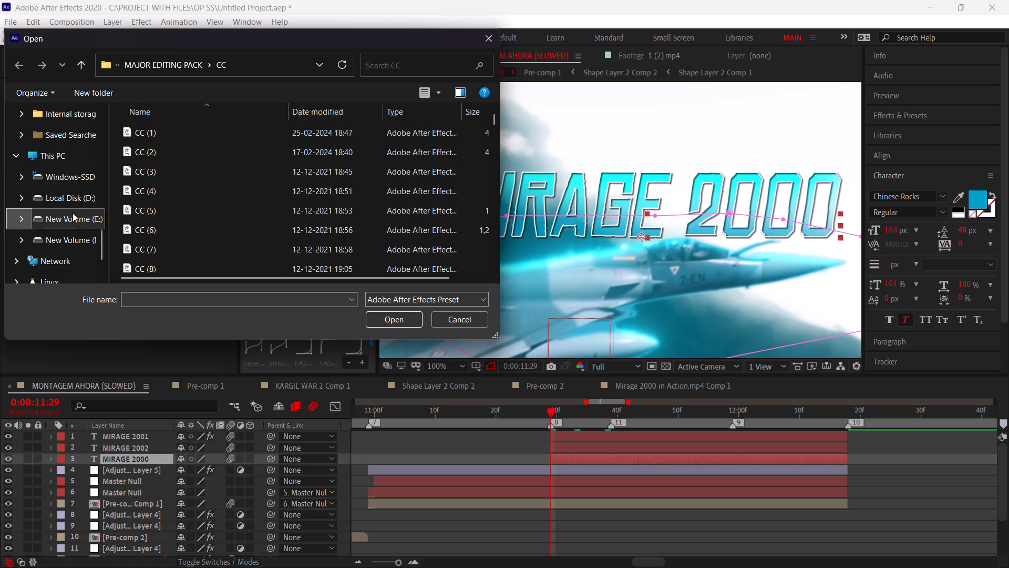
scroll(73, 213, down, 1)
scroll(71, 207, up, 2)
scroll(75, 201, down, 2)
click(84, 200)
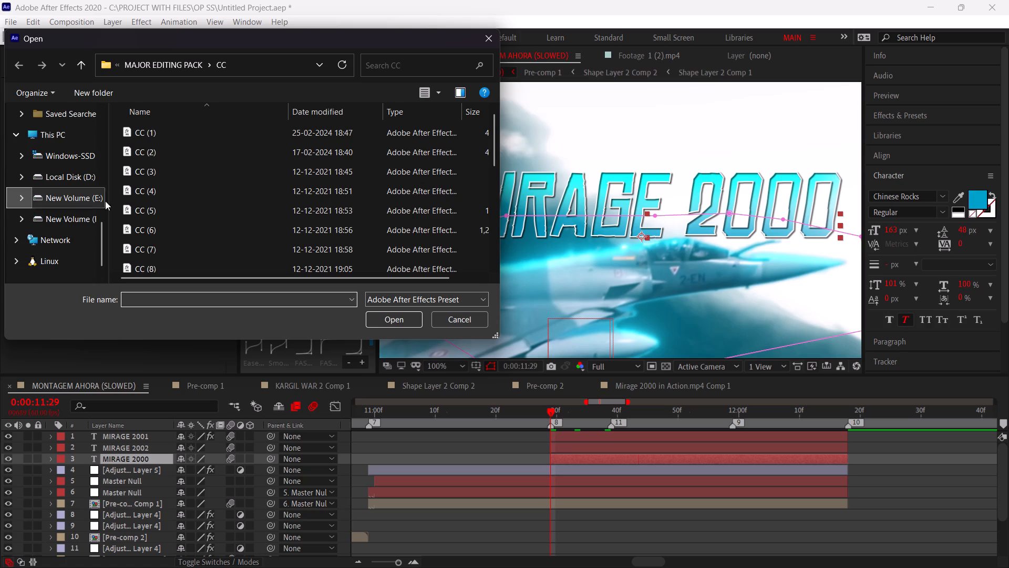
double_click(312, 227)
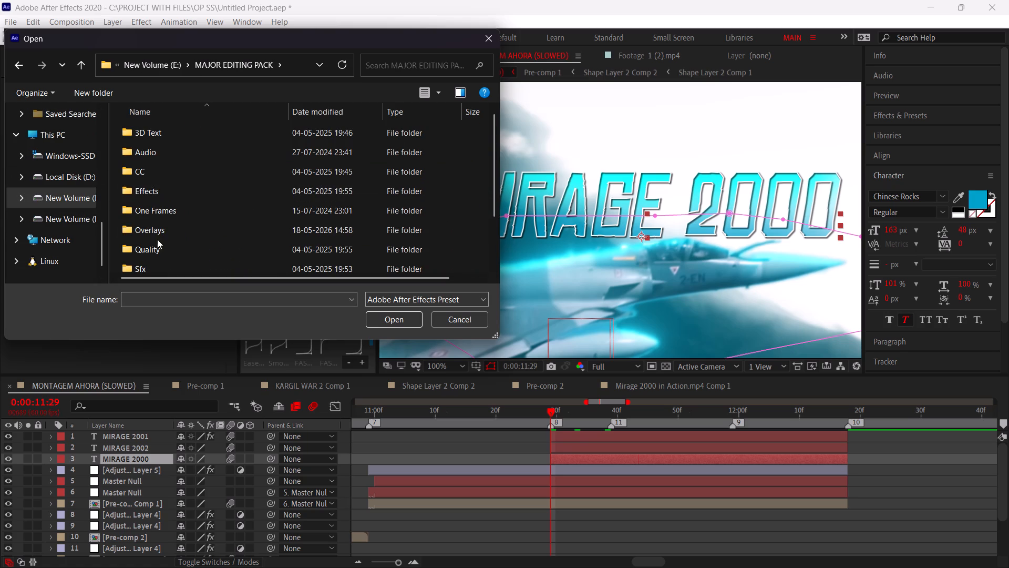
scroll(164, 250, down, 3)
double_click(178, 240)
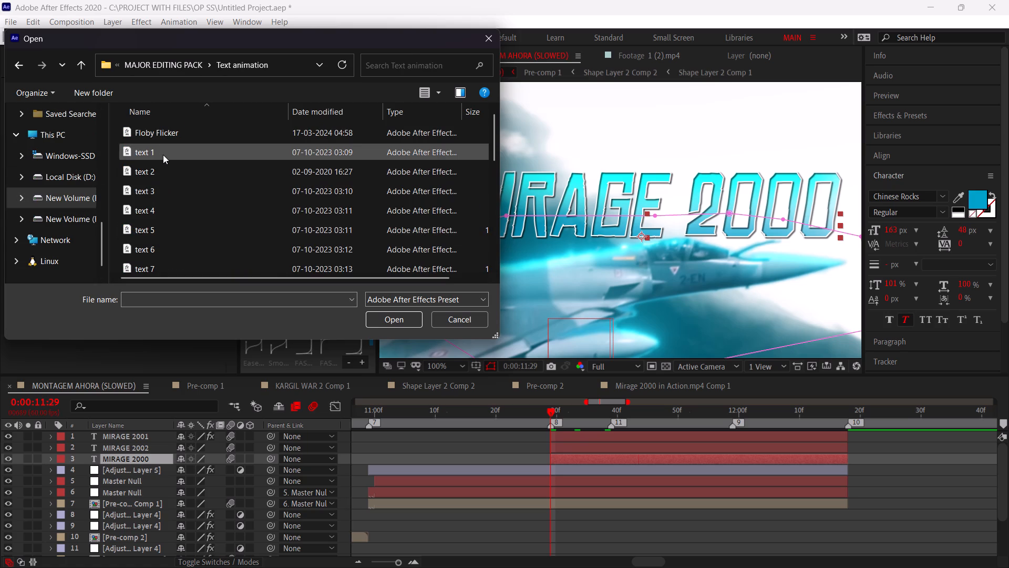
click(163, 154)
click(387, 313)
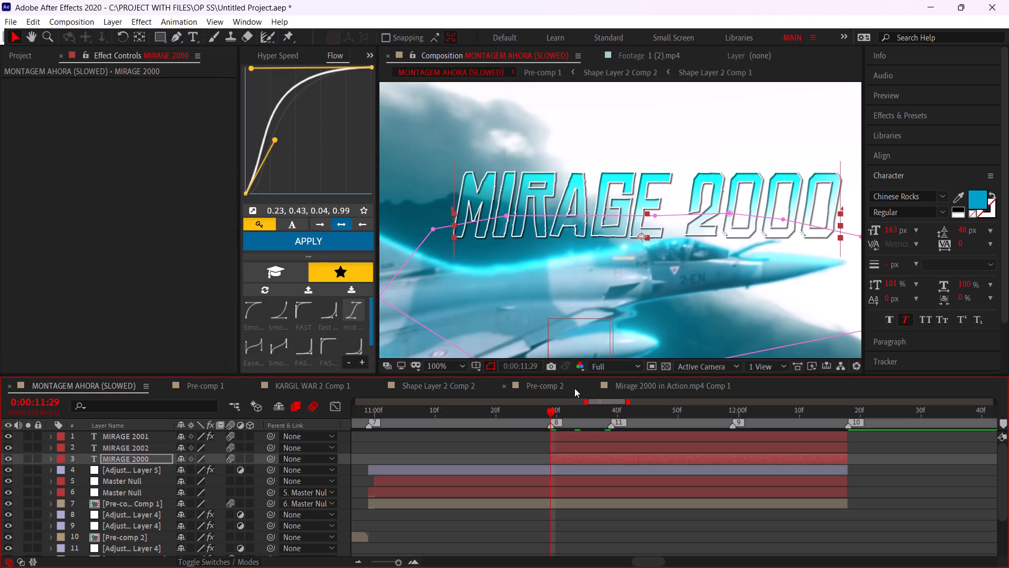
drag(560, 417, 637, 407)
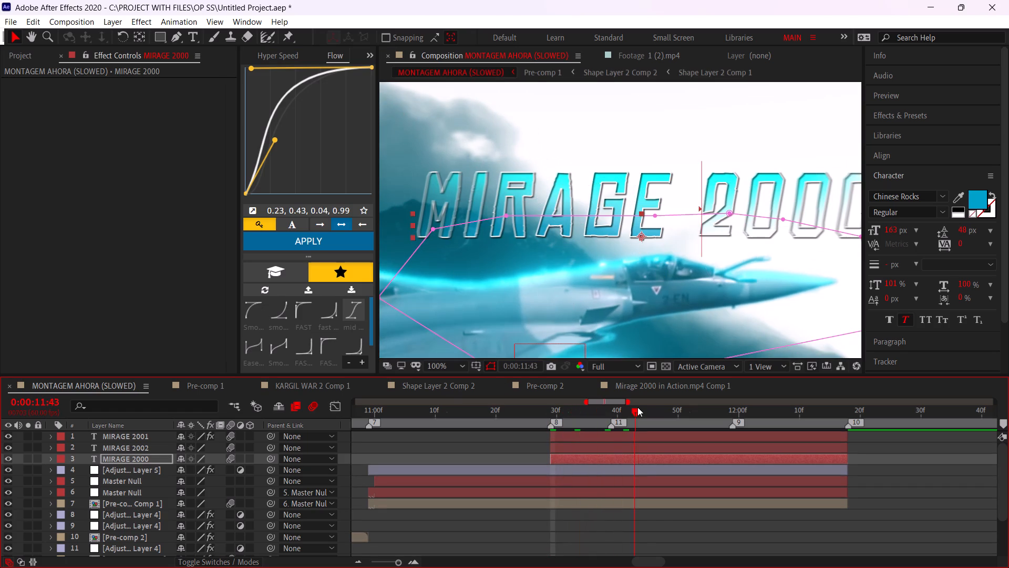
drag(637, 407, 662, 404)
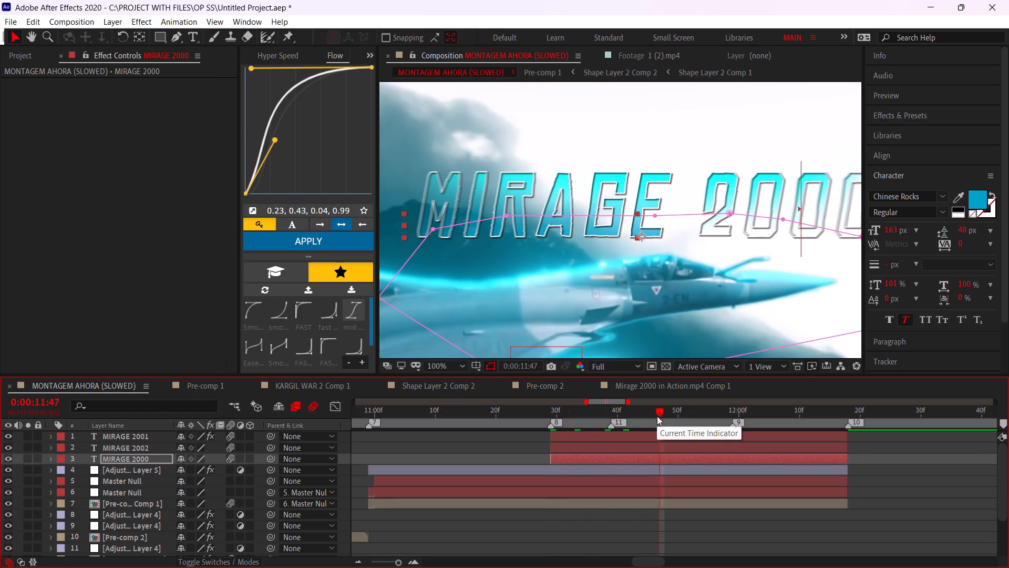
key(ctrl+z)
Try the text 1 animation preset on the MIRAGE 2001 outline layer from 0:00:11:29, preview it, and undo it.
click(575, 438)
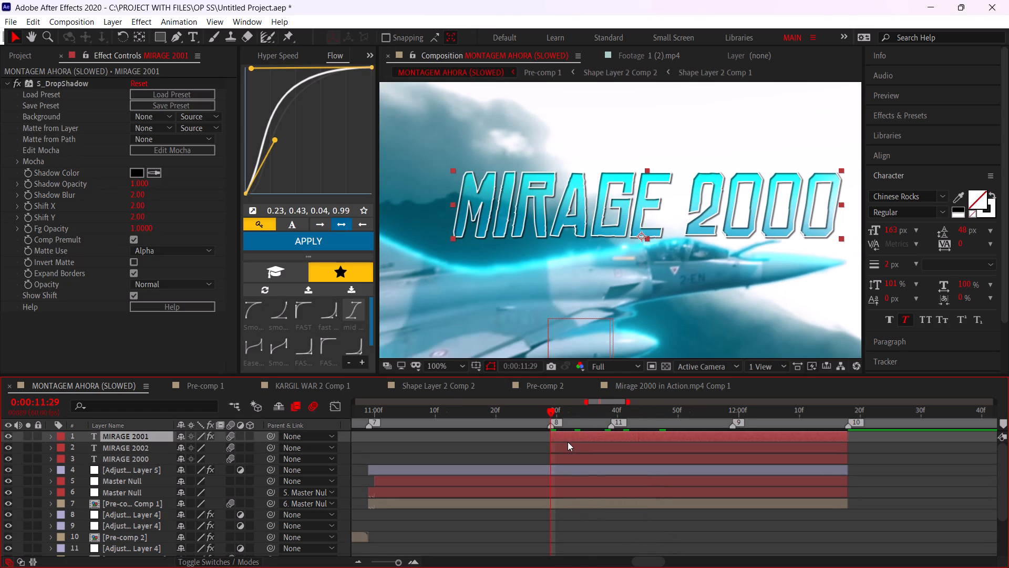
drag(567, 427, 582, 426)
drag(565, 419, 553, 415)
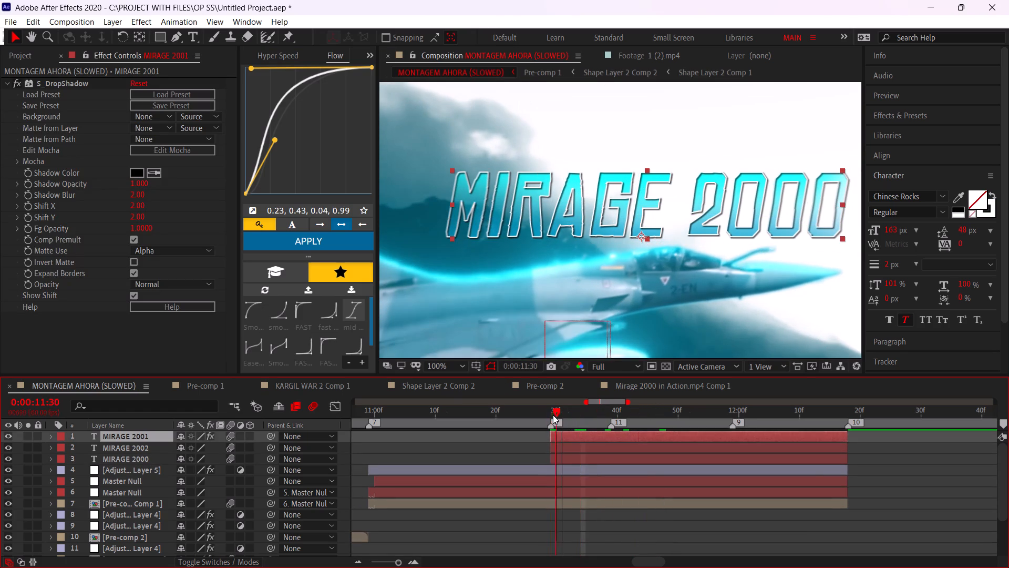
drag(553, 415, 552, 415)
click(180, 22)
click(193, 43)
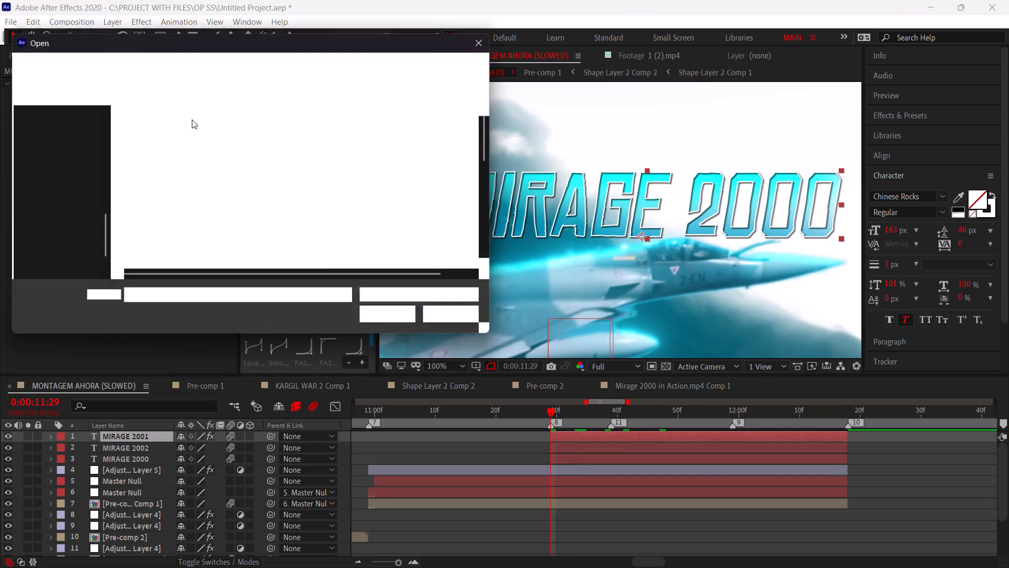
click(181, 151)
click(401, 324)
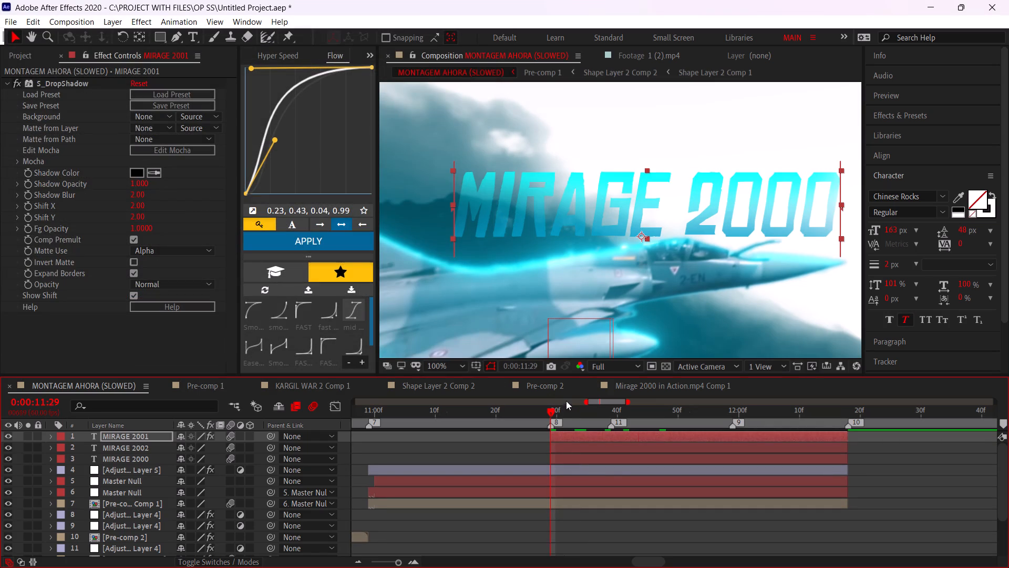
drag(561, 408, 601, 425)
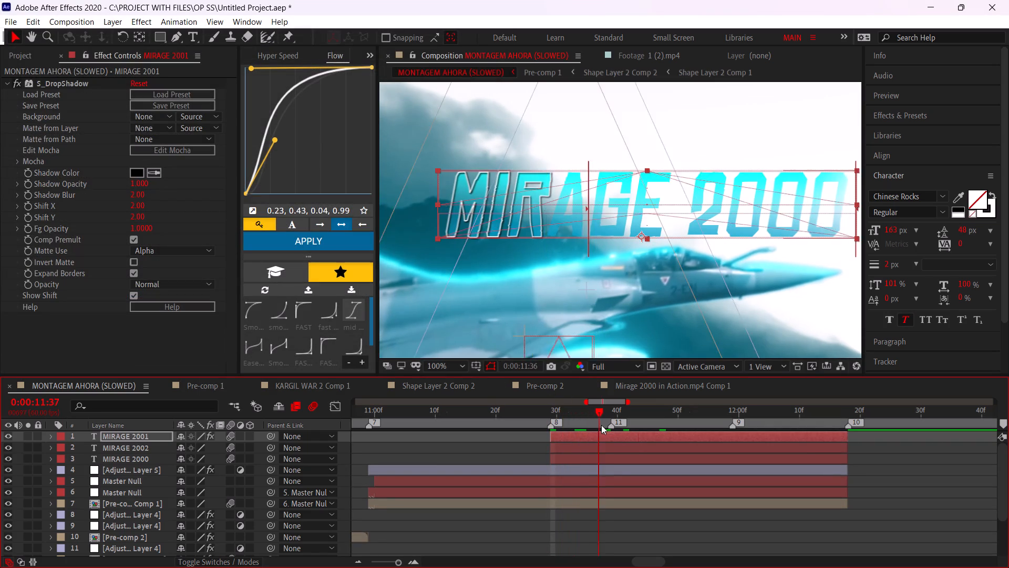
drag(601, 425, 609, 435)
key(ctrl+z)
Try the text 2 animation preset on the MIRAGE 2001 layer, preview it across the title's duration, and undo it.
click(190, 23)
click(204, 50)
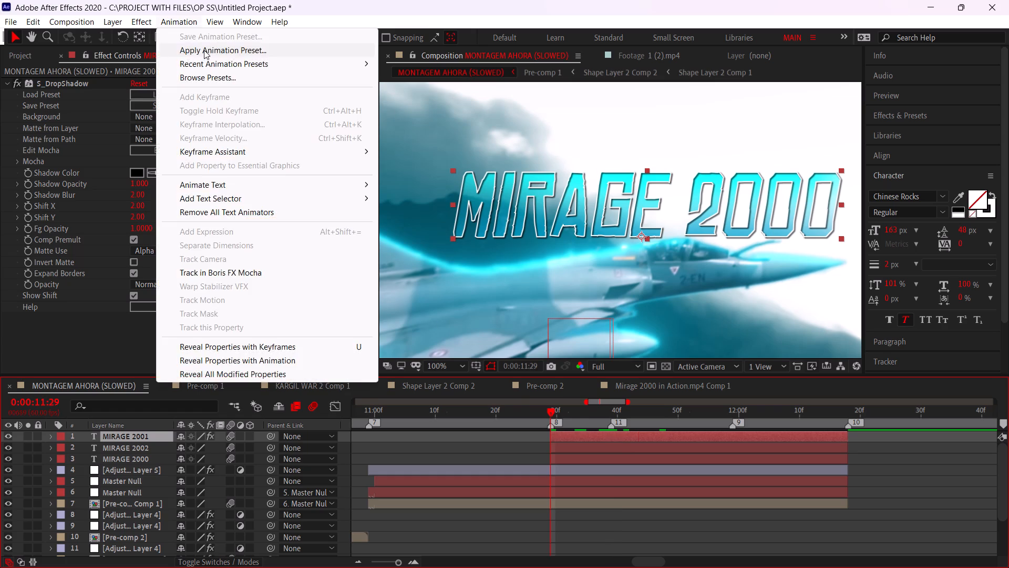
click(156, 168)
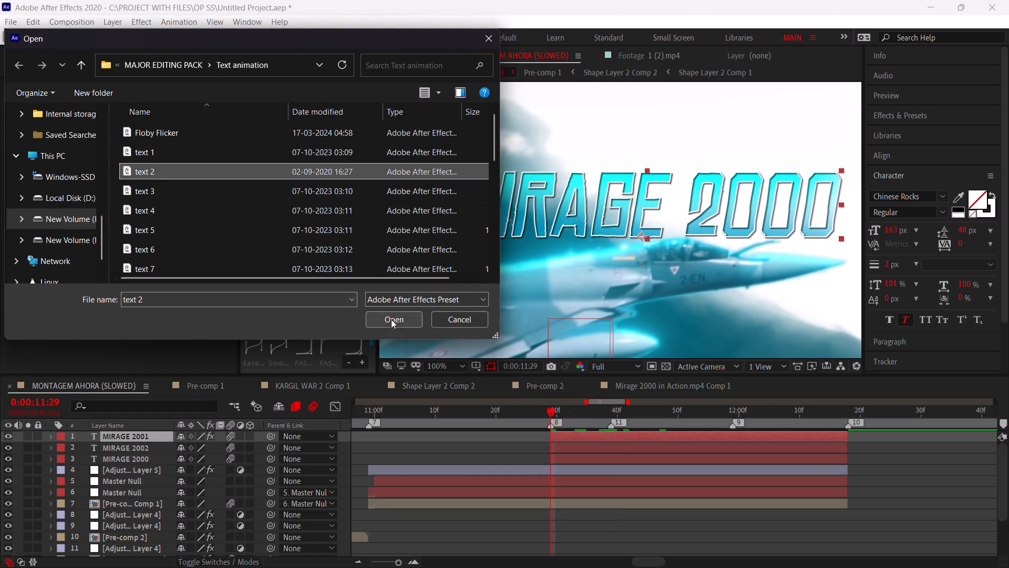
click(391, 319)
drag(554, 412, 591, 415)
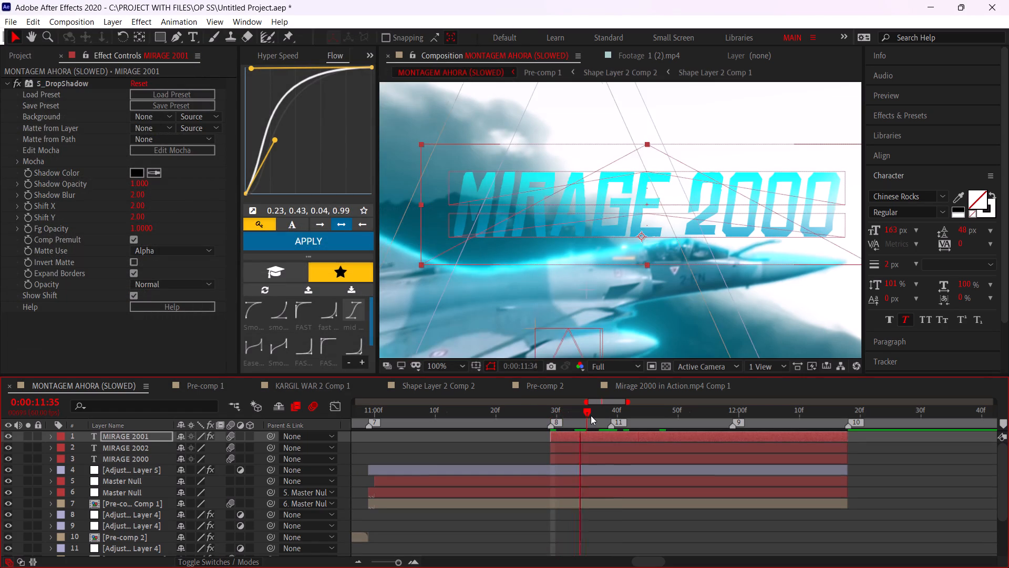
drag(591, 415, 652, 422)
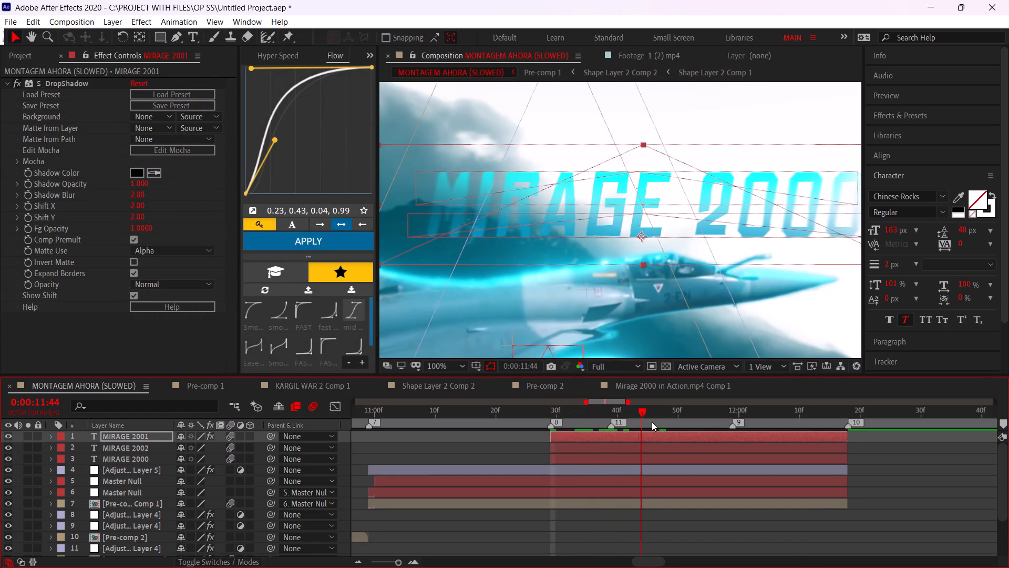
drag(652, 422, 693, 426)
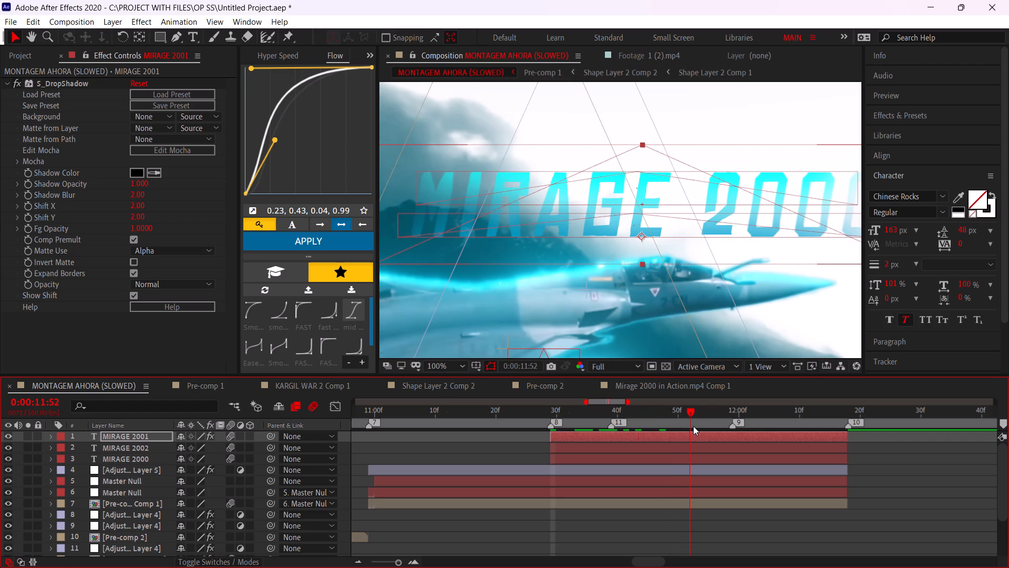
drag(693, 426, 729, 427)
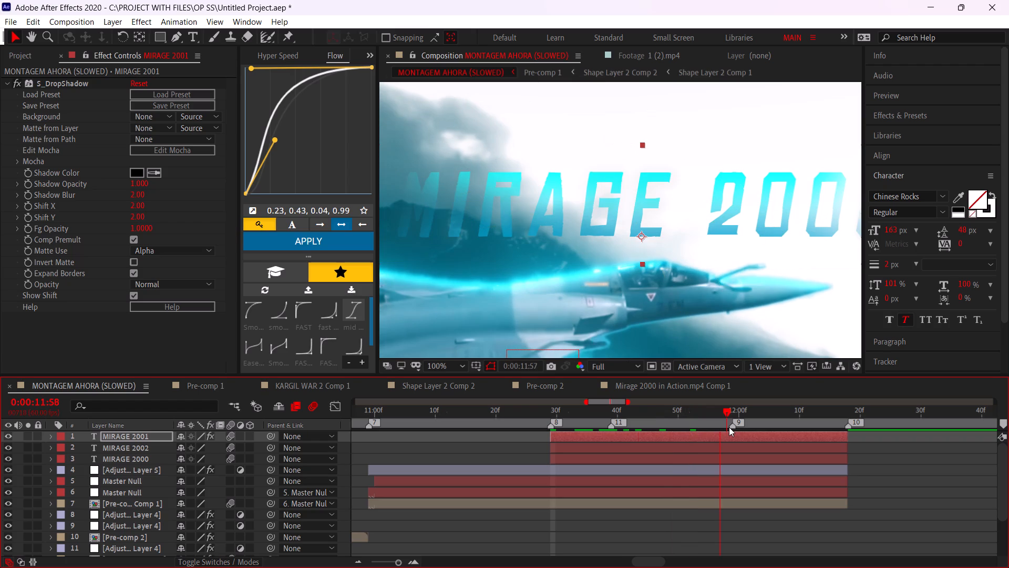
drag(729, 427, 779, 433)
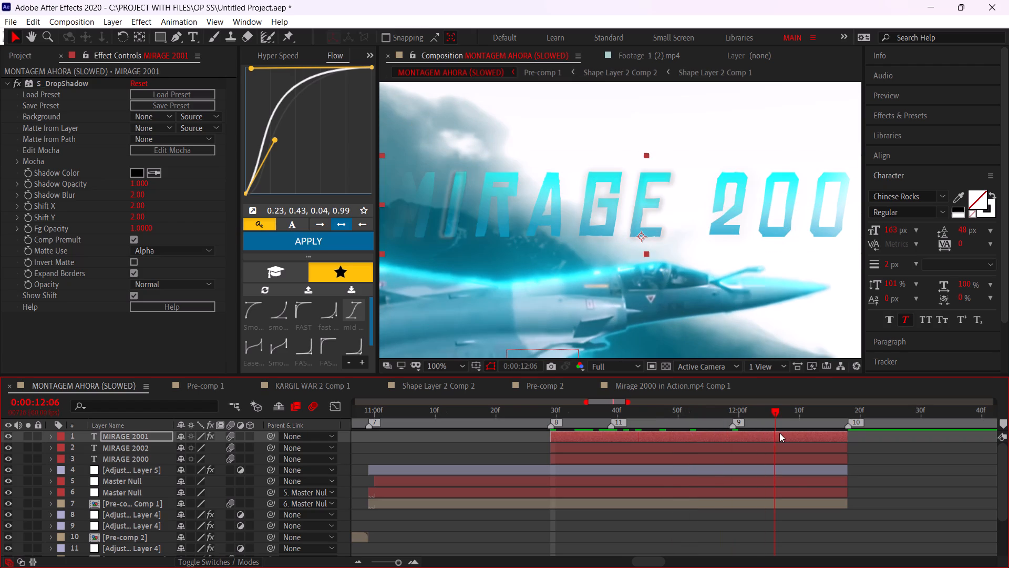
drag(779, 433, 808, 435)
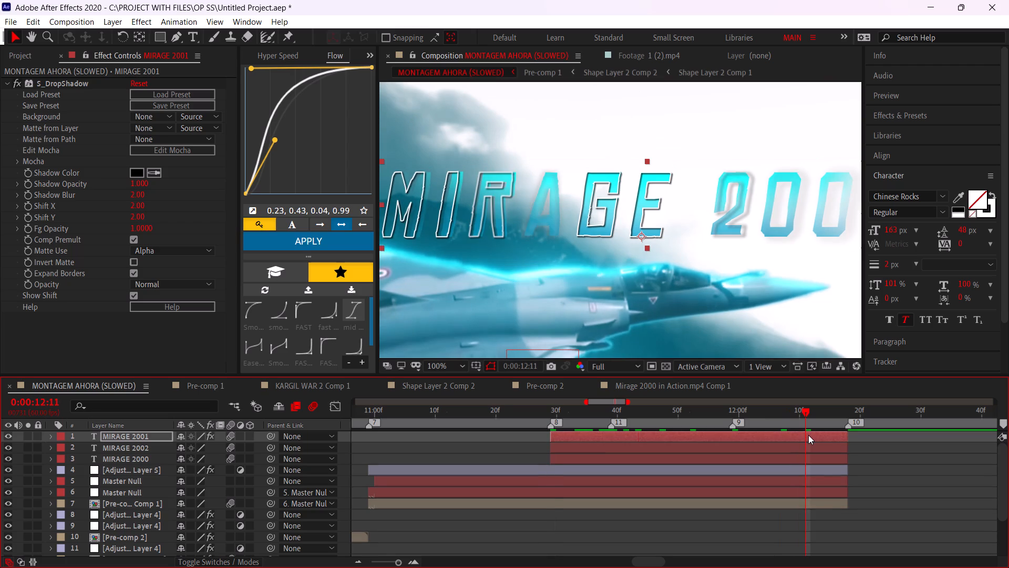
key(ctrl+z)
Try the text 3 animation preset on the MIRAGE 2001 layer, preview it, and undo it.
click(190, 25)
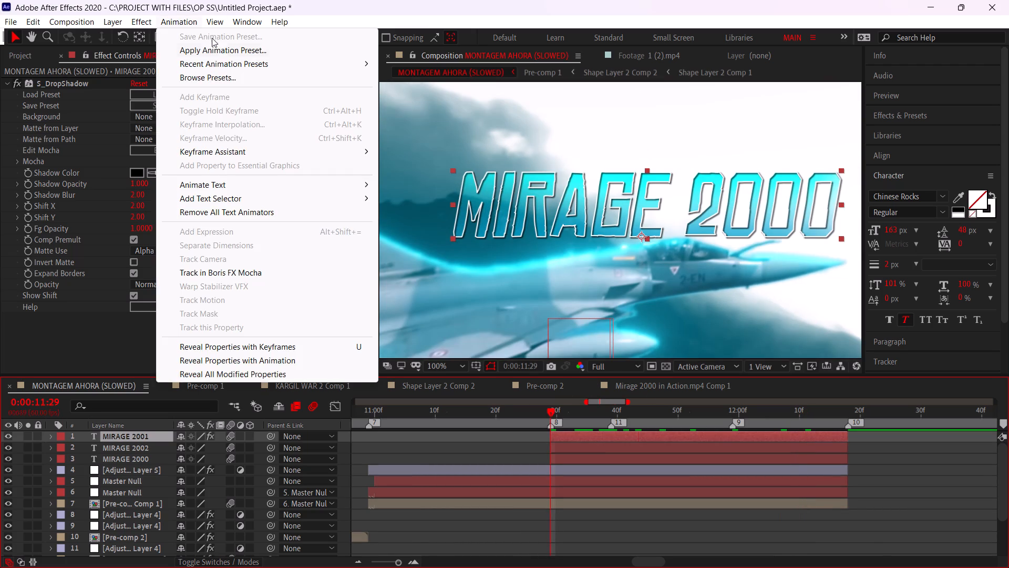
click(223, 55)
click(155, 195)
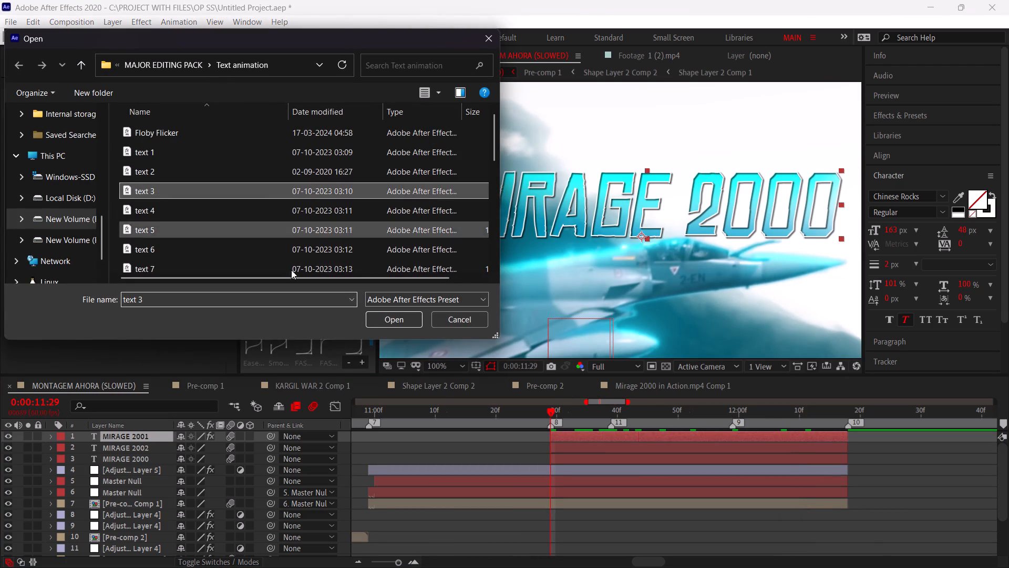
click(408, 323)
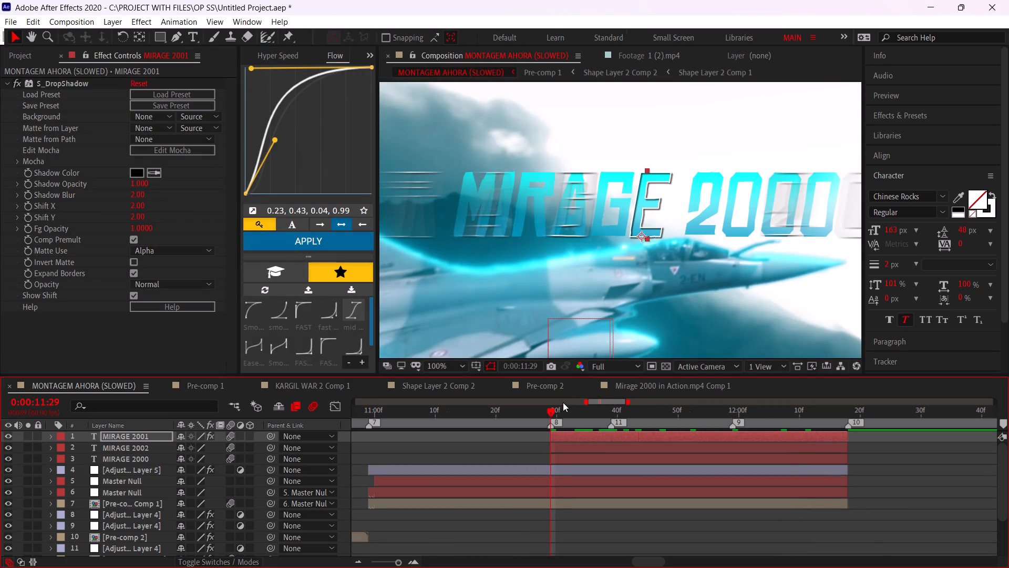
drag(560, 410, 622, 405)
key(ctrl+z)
Apply the text 4 animation preset to the MIRAGE 2001 layer at 0:00:11:29 and preview the letter animation.
click(180, 21)
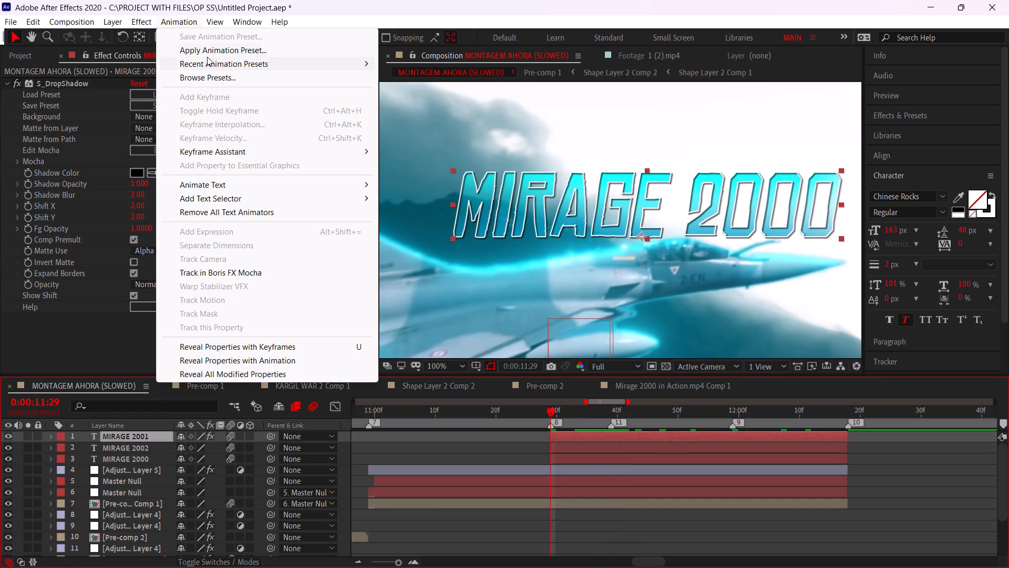
click(207, 57)
click(232, 53)
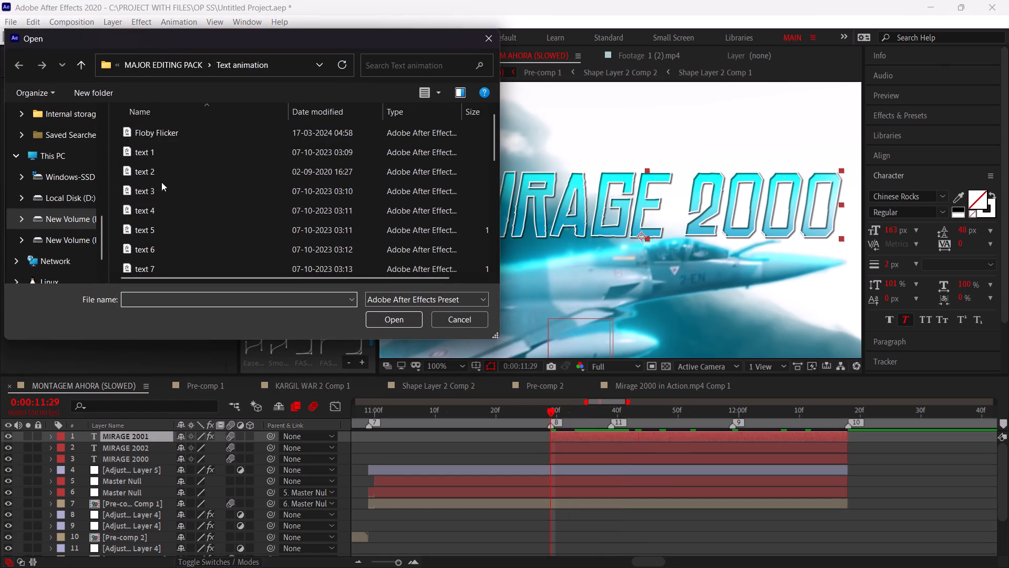
click(161, 204)
click(421, 319)
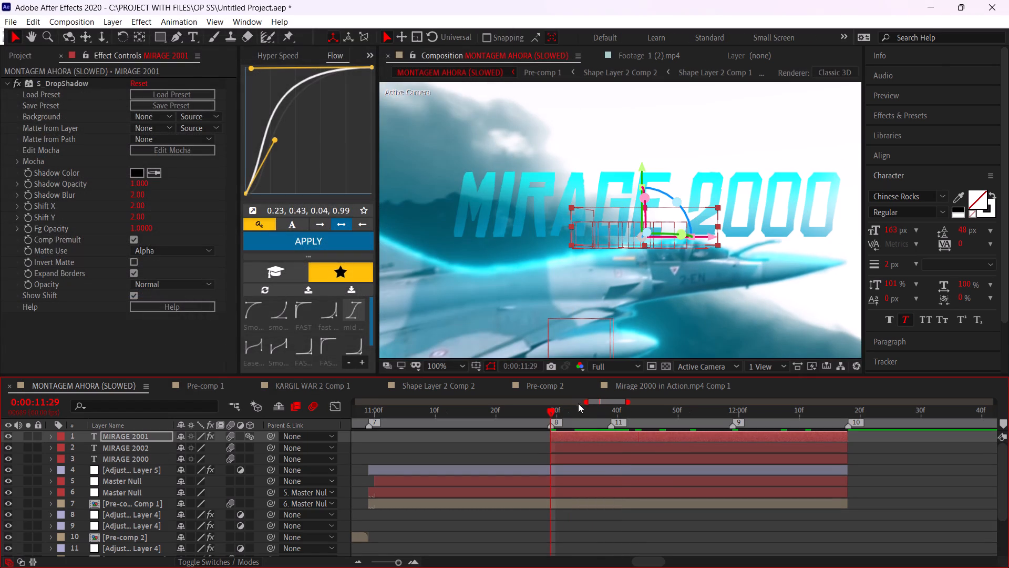
drag(568, 409, 635, 413)
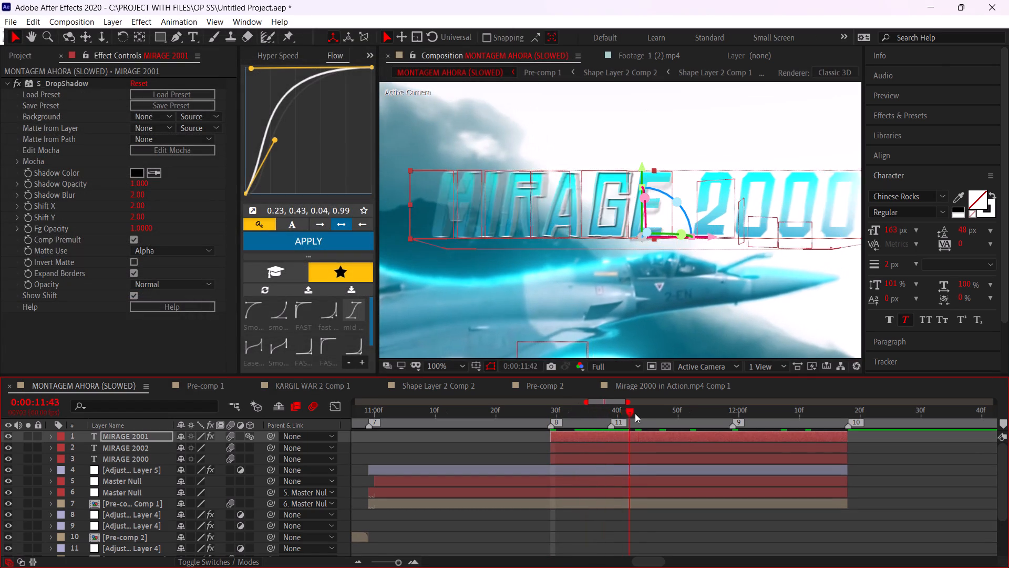
drag(635, 413, 560, 403)
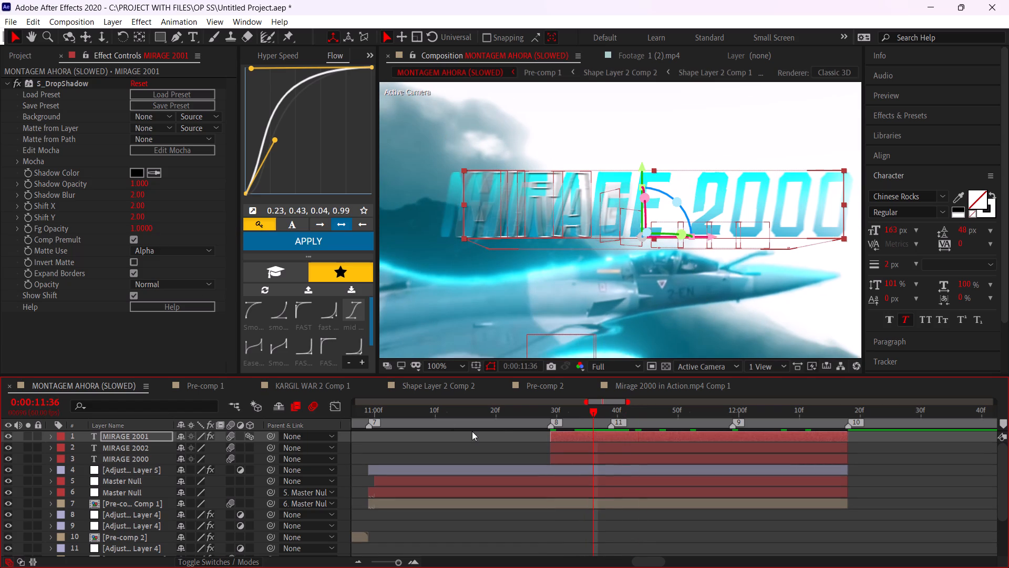
Stretch the preset's Range Selector Offset and Tracking Amount keyframes on MIRAGE 2001 proportionally until the last Offset keyframe meets marker 10.
key(y)
key(u)
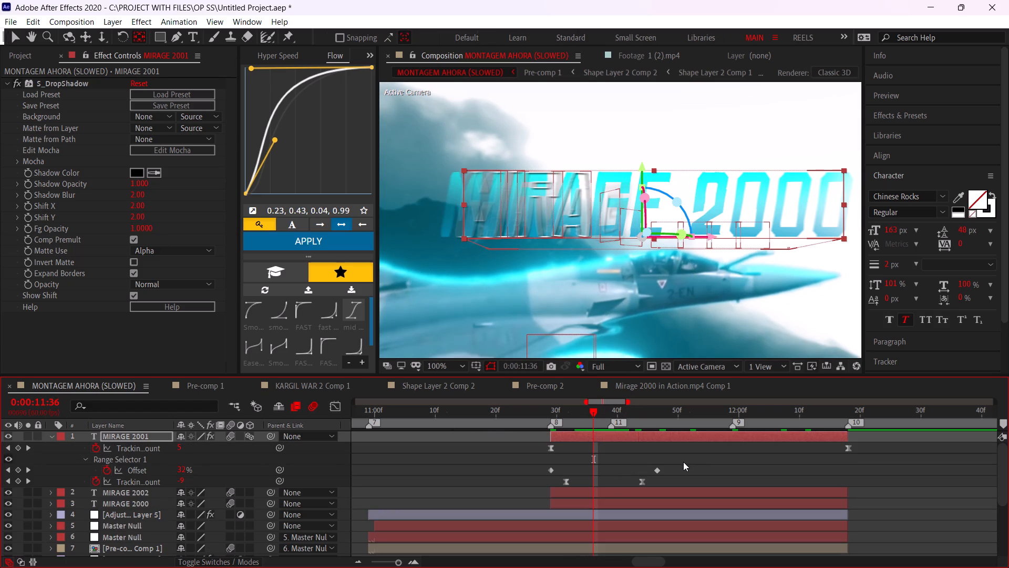
click(683, 462)
drag(699, 465, 550, 485)
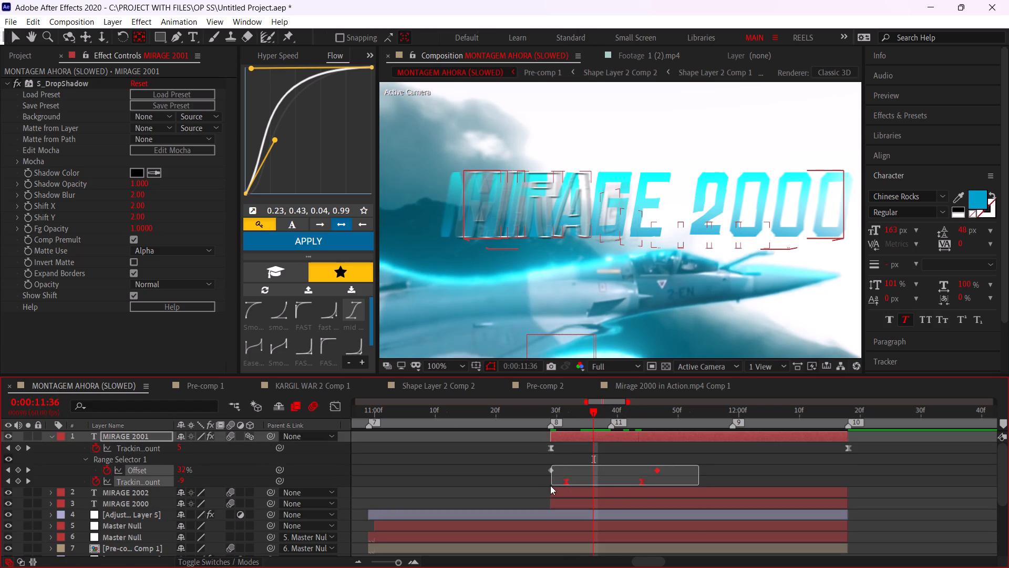
drag(550, 485, 542, 483)
alt+drag(658, 470, 808, 476)
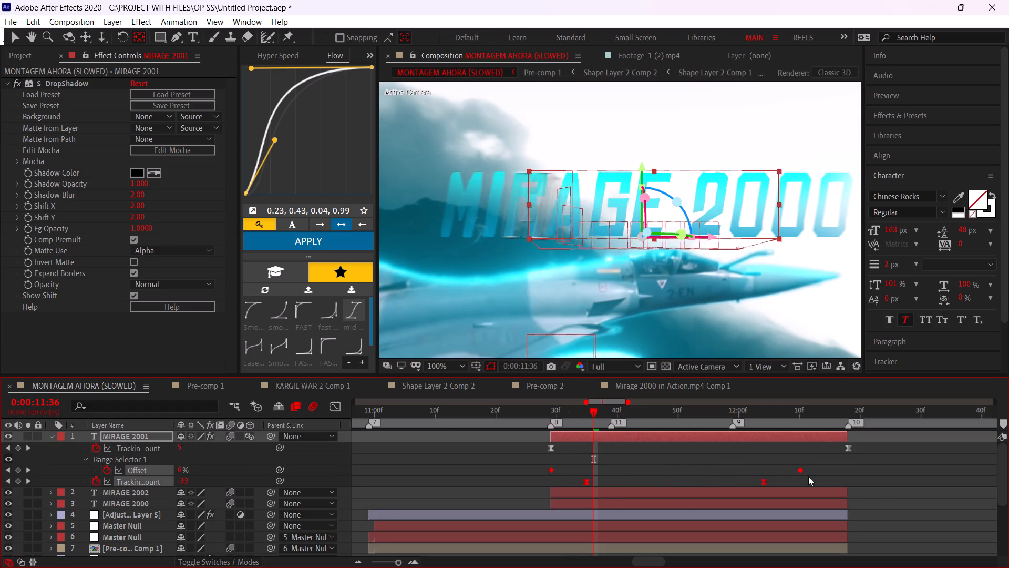
alt+drag(808, 476, 848, 485)
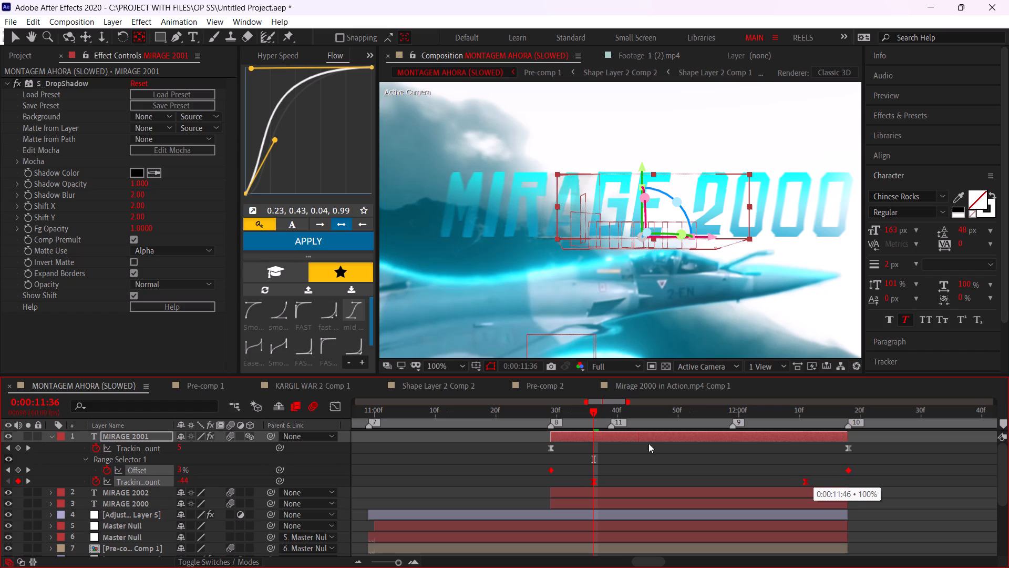
Apply the Flow curve 0.23, 0.43, 0.04, 0.99 to the stretched preset keyframes and preview the title's opening frames.
click(267, 239)
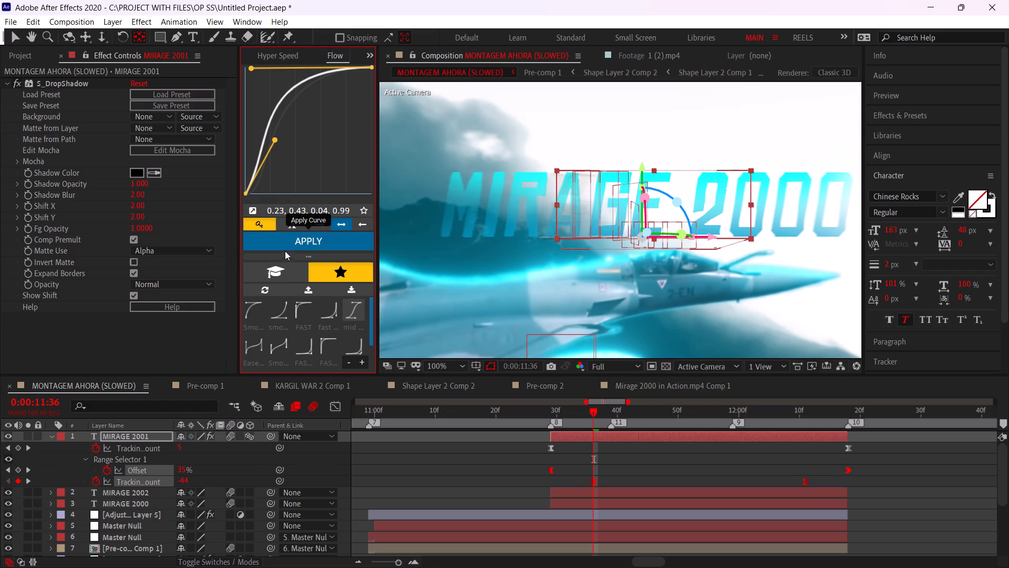
drag(596, 411, 562, 412)
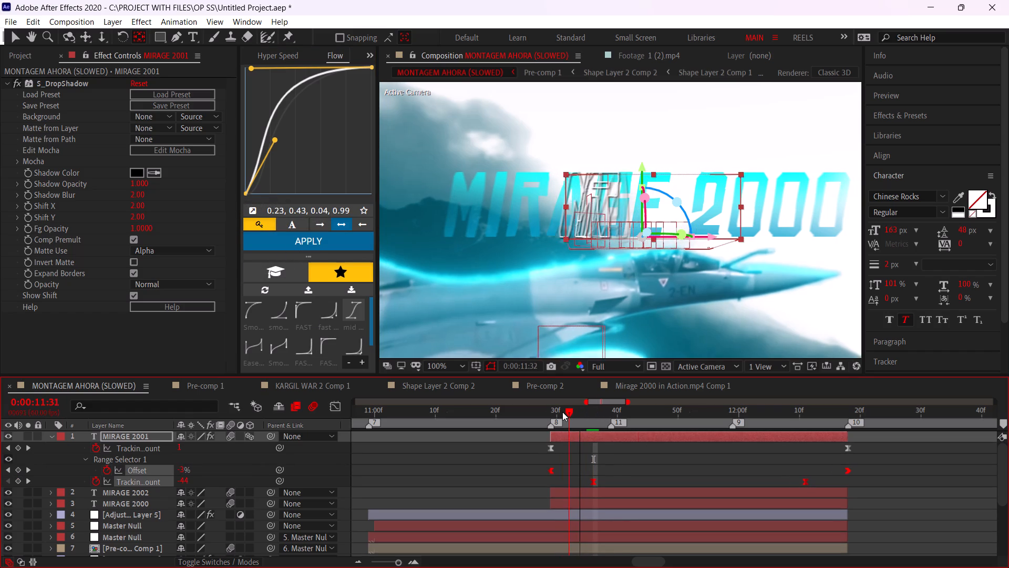
Scrub the title animation, then Easy Ease the selected MIRAGE 2001 Offset and Tracking Amount keyframes and reapply the 0.23, 0.43, 0.04, 0.99 Flow curve.
drag(562, 412, 708, 415)
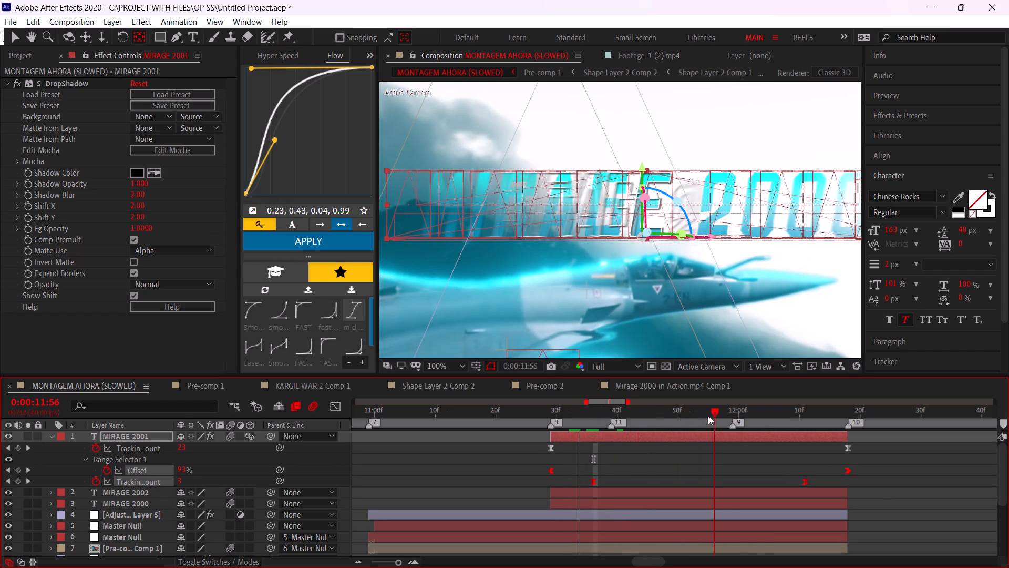
drag(708, 415, 615, 427)
key(F9)
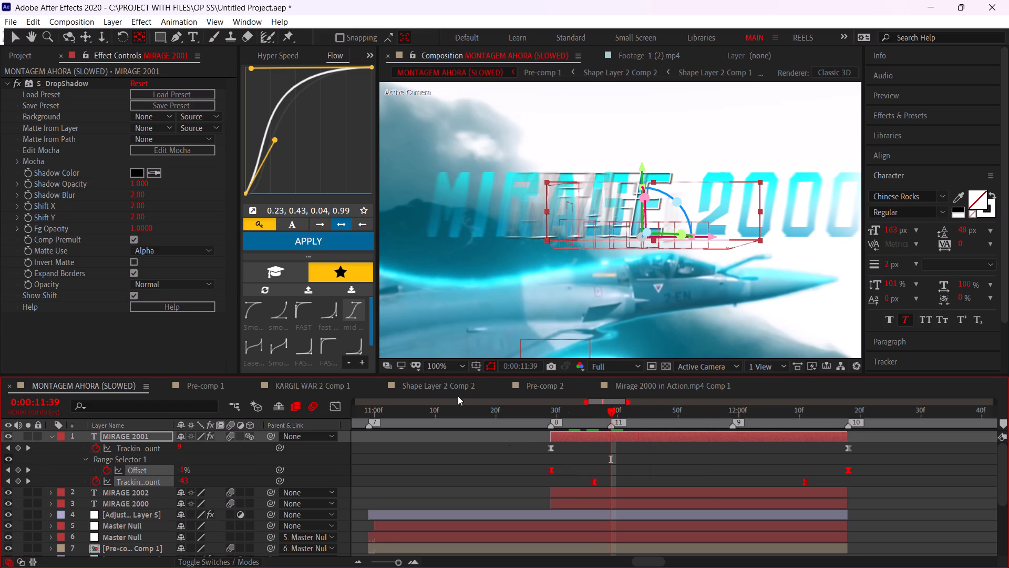
click(315, 238)
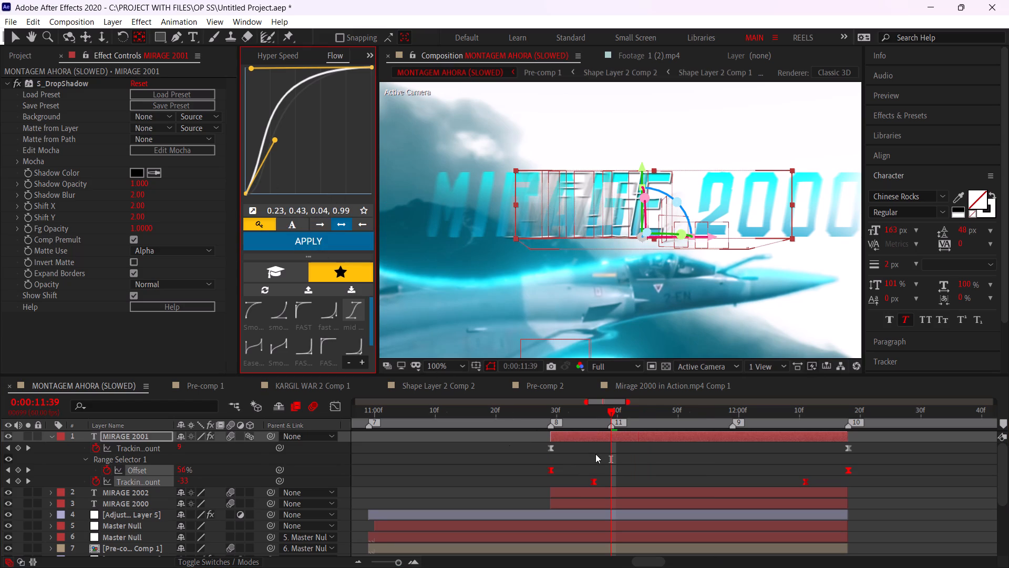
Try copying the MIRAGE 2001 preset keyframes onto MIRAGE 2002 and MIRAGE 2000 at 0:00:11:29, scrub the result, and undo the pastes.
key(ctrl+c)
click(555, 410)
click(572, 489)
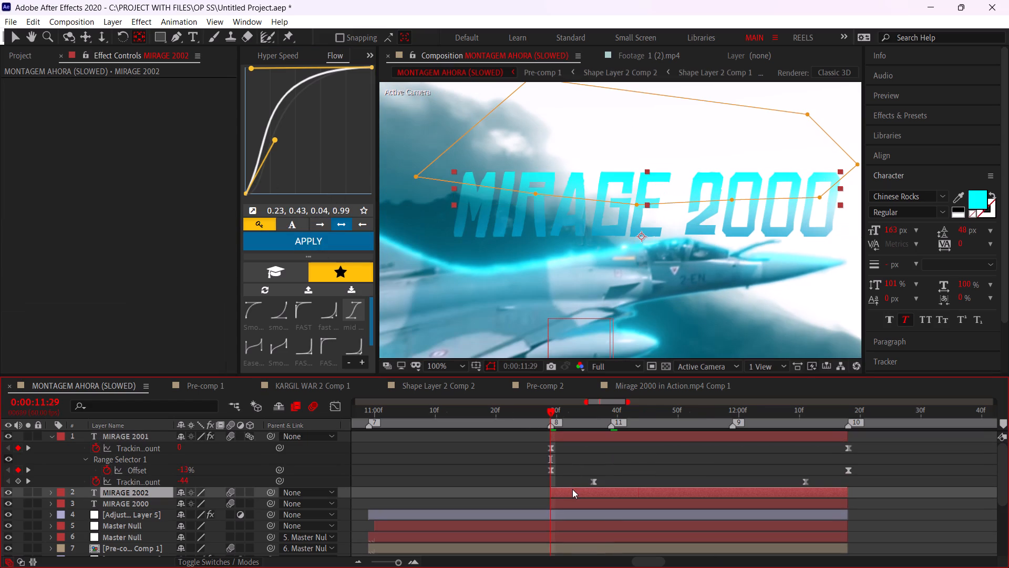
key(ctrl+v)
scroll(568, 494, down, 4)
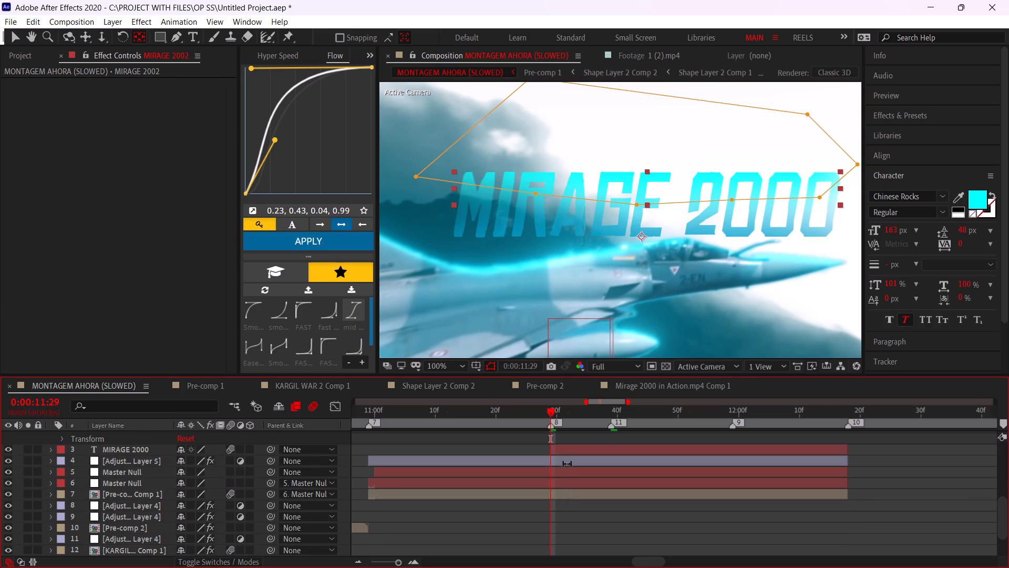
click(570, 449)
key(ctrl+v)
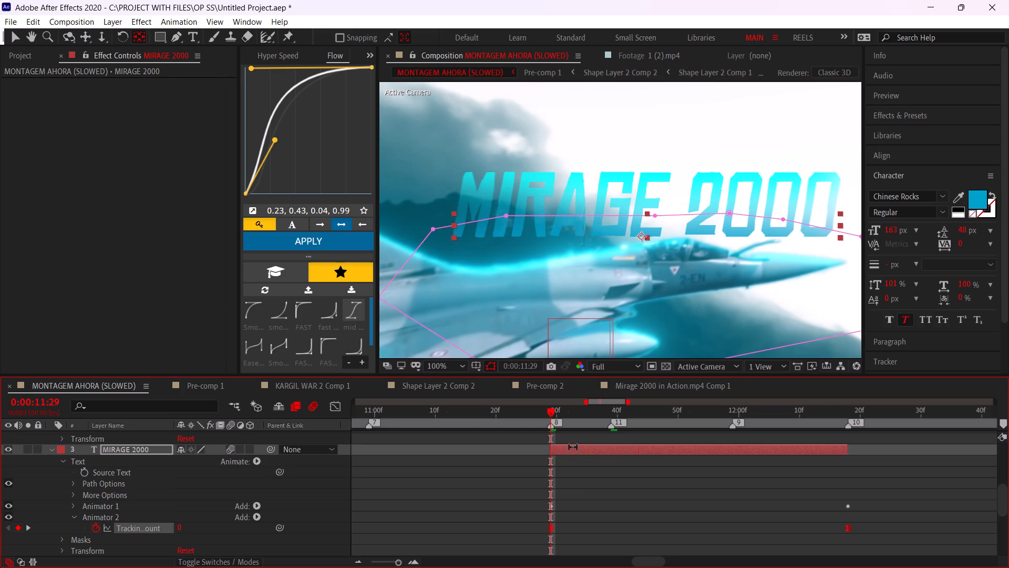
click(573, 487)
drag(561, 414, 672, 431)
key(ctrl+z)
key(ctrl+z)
Collapse the expanded title layers and apply the text 4 animation preset to the MIRAGE 2002 layer at 0:00:11:29.
scroll(623, 470, up, 6)
click(594, 511)
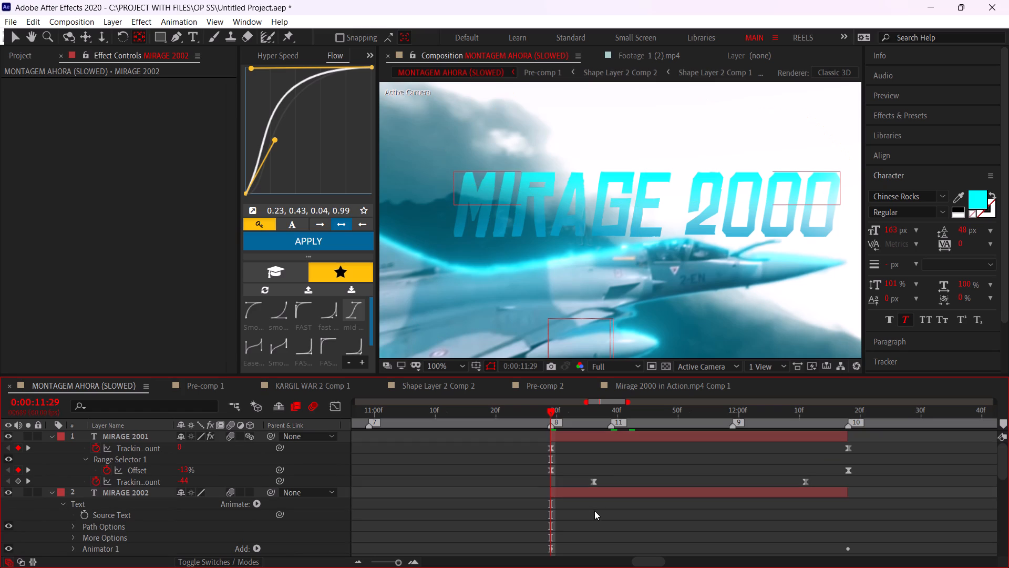
key(u)
click(588, 452)
key(u)
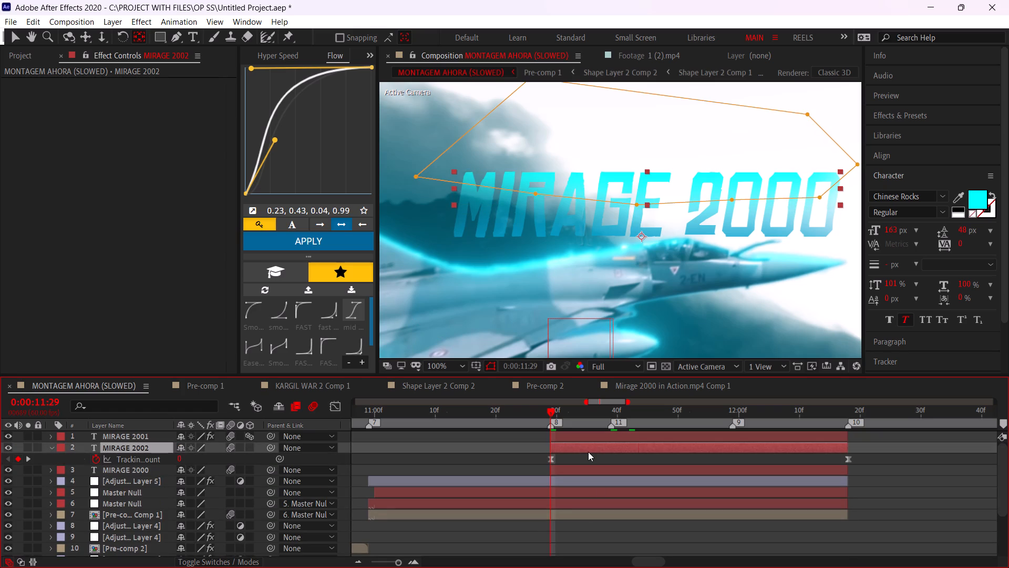
key(v)
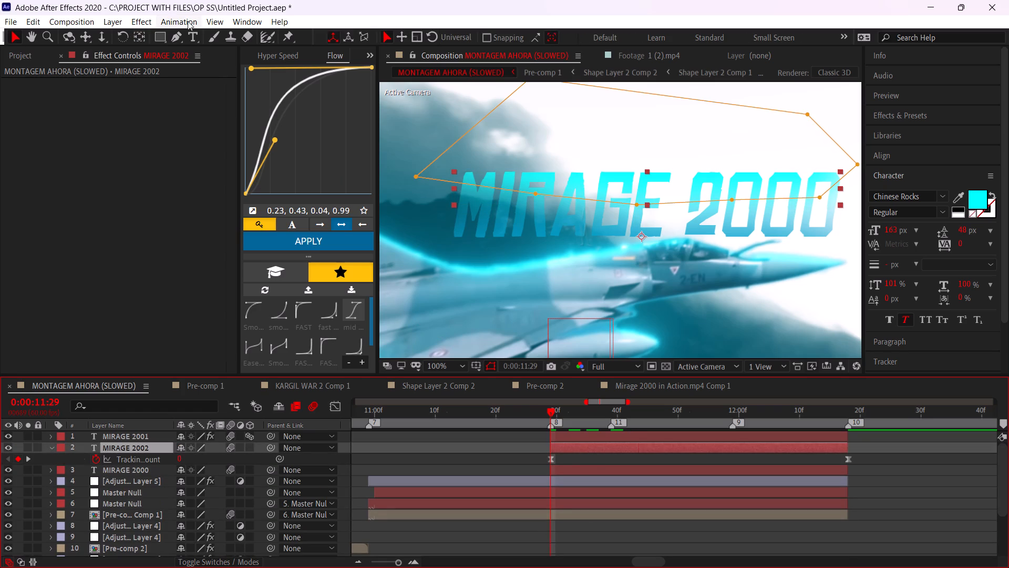
click(184, 21)
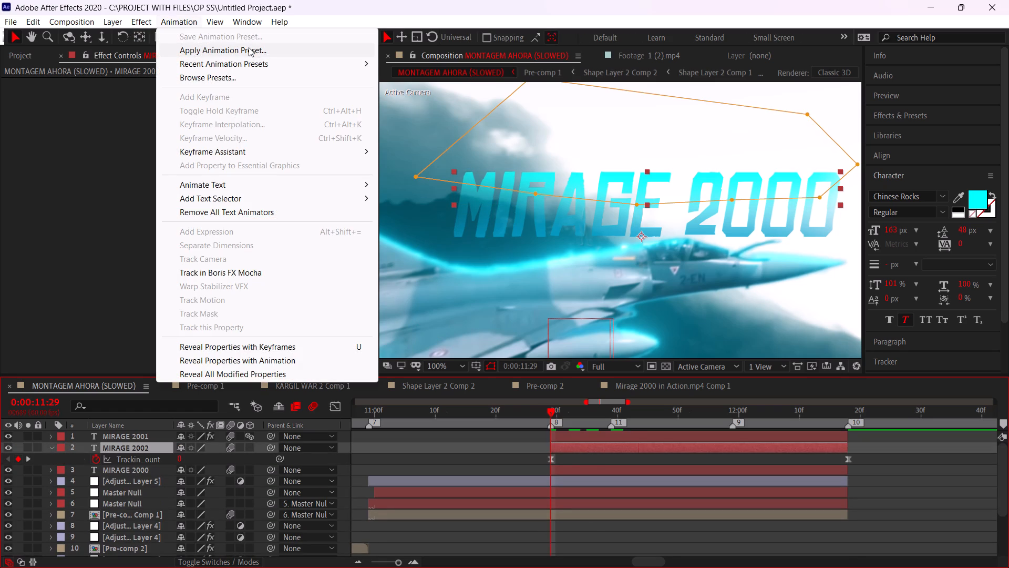
click(427, 65)
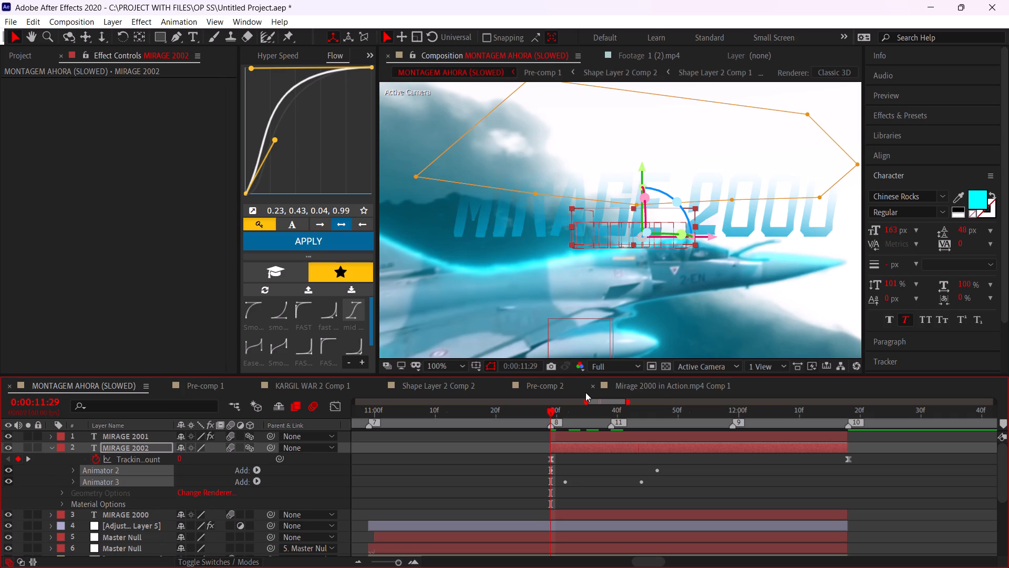
Reveal MIRAGE 2002's keyframes and stretch the preset's Offset and Tracking Amount keyframes proportionally until the last Offset keyframe meets marker 10.
key(u)
key(u)
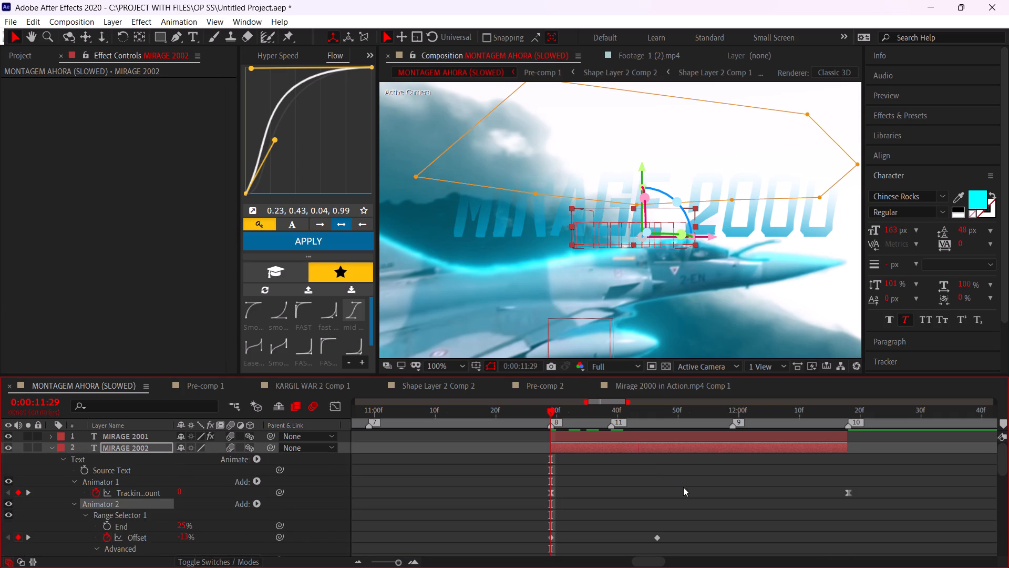
key(u)
click(529, 441)
click(564, 441)
click(567, 447)
key(u)
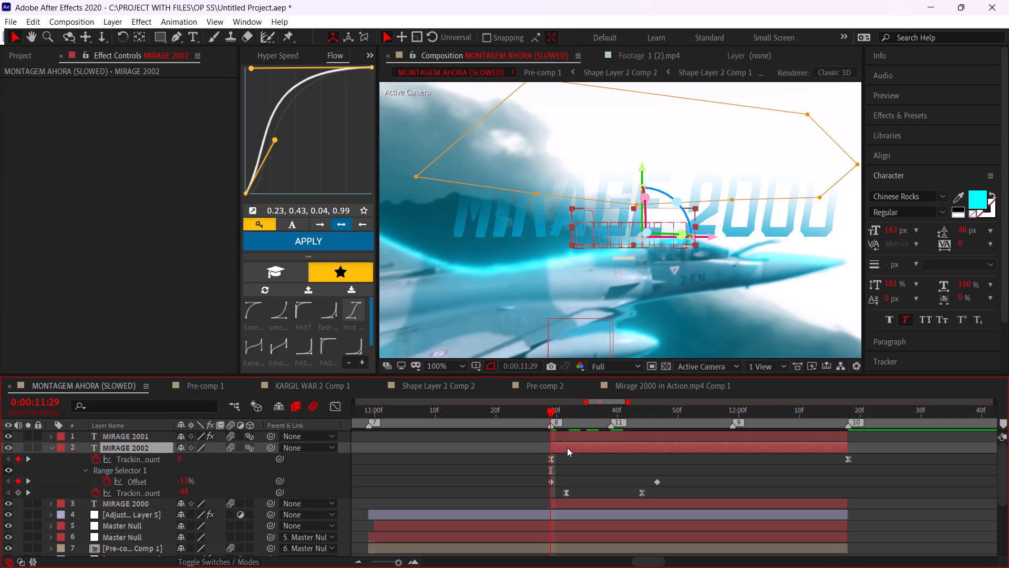
drag(664, 475, 534, 491)
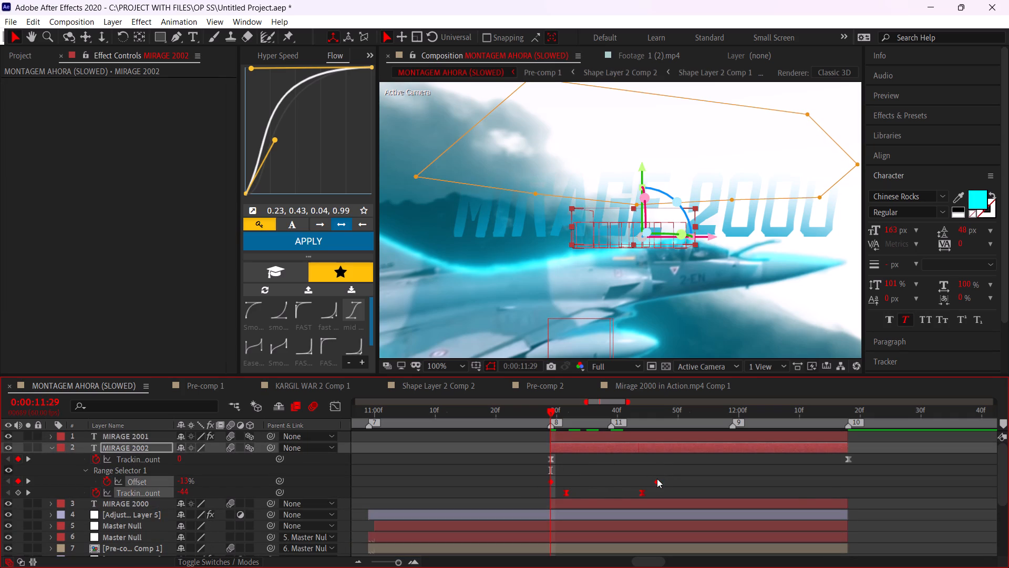
alt+drag(657, 479, 848, 498)
Easy Ease the stretched MIRAGE 2002 preset keyframes and apply the Flow curve 0.23, 0.43, 0.04, 0.99.
key(F9)
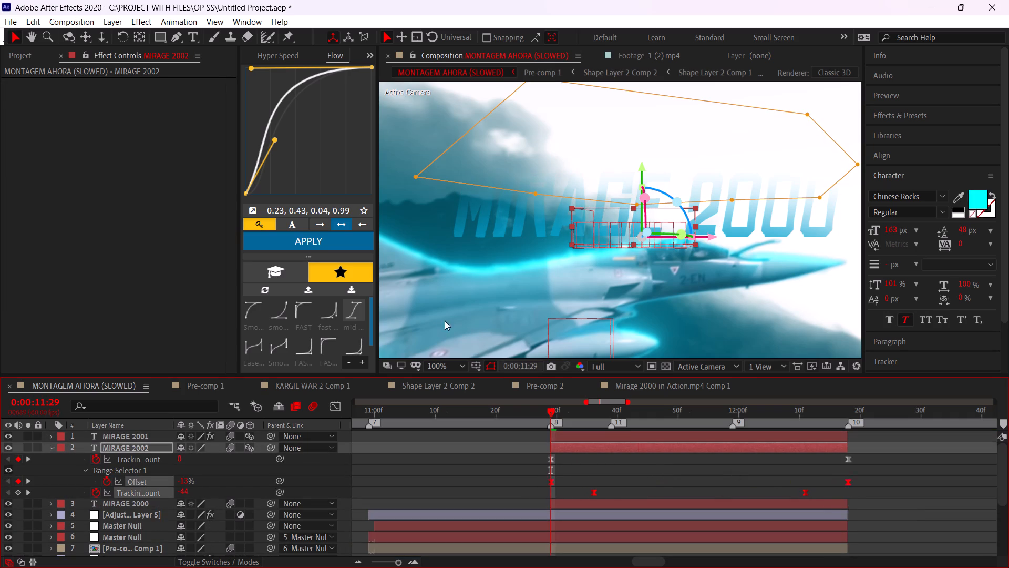
click(309, 238)
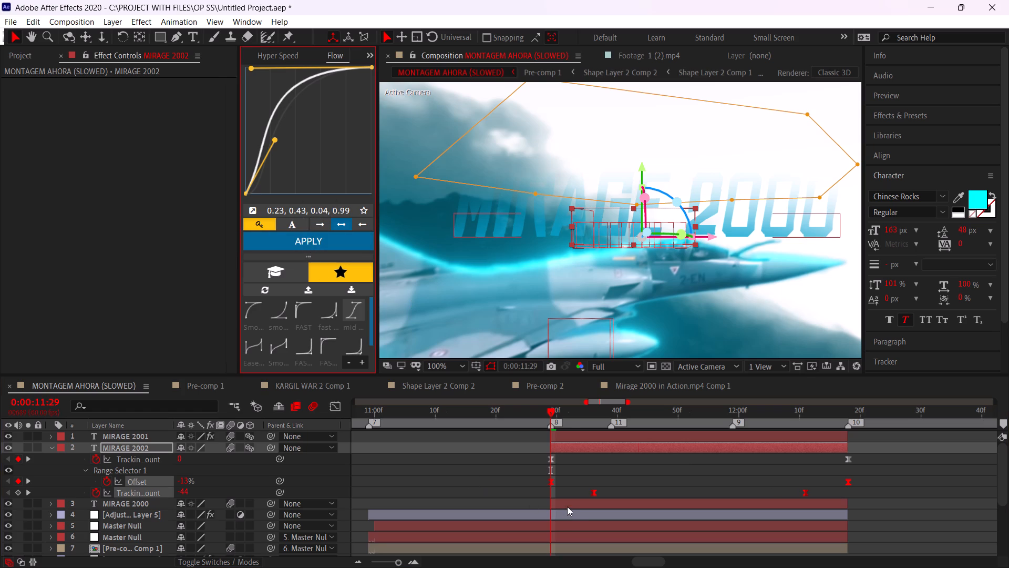
Apply the text 4 animation preset to the MIRAGE 2000 layer at 0:00:11:29.
click(567, 504)
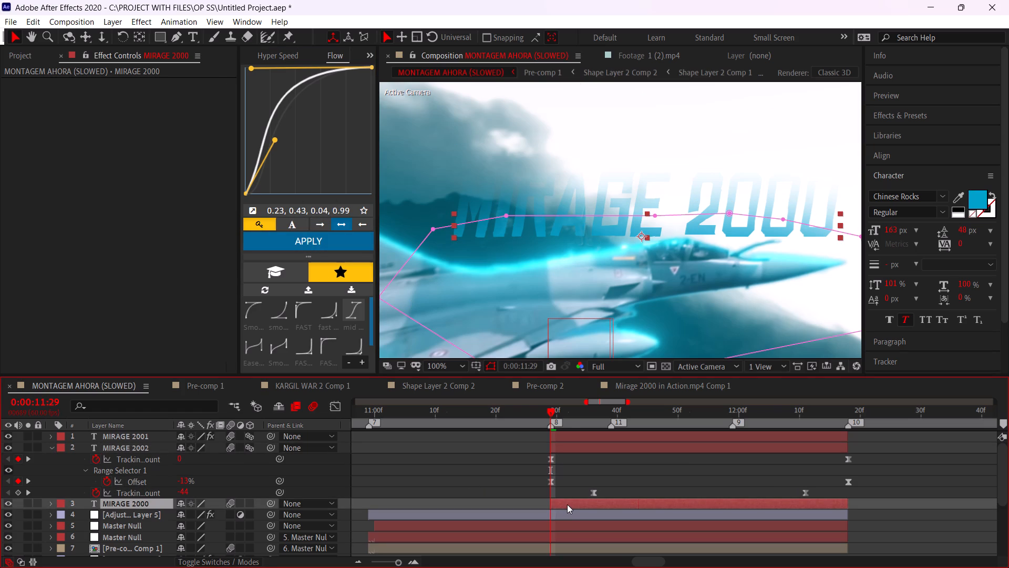
click(189, 27)
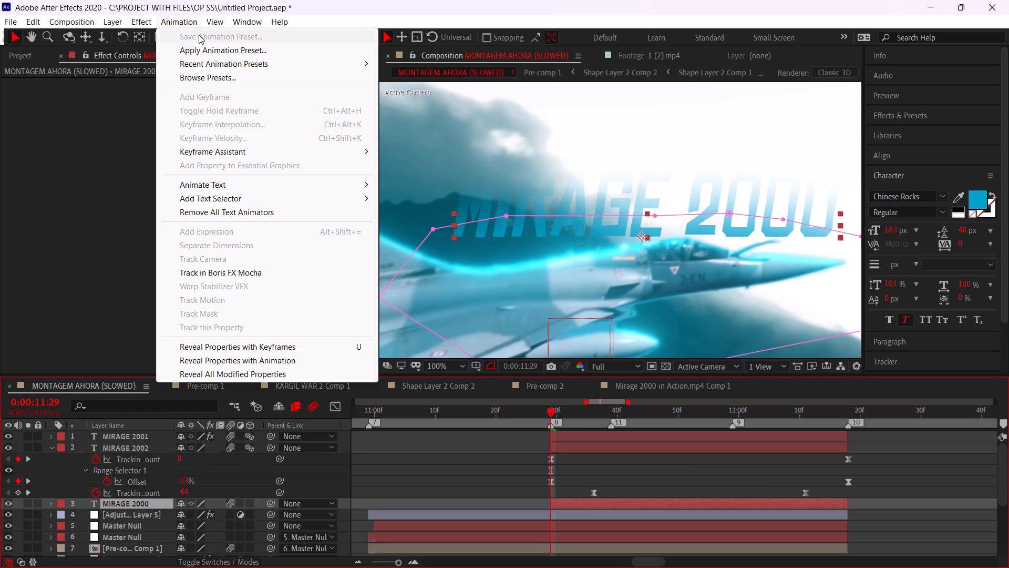
click(406, 66)
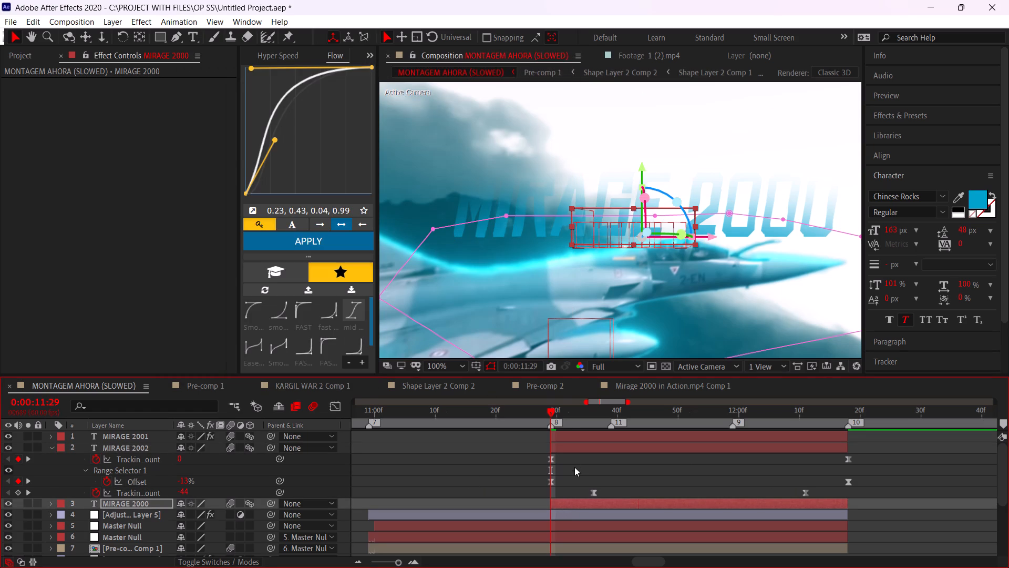
Reveal MIRAGE 2000's keyframes and stretch the preset's Offset and Tracking Amount keyframes proportionally until the last Offset keyframe meets marker 10.
key(u)
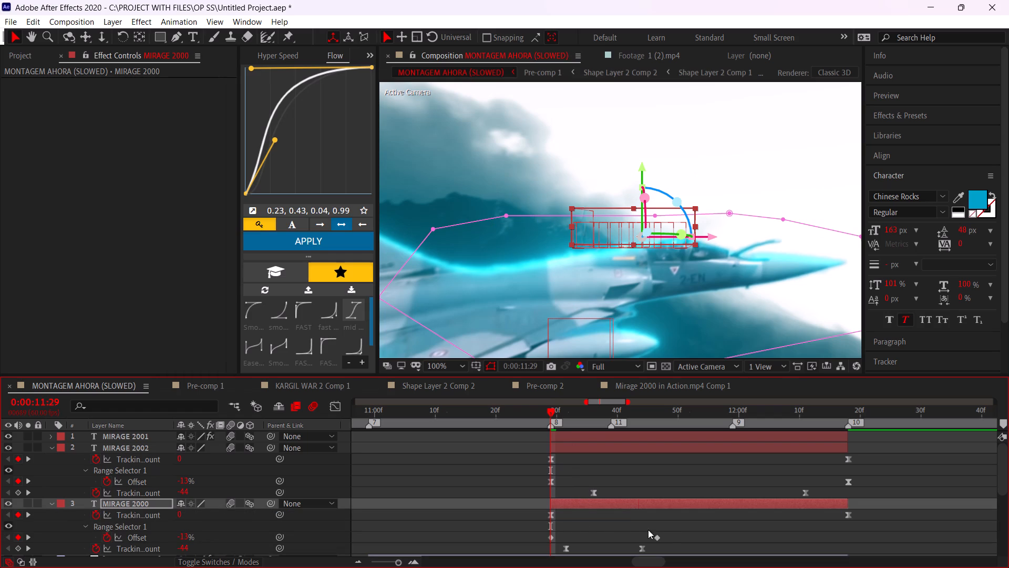
drag(671, 530, 522, 550)
scroll(593, 539, down, 1)
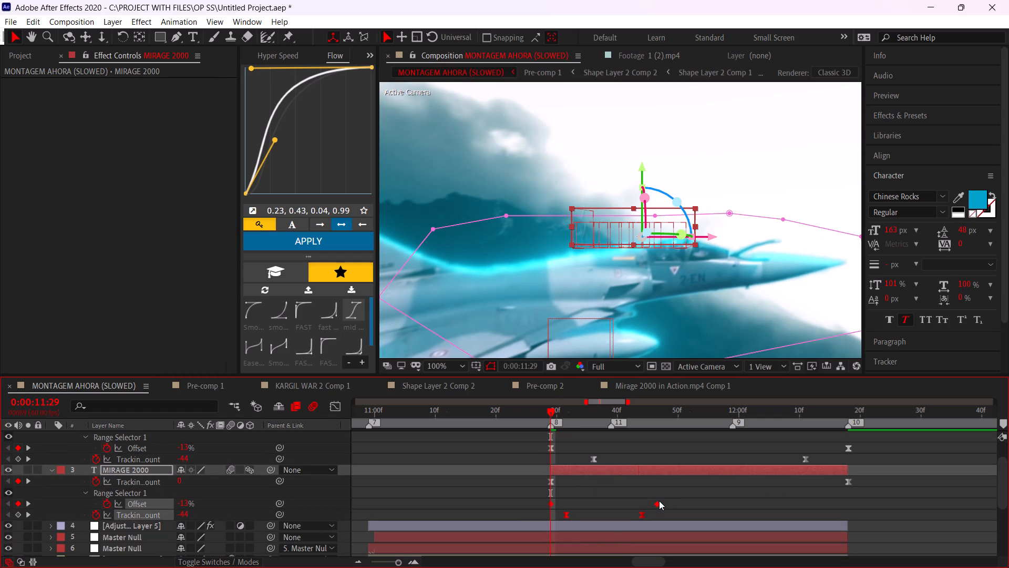
alt+drag(655, 503, 847, 525)
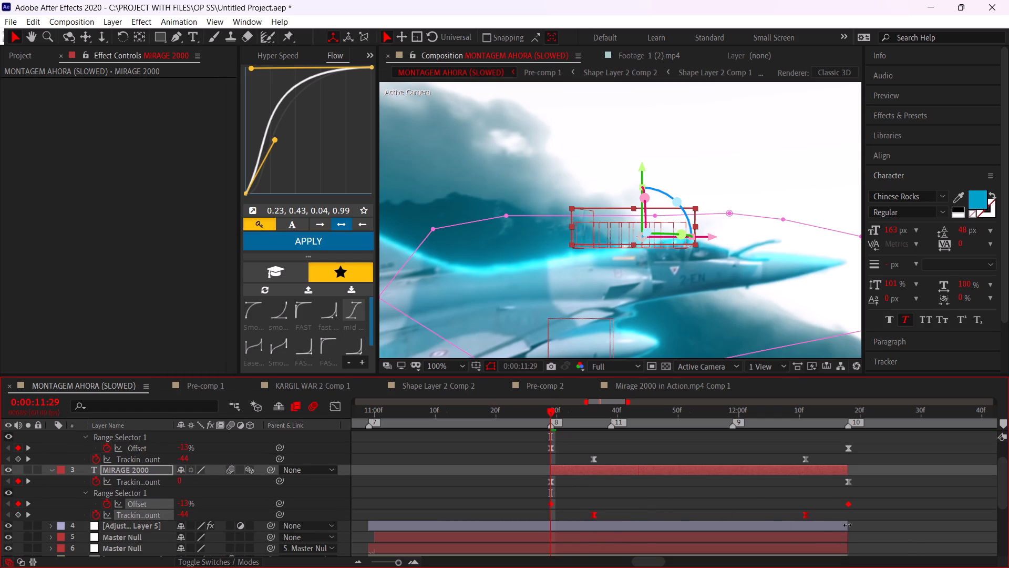
Easy Ease the stretched MIRAGE 2000 preset keyframes, apply the Flow curve 0.23, 0.43, 0.04, 0.99, and collapse the title layers' properties.
key(F9)
click(294, 236)
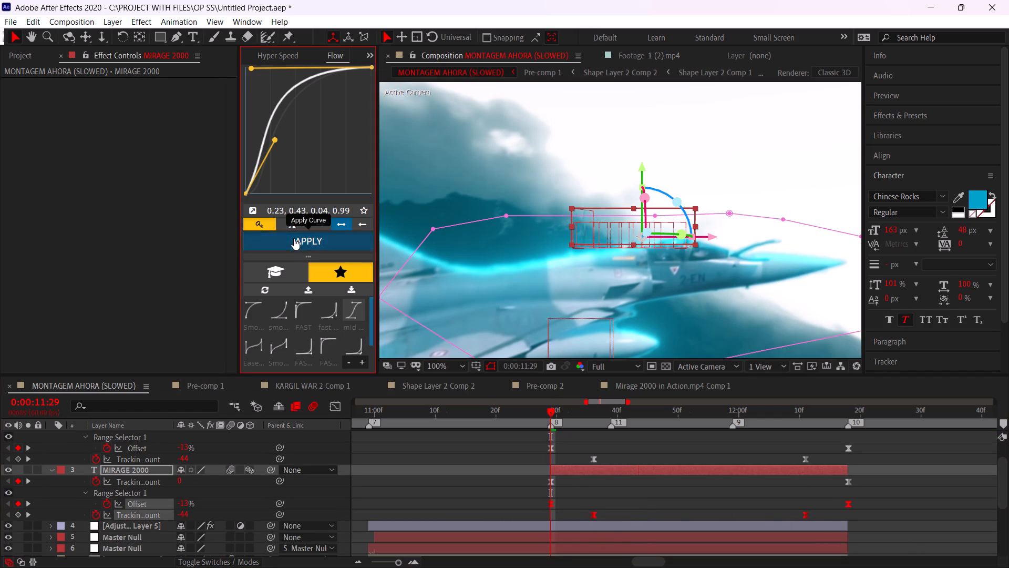
click(432, 503)
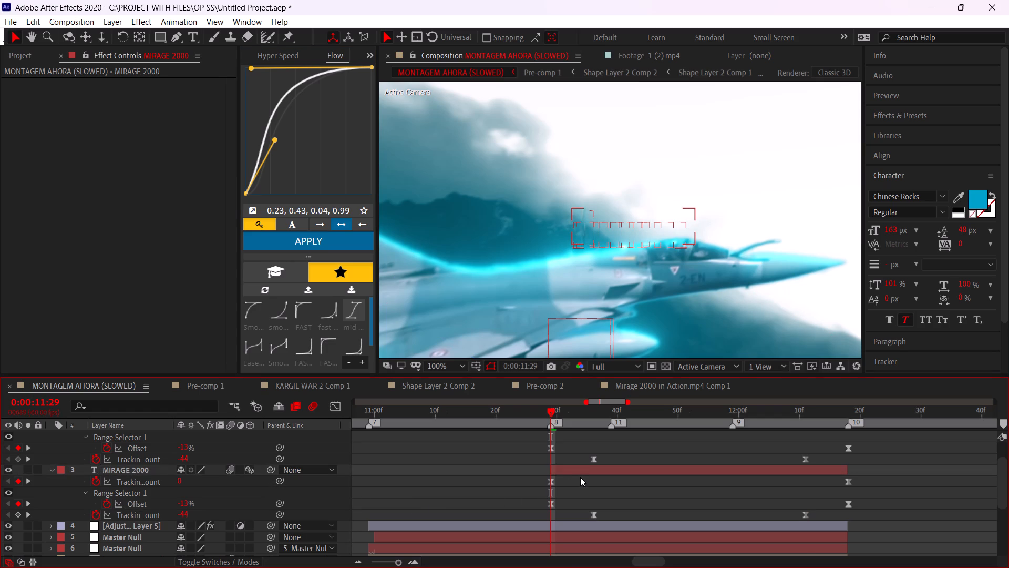
scroll(584, 477, up, 2)
scroll(664, 497, up, 1)
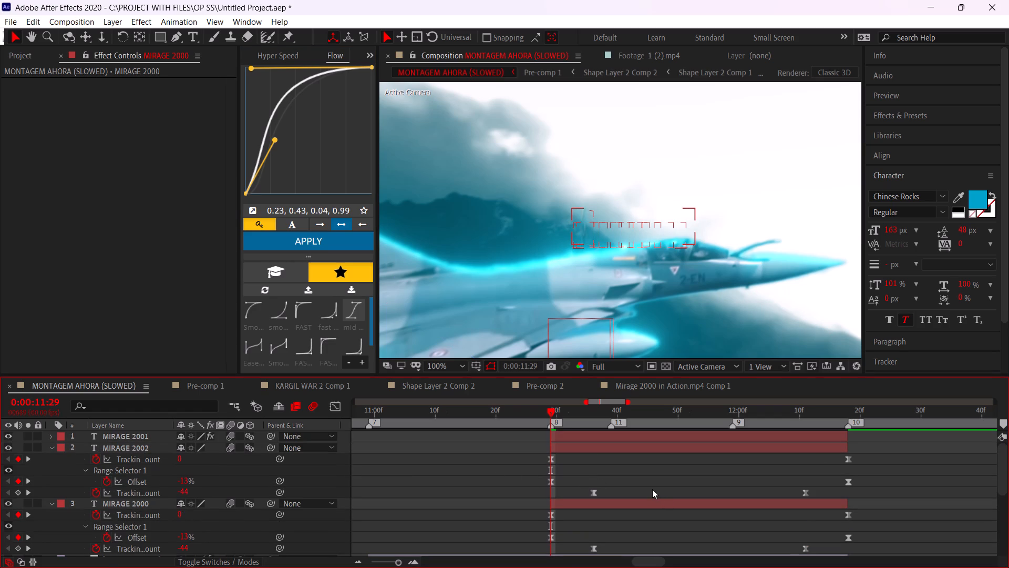
click(652, 489)
text(uu)
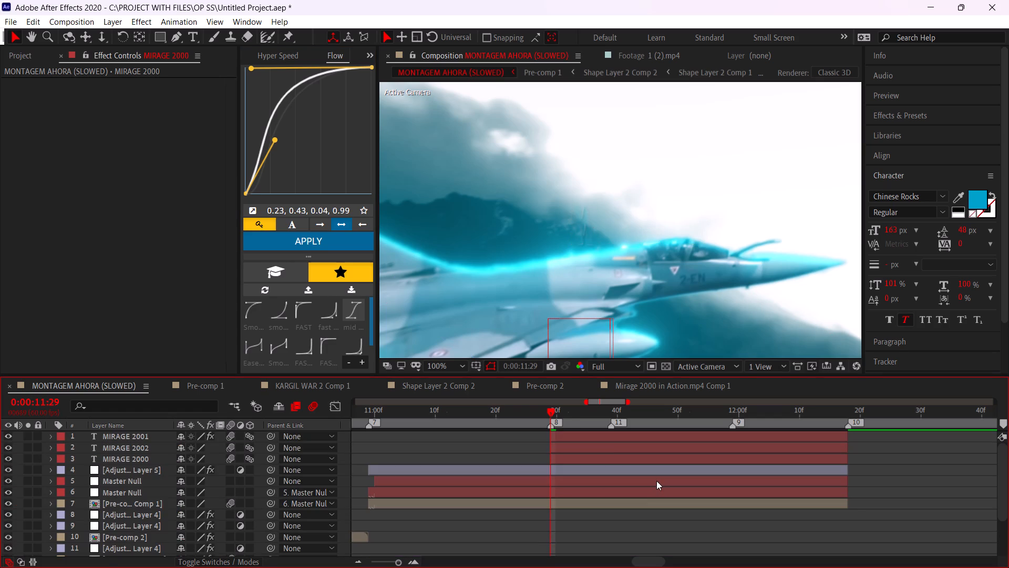
Reapply the 0.23, 0.43, 0.04, 0.99 Flow curve to MIRAGE 2000's preset Offset and Tracking Amount keyframes and collapse the layer's properties.
click(603, 458)
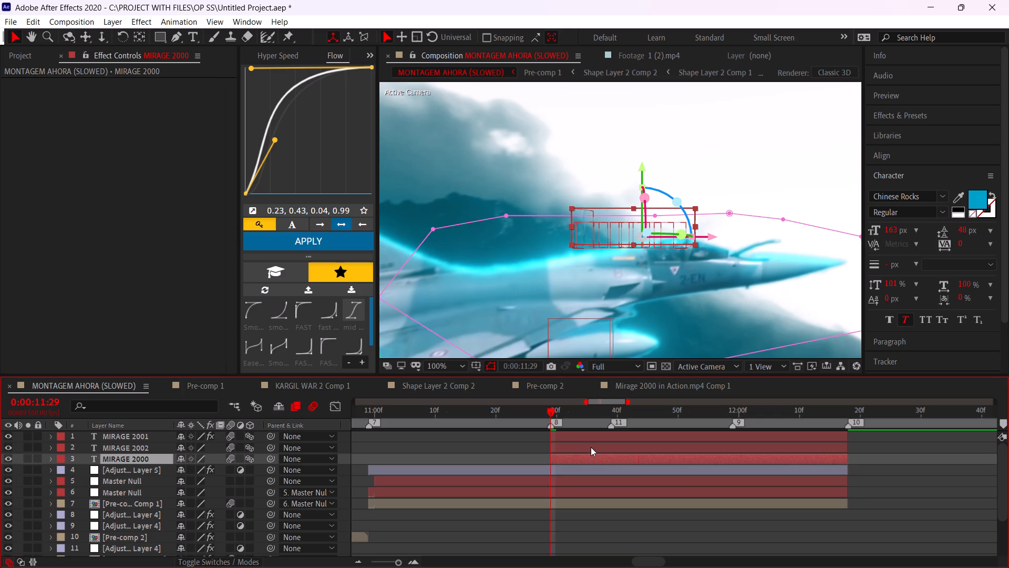
key(u)
click(138, 492)
shift+click(139, 500)
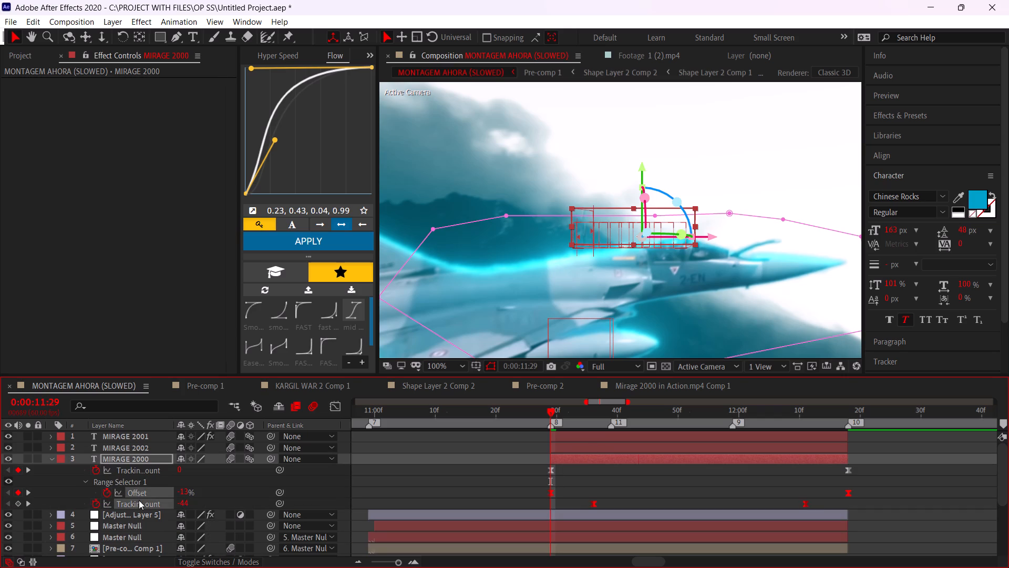
click(273, 239)
scroll(655, 503, up, 4)
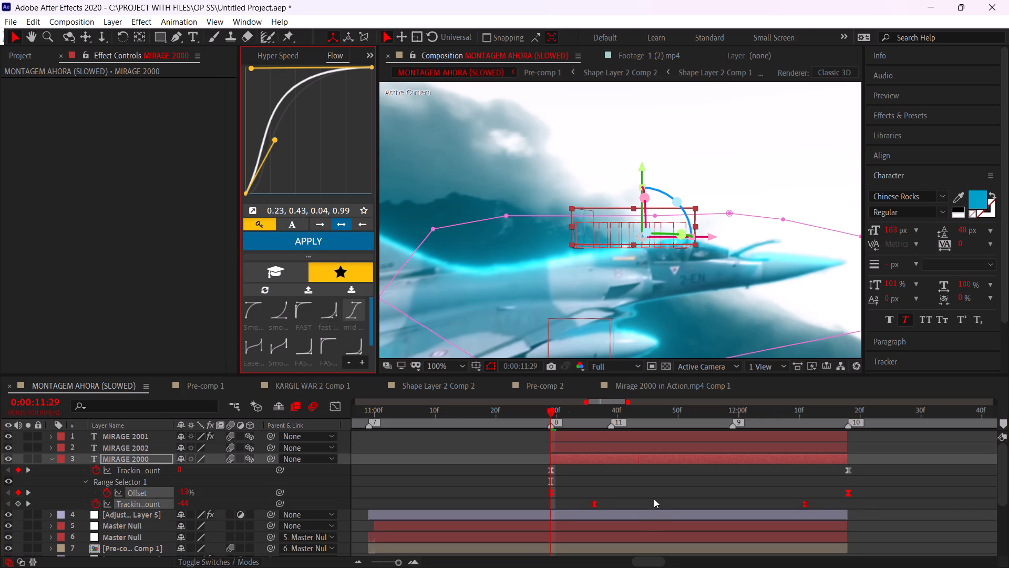
click(623, 482)
key(u)
key(u)
key(u)
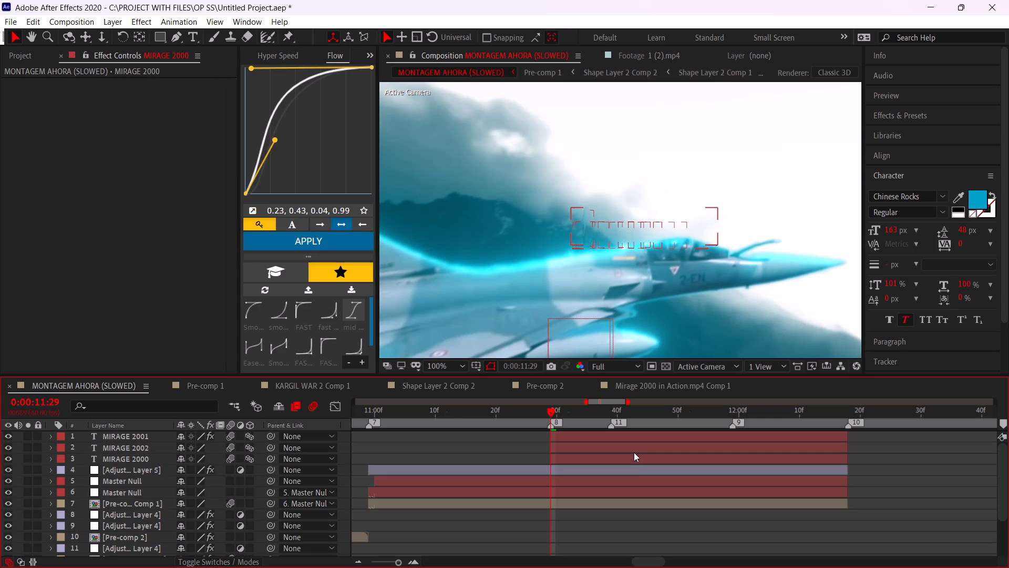
Pre-compose the MIRAGE 2001, MIRAGE 2002 and MIRAGE 2000 text layers together.
click(609, 435)
shift+click(599, 462)
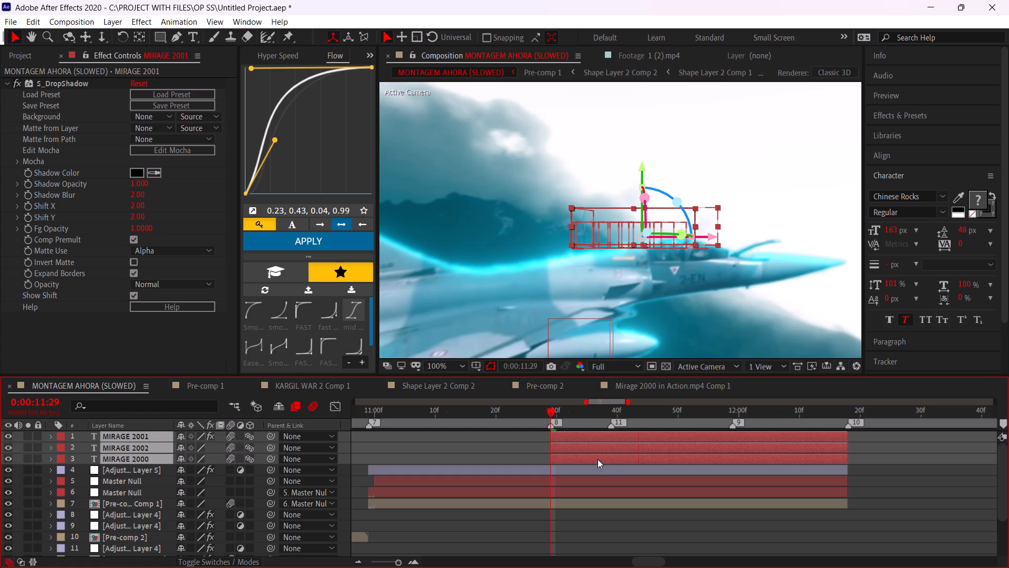
key(ctrl+shift+c)
click(490, 254)
Add the Deep Glow 2 effect to the title pre-comp and preview the glowing title up to 0:00:11:56.
key(ctrl+space)
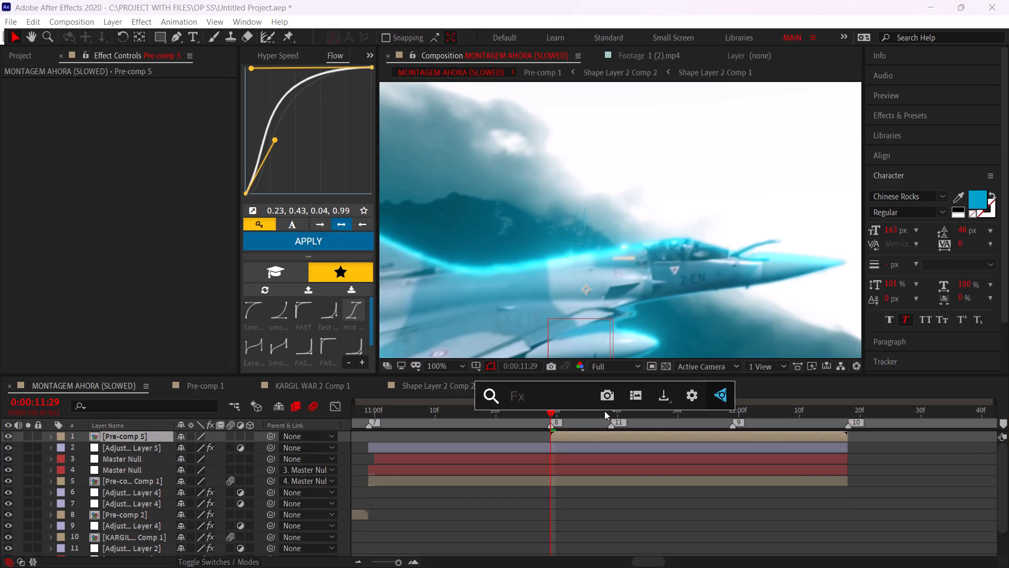
key(d)
key(e)
click(586, 438)
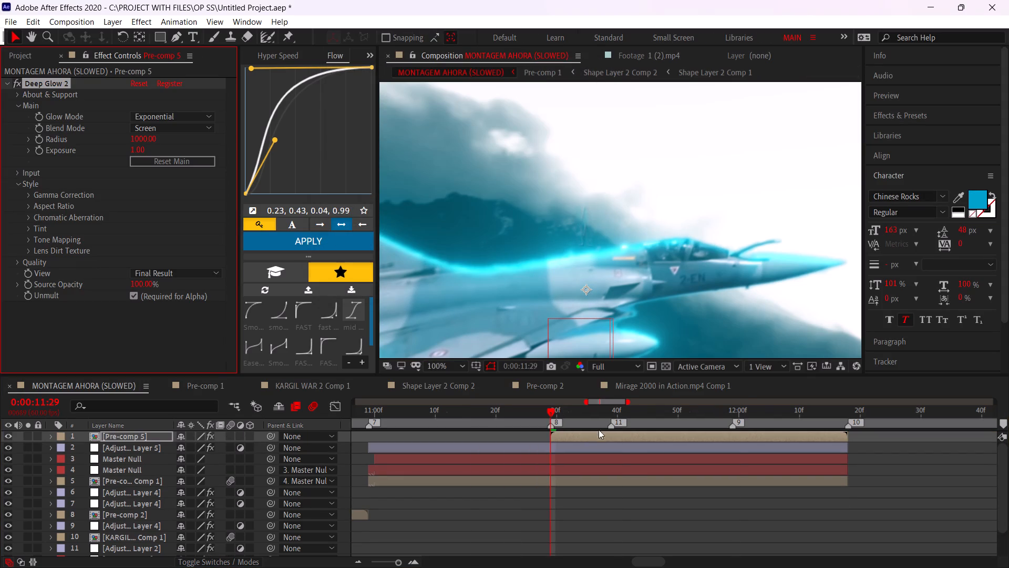
drag(608, 410, 717, 416)
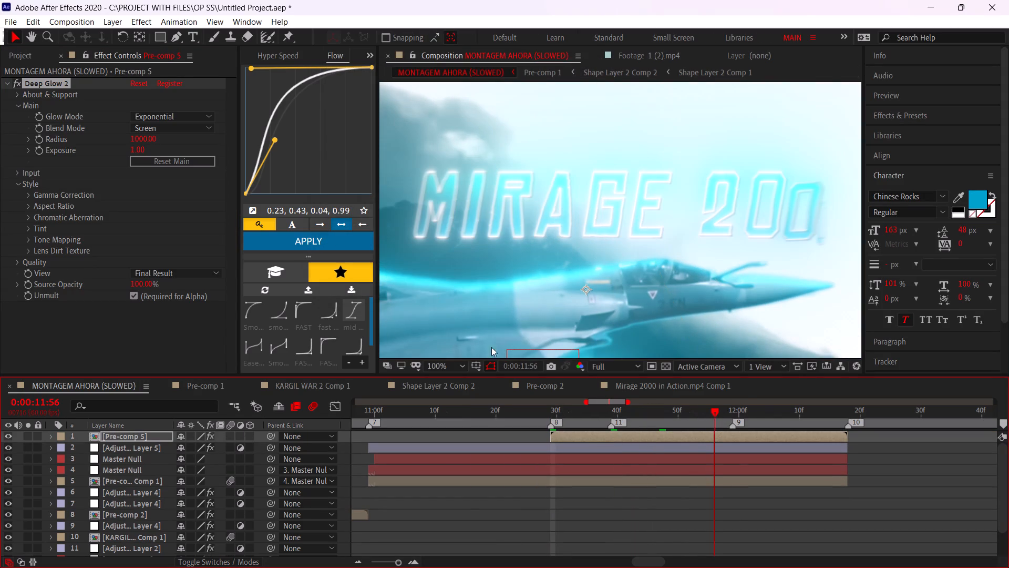
Lower the Deep Glow 2 Exposure on the title pre-comp to 0.33.
drag(140, 154, 51, 139)
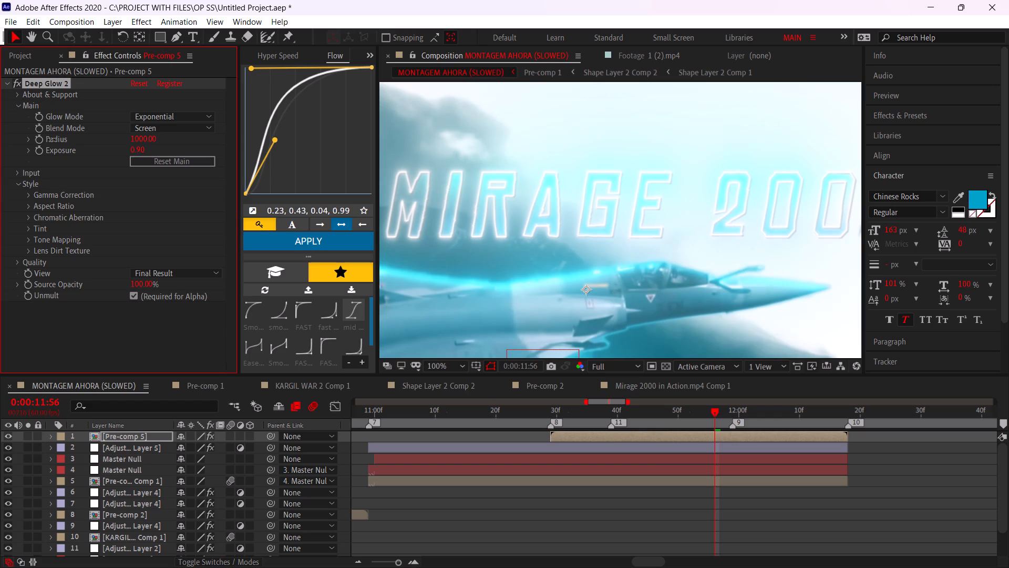
drag(51, 139, 17, 142)
drag(140, 150, 0, 180)
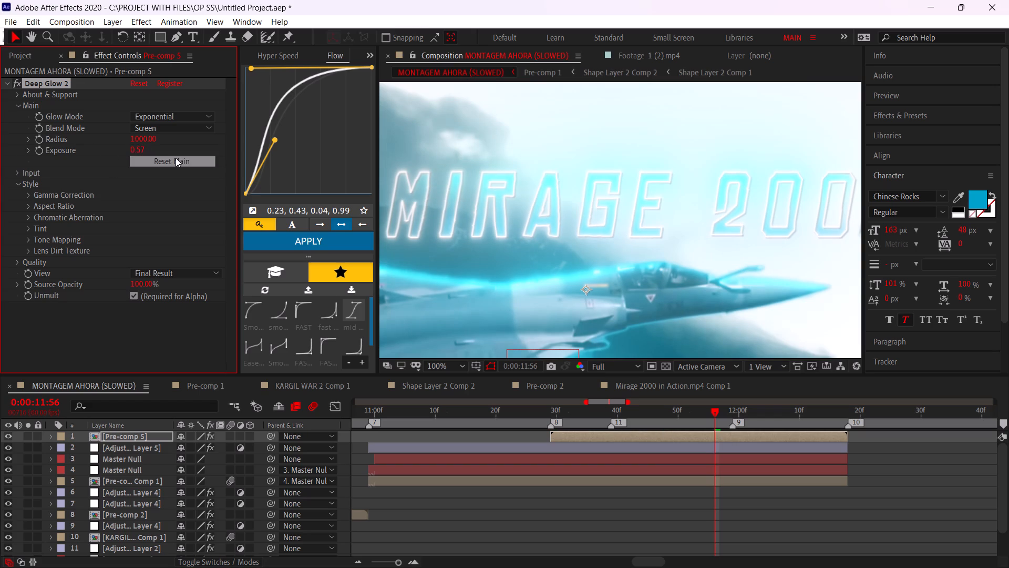
drag(138, 150, 6, 167)
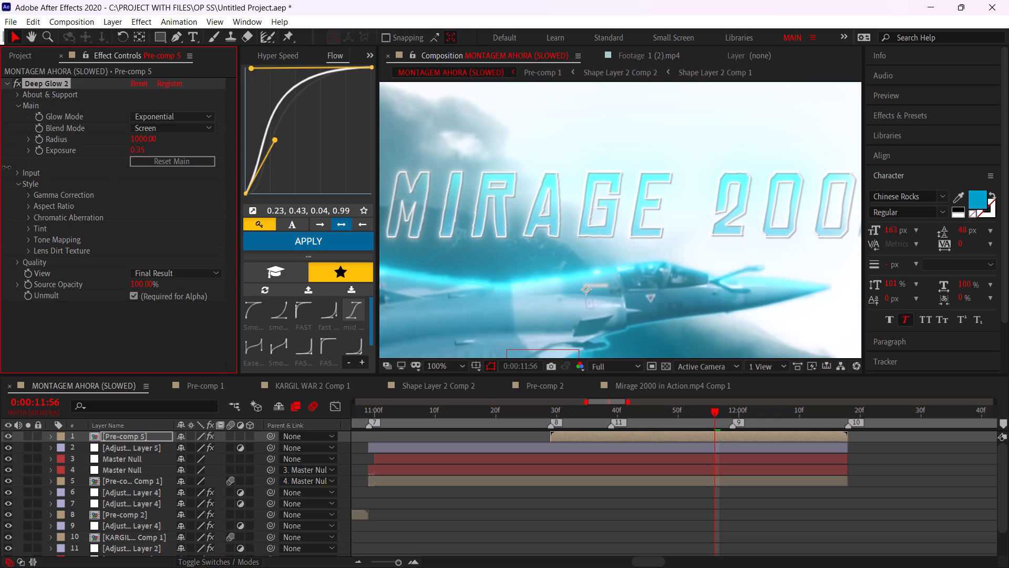
drag(6, 167, 0, 174)
Open Pre-comp 5 and examine the whole title at 0:00:12:17 along with MIRAGE 2001's keyframed properties.
double_click(683, 438)
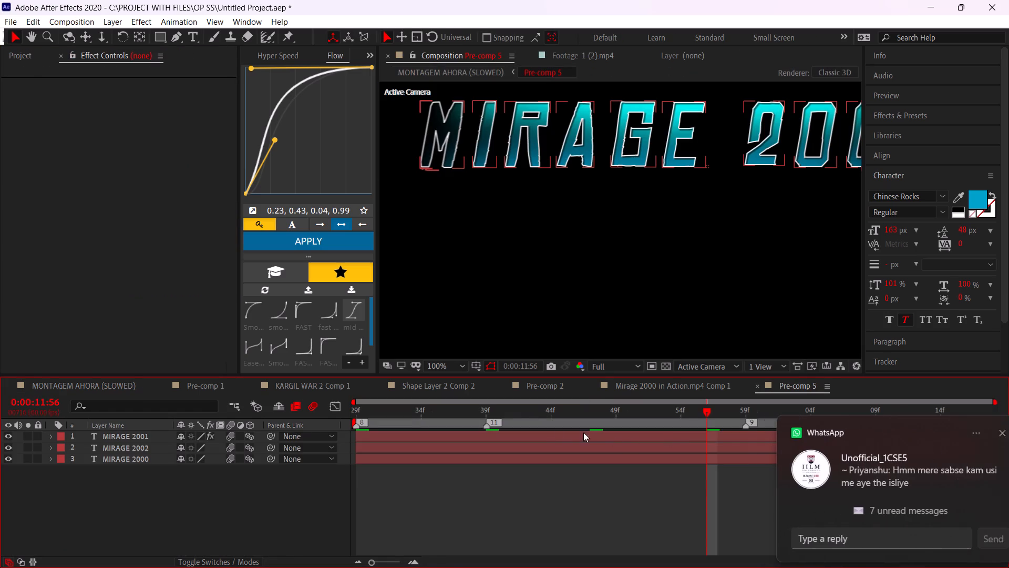
alt+scroll(672, 458, down, 2)
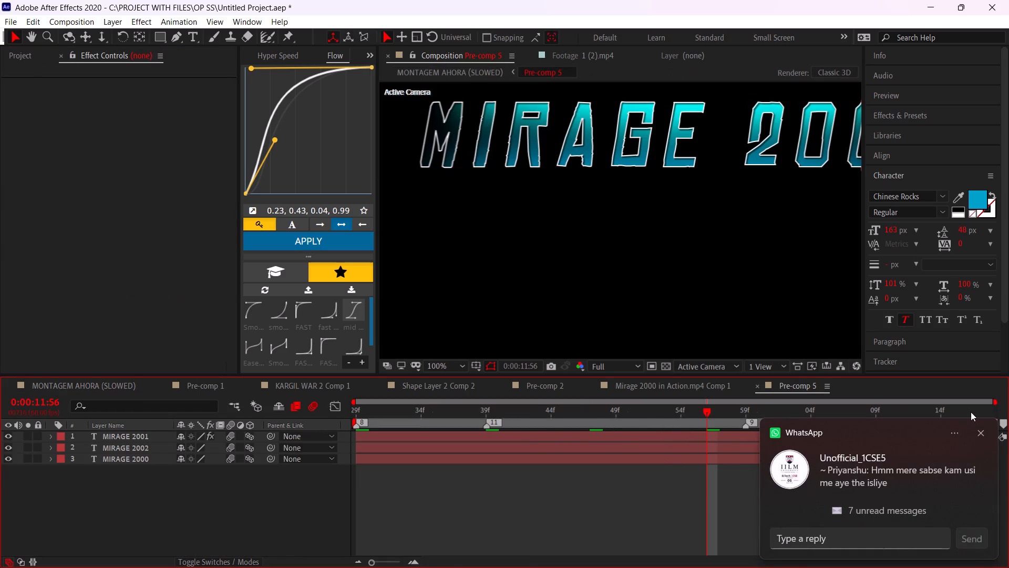
click(985, 429)
drag(956, 419, 975, 424)
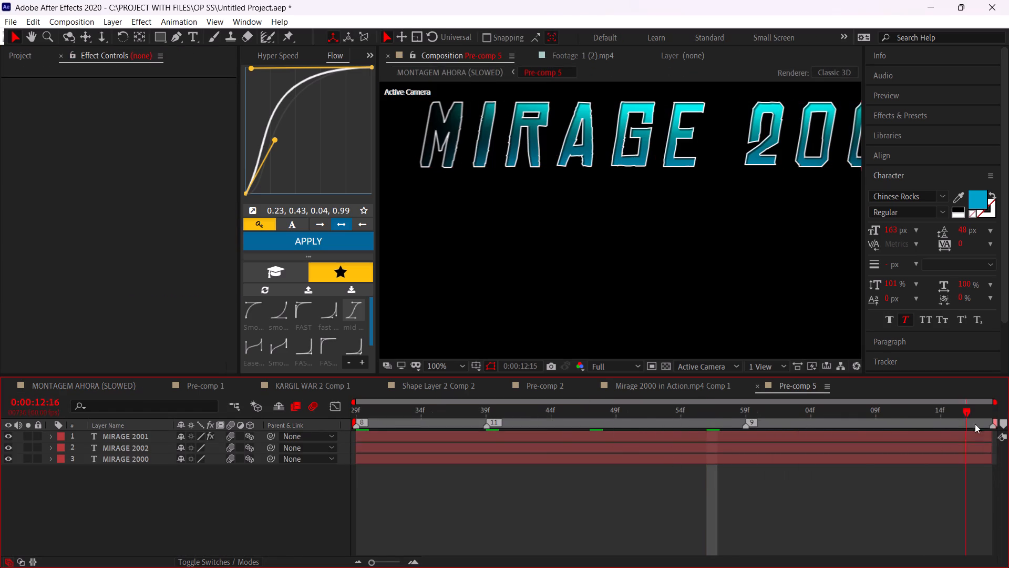
drag(975, 424, 989, 427)
alt+scroll(588, 197, down, 2)
middle_drag(623, 202, 555, 230)
alt+scroll(563, 212, up, 1)
alt+scroll(563, 212, down, 1)
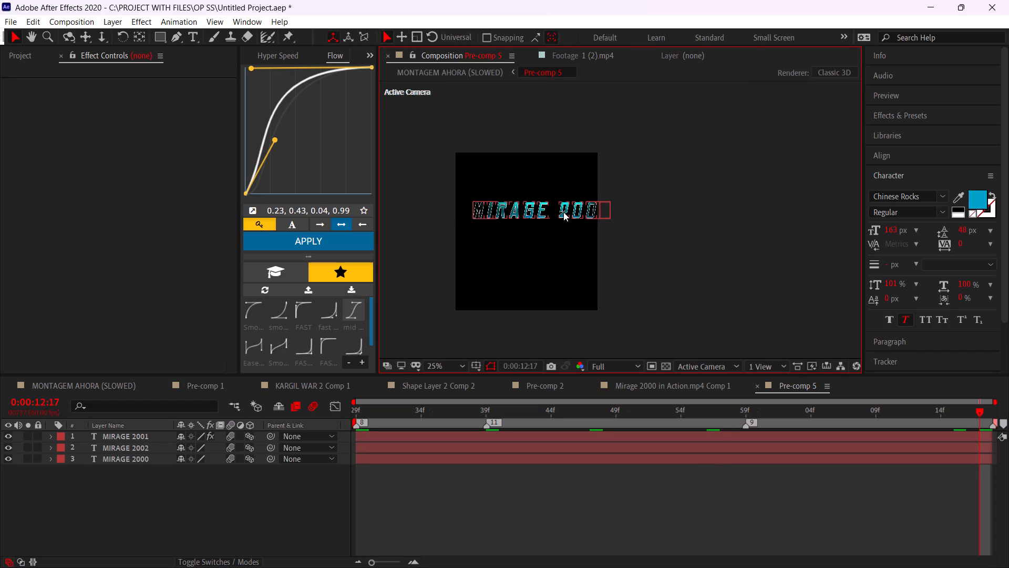
click(949, 433)
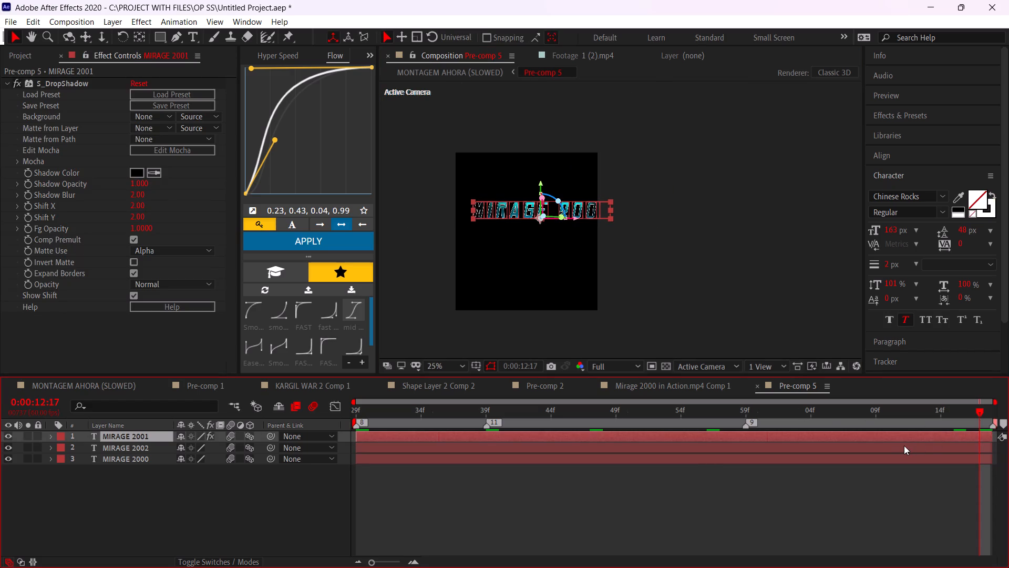
key(u)
click(131, 447)
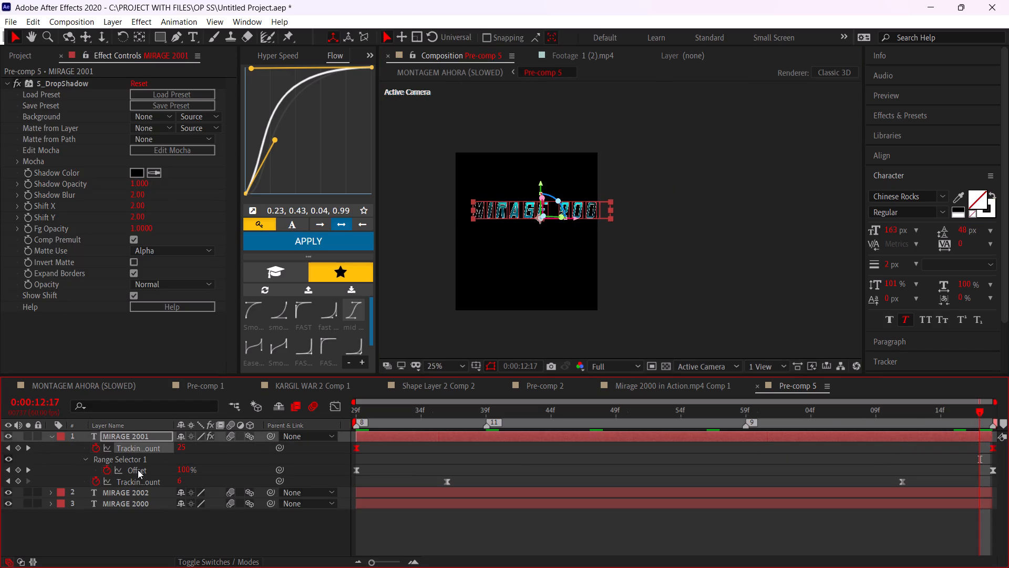
shift+click(138, 485)
click(500, 449)
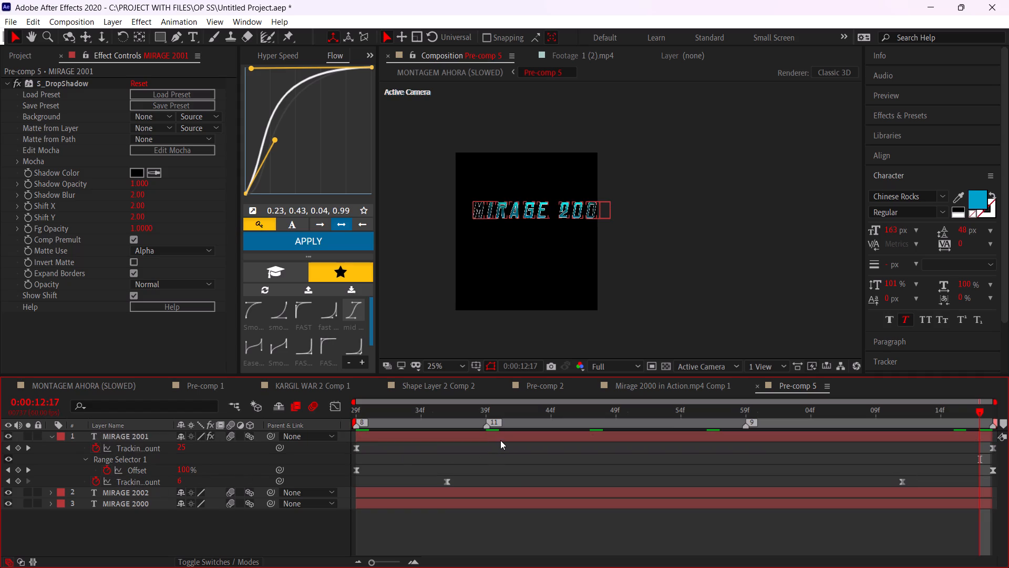
Reveal the masks on MIRAGE 2002 and MIRAGE 2000 and enable Mask Path keyframing on both at 0:00:11:29.
click(500, 440)
click(507, 490)
shift+click(506, 501)
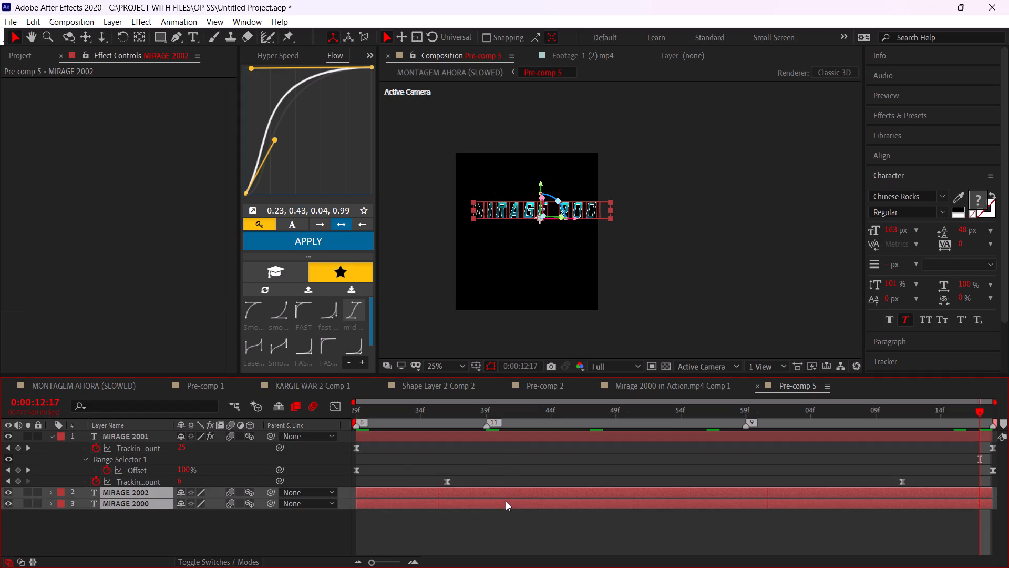
key(m)
click(547, 470)
drag(378, 423, 303, 437)
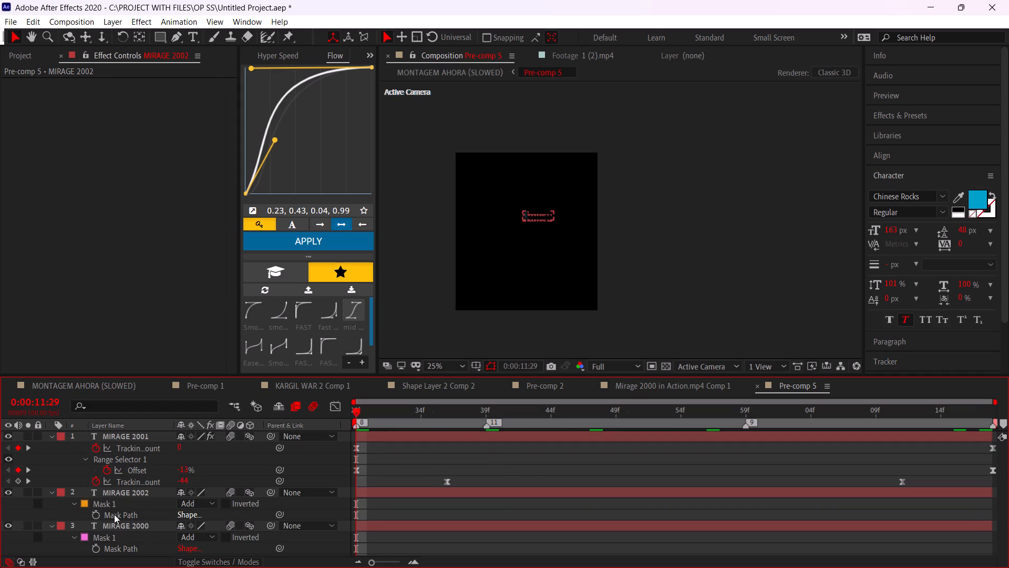
click(99, 512)
click(95, 545)
At 0:00:12:17, widen MIRAGE 2000's Mask 1 by moving its upper end points outward beyond both ends of the title.
drag(914, 421, 972, 417)
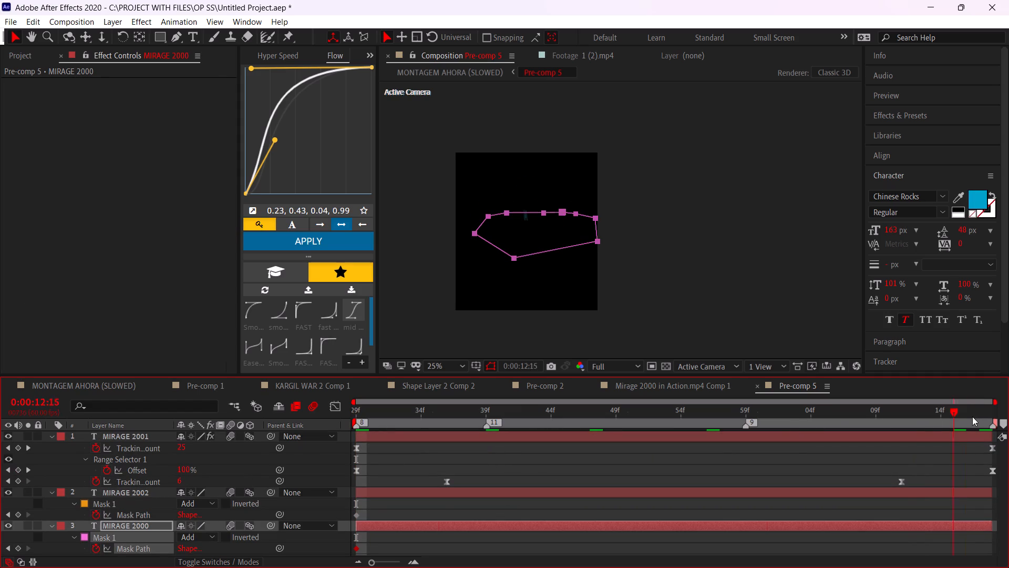
drag(972, 417, 974, 417)
drag(488, 217, 472, 217)
key(ctrl+z)
click(519, 241)
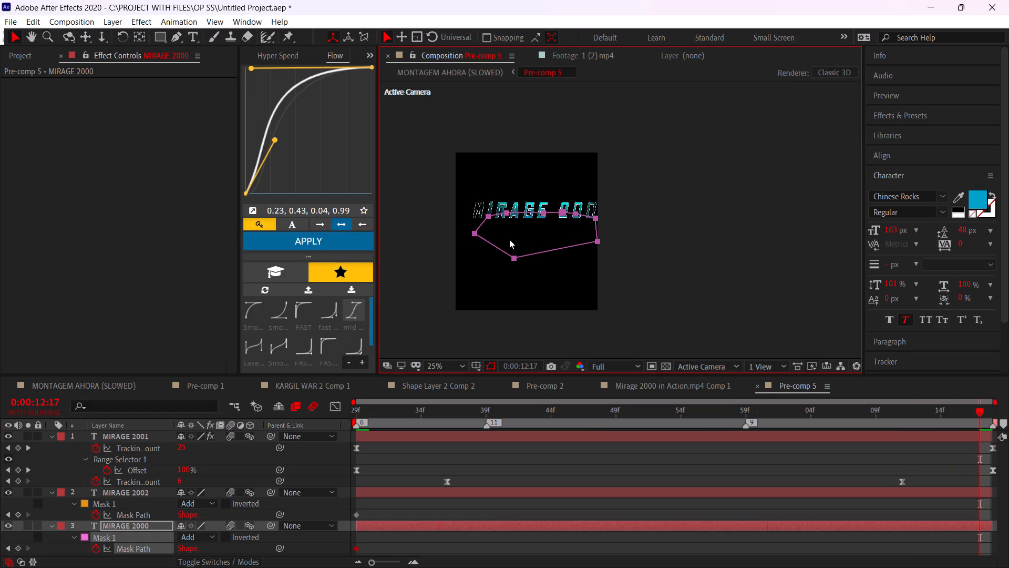
click(475, 233)
drag(489, 217, 469, 215)
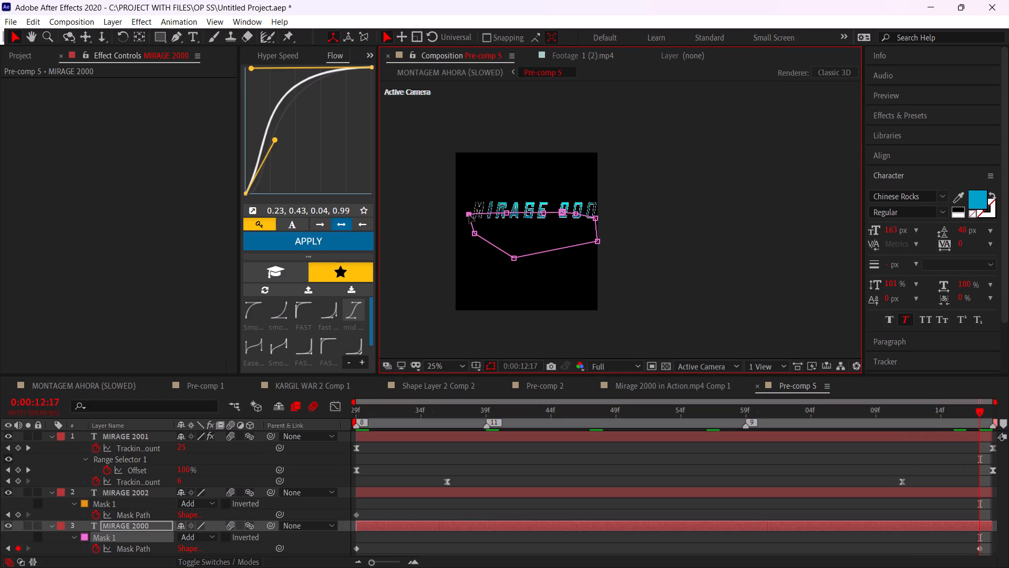
drag(469, 215, 465, 217)
drag(598, 217, 622, 218)
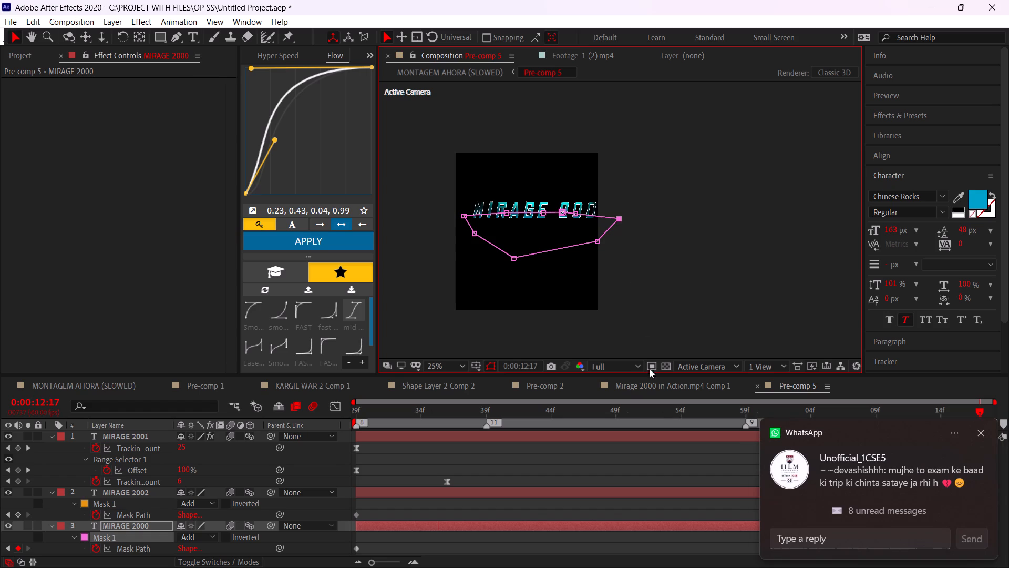
At 0:00:12:17, widen MIRAGE 2002's Mask 1 by moving its outermost points beyond the M and the final 0.
click(648, 493)
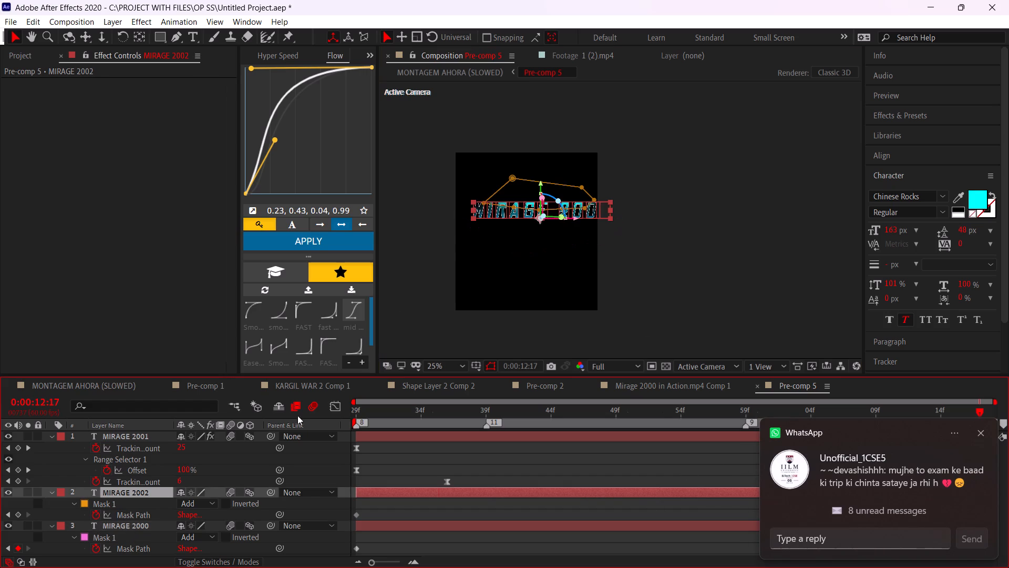
click(485, 204)
drag(481, 204, 470, 202)
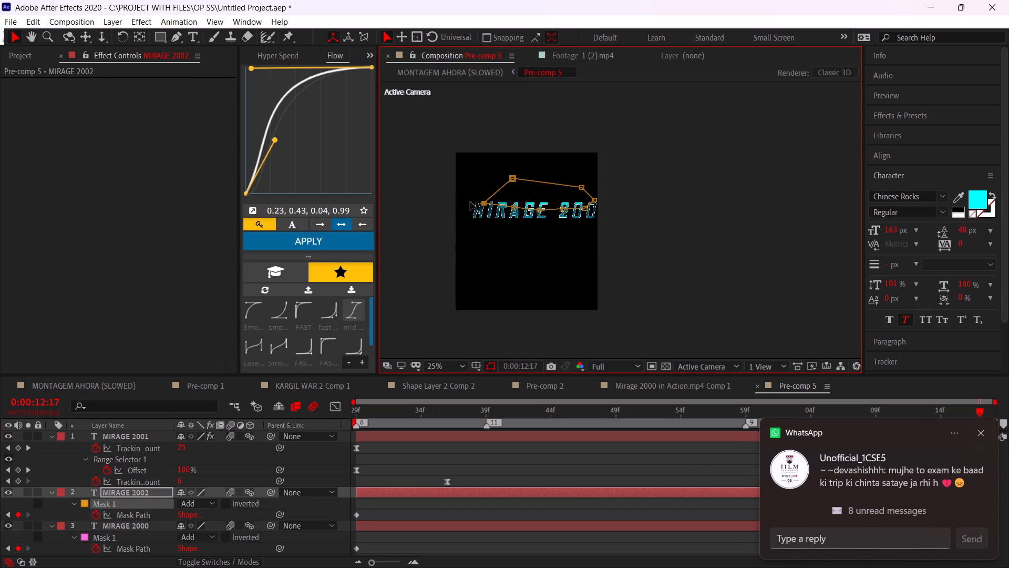
drag(470, 202, 456, 201)
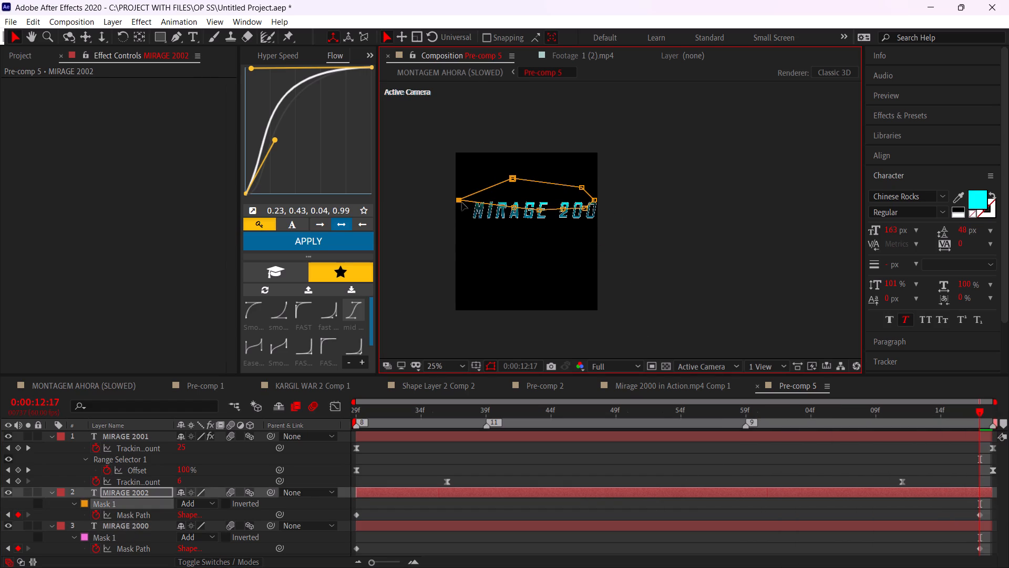
click(461, 202)
click(457, 202)
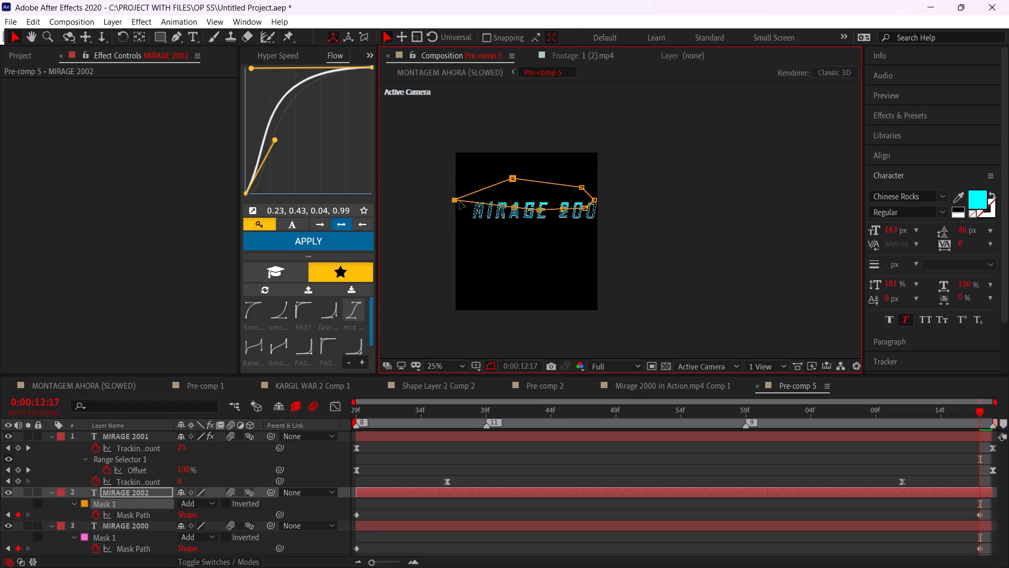
click(457, 201)
drag(595, 197, 597, 197)
drag(597, 197, 612, 199)
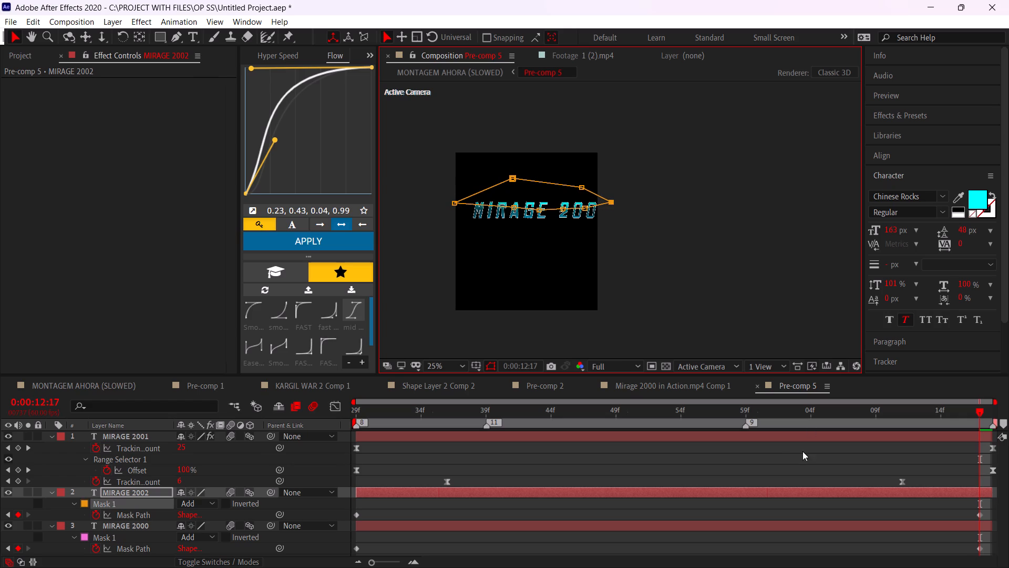
Scrub the title back to 0:00:11:29 to check the masks, and reselect Pre-comp 5 in the MONTAGEM AHORA (SLOWED) composition.
click(785, 458)
drag(871, 422, 189, 491)
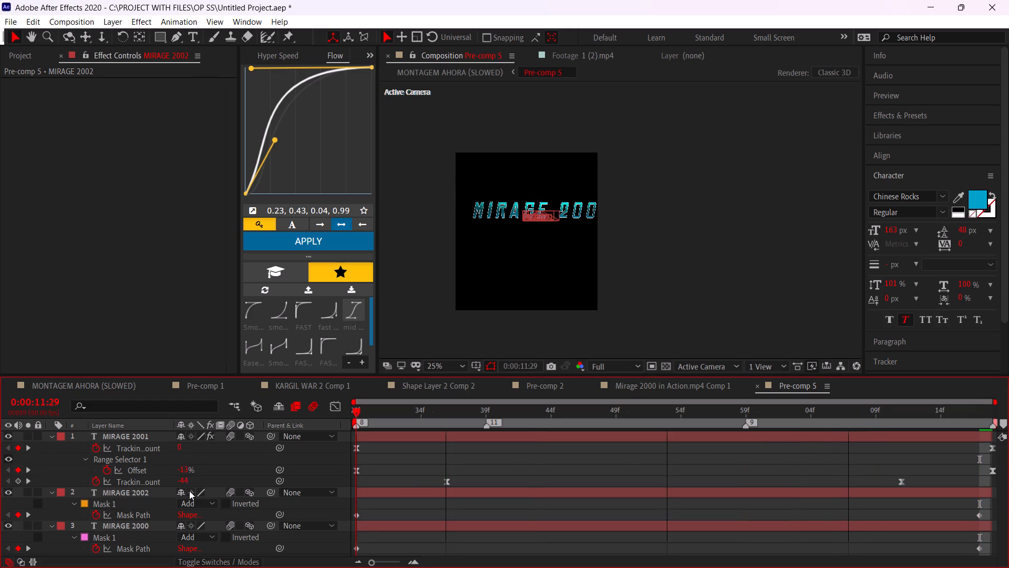
scroll(282, 376, up, 8)
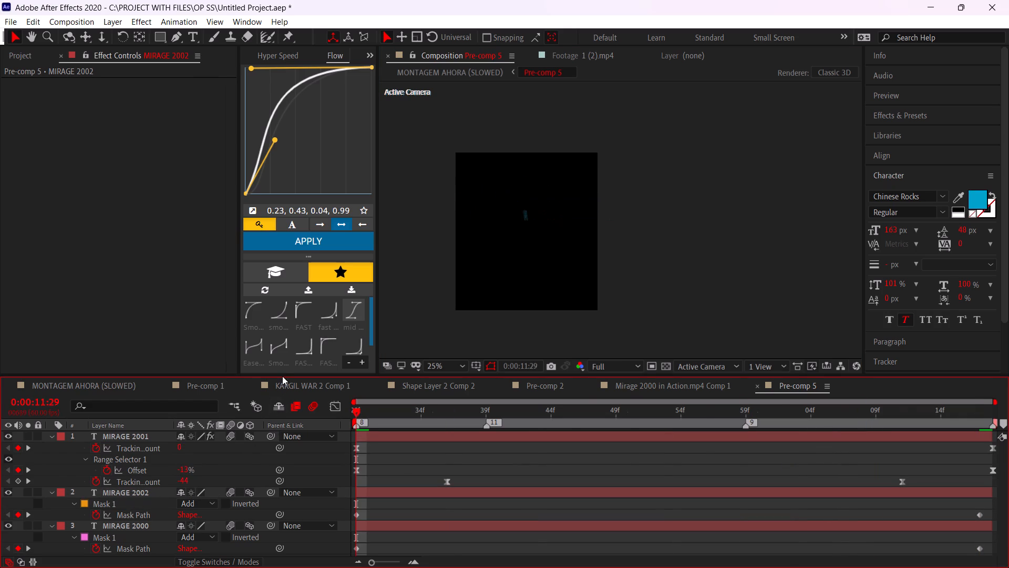
scroll(280, 384, up, 14)
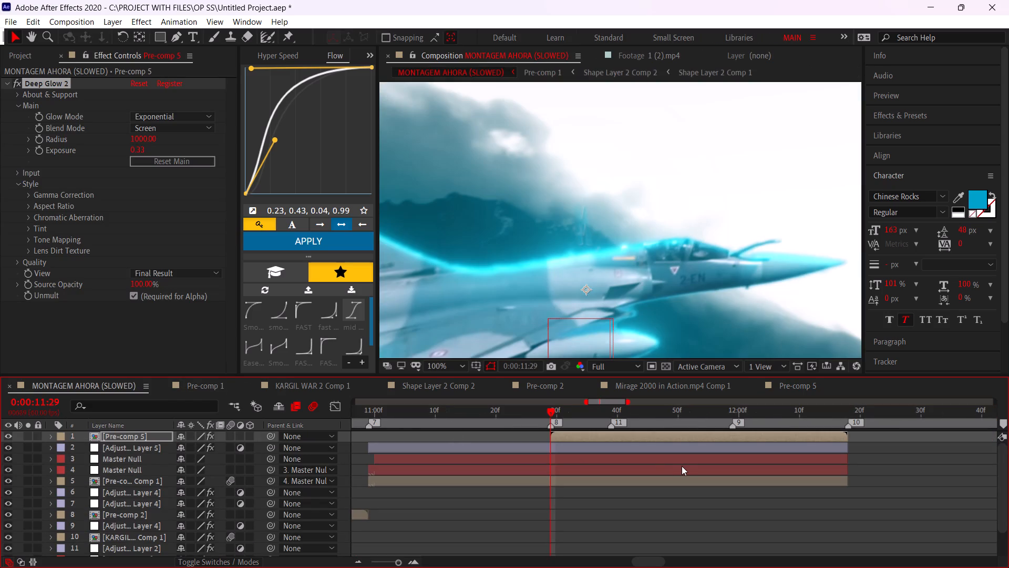
click(598, 438)
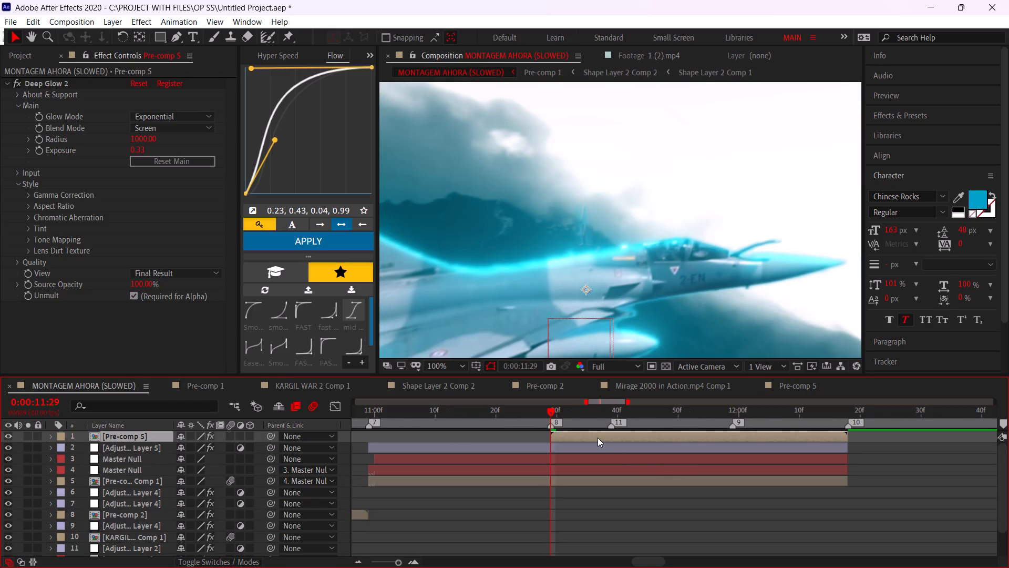
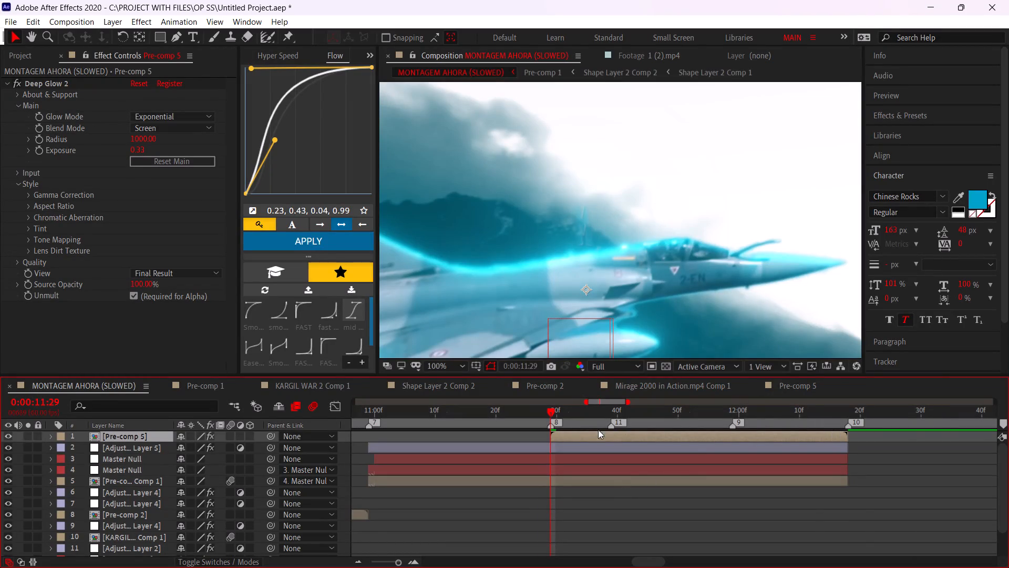
Move the Pre-comp 5 title higher above the jet, with the playhead at 0:00:12:17.
drag(559, 410, 551, 412)
drag(709, 421, 833, 431)
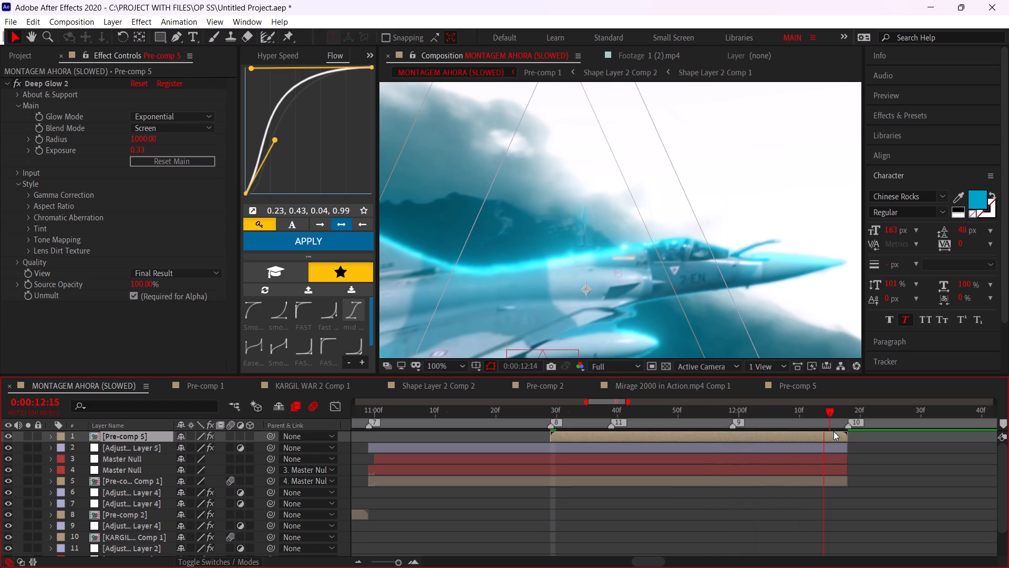
drag(833, 431, 841, 435)
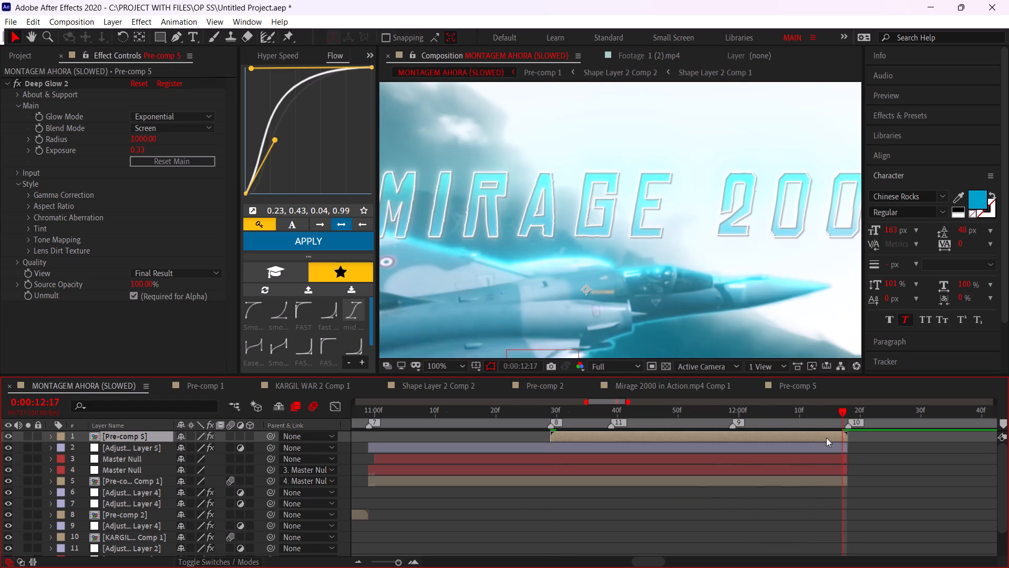
drag(758, 216, 754, 179)
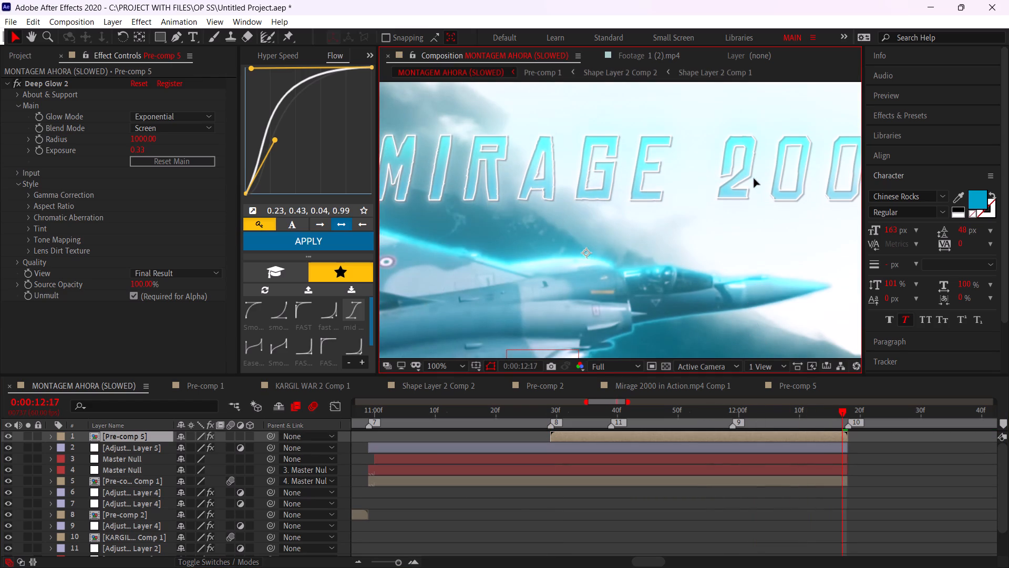
drag(754, 179, 753, 161)
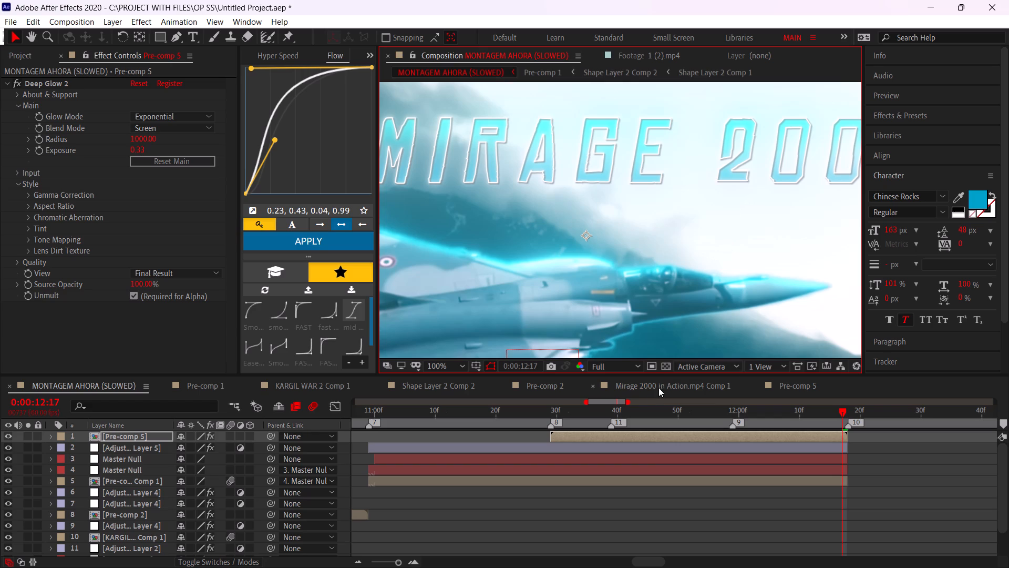
Apply the S_DropShadow effect to the Pre-comp 5 layer.
key(ctrl+space)
text(dr)
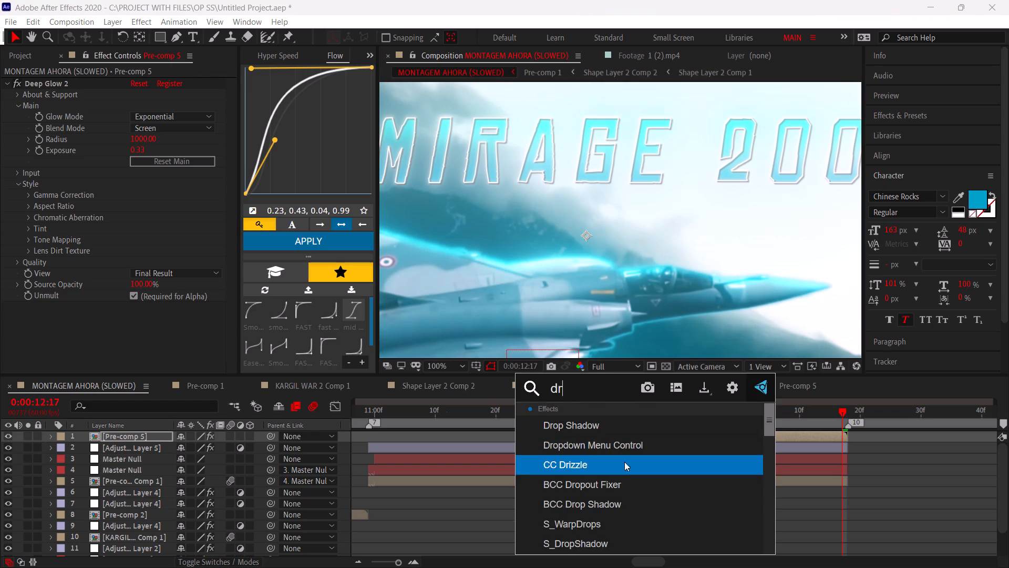
click(608, 543)
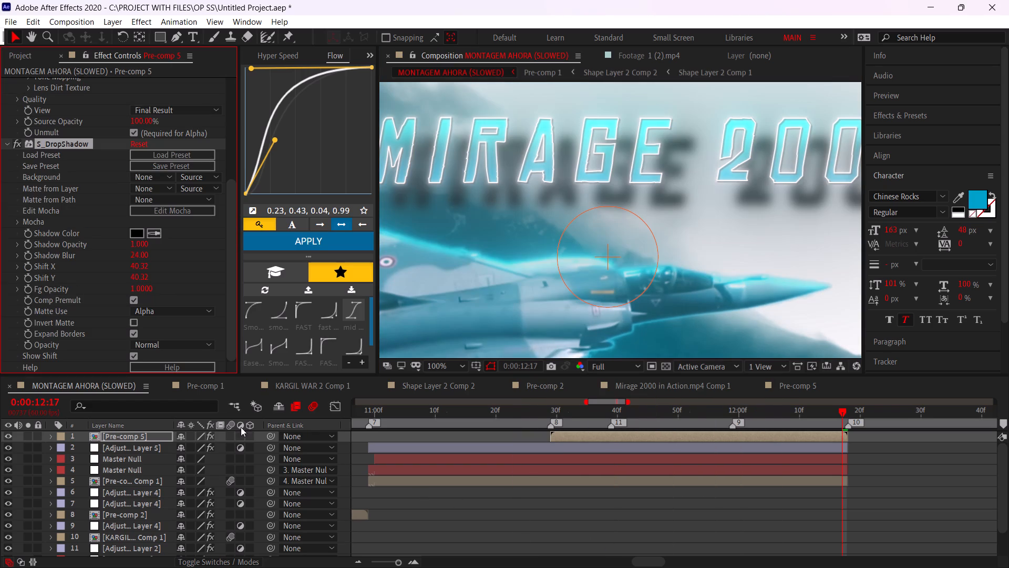
Set the S_DropShadow Shift X and Shift Y to 4 and the Shadow Blur to 5.
click(134, 268)
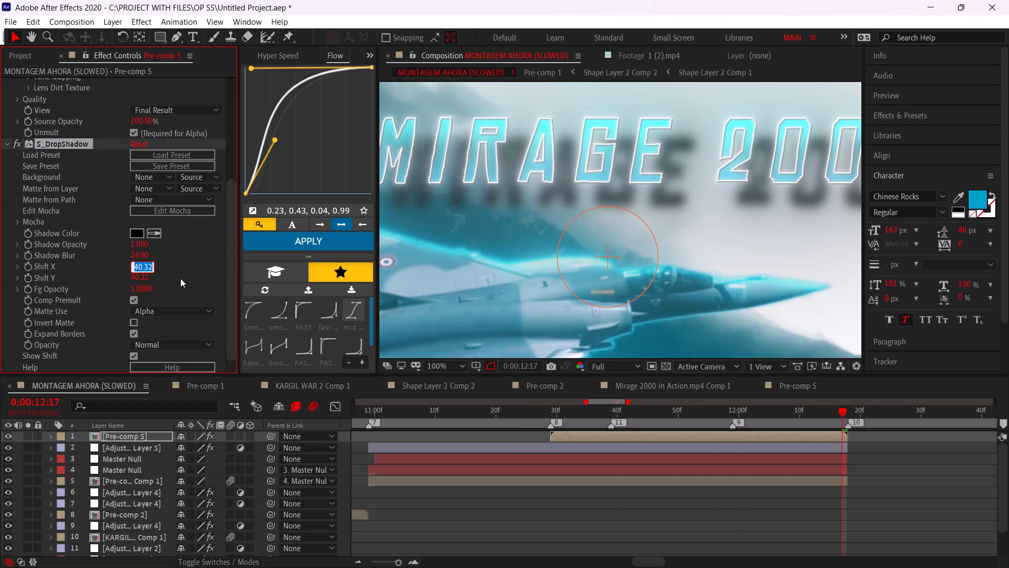
key(4)
click(139, 275)
key(4)
click(172, 257)
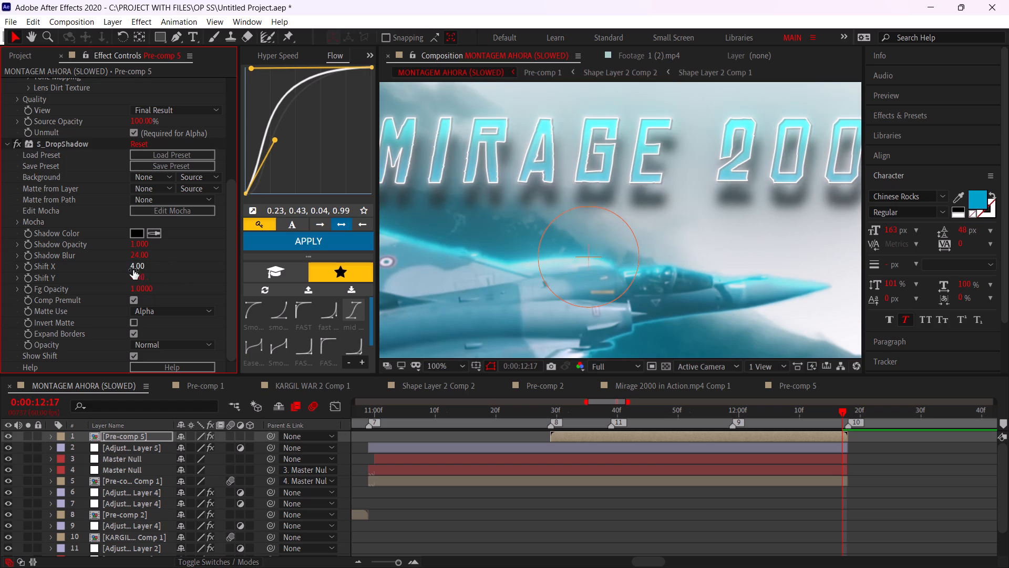
click(167, 251)
click(143, 255)
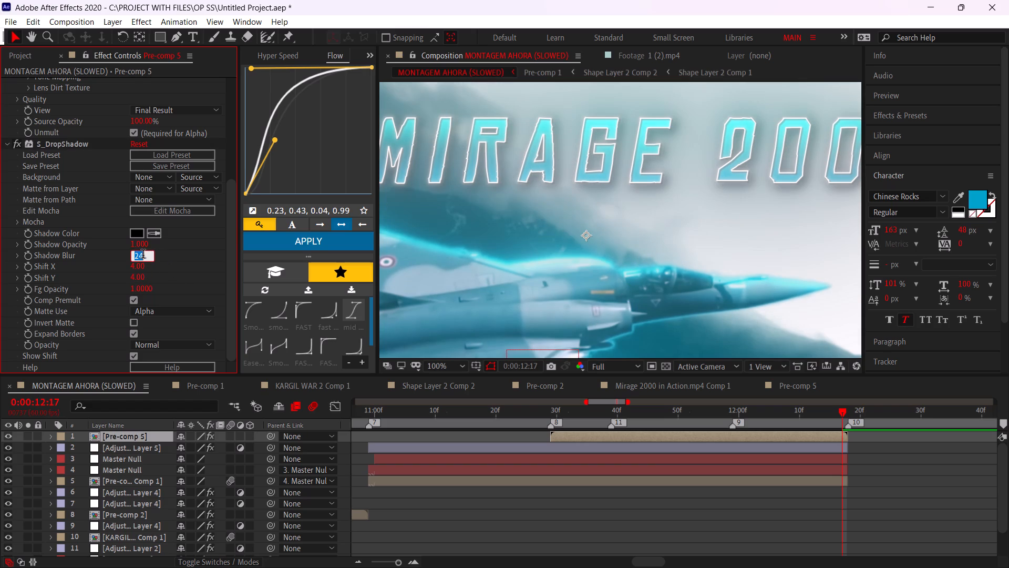
key(5)
click(195, 250)
Raise the Deep Glow 2 exposure on Pre-comp 5 to 0.50.
scroll(138, 237, up, 7)
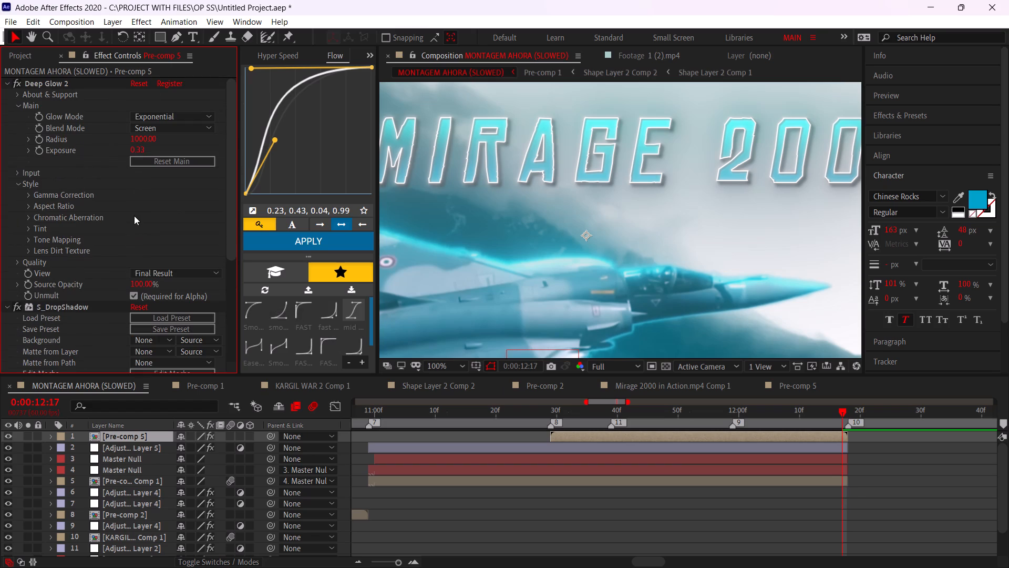
scroll(134, 216, up, 3)
drag(139, 151, 275, 171)
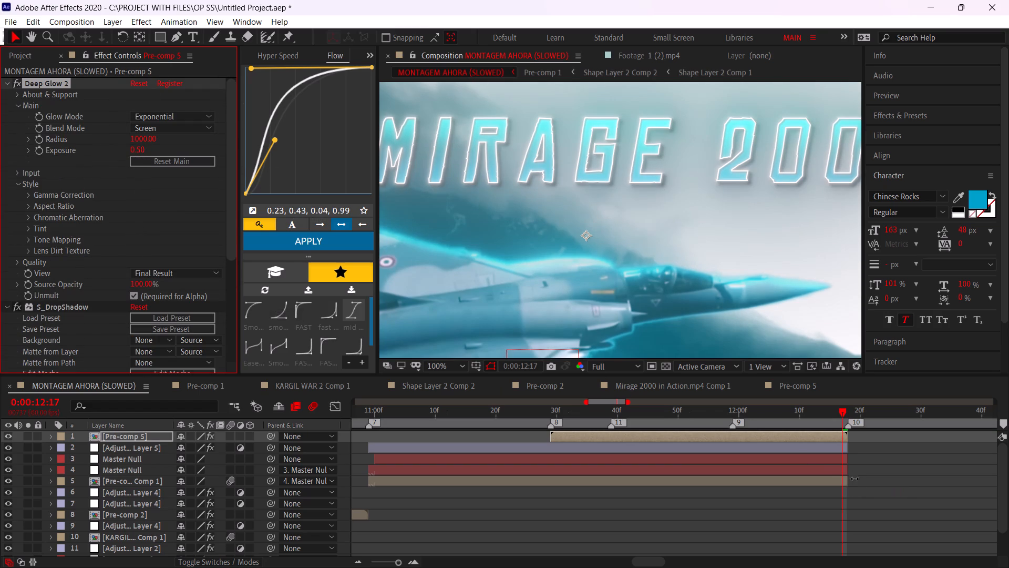
Parent Pre-comp 5 to the layer 3 Master Null and enable motion blur on it.
drag(268, 434, 230, 455)
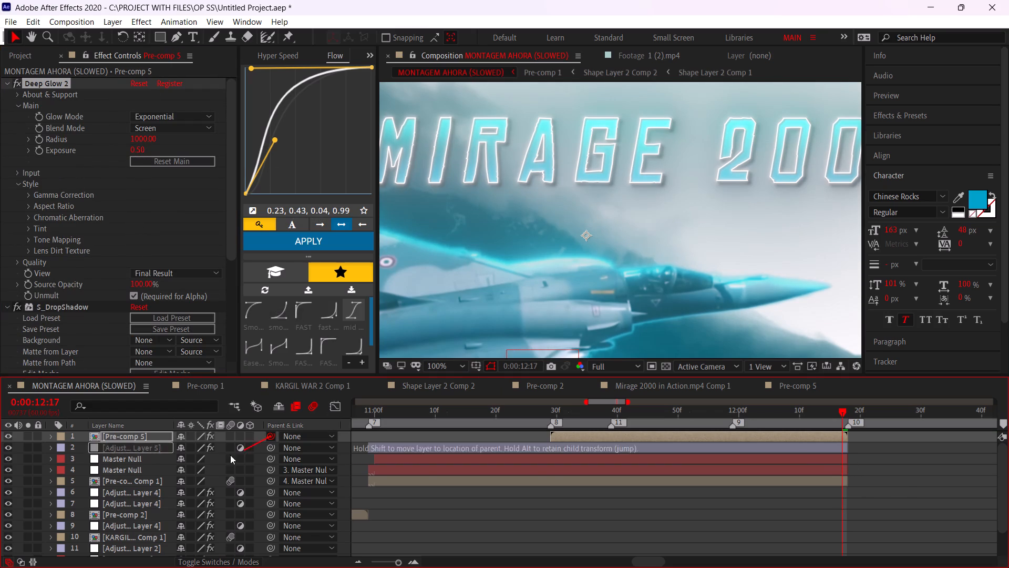
drag(230, 455, 141, 459)
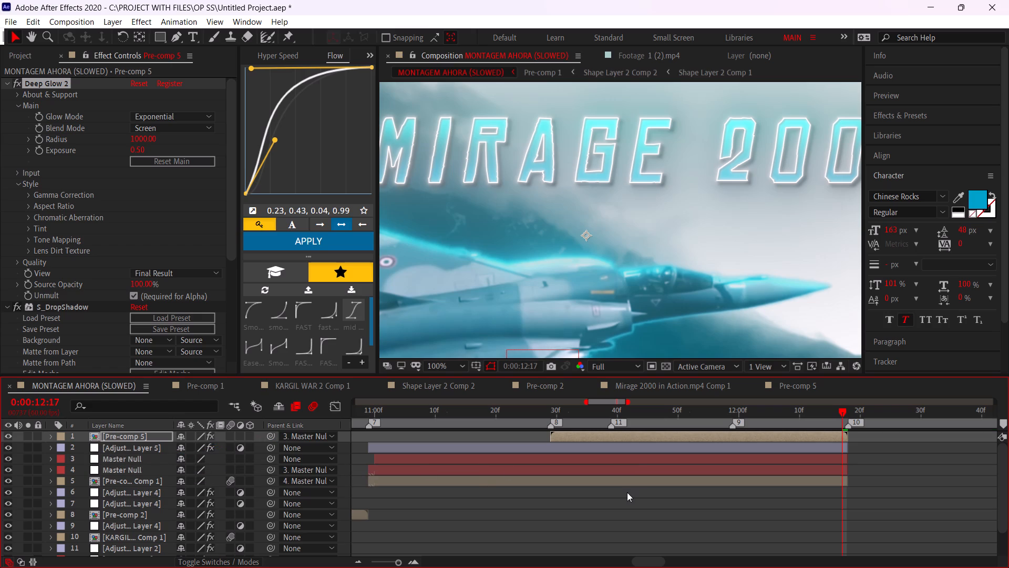
click(233, 435)
Set the composition preview to Quarter resolution and Fit up to 100% magnification.
click(605, 367)
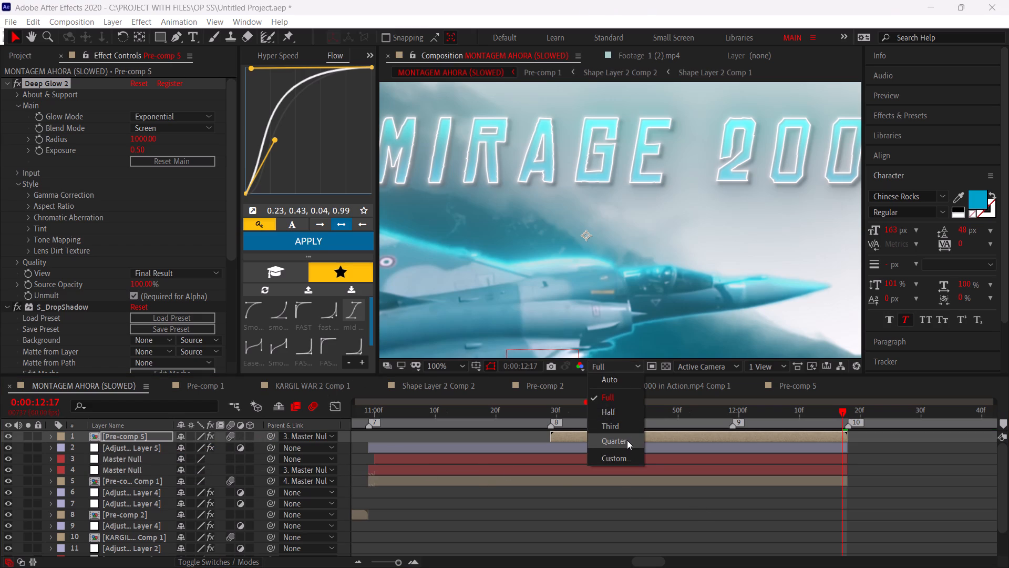
click(627, 440)
click(447, 368)
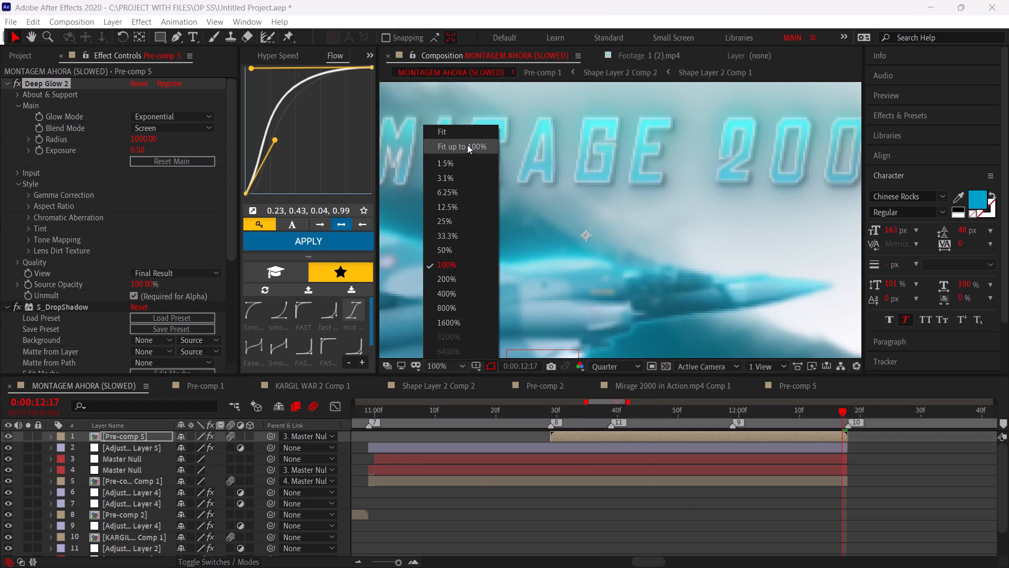
click(467, 145)
Play the MONTAGEM AHORA (SLOWED) composition from its beginning to check the animation.
alt+scroll(741, 496, down, 3)
drag(606, 413, 413, 445)
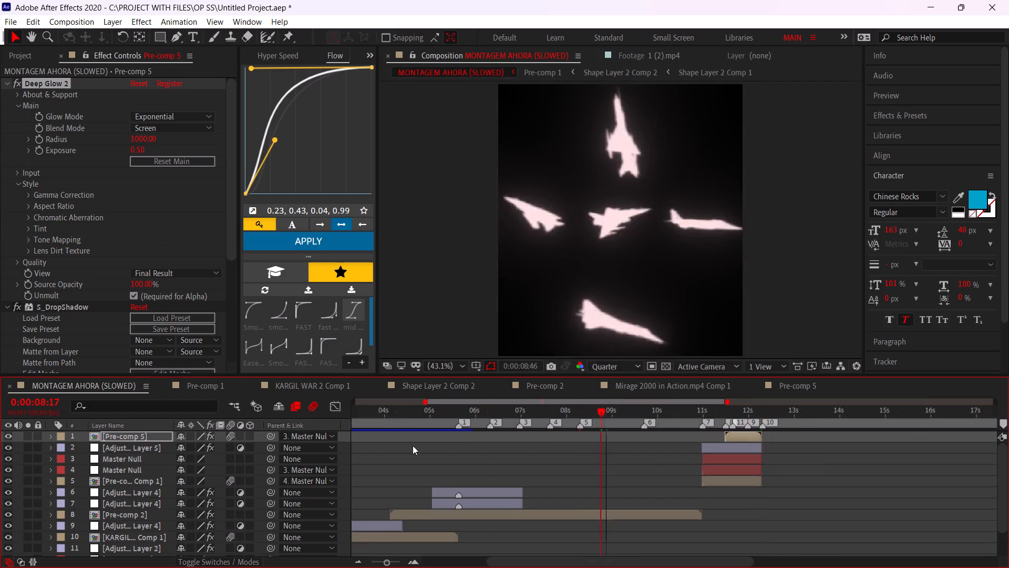
drag(413, 445, 77, 480)
key(space)
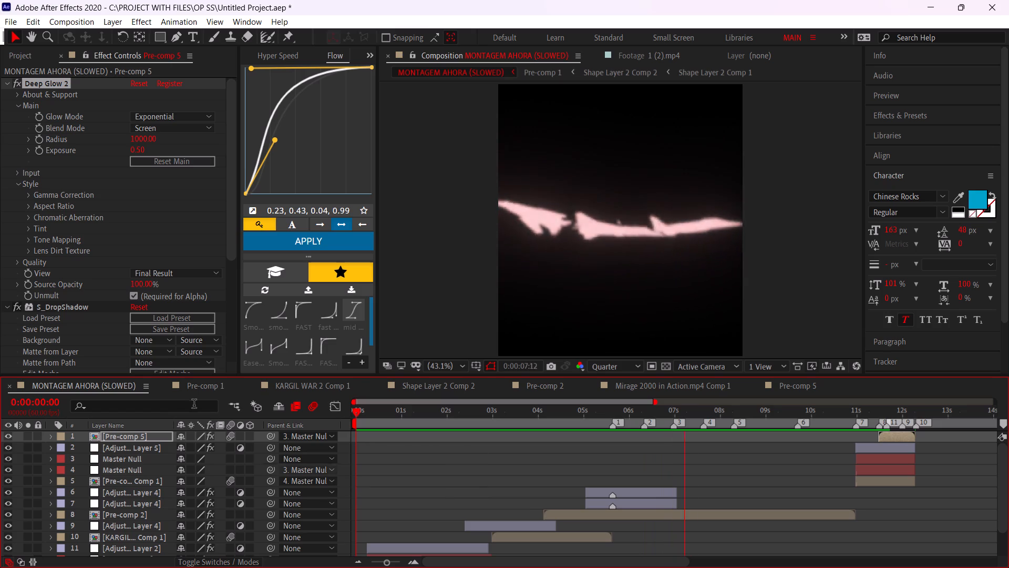
drag(441, 417, 273, 439)
key(space)
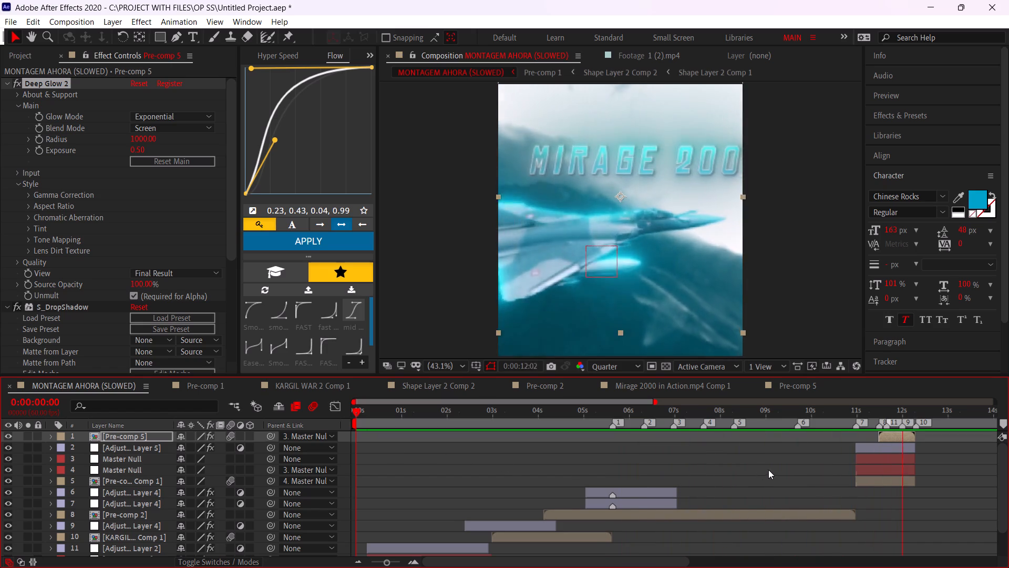
Play and scrub the jet shot between about 0:00:10:53 and 0:00:12:04 to check the MIRAGE 2000 title's animation and framing.
click(826, 475)
alt+scroll(915, 472, up, 2)
click(750, 408)
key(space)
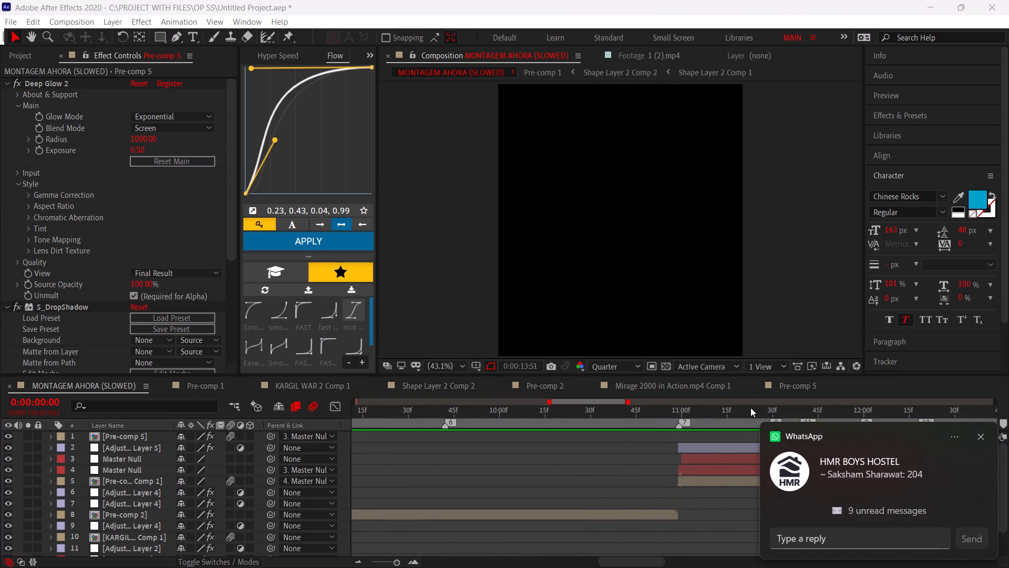
drag(713, 413, 660, 424)
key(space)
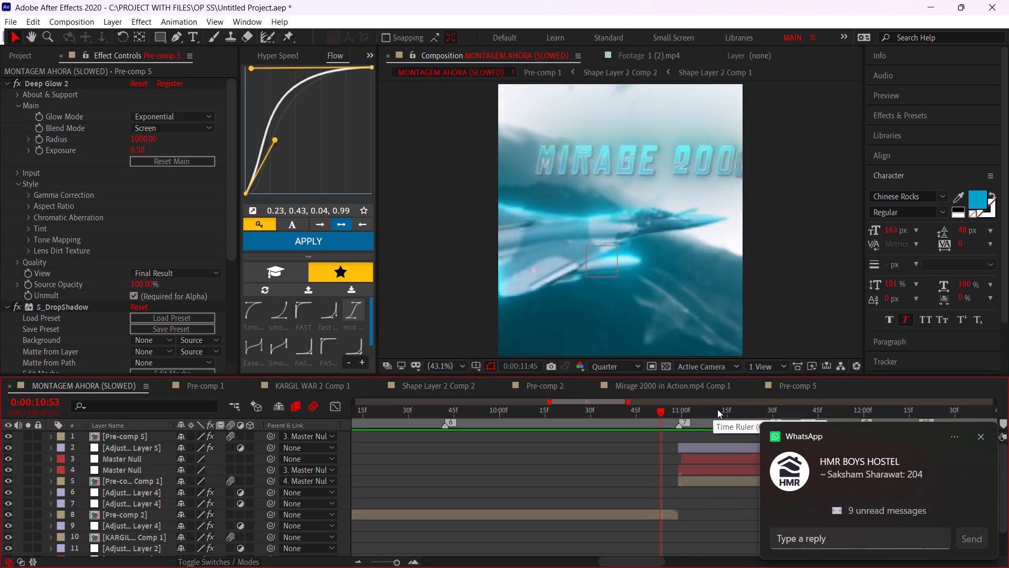
click(733, 405)
click(984, 434)
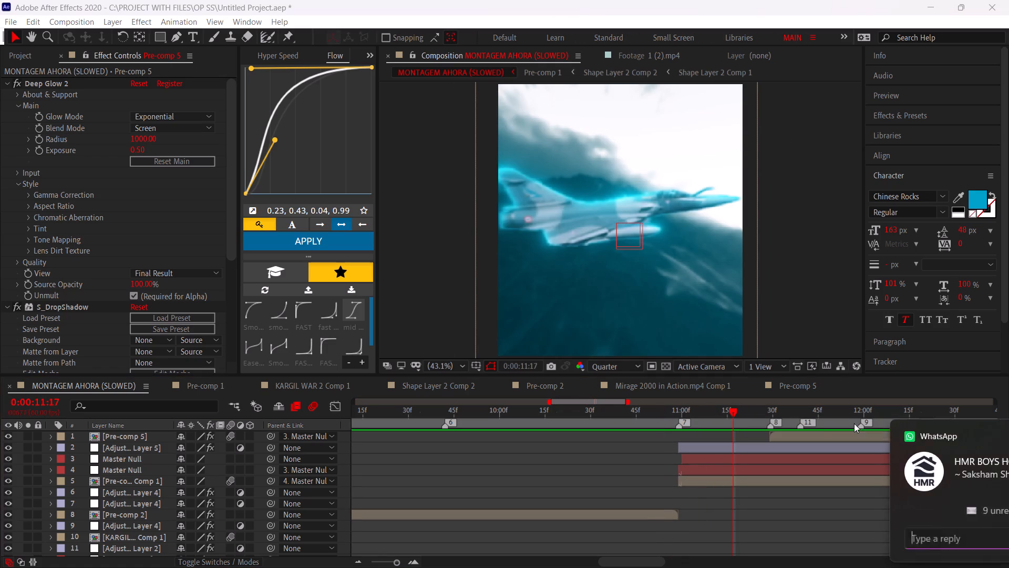
drag(760, 412, 845, 424)
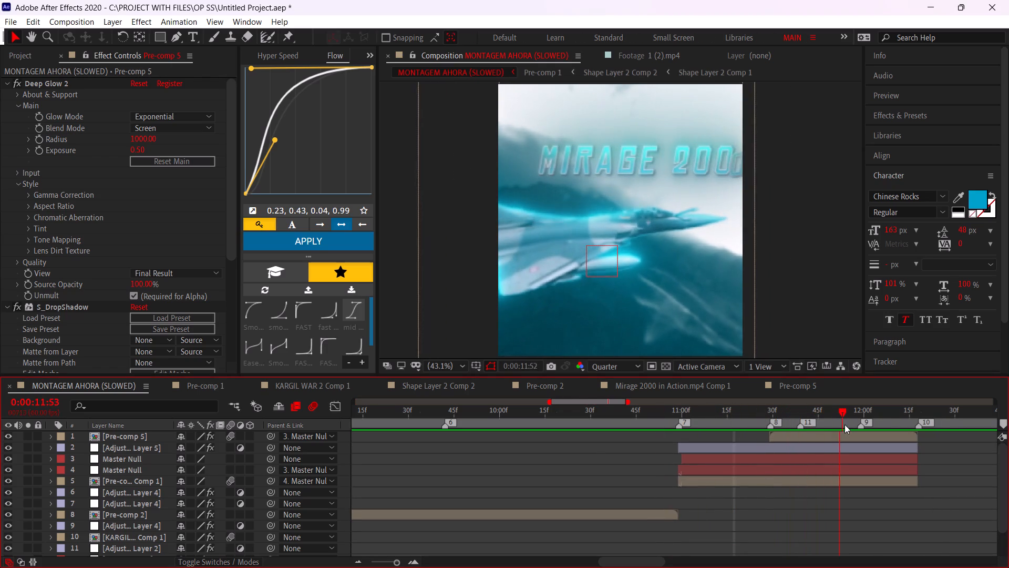
drag(845, 424, 876, 427)
Inside Pre-comp 5, reduce the font size of the MIRAGE 2001, MIRAGE 2002 and MIRAGE 2000 text layers together to 147 px.
double_click(850, 436)
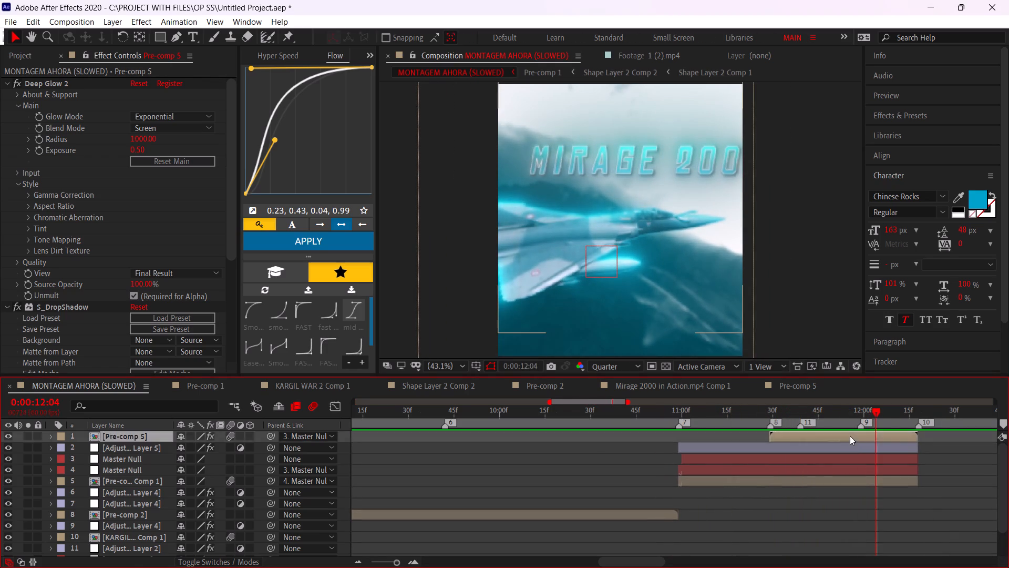
click(835, 435)
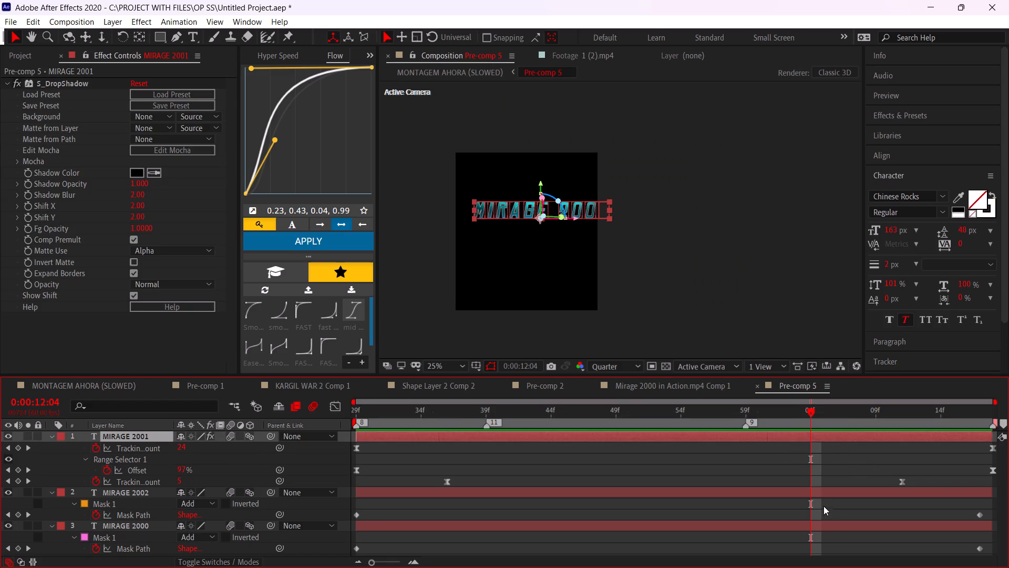
shift+click(820, 522)
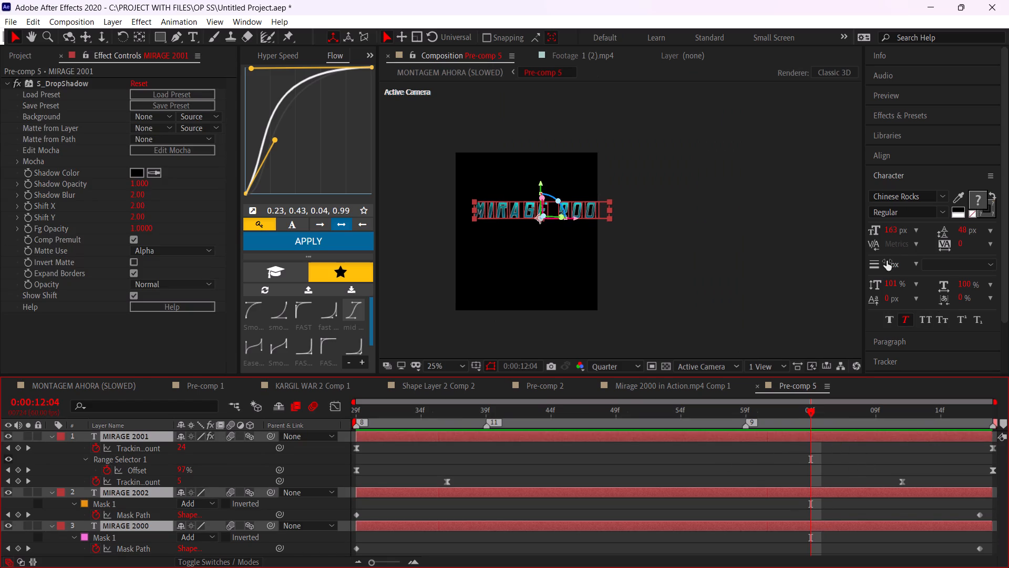
drag(892, 232, 868, 226)
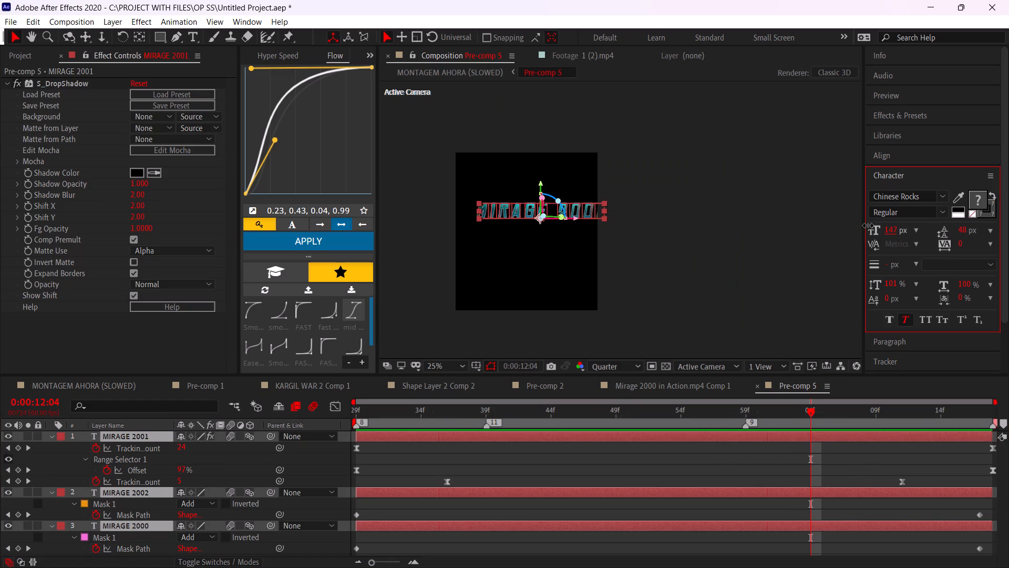
Reduce the font size of the three MIRAGE text layers in Pre-comp 5 to 112 px and centre their anchor points.
drag(868, 226, 843, 220)
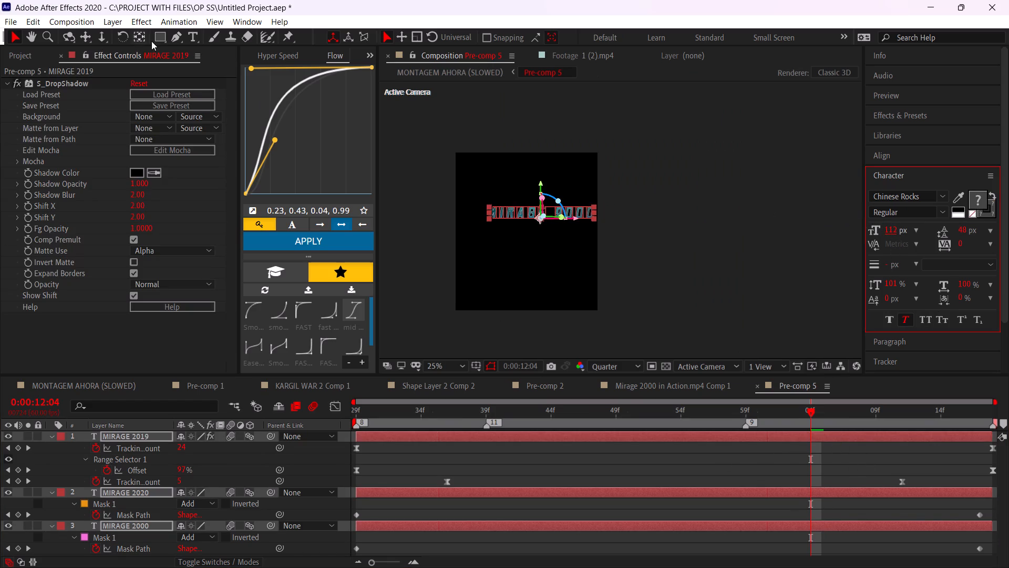
ctrl+double_click(141, 34)
key(b)
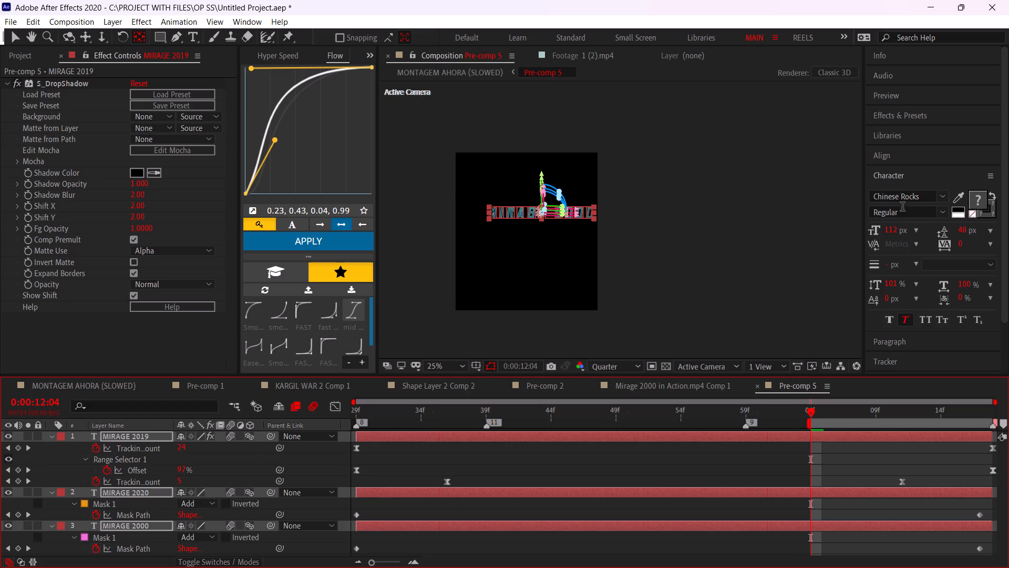
click(898, 159)
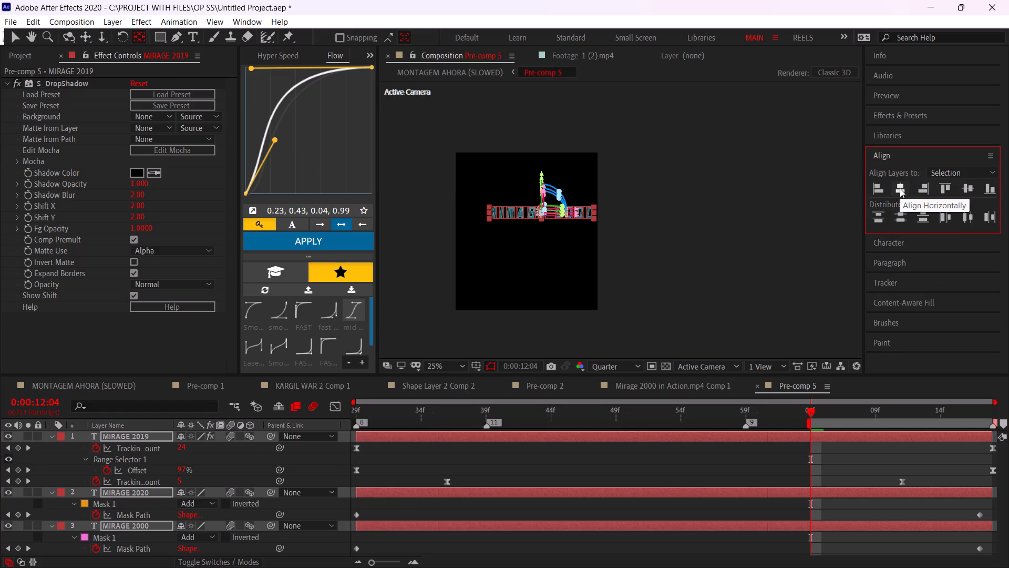
click(784, 462)
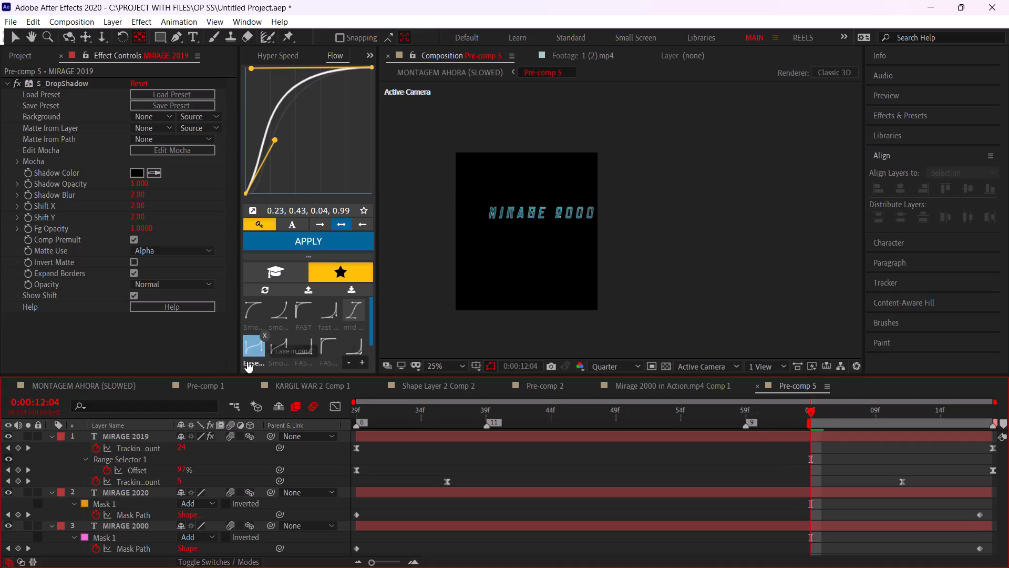
Play the main composition from 0:00:00:00 to check the resized title in context.
scroll(251, 385, up, 17)
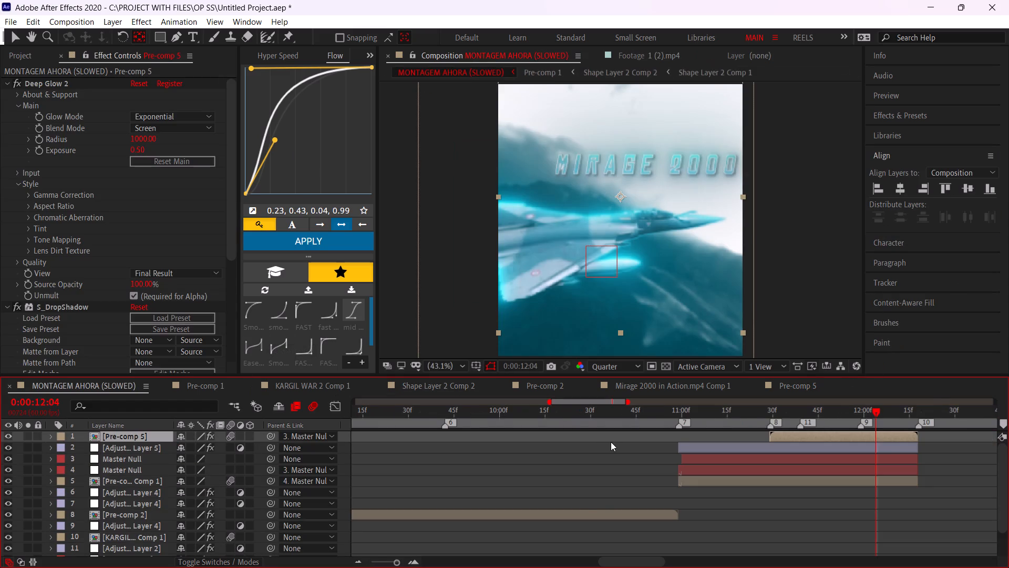
alt+scroll(631, 448, down, 3)
drag(495, 409, 258, 437)
key(space)
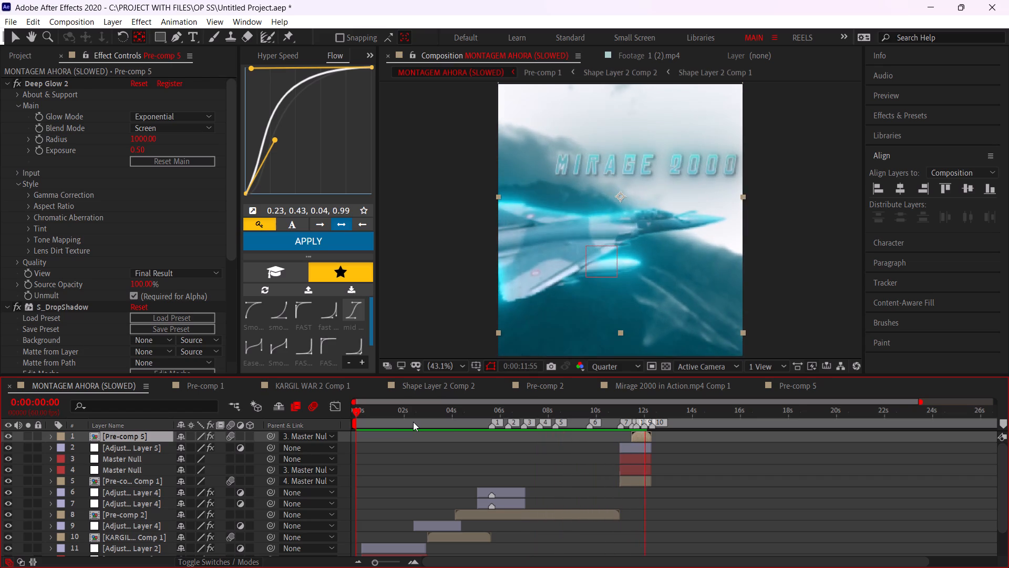
Replay the title section from 0:00:09:52 and then from 0:00:11:21 to examine the text reveal.
click(593, 413)
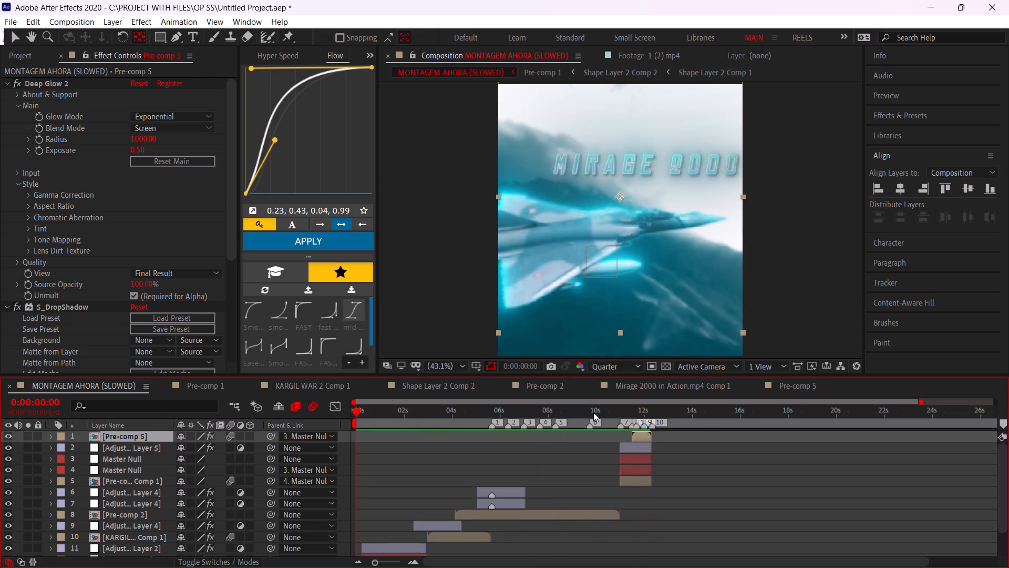
key(space)
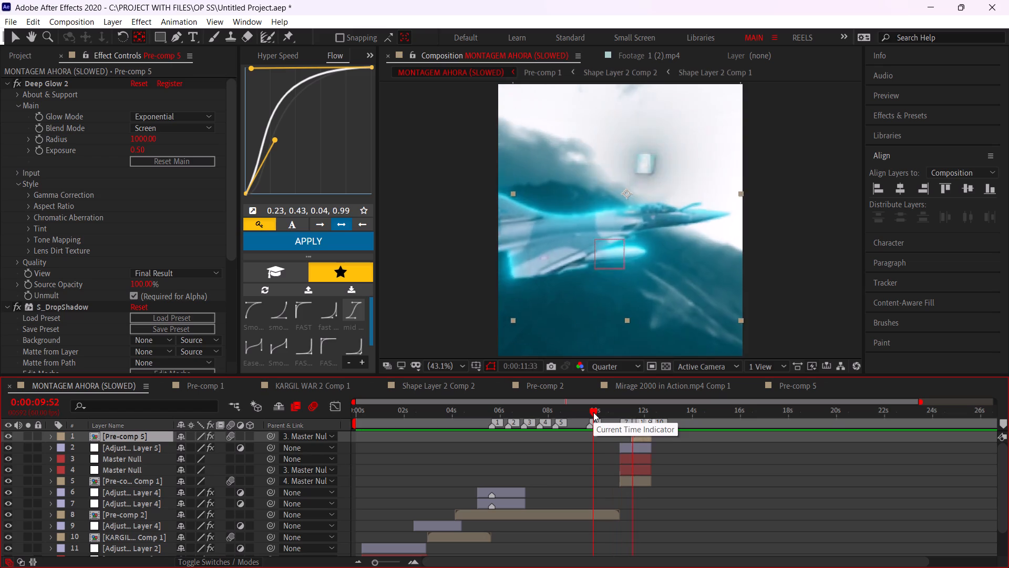
click(593, 412)
key(space)
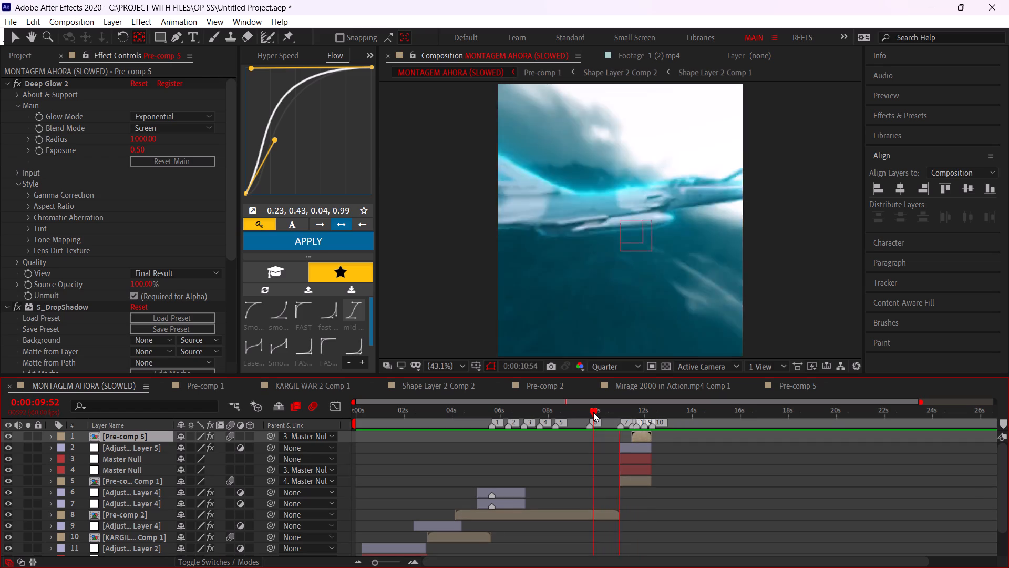
click(593, 412)
key(space)
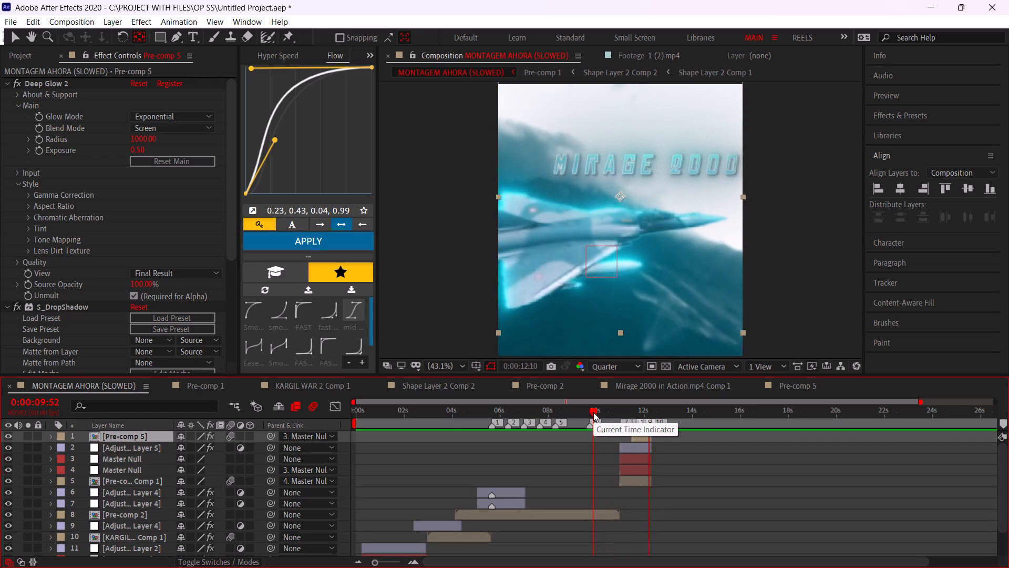
alt+scroll(637, 442, up, 2)
click(603, 412)
key(space)
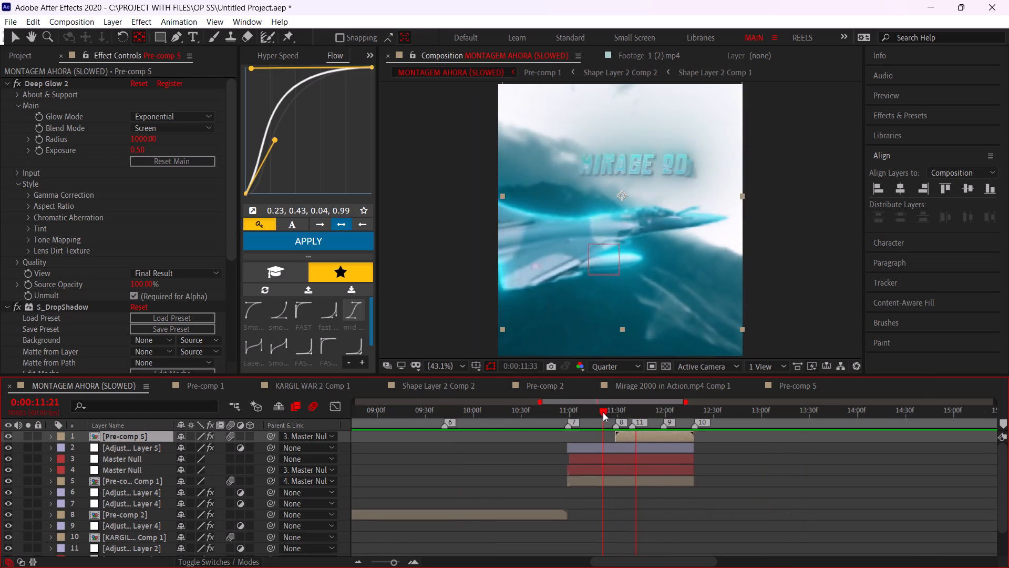
click(603, 412)
key(space)
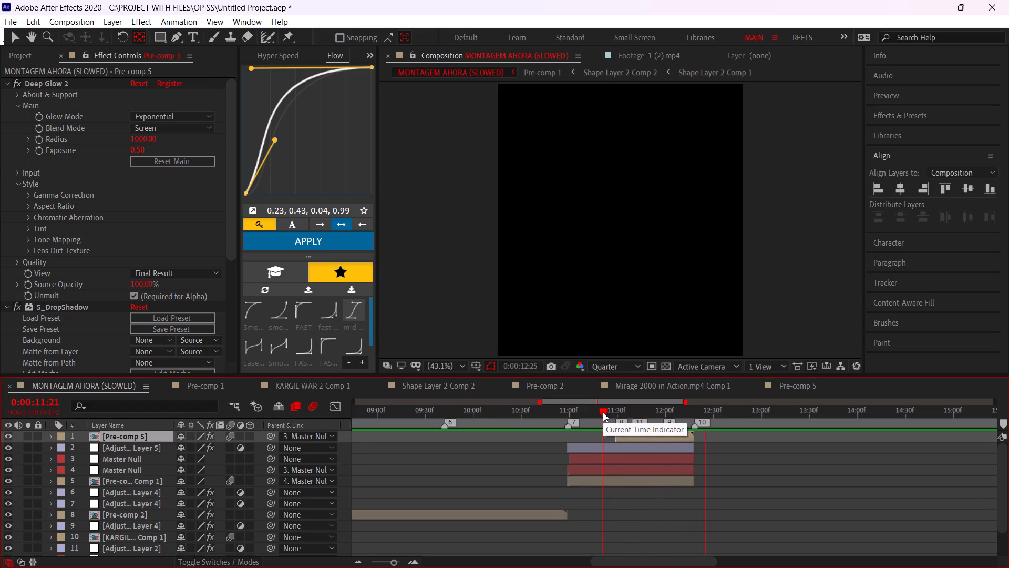
click(603, 412)
key(space)
click(603, 412)
Extend the start of Pre-comp 5's work area back to the beginning of the composition.
double_click(629, 435)
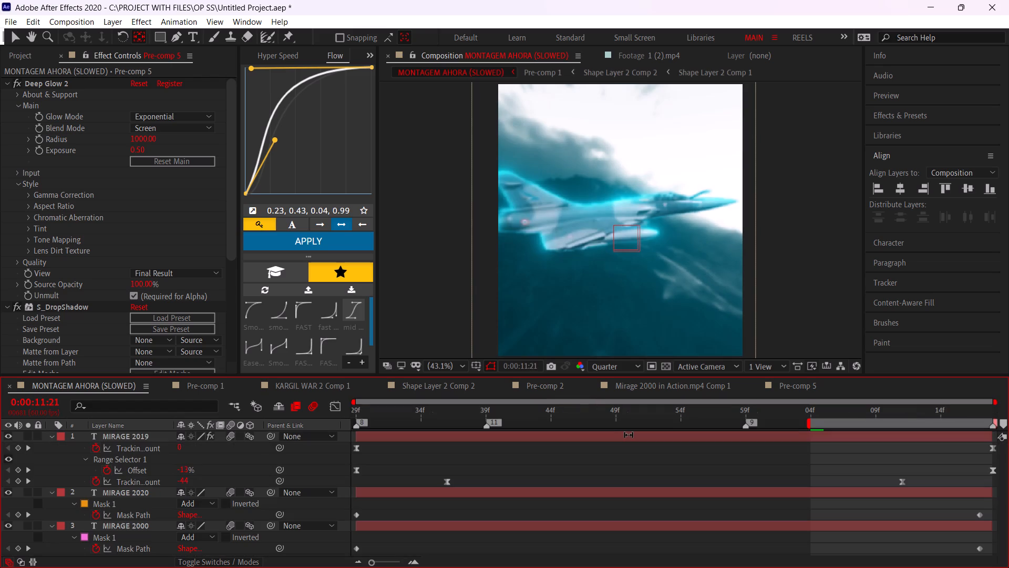
click(625, 435)
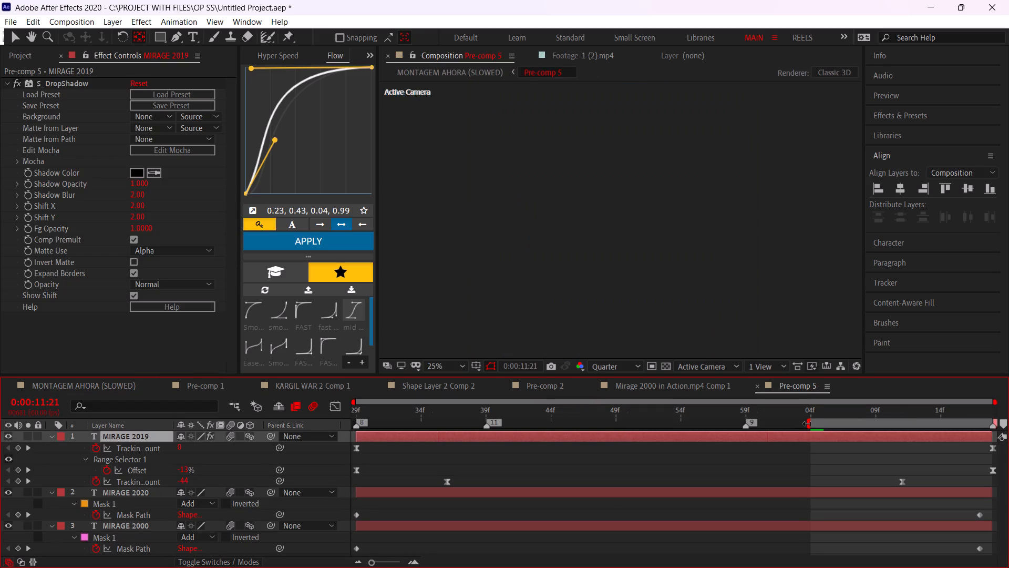
drag(810, 424, 250, 434)
Apply the Smooth Flow curve (0.00, 0.02, 0.00, 0.99) to all keyframes of the three MIRAGE text layers.
key(u)
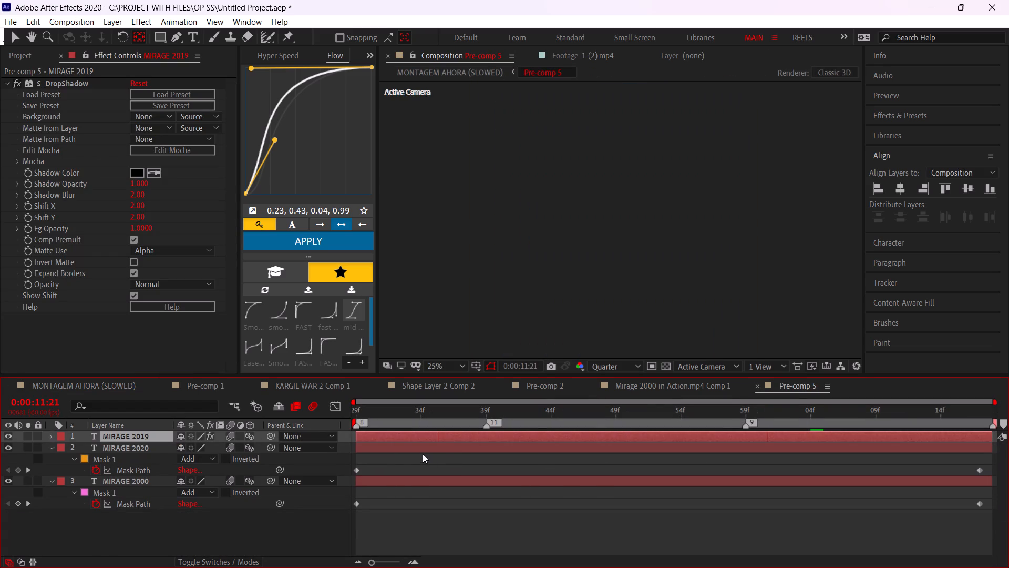
click(418, 464)
key(u)
drag(351, 443, 560, 565)
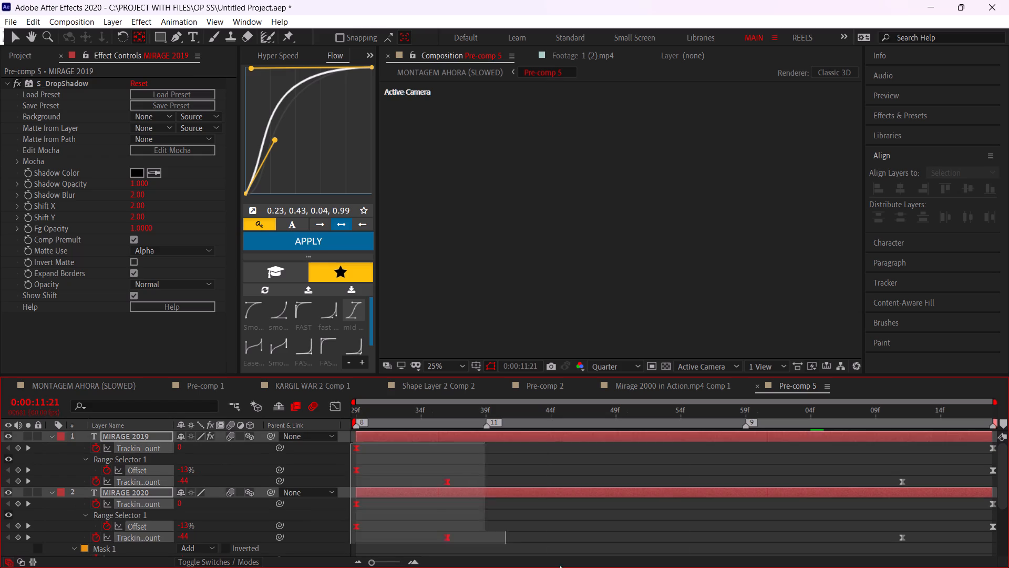
drag(560, 565, 1008, 567)
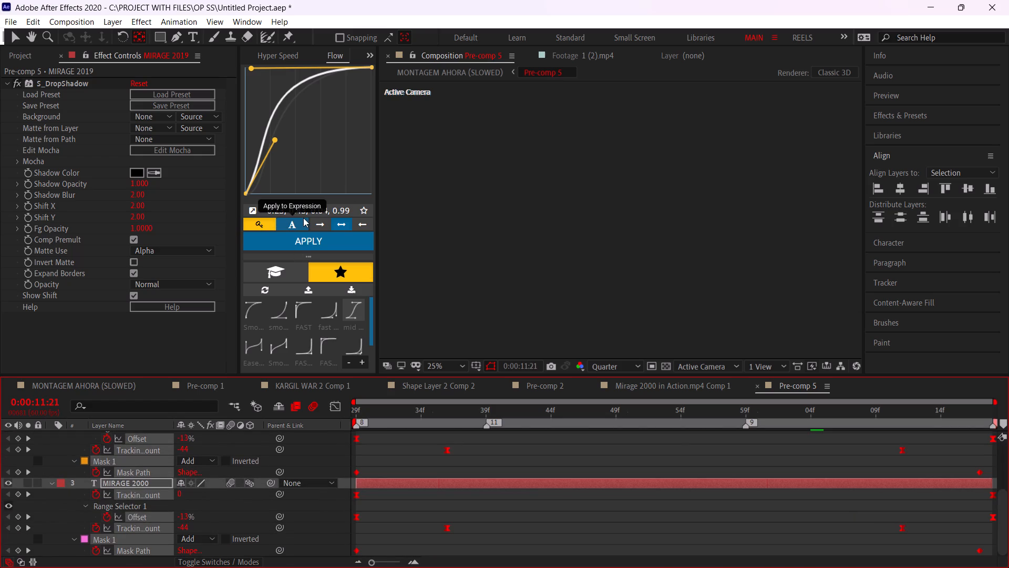
click(253, 318)
click(286, 238)
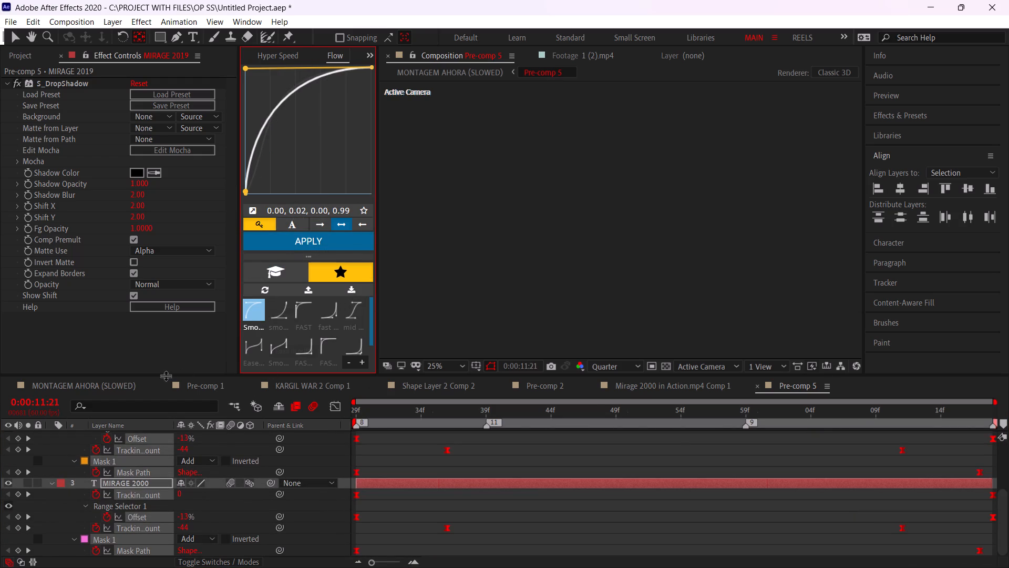
Play the MONTAGEM AHORA (SLOWED) composition from 0:00:00:00 to check the re-eased title animation.
scroll(166, 378, up, 14)
alt+scroll(744, 494, down, 4)
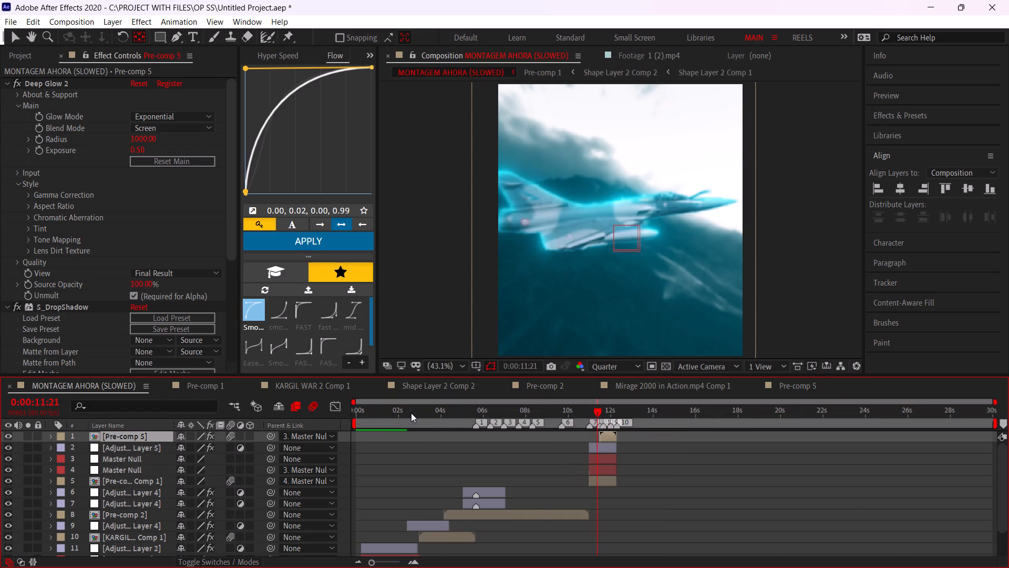
drag(394, 425, 168, 453)
key(space)
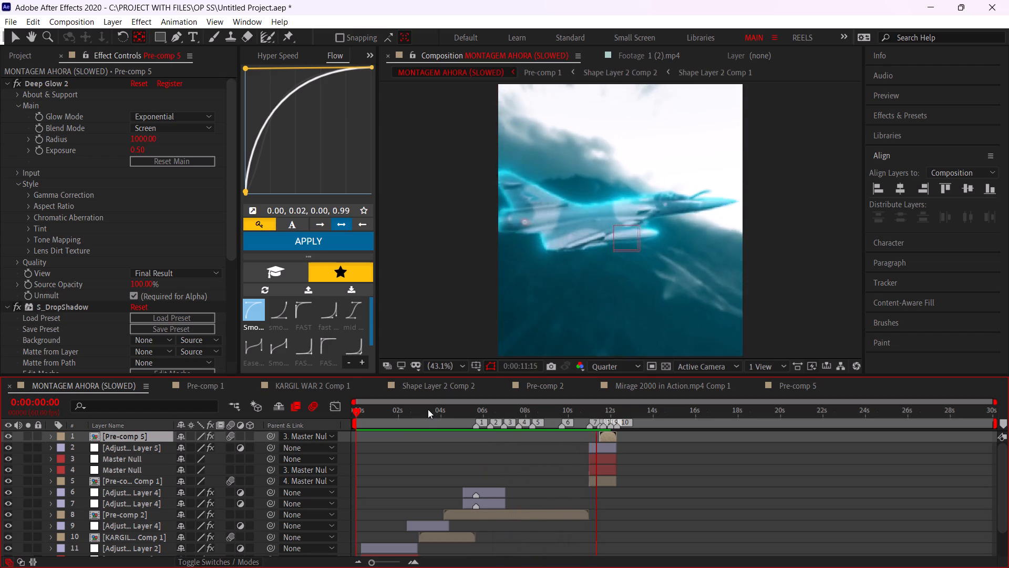
drag(428, 409, 214, 434)
key(space)
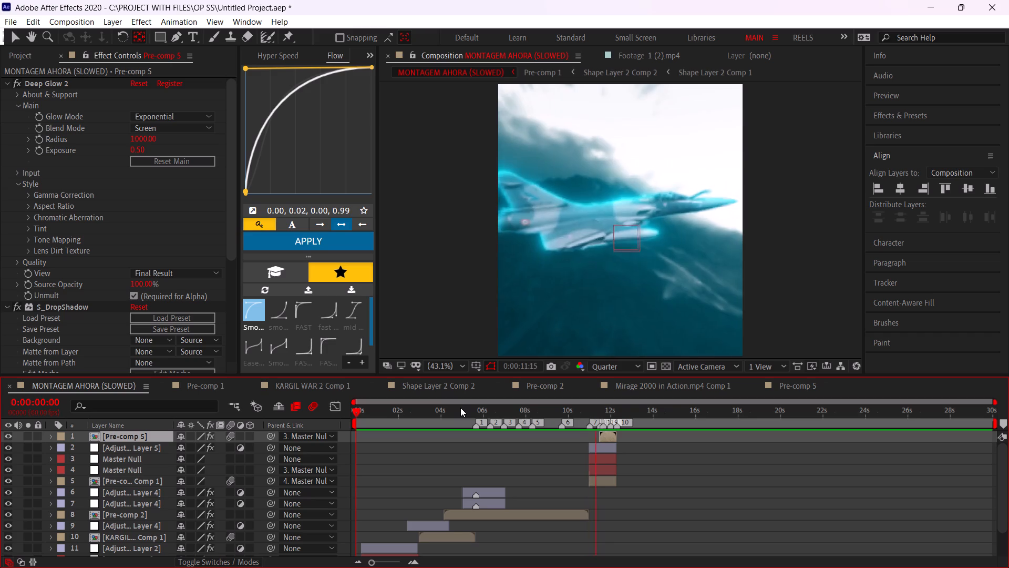
Replay the title section repeatedly from 0:00:11:13 to examine the text reveal.
alt+scroll(585, 446, up, 2)
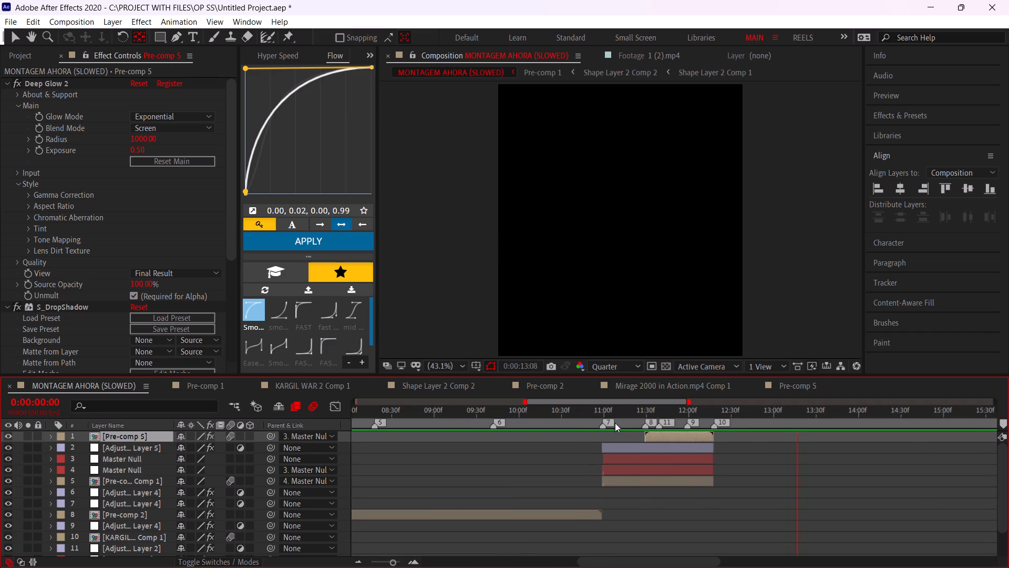
click(621, 418)
key(space)
click(623, 418)
key(space)
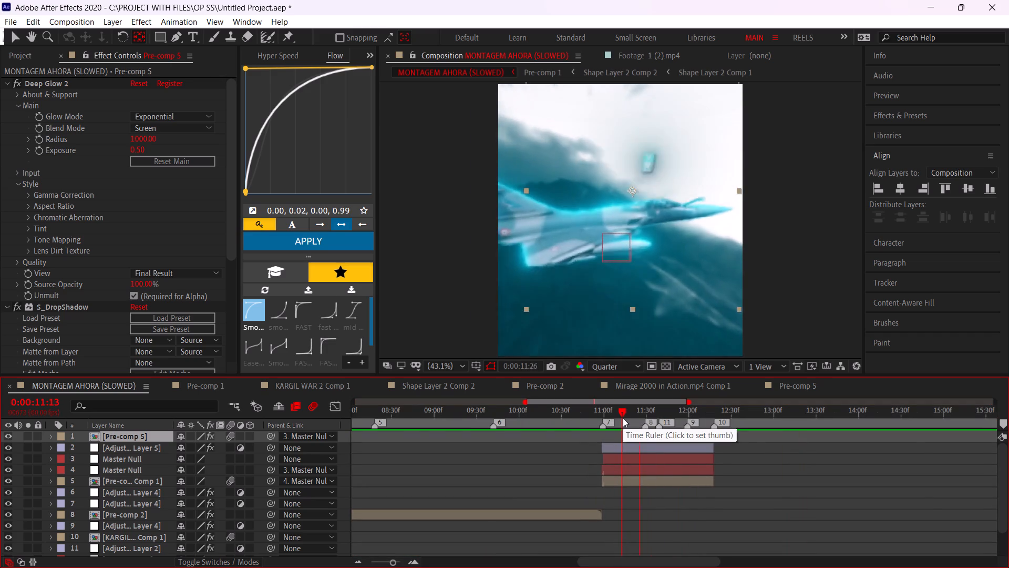
click(623, 418)
key(space)
click(623, 418)
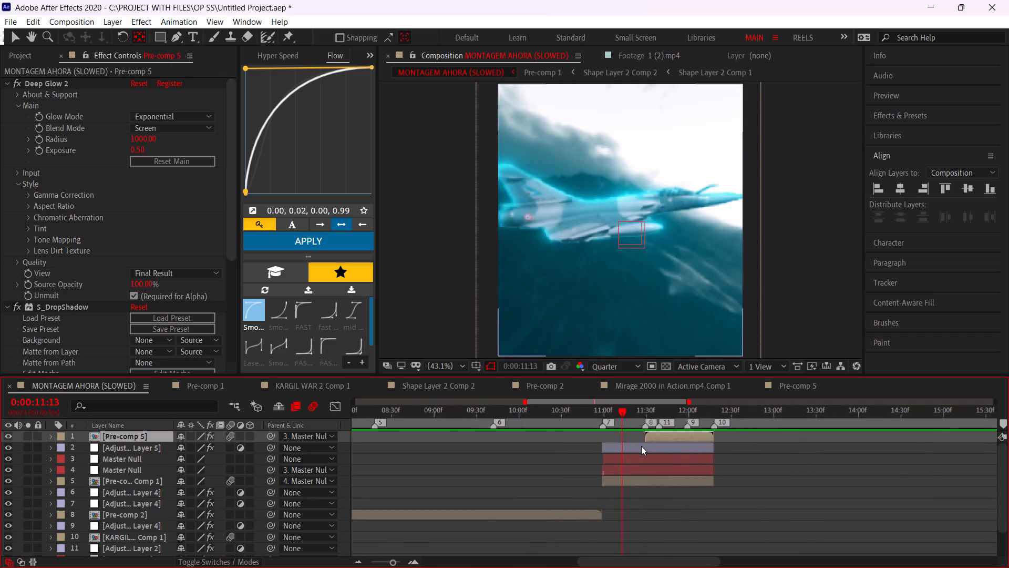
Scrub through the jet shot in Pre-comp 4 Comp 1 around the beat marker at 0:00:11:29.
alt+scroll(641, 446, up, 2)
drag(636, 416, 655, 425)
scroll(651, 424, up, 1)
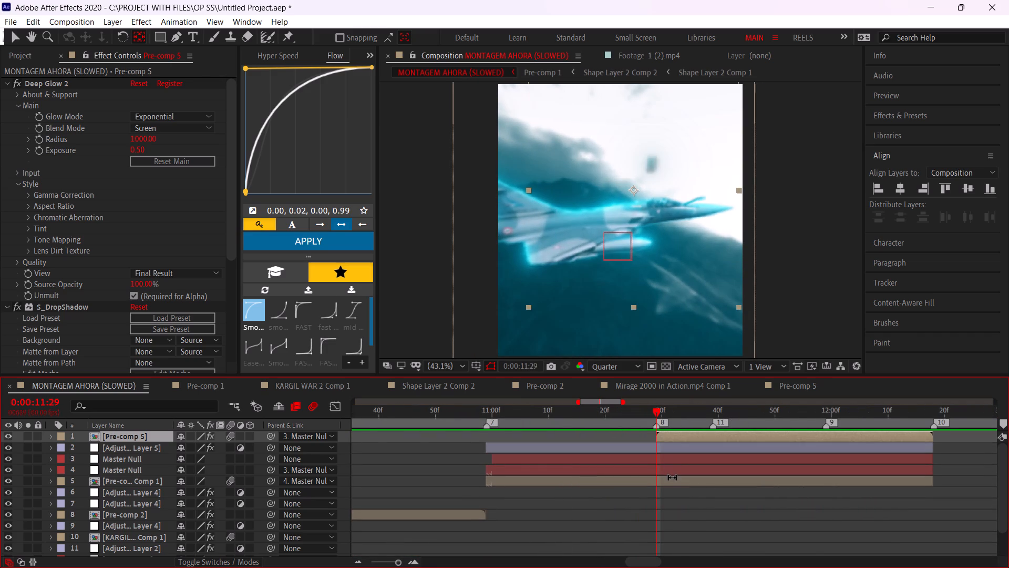
double_click(672, 478)
click(689, 439)
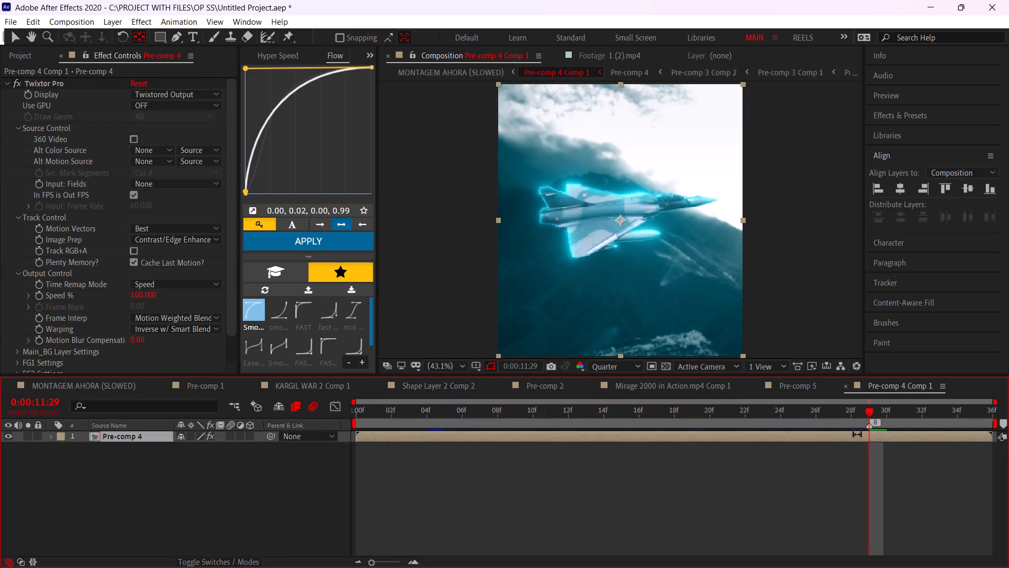
drag(793, 417, 625, 470)
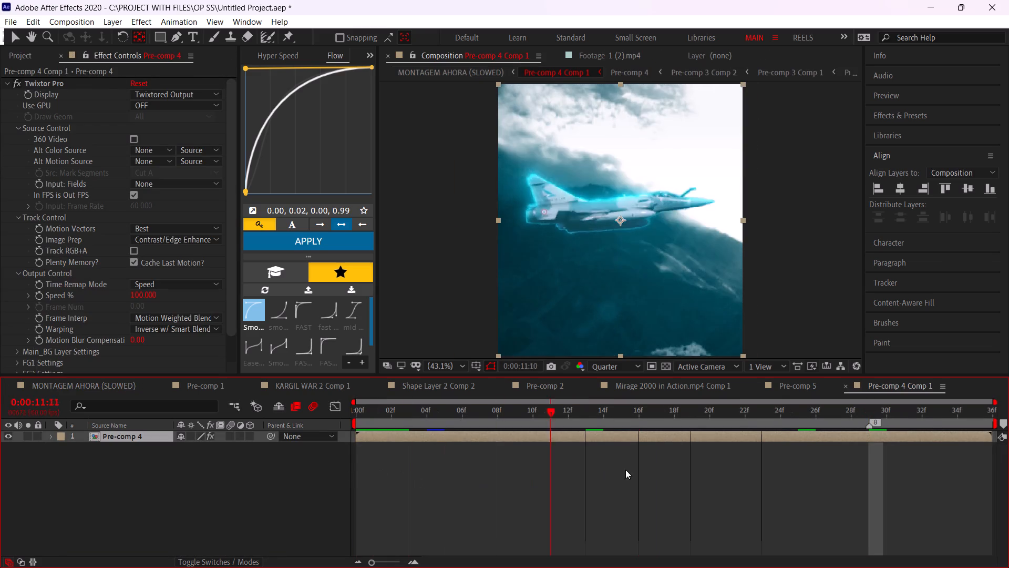
drag(625, 470, 873, 469)
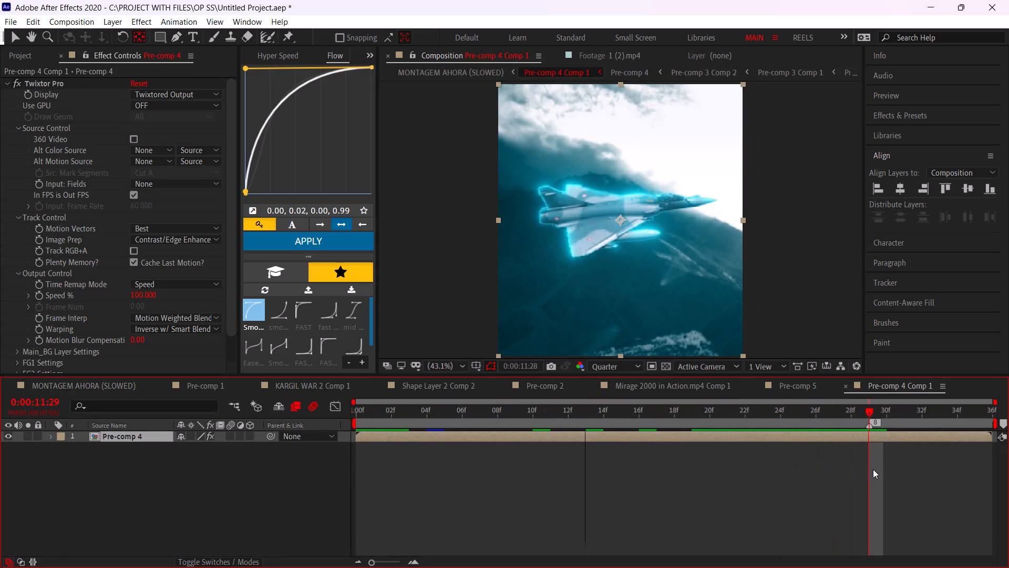
scroll(236, 377, up, 11)
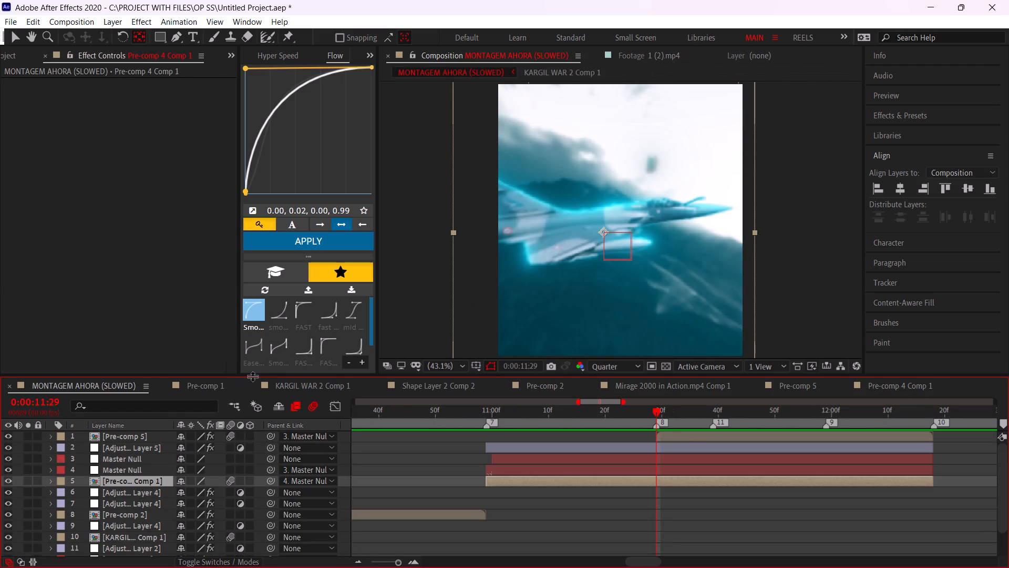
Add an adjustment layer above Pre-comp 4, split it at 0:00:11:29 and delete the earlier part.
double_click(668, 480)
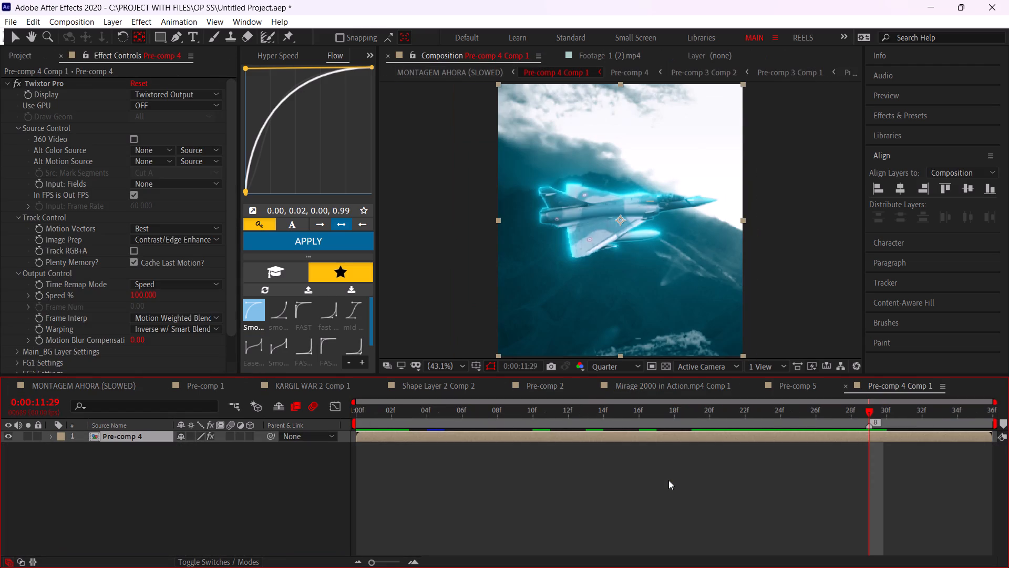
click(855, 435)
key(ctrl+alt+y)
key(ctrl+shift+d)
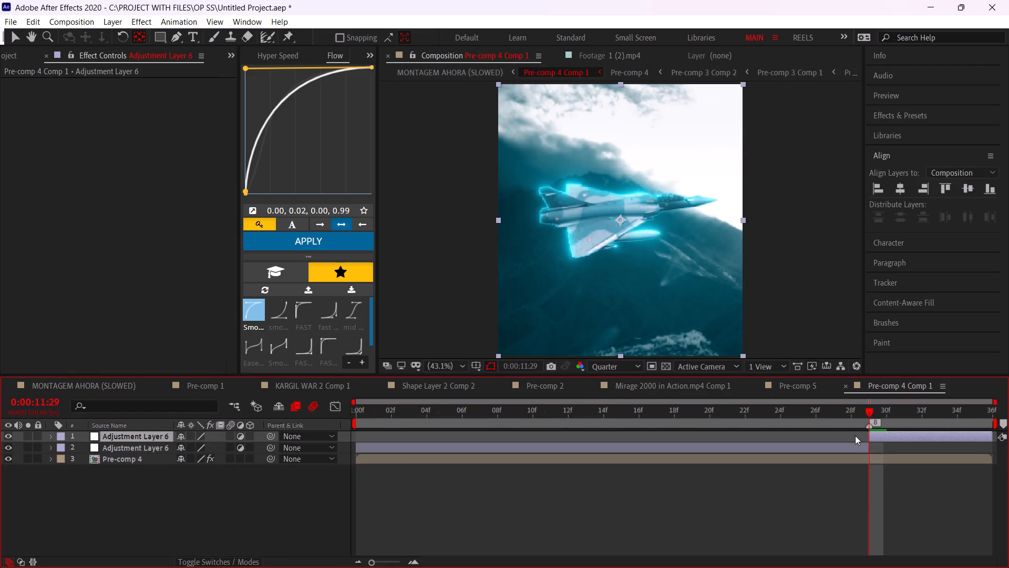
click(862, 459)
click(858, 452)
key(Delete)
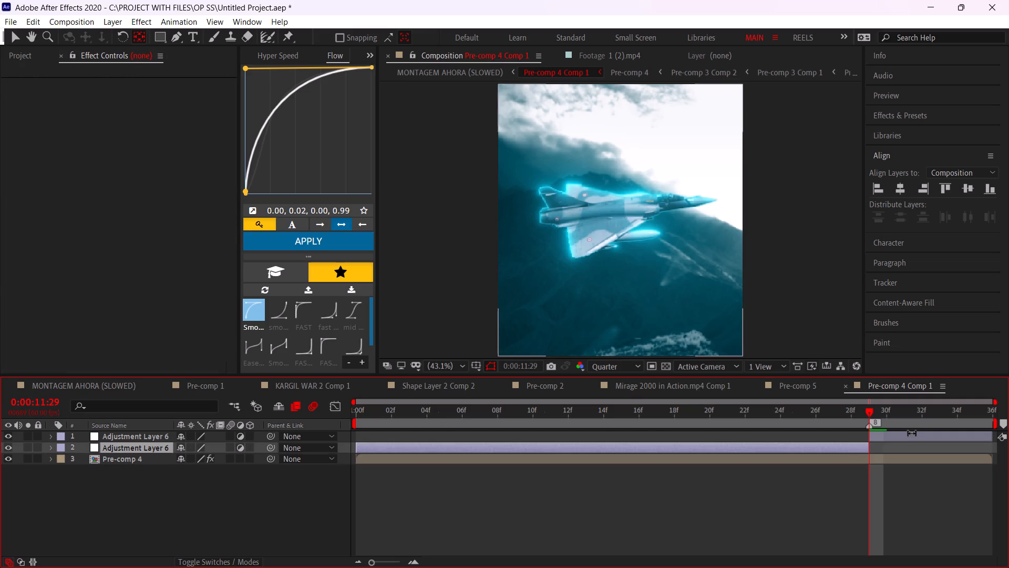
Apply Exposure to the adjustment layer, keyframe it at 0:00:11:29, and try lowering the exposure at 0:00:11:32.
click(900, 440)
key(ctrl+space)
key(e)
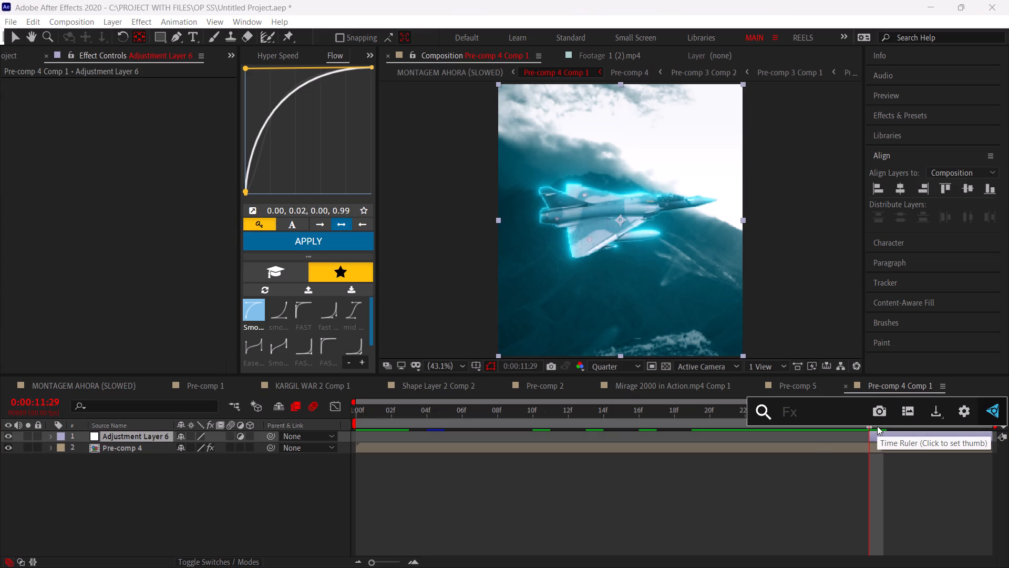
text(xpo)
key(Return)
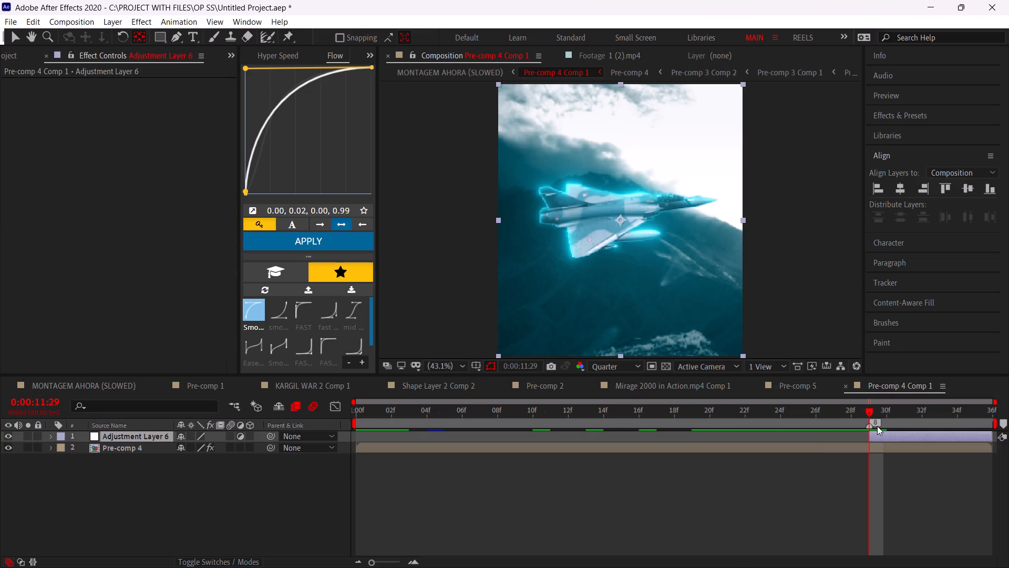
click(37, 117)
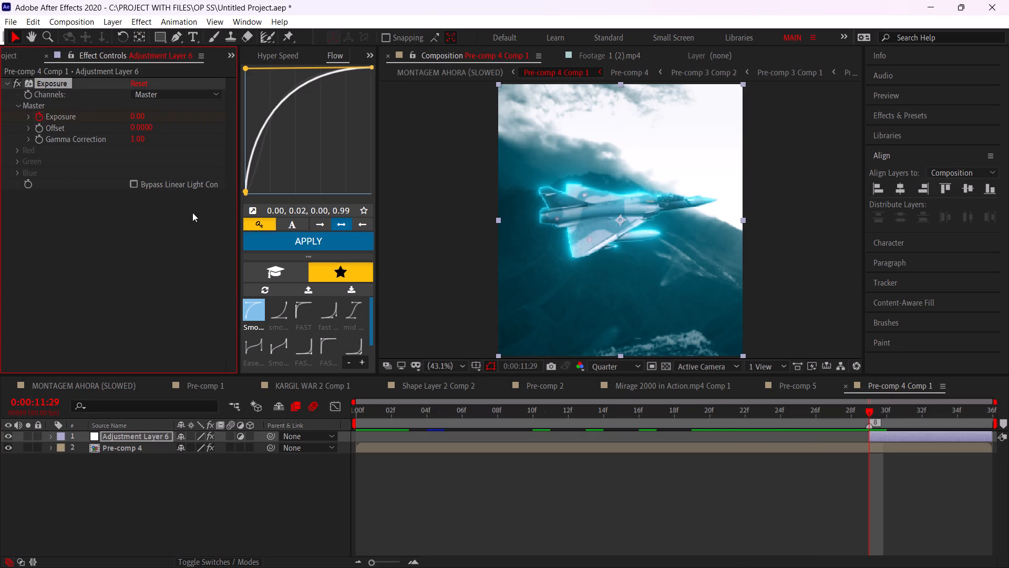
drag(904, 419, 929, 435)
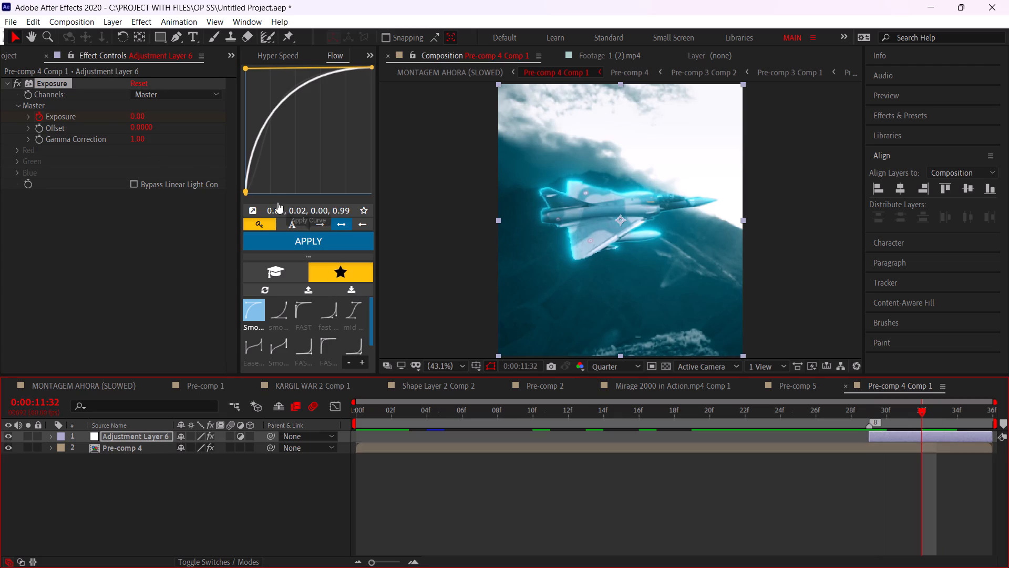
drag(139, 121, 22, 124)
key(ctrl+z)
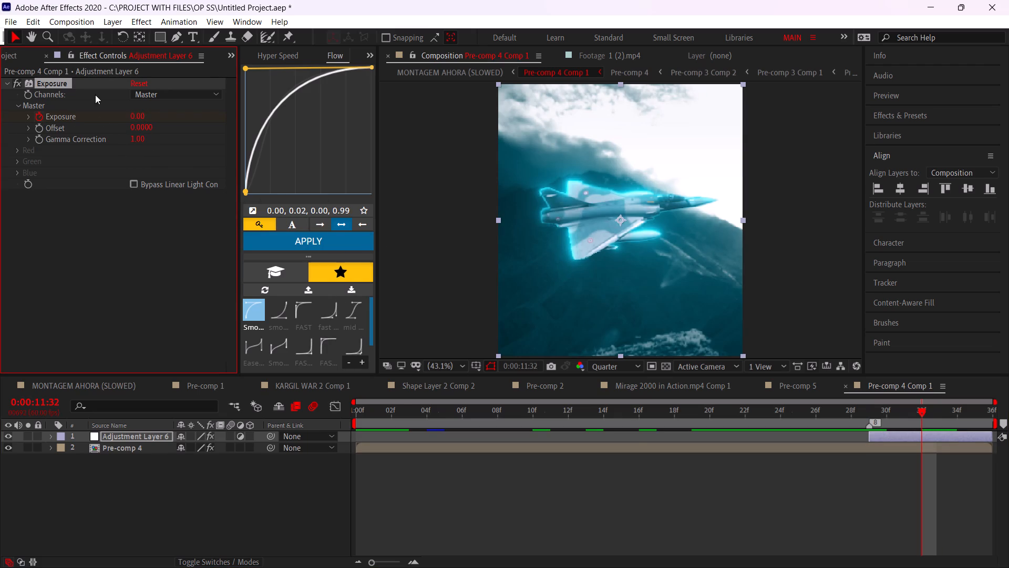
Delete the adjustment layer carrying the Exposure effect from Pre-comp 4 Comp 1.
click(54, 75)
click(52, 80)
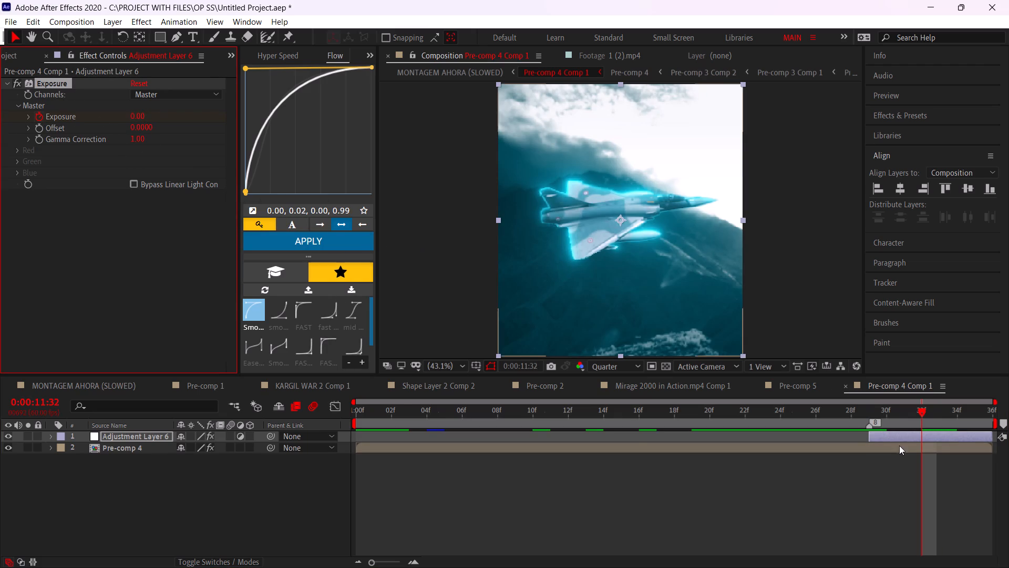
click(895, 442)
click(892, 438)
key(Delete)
Inside Pre-comp 4, split the Kargil valley background footage layer at the 0:00:11:29 marker.
double_click(904, 439)
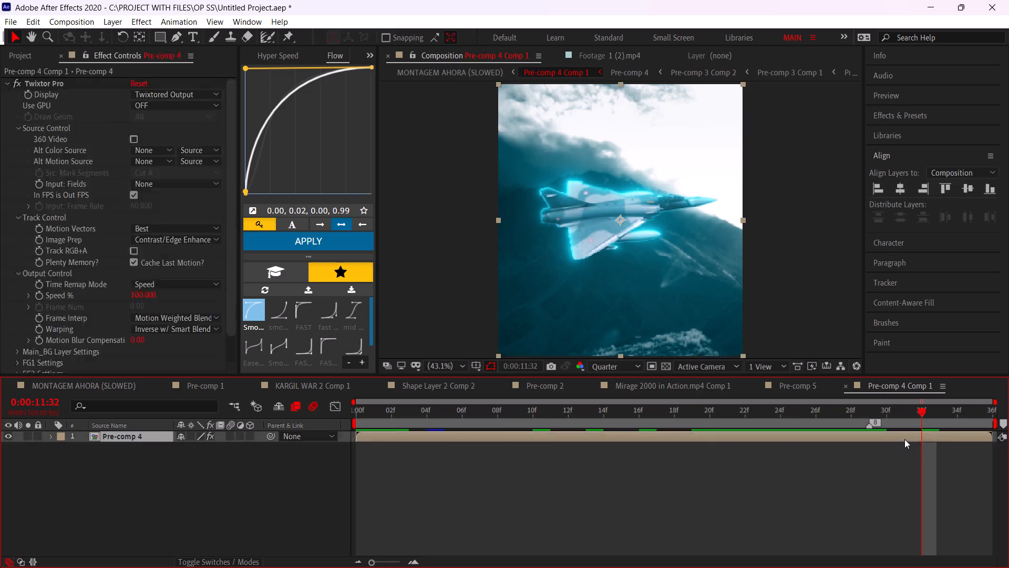
drag(880, 413, 872, 413)
click(864, 446)
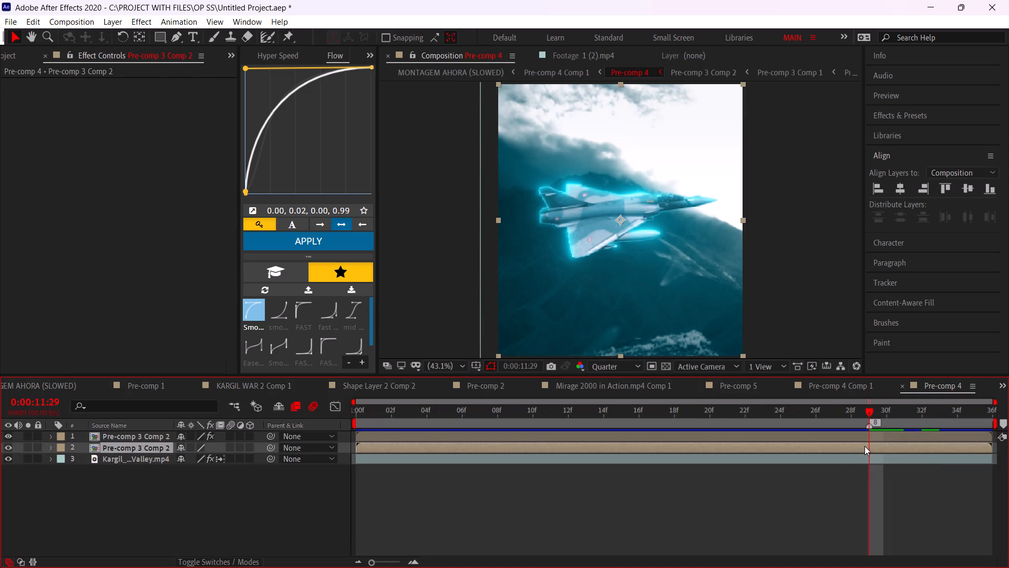
click(872, 462)
key(ctrl+shift+d)
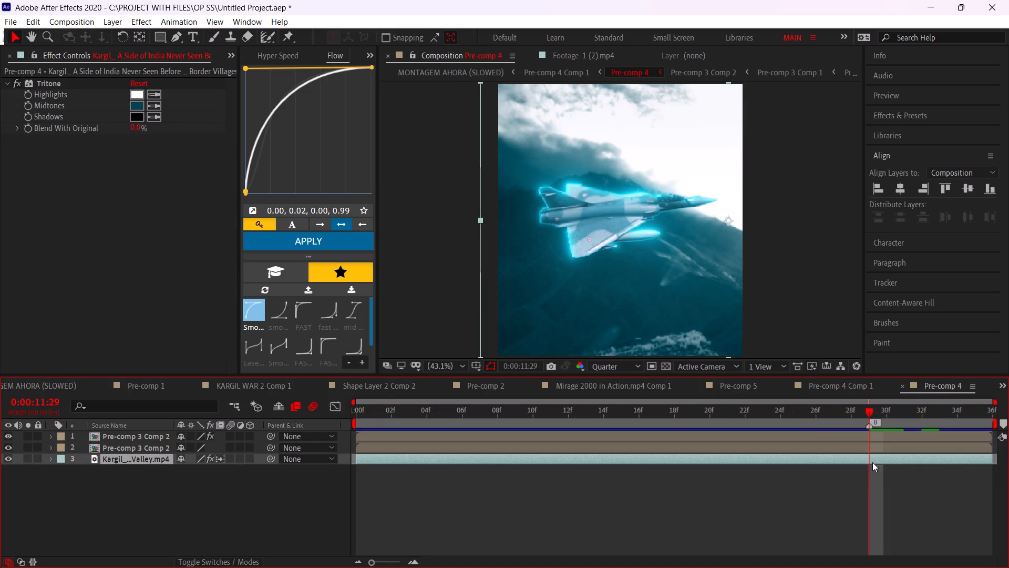
Apply Exposure to the background footage's second part, keyframing 0.00 at 0:00:11:29 and -1.67 at 0:00:11:35, then return to the main composition.
key(ctrl+space)
text(expo)
key(Return)
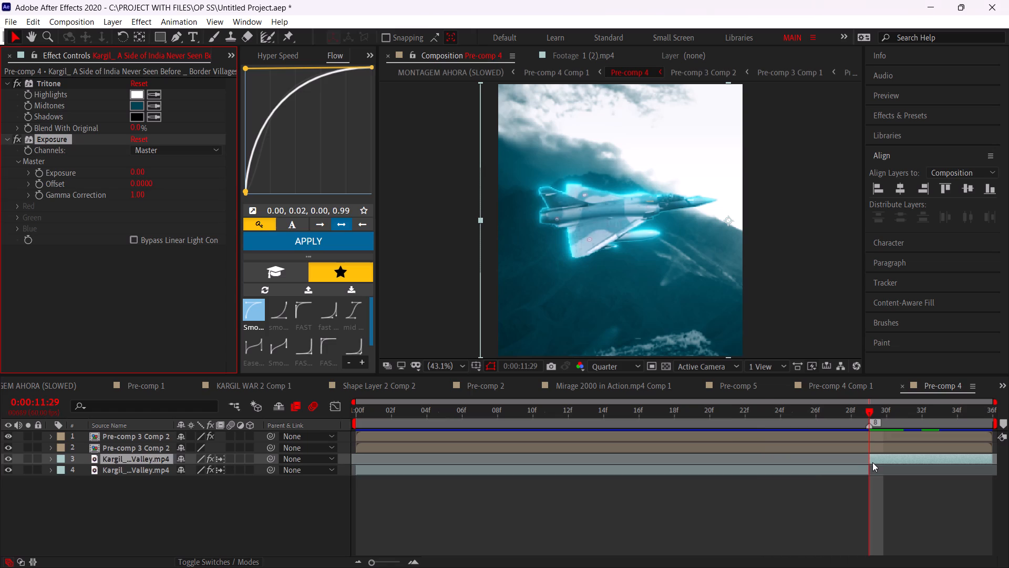
click(36, 171)
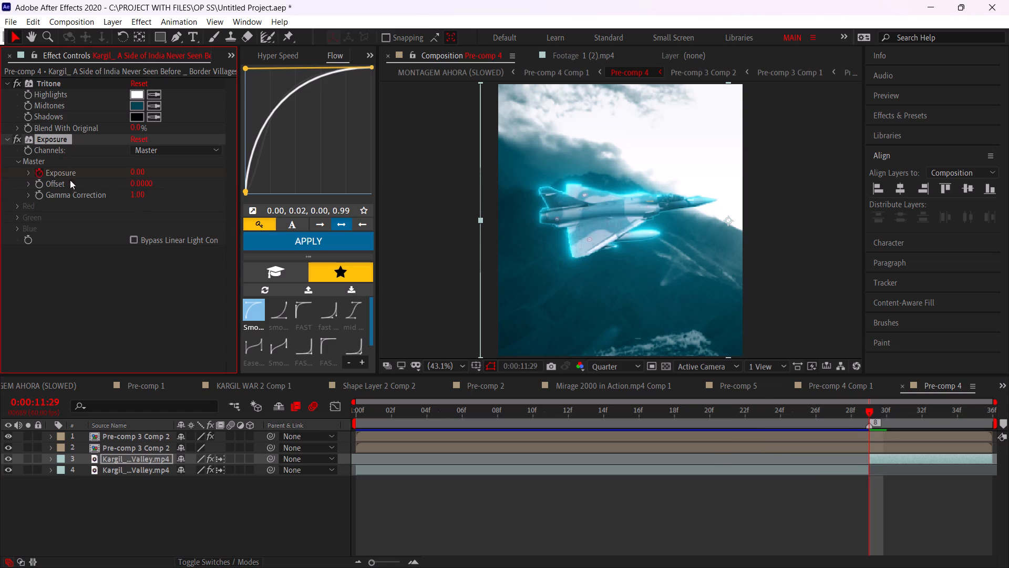
drag(961, 407, 989, 402)
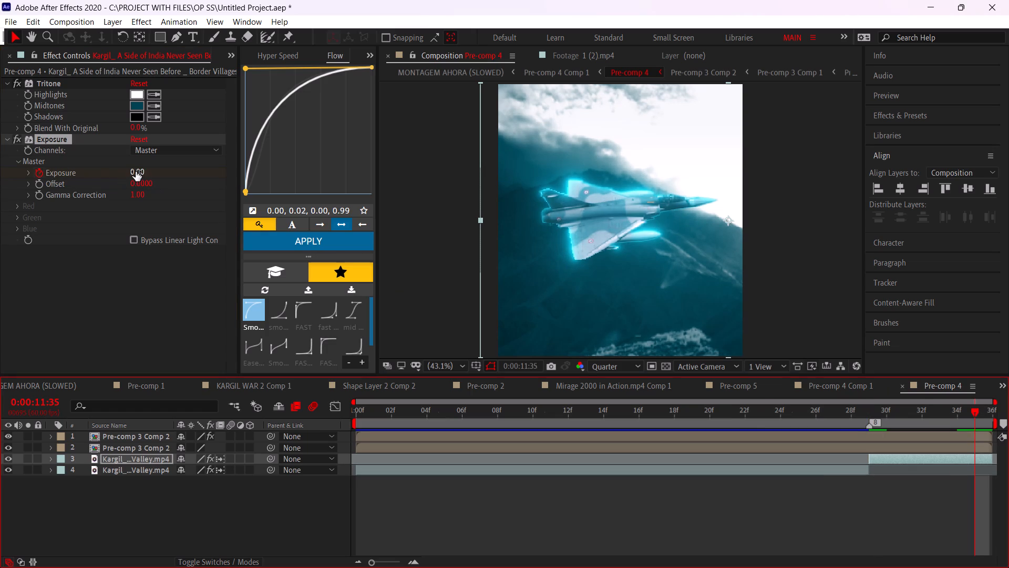
drag(136, 171, 0, 146)
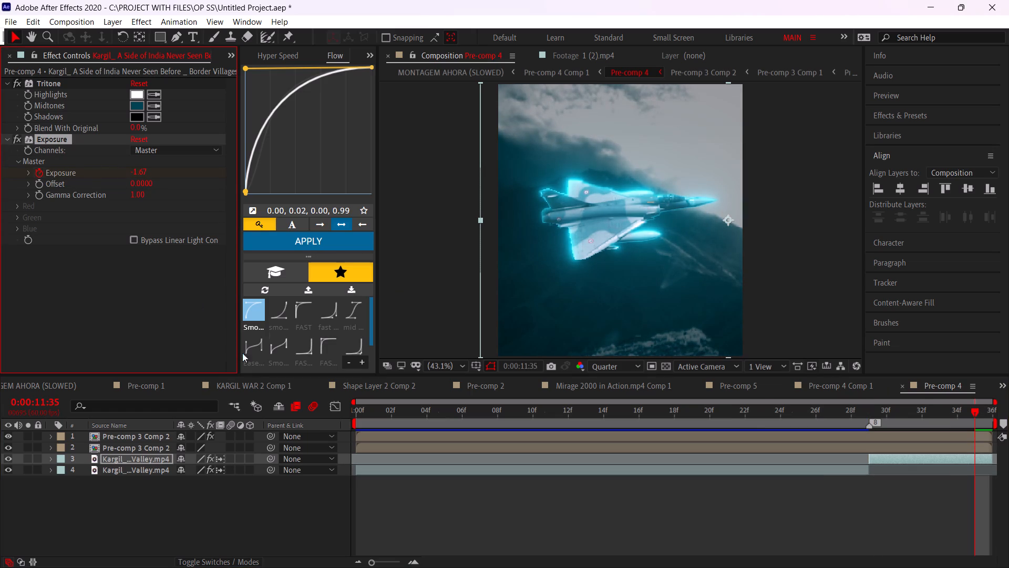
scroll(248, 381, up, 19)
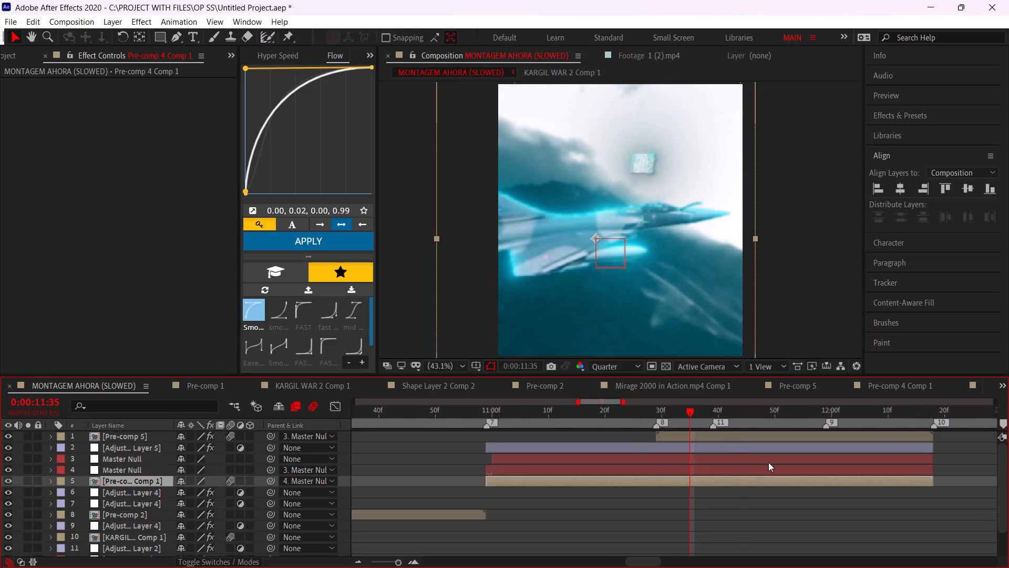
Scrub through the MIRAGE 2000 title shot, between about 0:00:11:26 and 0:00:12:12, to examine the background darkening.
alt+scroll(788, 462, down, 1)
alt+scroll(759, 465, up, 2)
drag(693, 415, 810, 415)
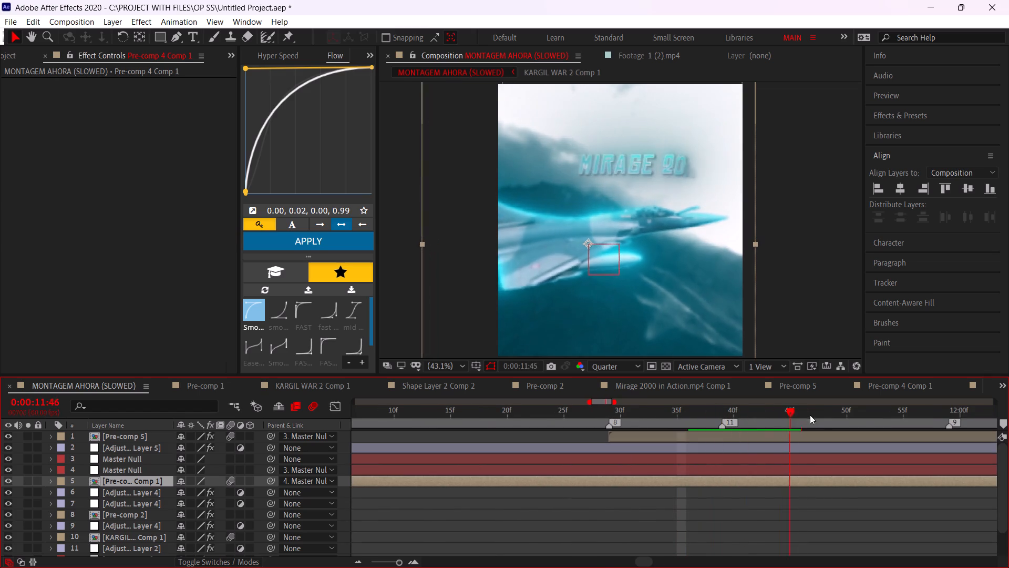
drag(810, 415, 672, 411)
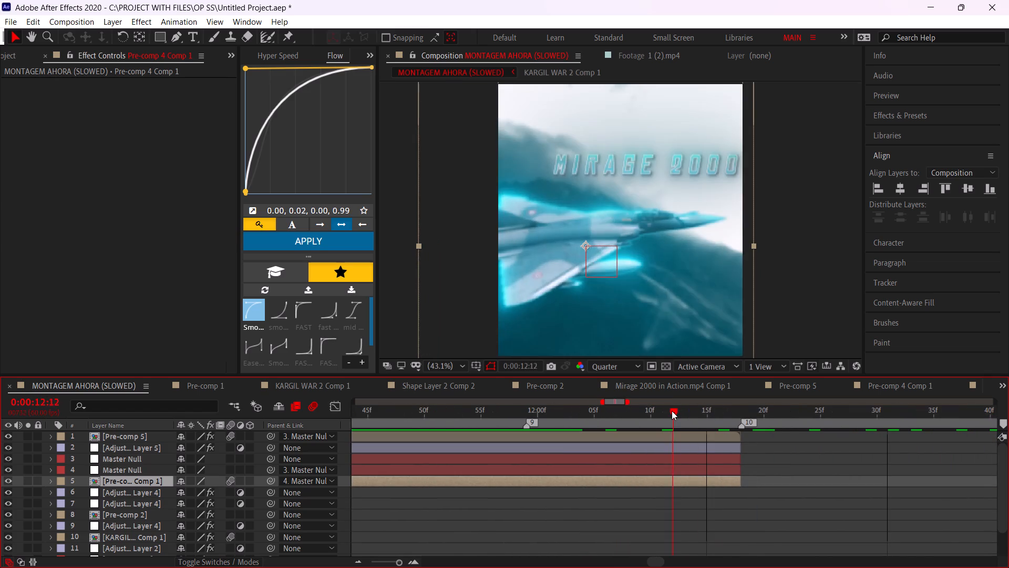
drag(672, 411, 503, 414)
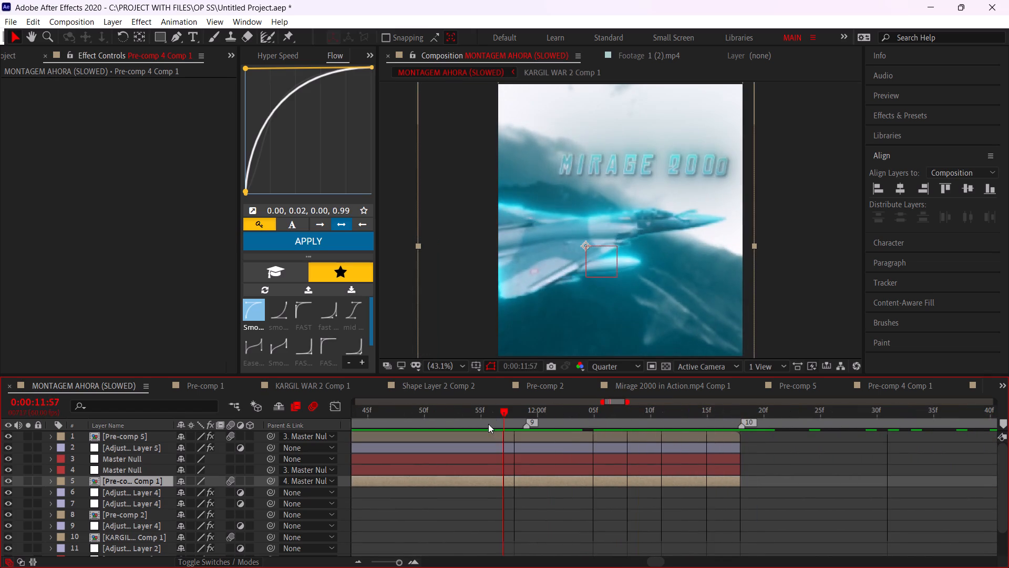
middle_drag(488, 424, 722, 423)
middle_drag(543, 438, 915, 474)
drag(564, 412, 559, 412)
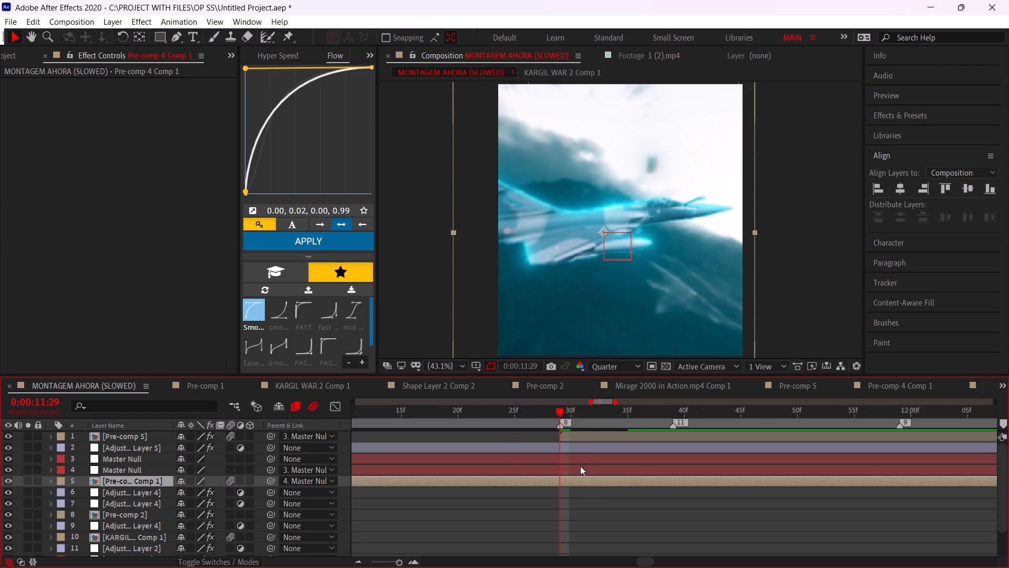
alt+scroll(580, 466, down, 2)
drag(567, 416, 569, 429)
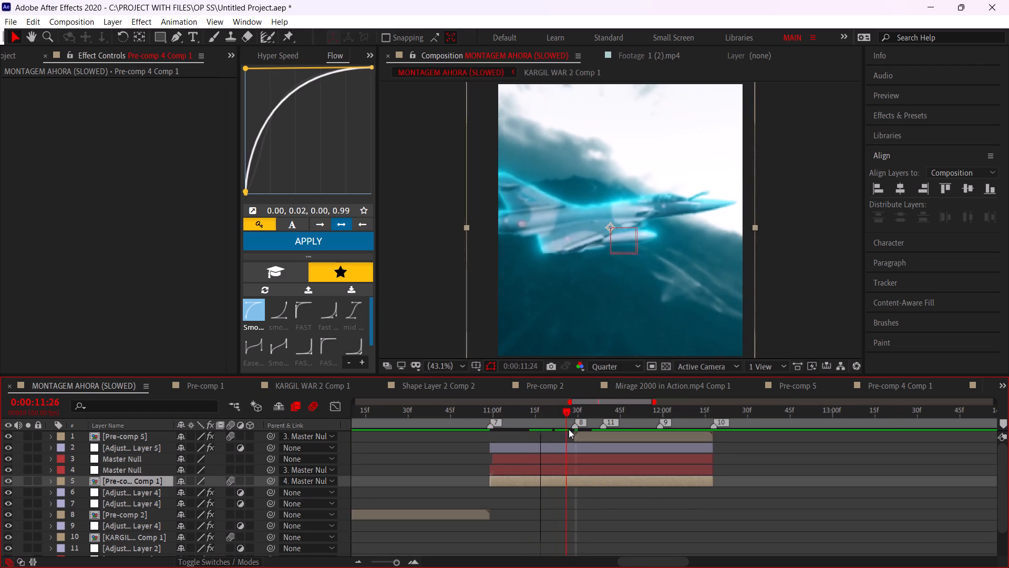
drag(569, 429, 574, 431)
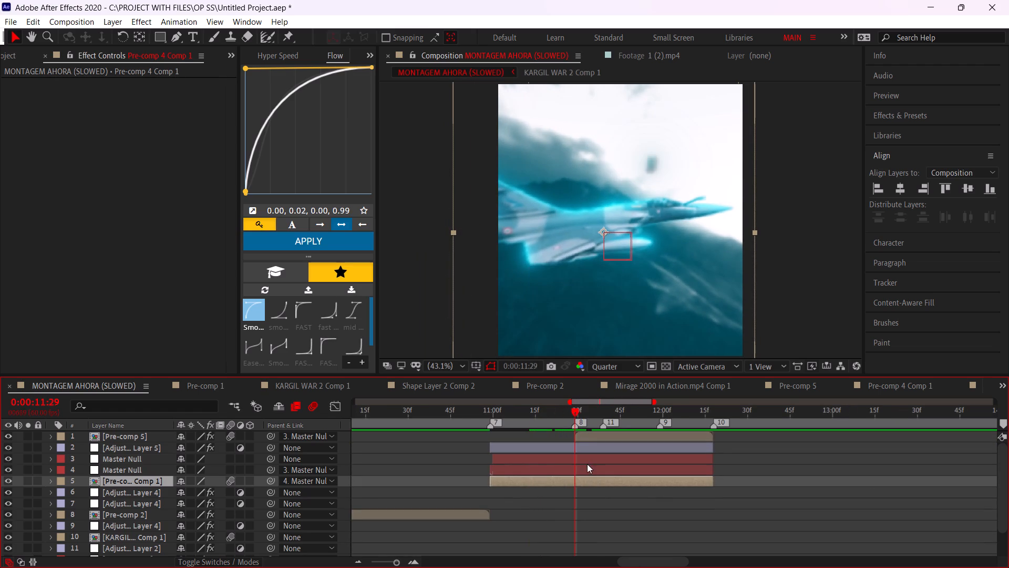
Inside Pre-comp 4, retrim both Kargil valley footage layers so the cut between them falls at 0:00:11:09.
double_click(586, 480)
drag(819, 415, 507, 419)
double_click(517, 433)
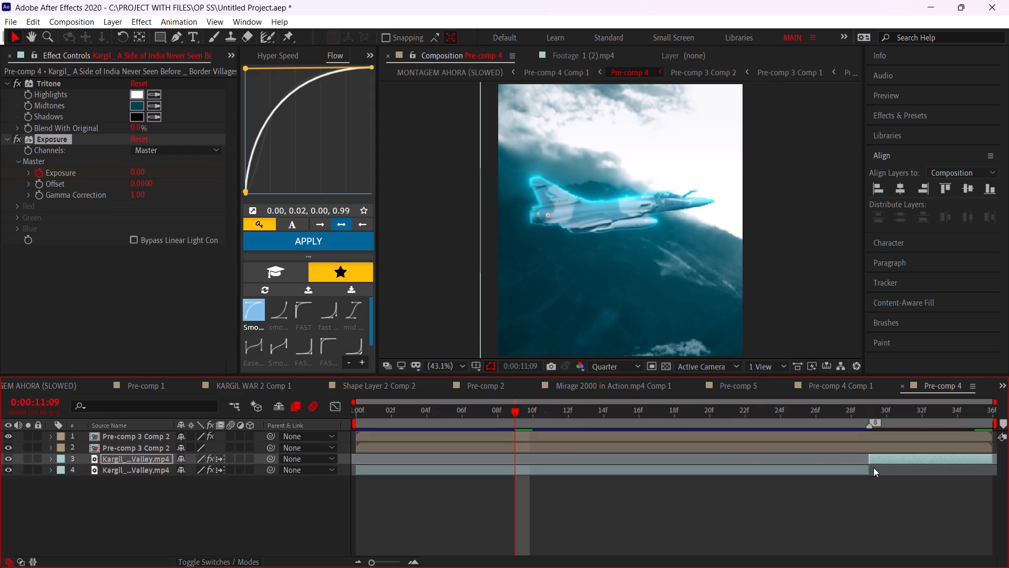
drag(869, 469, 520, 476)
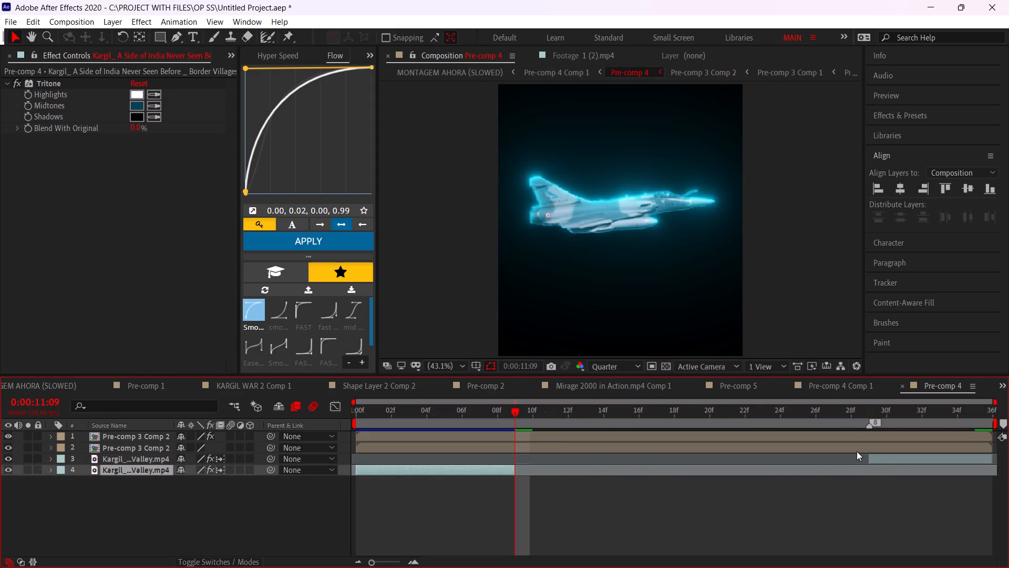
drag(866, 458, 510, 469)
Reveal the second footage part's Exposure keyframes and move the first one to 0:00:11:09.
key(y)
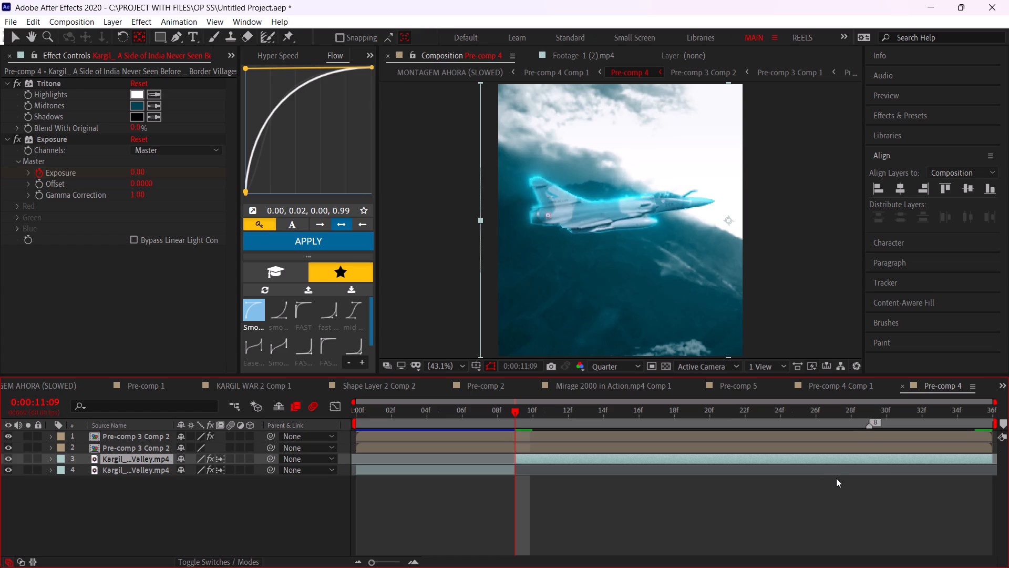
key(u)
key(v)
drag(848, 482, 894, 474)
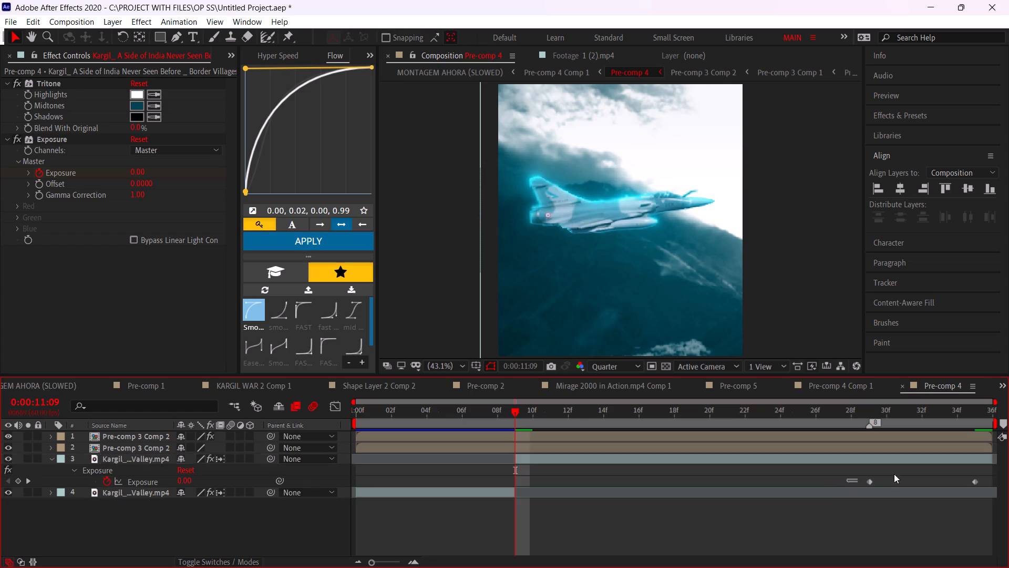
drag(894, 474, 1005, 468)
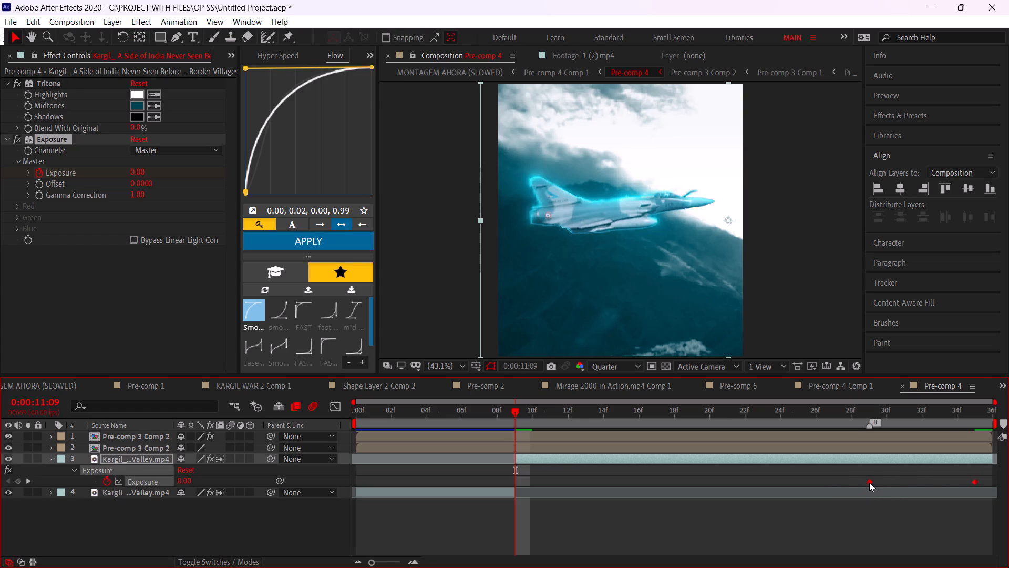
alt+drag(869, 482, 511, 492)
Return to the MONTAGEM AHORA (SLOWED) composition and play the edit from the start.
scroll(215, 388, up, 3)
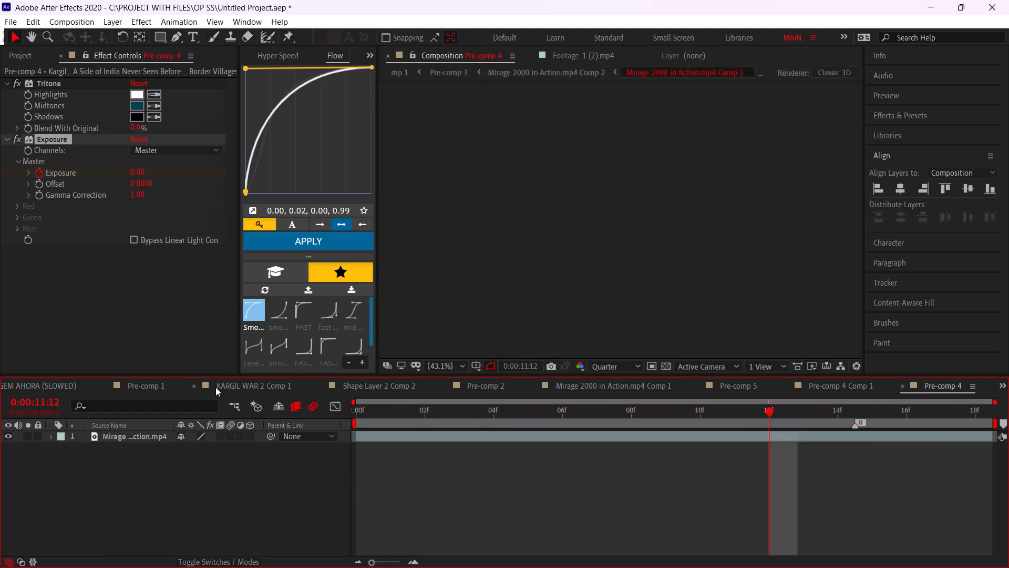
scroll(215, 387, up, 13)
alt+scroll(606, 435, down, 3)
drag(444, 414, 317, 425)
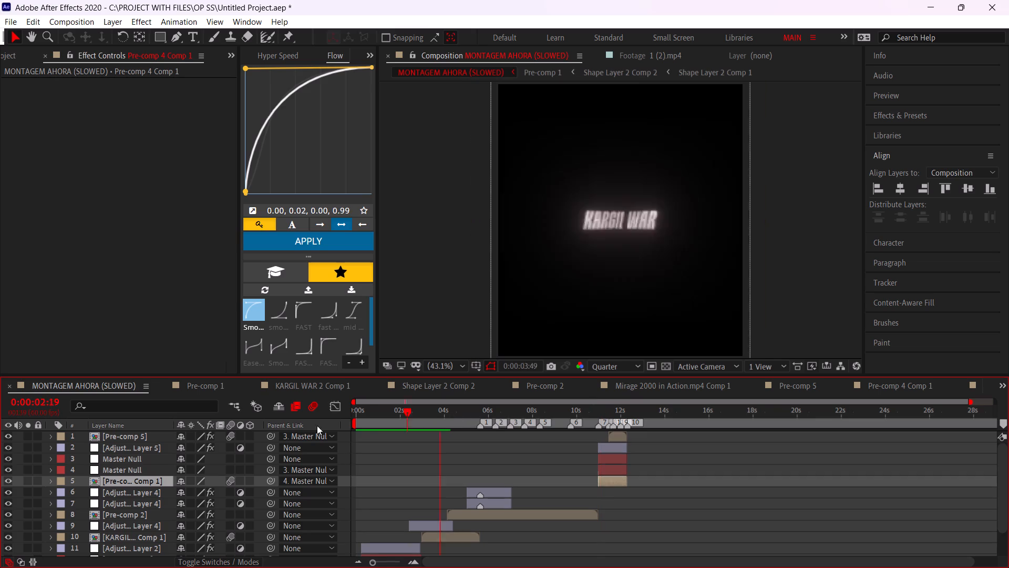
drag(317, 425, 244, 419)
key(space)
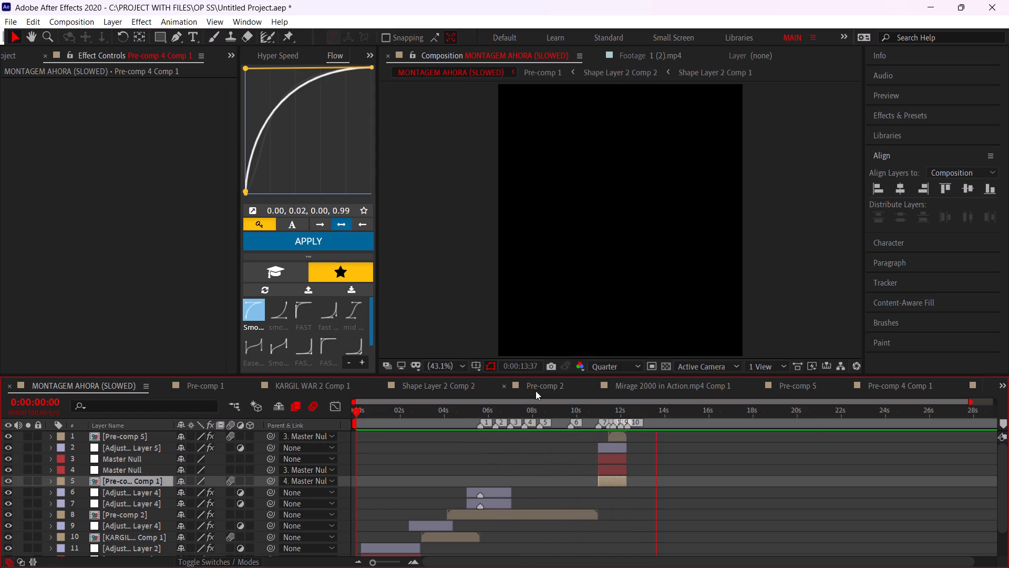
Replay the jet shot repeatedly from about 0:00:10:52 to examine how the background darkens before the title.
alt+scroll(643, 437, up, 2)
click(462, 412)
key(space)
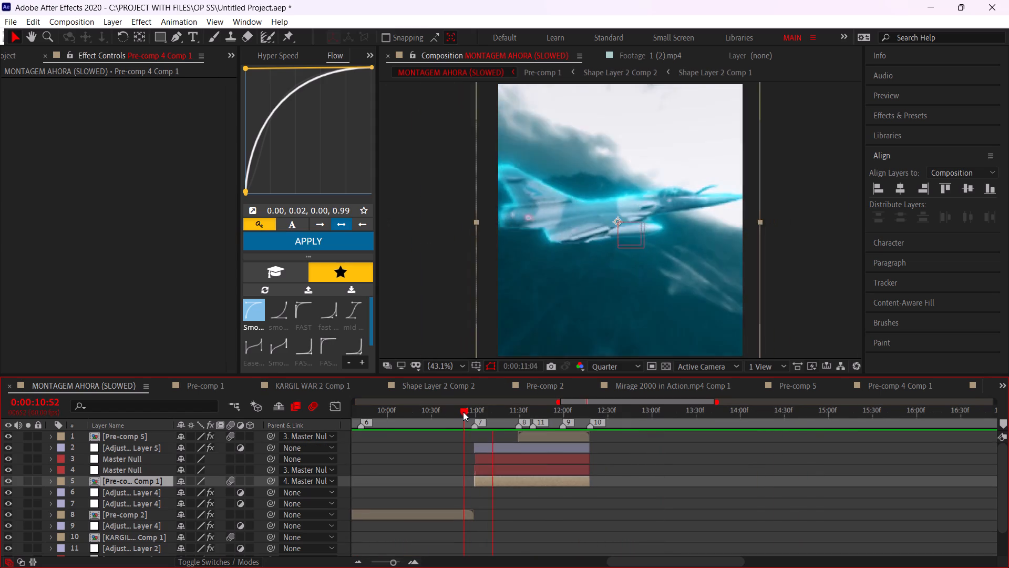
click(464, 412)
key(space)
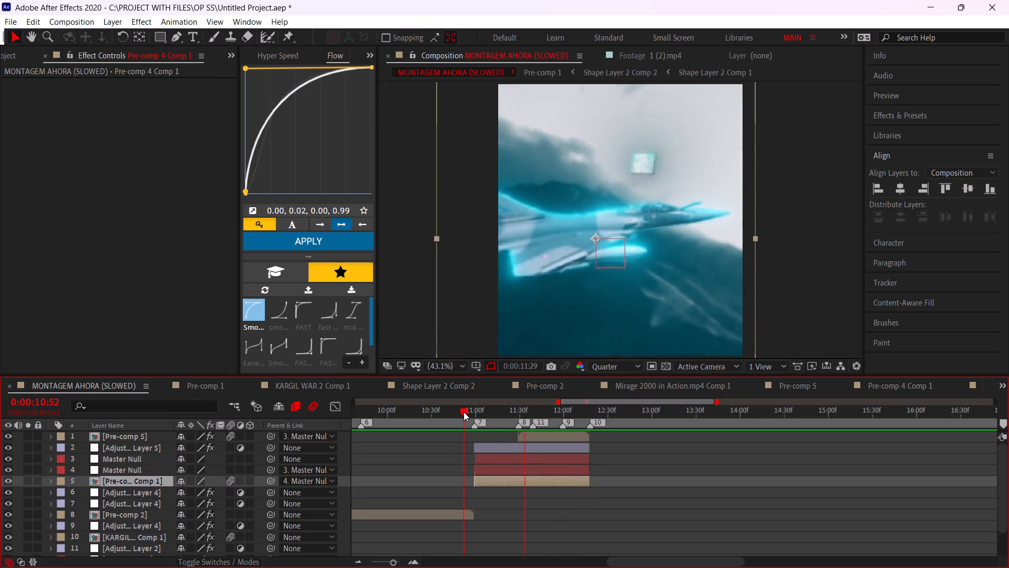
click(464, 412)
key(space)
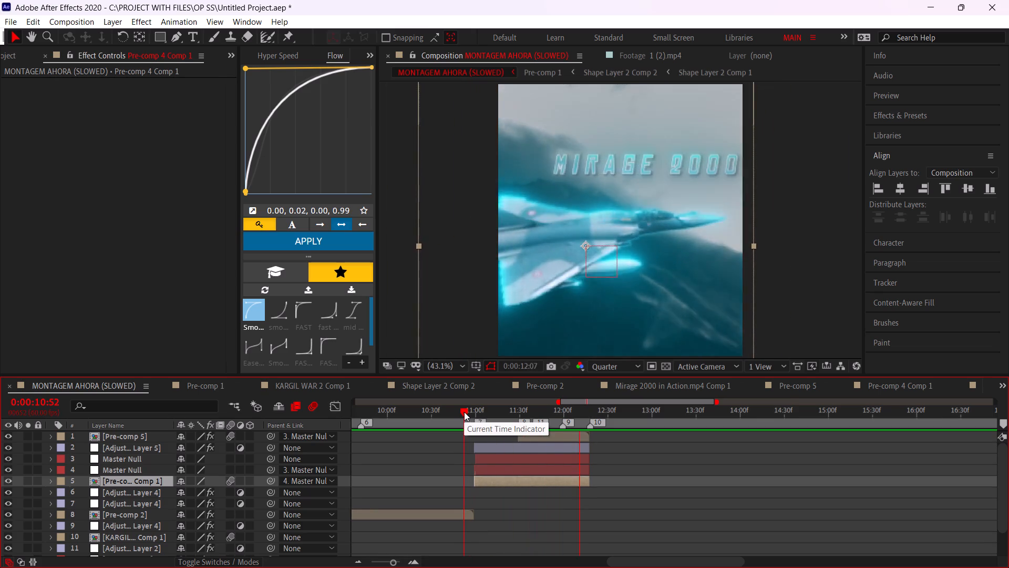
click(464, 412)
key(space)
click(464, 412)
key(space)
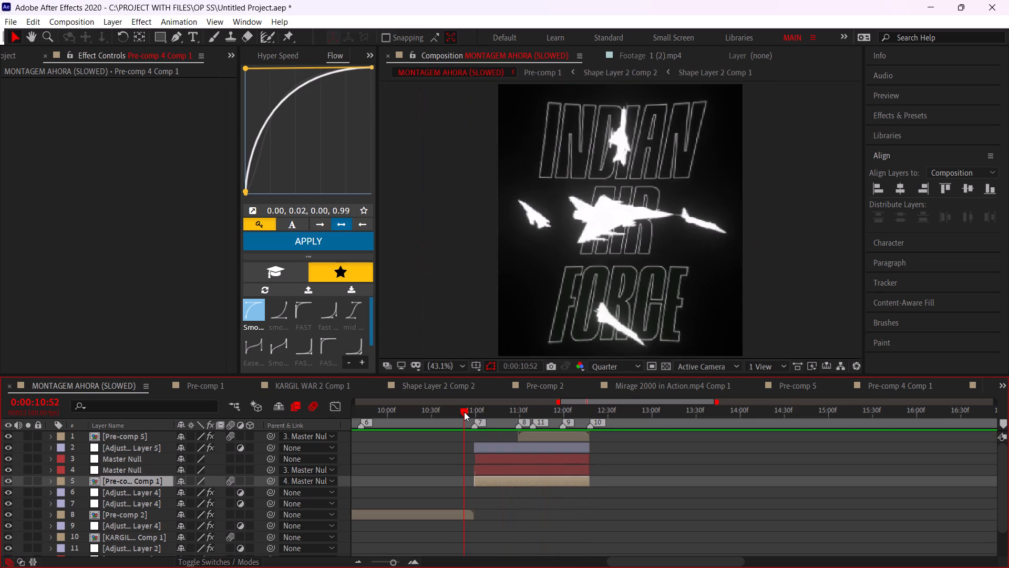
click(464, 412)
key(space)
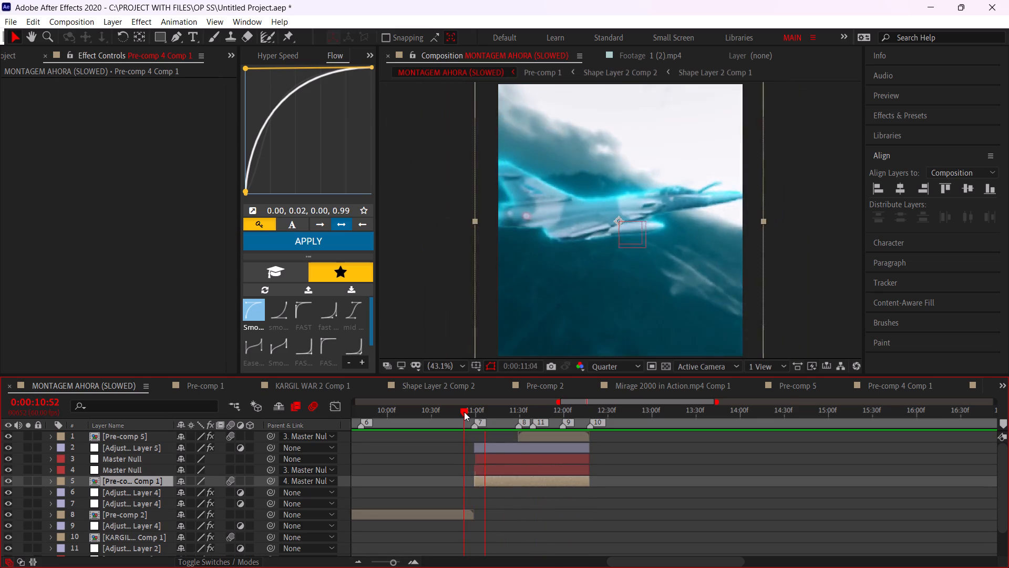
click(464, 412)
key(space)
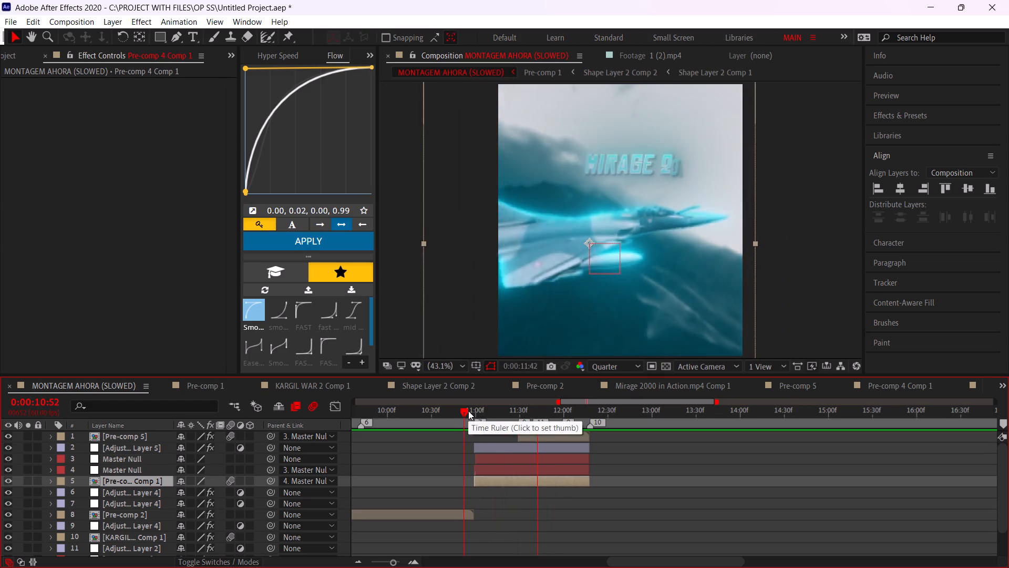
click(468, 411)
key(space)
click(469, 411)
key(space)
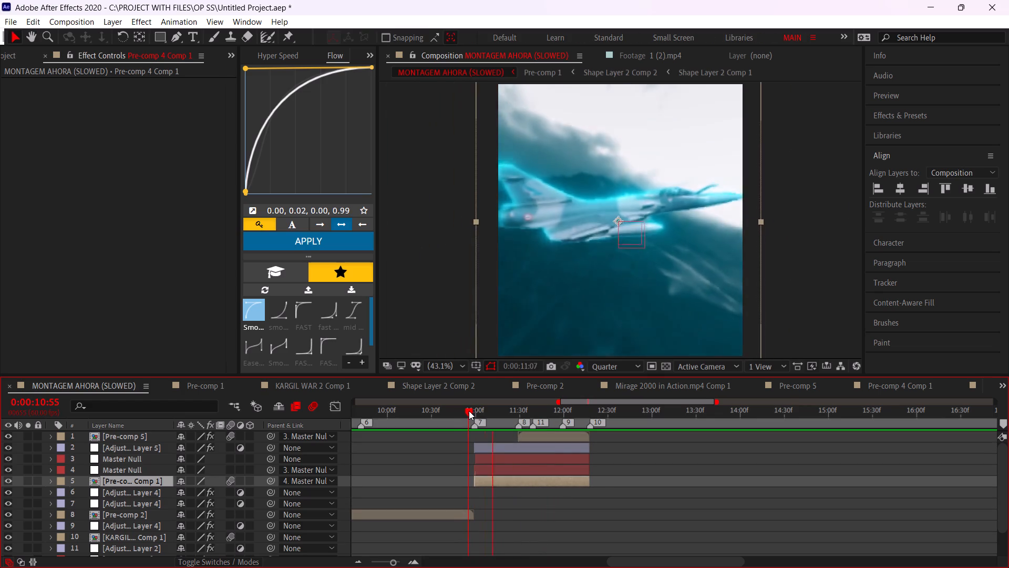
click(469, 411)
Apply the 0.00, 0.02, 0.00, 0.99 Flow ease to the background footage's Exposure keyframes in Pre-comp 4, then return to the main composition.
double_click(520, 481)
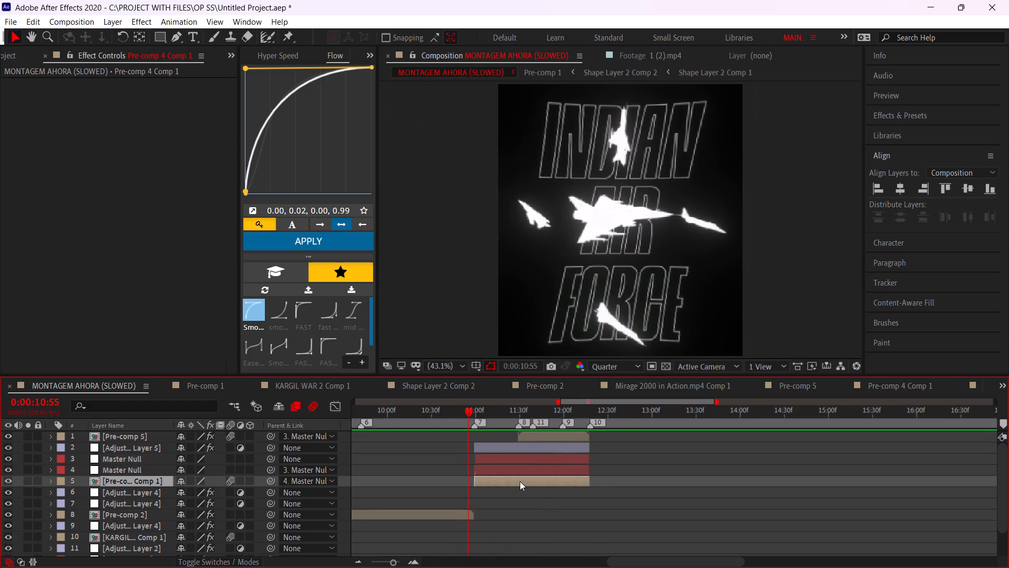
double_click(582, 437)
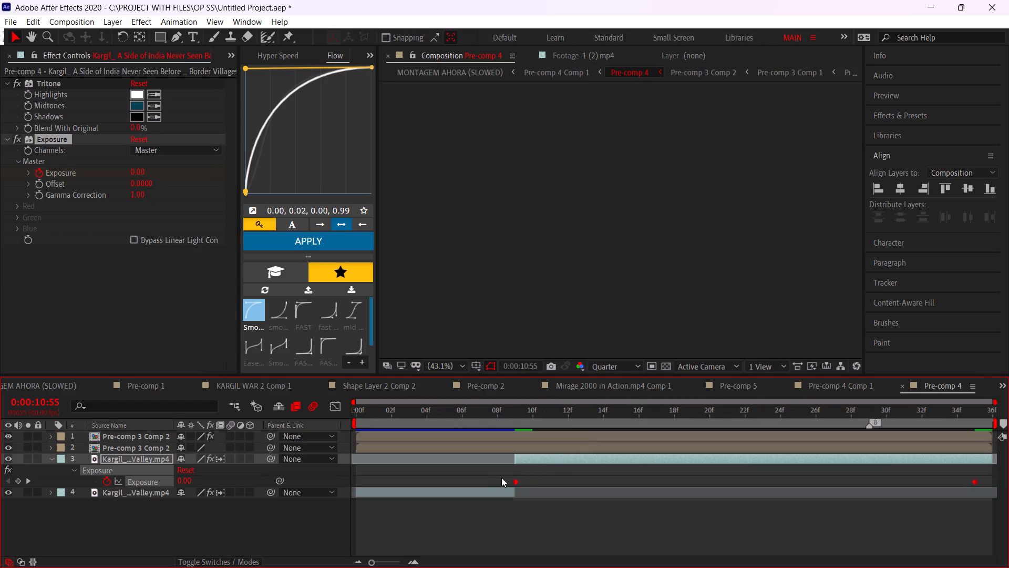
click(307, 240)
scroll(199, 382, up, 7)
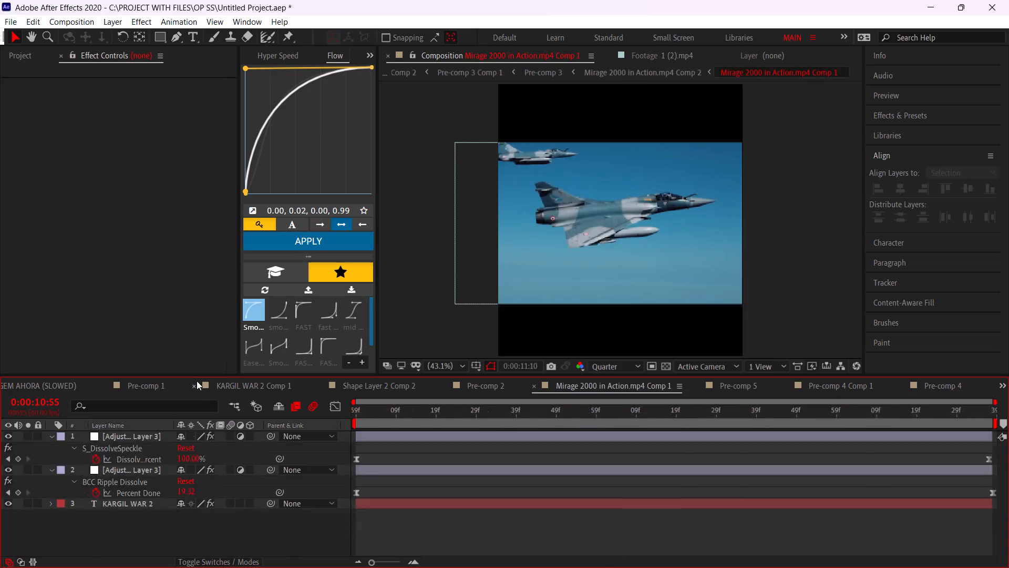
scroll(197, 381, up, 10)
Review the eased darkening, then move the background footage's first Exposure keyframe in Pre-comp 4 to 0:00:11:14.
key(space)
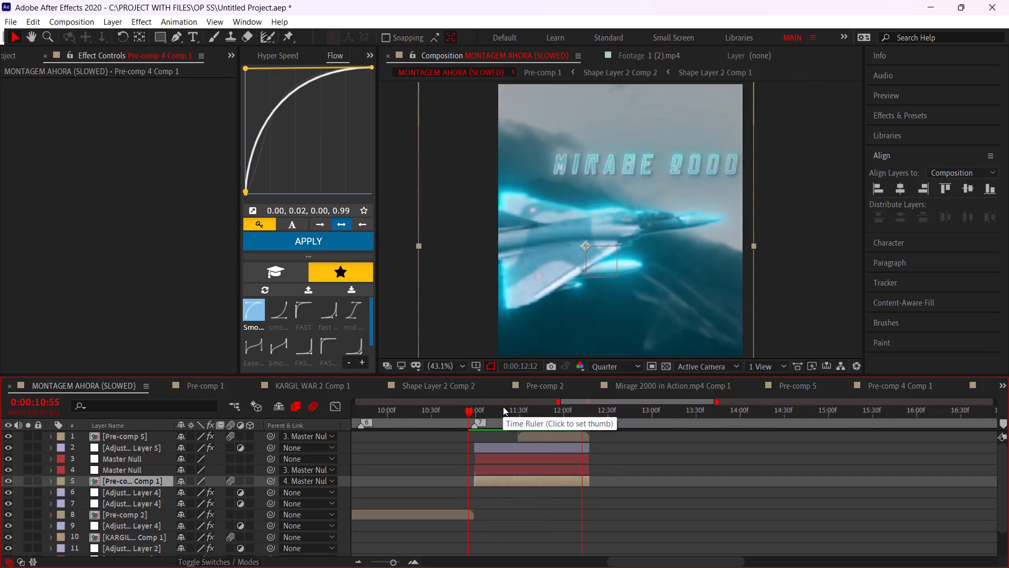
drag(507, 419, 574, 438)
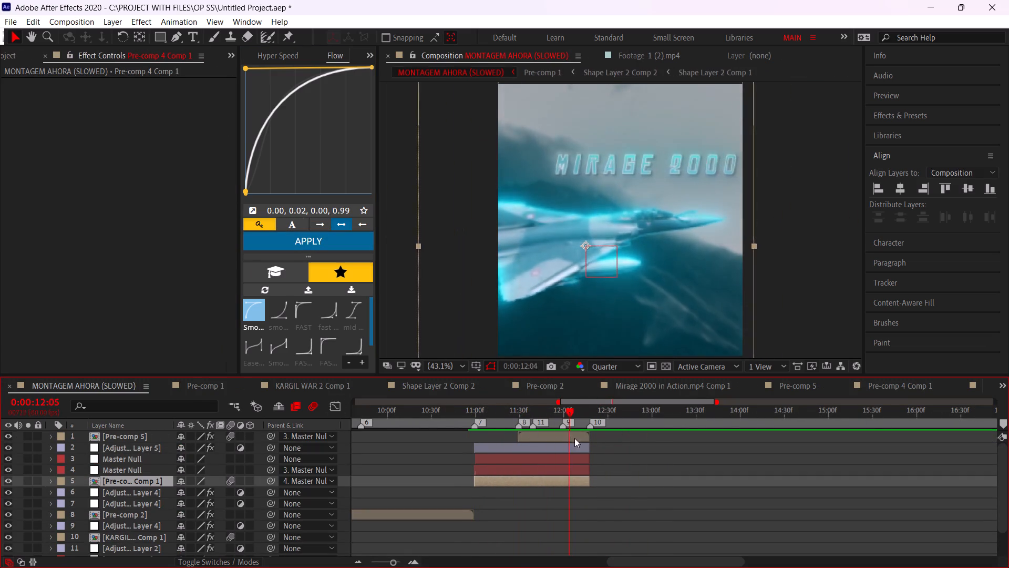
drag(574, 438, 476, 419)
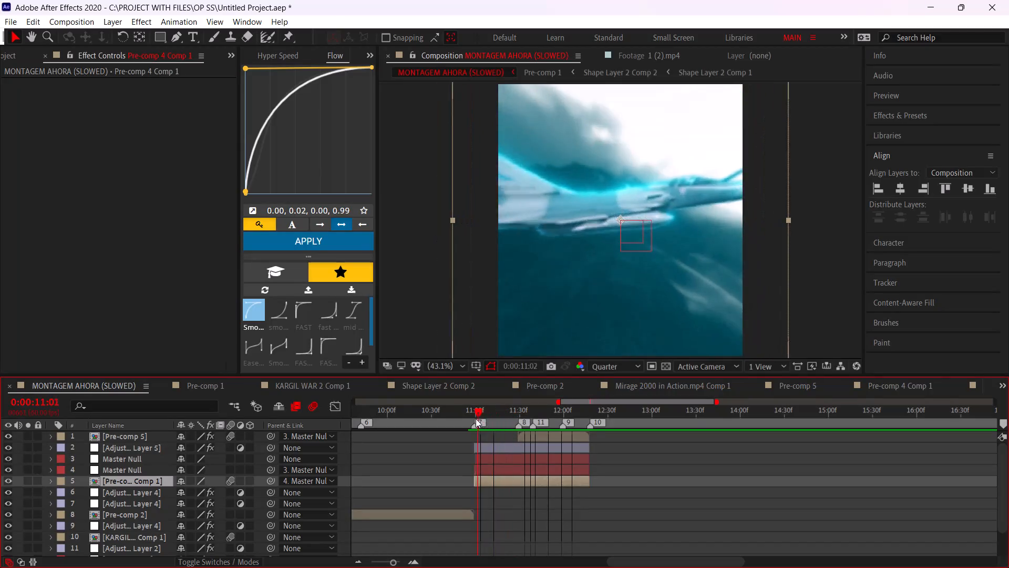
drag(476, 419, 493, 429)
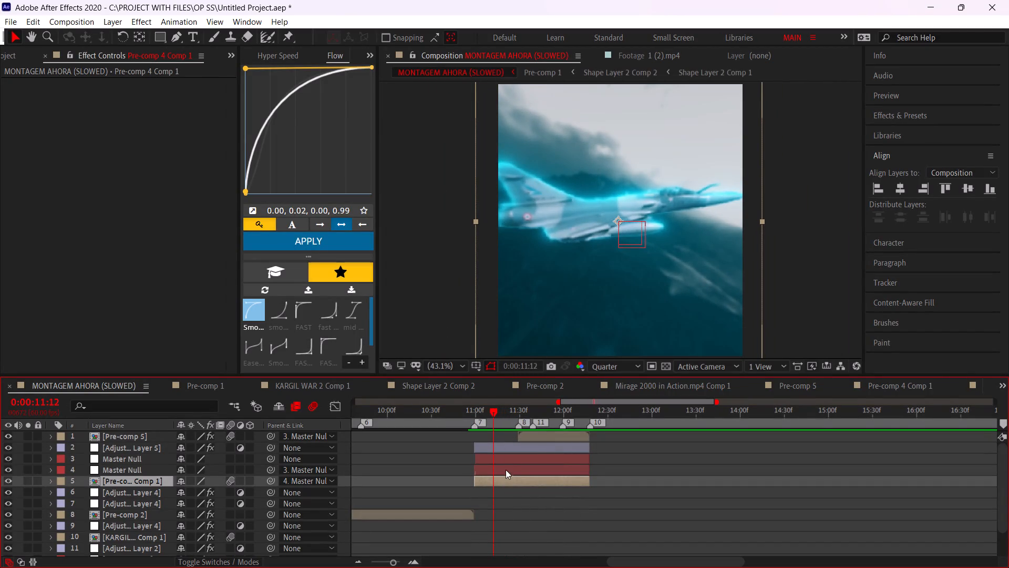
double_click(505, 477)
double_click(591, 439)
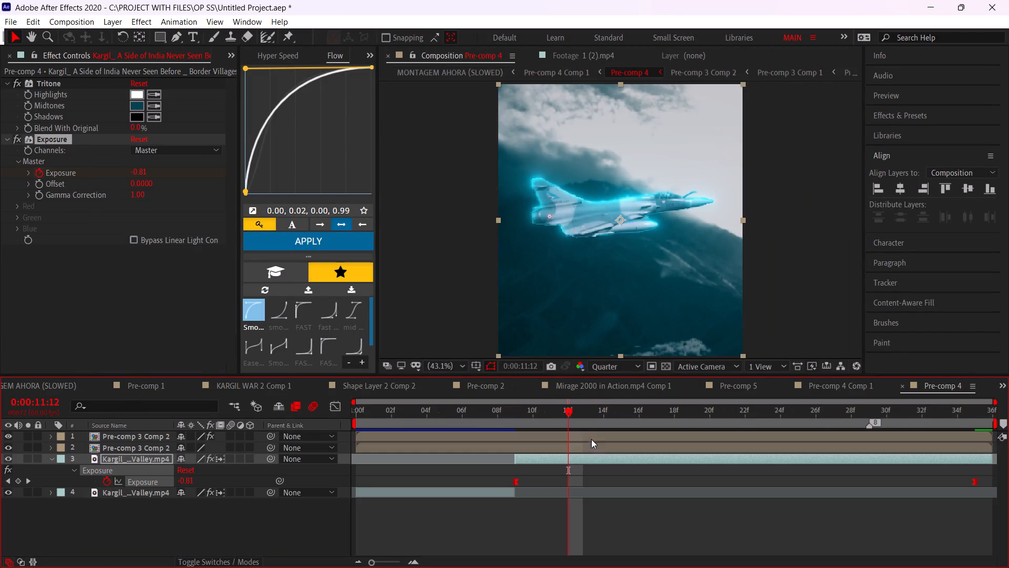
alt+drag(515, 478, 600, 488)
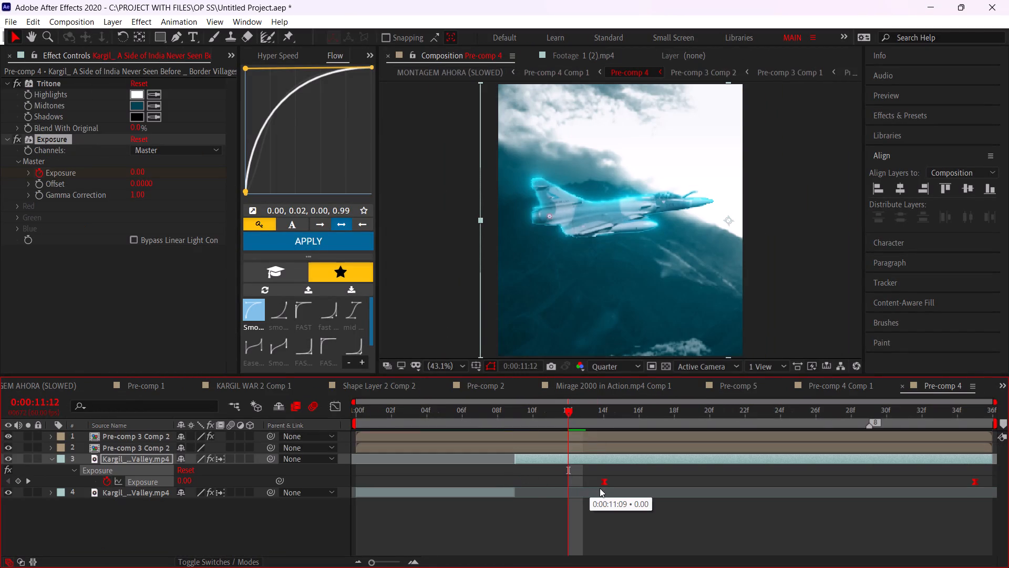
alt+drag(600, 488, 612, 493)
Set the background's Exposure at 0:00:11:35 to -3.50 and reapply the Flow ease to both Exposure keyframes.
drag(647, 421, 1008, 464)
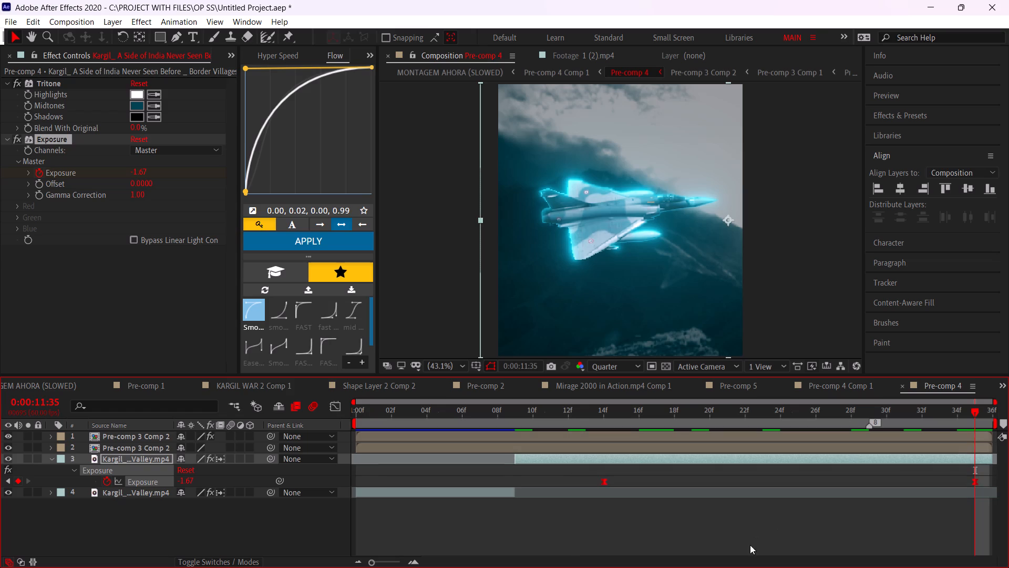
click(750, 545)
drag(184, 479, 67, 483)
drag(567, 475, 1008, 476)
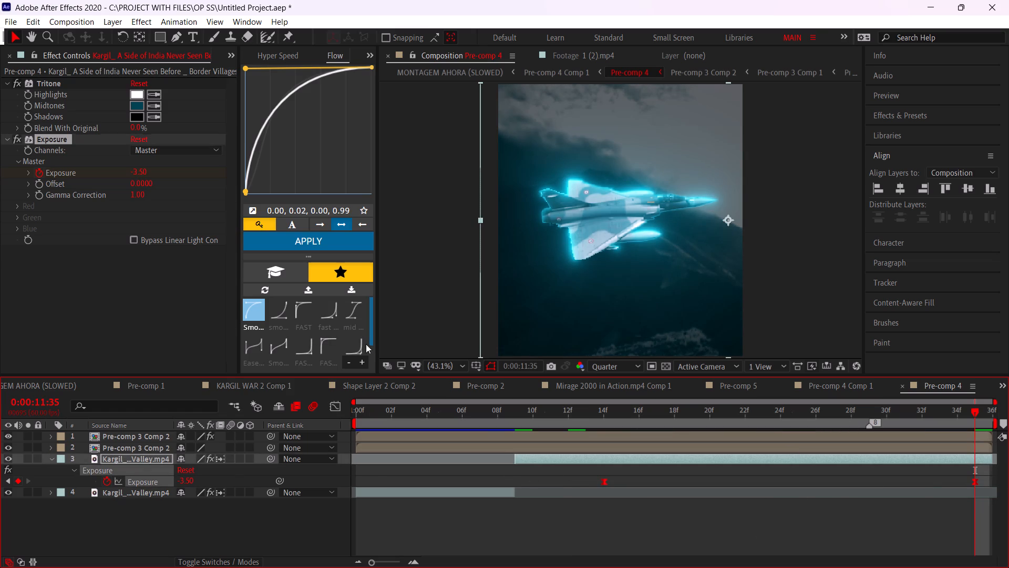
click(331, 245)
Review the darkening in the main composition, then move the background's first Exposure keyframe in Pre-comp 4 to 0:00:11:15 and apply Easy Ease.
scroll(218, 390, up, 5)
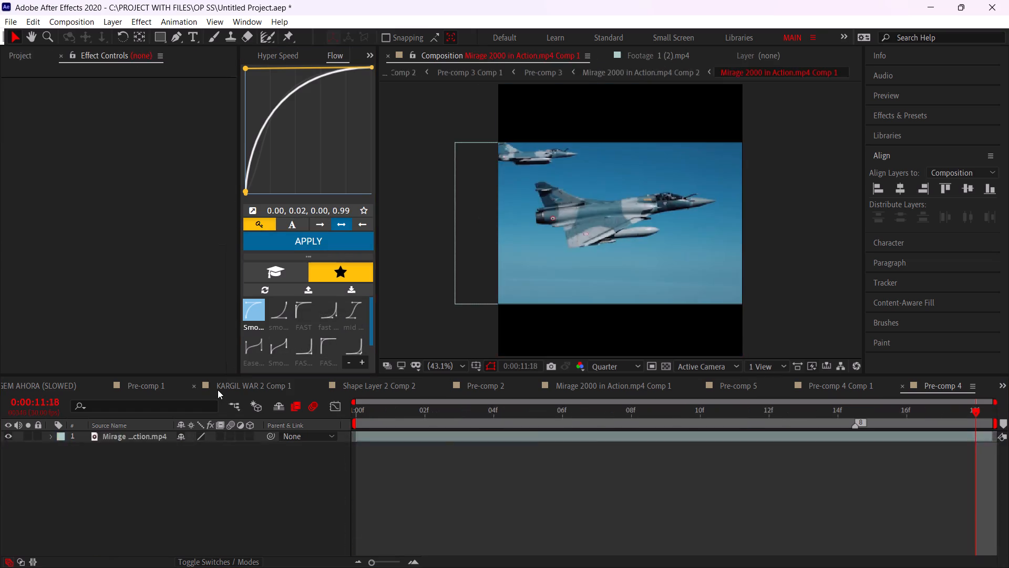
scroll(218, 390, up, 7)
drag(527, 413, 507, 410)
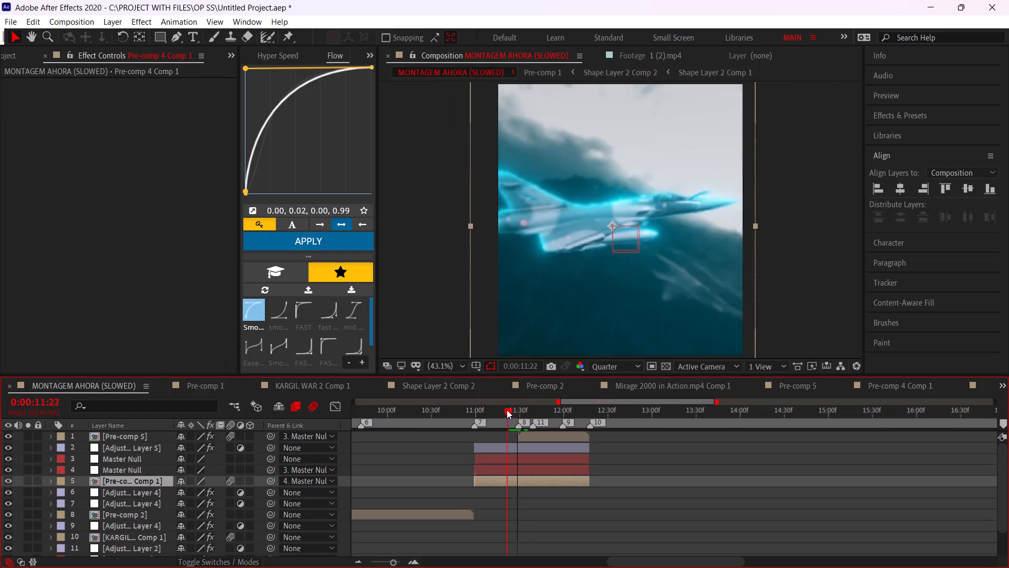
drag(507, 410, 487, 414)
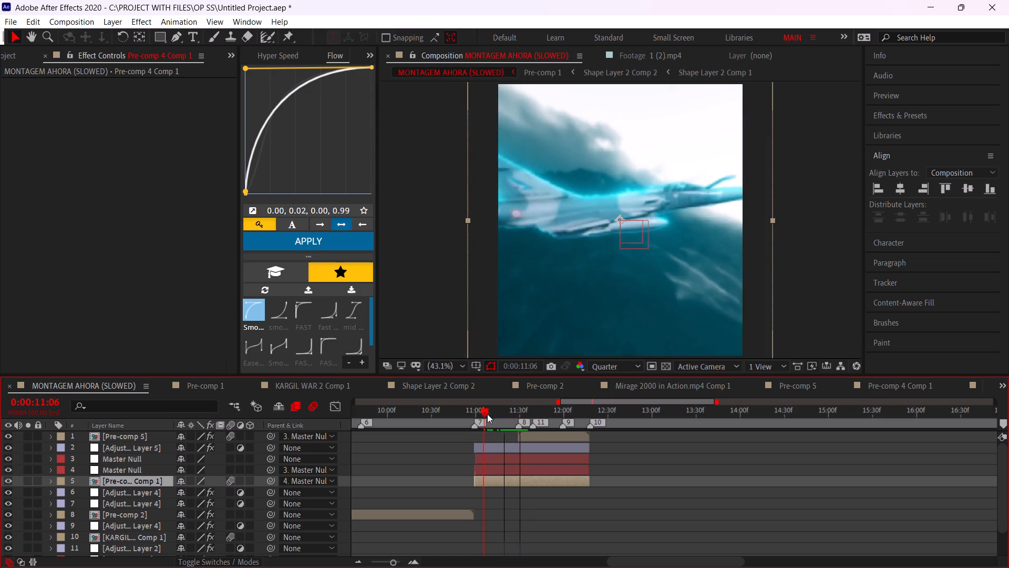
drag(487, 414, 502, 419)
double_click(513, 480)
double_click(697, 432)
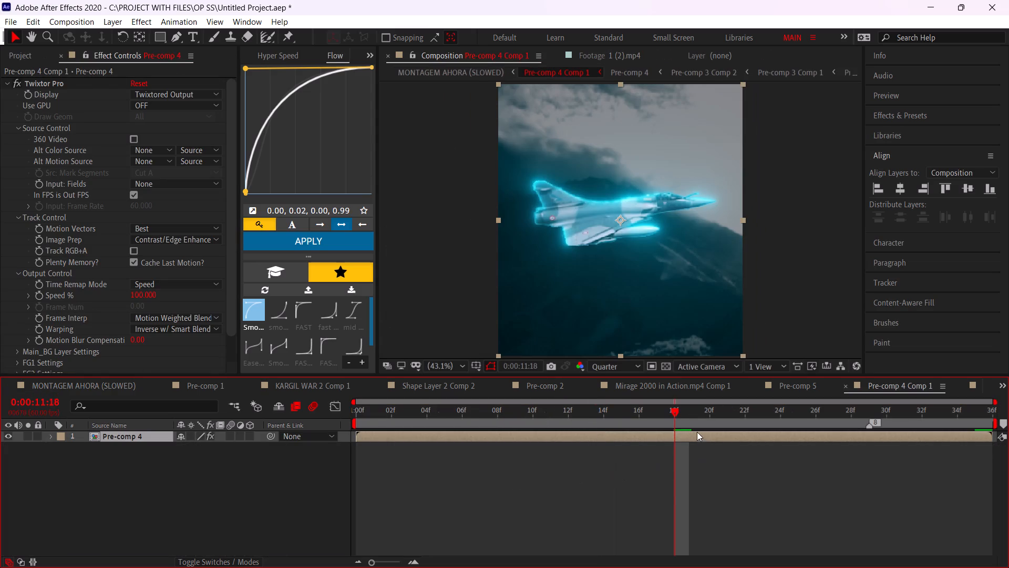
alt+drag(606, 478, 612, 482)
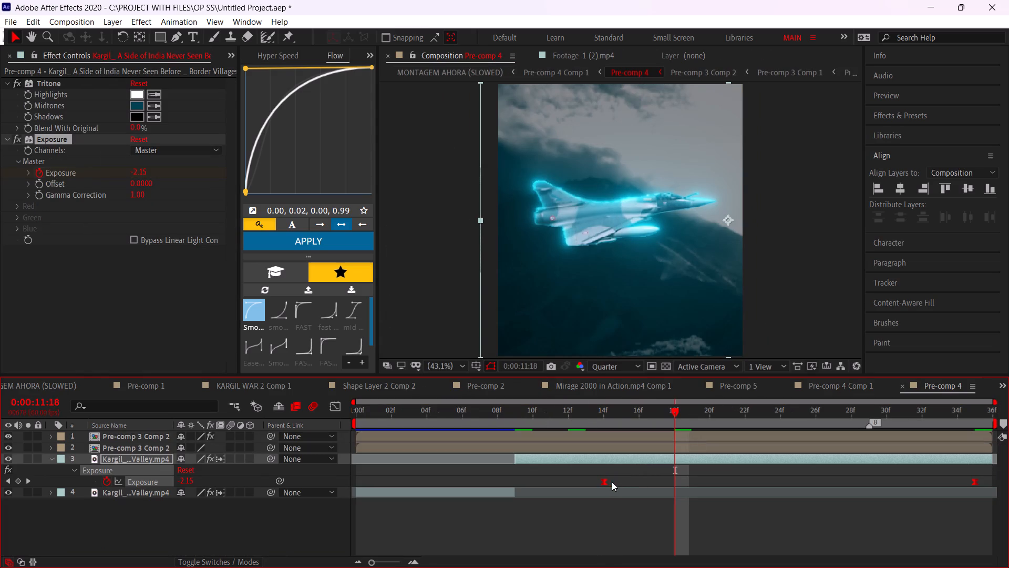
alt+drag(612, 482, 619, 485)
key(F9)
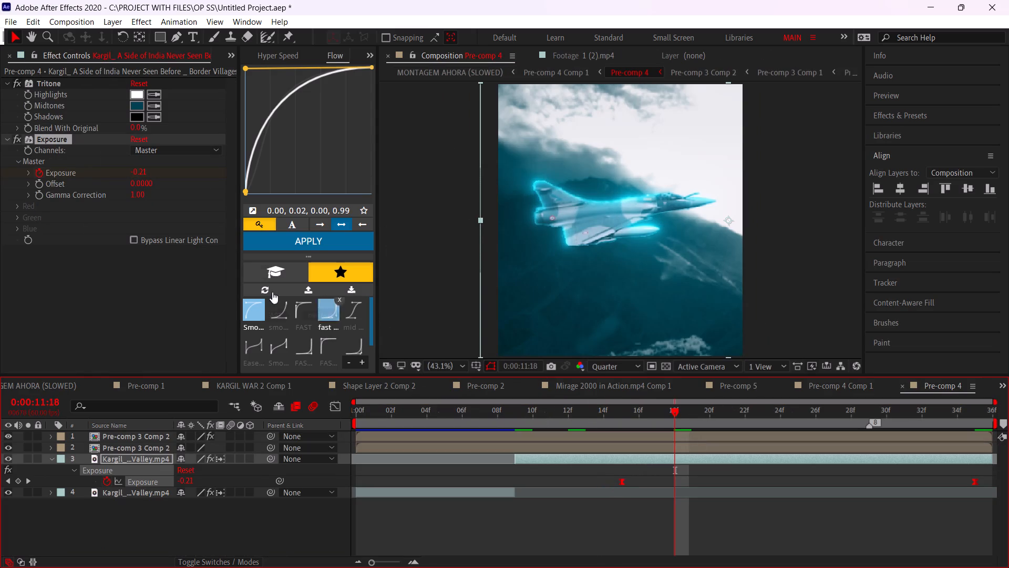
Review the jet shot around the title's entrance, then shift the background footage's Exposure keyframes earlier in Pre-comp 4.
scroll(203, 385, up, 9)
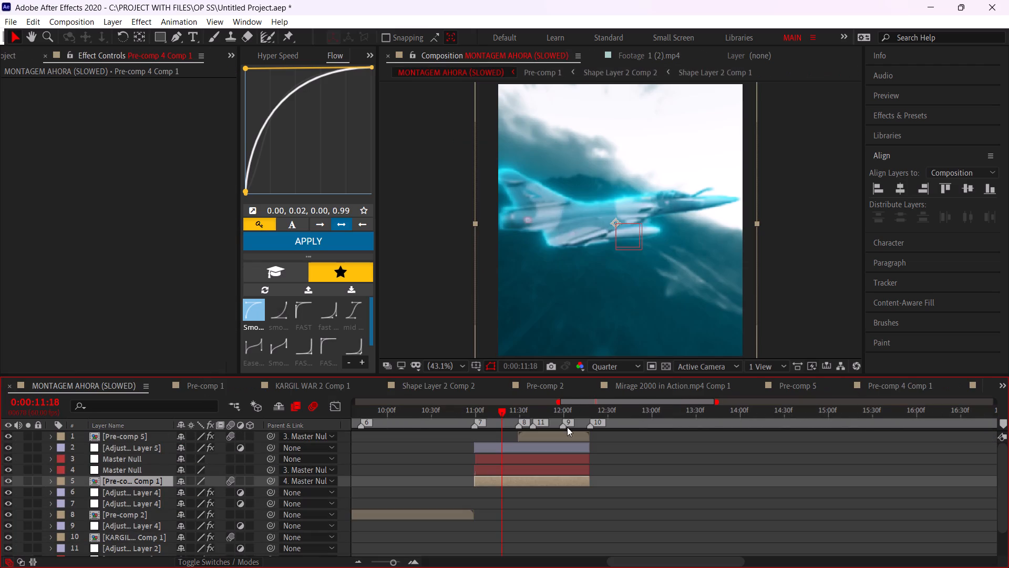
key(space)
drag(500, 413, 544, 437)
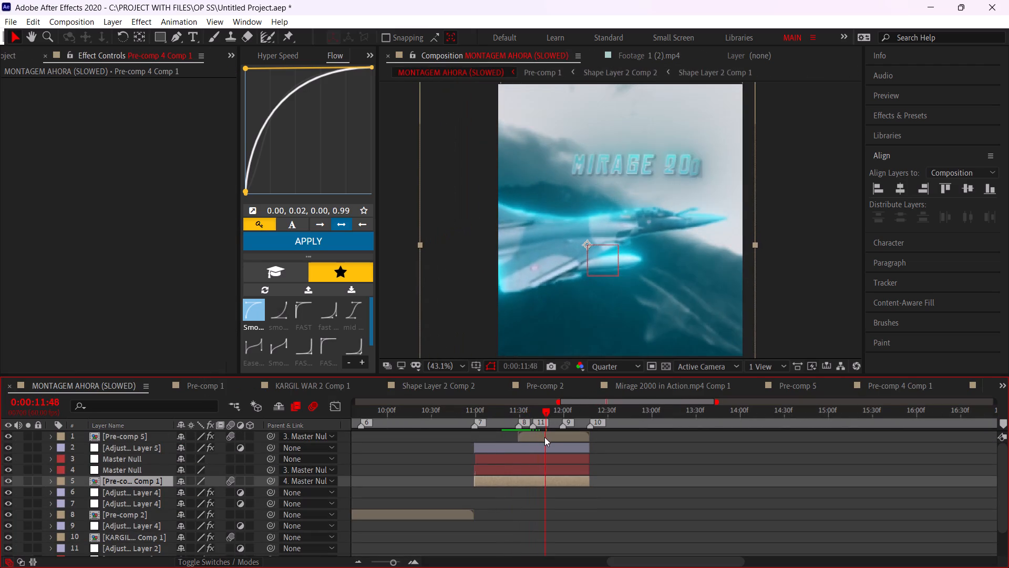
drag(544, 437, 555, 451)
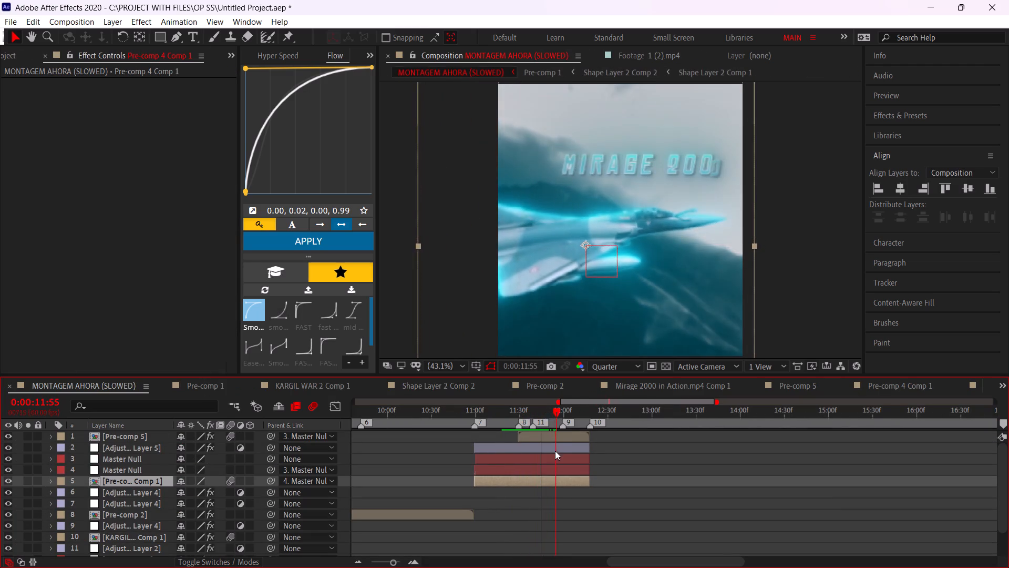
drag(555, 451, 516, 452)
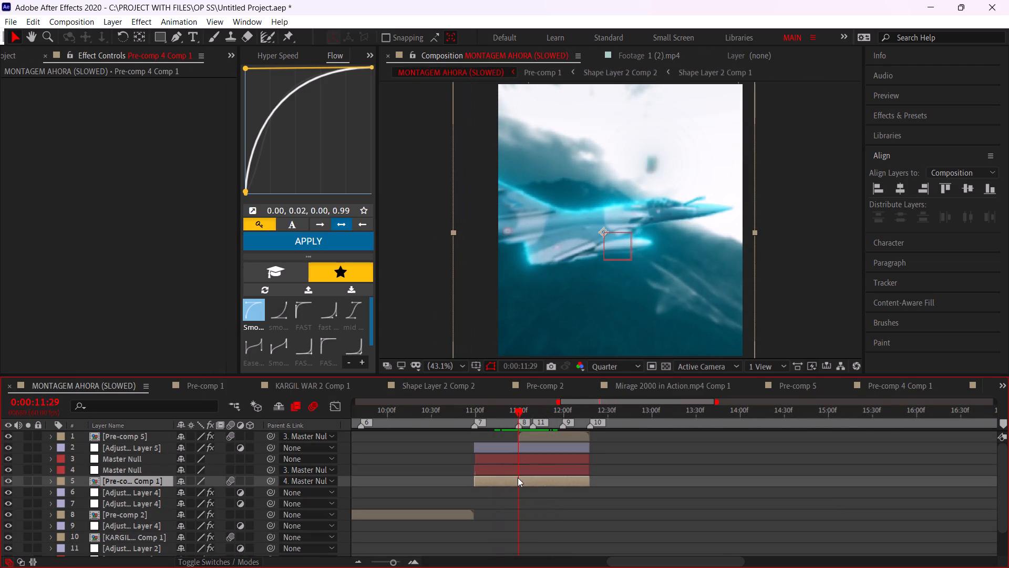
double_click(518, 478)
click(629, 436)
double_click(629, 436)
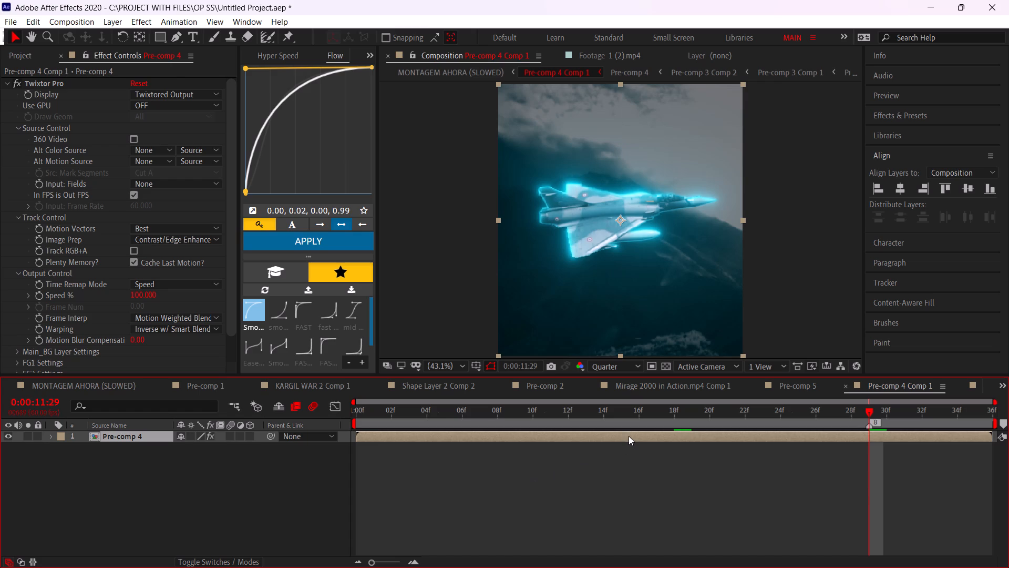
alt+click(618, 482)
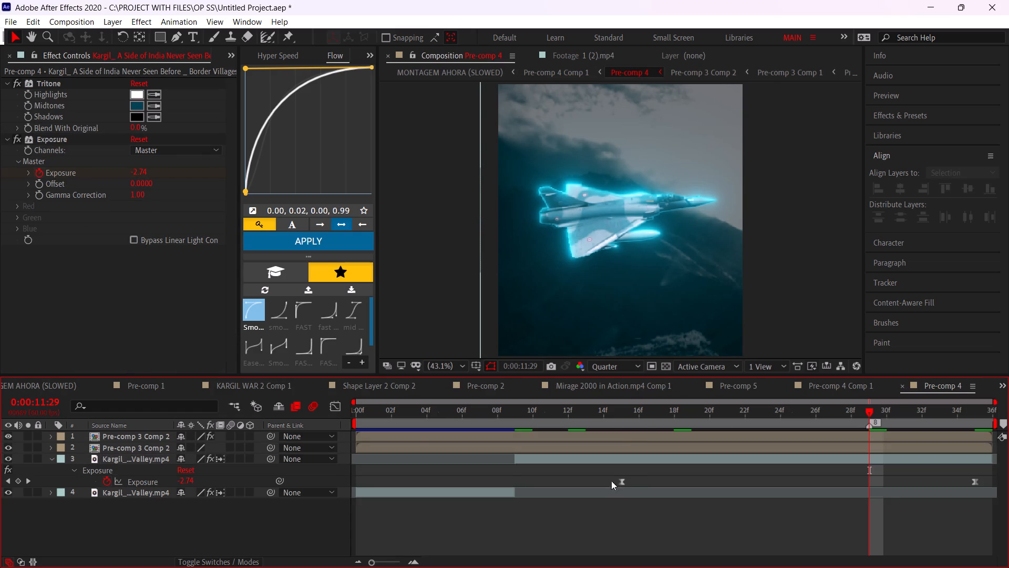
drag(606, 479, 994, 488)
alt+drag(622, 481, 616, 482)
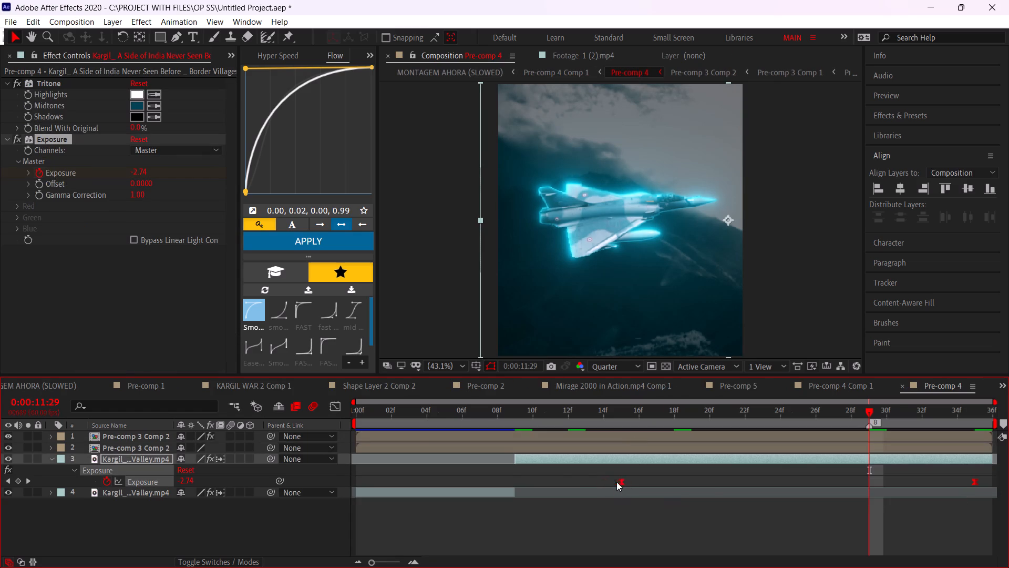
alt+drag(616, 482, 554, 478)
Check the darkening against the title again, then shift the Exposure keyframes in Pre-comp 4 still earlier, towards the start of the background layer.
scroll(283, 384, up, 10)
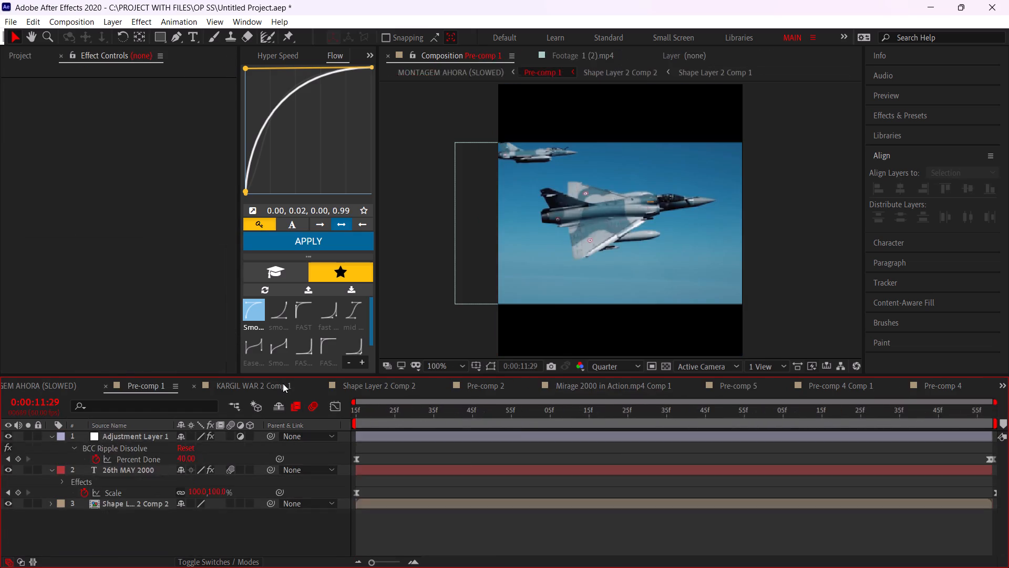
scroll(283, 383, up, 5)
drag(503, 415, 555, 424)
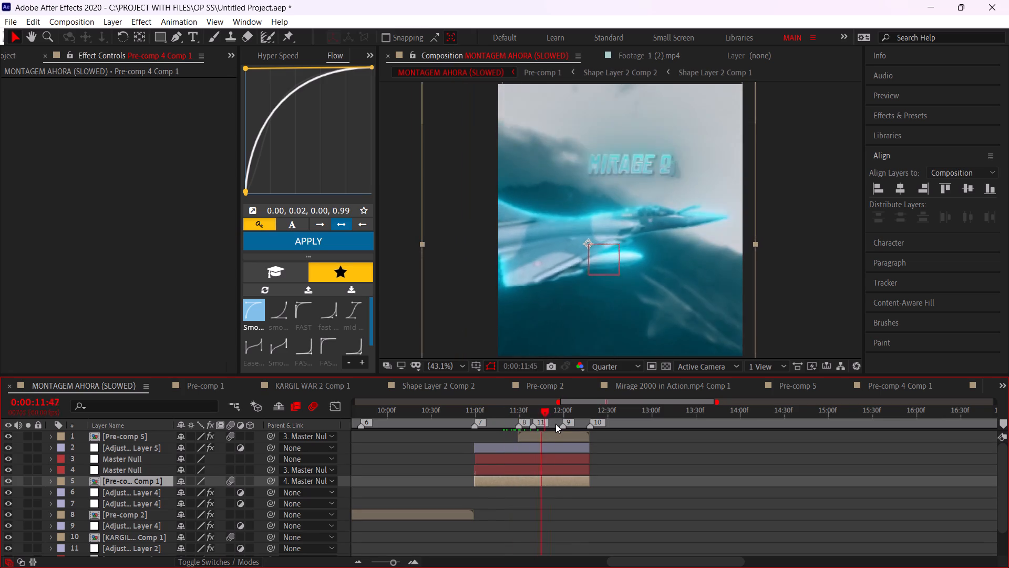
drag(555, 424, 529, 421)
double_click(535, 484)
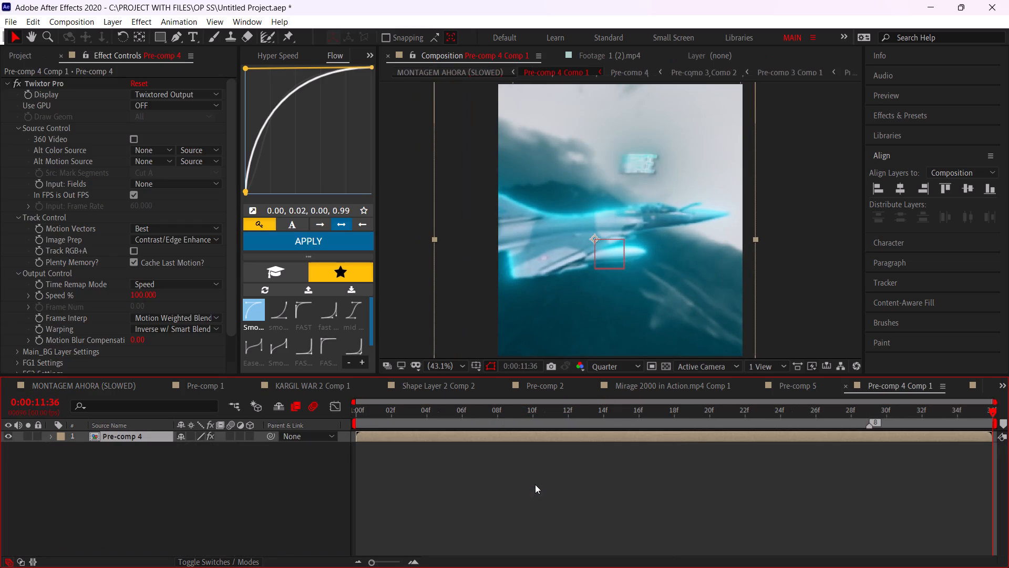
double_click(659, 441)
alt+drag(552, 480, 516, 483)
Return to MONTAGEM AHORA (SLOWED) and close all the other open composition timelines.
scroll(232, 386, up, 11)
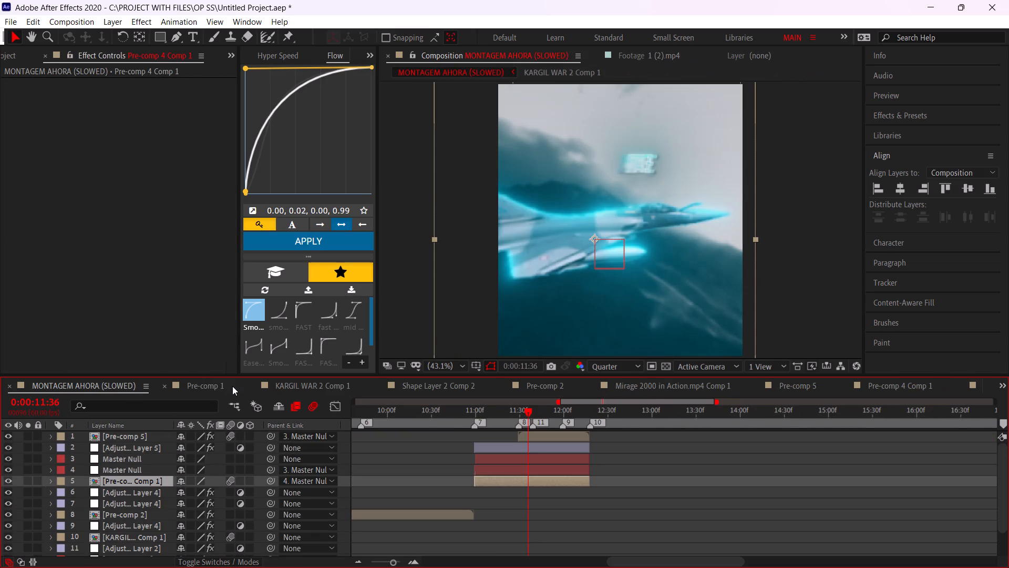
scroll(232, 386, up, 4)
click(161, 382)
triple_click(163, 386)
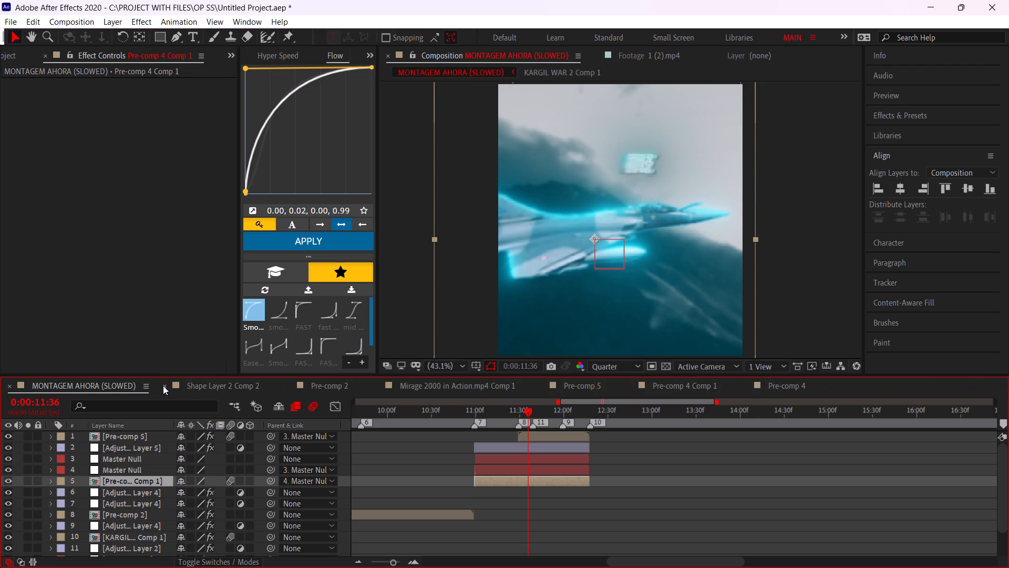
triple_click(163, 386)
double_click(163, 386)
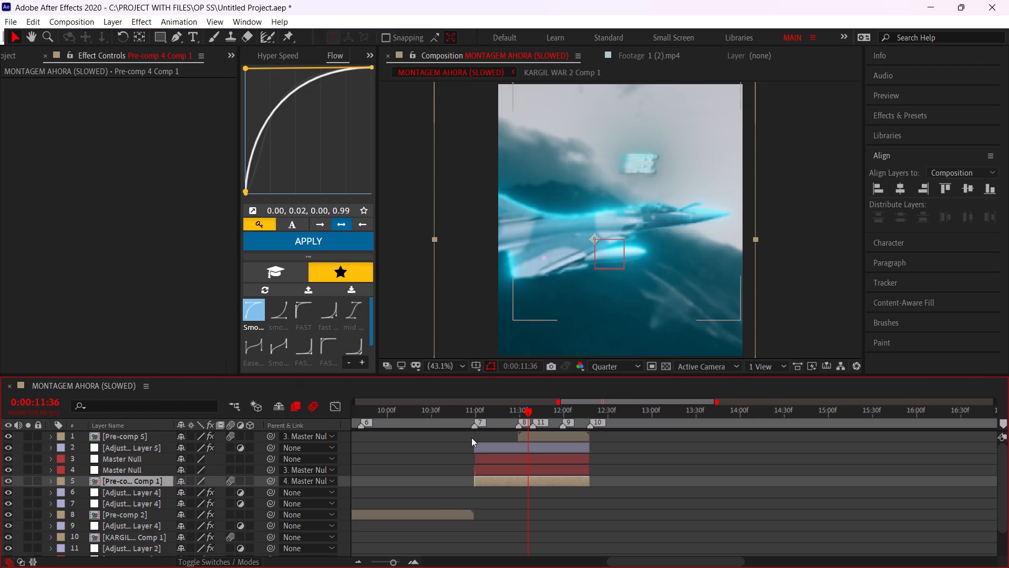
Preview MONTAGEM AHORA (SLOWED) from 0:00:00:00 through the end of the jet shot.
alt+scroll(529, 466, down, 4)
drag(430, 426, 295, 443)
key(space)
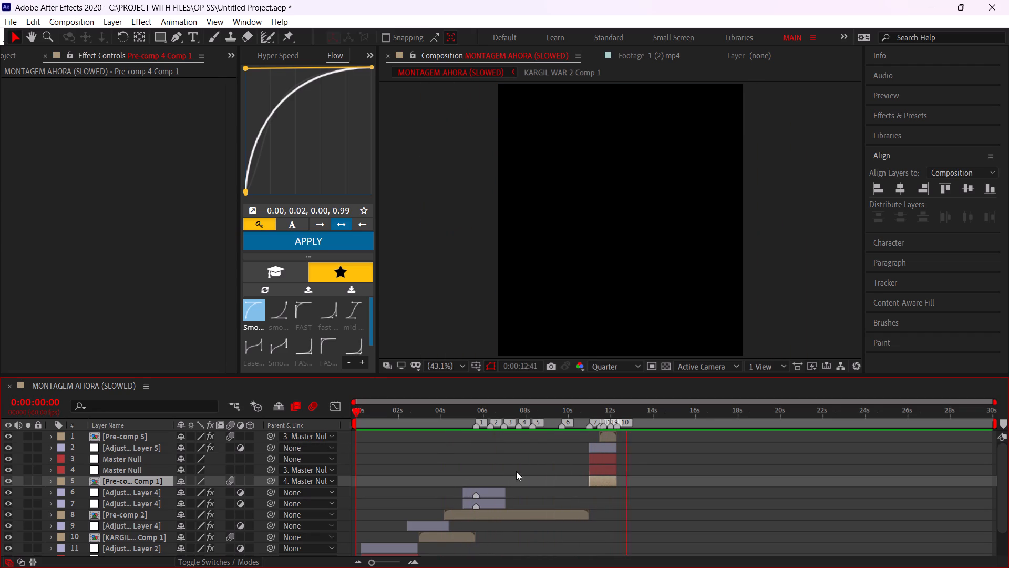
Replay the jet shot between markers 7 and 10, examining the title's entrance against the background darkening.
click(582, 423)
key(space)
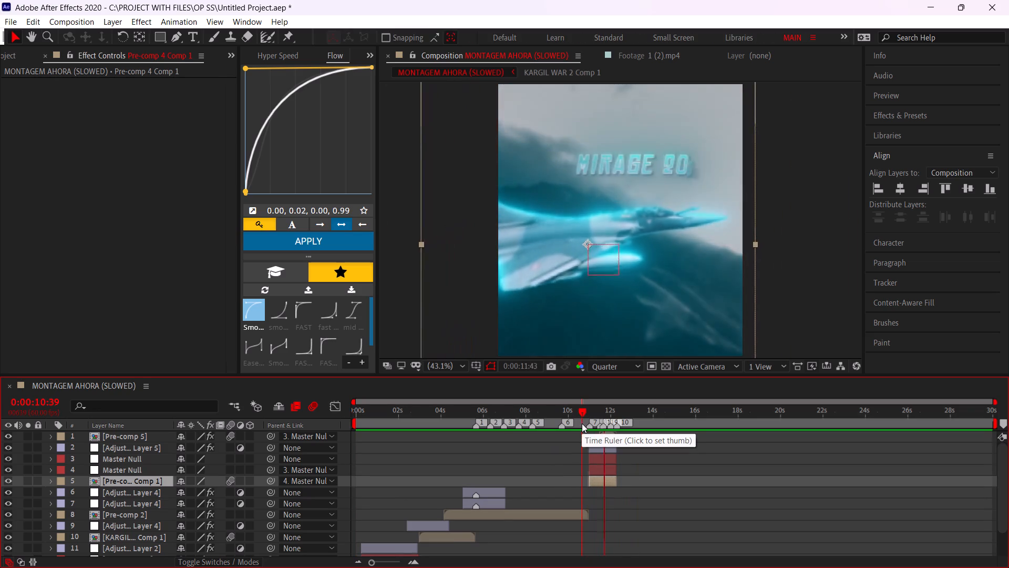
alt+scroll(600, 430, up, 3)
click(564, 410)
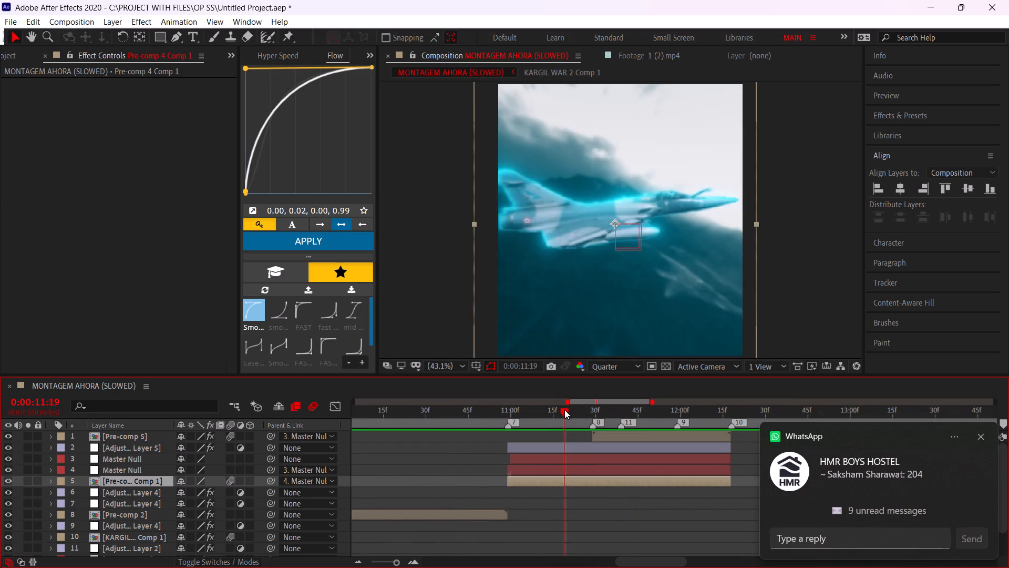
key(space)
click(573, 415)
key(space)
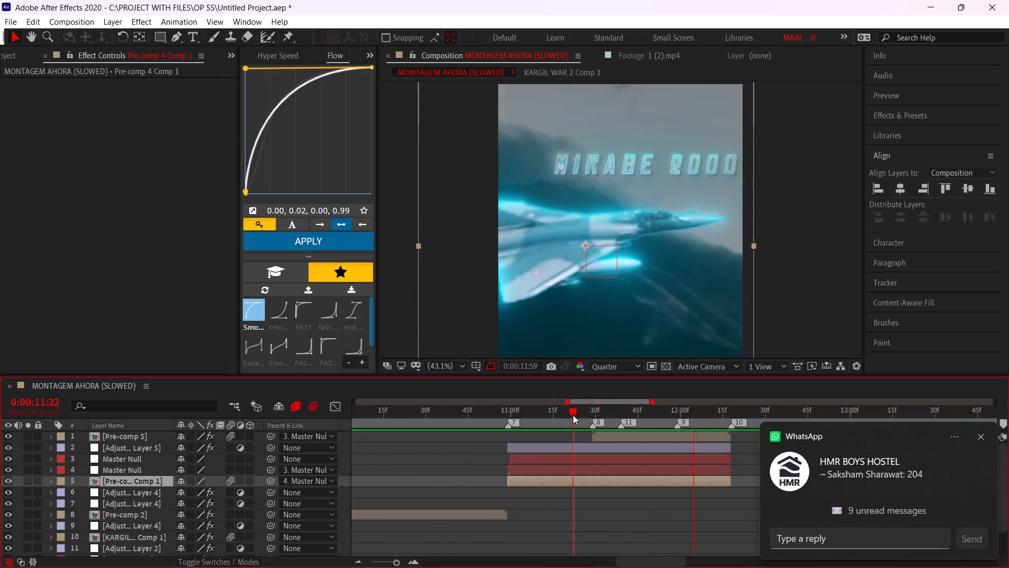
click(573, 415)
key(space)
click(573, 415)
alt+scroll(605, 450, up, 2)
drag(541, 428, 542, 427)
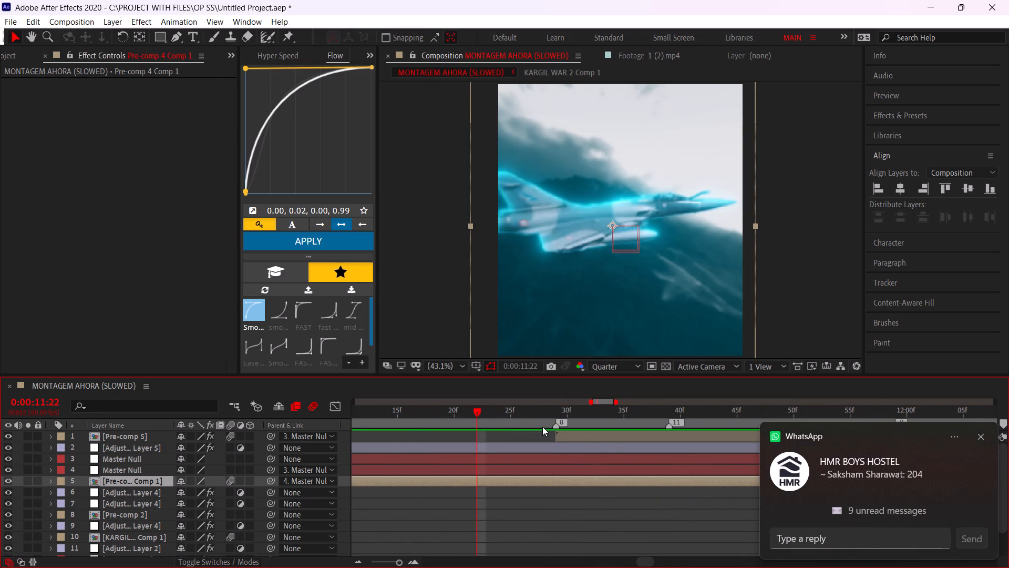
drag(542, 427, 558, 432)
alt+scroll(560, 441, down, 3)
alt+scroll(519, 437, up, 1)
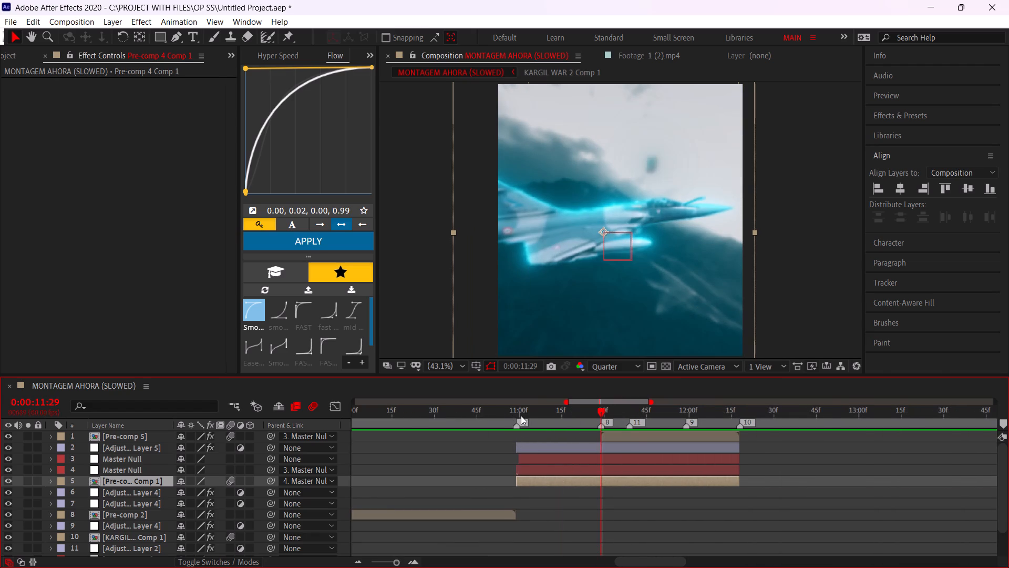
Replay the cut from the INDIAN AIR FORCE graphic into the jet shot around marker 7, examining the transition's timing.
drag(522, 423, 495, 430)
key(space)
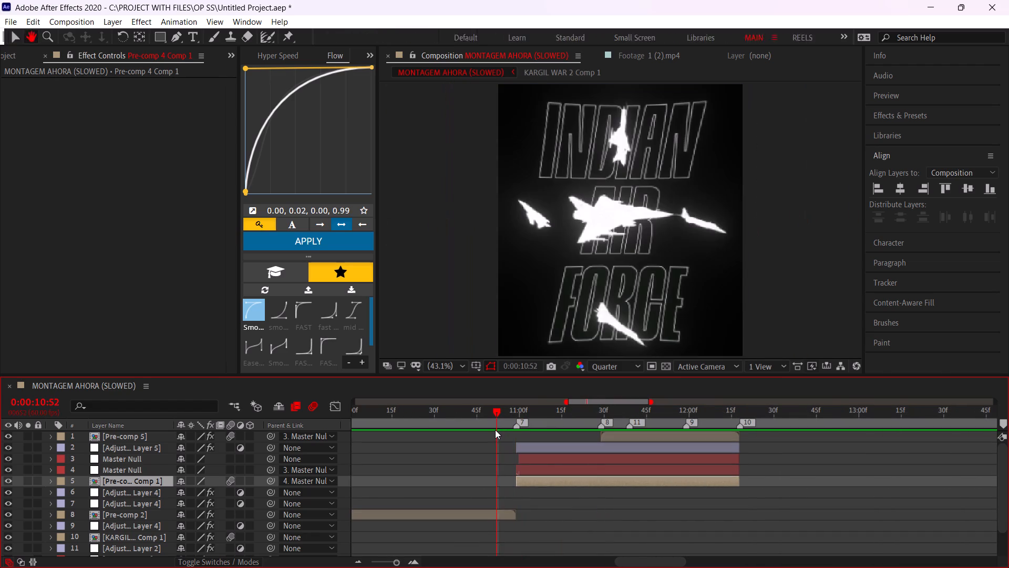
click(542, 422)
drag(537, 416, 514, 420)
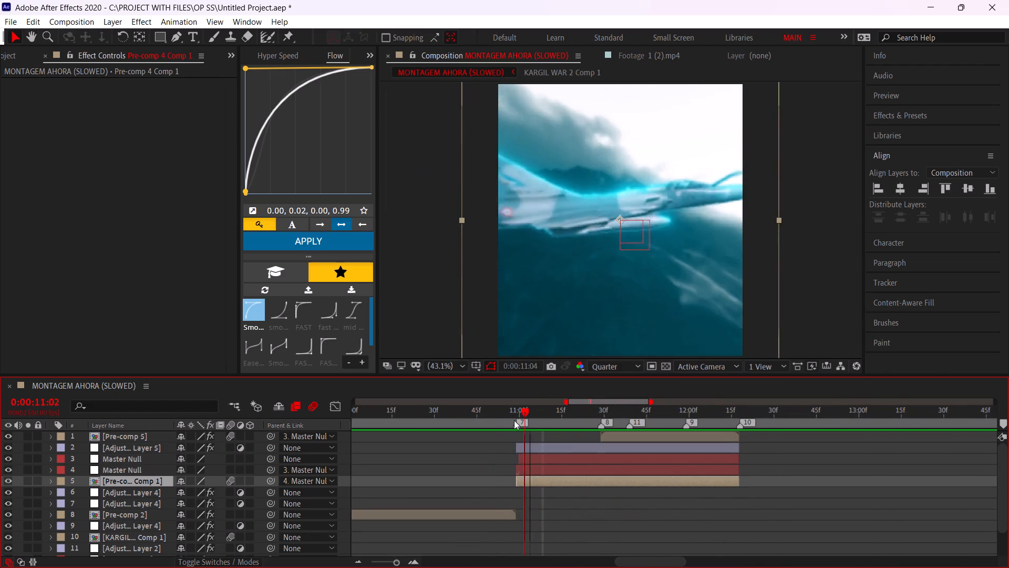
drag(514, 420, 496, 424)
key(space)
drag(567, 414, 506, 429)
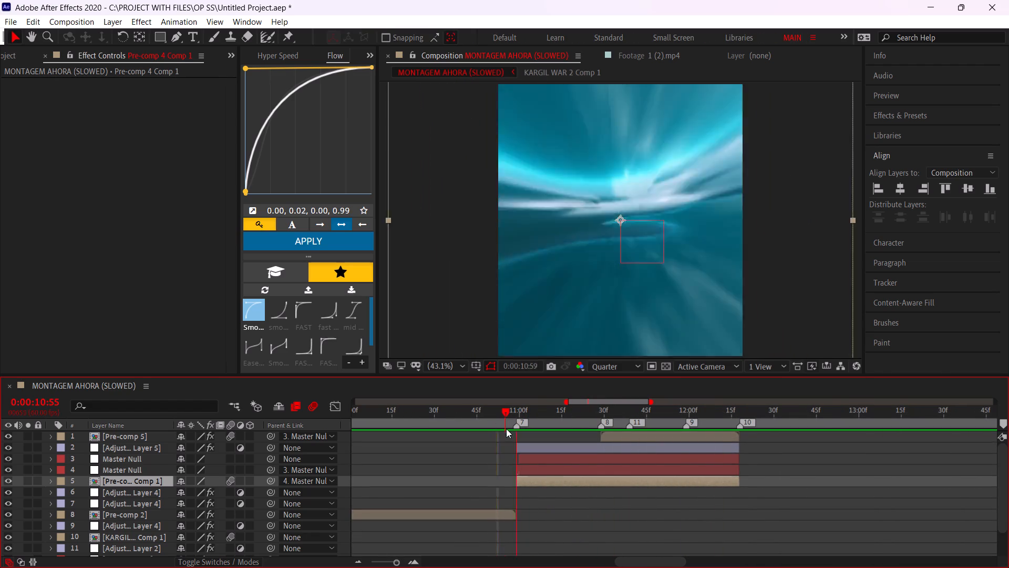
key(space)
click(589, 412)
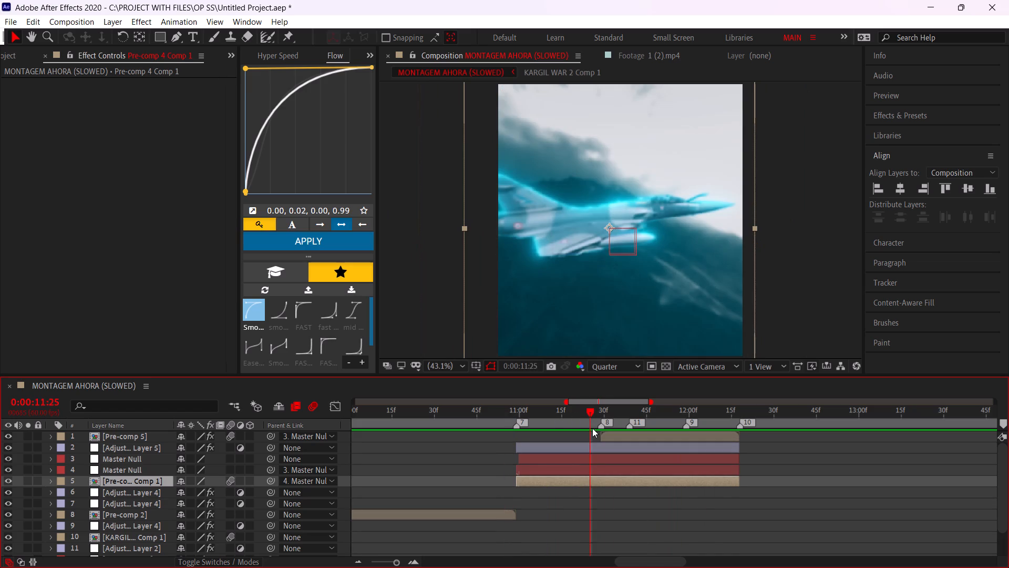
click(592, 429)
click(522, 432)
click(471, 415)
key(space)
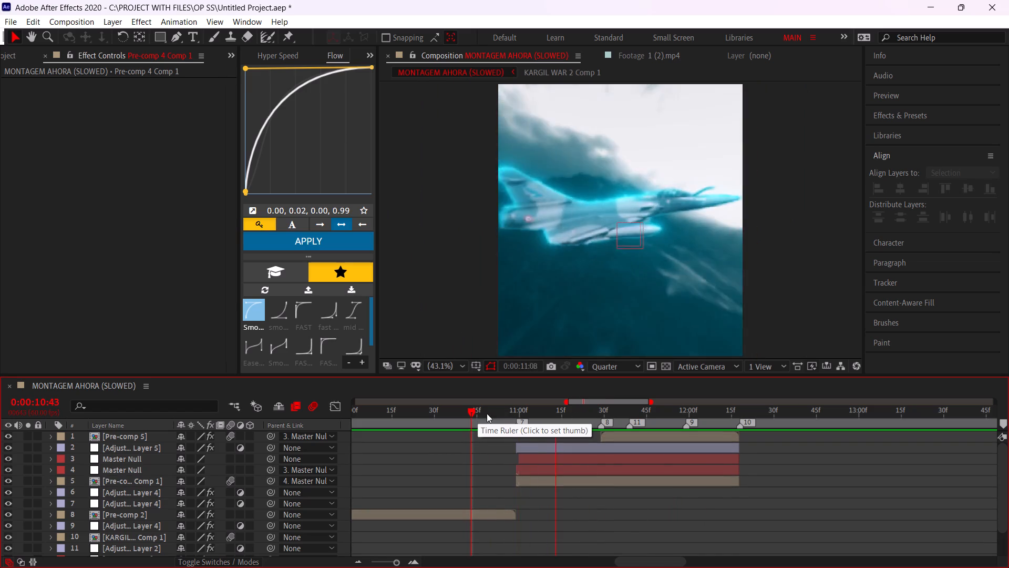
click(519, 434)
Scrub through the jet shot and replay it from just before marker 8 to examine the MIRAGE 2000 title reveal.
drag(511, 413, 518, 417)
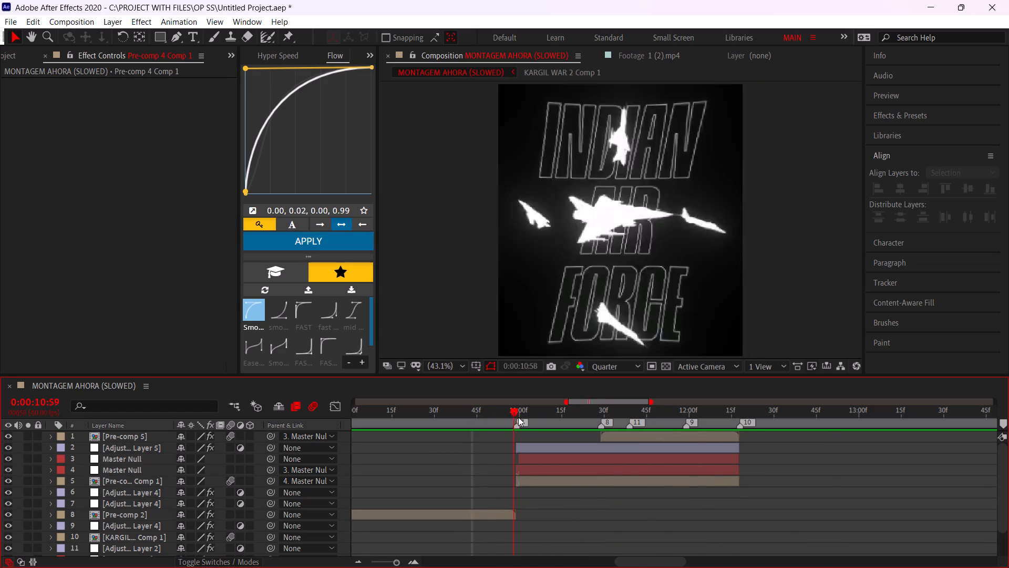
drag(518, 417, 692, 415)
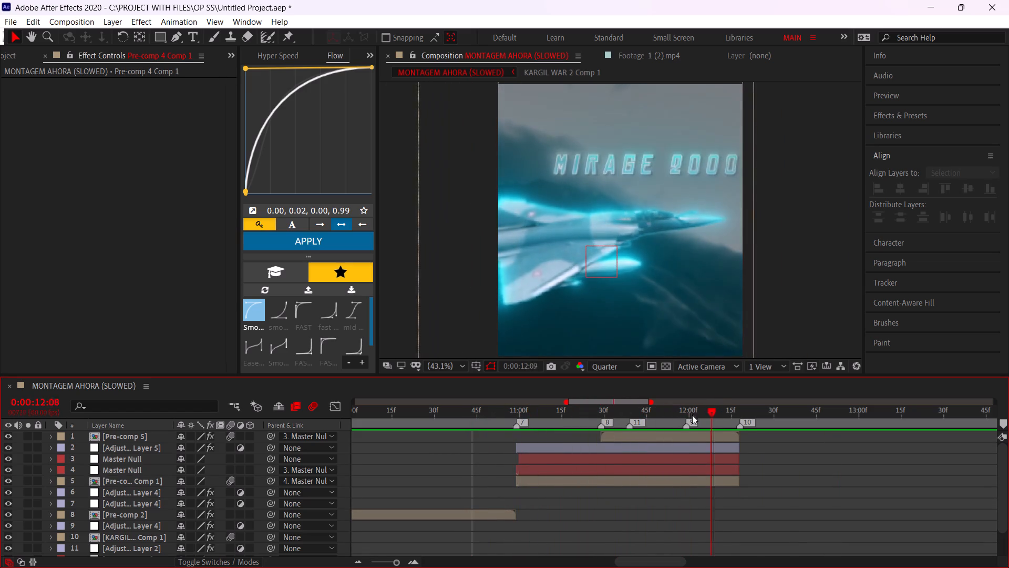
drag(692, 415, 655, 422)
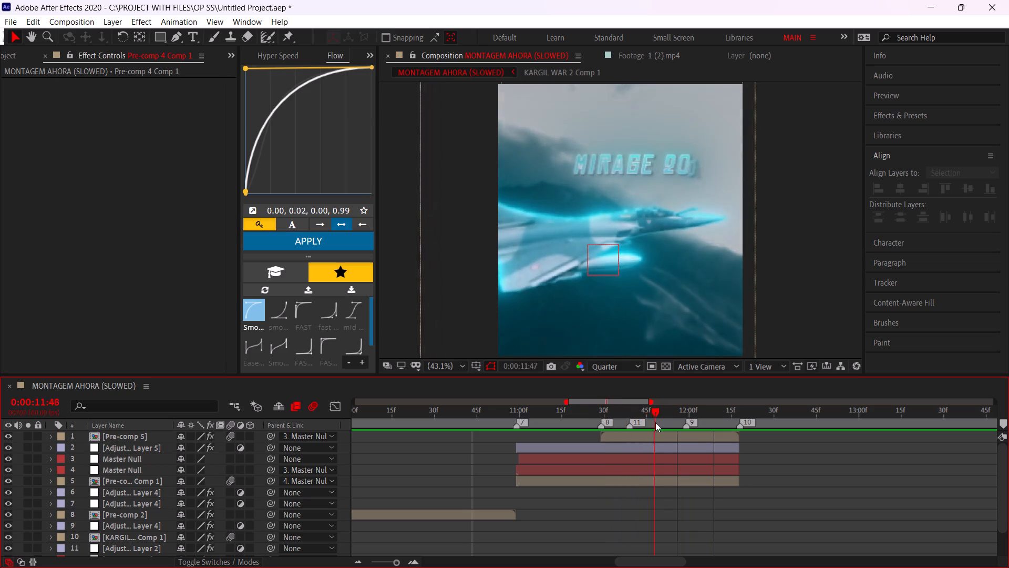
drag(655, 422, 586, 414)
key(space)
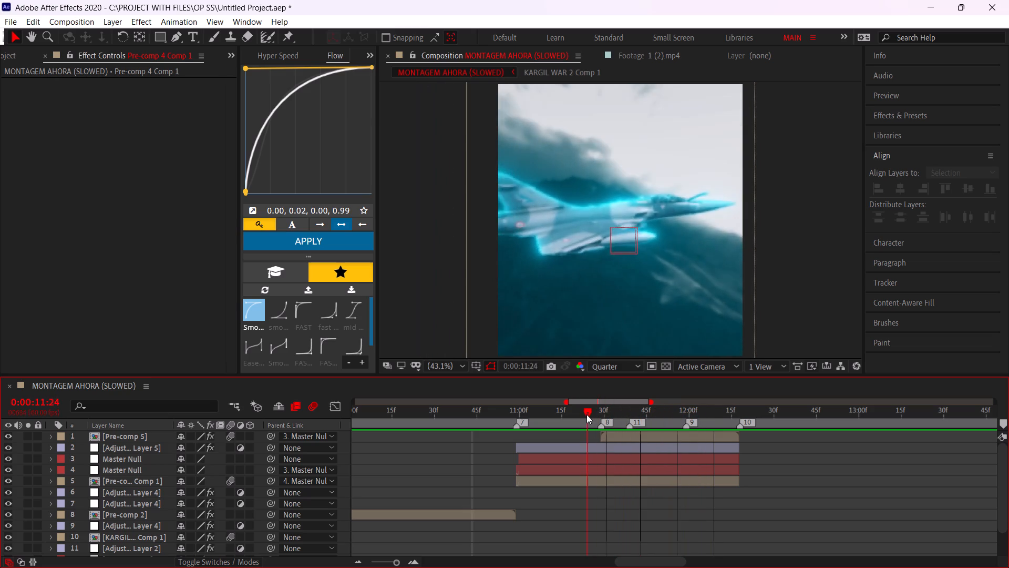
click(589, 412)
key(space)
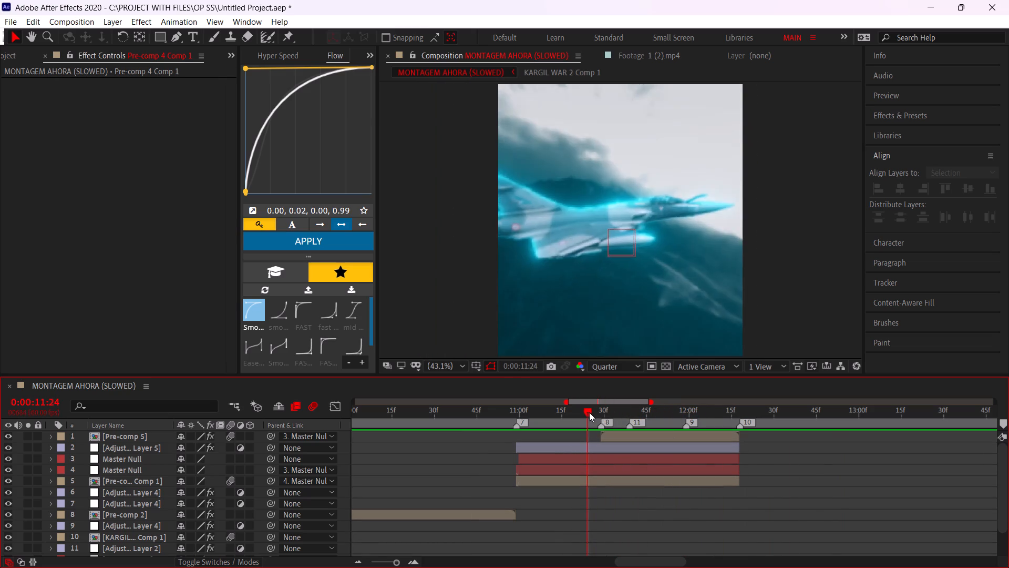
click(591, 414)
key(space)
drag(592, 414, 592, 415)
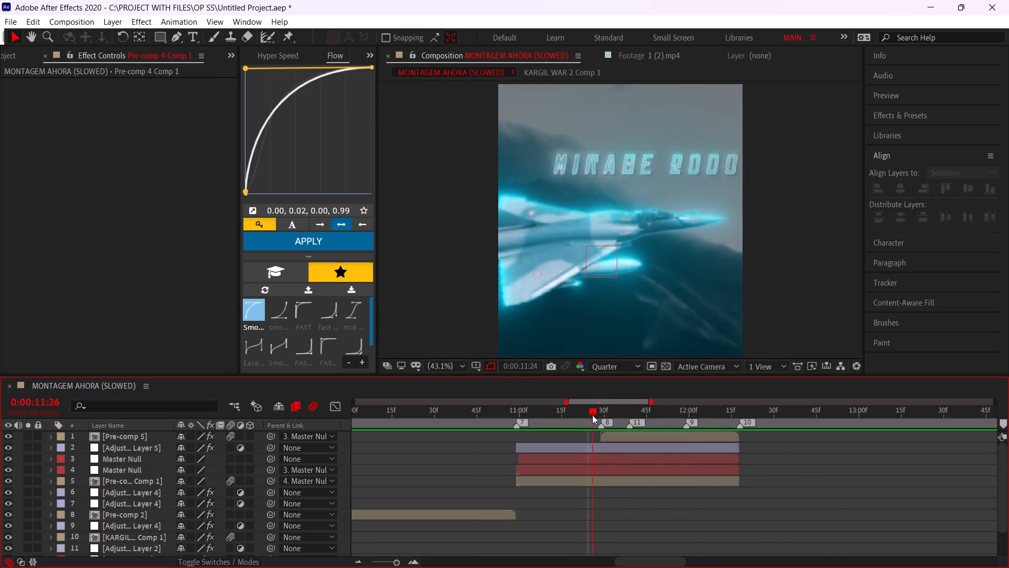
drag(592, 415, 601, 420)
Examine the cut into the jet shot, the Pre-comp 5 title and Adjustment Layer 5, replaying up to about 0:00:11:59.
click(612, 438)
drag(540, 420, 506, 421)
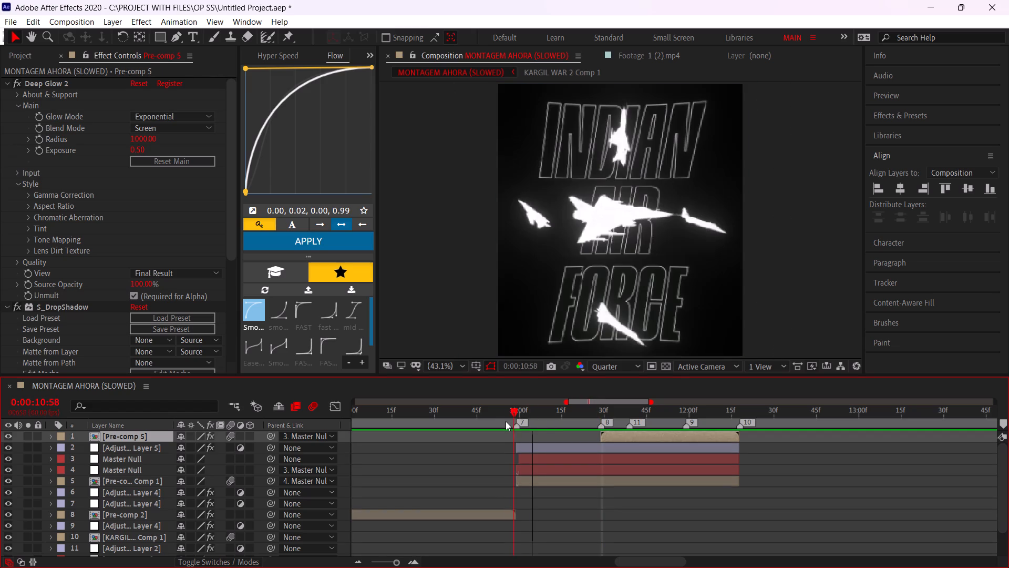
drag(506, 421, 517, 427)
click(528, 446)
scroll(537, 441, up, 2)
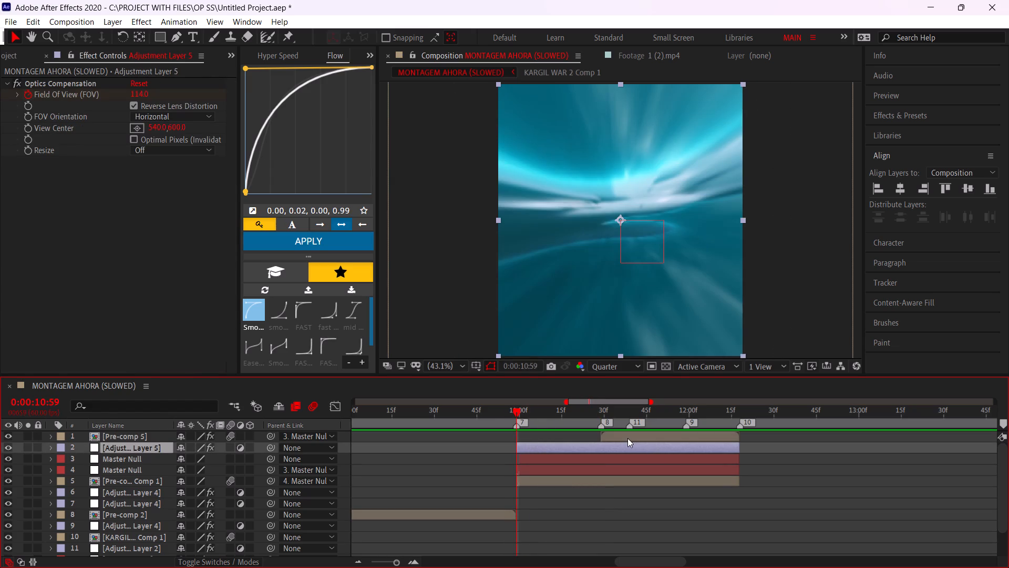
click(627, 438)
click(553, 421)
key(space)
click(568, 418)
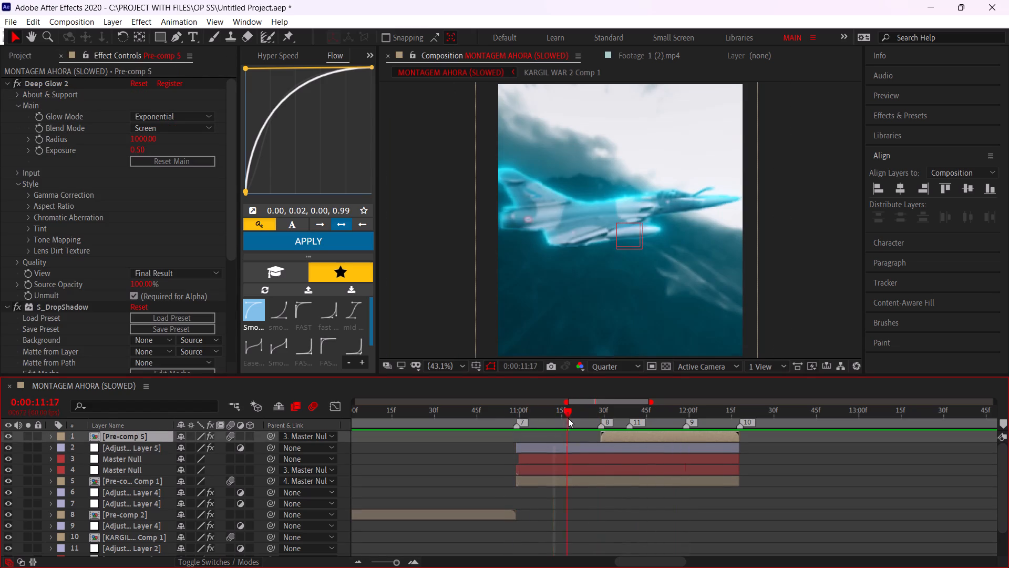
click(638, 416)
click(622, 410)
key(space)
drag(658, 414, 662, 416)
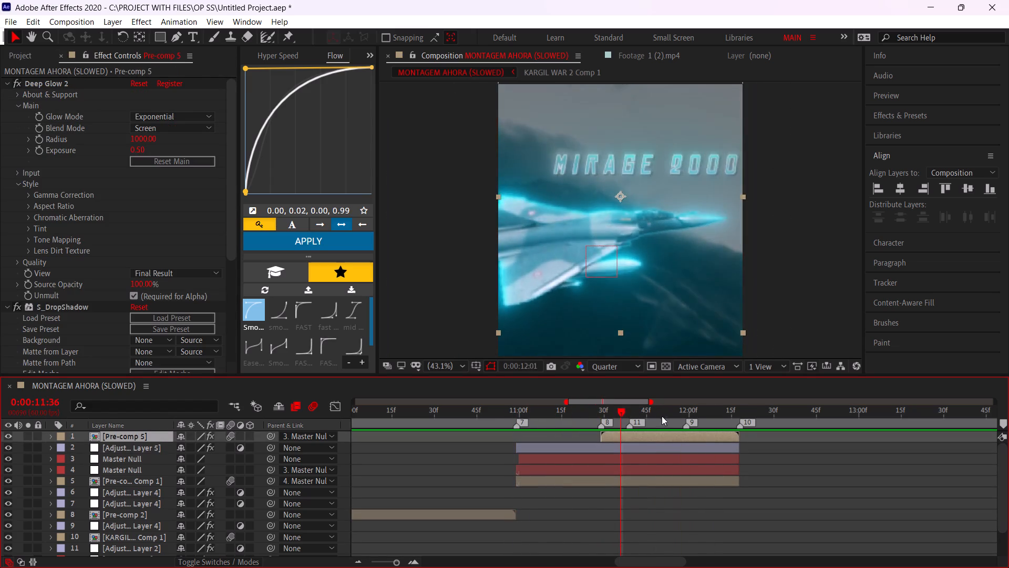
drag(662, 416, 686, 449)
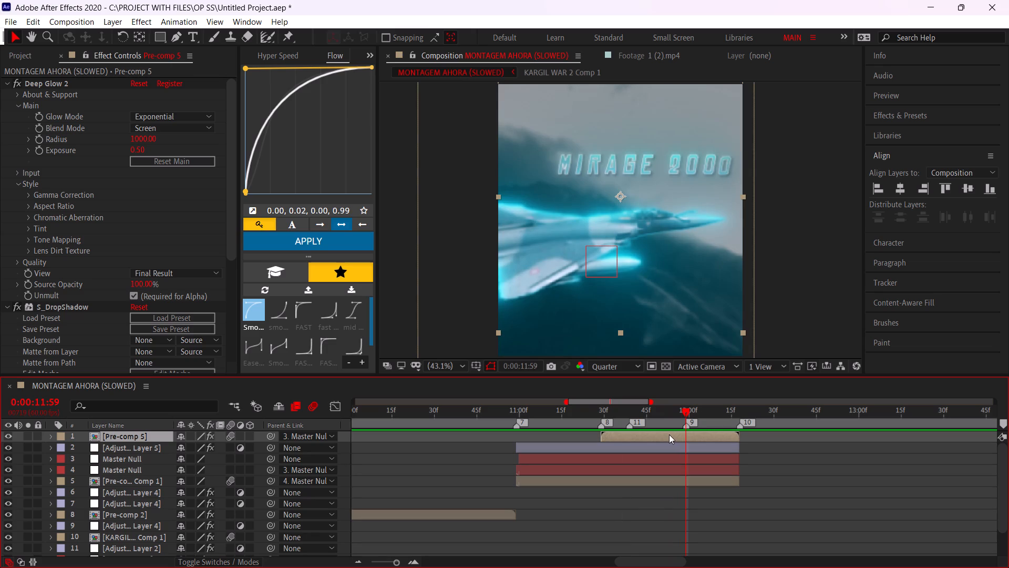
Reveal the keyframes of the jet shot's lower Master Null, then add another null above the upper Master Null with Hyper Speed.
click(663, 434)
click(641, 454)
click(644, 476)
click(644, 465)
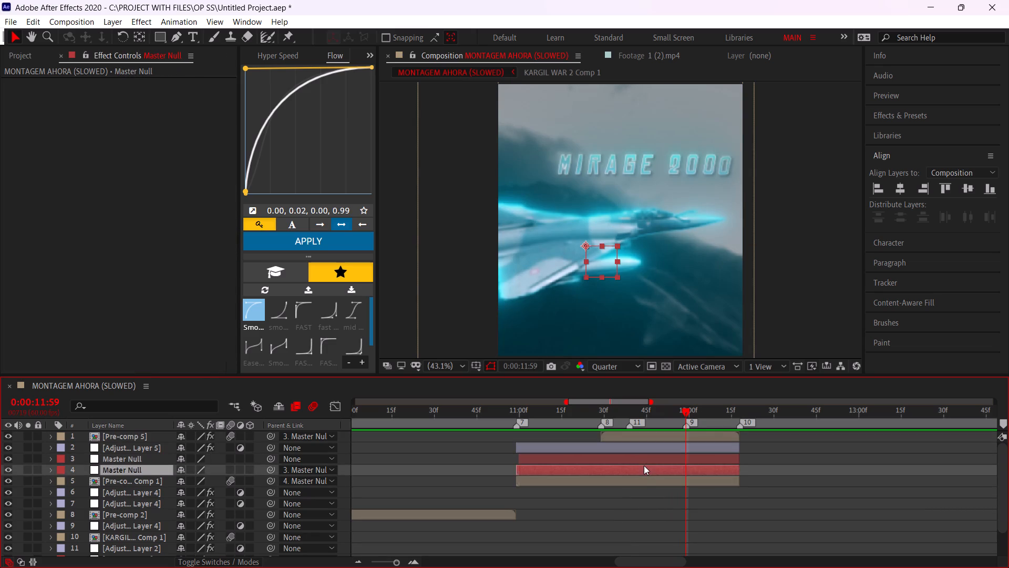
key(u)
click(640, 460)
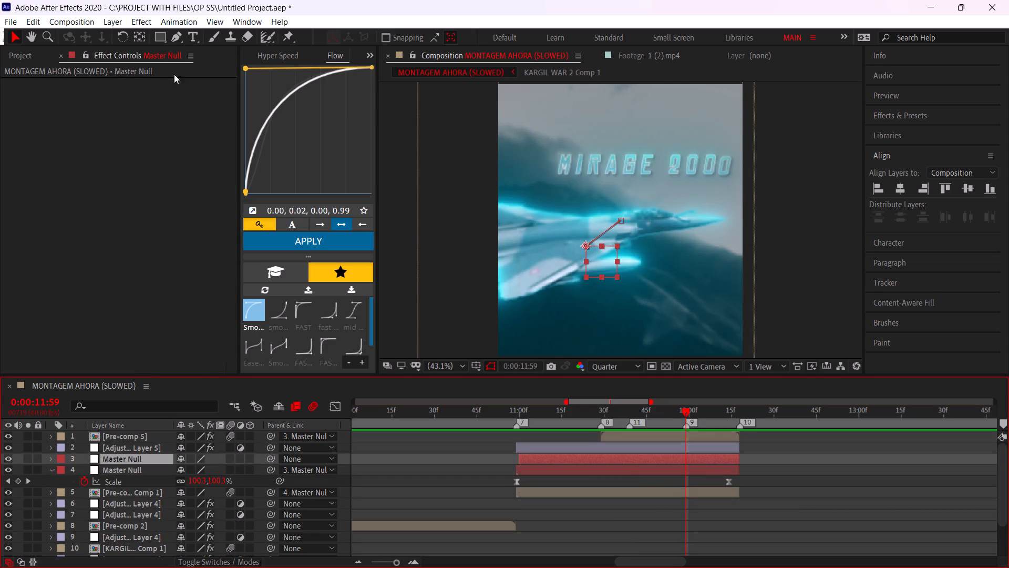
click(265, 53)
click(293, 283)
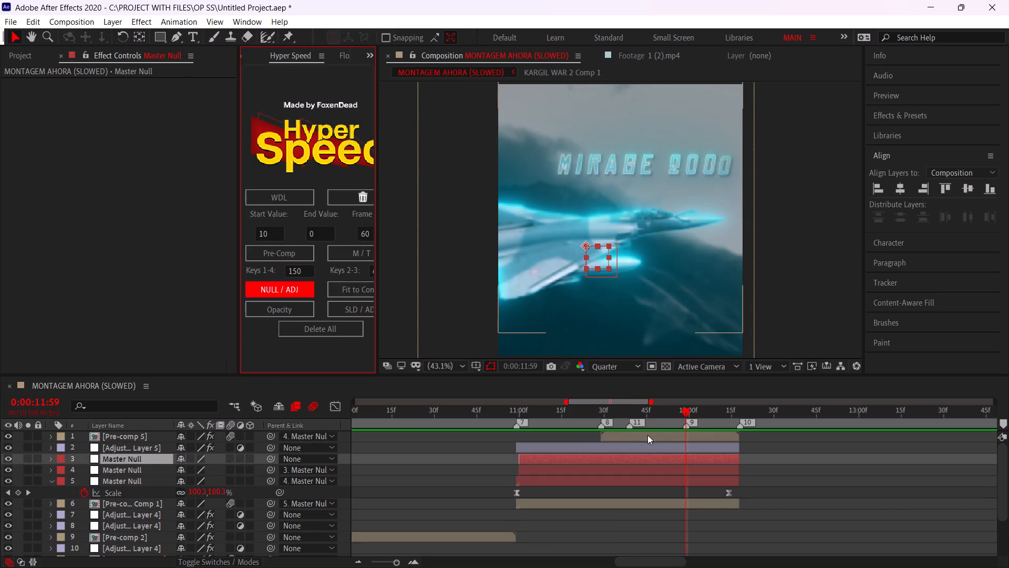
Keyframe the new top Master Null's scale from 100% at 0:00:11:49 to 72% at 0:00:12:09.
key(s)
key(ctrl+shift+Left)
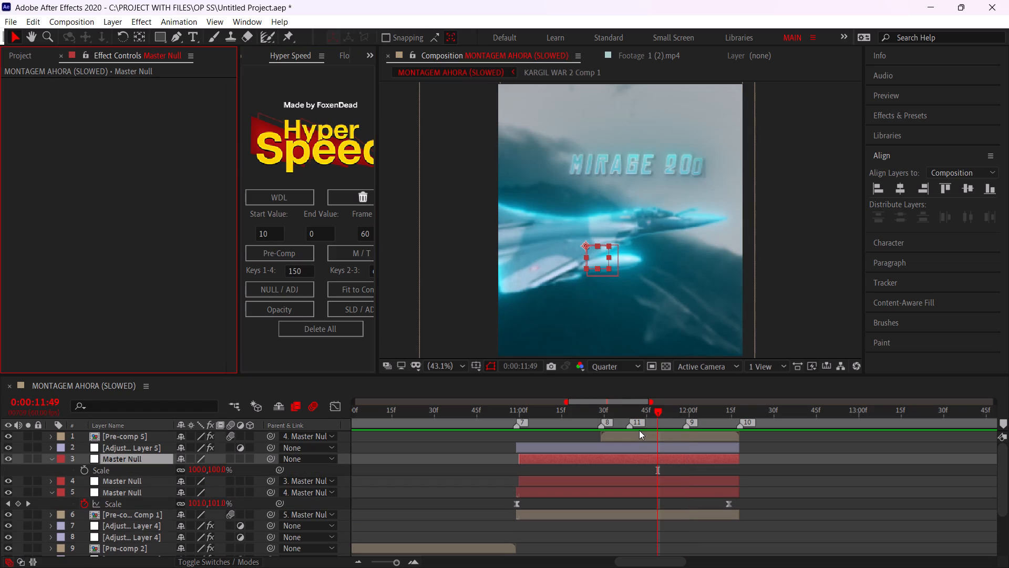
click(84, 472)
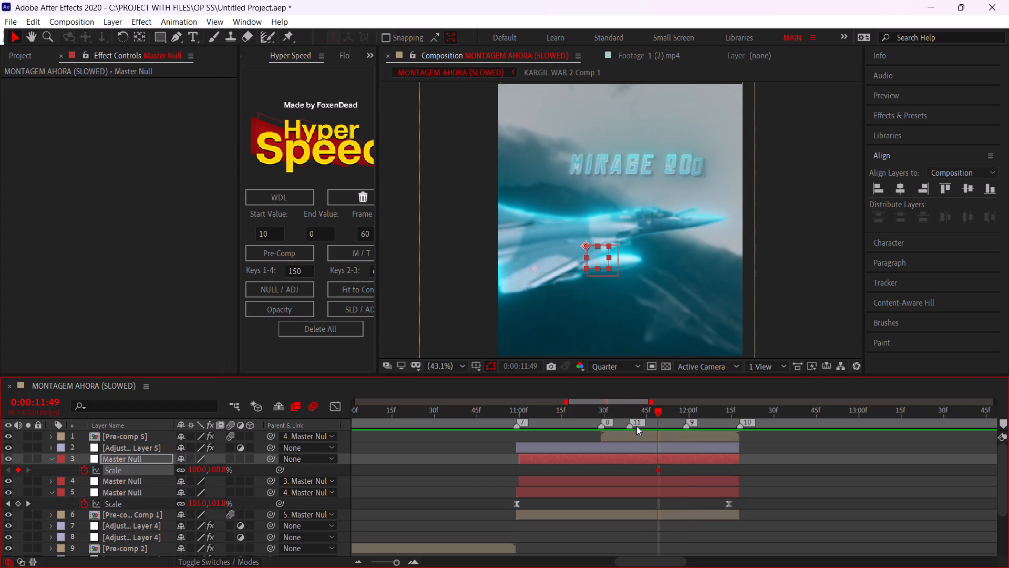
drag(675, 418, 686, 421)
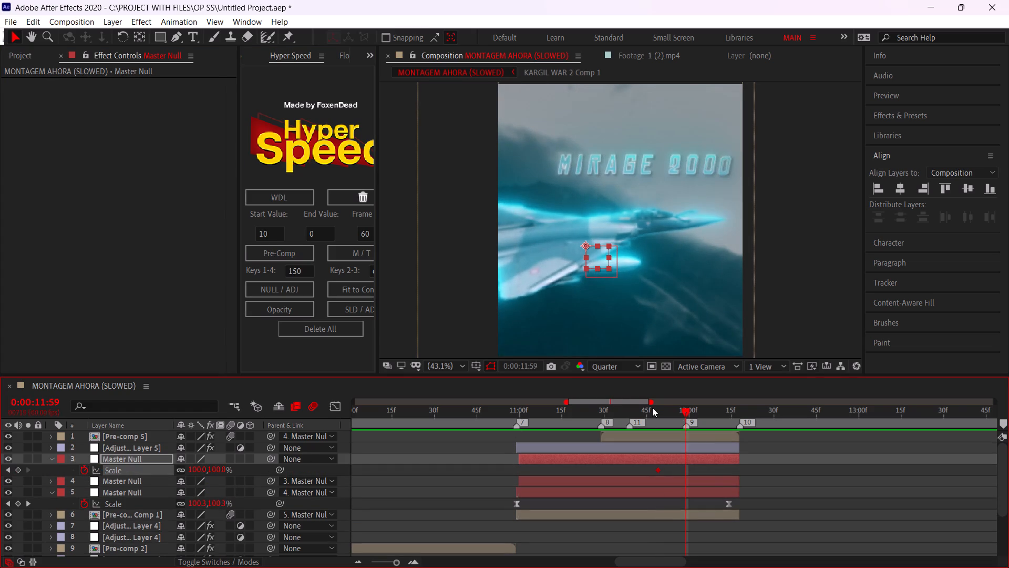
key(ctrl+shift+Right)
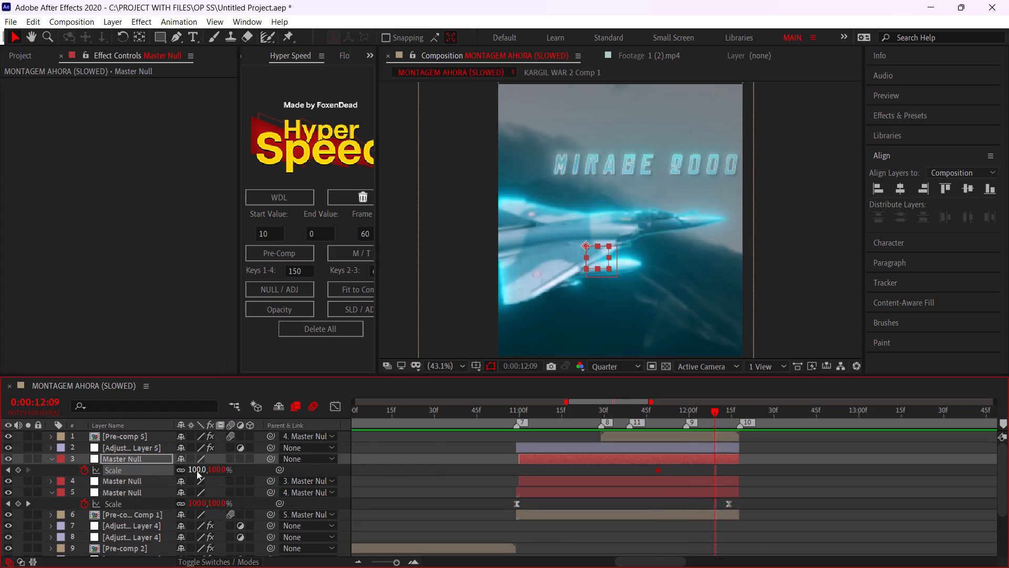
drag(197, 471, 173, 465)
Separate the top Master Null's position dimensions and keyframe them from 0:00:11:49 to X 515, Y 643 at 0:00:12:09.
click(663, 462)
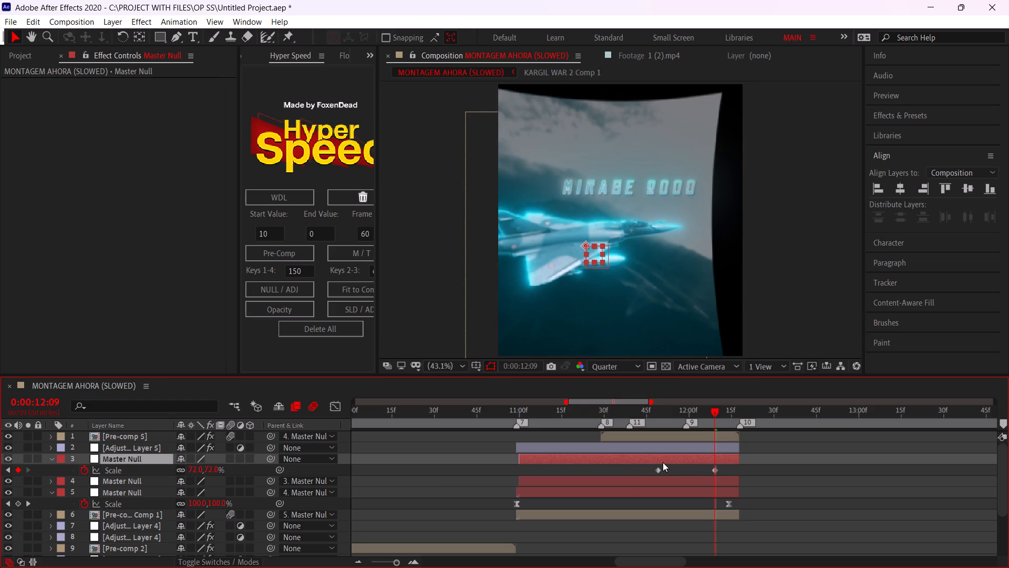
key(shift+p)
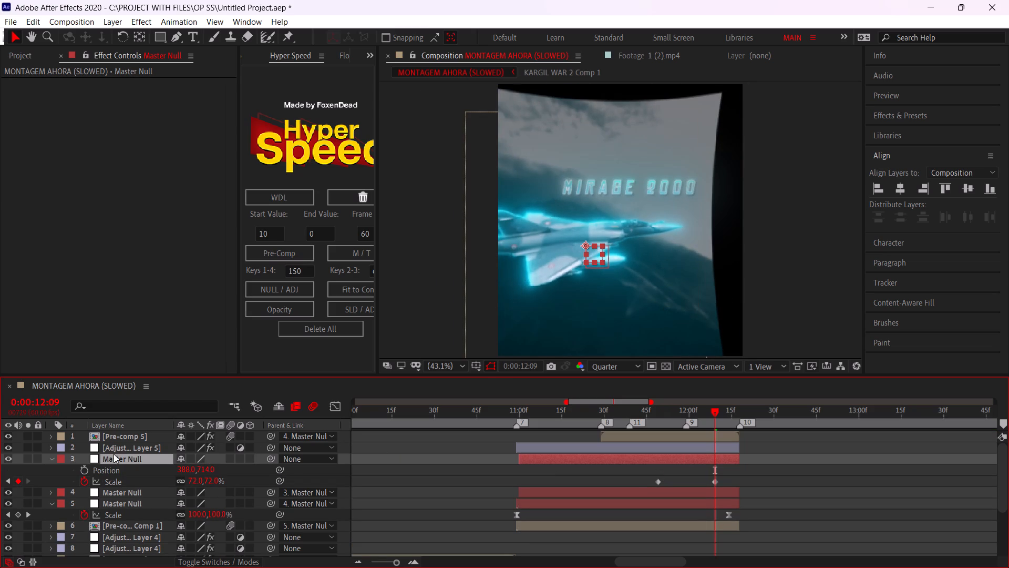
right_click(113, 471)
click(172, 341)
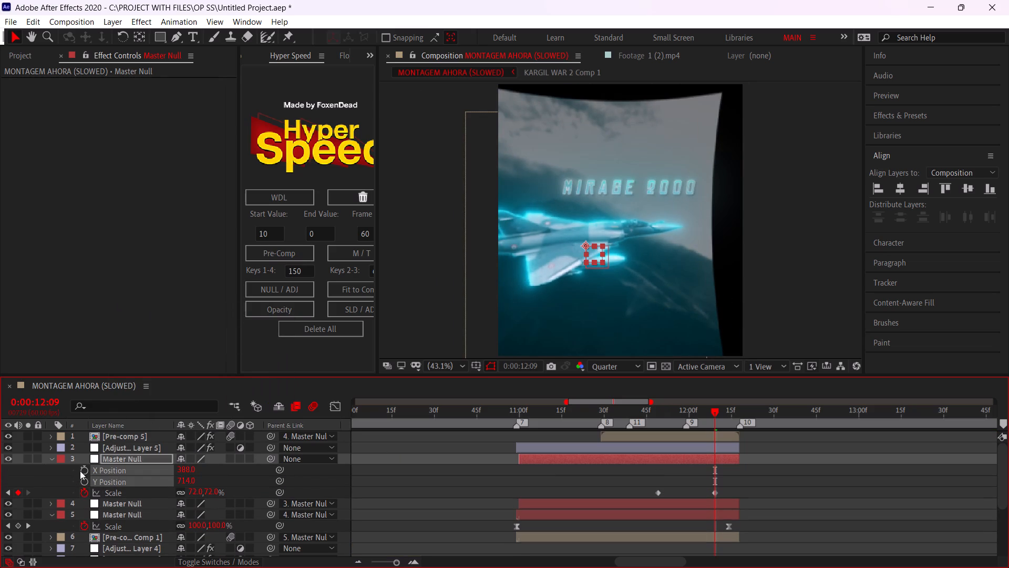
click(81, 470)
drag(713, 466, 687, 474)
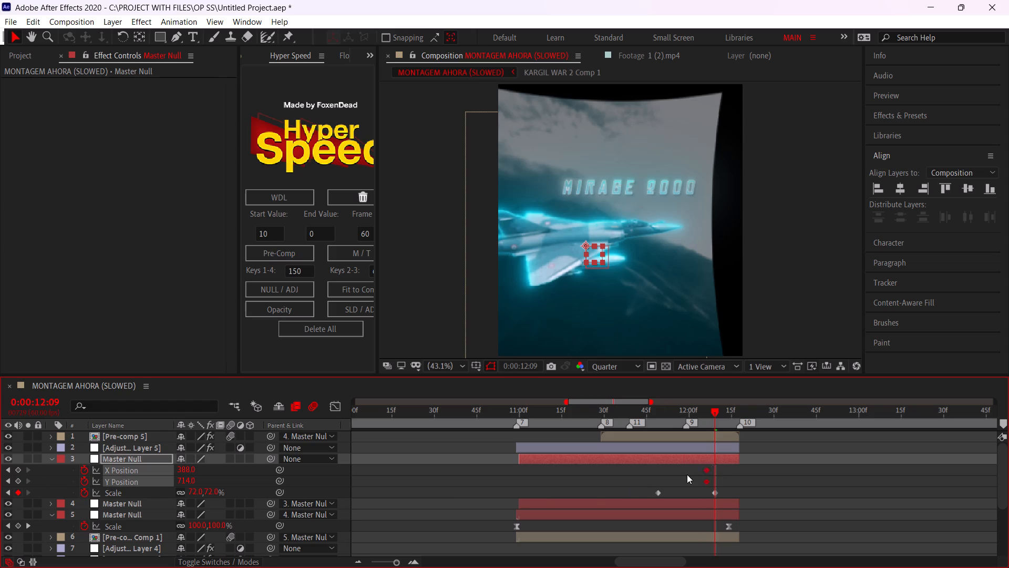
drag(687, 474, 657, 485)
click(224, 479)
drag(192, 470, 274, 468)
drag(187, 481, 190, 481)
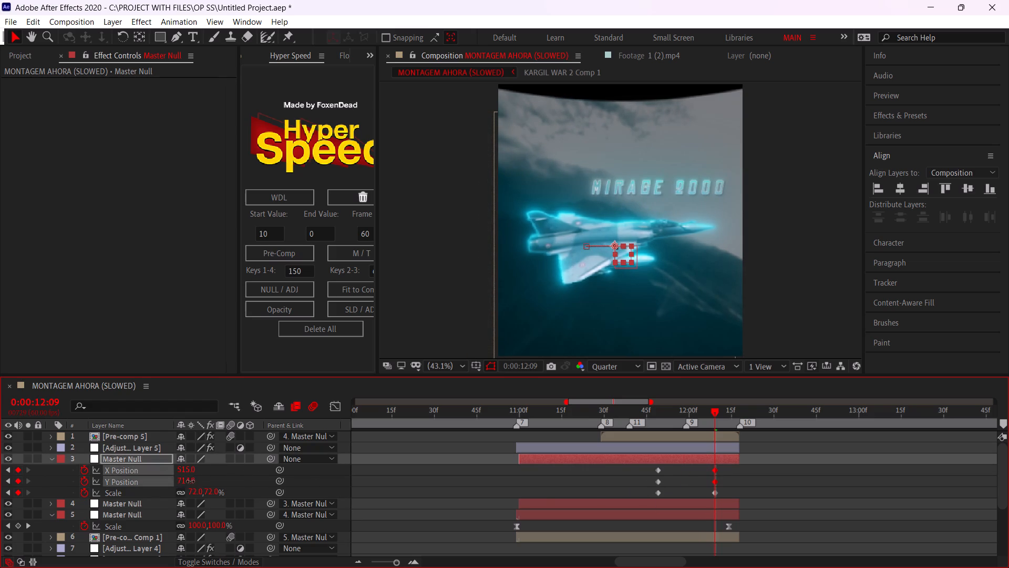
drag(190, 481, 130, 469)
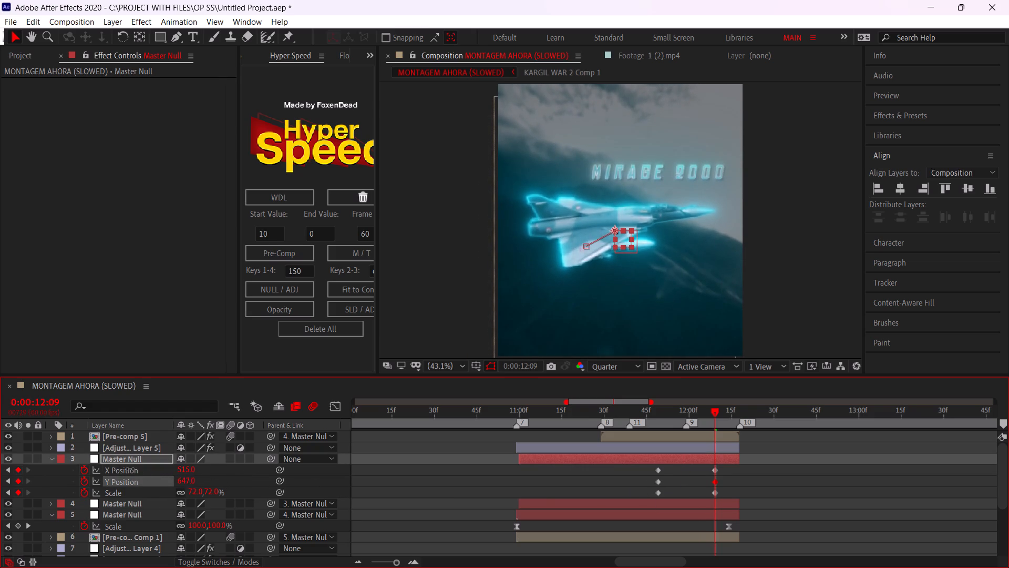
drag(130, 469, 127, 468)
Ease all of the top Master Null's position and scale keyframes with Flow's mid fast preset (0.60, 0.00, 0.40, 1.00).
drag(728, 473, 611, 492)
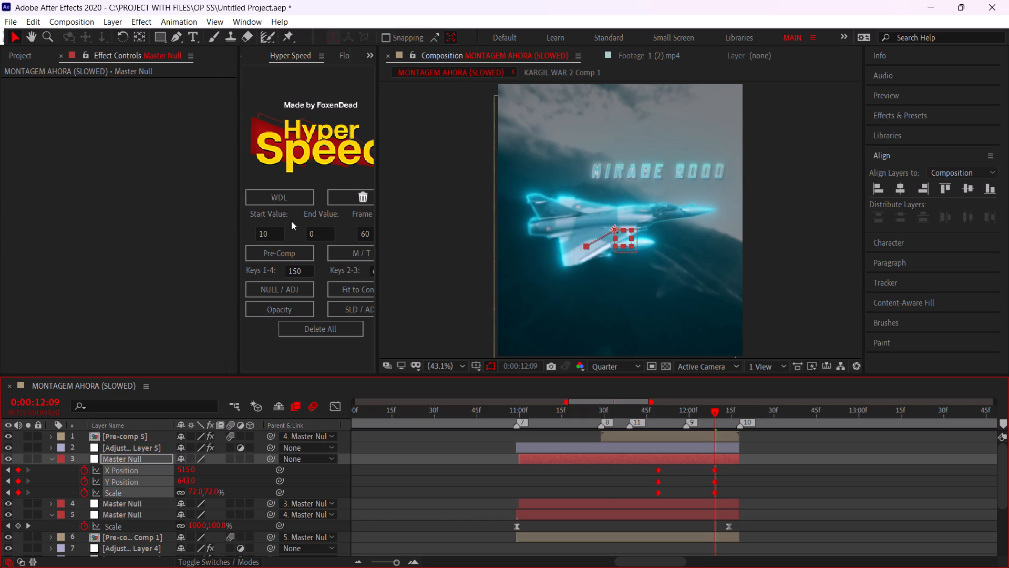
click(337, 55)
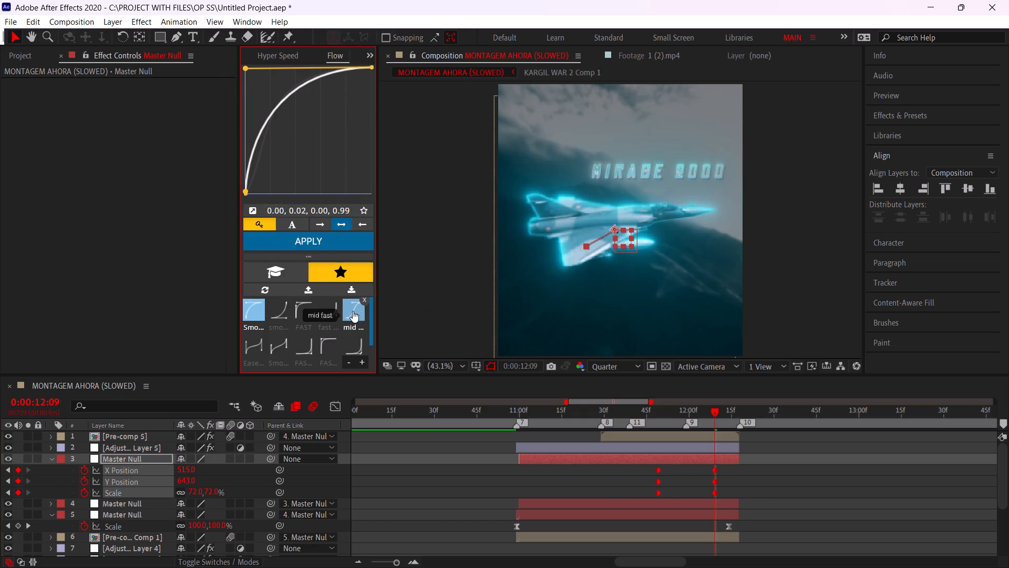
click(353, 311)
click(320, 242)
Play from about 0:00:10:12 and again from 0:00:10:45 to examine the eased zoom-out on the jet shot.
alt+scroll(681, 436, down, 1)
click(533, 420)
key(space)
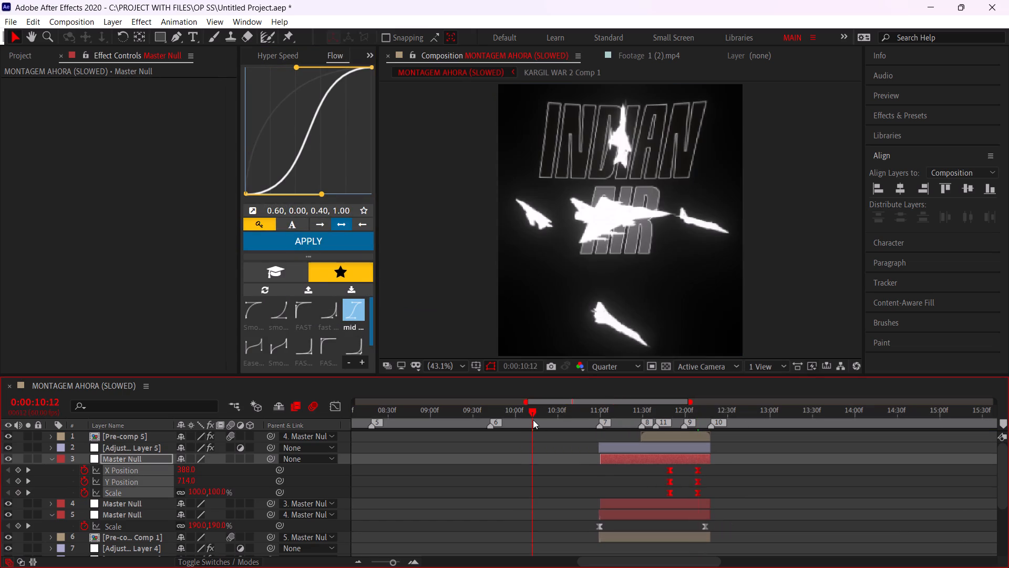
click(531, 418)
key(space)
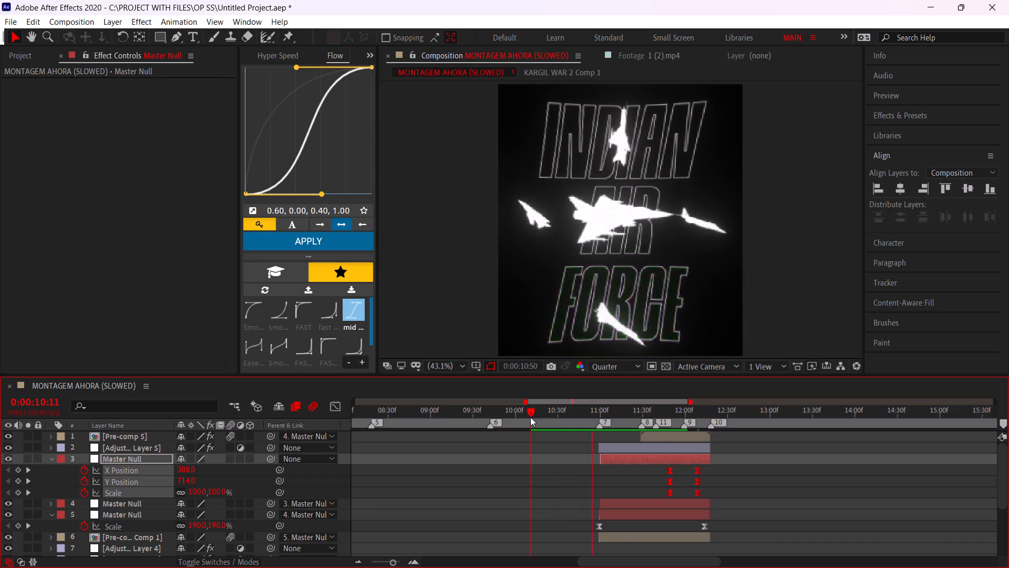
click(557, 471)
click(579, 424)
key(space)
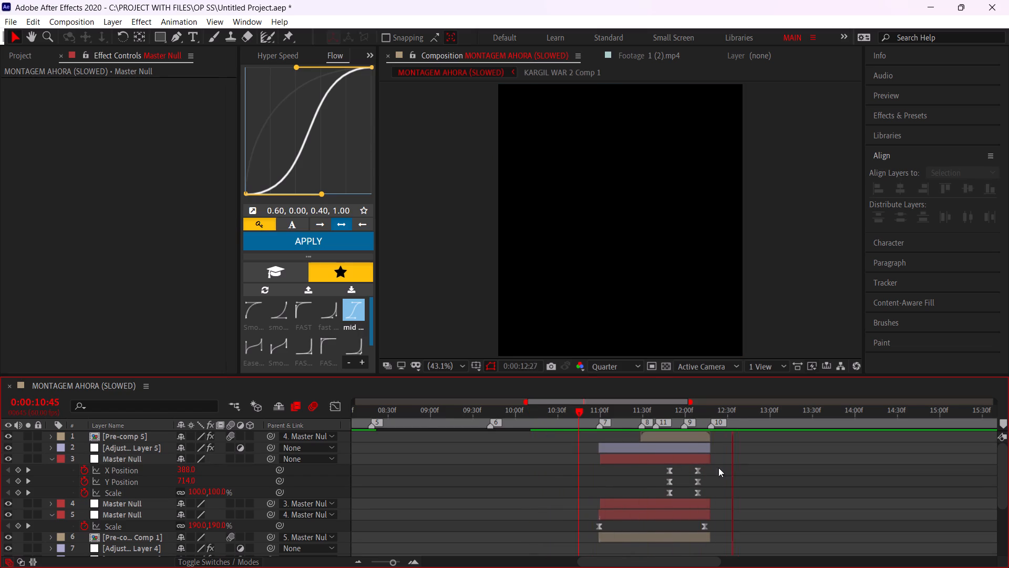
Stretch the top Master Null's animation by moving its ending keyframes to marker 10 and its starting keyframes to marker 11.
alt+scroll(718, 468, up, 2)
drag(650, 416, 588, 420)
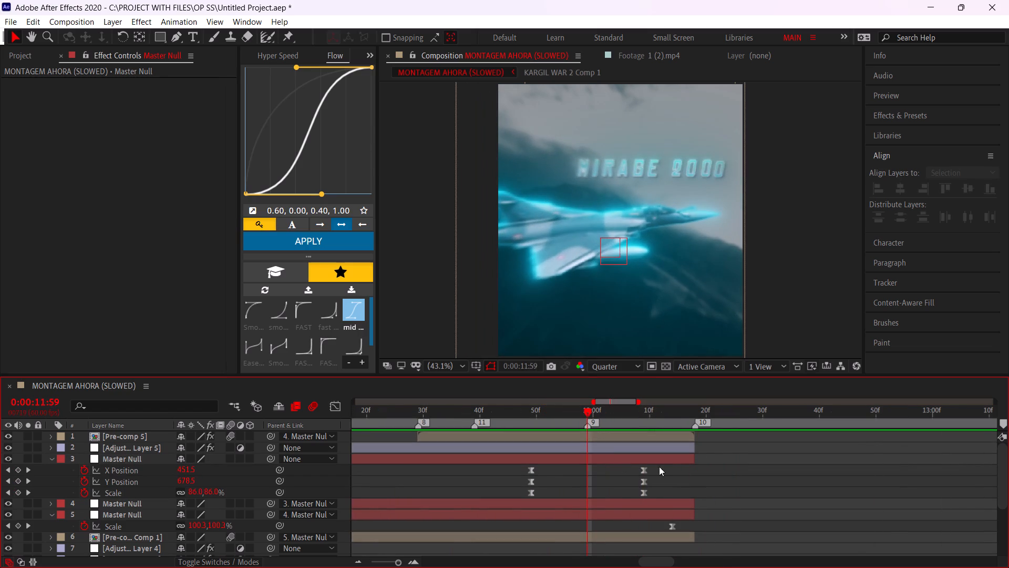
drag(659, 466, 600, 498)
drag(644, 471, 692, 482)
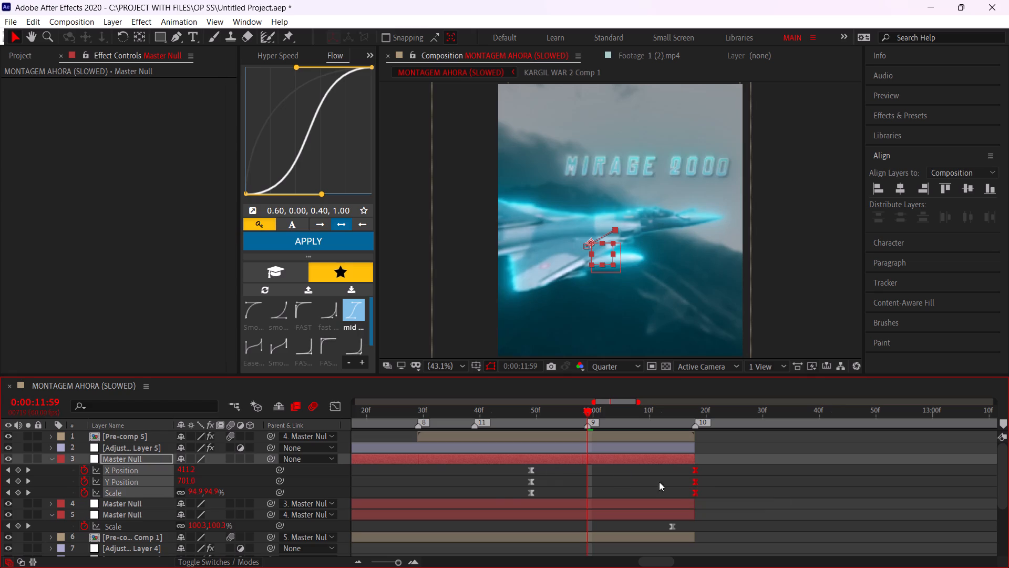
drag(546, 467, 503, 496)
drag(530, 471, 479, 472)
Reselect all of the top Master Null's position and scale keyframes and reapply the mid fast Flow curve.
drag(456, 463, 670, 493)
key(ctrl+z)
drag(453, 470, 663, 495)
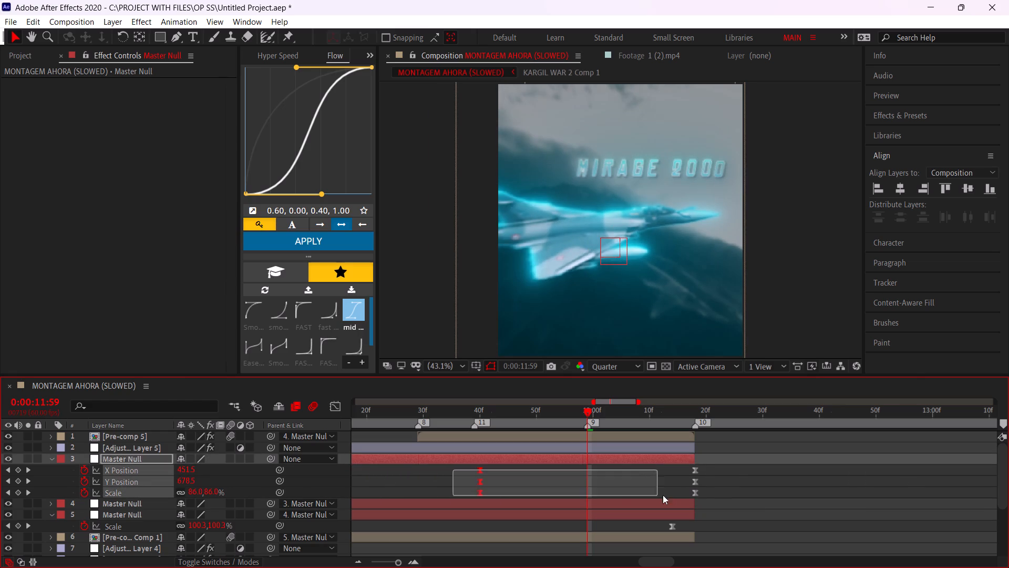
drag(663, 495, 711, 499)
click(338, 249)
Play the whole edit from 0:00:00:00, then replay the jet shot from 0:00:10:35 to examine the slower zoom-out.
alt+scroll(621, 475, down, 4)
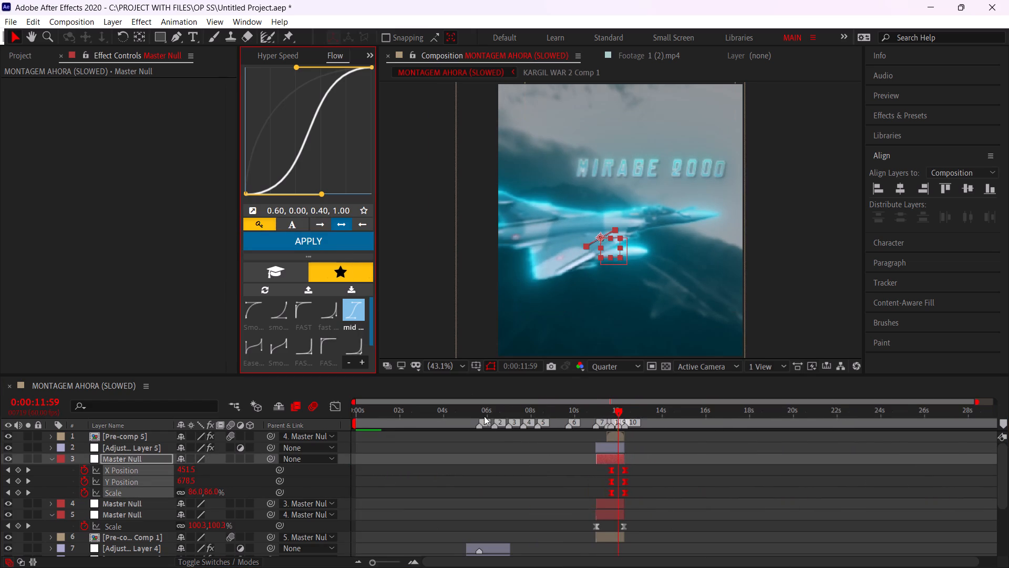
drag(480, 412, 269, 448)
key(space)
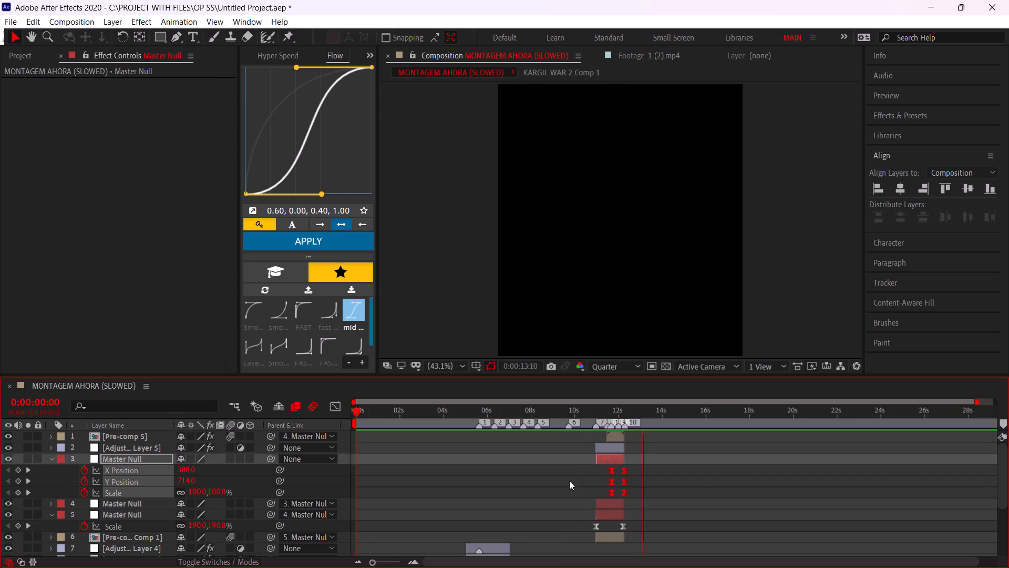
click(569, 481)
click(587, 413)
key(space)
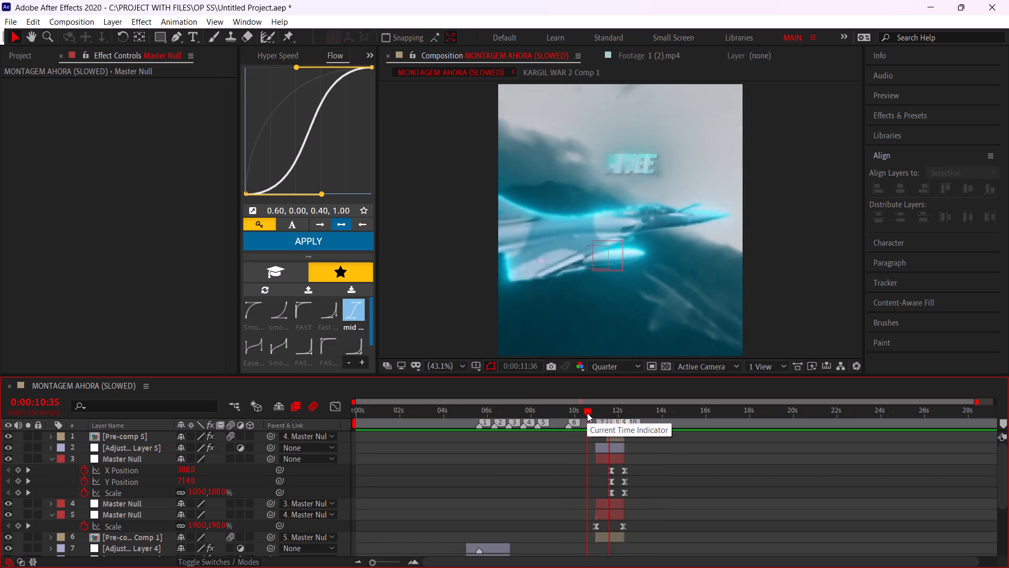
Add another null above the animated top Master Null with Hyper Speed, with the time at 0:00:11:40.
alt+scroll(612, 449, up, 3)
click(618, 455)
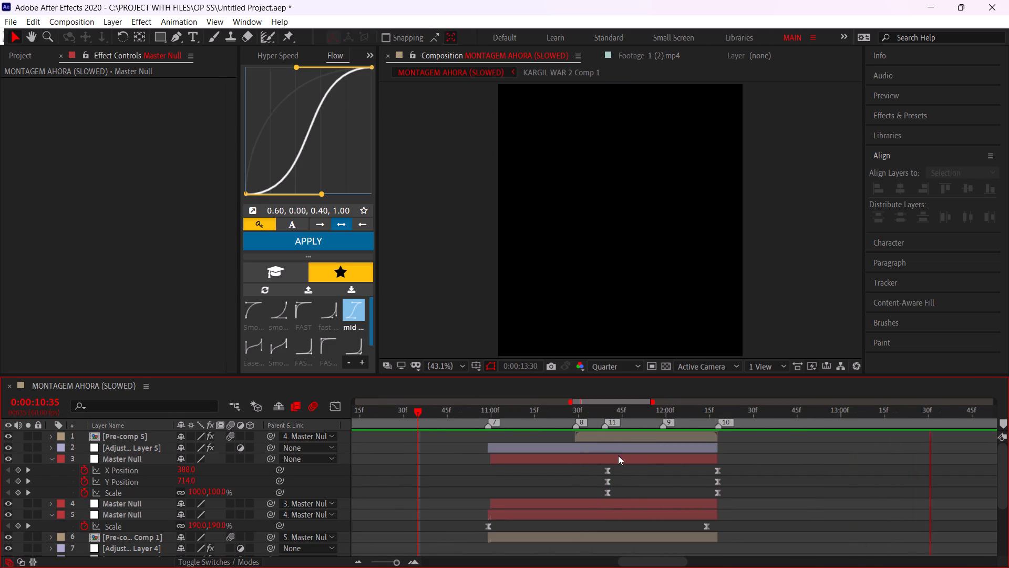
click(608, 413)
click(272, 58)
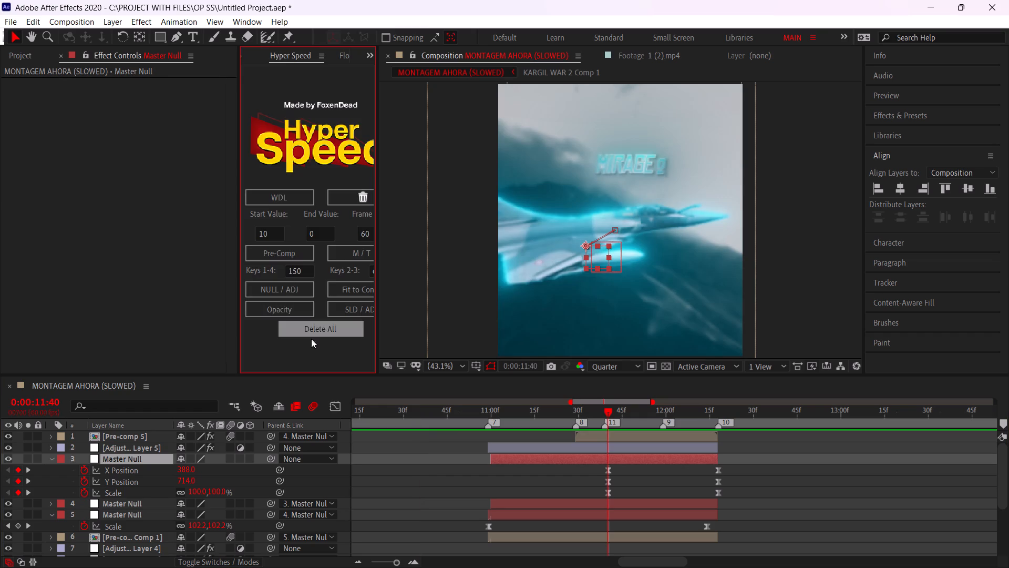
click(291, 288)
Set starting keyframes at 0:00:11:40 for the newest Master Null's scale, rotation and separated X and Y position.
key(s)
alt+scroll(631, 441, up, 1)
click(581, 413)
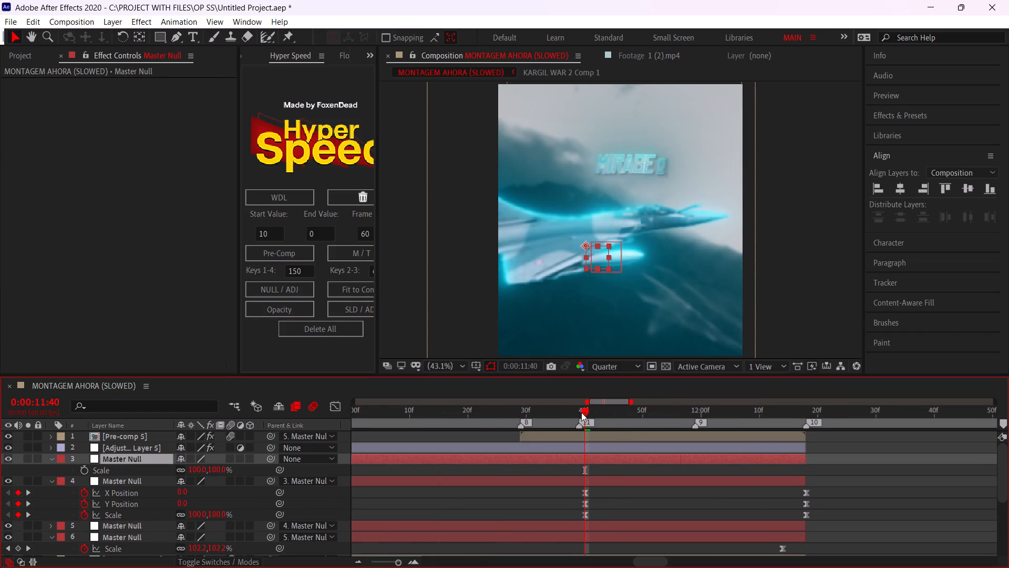
click(80, 470)
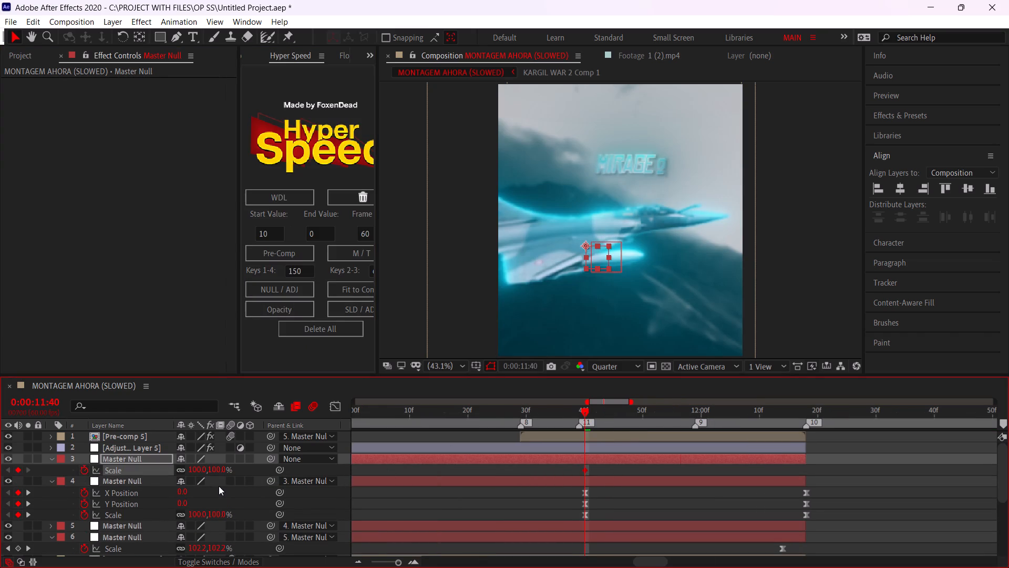
key(shift+r)
click(87, 479)
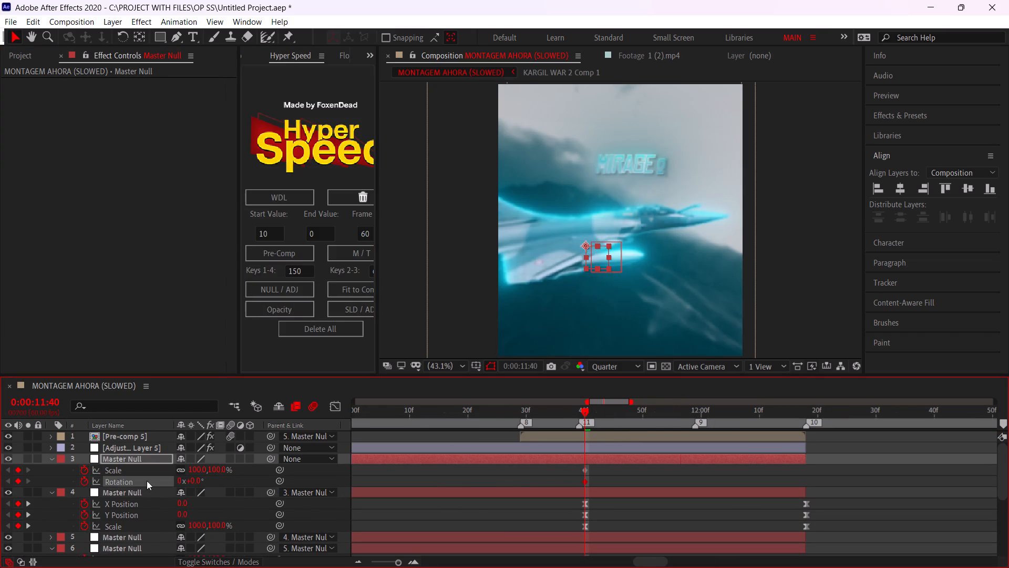
key(shift+p)
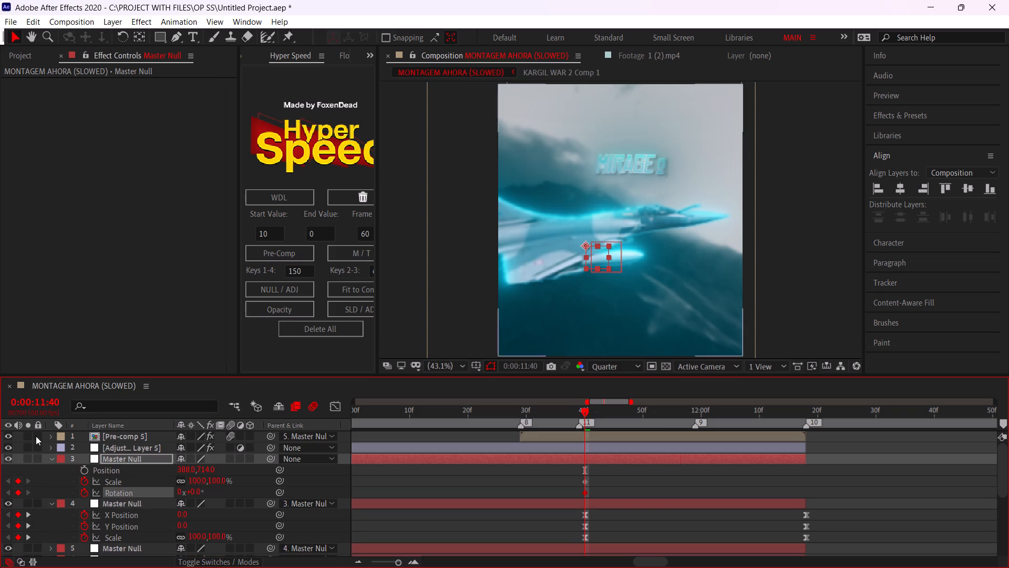
right_click(118, 473)
click(200, 340)
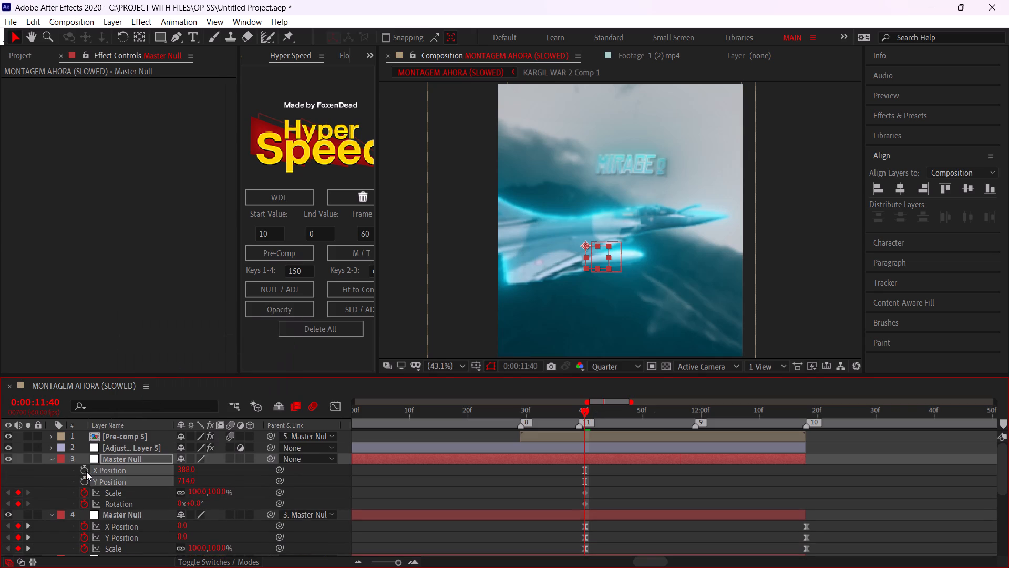
click(86, 468)
At 0:00:12:16, keyframe the newest Master Null at X position 149, Y position 1065, scale 79% and rotation -17°.
drag(754, 409, 795, 417)
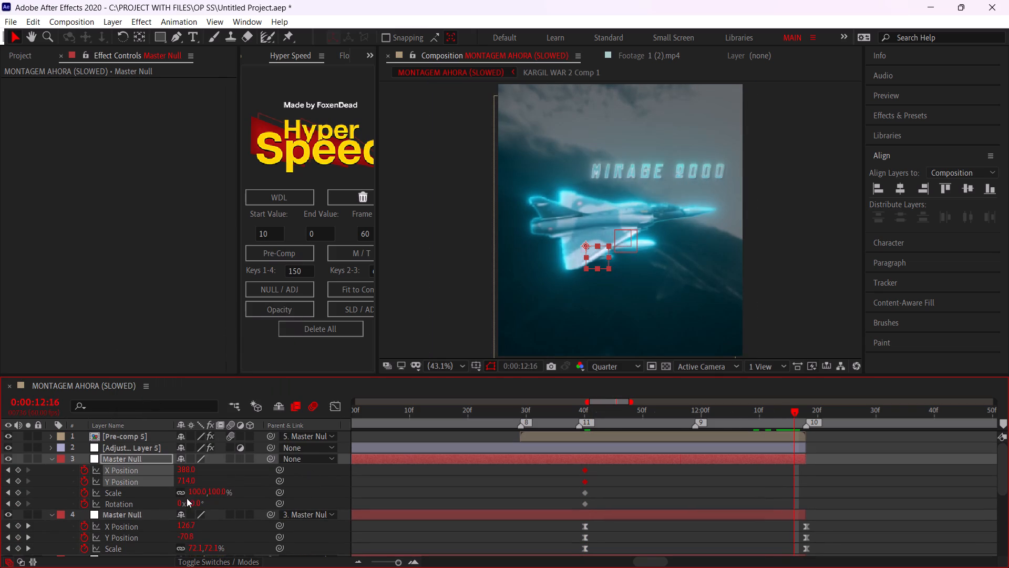
drag(186, 485, 438, 505)
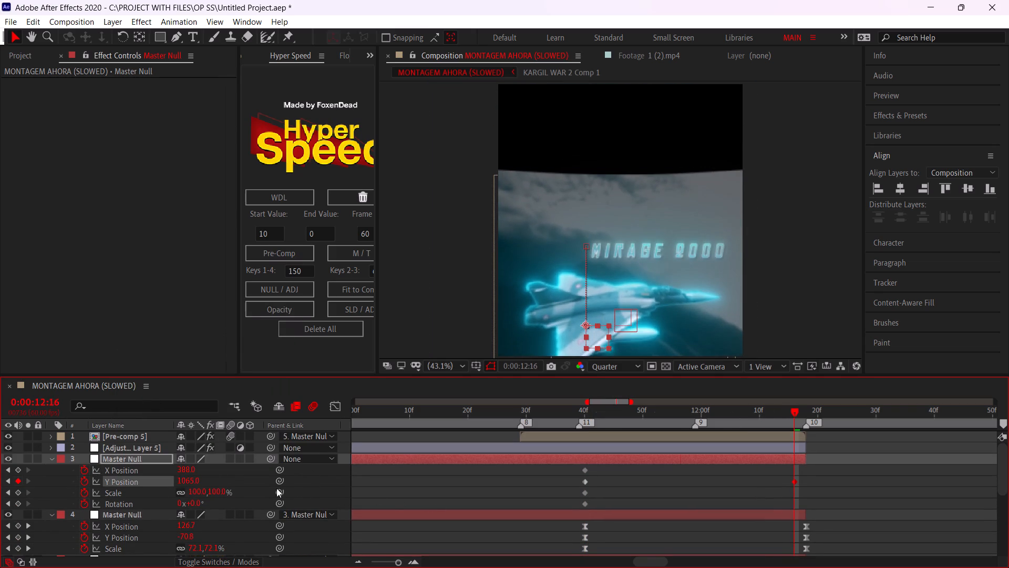
drag(189, 467, 146, 451)
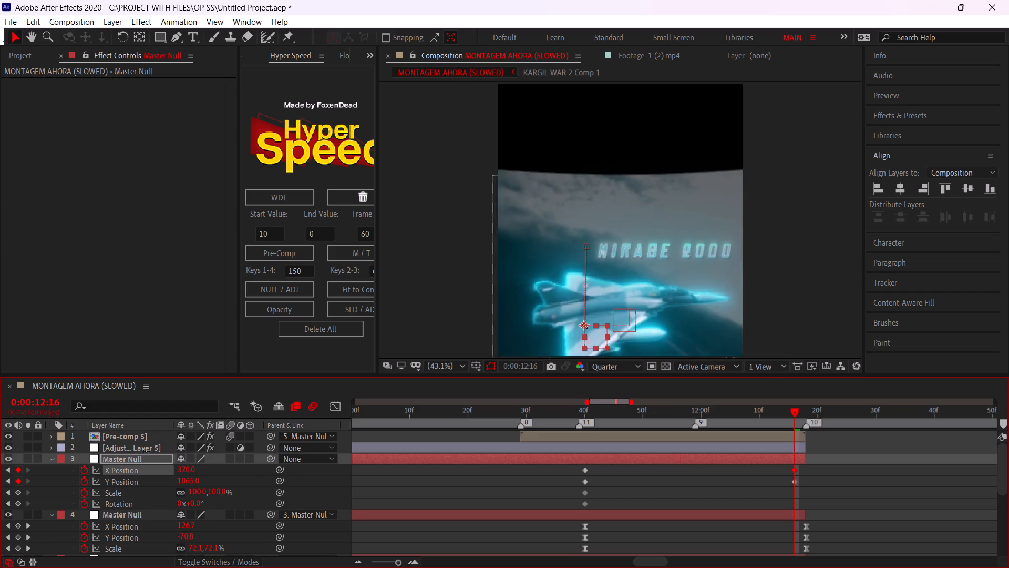
drag(146, 451, 0, 435)
drag(195, 491, 150, 488)
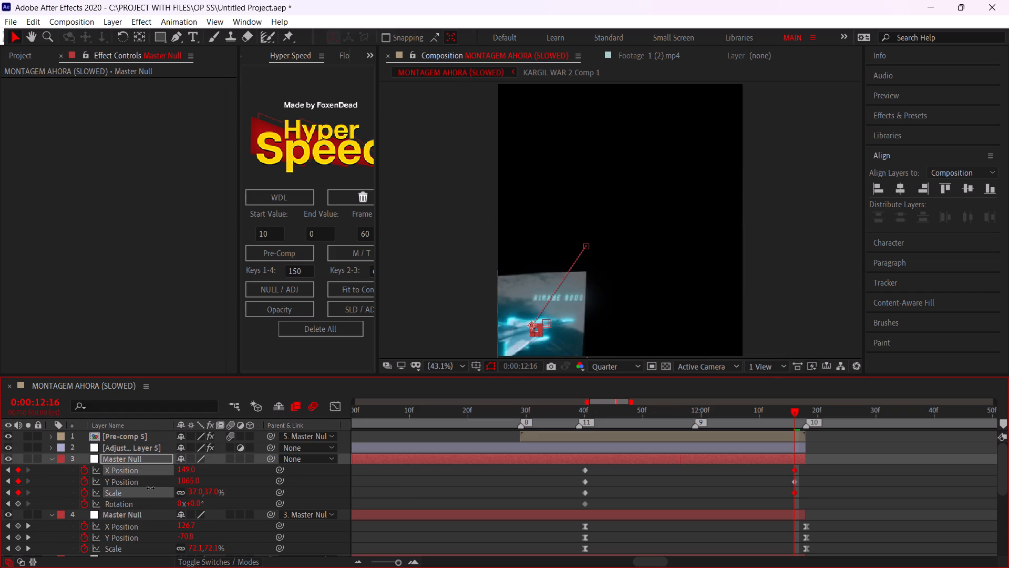
drag(150, 488, 171, 481)
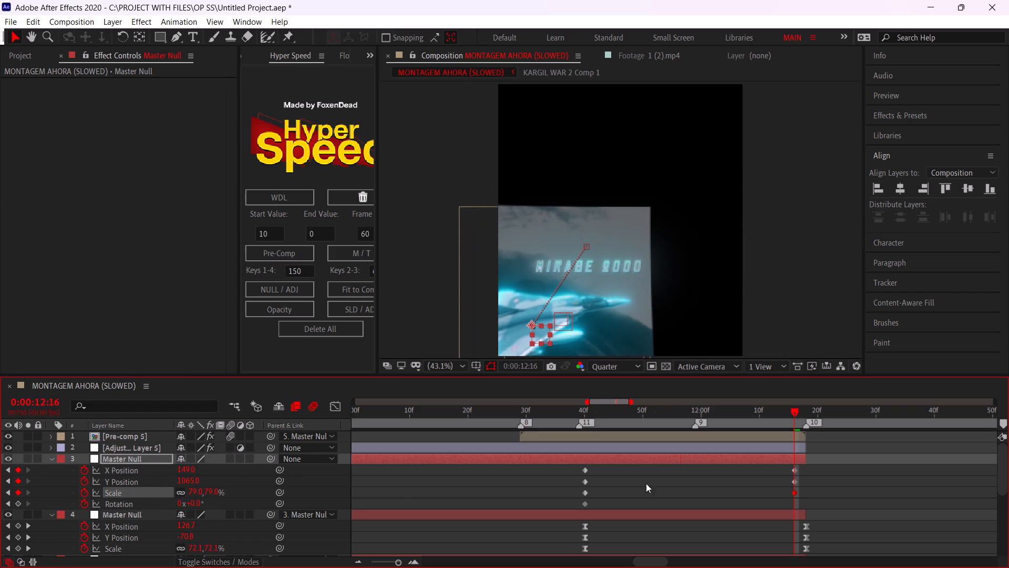
drag(752, 470, 839, 500)
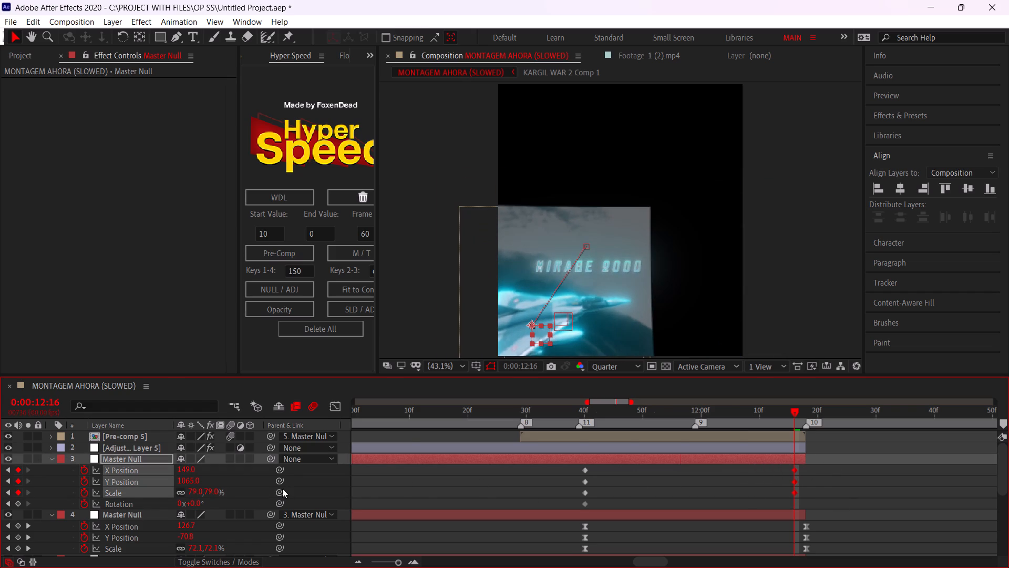
drag(199, 503, 187, 501)
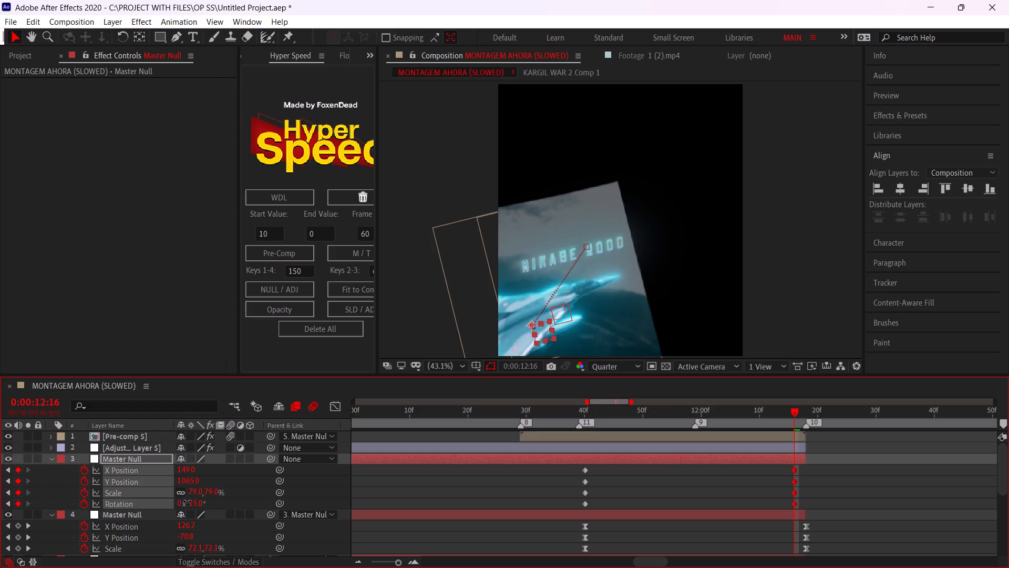
drag(187, 501, 186, 501)
drag(549, 466, 764, 507)
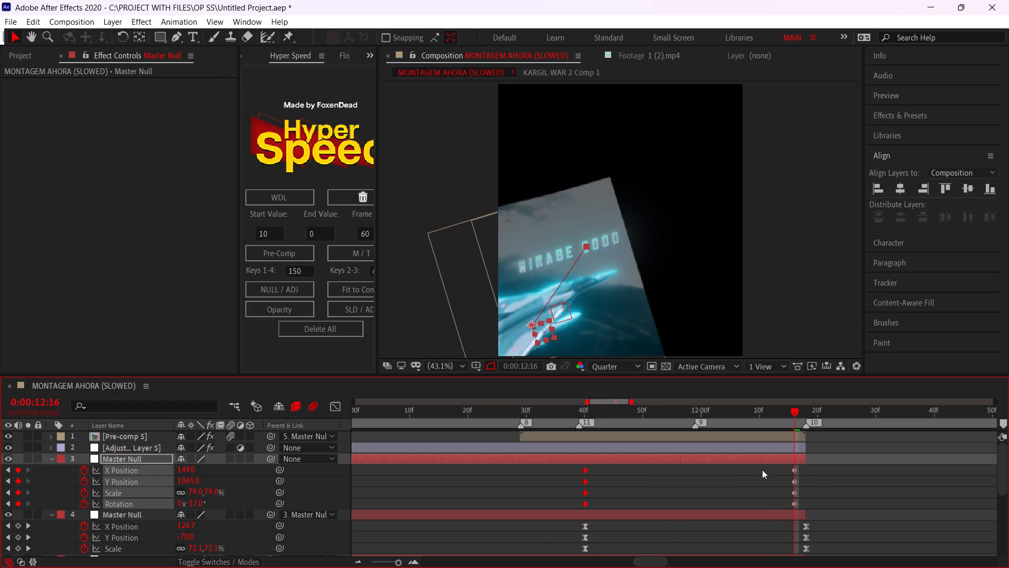
Add the Hyper Speed motion tile to the Pre-comp 4 Comp 1 layer to fill the empty frame edges.
scroll(761, 478, down, 2)
click(671, 526)
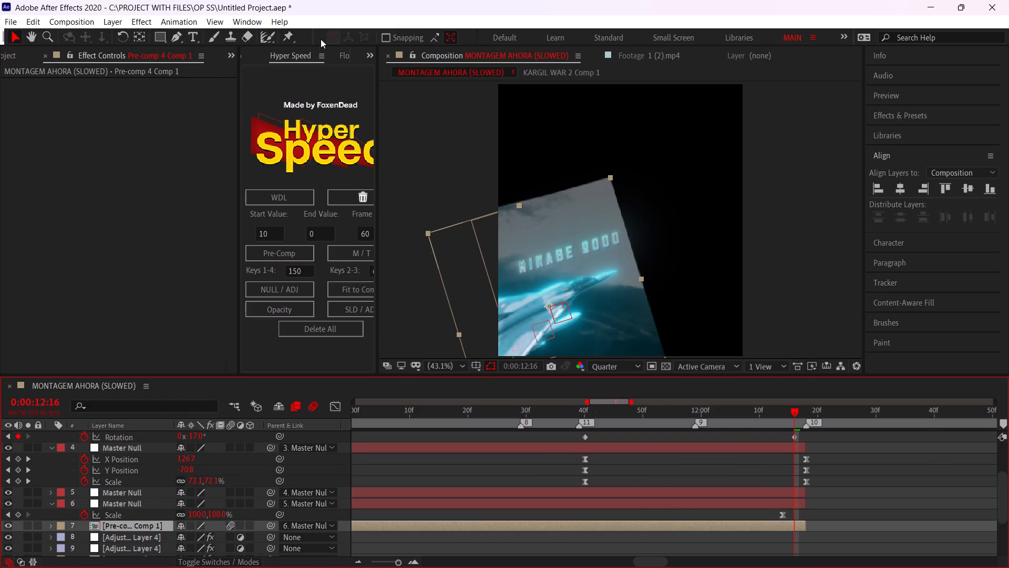
click(340, 62)
click(290, 57)
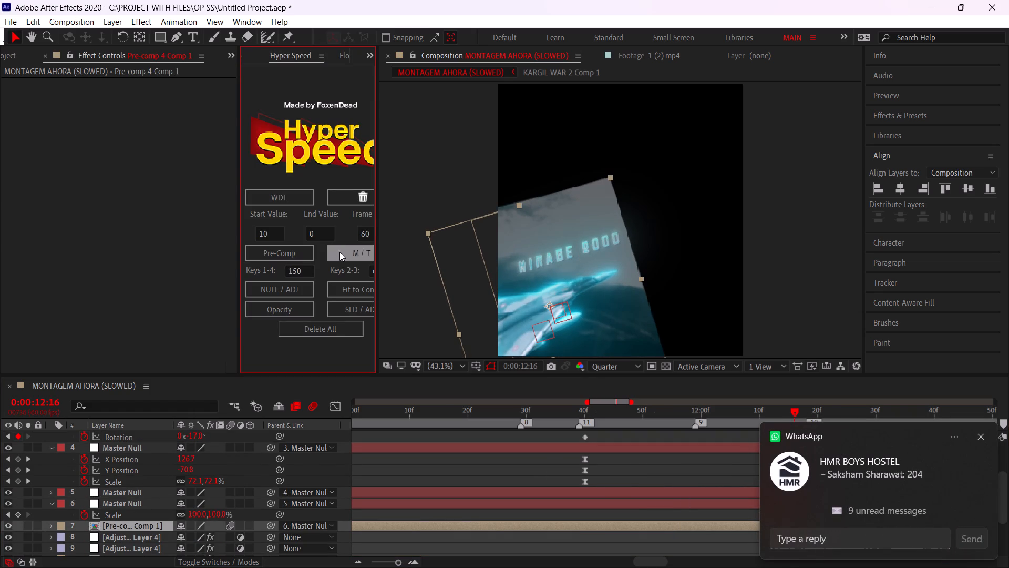
click(339, 252)
click(977, 438)
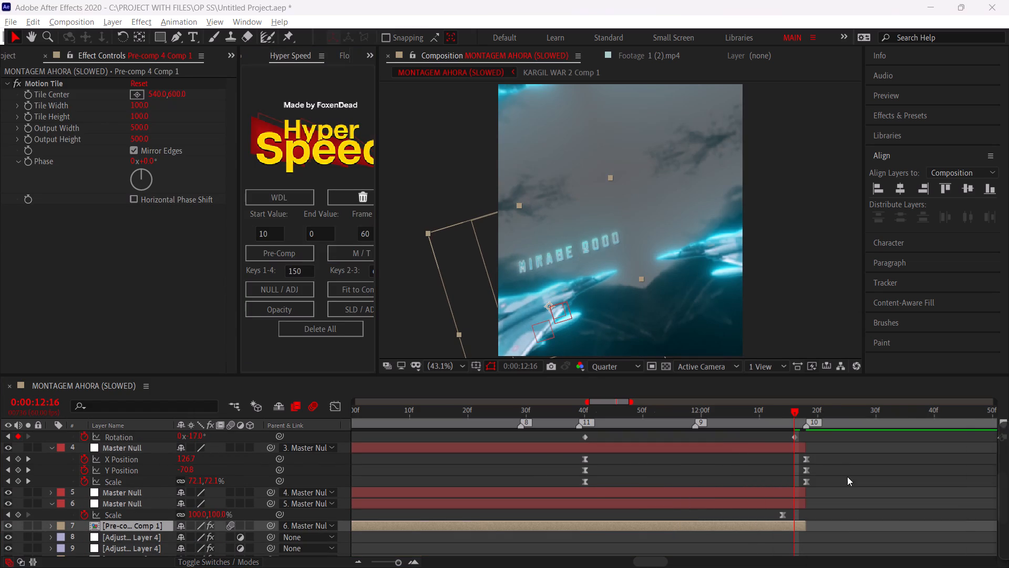
Move the newest Master Null's ending position, scale and rotation keyframes to marker 10, in line with the null below.
drag(837, 458, 631, 469)
scroll(704, 475, up, 2)
drag(828, 468, 553, 490)
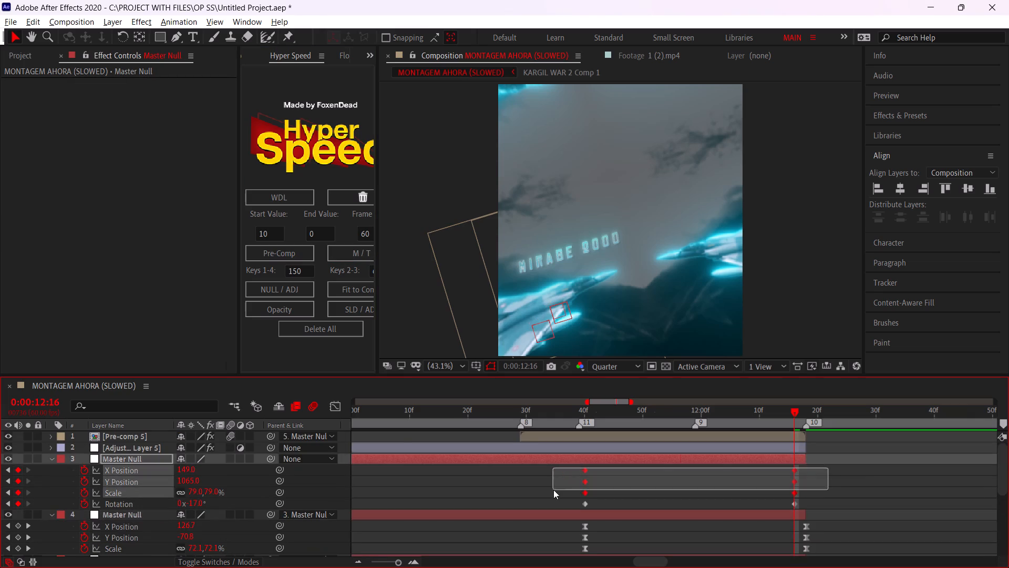
drag(553, 490, 556, 491)
drag(560, 495, 563, 500)
drag(559, 481, 824, 528)
drag(564, 449, 773, 496)
key(ctrl+z)
drag(557, 468, 819, 520)
alt+drag(791, 469, 806, 480)
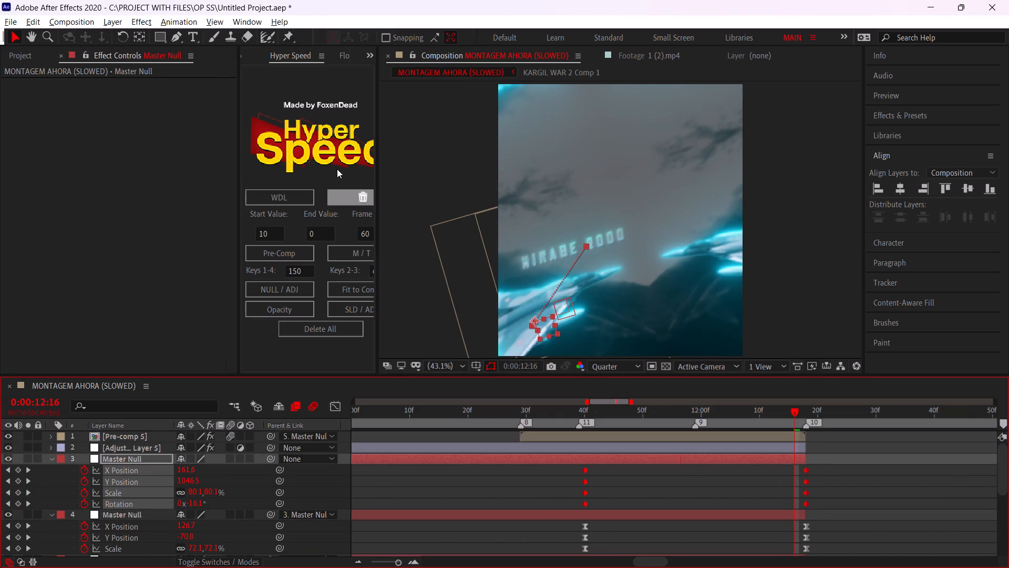
Apply the fast Flow curve (0.75, 0.02, 1.00, 0.15) to the newest Master Null's position, scale and rotation keyframes.
click(344, 56)
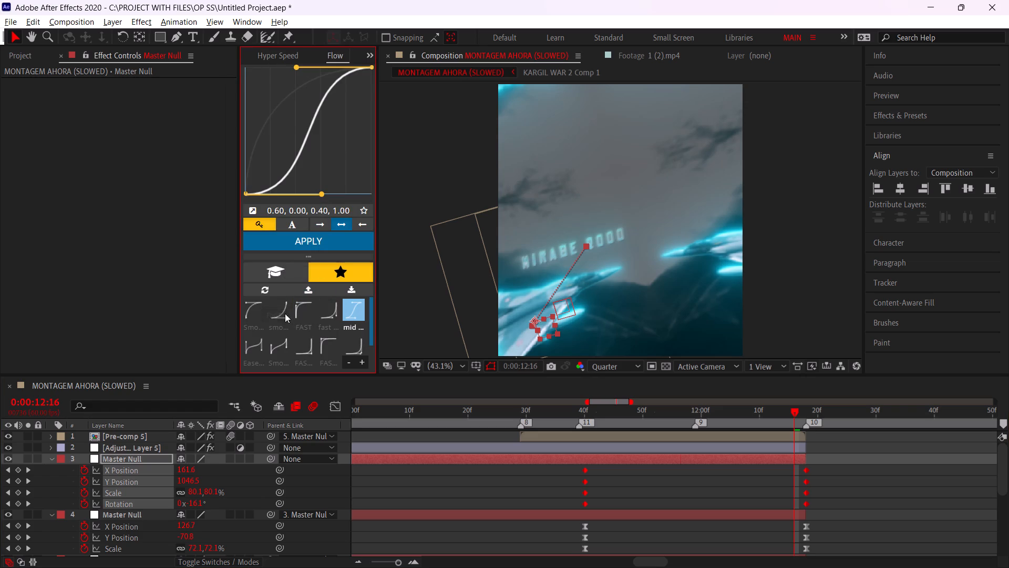
click(284, 313)
click(326, 304)
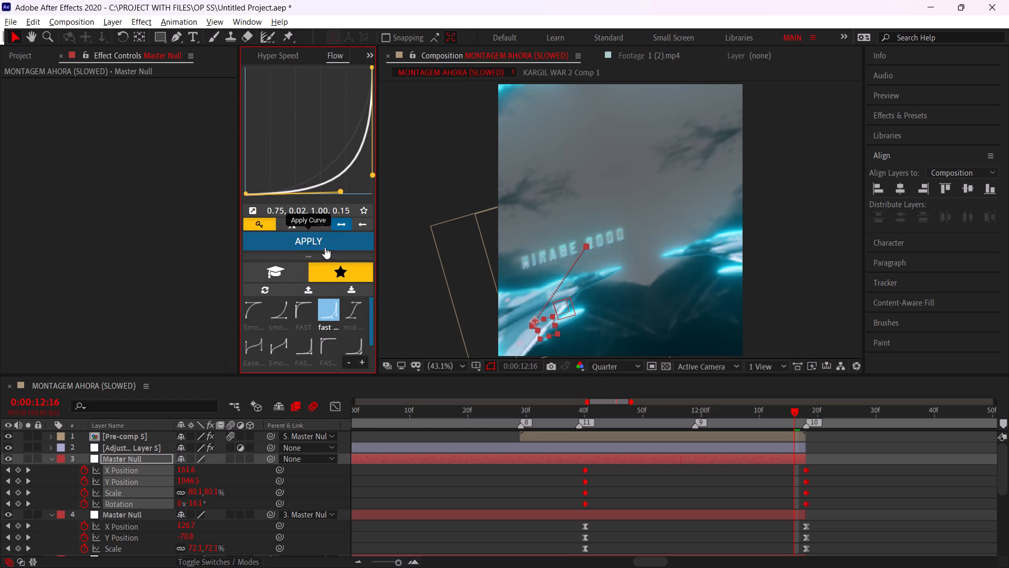
click(325, 247)
Play the whole edit from 0:00:00:00, then replay from around 0:00:10:17 to 0:00:10:27 to examine the jet shot's exit move.
alt+scroll(722, 461, down, 3)
drag(610, 418, 260, 435)
key(space)
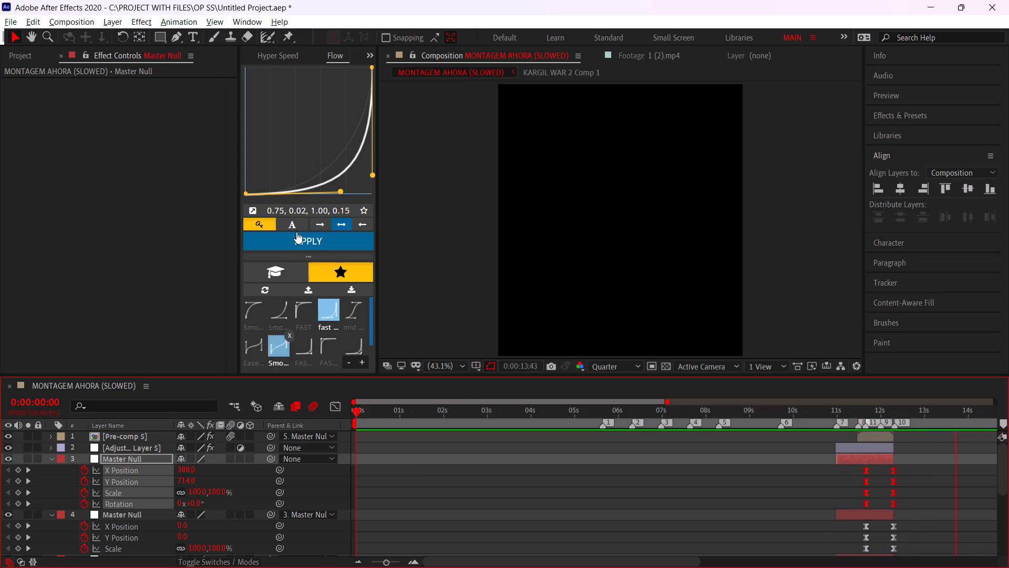
click(809, 479)
click(814, 423)
key(space)
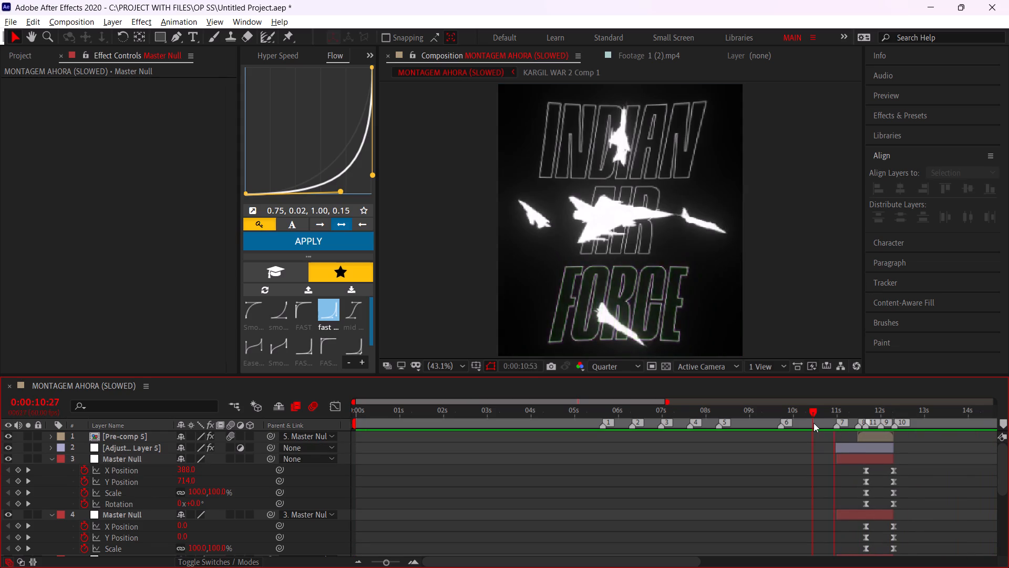
click(806, 428)
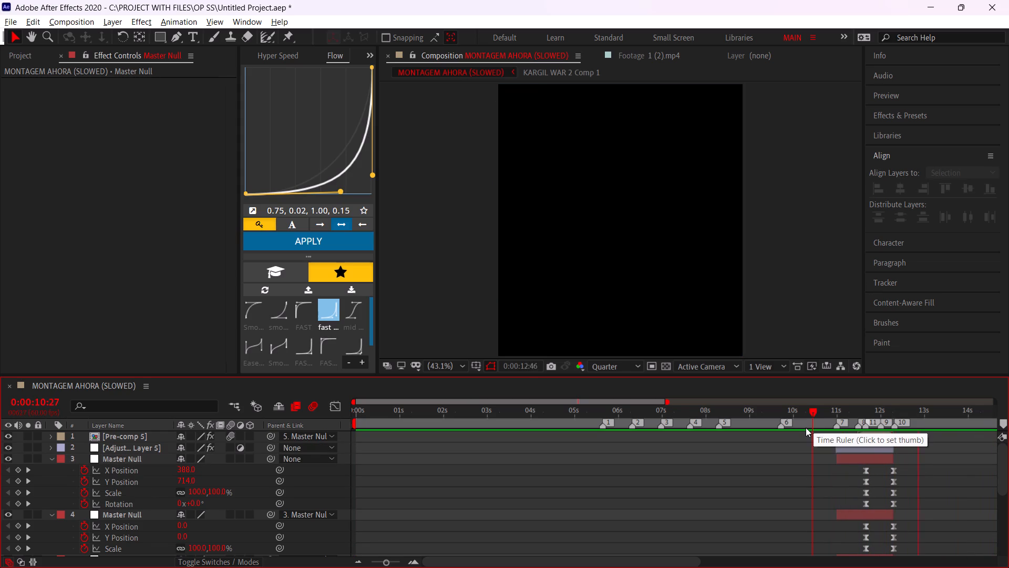
key(space)
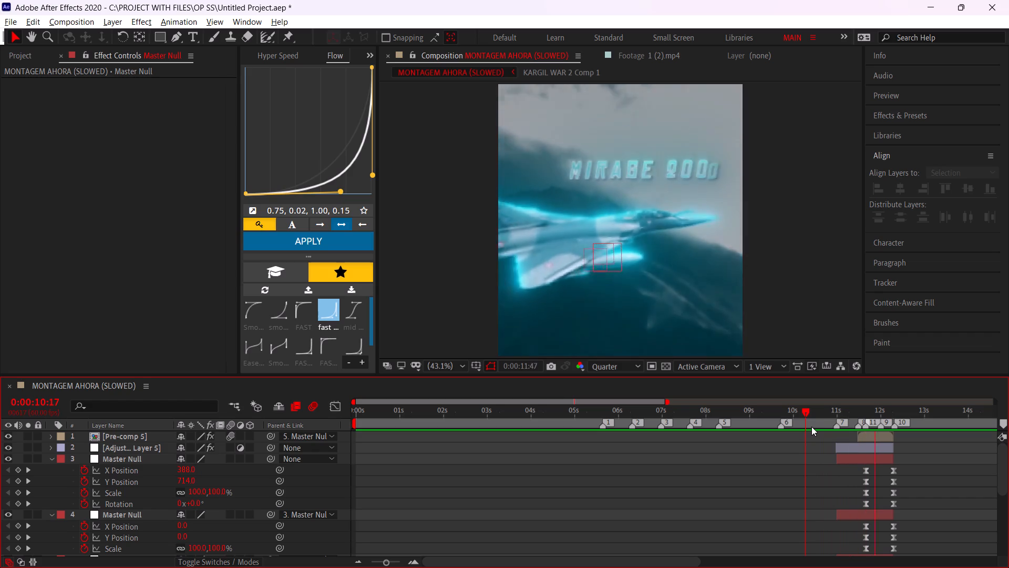
click(811, 427)
key(space)
click(811, 427)
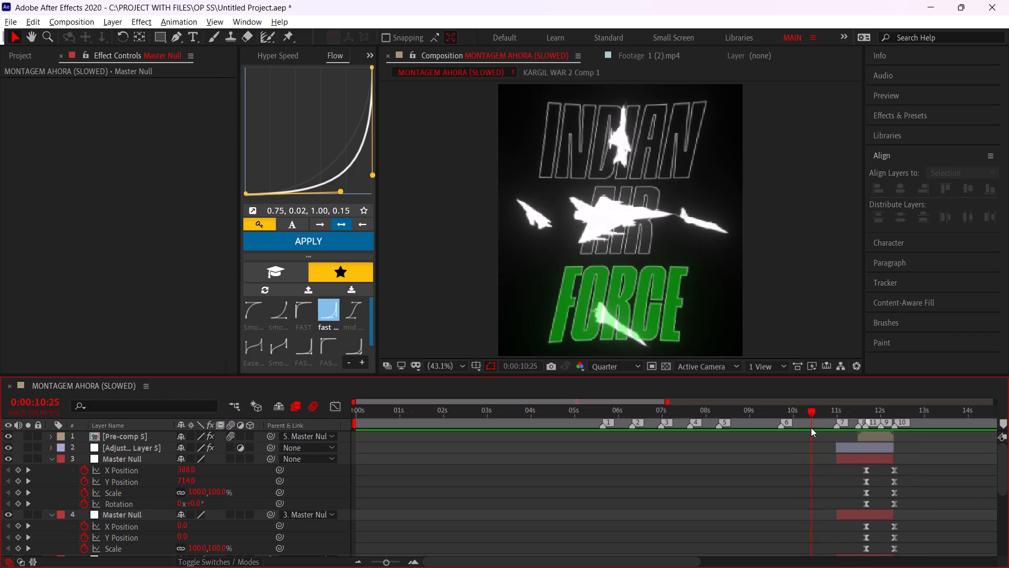
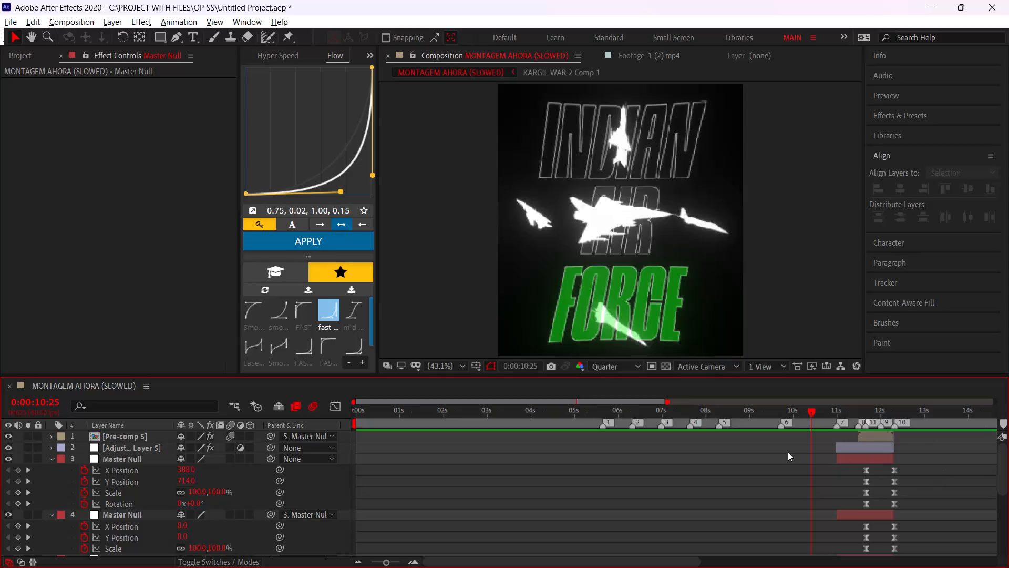
Replay the edit from 0:00:03:16 and again from 0:00:10:45, examining the glowing jet shot around 0:00:11:20.
drag(748, 418, 499, 446)
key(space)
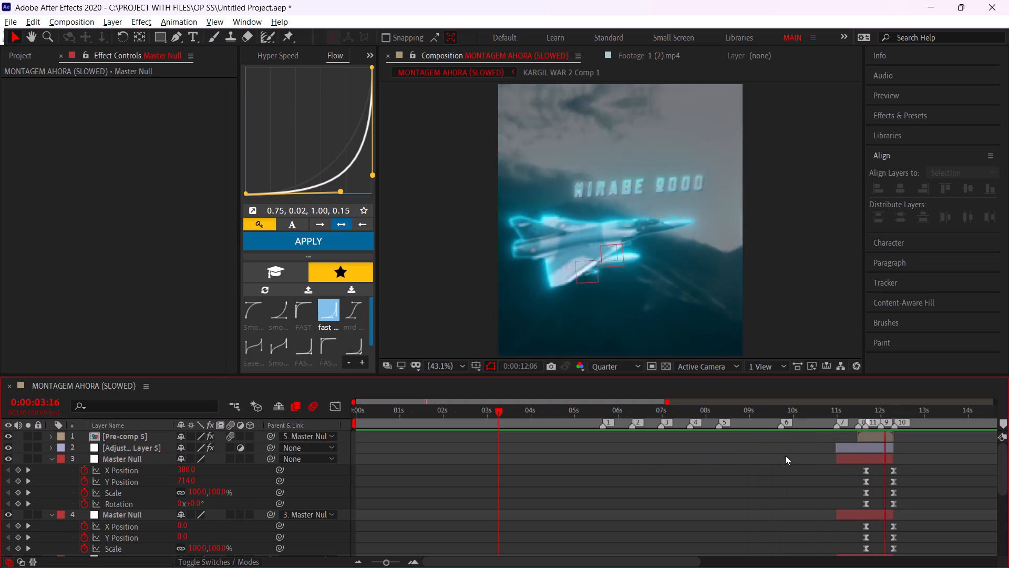
click(785, 455)
click(846, 415)
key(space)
drag(846, 415, 825, 420)
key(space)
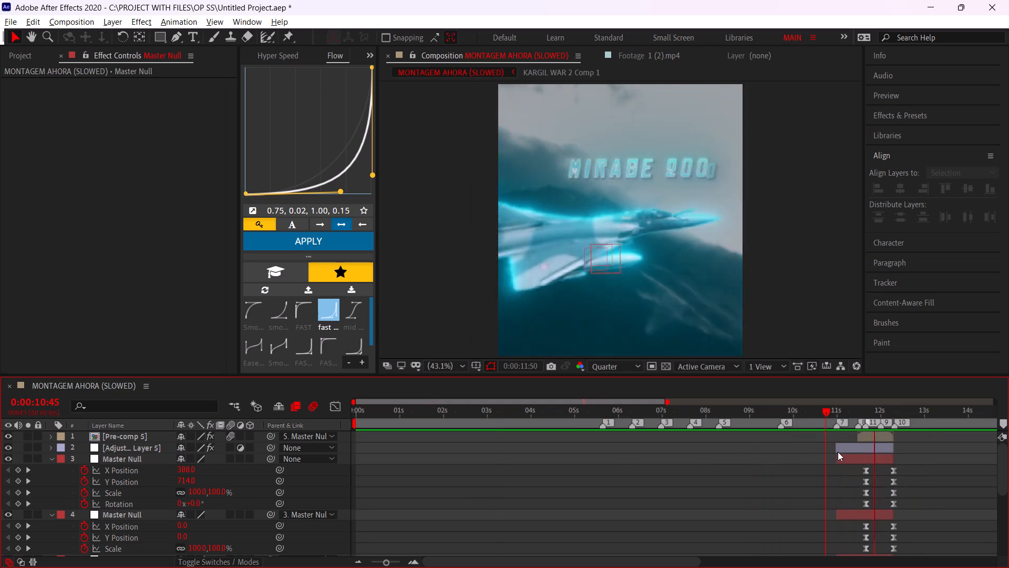
middle_drag(807, 469, 633, 524)
alt+scroll(711, 484, up, 2)
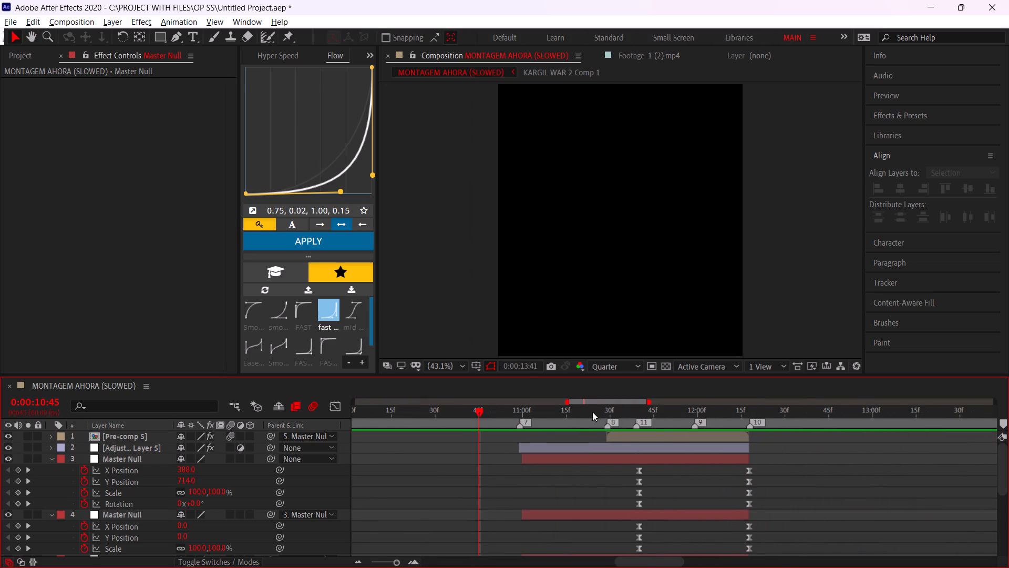
click(578, 415)
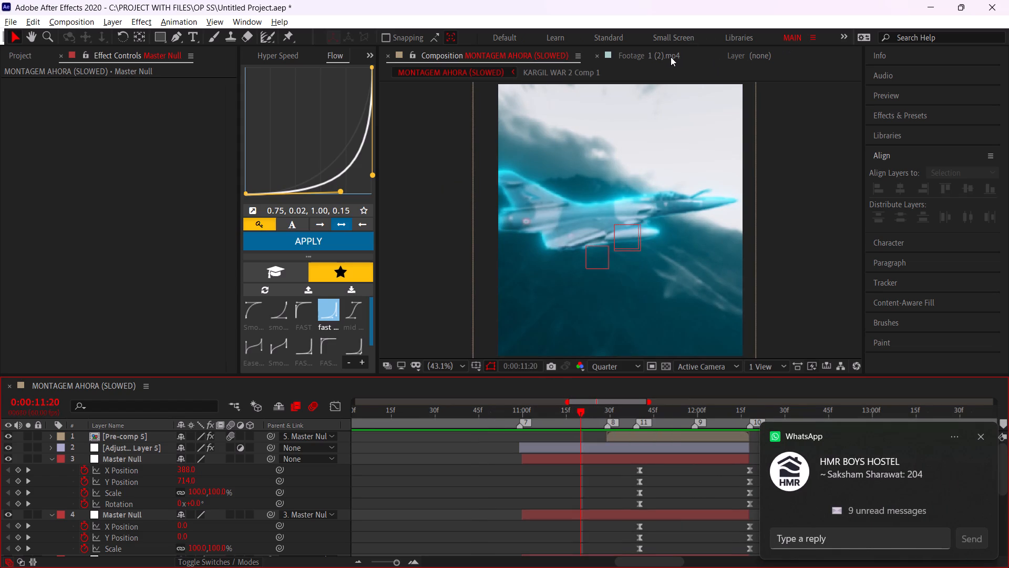
Open the Mirage 2000 in Action.mp4 source footage and scan forward to about 0:02:37:18 for another jet shot.
scroll(122, 60, up, 1)
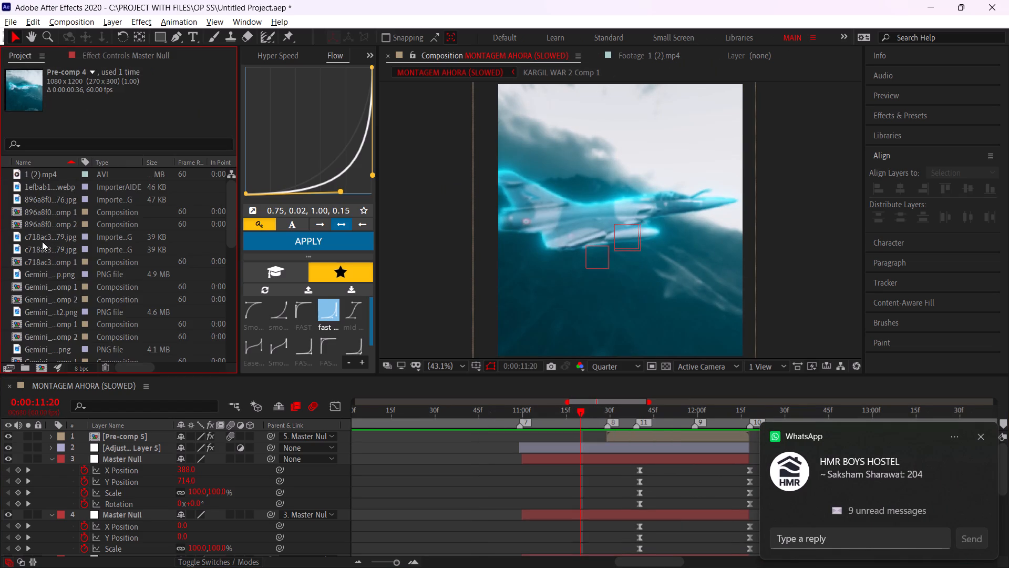
scroll(56, 317, down, 3)
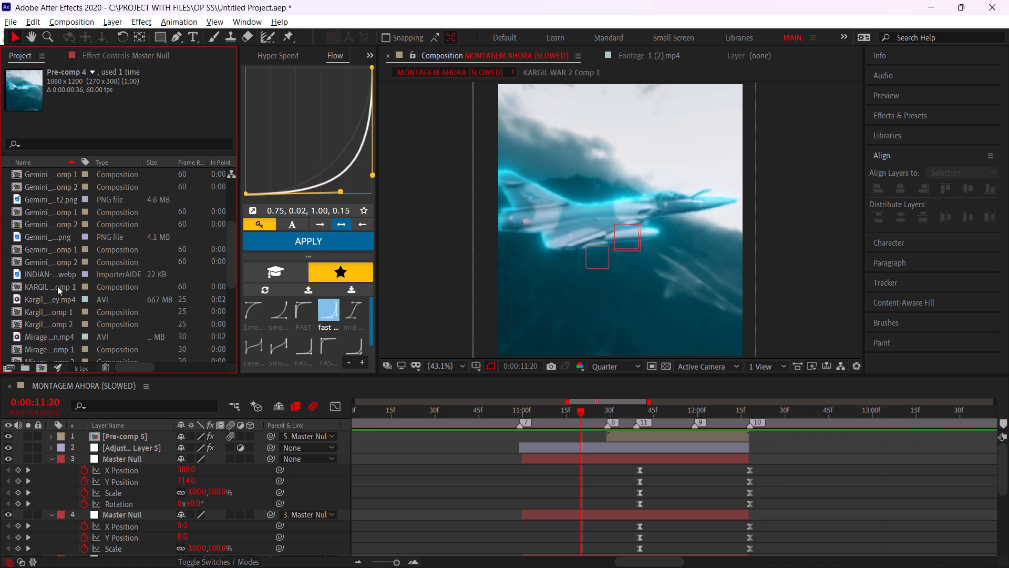
click(58, 286)
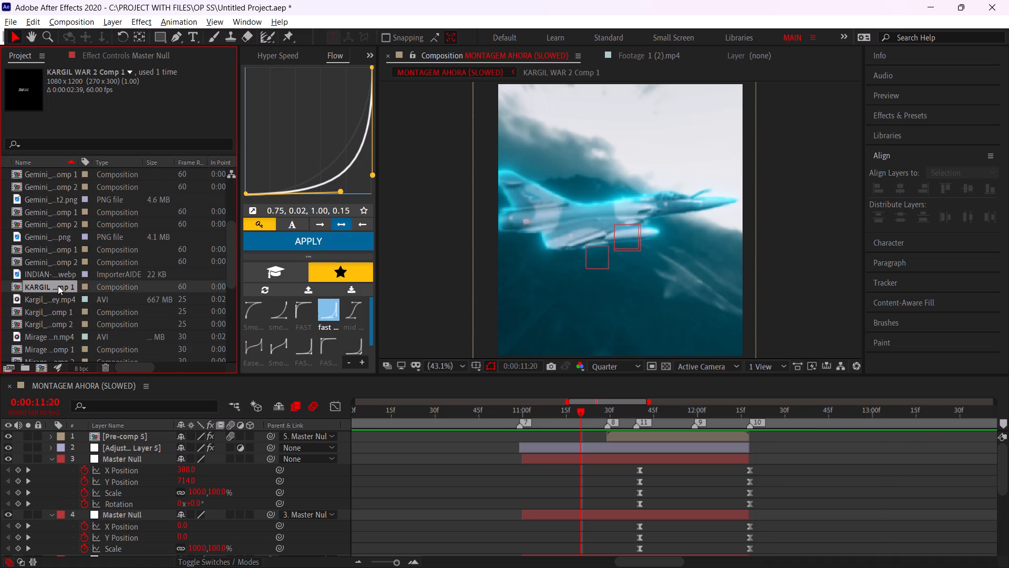
click(54, 299)
double_click(53, 341)
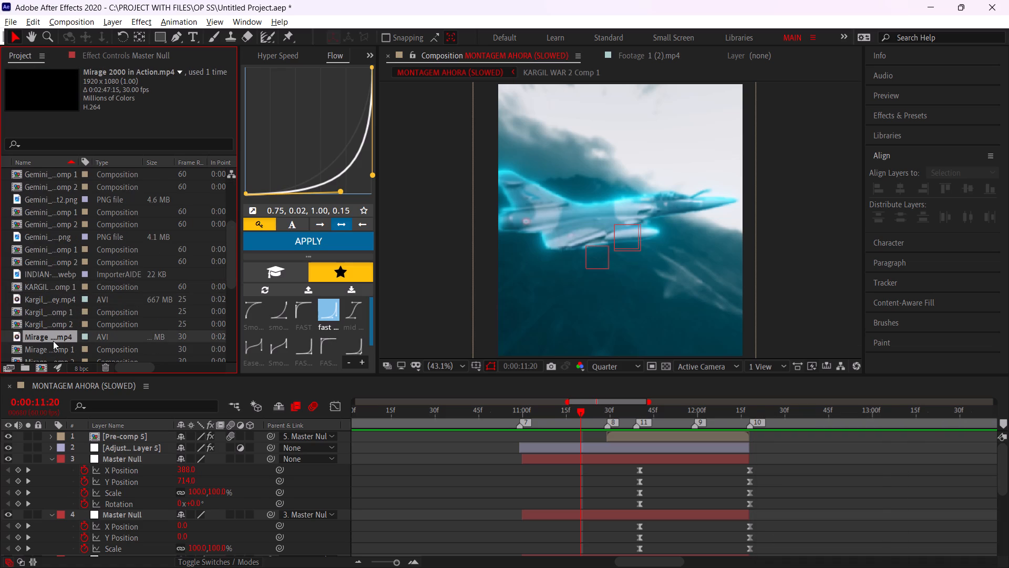
click(624, 341)
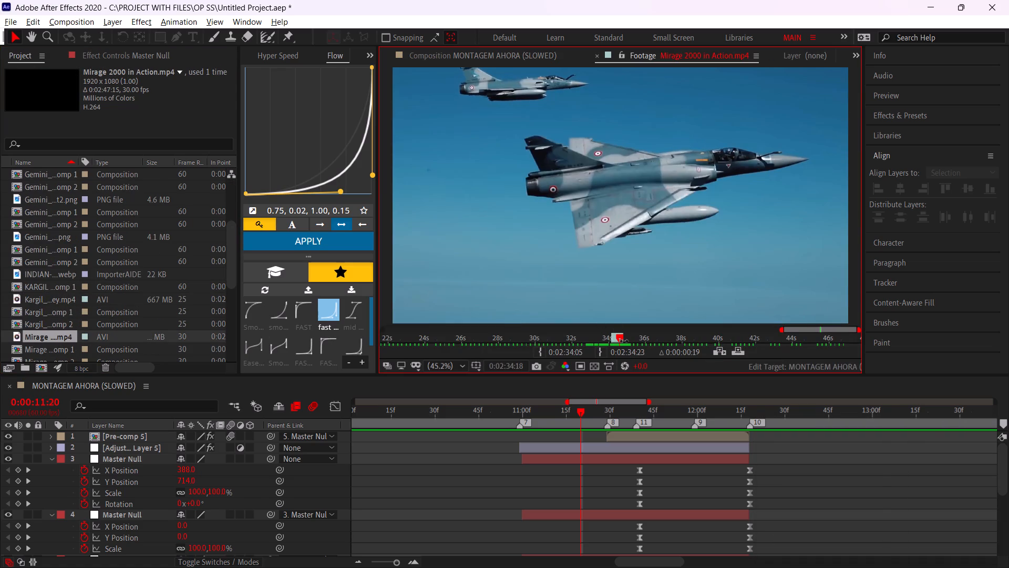
drag(620, 338, 682, 351)
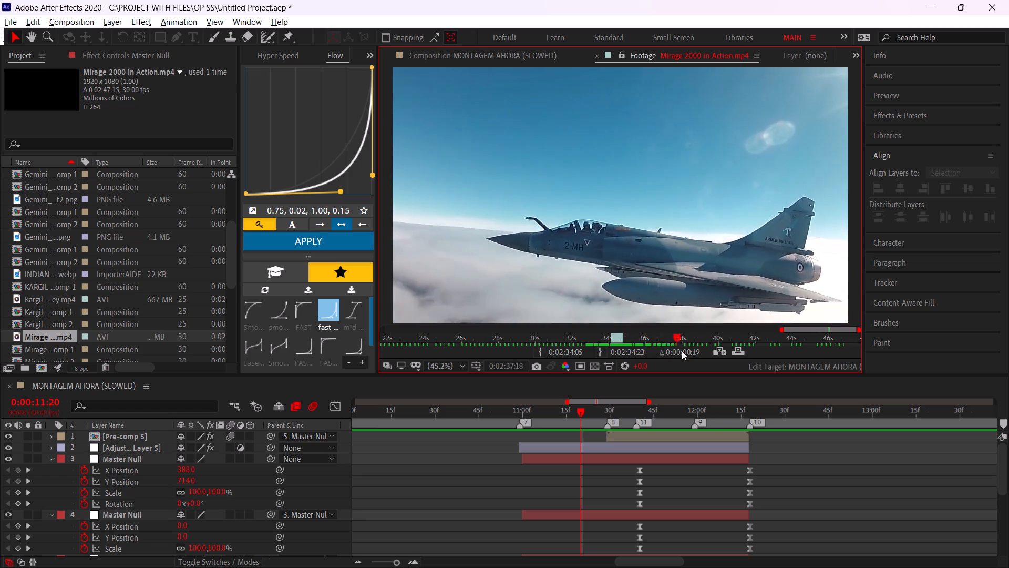
Scrub the Mirage 2000 in Action.mp4 source footage between about 0:02:27 and 0:02:37 to look for another usable jet shot.
drag(682, 351, 650, 383)
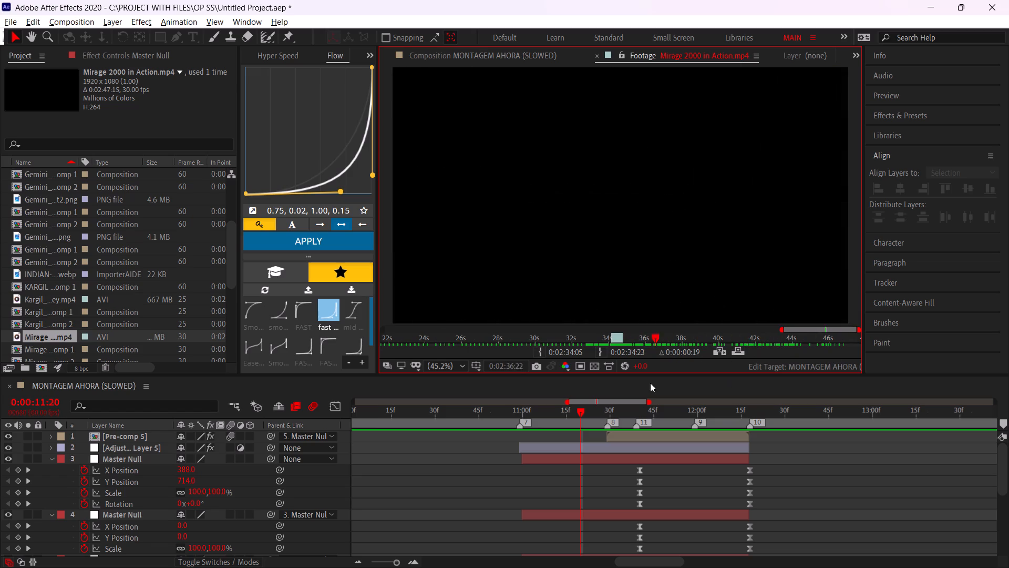
drag(650, 383, 487, 379)
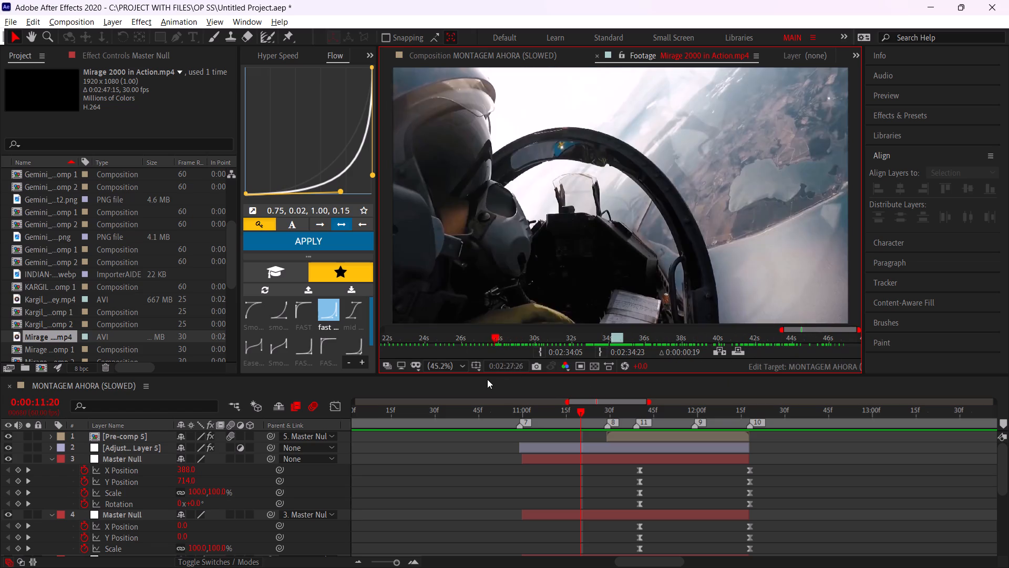
drag(487, 379, 552, 371)
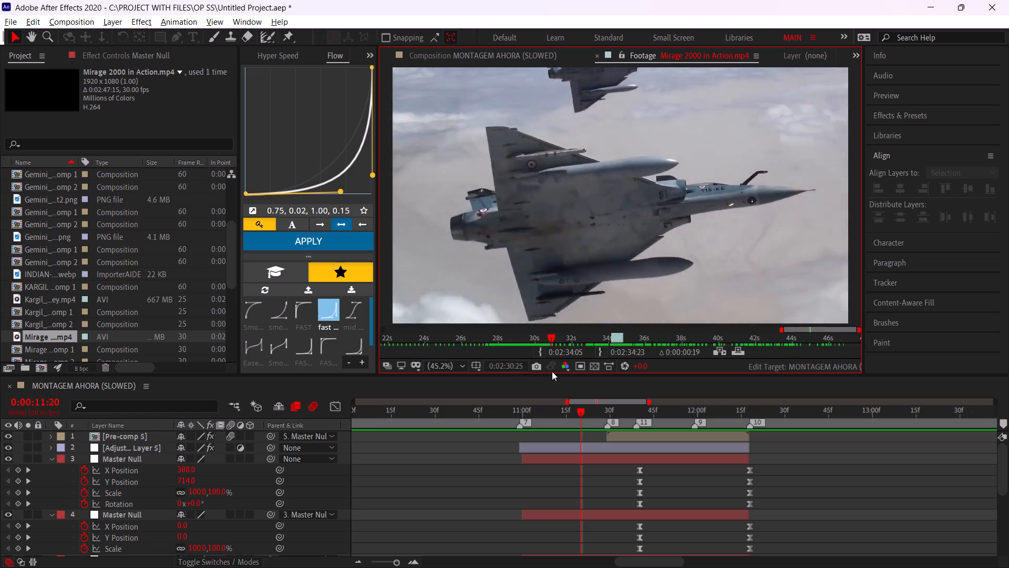
drag(552, 371, 539, 362)
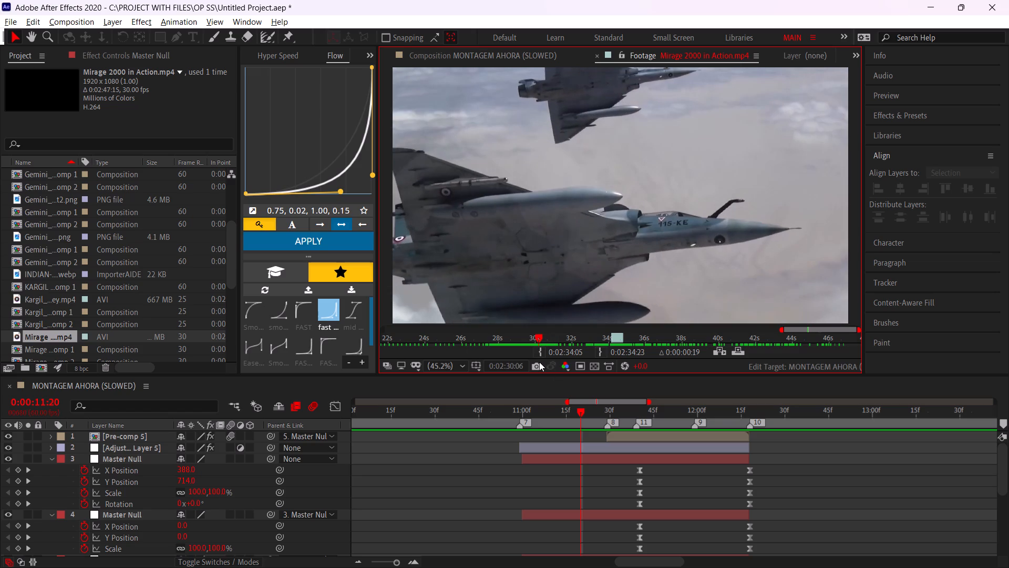
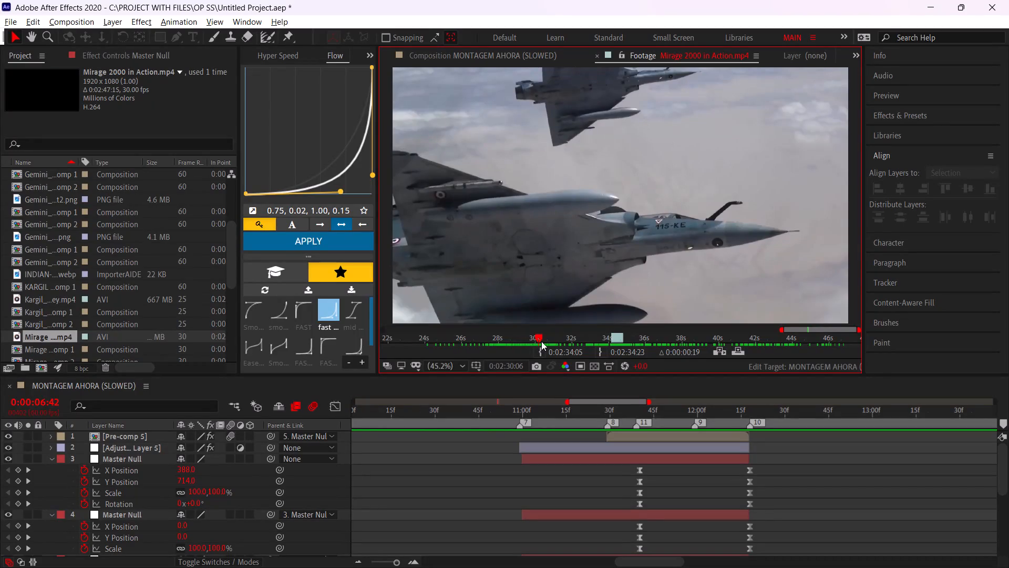
Scrub the Mirage 2000 in Action.mp4 footage between about 0:02:30 and 0:02:42 to look for another jet shot.
drag(540, 338, 667, 349)
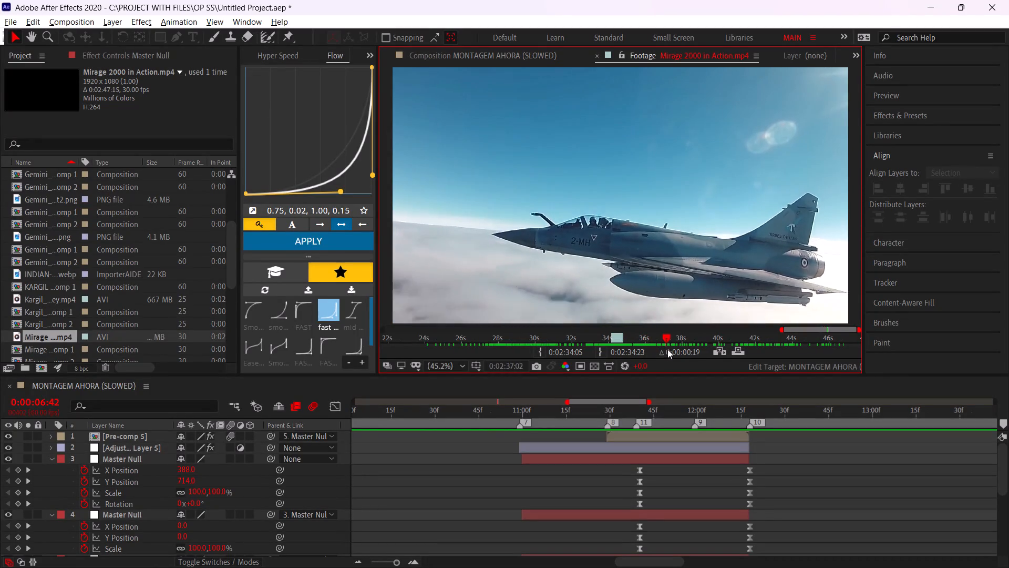
drag(667, 349, 759, 328)
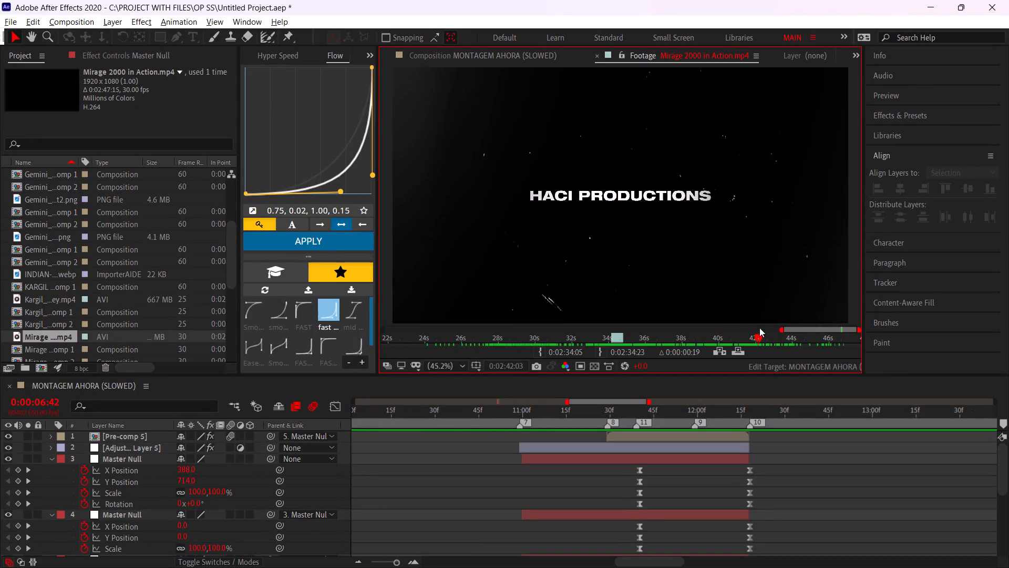
drag(759, 328, 702, 333)
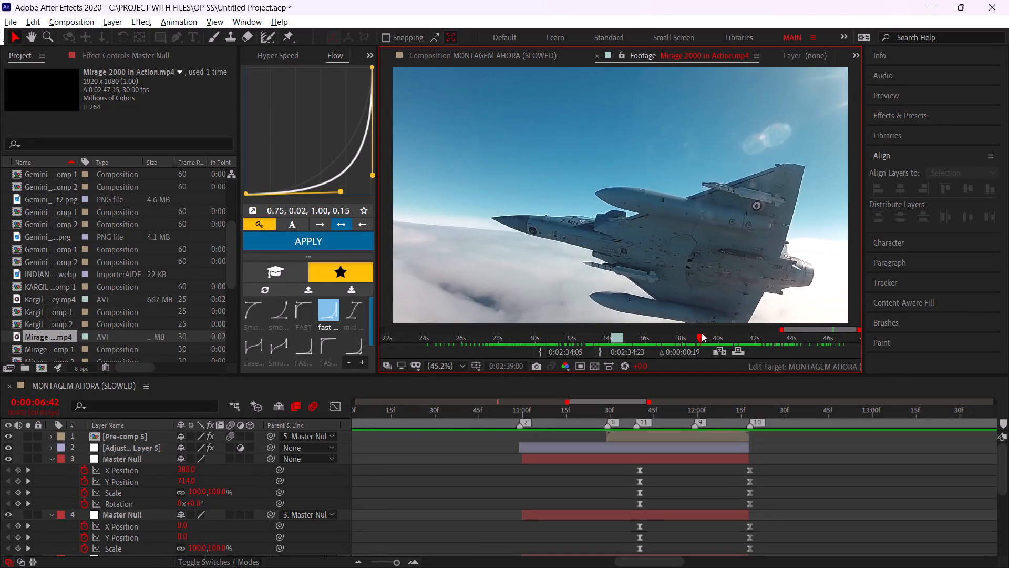
drag(702, 333, 717, 329)
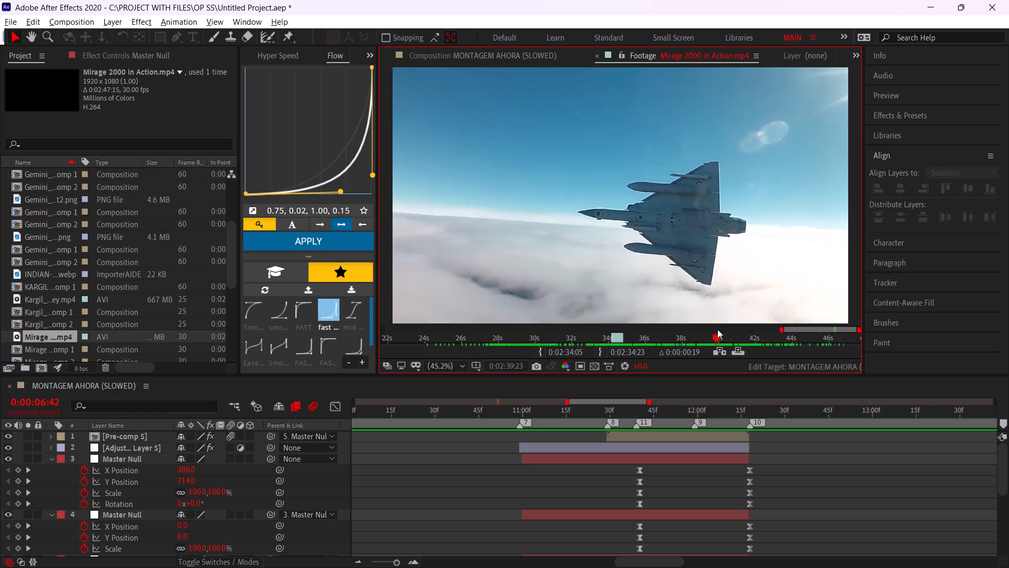
drag(717, 329, 719, 327)
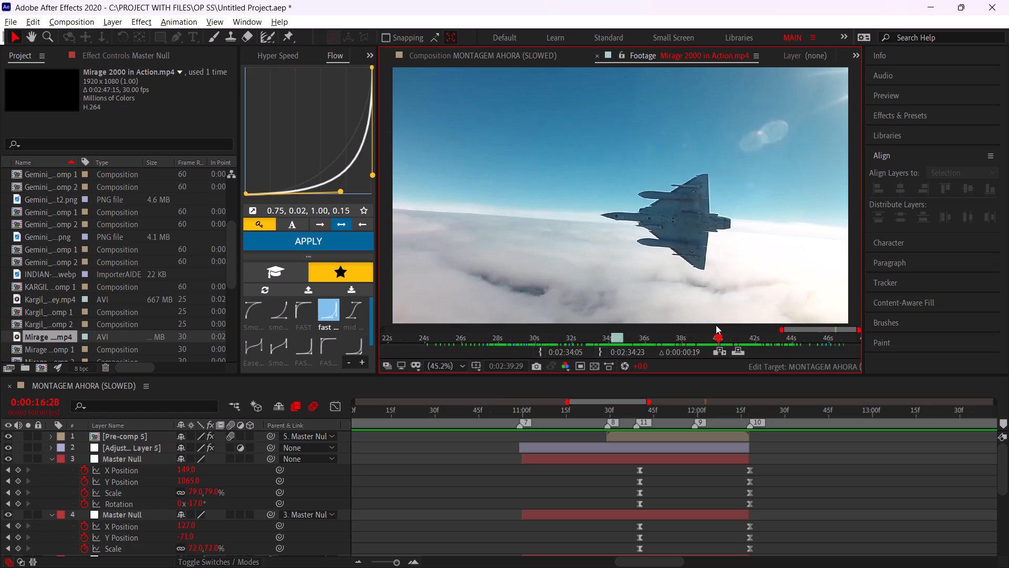
drag(717, 338, 553, 364)
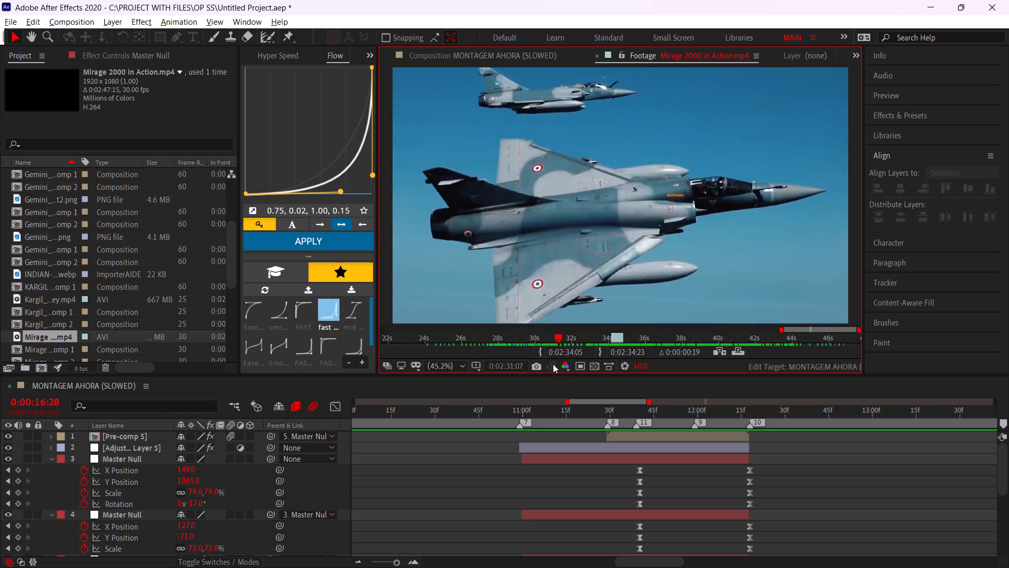
drag(553, 364, 520, 369)
Scrub the opening part of the Mirage footage, up to about 0:00:24, to look for a usable shot.
drag(816, 329, 720, 337)
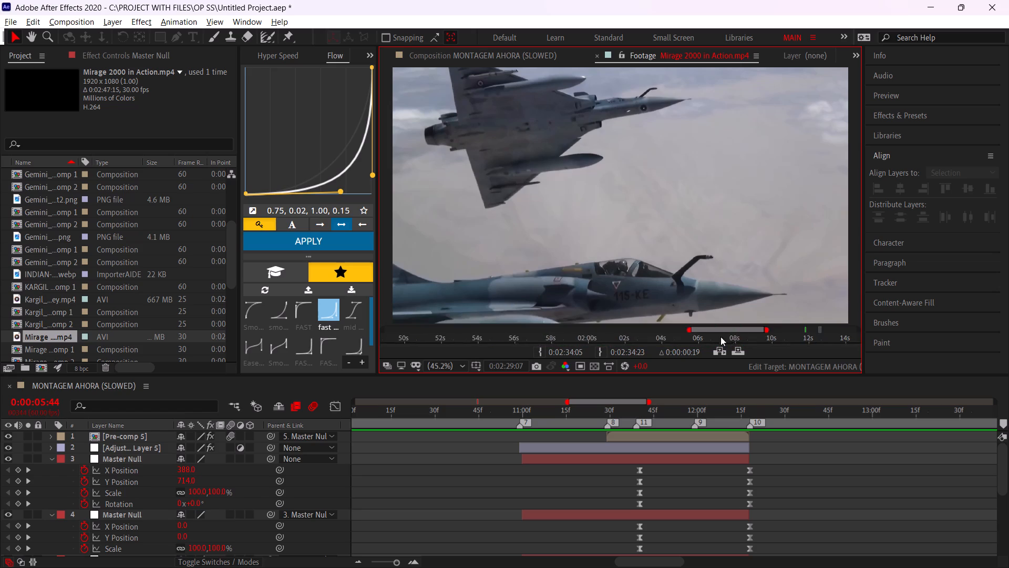
drag(720, 337, 403, 341)
drag(407, 331, 423, 335)
drag(412, 335, 485, 342)
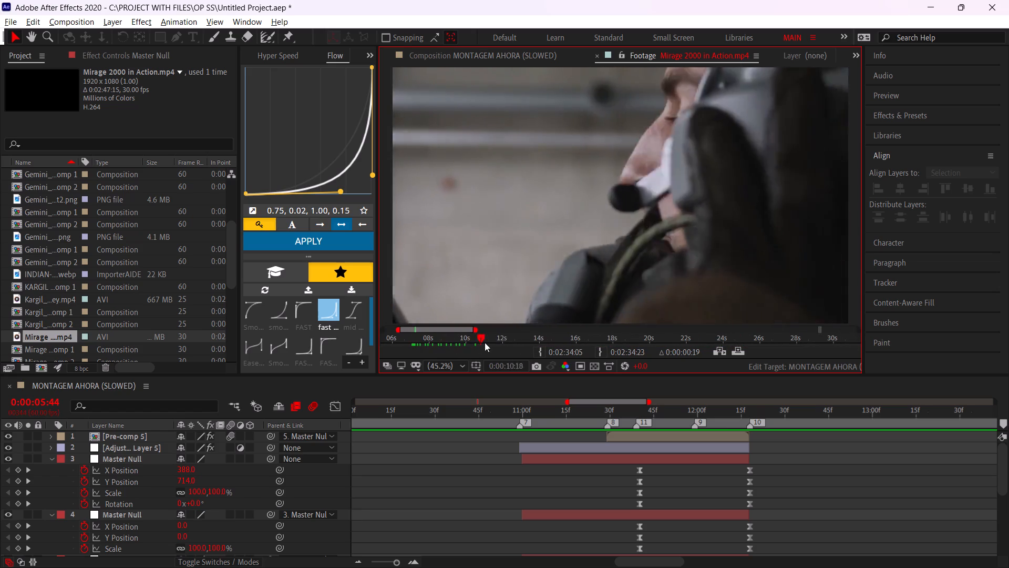
drag(485, 342, 620, 339)
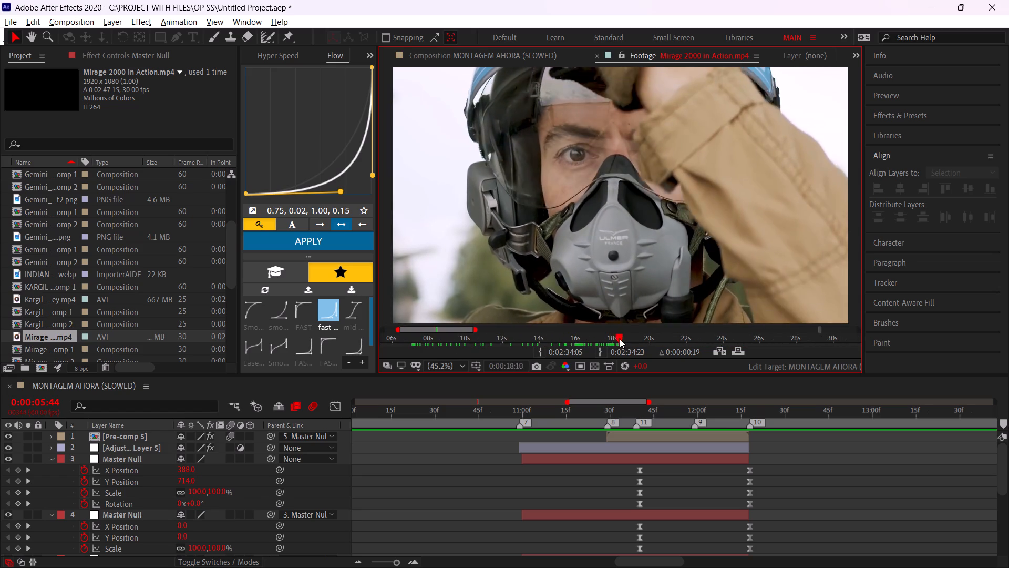
drag(620, 339, 730, 317)
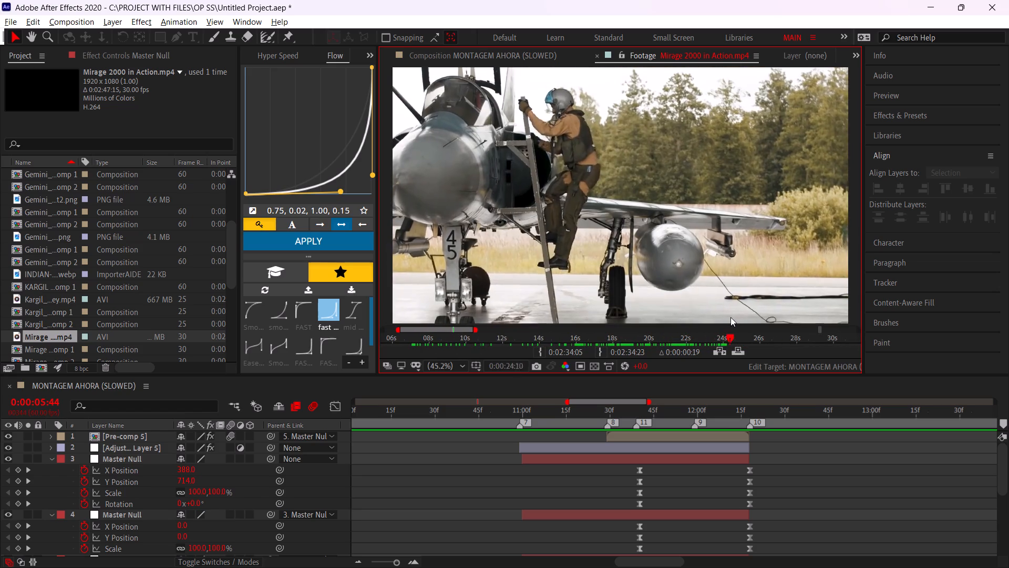
drag(730, 317, 728, 319)
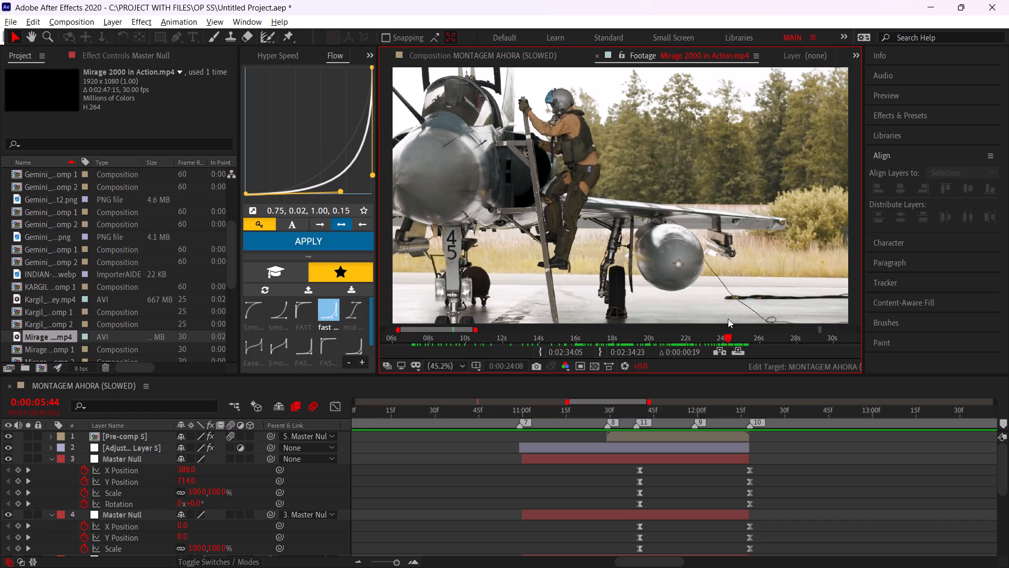
drag(728, 319, 729, 319)
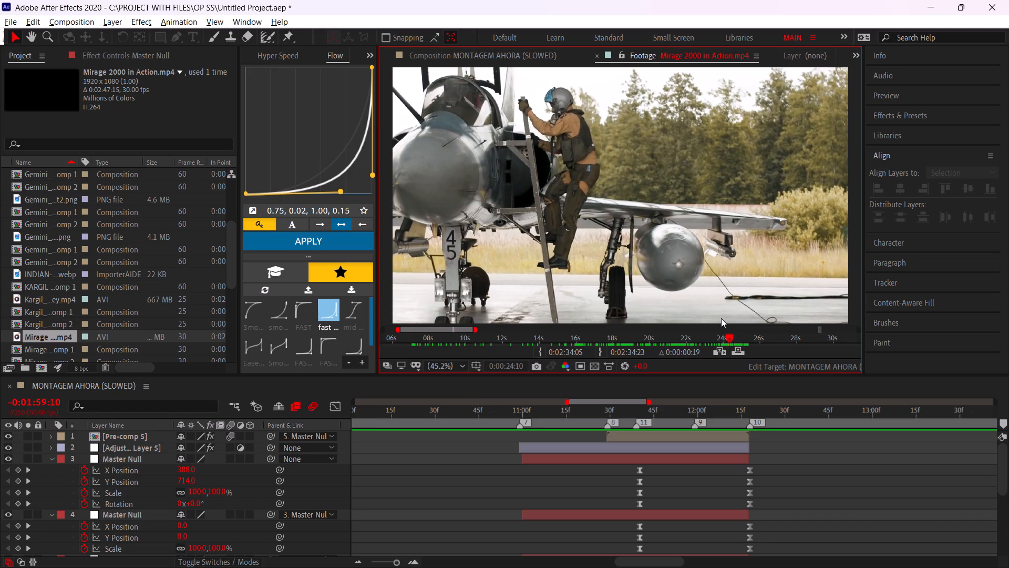
Add a new adjustment layer to MONTAGEM AHORA (SLOWED), with the playhead at marker 7 (0:00:10:59).
drag(530, 414, 507, 419)
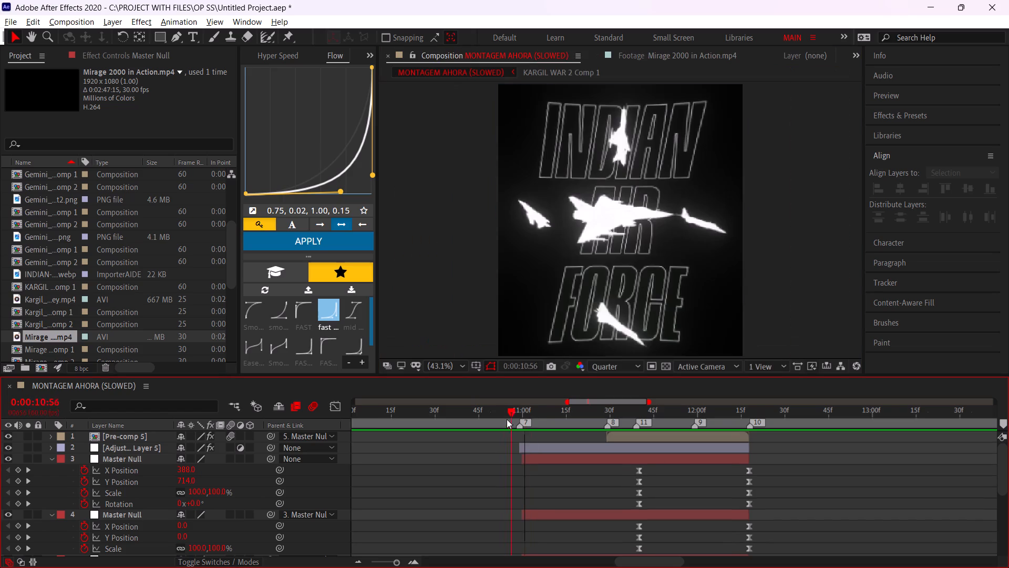
drag(507, 419, 506, 419)
key(space)
click(506, 418)
alt+scroll(517, 422, up, 2)
click(527, 414)
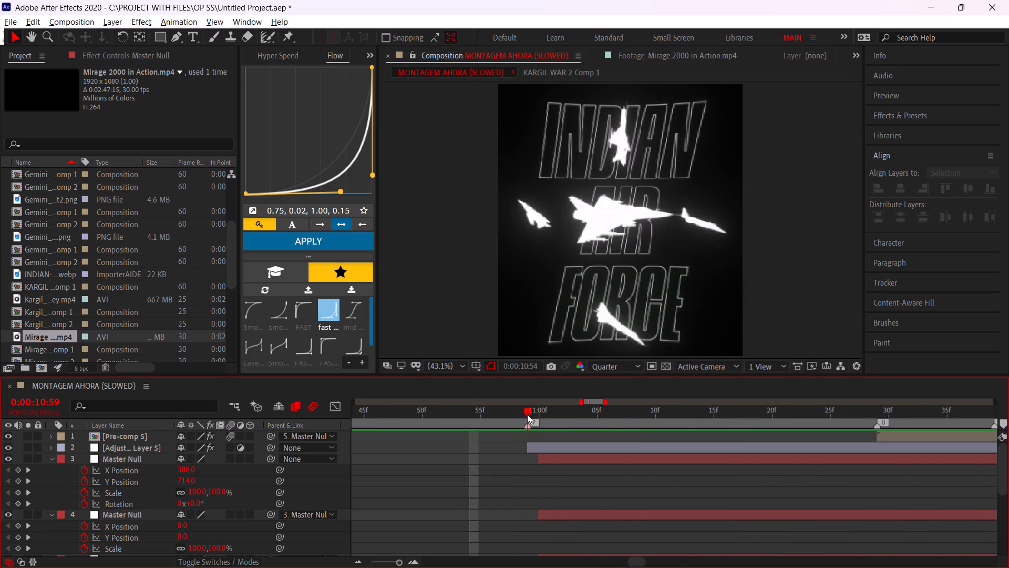
click(541, 445)
key(ctrl+alt+y)
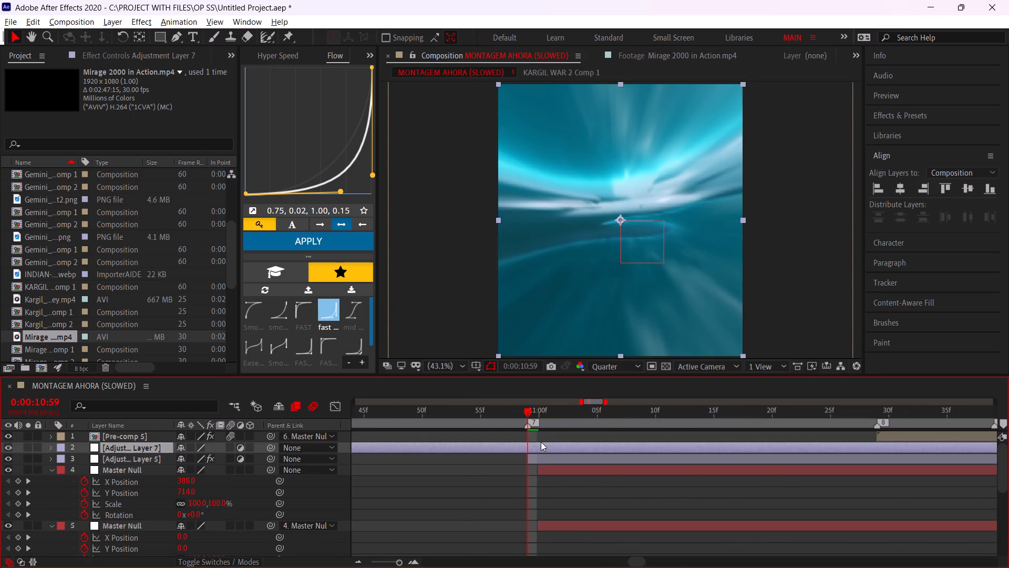
Trim the new adjustment layer to the span between markers 7 and 8 by splitting it there and deleting the outer pieces.
key(ctrl+shift+d)
key(ctrl+shift+Right)
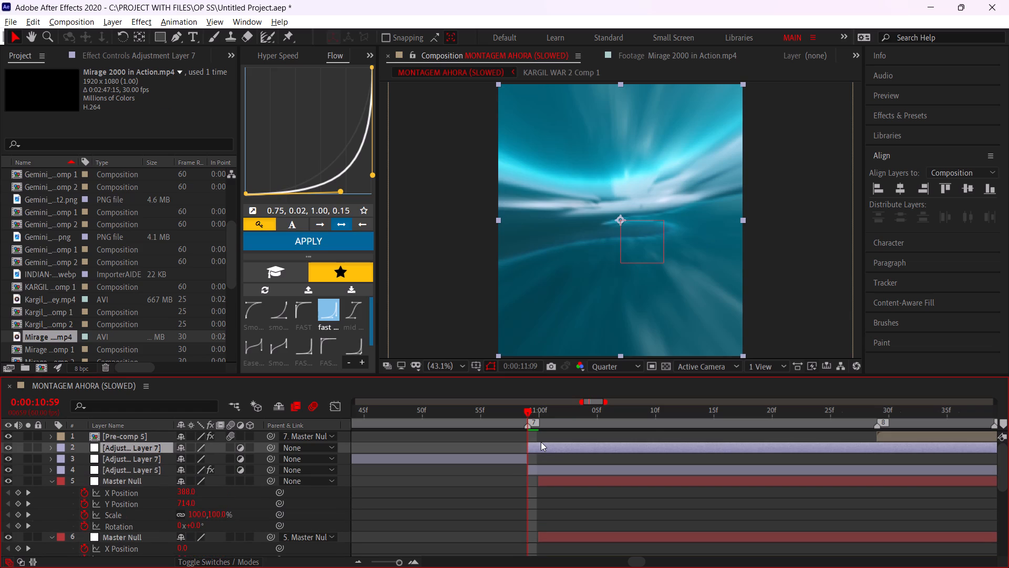
key(ctrl+shift+Right)
key(ctrl+shift+Right)
key(ctrl+shift+d)
key(Delete)
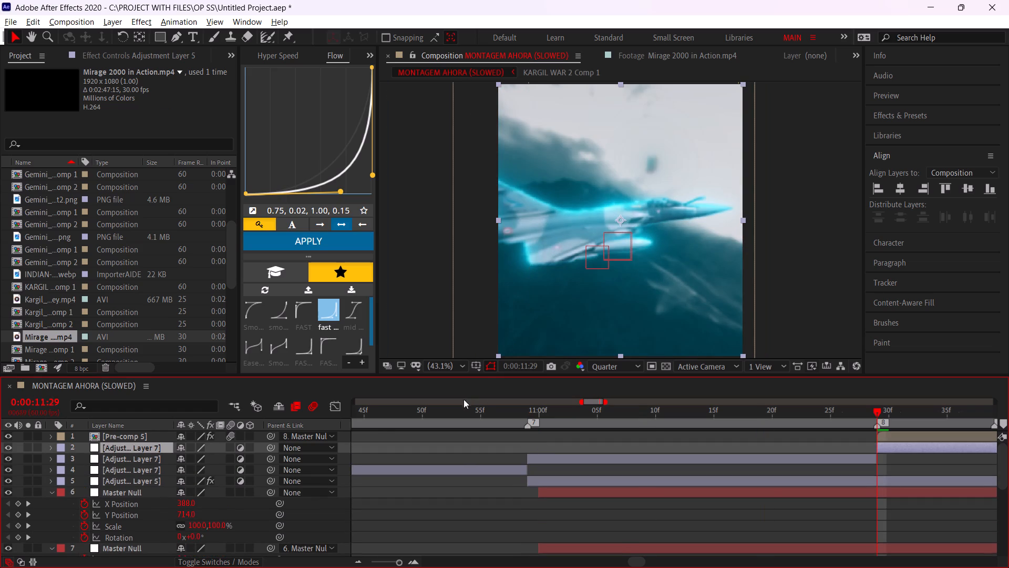
click(512, 450)
click(519, 458)
key(Delete)
click(532, 450)
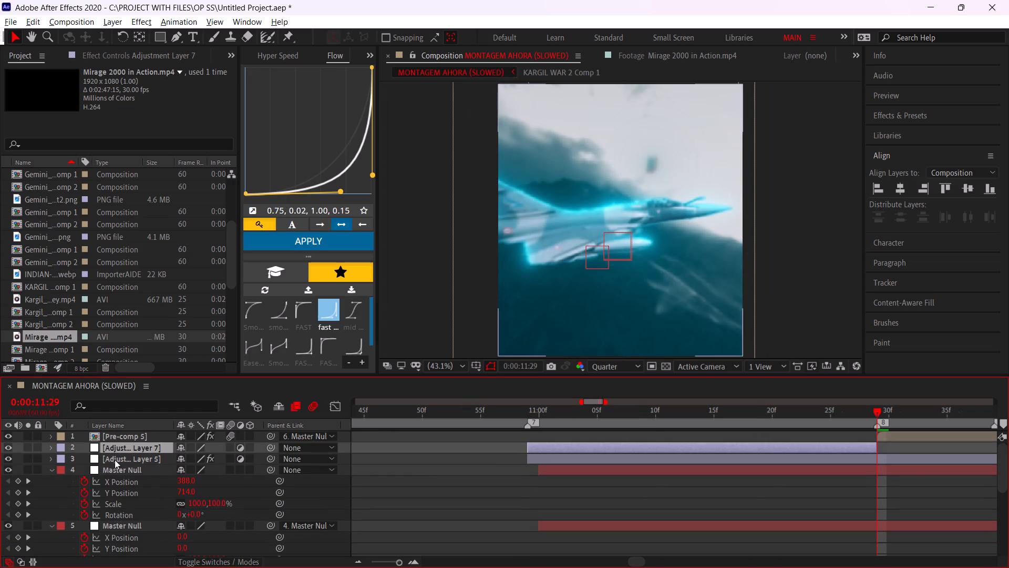
Move the trimmed adjustment layer above Pre-comp 5 in the layer stack.
drag(149, 445, 151, 429)
drag(148, 447, 148, 433)
Apply the Turbulent Displace effect to the trimmed adjustment layer.
click(528, 412)
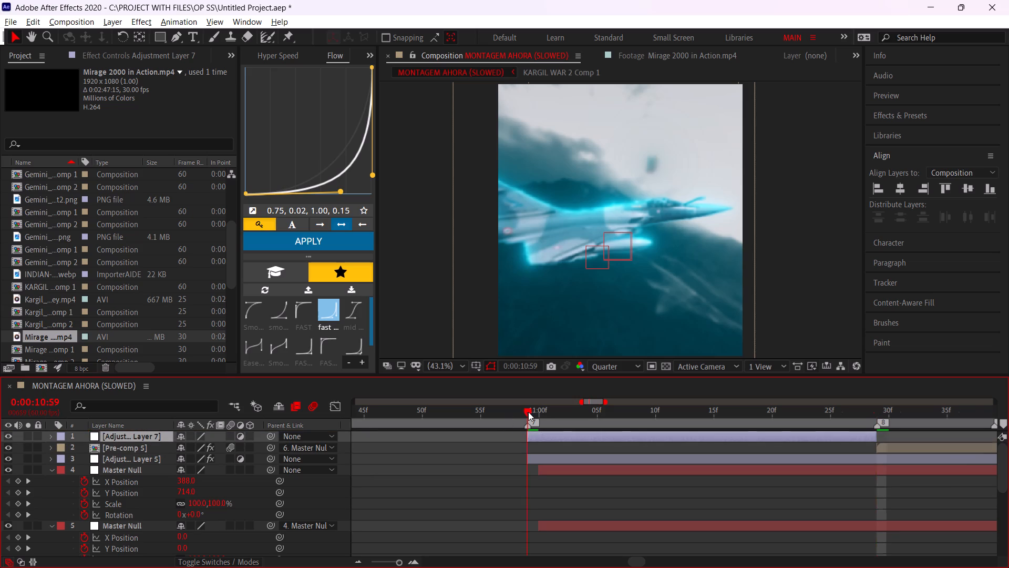
key(ctrl+space)
text(turb)
key(Return)
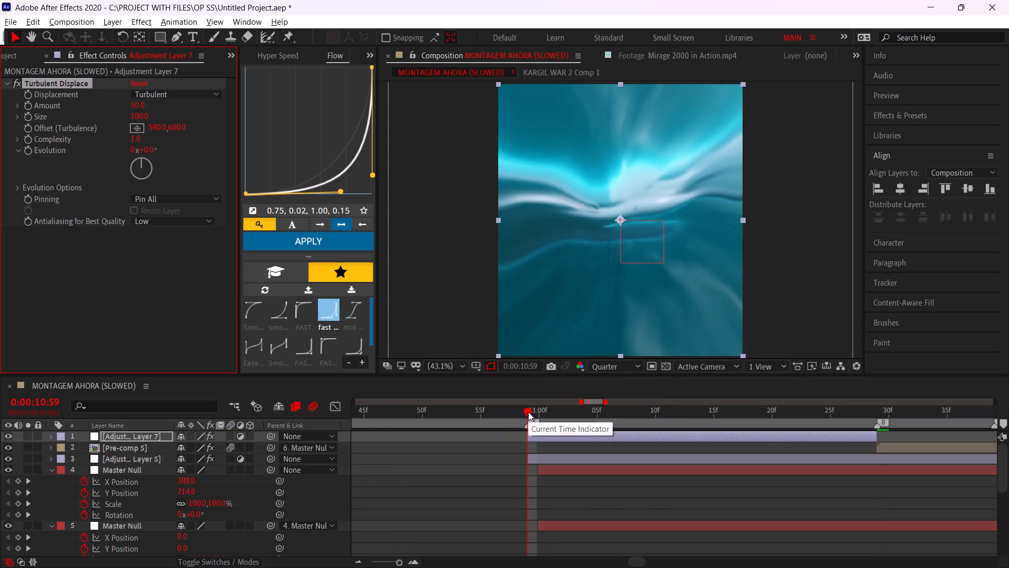
Keyframe Turbulent Displace at marker 7 with Amount 30 and Size 150.
click(160, 95)
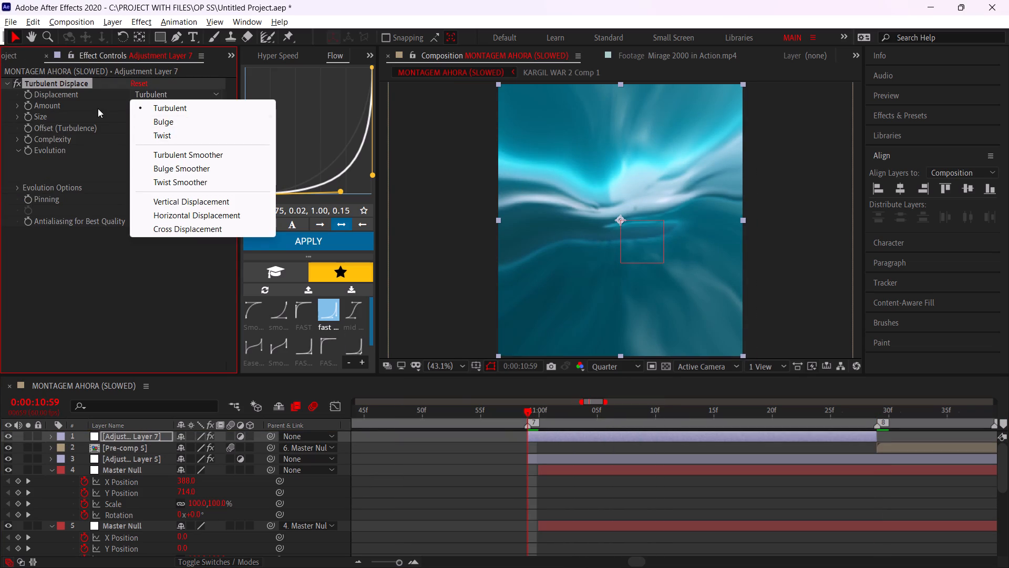
click(97, 108)
click(136, 104)
key(3)
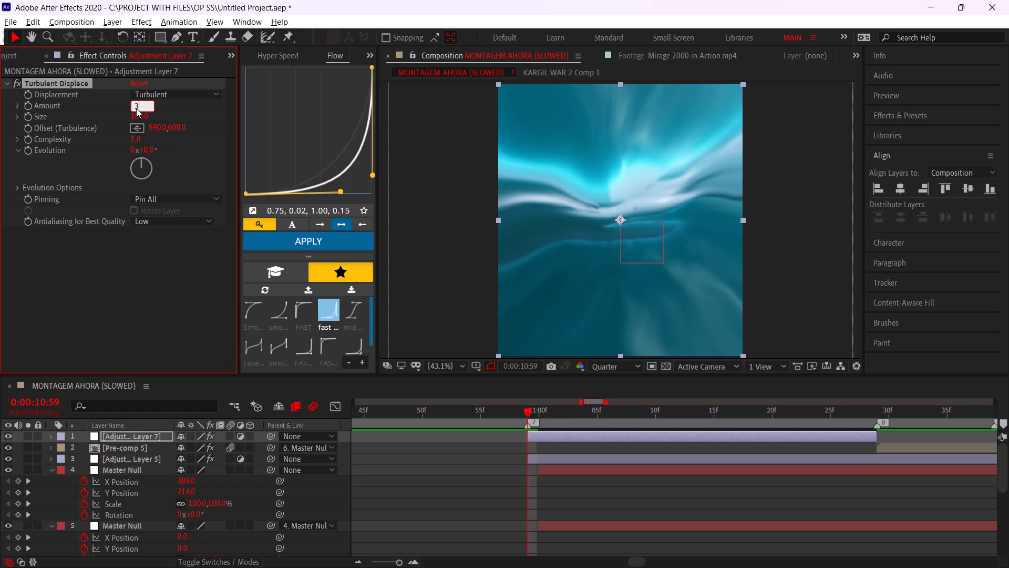
key(0)
click(197, 140)
click(139, 113)
text(15)
key(0)
click(180, 141)
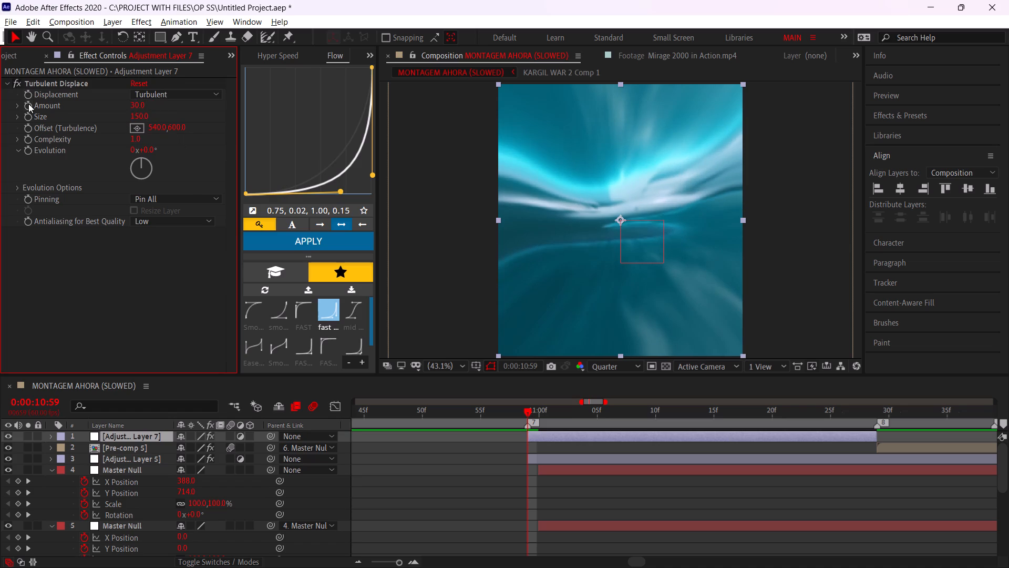
click(28, 104)
click(30, 116)
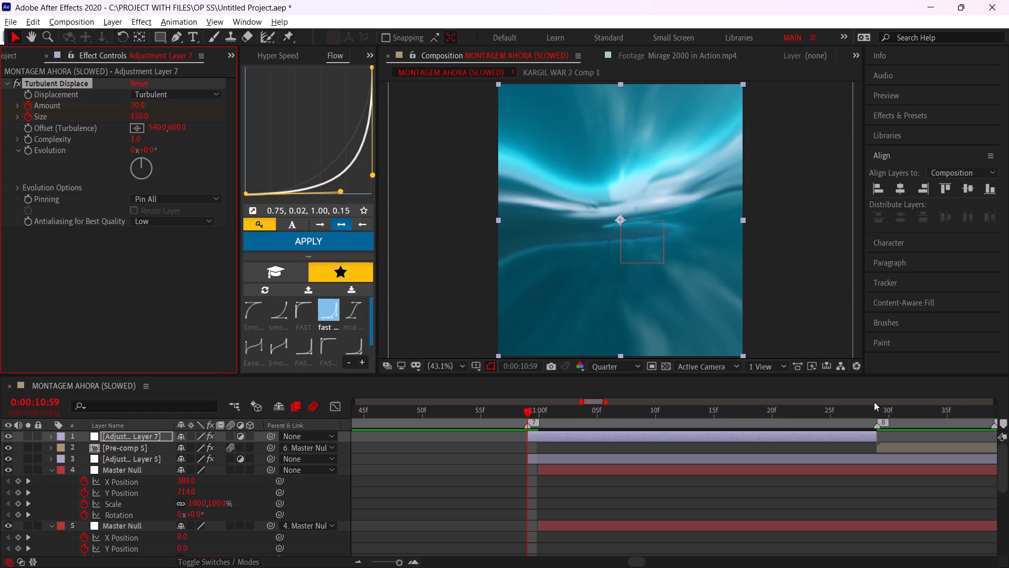
Keyframe Turbulent Displace at marker 8 (0:00:11:29) with Amount 0 and Size 400.
click(872, 414)
drag(142, 106, 61, 112)
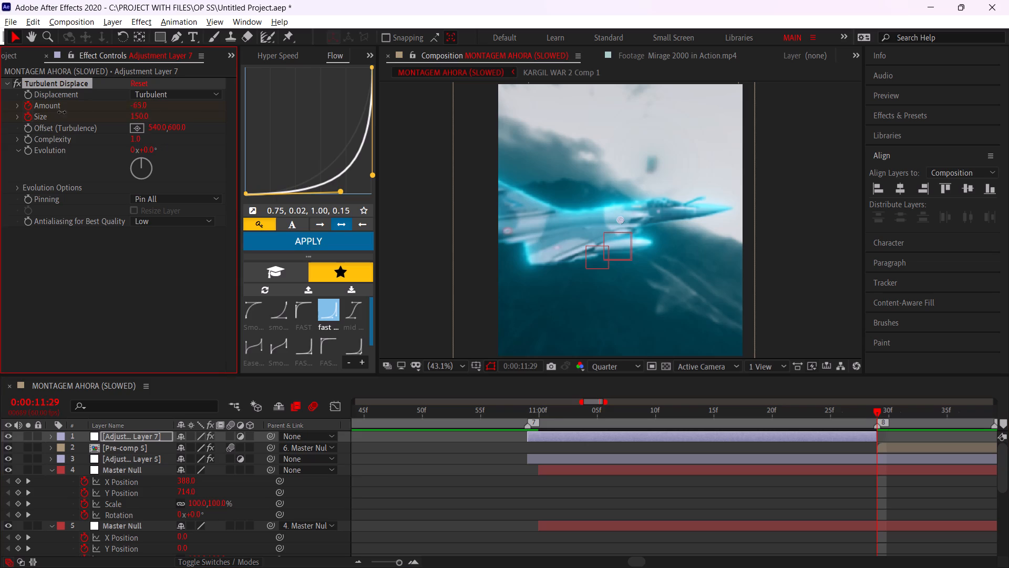
drag(61, 112, 55, 114)
click(146, 106)
key(0)
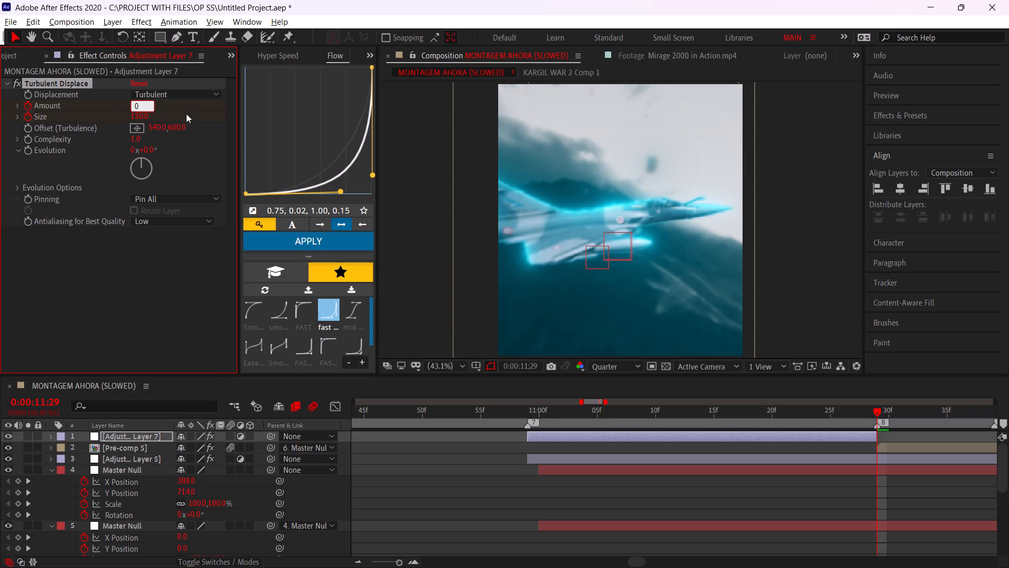
click(186, 114)
click(142, 118)
text(40)
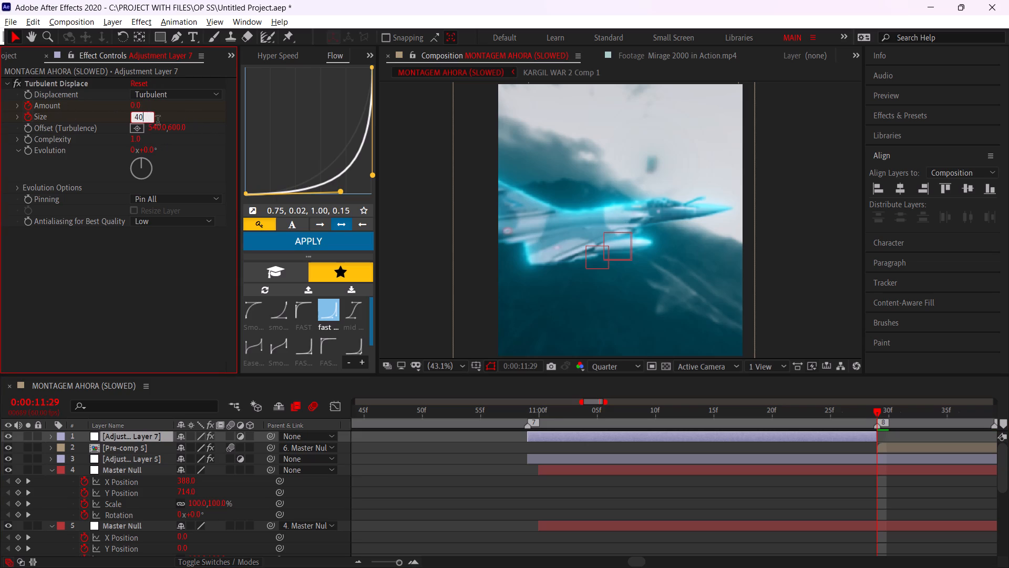
key(0)
click(178, 167)
Move the ending Amount and Size keyframes to marker 11 and extend the adjustment layer's end to match.
key(u)
alt+scroll(687, 457, down, 1)
drag(816, 455, 578, 477)
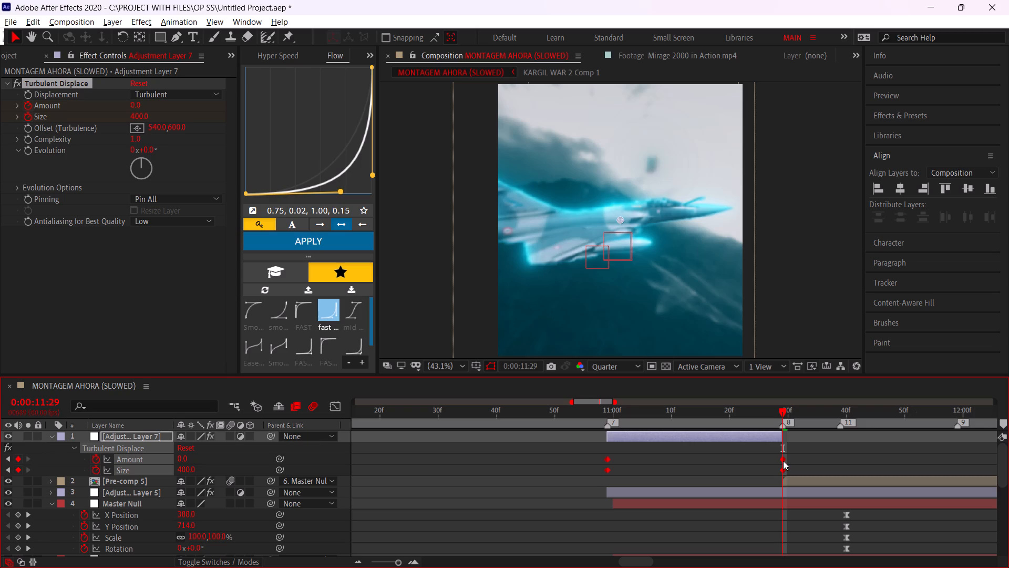
alt+drag(783, 461, 846, 463)
drag(781, 439, 848, 449)
Apply the smooth ease-out curve 0.00, 0.02, 0.00, 0.99 to the Turbulent Displace Amount and Size keyframes.
drag(870, 453, 581, 470)
click(250, 313)
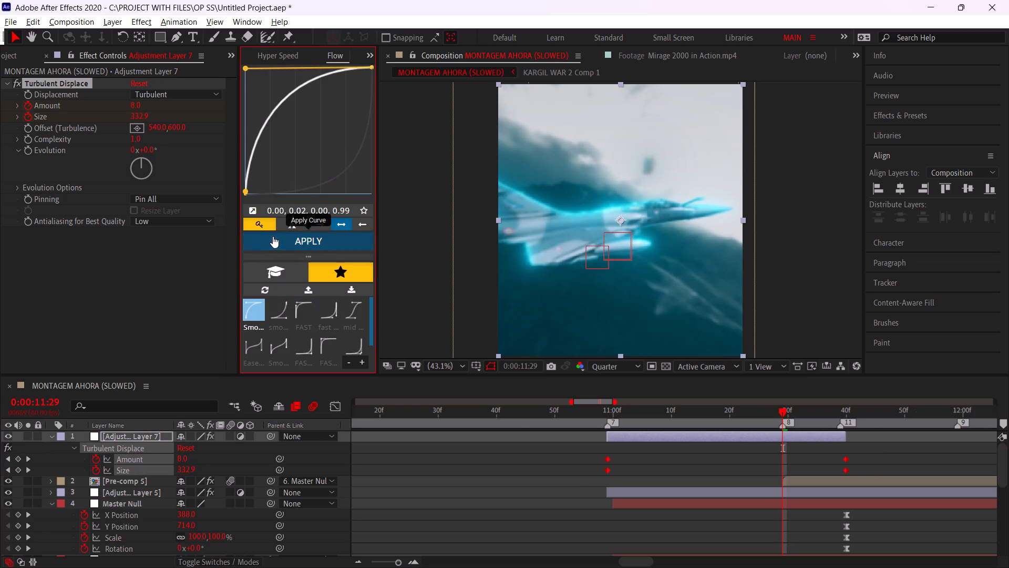
click(273, 237)
Preview and scrub the transition around marker 7 to check the turbulent distortion on the jet shot.
drag(509, 417, 407, 420)
key(space)
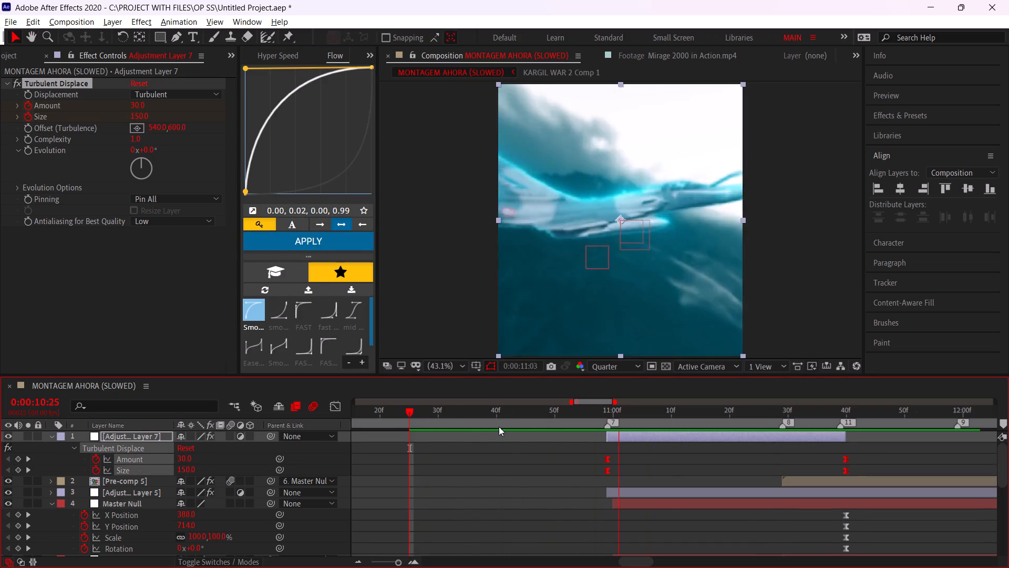
click(534, 430)
key(space)
click(536, 429)
click(509, 416)
key(space)
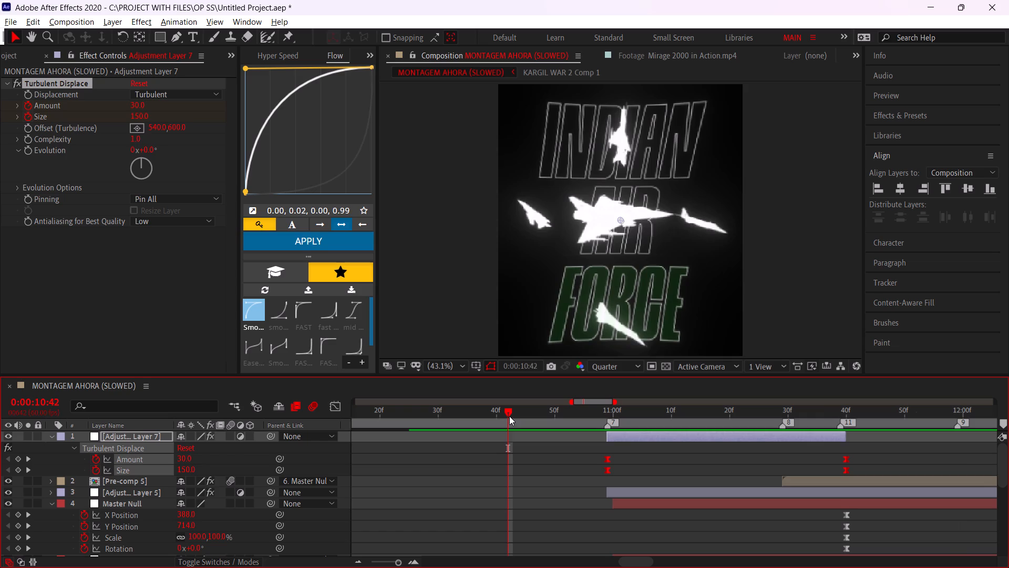
click(541, 416)
middle_drag(624, 481, 512, 511)
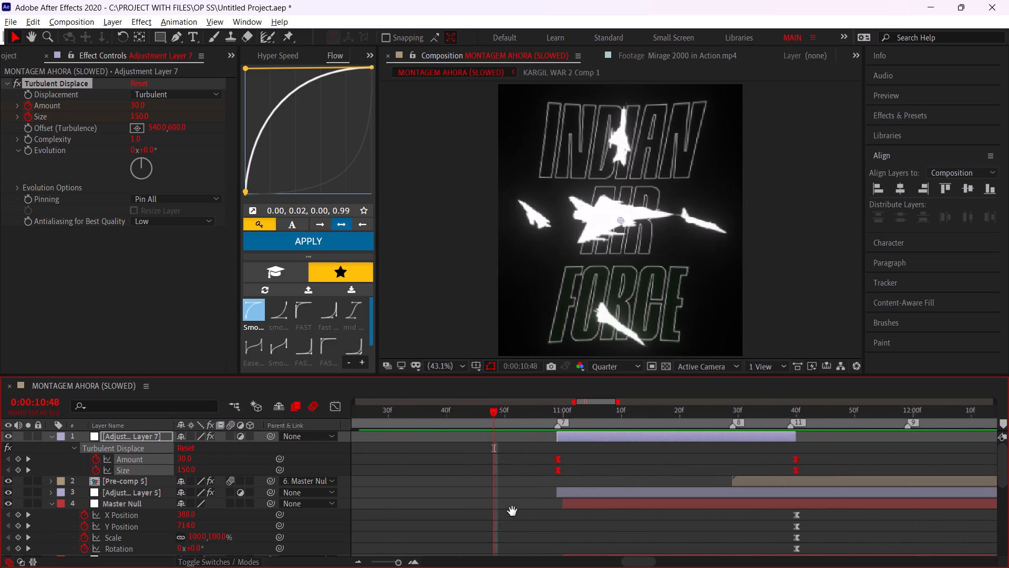
middle_drag(512, 511, 478, 512)
drag(572, 404, 611, 416)
drag(591, 416, 465, 447)
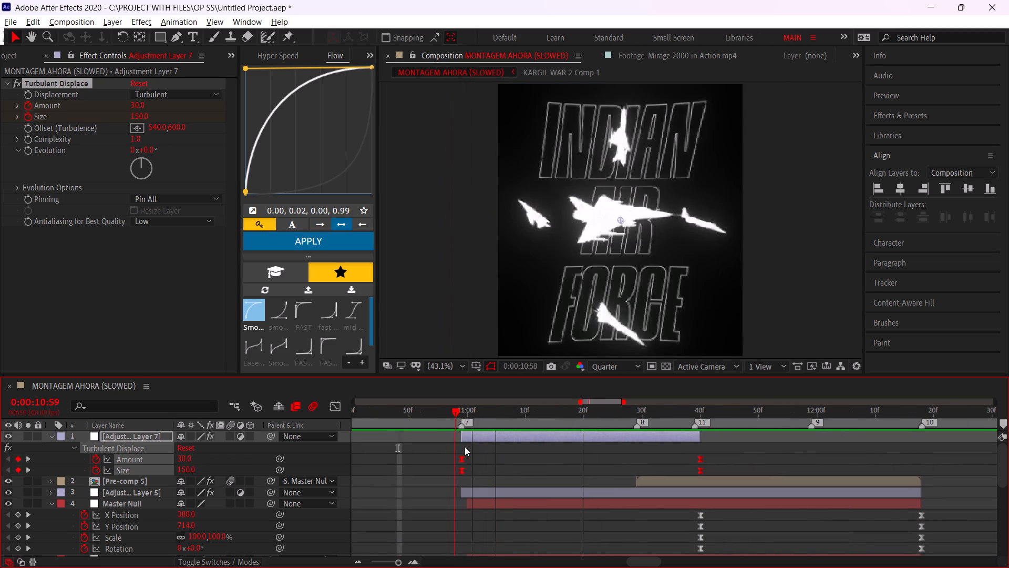
drag(465, 447, 446, 443)
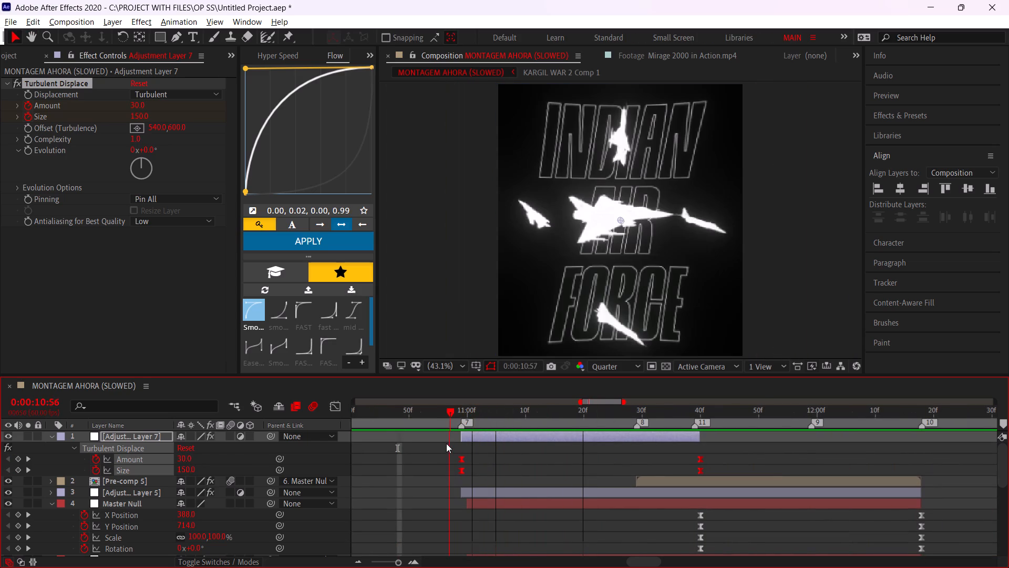
drag(446, 443, 459, 442)
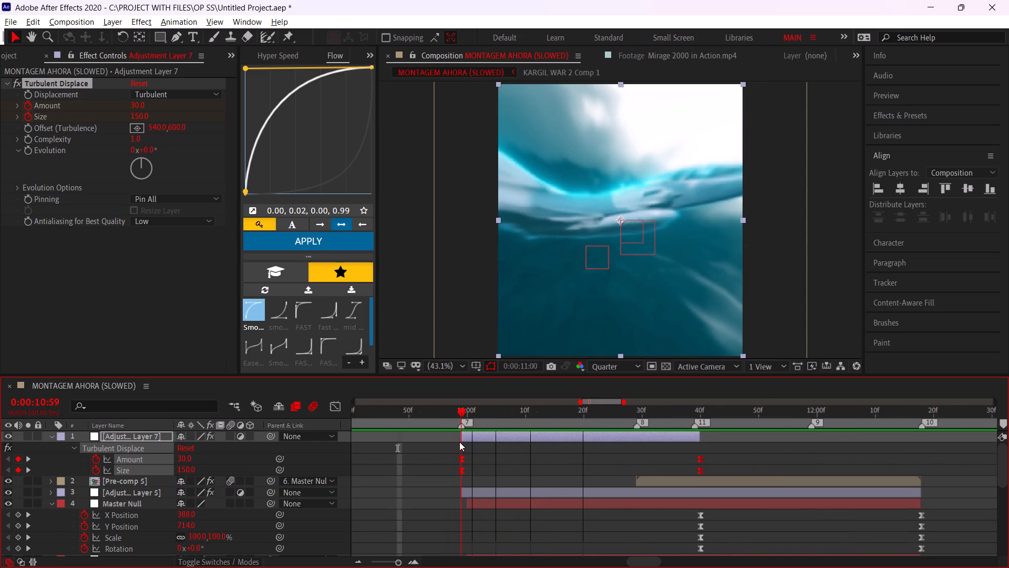
Scrub between markers 7 and 9 to examine the turbulent transition and the MIRAGE 2000 title over the jet shot.
drag(459, 442, 725, 471)
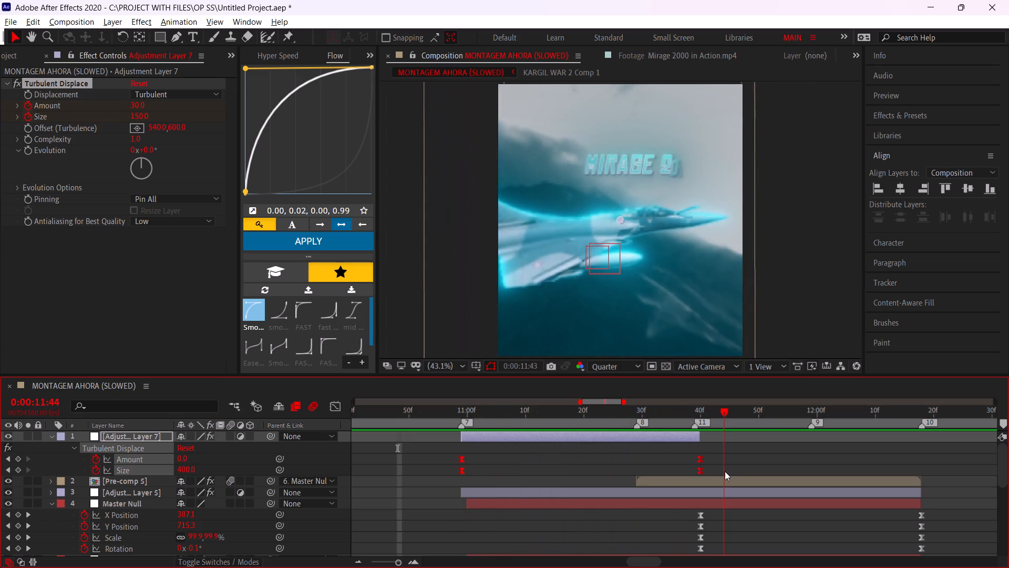
drag(725, 471, 533, 465)
click(506, 438)
click(568, 471)
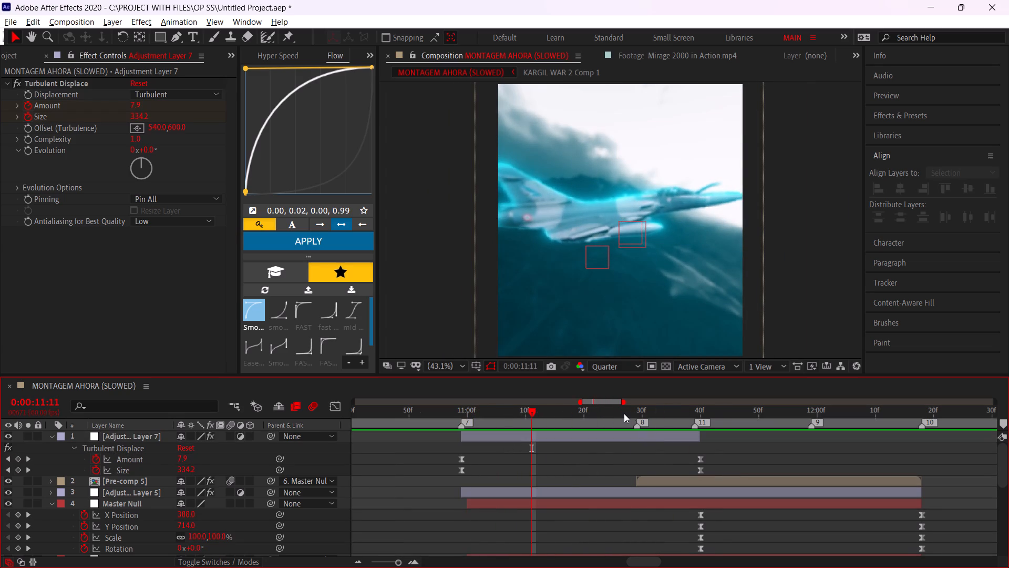
drag(623, 413, 761, 427)
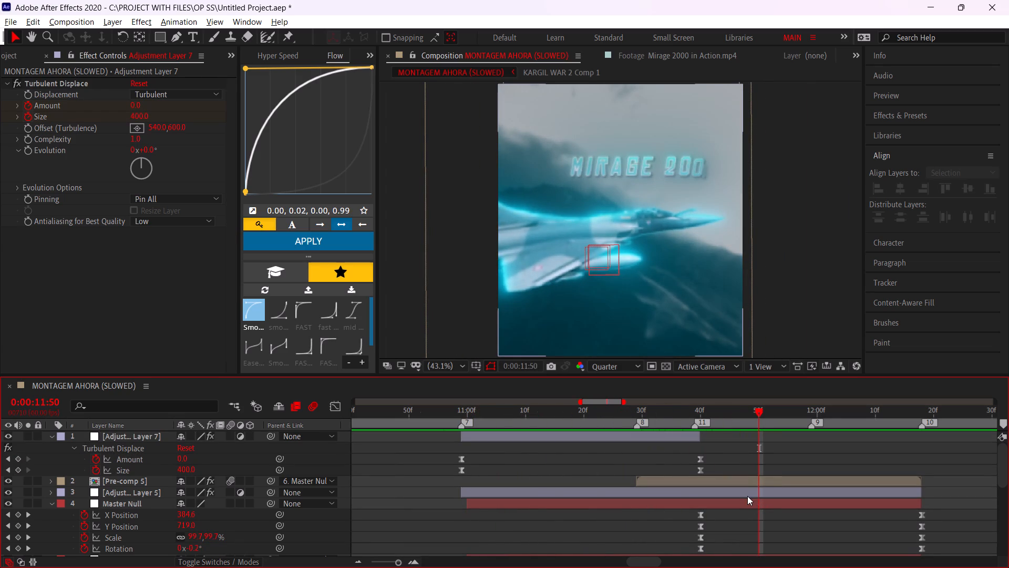
Set the composition preview resolution to Full and save the project.
click(627, 370)
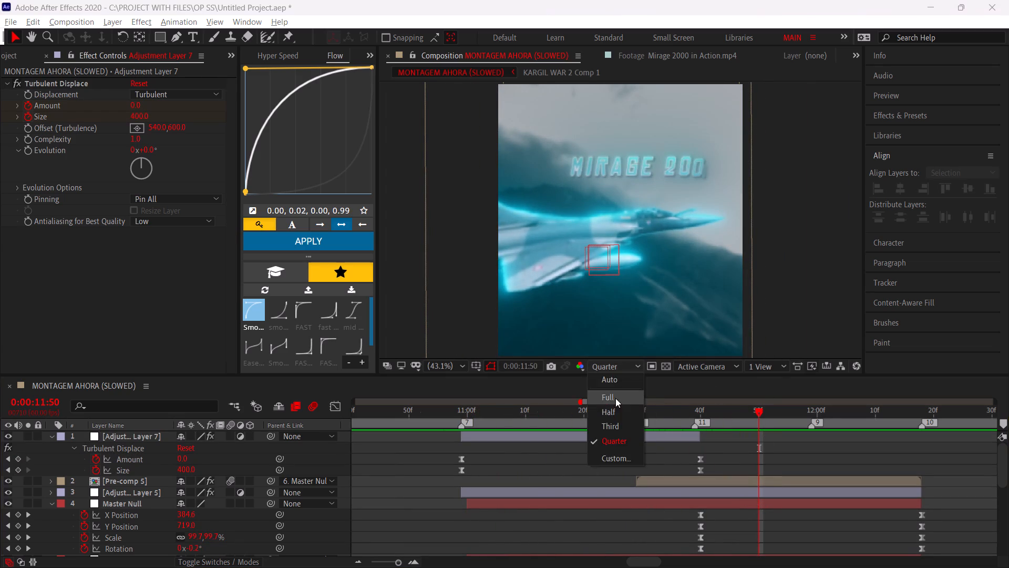
click(615, 398)
alt+scroll(612, 143, up, 2)
middle_drag(637, 188, 578, 285)
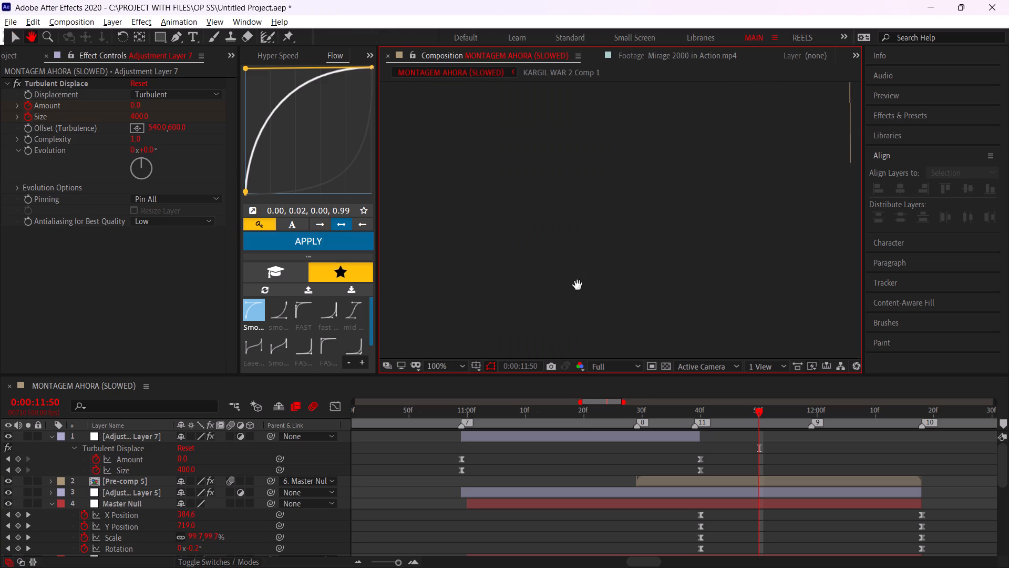
middle_drag(578, 285, 578, 286)
key(ctrl+s)
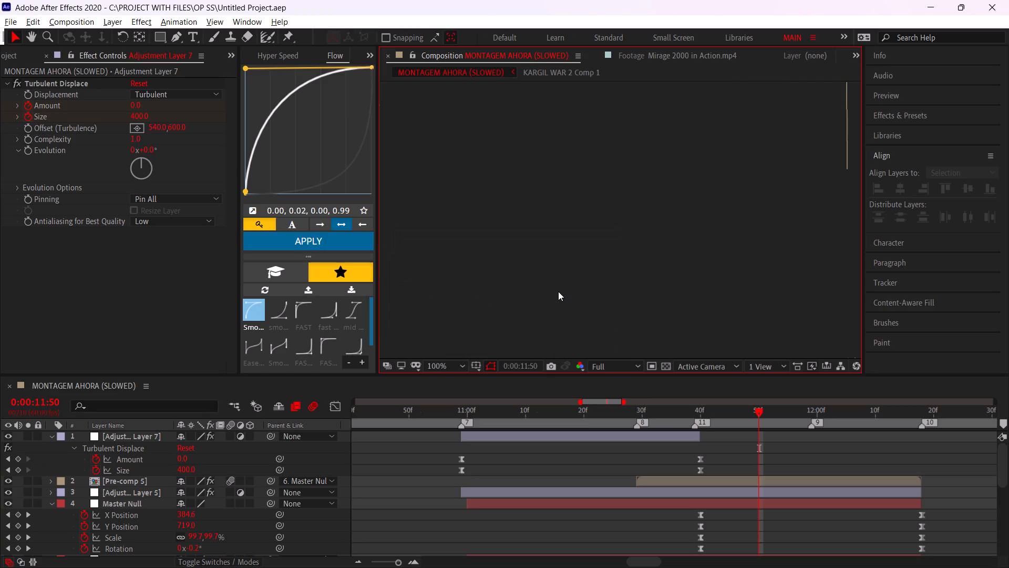
Open Pre-comp 5 containing the MIRAGE 2000 title and bring up the character settings.
click(838, 415)
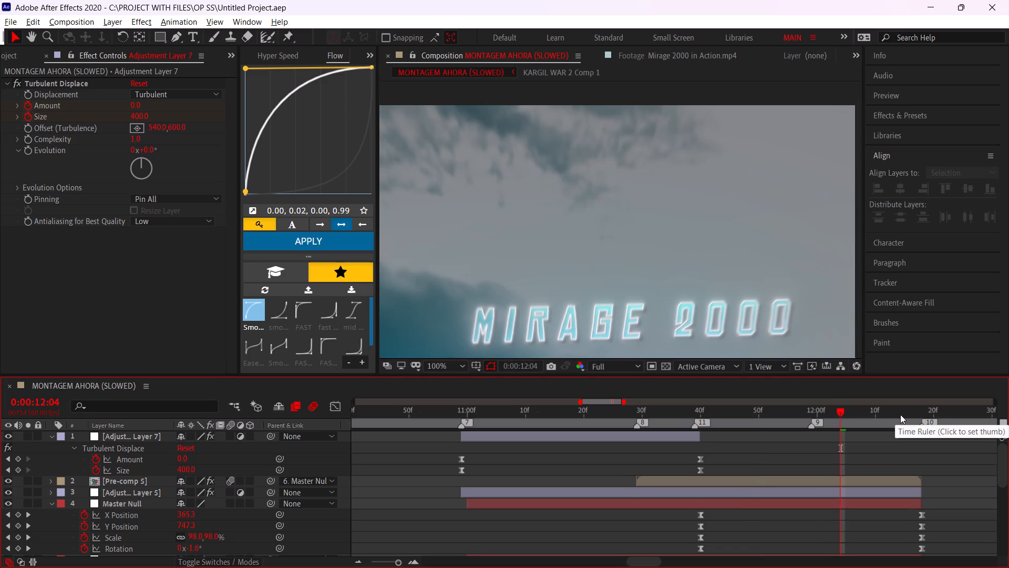
double_click(817, 481)
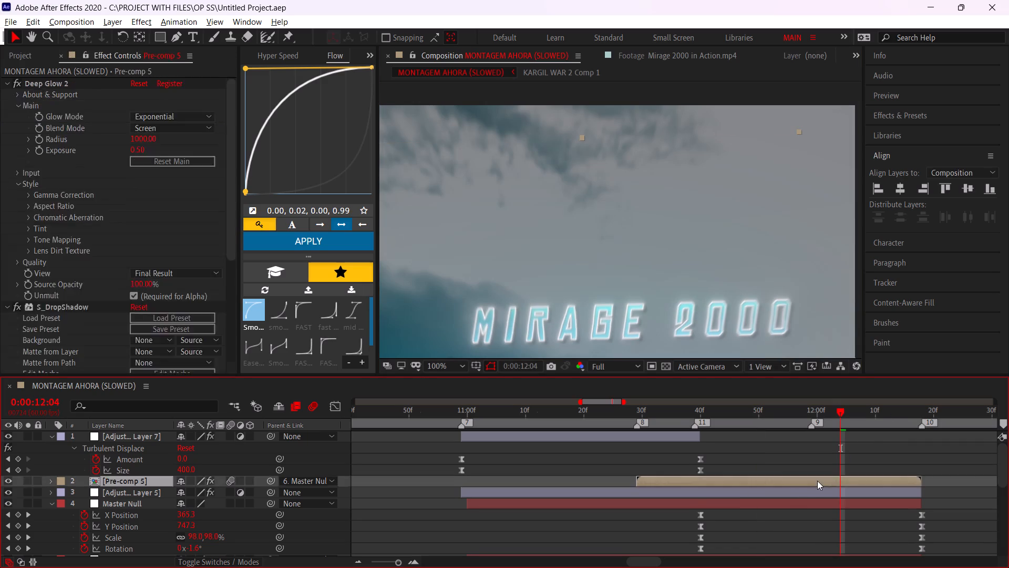
click(772, 459)
click(798, 433)
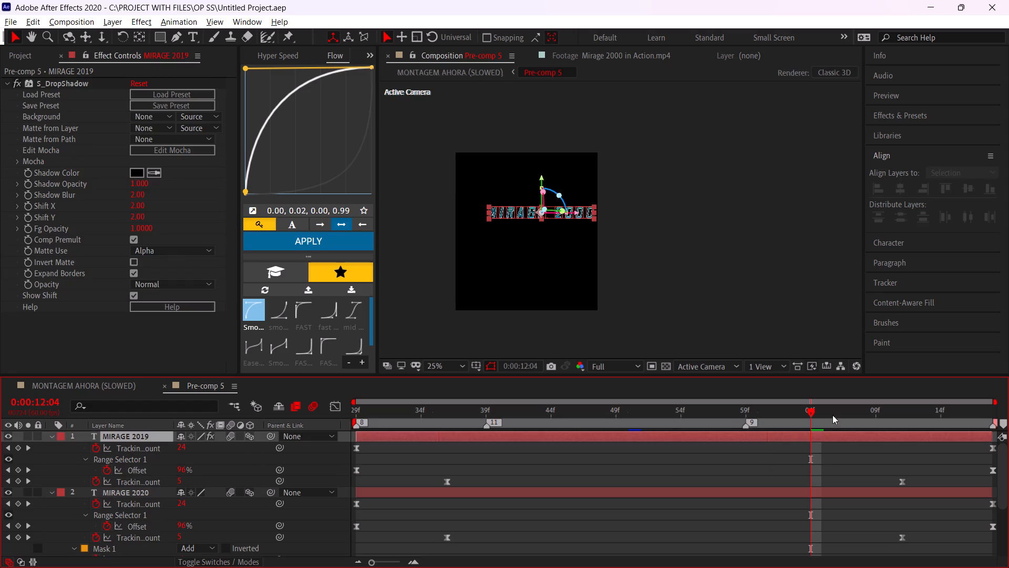
click(903, 244)
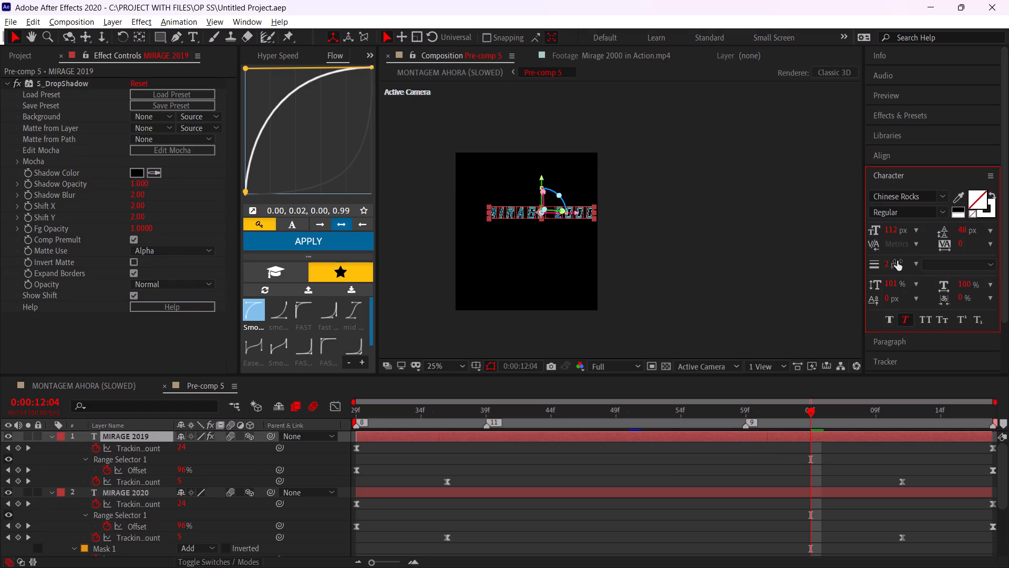
Set the stroke width of the top MIRAGE 2000 text layer to 1 px and check the title in the main composition.
click(889, 263)
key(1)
click(789, 247)
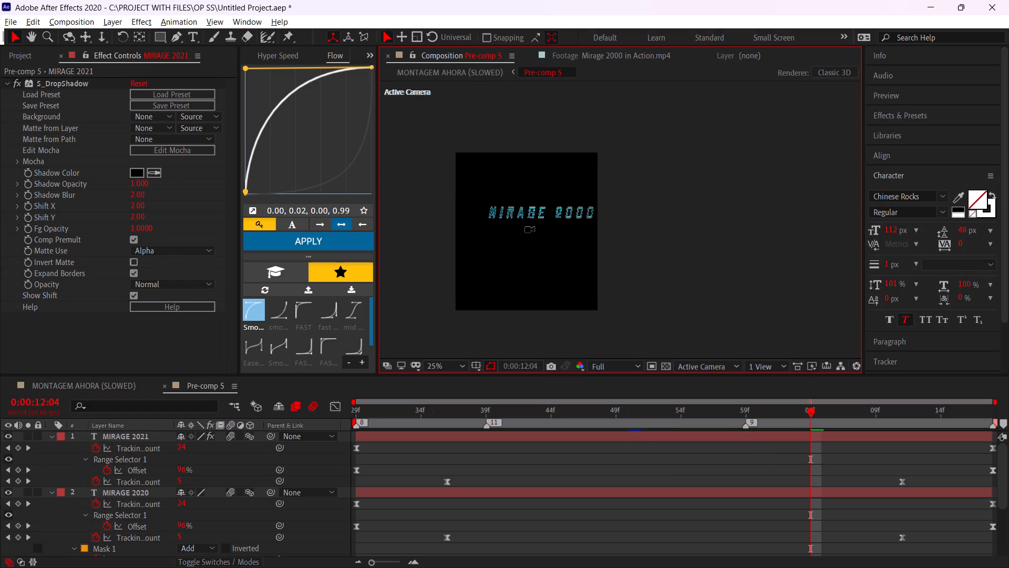
alt+scroll(526, 225, up, 2)
middle_drag(581, 210, 588, 248)
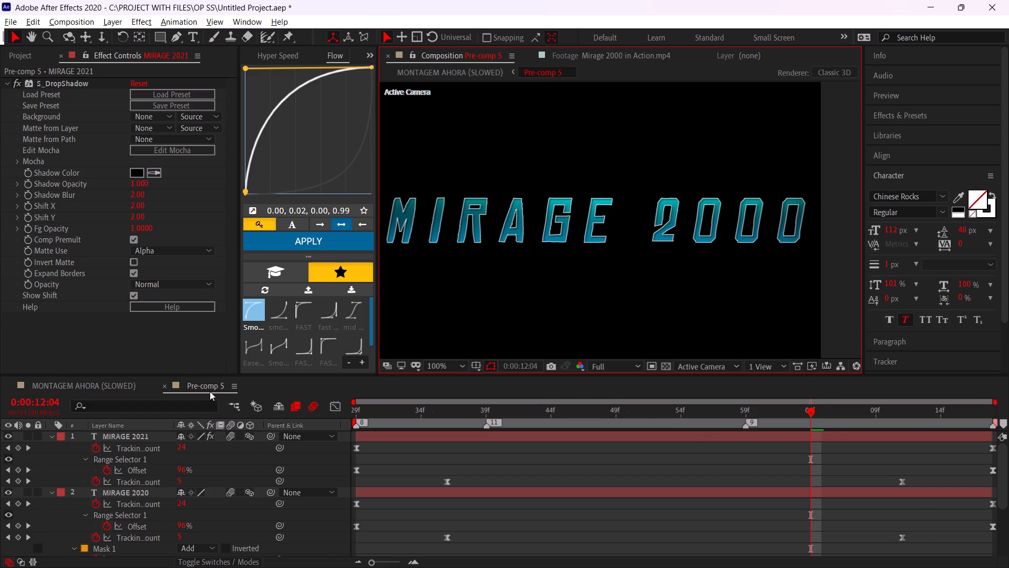
scroll(210, 391, up, 3)
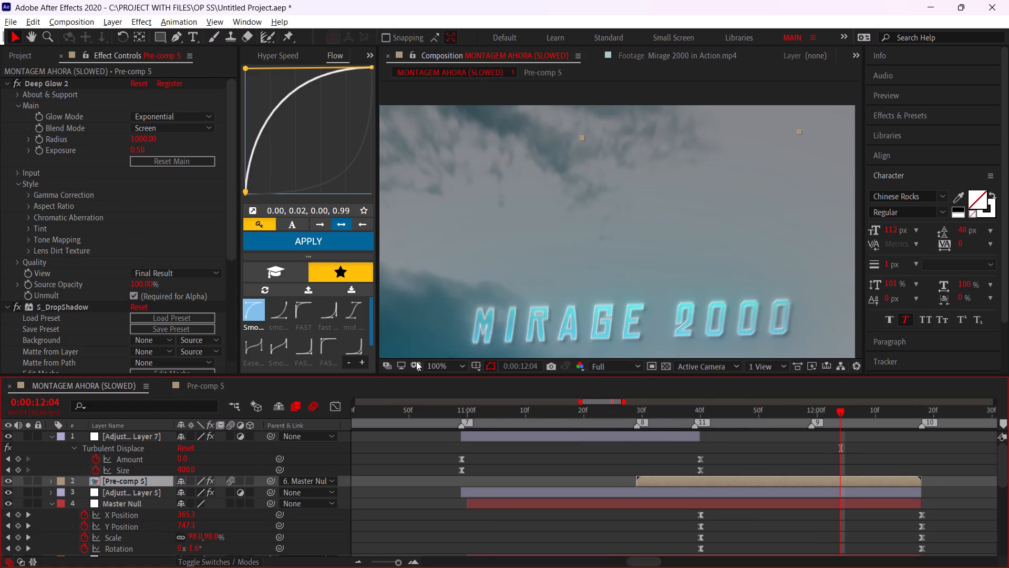
click(456, 359)
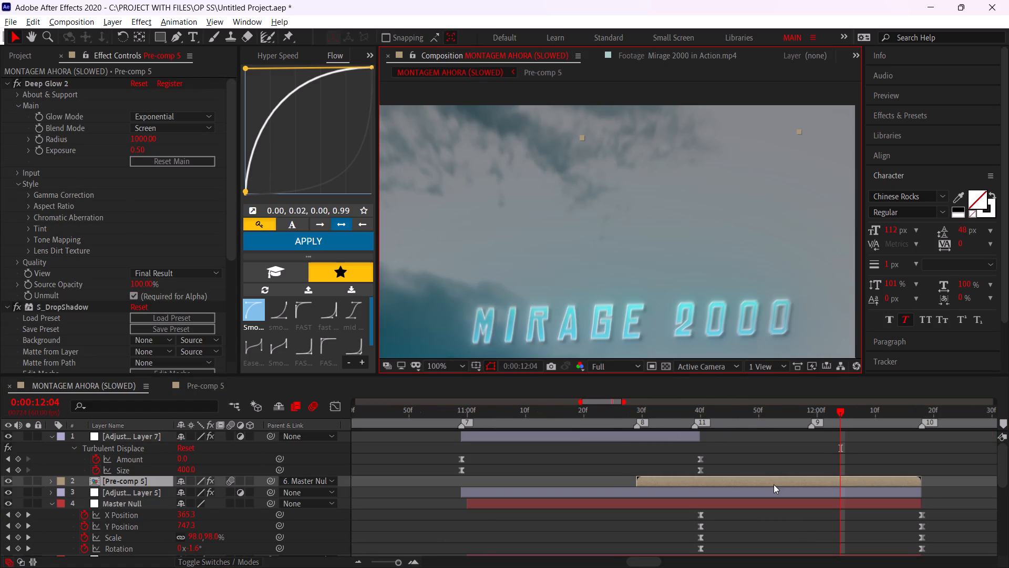
At the start of Pre-comp 5, duplicate the MIRAGE 2020 text layer and delete the copy's Mask 1.
double_click(774, 484)
drag(613, 422, 261, 432)
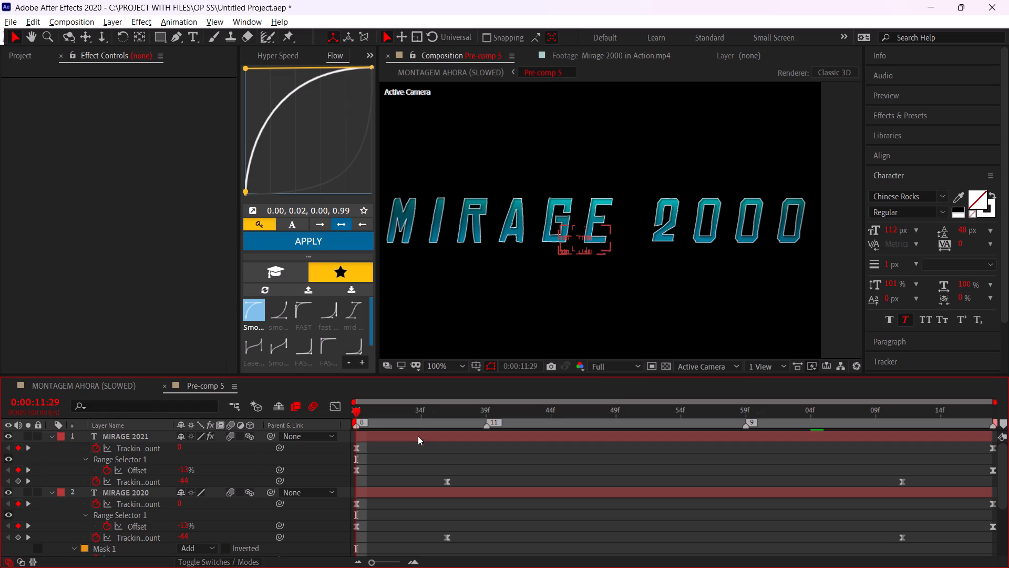
click(419, 434)
click(434, 487)
key(ctrl+d)
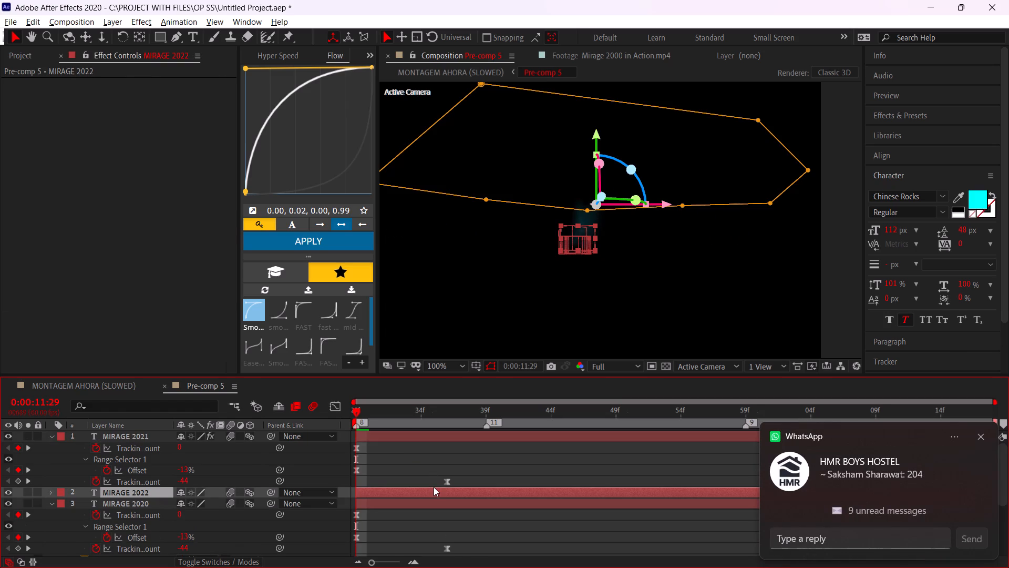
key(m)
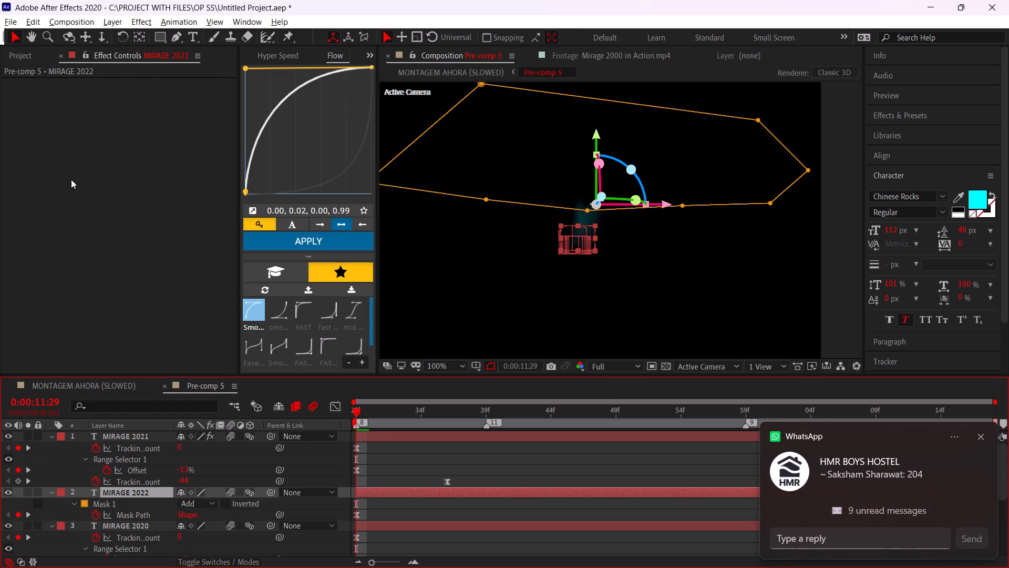
click(138, 501)
key(Delete)
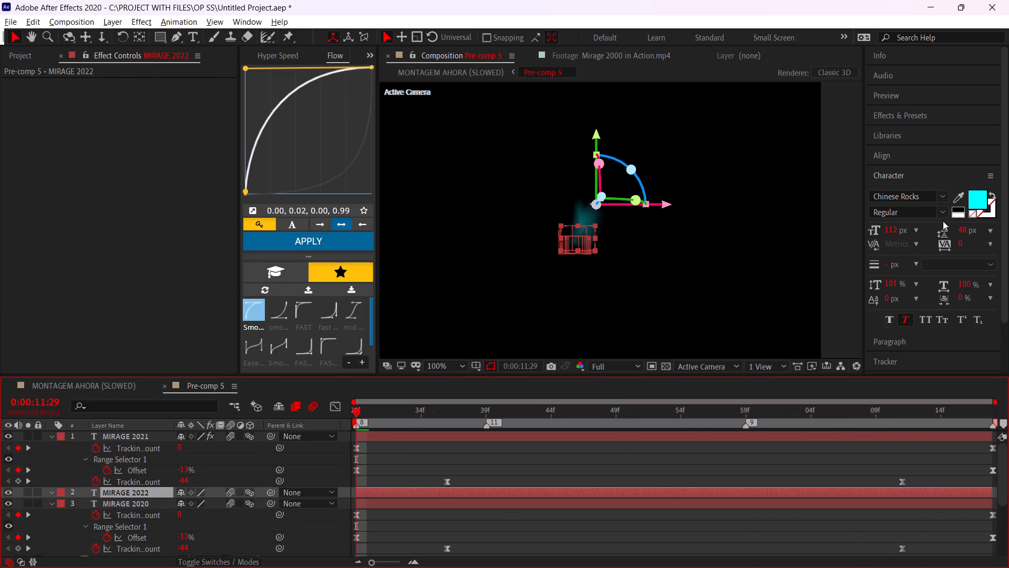
Change the duplicated text layer's fill colour to a pale cyan.
click(969, 195)
drag(312, 66, 272, 46)
click(504, 54)
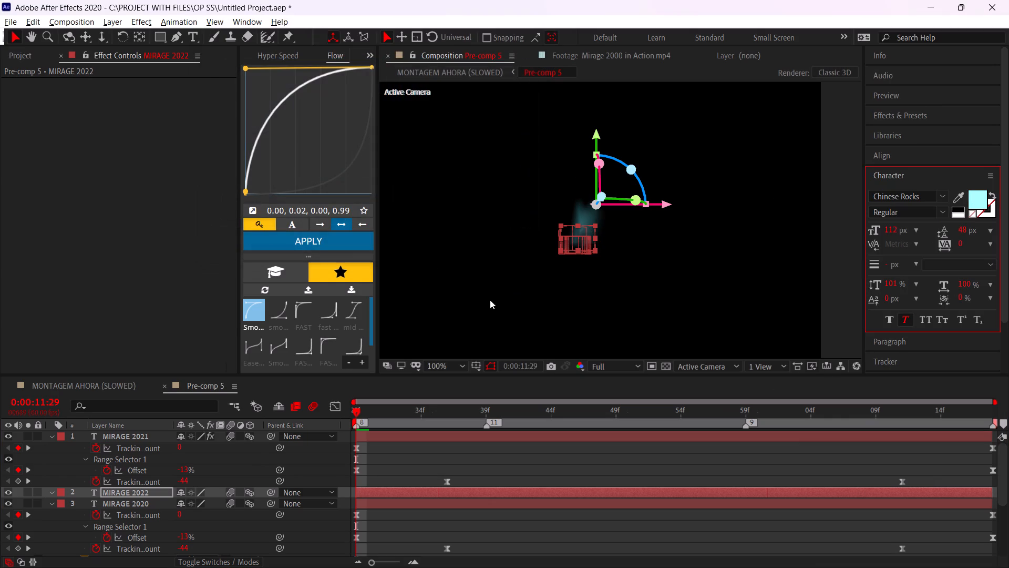
Draw a narrow slanted four-point Pen mask on the duplicated text layer, just before the title's first letter.
click(180, 38)
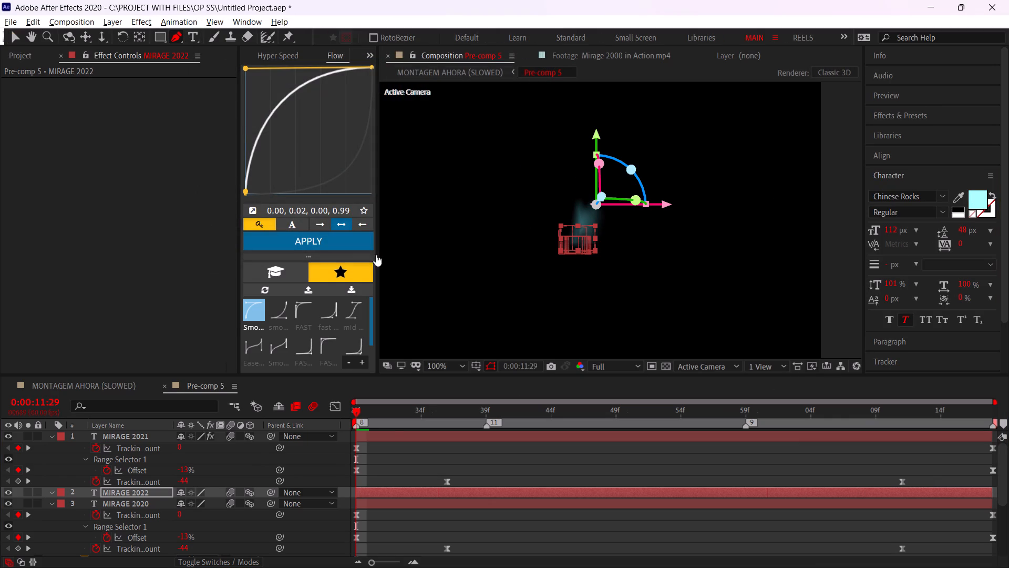
click(419, 186)
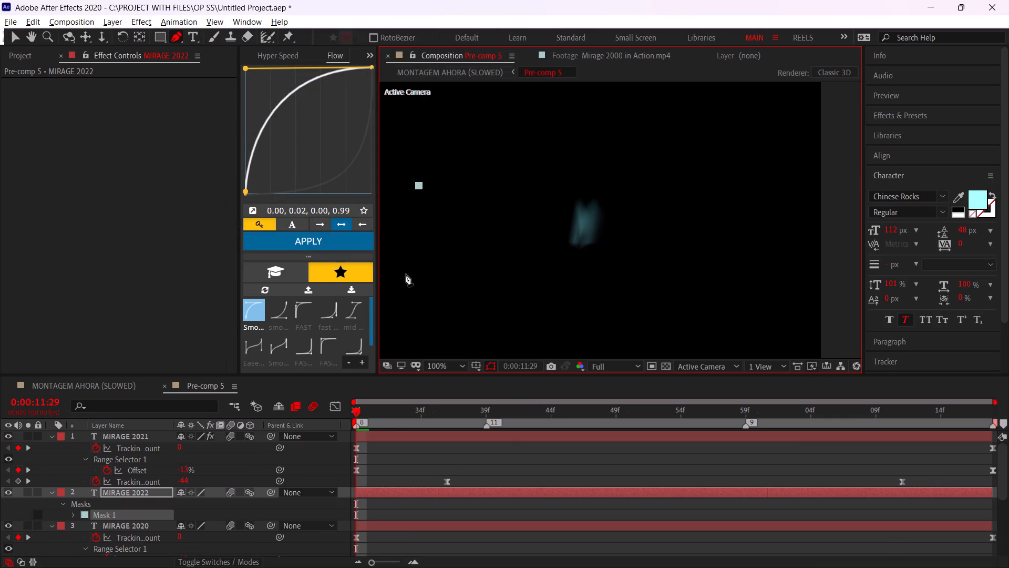
click(400, 272)
click(415, 272)
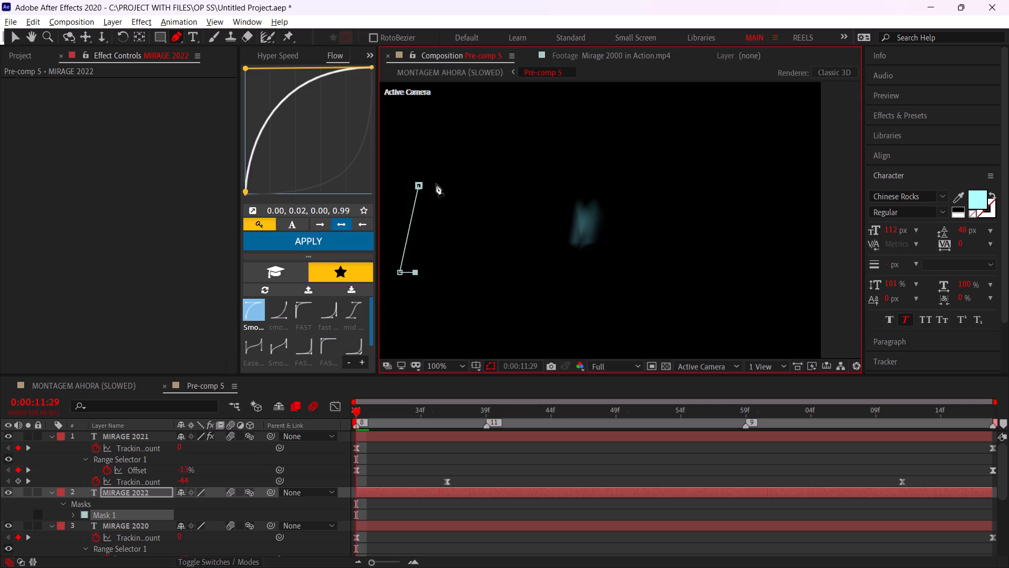
click(436, 184)
click(417, 184)
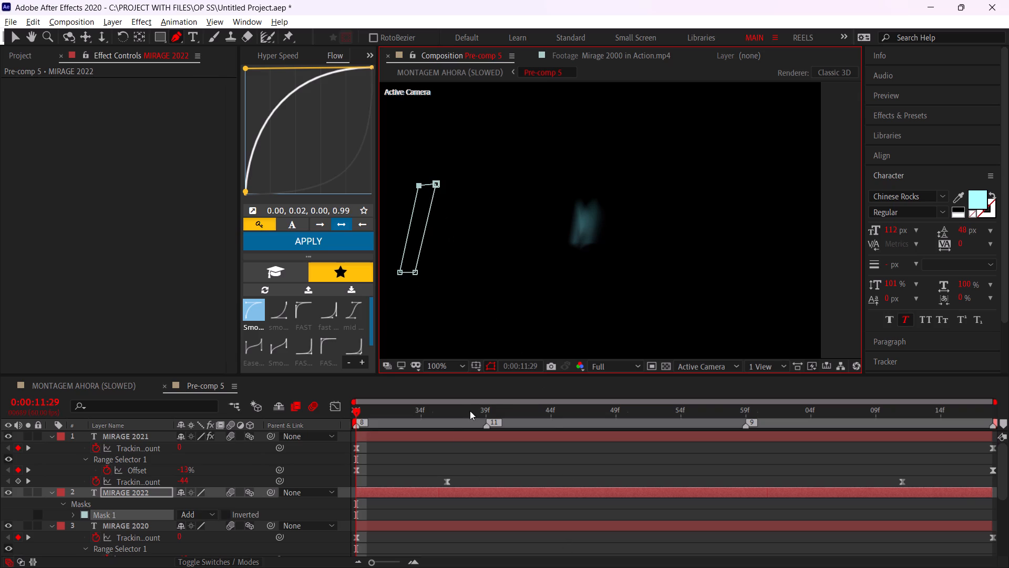
Animate the MIRAGE 2022 layer's Mask Path from 0:00:11:29 to 0:00:12:17, moving the slanted mask across the title past the final 0.
key(m)
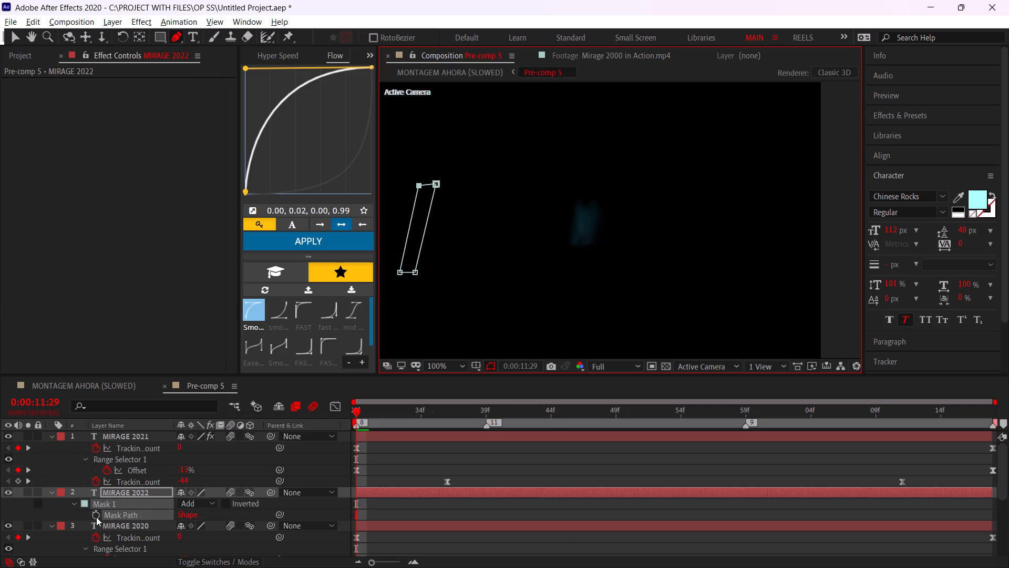
click(98, 516)
drag(633, 411, 975, 435)
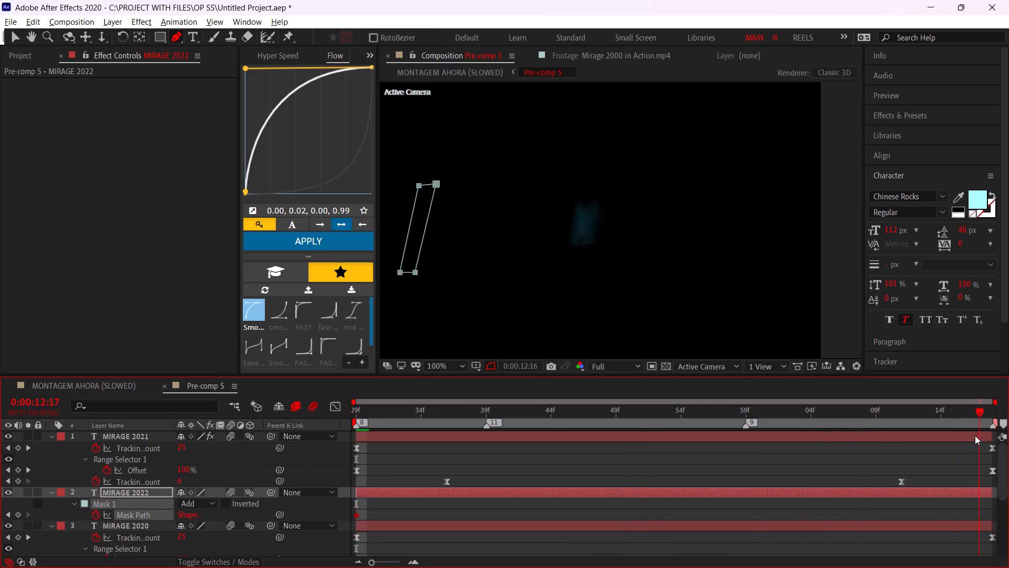
drag(975, 435, 977, 434)
key(v)
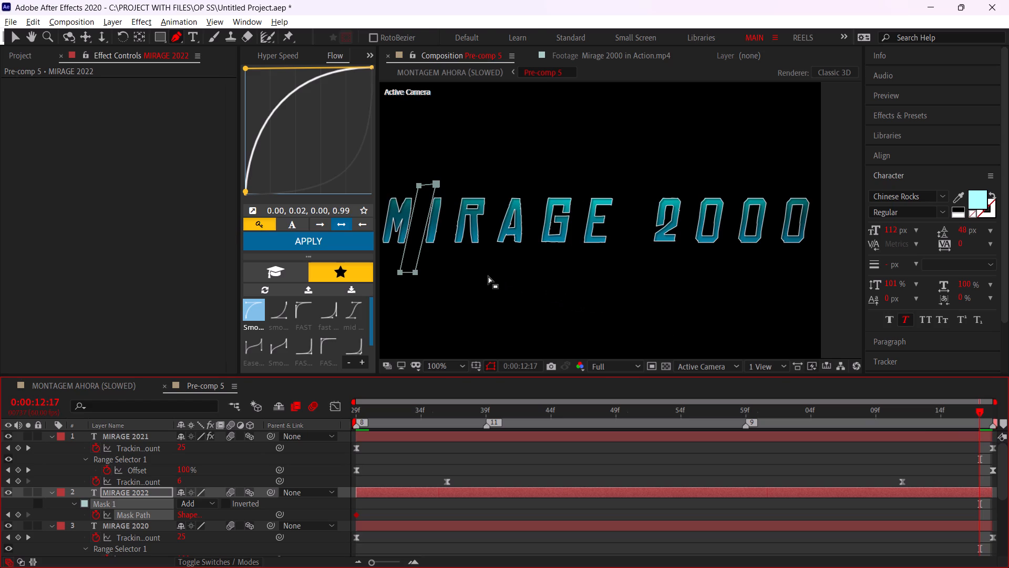
drag(436, 186, 482, 184)
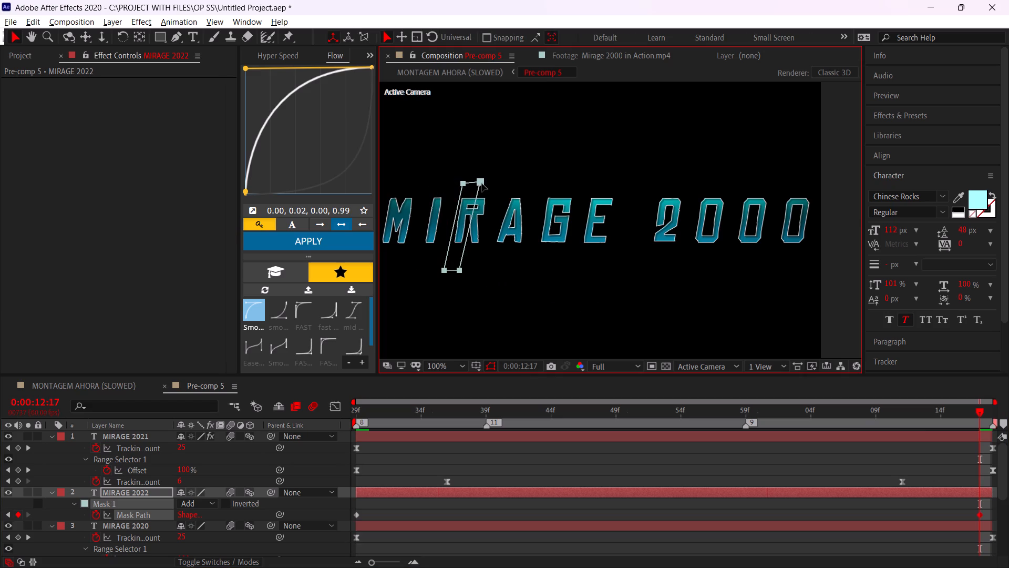
drag(482, 184, 486, 183)
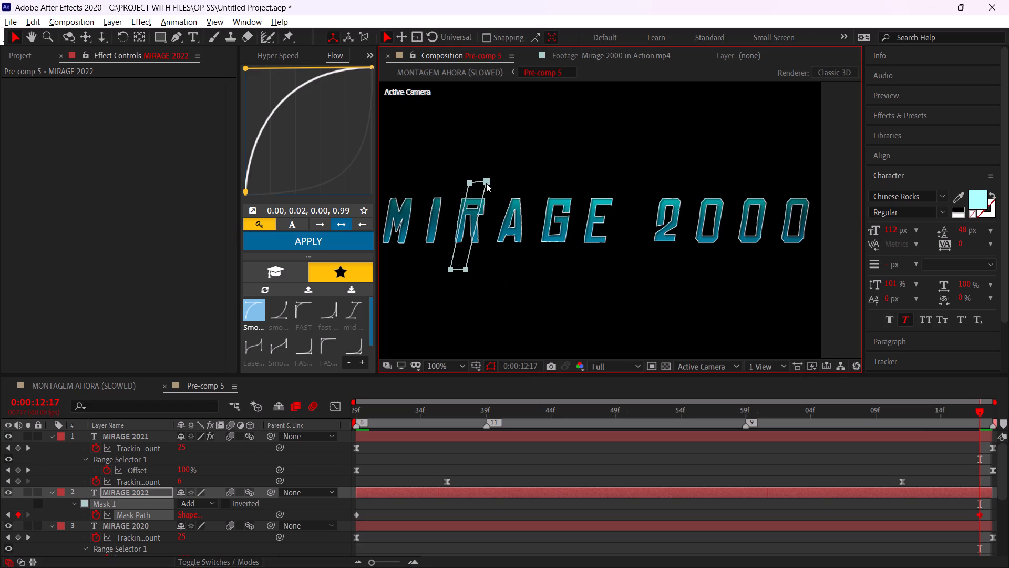
drag(487, 182, 537, 190)
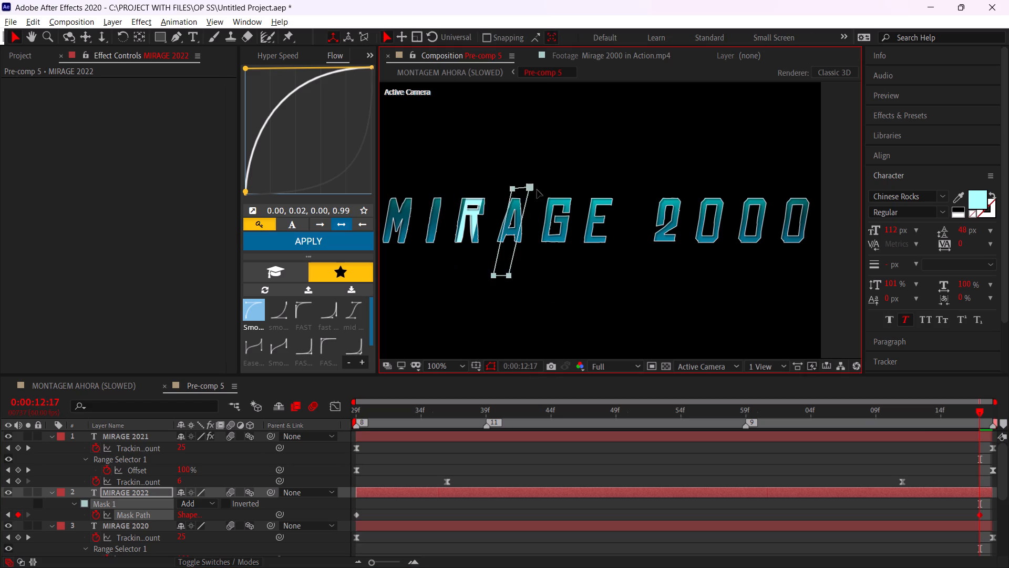
drag(537, 190, 822, 184)
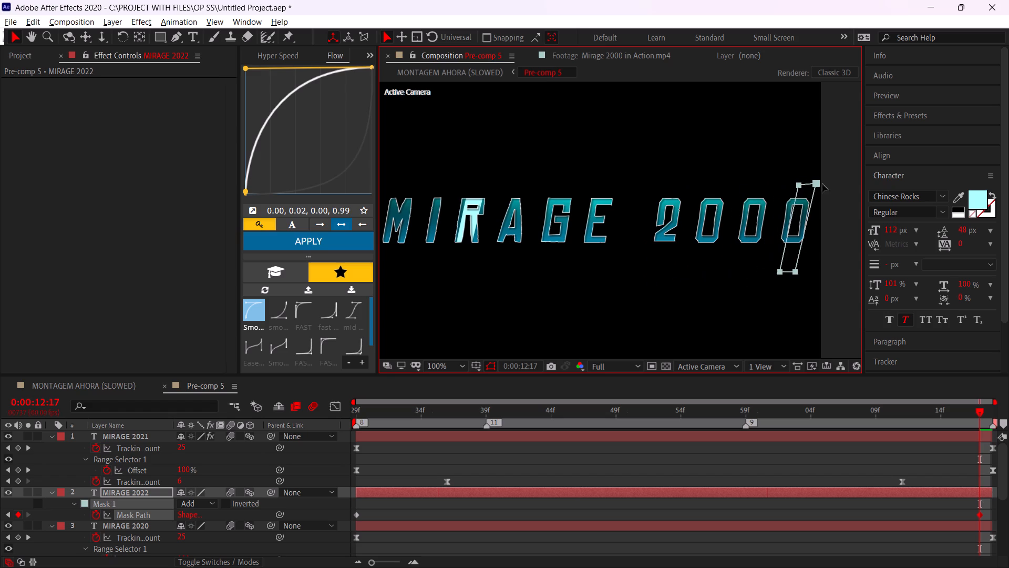
drag(822, 184, 851, 179)
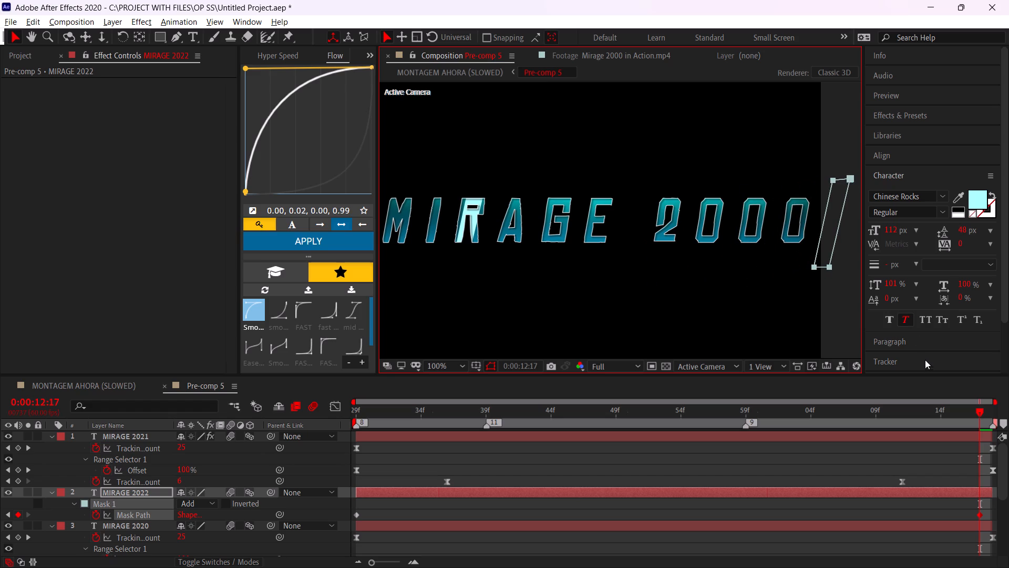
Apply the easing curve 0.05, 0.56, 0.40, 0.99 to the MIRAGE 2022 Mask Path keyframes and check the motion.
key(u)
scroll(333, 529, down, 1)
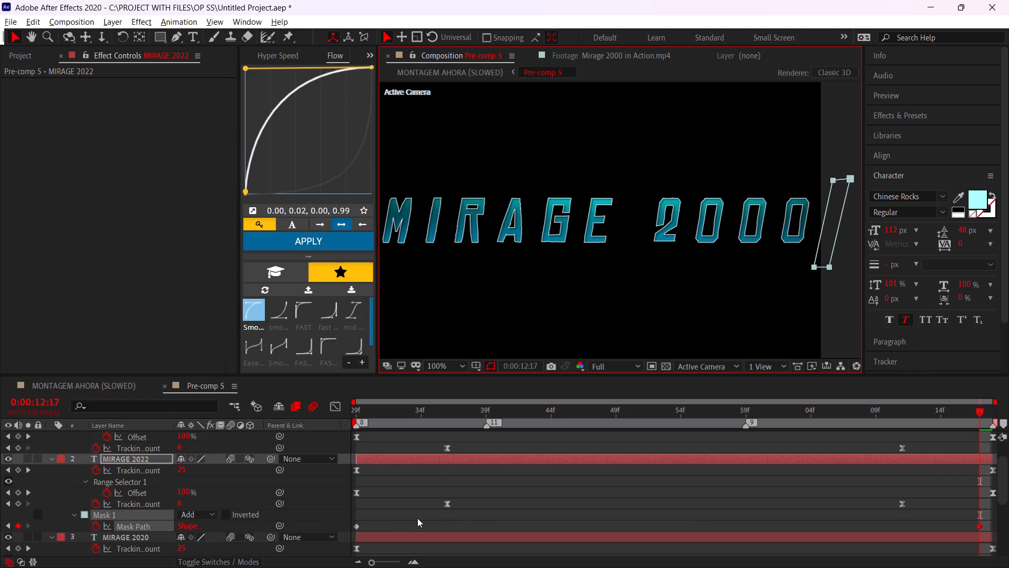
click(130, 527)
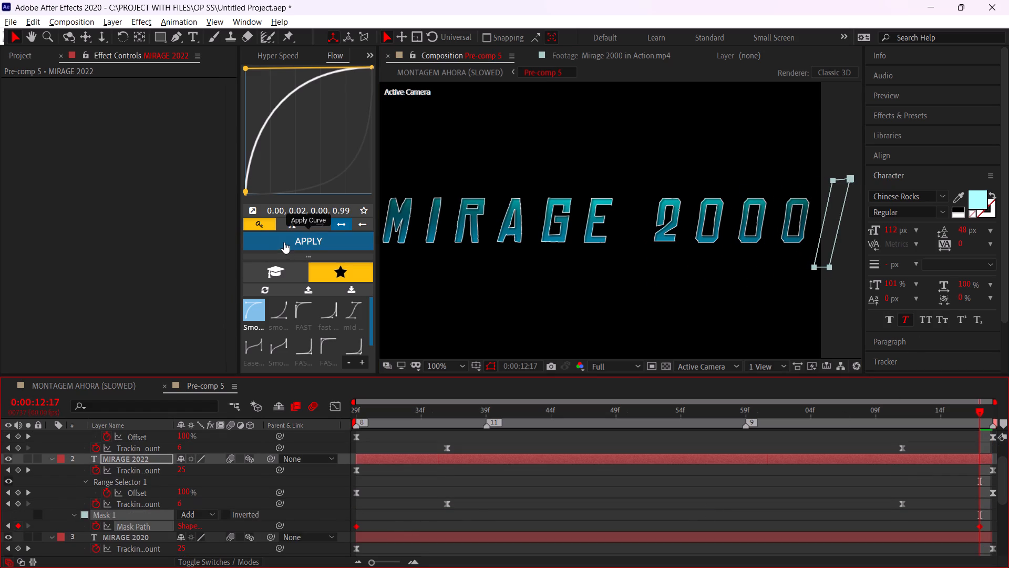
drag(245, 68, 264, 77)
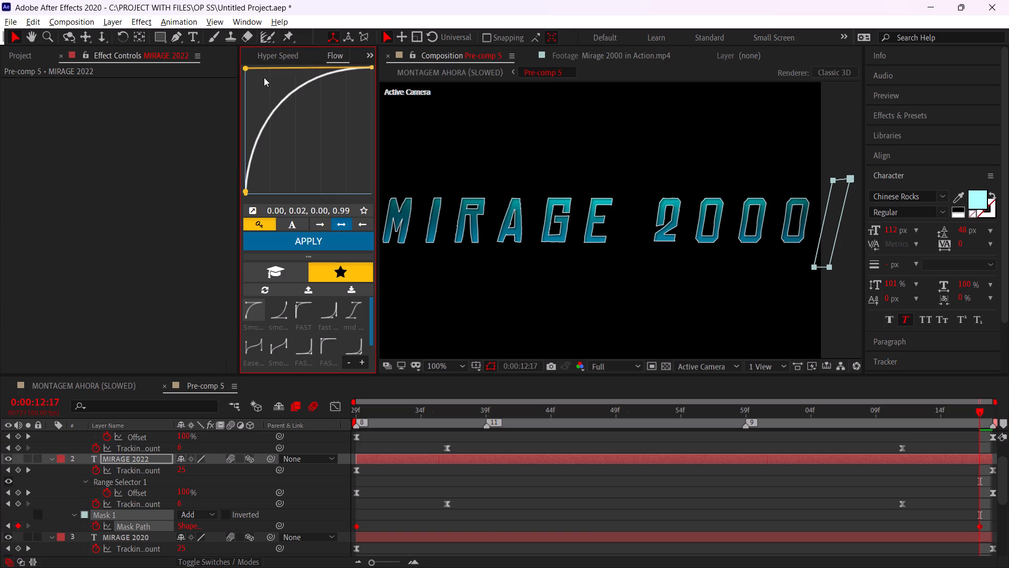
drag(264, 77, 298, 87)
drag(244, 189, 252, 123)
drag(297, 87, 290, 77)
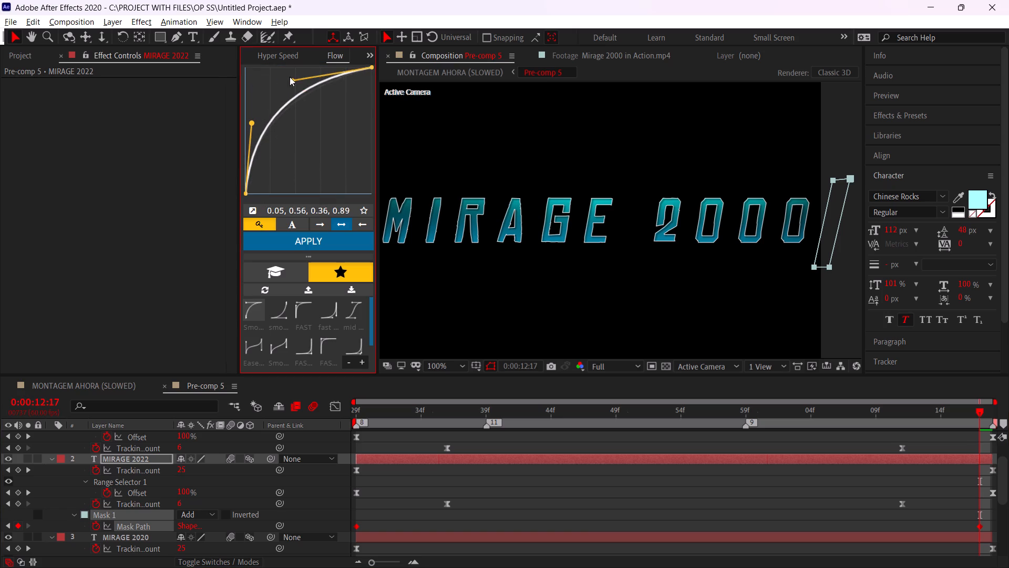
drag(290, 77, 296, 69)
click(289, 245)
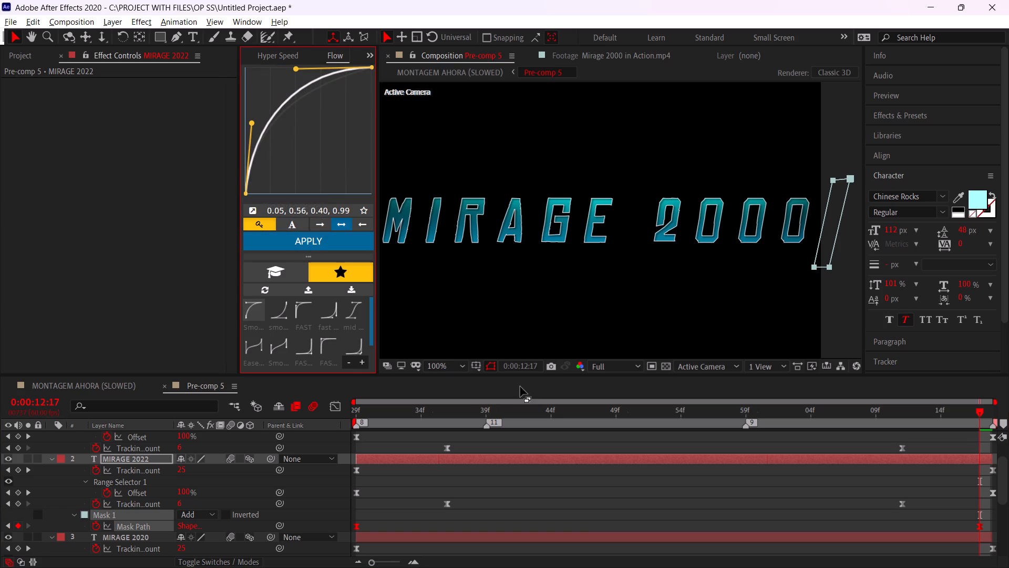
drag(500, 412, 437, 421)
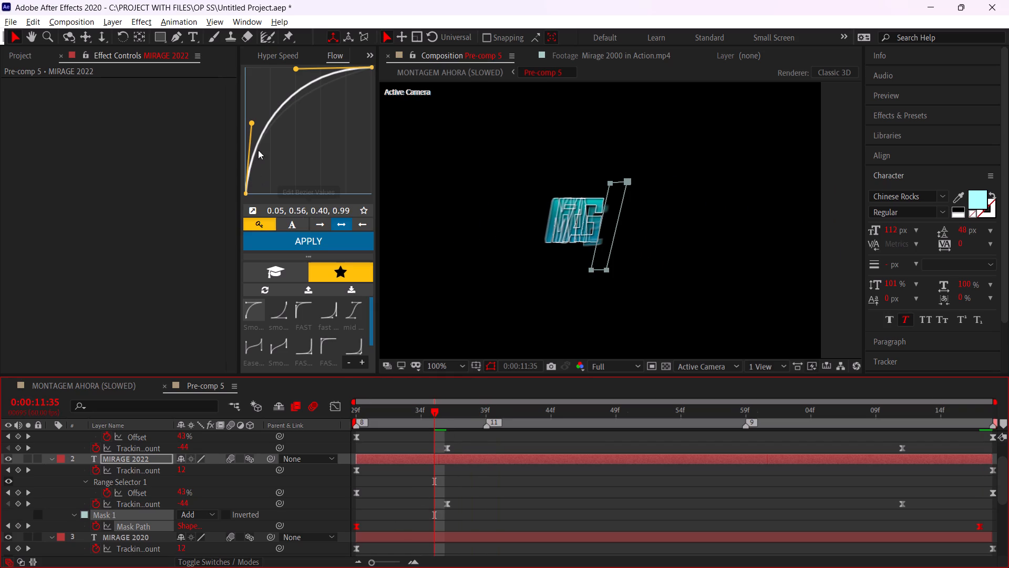
Apply the easing curve 0.44, 0.09, 0.15, 0.97 to the Mask Path keyframes and scrub the highlight sweep around marker 11.
drag(250, 123, 302, 183)
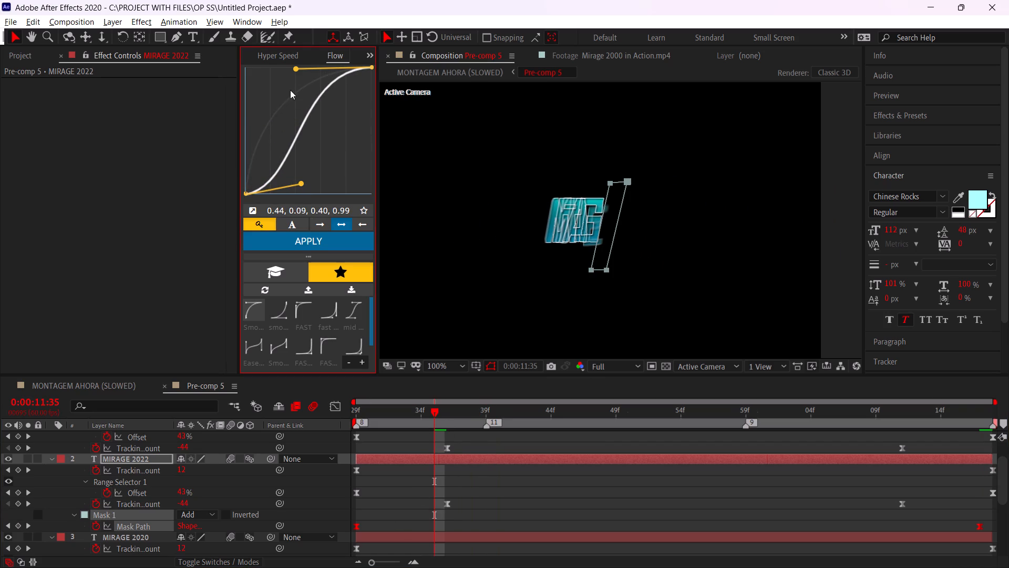
drag(294, 69, 265, 72)
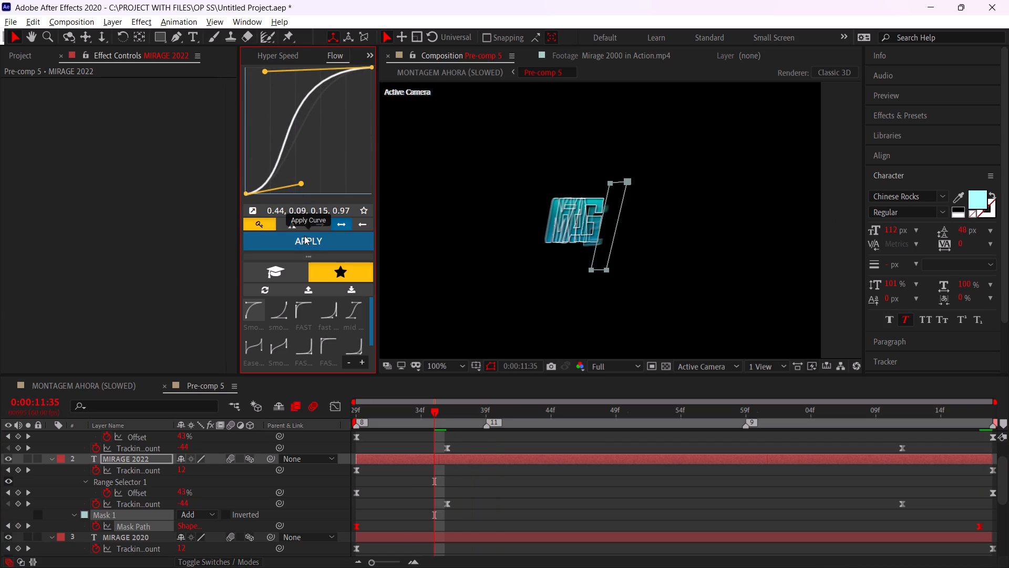
click(304, 236)
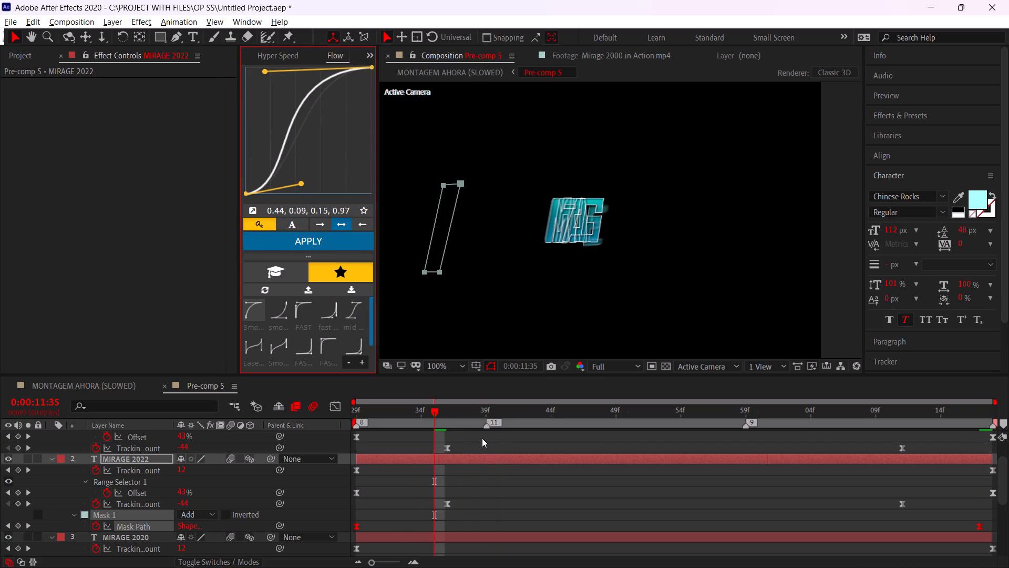
drag(438, 417, 470, 424)
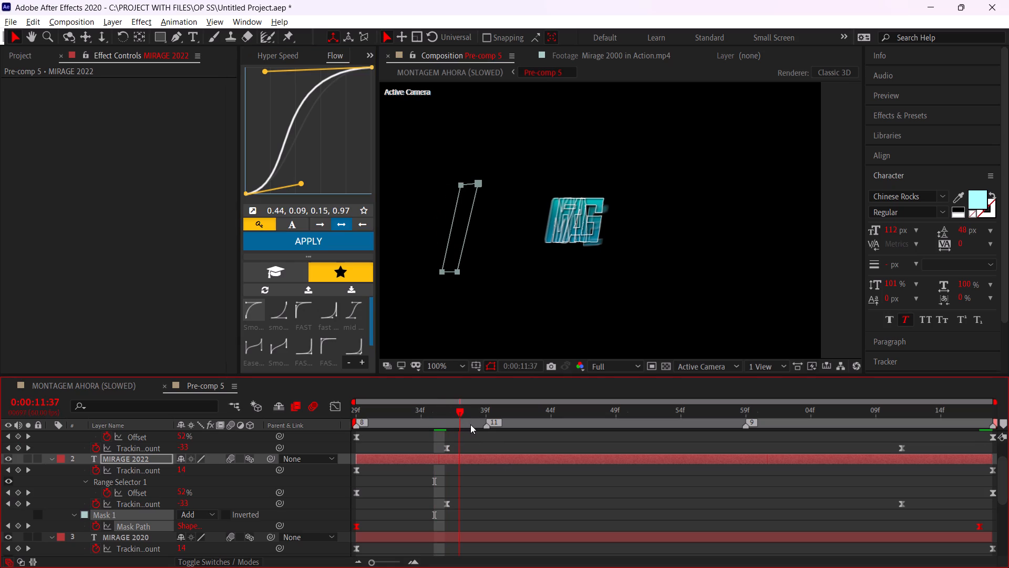
drag(470, 424, 511, 438)
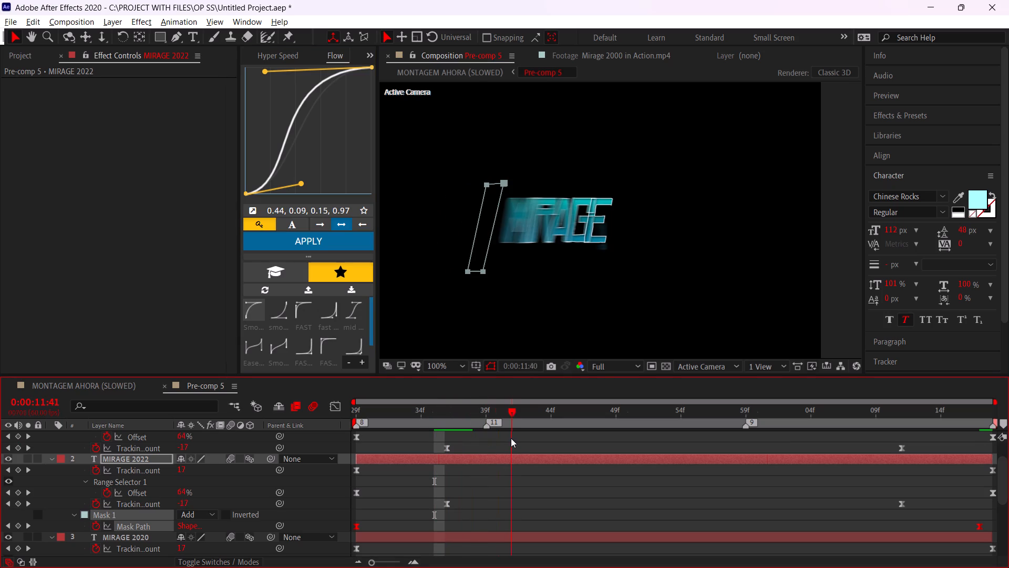
drag(511, 438, 517, 438)
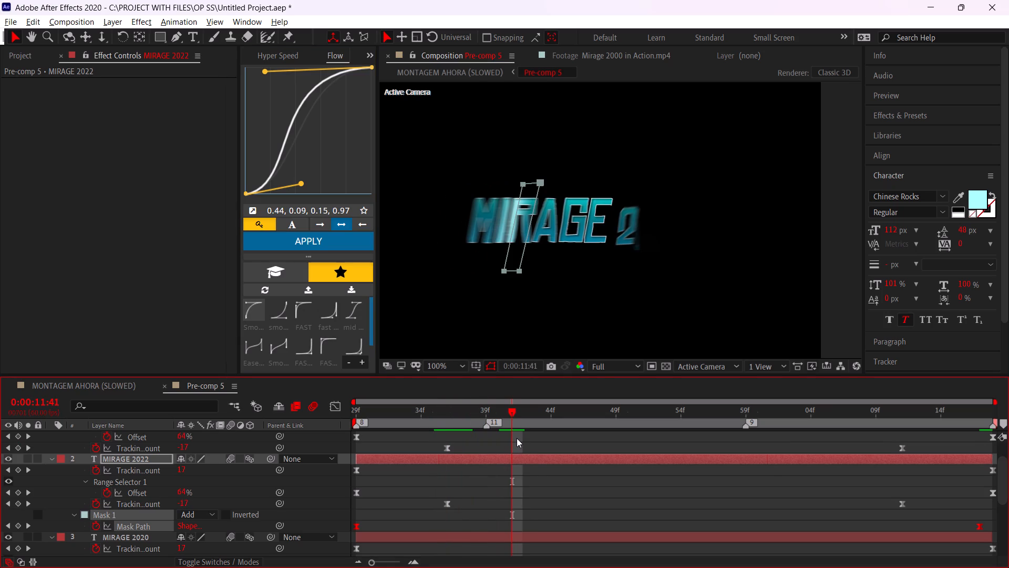
Set the Mask Feather of Mask 1 on the MIRAGE 2022 layer to 15 pixels.
click(524, 457)
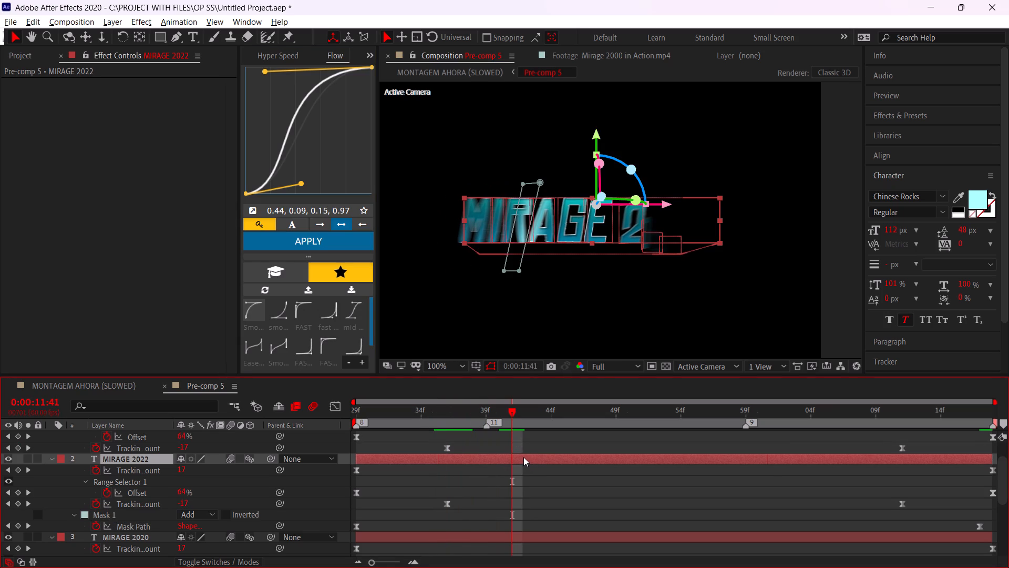
key(f)
click(201, 485)
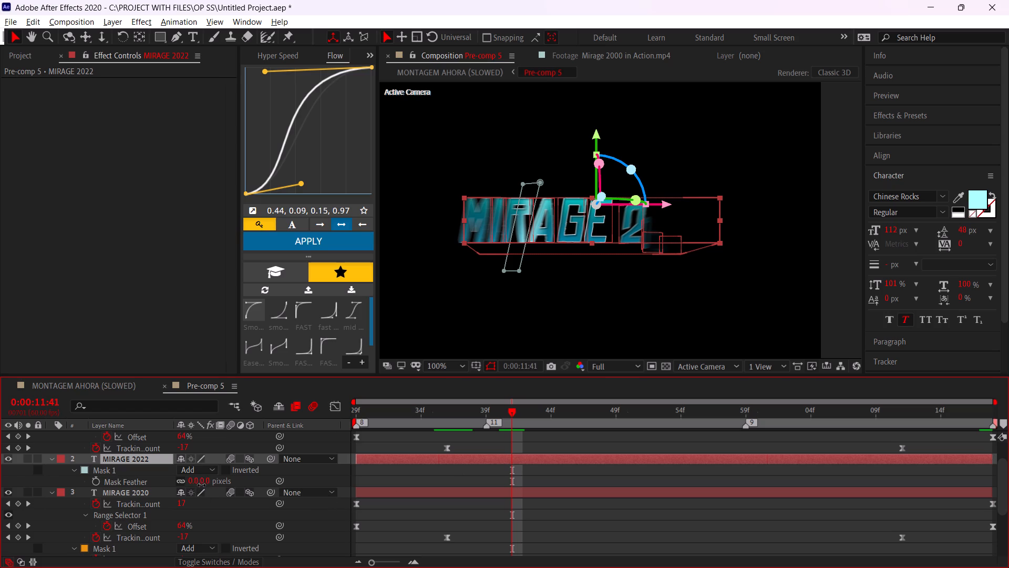
key(1)
key(5)
click(515, 455)
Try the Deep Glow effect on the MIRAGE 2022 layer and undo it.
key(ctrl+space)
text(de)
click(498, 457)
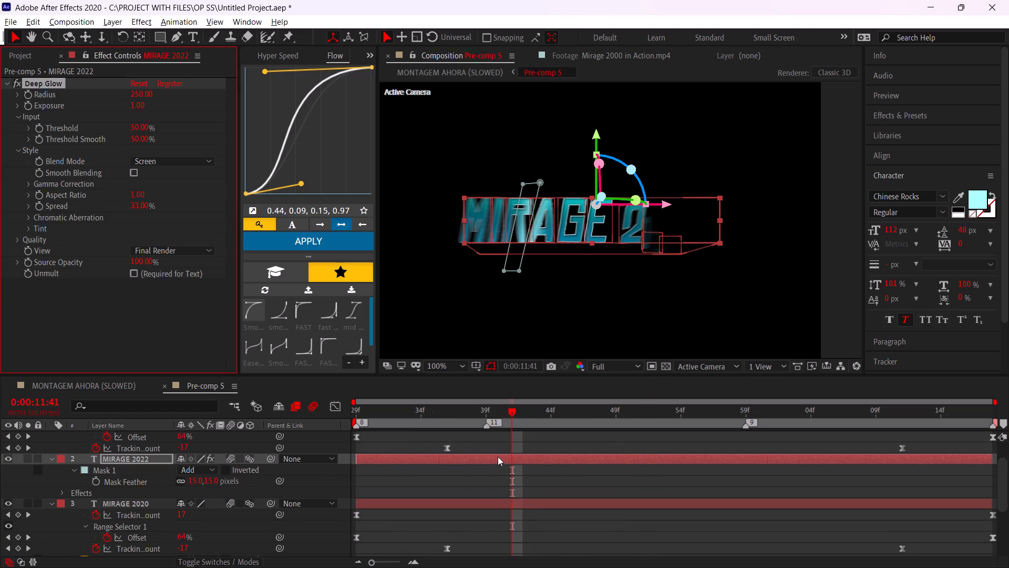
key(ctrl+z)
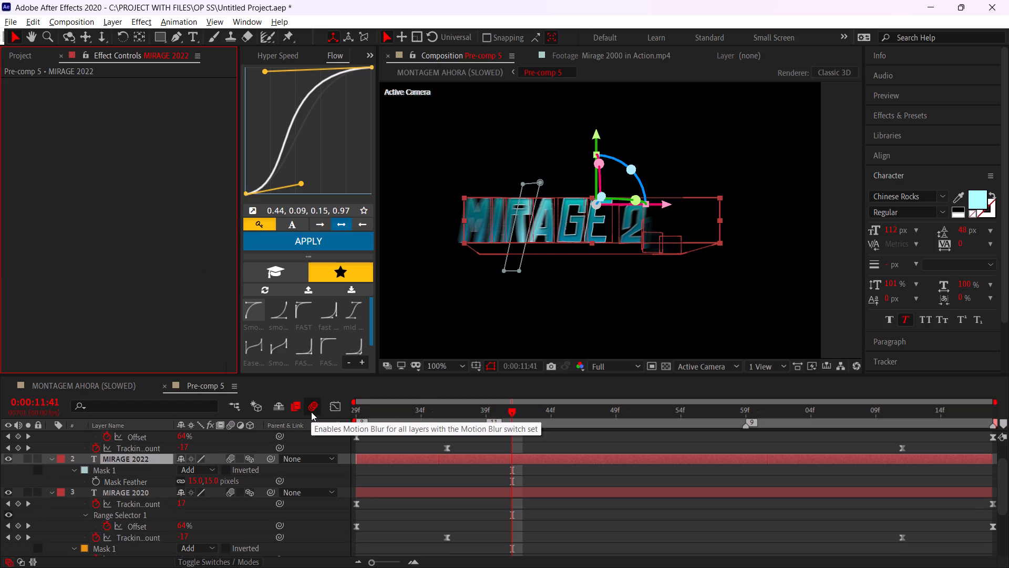
Apply Deep Glow 2 to the MIRAGE 2022 highlight layer with Exposure set to 0.2.
key(ctrl+space)
key(d)
key(e)
click(262, 436)
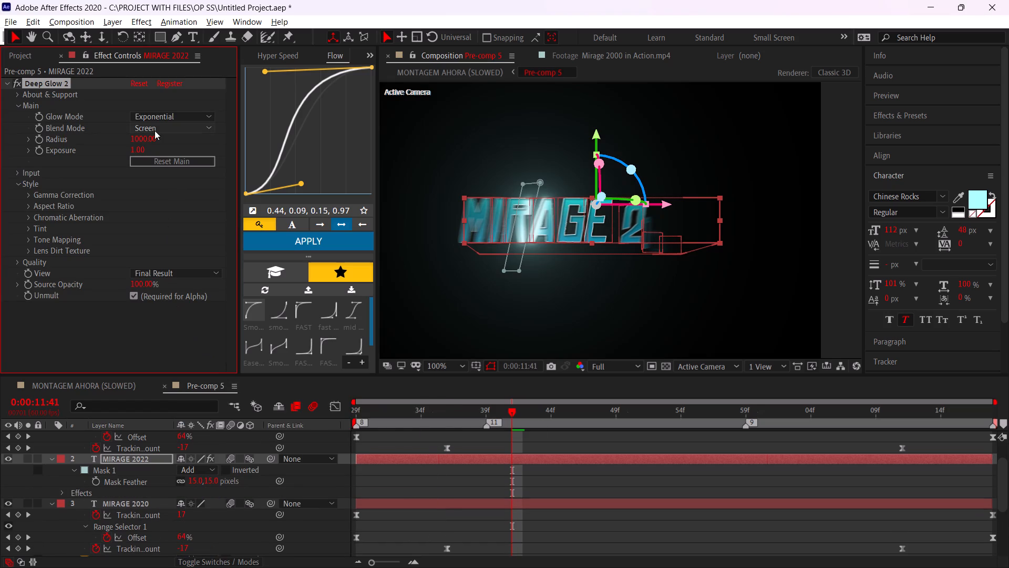
click(134, 149)
text(0.2)
click(183, 213)
Return to the MONTAGEM AHORA (SLOWED) composition and set its preview to Quarter resolution, fitted to the viewer.
scroll(153, 384, up, 3)
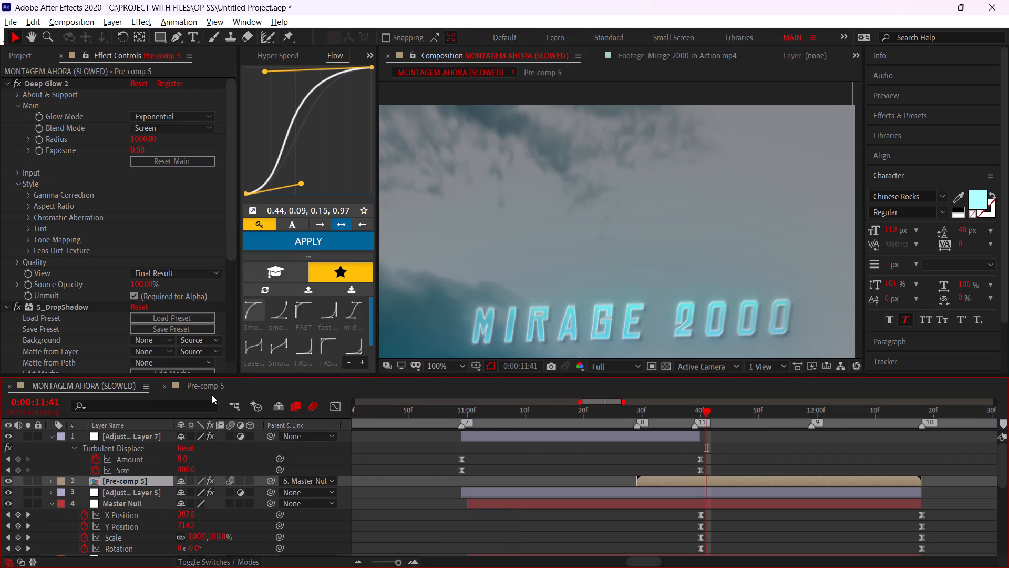
alt+scroll(735, 496, down, 5)
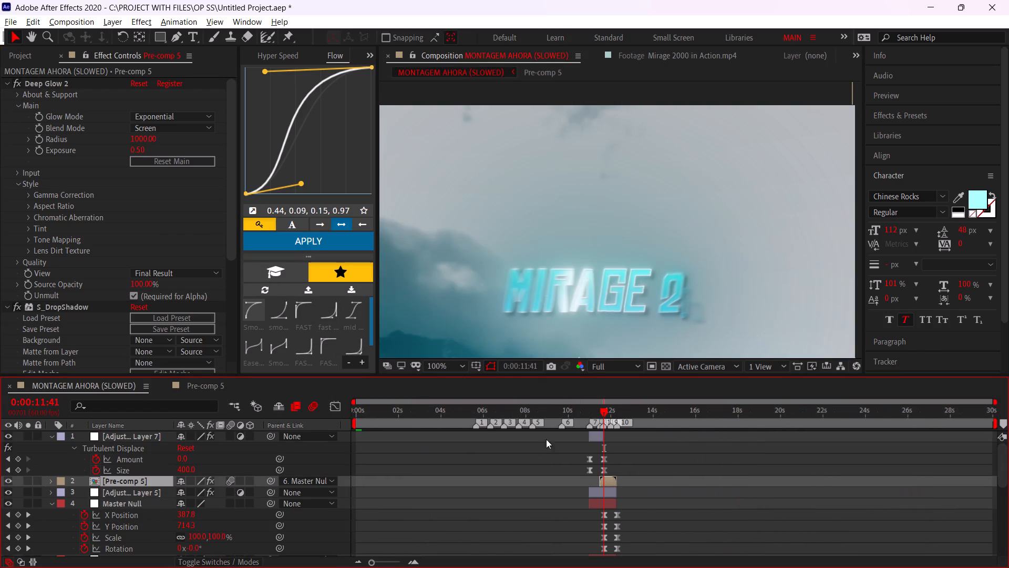
drag(450, 418, 201, 472)
click(622, 359)
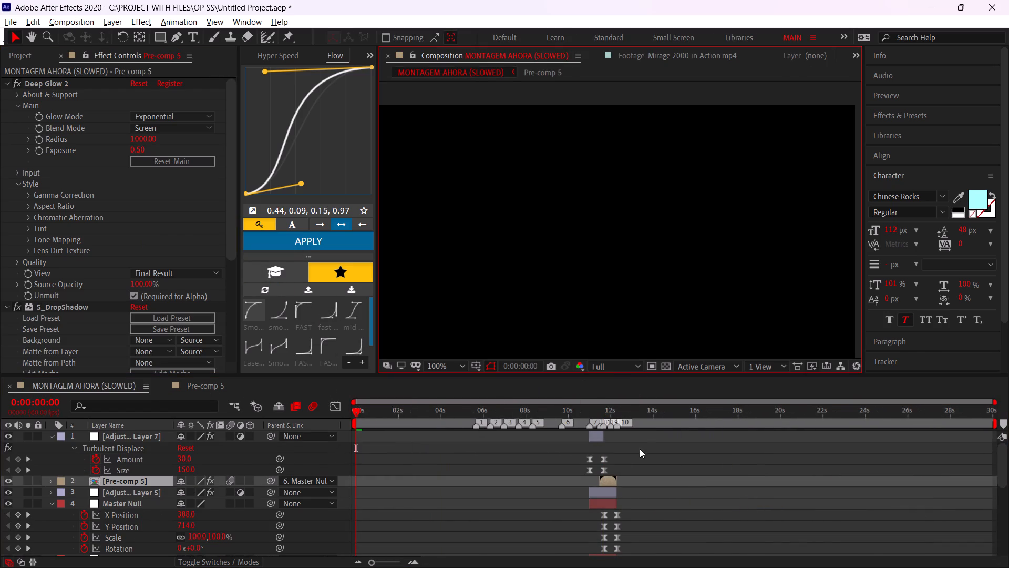
click(629, 370)
click(622, 444)
click(440, 363)
click(468, 152)
Play the sequence from the start, and replay the Mirage transition and title highlight from around marker 7.
key(space)
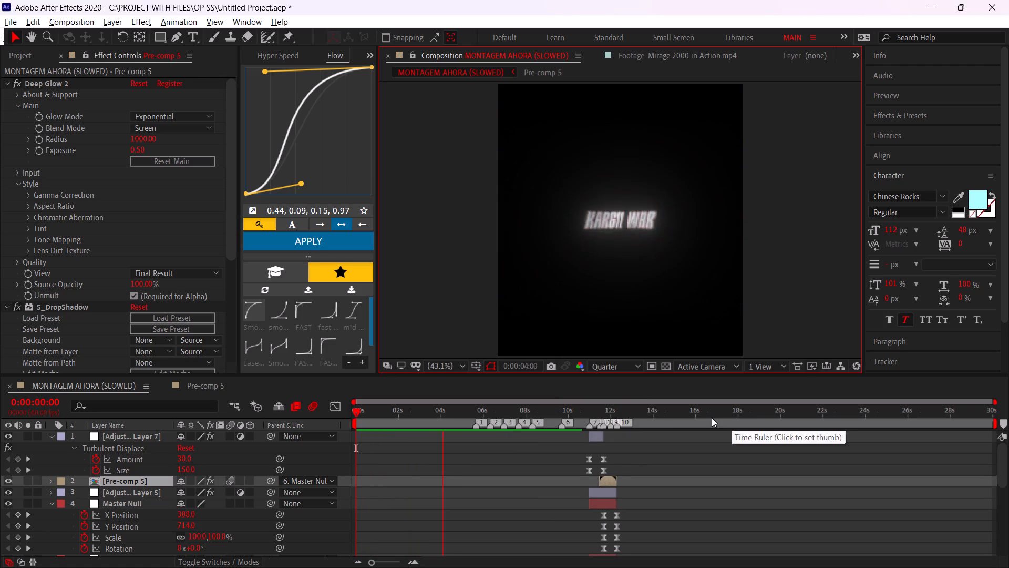
drag(399, 421, 273, 444)
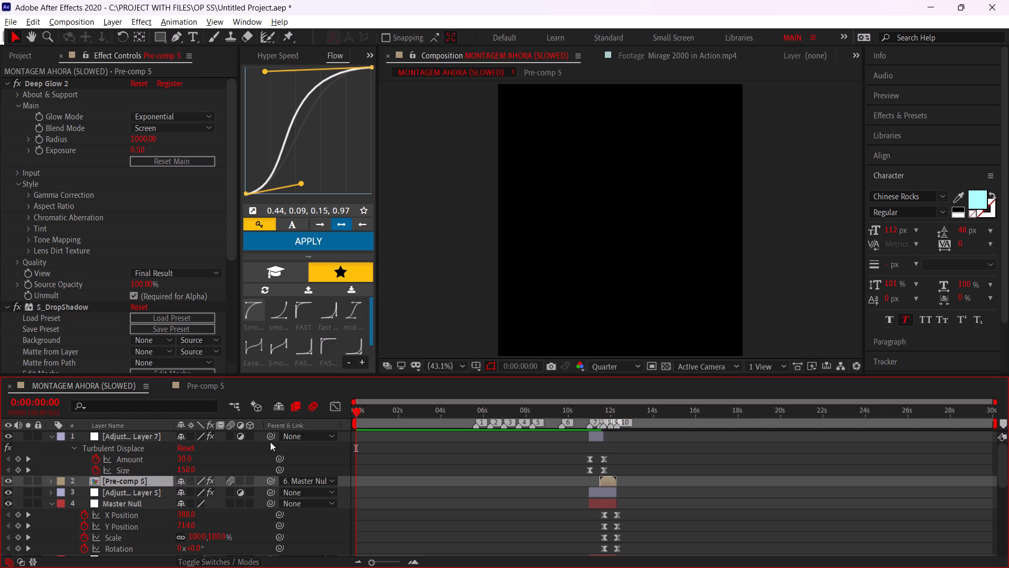
key(space)
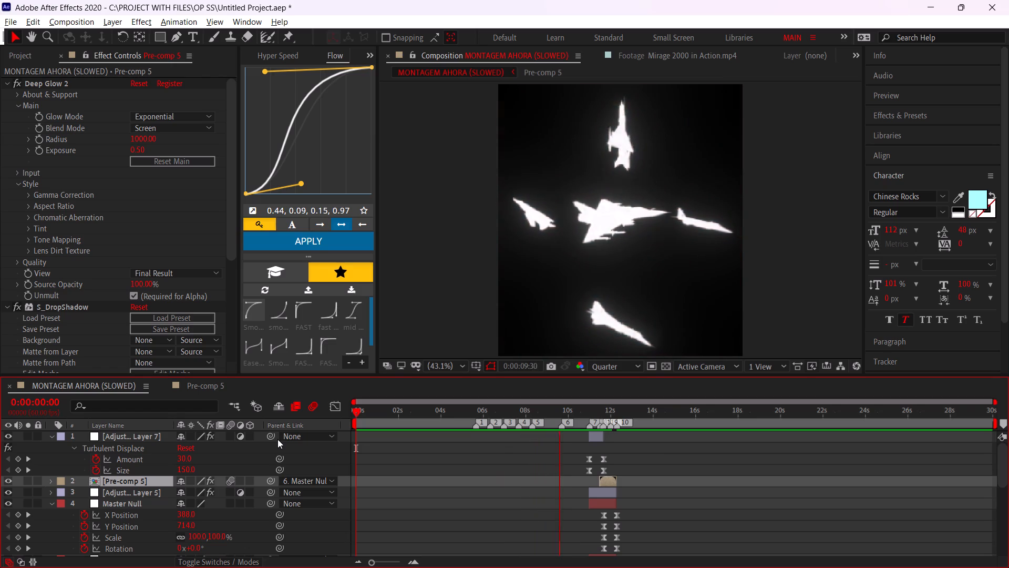
key(space)
drag(367, 419, 301, 431)
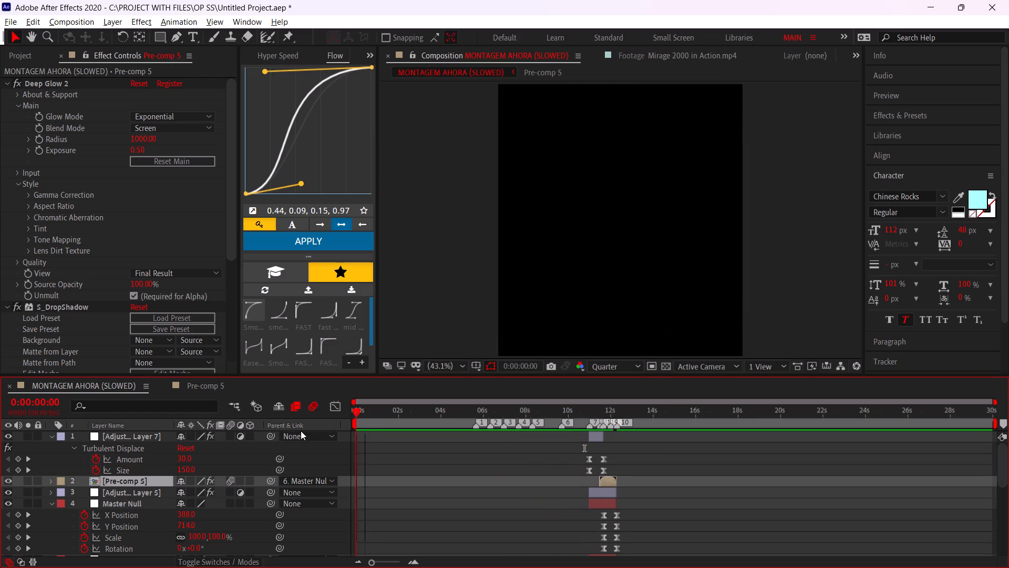
key(space)
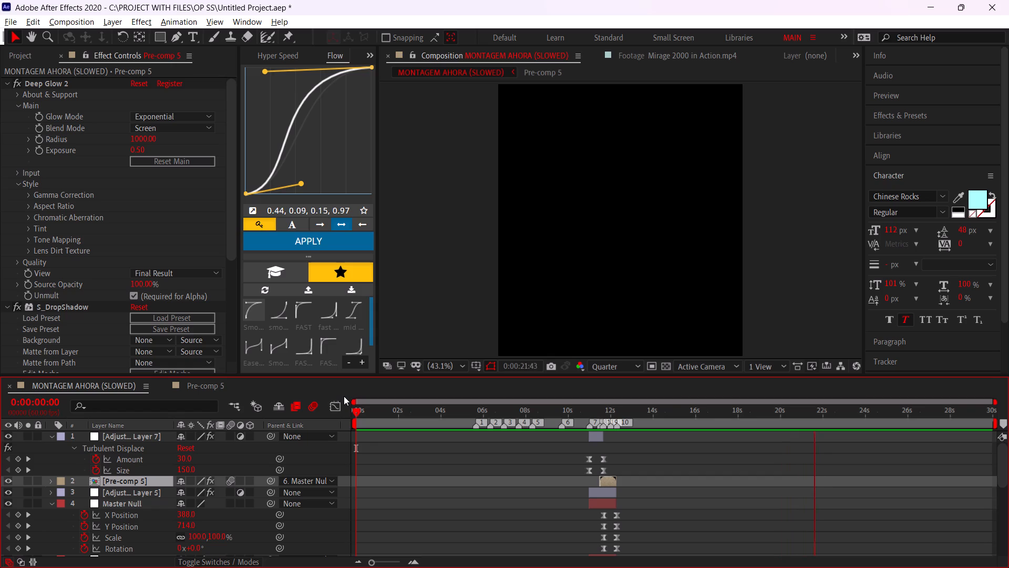
click(589, 411)
key(space)
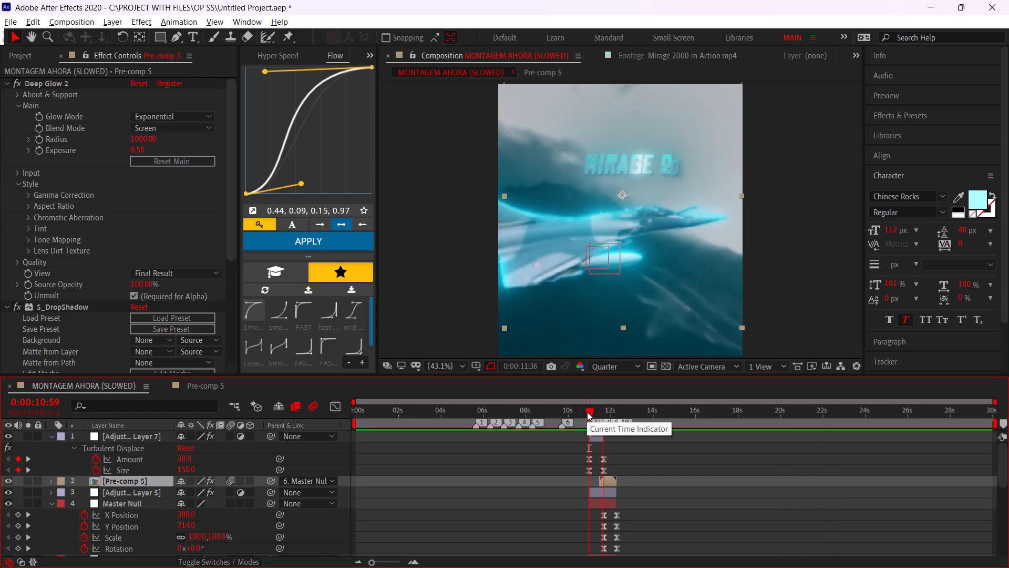
click(587, 412)
key(space)
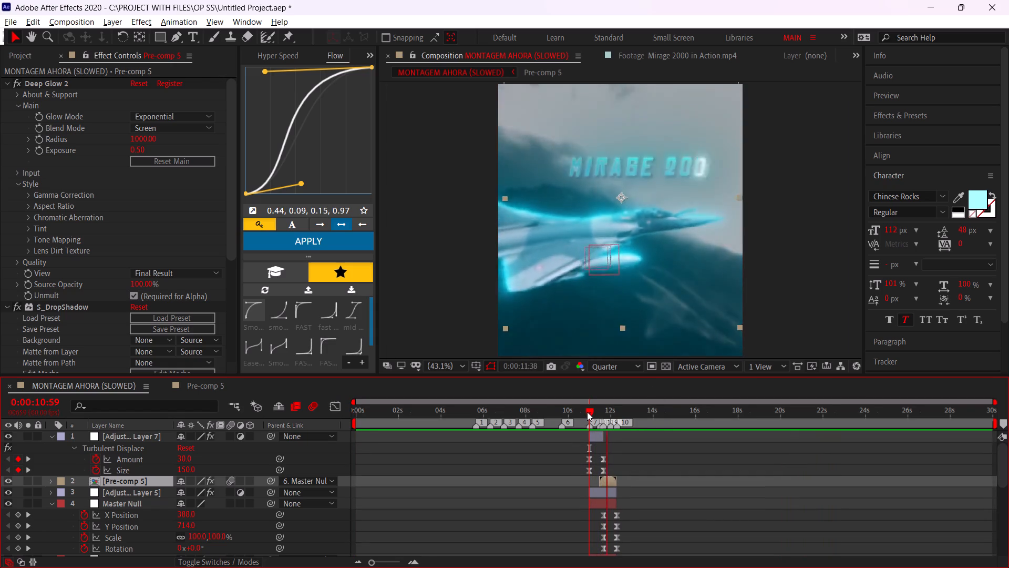
click(587, 412)
key(space)
click(523, 451)
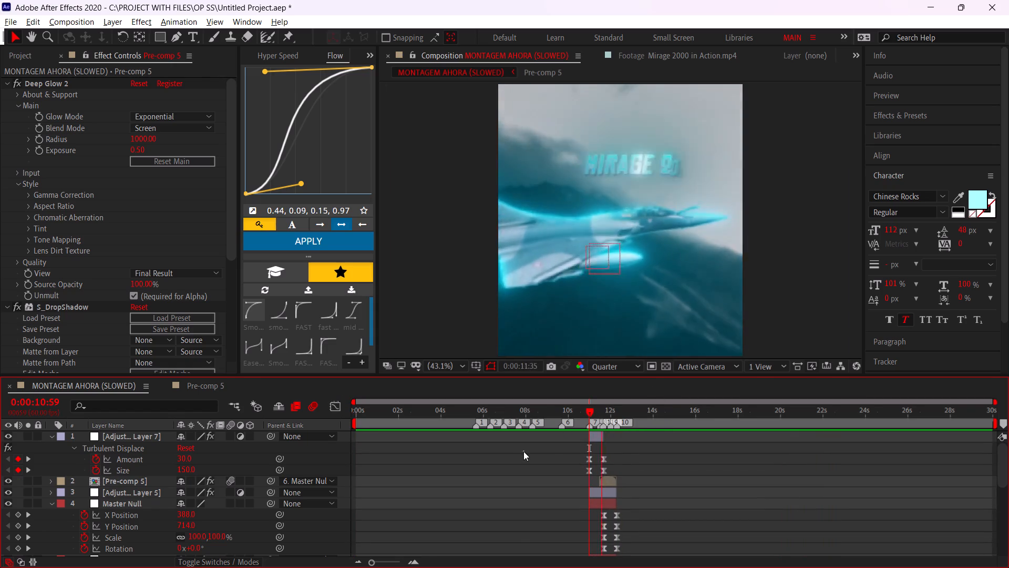
click(582, 413)
key(space)
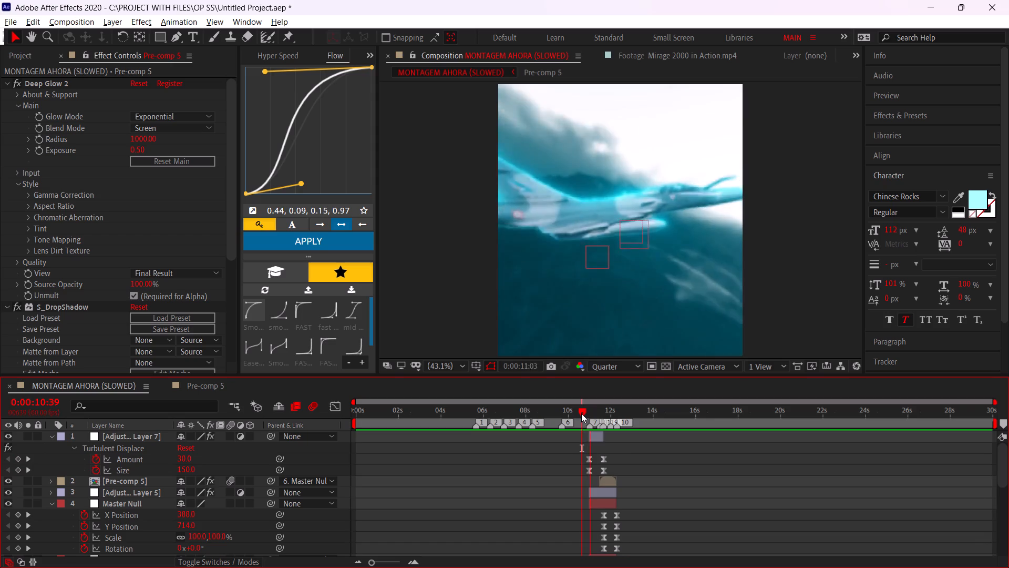
Move to marker 7 and add a new adjustment layer at the top of the composition.
alt+scroll(582, 435, up, 3)
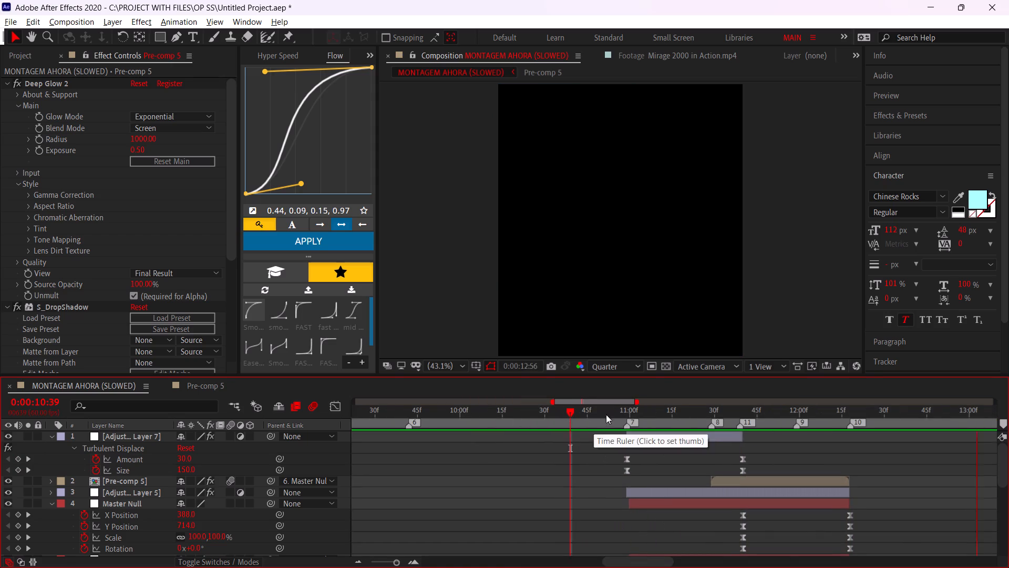
drag(617, 410, 627, 413)
click(635, 441)
key(shift+x)
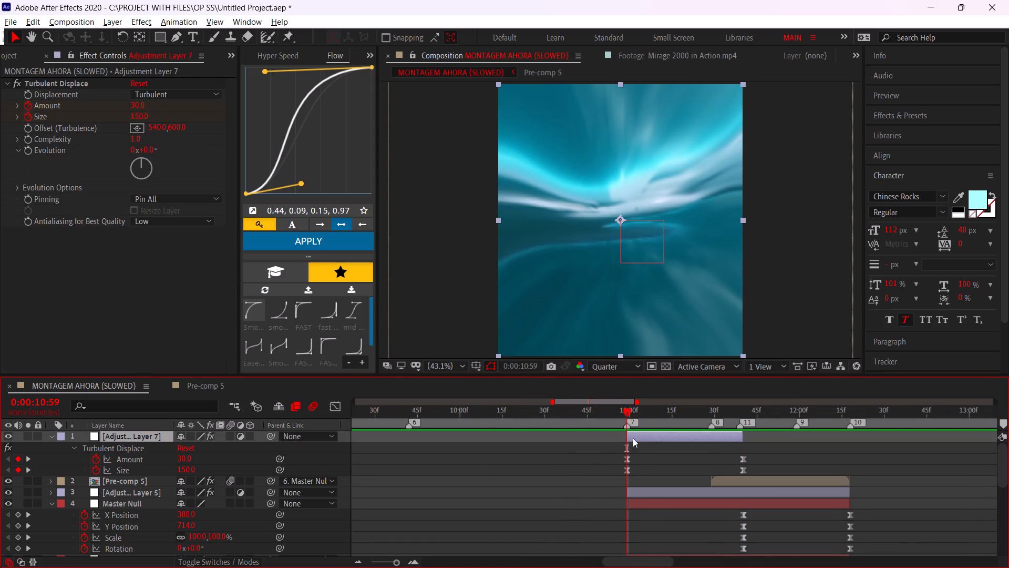
key(alt+shift+y)
key(ctrl+alt+y)
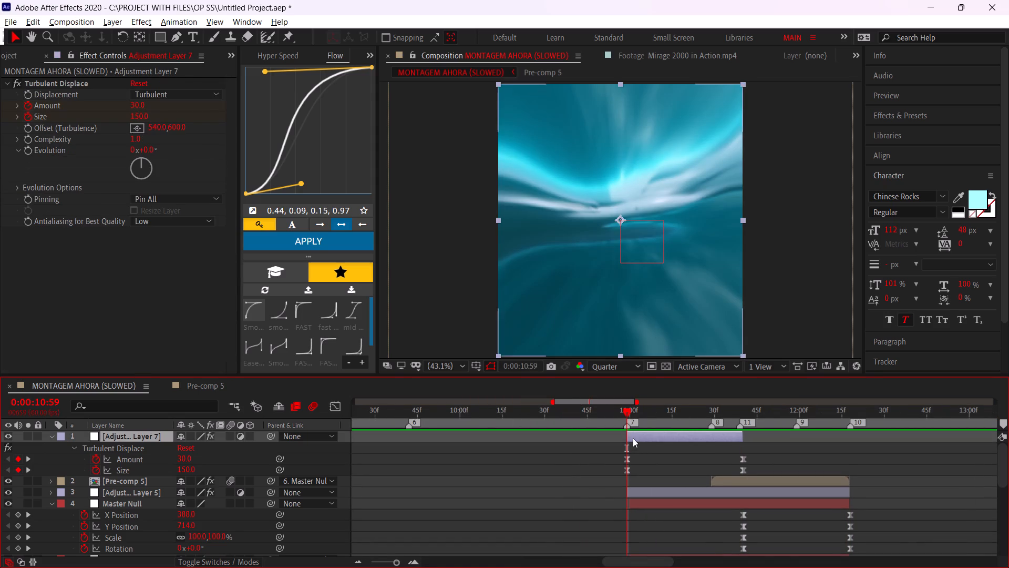
Split the new adjustment layer at 0:00:10:29 and 0:00:11:39 and delete the two outer pieces.
key(ctrl+shift+Left)
key(ctrl+shift+Left)
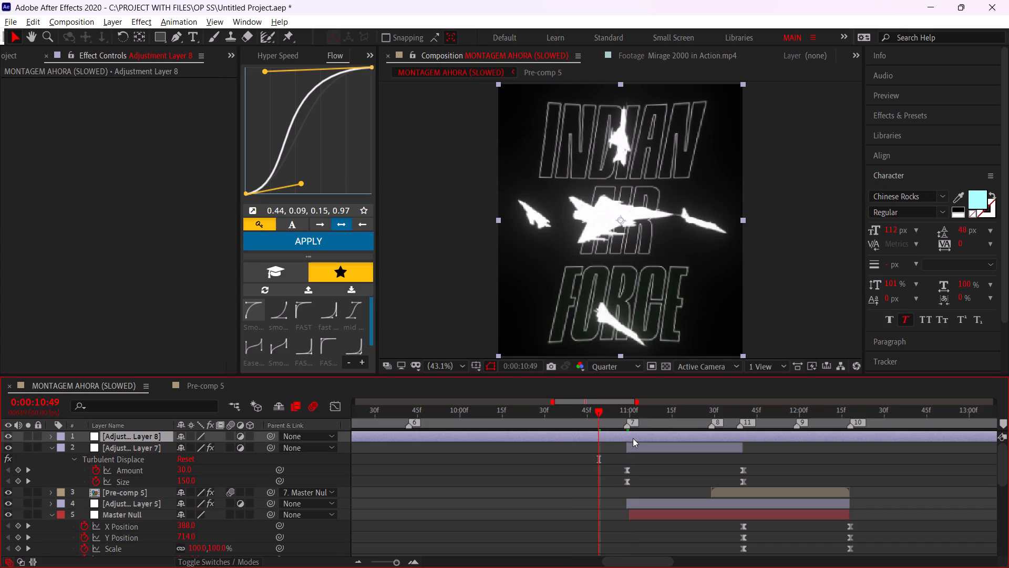
key(ctrl+shift+Left)
key(ctrl+shift+d)
key(ctrl+shift+Right)
key(ctrl+shift+Right)
key(ctrl+shift+Right)
key(ctrl+shift+Right)
key(ctrl+shift+Right)
key(ctrl+shift+Right)
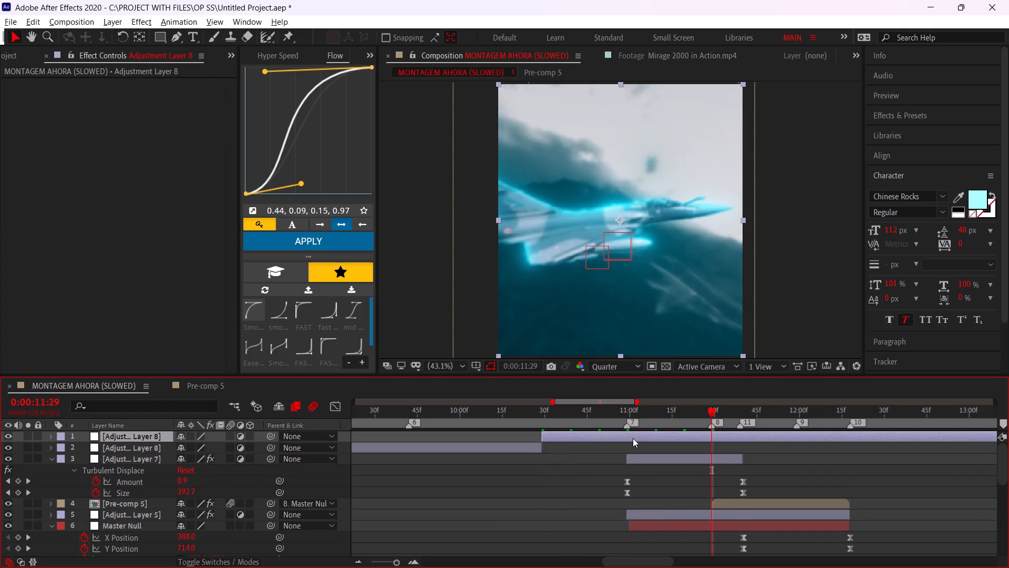
key(ctrl+shift+Right)
key(ctrl+shift+d)
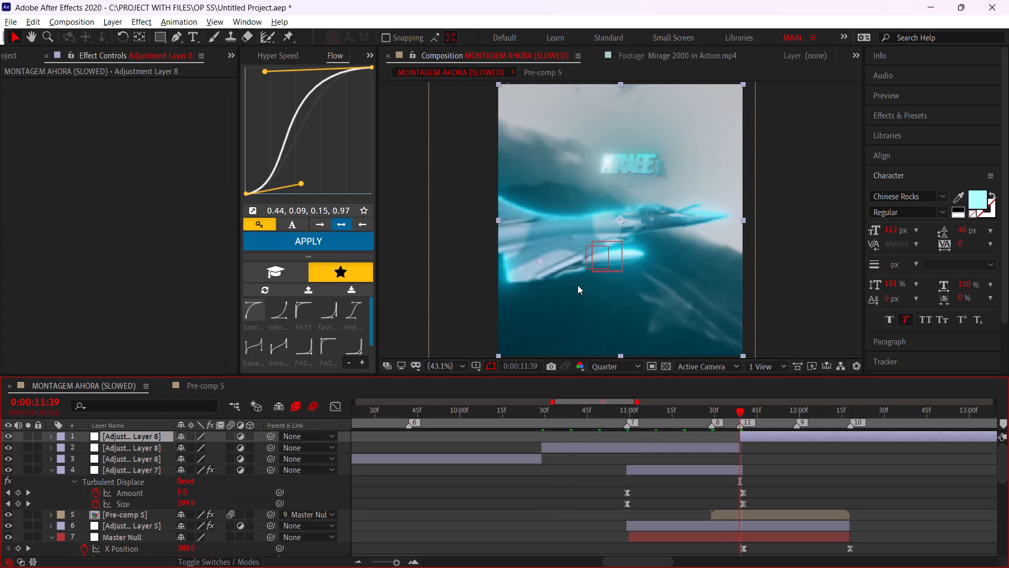
key(Delete)
click(535, 447)
key(Delete)
Apply the S_Shake effect to the trimmed adjustment layer, with the playhead at marker 7.
click(624, 434)
click(627, 415)
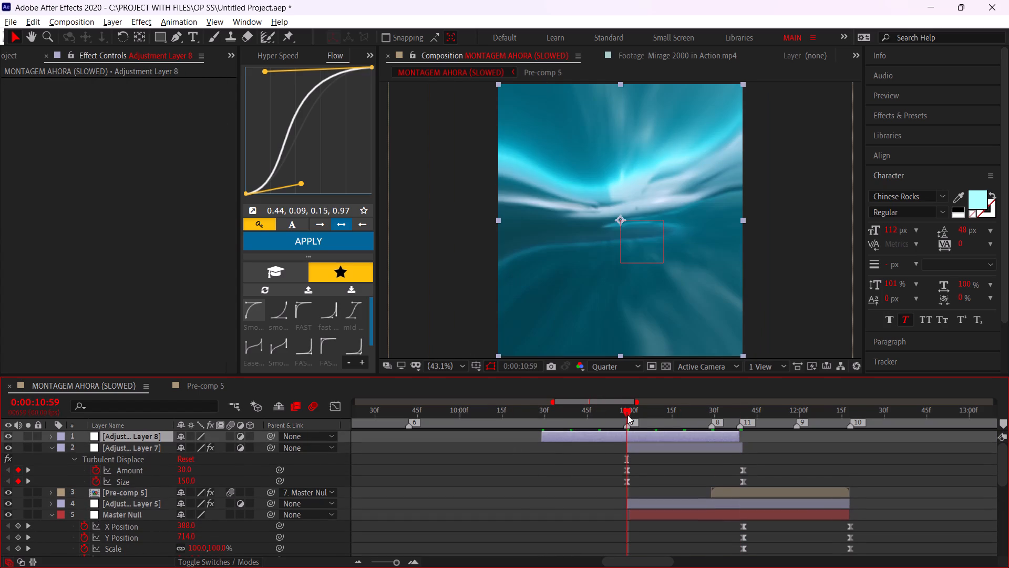
key(ctrl+space)
text(s_sha)
key(Down)
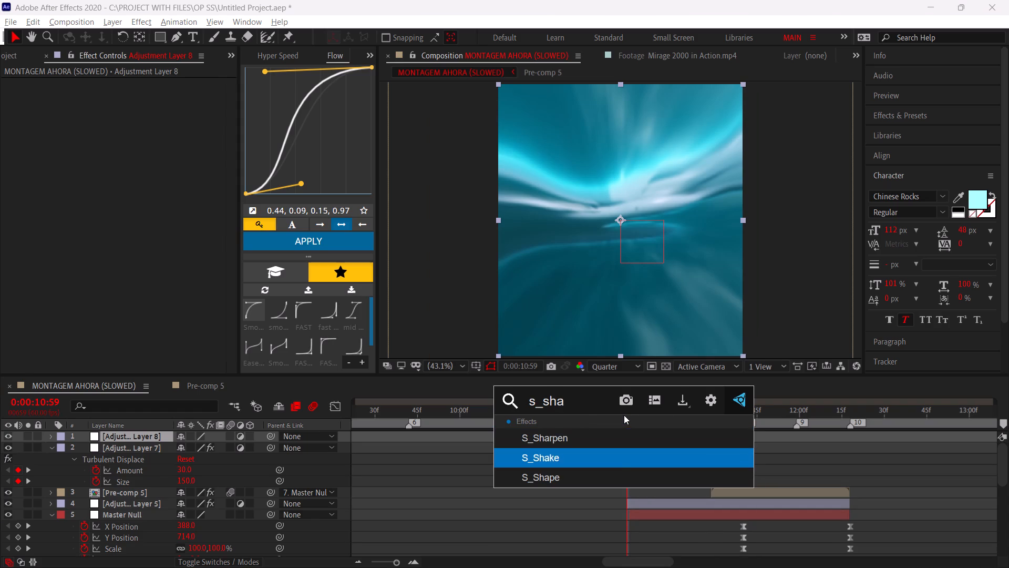
key(Return)
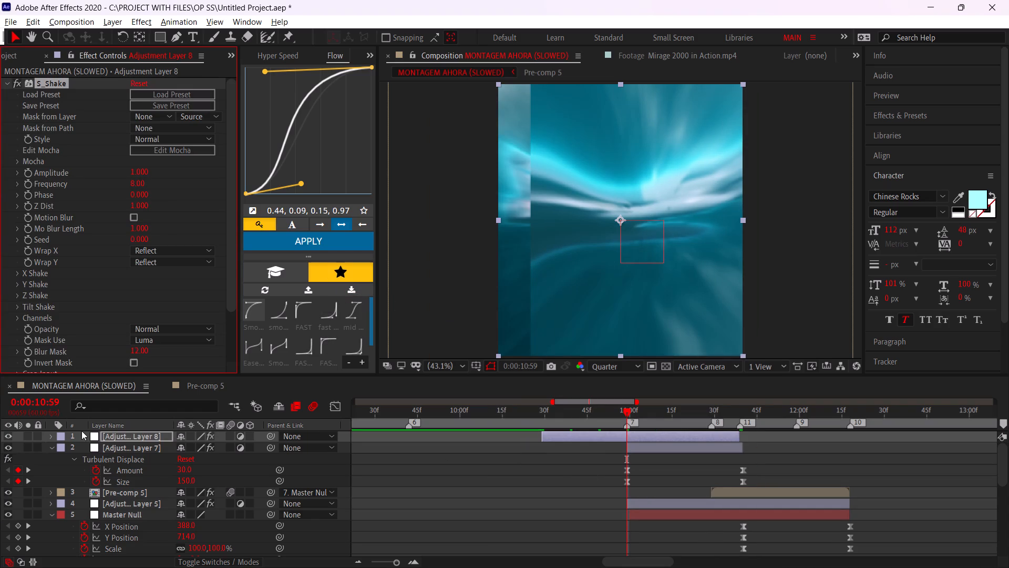
Reorder the S_Shake adjustment layer to sit directly below Adjustment Layer 5 and above Master Null.
drag(130, 437, 125, 470)
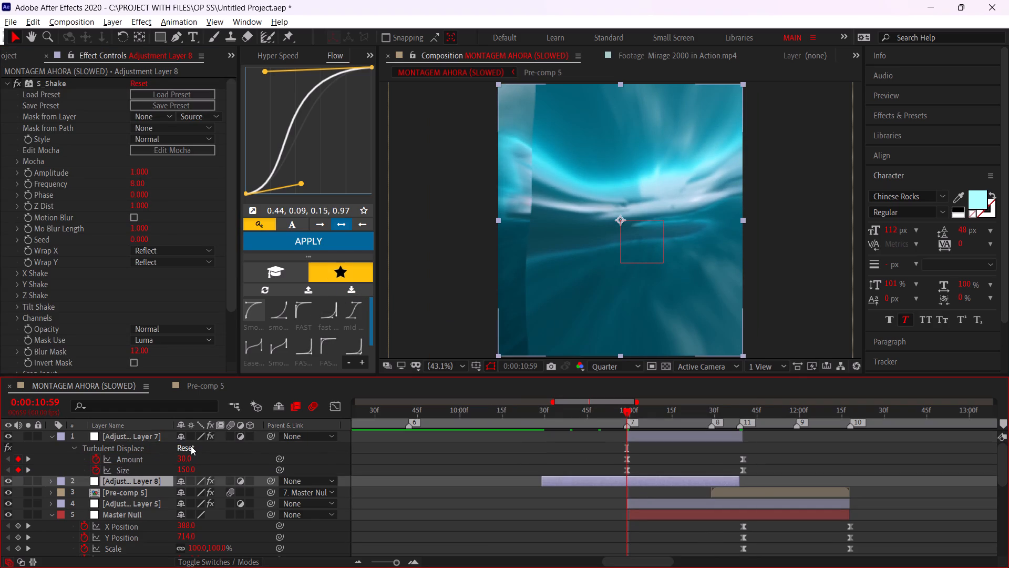
drag(116, 483, 116, 502)
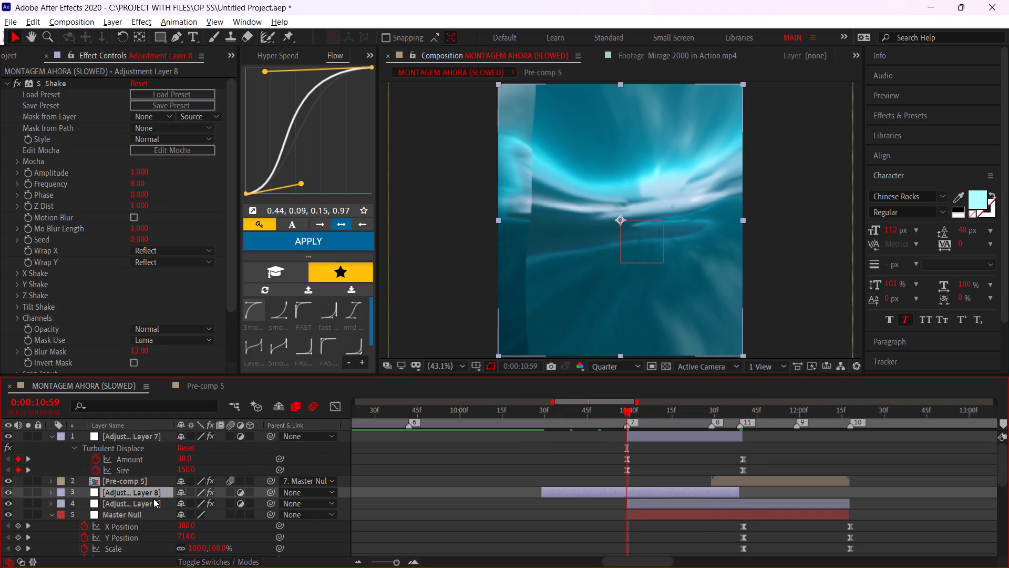
drag(134, 492, 136, 507)
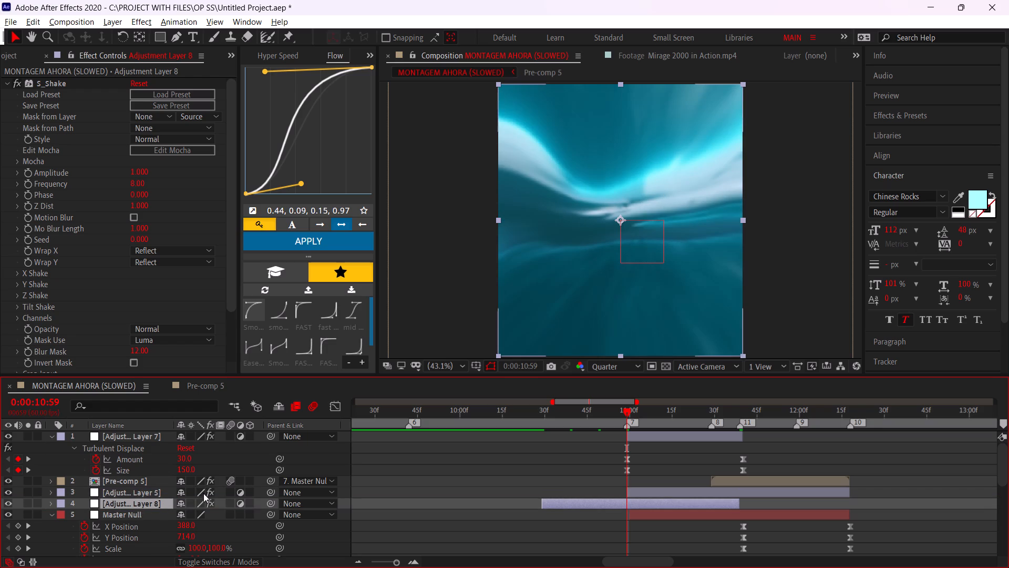
Enable Motion Blur in S_Shake and set its Frequency to 13.
click(134, 220)
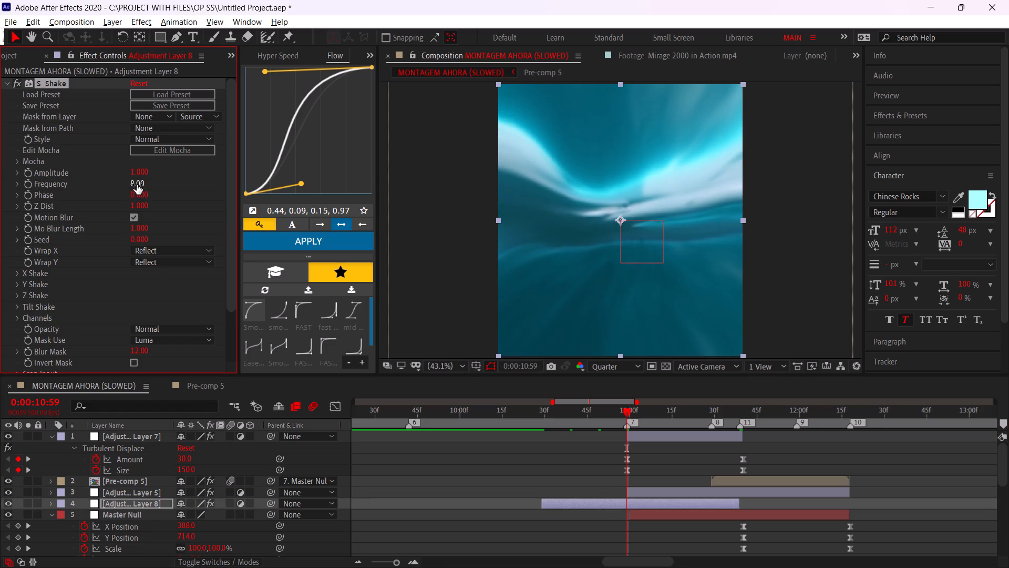
click(137, 185)
key(1)
key(3)
click(181, 209)
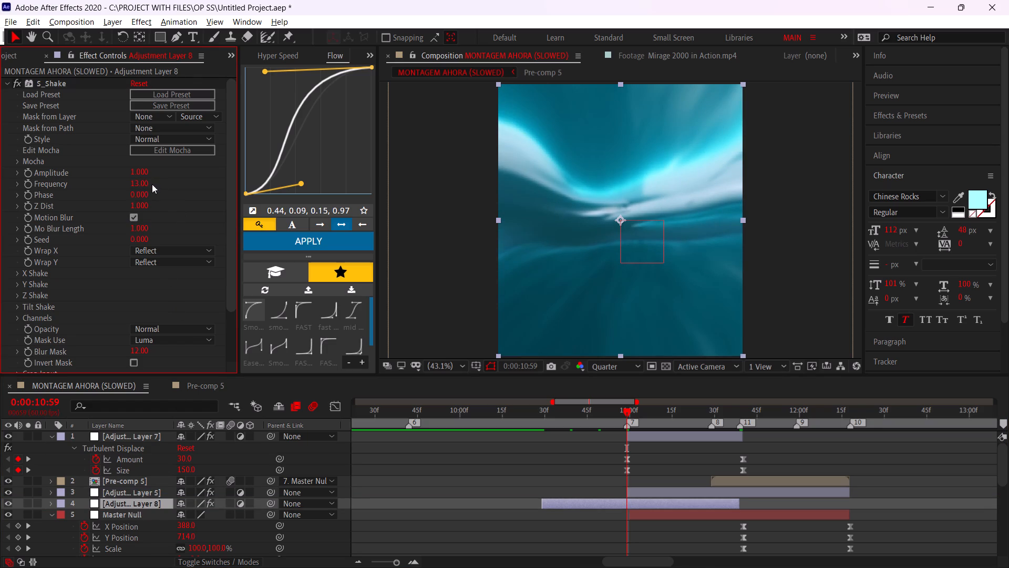
Keyframe the S_Shake Amplitude at its default 1 at marker 7, and at 0 at 0:00:10:29 and 0:00:11:39.
click(34, 173)
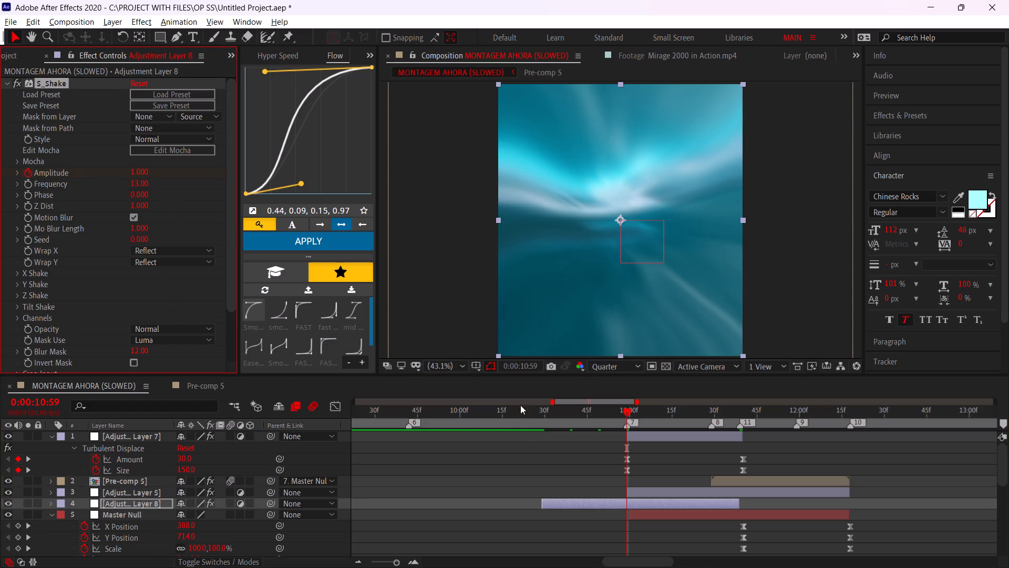
drag(535, 416, 542, 416)
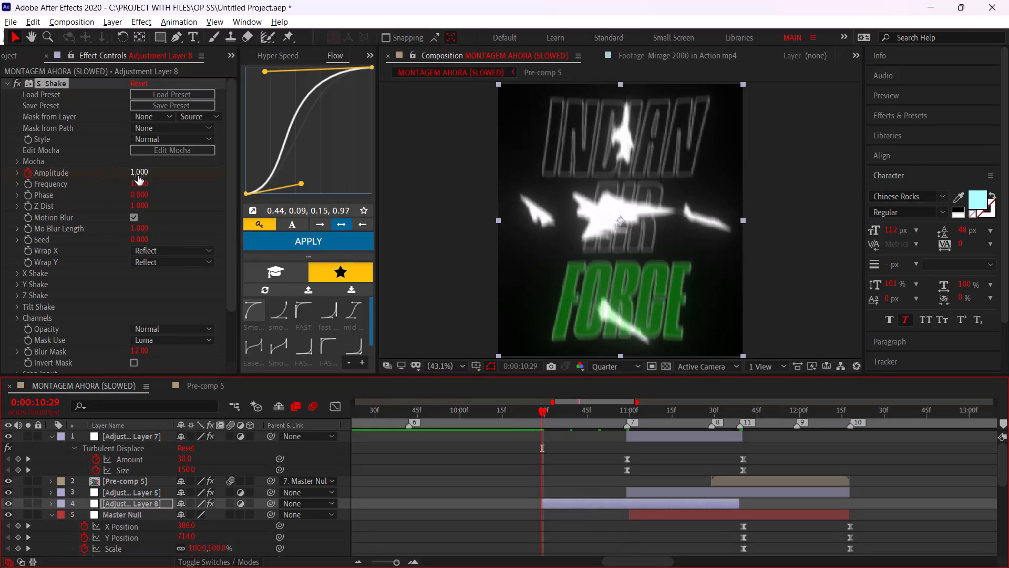
click(138, 175)
key(0)
click(183, 181)
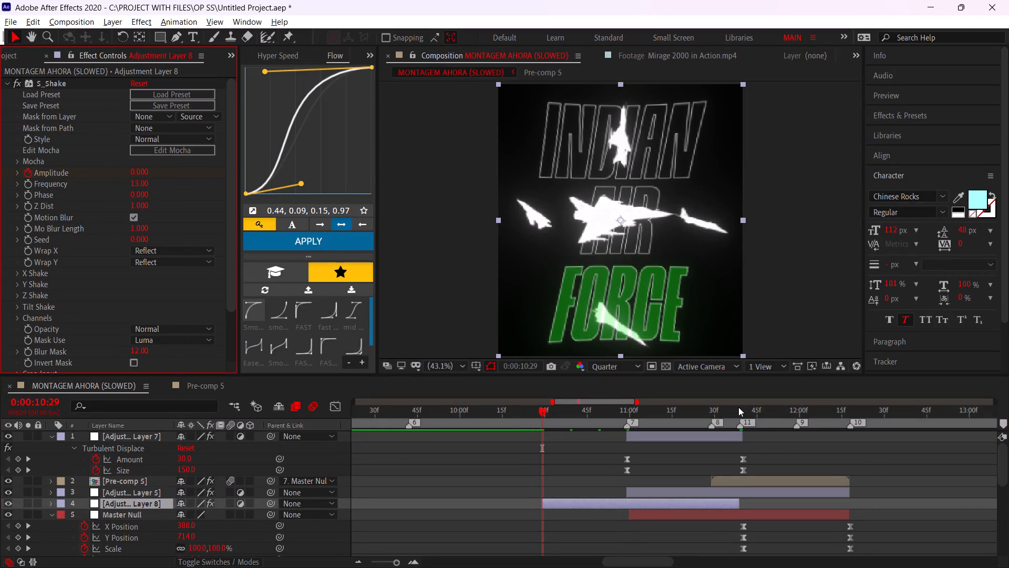
click(738, 407)
drag(747, 410, 740, 408)
click(137, 174)
key(0)
click(173, 173)
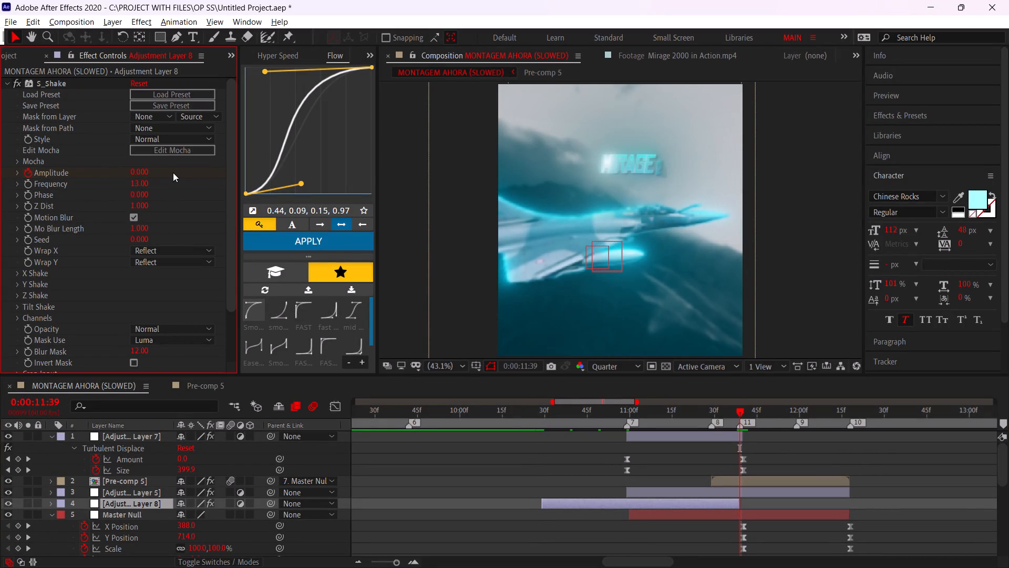
Easy-ease all three S_Shake Amplitude keyframes and apply the second saved Flow curve, a smooth slow-start ramp, to the first two.
key(u)
drag(768, 529, 512, 531)
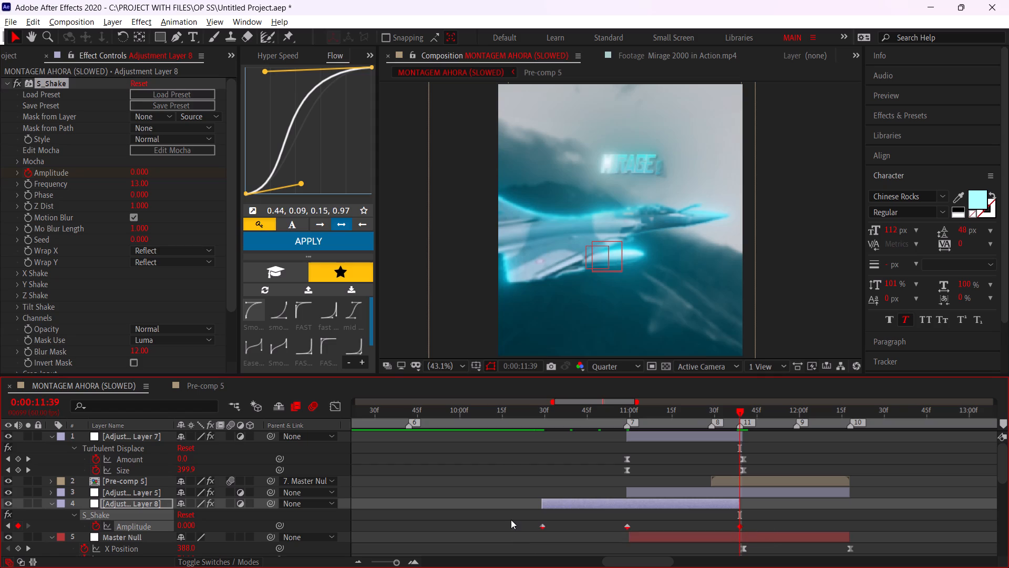
key(F9)
drag(646, 519, 533, 541)
click(275, 313)
click(285, 239)
Apply the easing curve 0.00, 0.02, 0.00, 0.99 to the last two S_Shake Amplitude keyframes.
drag(761, 514, 610, 540)
click(258, 312)
click(277, 239)
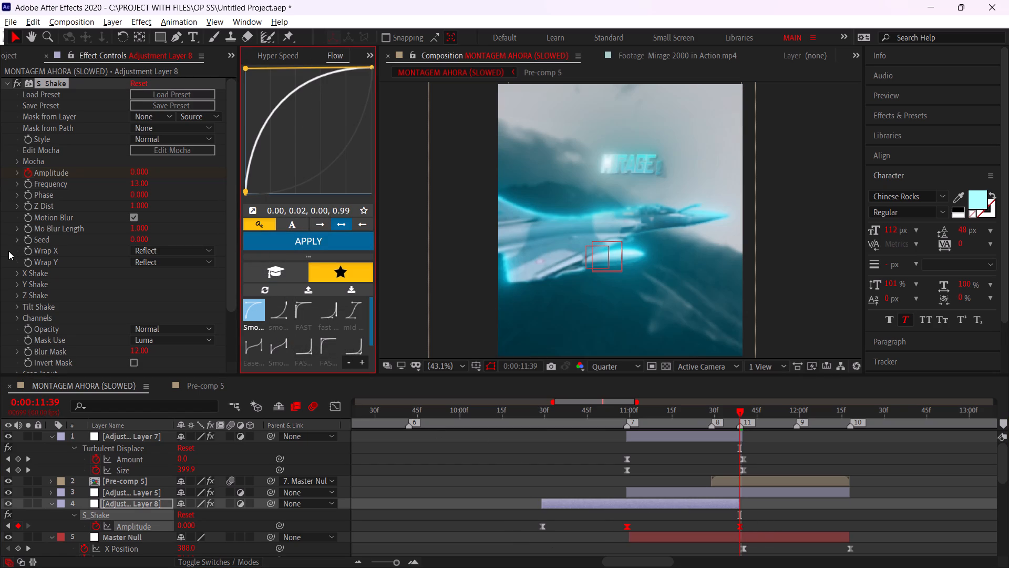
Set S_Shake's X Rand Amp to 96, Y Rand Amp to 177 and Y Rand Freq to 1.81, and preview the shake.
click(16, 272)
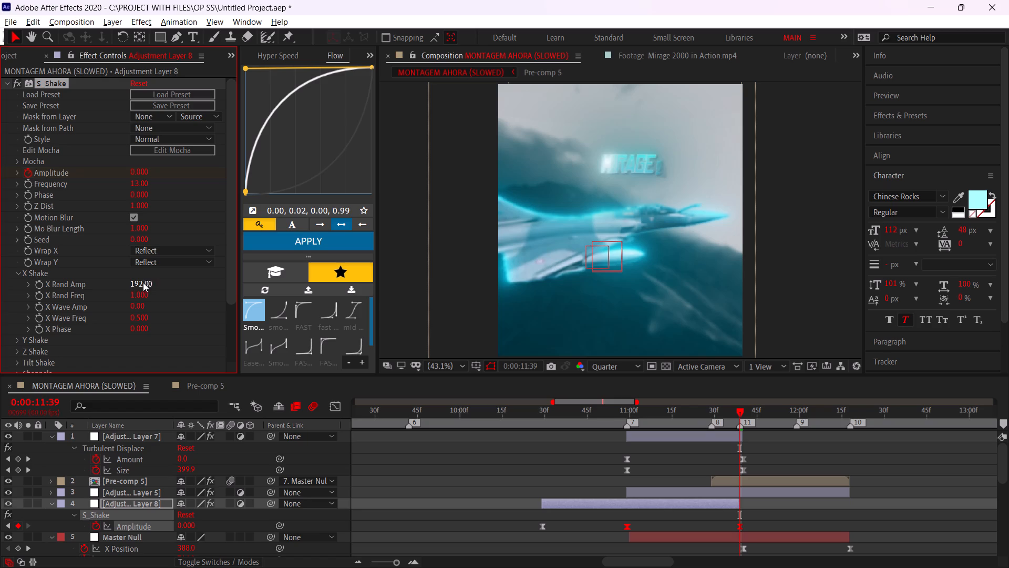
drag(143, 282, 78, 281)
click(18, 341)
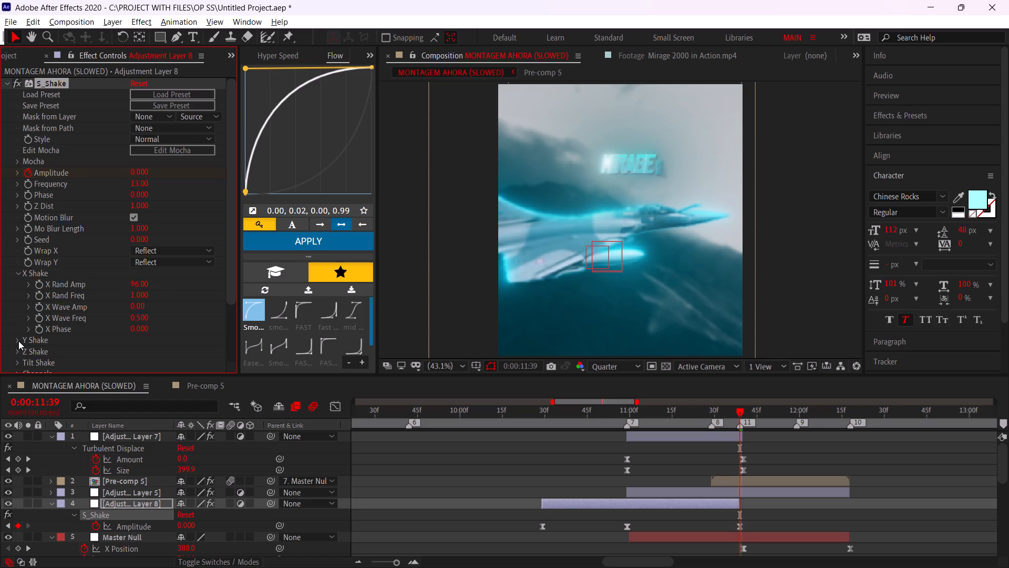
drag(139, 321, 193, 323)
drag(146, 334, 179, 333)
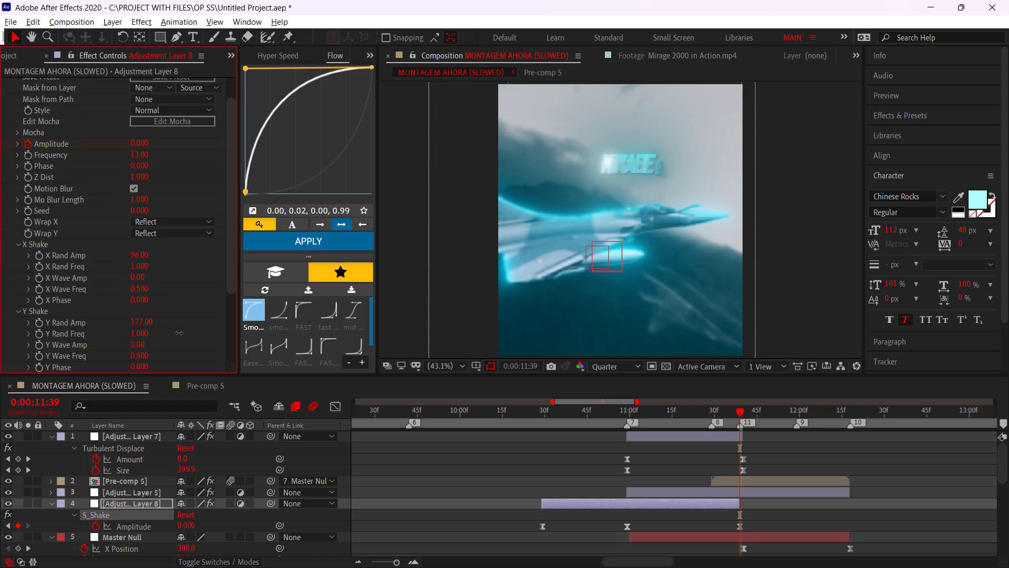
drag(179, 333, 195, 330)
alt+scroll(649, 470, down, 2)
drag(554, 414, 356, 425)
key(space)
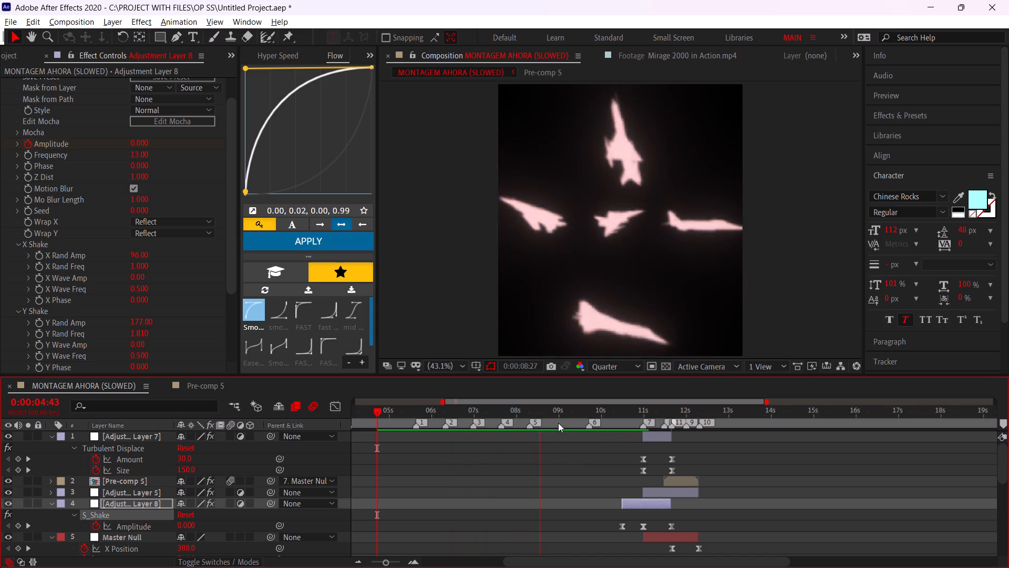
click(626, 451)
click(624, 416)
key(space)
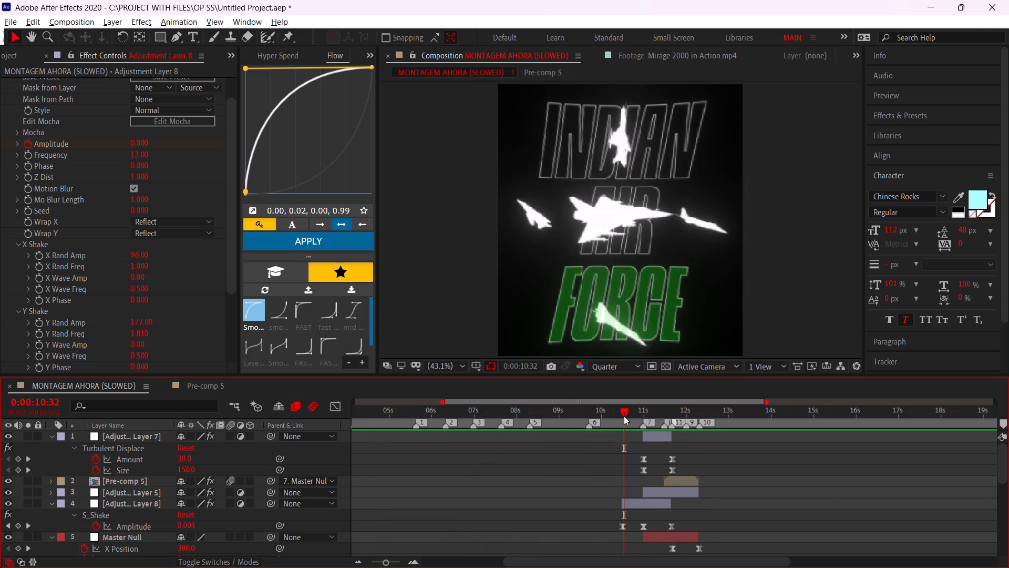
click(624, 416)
Set S_Shake's Y Rand Freq to 0.86 and preview the shake from 0:00:10:02.
drag(142, 330, 119, 334)
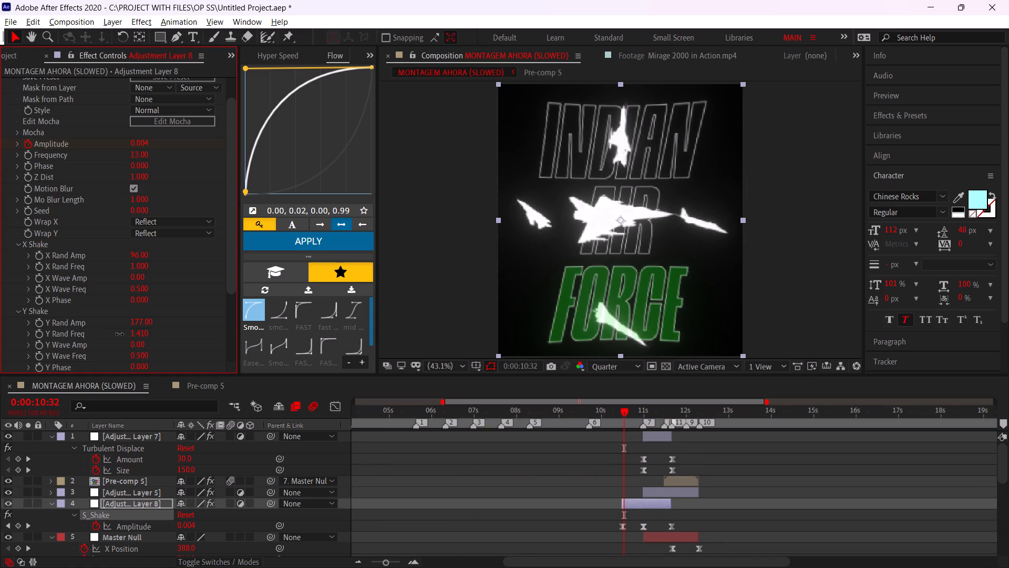
drag(119, 334, 86, 337)
key(space)
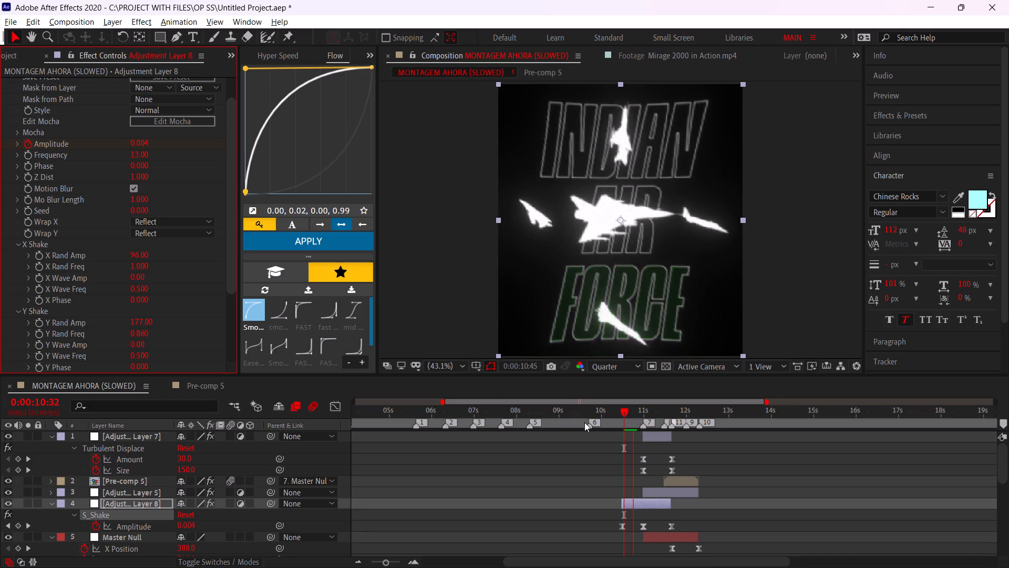
click(602, 416)
key(space)
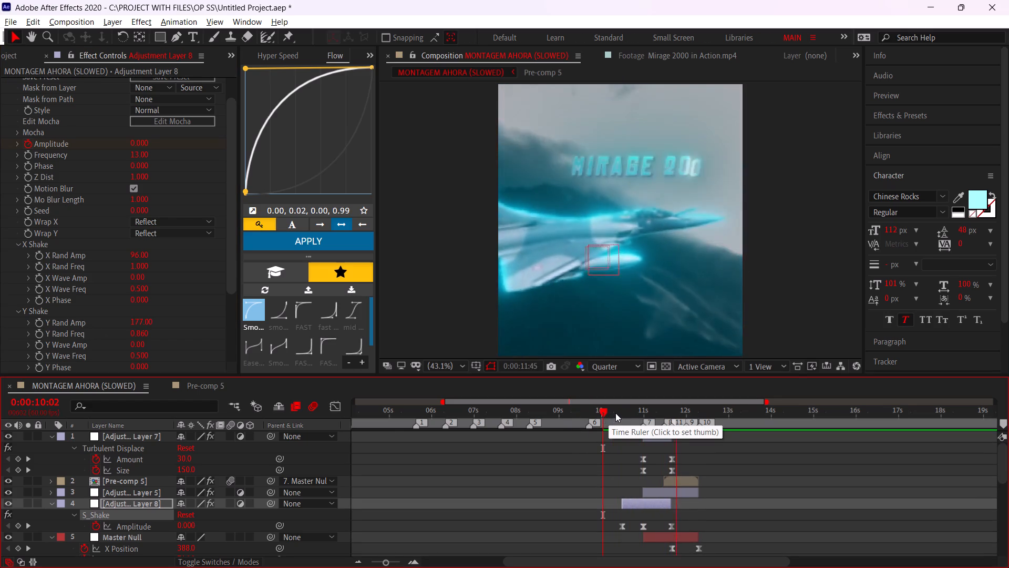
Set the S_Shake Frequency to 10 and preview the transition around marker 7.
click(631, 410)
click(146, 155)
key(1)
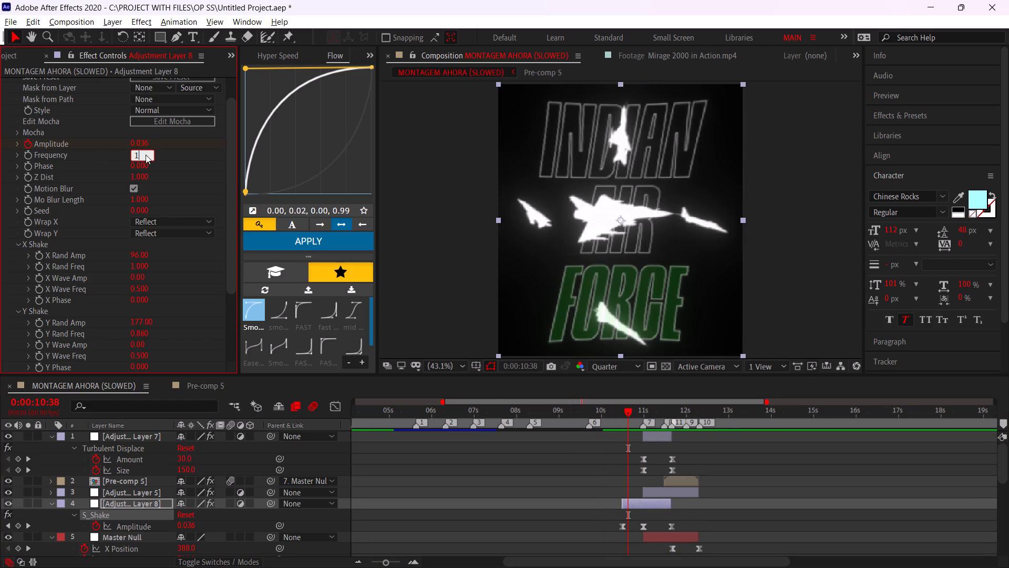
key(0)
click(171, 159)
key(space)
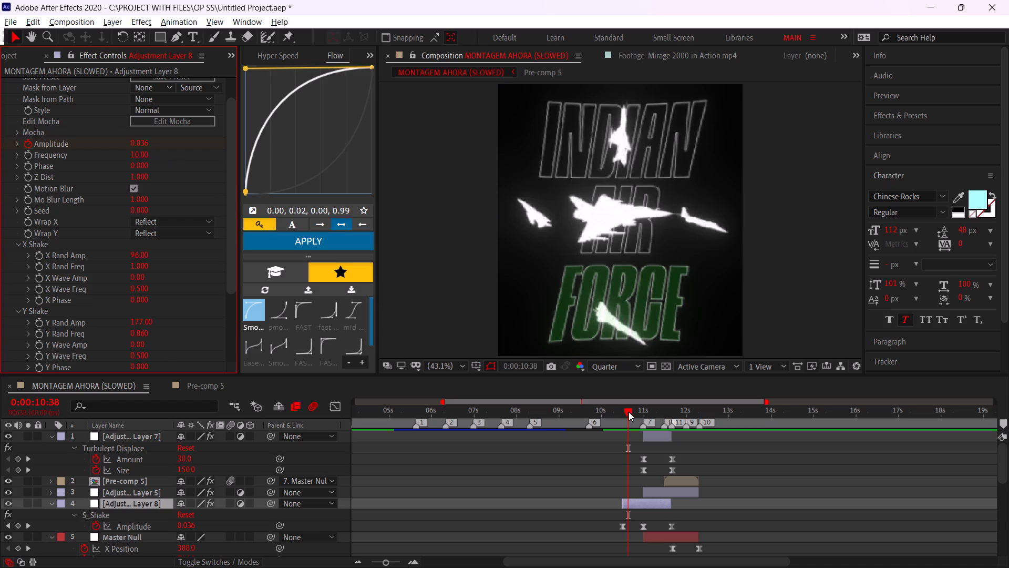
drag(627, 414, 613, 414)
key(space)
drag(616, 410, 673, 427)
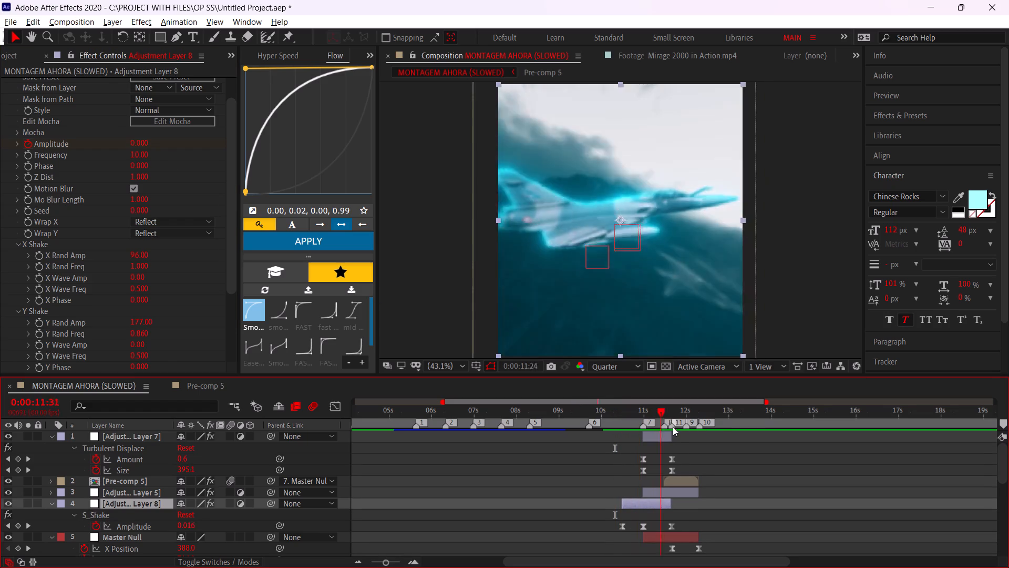
Apply the saved Flow curve 0.75, 0.02, 1.00, 0.15 to the first two S_Shake Amplitude keyframes.
drag(673, 427, 645, 415)
alt+scroll(633, 473, up, 1)
drag(655, 517, 586, 526)
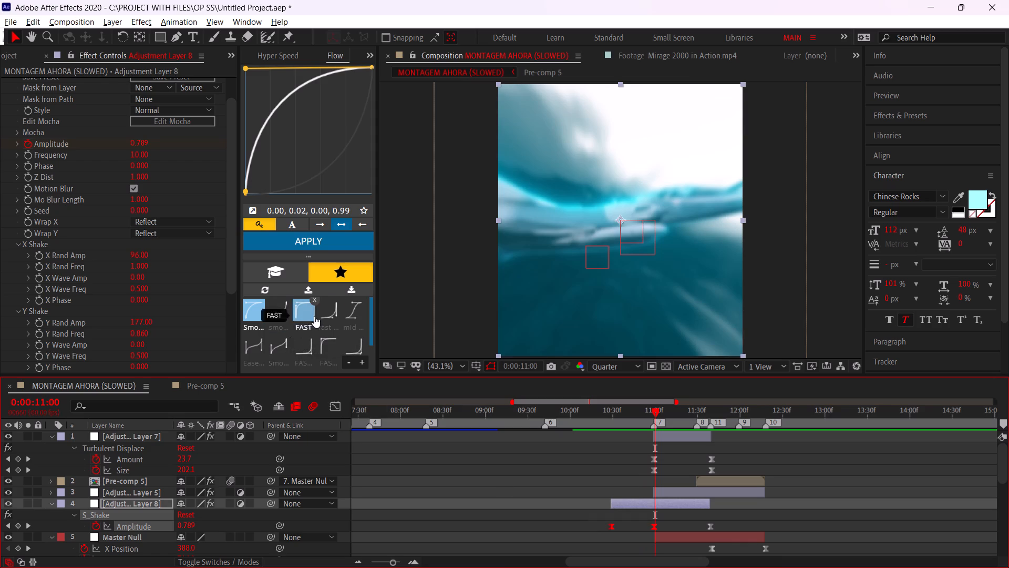
click(322, 315)
click(284, 238)
Set the S_Shake Frequency to 6, X Rand Amp to 122 and Y Rand Amp to 224, and preview the sequence.
click(143, 153)
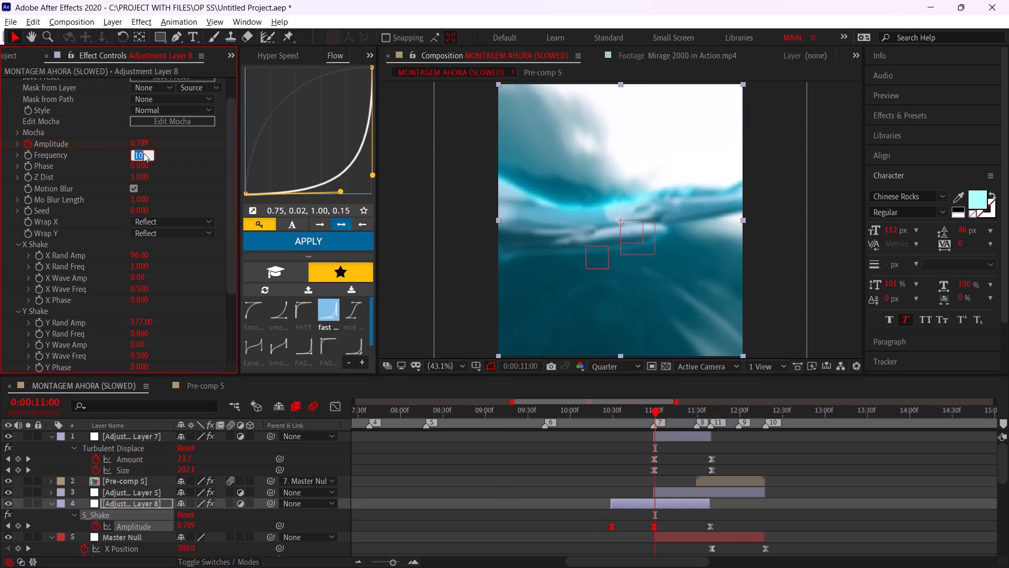
key(6)
click(179, 180)
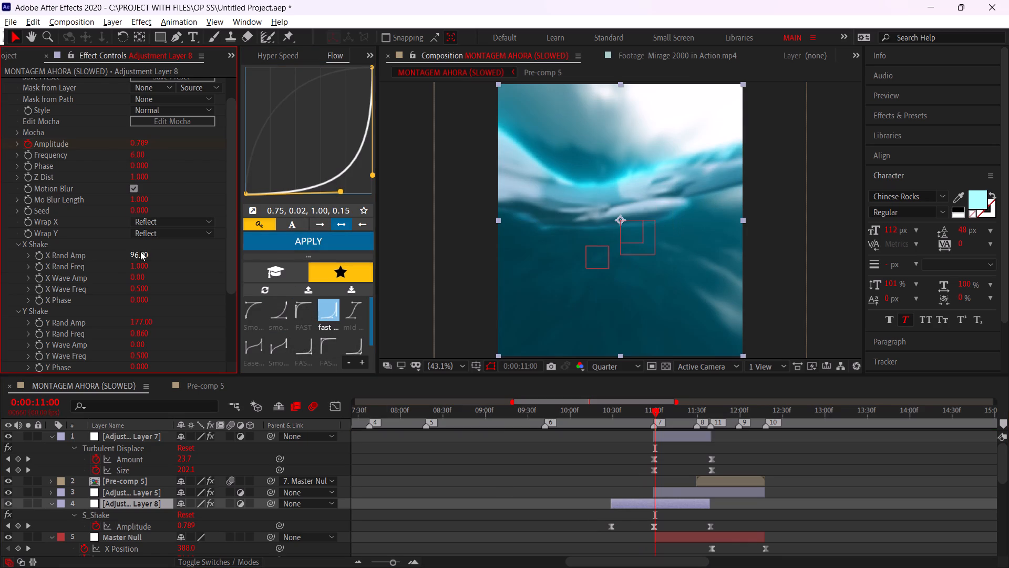
drag(143, 258, 164, 262)
drag(136, 321, 171, 325)
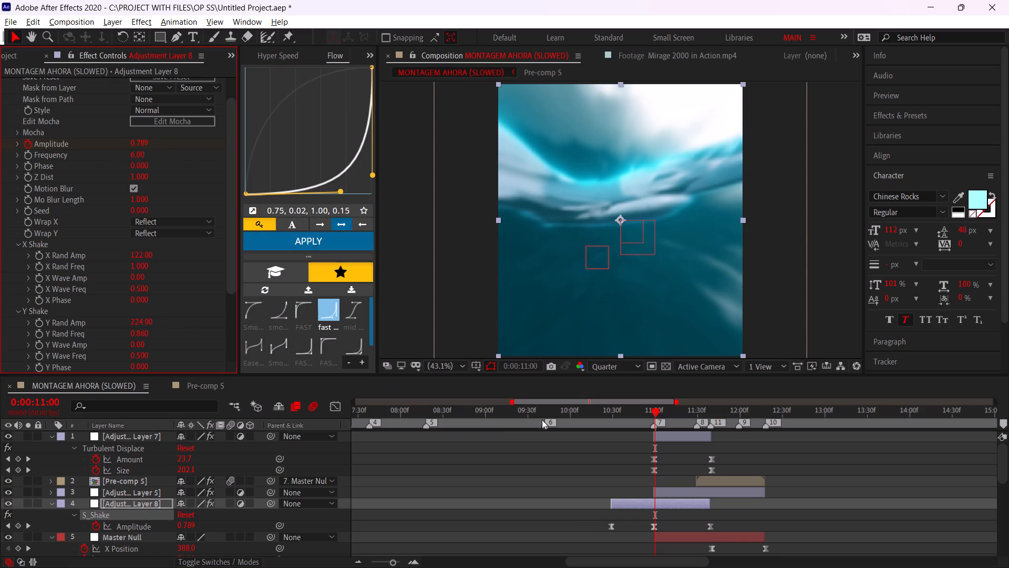
drag(608, 414, 289, 422)
key(space)
alt+scroll(612, 448, down, 2)
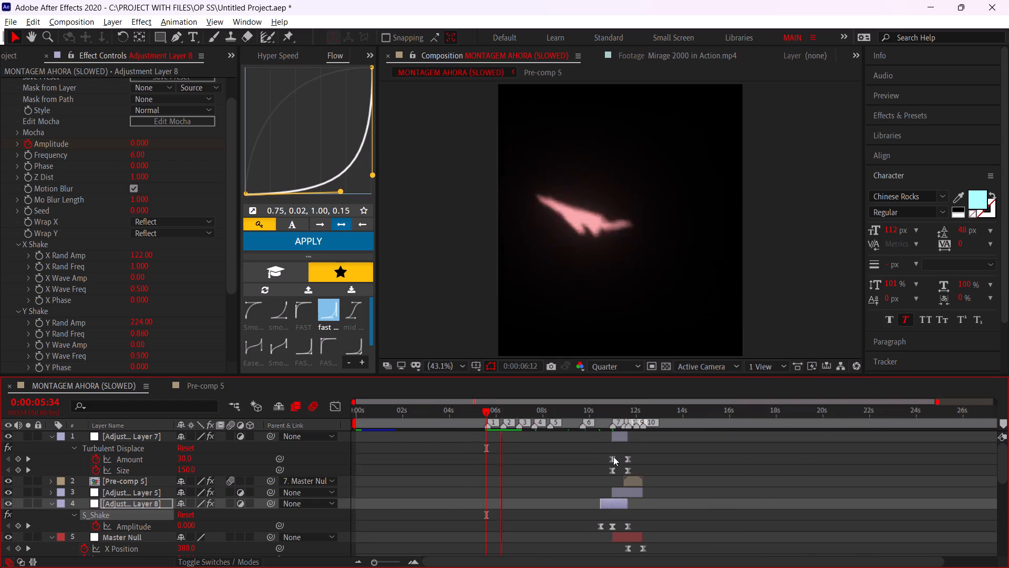
click(534, 411)
Set the S_Shake Tilt Rand Amp to 3 and preview the composition from 0:00:00:00.
scroll(145, 334, down, 3)
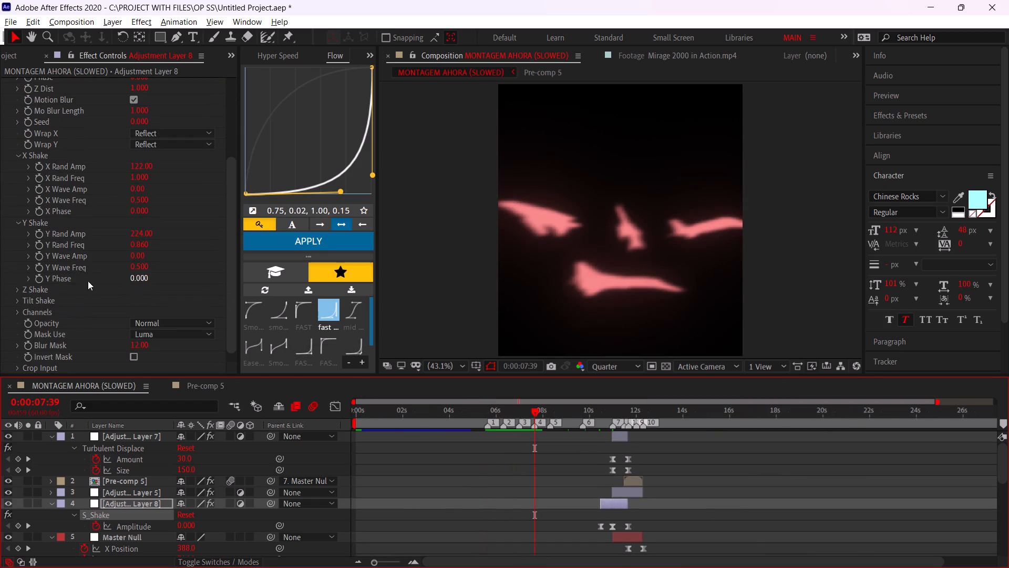
click(18, 299)
click(139, 315)
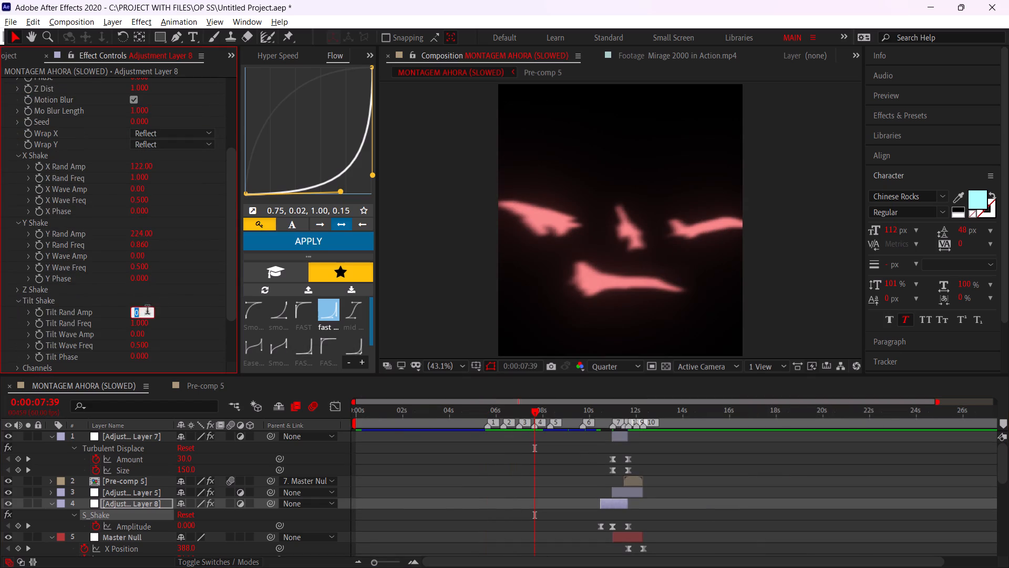
key(3)
click(177, 299)
key(space)
drag(567, 414, 315, 437)
key(space)
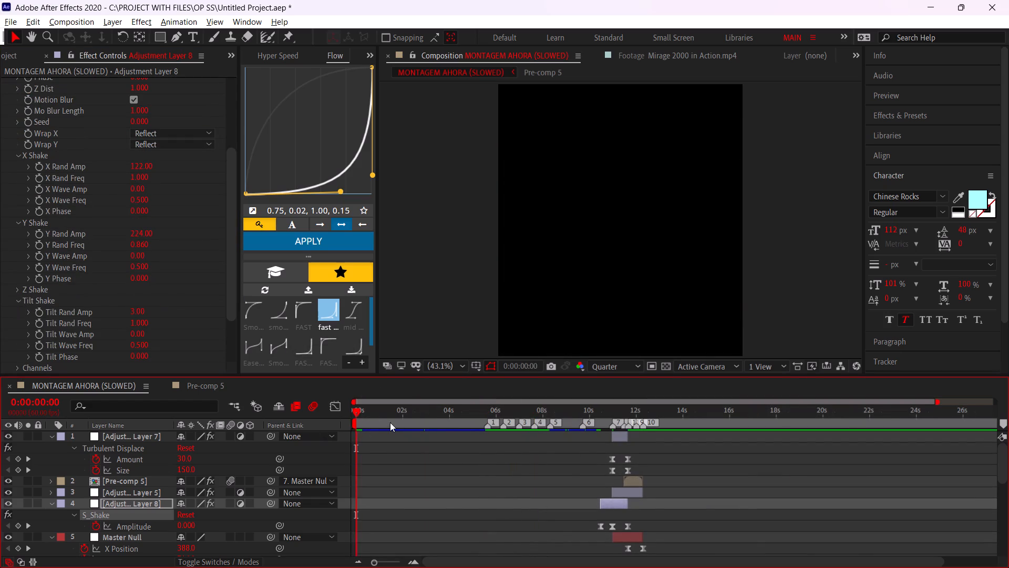
Save the project.
key(ctrl+s)
Stop the preview at 0:00:02:52 and reveal the hidden system tray apps.
click(421, 416)
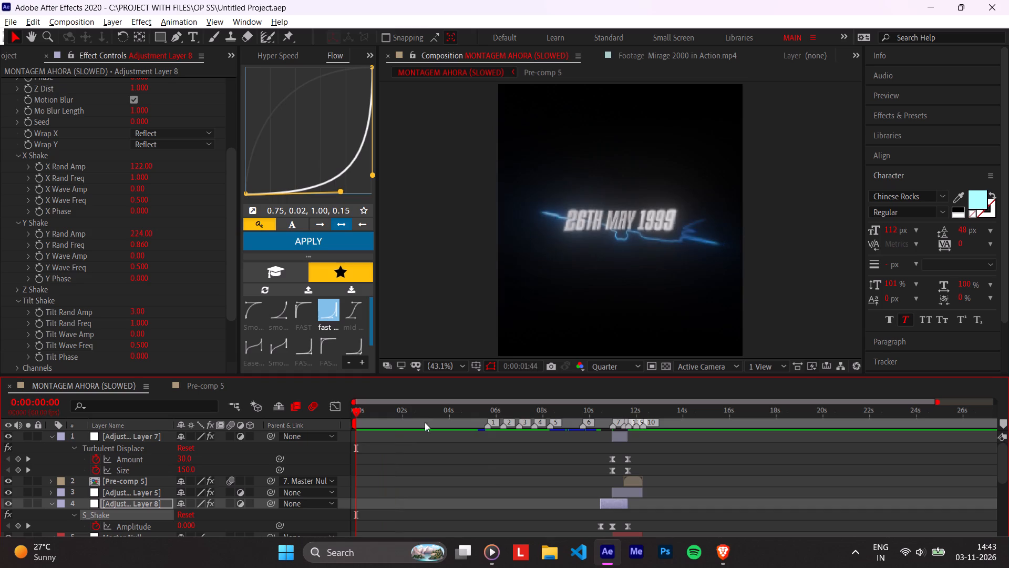
click(853, 551)
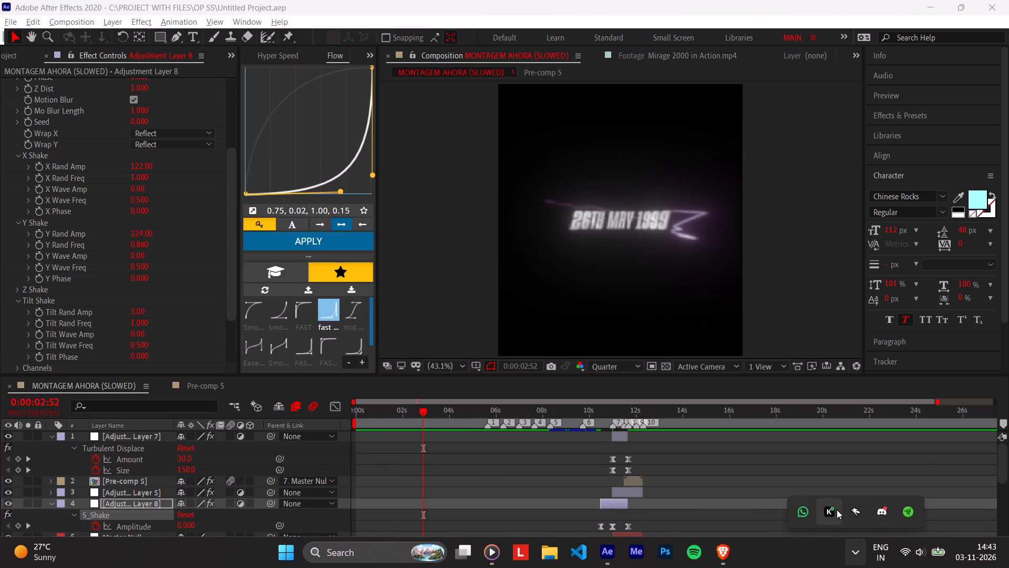
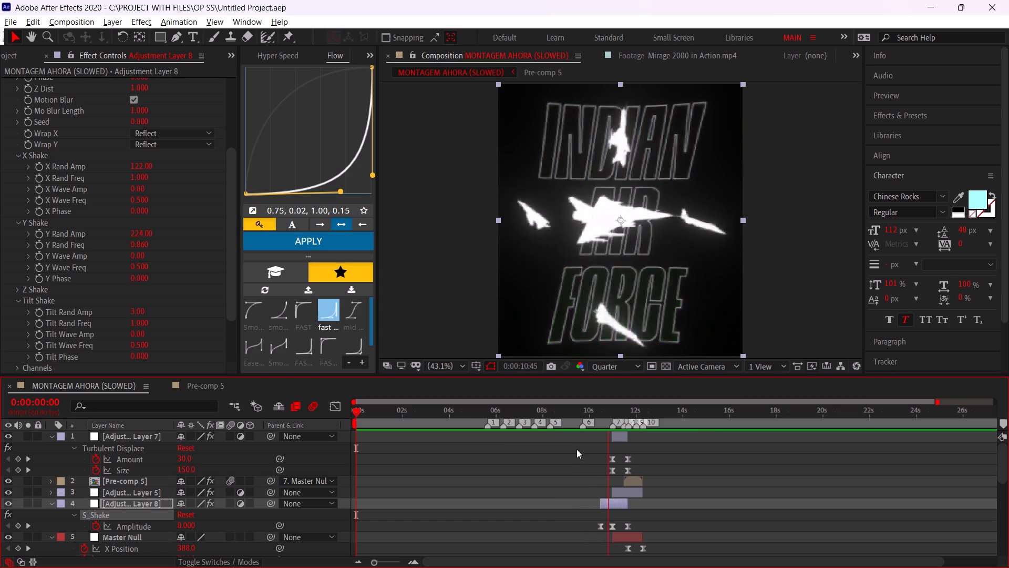
Preview the jet transition from 0:00:10:49 and scrub through the area around markers 7 and 11.
alt+scroll(611, 475, up, 2)
click(602, 421)
key(space)
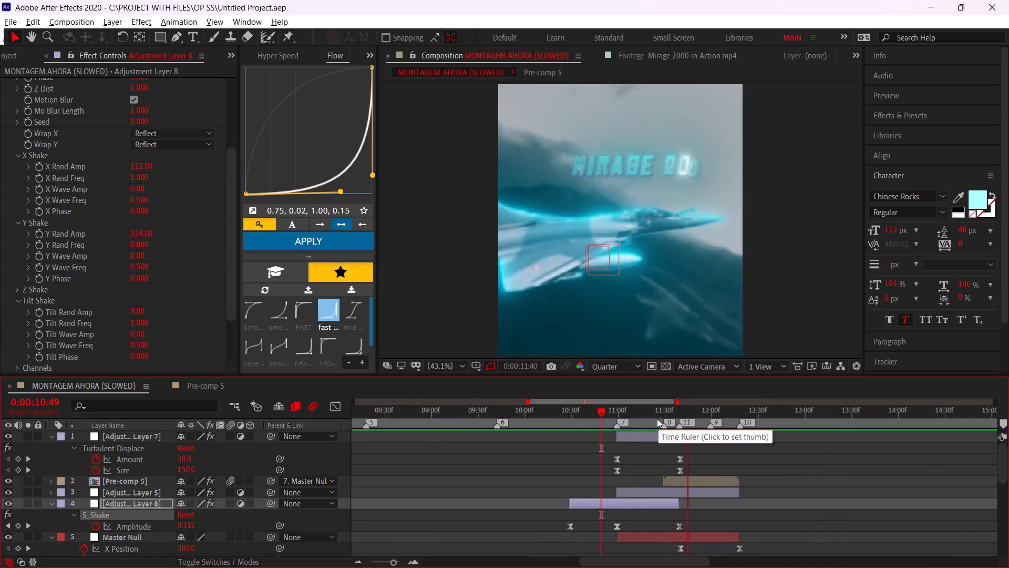
click(657, 419)
alt+scroll(689, 454, up, 2)
drag(573, 421, 647, 442)
Add a layer marker to the S_Shake Adjustment Layer 8 at 0:00:10:59, on its peak Amplitude keyframe.
click(588, 501)
drag(405, 408, 394, 411)
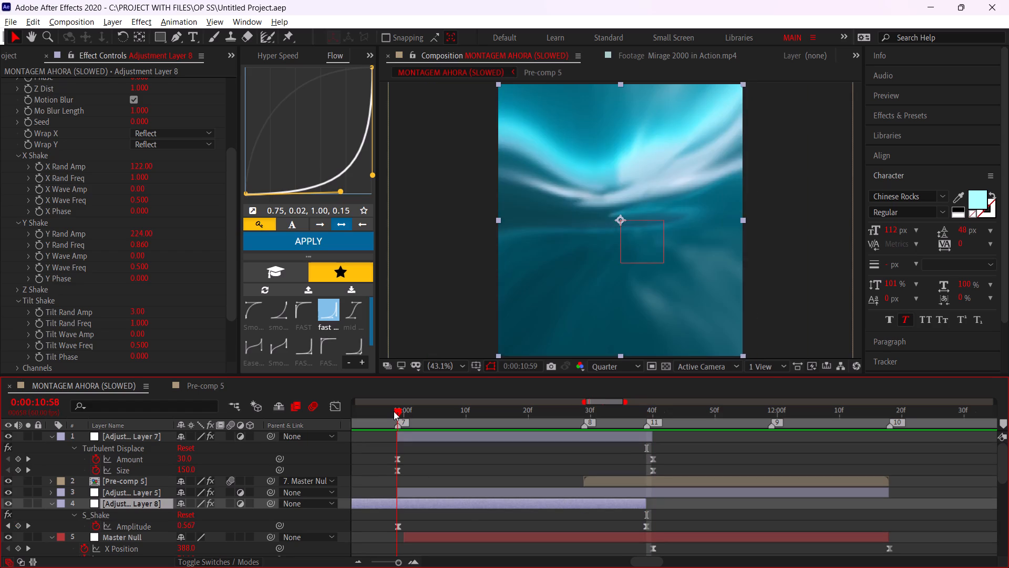
drag(394, 411, 397, 412)
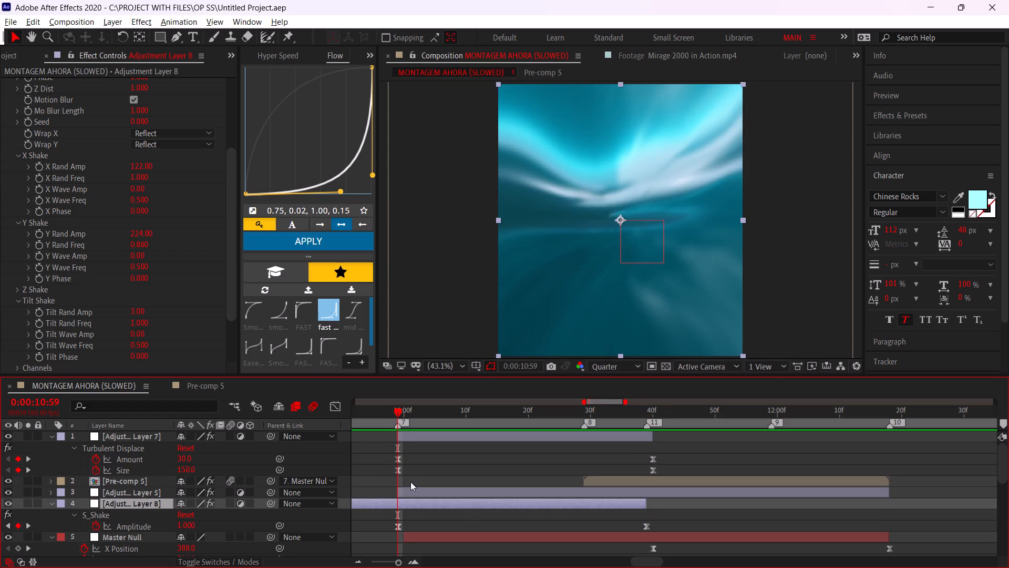
key(asterisk)
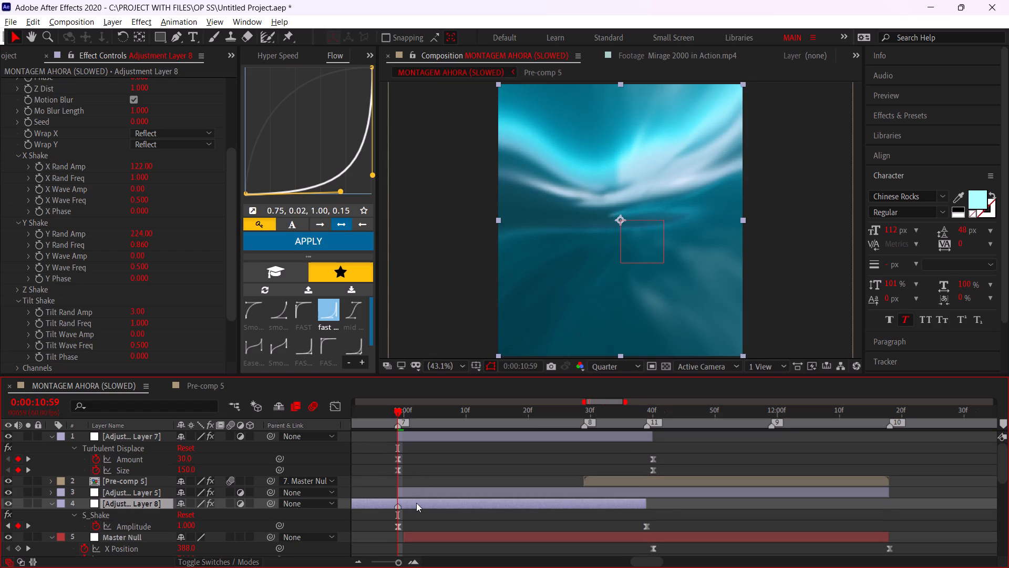
Duplicate Adjustment Layer 8 and move the copy later so its layer marker lines up with composition marker 11.
click(416, 503)
key(ctrl+d)
scroll(442, 512, down, 1)
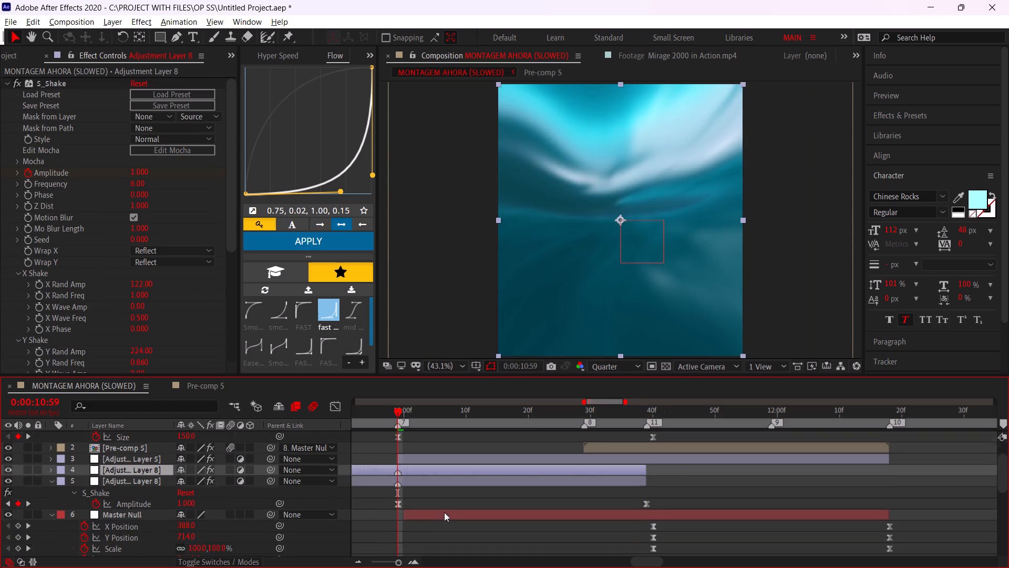
scroll(444, 512, down, 4)
scroll(452, 507, up, 3)
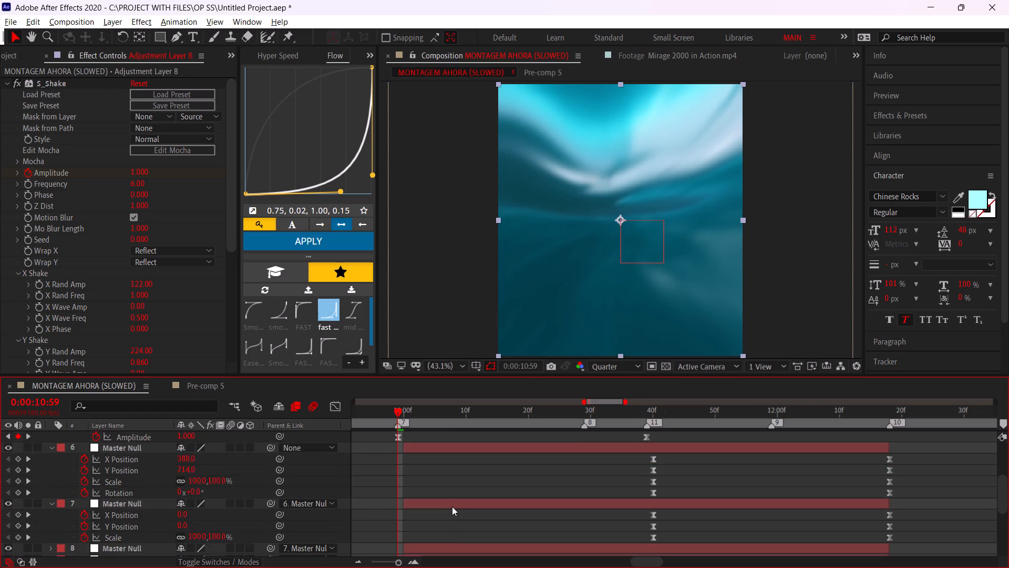
scroll(452, 506, up, 1)
drag(456, 469, 671, 442)
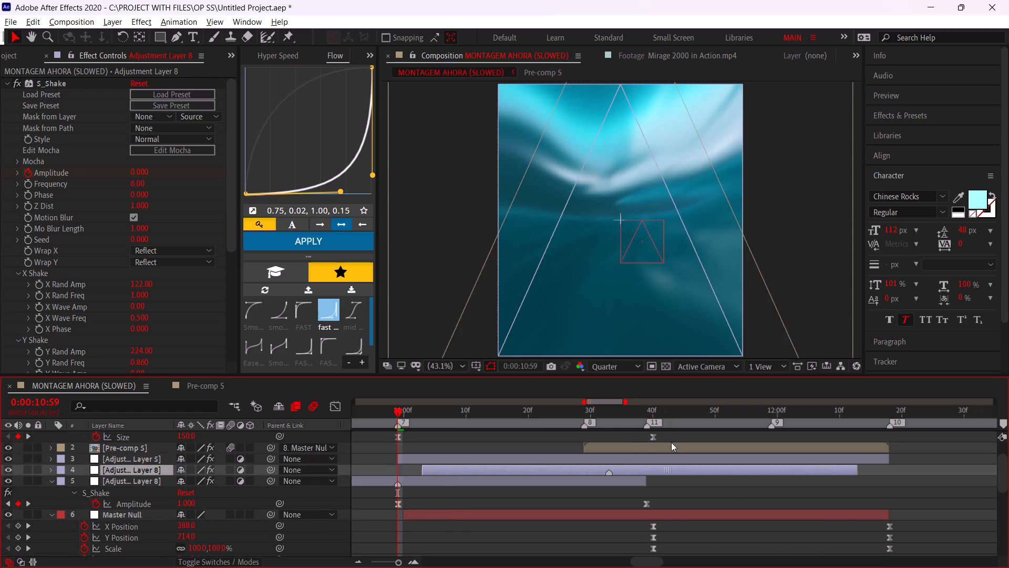
drag(671, 442, 706, 441)
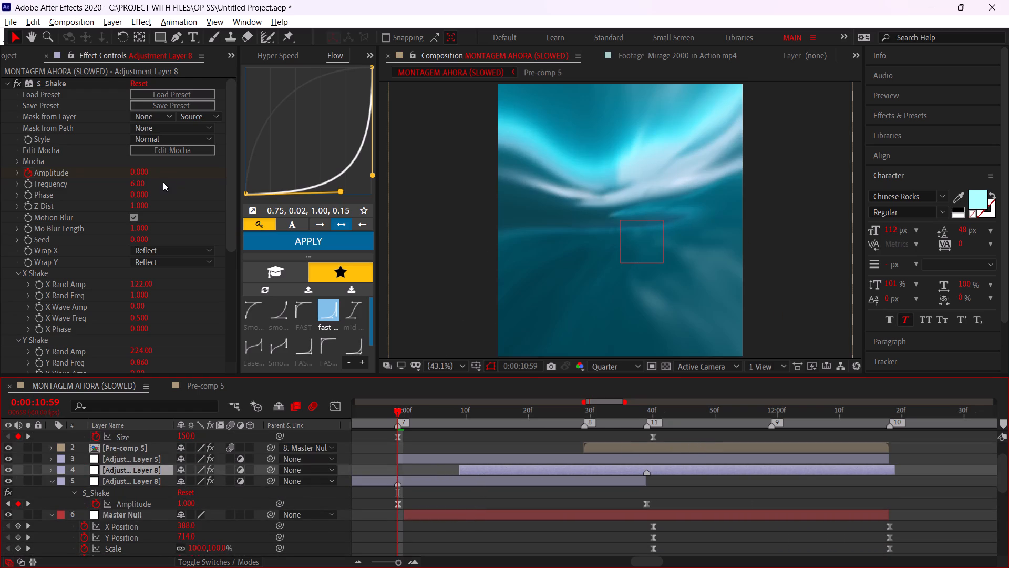
On the duplicate's S_Shake, set Frequency to 7, X Rand Freq to 0.520 and Y Rand Freq to 0.540.
click(140, 183)
key(7)
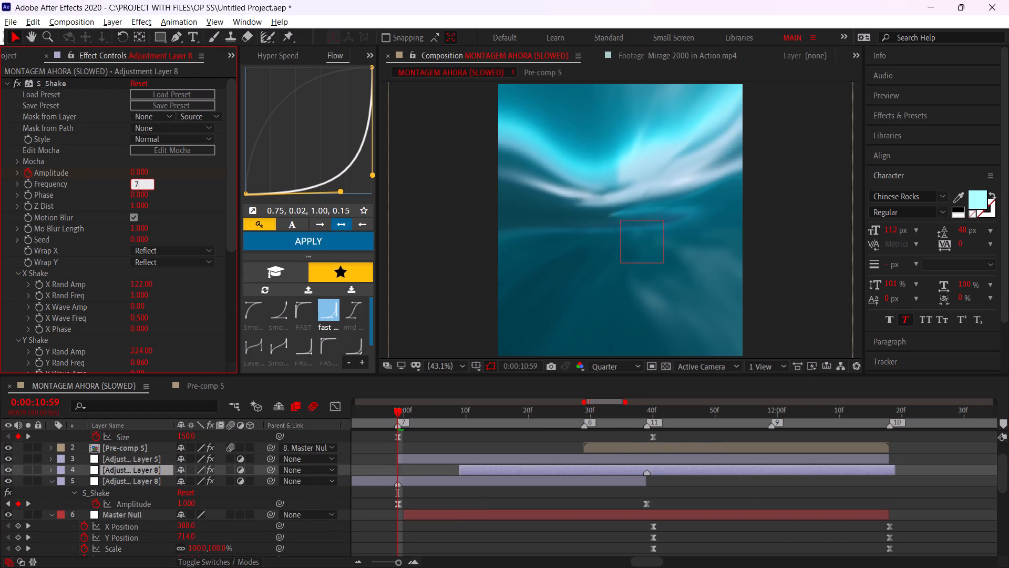
click(172, 186)
drag(148, 296, 147, 295)
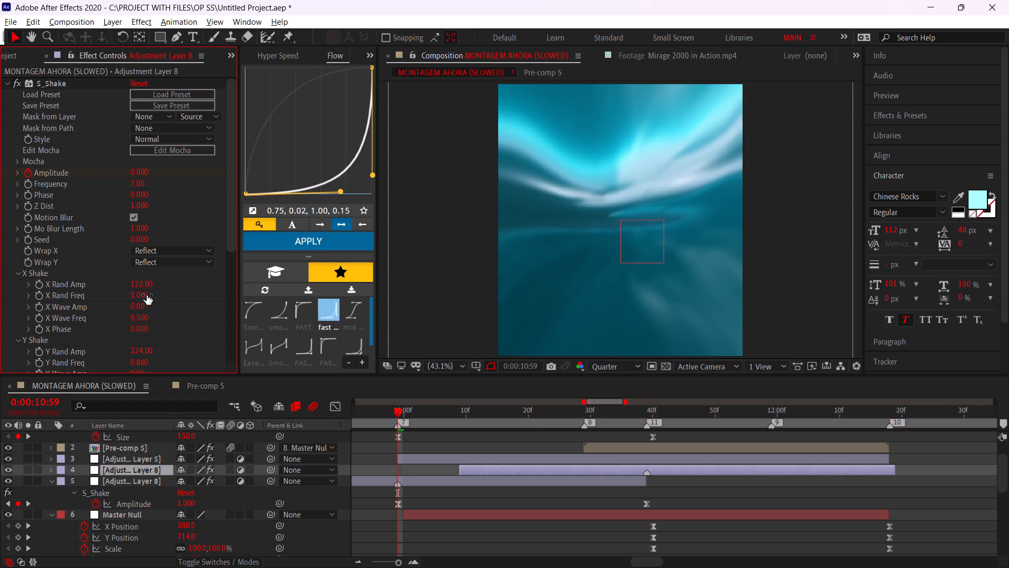
drag(147, 295, 127, 293)
drag(143, 291, 117, 296)
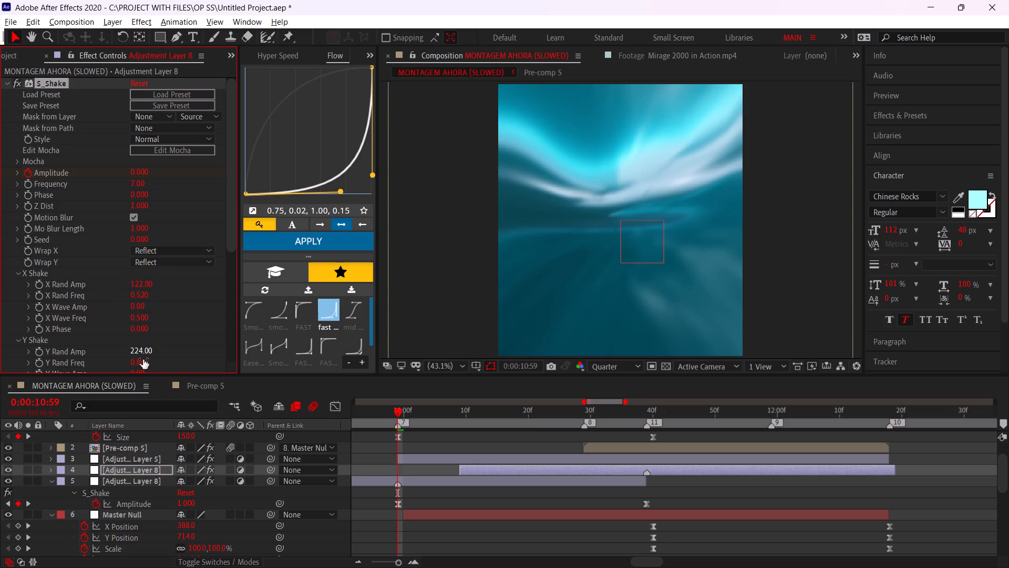
drag(142, 361, 117, 357)
Preview the composition from 0:00:00:00 and again from 0:00:10:39, and scrub through the second shake to 0:00:11:43.
alt+scroll(668, 482, down, 4)
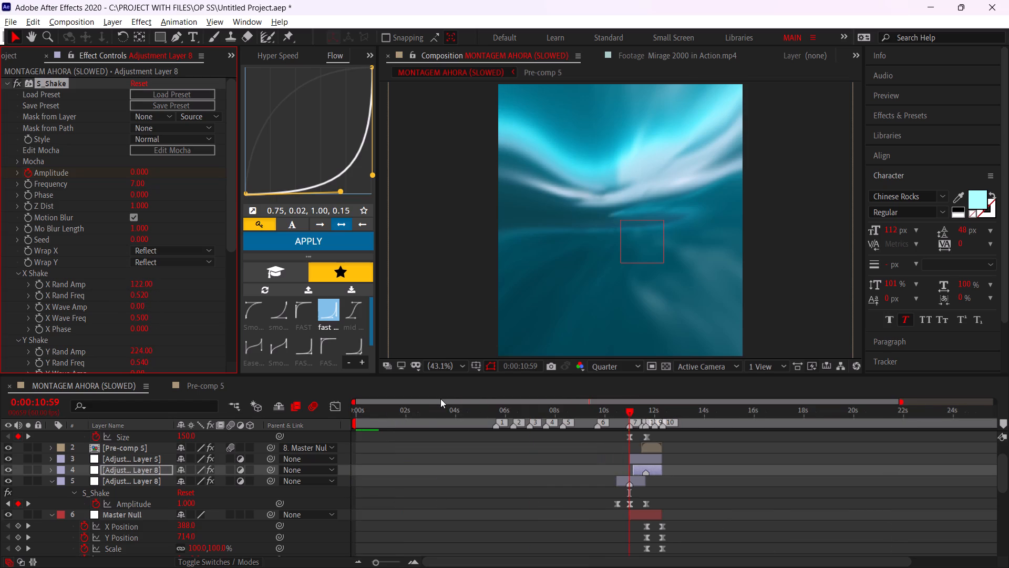
drag(423, 420, 251, 437)
key(space)
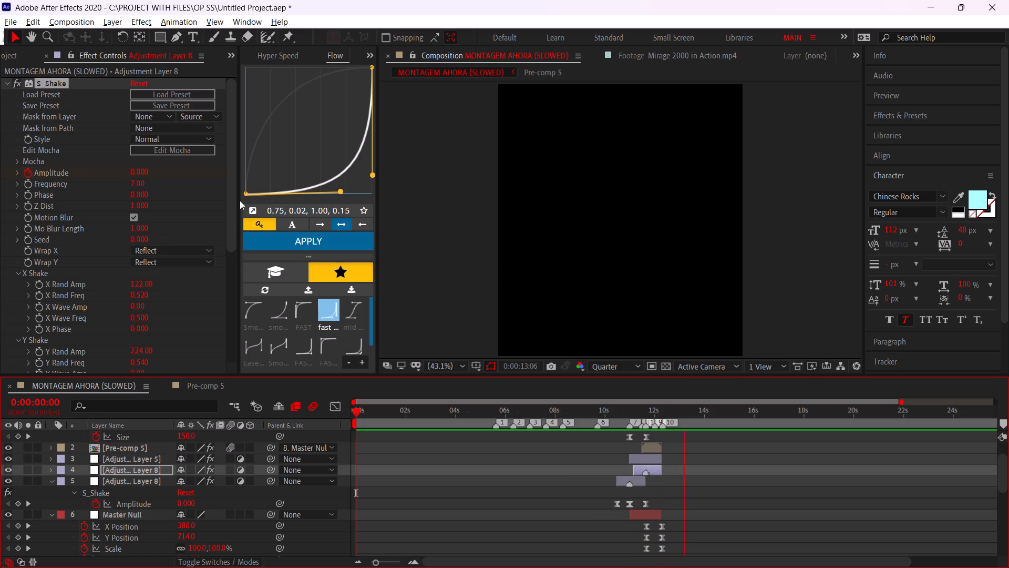
alt+scroll(639, 430, up, 2)
click(569, 425)
key(space)
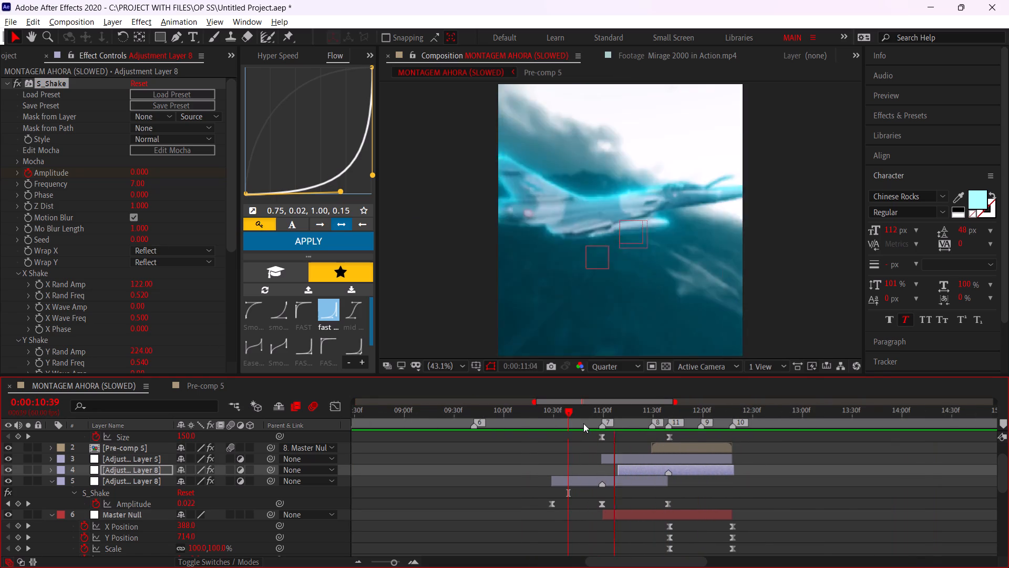
alt+scroll(649, 468, up, 2)
drag(645, 428, 689, 433)
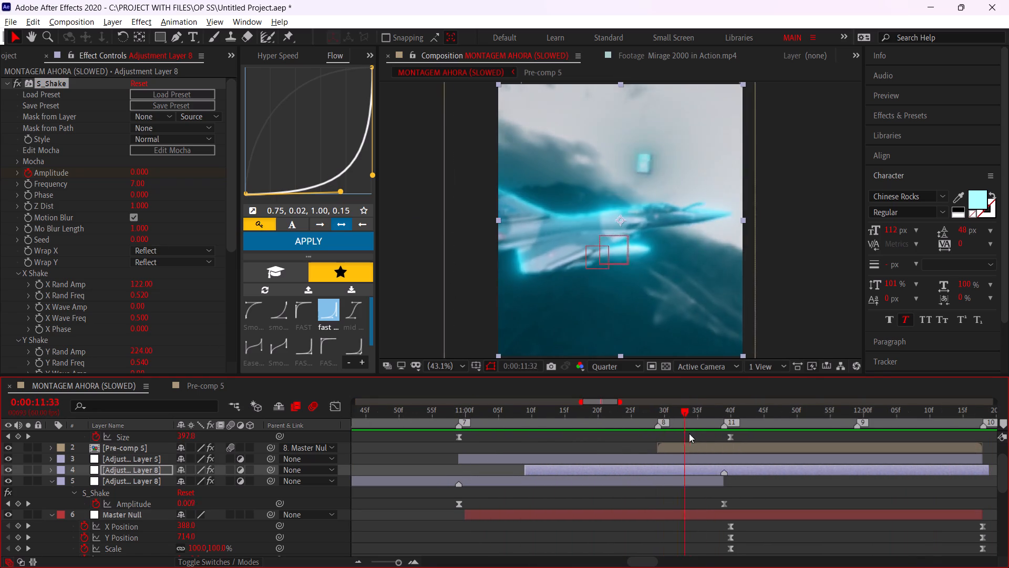
drag(689, 433, 750, 450)
Apply the smooth 0.98, 0.00, 1.00, 1.00 Flow curve to the duplicate shake layer's first two Amplitude keyframes.
click(676, 473)
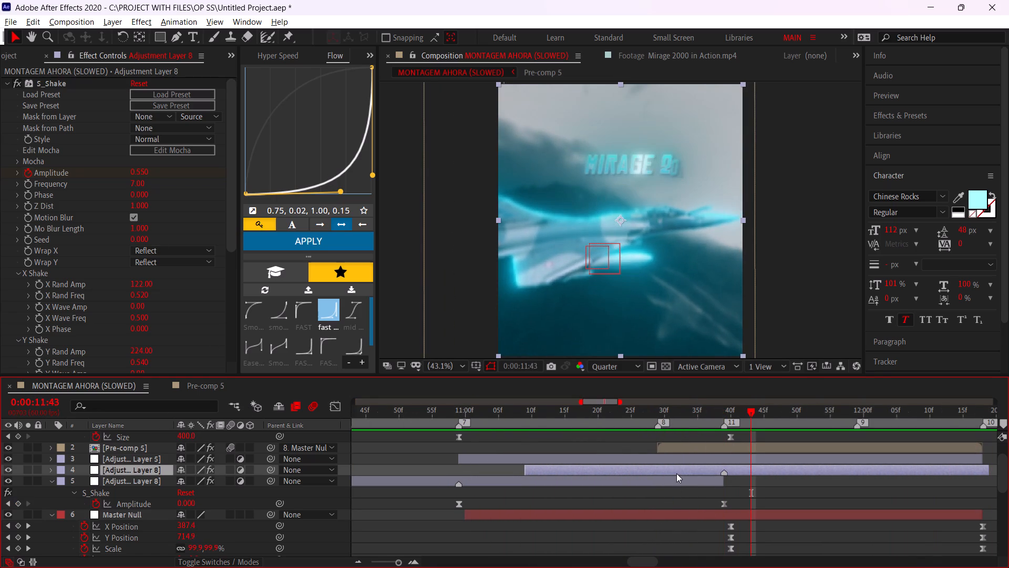
key(u)
drag(514, 491, 741, 496)
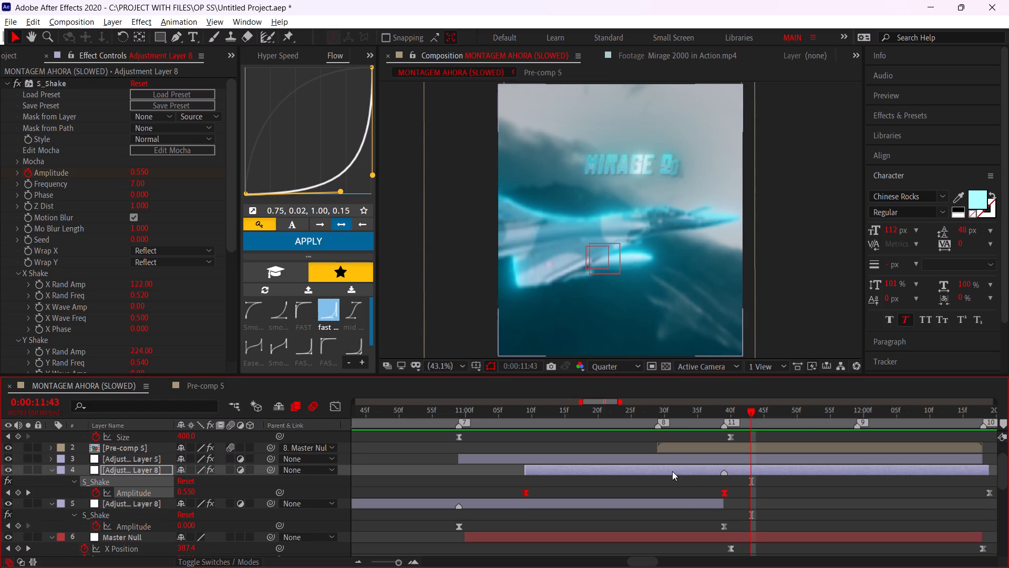
click(285, 313)
click(261, 238)
Preview the revised shake from 0:00:06:56, 0:00:11:09, 0:00:08:56 and the composition start, stopping at 0:00:08:55.
alt+scroll(667, 480, down, 3)
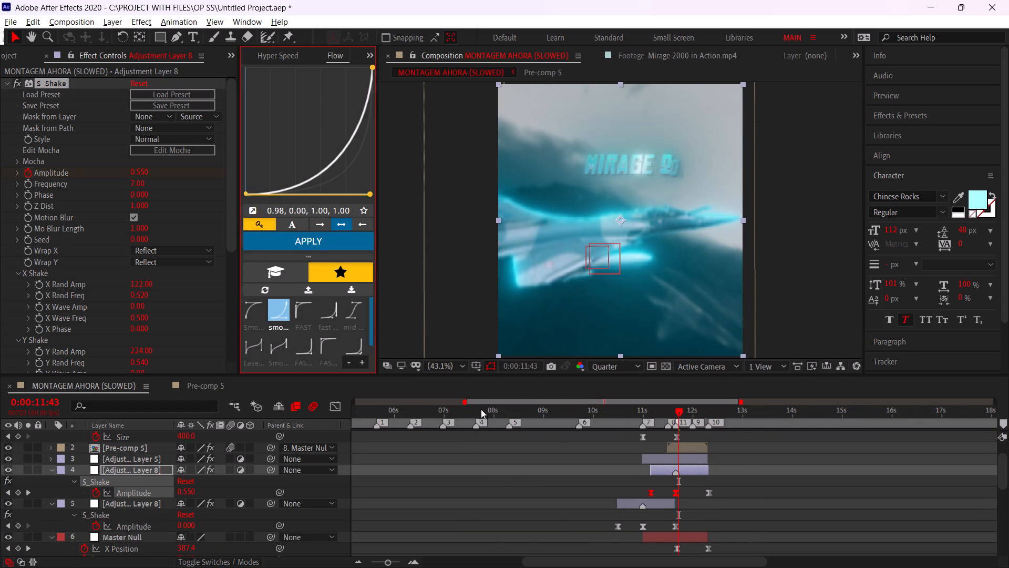
drag(479, 407, 437, 414)
key(space)
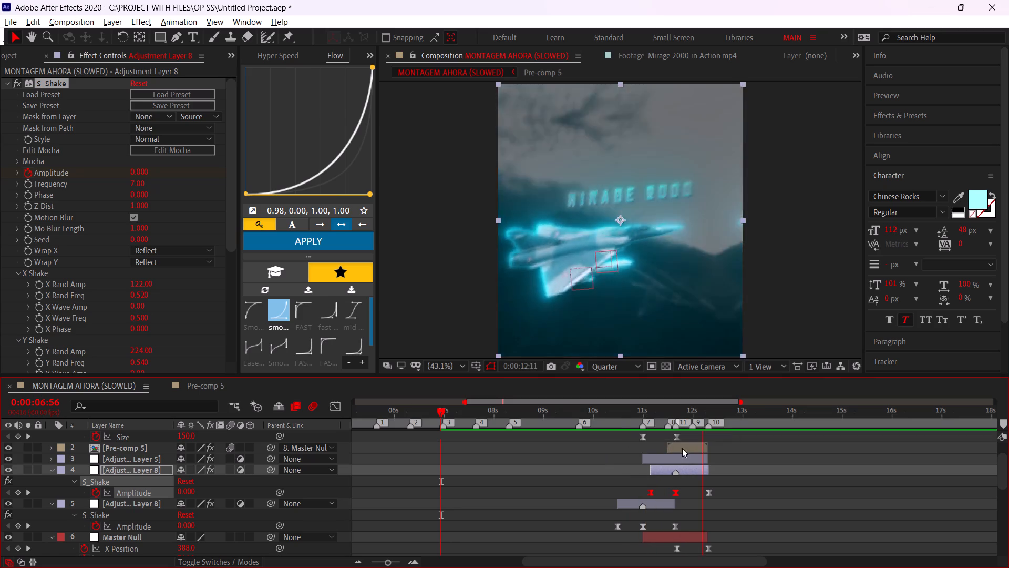
alt+scroll(669, 452, up, 3)
drag(614, 412, 525, 408)
key(space)
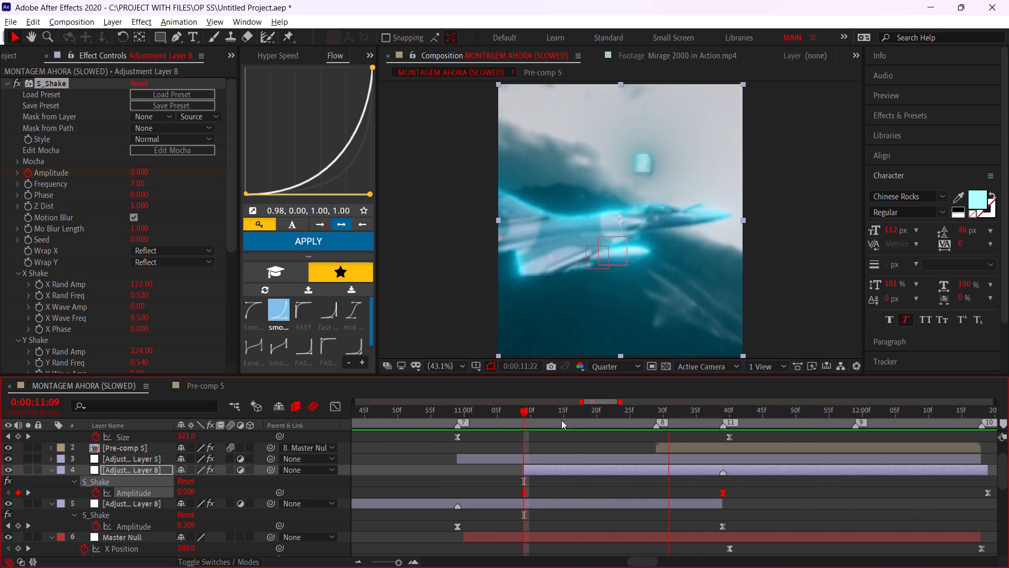
alt+scroll(632, 454, down, 3)
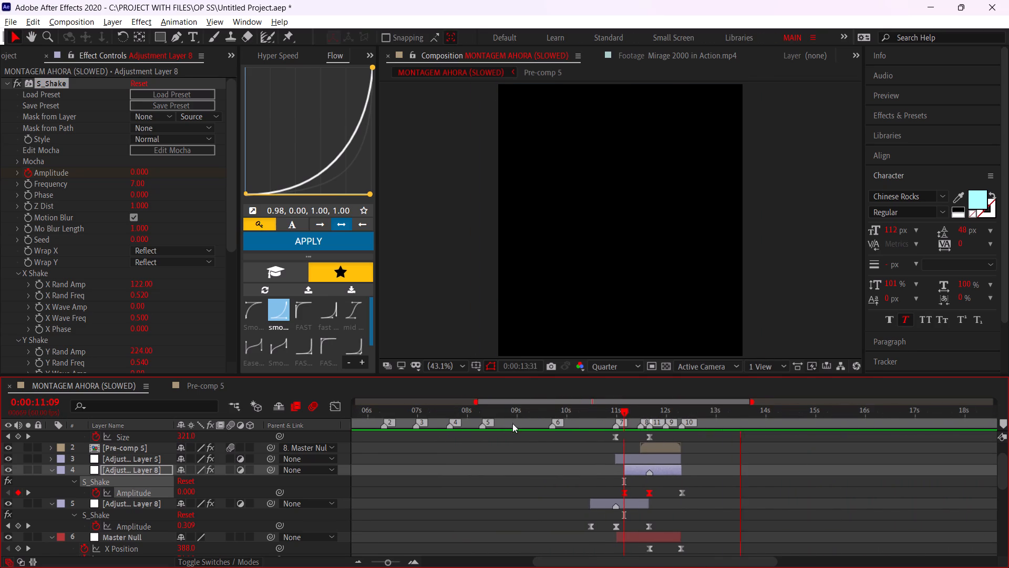
click(514, 422)
key(space)
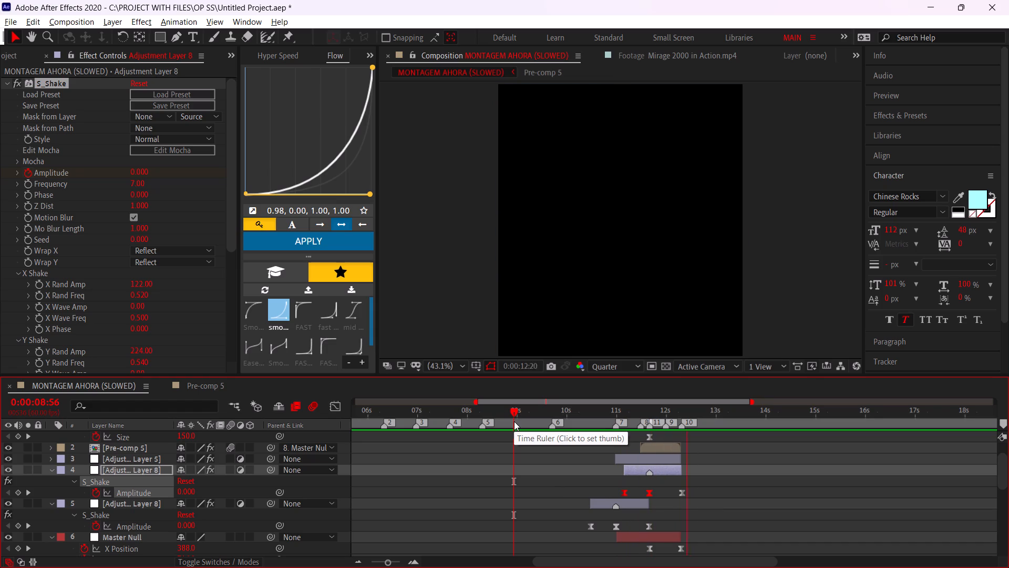
click(533, 420)
alt+scroll(532, 462, down, 5)
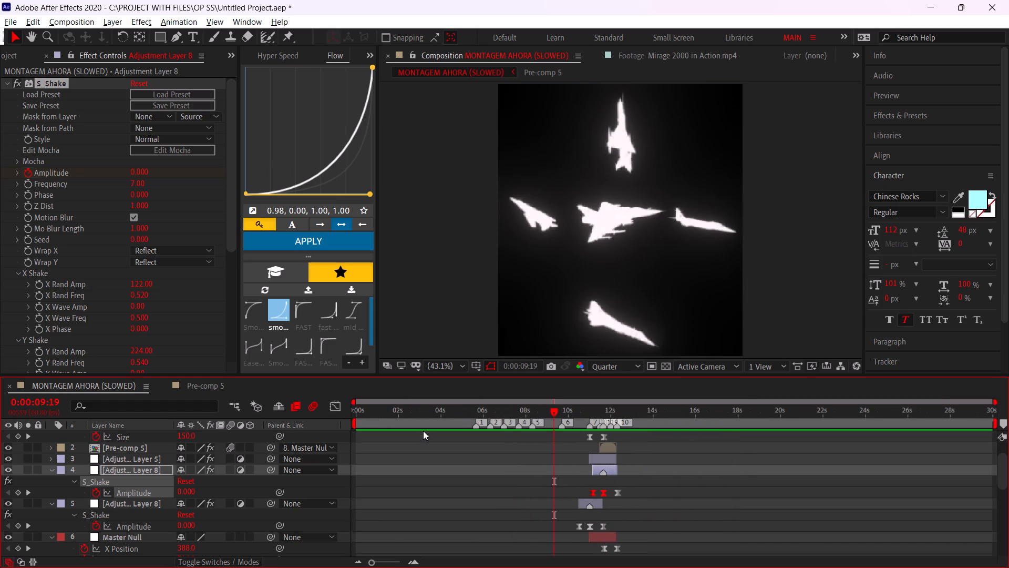
drag(416, 426, 234, 420)
key(space)
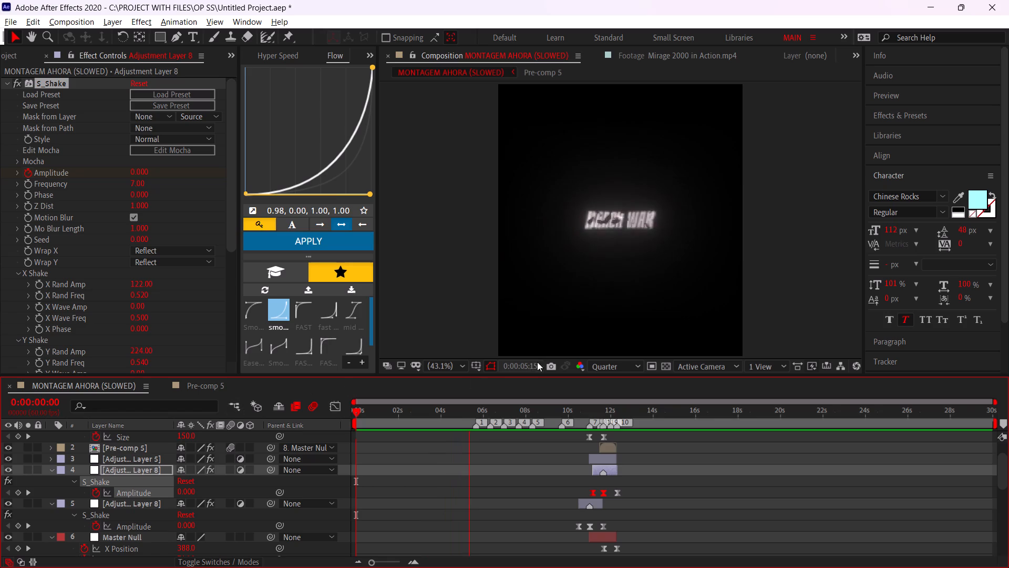
click(545, 417)
Add the 1 (2).mp4 footage as the top layer of the sequence, starting at about 0:00:10:52, just before marker 7.
key(ctrl+i)
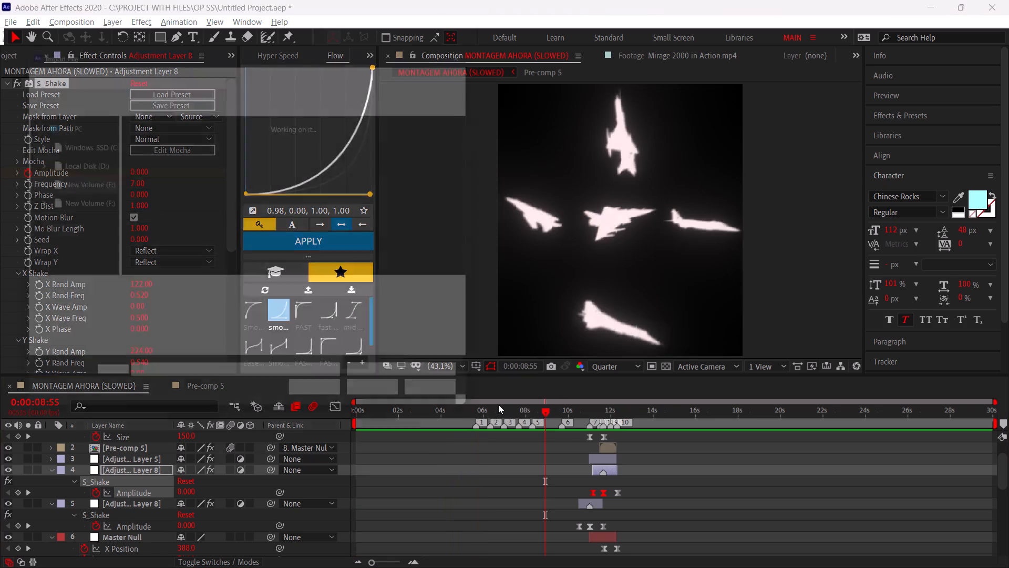
click(474, 415)
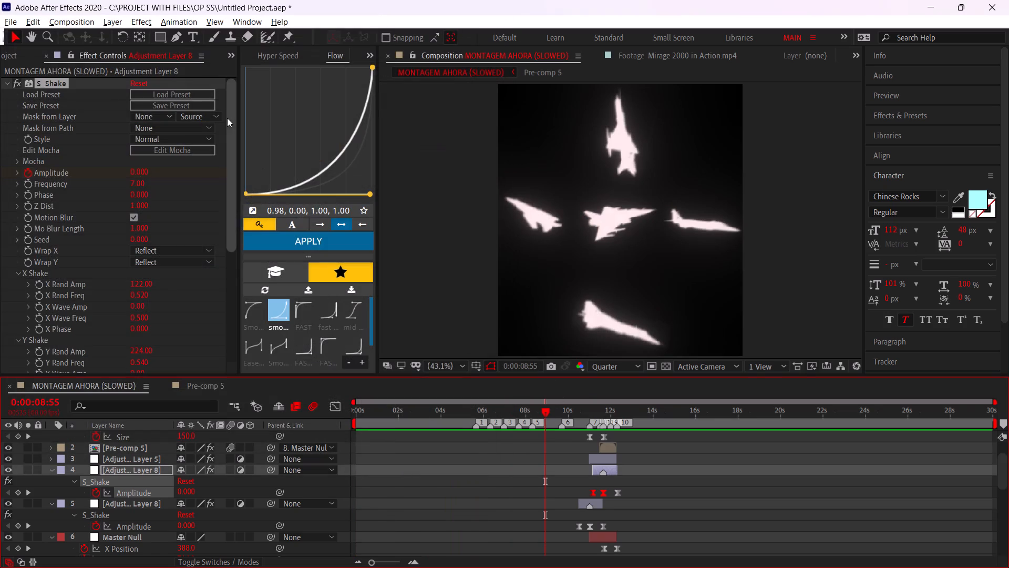
scroll(132, 55, up, 1)
scroll(69, 257, up, 2)
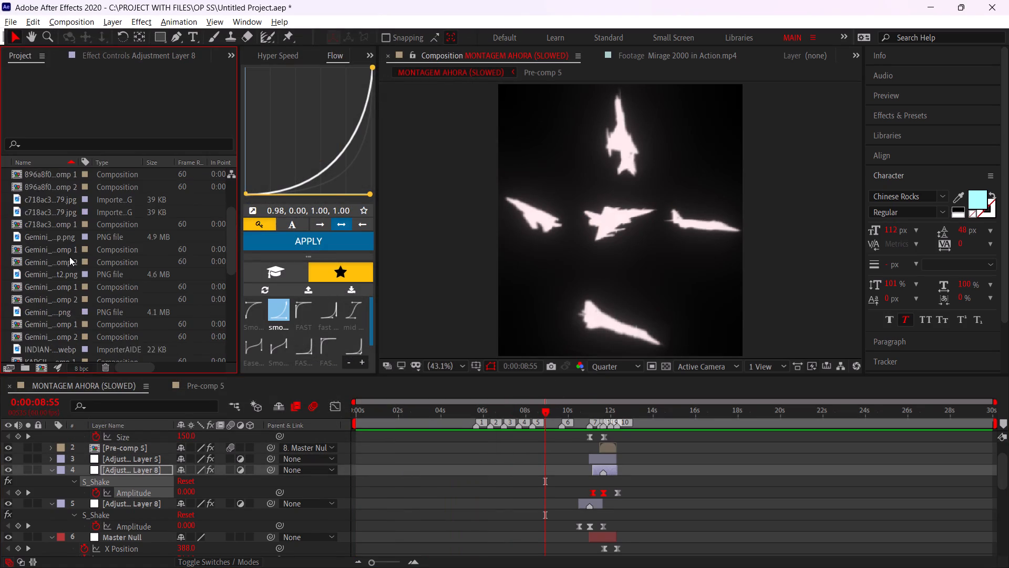
scroll(69, 257, up, 8)
click(54, 171)
click(54, 171)
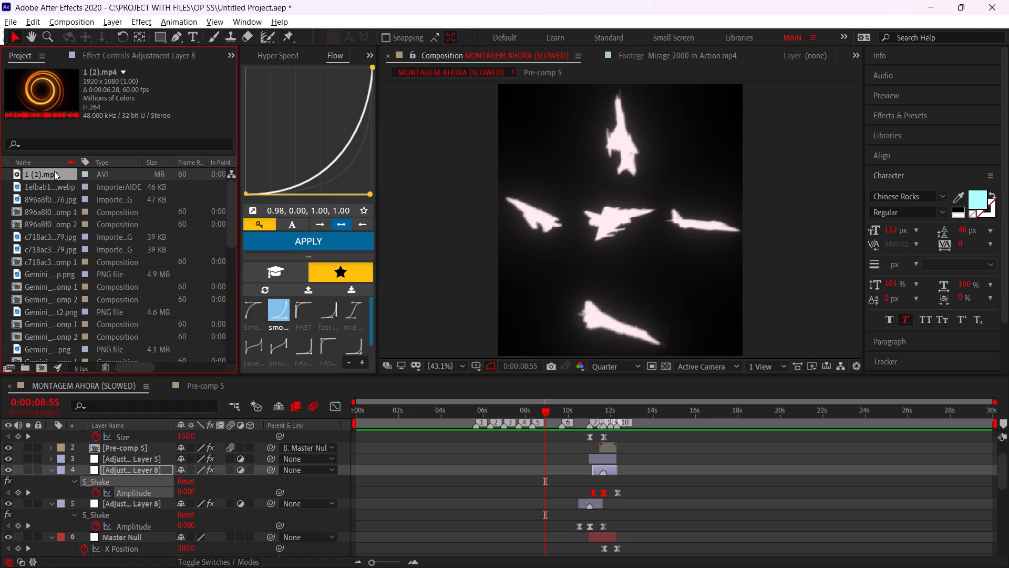
drag(54, 171, 590, 428)
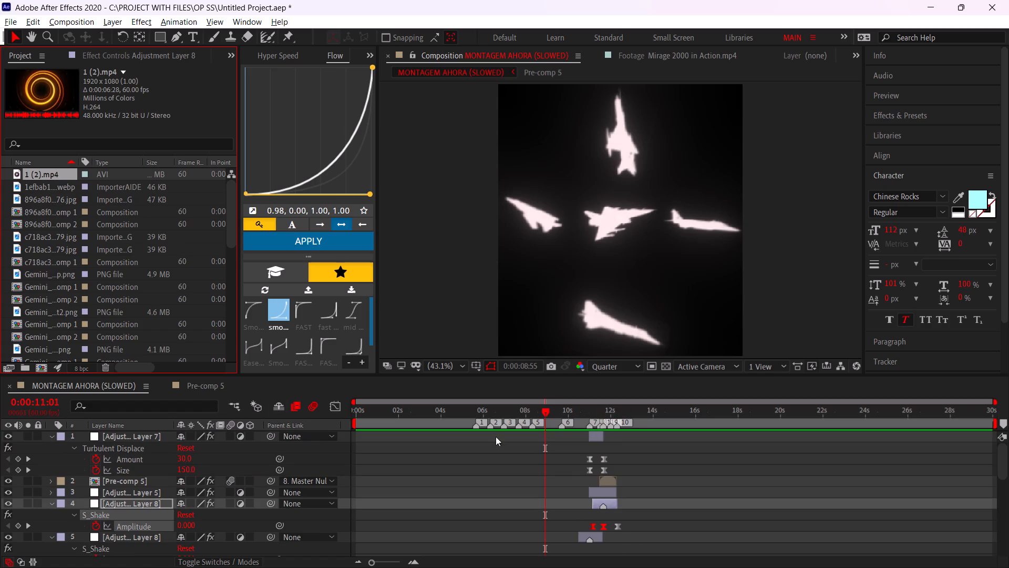
drag(57, 178, 634, 528)
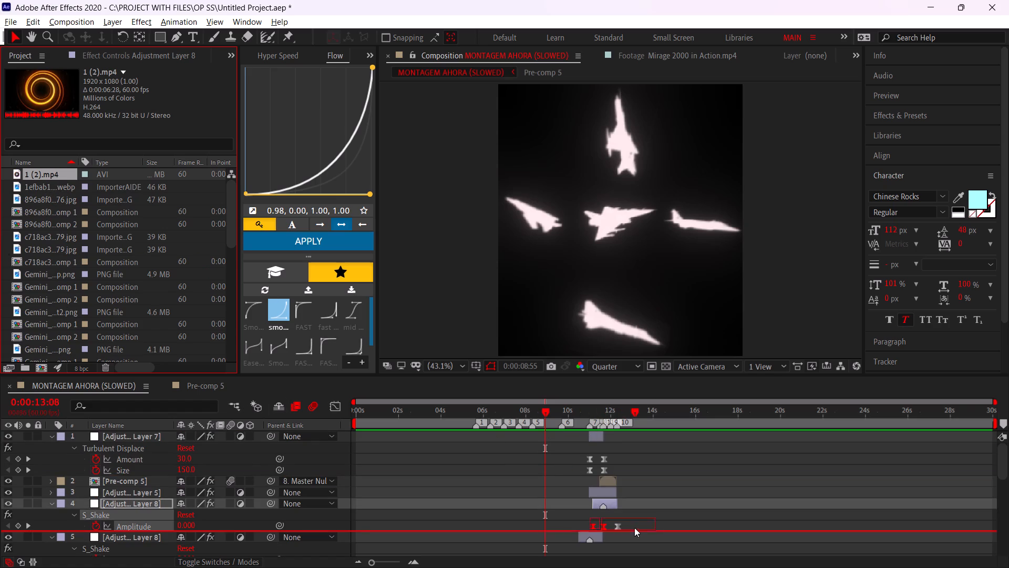
drag(634, 528, 590, 432)
alt+scroll(598, 440, up, 3)
drag(596, 438, 572, 435)
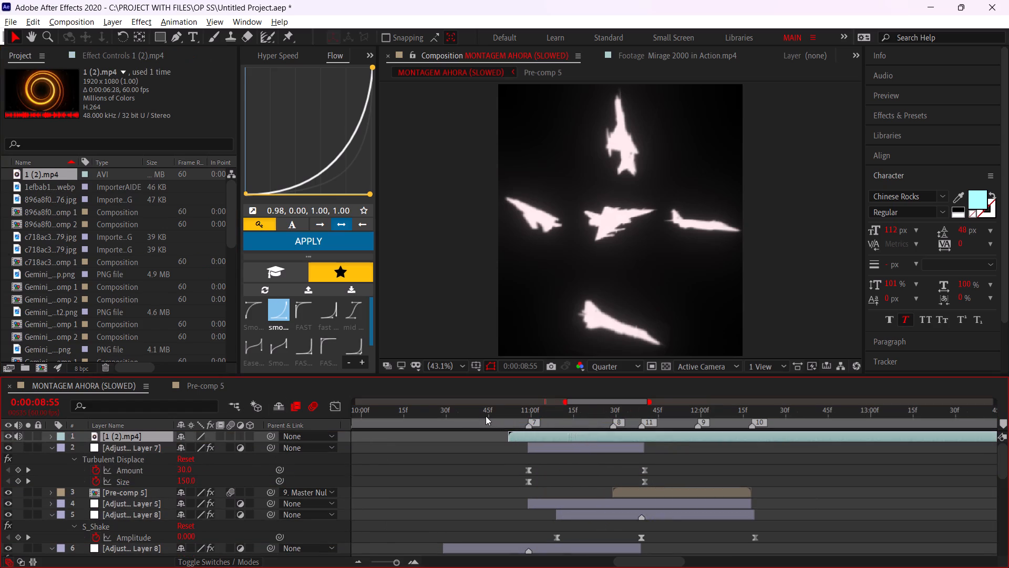
With the playhead at 0:00:11:16, scale the 1 (2).mp4 layer to about 120% so it fills the frame.
drag(486, 416, 575, 420)
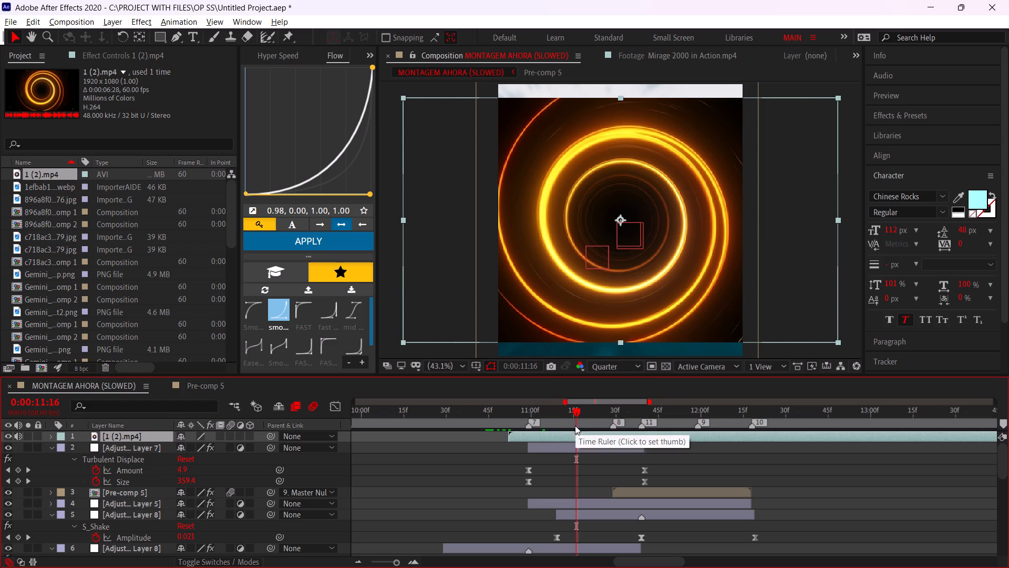
click(566, 434)
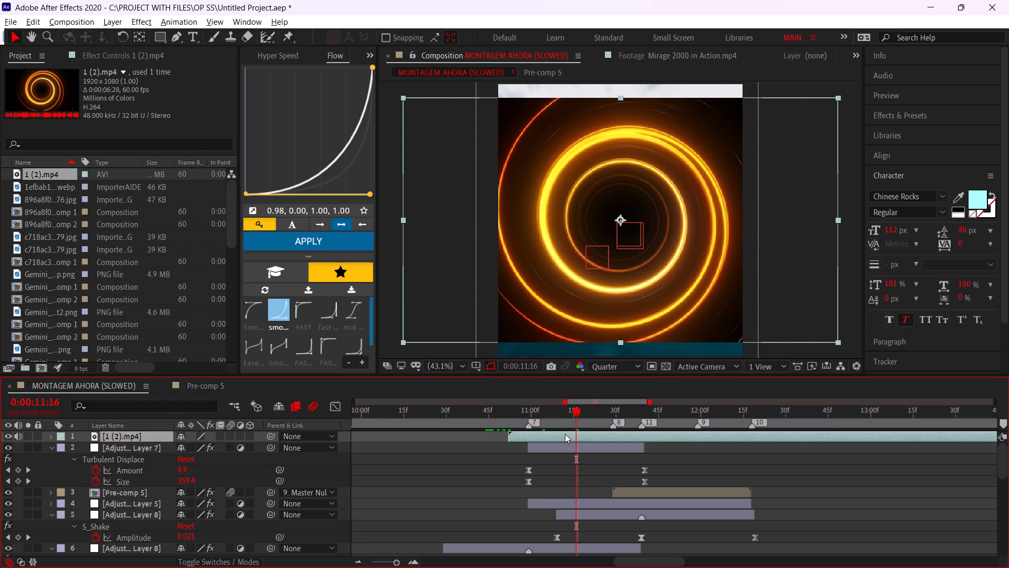
key(s)
drag(222, 448, 230, 448)
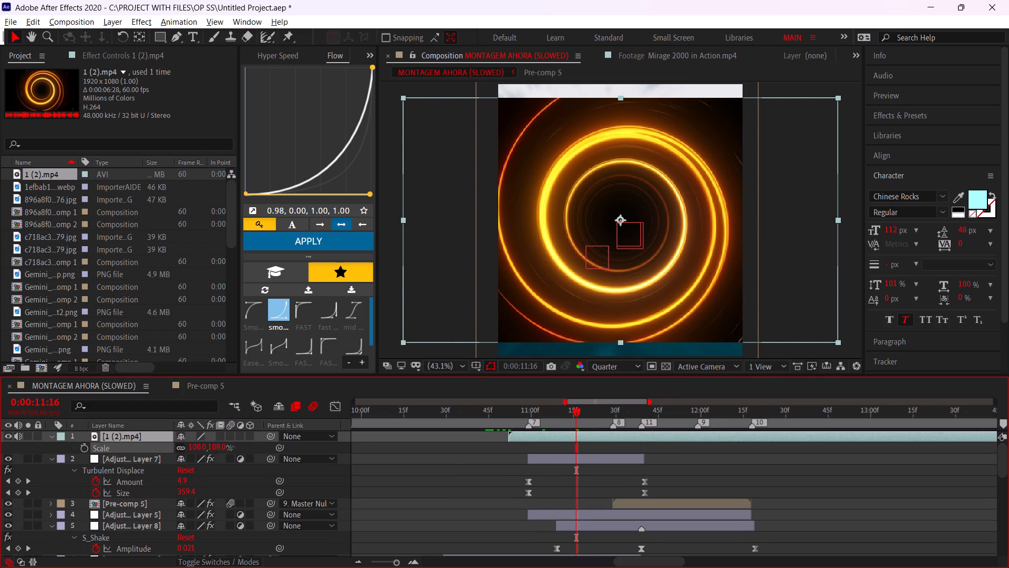
drag(230, 448, 223, 437)
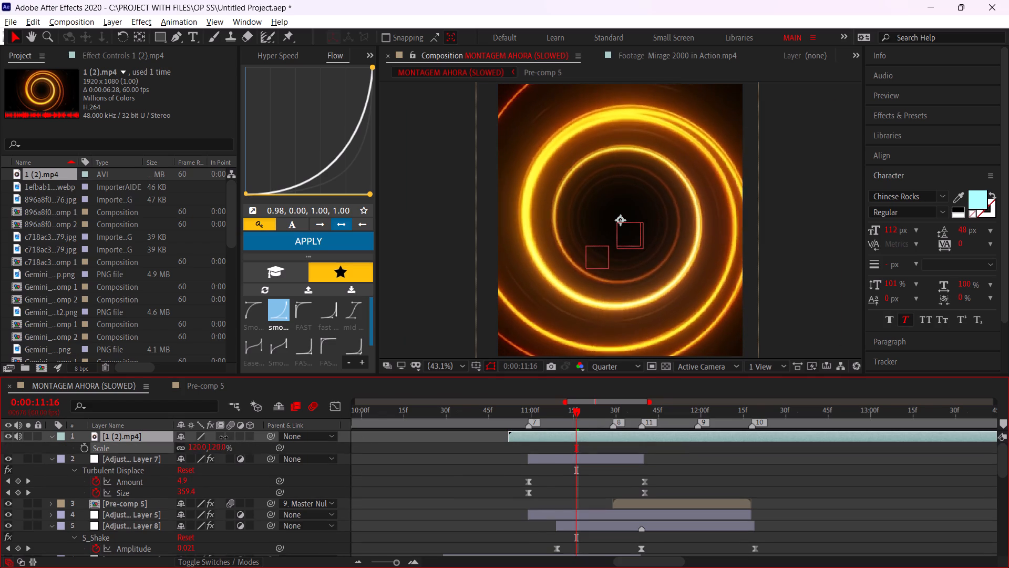
Set the scale of the 1 (2).mp4 layer to 115%.
drag(223, 437, 219, 435)
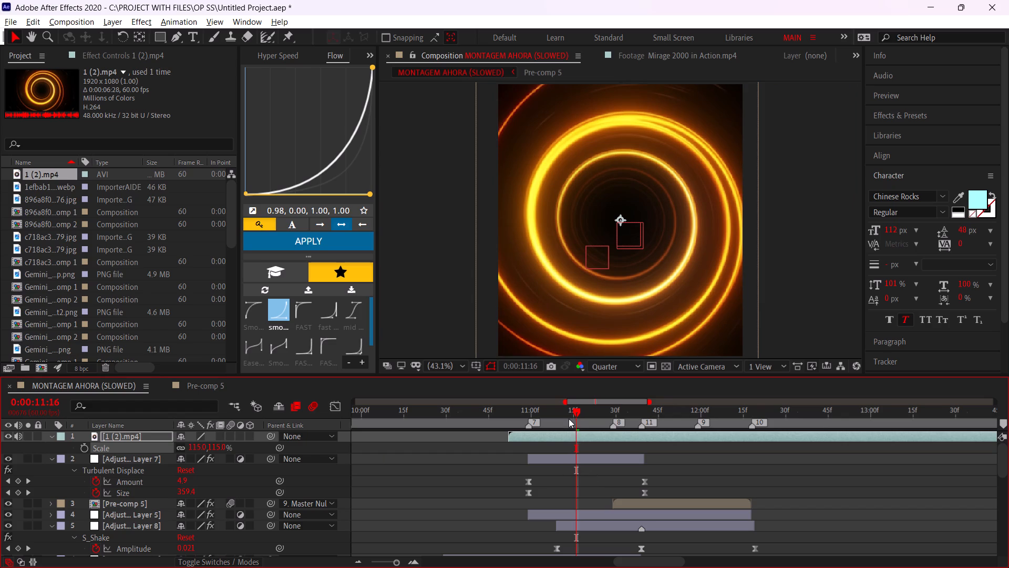
Trim the 1 (2).mp4 layer to 0:00:10:59–0:00:11:39, between markers 7 and 11, by splitting it there and deleting the outer pieces.
drag(566, 418, 527, 409)
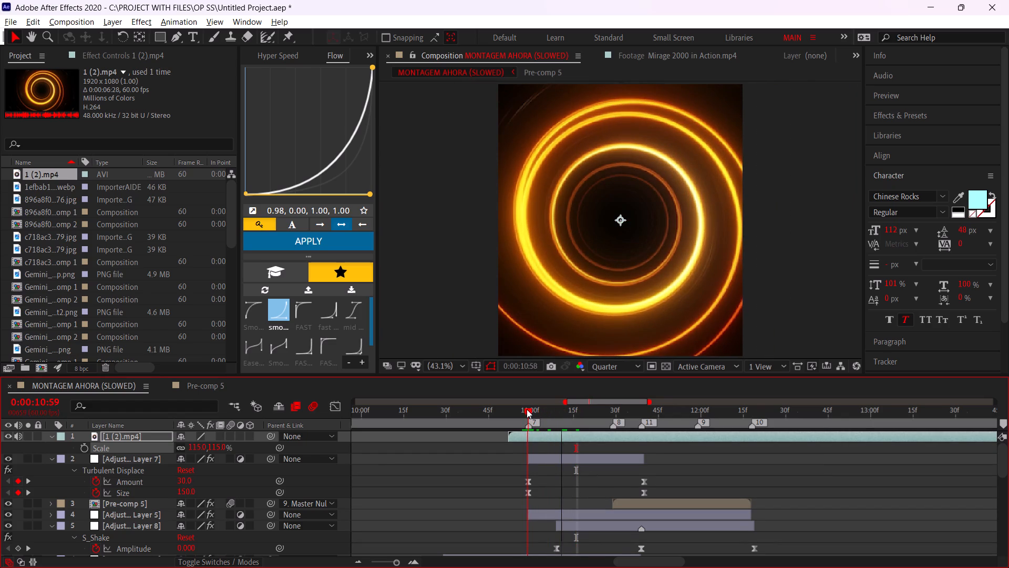
drag(527, 409, 527, 410)
key(ctrl+shift+d)
drag(553, 409, 632, 419)
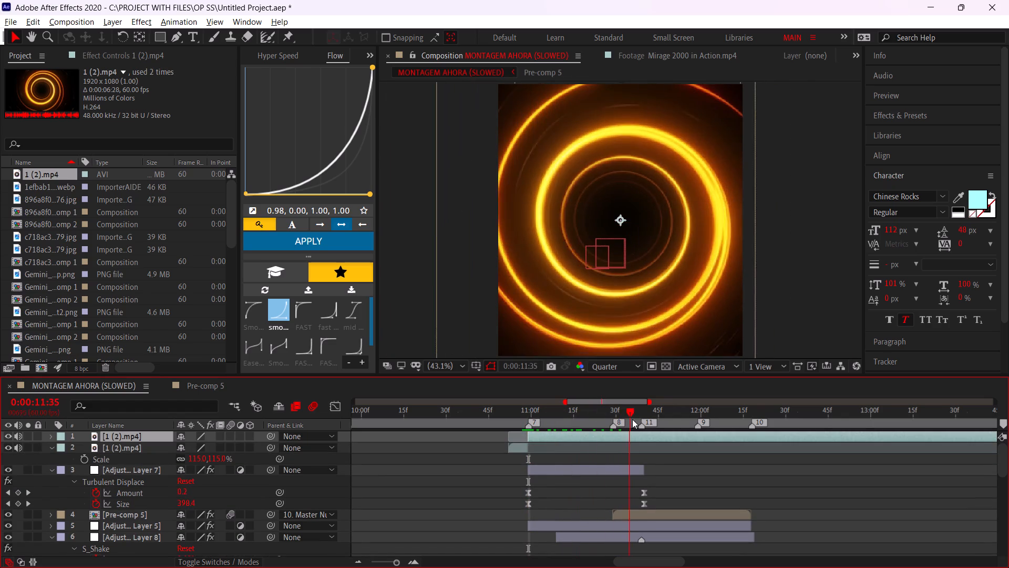
drag(632, 419, 641, 422)
key(ctrl+shift+d)
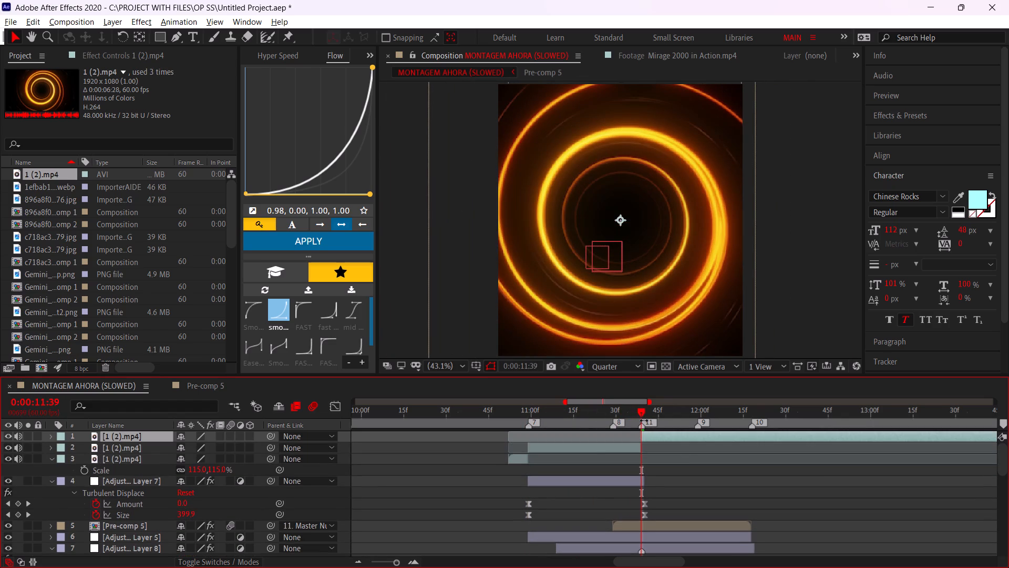
key(Delete)
click(523, 447)
key(Delete)
click(545, 439)
Apply the Tritone effect to the trimmed 1 (2).mp4 layer, with the playhead at 0:00:11:12.
click(567, 420)
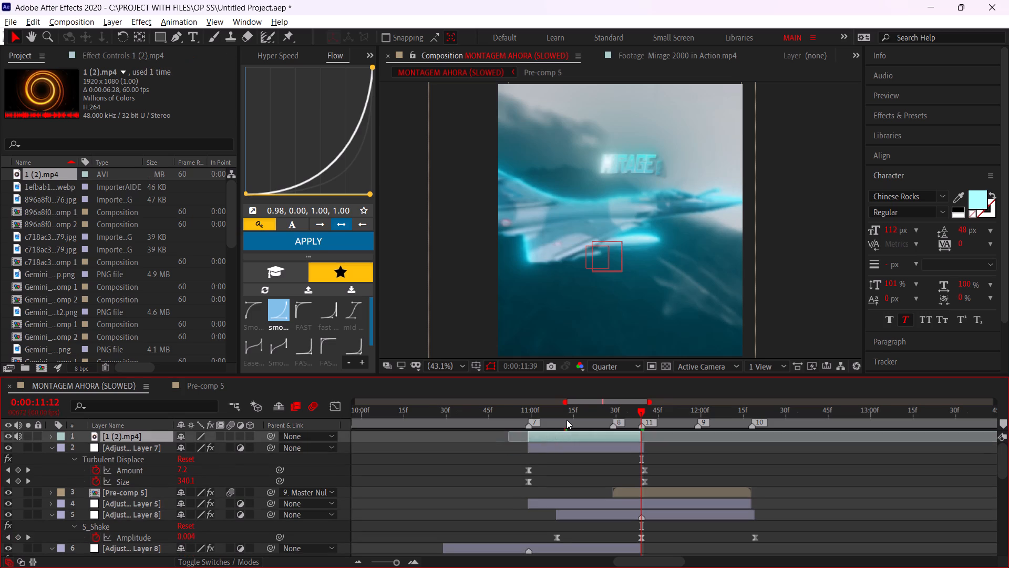
key(ctrl+space)
text(tri\)
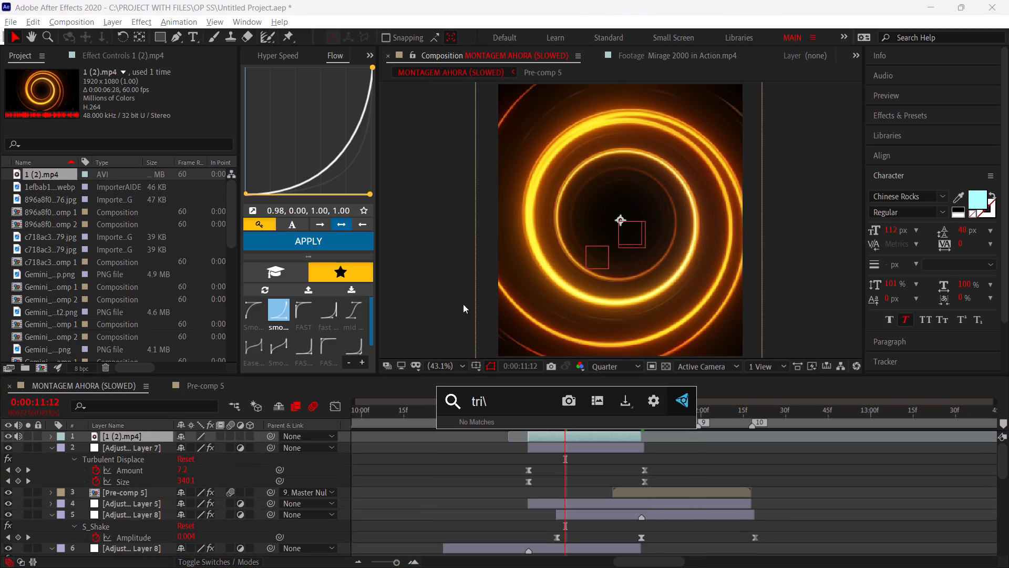
key(BackSpace)
key(Return)
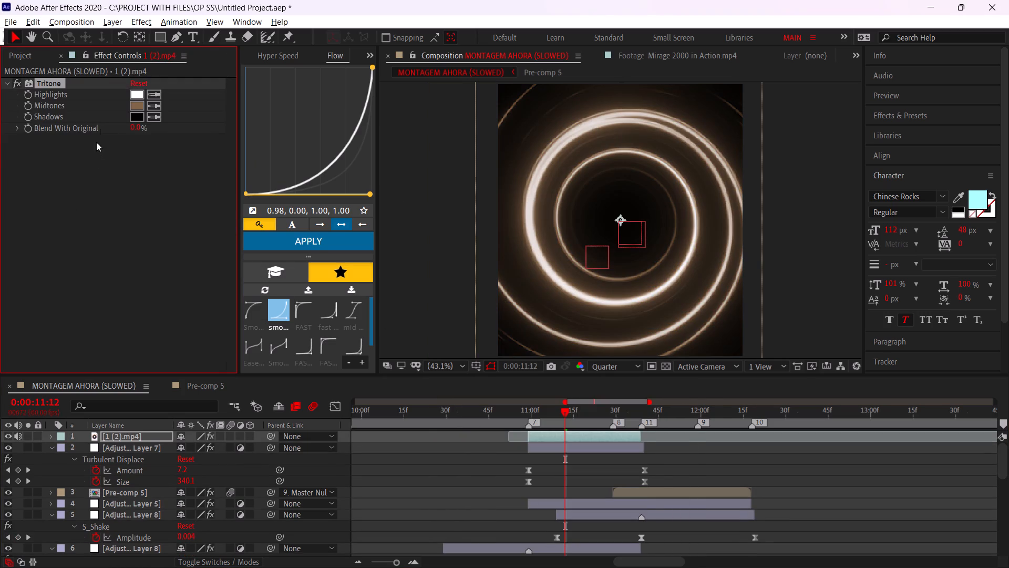
Set the Tritone Midtones colour to blue 0089B1, leaving the Highlights colour as white.
click(137, 96)
click(499, 83)
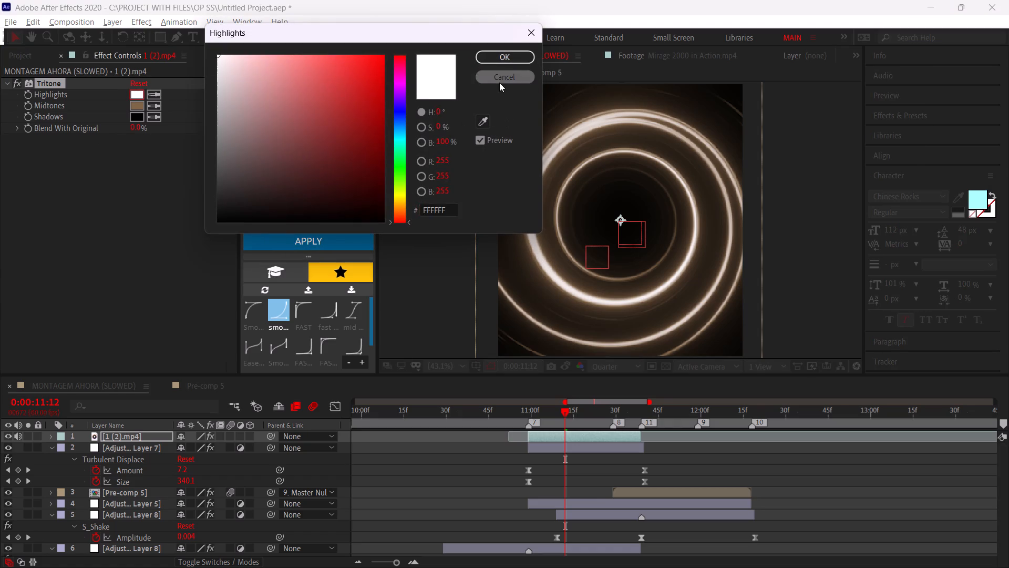
click(136, 102)
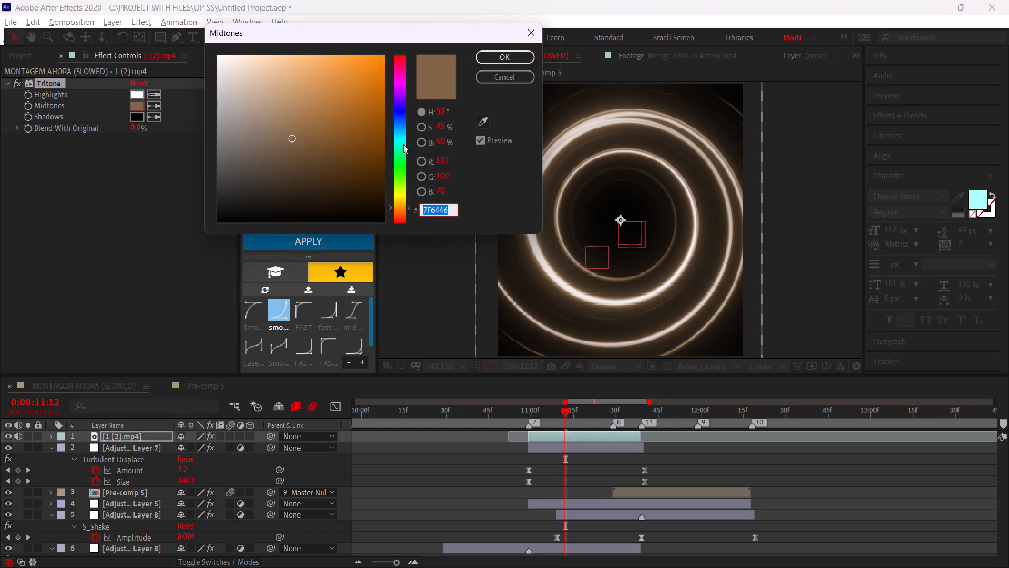
drag(399, 143, 404, 132)
drag(345, 142, 397, 146)
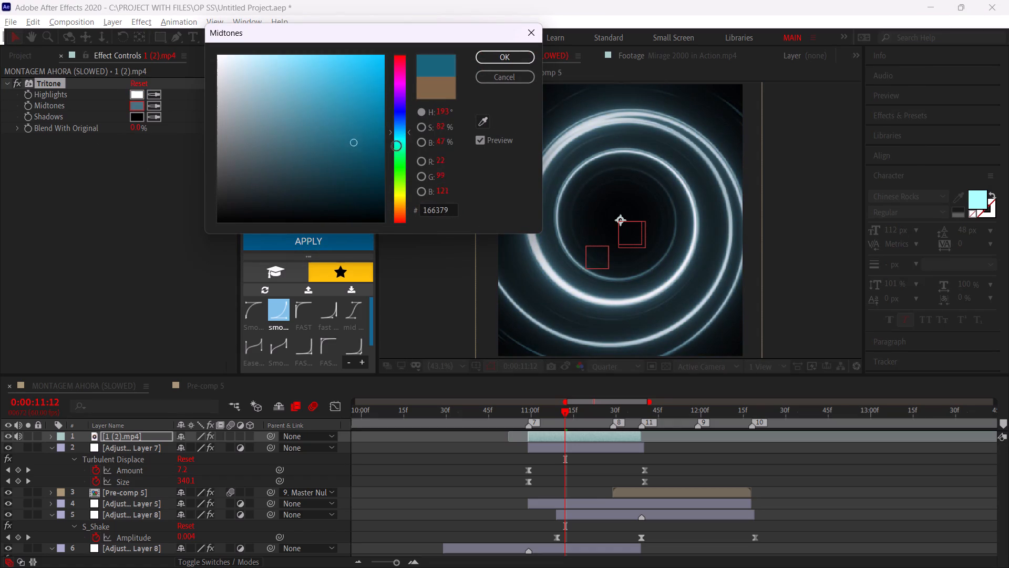
drag(397, 146, 442, 106)
click(524, 64)
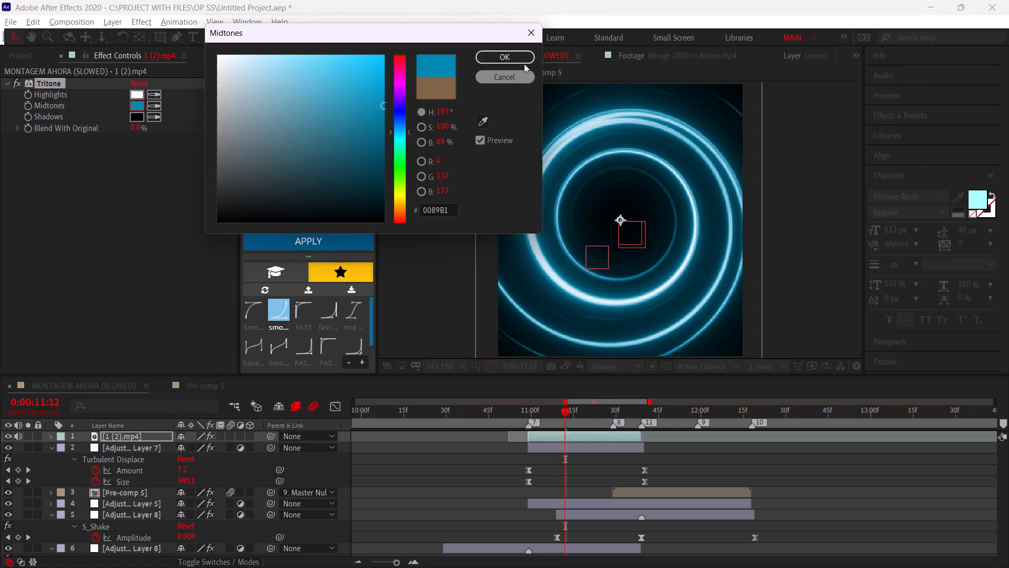
click(516, 62)
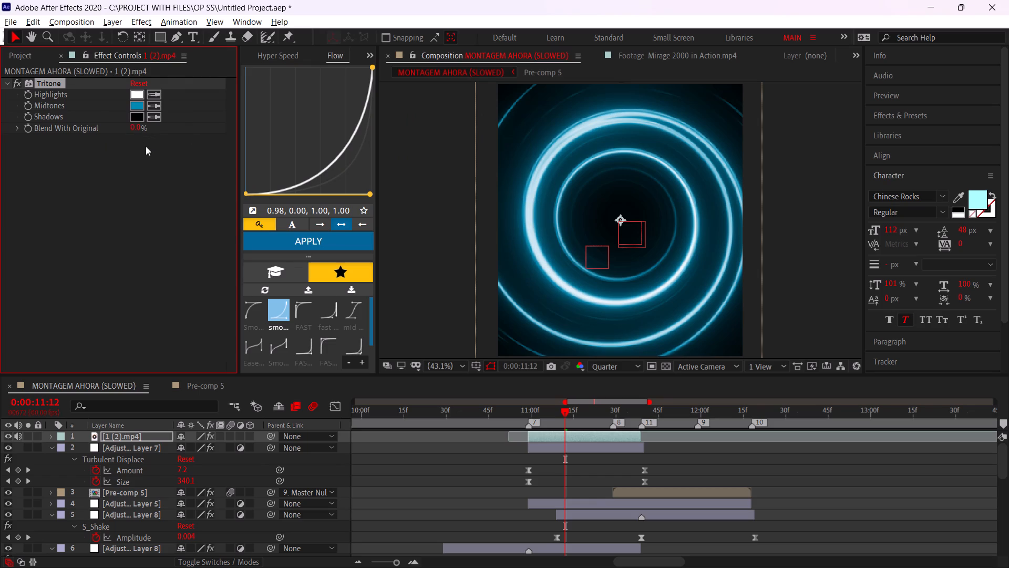
Add Deep Glow to the 1 (2).mp4 layer with Radius 484, Exposure 0.47 and Threshold 0%.
key(ctrl+space)
key(d)
key(e)
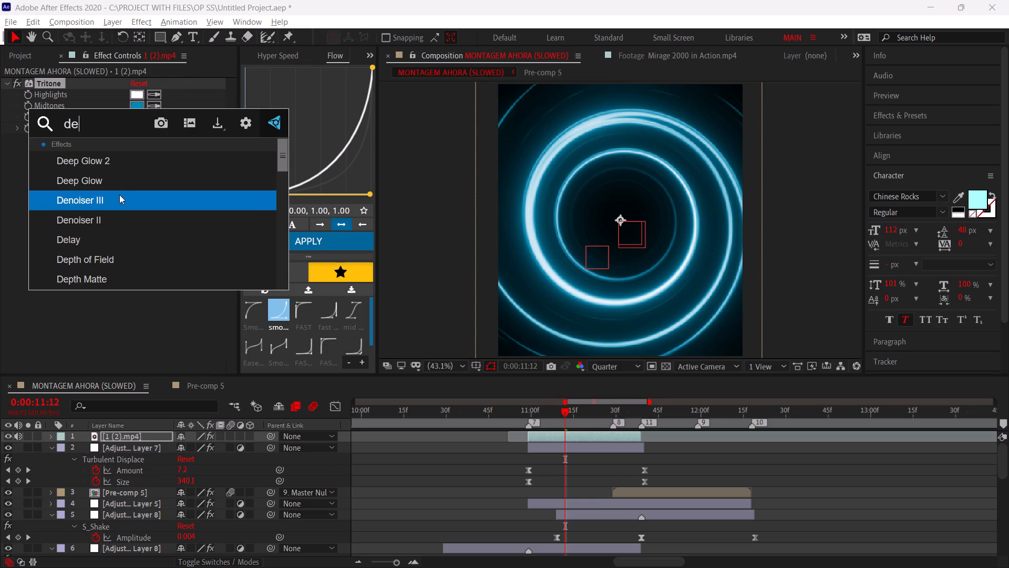
click(117, 182)
drag(136, 143, 266, 119)
drag(136, 153, 102, 150)
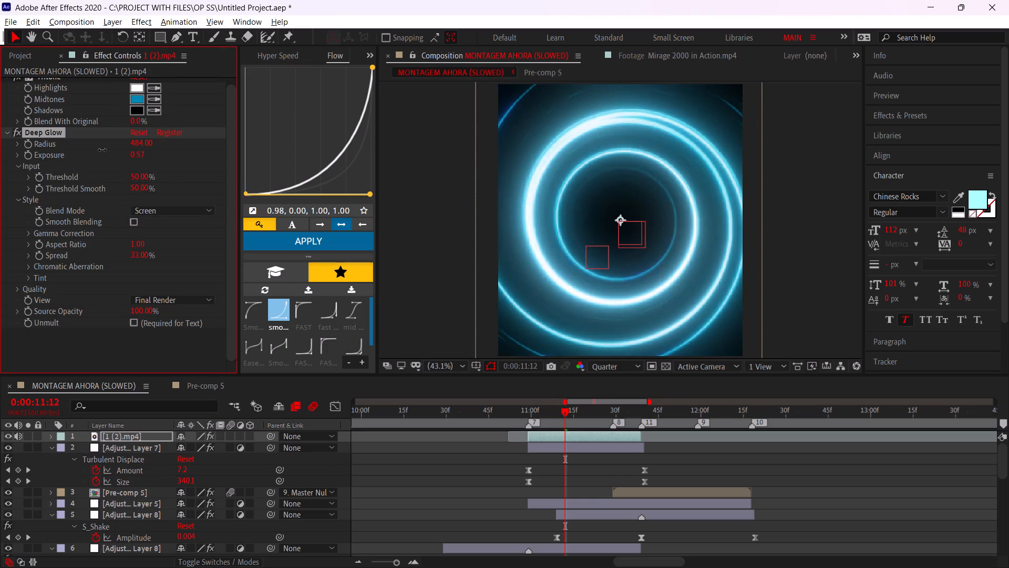
drag(102, 150, 98, 150)
drag(142, 177, 0, 189)
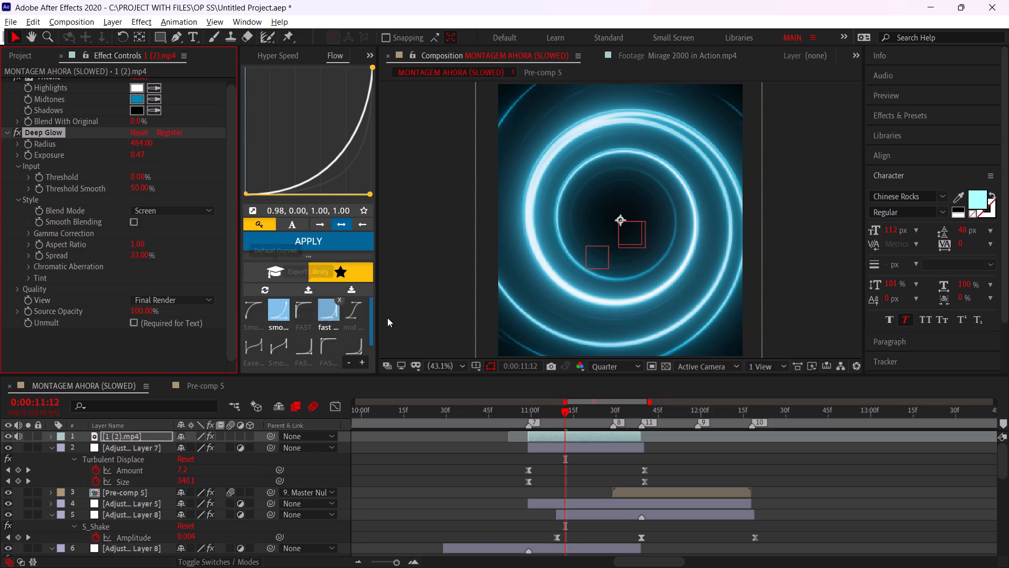
Pre-compose the 1 (2).mp4 layer.
key(ctrl+shift+c)
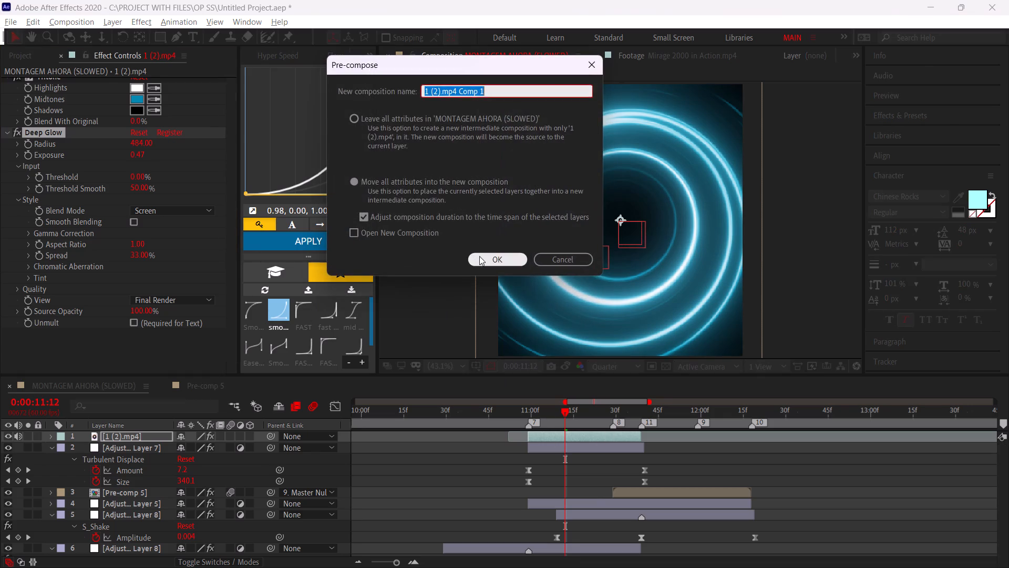
Create the pre-composition 1 (2).mp4 Comp 1 with all attributes moved into it.
click(487, 255)
Give the 1 (2).mp4 Comp 1 layer a lightening blending mode that drops its black background over the jet footage.
right_click(551, 434)
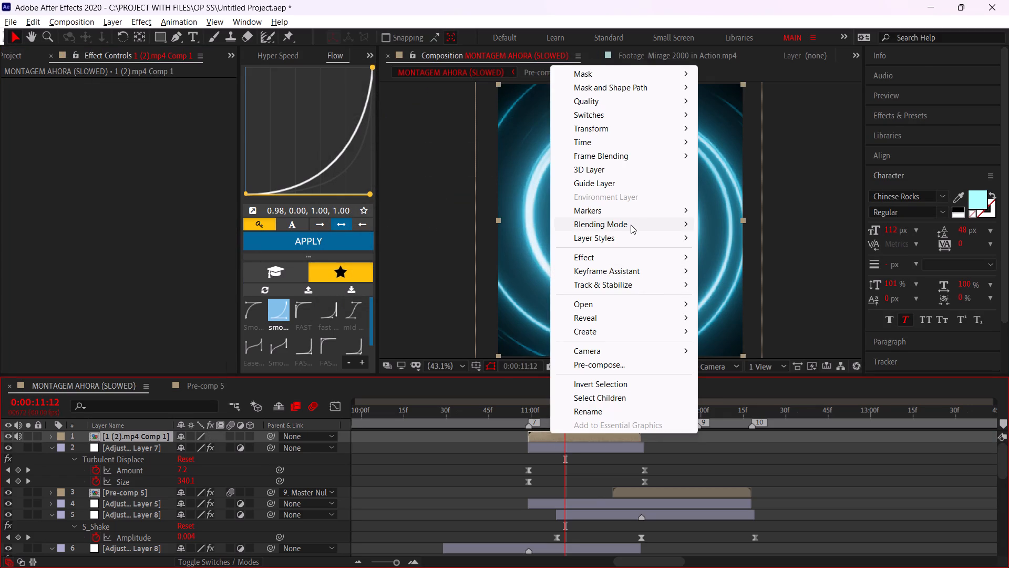
click(727, 238)
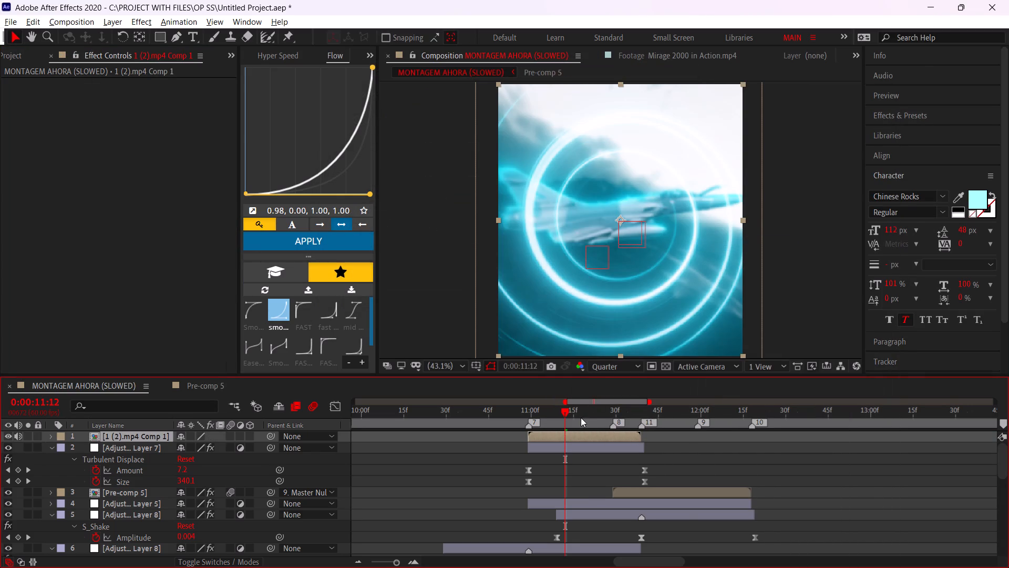
Shift the 1 (2).mp4 Comp 1 layer along the timeline so it starts at about 0:00:11:20.
drag(553, 412, 574, 413)
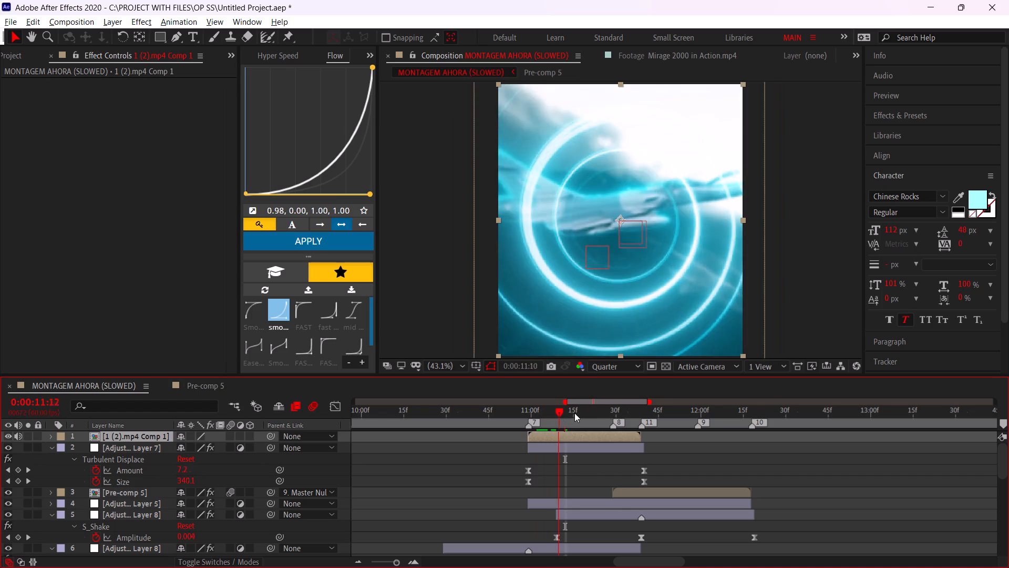
drag(574, 413, 566, 418)
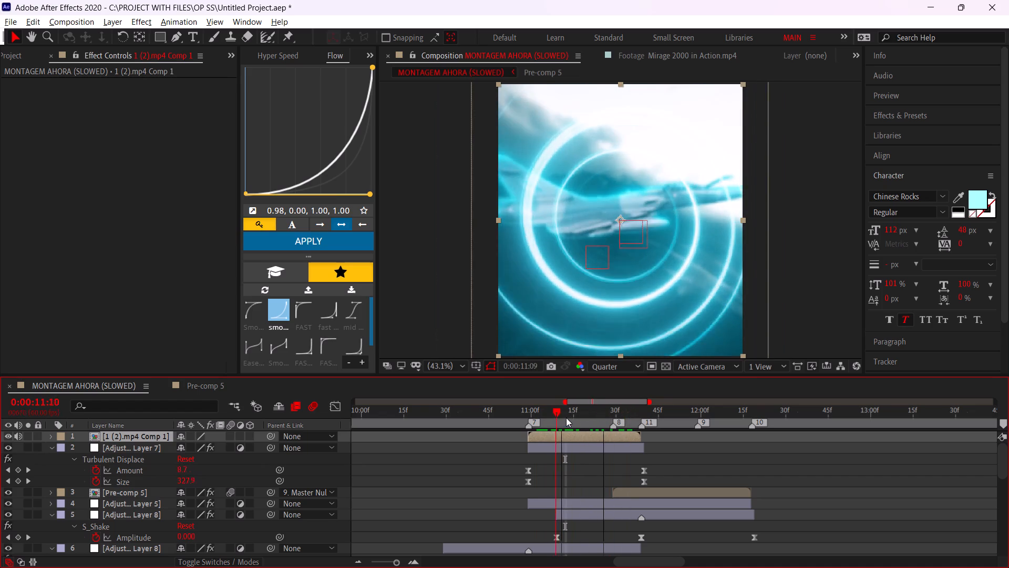
drag(566, 418, 645, 421)
drag(624, 432, 655, 434)
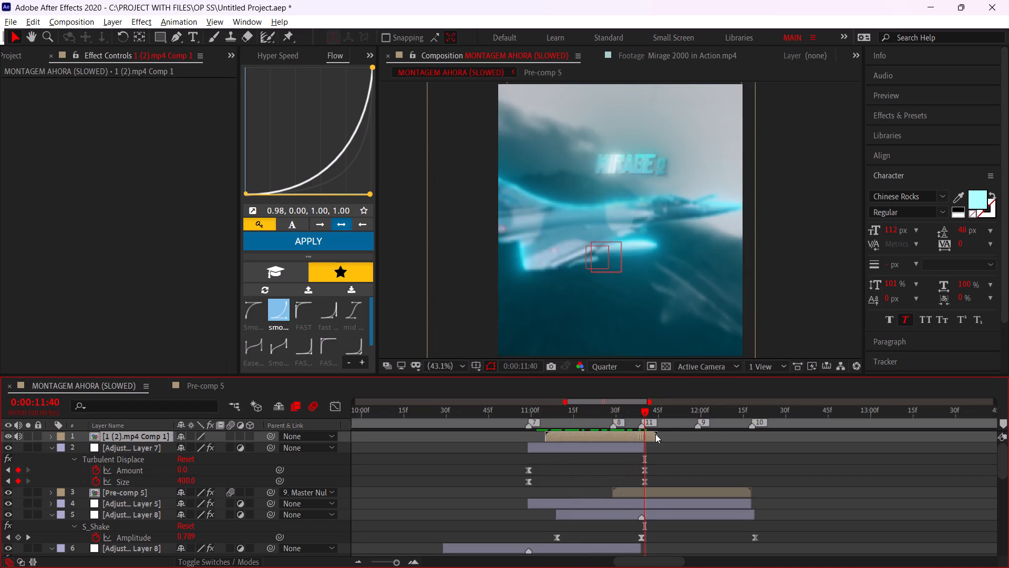
drag(655, 434, 683, 421)
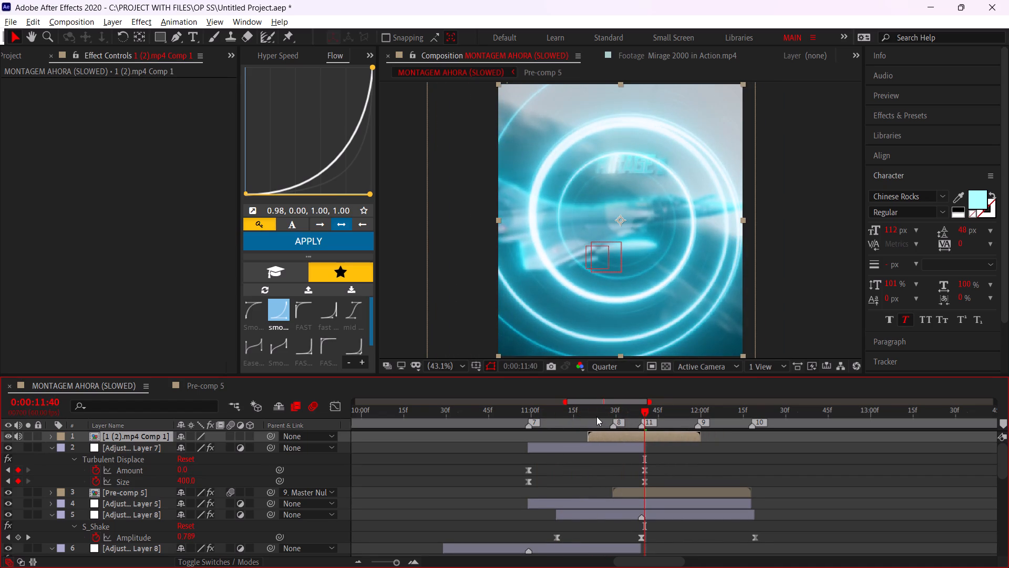
Apply the S_Hotspots effect to the 1 (2).mp4 Comp 1 layer, with the playhead at 0:00:11:21.
drag(596, 416, 591, 415)
click(605, 438)
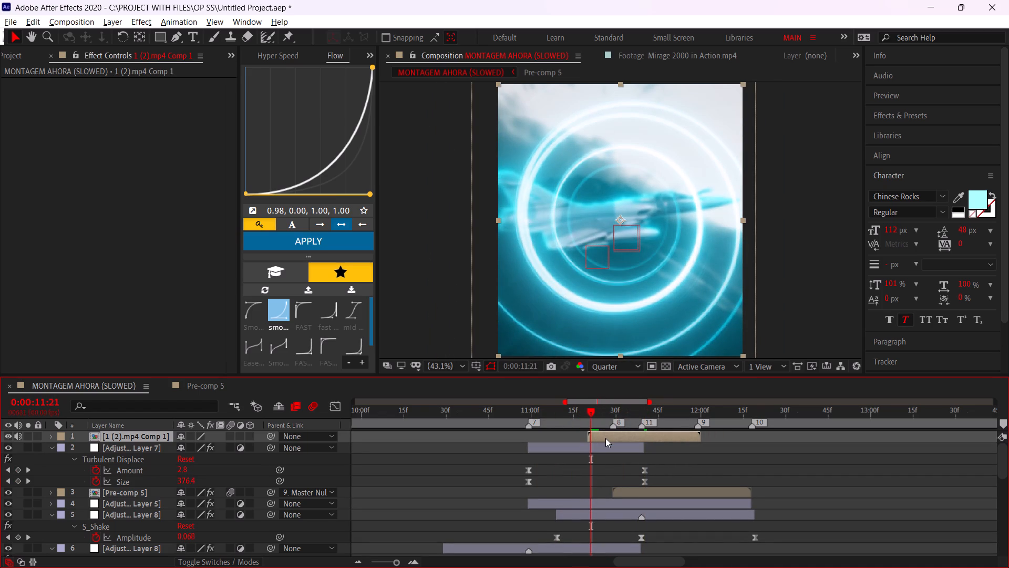
key(ctrl+space)
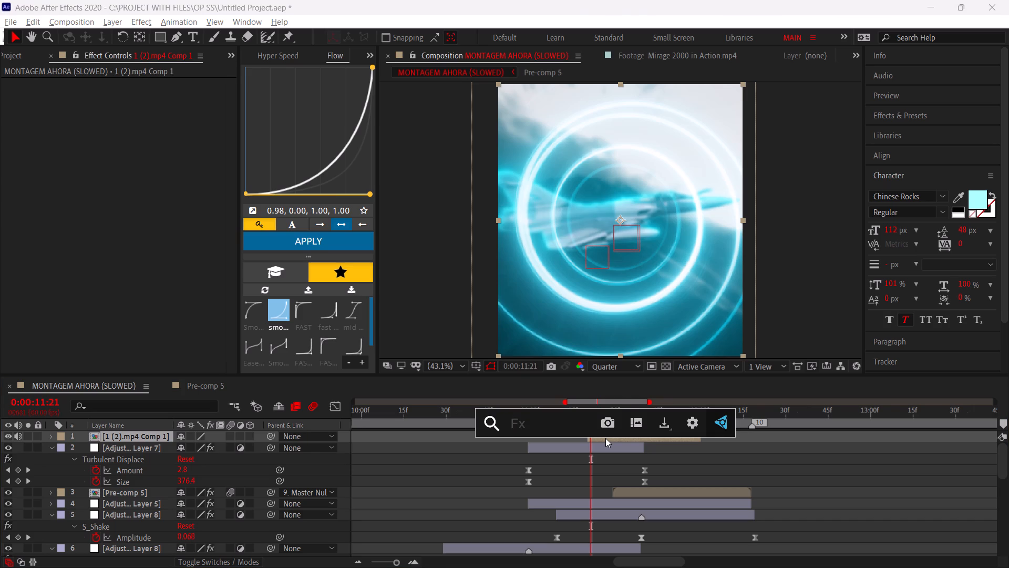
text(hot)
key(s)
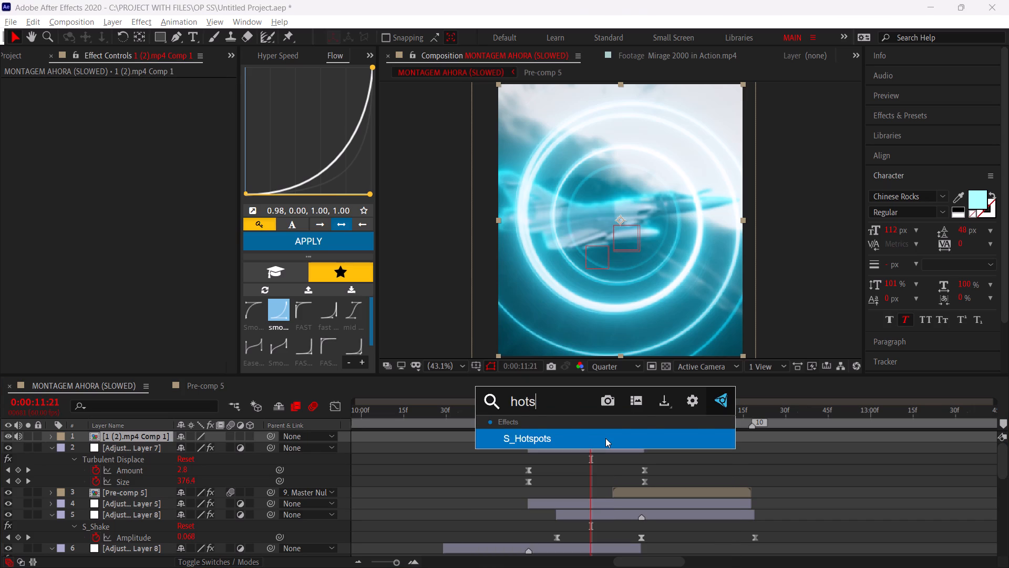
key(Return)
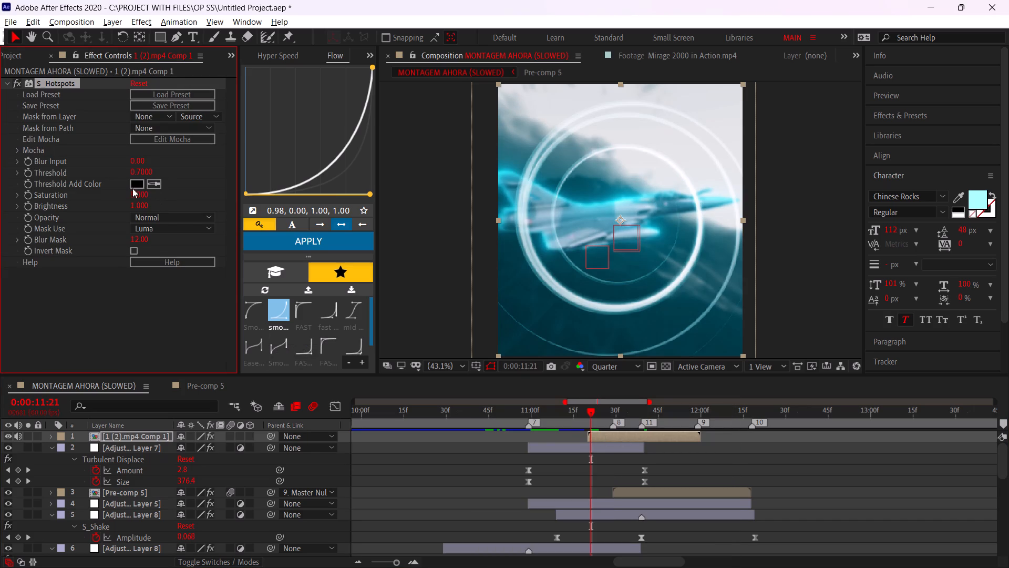
Keyframe the S_Hotspots Threshold at 1.09 at 0:00:11:20 and at 0 at 0:00:11:39.
drag(133, 174, 163, 179)
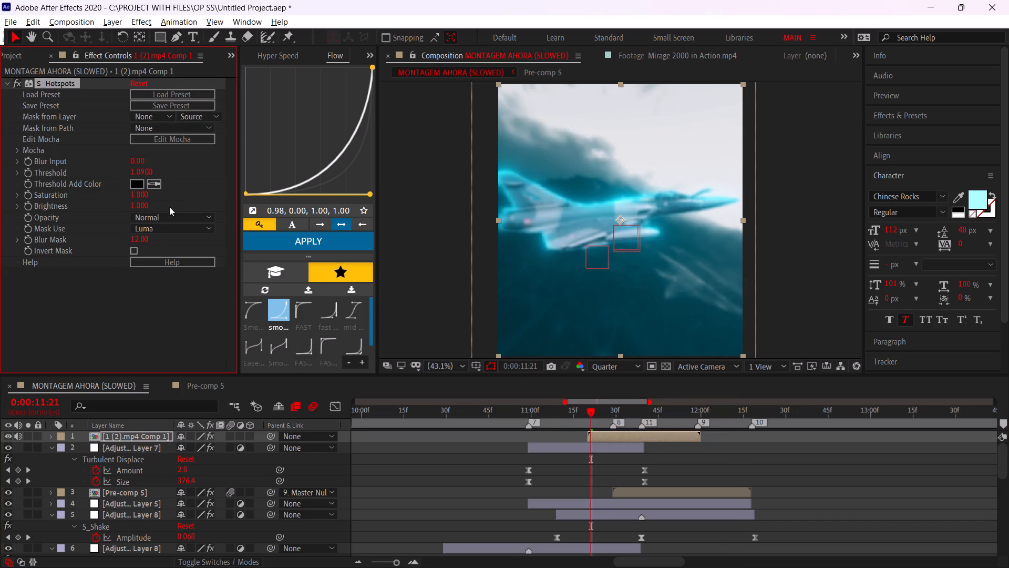
click(588, 422)
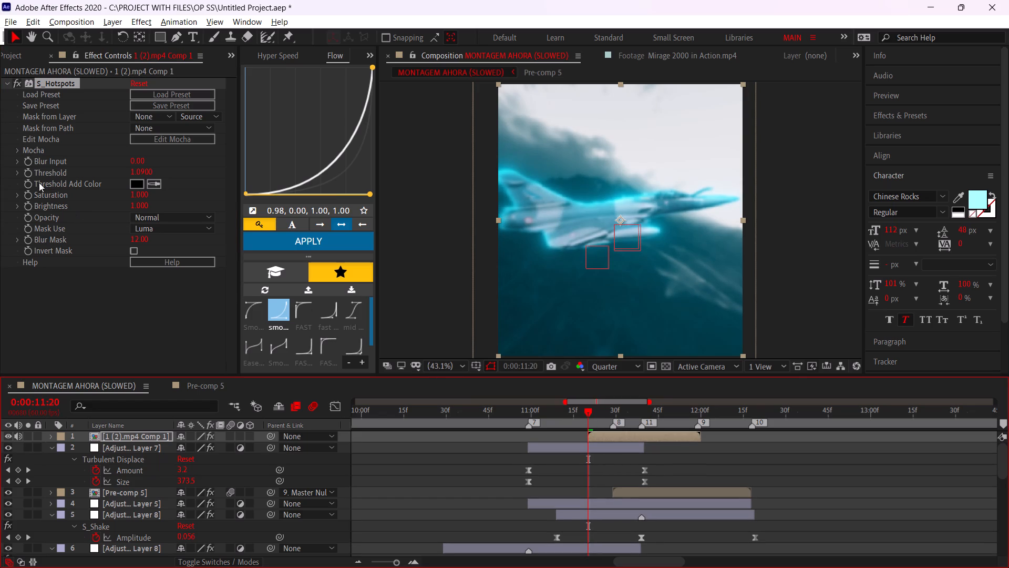
click(28, 173)
click(640, 409)
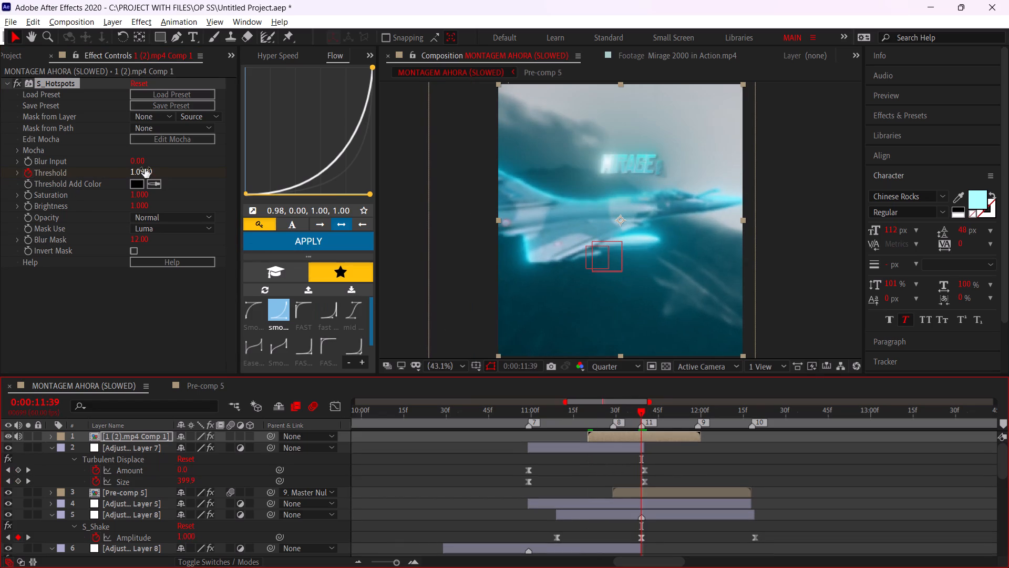
drag(148, 168, 33, 151)
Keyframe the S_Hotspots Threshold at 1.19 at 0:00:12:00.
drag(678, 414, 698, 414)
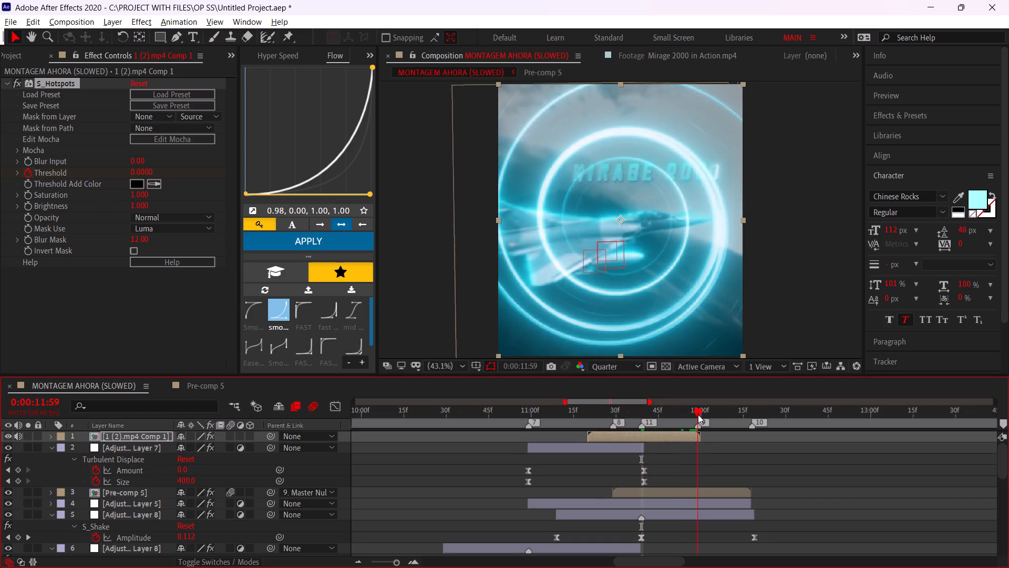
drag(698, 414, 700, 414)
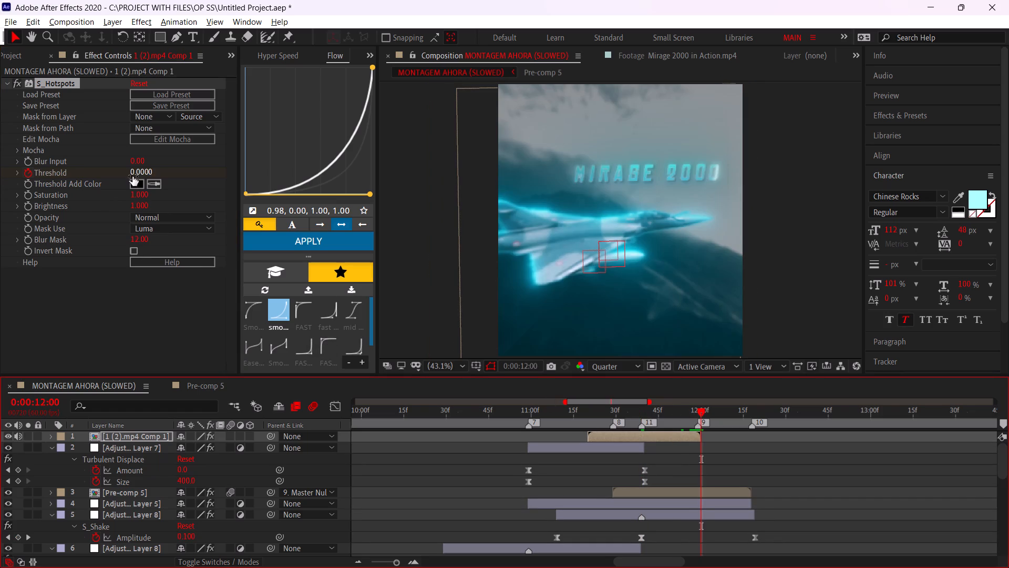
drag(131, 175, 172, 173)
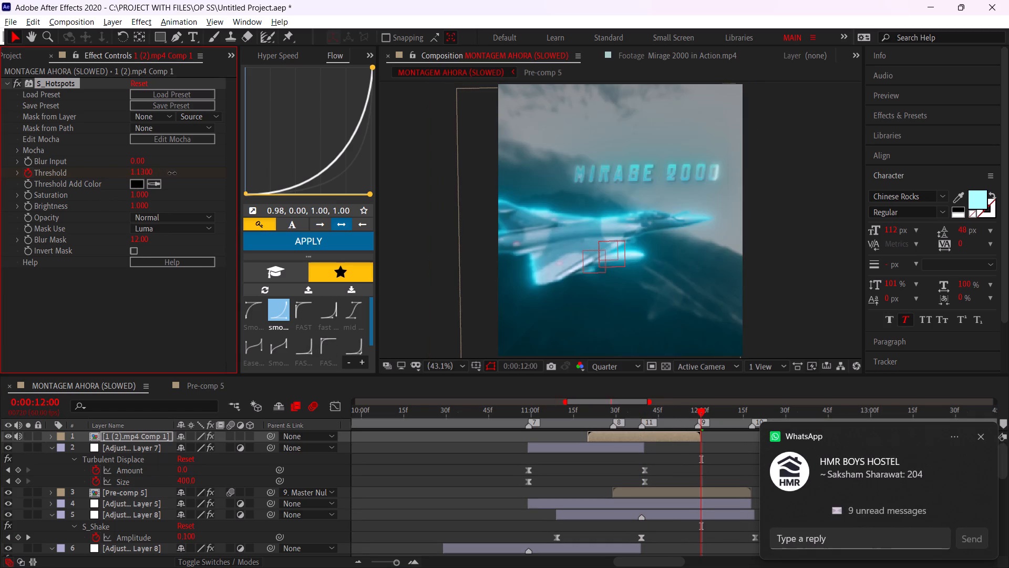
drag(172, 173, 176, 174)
Keyframe the S_Hotspots Threshold at 1.0233 at 0:00:11:59 and move that keyframe onto the one at 0:00:12:00.
alt+scroll(686, 419, up, 2)
drag(737, 411, 730, 411)
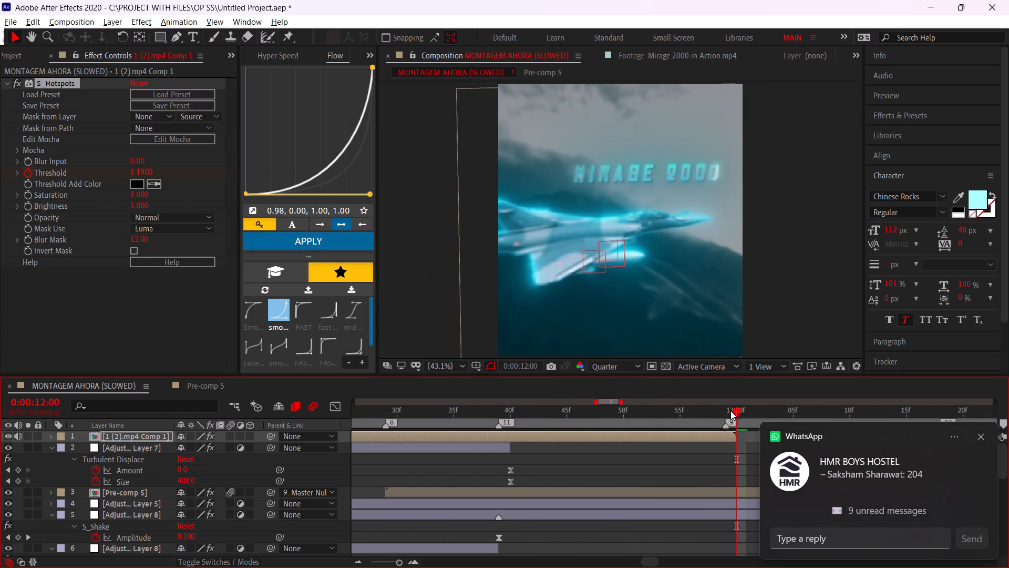
drag(730, 411, 729, 410)
drag(135, 171, 110, 169)
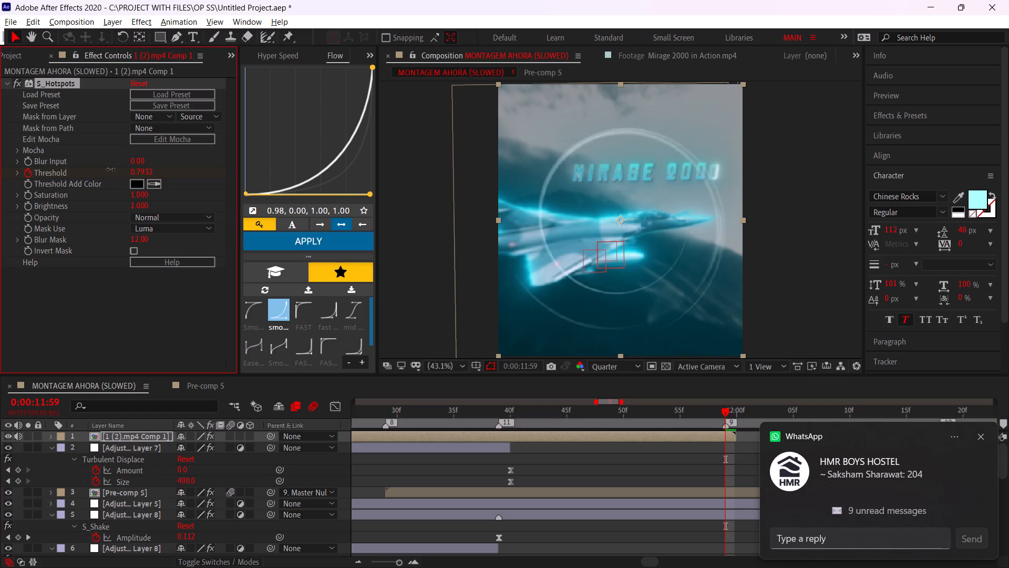
drag(110, 169, 127, 169)
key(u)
drag(726, 459, 736, 461)
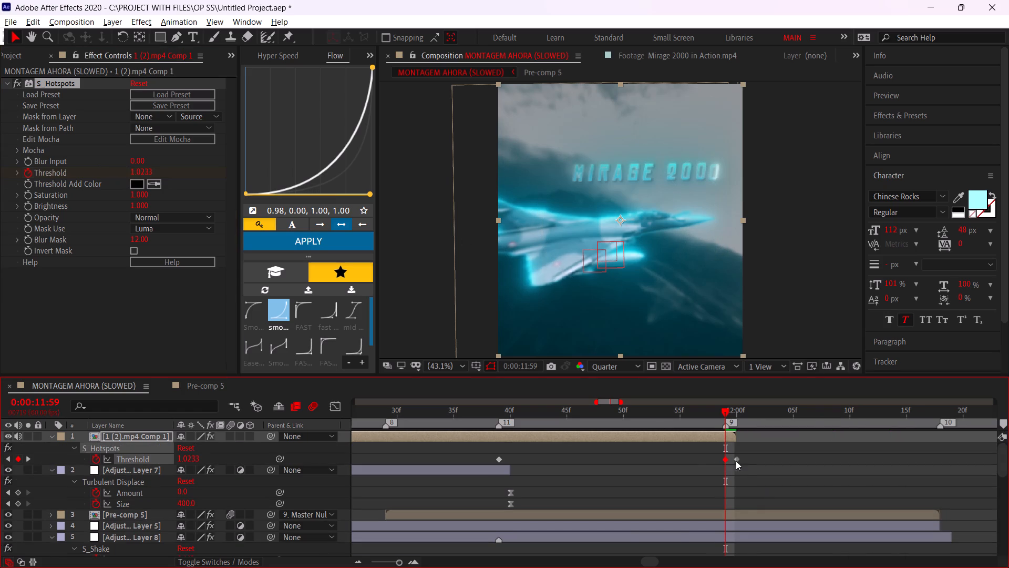
drag(736, 461, 743, 462)
Apply Easy Ease to all three Threshold keyframes of the 1 (2).mp4 Comp 1 layer.
alt+scroll(740, 462, down, 2)
drag(758, 453, 559, 467)
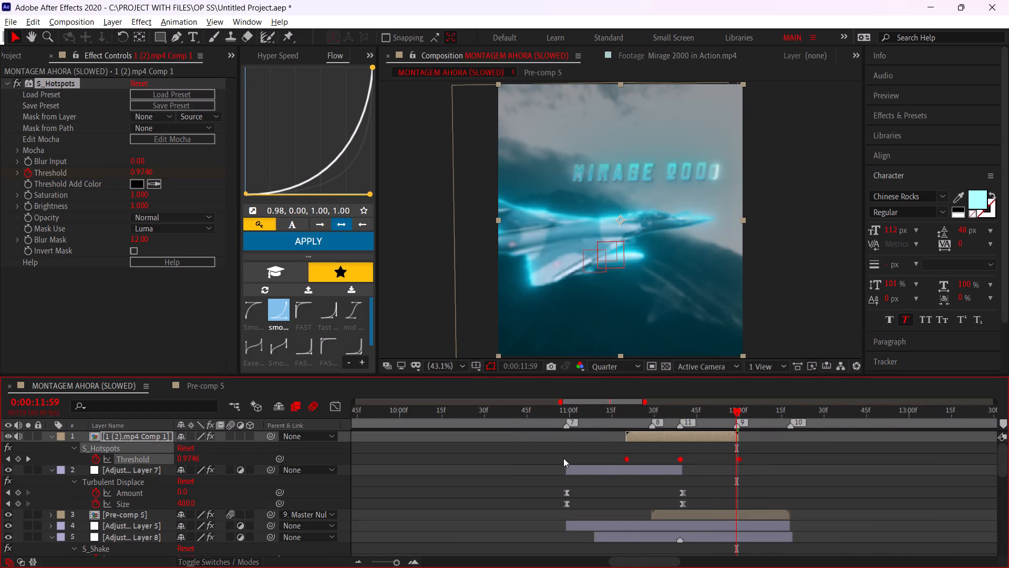
key(F9)
Apply Flow curve 0.98, 0.00, 1.00, 1.00 to the first two Threshold keyframes and 0.00, 0.02, 0.00, 0.99 to the last two.
drag(695, 457, 601, 468)
click(336, 245)
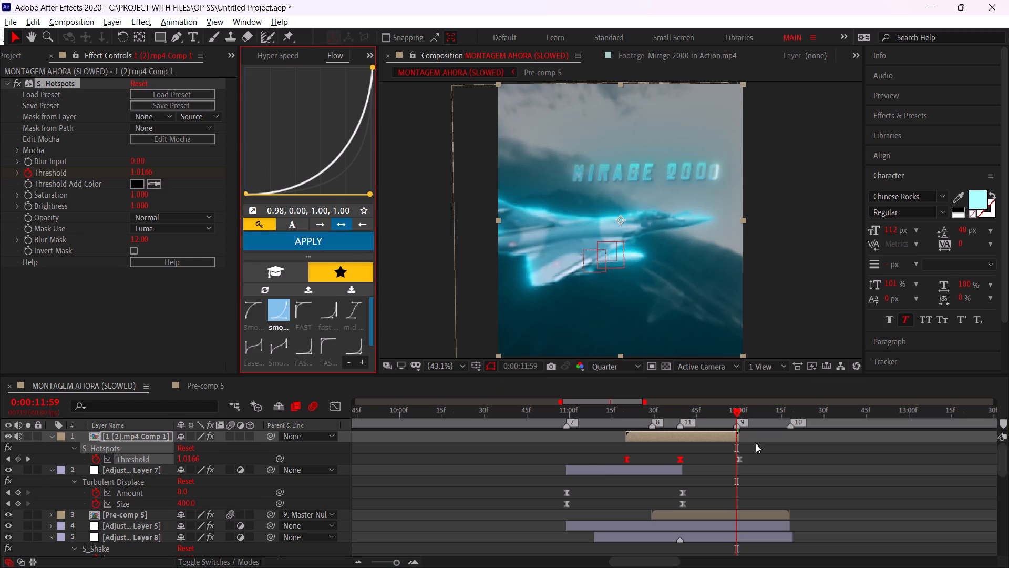
drag(760, 443, 664, 464)
click(257, 308)
click(277, 231)
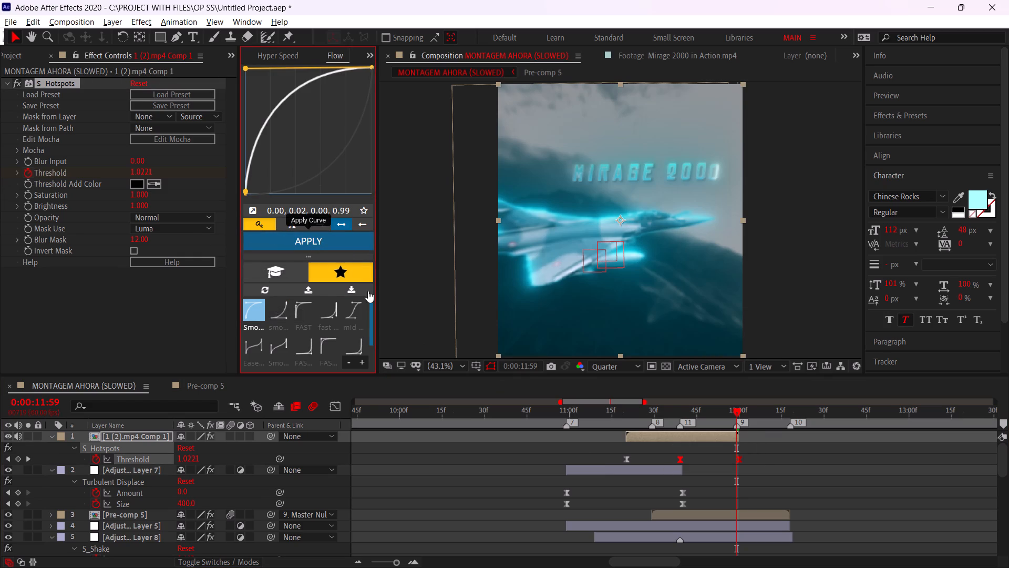
Add Motion Tile with 500 output width and height and mirrored edges to 1 (2).mp4 Comp 1, placing it above S_Hotspots.
drag(637, 413, 652, 426)
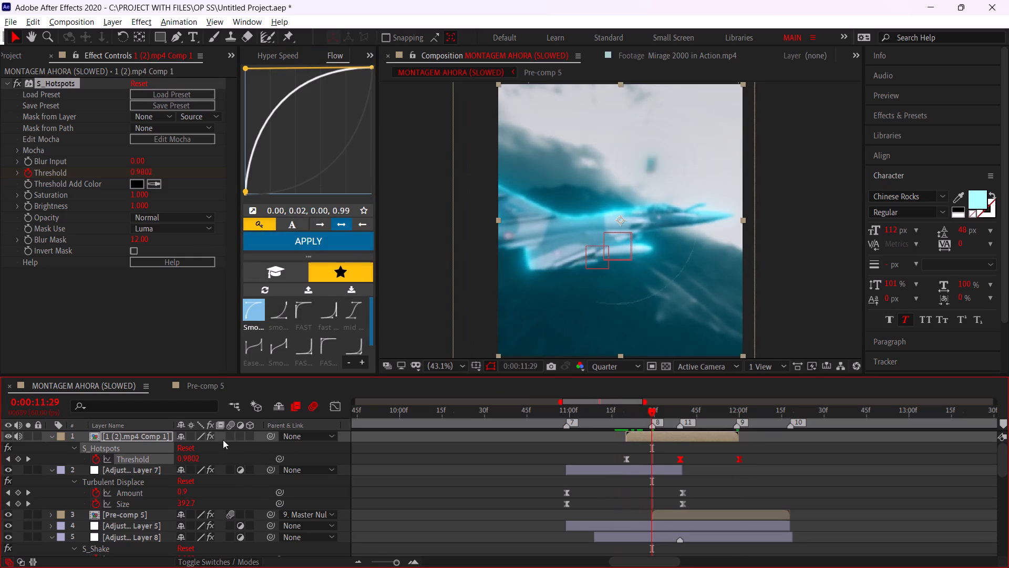
click(281, 55)
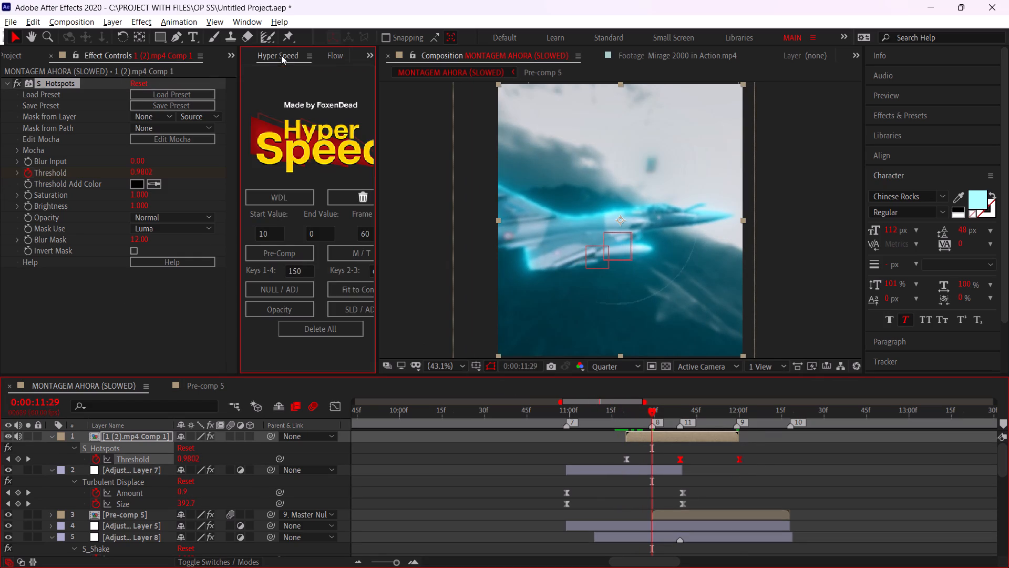
click(364, 256)
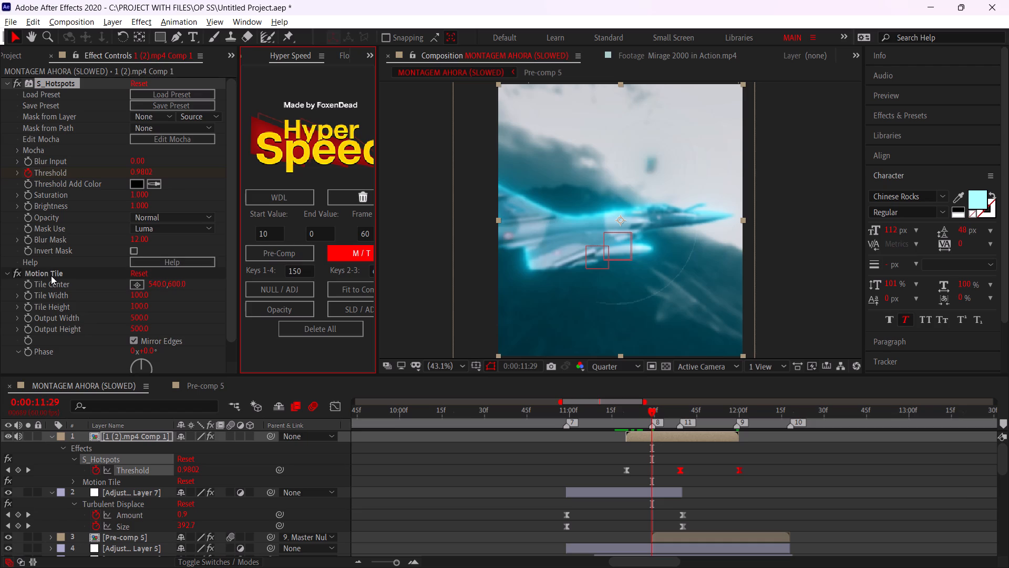
drag(51, 275, 36, 82)
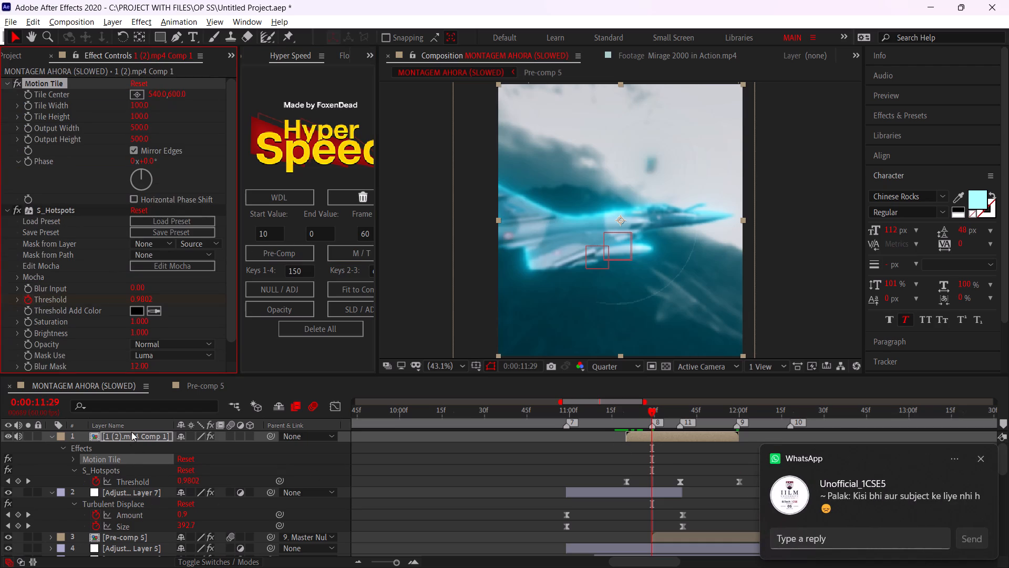
Move the 1 (2).mp4 Comp 1 layer down the stack to just below the adjustment layer with S_Shake.
drag(133, 435, 129, 502)
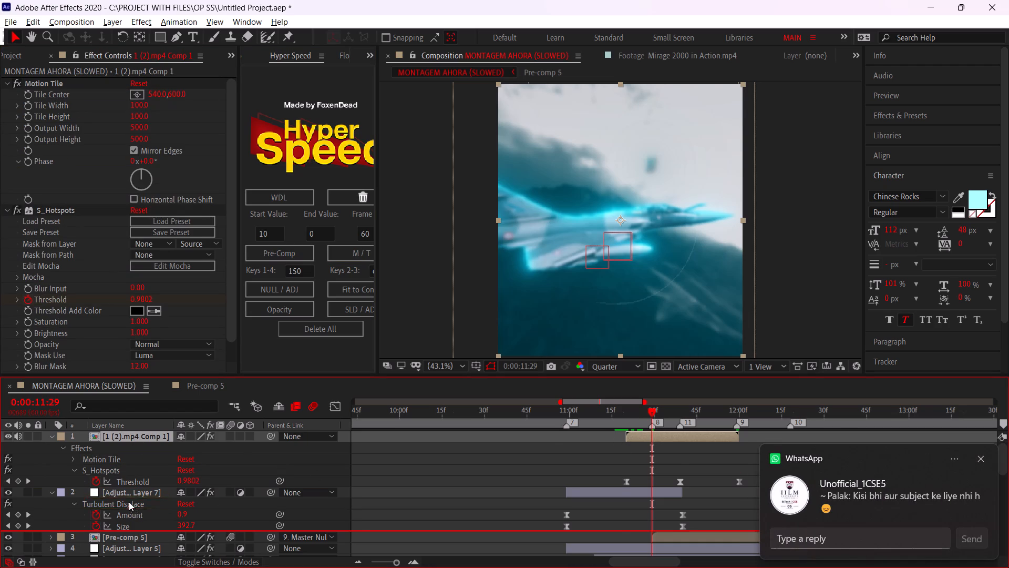
scroll(382, 508, down, 1)
drag(135, 447, 148, 513)
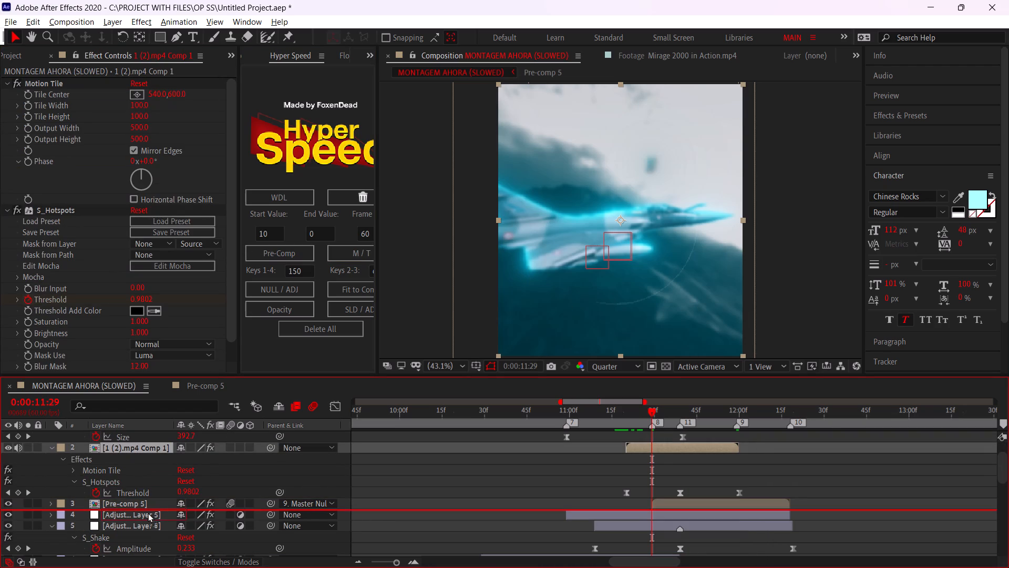
drag(148, 513, 143, 529)
Move the Pre-comp 5 title layer below the S_Shake adjustment layer, directly above 1 (2).mp4 Comp 1.
drag(646, 421, 654, 421)
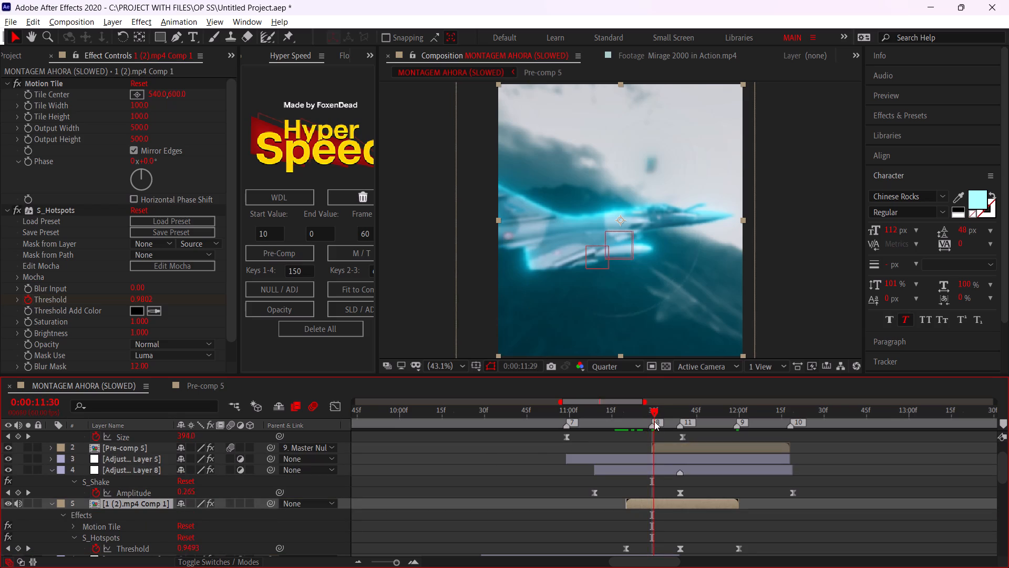
drag(654, 421, 745, 455)
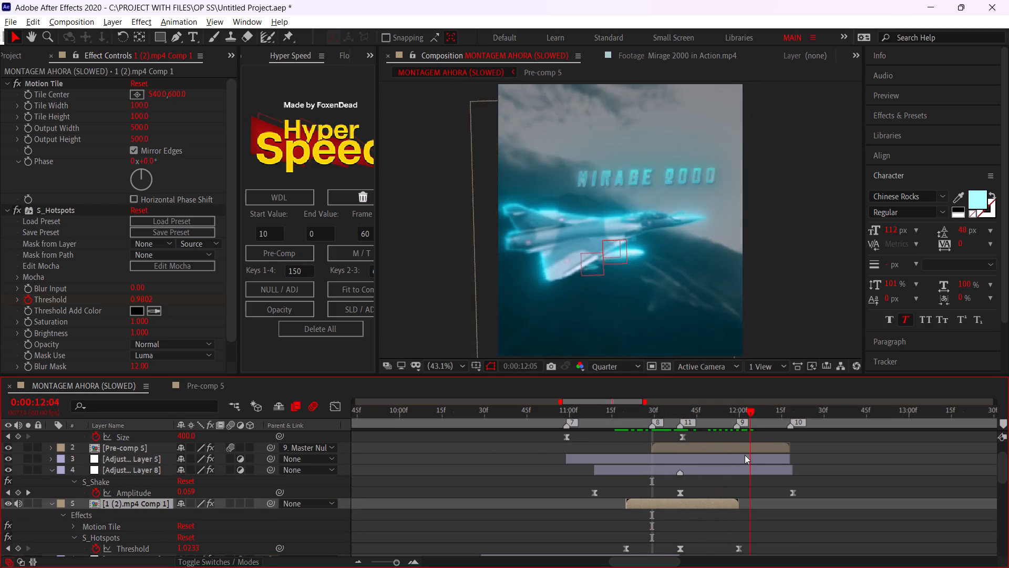
drag(745, 455, 674, 442)
click(674, 442)
drag(132, 443, 134, 445)
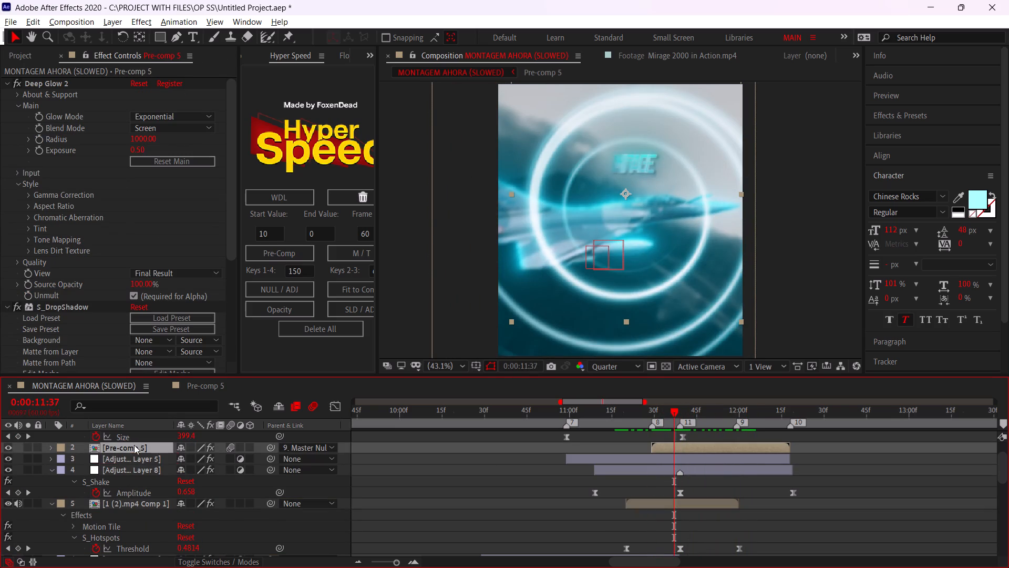
drag(134, 445, 136, 473)
Preview the edit from the start and examine the ring overlay and title between markers 7 and 9.
drag(668, 413, 179, 475)
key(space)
alt+scroll(549, 478, down, 4)
drag(382, 411, 229, 440)
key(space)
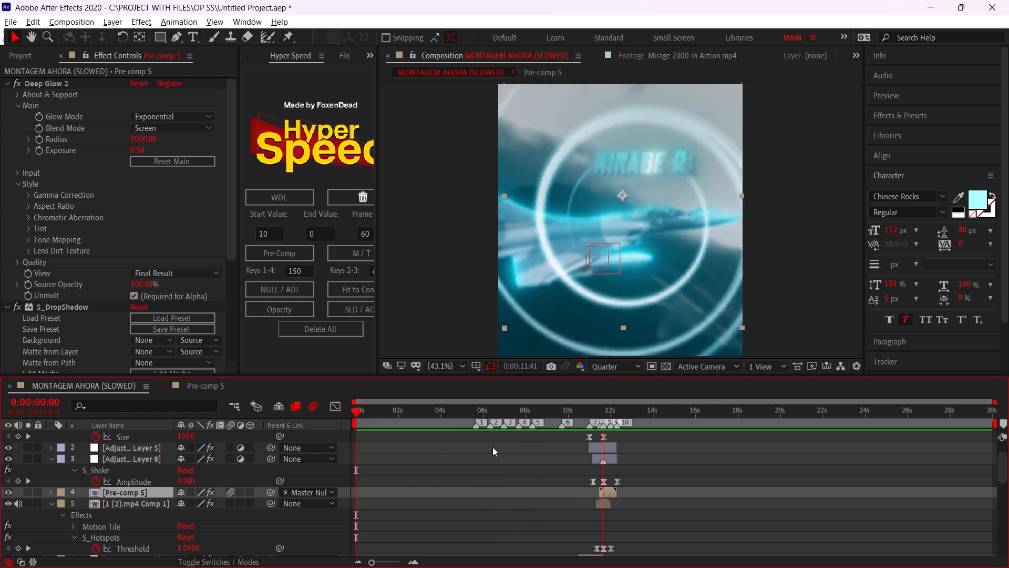
alt+scroll(569, 441, up, 3)
drag(757, 412, 783, 416)
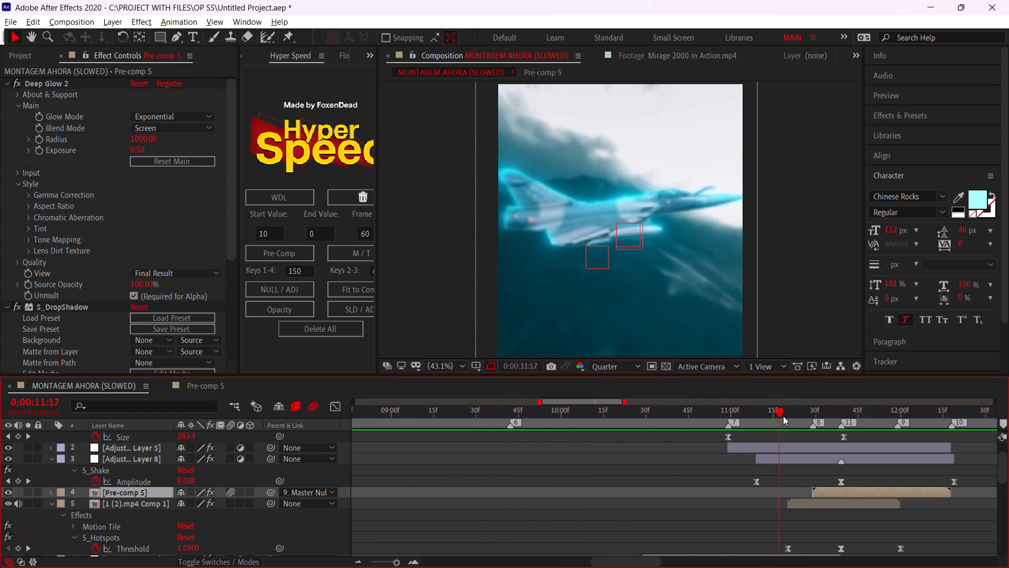
drag(783, 416, 840, 424)
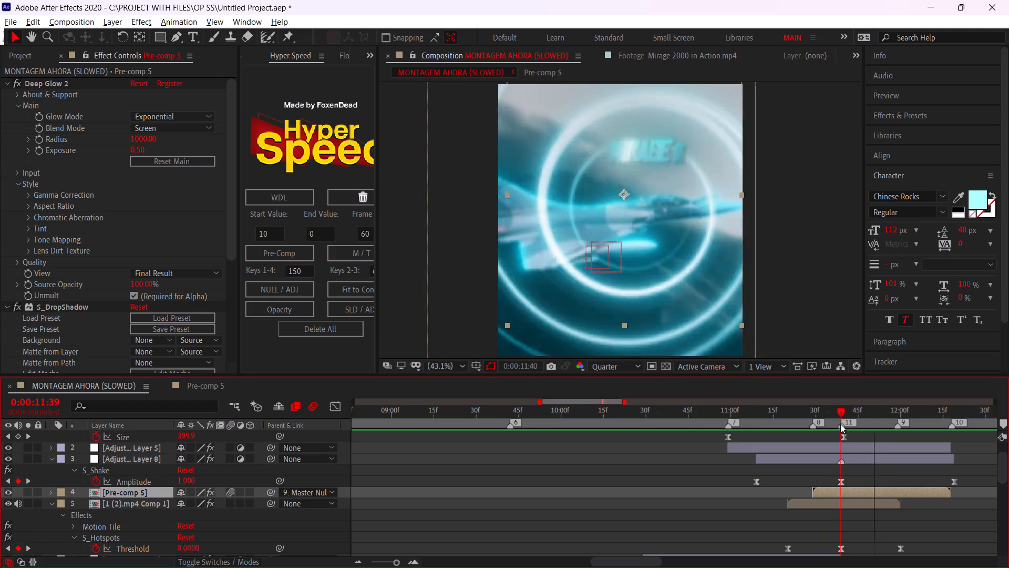
drag(840, 424, 858, 423)
middle_drag(767, 475, 724, 481)
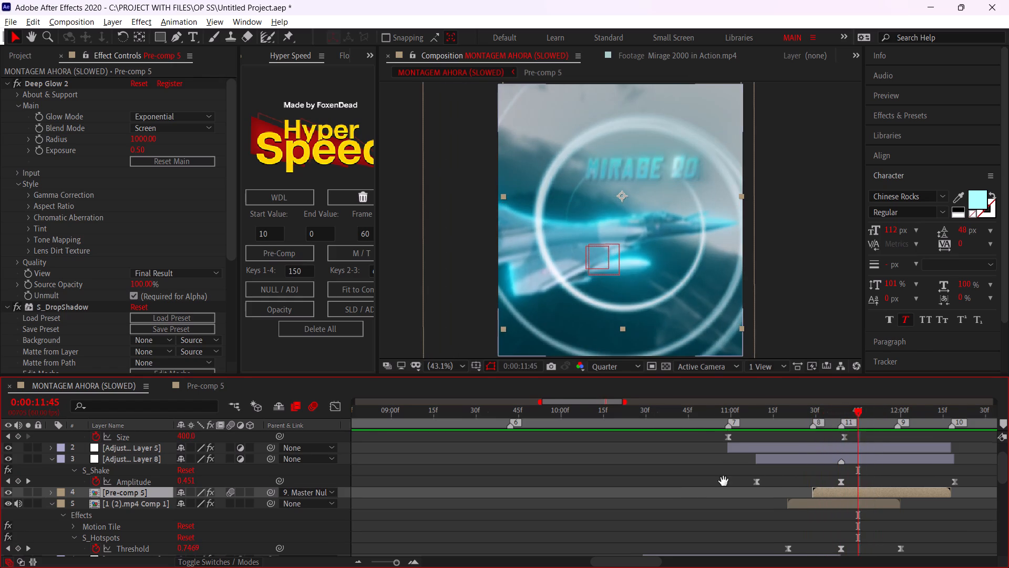
Keyframe the scale of the 1 (2).mp4 Comp 1 layer from 100% at its start, 0:00:11:20, to 149% at marker 11.
middle_drag(724, 481, 624, 496)
alt+scroll(703, 522, up, 1)
click(706, 509)
drag(651, 411, 641, 408)
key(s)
middle_drag(683, 523, 570, 478)
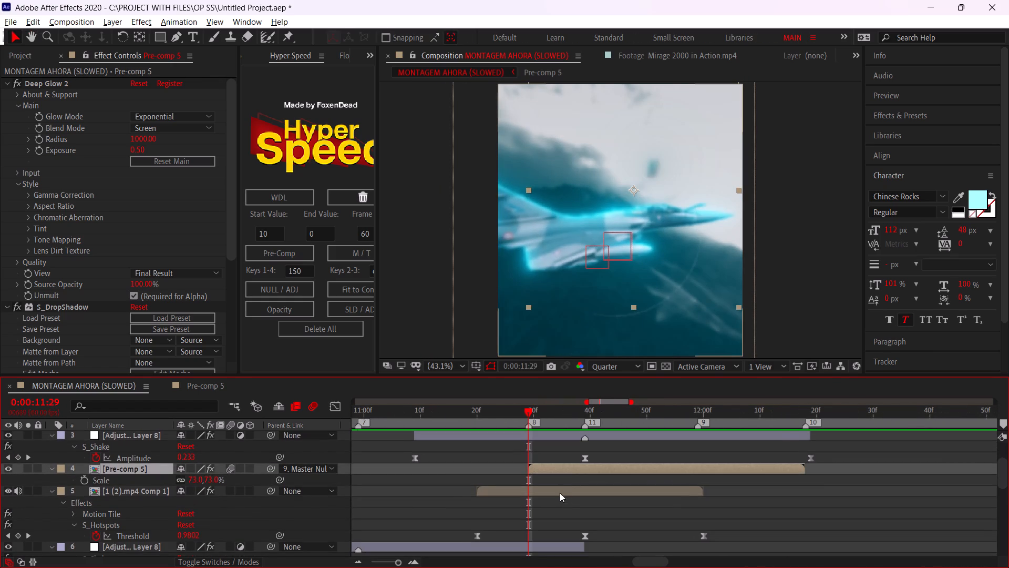
click(560, 493)
click(477, 414)
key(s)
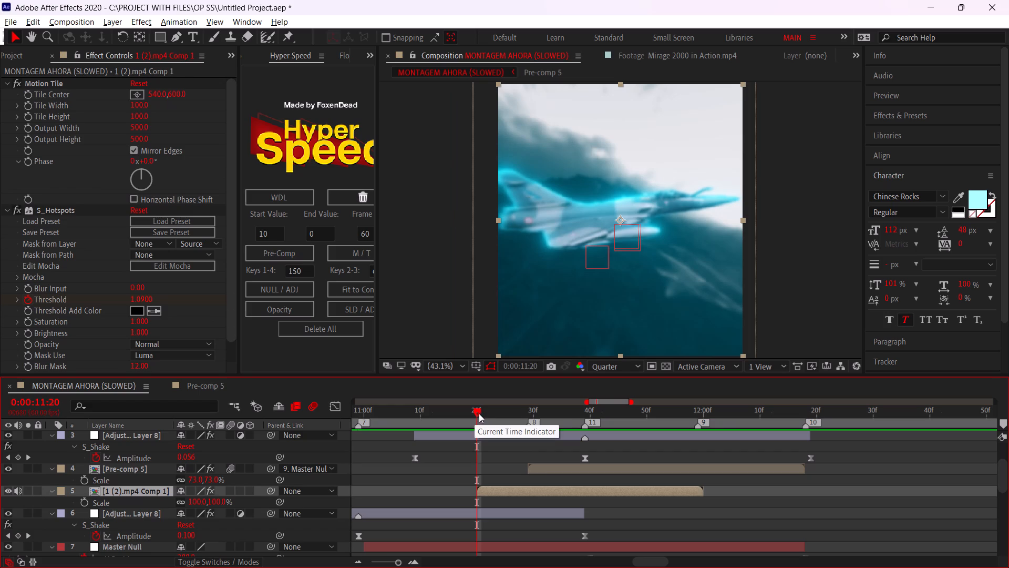
click(480, 413)
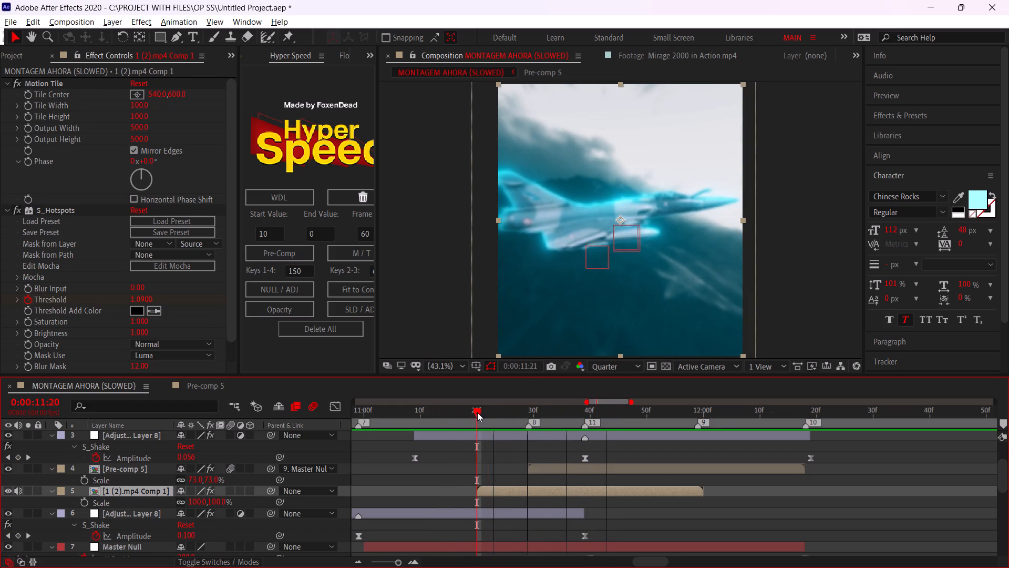
click(78, 500)
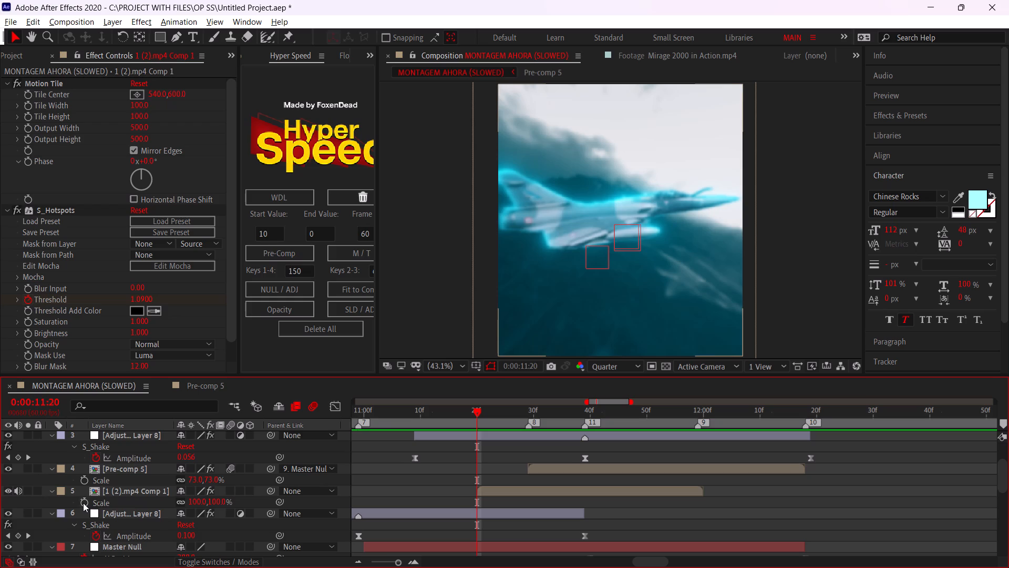
click(83, 503)
drag(556, 411, 583, 417)
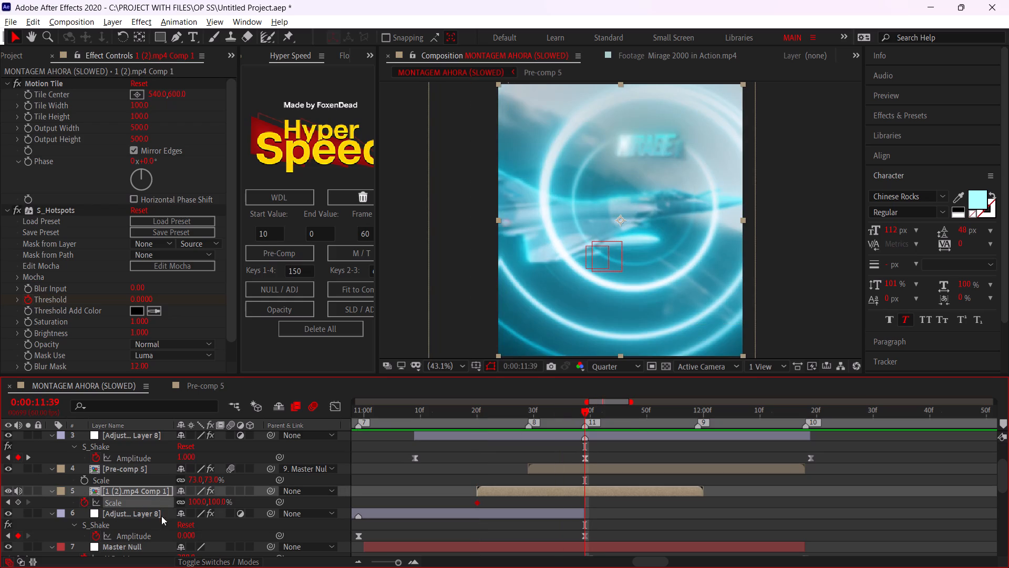
drag(200, 504, 229, 501)
Add a scale keyframe reset to 100% at marker 9 on 1 (2).mp4 Comp 1 and shift it to the layer's end.
drag(670, 420, 697, 429)
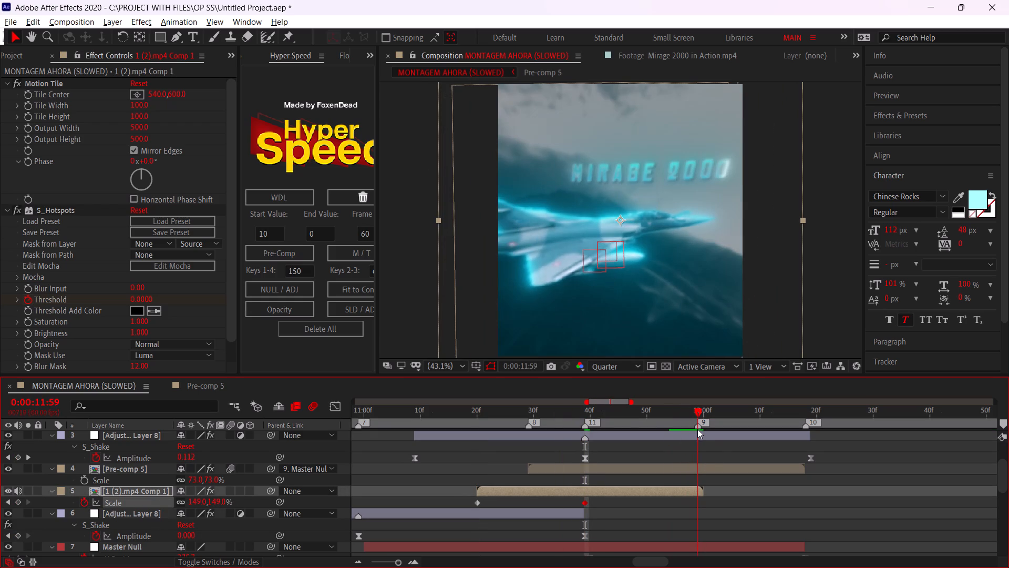
drag(697, 429, 699, 429)
click(197, 479)
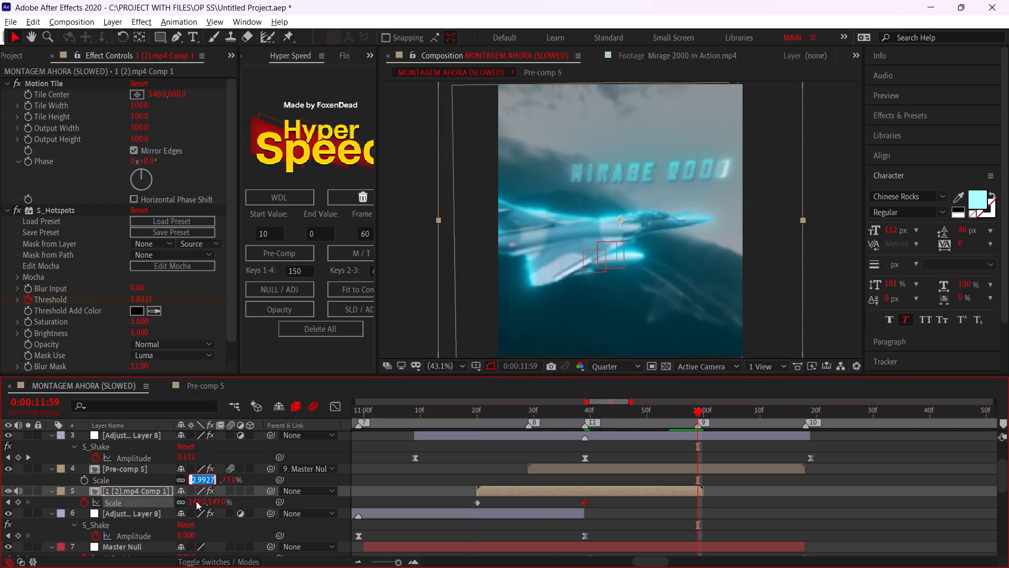
click(196, 501)
right_click(153, 500)
click(183, 434)
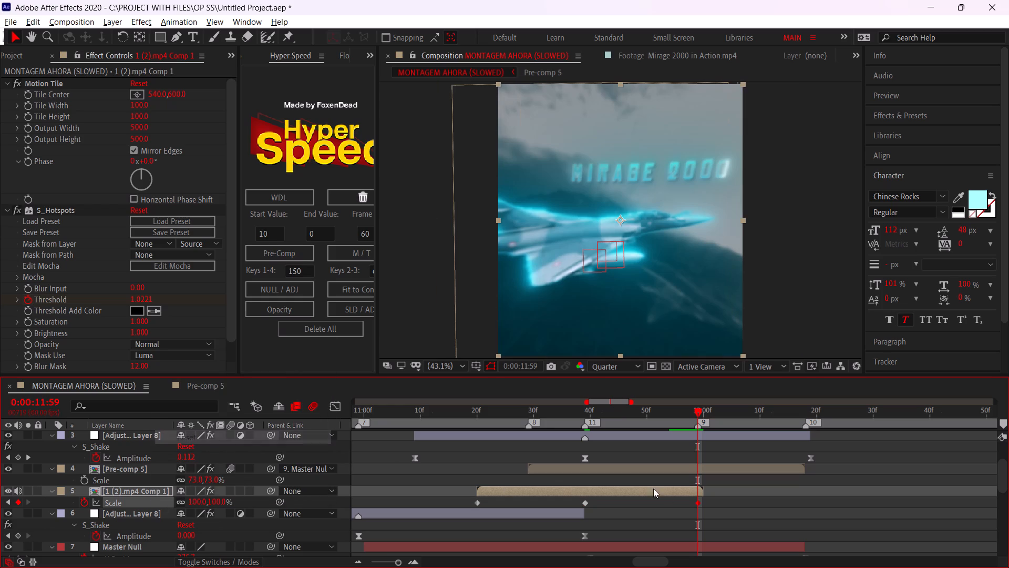
drag(734, 505, 450, 486)
click(729, 526)
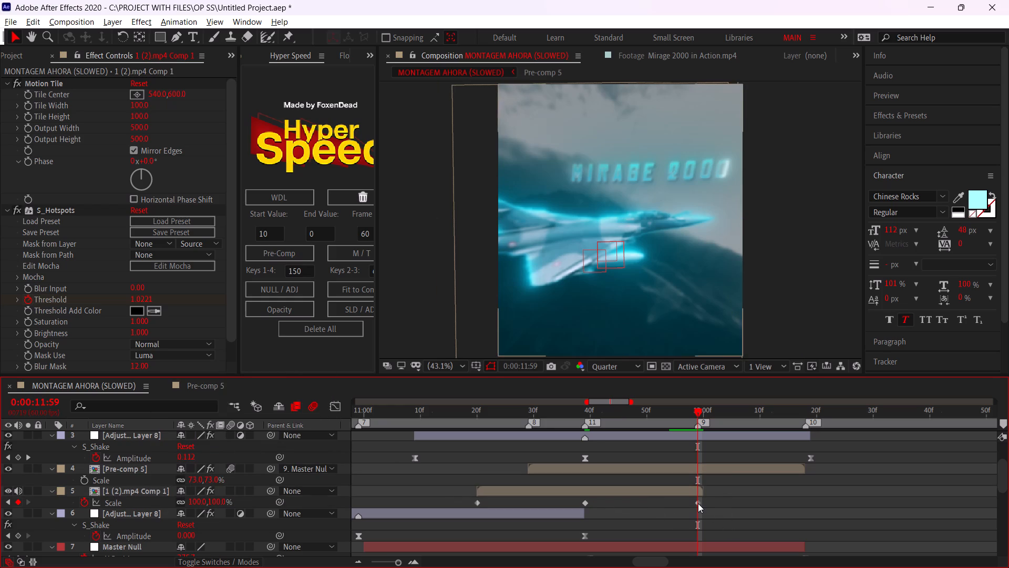
drag(697, 503, 703, 504)
Easy-ease the layer's three scale keyframes, with Flow curve 0.98, 0.00, 1.00, 1.00 on the first pair and 0.00, 0.02, 0.00, 0.99 on the second.
drag(728, 500, 462, 504)
key(F9)
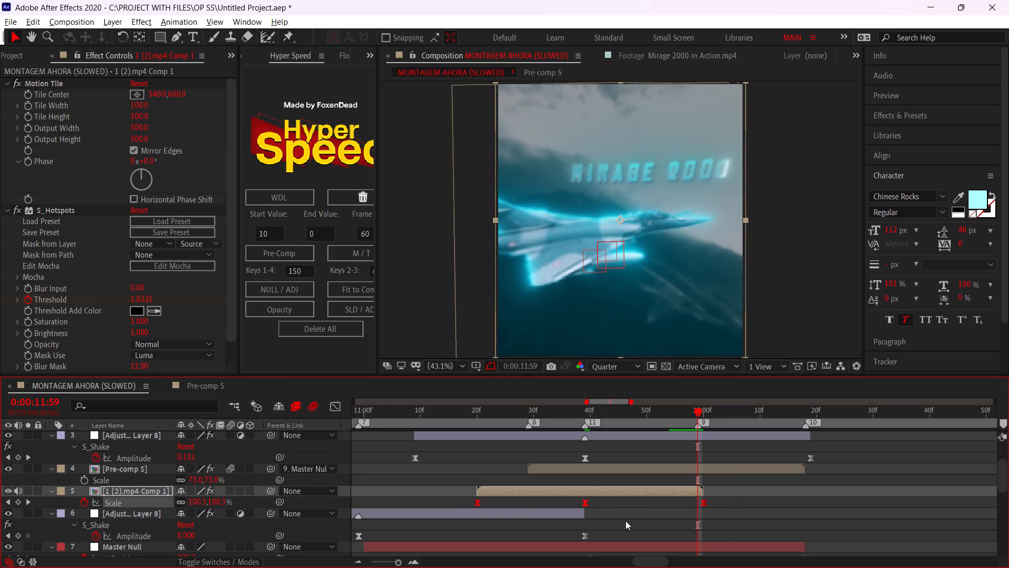
drag(624, 520, 398, 475)
click(343, 52)
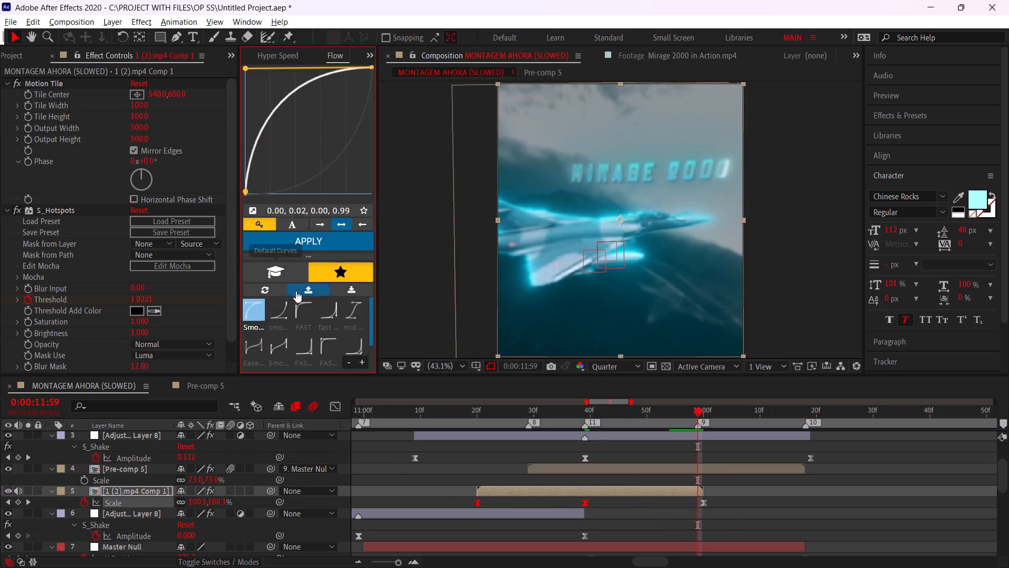
click(283, 307)
click(293, 240)
drag(788, 506, 583, 489)
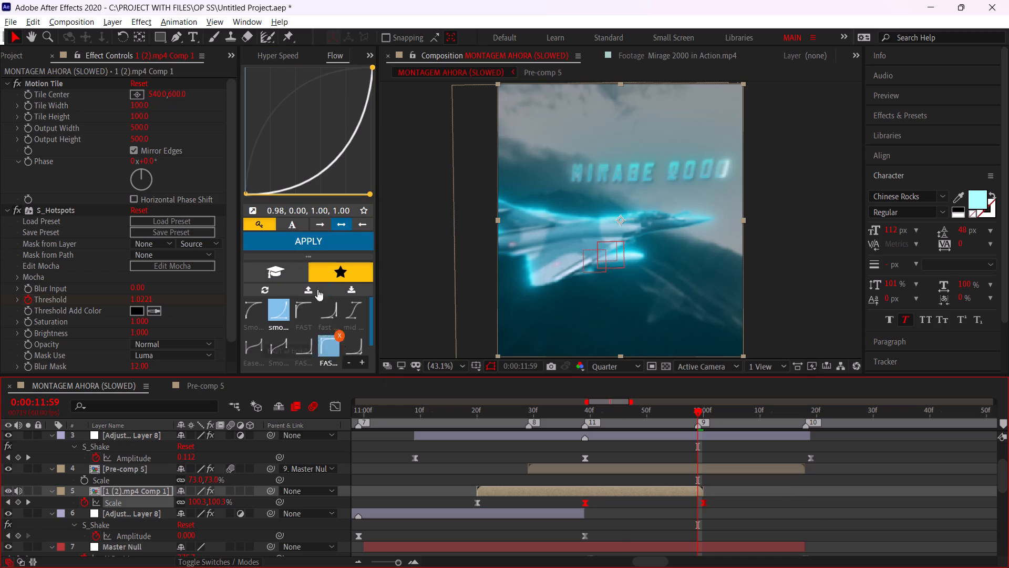
click(246, 312)
click(276, 242)
Preview the edit from the start to check the scale animation on the ring overlay.
alt+scroll(665, 495, down, 3)
drag(482, 409, 36, 462)
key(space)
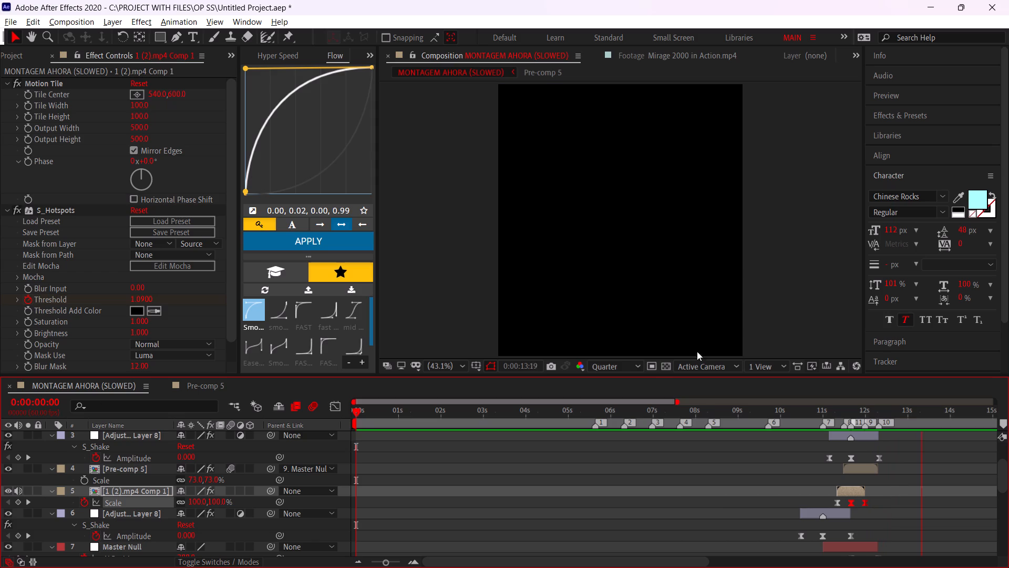
Move the middle scale keyframe of 1 (2).mp4 Comp 1 from marker 11 onto the last keyframe at the layer's end.
click(873, 487)
alt+scroll(863, 498, up, 1)
click(847, 503)
drag(840, 501, 844, 502)
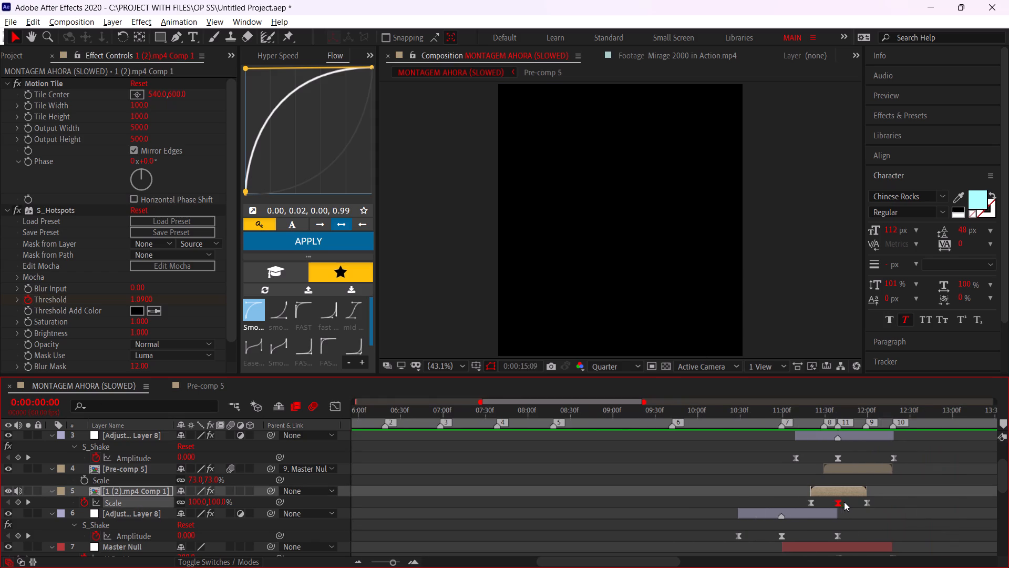
drag(844, 502, 870, 505)
Apply the mid Flow curve 0.60, 0.00, 0.40, 1.00 to both Scale keyframes of 1 (2).mp4 Comp 1.
drag(881, 499, 773, 509)
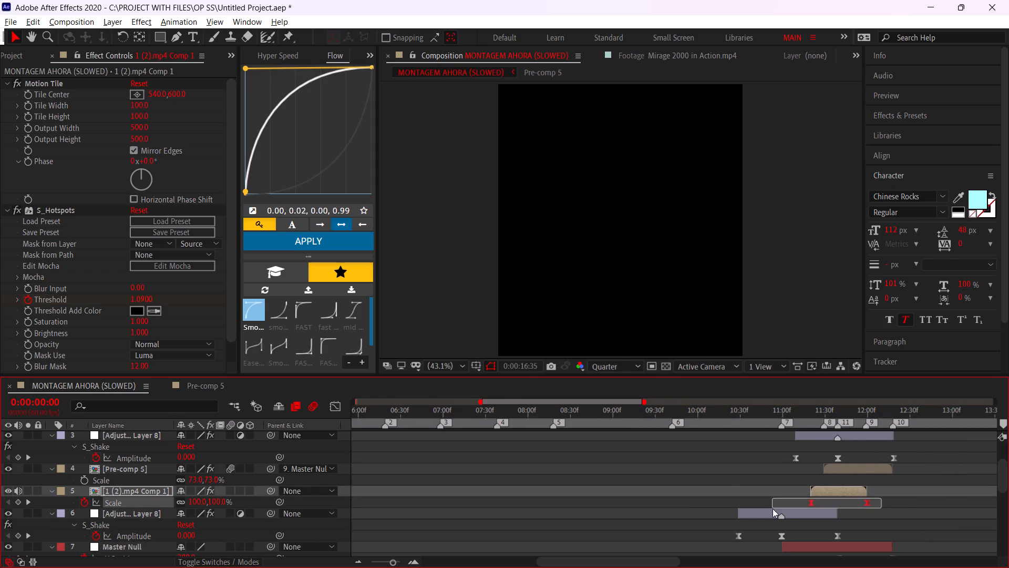
drag(773, 509, 772, 509)
click(348, 317)
click(290, 246)
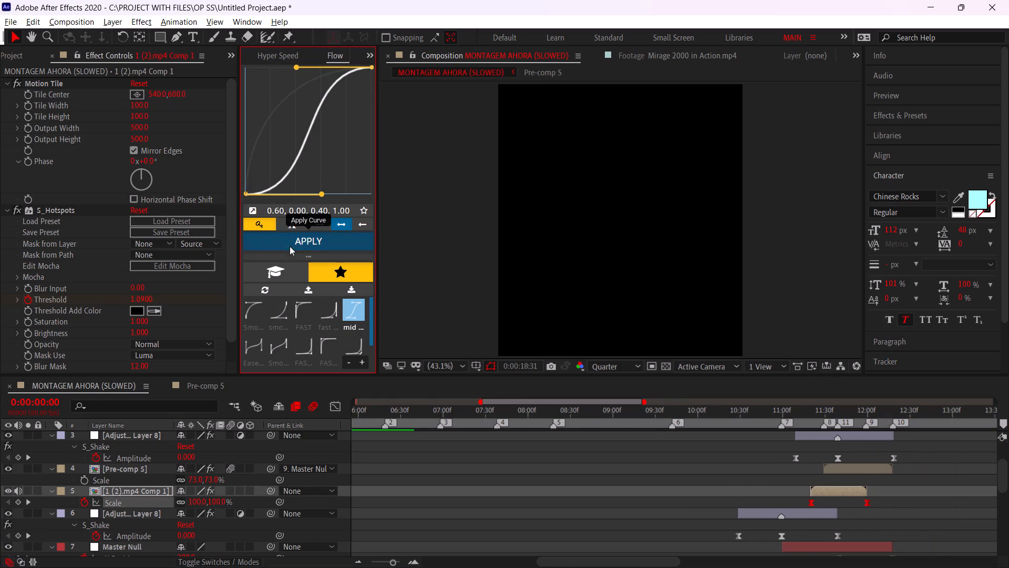
Preview the eased ring scaling from the composition start.
alt+scroll(839, 486, down, 2)
drag(546, 408, 328, 408)
key(space)
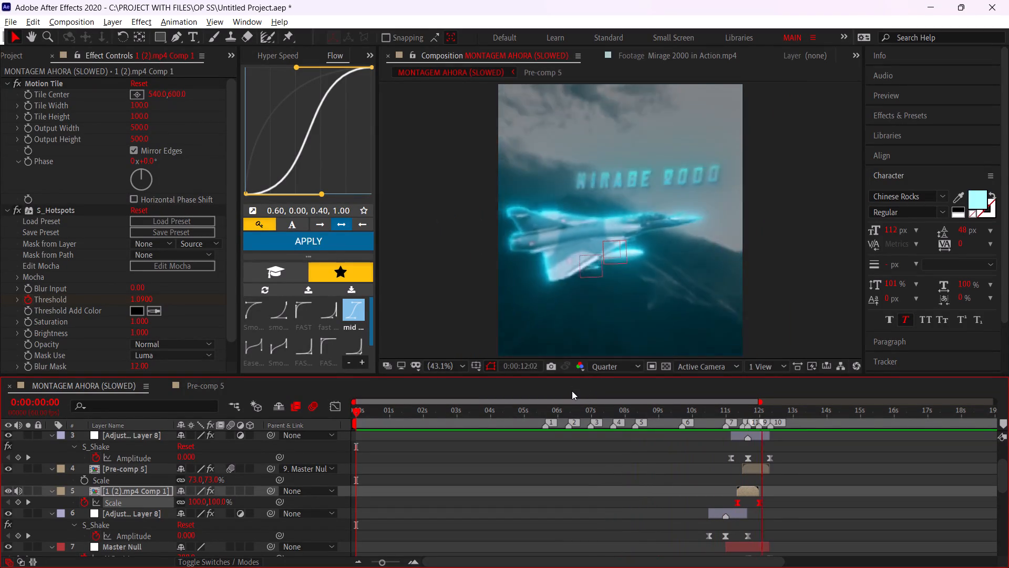
Increase the Scale of 1 (2).mp4 Comp 1 at its last keyframe, at marker 9.
alt+scroll(763, 462, up, 3)
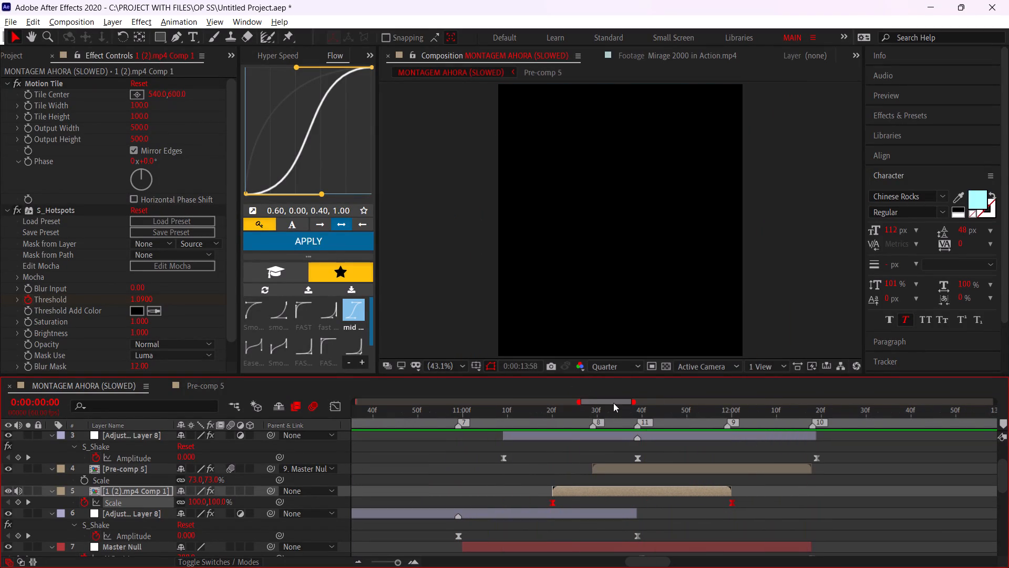
click(570, 414)
drag(707, 429, 734, 424)
click(729, 413)
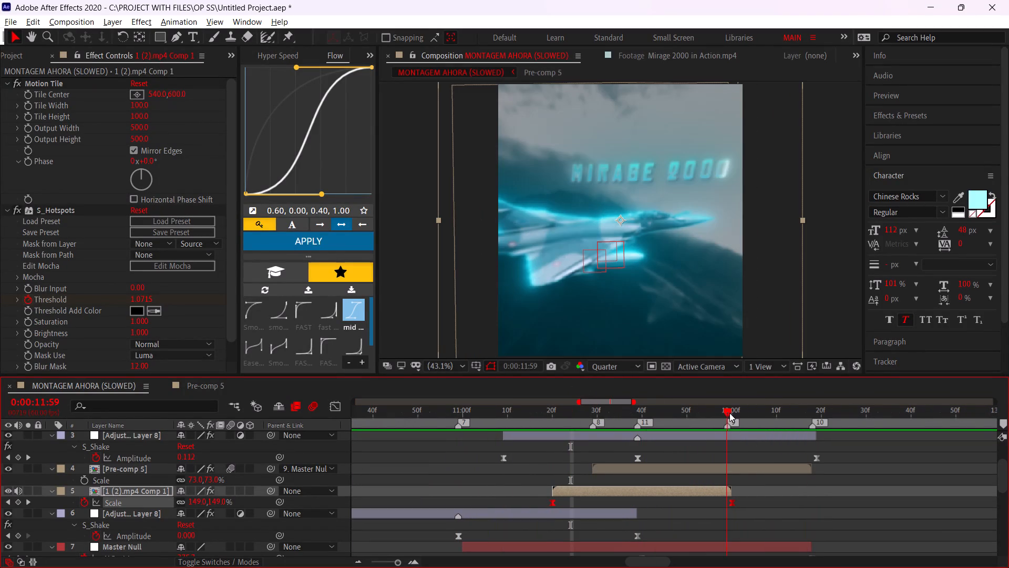
drag(204, 504, 220, 504)
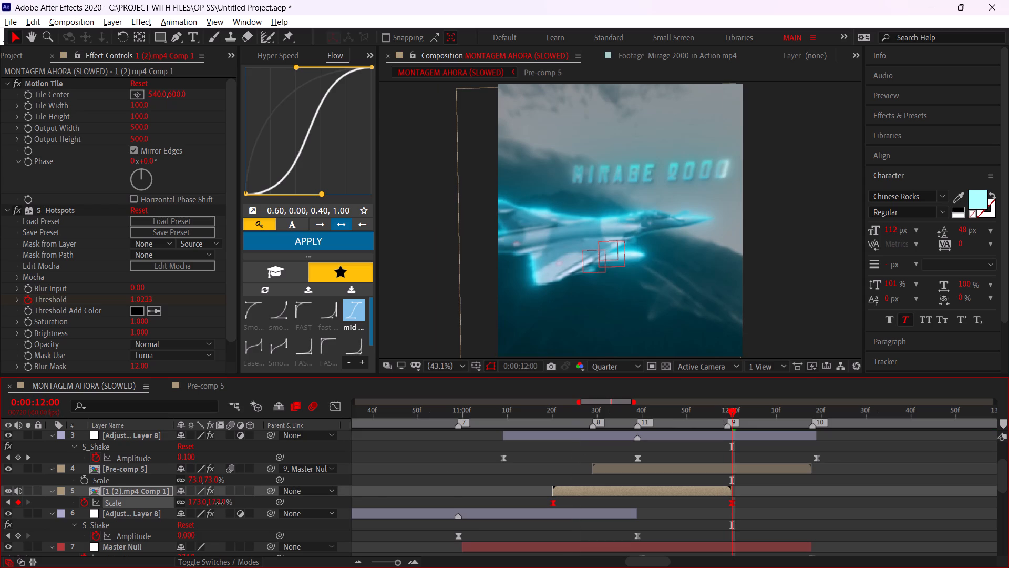
drag(220, 504, 221, 504)
click(323, 500)
Reset the Scale of 1 (2).mp4 Comp 1 to 100% at its first keyframe, at 0:00:11:20.
drag(565, 414, 555, 415)
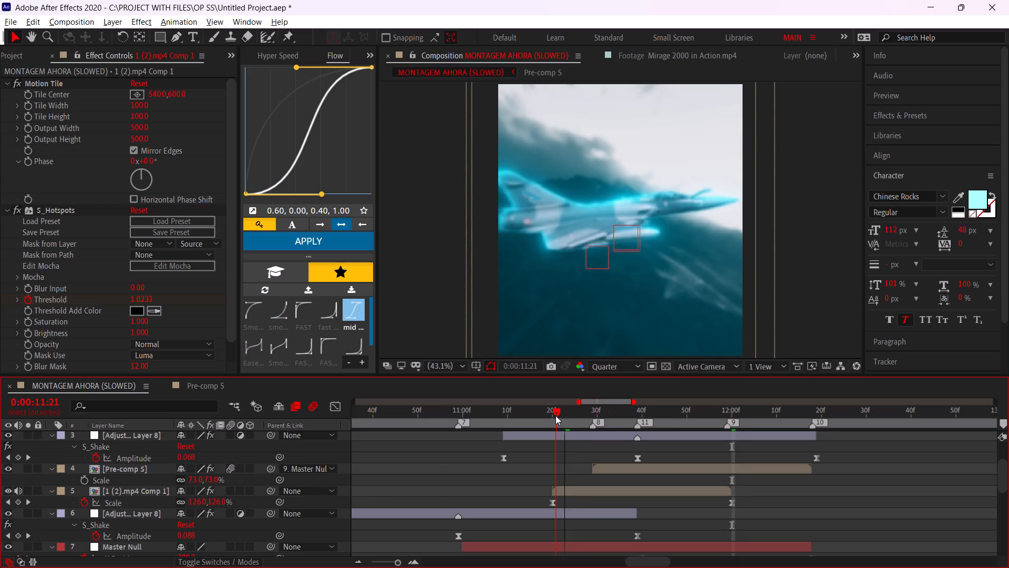
drag(555, 415, 553, 415)
right_click(143, 502)
click(180, 442)
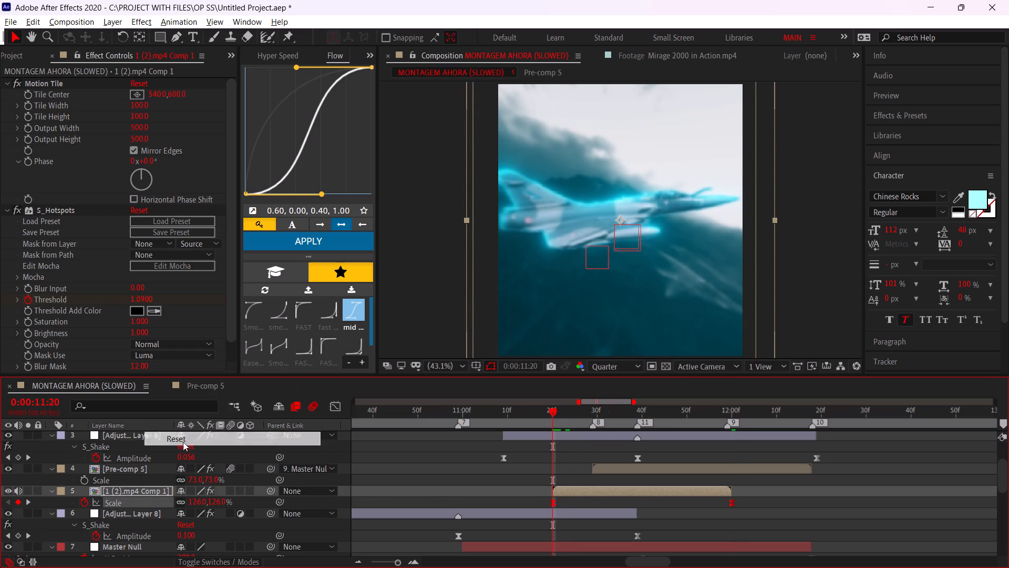
Apply the 0.60, 0.00, 0.40, 1.00 Flow curve to both Scale keyframes of 1 (2).mp4 Comp 1 and scrub through the ring growth.
drag(760, 500, 503, 497)
click(297, 240)
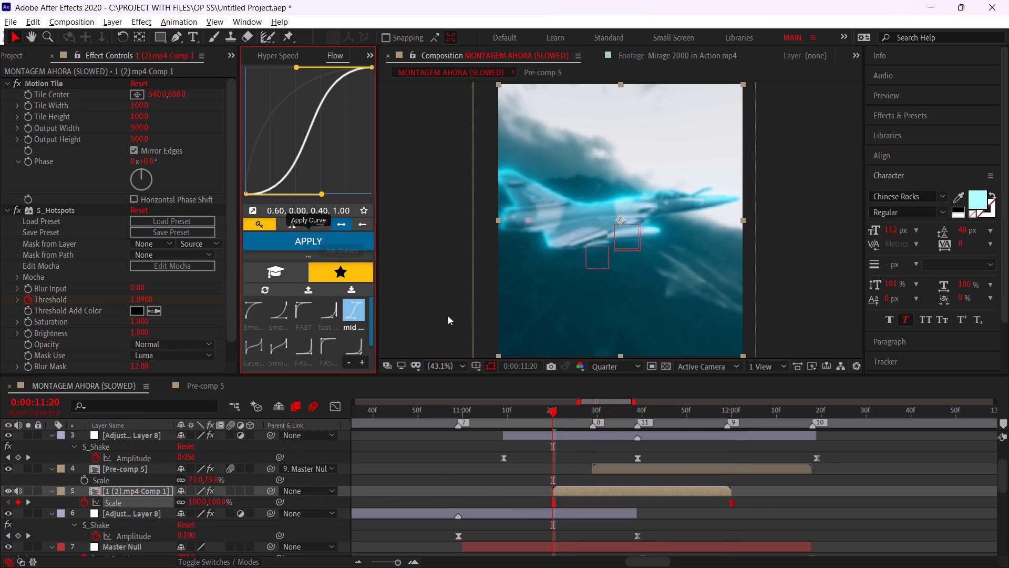
drag(552, 420, 707, 430)
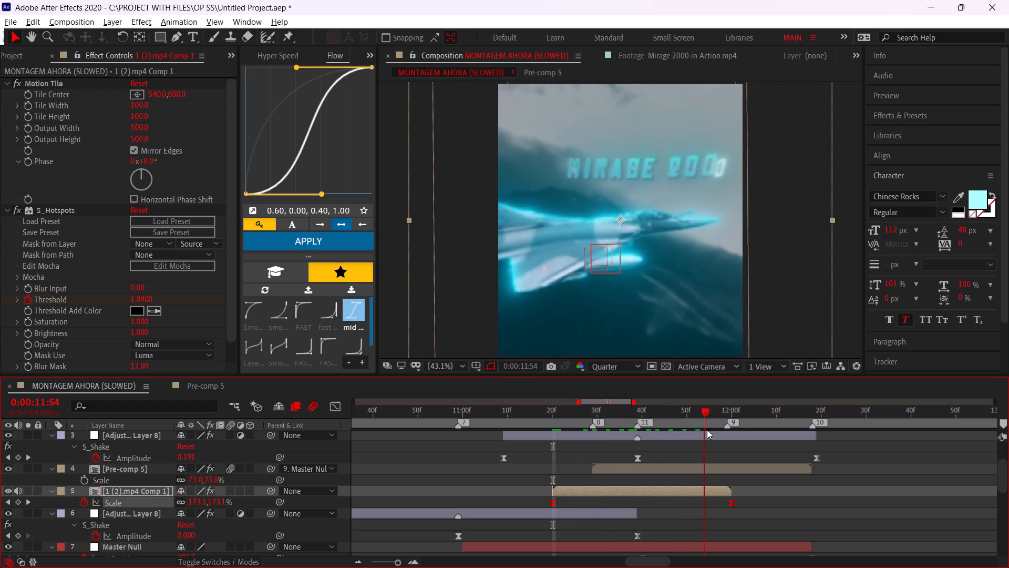
drag(707, 430, 630, 403)
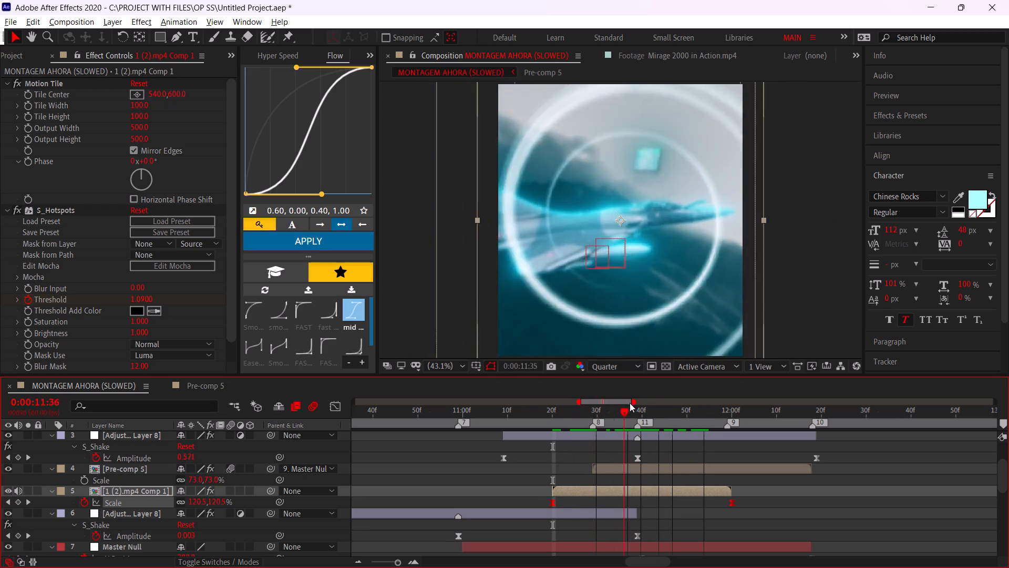
drag(630, 403, 661, 401)
Apply the smooth reverse Flow curve 0.98, 0.00, 1.00, 1.00 to the first two S_Hotspots Threshold keyframes of 1 (2).mp4 Comp 1.
click(626, 495)
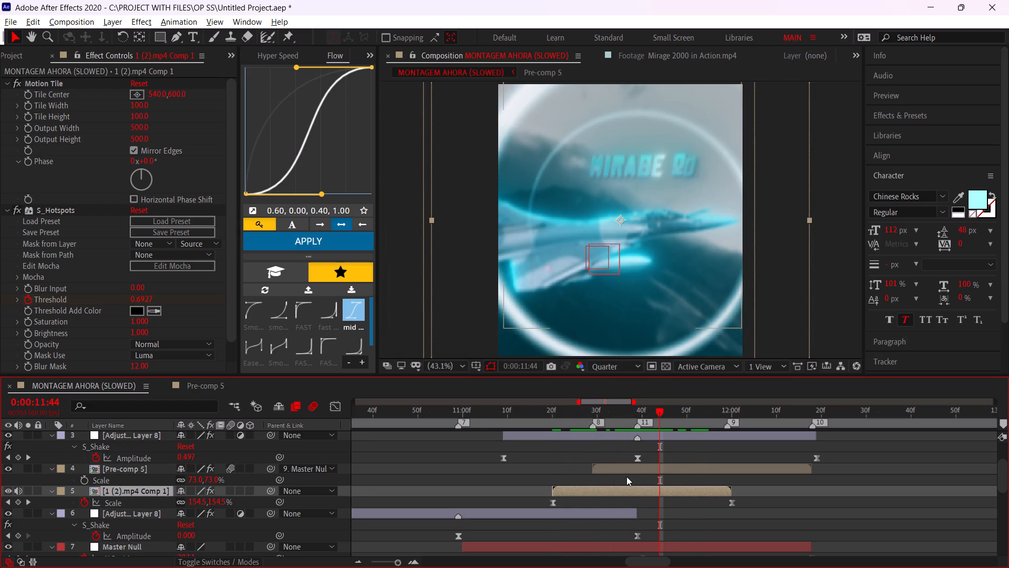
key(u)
drag(666, 512, 536, 519)
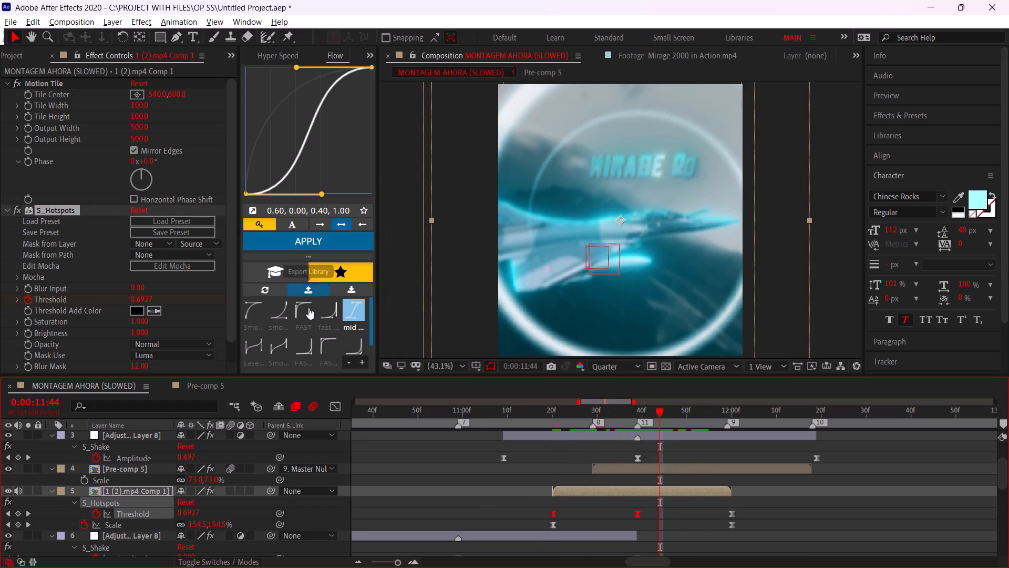
click(279, 314)
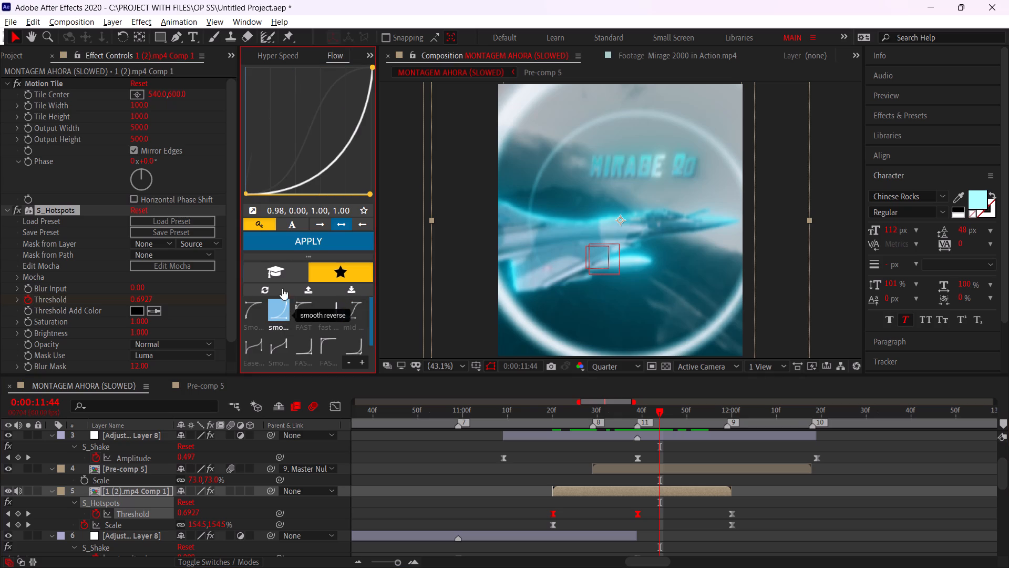
click(313, 239)
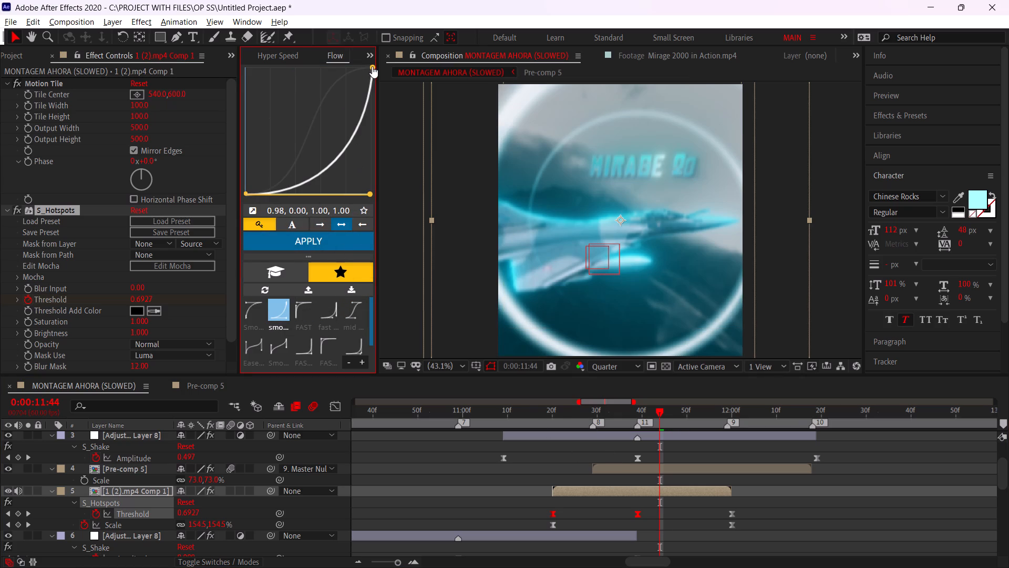
Reshape the end of the Flow curve to 0.98, 0.00, 0.48, 0.72 for the selected Threshold keyframes.
drag(372, 66, 307, 103)
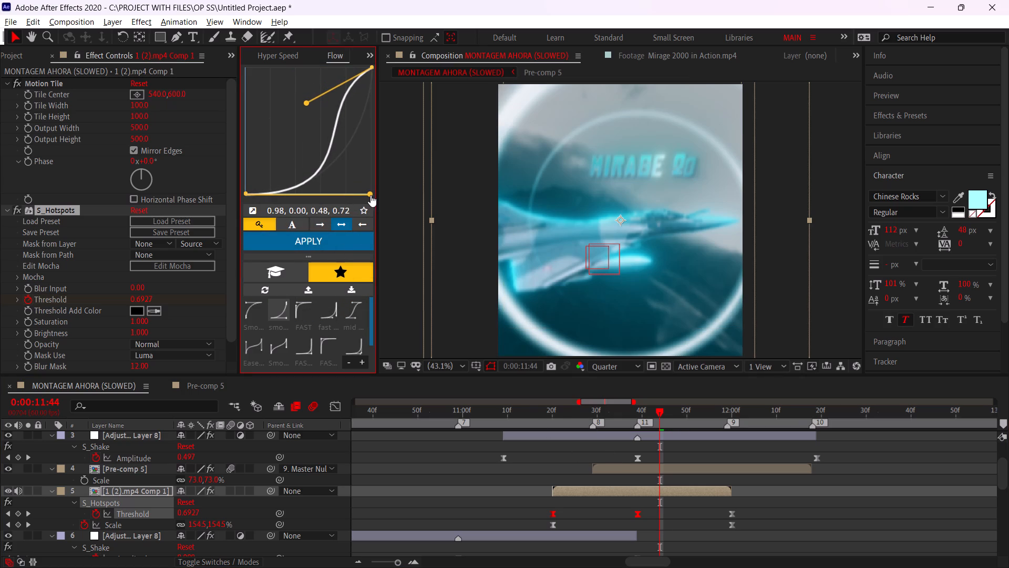
Shape a 0.98, 0.11, 0.77, 0.95 Flow curve and apply it to the first two S_Hotspots Threshold keyframes.
drag(370, 195, 325, 184)
drag(307, 103, 336, 90)
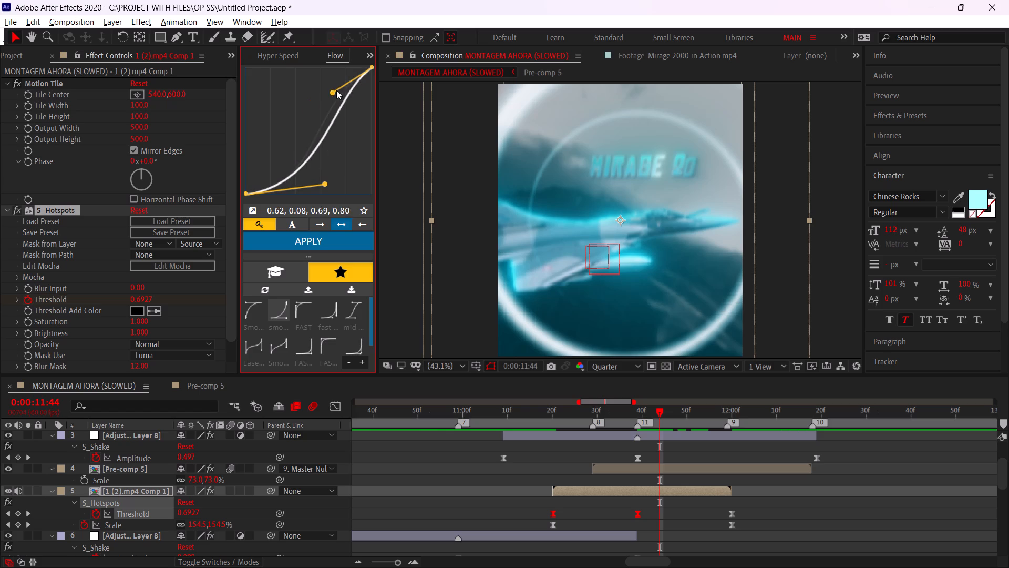
drag(336, 90, 343, 74)
drag(325, 181, 350, 183)
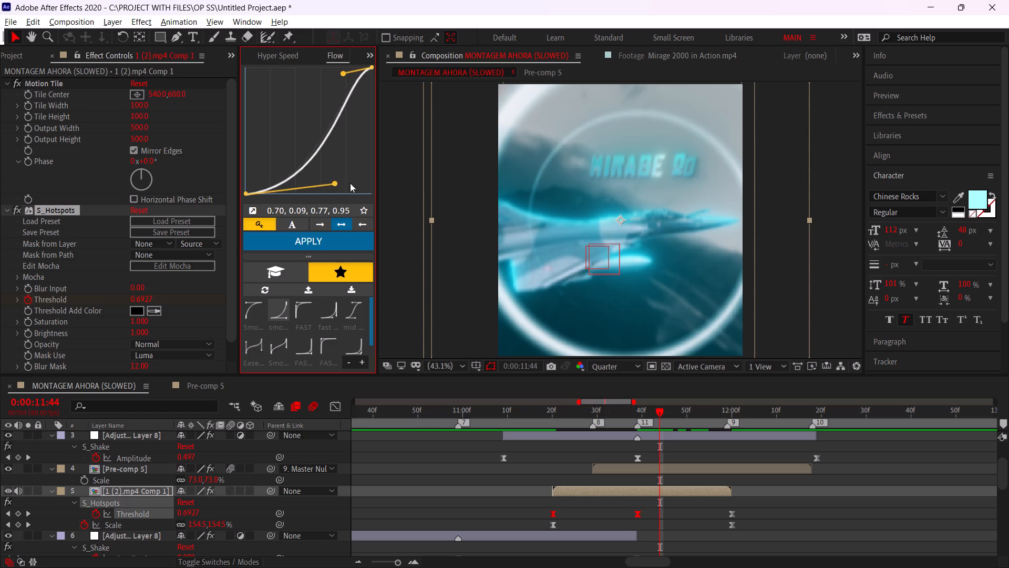
drag(350, 183, 369, 180)
click(333, 242)
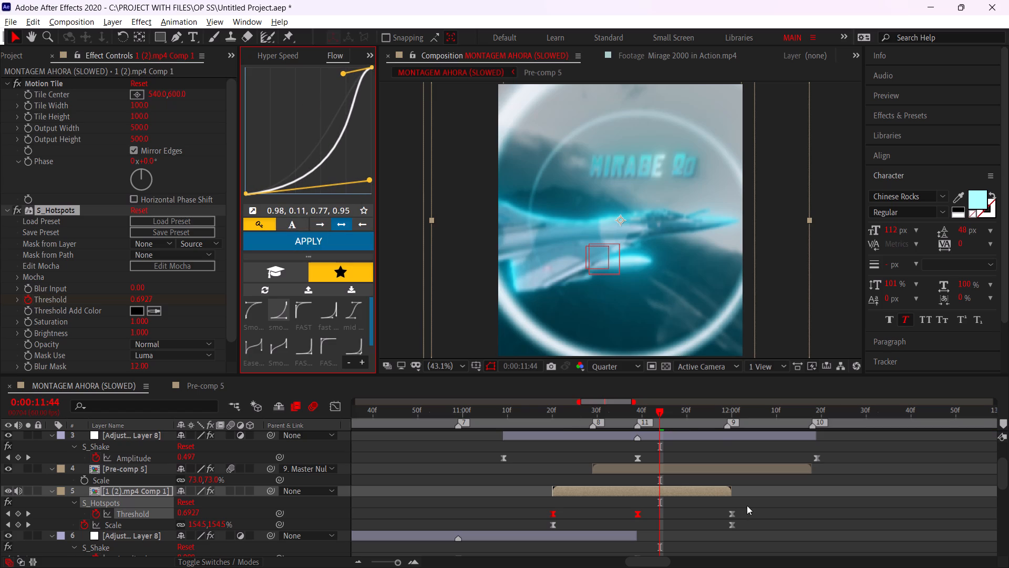
Apply a reshaped smooth Flow curve of 0.28, 0.15, 0.08, 0.83 to the last two S_Hotspots Threshold keyframes.
drag(747, 505, 612, 511)
click(254, 306)
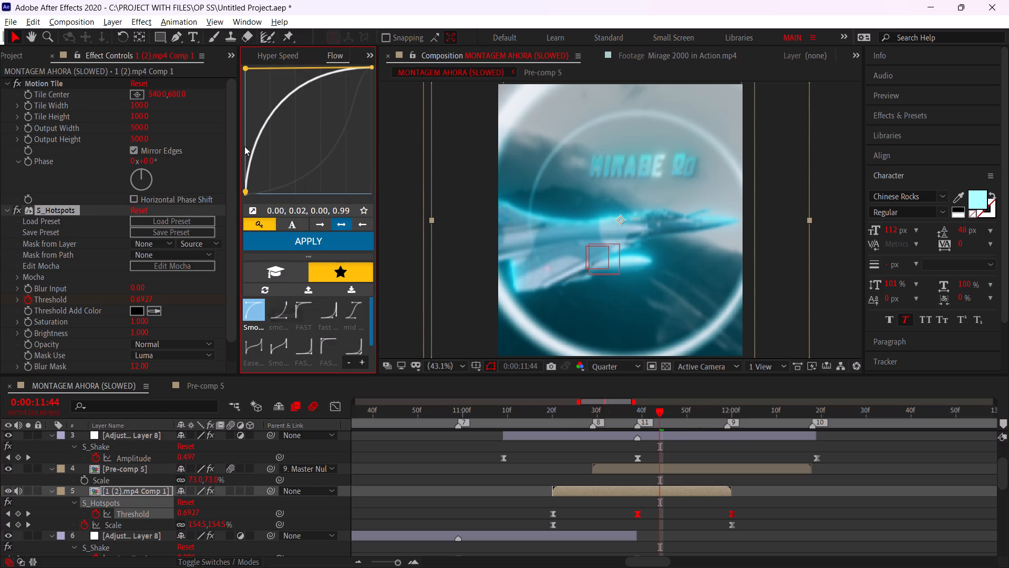
drag(245, 69, 267, 88)
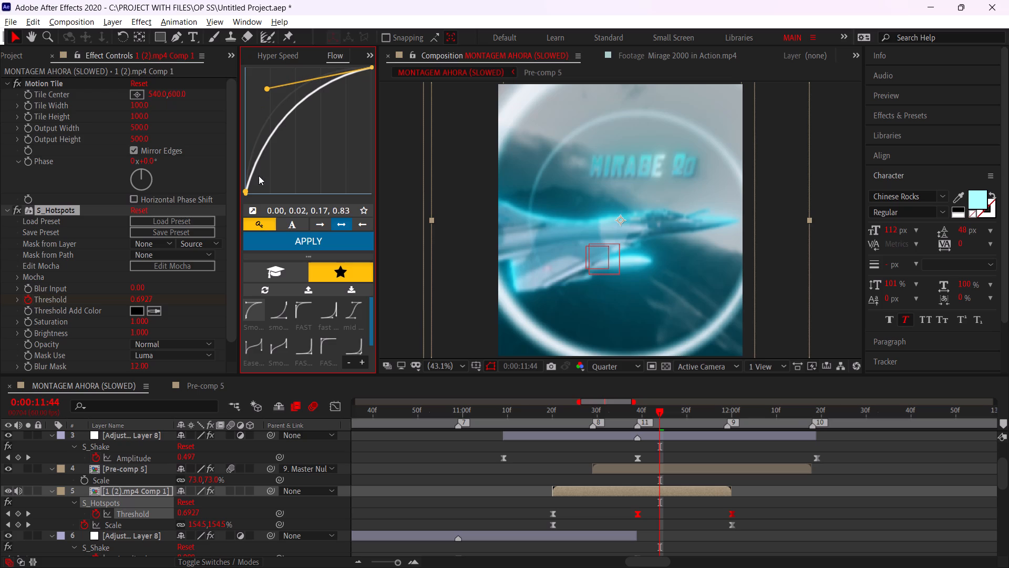
drag(247, 192, 282, 175)
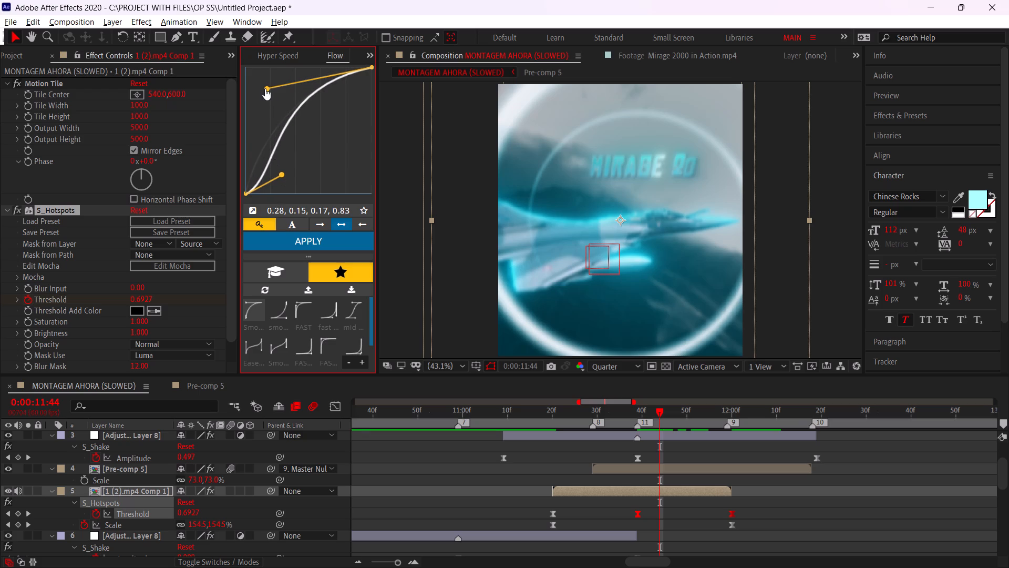
drag(265, 88, 256, 88)
click(323, 242)
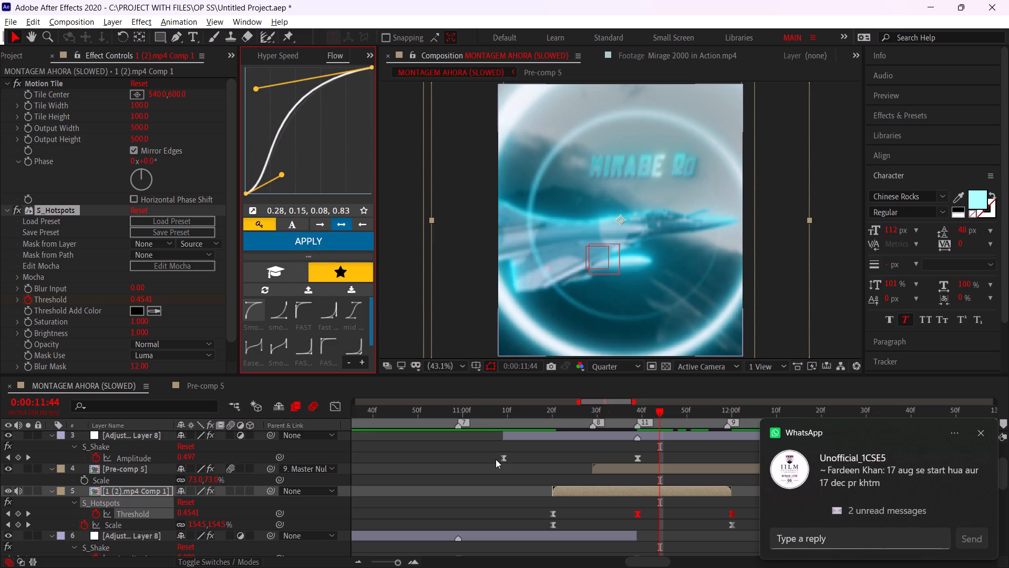
Review the ring overlay's timing by previewing from the composition start, scrubbing 0:00:11:26 to 0:00:11:52, and replaying from 0:00:11:31 and the start.
alt+scroll(540, 471, down, 5)
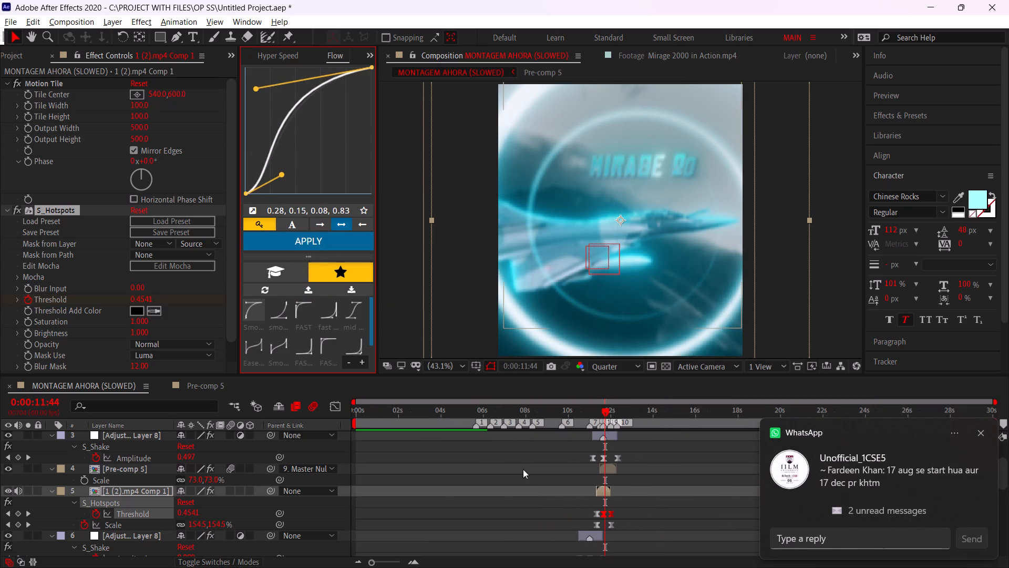
drag(372, 418, 284, 430)
key(space)
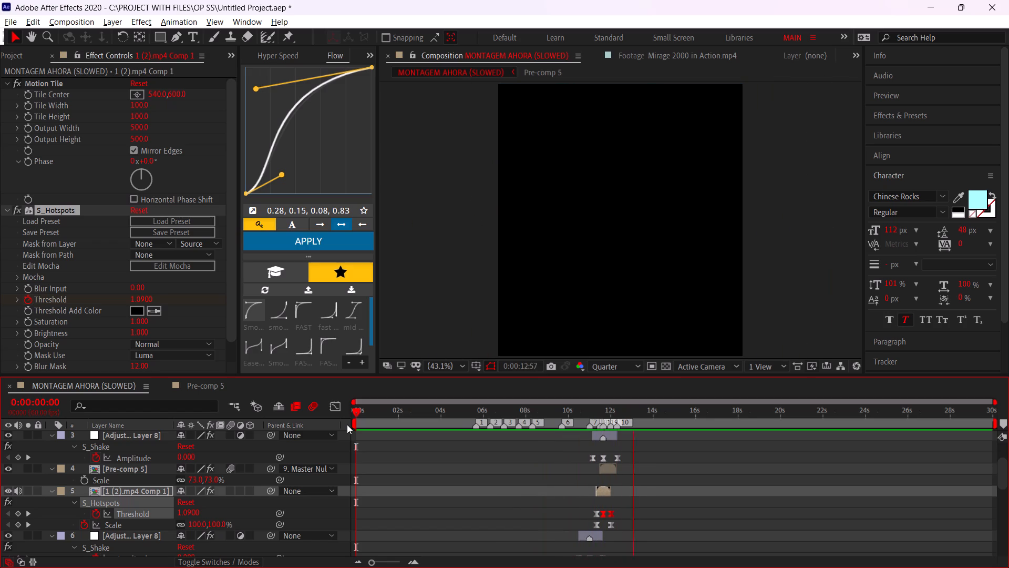
alt+scroll(604, 435, up, 3)
drag(565, 409, 598, 413)
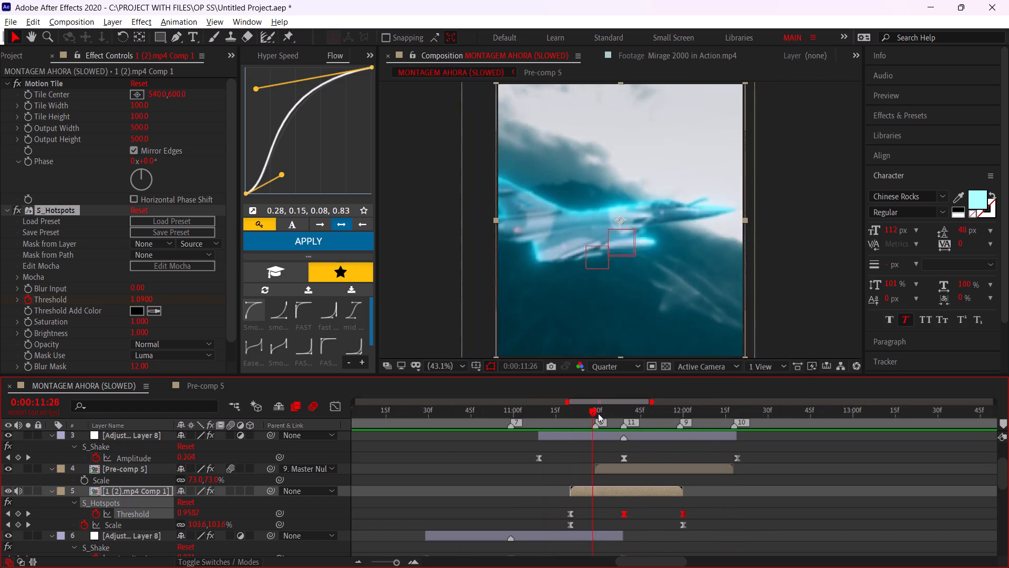
drag(598, 413, 594, 398)
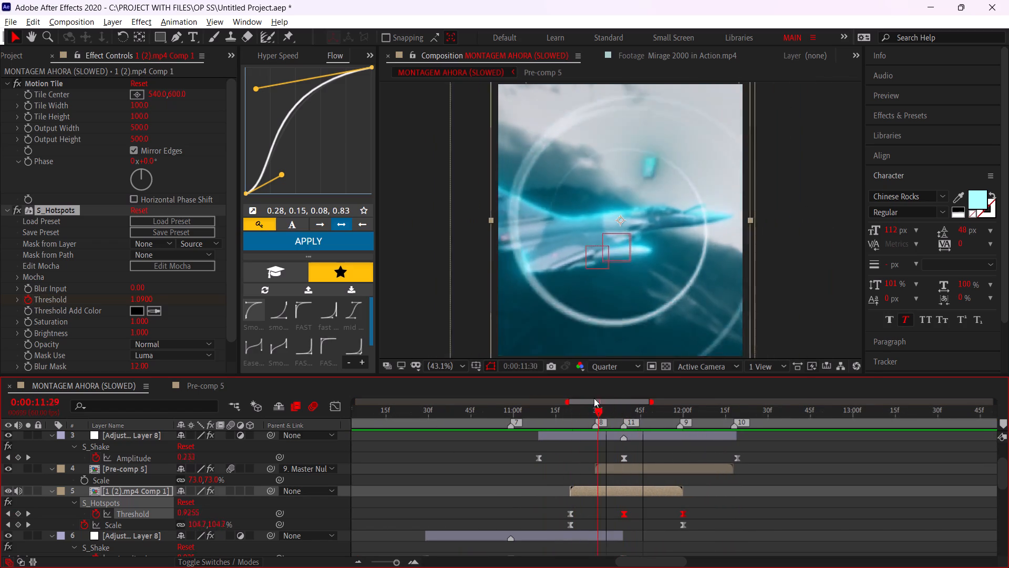
drag(594, 398, 648, 401)
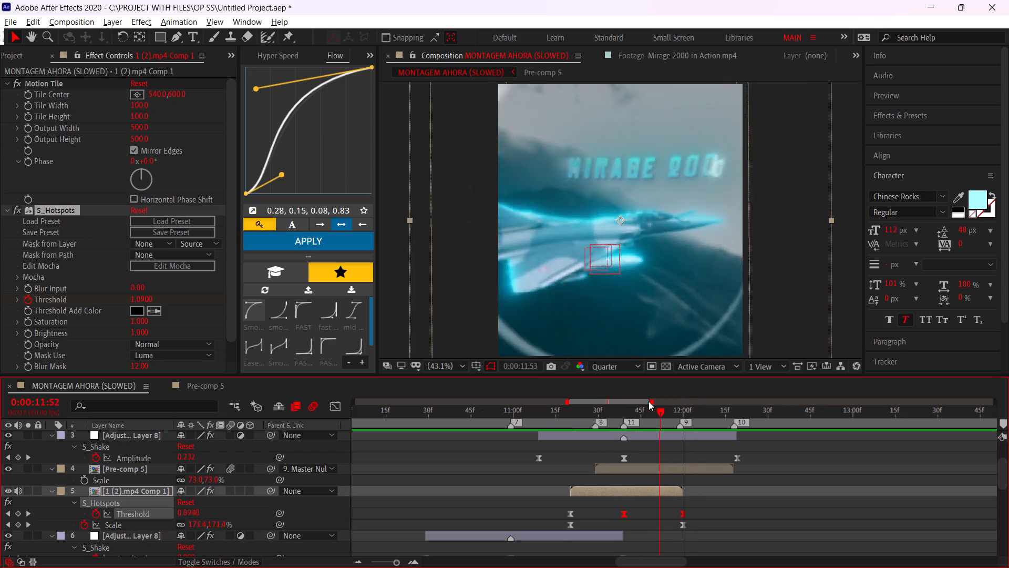
drag(648, 401, 601, 408)
key(space)
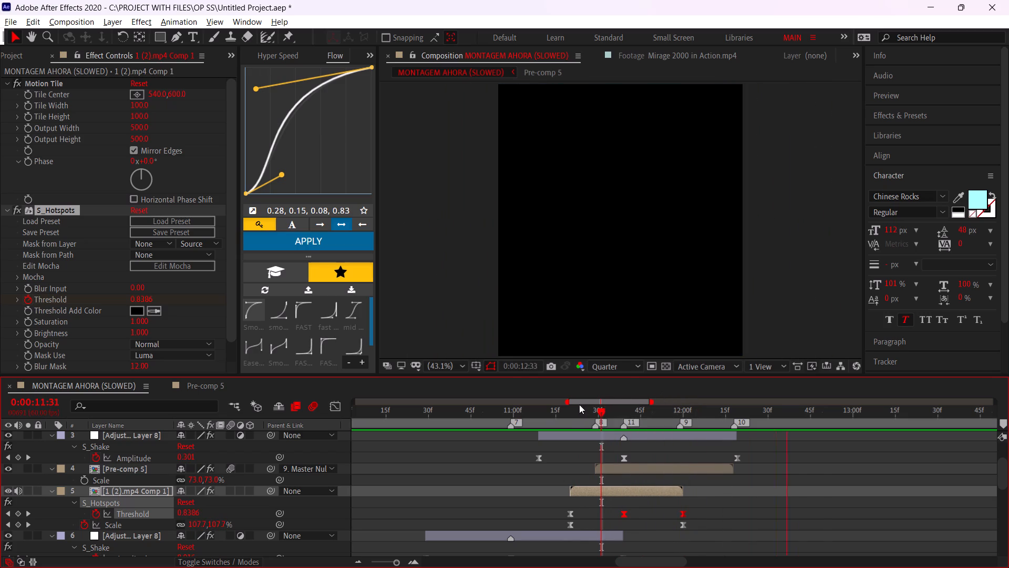
drag(580, 409, 0, 400)
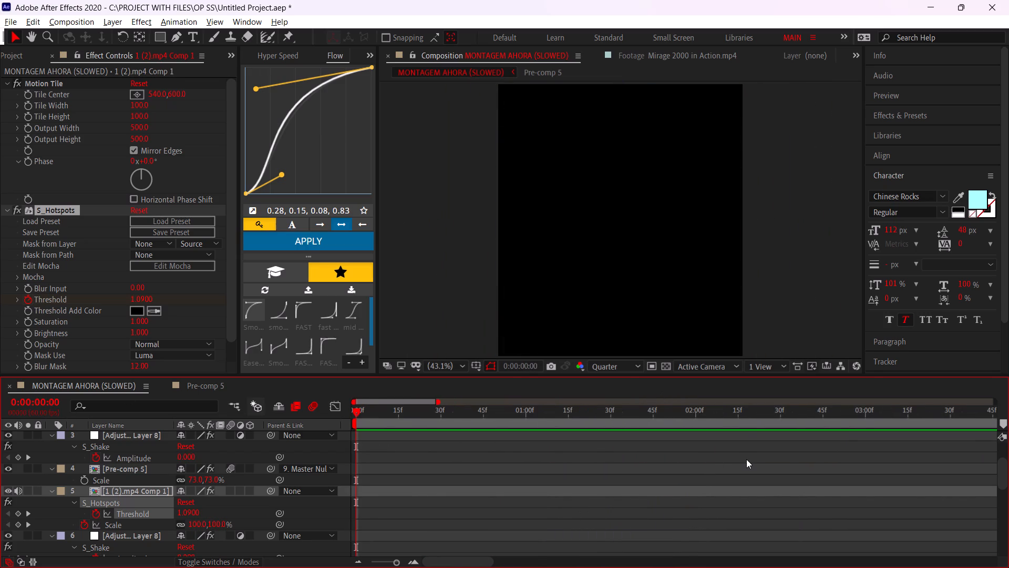
key(space)
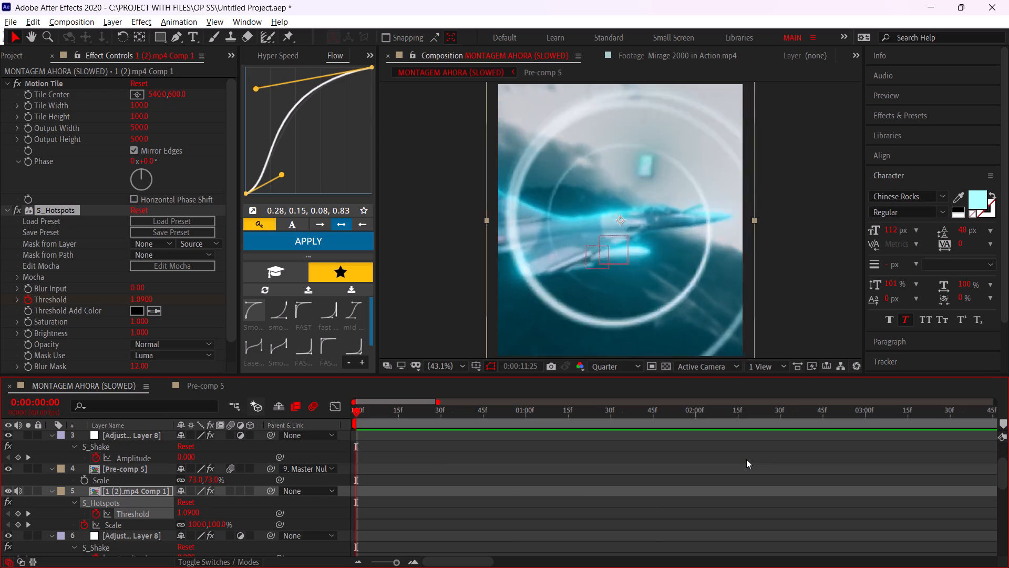
click(650, 425)
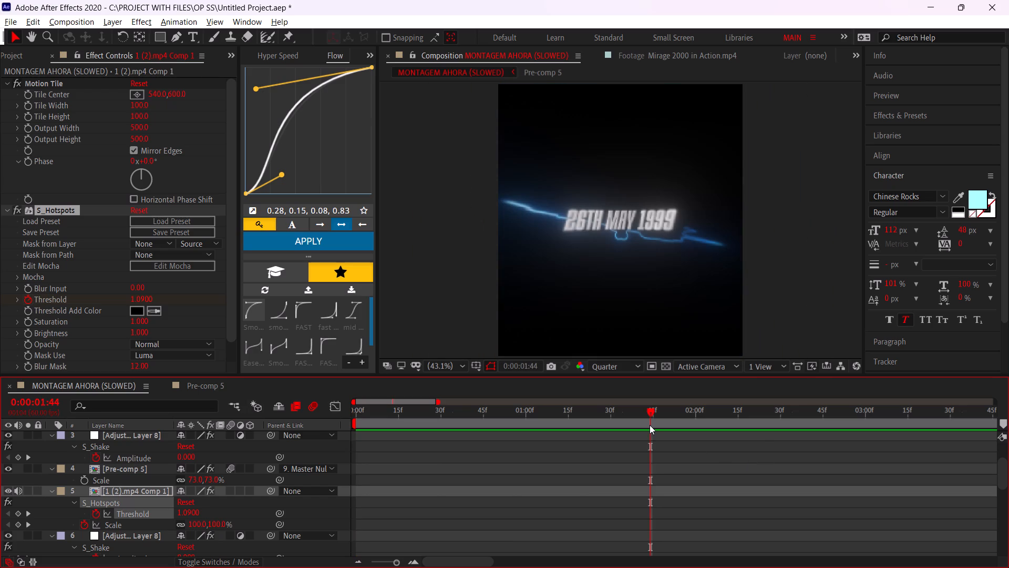
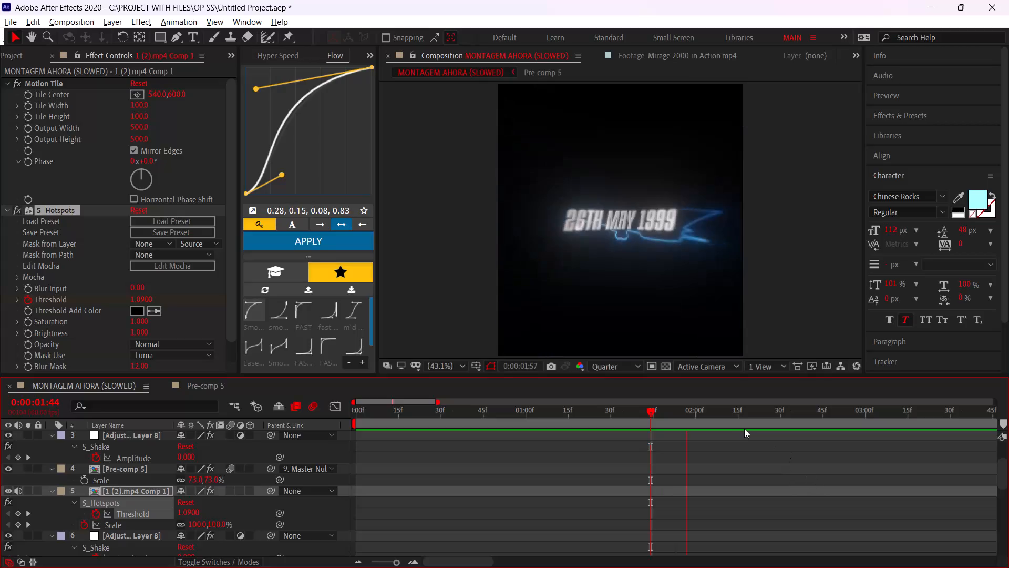
Preview the ring overlay section, replaying the sequence from 0:00:10:31.
alt+scroll(700, 457, down, 2)
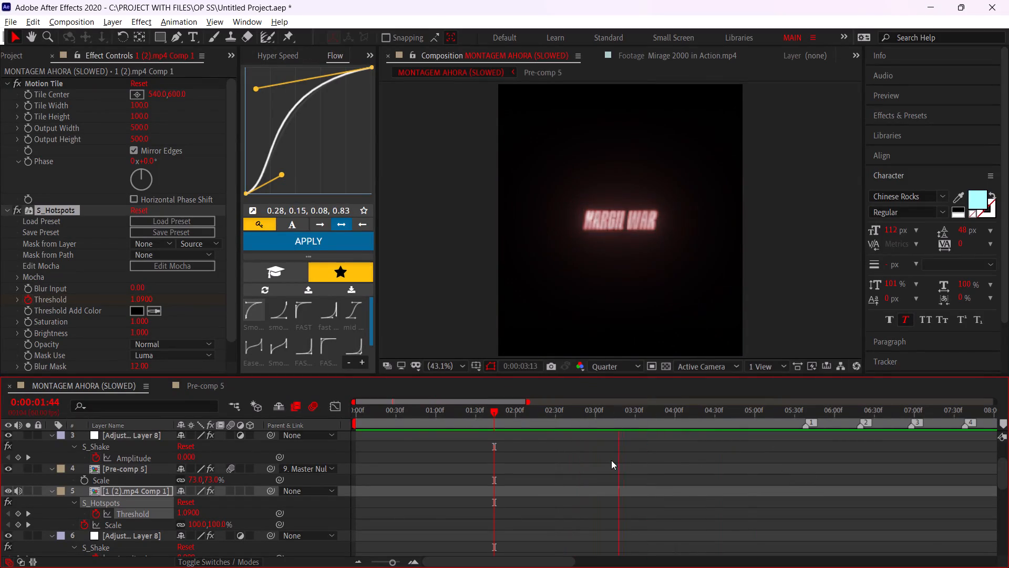
alt+scroll(604, 461, down, 2)
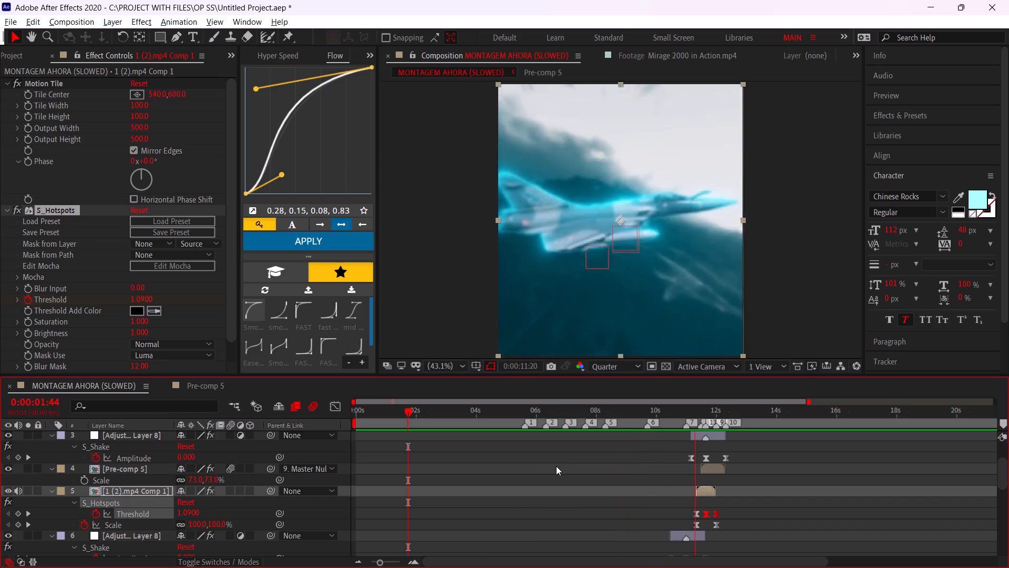
alt+scroll(729, 472, up, 1)
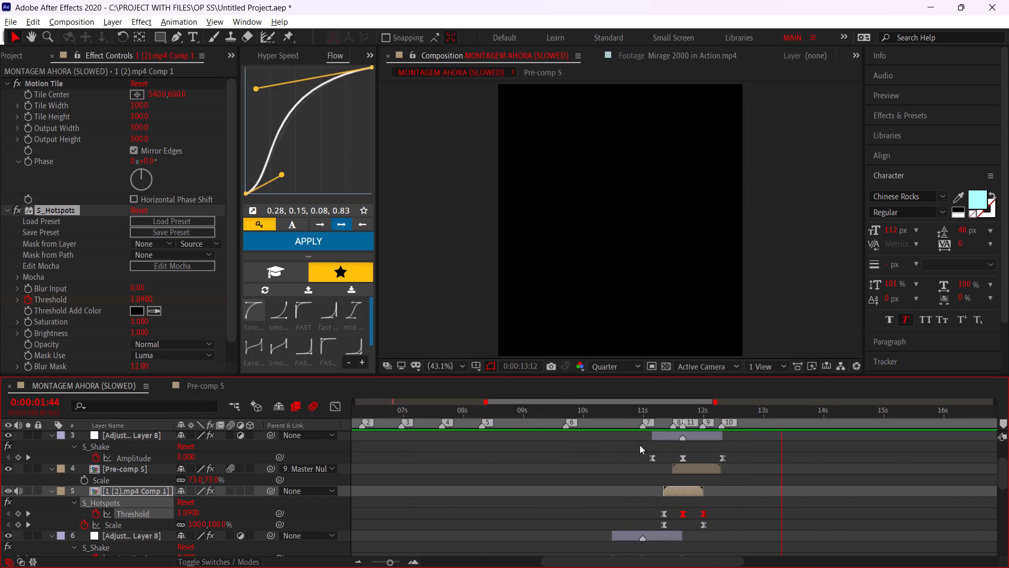
click(615, 412)
key(space)
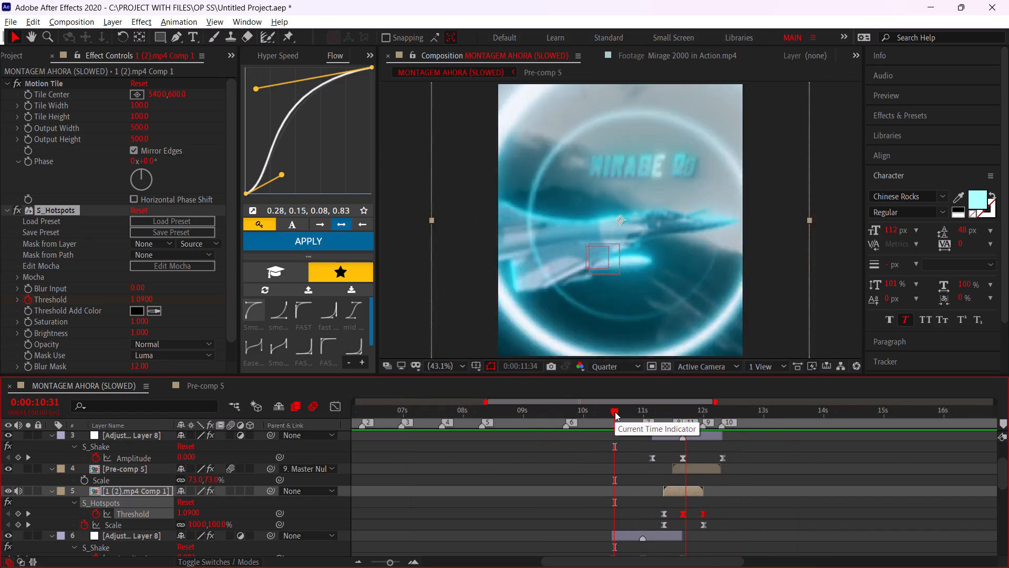
click(615, 412)
key(space)
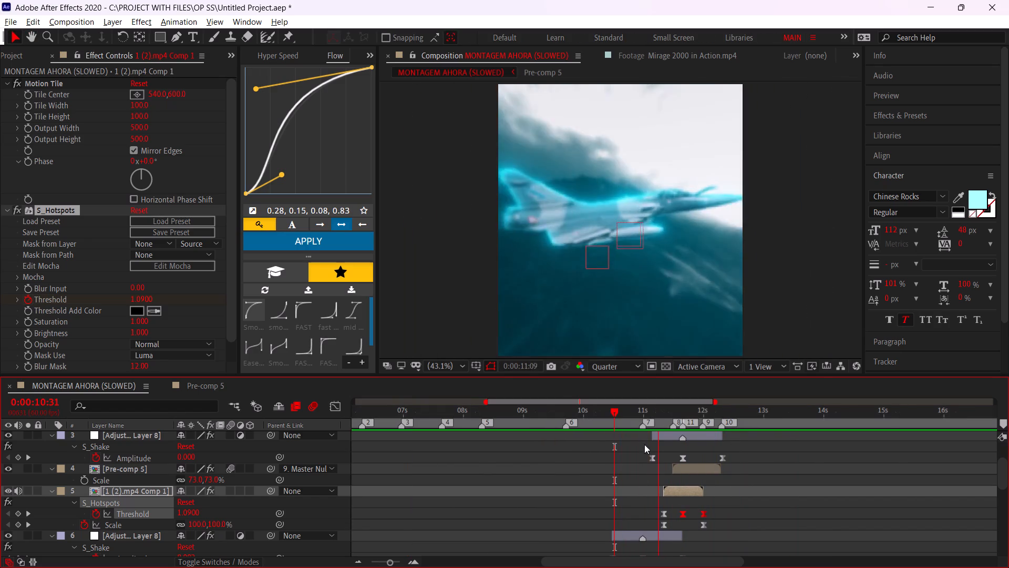
Add a new adjustment layer above Adjustment Layer 8, trimmed to run only from 0:00:11:39 to 0:00:12:09.
alt+scroll(654, 457, up, 2)
drag(651, 419, 762, 430)
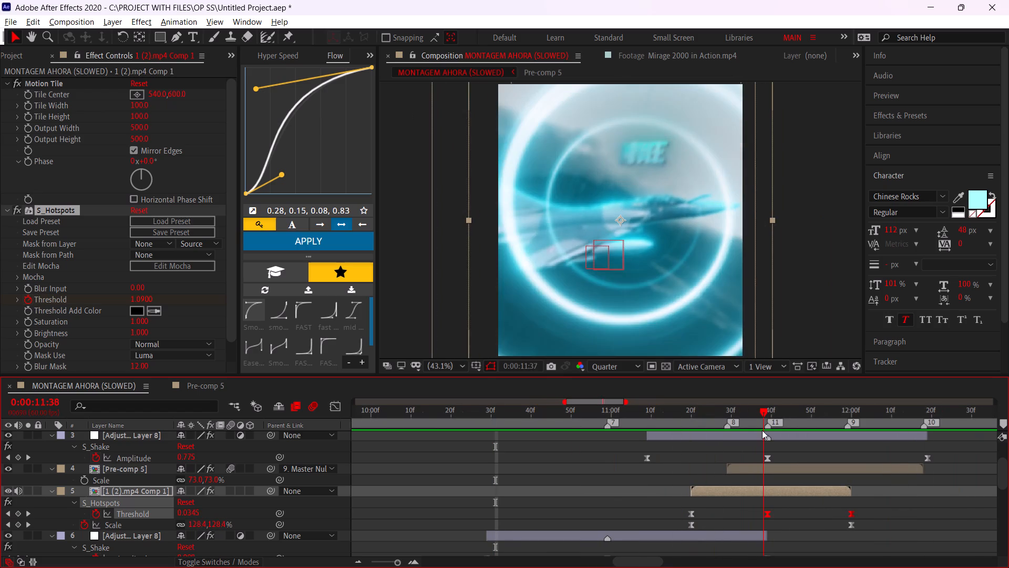
drag(762, 430, 767, 431)
click(777, 435)
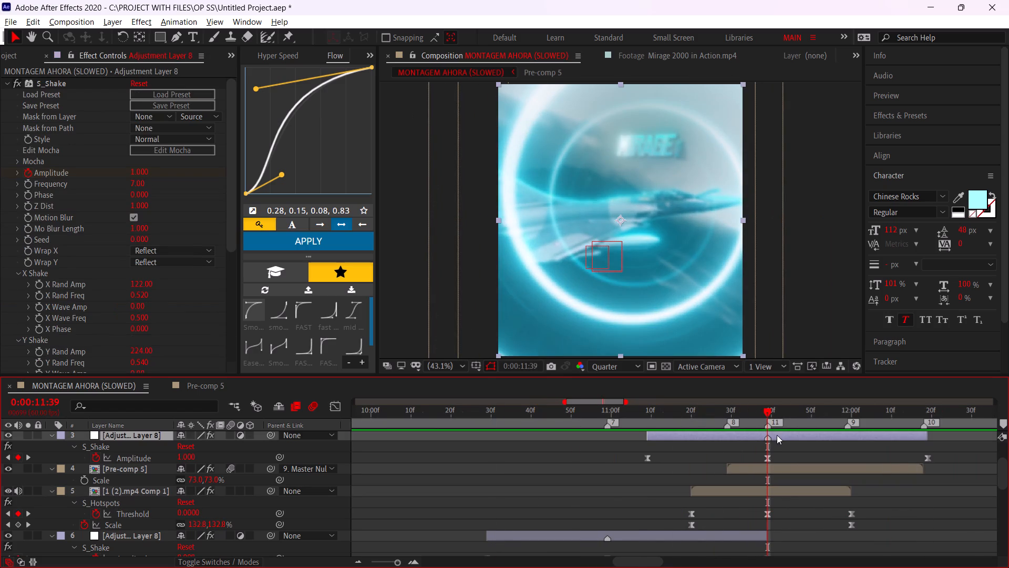
key(ctrl+alt+y)
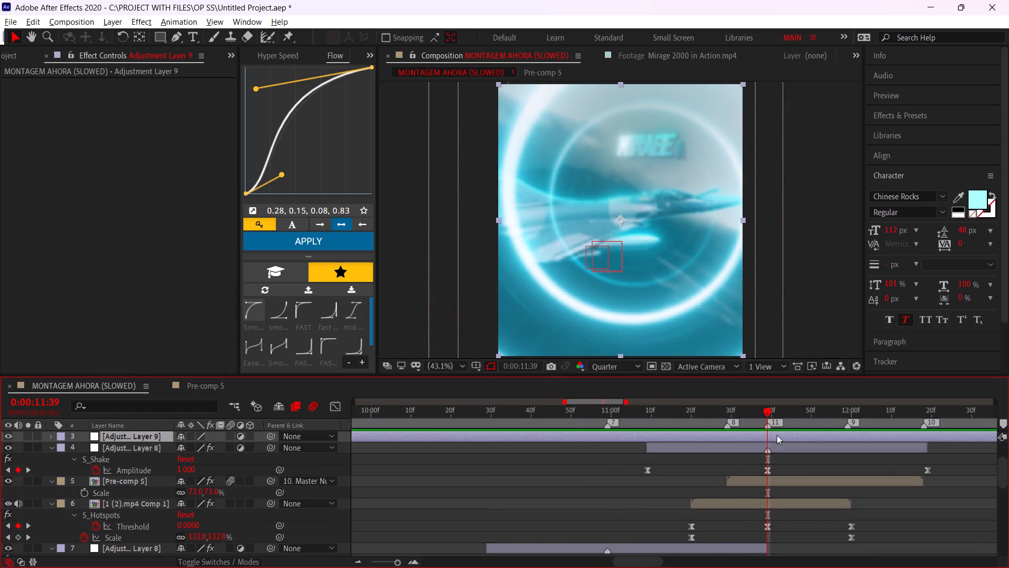
key(ctrl+shift+d)
key(ctrl+shift+Right)
key(ctrl+shift+Right)
key(ctrl+shift+Right)
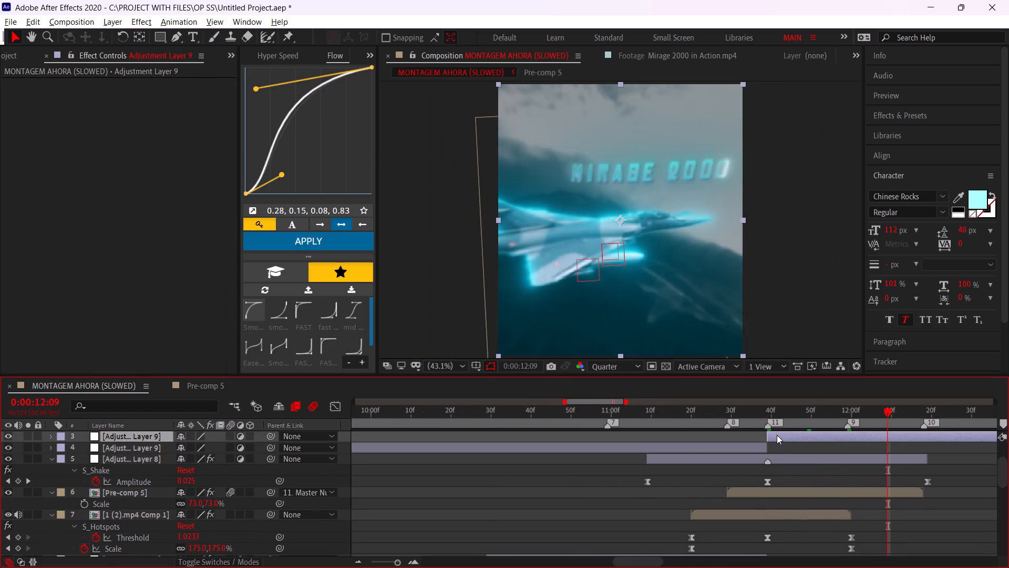
key(ctrl+shift+d)
key(Delete)
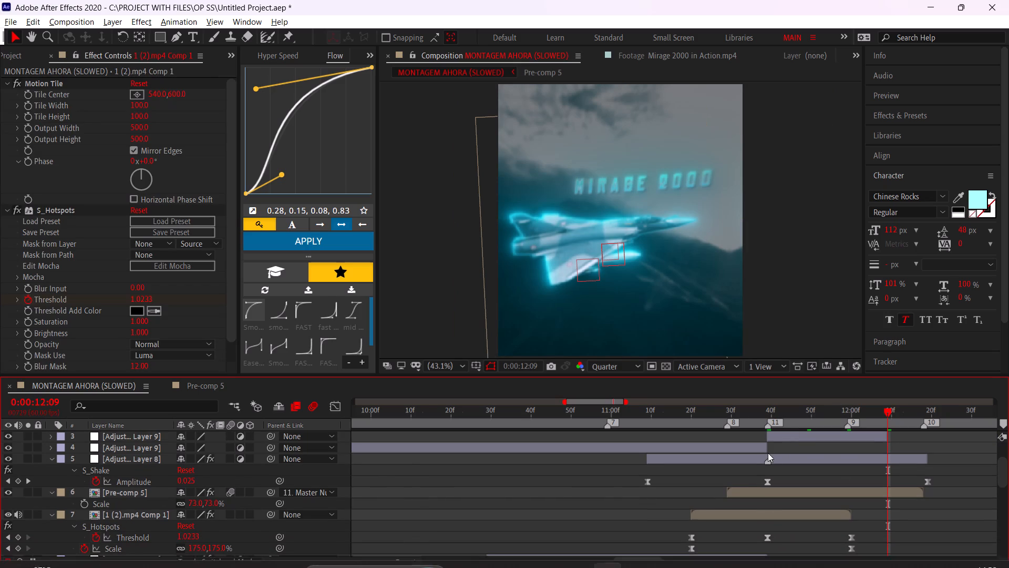
click(760, 451)
key(Delete)
Apply the BCC Ripple Dissolve effect to the new adjustment layer, with the playhead at 0:00:11:39.
click(794, 434)
drag(763, 410, 767, 410)
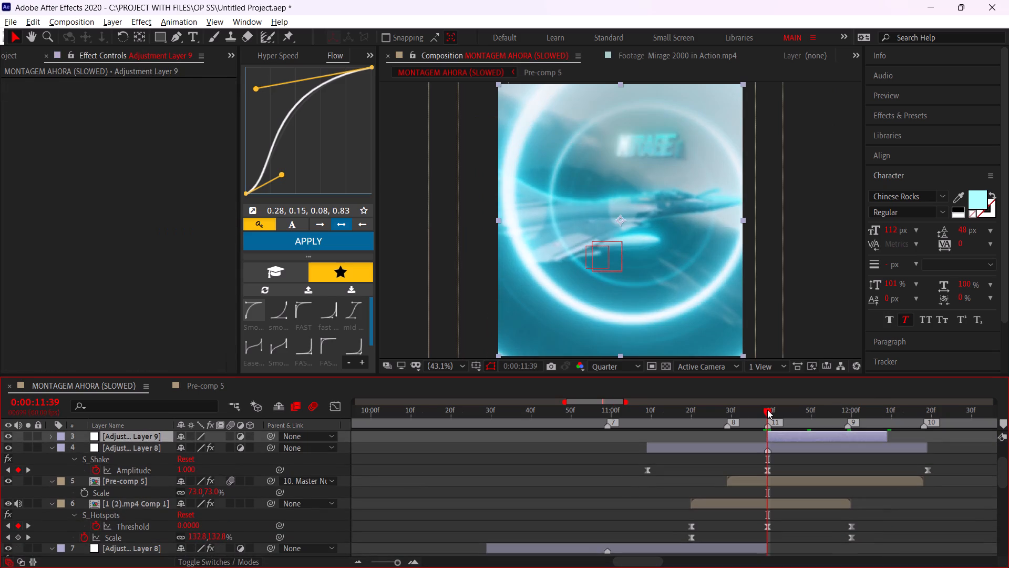
key(ctrl+space)
text(rippe)
key(BackSpace)
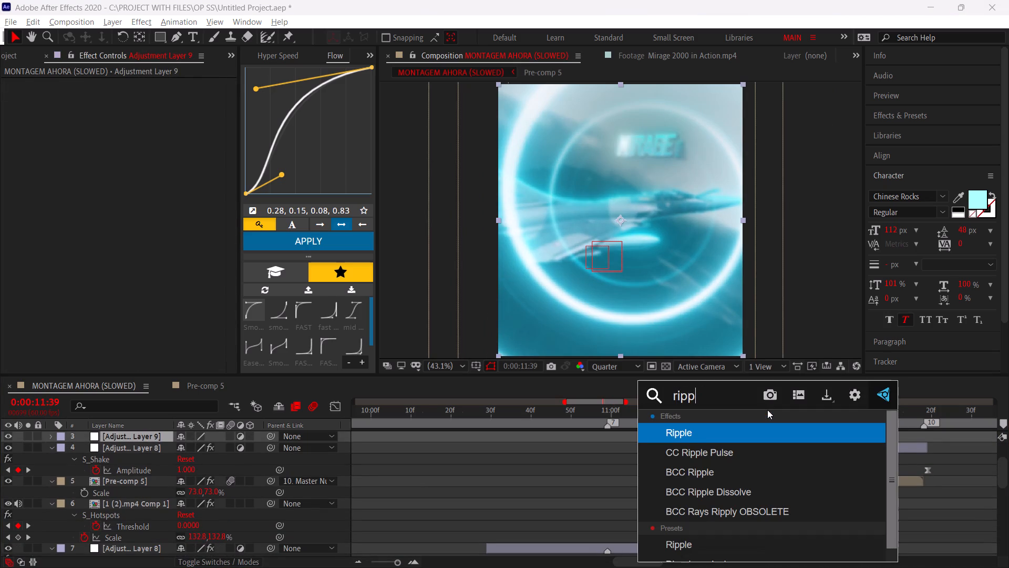
key(Down)
key(Down)
key(Down)
key(Return)
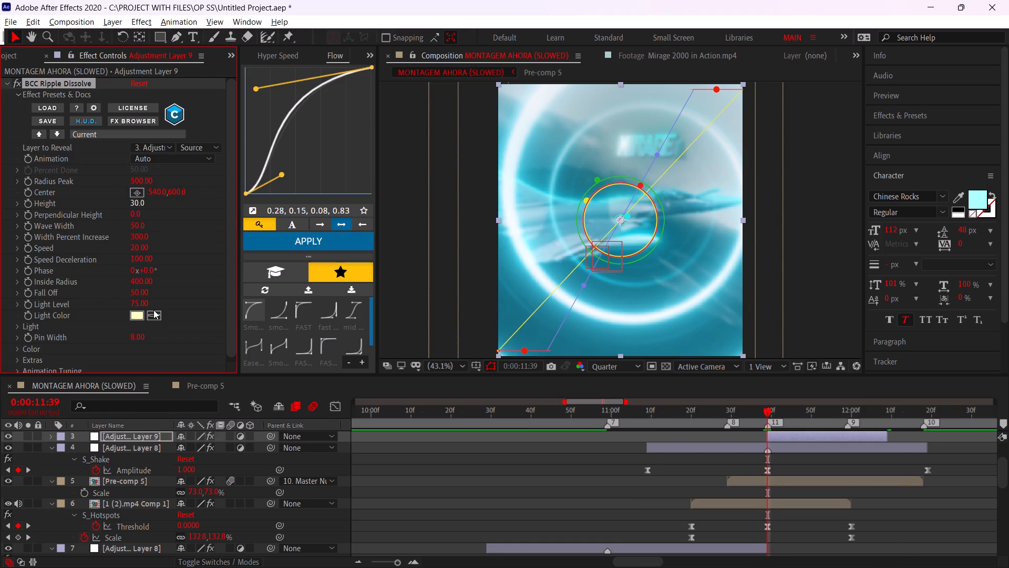
Set the BCC Ripple Dissolve Light Level to 0 and place its Center at about 626.7, 513.0.
drag(142, 301, 36, 302)
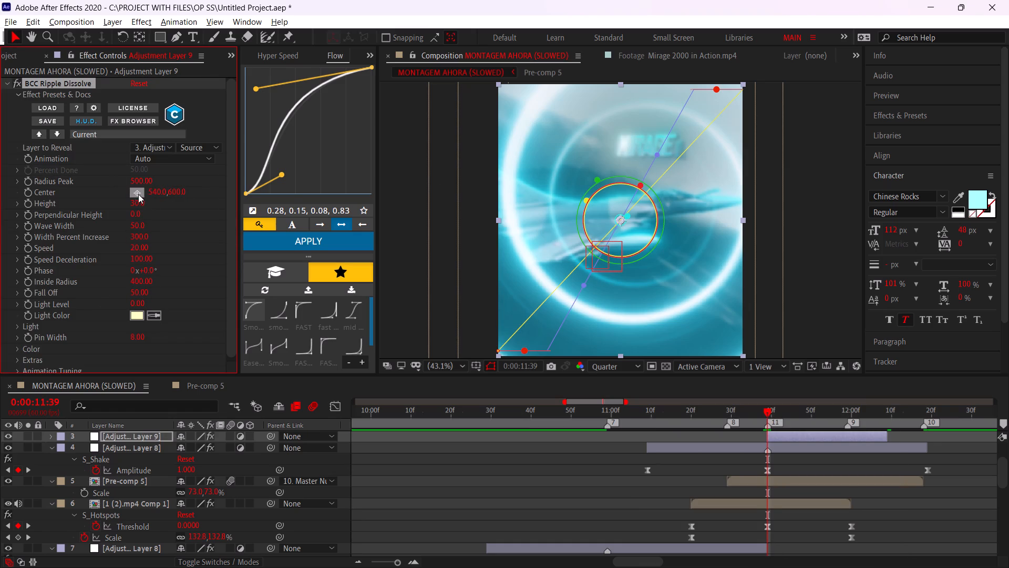
click(138, 194)
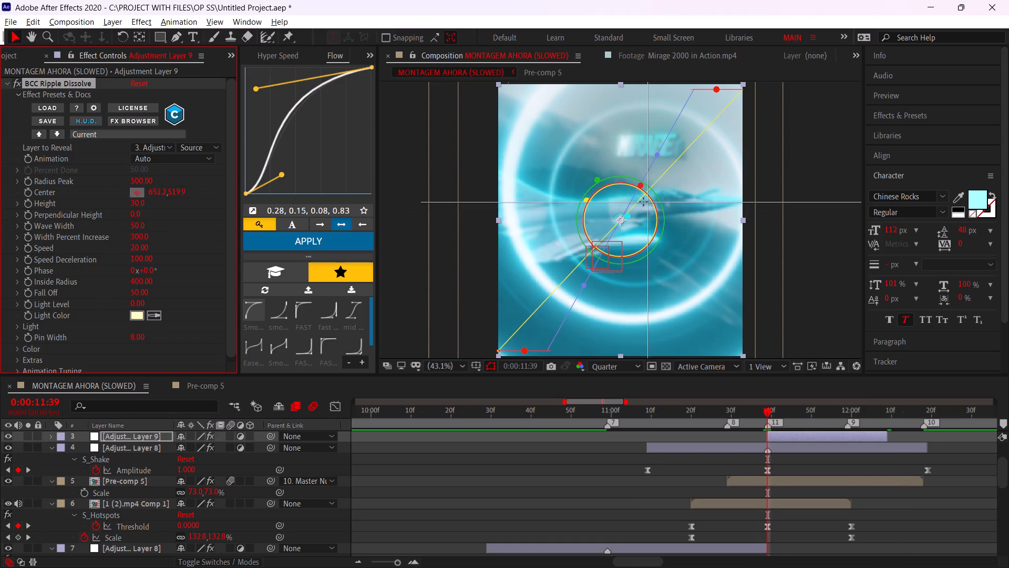
click(640, 200)
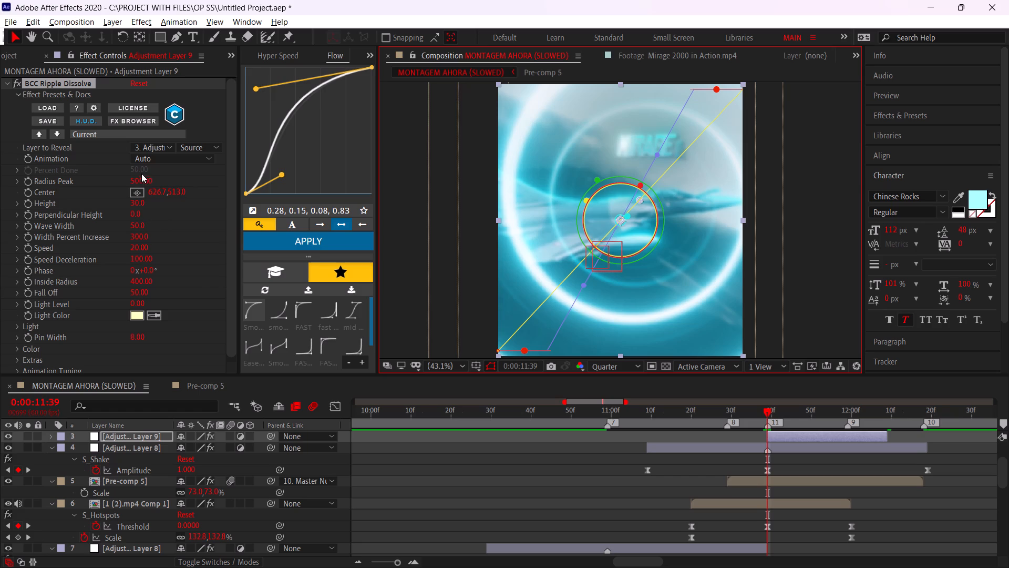
Switch BCC Ripple Dissolve's Animation to Pct. Done and keyframe Percent Done at 23 at 0:00:11:39.
click(161, 162)
click(163, 185)
click(142, 171)
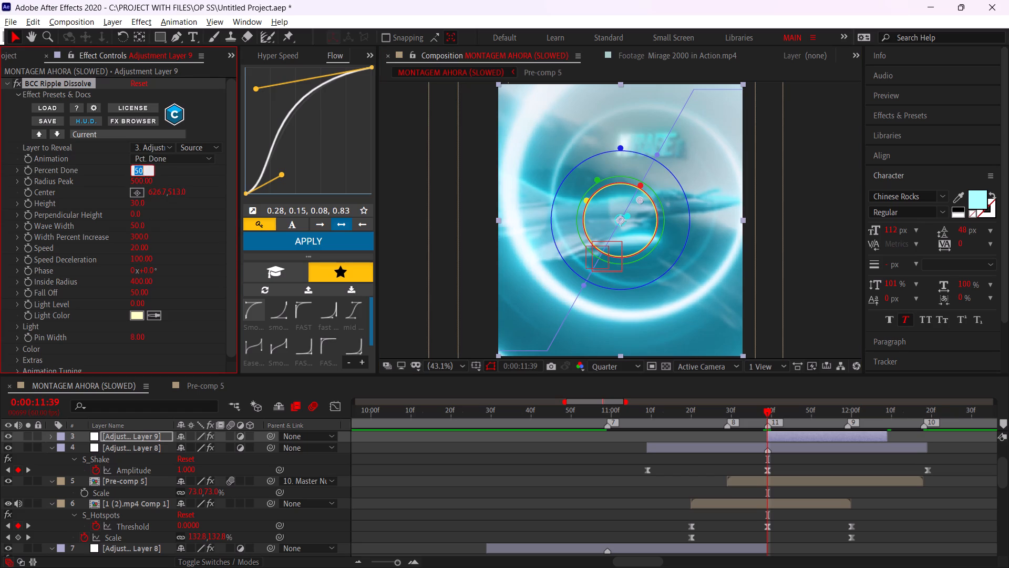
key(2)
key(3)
click(197, 178)
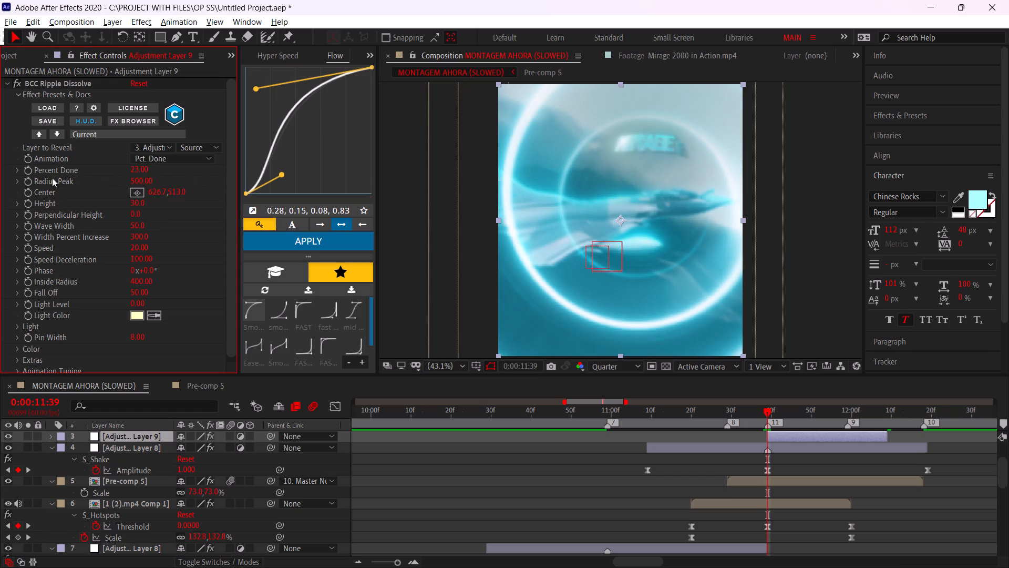
click(30, 168)
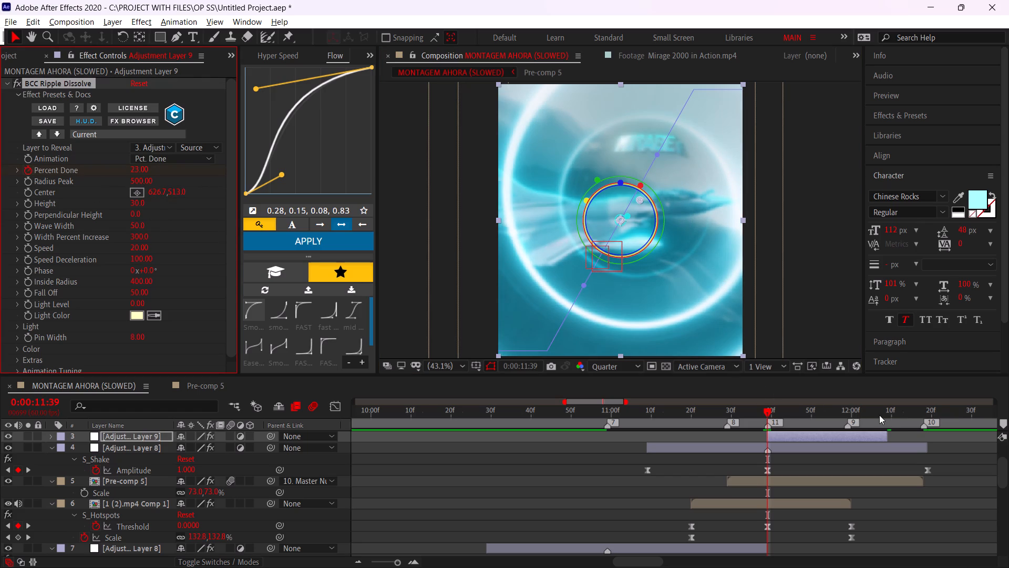
Add a second Percent Done keyframe at 0:00:12:07 with a value of 71.
click(879, 415)
drag(140, 170, 147, 169)
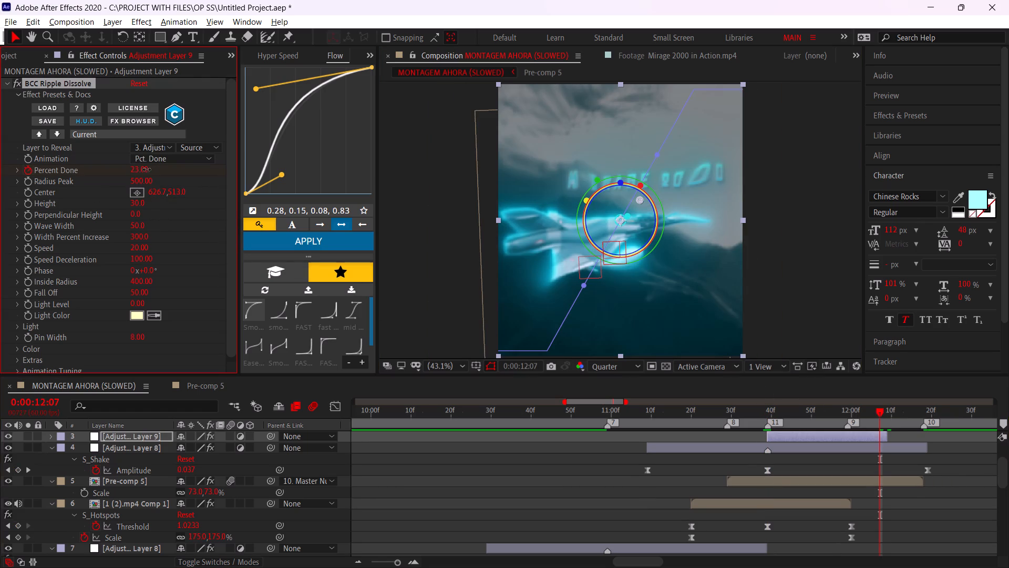
drag(147, 169, 176, 174)
Move the second Percent Done keyframe to marker 10 and extend the end of Adjustment Layer 9 to that marker.
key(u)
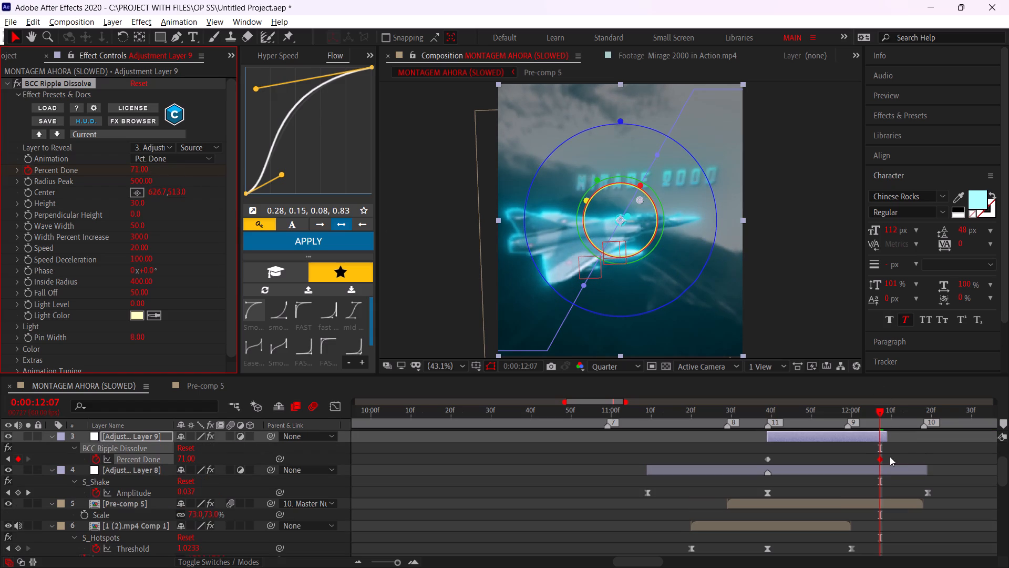
drag(870, 461, 880, 464)
drag(878, 460, 883, 461)
drag(884, 456, 928, 464)
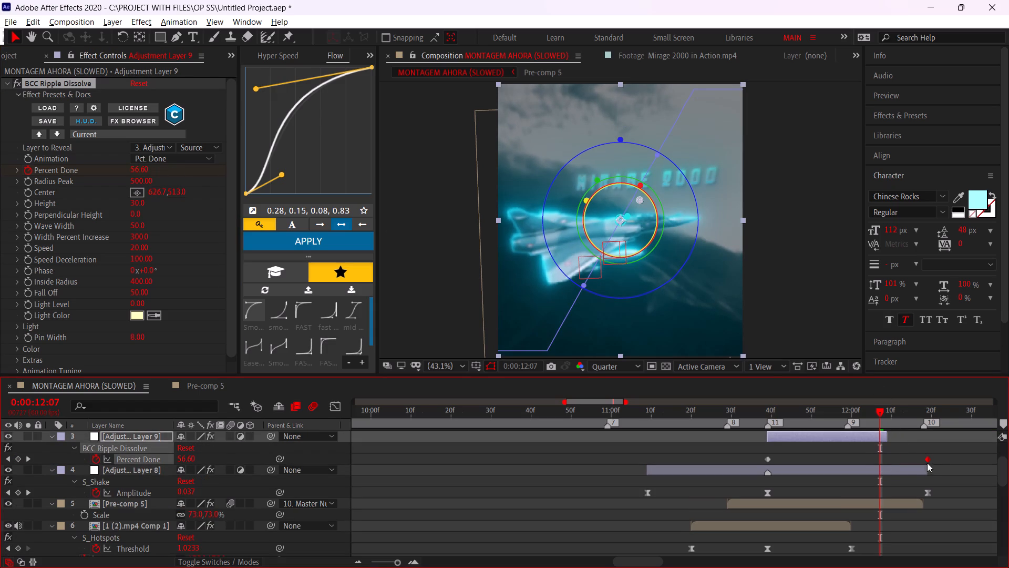
drag(890, 432, 925, 440)
Ease both Percent Done keyframes with the saved 0.00, 0.02, 0.00, 0.99 Flow curve.
drag(945, 453, 742, 470)
click(255, 309)
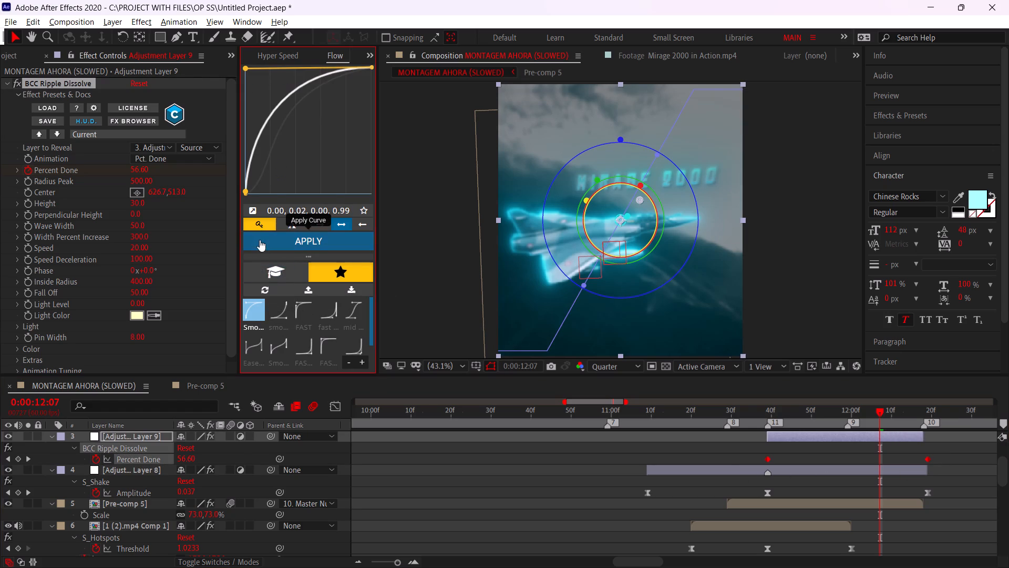
click(260, 240)
Scrub through the ripple between 0:00:11:36 and 0:00:12:06 to check its start, finishing on the first keyframe at 0:00:11:39.
drag(733, 413, 757, 414)
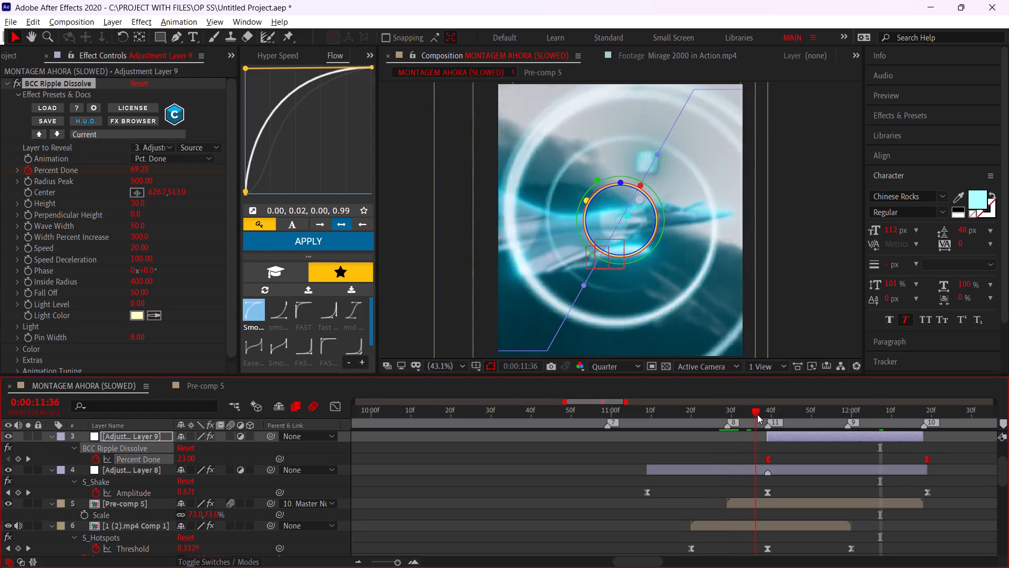
drag(757, 414, 876, 408)
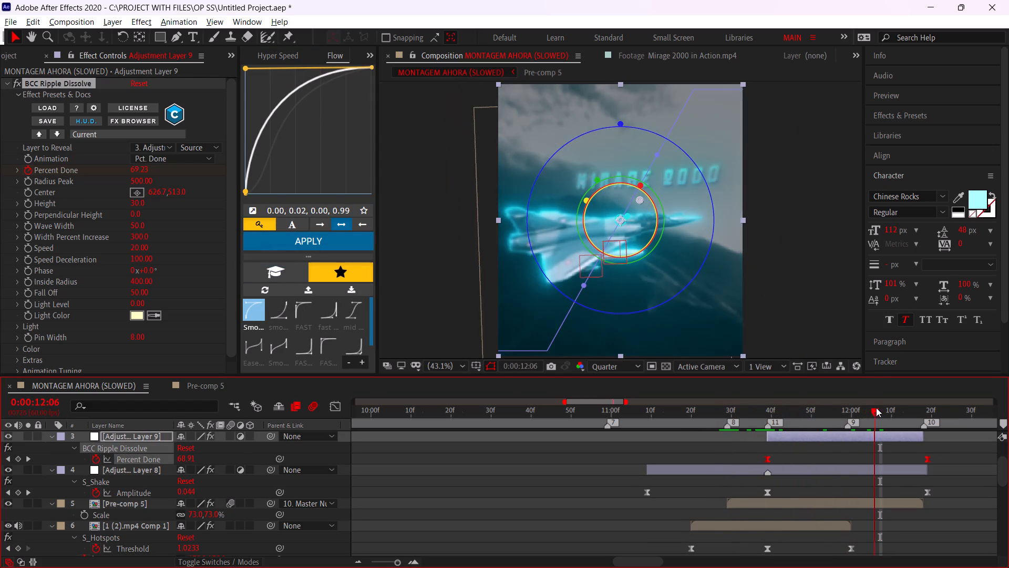
drag(876, 408, 780, 398)
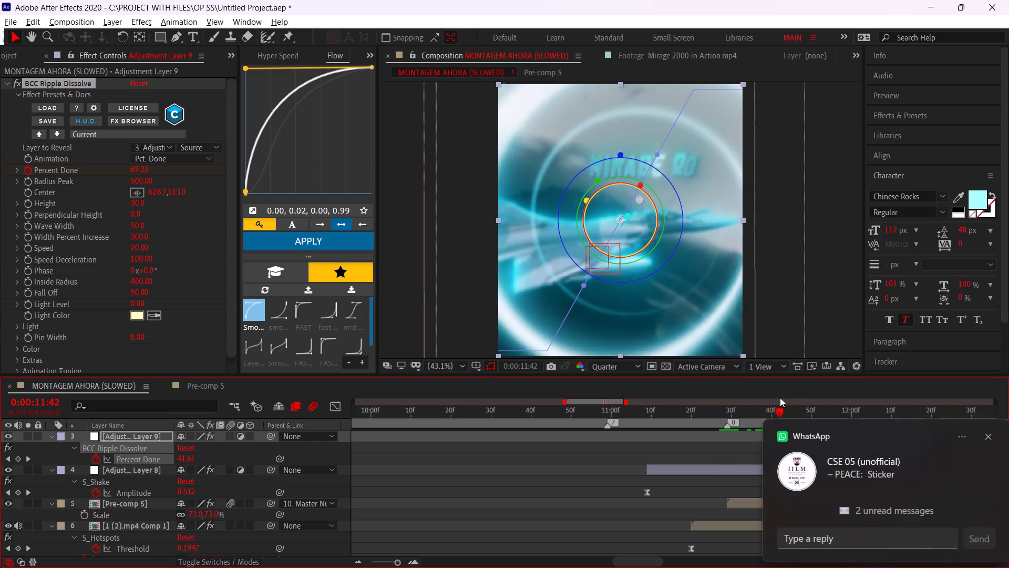
drag(780, 398, 771, 398)
click(984, 434)
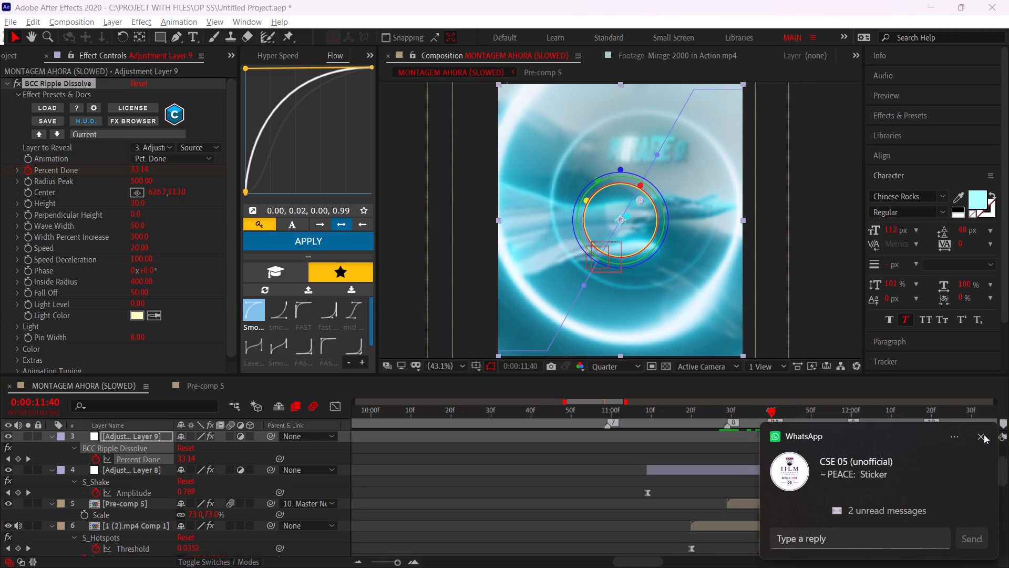
alt+scroll(794, 459, up, 1)
drag(745, 407, 745, 407)
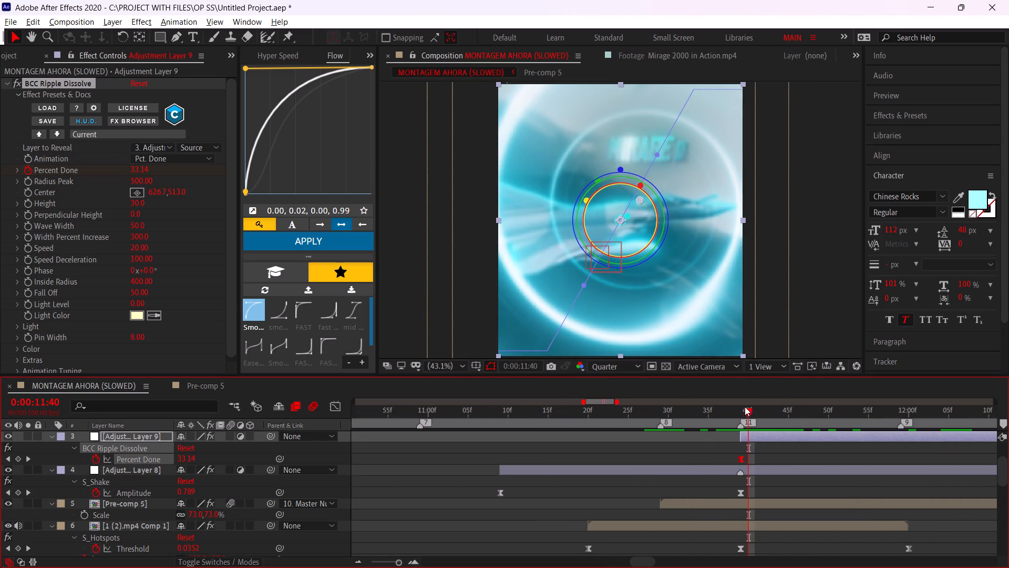
drag(745, 407, 735, 400)
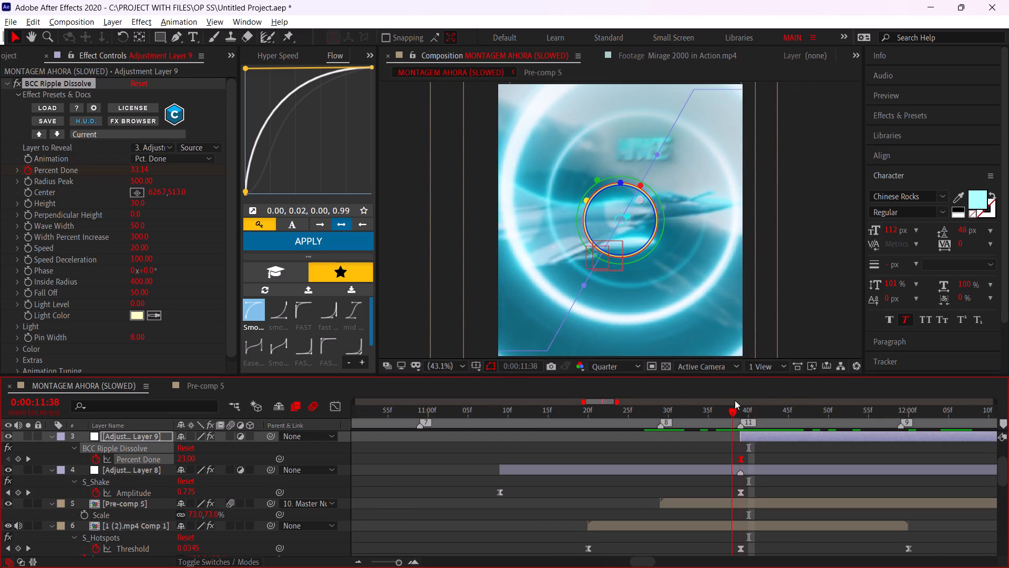
drag(735, 400, 736, 401)
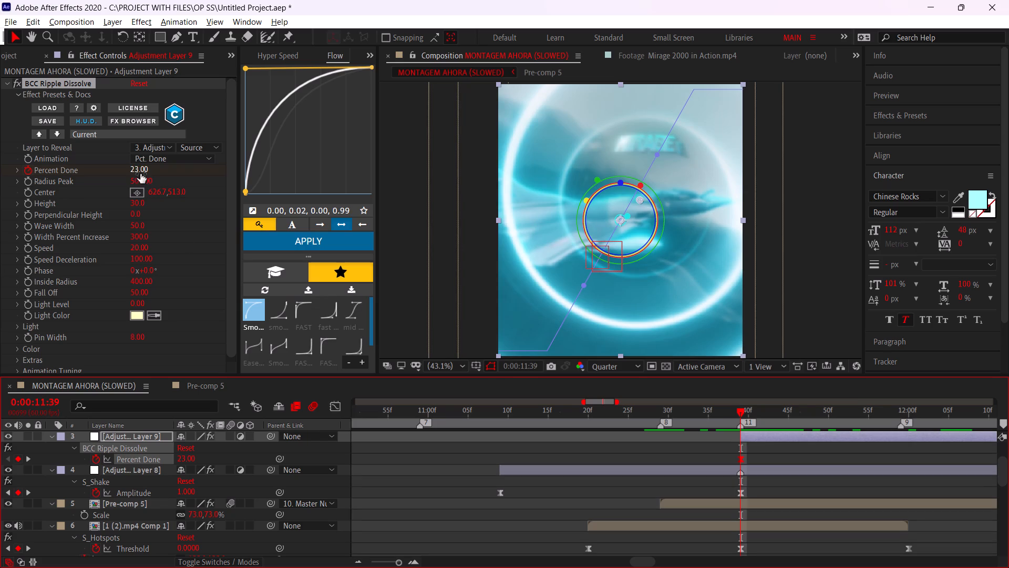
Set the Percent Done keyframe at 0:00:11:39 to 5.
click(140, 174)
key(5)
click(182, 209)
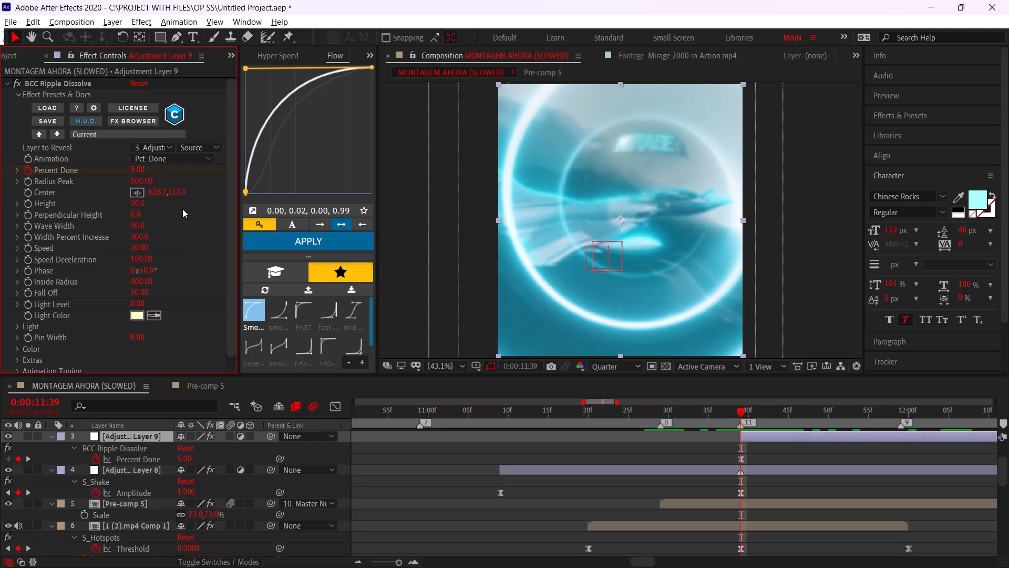
Set the Percent Done keyframe at 0:00:11:39 to 10.
alt+scroll(643, 465, down, 2)
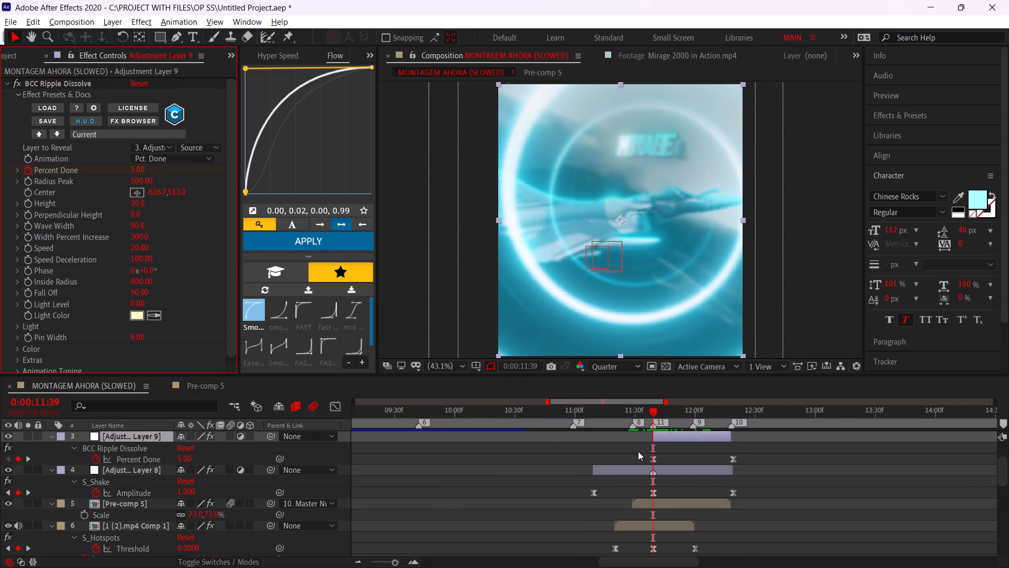
click(138, 174)
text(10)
click(180, 247)
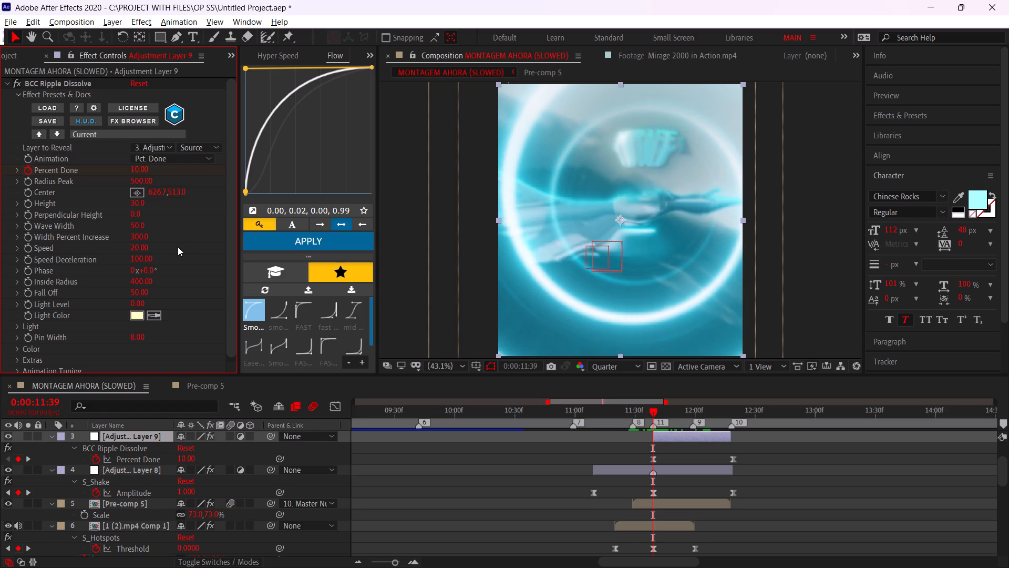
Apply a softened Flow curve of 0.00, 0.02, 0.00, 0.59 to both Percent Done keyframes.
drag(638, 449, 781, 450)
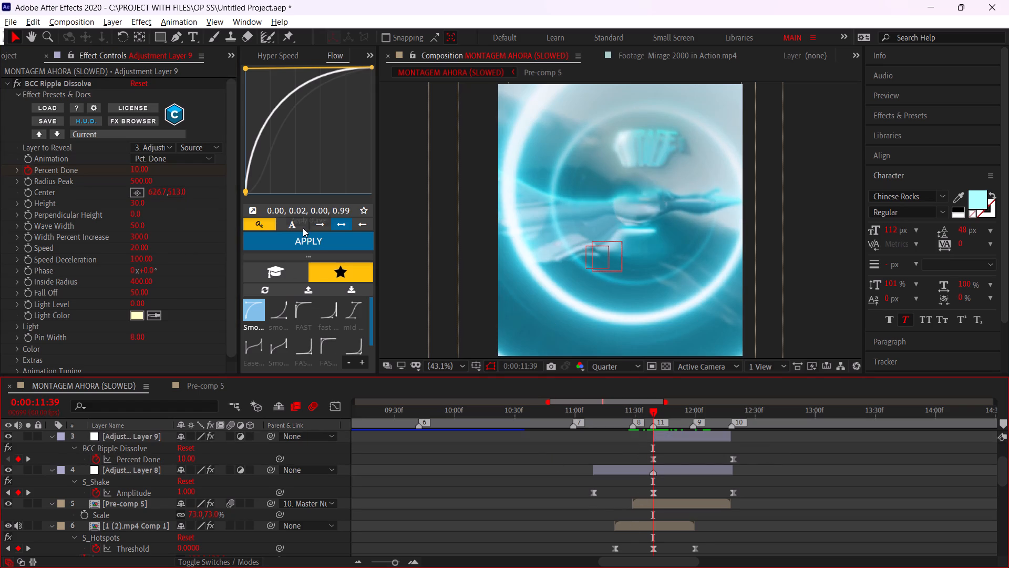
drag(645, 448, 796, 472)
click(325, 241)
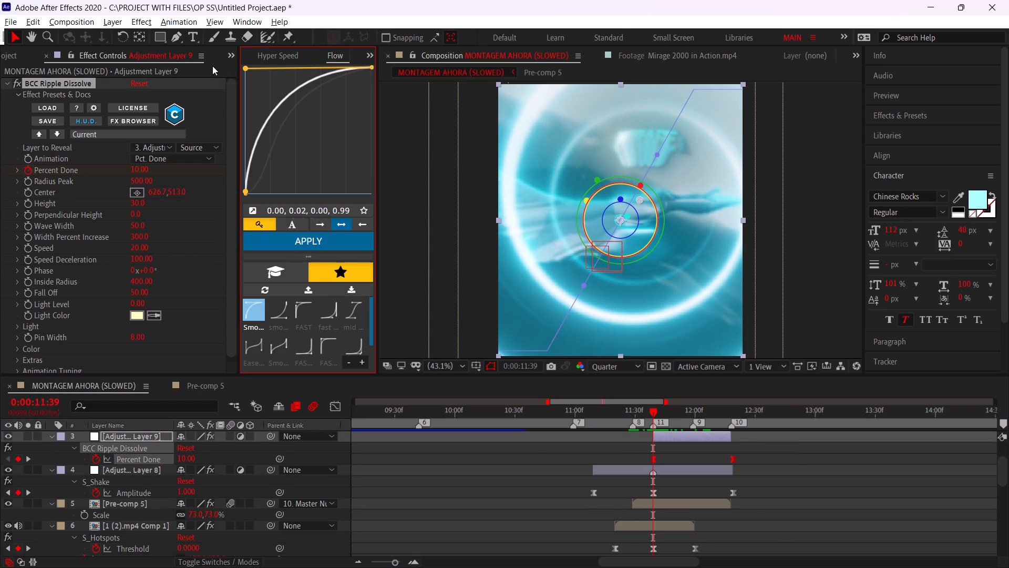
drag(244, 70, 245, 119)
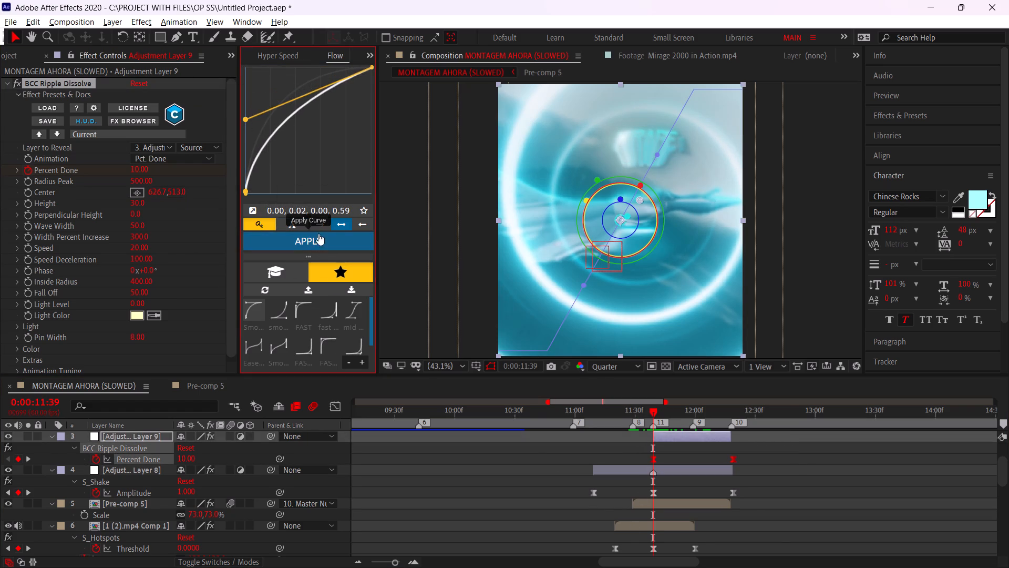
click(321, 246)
Preview the ripple effect in the sequence from the composition start.
alt+scroll(701, 453, down, 4)
drag(475, 411, 259, 440)
key(space)
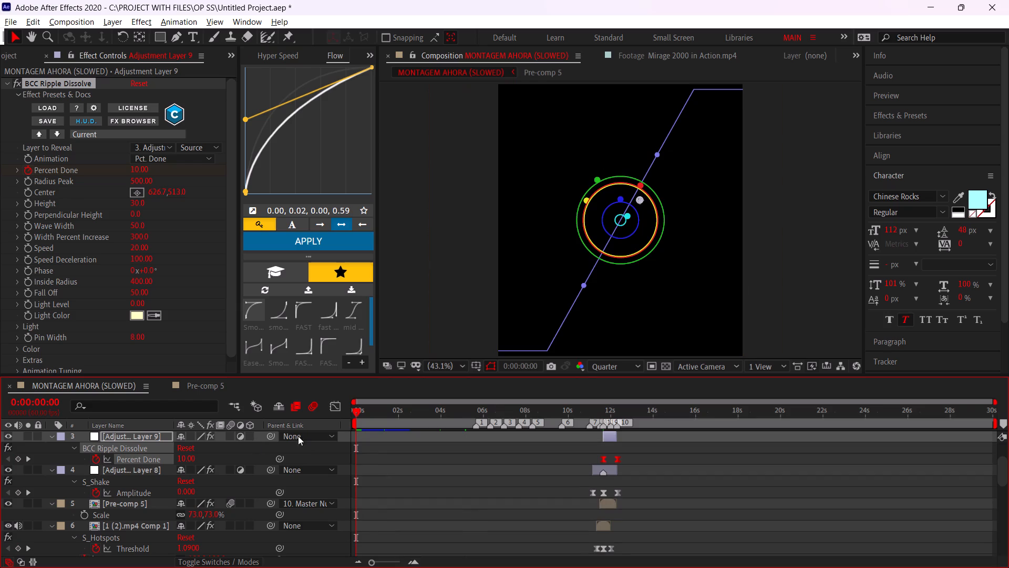
click(445, 466)
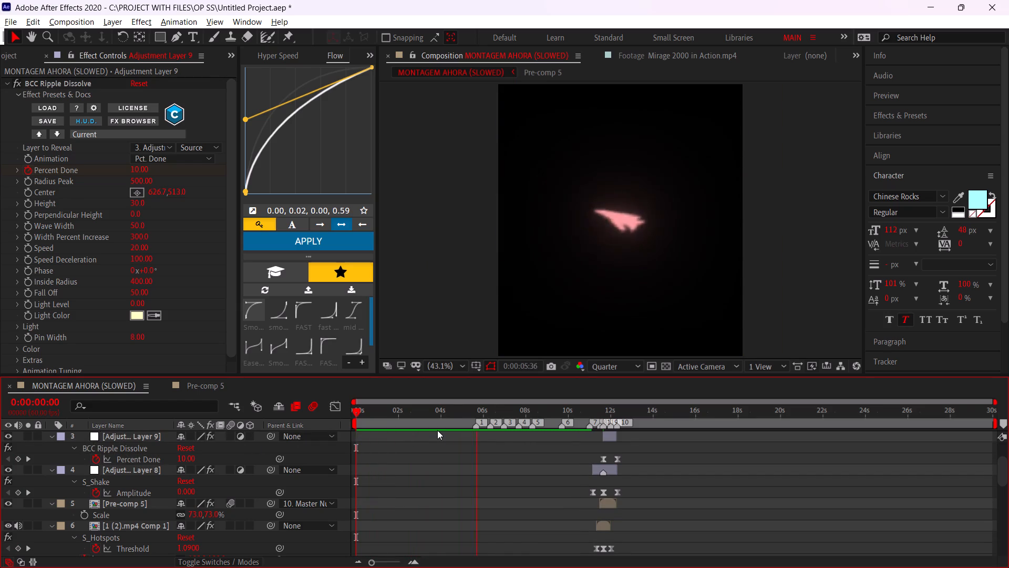
drag(425, 407, 242, 412)
key(space)
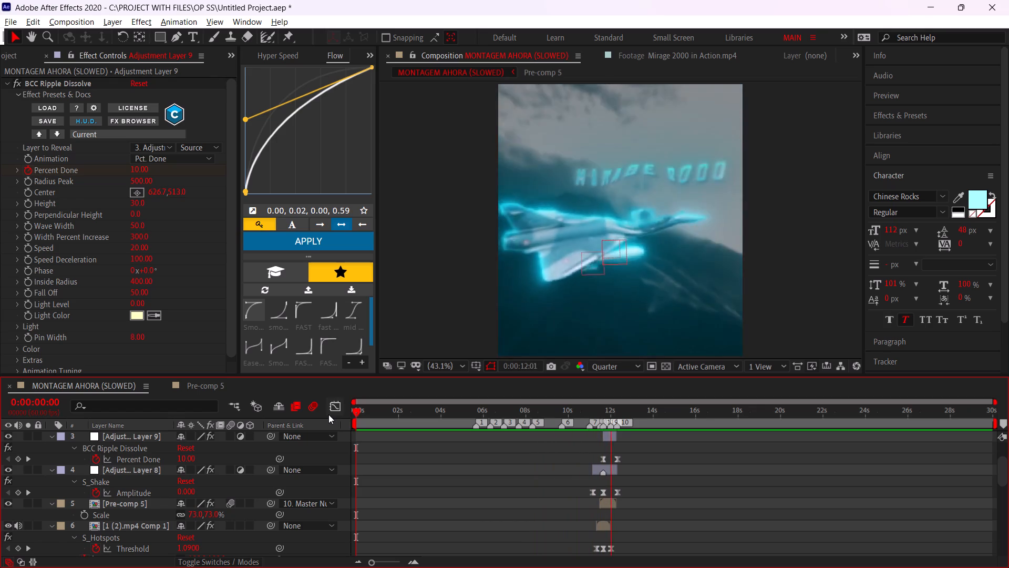
Move the last Percent Done keyframe back to the end of Adjustment Layer 9 at 0:00:12:18.
alt+scroll(601, 447, up, 3)
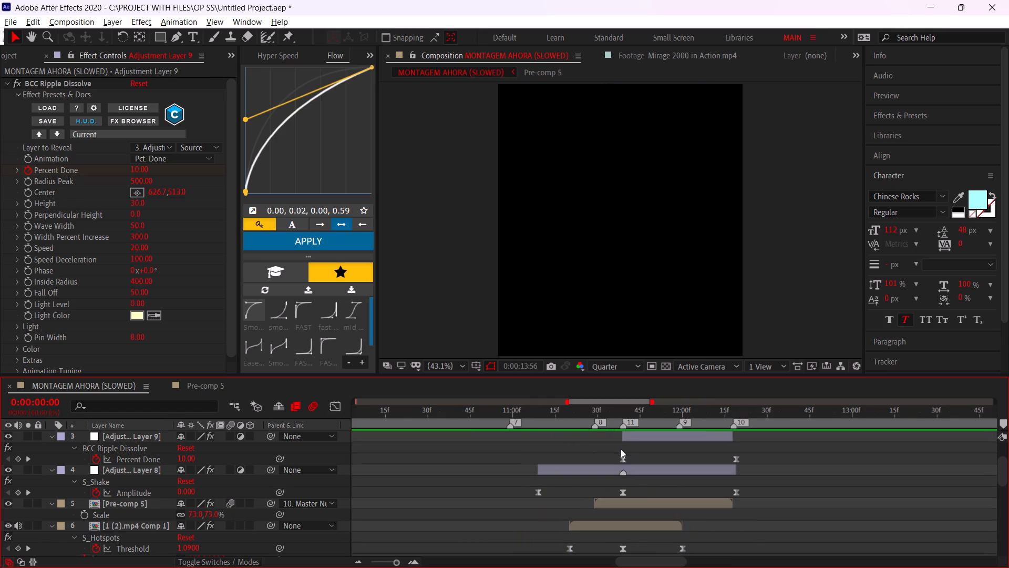
drag(726, 415, 736, 419)
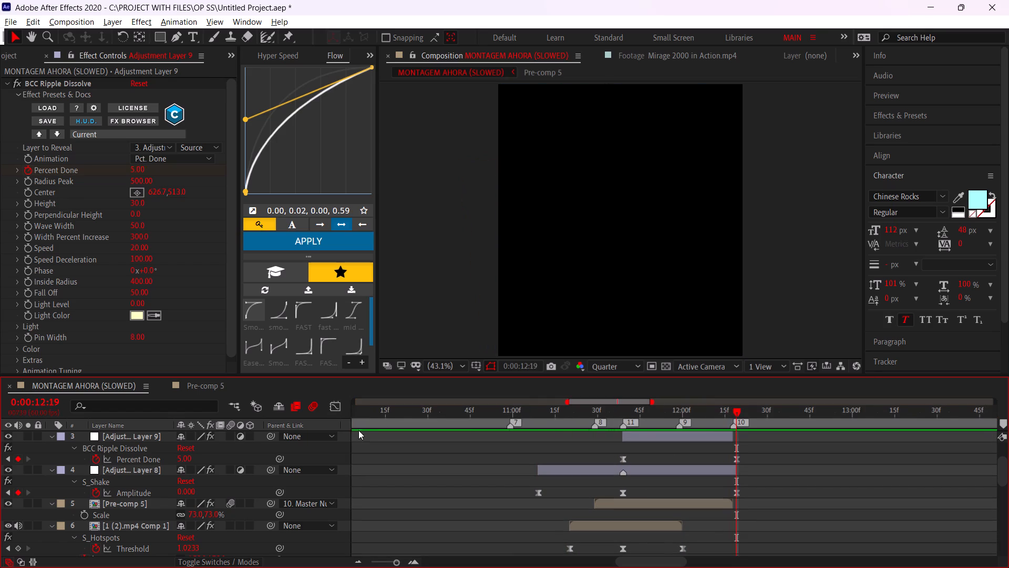
alt+scroll(781, 495, up, 2)
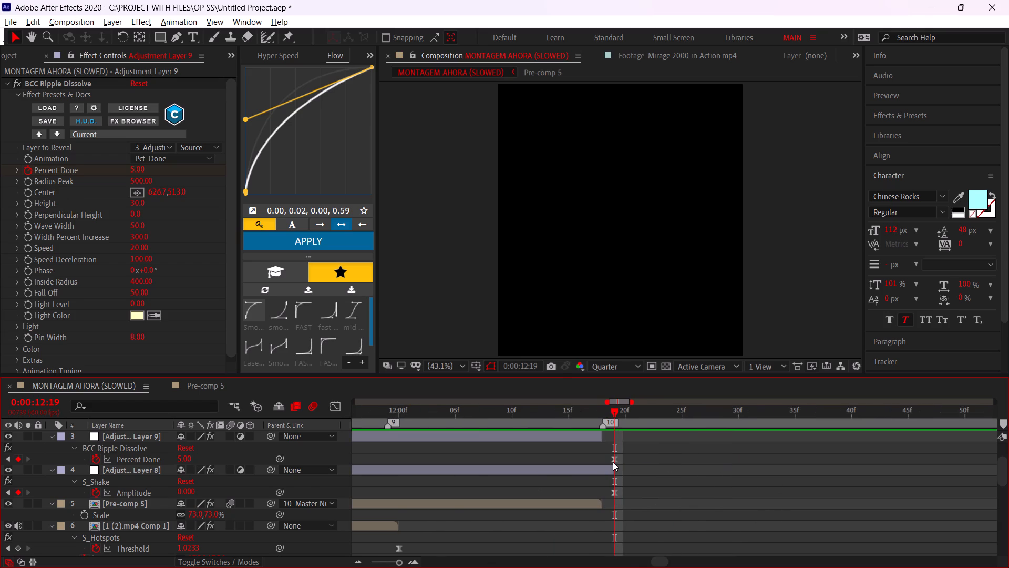
drag(613, 461, 601, 458)
Set the last Percent Done keyframe at 0:00:12:18 to 71.
click(585, 414)
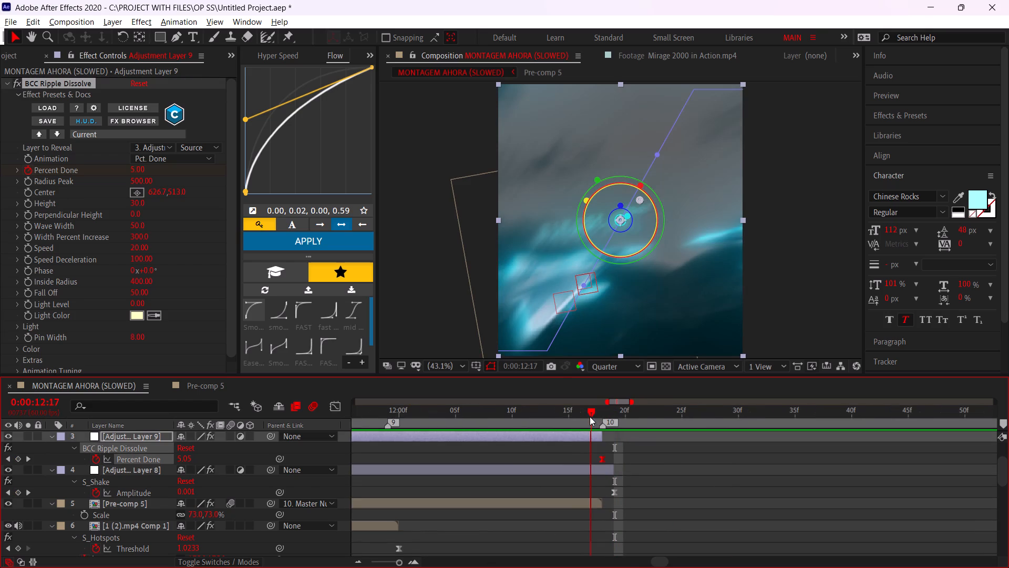
alt+scroll(593, 449, down, 2)
drag(478, 413, 609, 439)
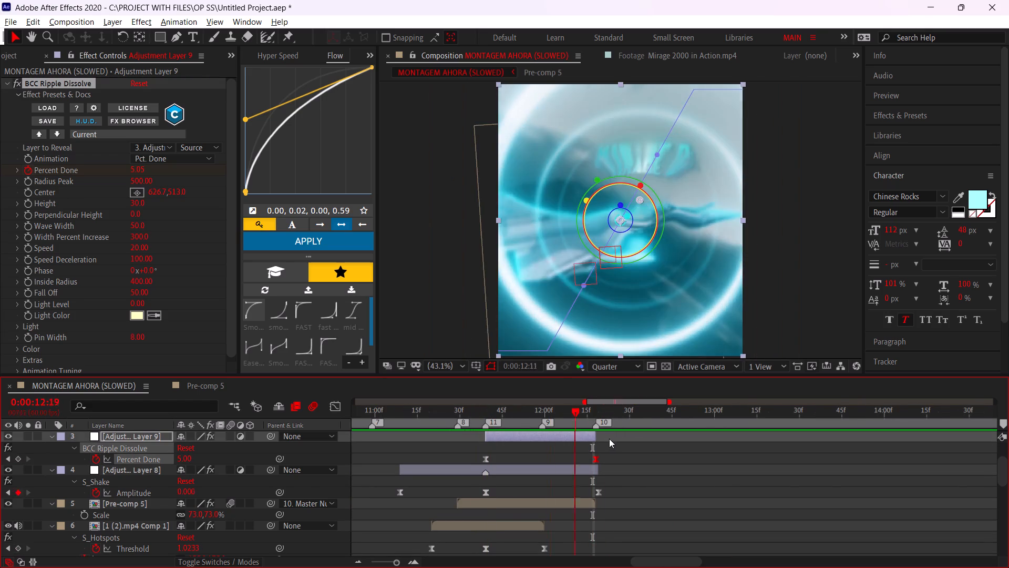
drag(609, 439, 595, 436)
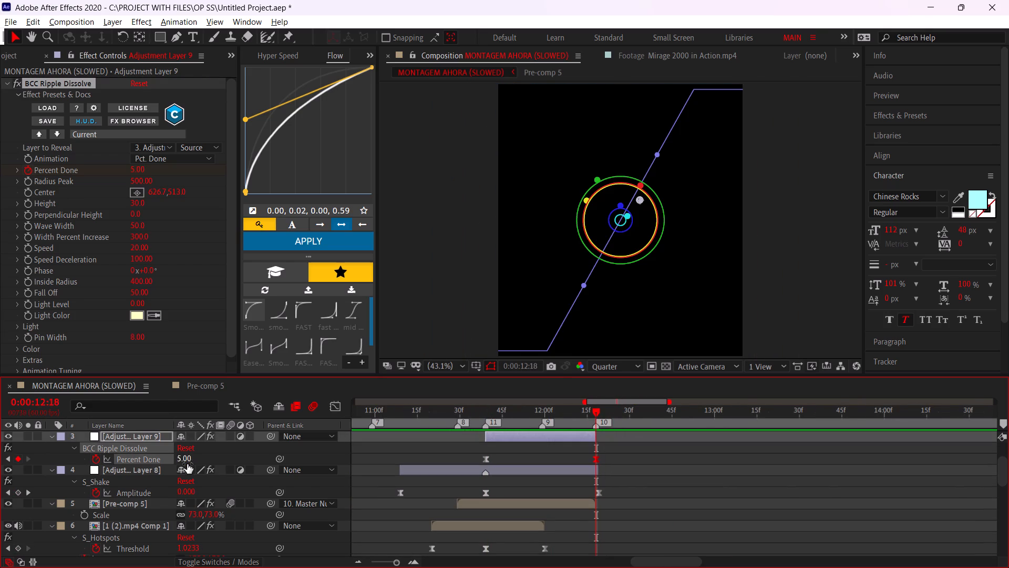
click(187, 464)
text(71)
key(Return)
key(backslash)
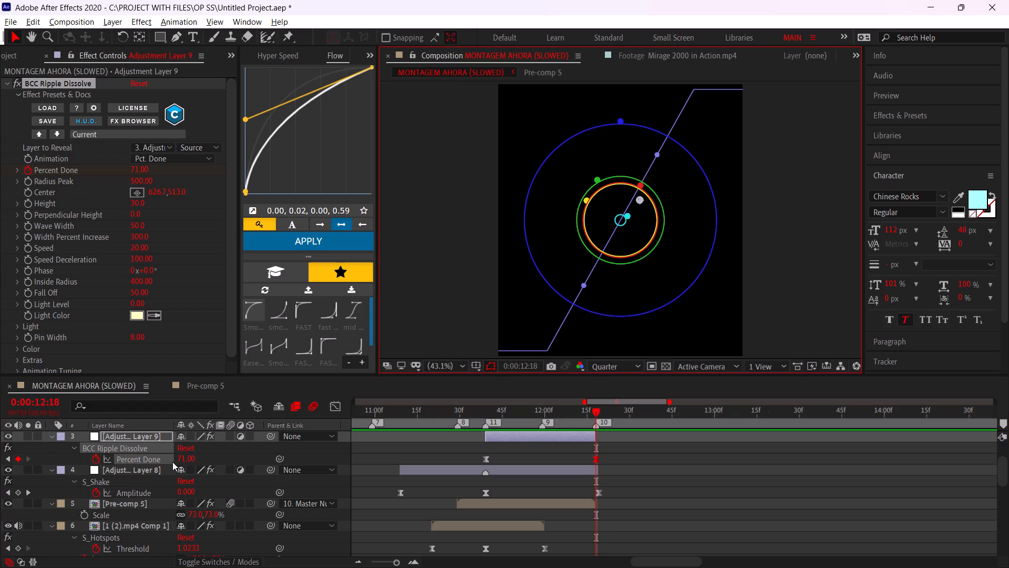
Apply the Smooth Flow preset, reshaped to 0.00, 0.02, 0.04, 0.66, to both Percent Done keyframes.
drag(642, 454, 445, 442)
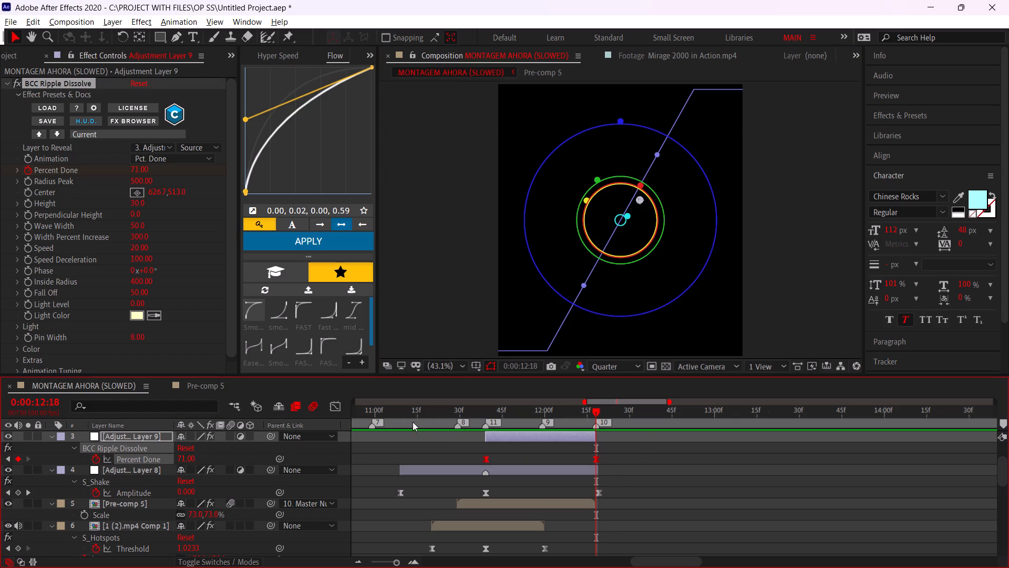
click(287, 251)
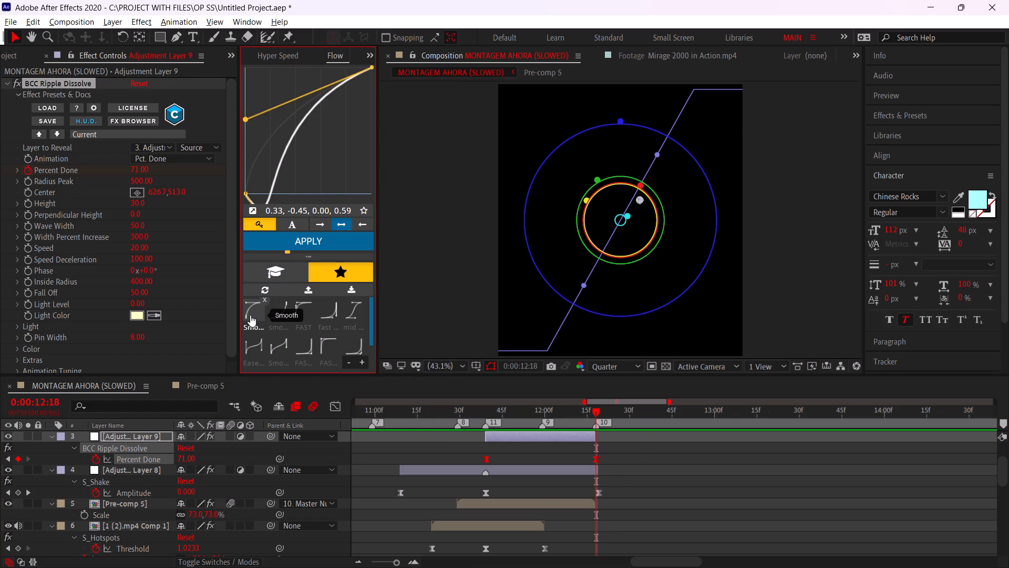
click(250, 315)
drag(244, 66, 250, 126)
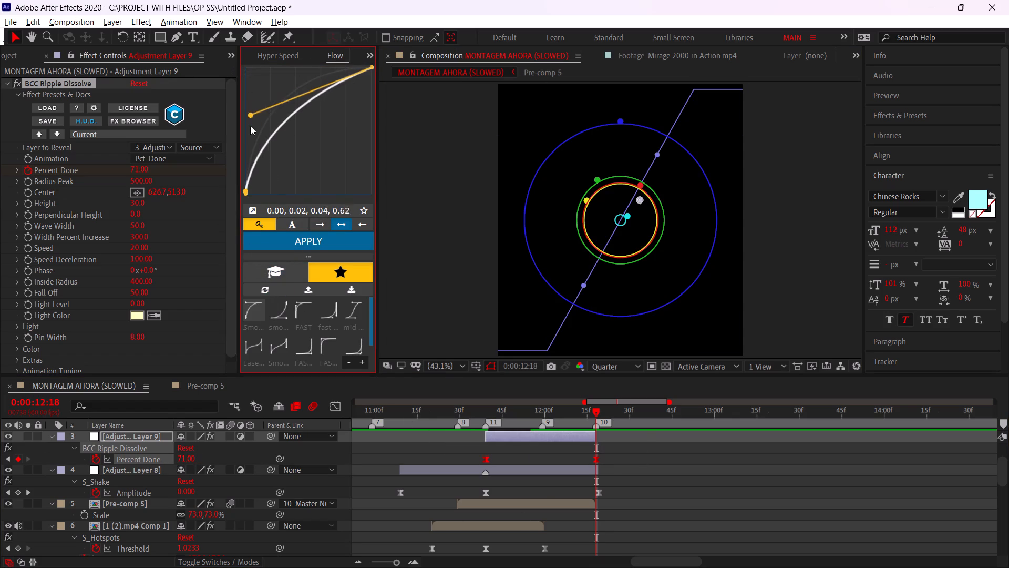
drag(250, 126, 252, 111)
click(296, 249)
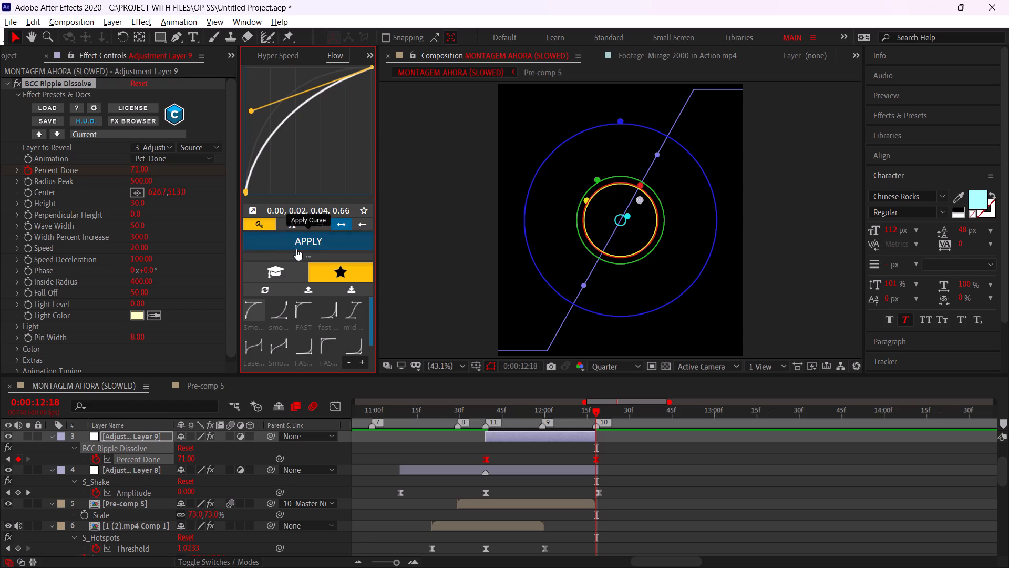
Preview the sequence from the composition start and again around the ripple section near 0:00:11:40.
alt+scroll(552, 425, down, 3)
click(495, 421)
drag(490, 417, 487, 417)
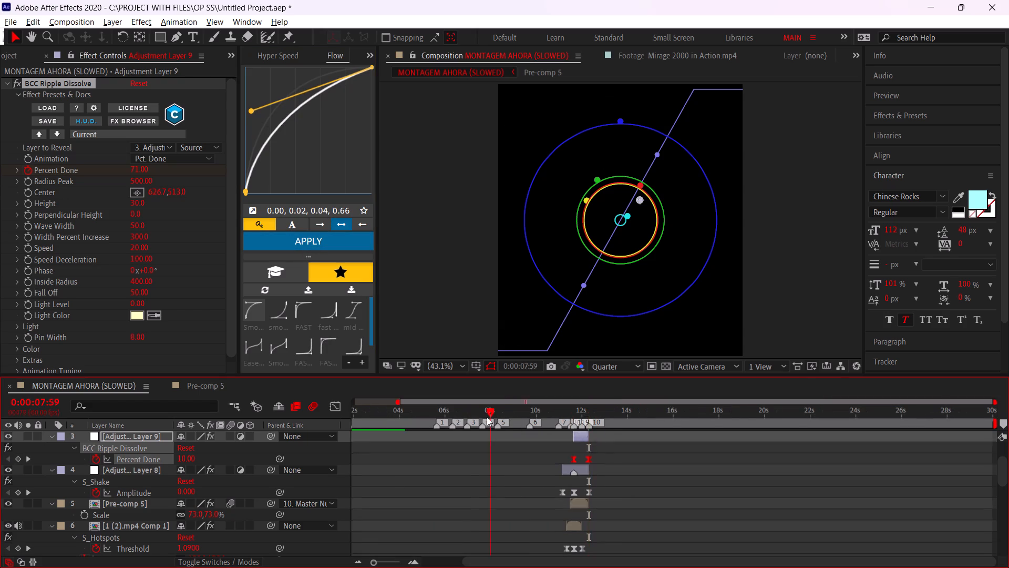
drag(487, 417, 237, 453)
key(space)
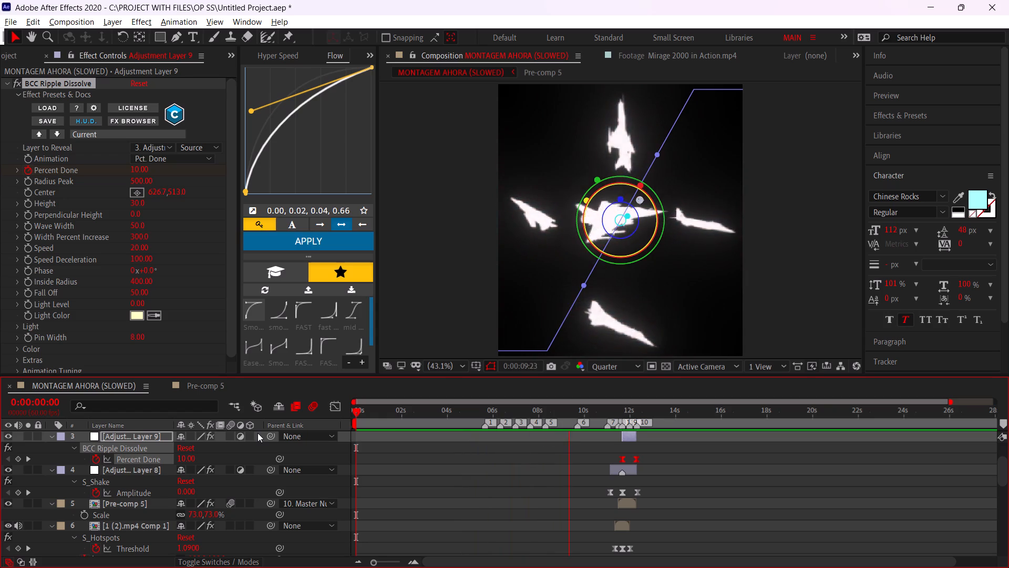
click(488, 459)
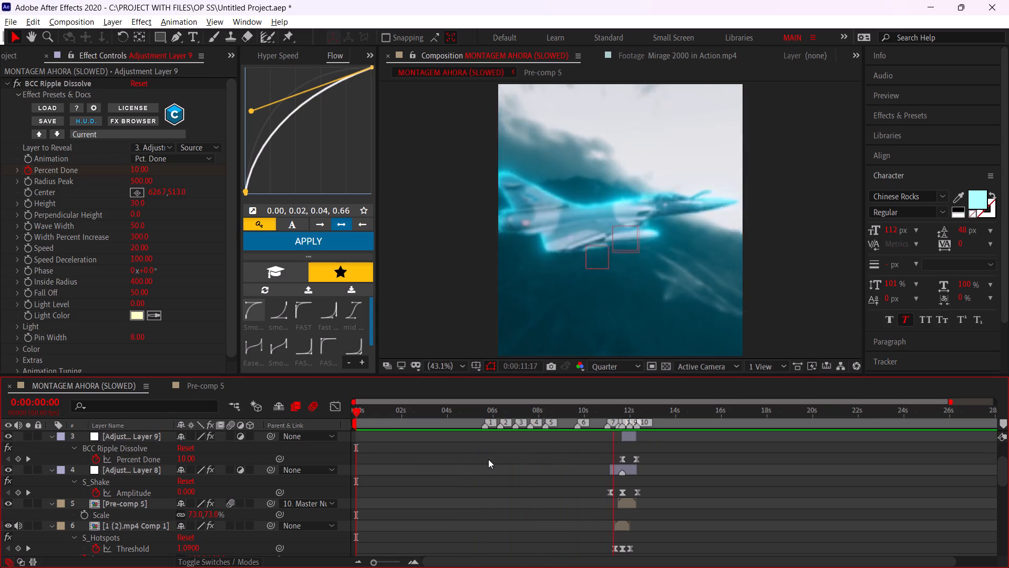
click(590, 417)
key(space)
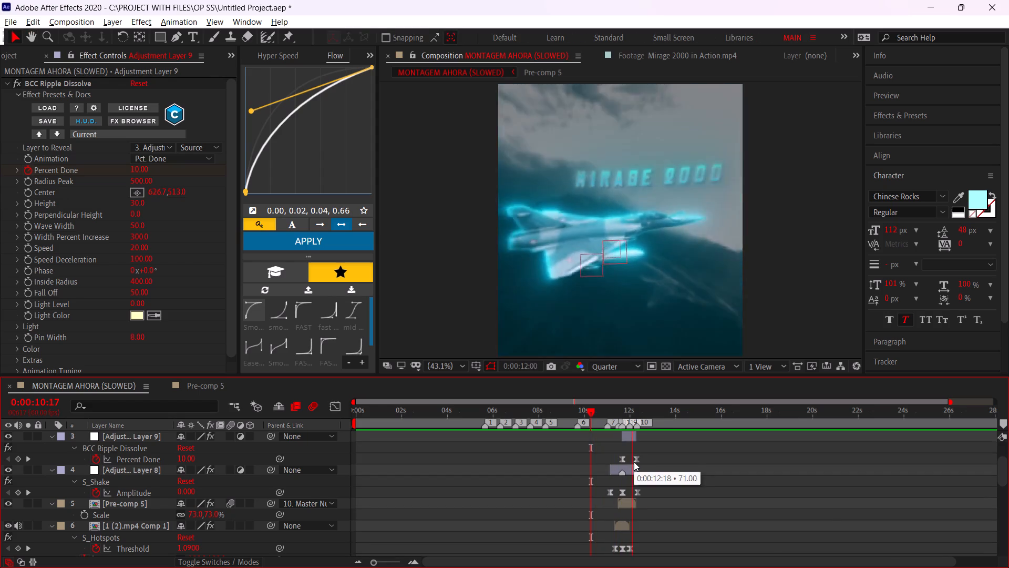
alt+scroll(638, 478, up, 3)
drag(495, 415, 558, 424)
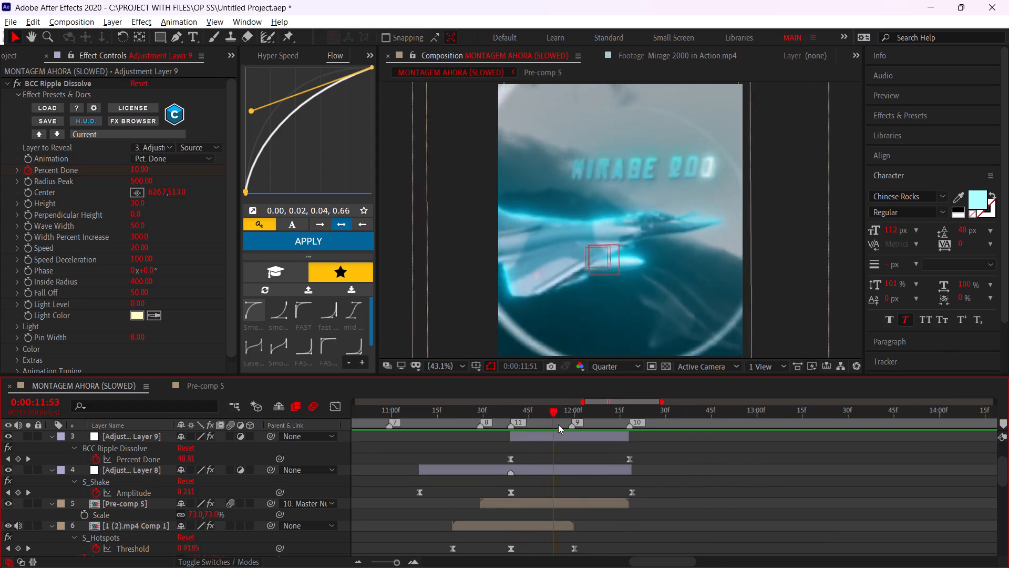
drag(558, 424, 500, 413)
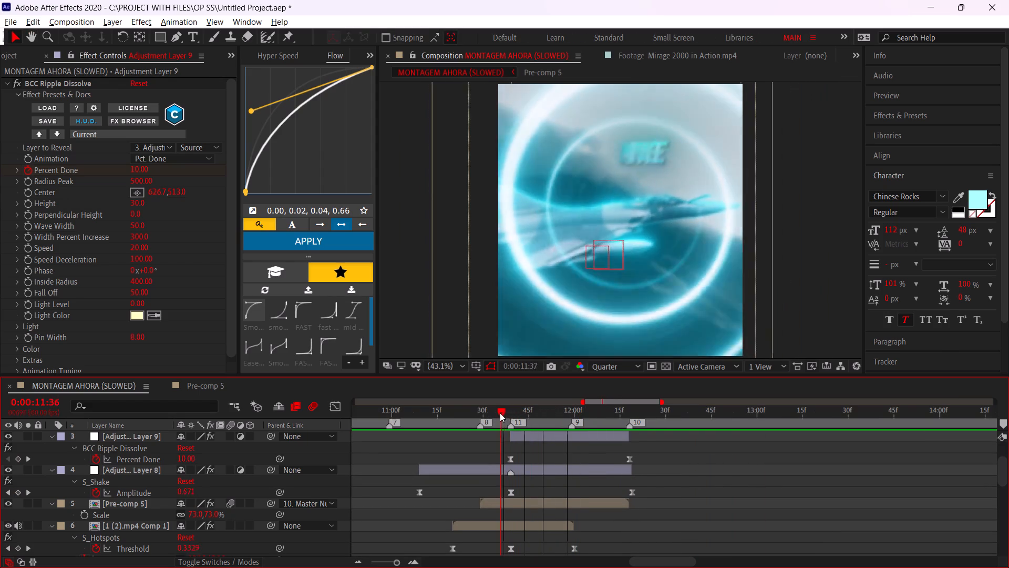
drag(500, 413, 529, 419)
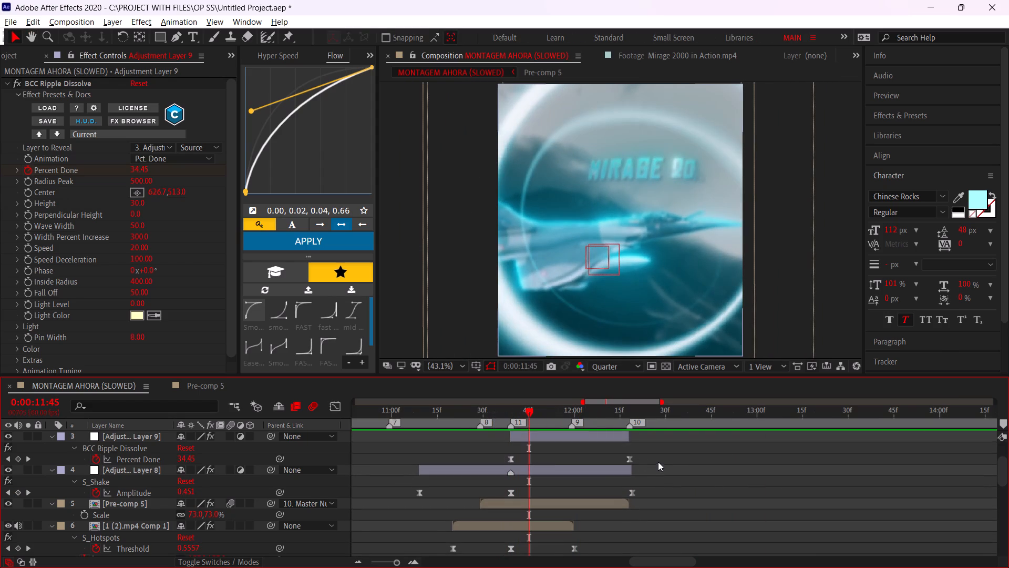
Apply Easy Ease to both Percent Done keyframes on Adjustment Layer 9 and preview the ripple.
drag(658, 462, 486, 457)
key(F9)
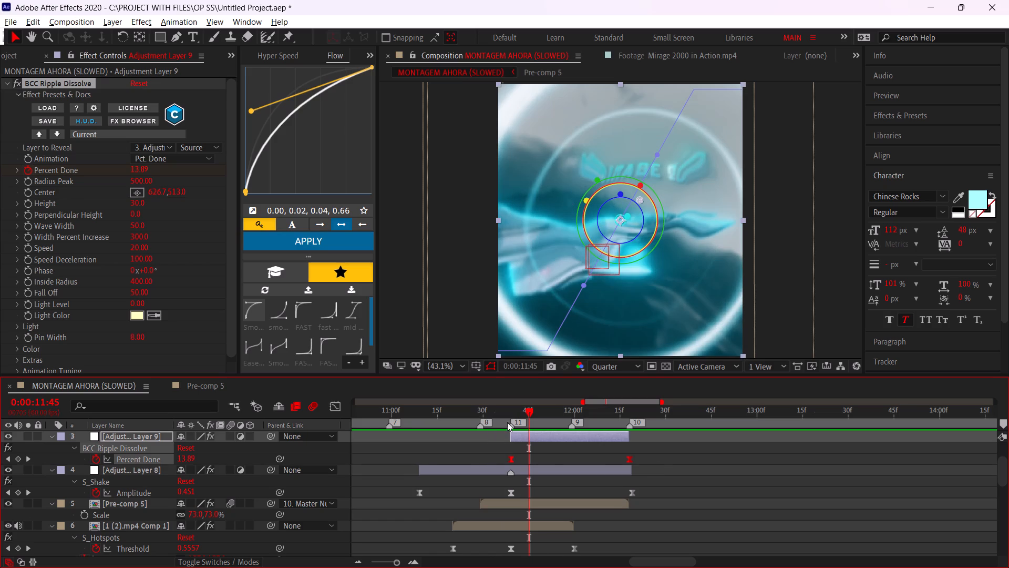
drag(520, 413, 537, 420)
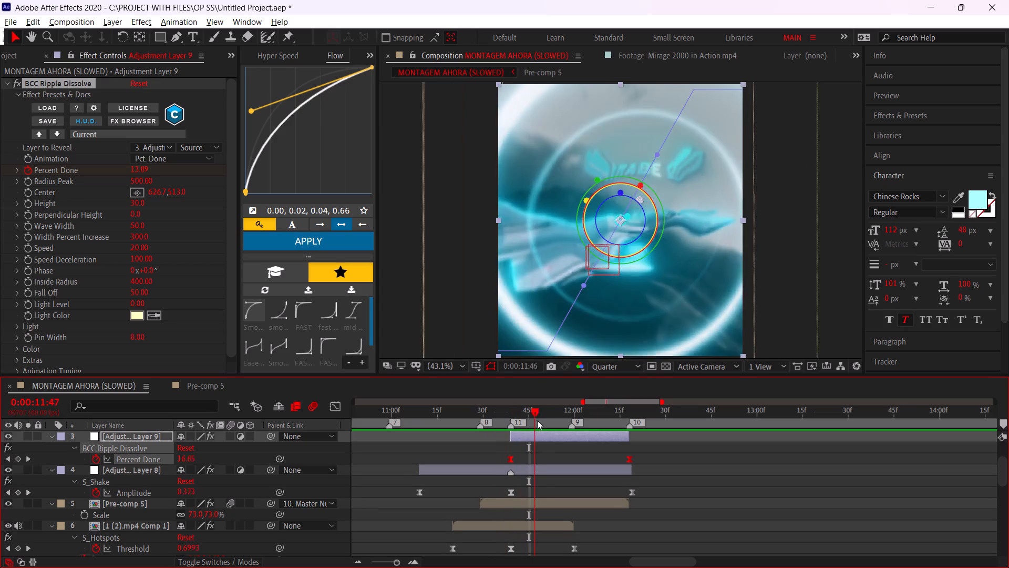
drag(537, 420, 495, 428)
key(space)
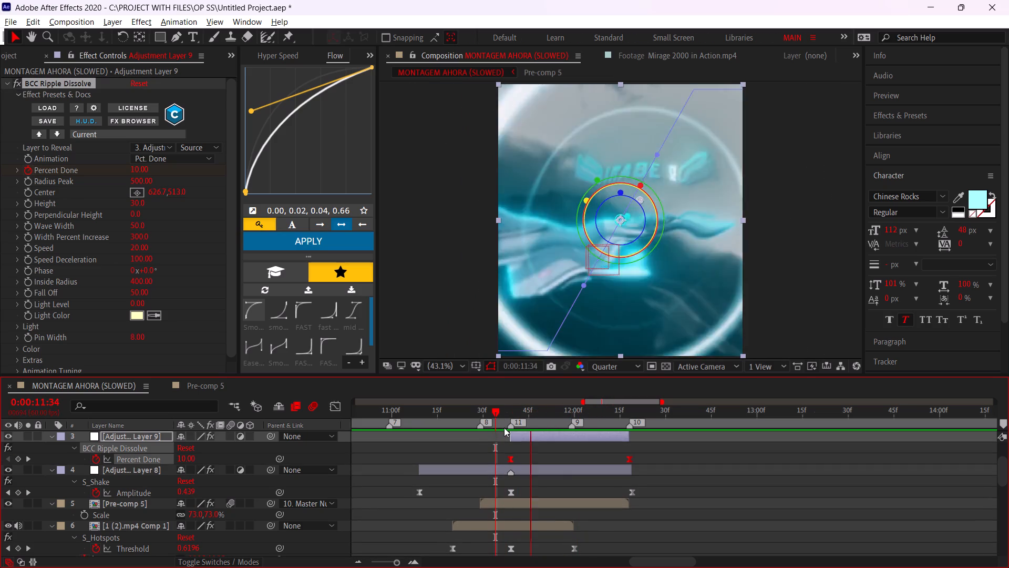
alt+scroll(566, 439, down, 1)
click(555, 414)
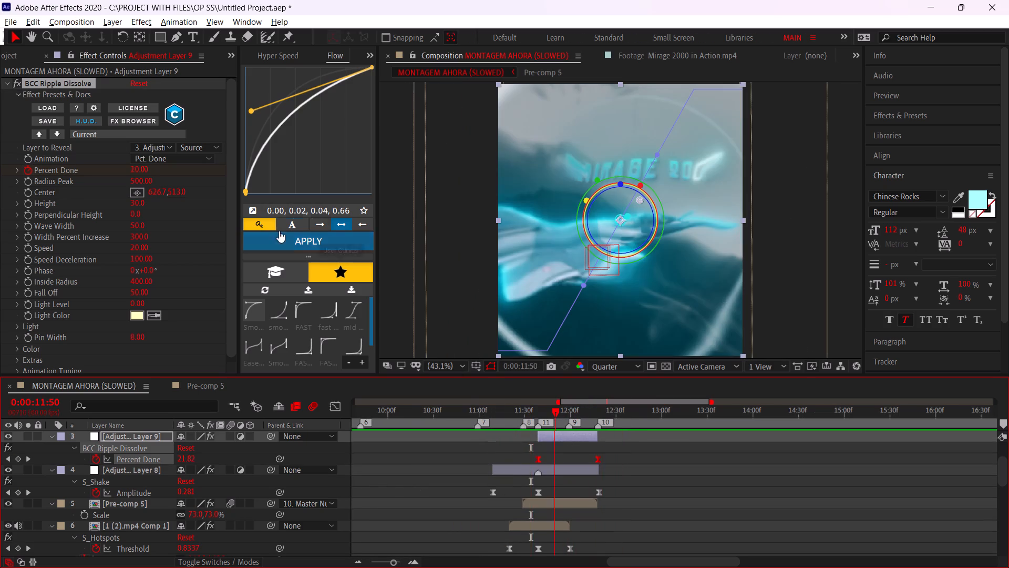
Reshape the Flow curve to 0.00, 0.02, 0.29, 0.81 and apply it to both Percent Done keyframes.
drag(250, 112, 283, 92)
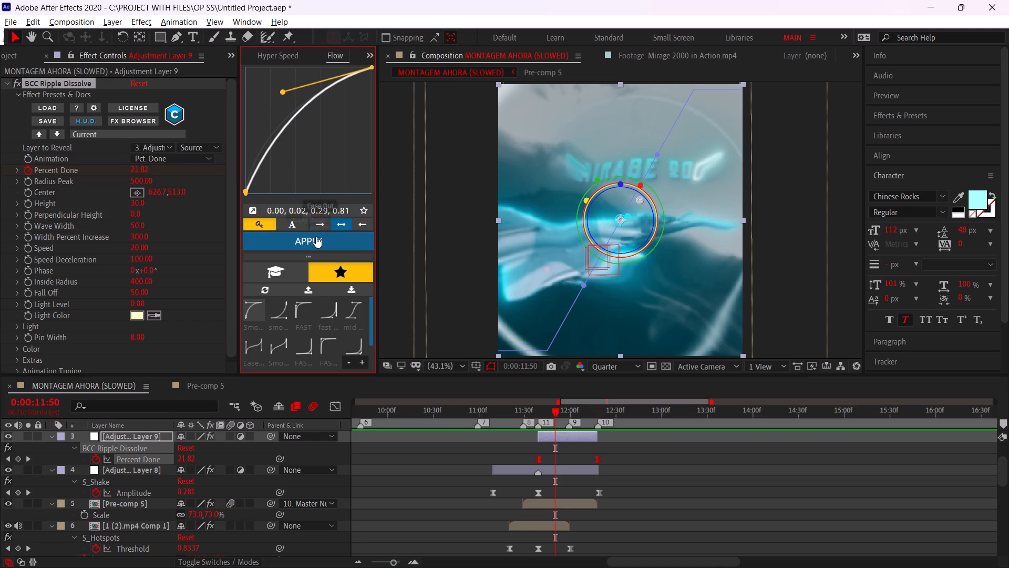
click(316, 236)
Preview the re-eased ripple from the composition start and again from 0:00:10:31.
alt+scroll(555, 462, down, 2)
click(481, 410)
key(space)
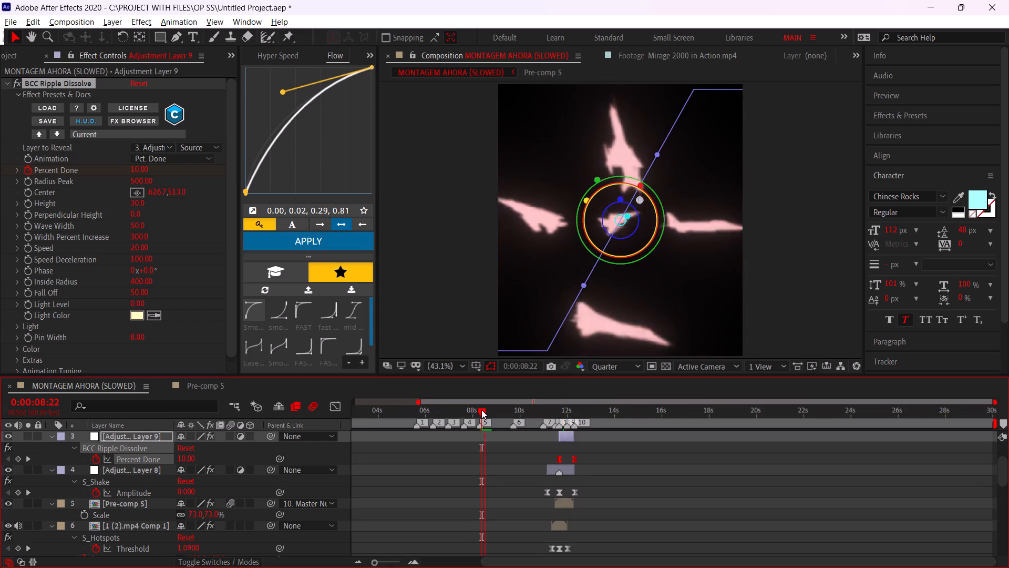
drag(486, 412, 249, 409)
key(space)
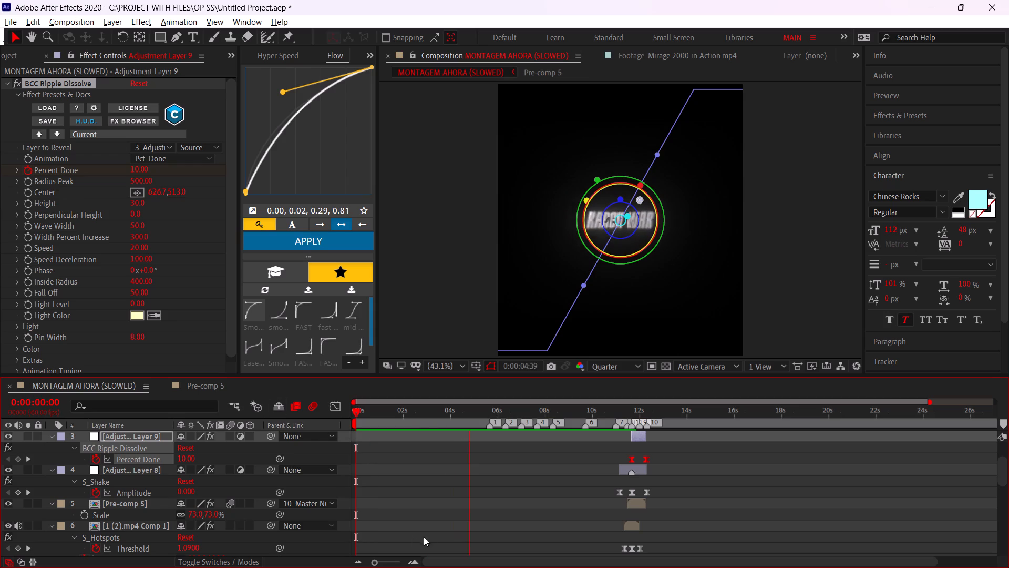
click(471, 491)
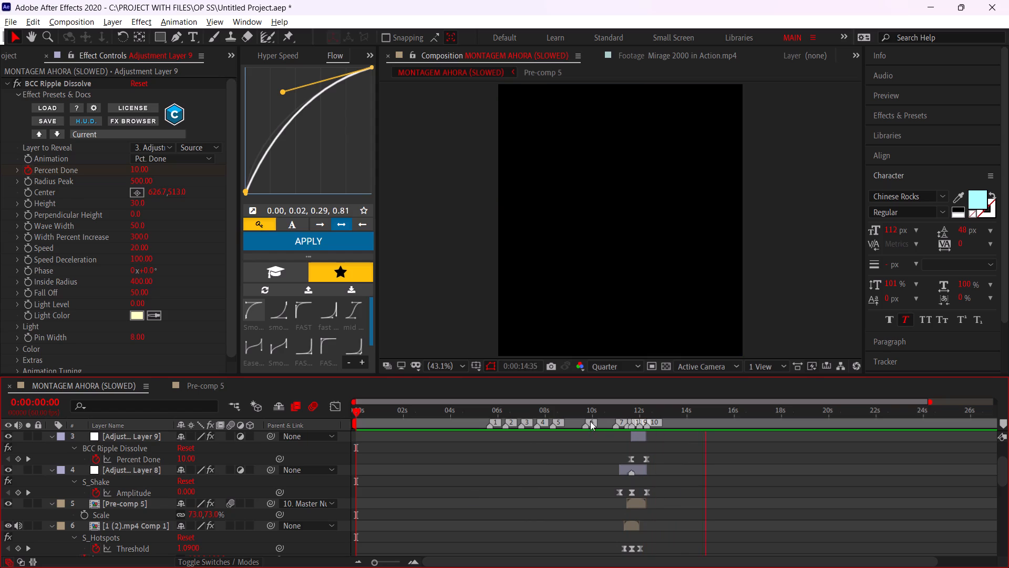
click(604, 418)
key(space)
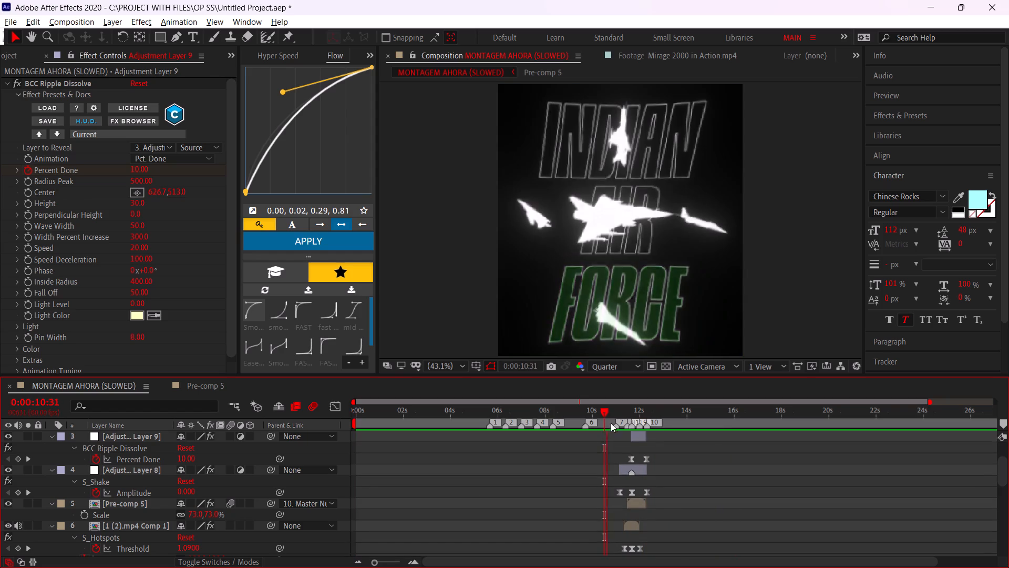
alt+scroll(627, 443, up, 2)
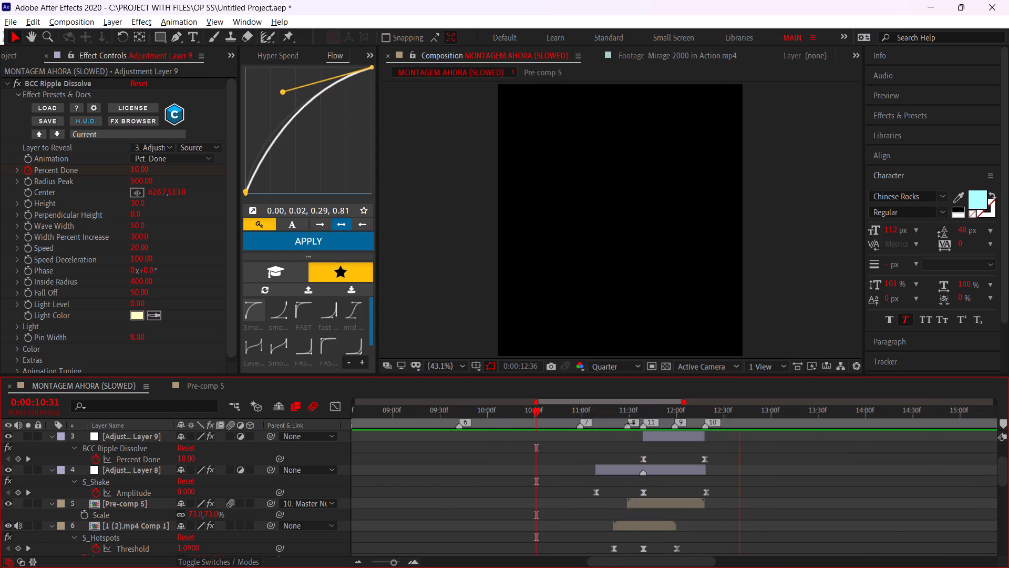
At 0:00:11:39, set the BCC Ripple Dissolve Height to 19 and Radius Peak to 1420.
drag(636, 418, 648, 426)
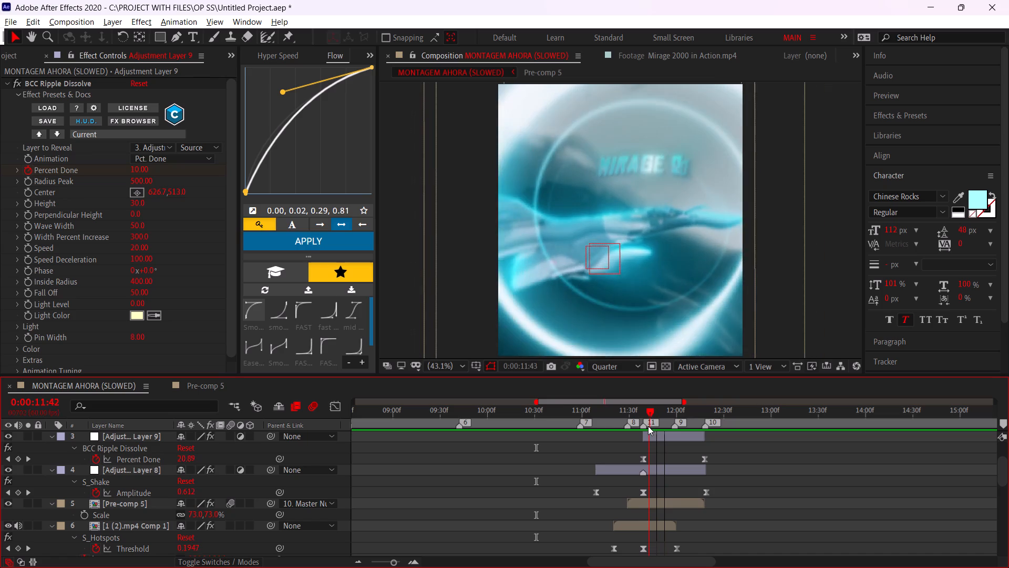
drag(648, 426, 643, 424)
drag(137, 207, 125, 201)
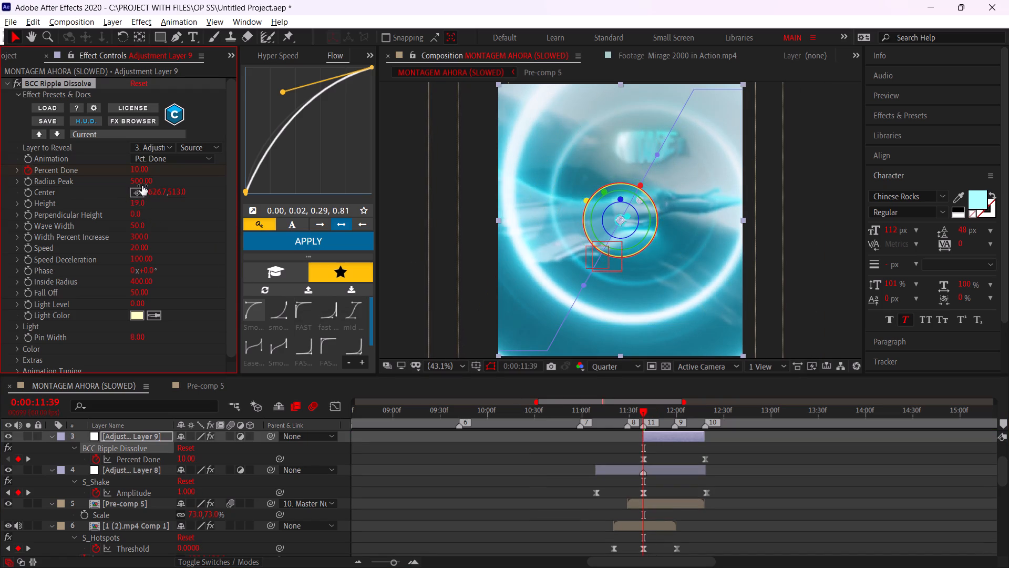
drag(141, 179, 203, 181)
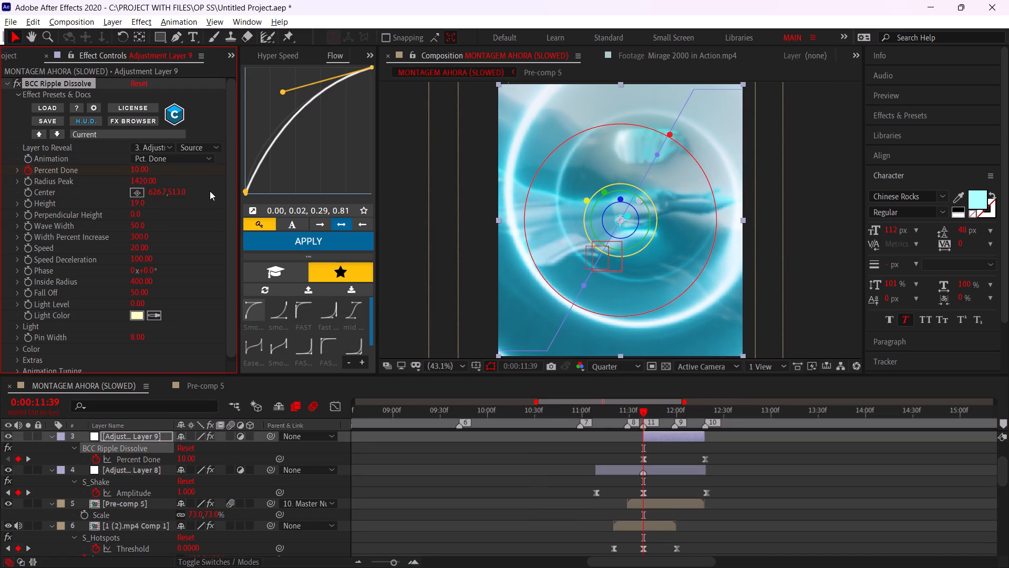
Preview the adjusted ripple from several points between 0:00:10:38 and 0:00:11:01.
click(584, 414)
key(space)
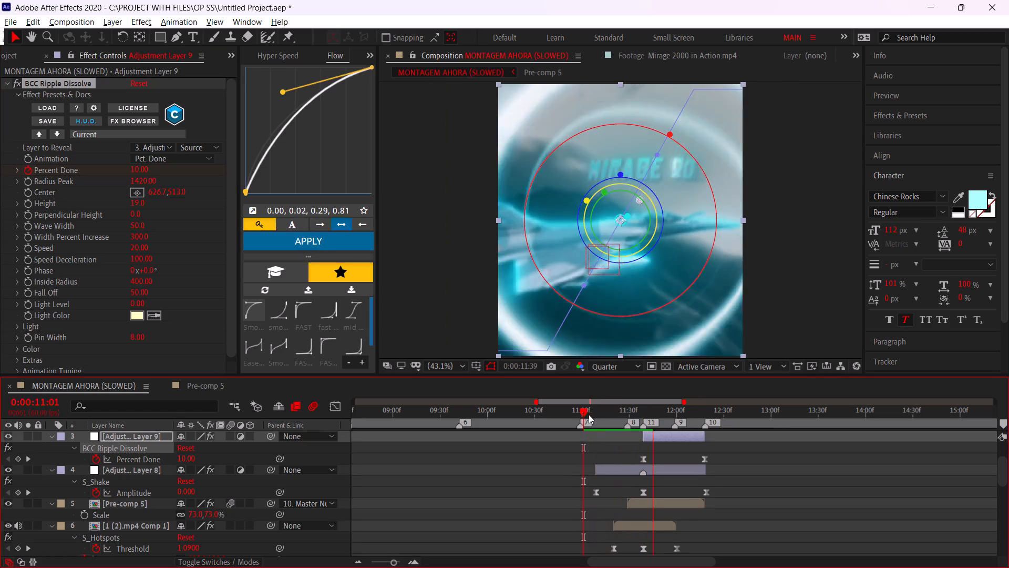
click(563, 463)
click(547, 417)
key(space)
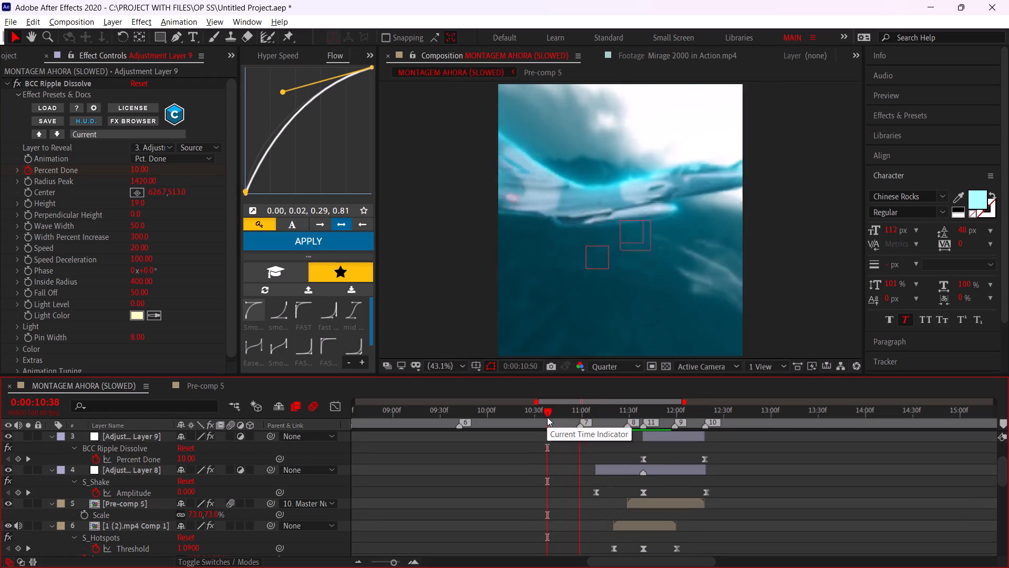
click(570, 412)
key(space)
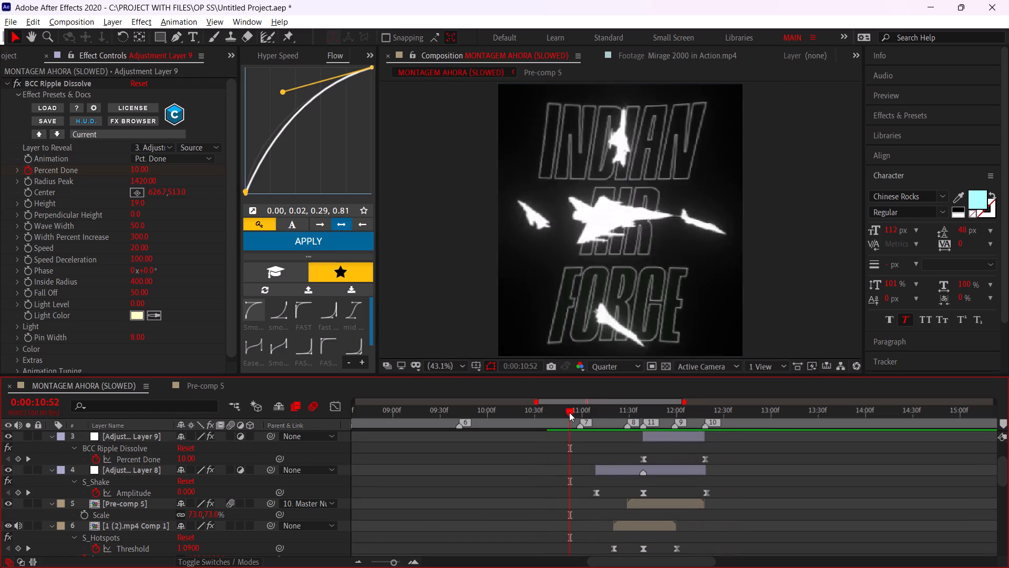
click(570, 412)
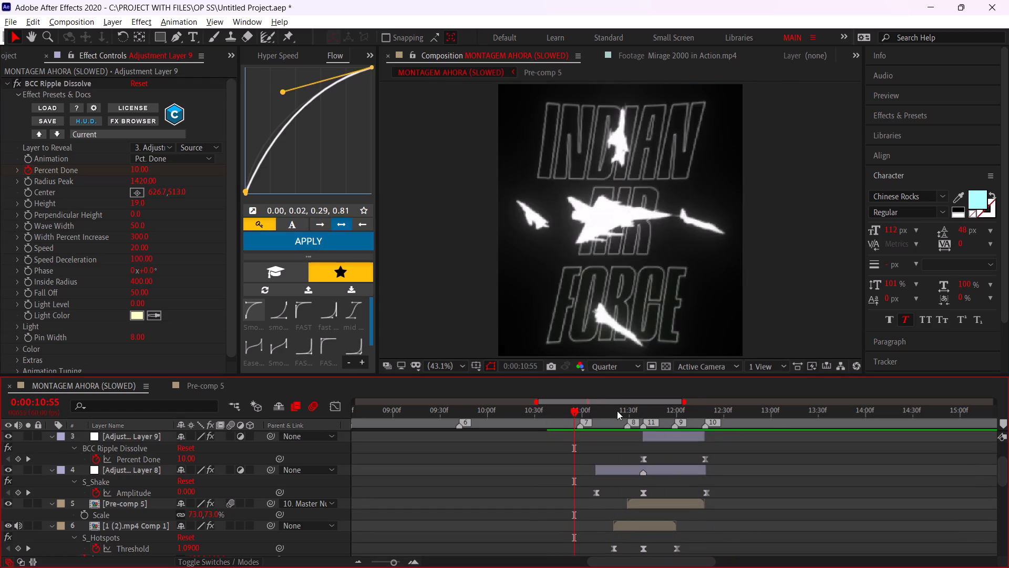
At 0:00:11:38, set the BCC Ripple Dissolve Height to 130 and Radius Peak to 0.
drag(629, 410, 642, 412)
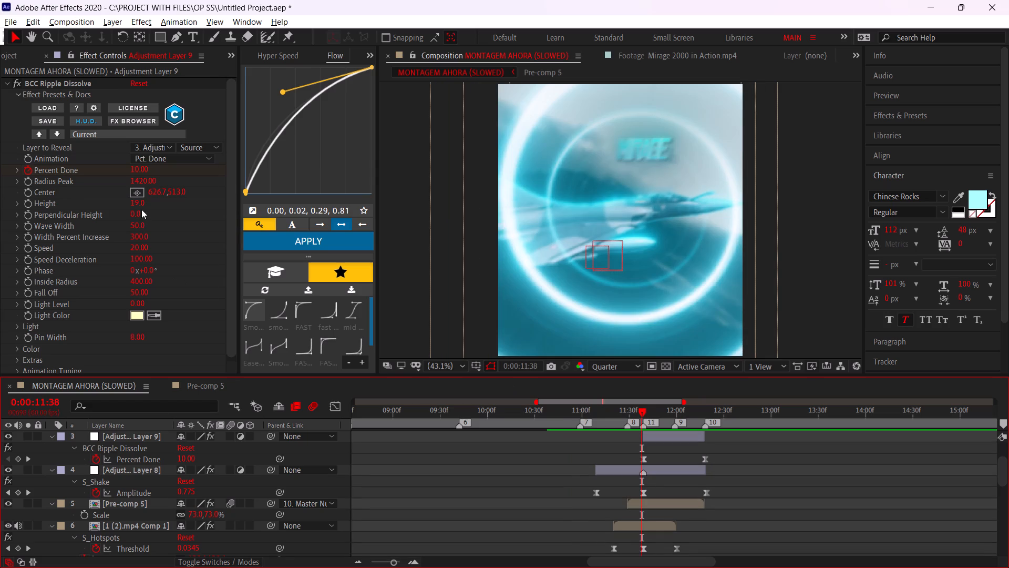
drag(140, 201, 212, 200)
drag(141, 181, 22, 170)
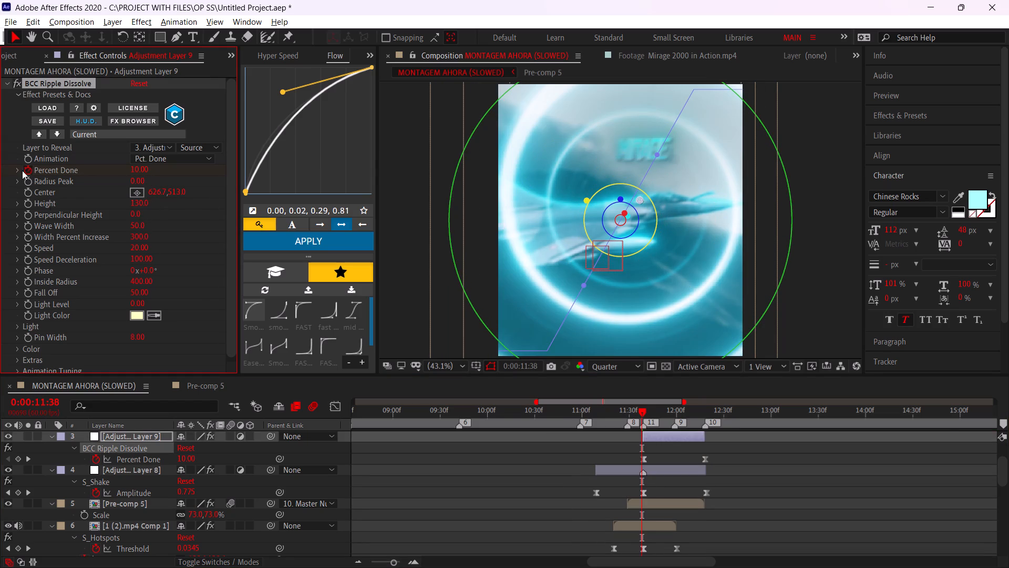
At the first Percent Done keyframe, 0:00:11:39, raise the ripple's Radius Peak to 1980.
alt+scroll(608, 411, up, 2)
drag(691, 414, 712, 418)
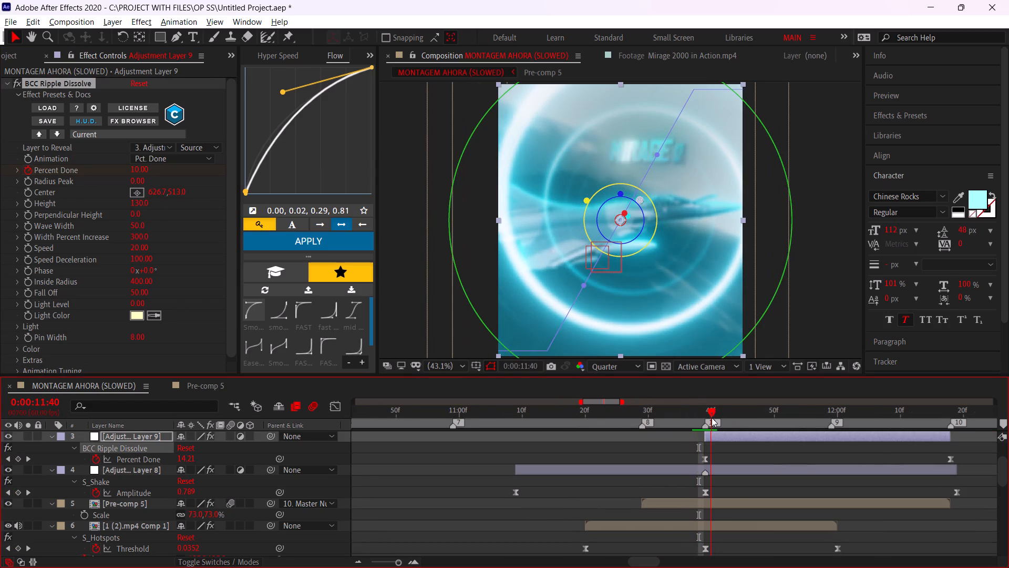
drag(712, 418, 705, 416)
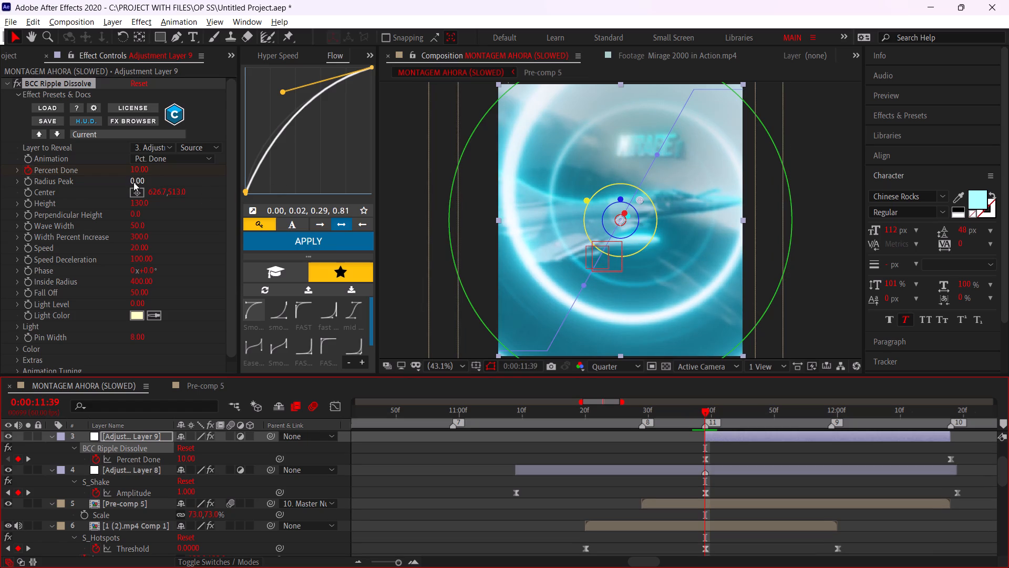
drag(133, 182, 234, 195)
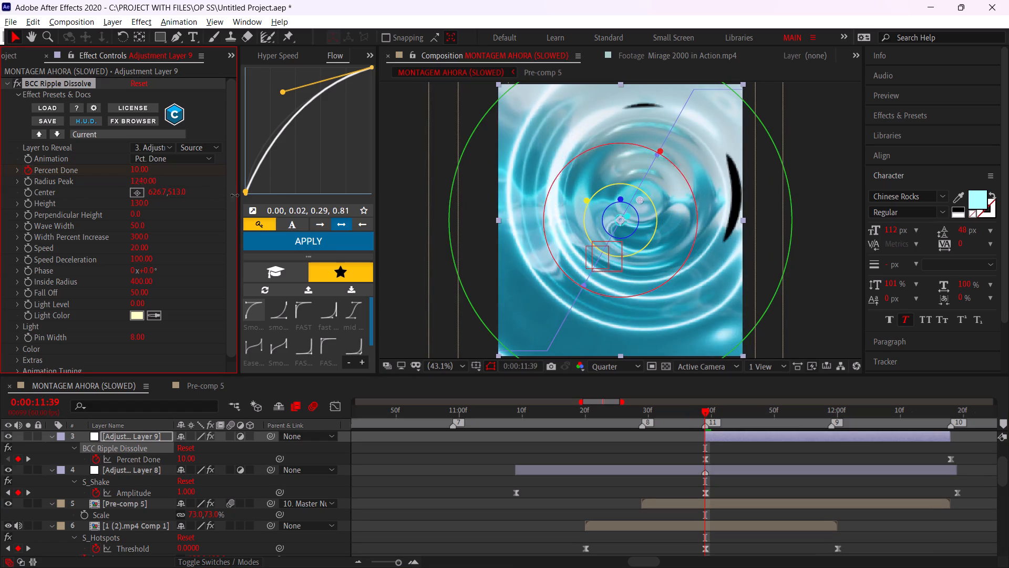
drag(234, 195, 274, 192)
Set the BCC Ripple Dissolve Height to 34 and Radius Peak to 790.
drag(140, 205, 115, 202)
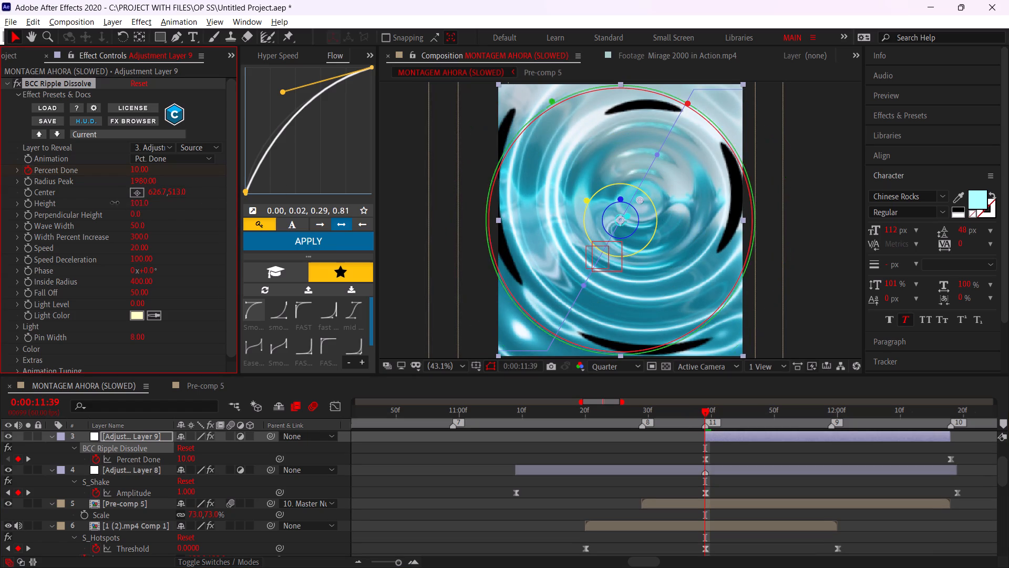
drag(115, 202, 66, 199)
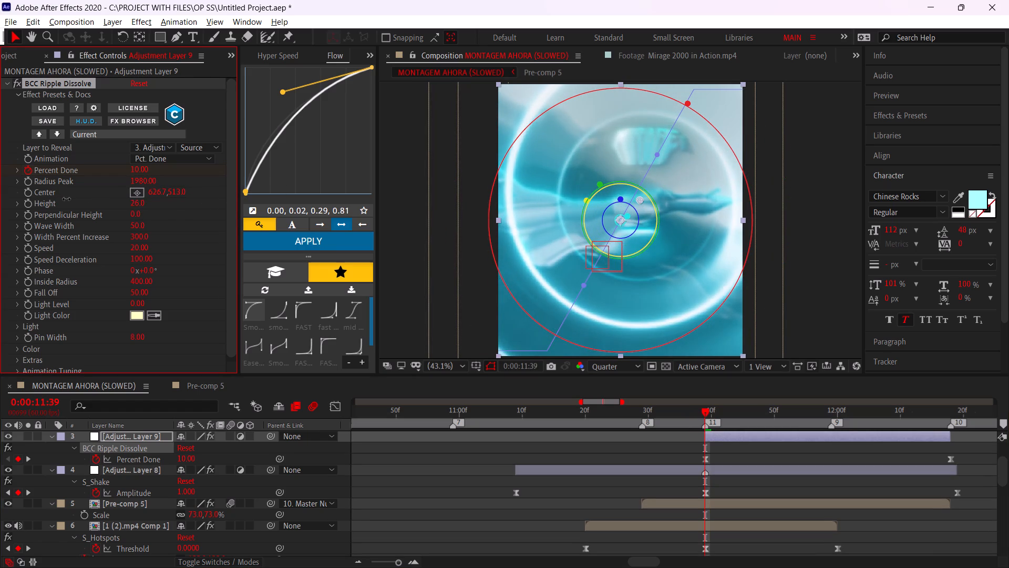
drag(66, 199, 74, 201)
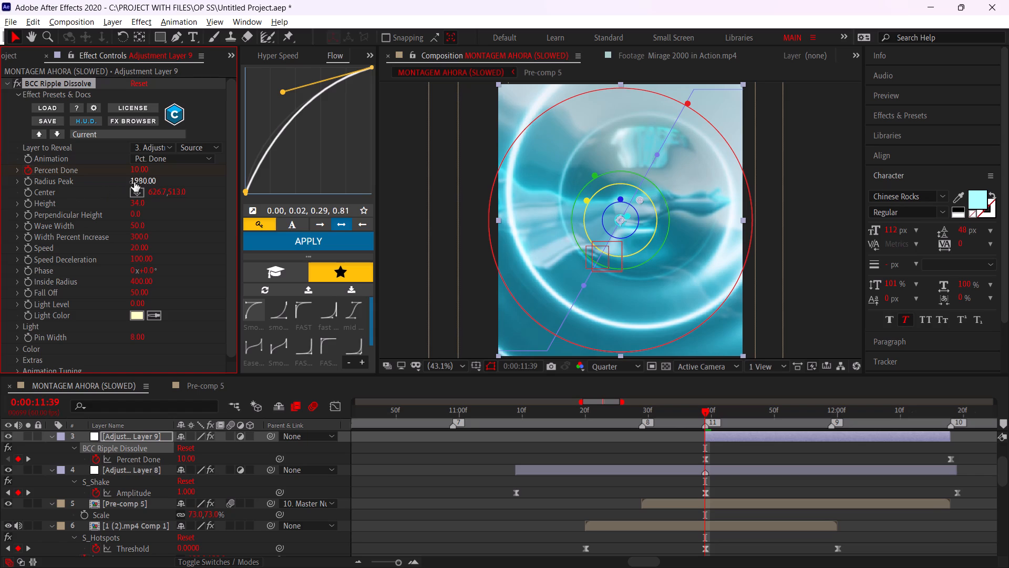
drag(136, 181, 44, 181)
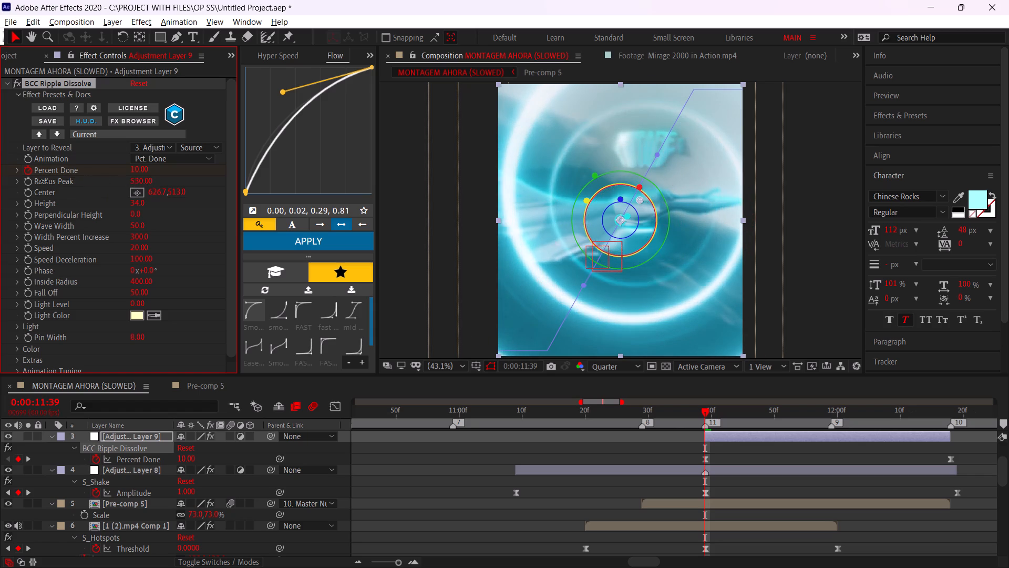
drag(44, 181, 58, 182)
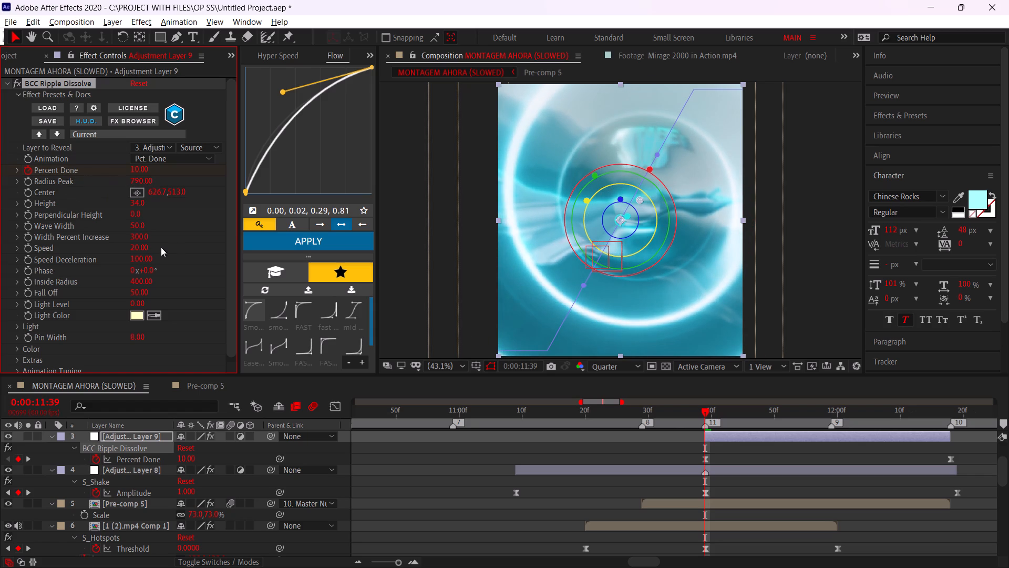
Lower the BCC Ripple Dissolve's Width Percent Increase to 245.
drag(141, 239, 107, 236)
drag(107, 236, 99, 233)
Preview the ripple from 0:00:08:25 and 0:00:11:00, and examine its frames between 0:00:11:37 and 0:00:12:09.
alt+scroll(645, 500, down, 3)
click(496, 413)
key(space)
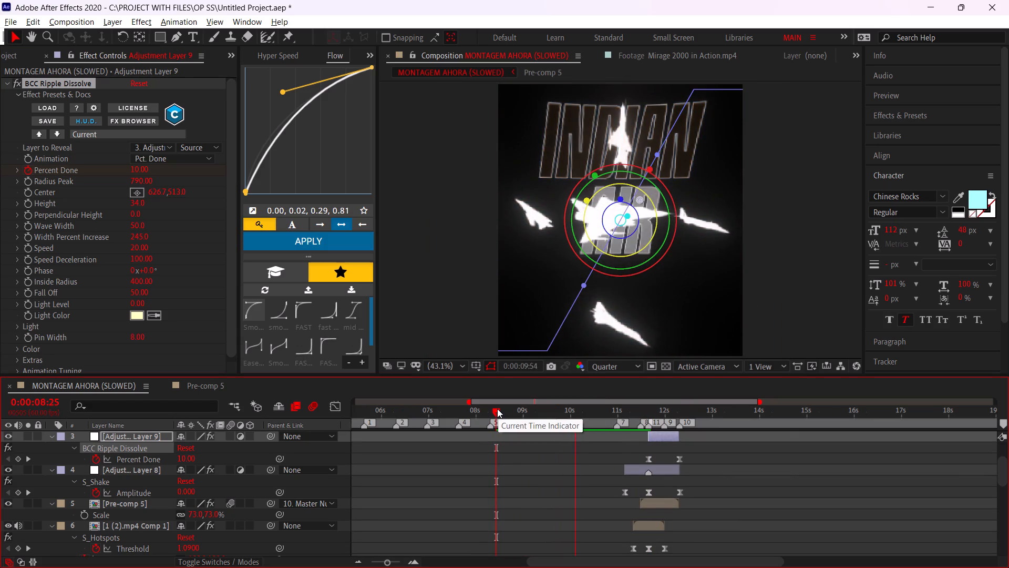
click(523, 480)
click(496, 407)
key(space)
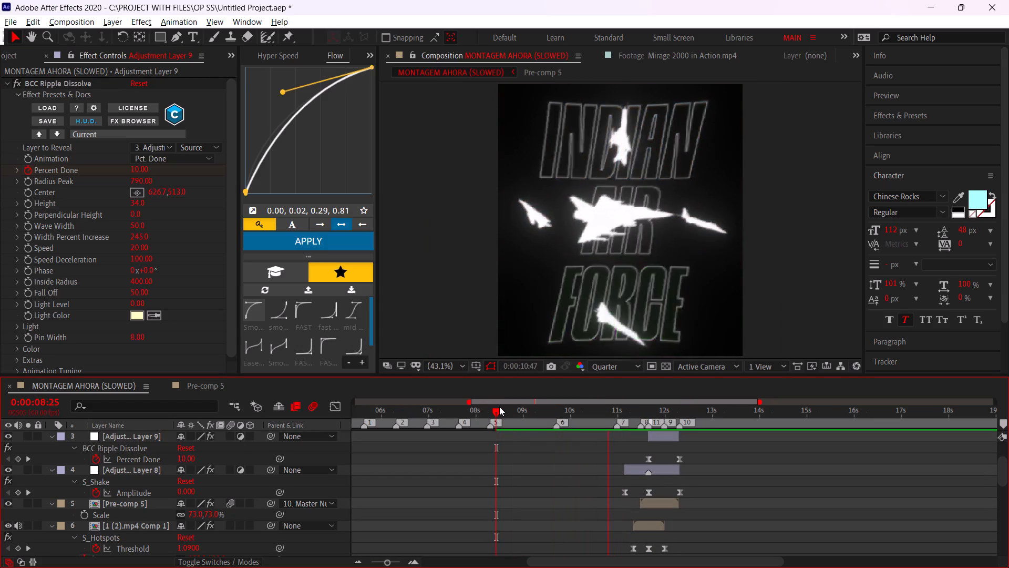
click(625, 412)
key(space)
alt+scroll(640, 441, up, 2)
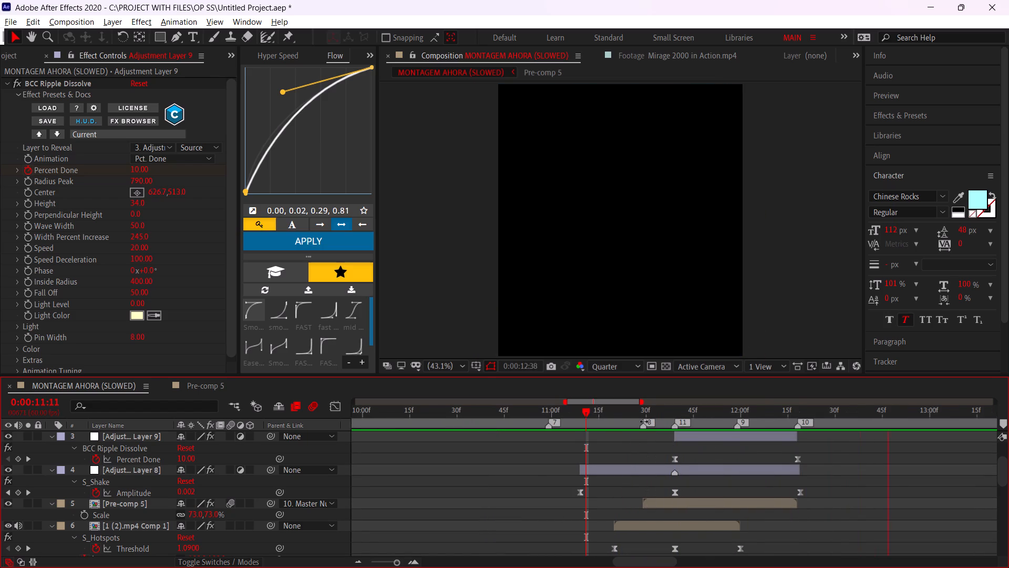
drag(654, 415, 700, 421)
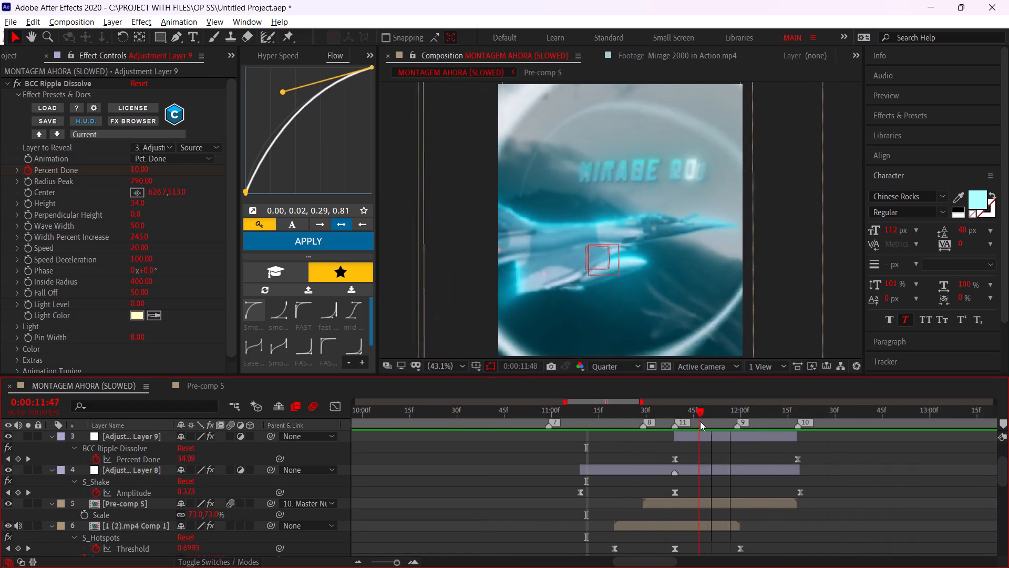
drag(700, 421, 671, 412)
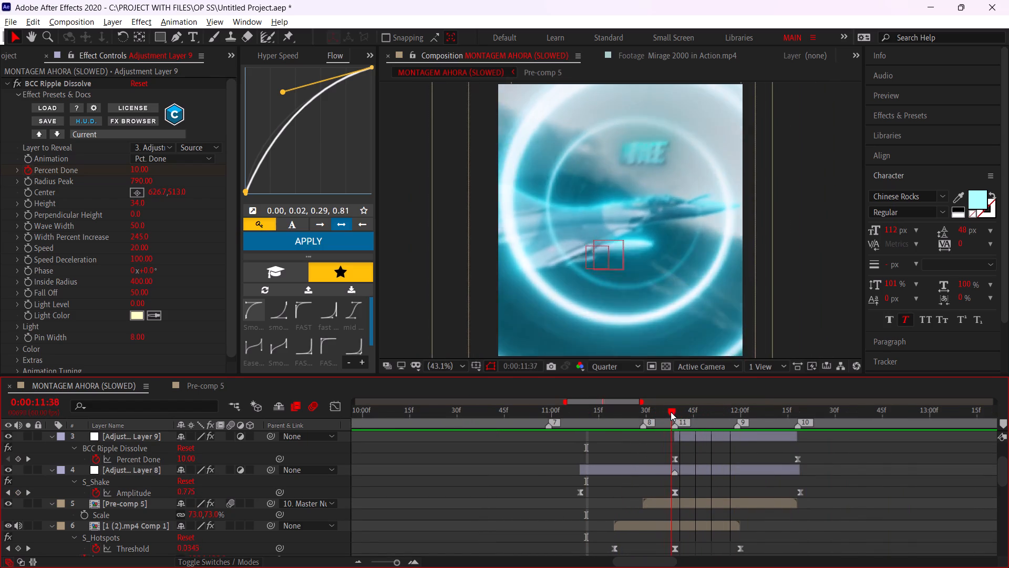
drag(671, 412, 766, 411)
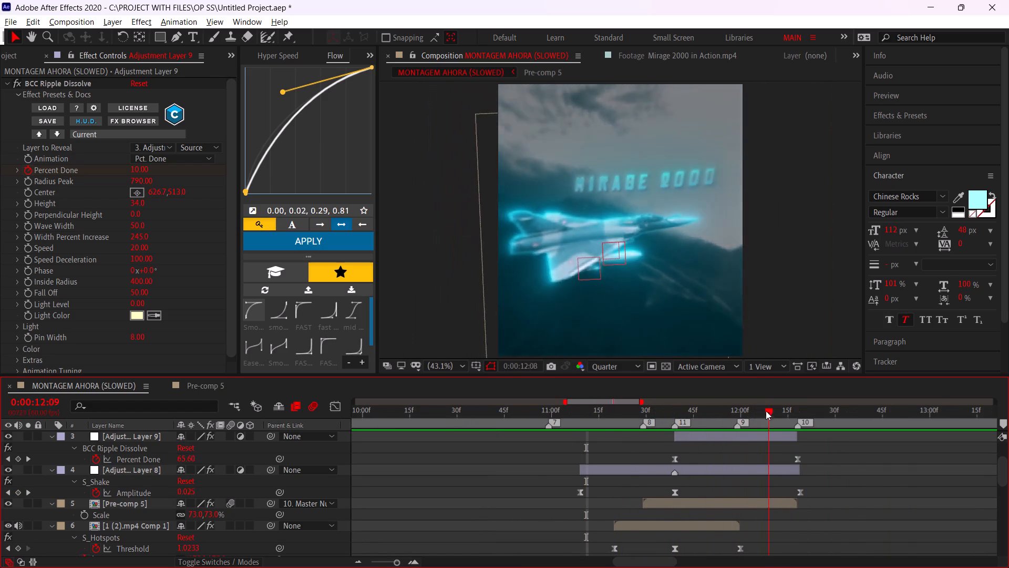
drag(766, 411, 544, 412)
key(space)
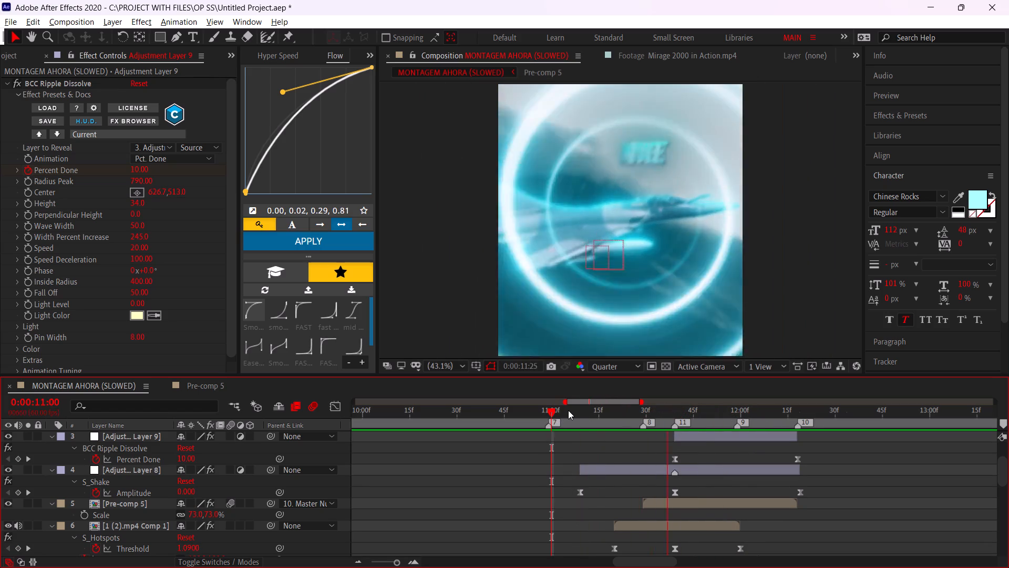
click(676, 417)
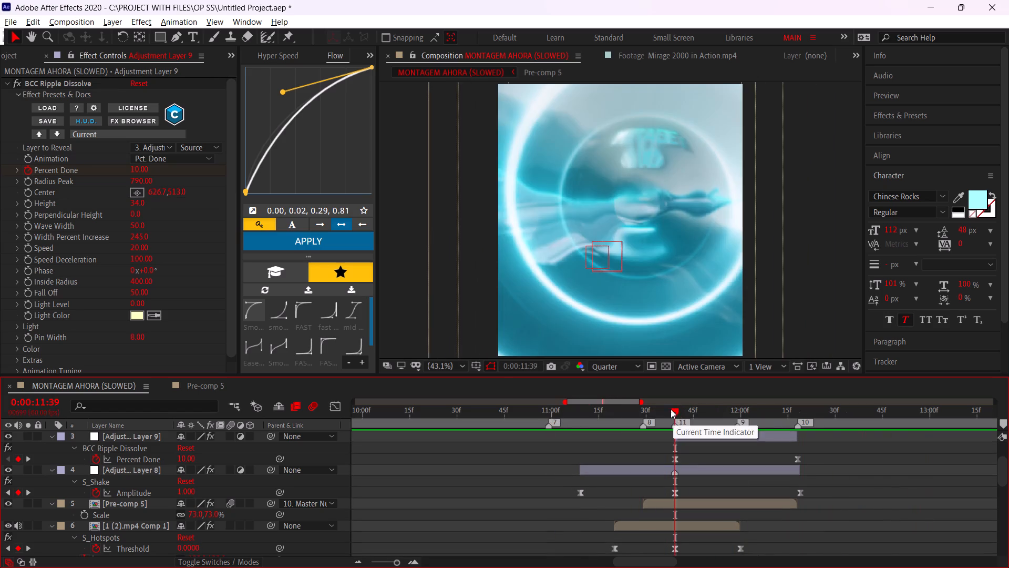
drag(670, 409, 684, 419)
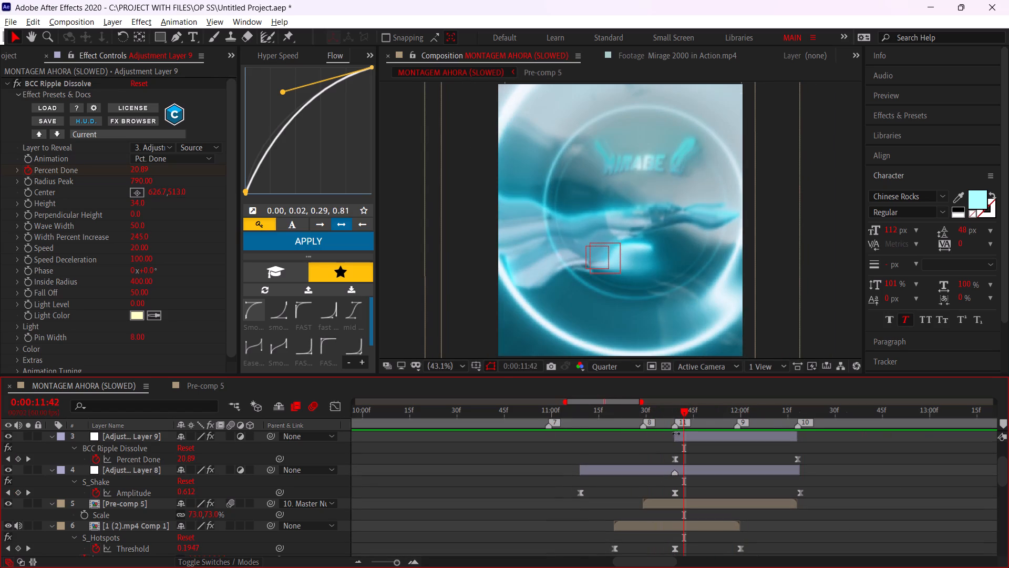
Extend the start of Adjustment Layer 9 back to about 0:00:11:02.
drag(673, 434, 555, 441)
At 0:00:11:02, add a Percent Done keyframe of 100 to the BCC Ripple Dissolve on Adjustment Layer 9.
click(560, 414)
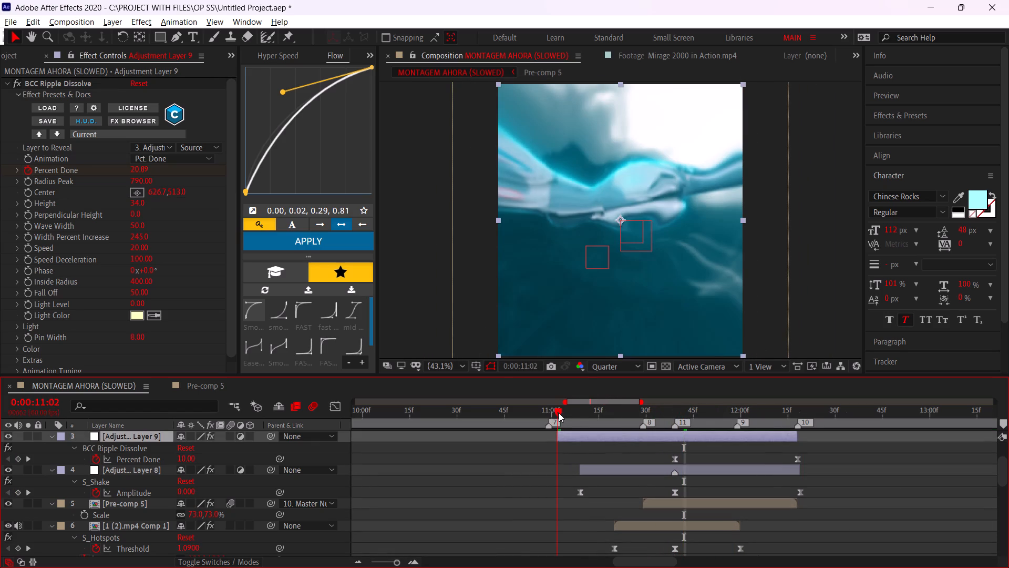
click(187, 459)
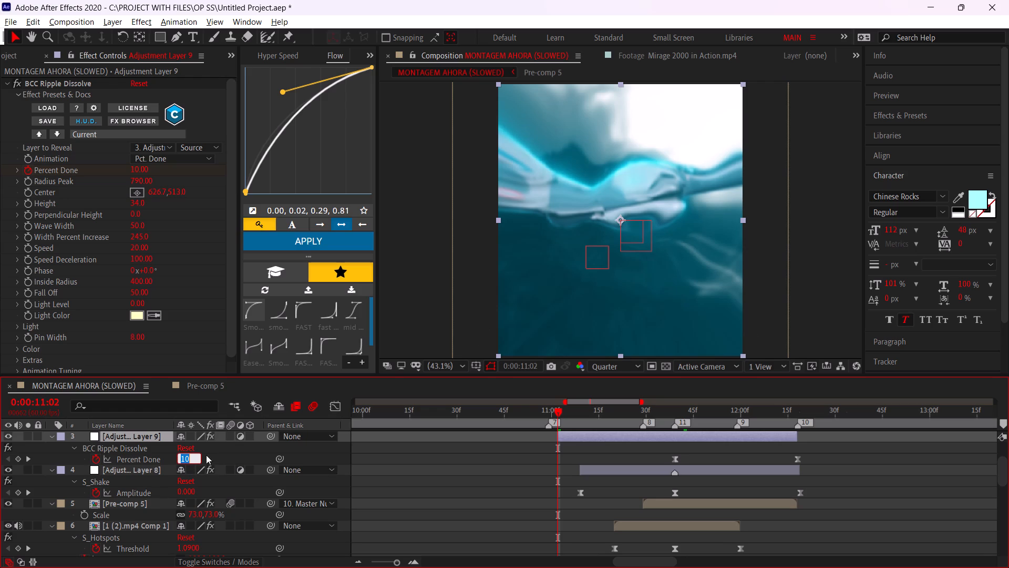
text(71)
key(Return)
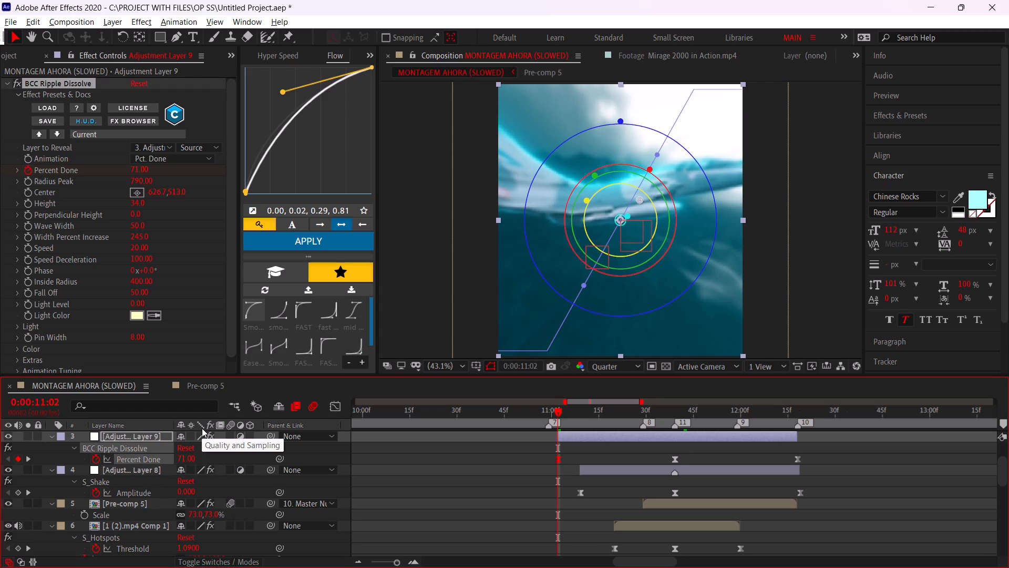
drag(182, 459, 213, 459)
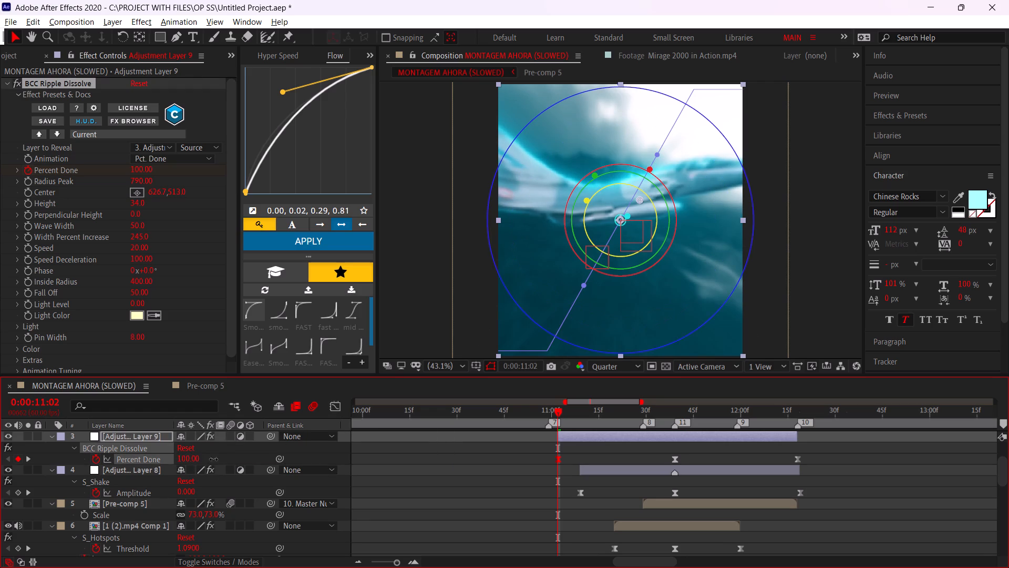
drag(213, 459, 312, 454)
Apply the Flow ease-in preset 0.98, 0.00, 1.00, 1.00 to the first two Percent Done keyframes.
drag(540, 463, 691, 458)
click(279, 308)
click(305, 245)
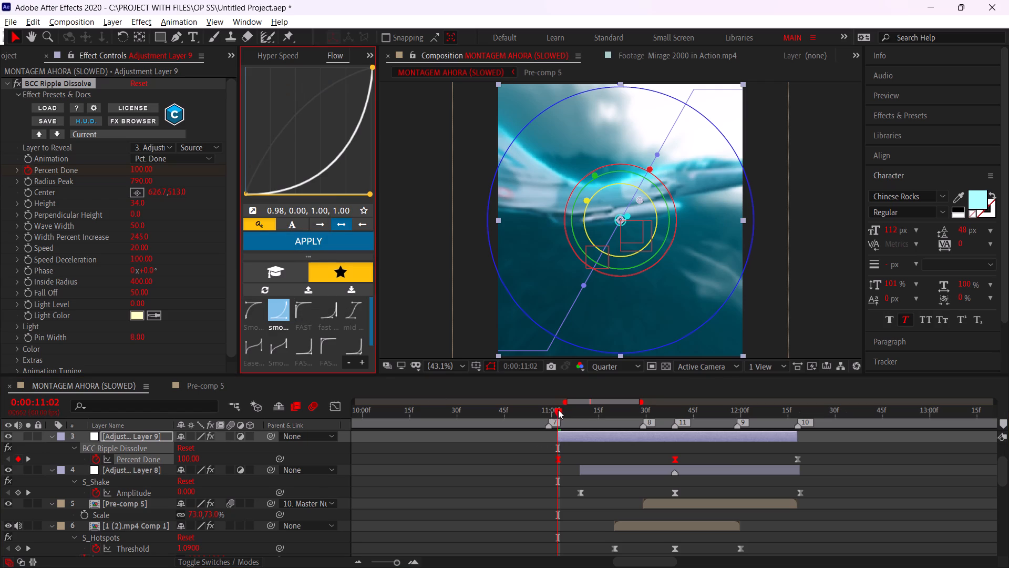
Preview the eased ripple from 0:00:11:02, from the composition's start and from 0:00:10:52.
key(space)
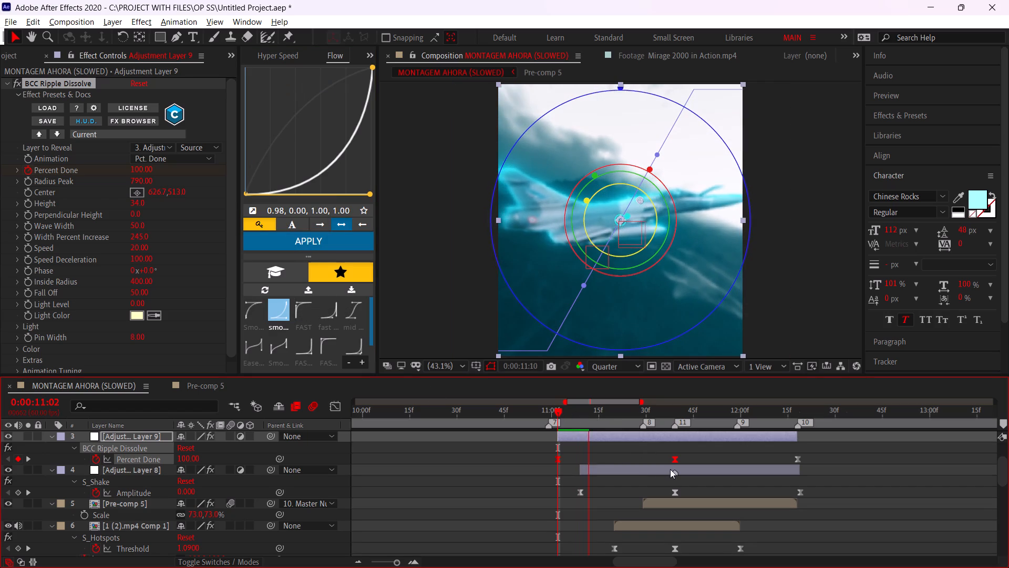
click(517, 485)
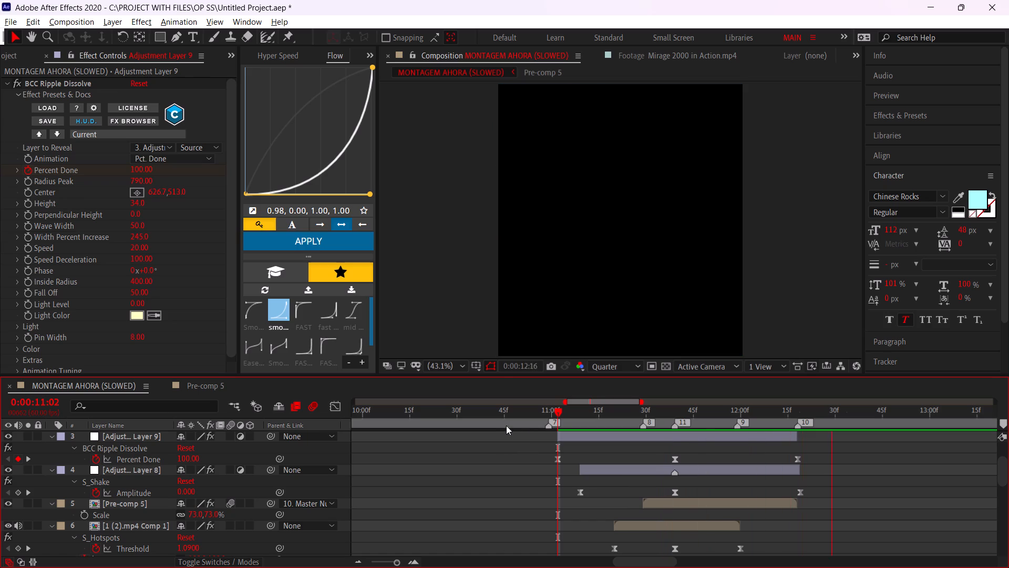
click(496, 412)
key(space)
alt+scroll(512, 425, down, 3)
drag(499, 414, 380, 427)
key(space)
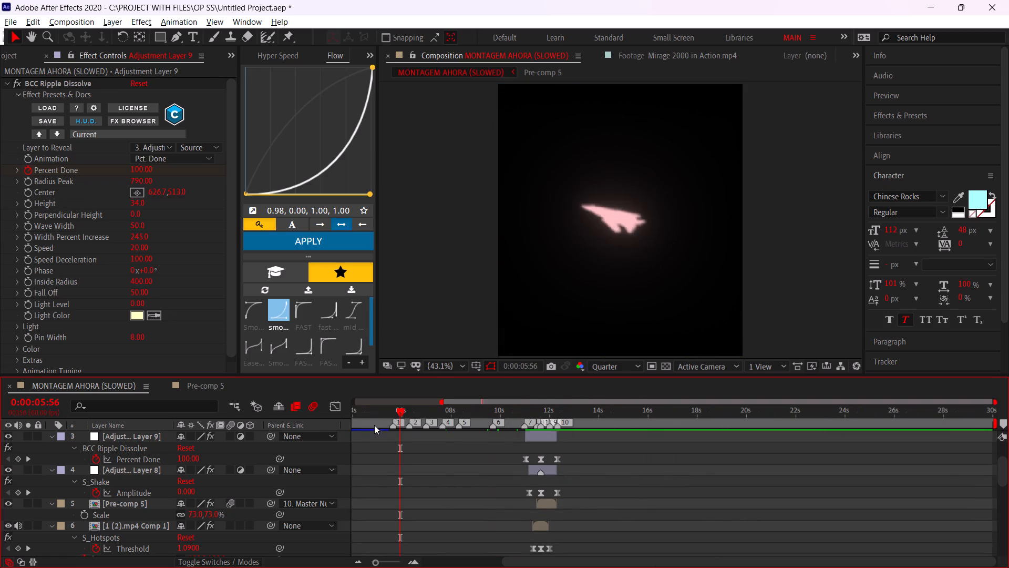
drag(387, 411, 225, 434)
key(space)
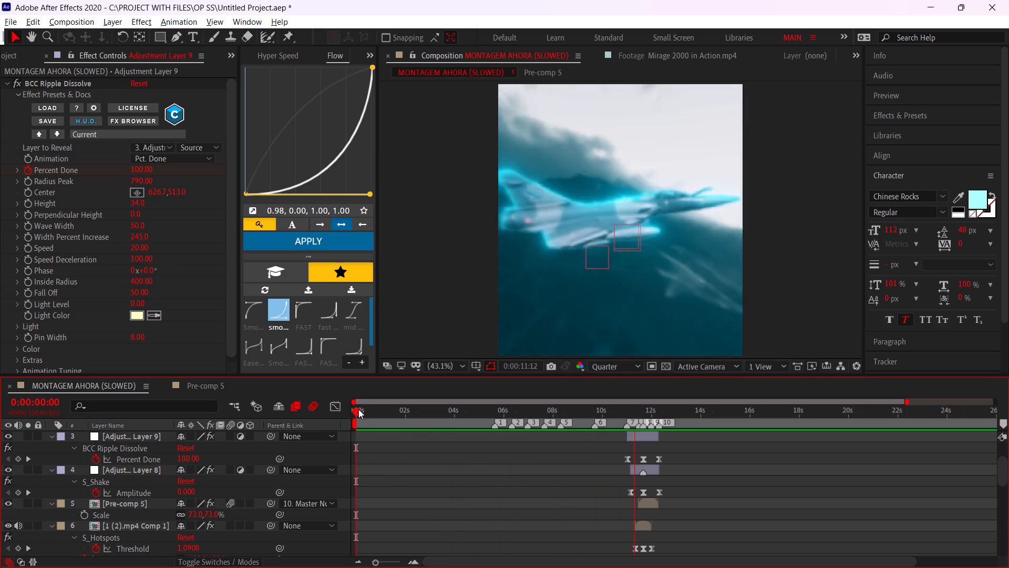
alt+scroll(622, 425, up, 2)
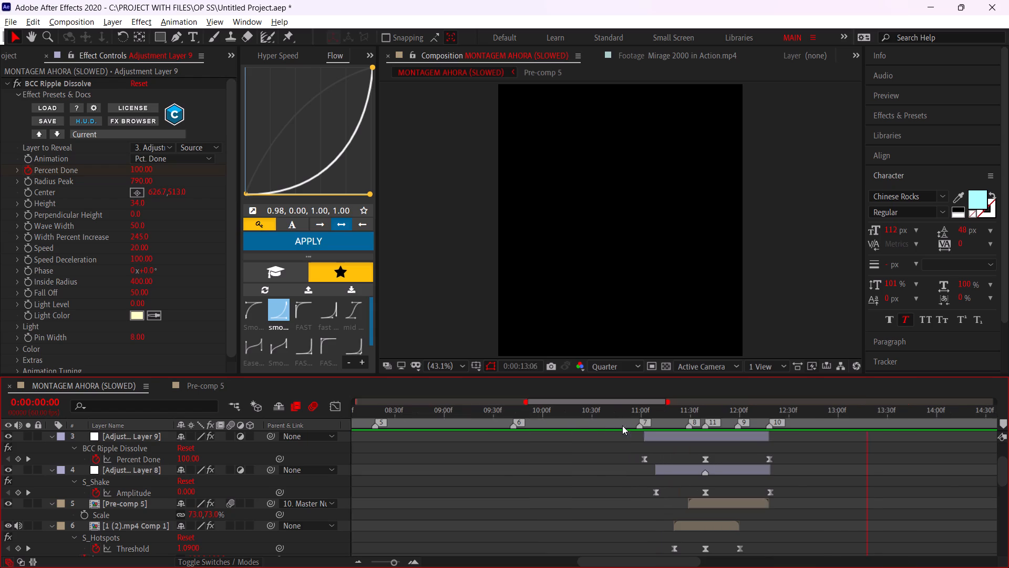
click(629, 415)
key(space)
key(space)
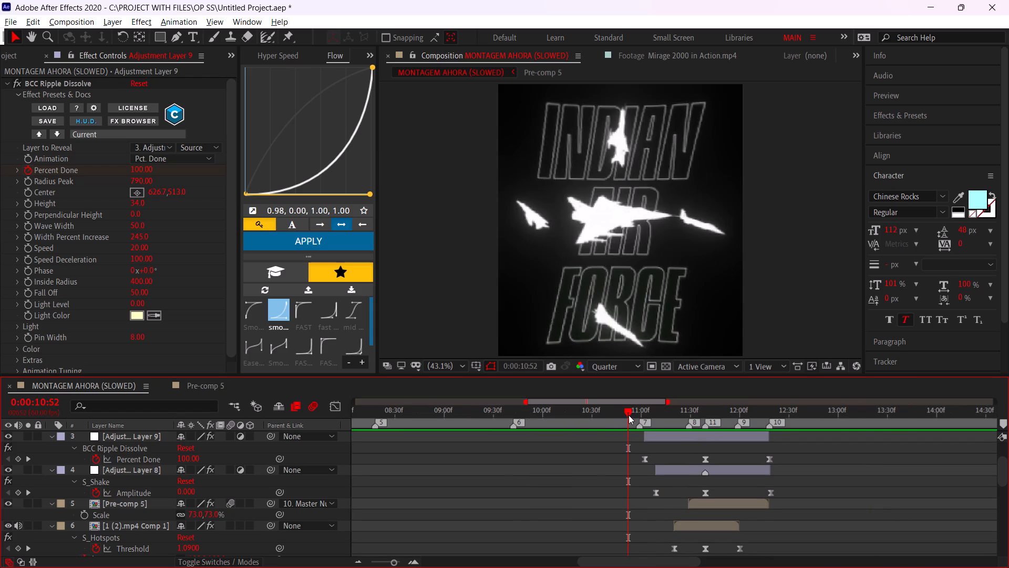
click(629, 415)
Select the last two Percent Done keyframes and shape their Flow easing into a fast-start curve of 0.23, 0.76, 0.99, 0.99.
alt+scroll(661, 461, up, 2)
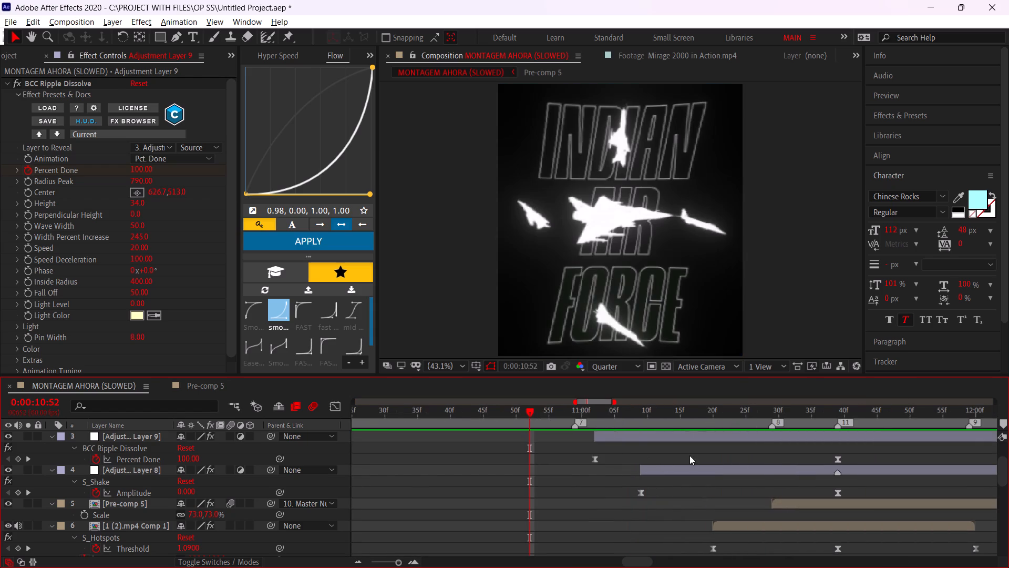
alt+scroll(672, 471, down, 1)
drag(889, 455, 738, 466)
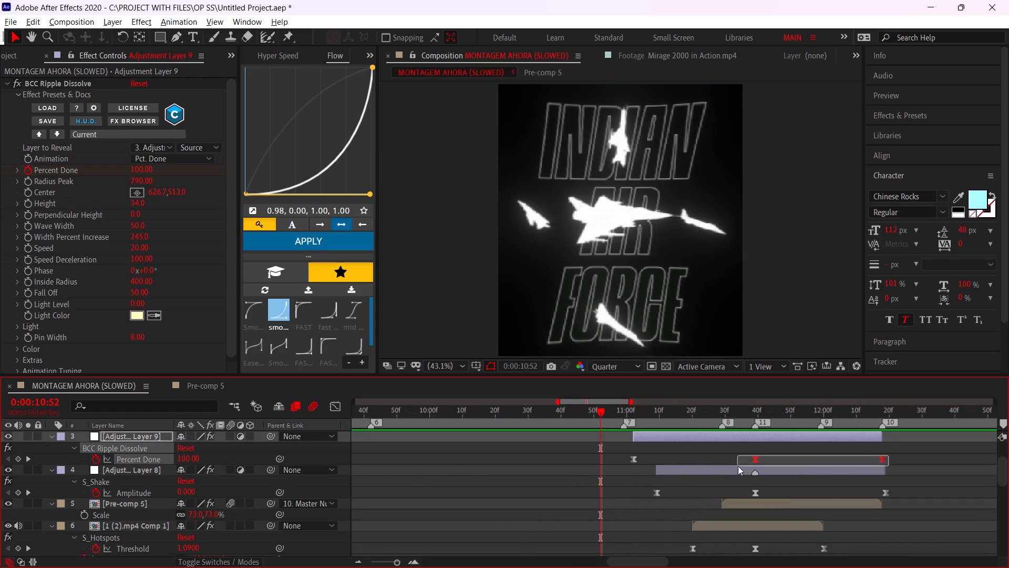
drag(738, 466, 737, 466)
click(251, 318)
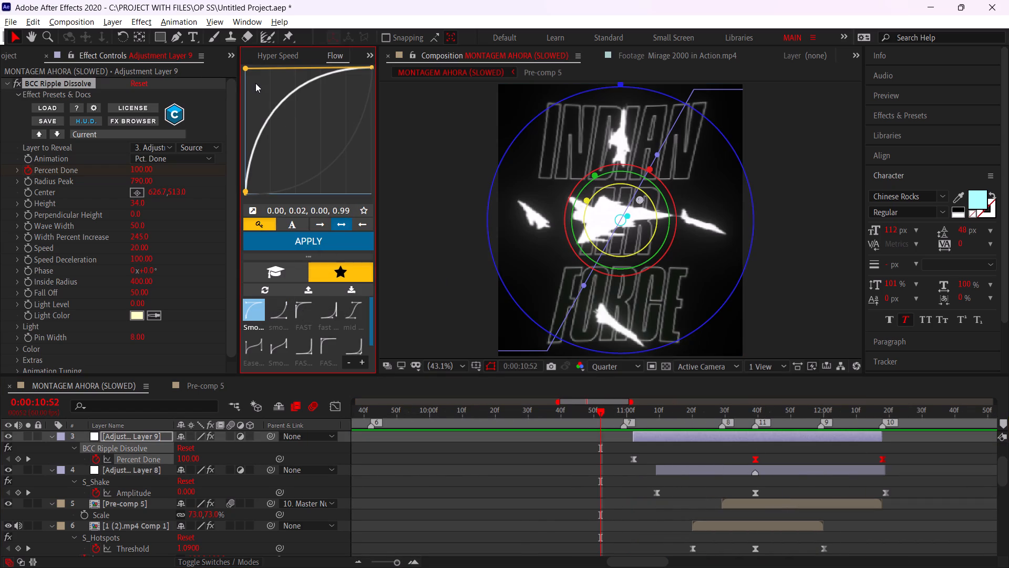
drag(247, 69, 306, 96)
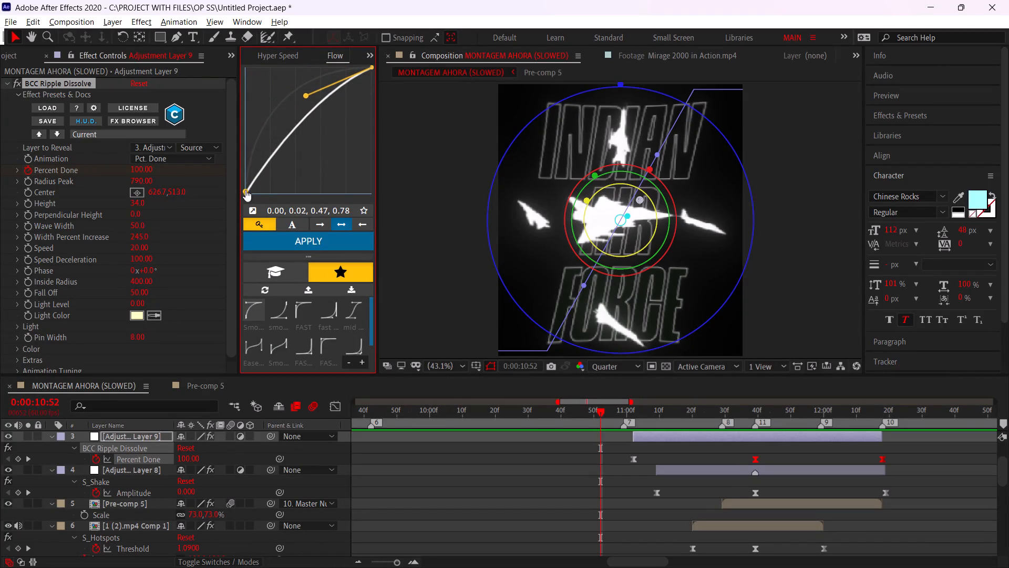
drag(244, 189, 273, 124)
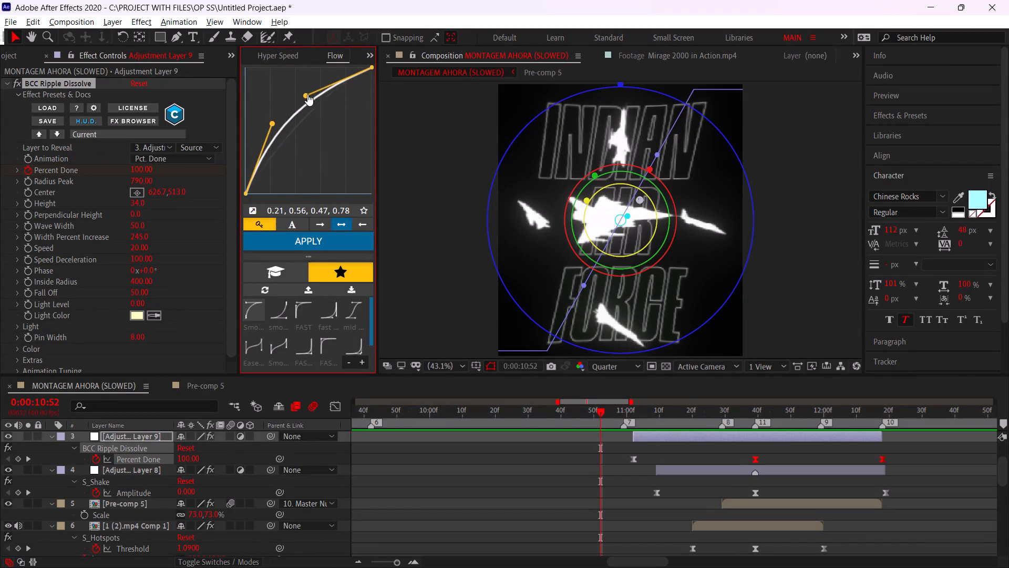
drag(307, 94, 301, 70)
drag(272, 124, 266, 113)
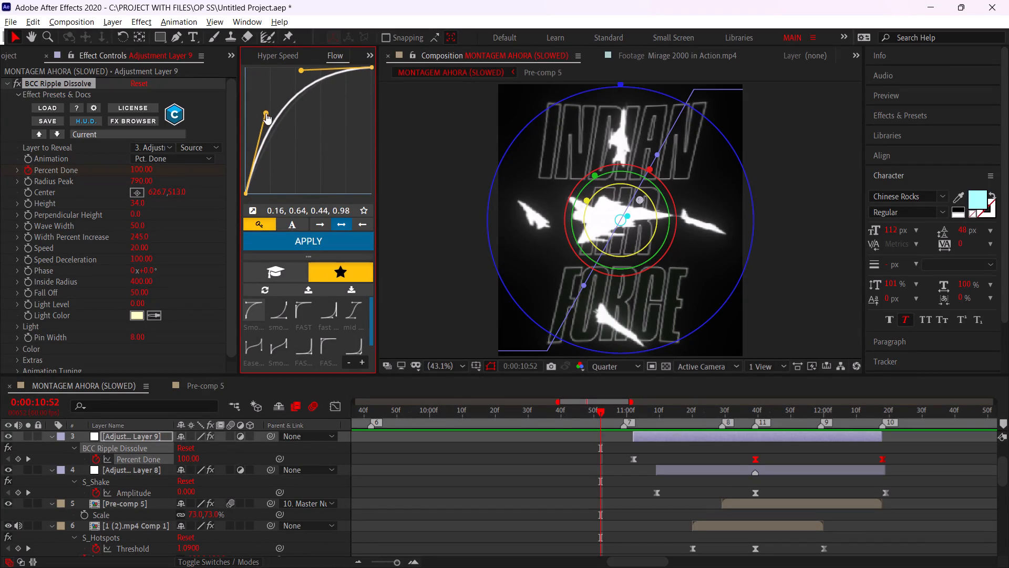
drag(304, 70, 312, 72)
drag(312, 72, 353, 79)
drag(352, 79, 370, 70)
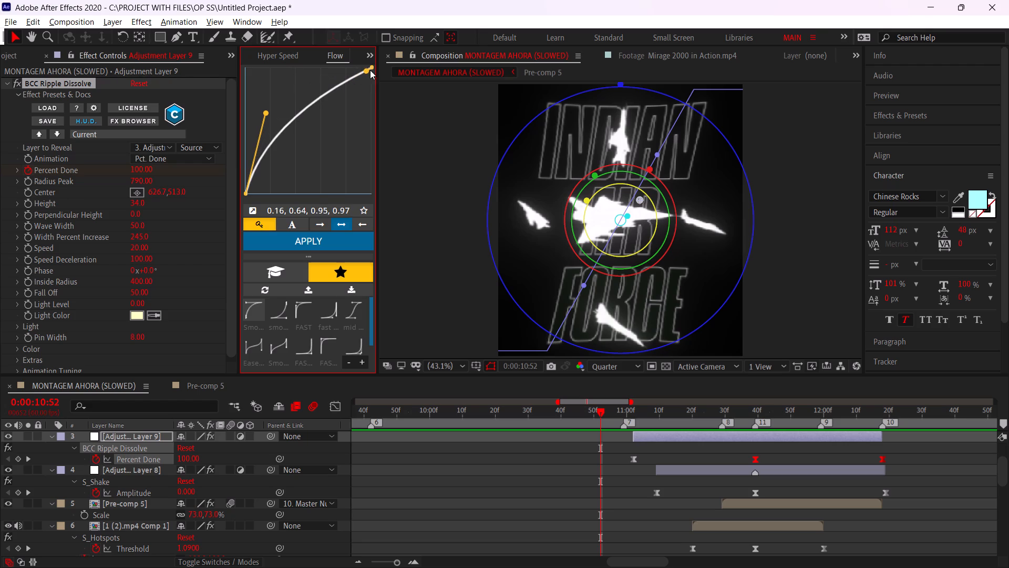
Refine the Flow curve to 0.23, 0.76, 0.99, 0.99 and apply it to the last two Percent Done keyframes.
drag(370, 70, 372, 69)
drag(266, 112, 274, 98)
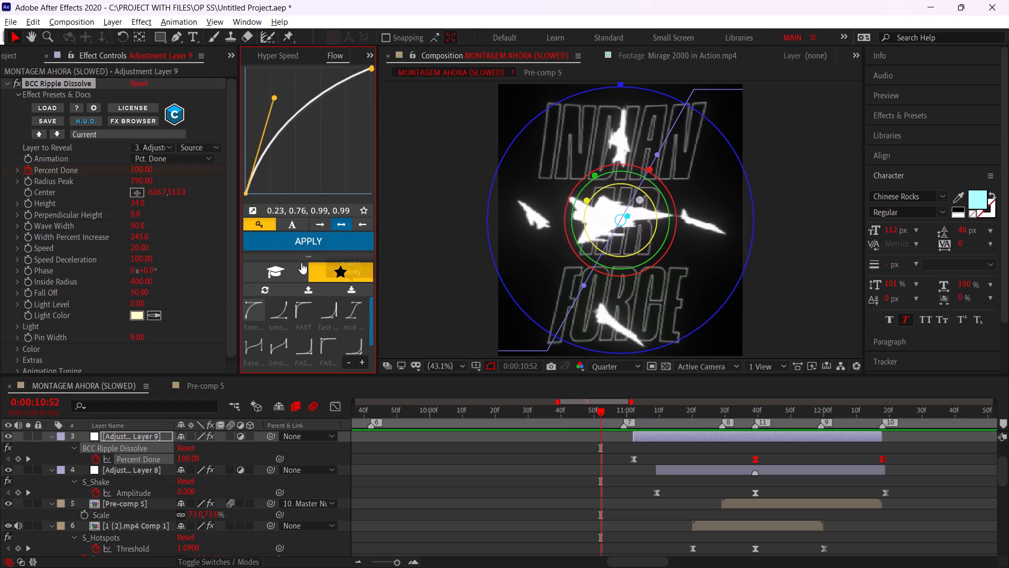
click(285, 240)
Preview the eased ripple over the title reveal from 0:00:11:05 and 0:00:10:45, and scrub through it to 0:00:11:50.
drag(683, 414, 760, 417)
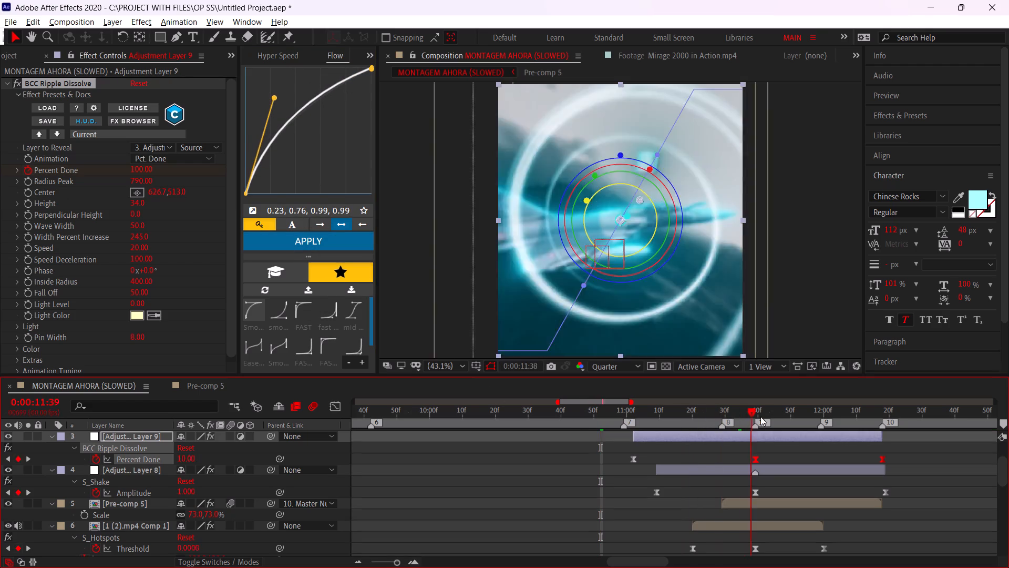
drag(760, 417, 643, 445)
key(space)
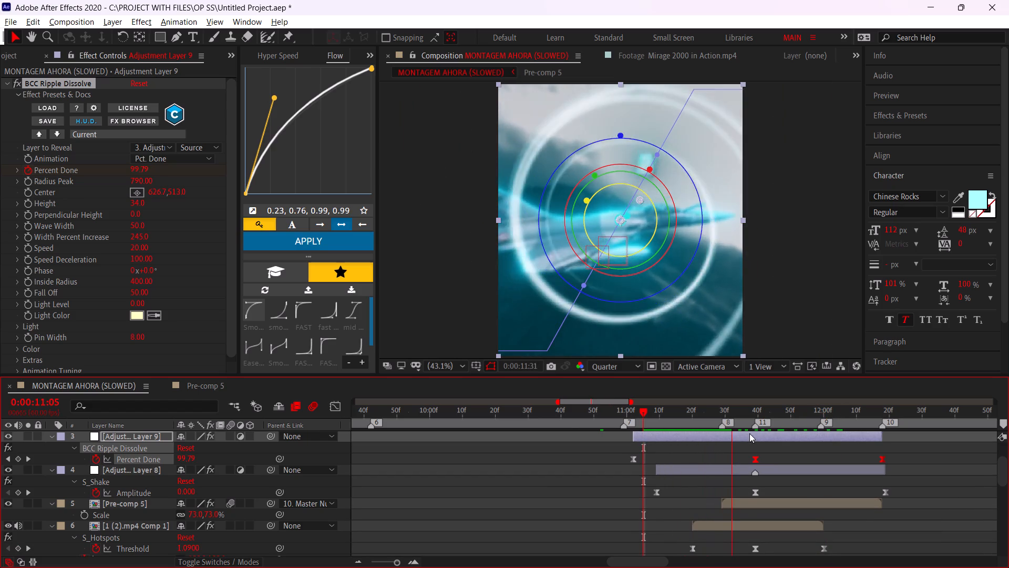
click(540, 483)
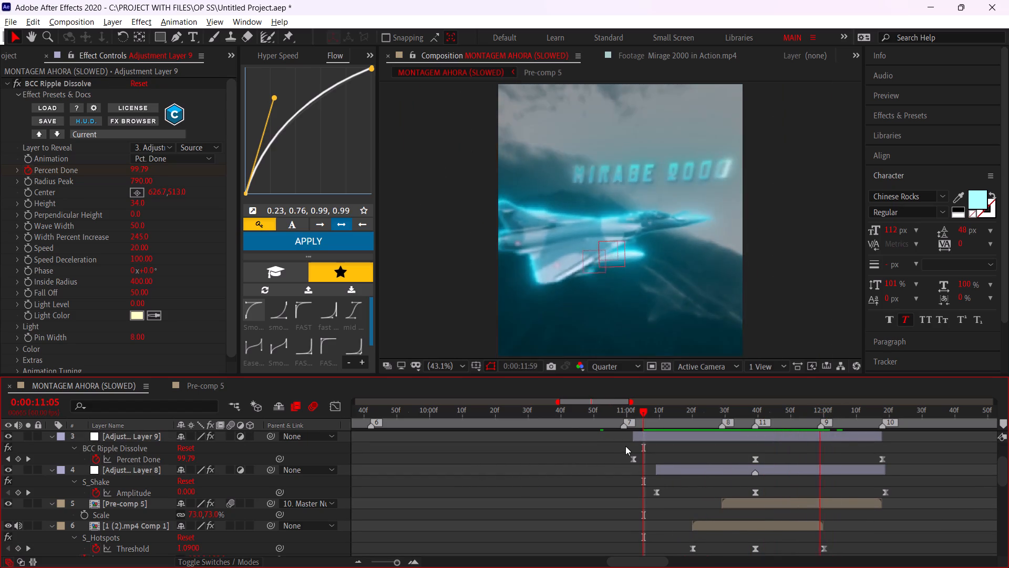
click(579, 413)
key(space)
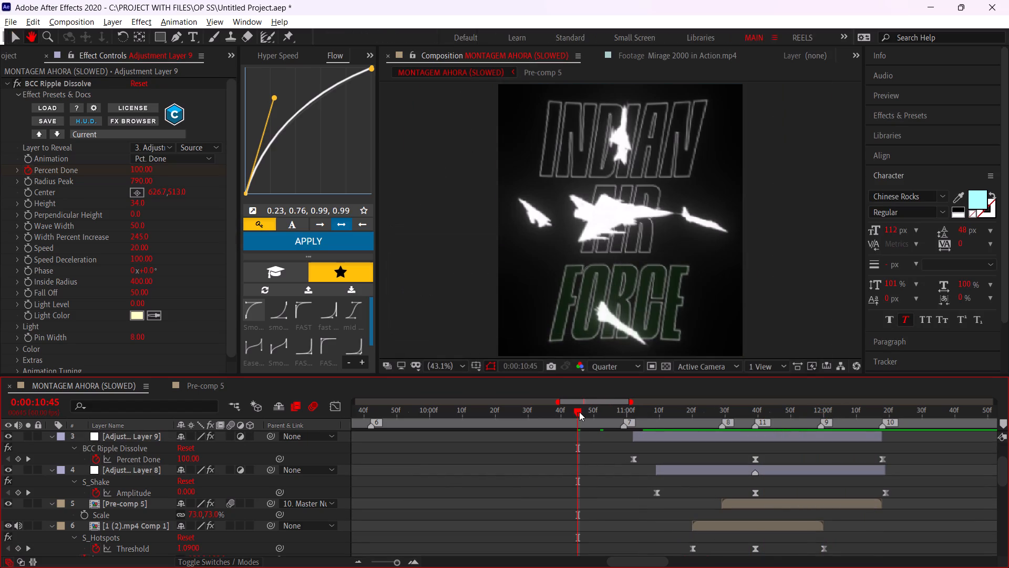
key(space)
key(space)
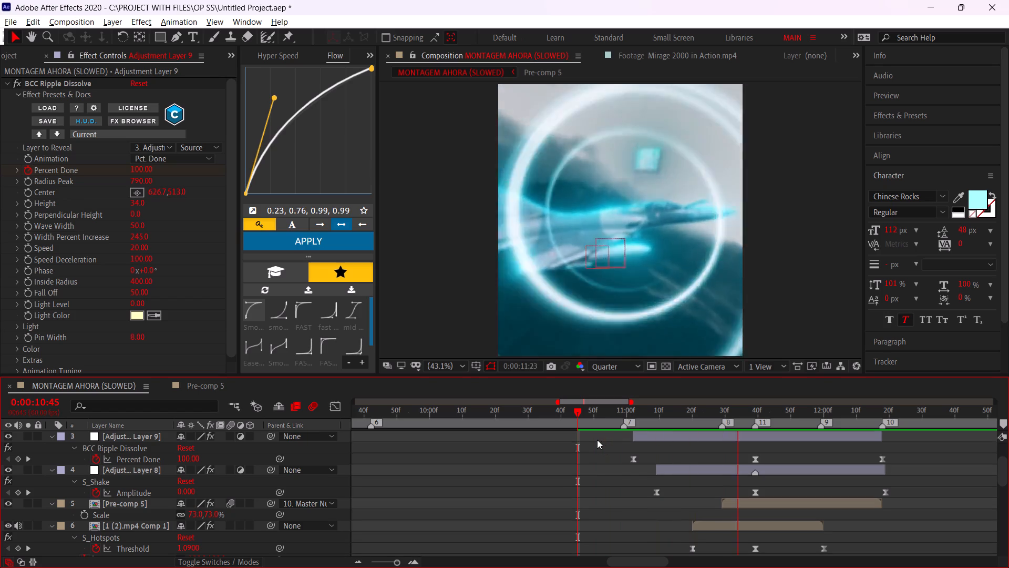
drag(668, 410, 760, 424)
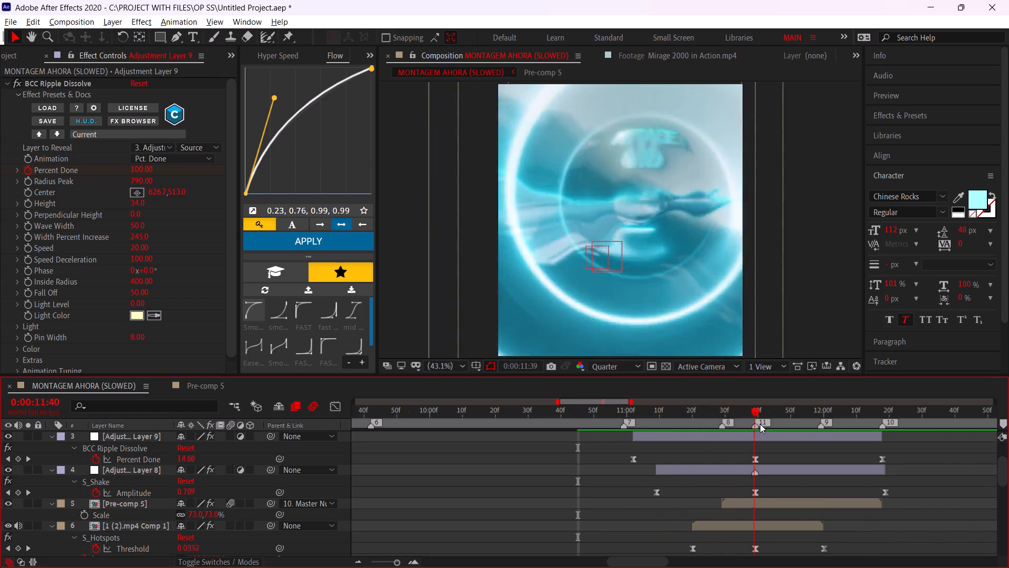
drag(760, 424, 792, 425)
Pre-compose the 1 (2).mp4 Comp 1 layer, moving its effects and keyframes into the new composition.
scroll(772, 468, down, 3)
scroll(779, 471, up, 1)
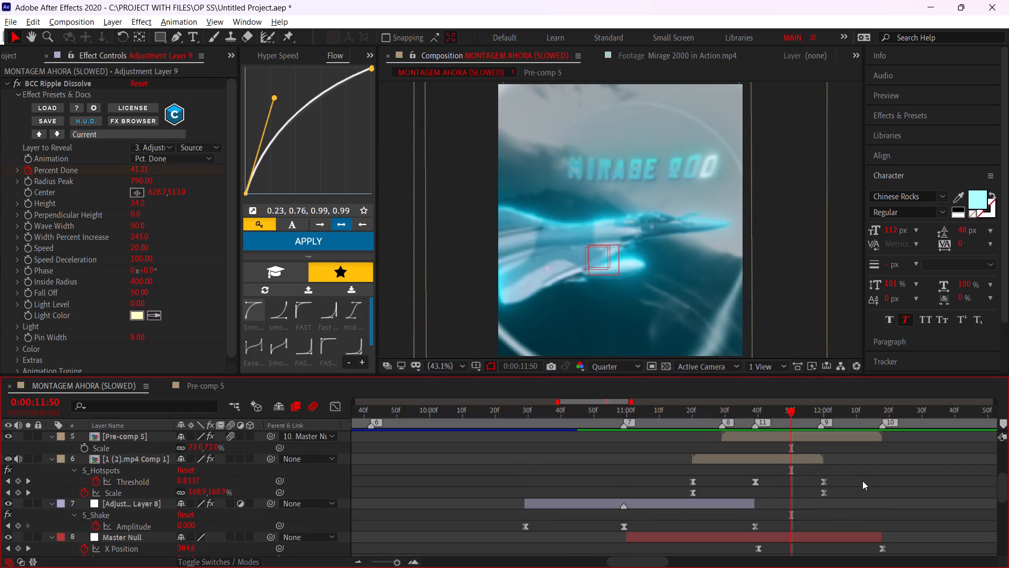
drag(862, 481, 750, 499)
click(791, 484)
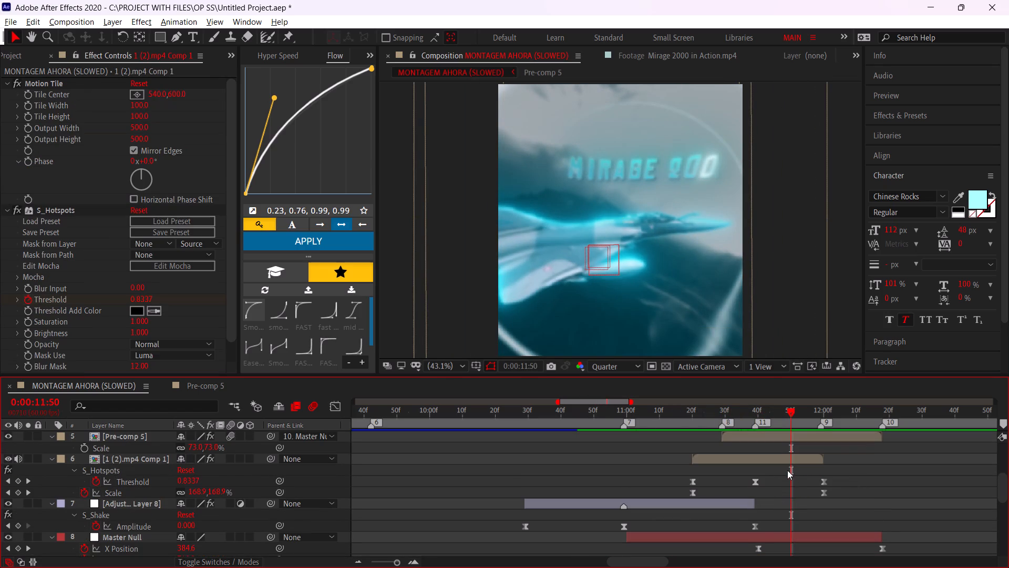
click(786, 455)
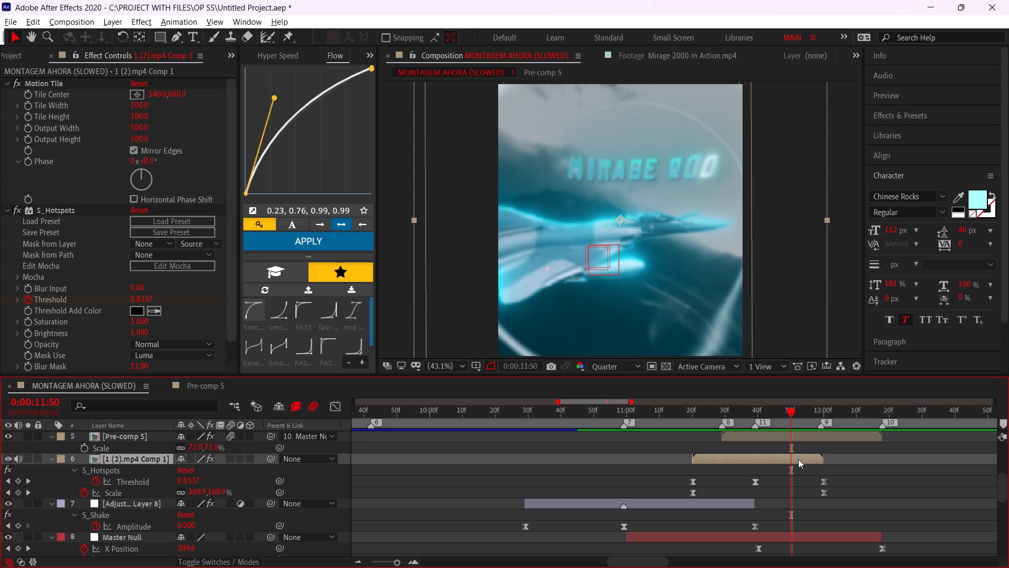
key(ctrl+shift+c)
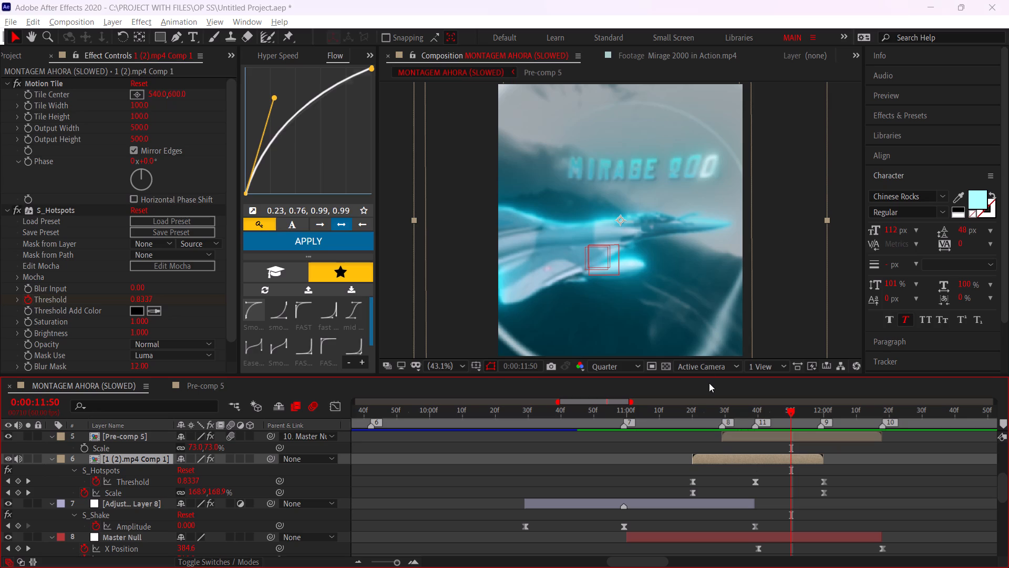
click(498, 261)
Enable time remapping on the pre-composed jet clip and add a Time Remap keyframe at 0:00:11:39.
key(ctrl+alt+t)
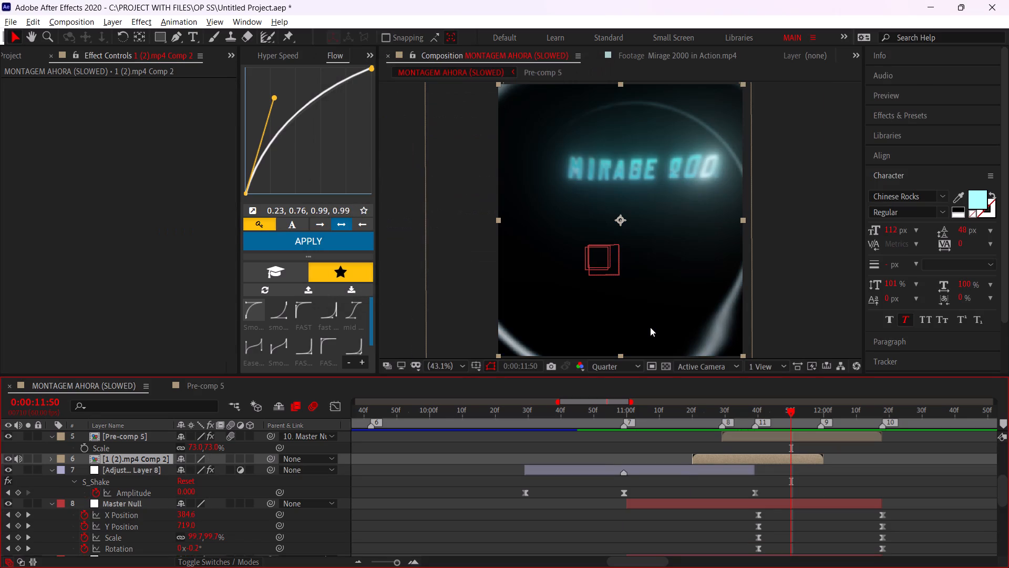
drag(761, 409, 756, 408)
click(17, 470)
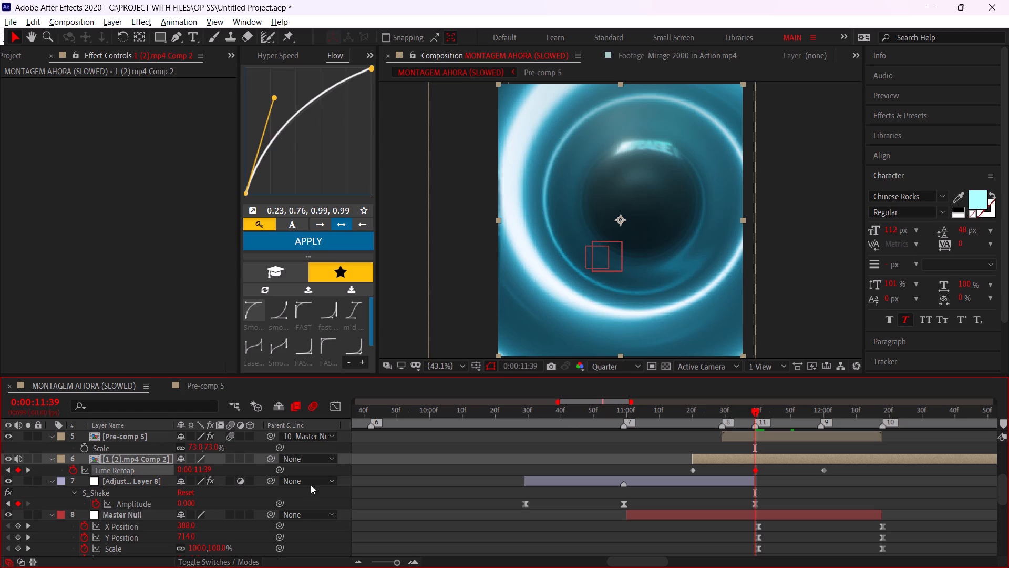
Move the clip's last Time Remap keyframe to marker 10 at 0:00:12:18.
drag(825, 471, 876, 475)
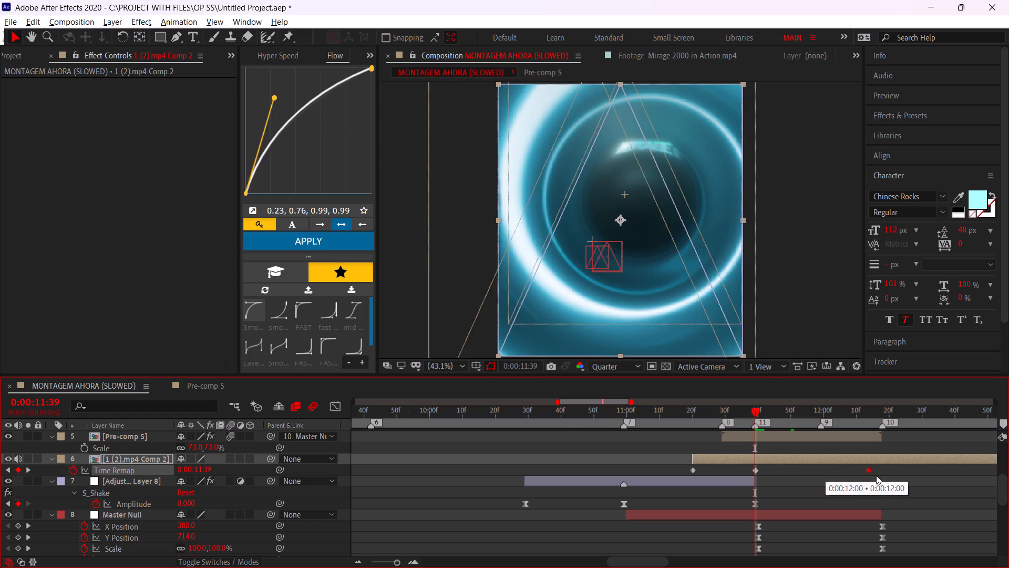
drag(876, 475, 885, 471)
Split the time-remapped clip layer at 0:00:12:18.
click(883, 409)
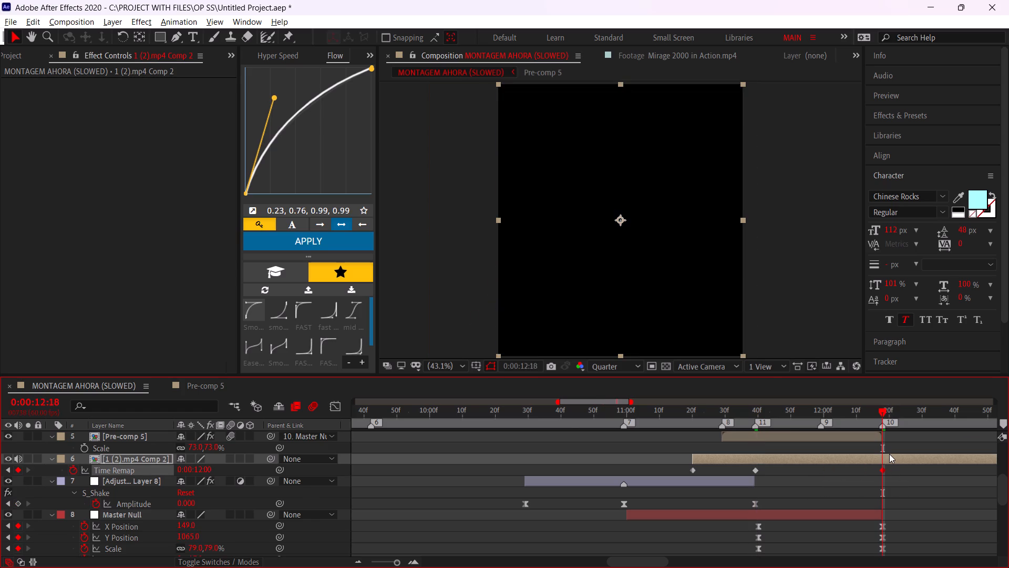
click(889, 454)
key(ctrl+shift+d)
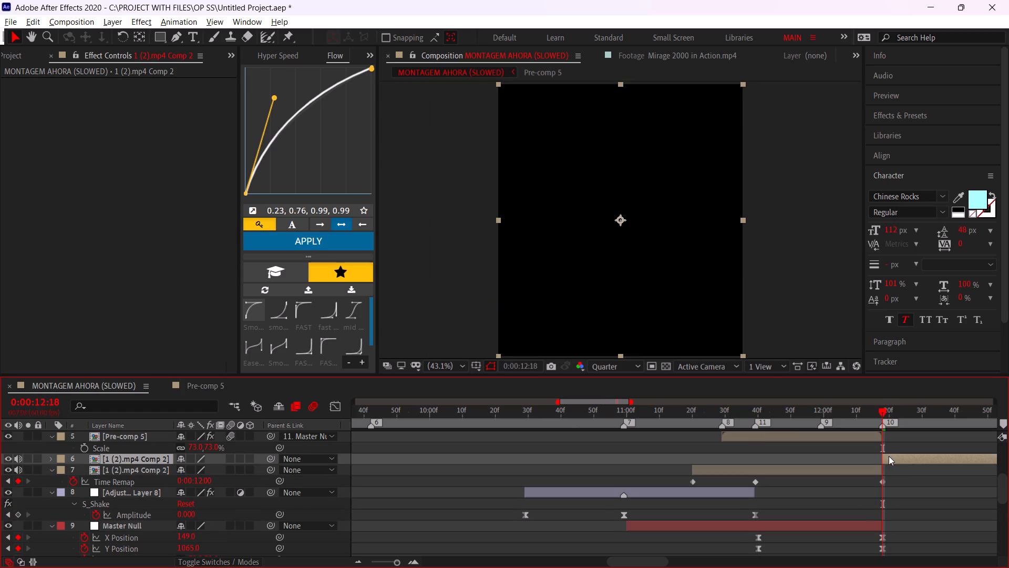
Delete the leftover 1 (2).mp4 Comp 2 layer segment that starts at 0:00:12:18.
key(Delete)
At 0:00:11:38, set the blending mode of the remaining 1 (2).mp4 Comp 2 layer to Screen.
drag(744, 408, 753, 405)
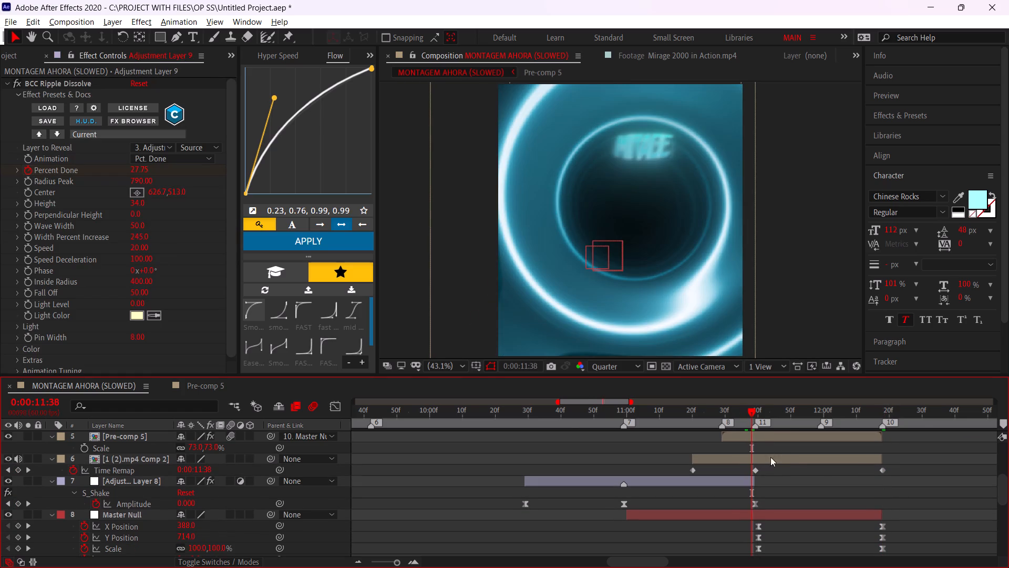
right_click(776, 459)
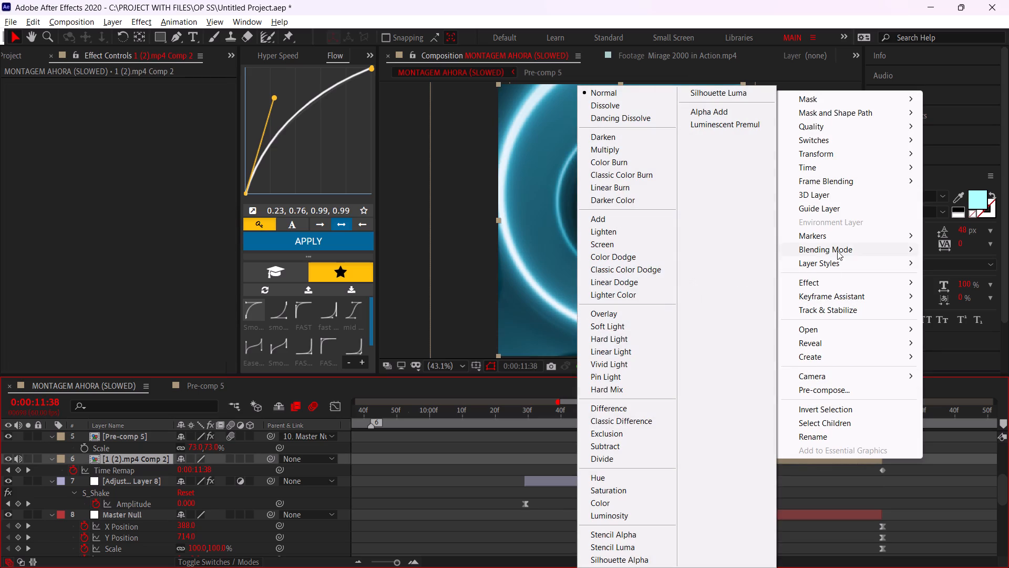
click(612, 246)
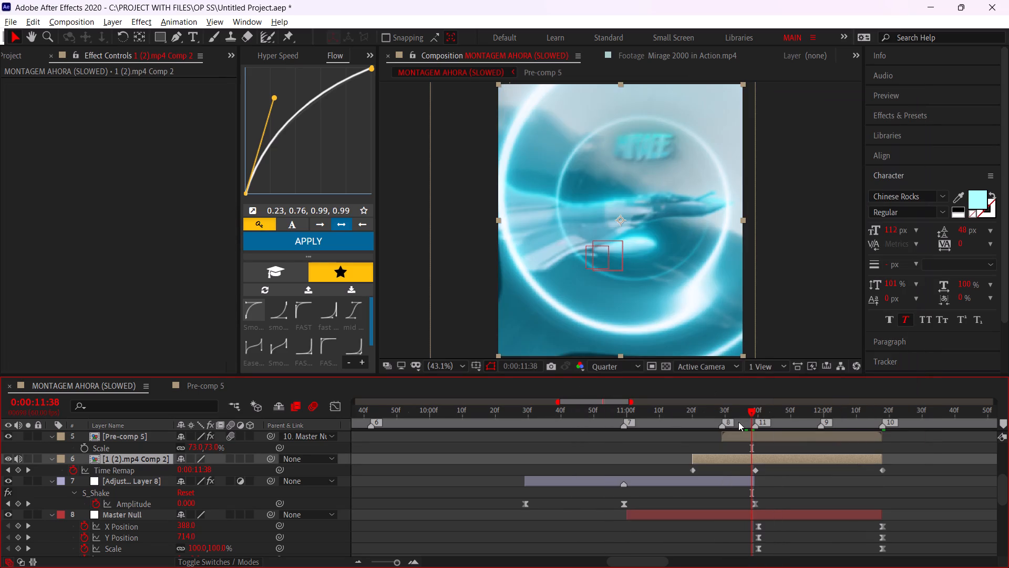
Examine the blended clip's frames between about 0:00:11:21 and 0:00:11:52.
drag(734, 420, 690, 410)
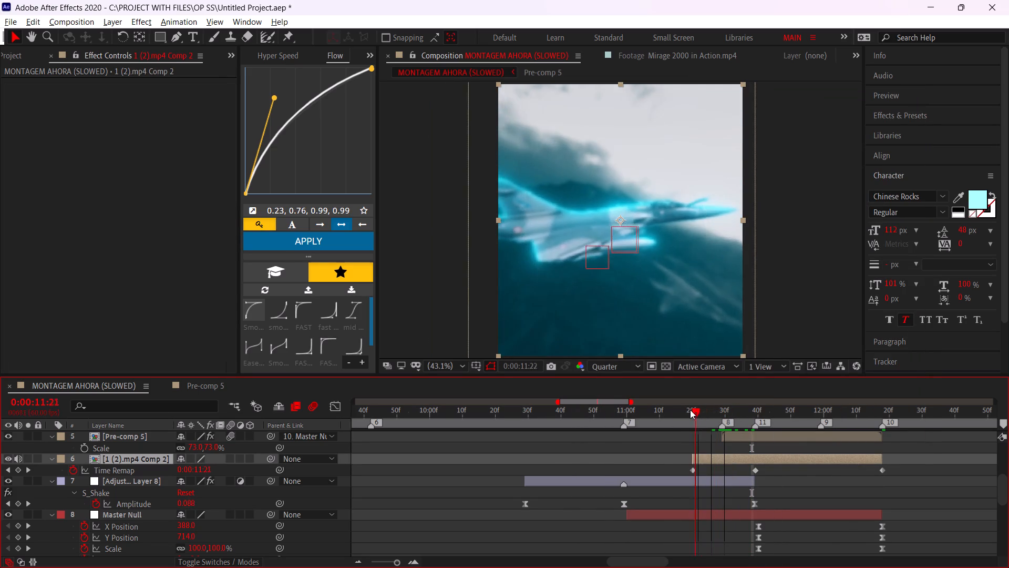
drag(690, 410, 804, 429)
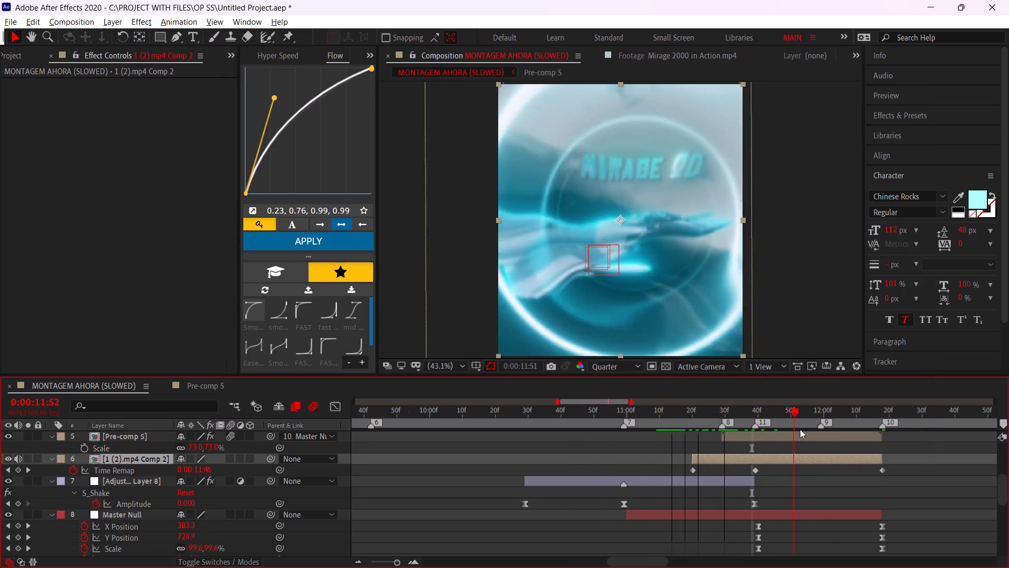
Preview the blended clip section from about 0:00:10:32 onward, returning to 0:00:11:23.
drag(804, 429, 534, 441)
key(space)
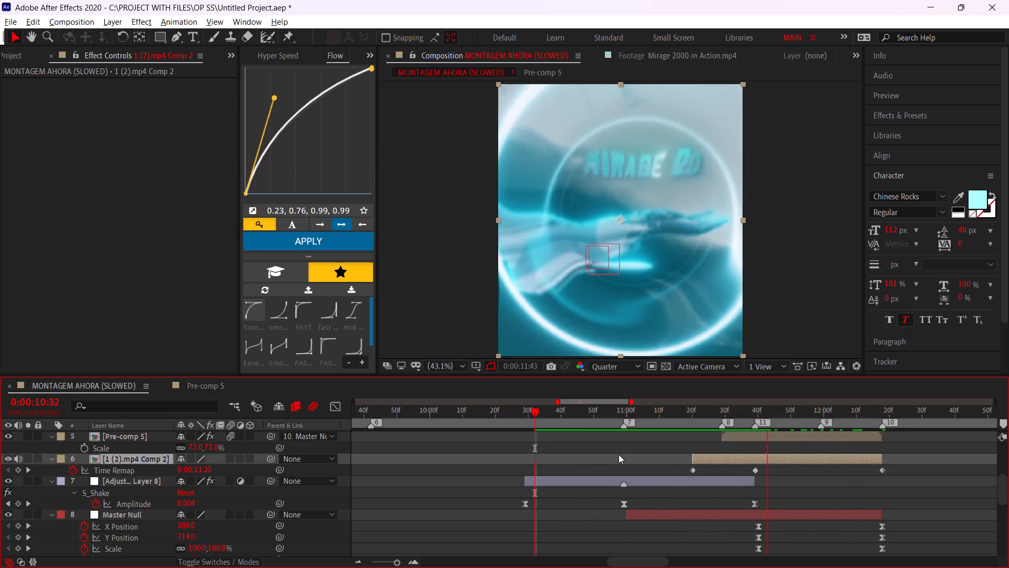
click(615, 457)
click(567, 420)
key(space)
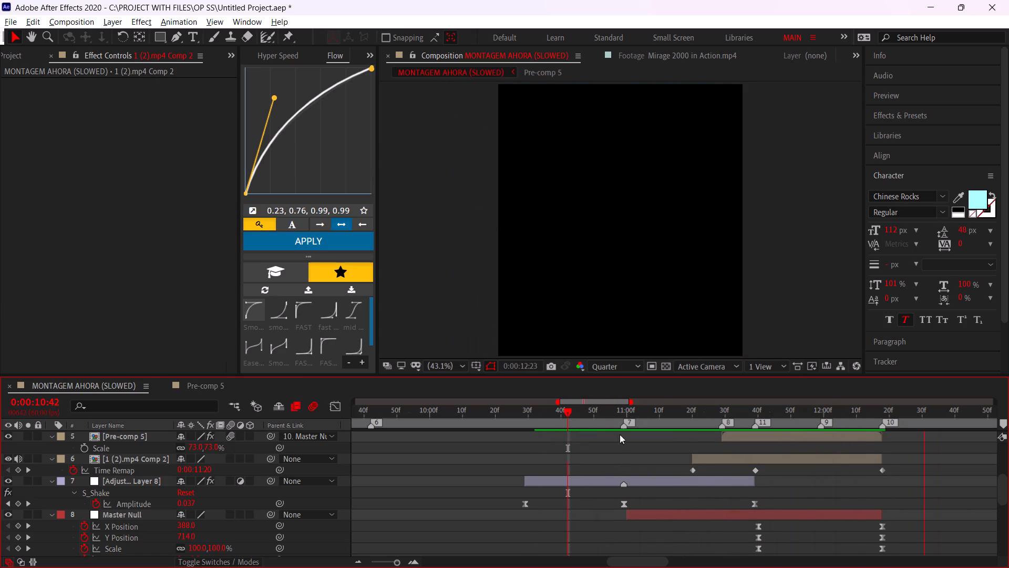
click(702, 408)
Extend the start of the 1 (2).mp4 Comp 2 layer back to marker 7 and align its first Time Remap keyframe there.
drag(666, 470, 791, 474)
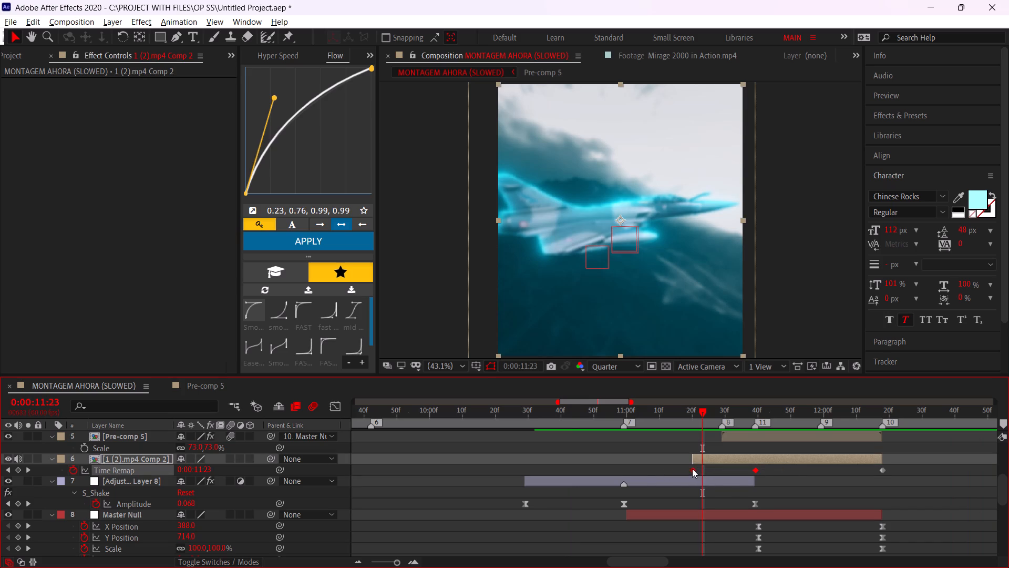
drag(692, 469, 623, 475)
key(ctrl+z)
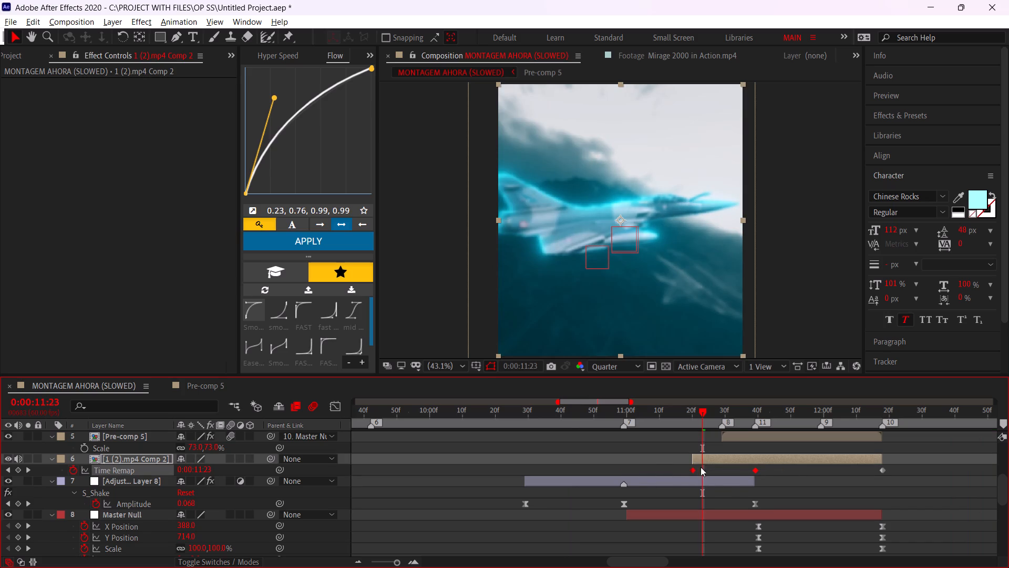
alt+drag(691, 470, 622, 478)
drag(689, 461, 623, 472)
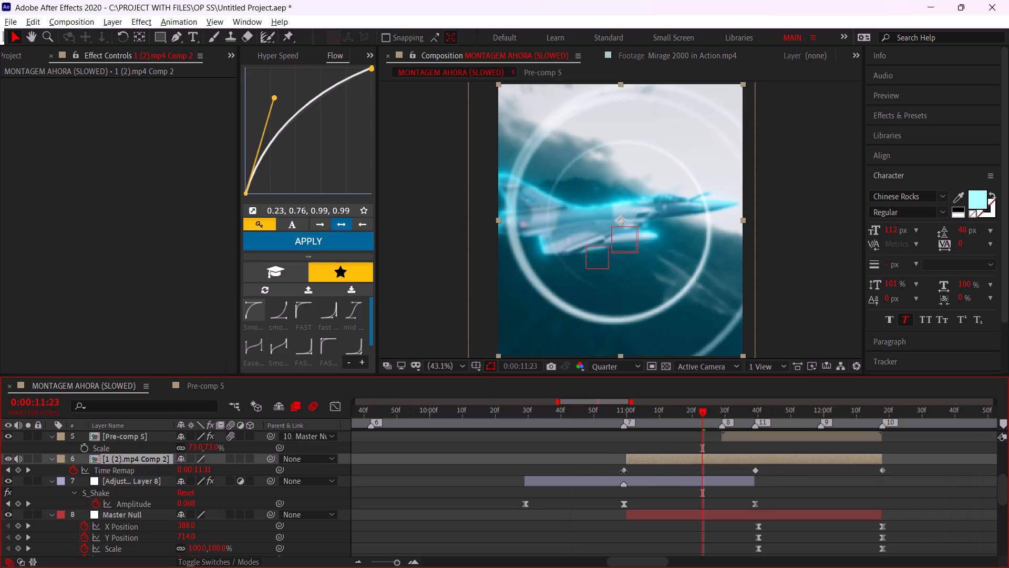
drag(623, 472, 622, 471)
Preview the whole sequence from the start, and replay the section from 0:00:11:11.
alt+scroll(625, 472, down, 3)
click(667, 411)
key(space)
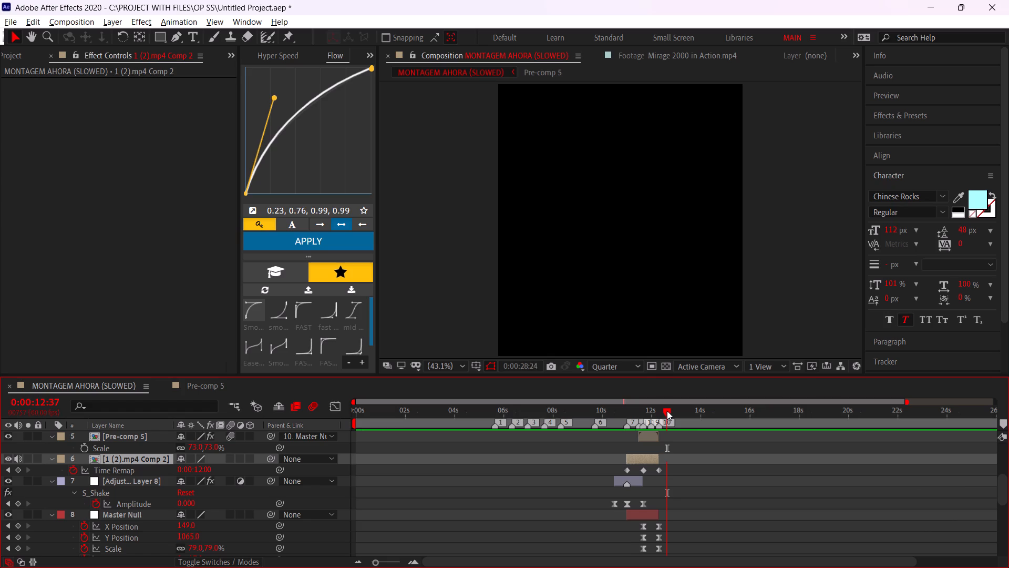
drag(381, 420, 307, 434)
key(space)
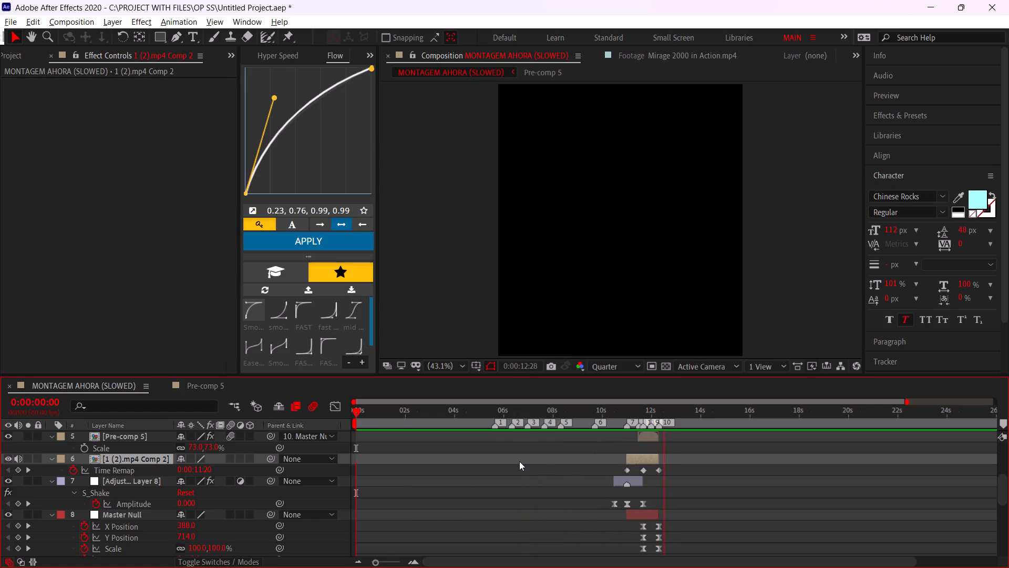
click(582, 460)
click(631, 408)
key(space)
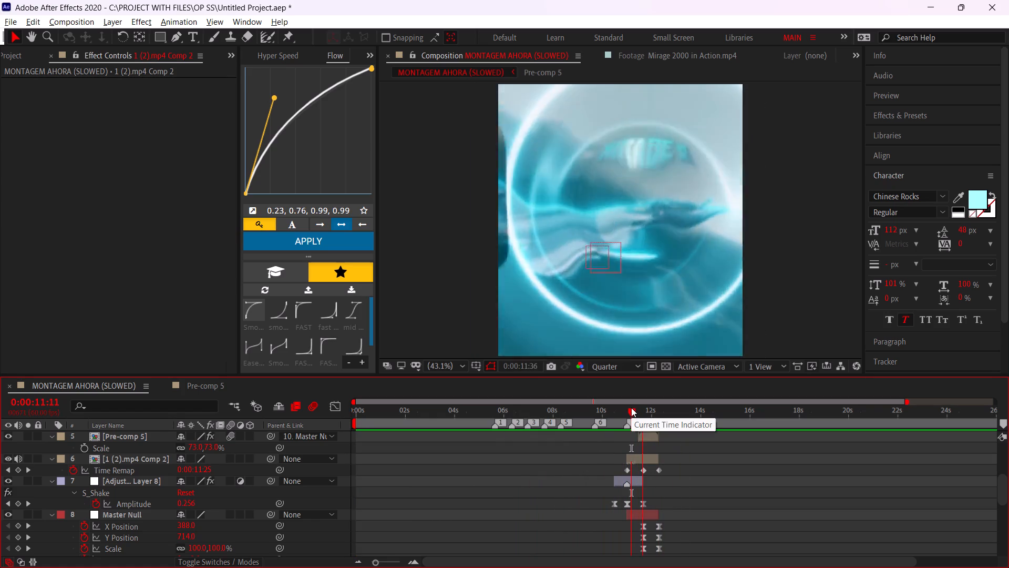
Examine the frames up to 0:00:11:38 and the effects on Adjustment Layers 8, 5 and 9.
alt+scroll(629, 433, up, 3)
drag(660, 411, 693, 416)
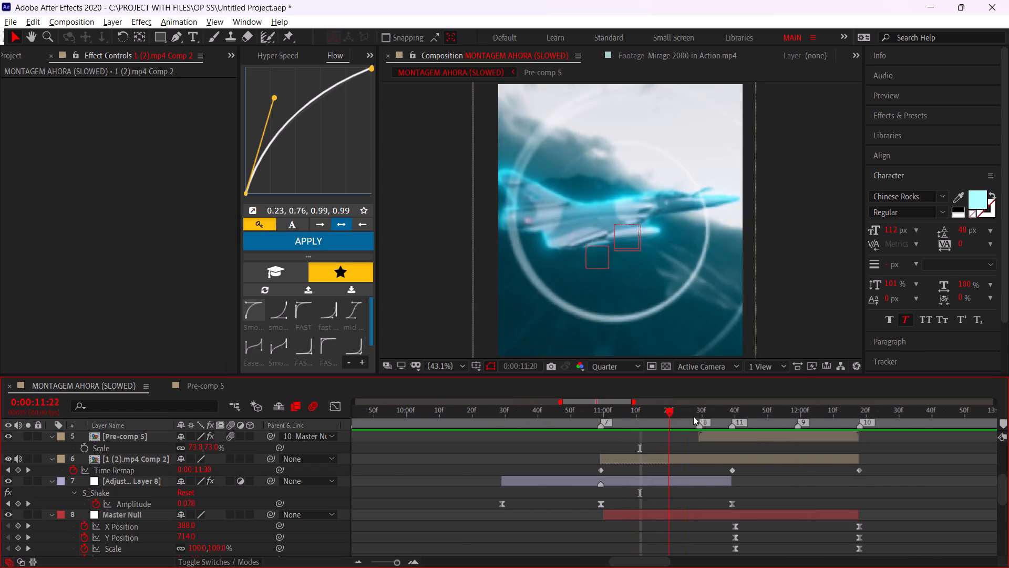
drag(693, 416, 727, 417)
scroll(745, 466, up, 3)
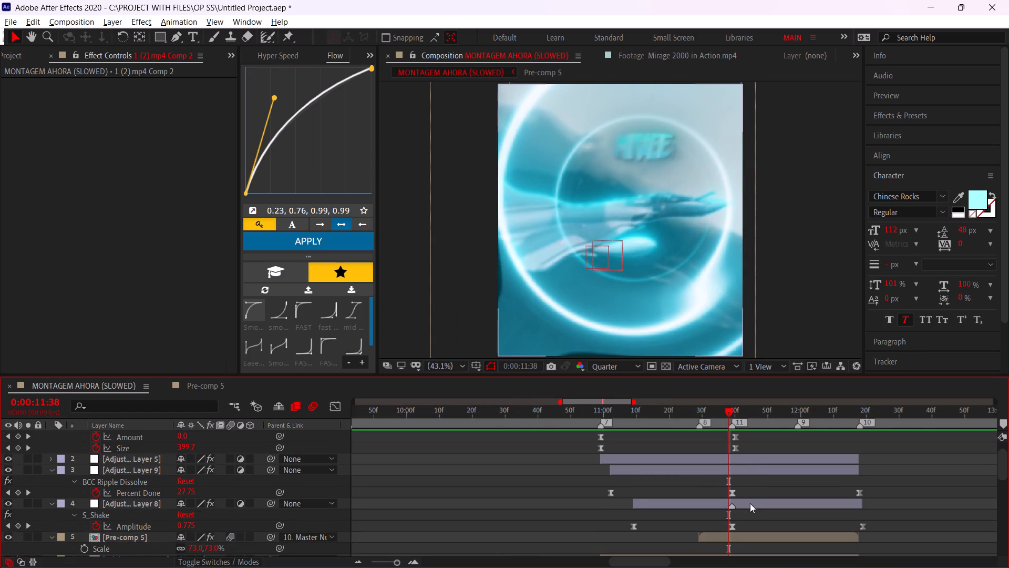
click(750, 503)
scroll(744, 496, up, 2)
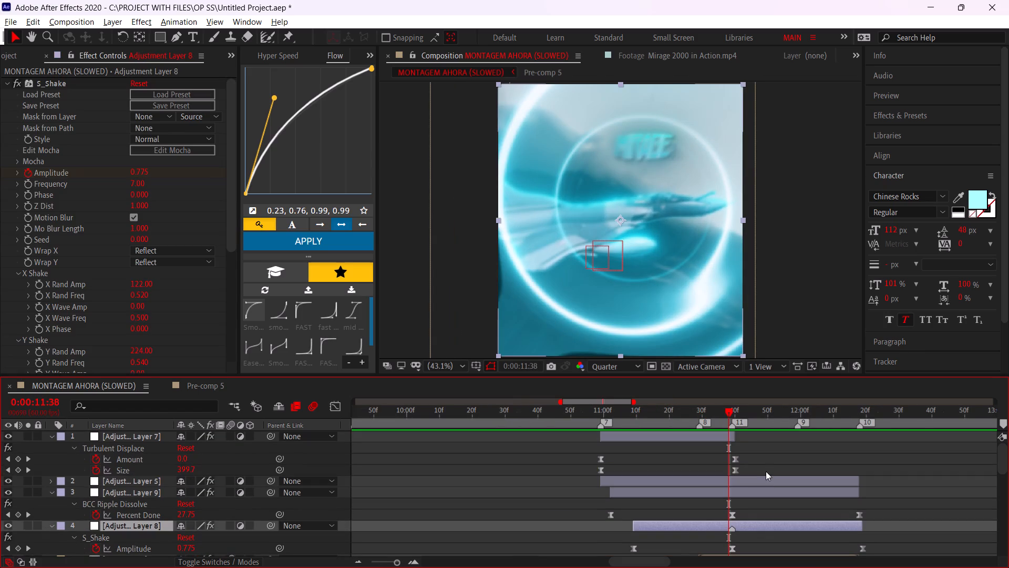
click(759, 482)
click(746, 492)
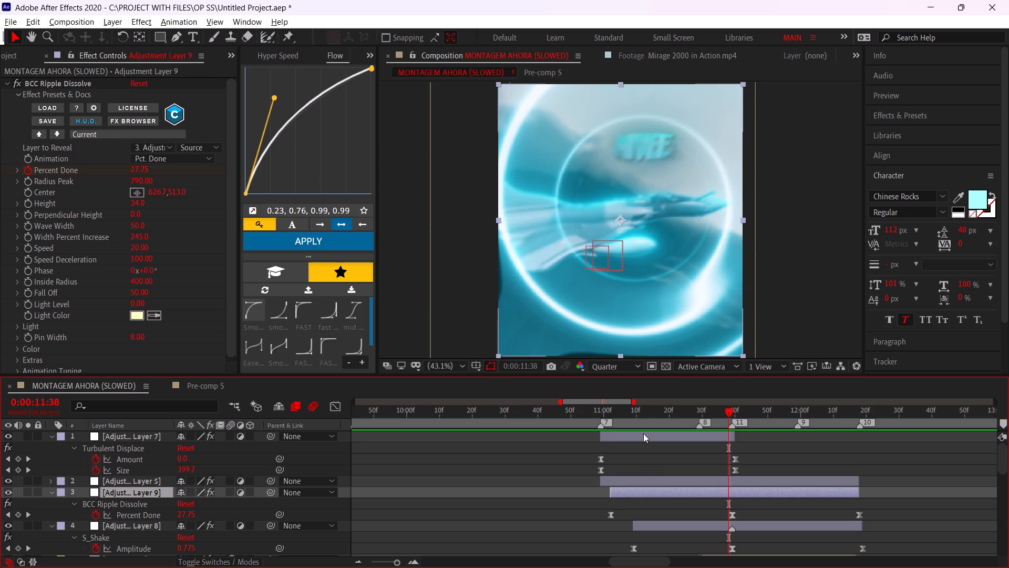
scroll(771, 472, down, 2)
scroll(748, 490, up, 1)
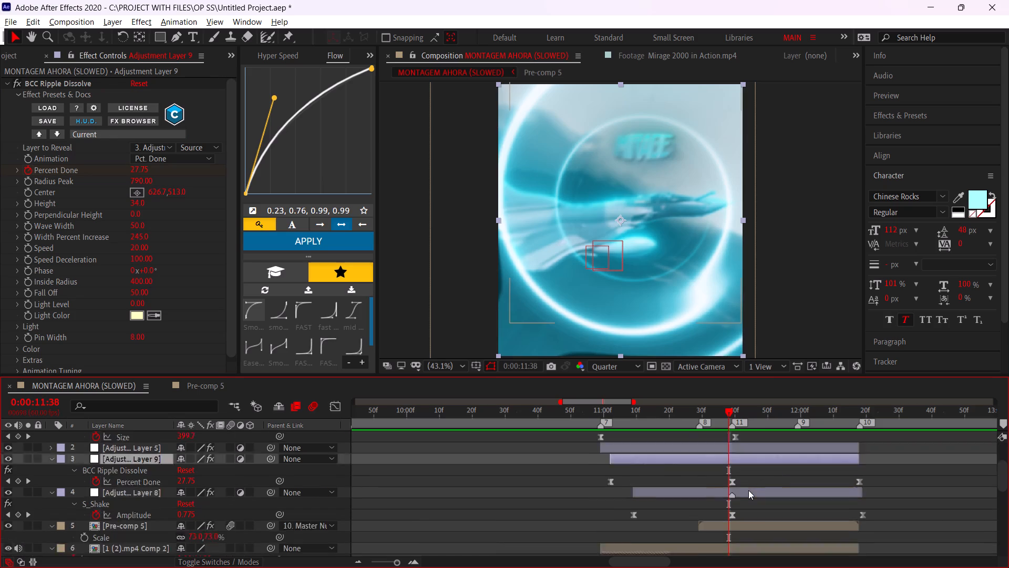
scroll(748, 490, up, 2)
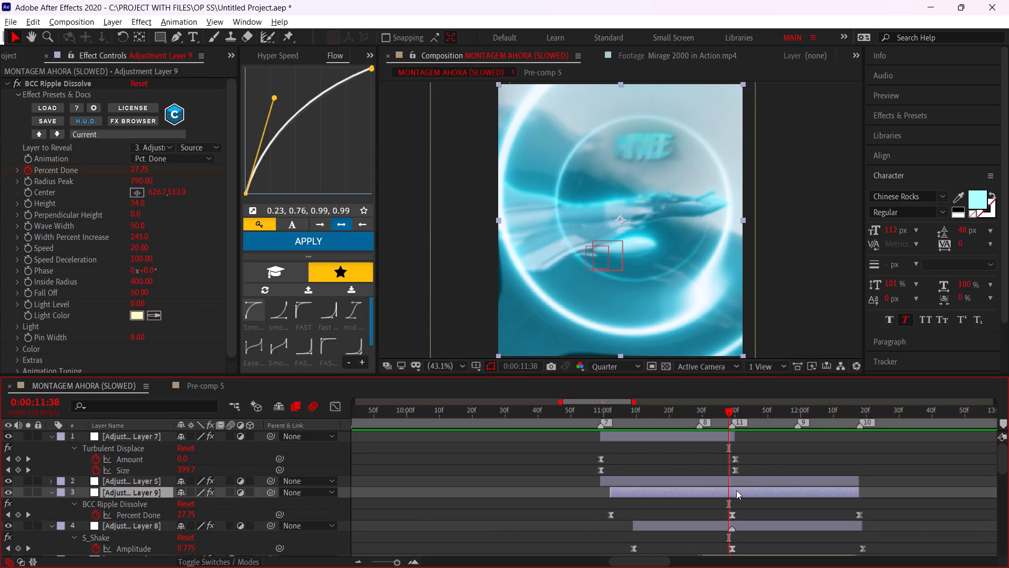
click(742, 482)
click(743, 490)
At 0:00:11:39, set the BCC Ripple Dissolve Percent Done keyframe on Adjustment Layer 9 to 32.
drag(726, 414, 731, 414)
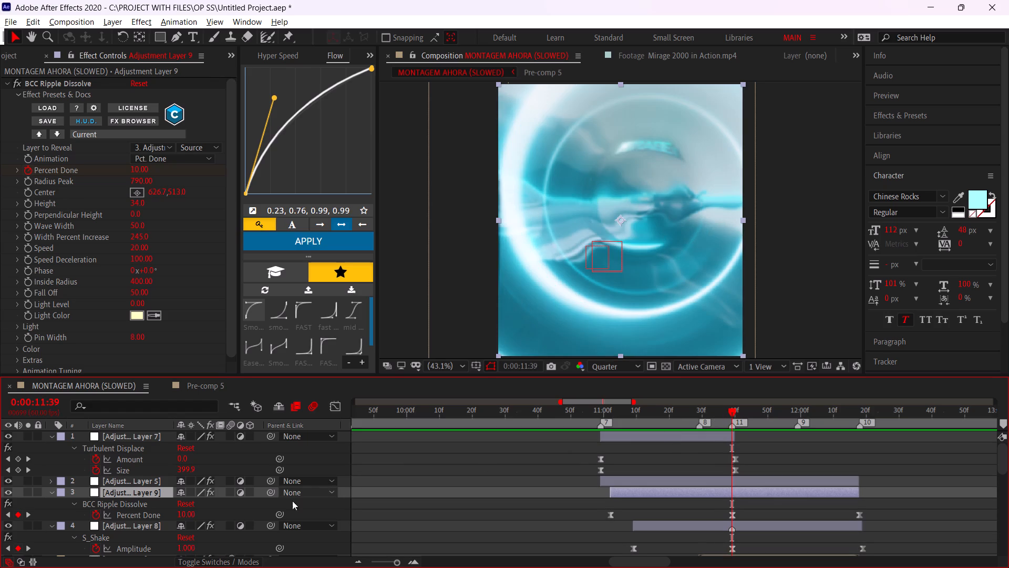
drag(187, 514, 203, 515)
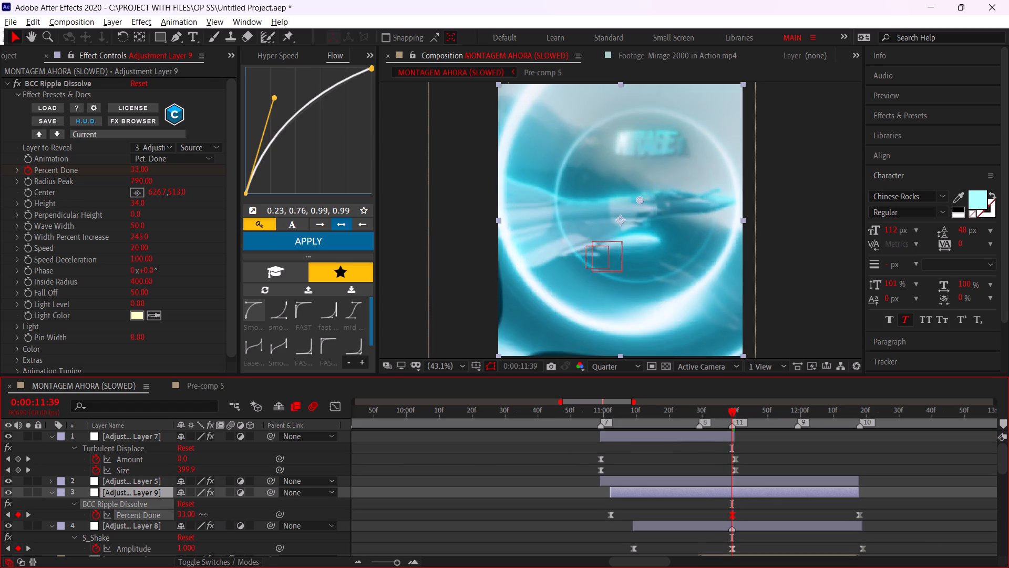
drag(203, 515, 201, 513)
Set the BCC Ripple Dissolve Height on Adjustment Layer 9 to 29.
drag(138, 202, 138, 202)
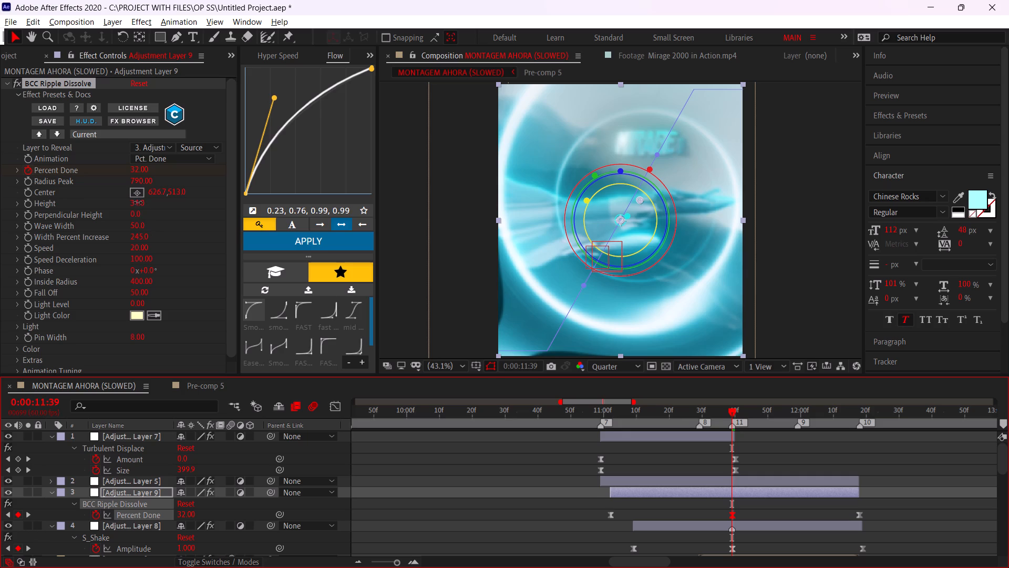
drag(138, 202, 113, 201)
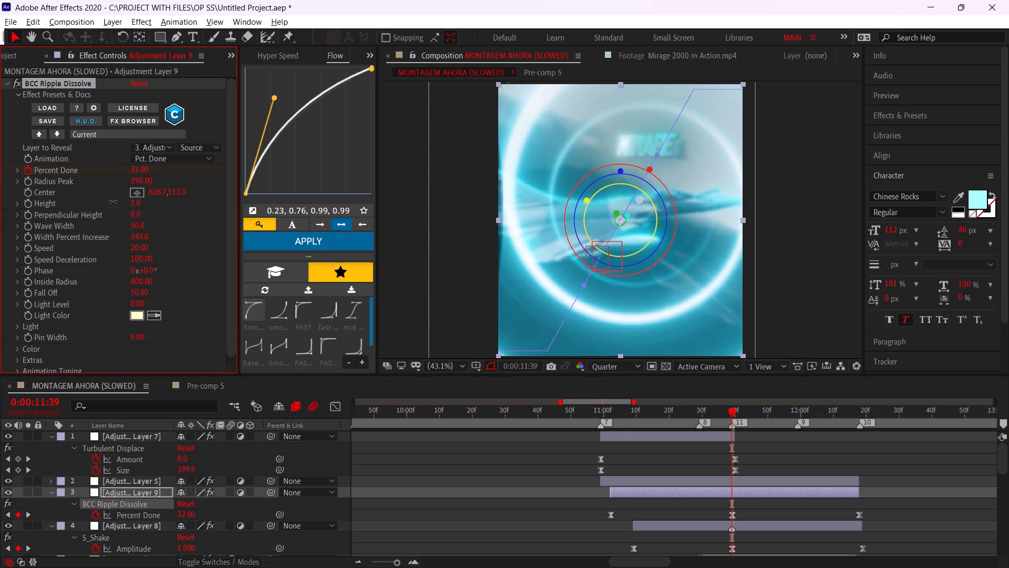
drag(113, 201, 194, 224)
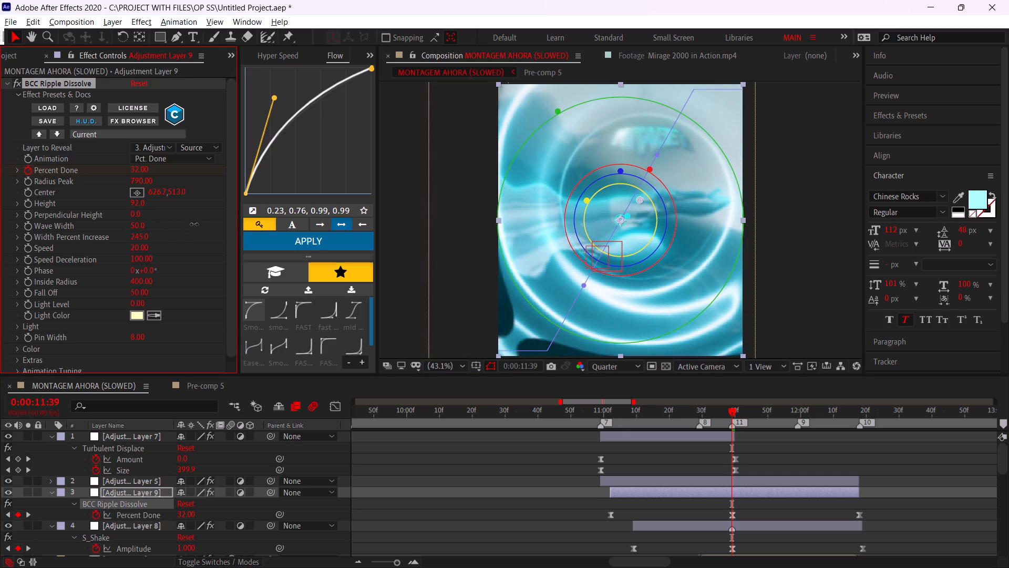
drag(194, 224, 177, 223)
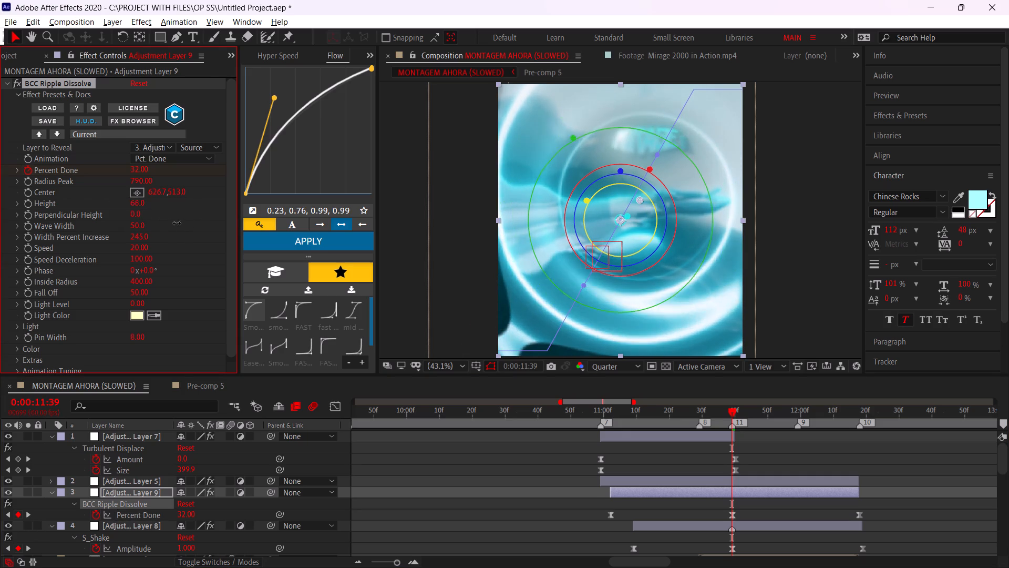
drag(177, 223, 153, 218)
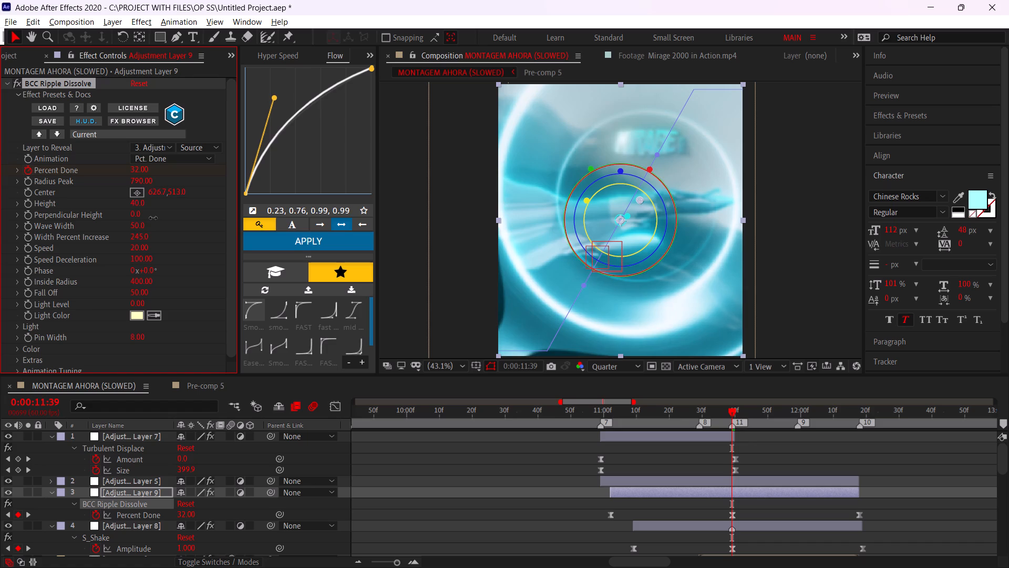
drag(153, 218, 146, 218)
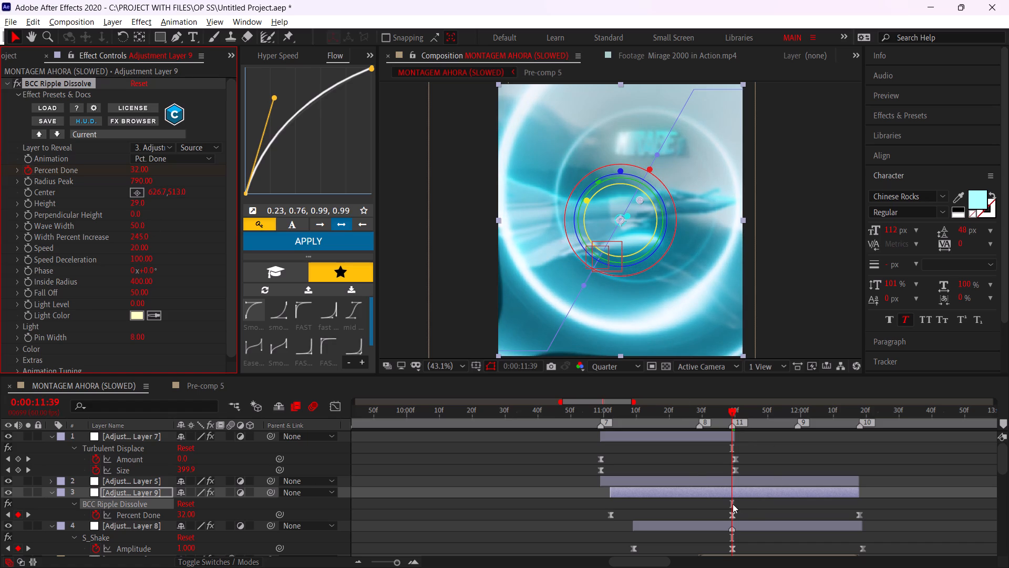
Apply the slow-start Flow preset curve 0.98, 0.00, 1.00, 1.00 to the first two Percent Done keyframes.
drag(754, 509, 584, 514)
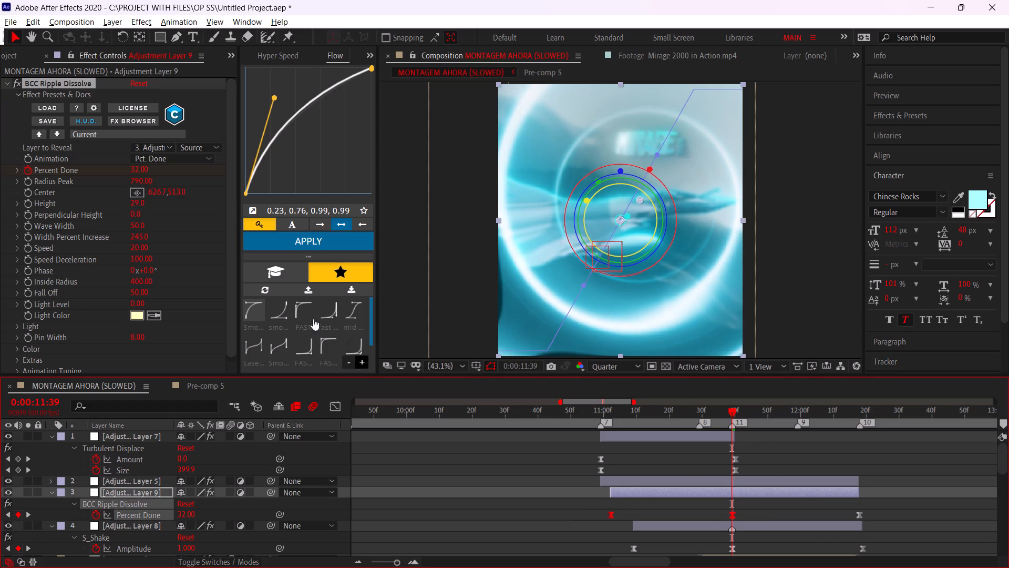
click(276, 317)
click(280, 242)
Apply the fast-start Flow preset curve 0.00, 0.02, 0.00, 0.99 to the last two Percent Done keyframes.
drag(879, 502, 755, 508)
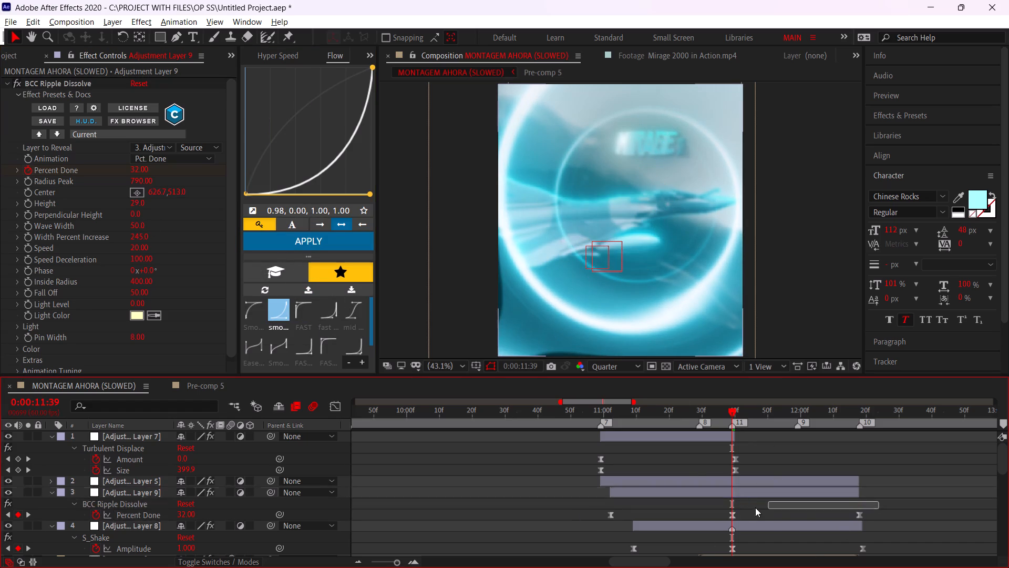
drag(755, 508, 716, 519)
click(259, 312)
click(265, 239)
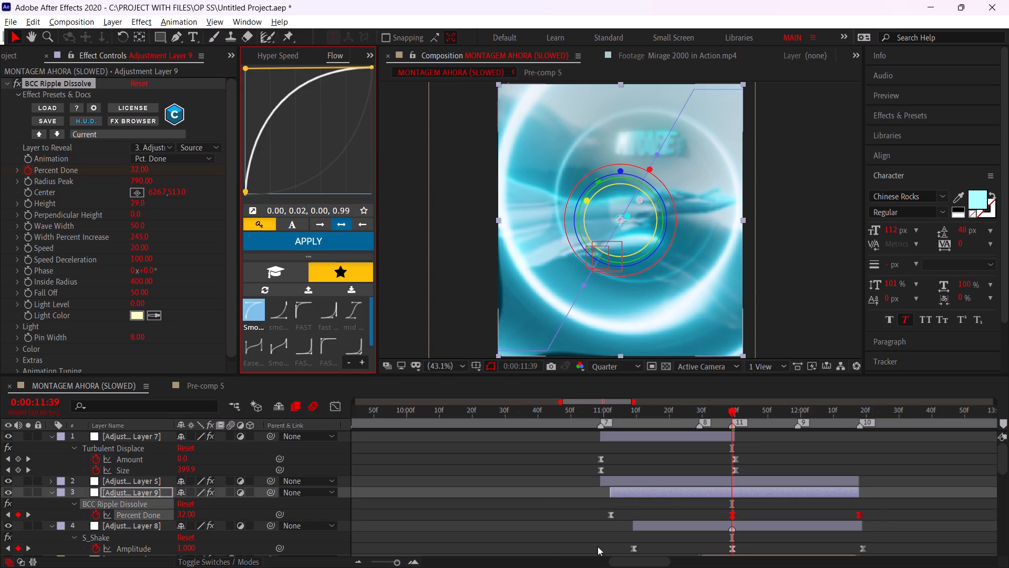
Move Adjustment Layer 9 below the upper Adjustment Layer 8, directly above Pre-comp 5 in the layer stack.
drag(153, 490, 157, 535)
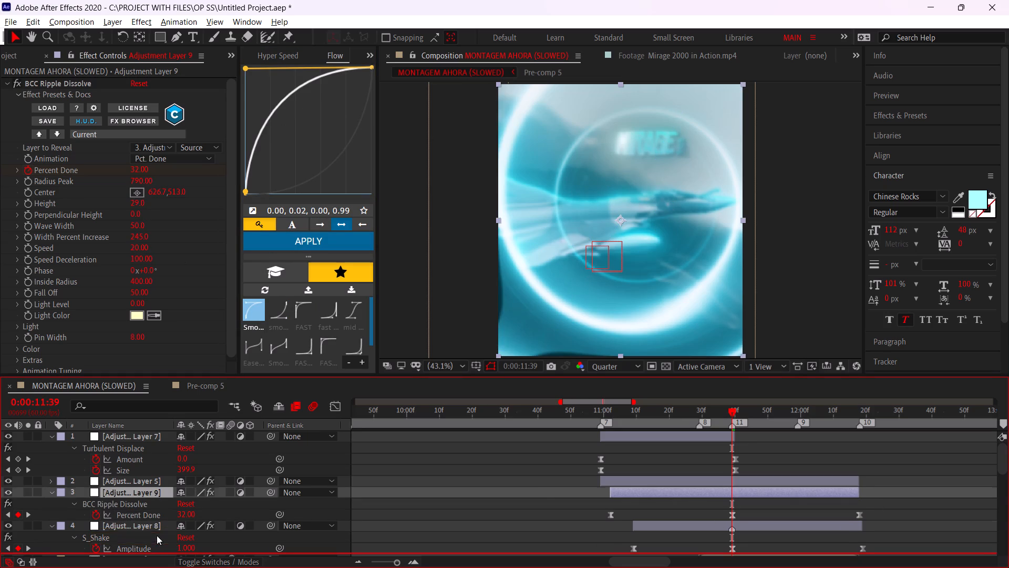
scroll(653, 492, down, 1)
scroll(580, 503, down, 1)
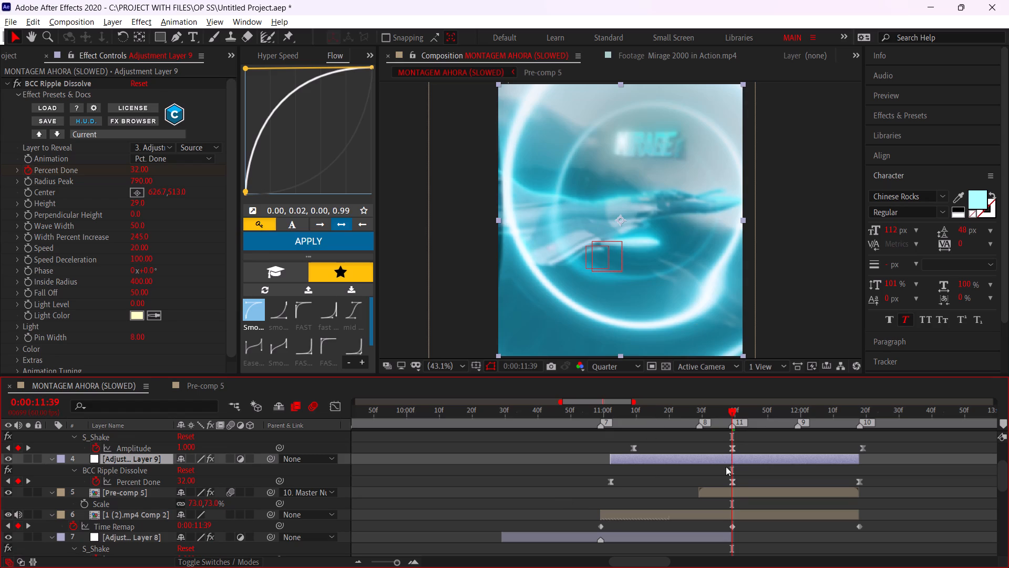
Apply Hyper Speed's mirrored Motion Tile effect to the 1 (2).mp4 Comp 2 layer.
click(729, 491)
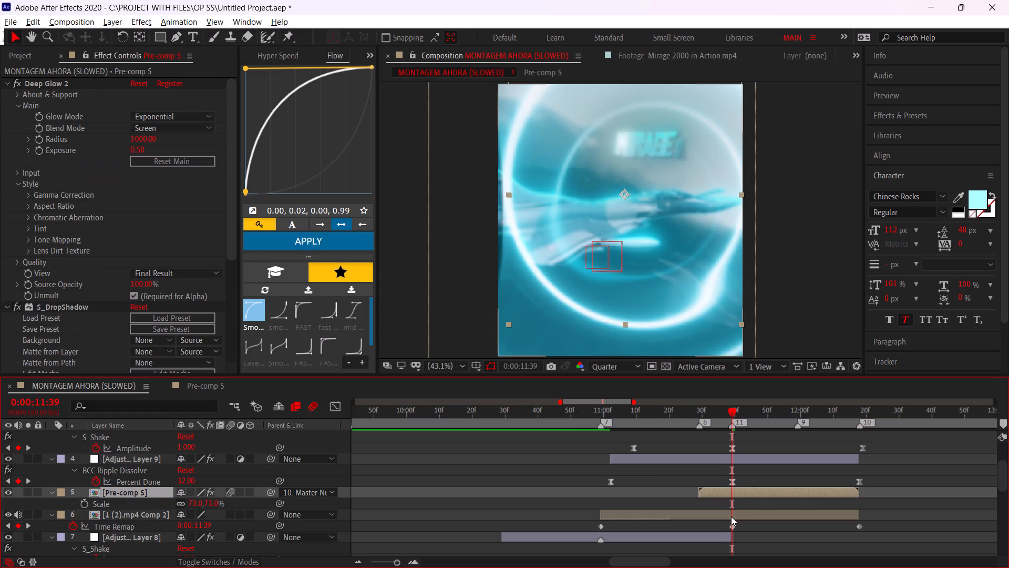
click(731, 512)
click(282, 57)
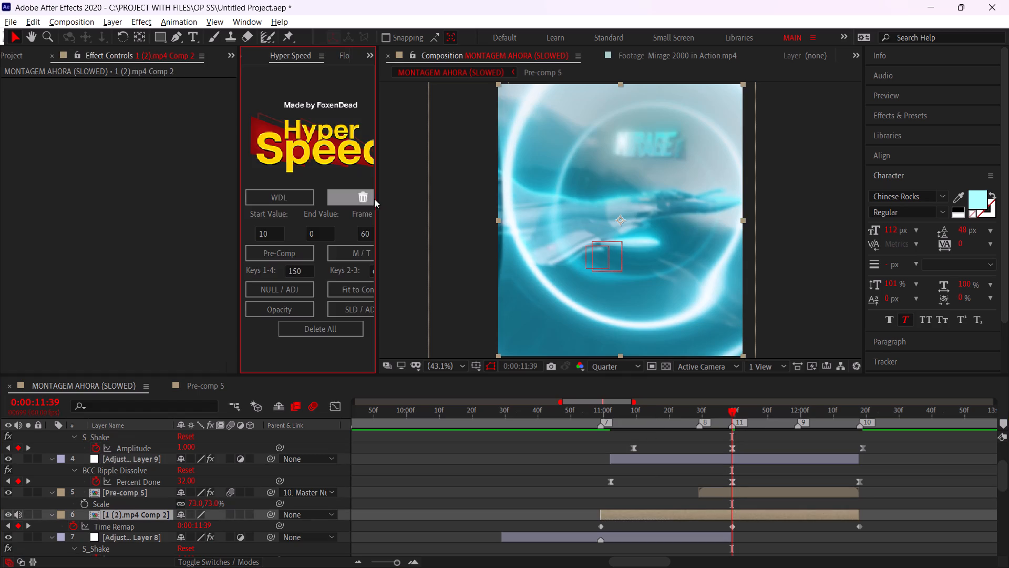
click(369, 247)
Preview the whole sequence from the start.
alt+scroll(717, 480, down, 3)
drag(488, 423, 446, 430)
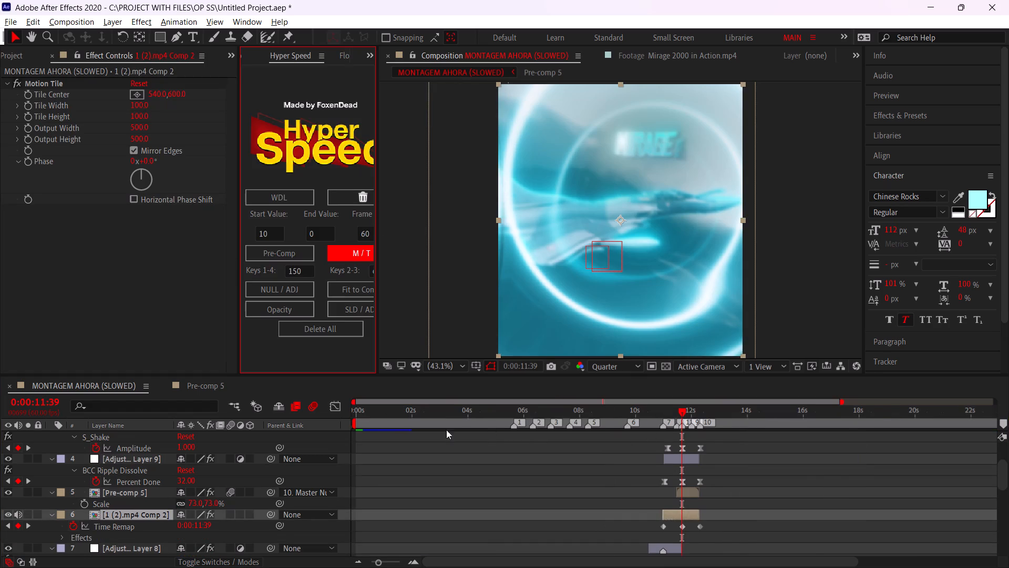
drag(446, 430, 214, 463)
key(space)
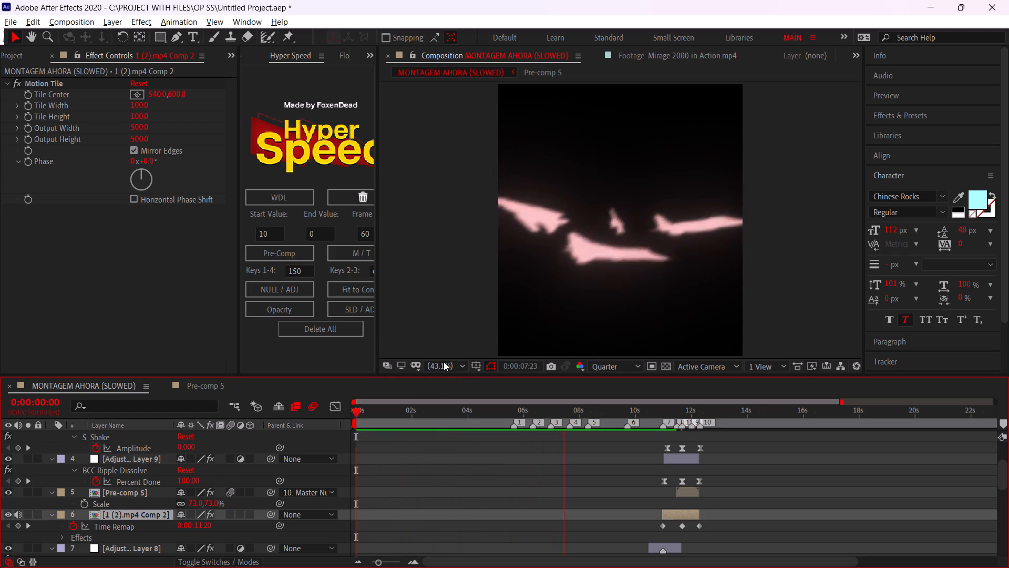
Save the project.
key(ctrl+s)
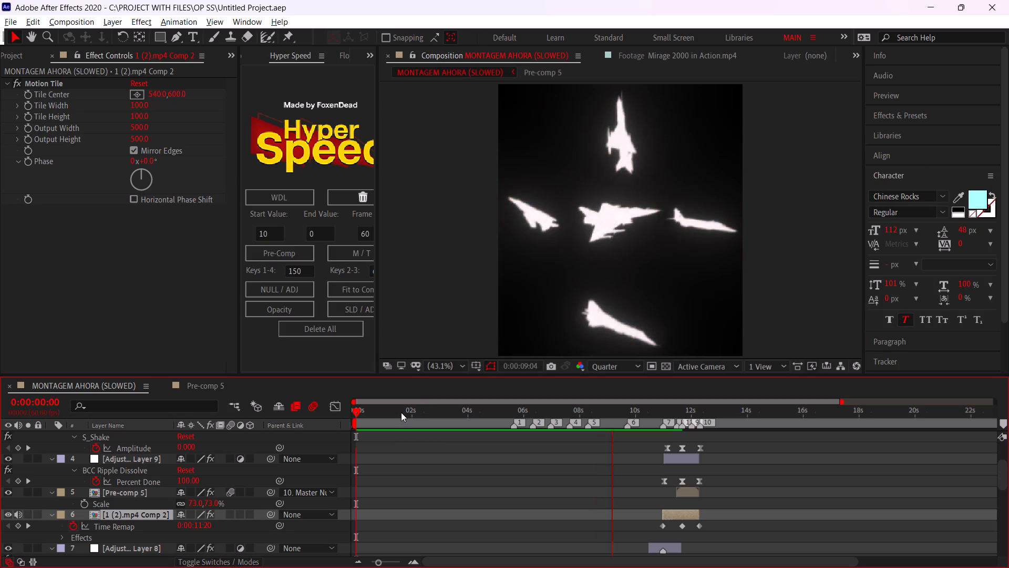
Replay the sequence from 0:00:00:00.
drag(388, 419, 319, 432)
key(space)
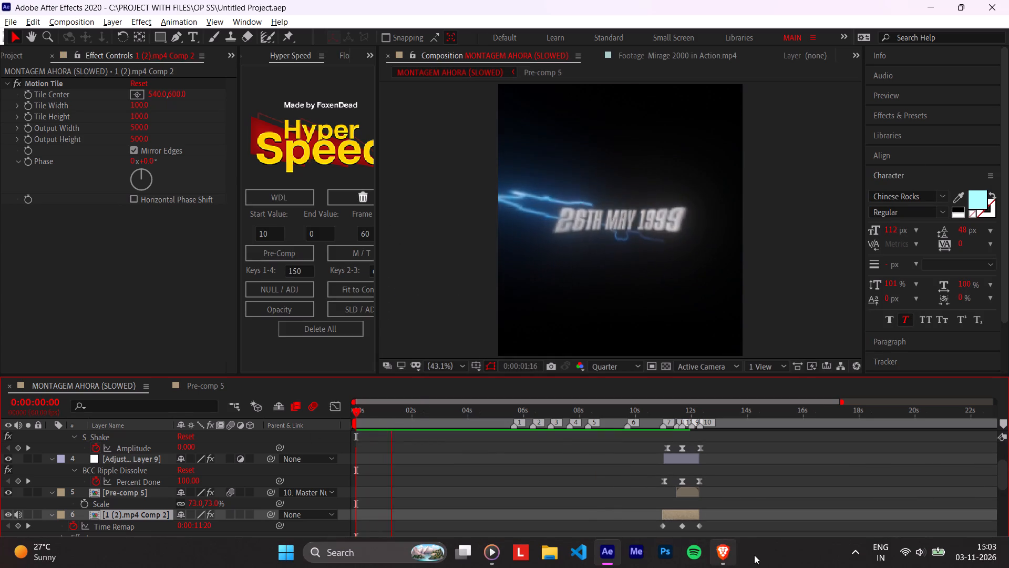
Show the hidden system tray icons.
click(860, 557)
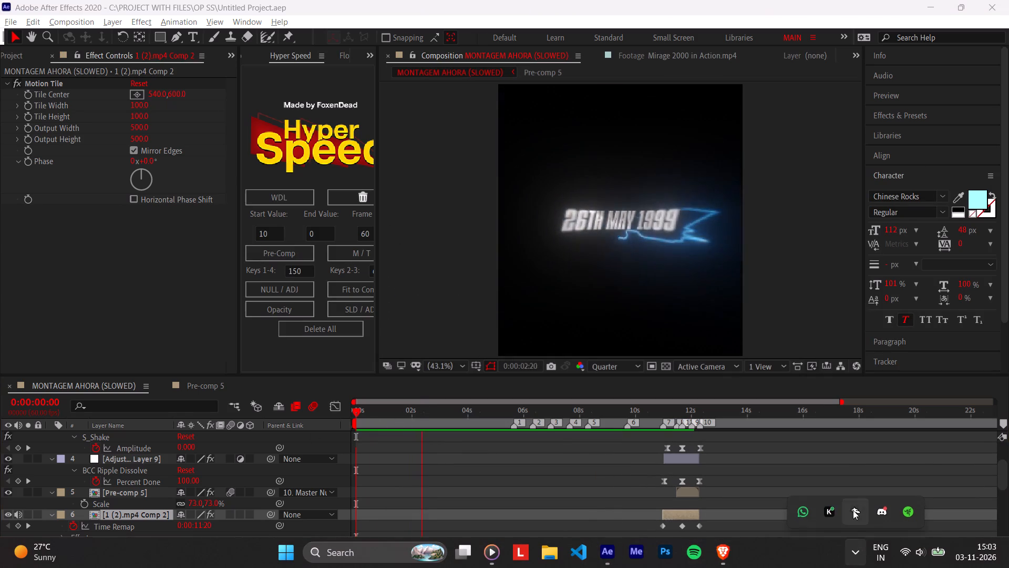
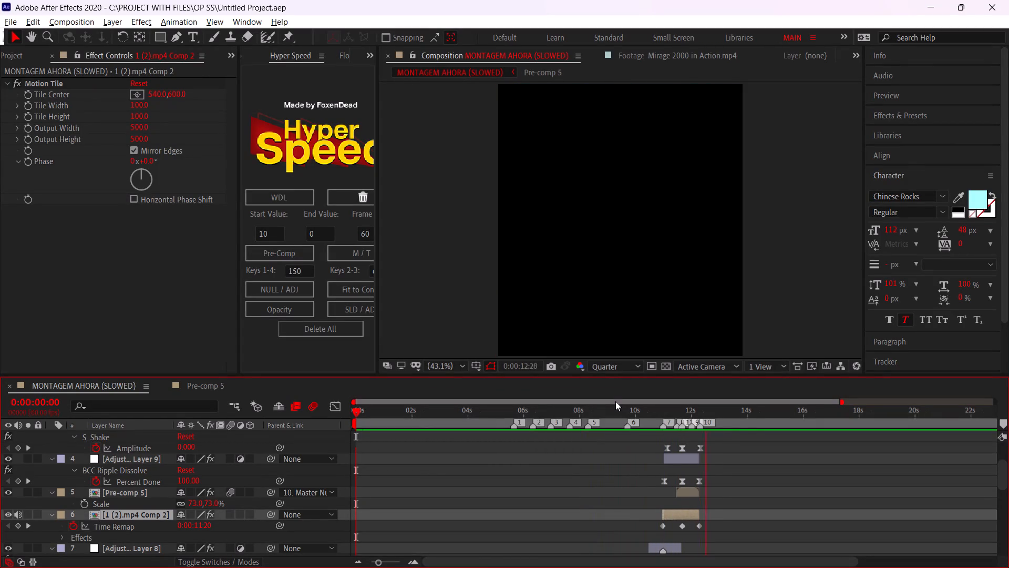
Preview the transition into the ripple-dissolve jet clip around marker 7, playing from about 0:00:11:05 and again from just before the marker.
alt+scroll(666, 420, up, 3)
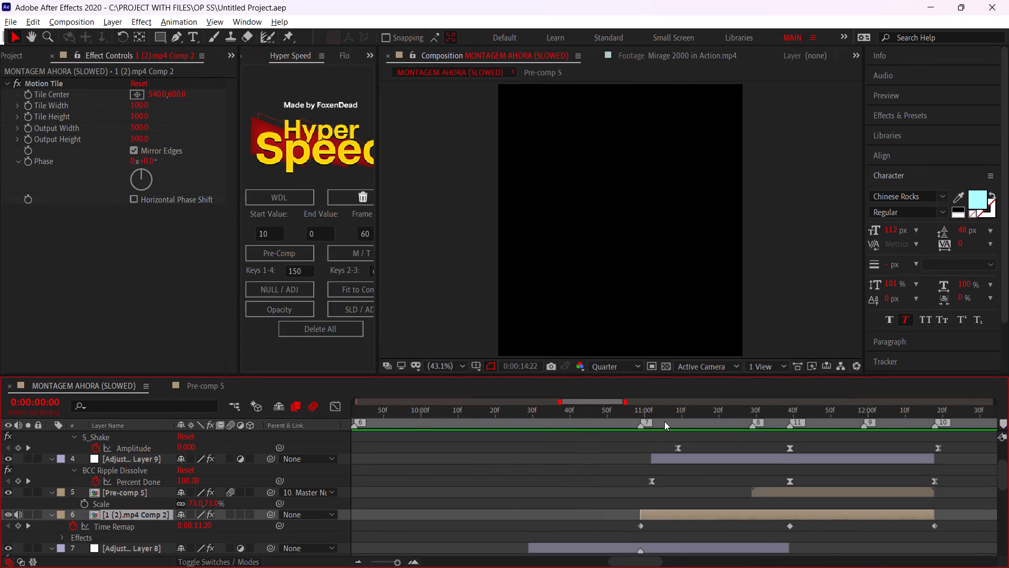
click(664, 421)
key(space)
click(664, 421)
key(space)
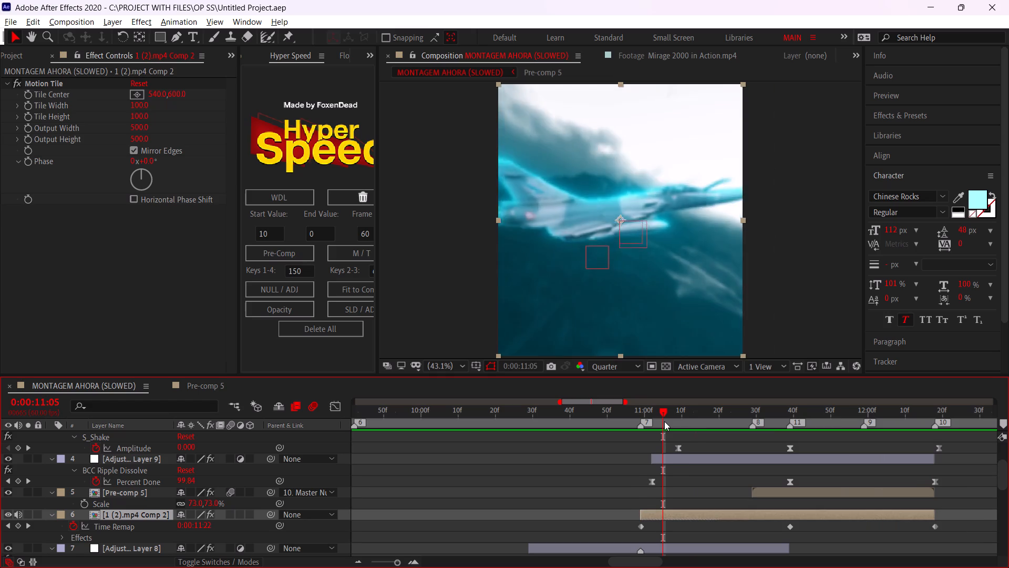
click(667, 421)
key(space)
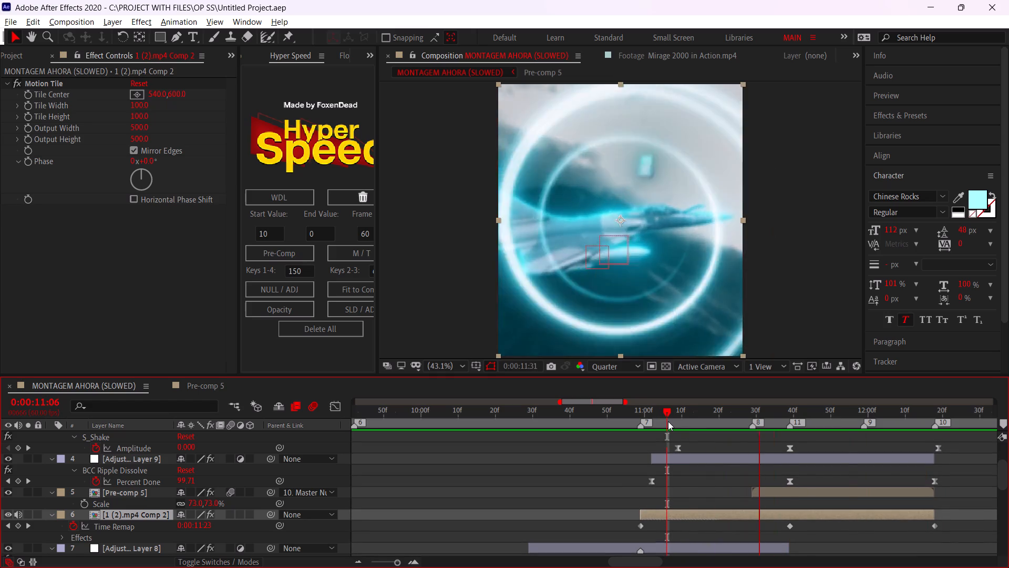
click(668, 421)
drag(668, 421, 530, 442)
key(space)
key(space)
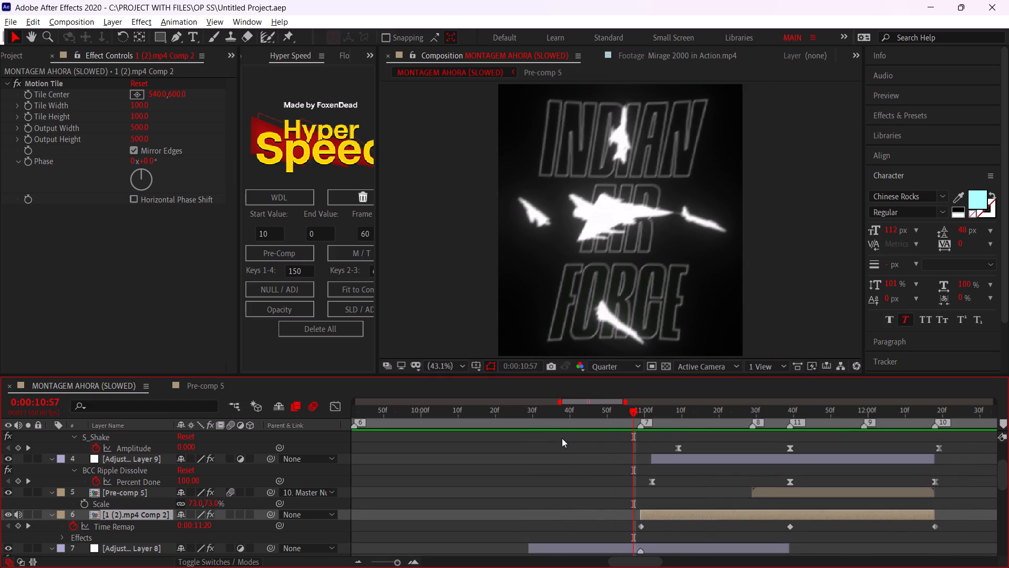
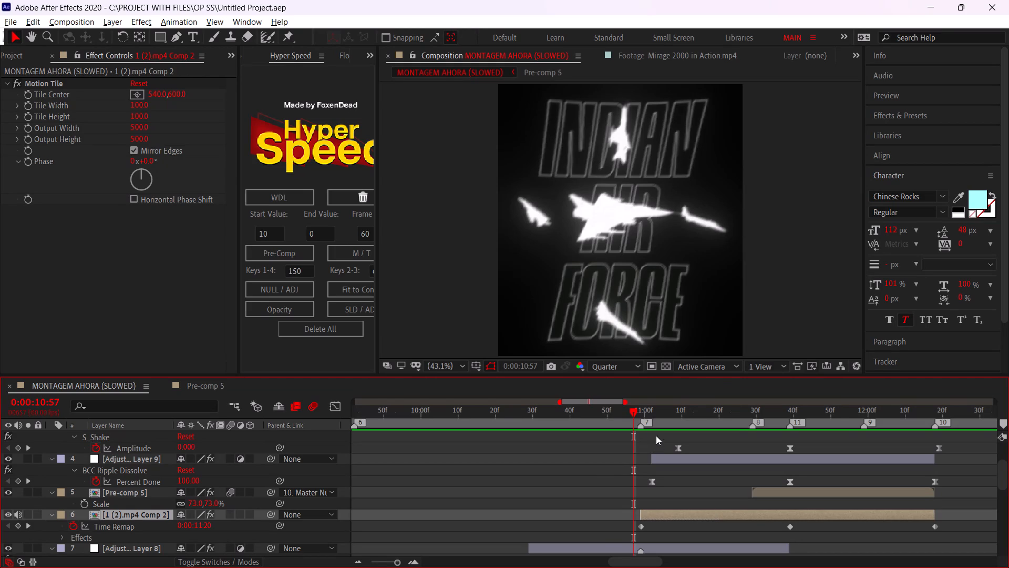
Replay the main sequence from 0:00:00:00 through the MIRAGE 2000 jet shot.
alt+scroll(540, 452, down, 3)
drag(424, 414, 145, 460)
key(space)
scroll(454, 481, down, 3)
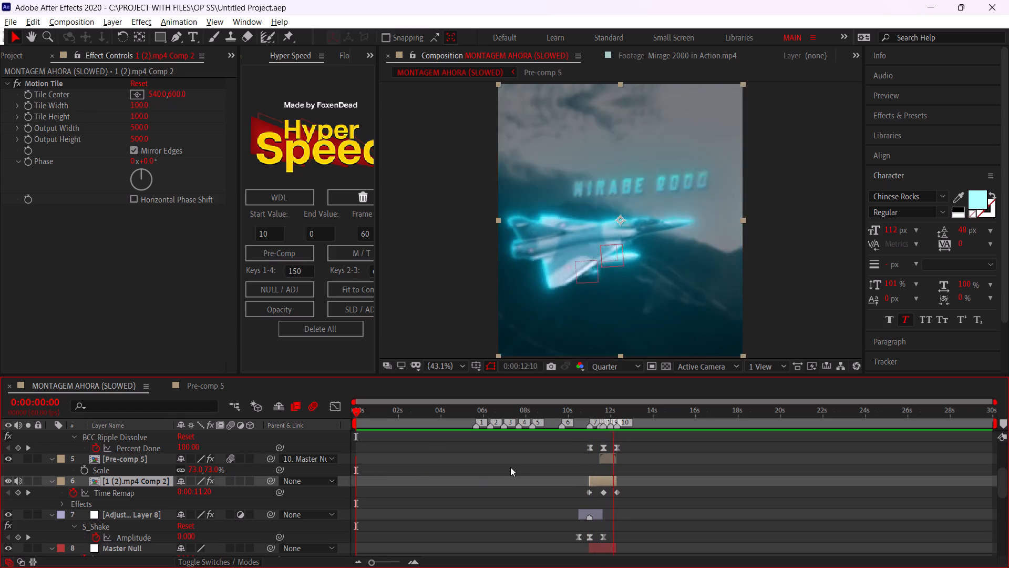
click(506, 473)
Preview the ripple-dissolve jet shot from 0:00:10:54 and check the frames around marker 11.
click(588, 415)
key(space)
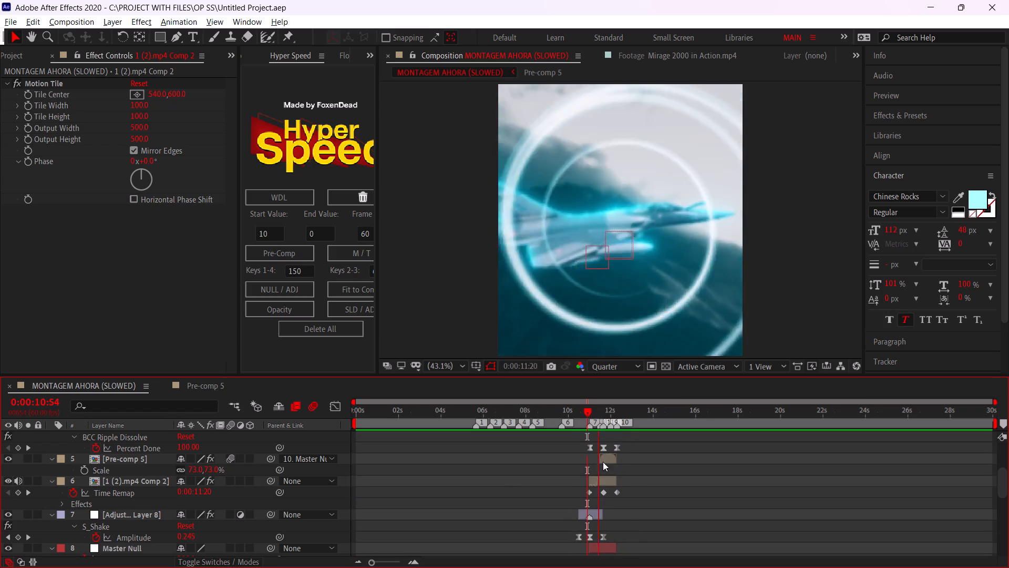
alt+scroll(627, 479, up, 2)
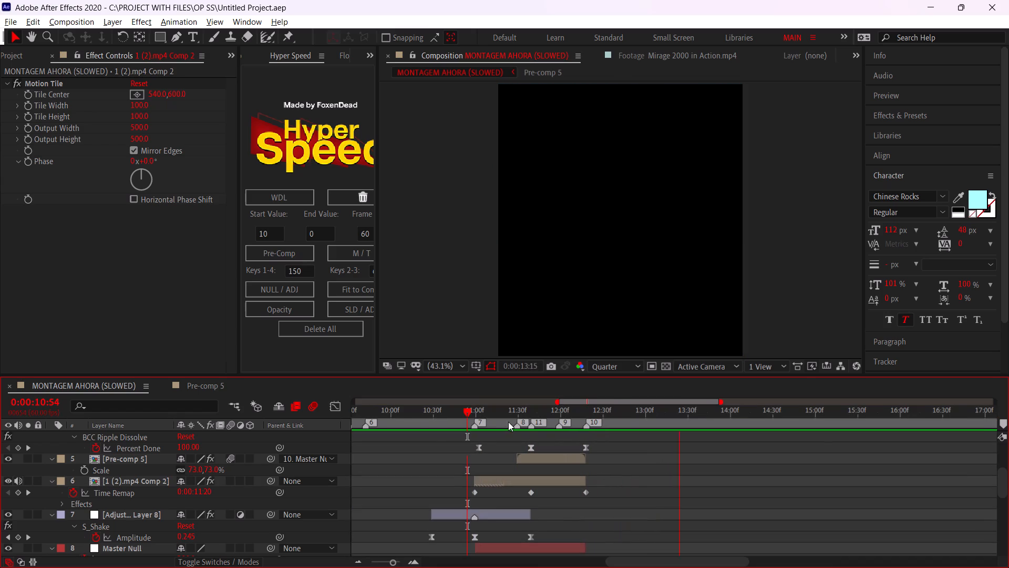
drag(502, 417, 535, 423)
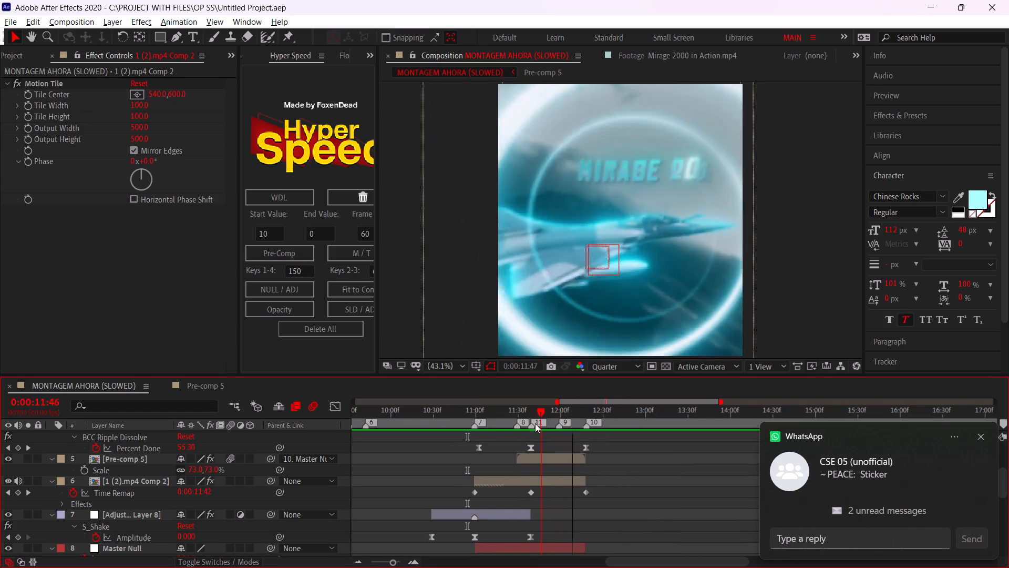
drag(535, 423, 527, 426)
Open the nested 1 (2).mp4 Comp 2 and examine its frames around marker 11 and its applied effects.
click(542, 479)
click(542, 479)
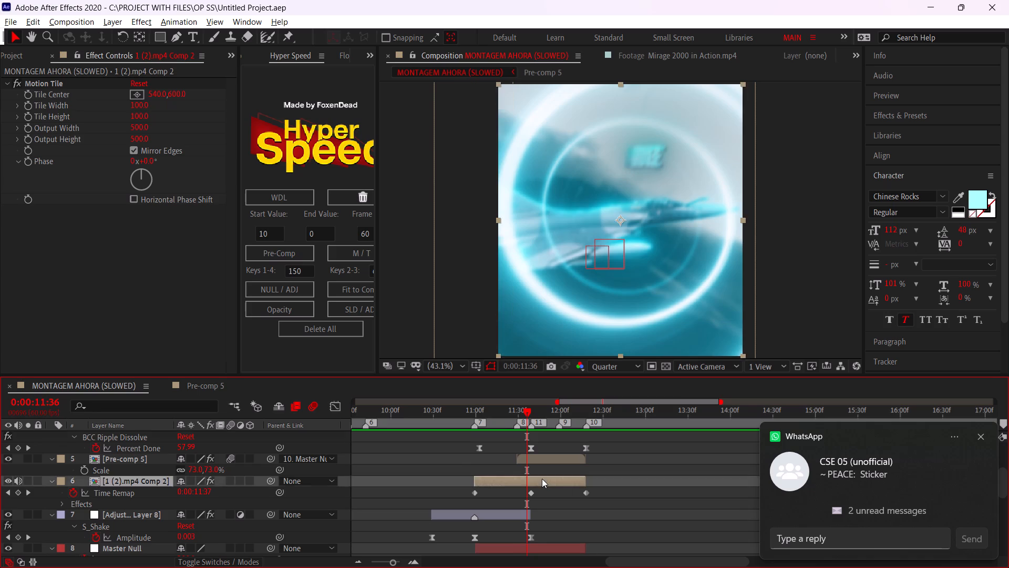
click(567, 440)
drag(610, 418, 696, 428)
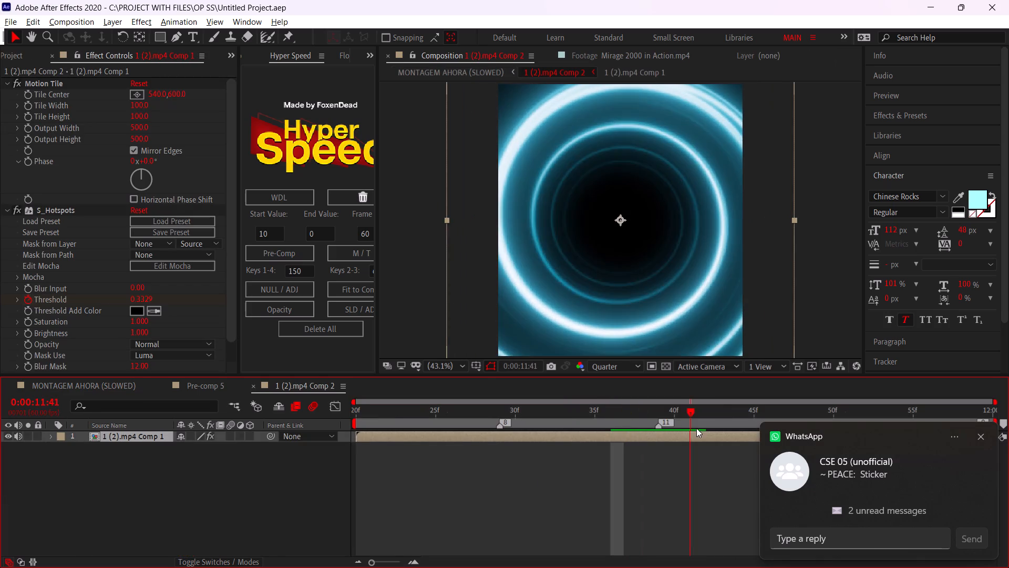
drag(696, 428, 642, 422)
scroll(73, 217, up, 2)
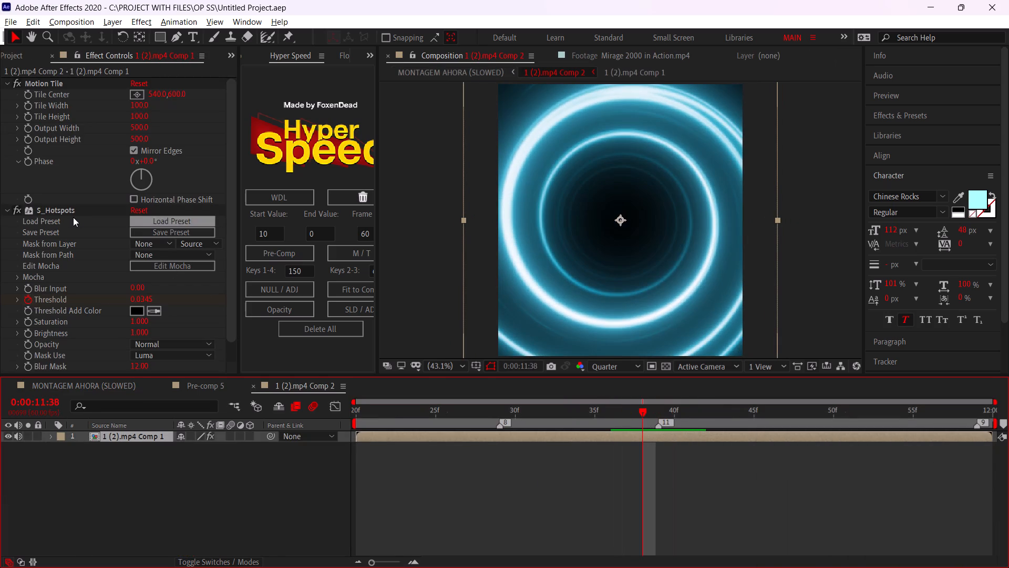
scroll(110, 172, up, 1)
scroll(112, 161, down, 9)
scroll(125, 272, up, 4)
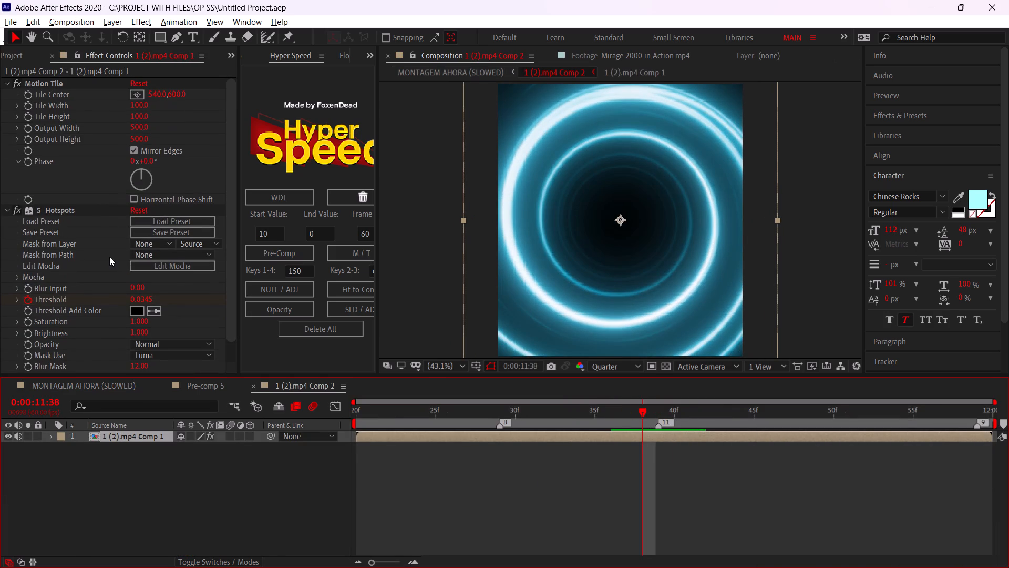
scroll(109, 257, up, 3)
In the nested 1 (2).mp4 Comp 1, lower the clip's Deep Glow Exposure to about 0.2.
double_click(615, 434)
click(611, 434)
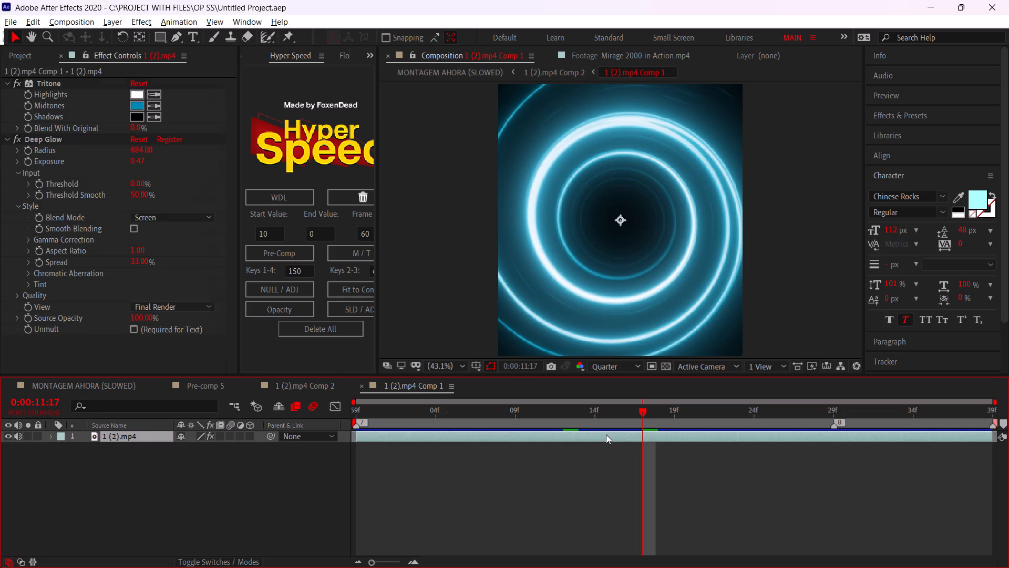
drag(141, 162, 130, 161)
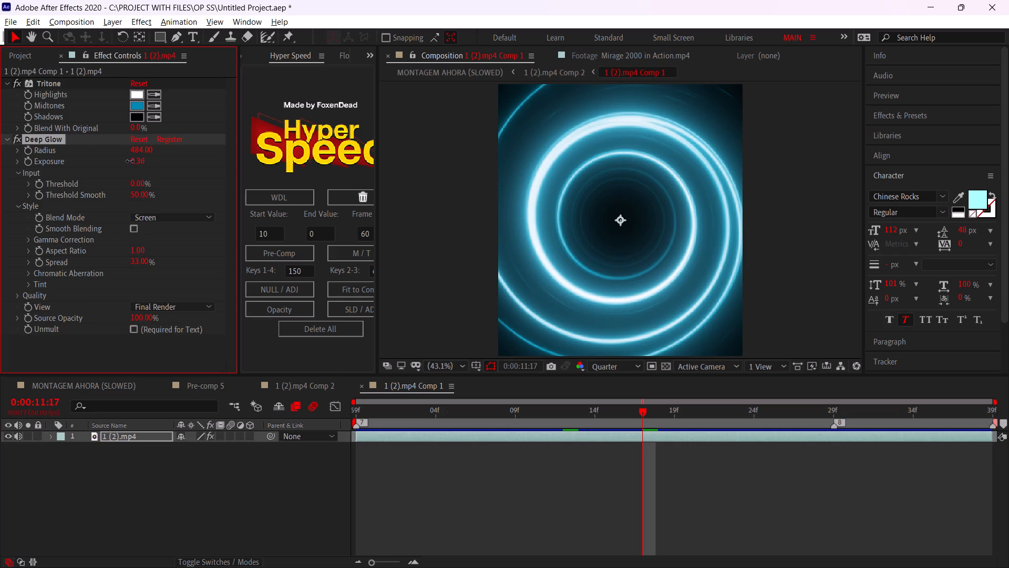
drag(130, 161, 69, 146)
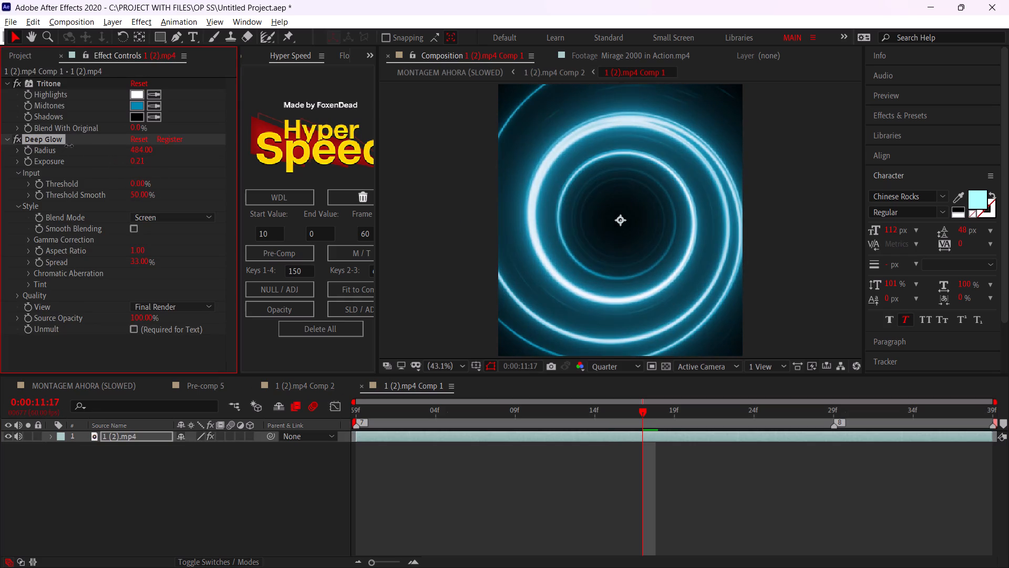
drag(69, 146, 64, 145)
Replay the MONTAGEM AHORA (SLOWED) sequence twice from 0:00:00:00 to check the reduced glow.
scroll(138, 384, up, 8)
alt+scroll(468, 442, down, 3)
drag(383, 413, 131, 458)
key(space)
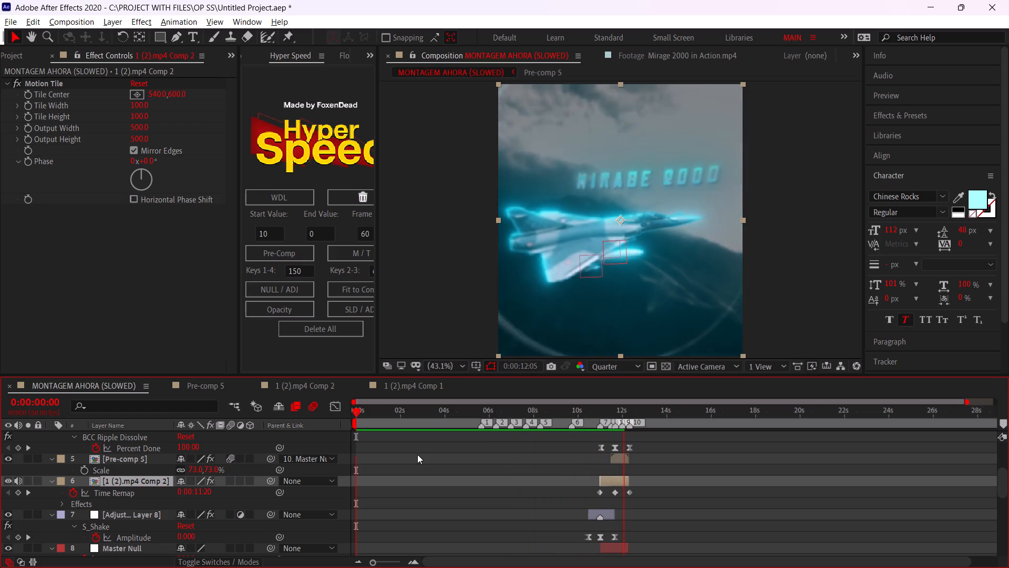
drag(557, 414, 240, 439)
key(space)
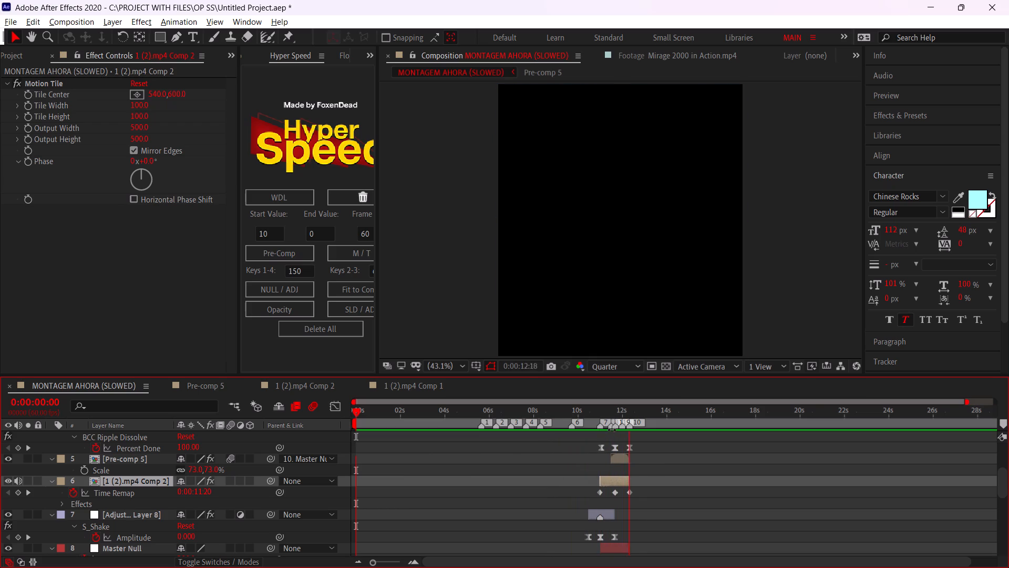
Go to 0:00:12:04 in the MIRAGE 2000 jet shot.
alt+scroll(639, 451, up, 2)
click(579, 413)
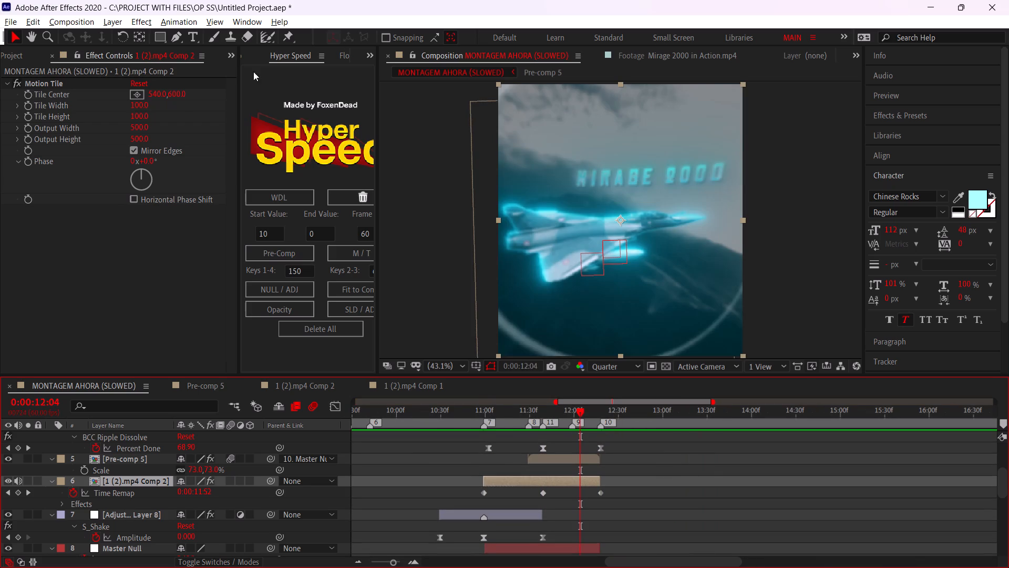
Scan the Mirage 2000 in Action footage between about 11 and 28 seconds for usable pilot and jet shots.
click(646, 60)
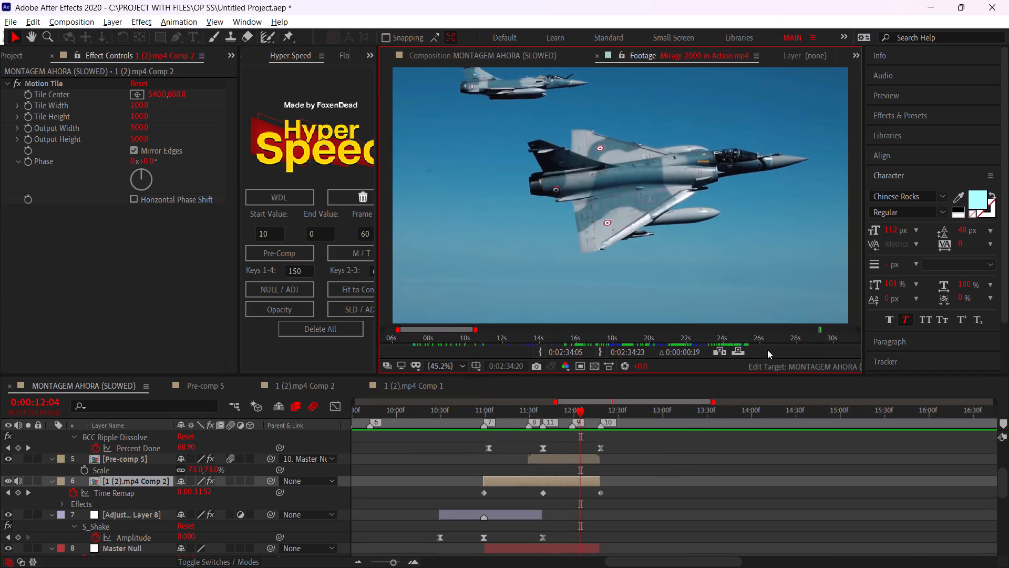
drag(714, 332, 702, 332)
drag(702, 332, 714, 336)
drag(724, 337, 727, 337)
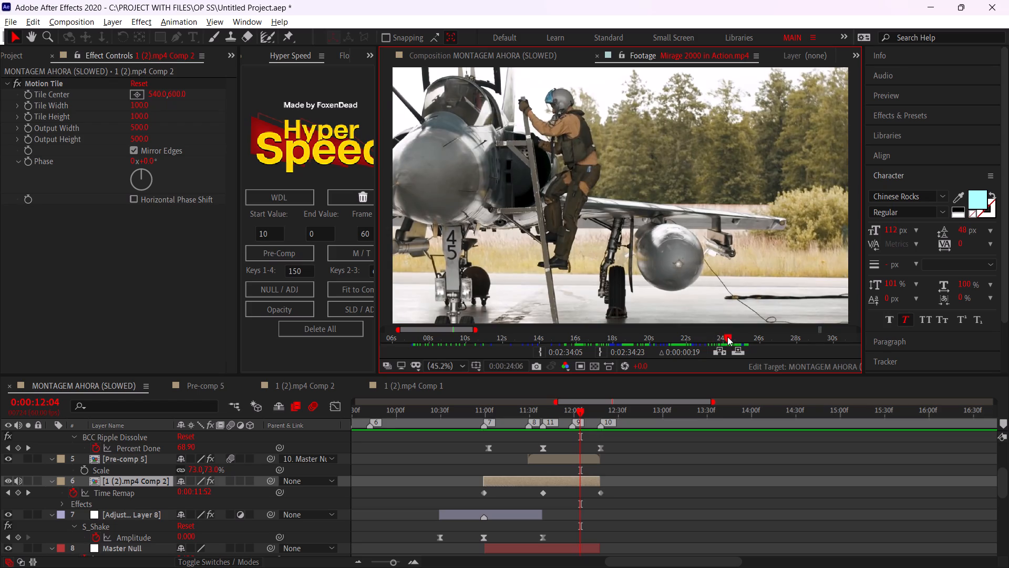
drag(727, 337, 642, 344)
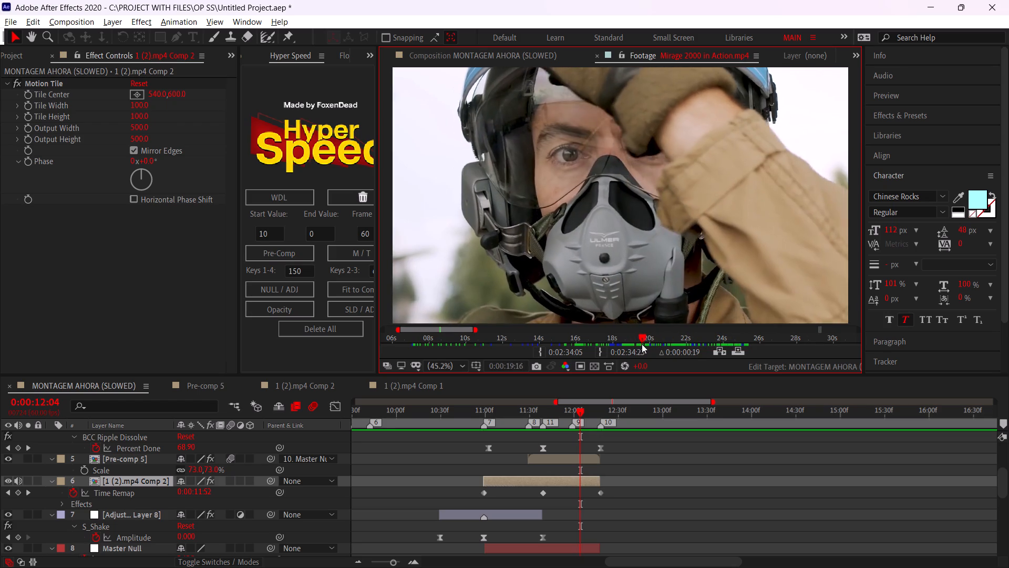
drag(642, 344, 647, 344)
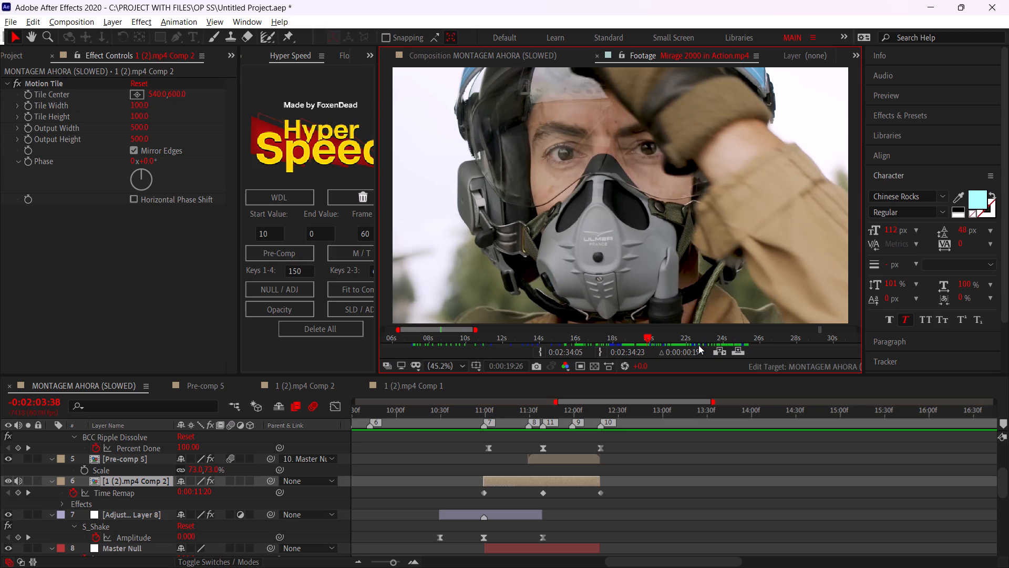
drag(727, 331, 742, 332)
drag(727, 336, 813, 326)
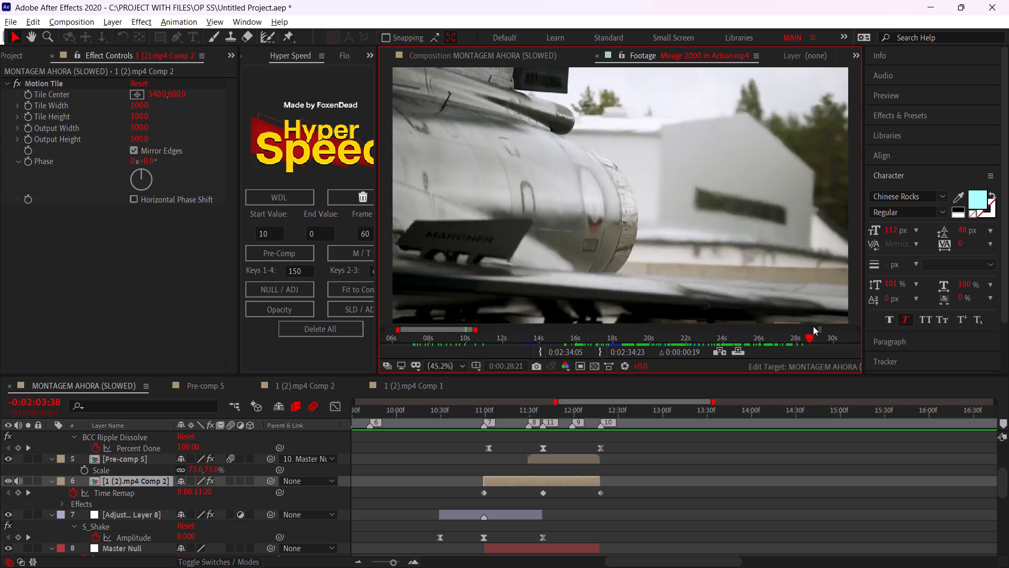
drag(813, 326, 487, 337)
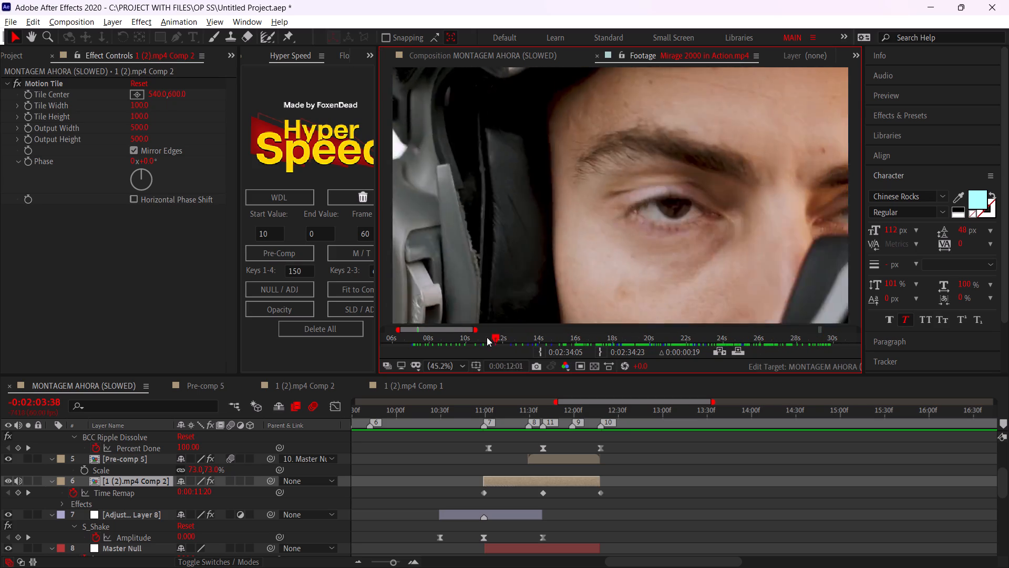
drag(487, 337, 486, 340)
Import the Microsoft Flight Simulator 2024 Sepecat Jaguar video from the OP SS project folder as footage.
scroll(67, 61, up, 1)
scroll(52, 271, down, 1)
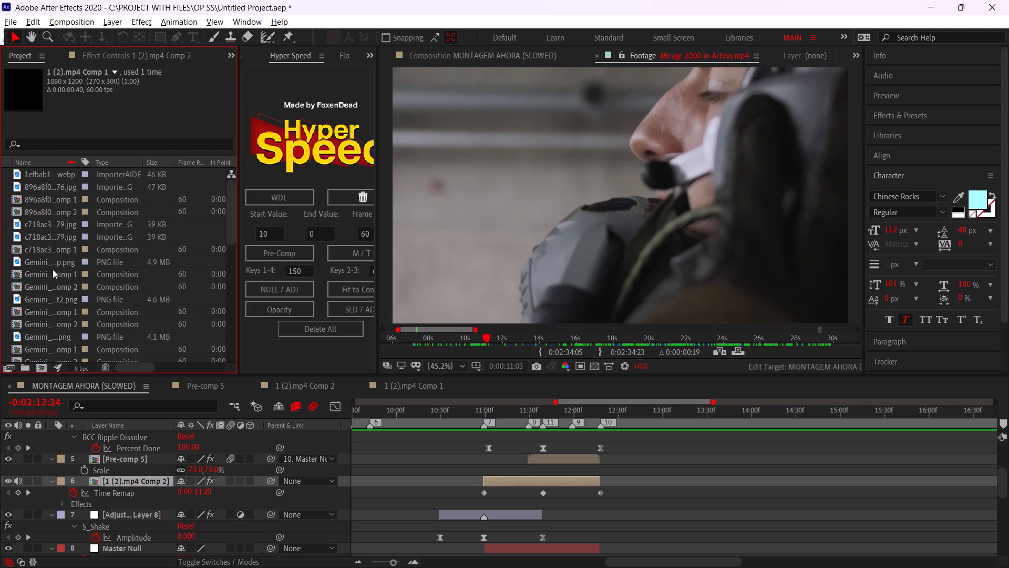
scroll(57, 296, down, 4)
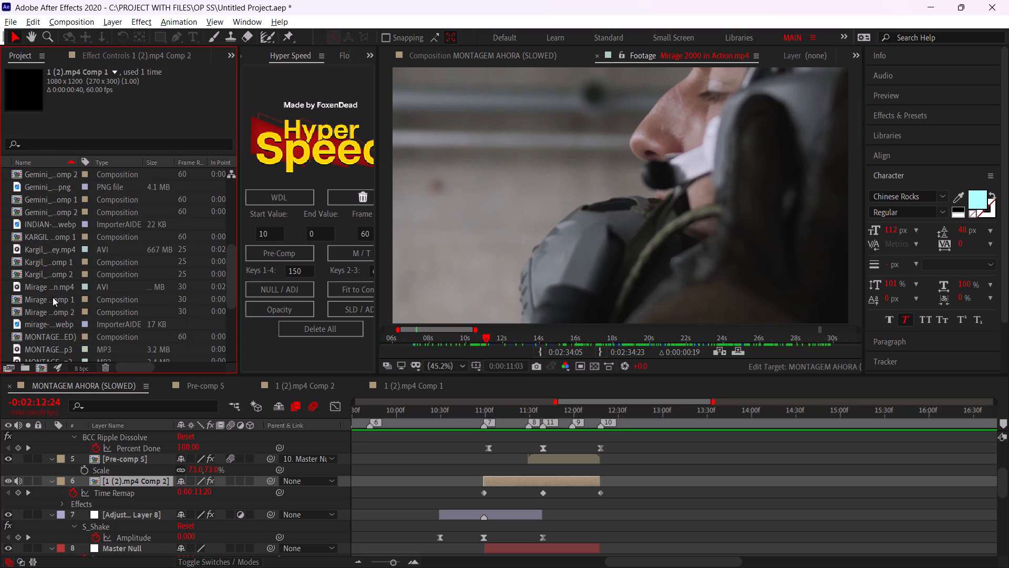
scroll(53, 297, down, 3)
scroll(53, 295, up, 2)
scroll(53, 295, down, 4)
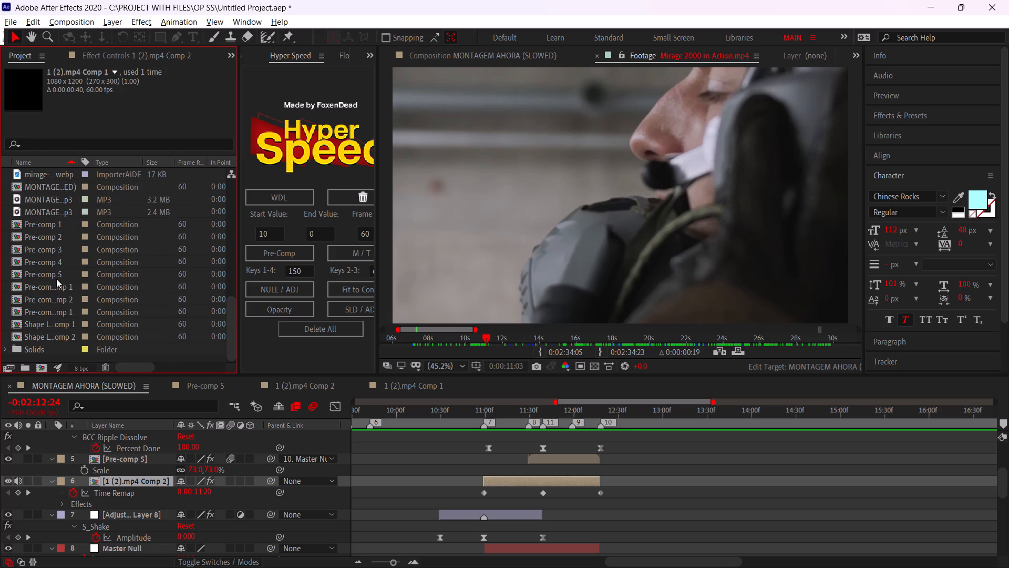
key(ctrl+i)
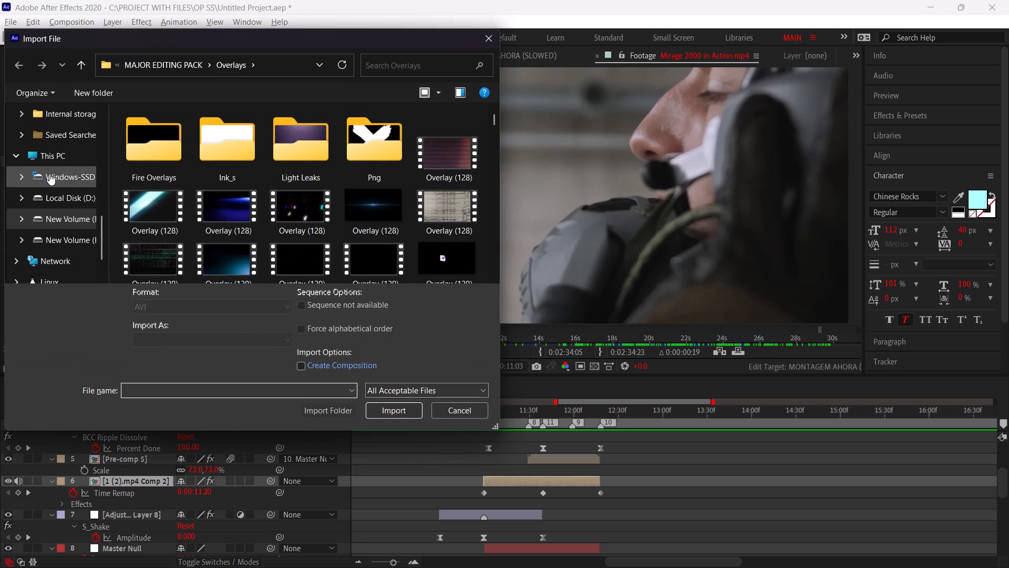
scroll(49, 174, up, 2)
click(54, 179)
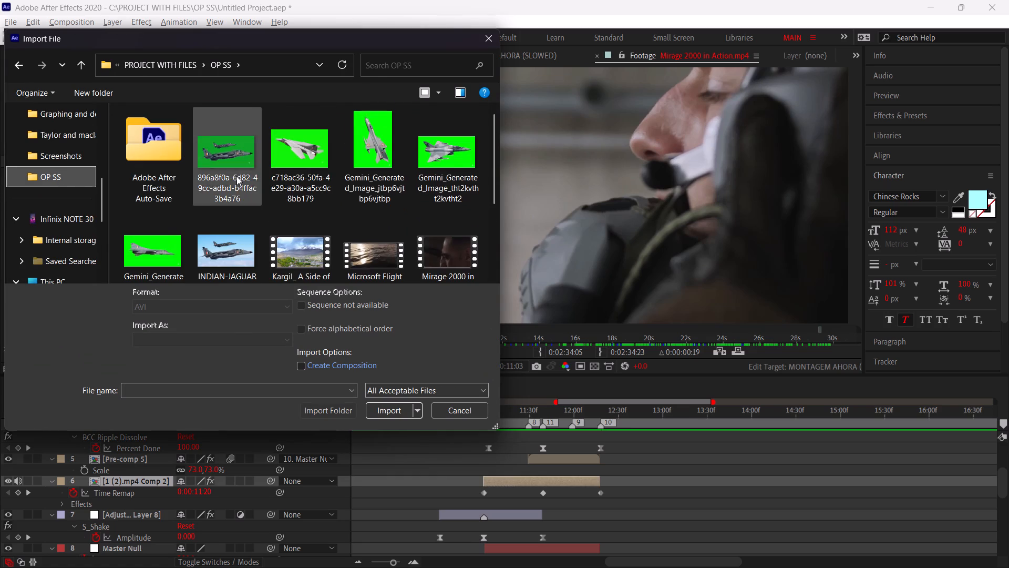
scroll(236, 176, down, 1)
scroll(366, 194, down, 1)
click(387, 167)
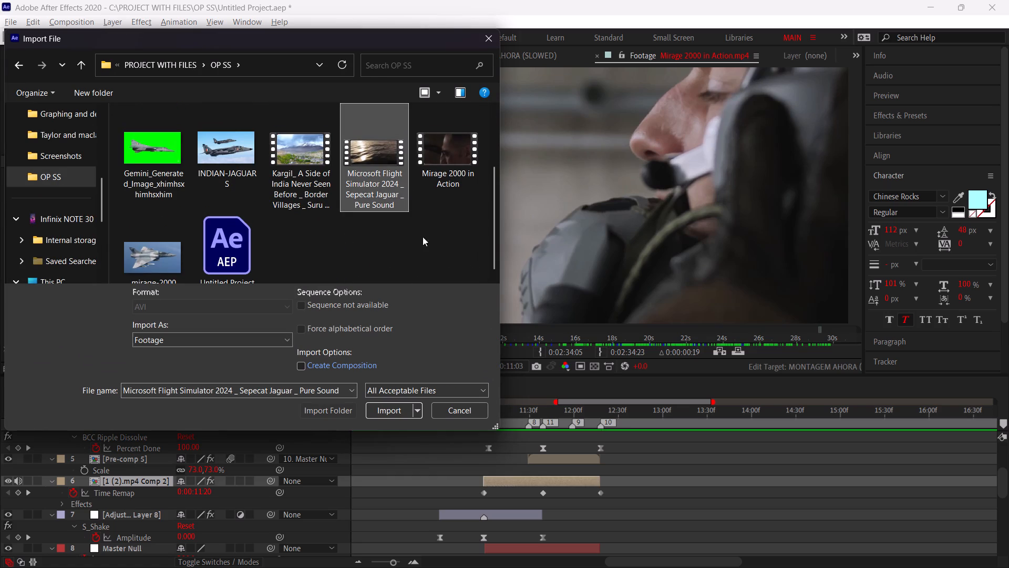
scroll(352, 229, down, 1)
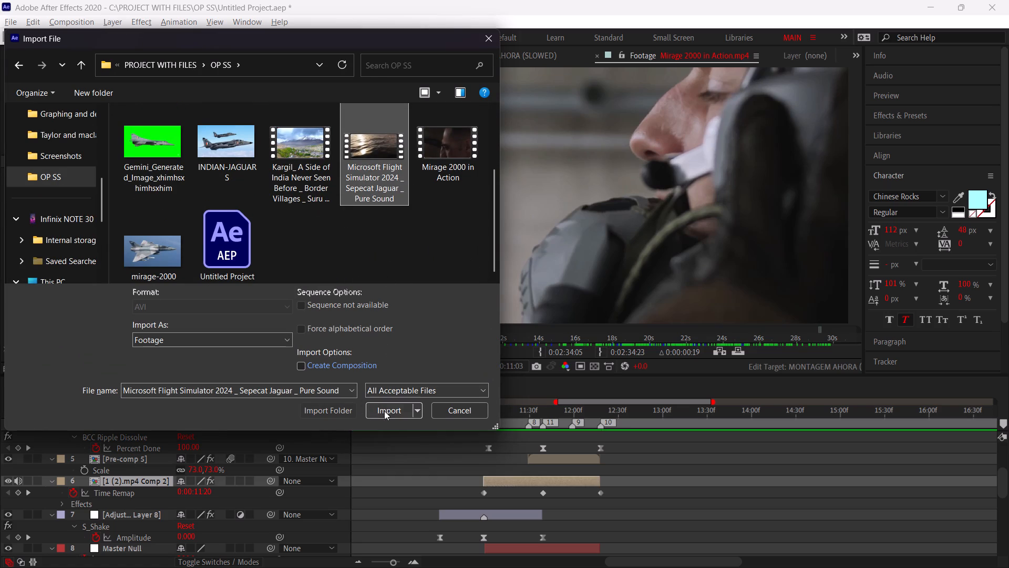
click(385, 411)
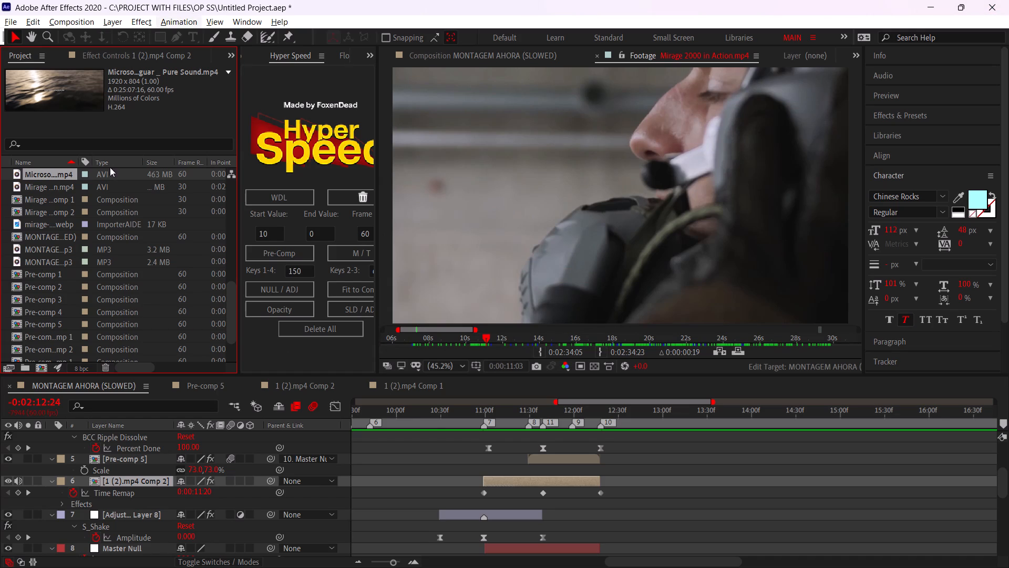
Open the imported Sepecat Jaguar footage and skim roughly its first six minutes.
double_click(99, 177)
drag(386, 337, 406, 336)
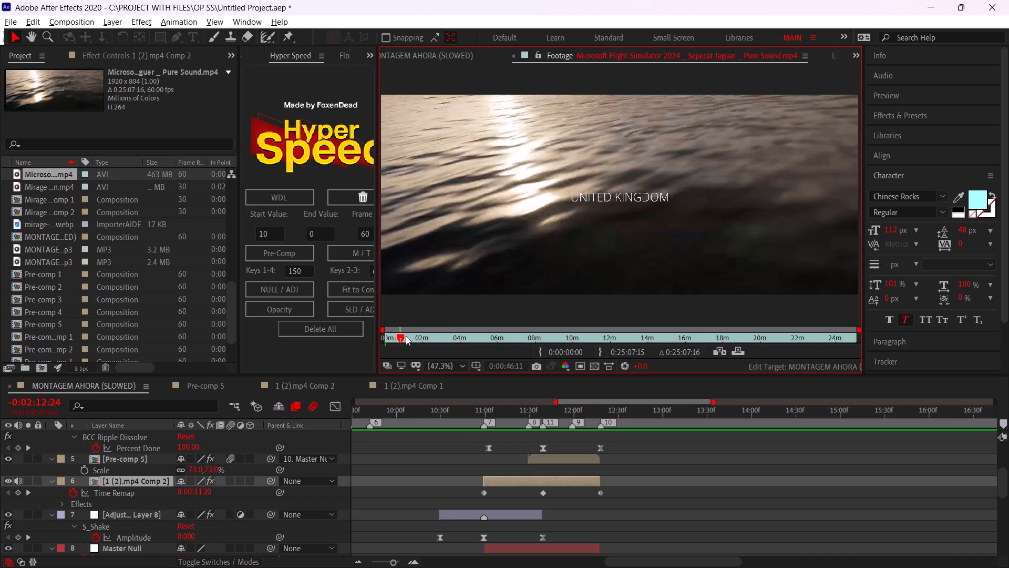
drag(406, 336, 475, 336)
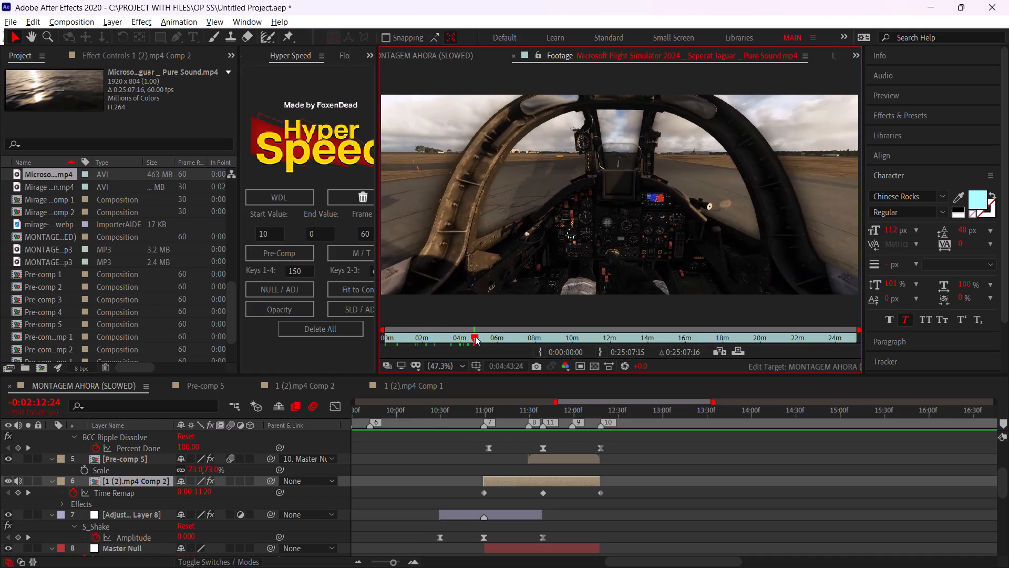
drag(475, 336, 506, 334)
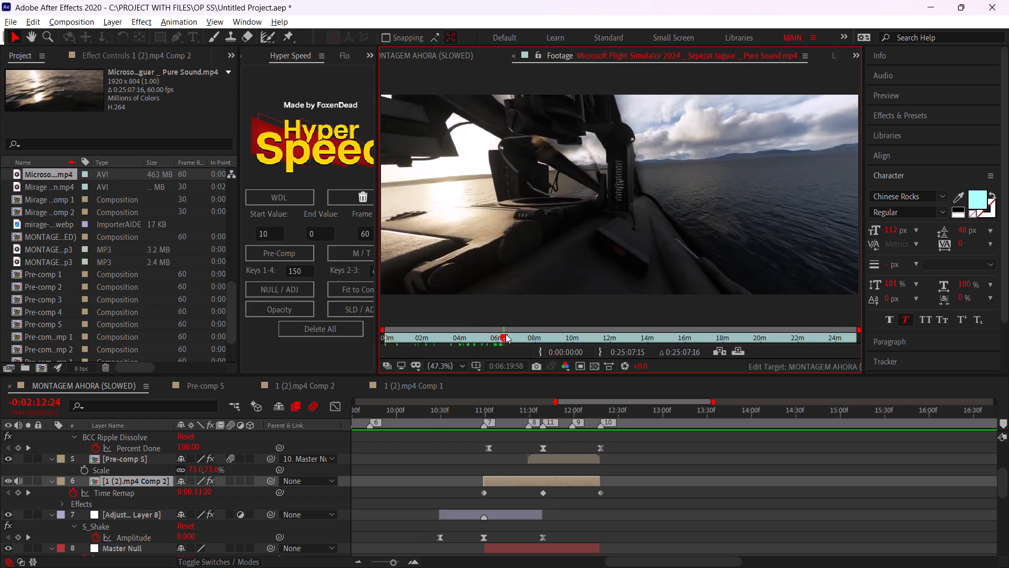
drag(506, 334, 504, 333)
Examine the Sepecat Jaguar footage's opening at finer time scale, up to about 0:01:20, for usable jet shots.
drag(859, 327, 463, 326)
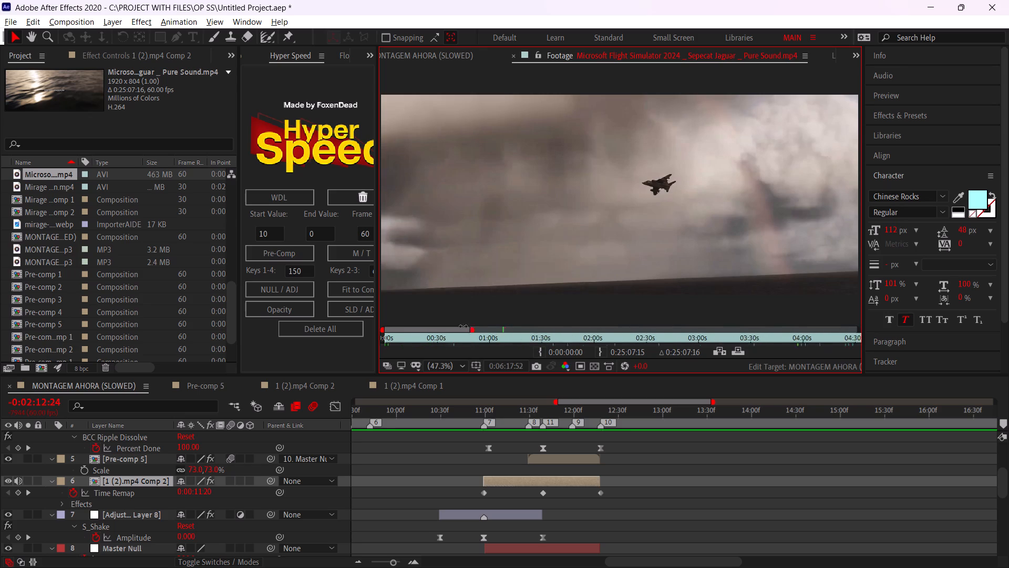
drag(463, 326, 418, 328)
drag(397, 338, 417, 340)
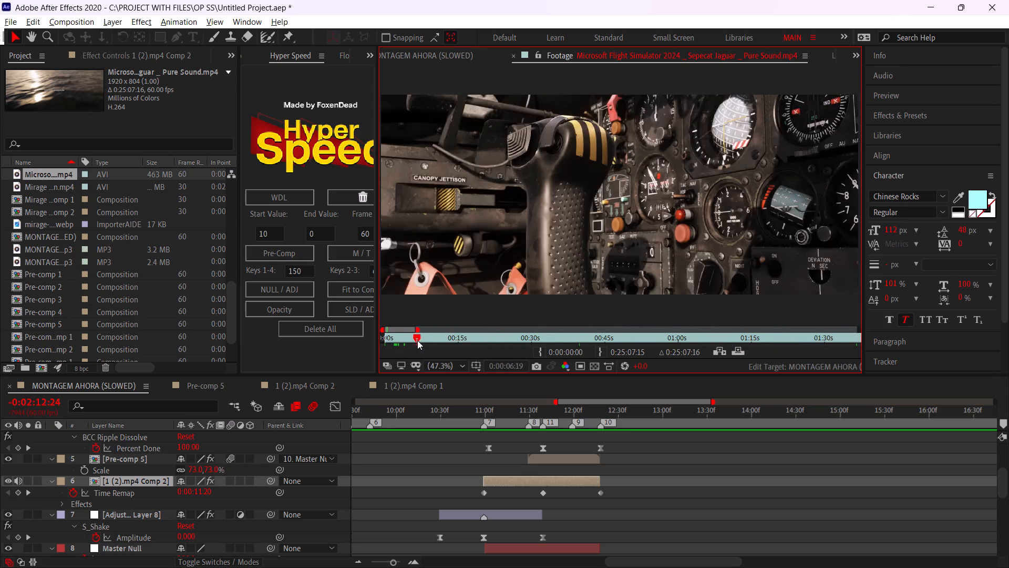
drag(417, 340, 459, 338)
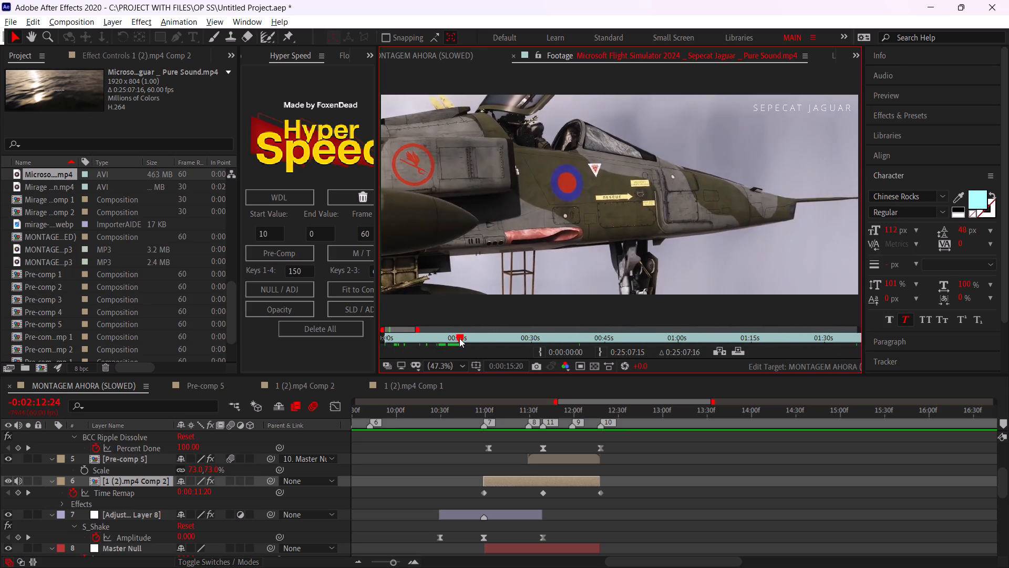
drag(459, 338, 550, 345)
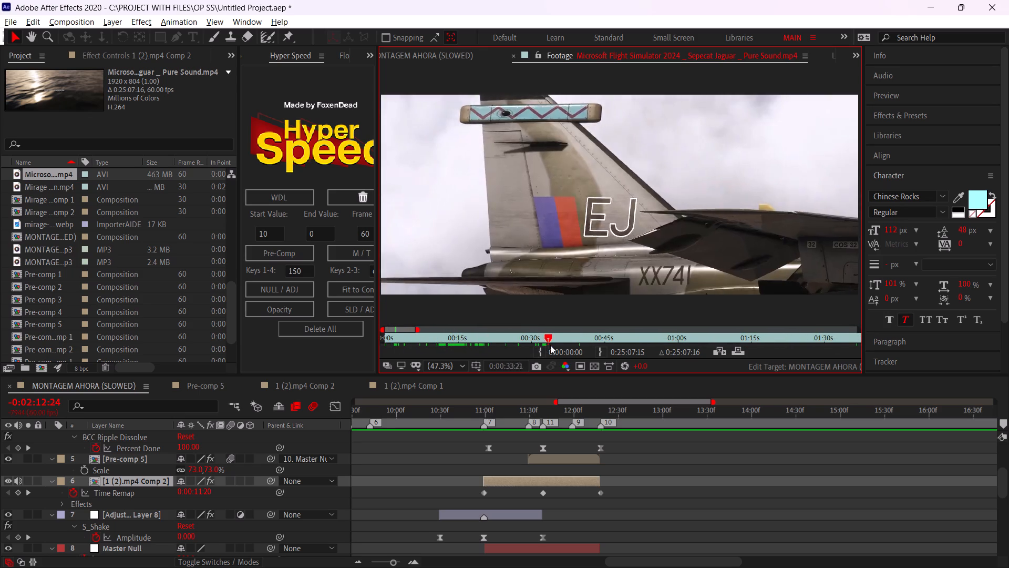
drag(550, 345, 609, 328)
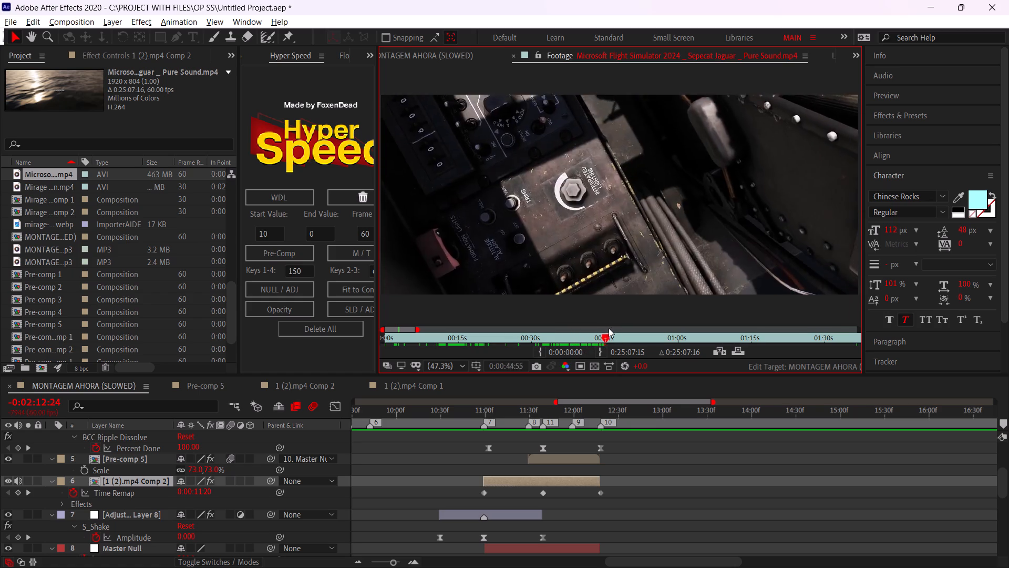
drag(609, 328, 705, 292)
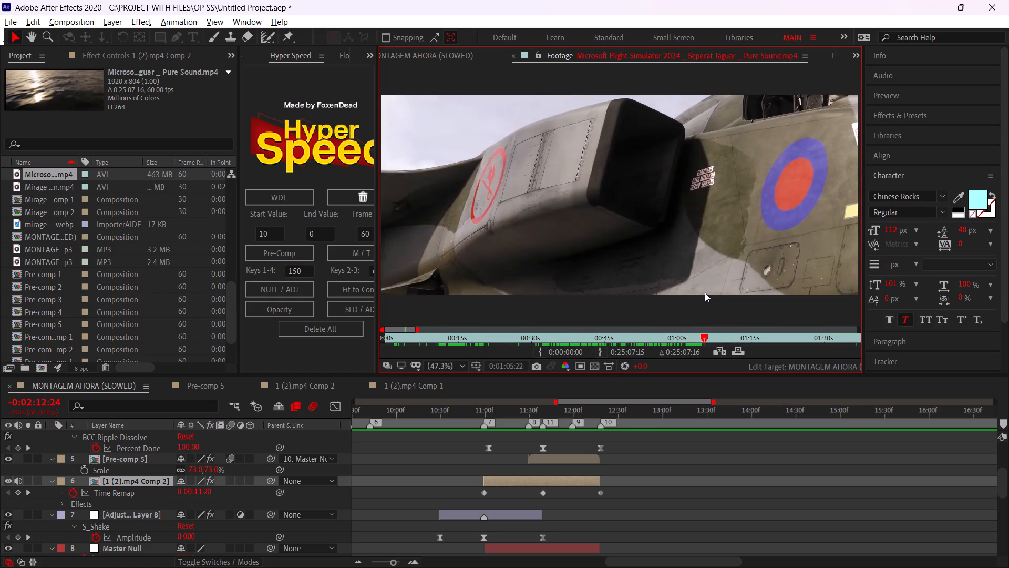
drag(705, 292, 777, 291)
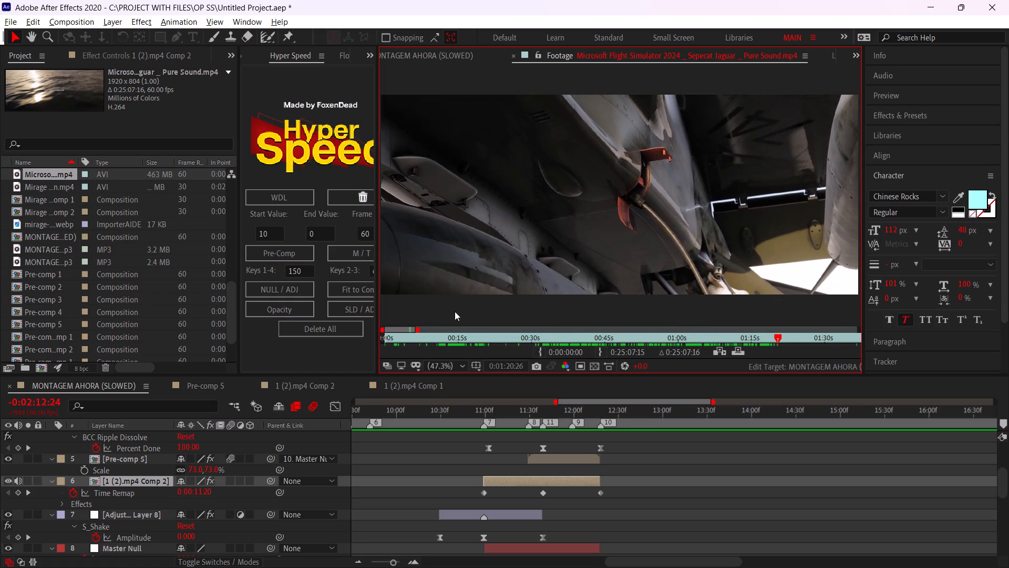
Examine the Sepecat Jaguar footage from about 0:01:20 to 0:02:15 for usable ground and close-up jet shots.
click(407, 331)
drag(400, 329, 419, 329)
drag(483, 338, 574, 337)
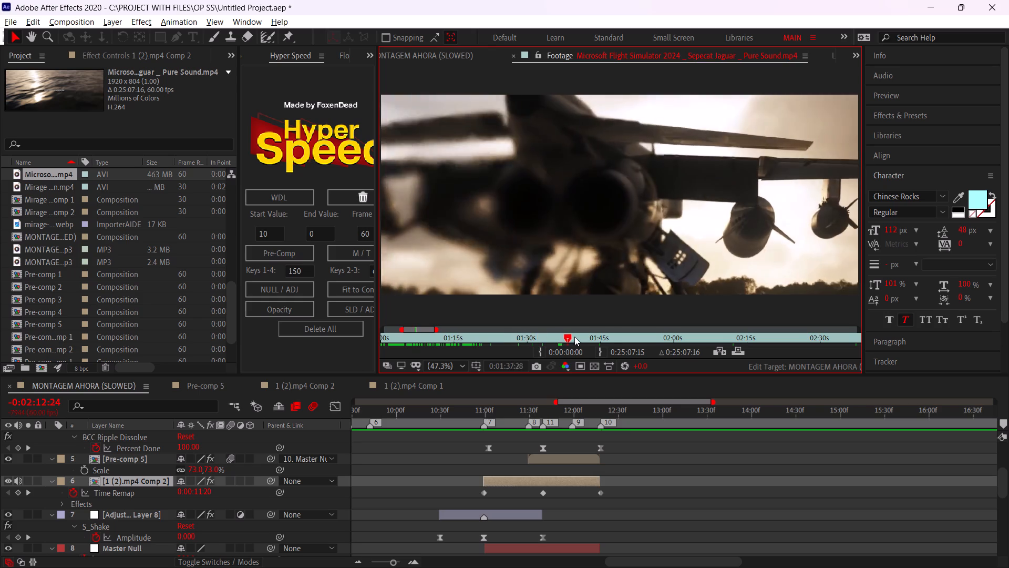
drag(574, 337, 603, 335)
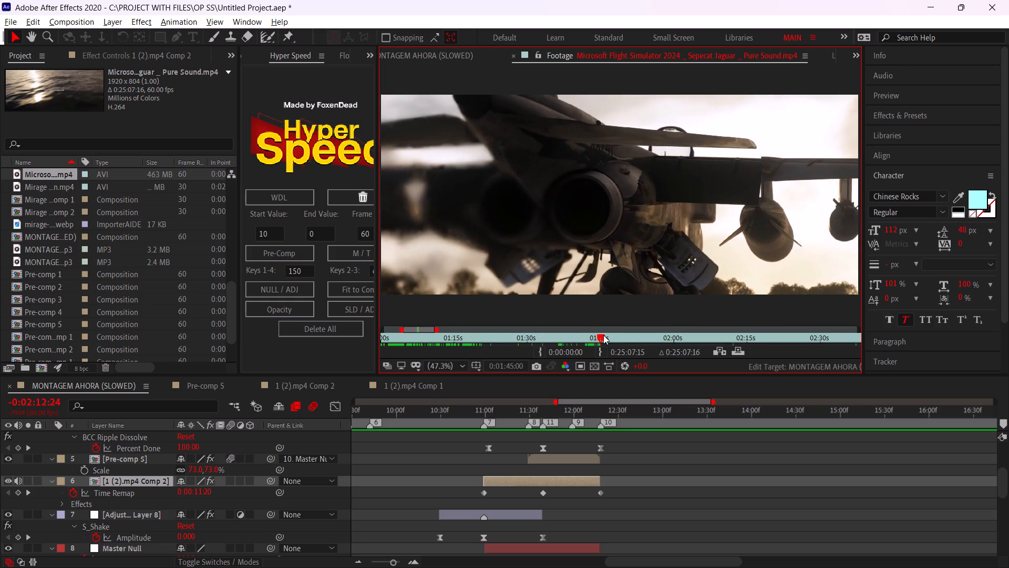
drag(603, 335, 642, 337)
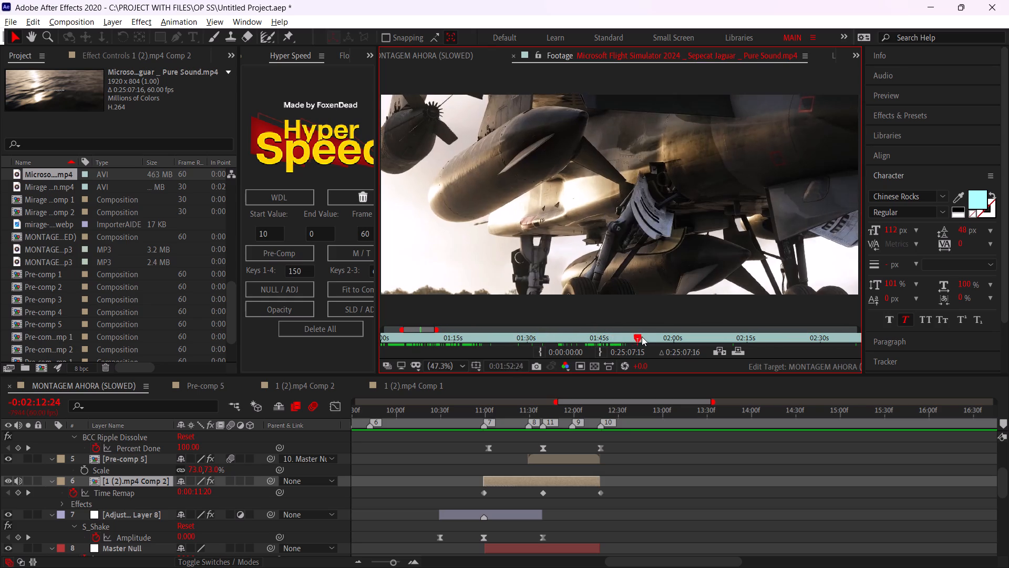
drag(642, 337, 658, 347)
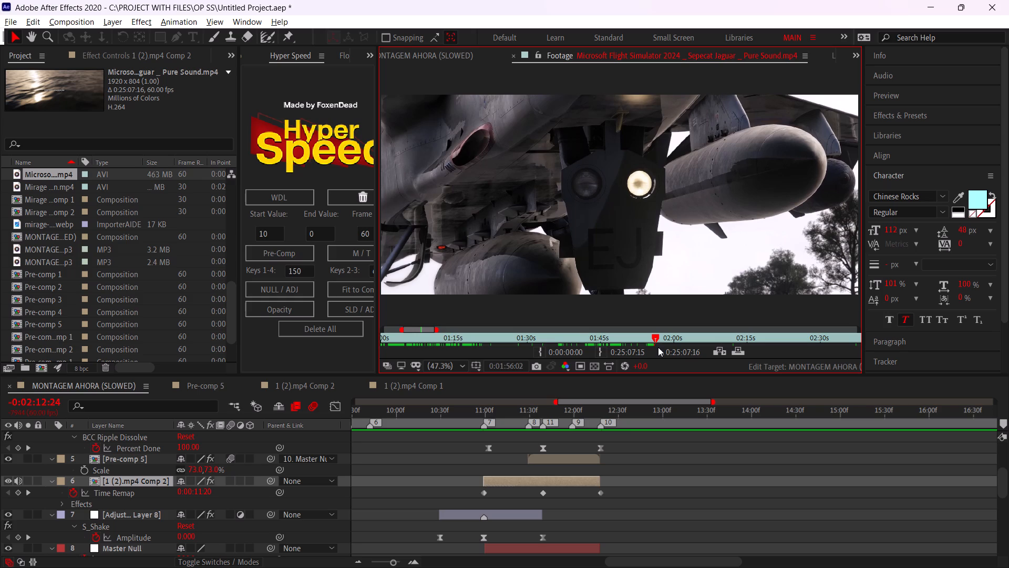
drag(658, 347, 690, 351)
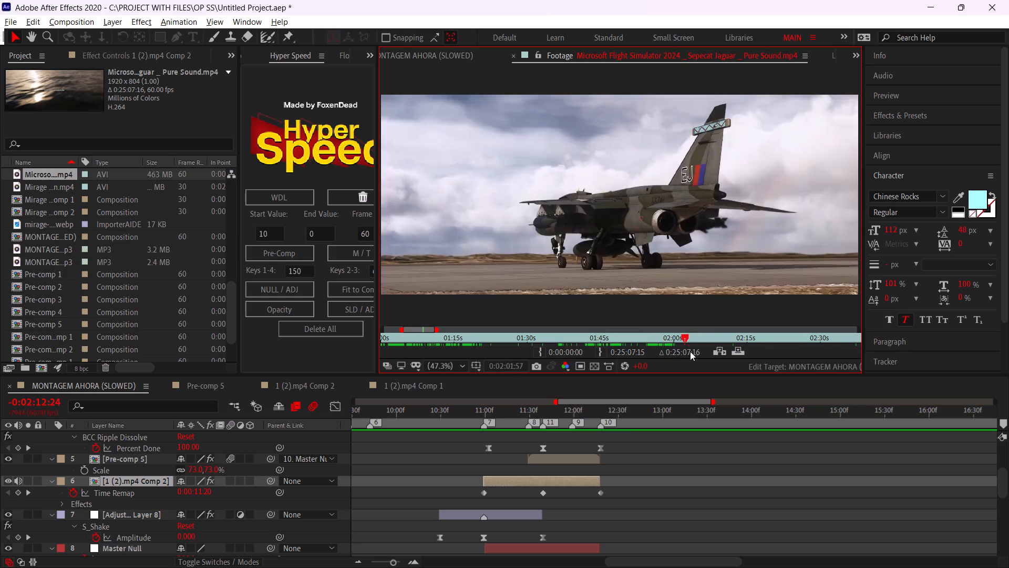
drag(690, 351, 752, 357)
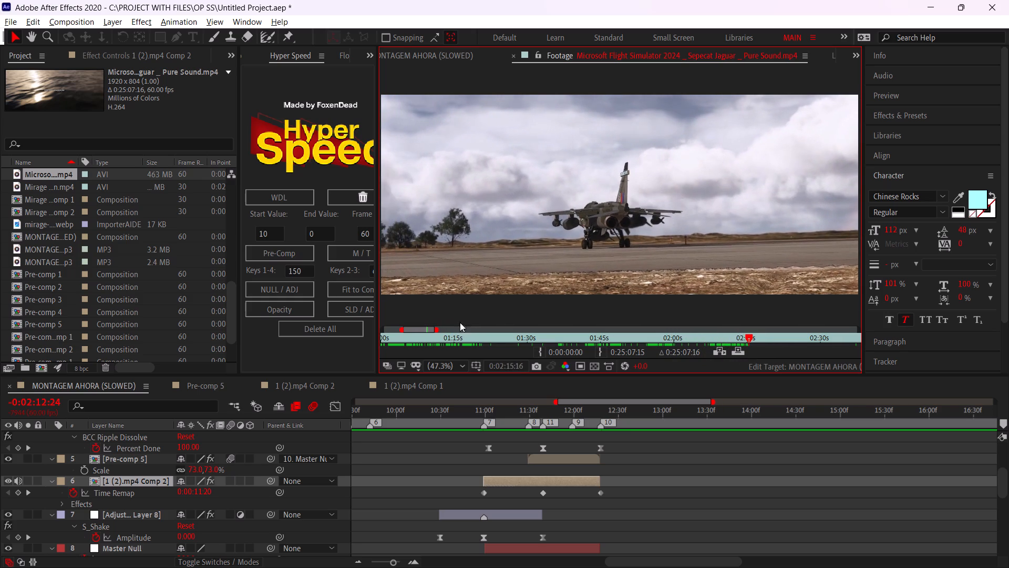
Scan the Sepecat Jaguar footage from about 0:02:15 to 0:03:58 for usable taxi and takeoff shots.
drag(422, 328, 440, 332)
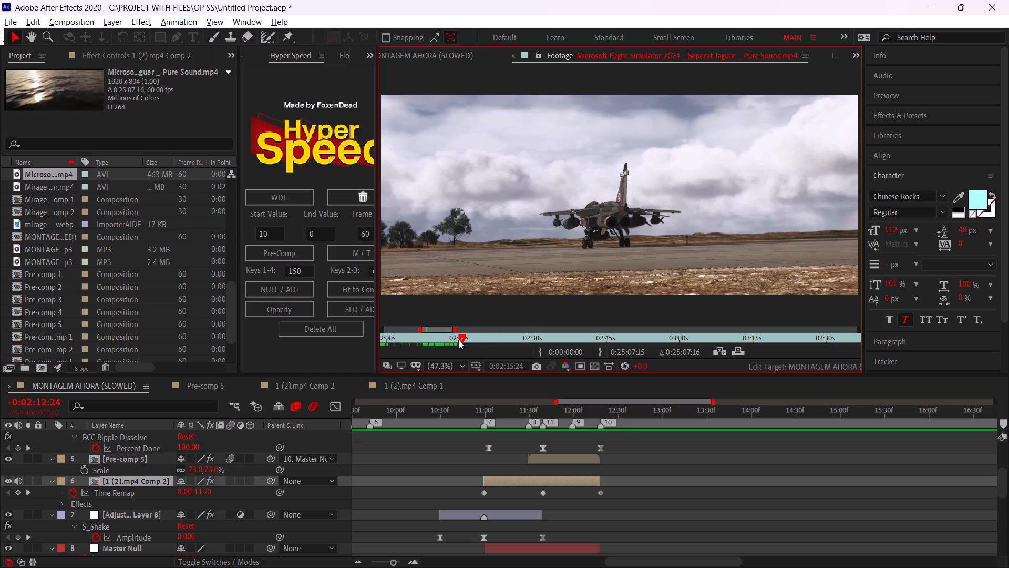
drag(459, 340, 591, 322)
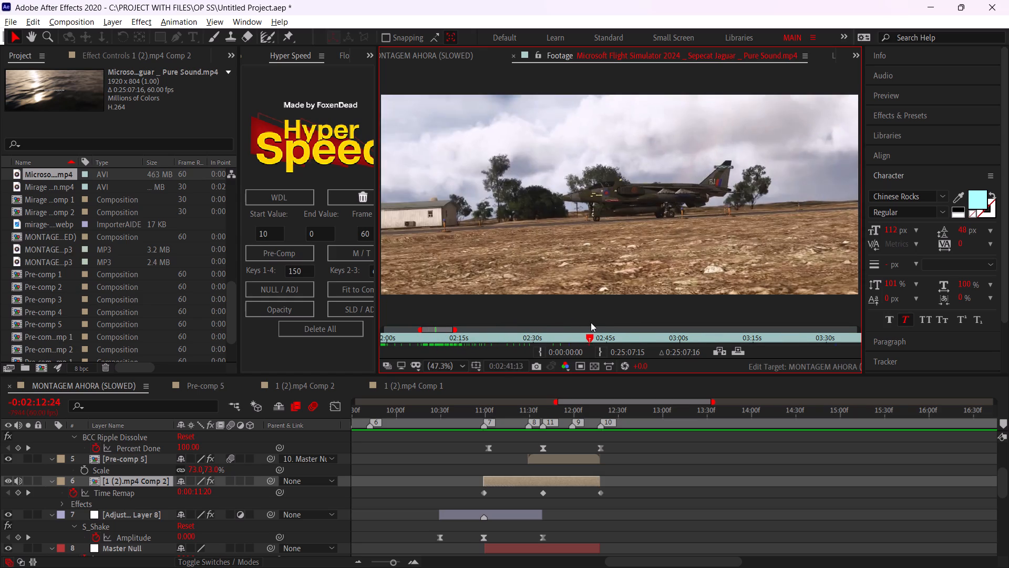
drag(591, 322, 728, 318)
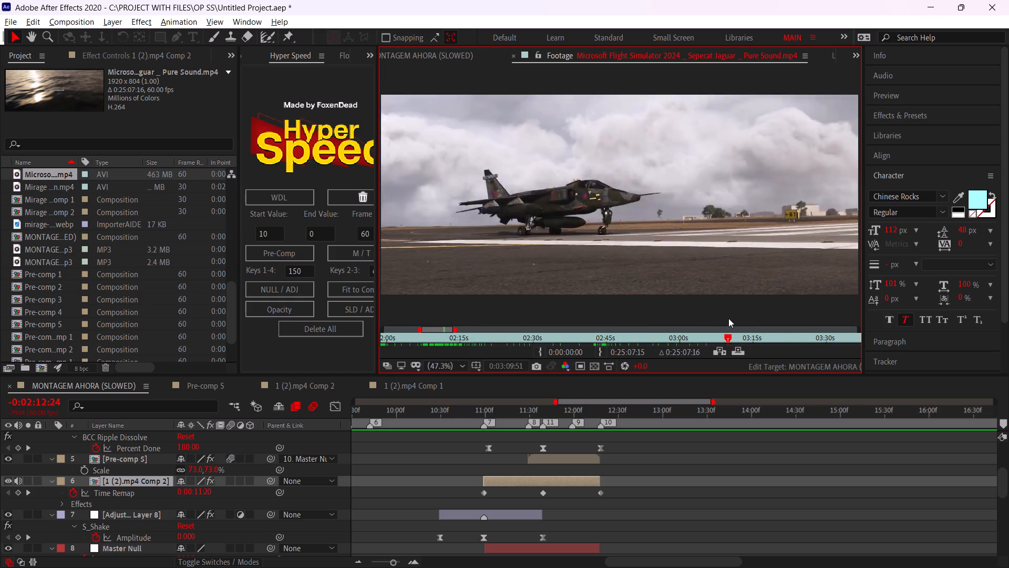
drag(728, 318, 778, 321)
drag(440, 330, 461, 330)
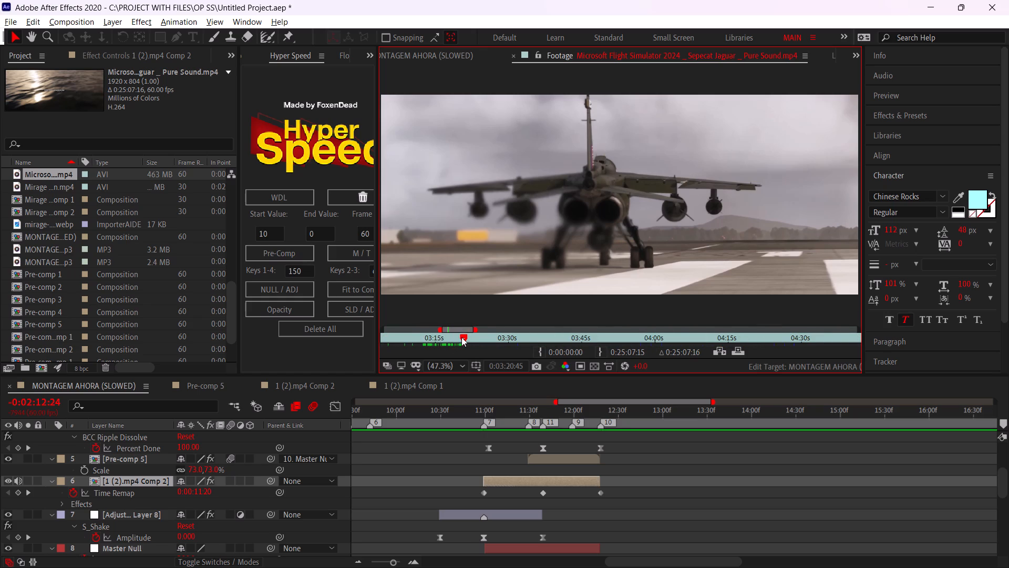
drag(462, 339, 617, 322)
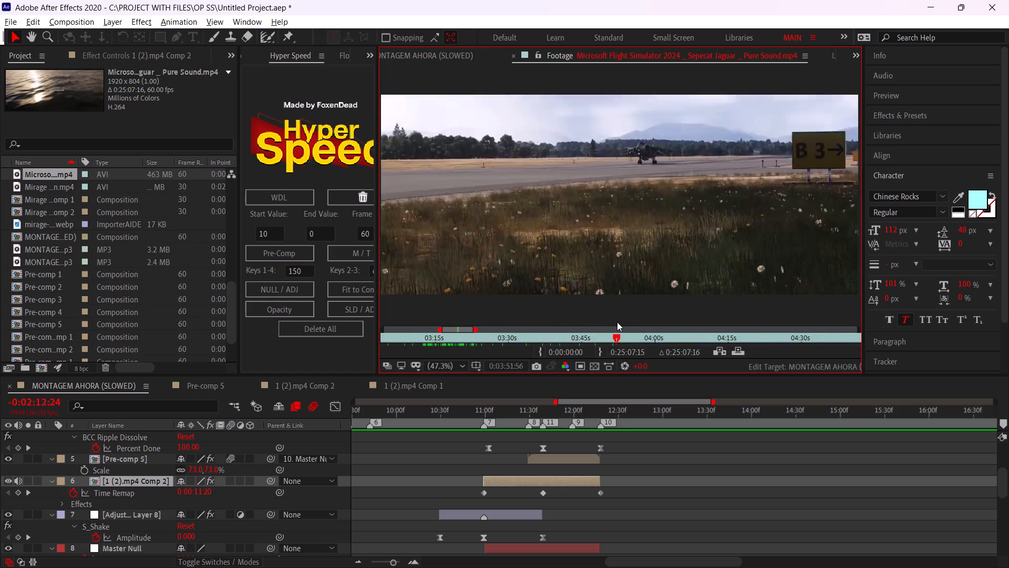
drag(617, 322, 614, 317)
drag(614, 317, 630, 319)
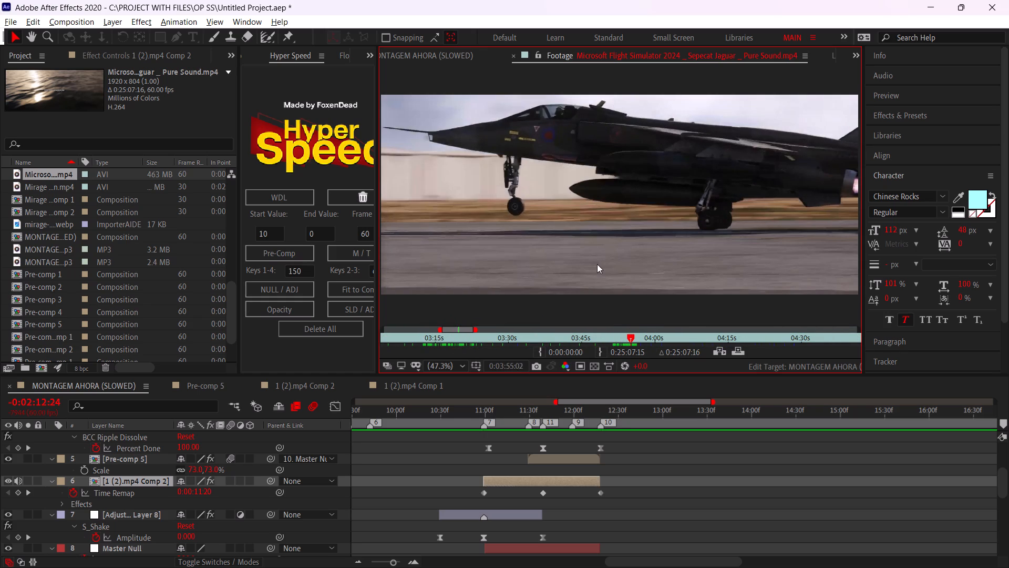
click(451, 364)
click(426, 135)
drag(631, 337, 648, 331)
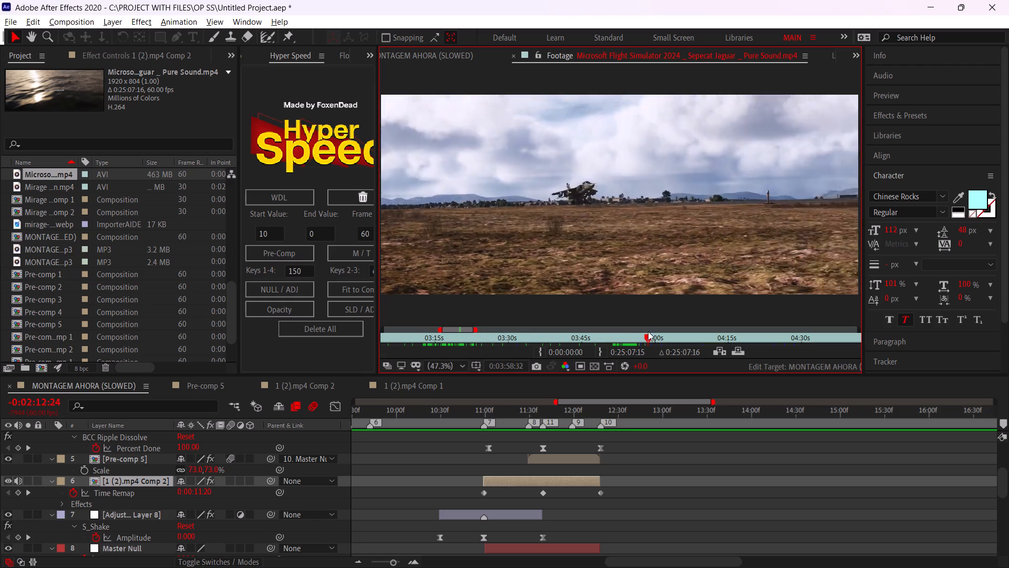
Trim the Sepecat Jaguar footage to the flyaway shot, with in point 0:04:10:38 and out point 0:04:12:15.
drag(648, 331, 706, 321)
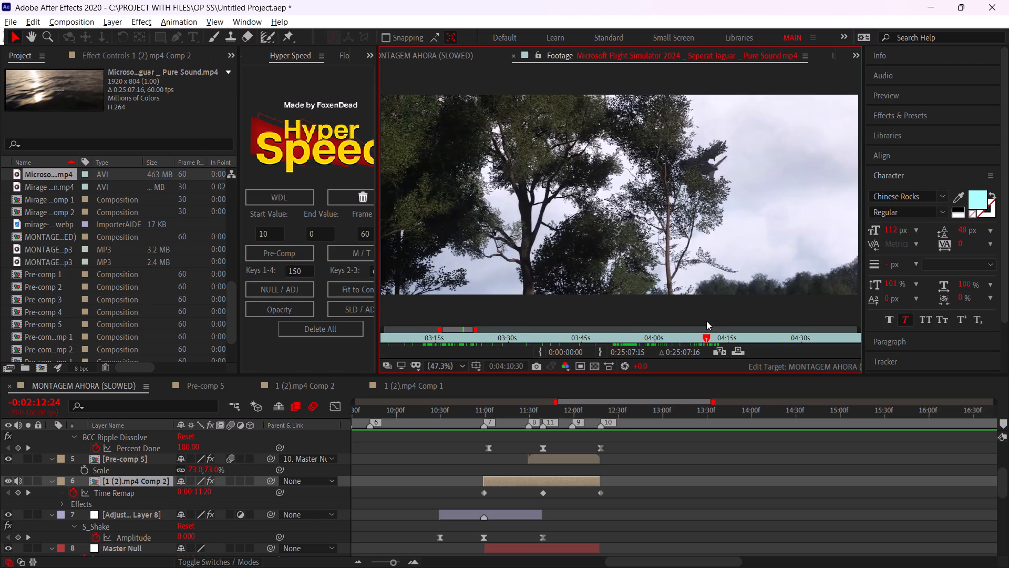
drag(706, 321, 706, 319)
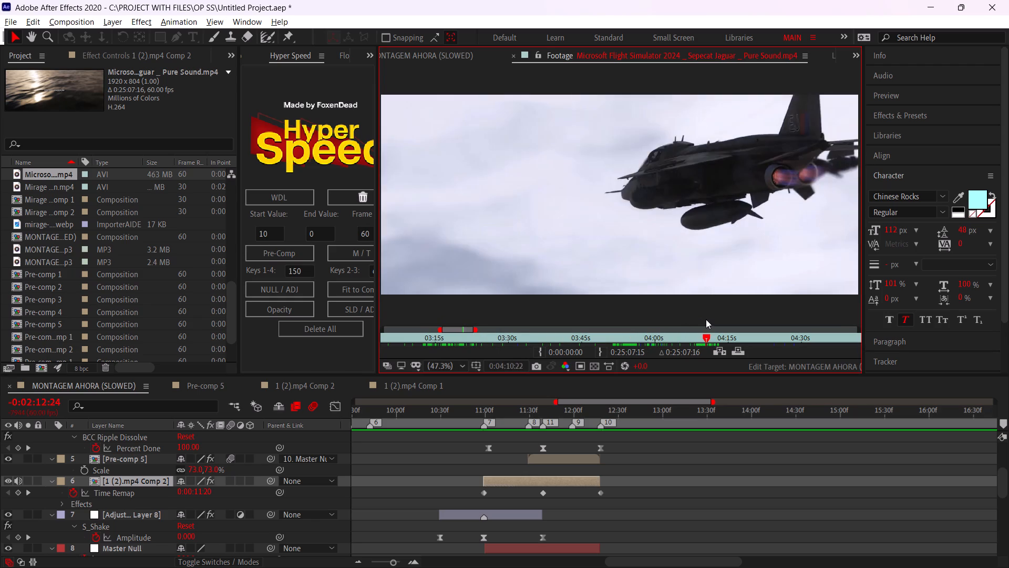
drag(706, 319, 707, 317)
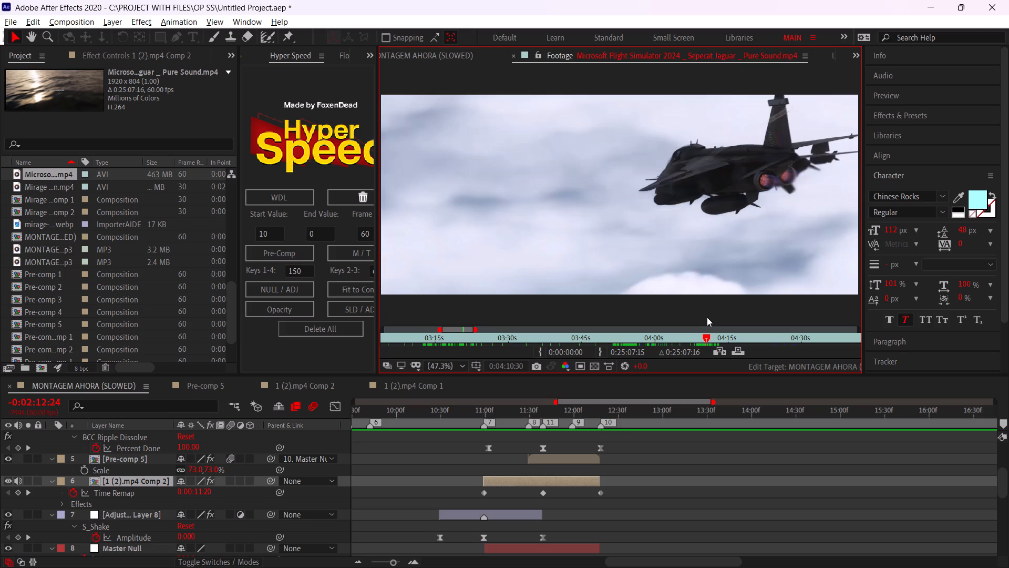
drag(707, 317, 710, 317)
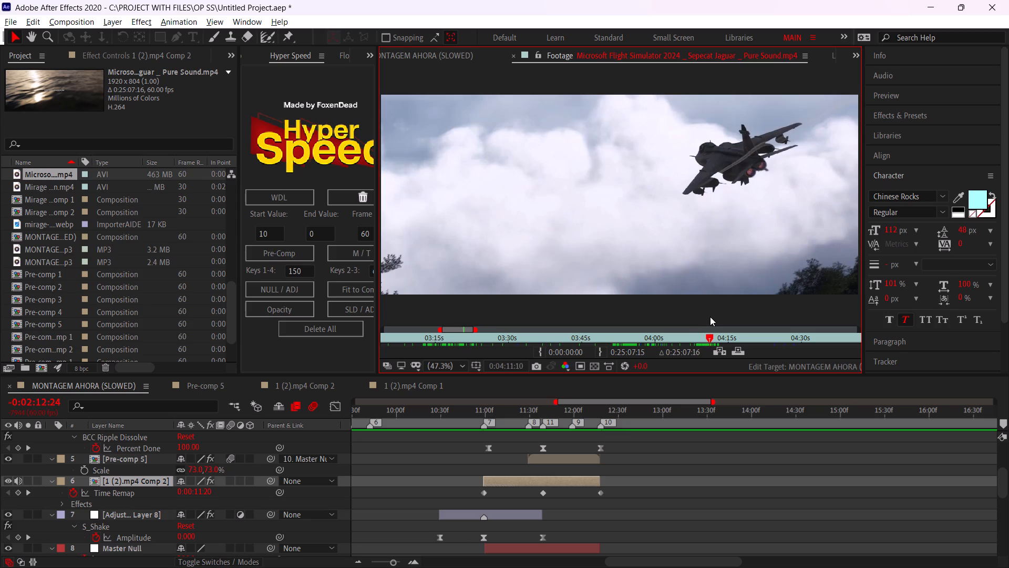
drag(710, 317, 709, 314)
drag(709, 314, 707, 312)
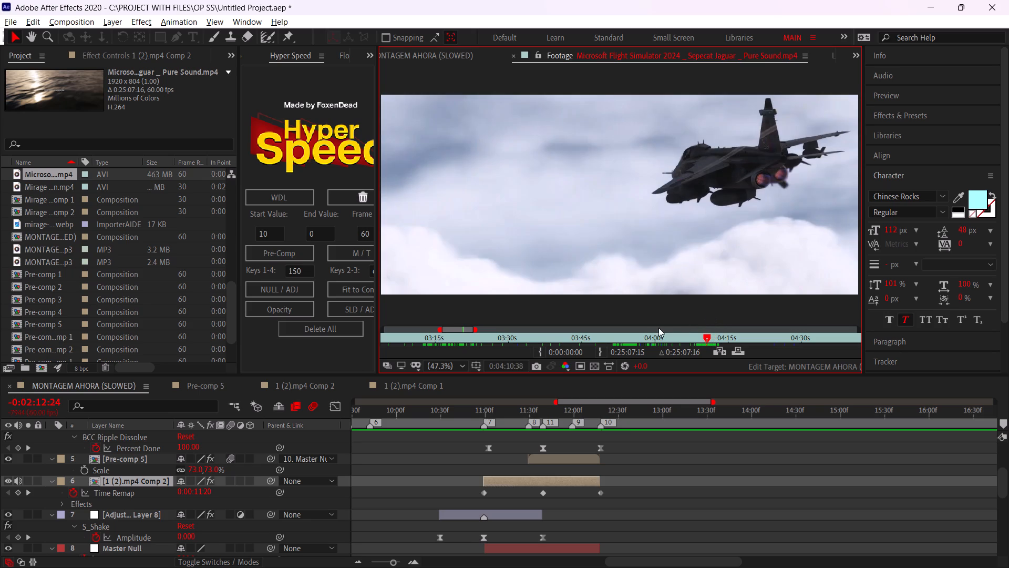
click(601, 354)
click(545, 348)
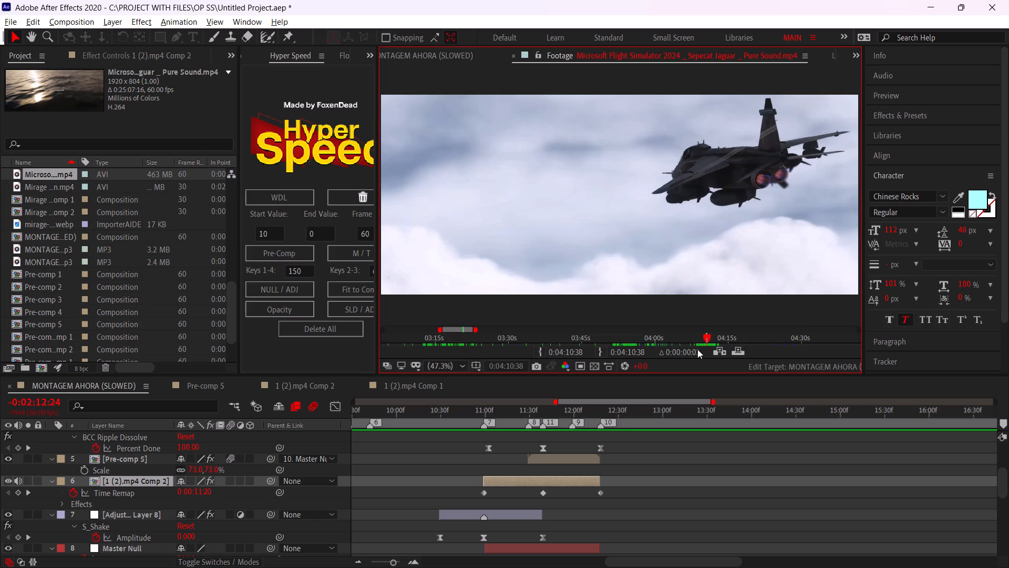
drag(708, 341, 714, 341)
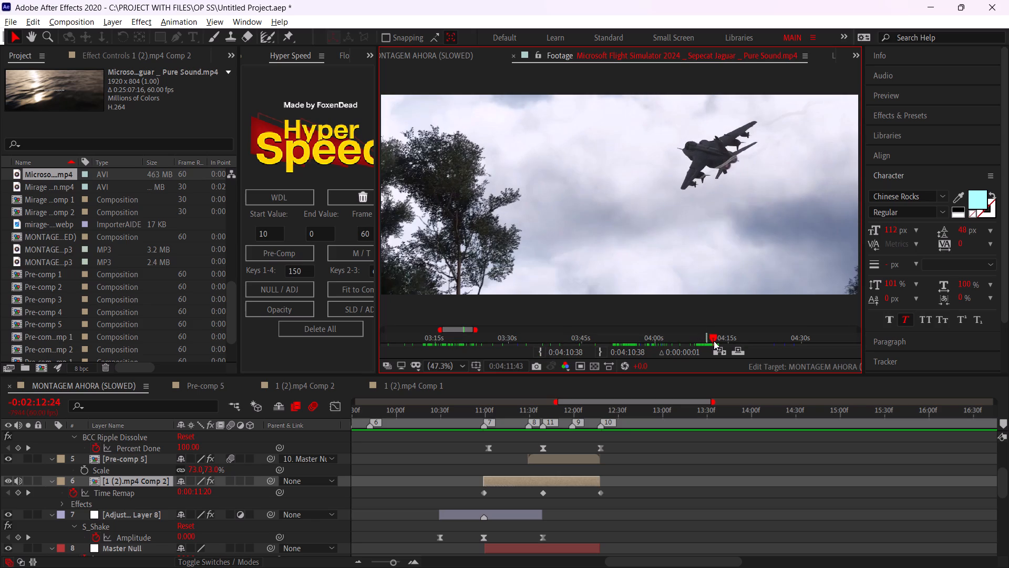
drag(714, 341, 716, 341)
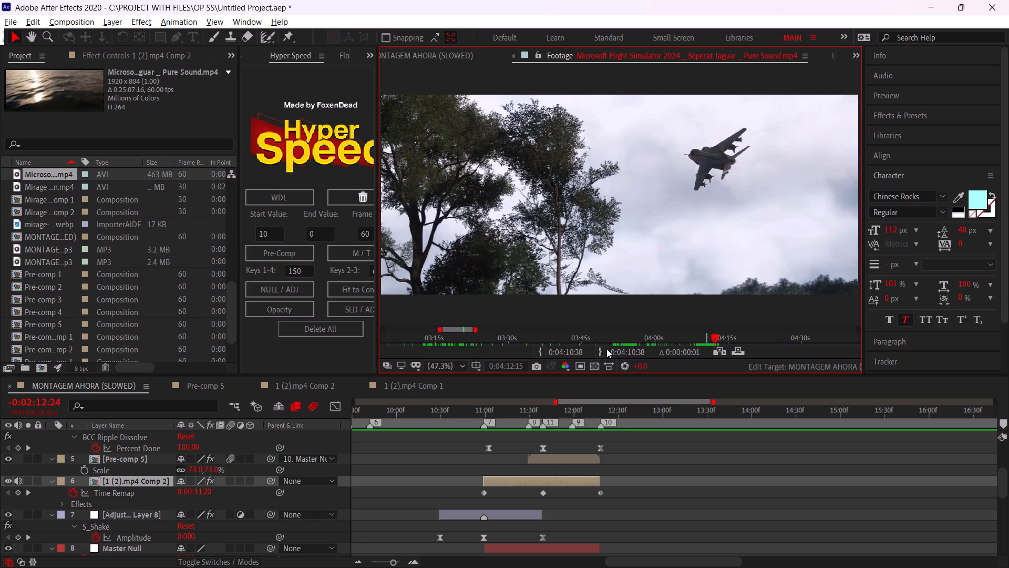
click(602, 352)
Overlay the trimmed Sepecat Jaguar clip into MONTAGEM AHORA (SLOWED) at 0:00:12:18, where the previous shot ends.
click(596, 414)
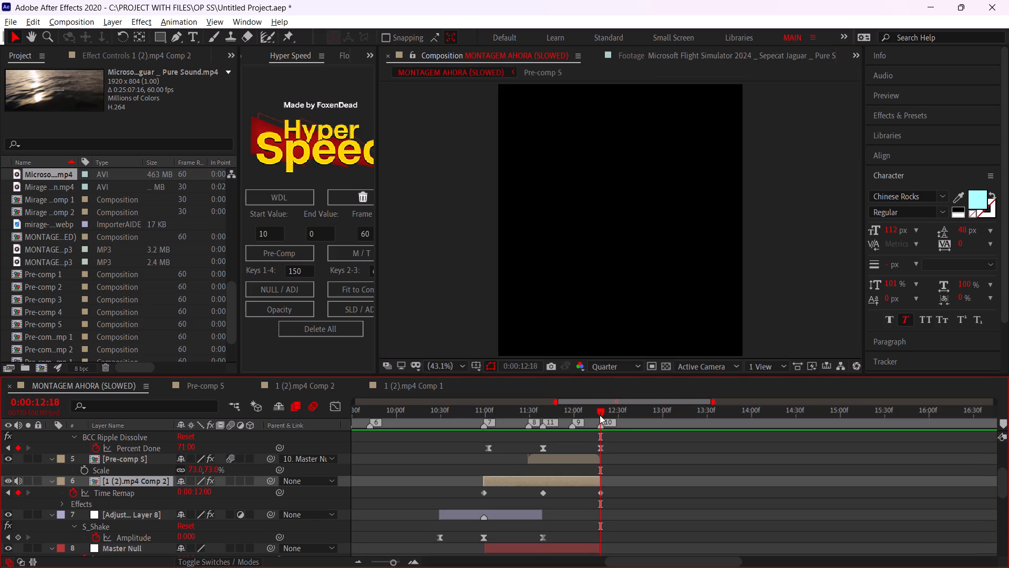
click(709, 55)
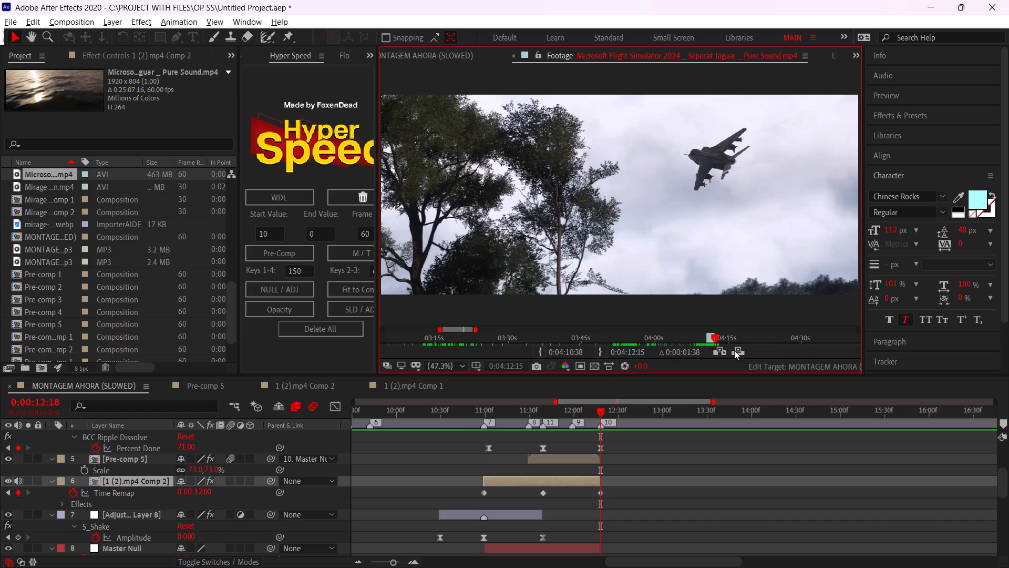
click(735, 351)
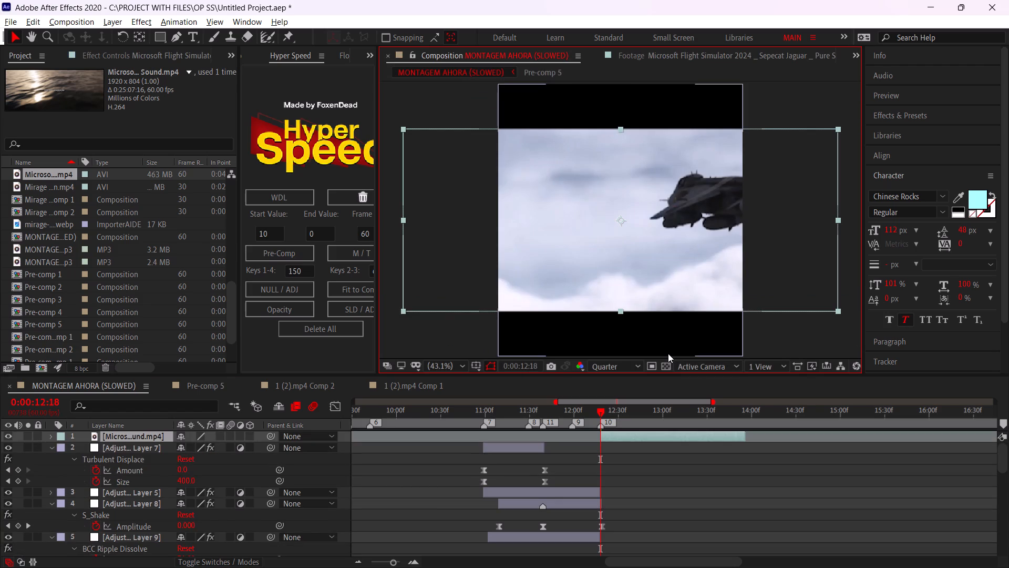
Scale the new Sepecat Jaguar layer to 150% and shift it sideways so the jet sits in the full-height portrait frame.
drag(672, 283, 672, 283)
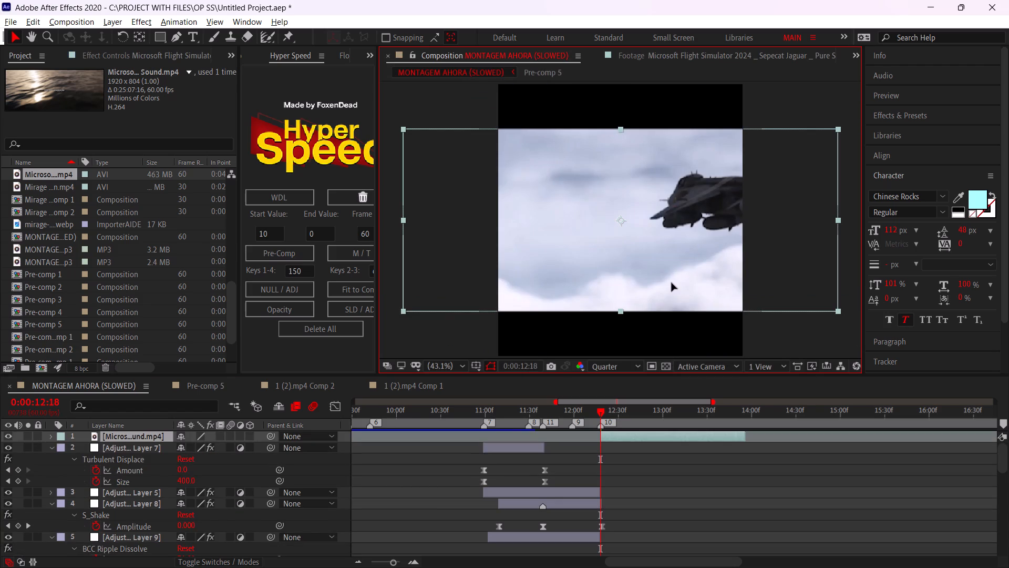
drag(672, 283, 574, 281)
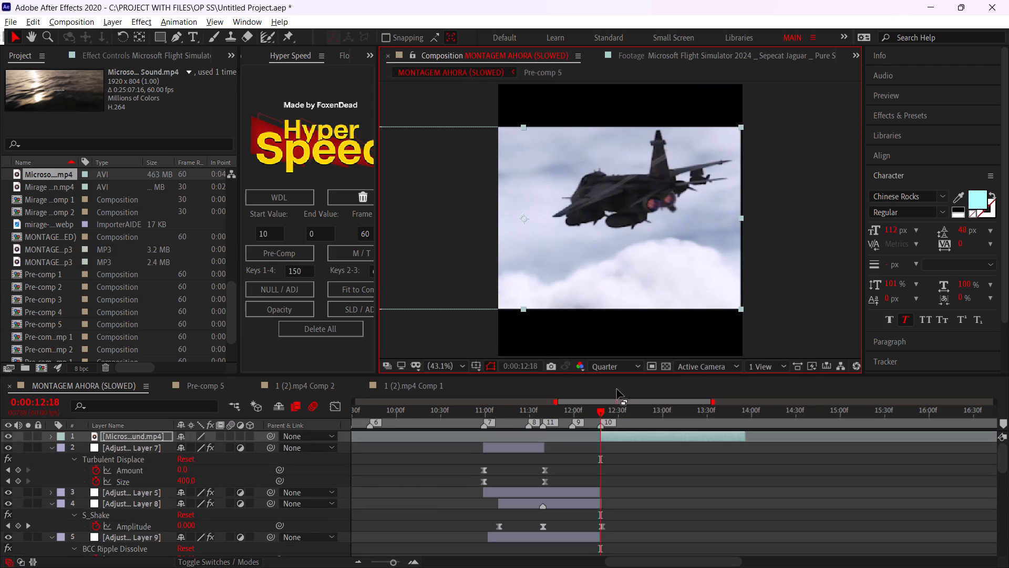
key(s)
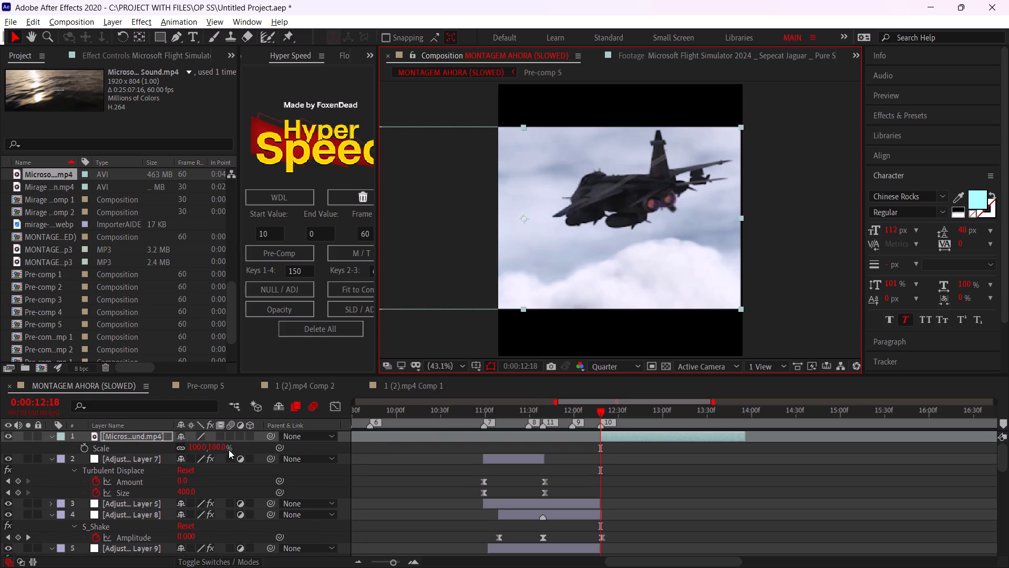
drag(222, 450, 238, 447)
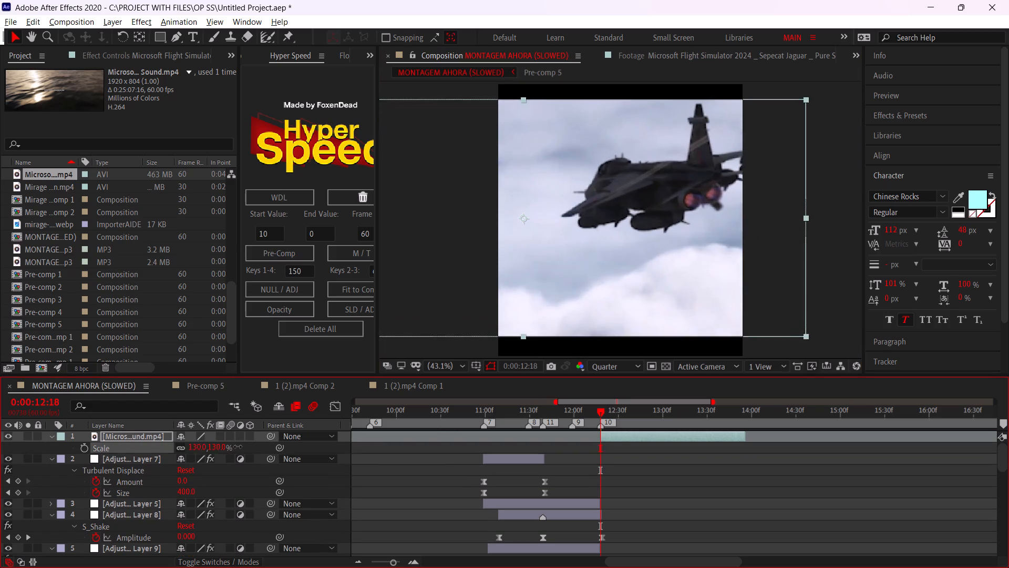
drag(238, 447, 249, 444)
drag(625, 239, 606, 245)
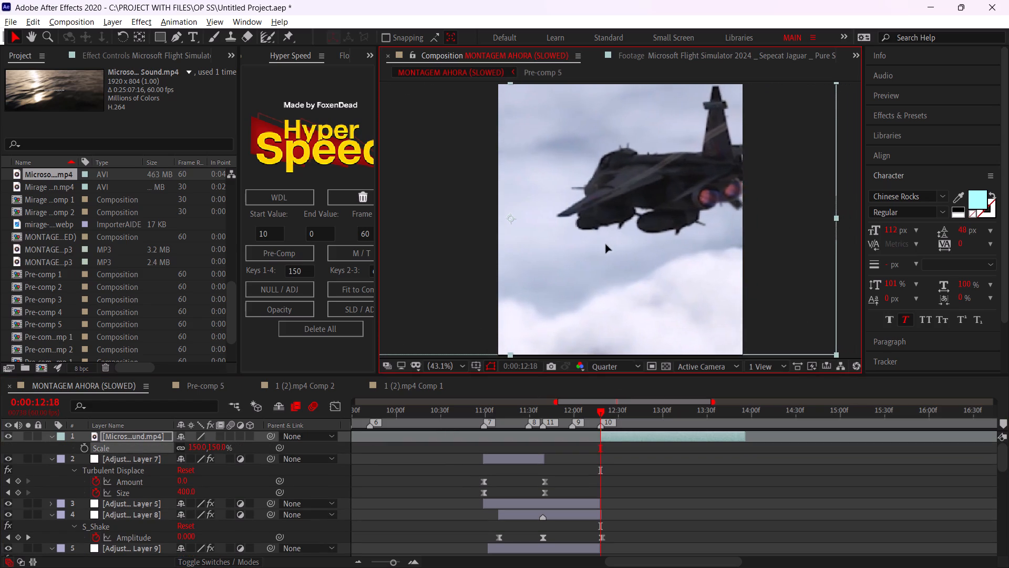
drag(606, 245, 529, 258)
click(589, 247)
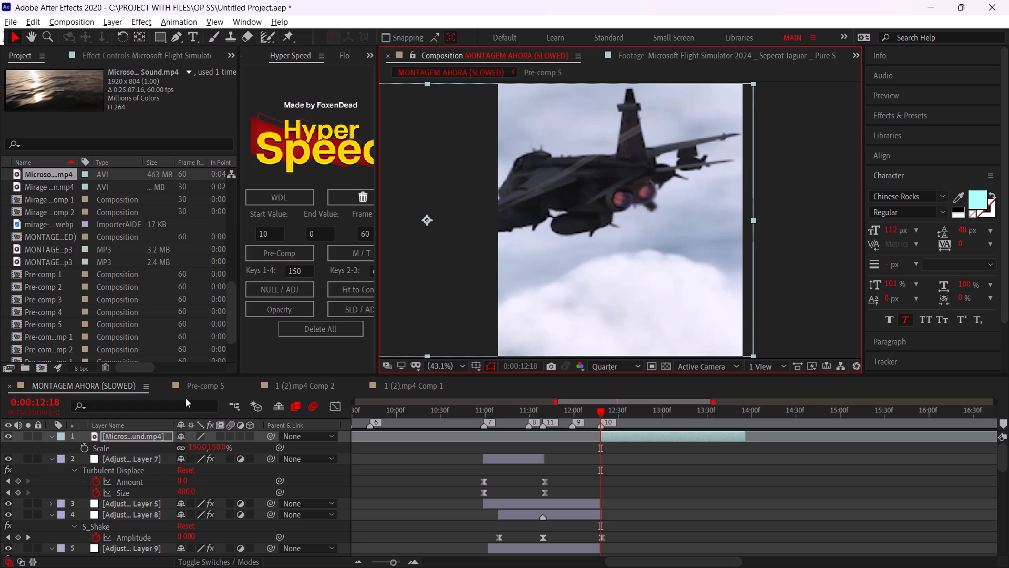
Set the MONTAGEM AHORA (SLOWED) preview resolution to Full.
click(601, 368)
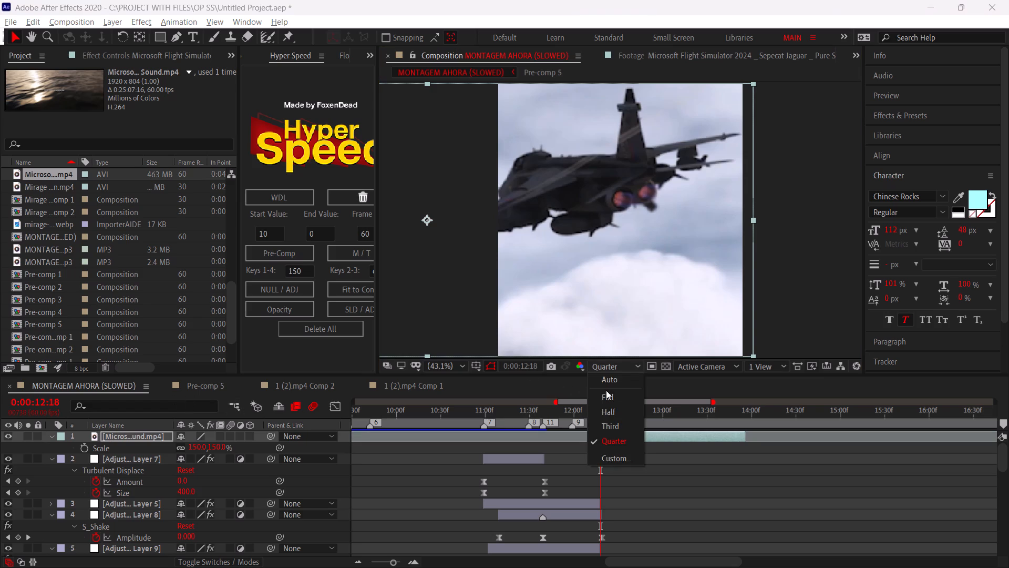
click(606, 390)
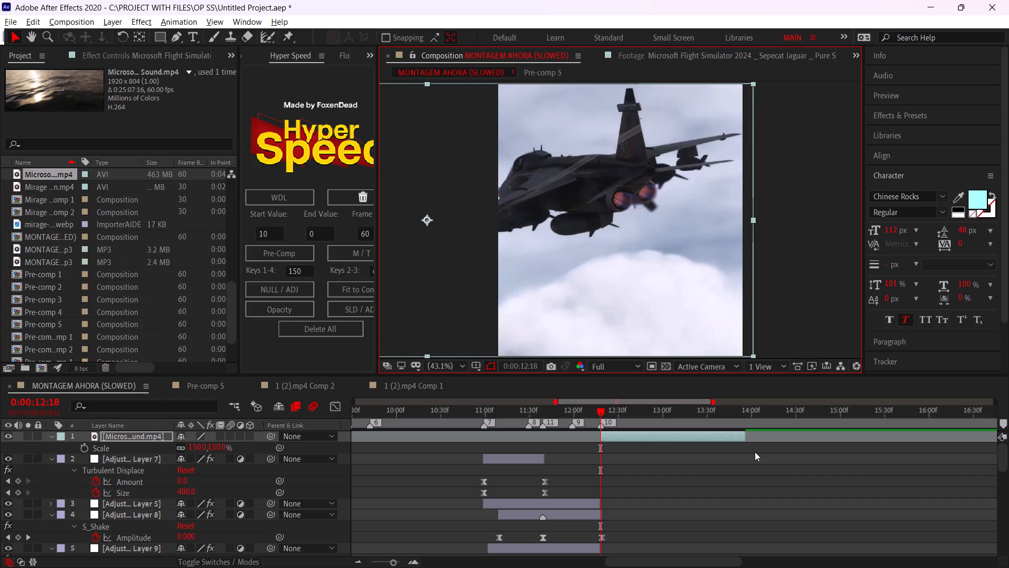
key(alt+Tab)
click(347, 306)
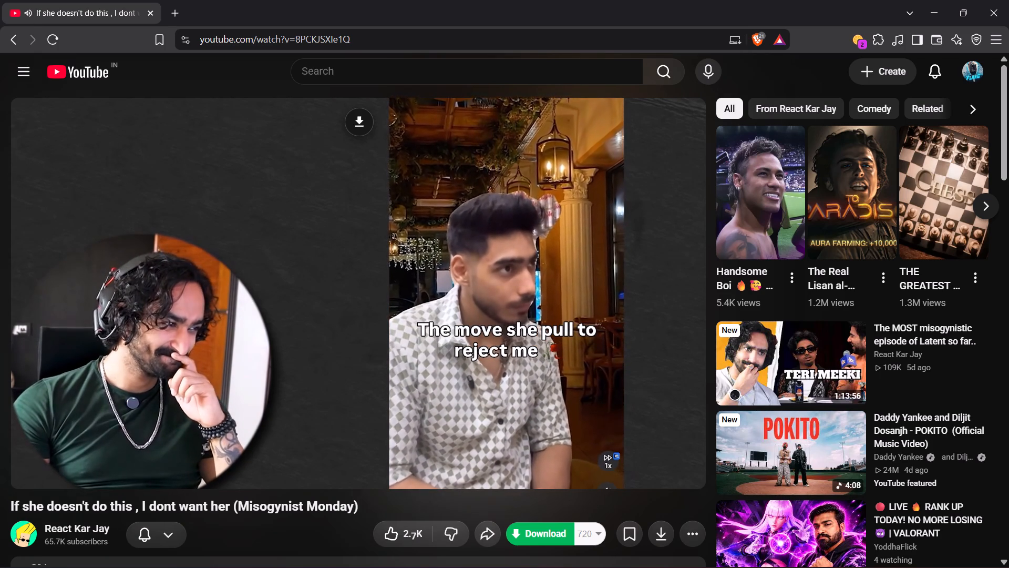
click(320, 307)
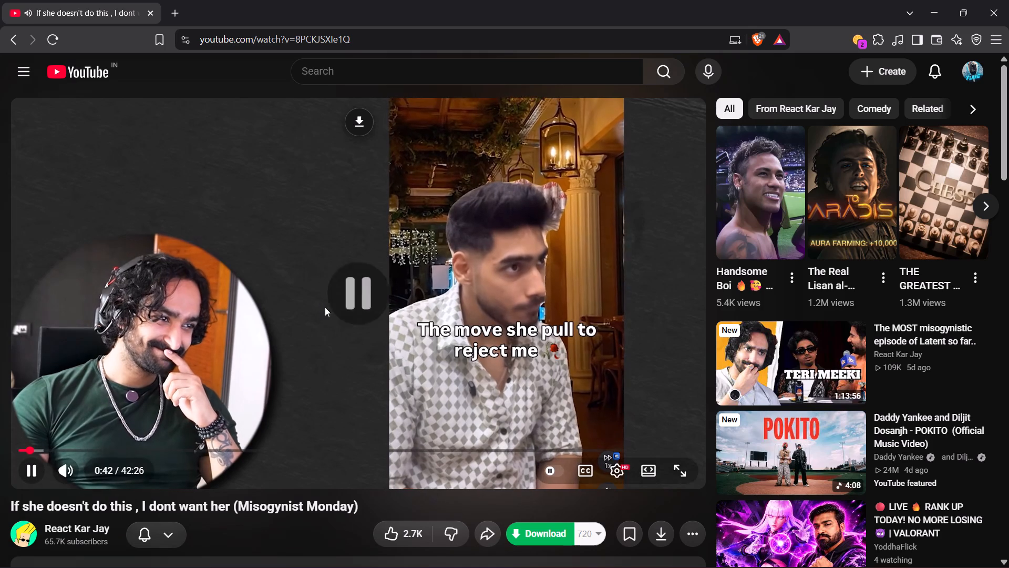
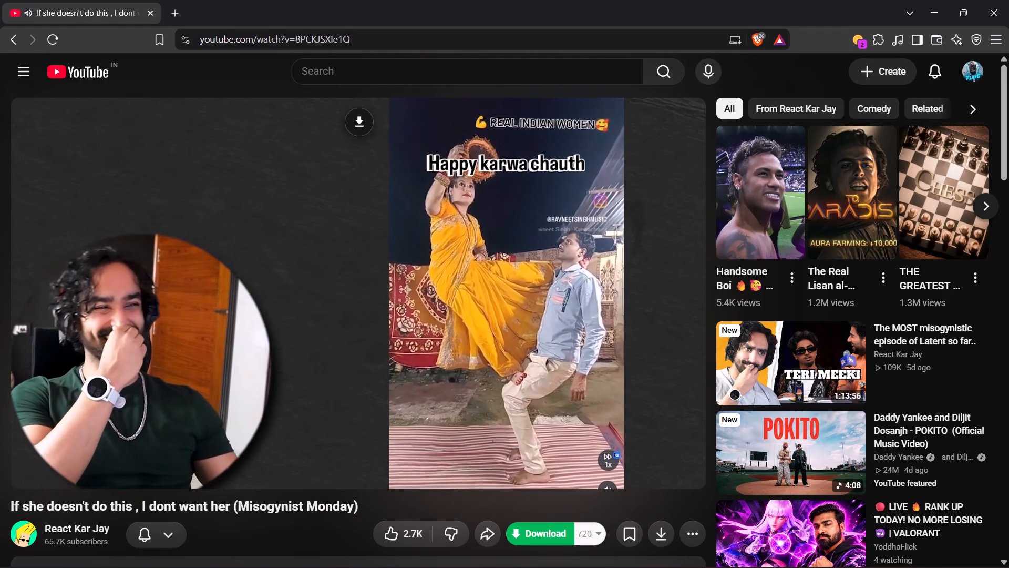
Switch to After Effects and activate the Roto Brush tool.
key(alt+Tab)
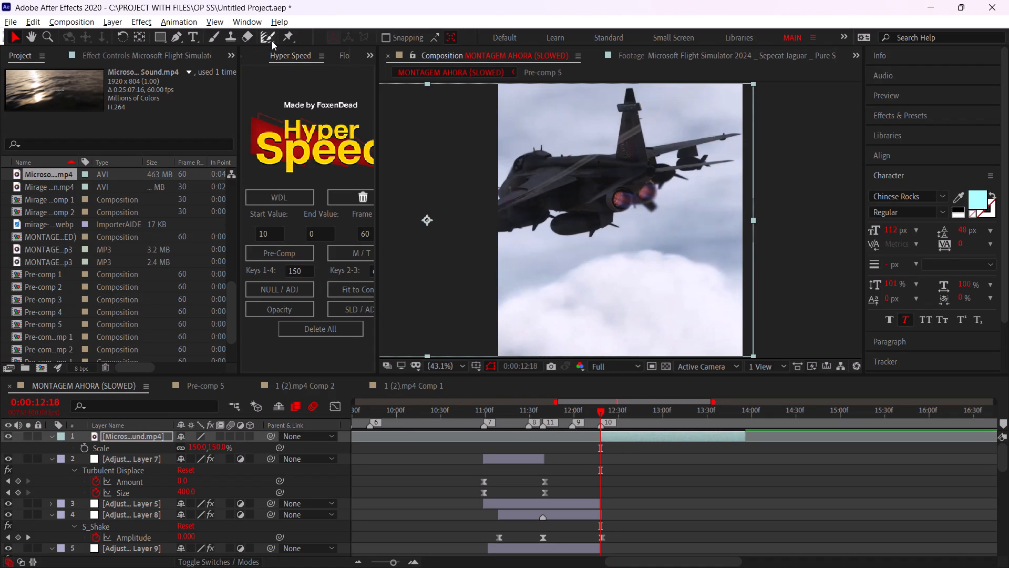
drag(272, 41, 340, 39)
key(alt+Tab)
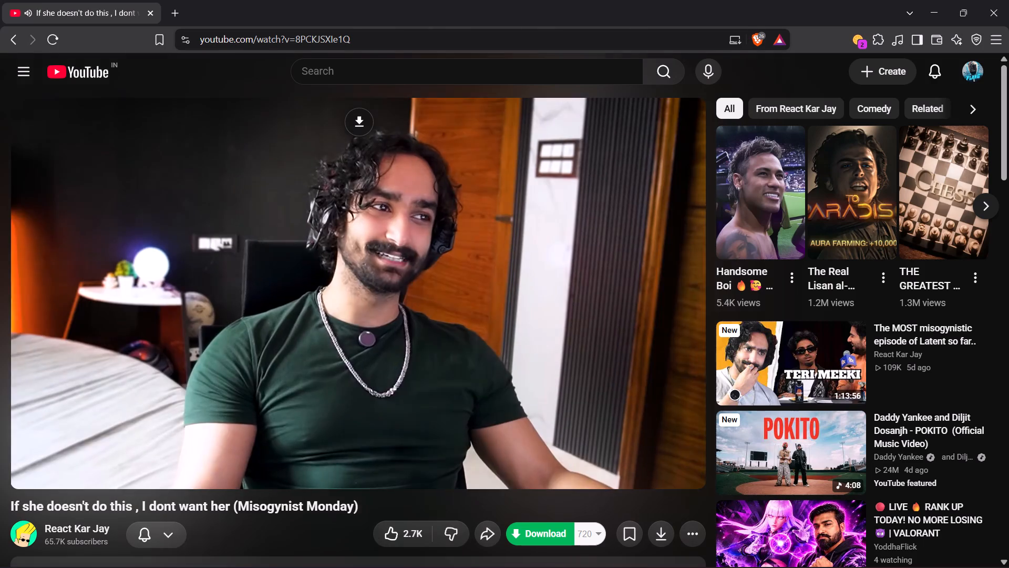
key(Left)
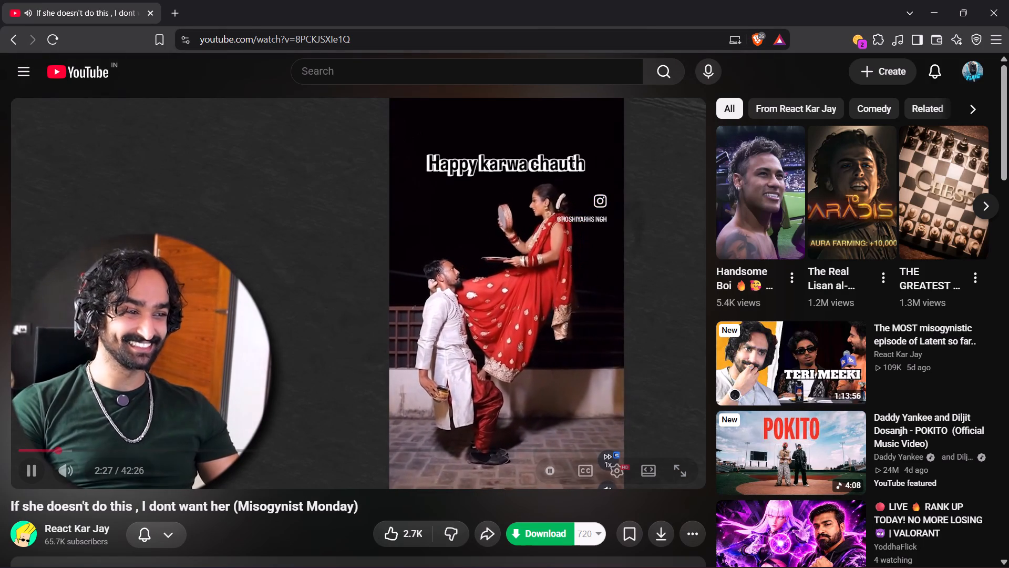
Back in After Effects, open the Sepecat Jaguar layer, isolate the jet with the Roto Brush at 0:04:10:38, and go toward the clip's end.
key(alt+Tab)
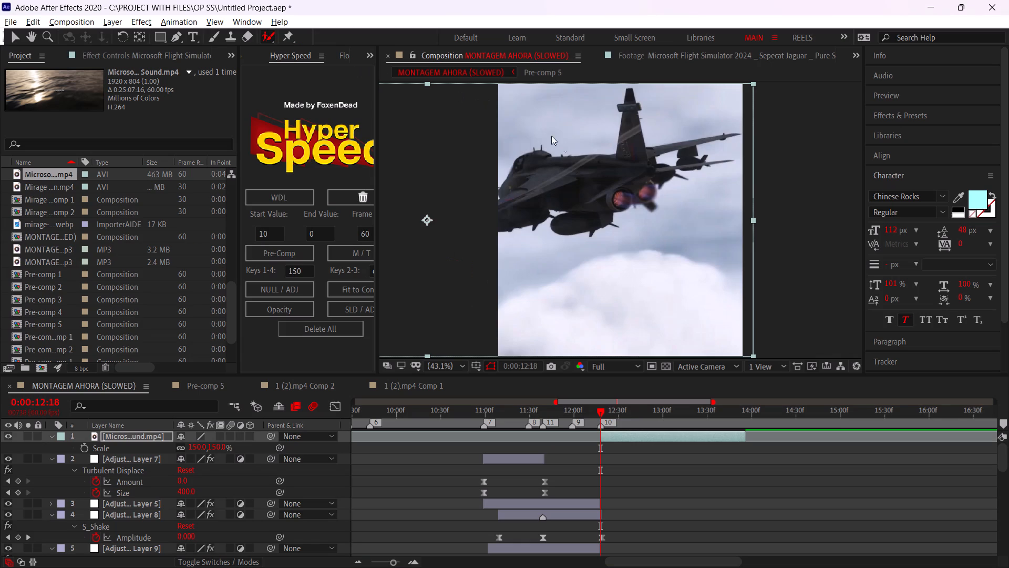
double_click(576, 192)
alt+scroll(698, 188, up, 1)
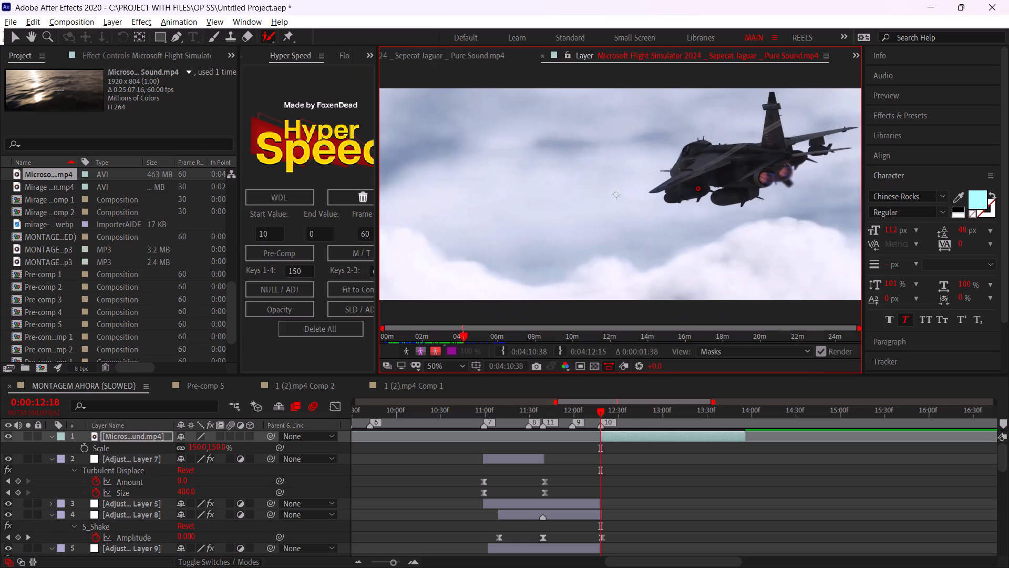
alt+scroll(673, 191, up, 1)
drag(685, 178, 753, 167)
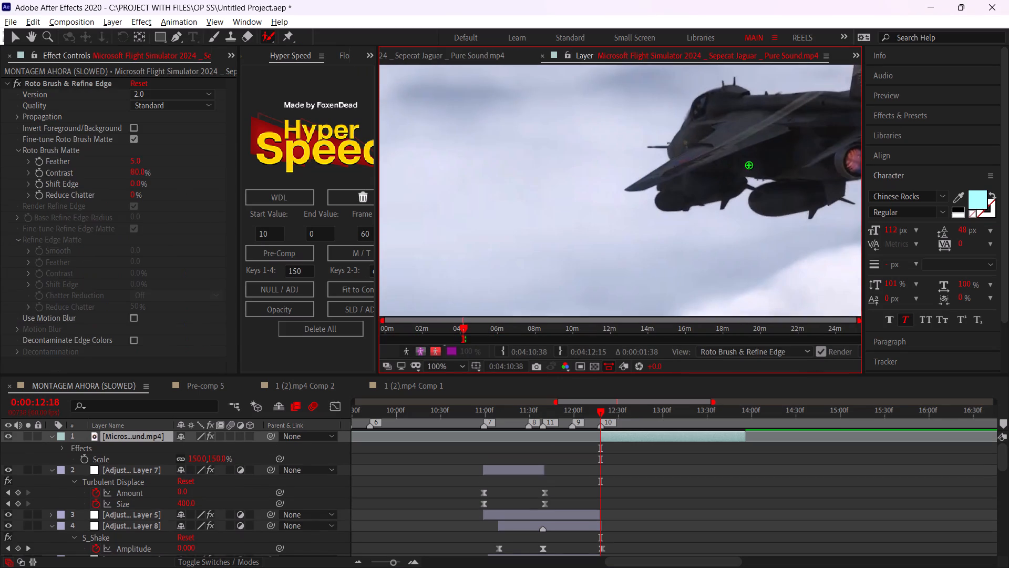
key(space)
key(space)
key(space)
key(space)
key(space)
key(space)
key(space)
drag(740, 159, 503, 232)
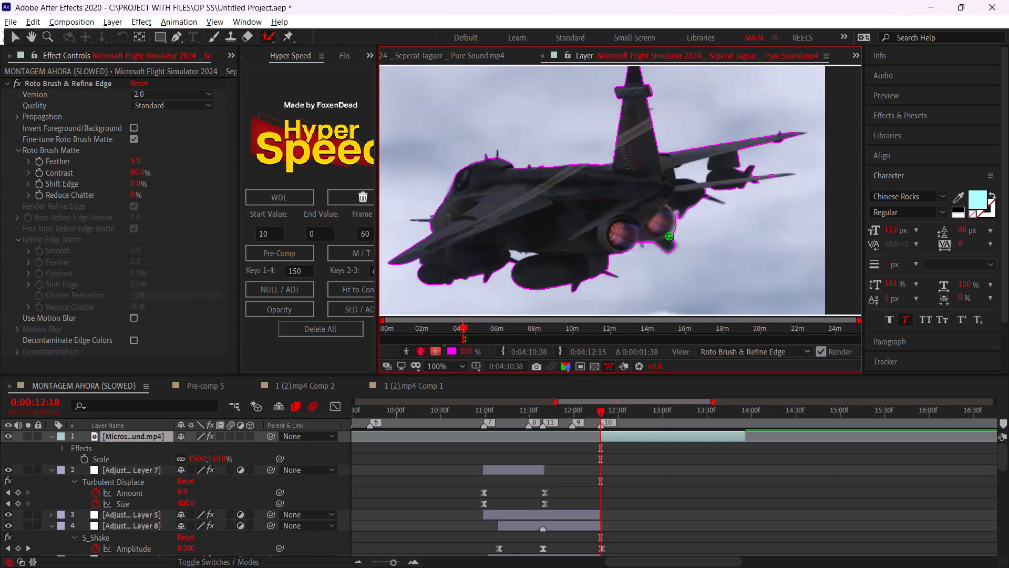
alt+scroll(624, 234, down, 1)
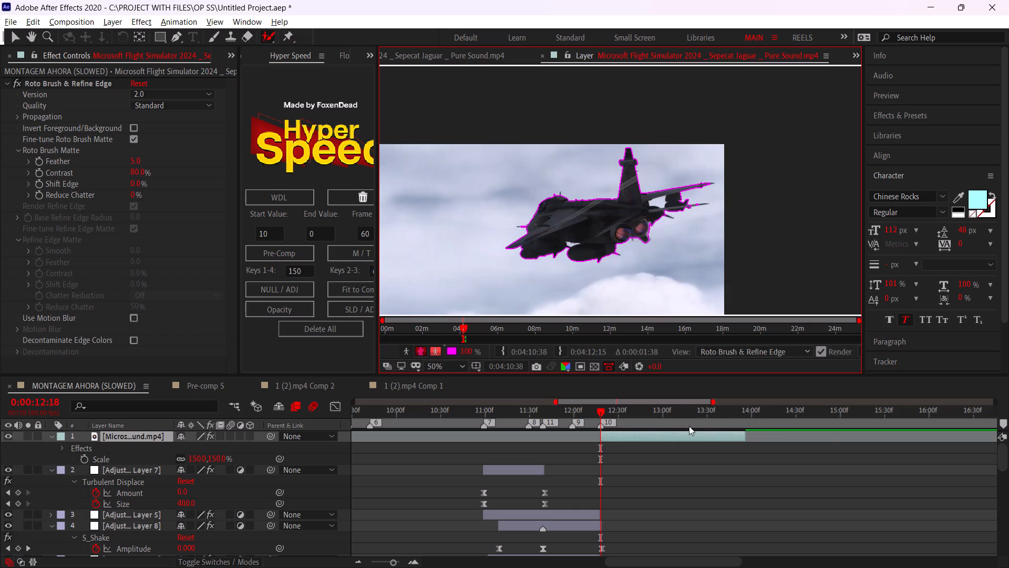
click(740, 420)
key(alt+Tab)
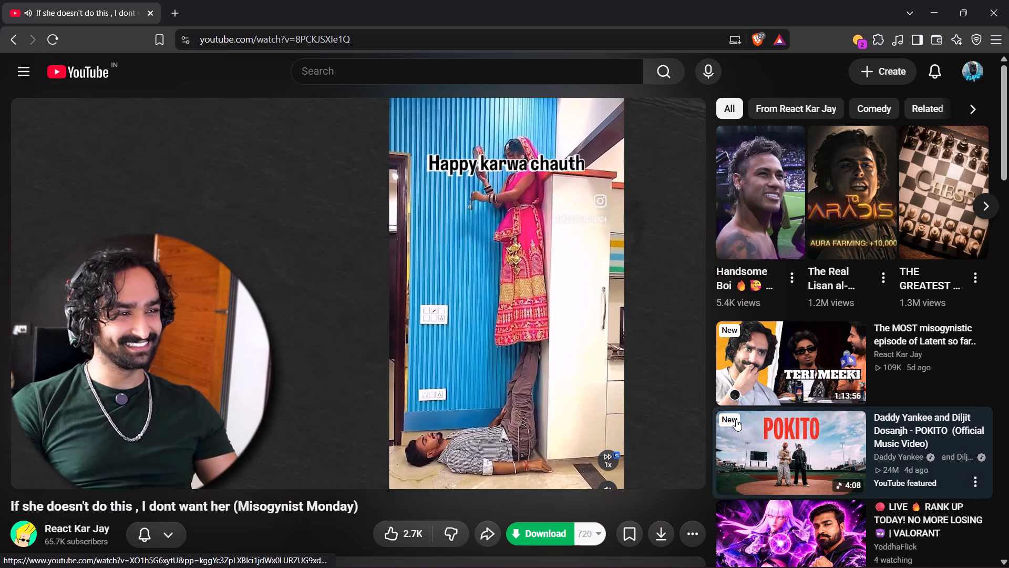
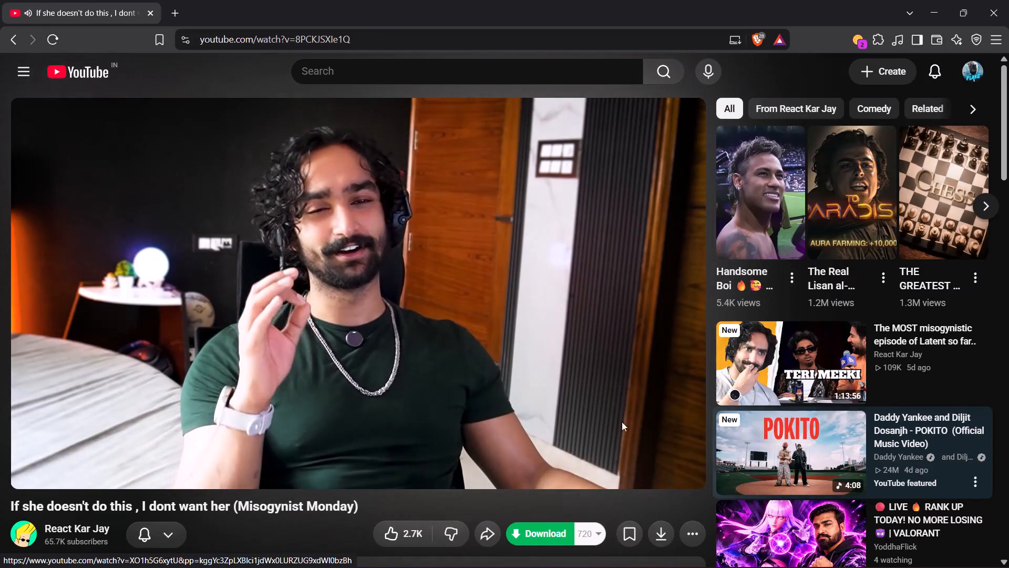
Switch back to After Effects and move the playhead to the Sepecat Jaguar clip's end at 0:00:13:55.
click(466, 333)
key(alt+Tab)
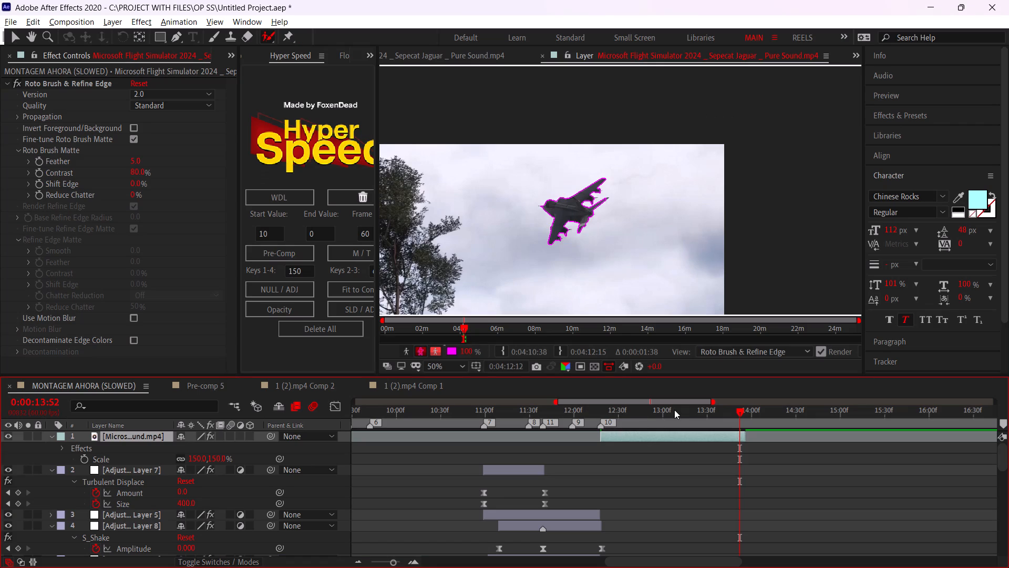
alt+scroll(726, 448, up, 1)
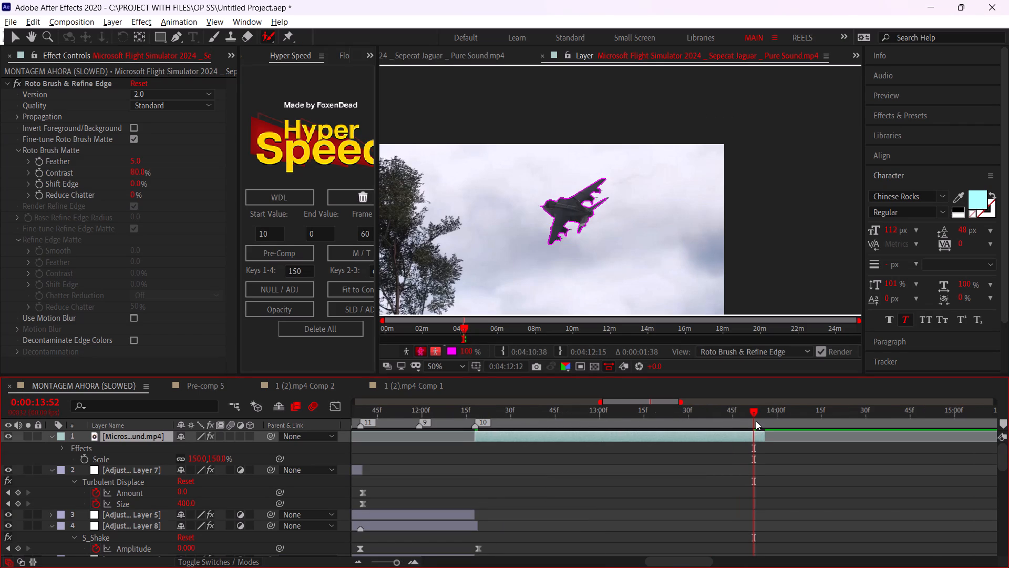
drag(756, 420, 763, 418)
alt+scroll(764, 418, up, 1)
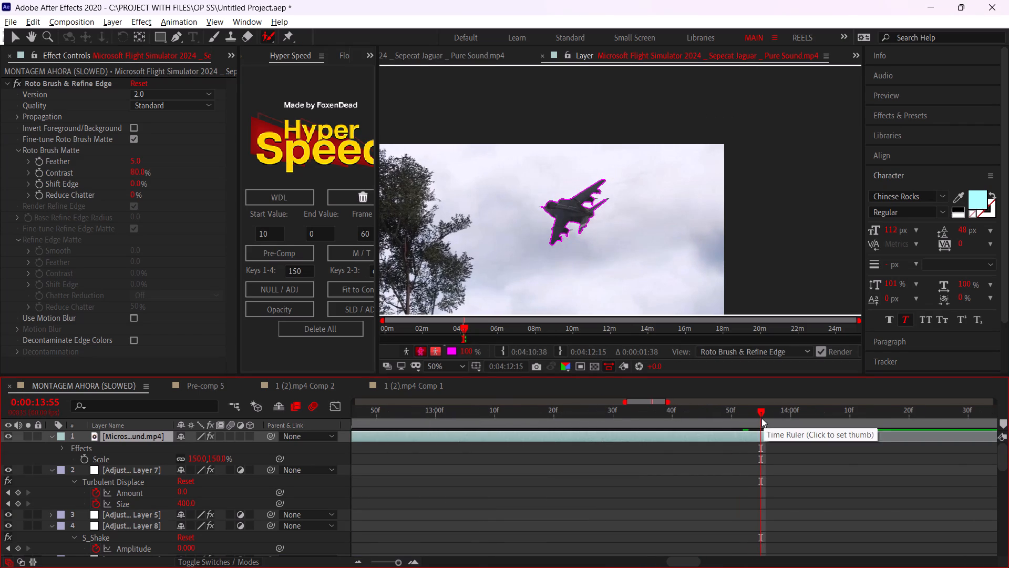
click(761, 418)
alt+scroll(761, 418, down, 2)
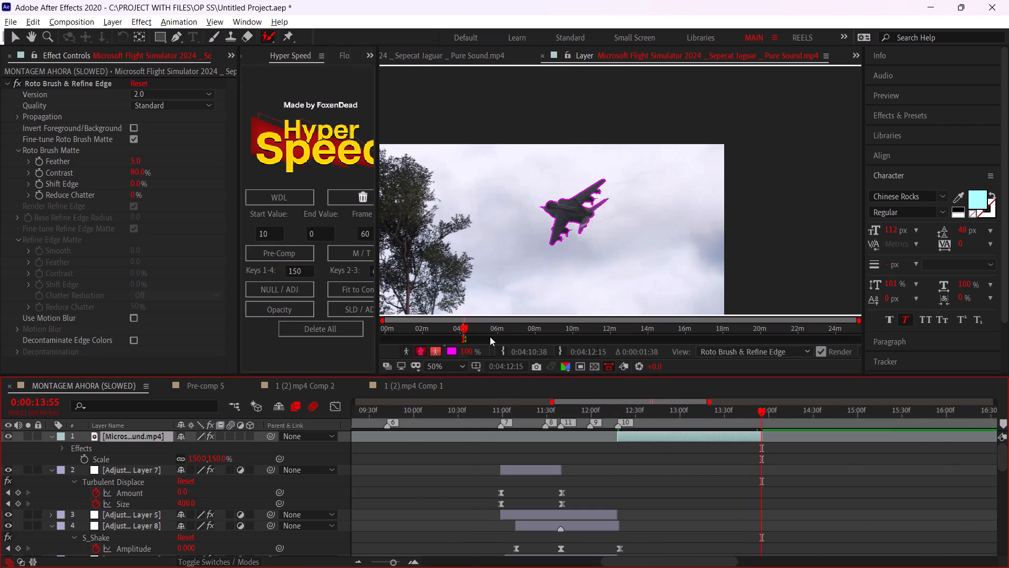
Review the jet's Roto Brush outline across the layer's rotoscoped span, going back to 0:04:10:38.
drag(857, 318, 549, 343)
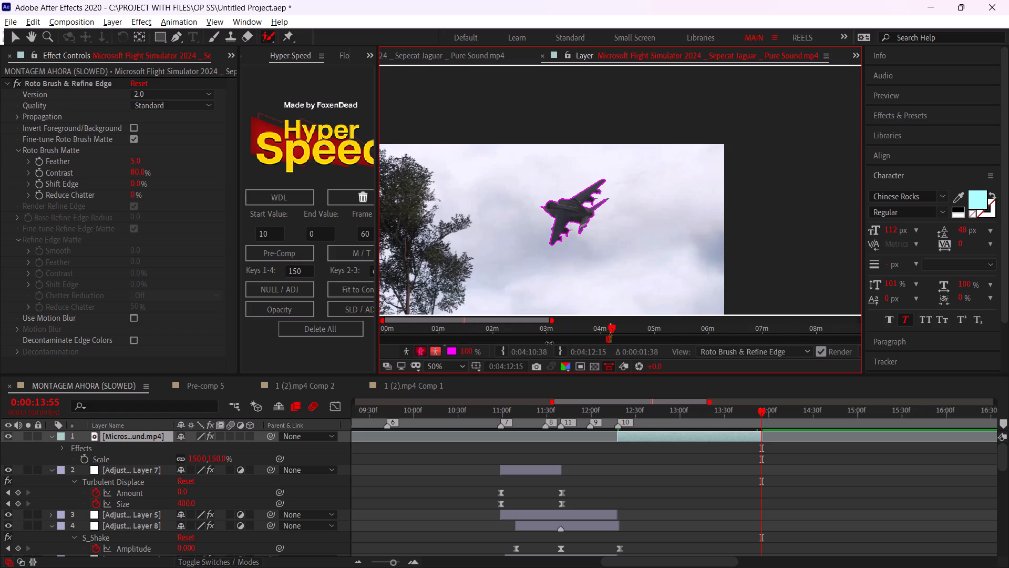
drag(549, 343, 471, 343)
drag(383, 317, 458, 319)
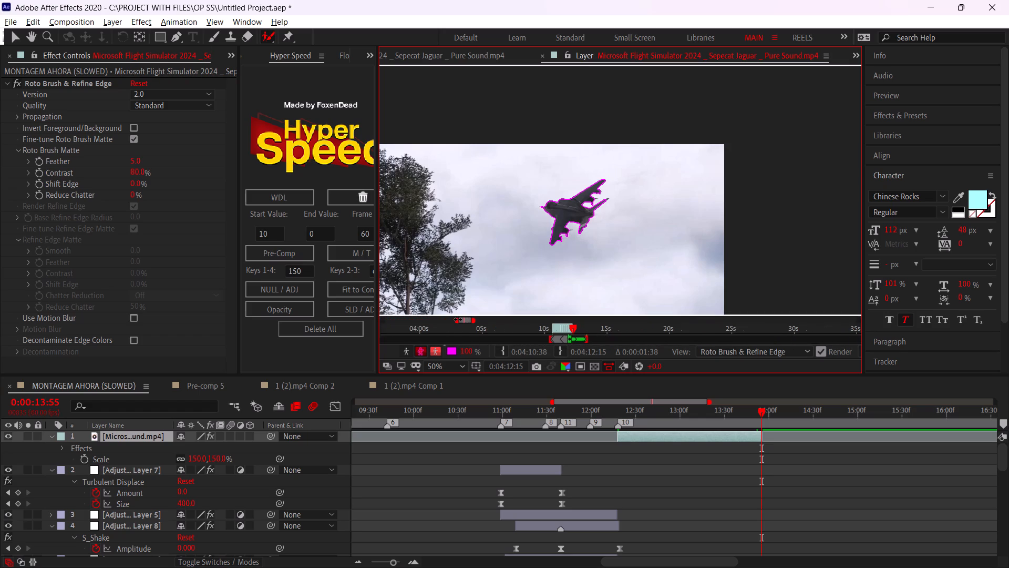
drag(458, 319, 459, 320)
drag(537, 327, 528, 327)
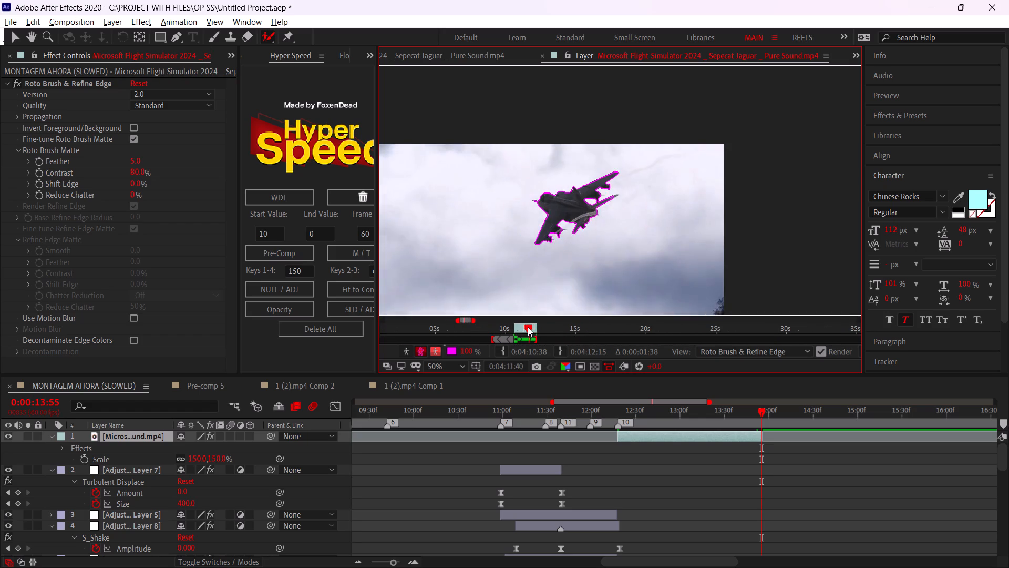
drag(528, 327, 524, 326)
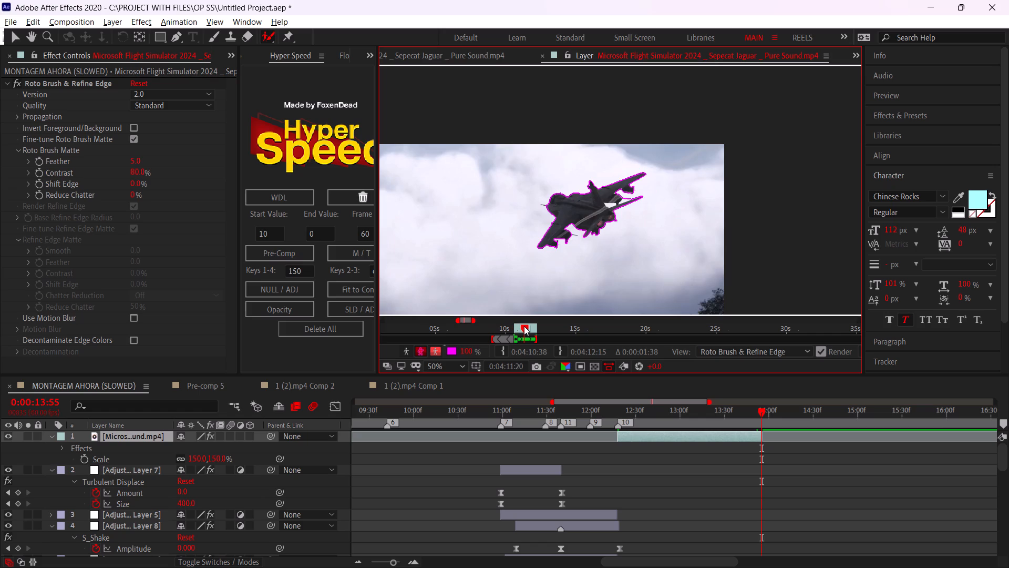
drag(524, 326, 517, 325)
At 0:00:12:18, use the Refine Edge tool to trace the jet's front underside, near wing tip, nose, canopy and upper fuselage.
alt+scroll(622, 414, up, 2)
drag(617, 415, 605, 417)
drag(269, 31, 311, 48)
alt+scroll(544, 288, up, 1)
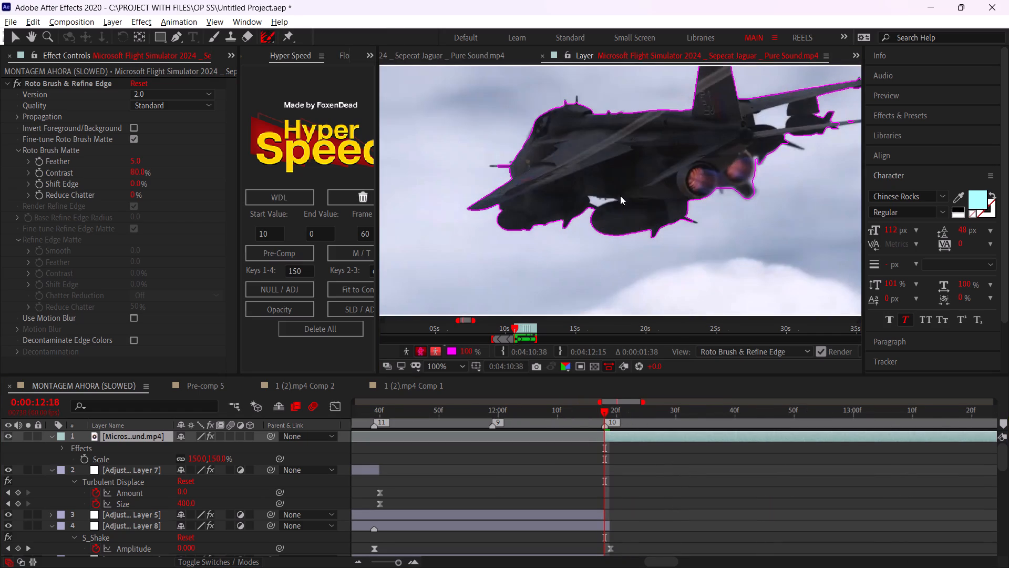
drag(587, 199, 585, 208)
drag(585, 208, 504, 228)
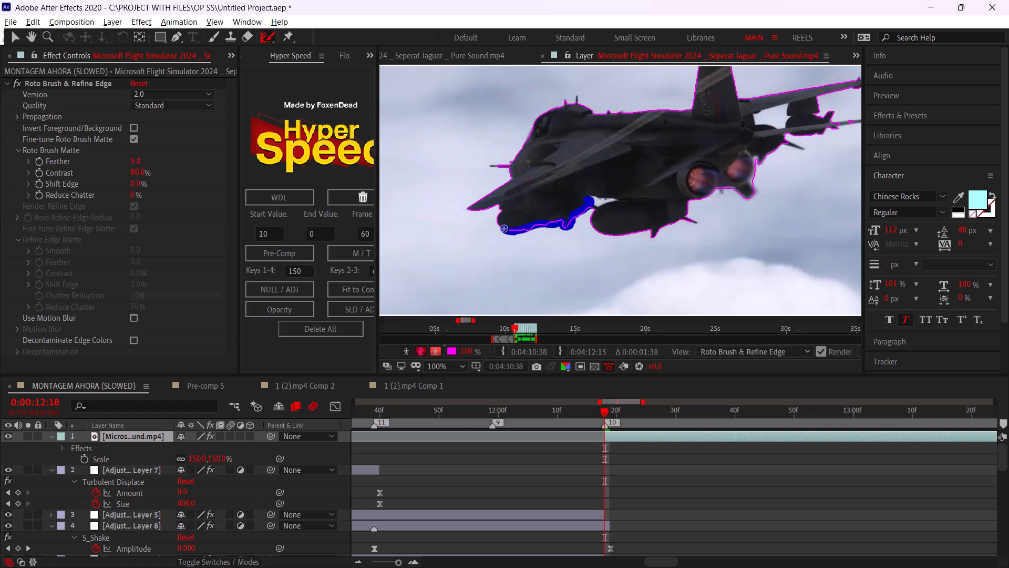
drag(504, 228, 478, 199)
drag(478, 199, 493, 166)
drag(493, 166, 571, 103)
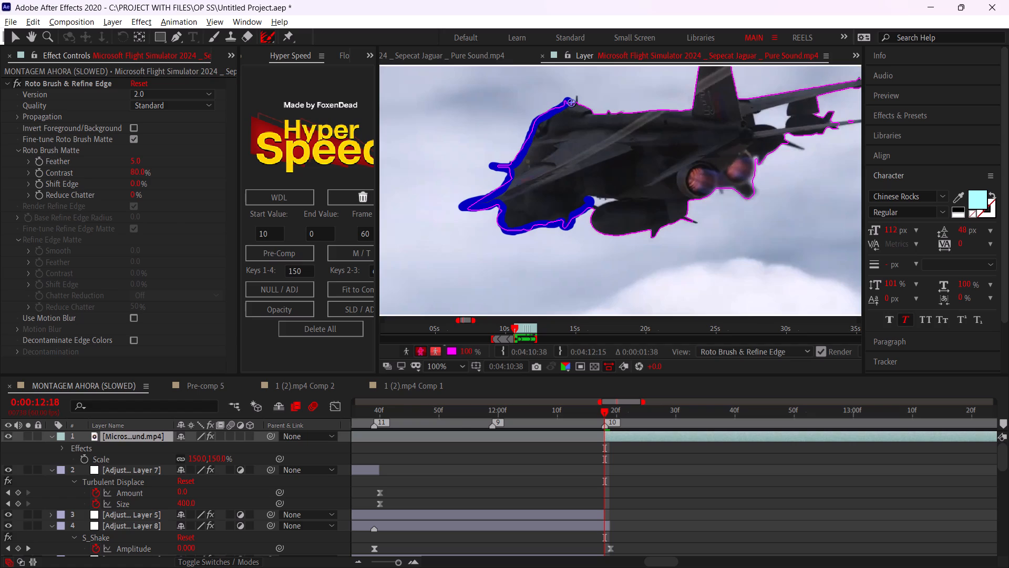
drag(571, 103, 660, 117)
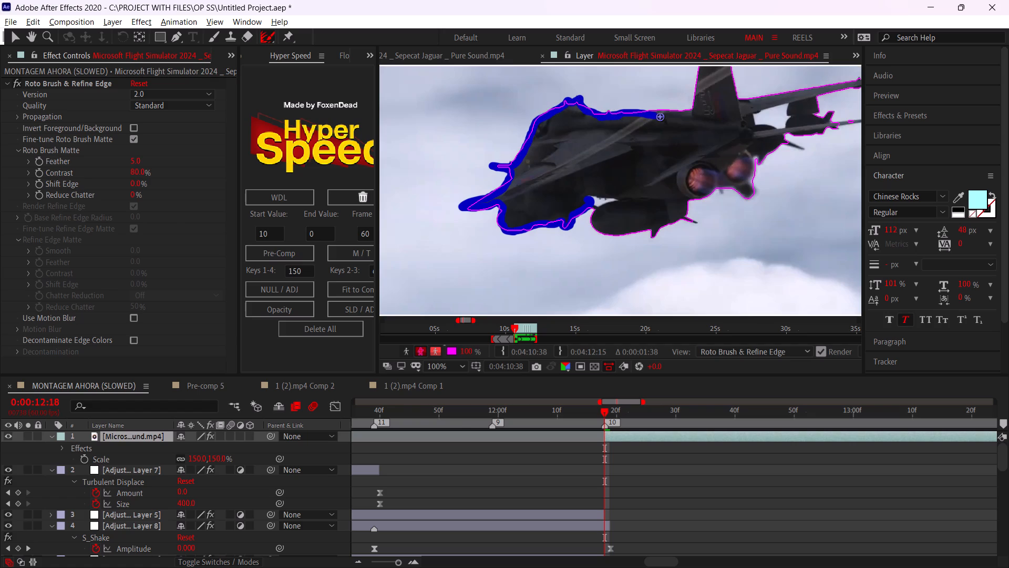
drag(660, 117, 686, 108)
Add a Refine Edge stroke along the jet's upper fuselage in front of the tail fin.
key(space)
key(space)
key(space)
key(space)
key(space)
key(space)
key(space)
key(space)
key(space)
key(space)
key(space)
key(space)
key(space)
key(space)
key(space)
key(space)
key(space)
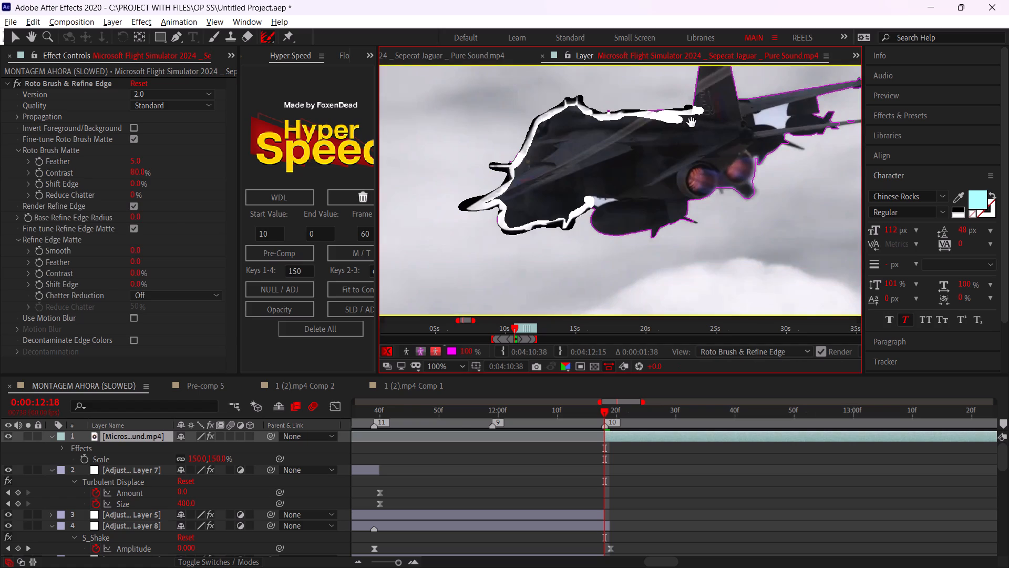
drag(691, 130, 576, 287)
drag(554, 267, 523, 267)
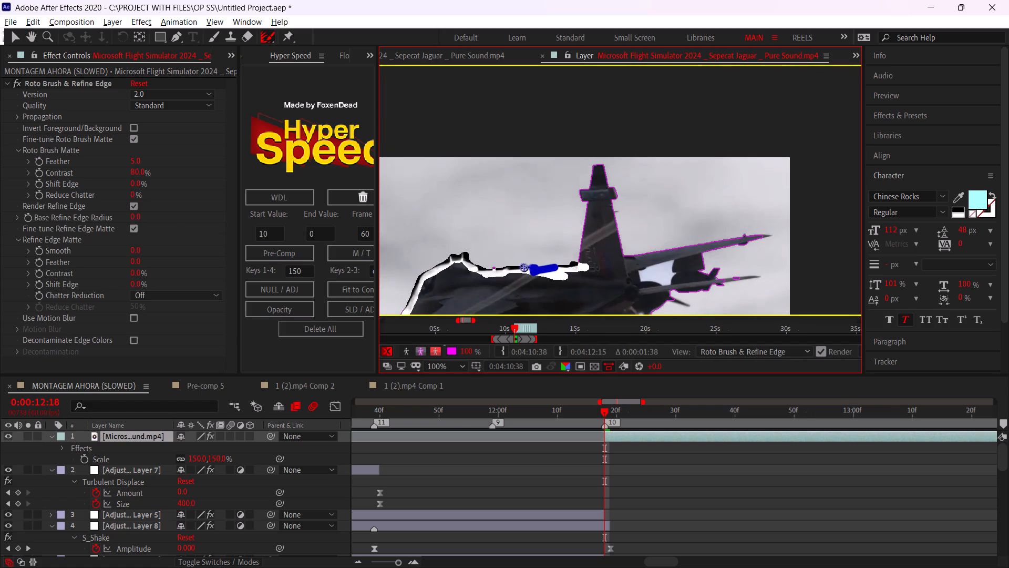
drag(523, 267, 489, 268)
Trace the Refine Edge around the jet's tail fin, far wing and tailplane tips down to the rear fuselage.
drag(578, 260, 582, 232)
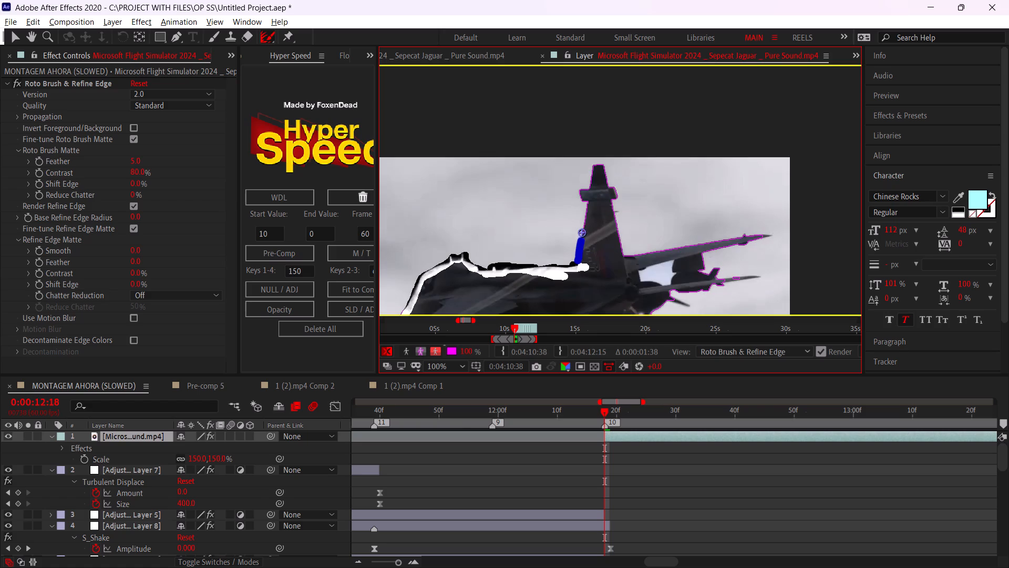
drag(582, 232, 609, 185)
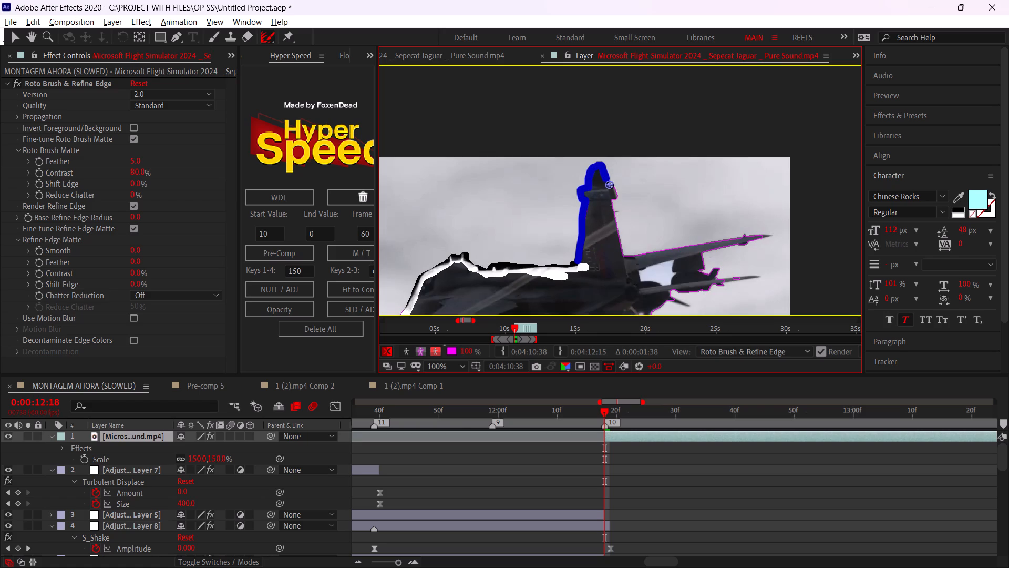
drag(609, 185, 611, 221)
drag(611, 221, 660, 250)
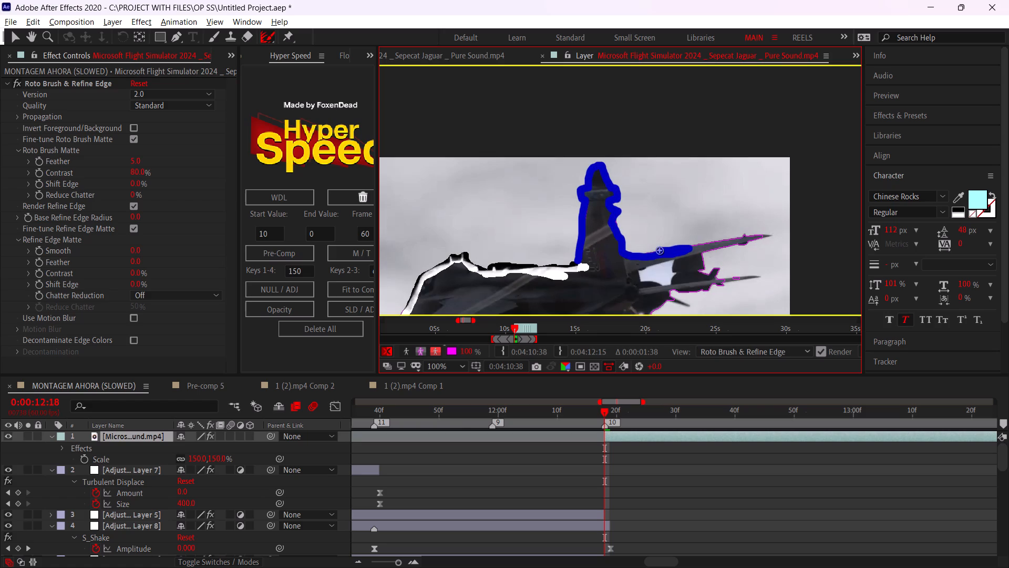
drag(660, 250, 706, 250)
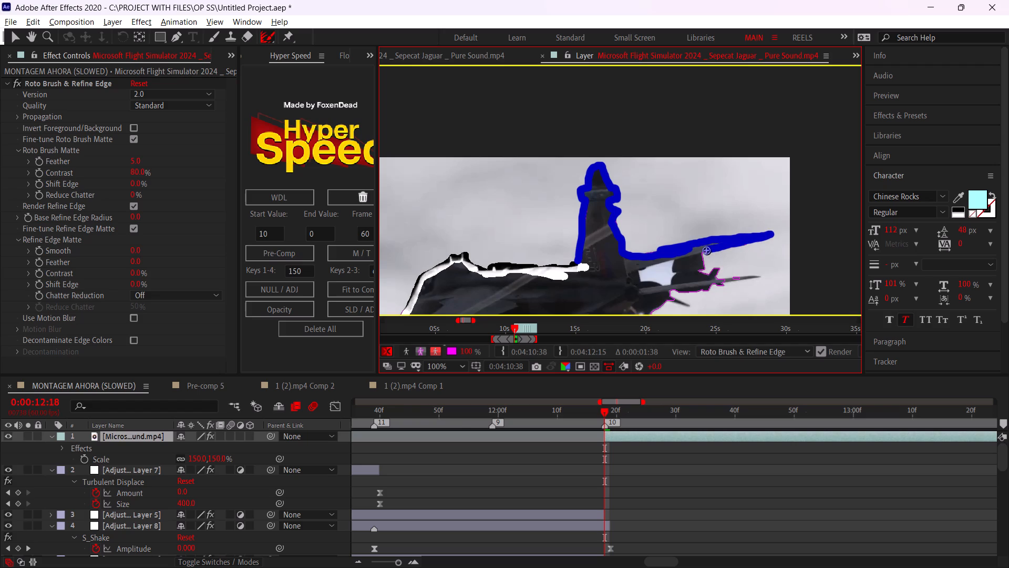
drag(706, 250, 719, 275)
drag(719, 275, 712, 285)
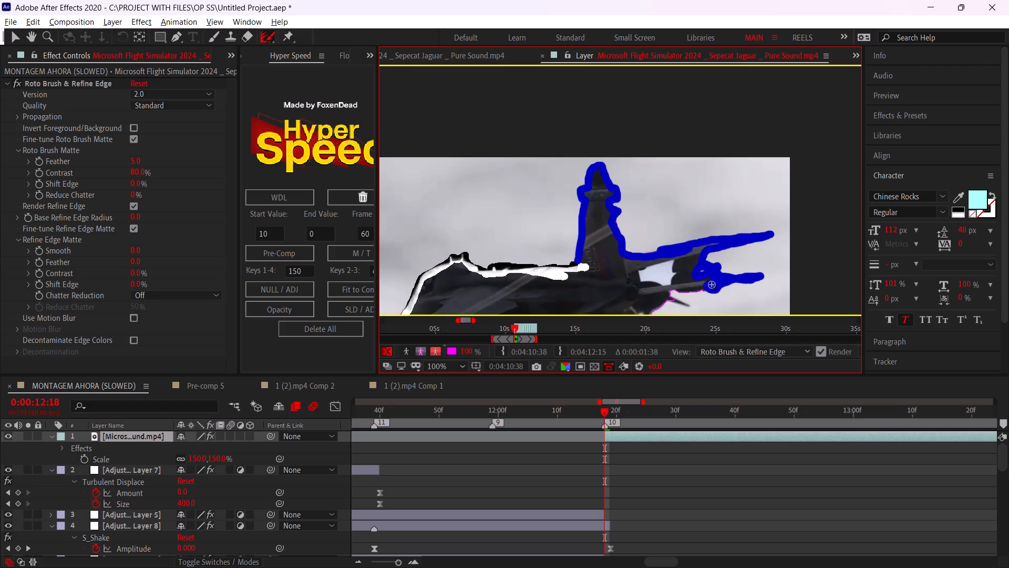
drag(712, 285, 687, 306)
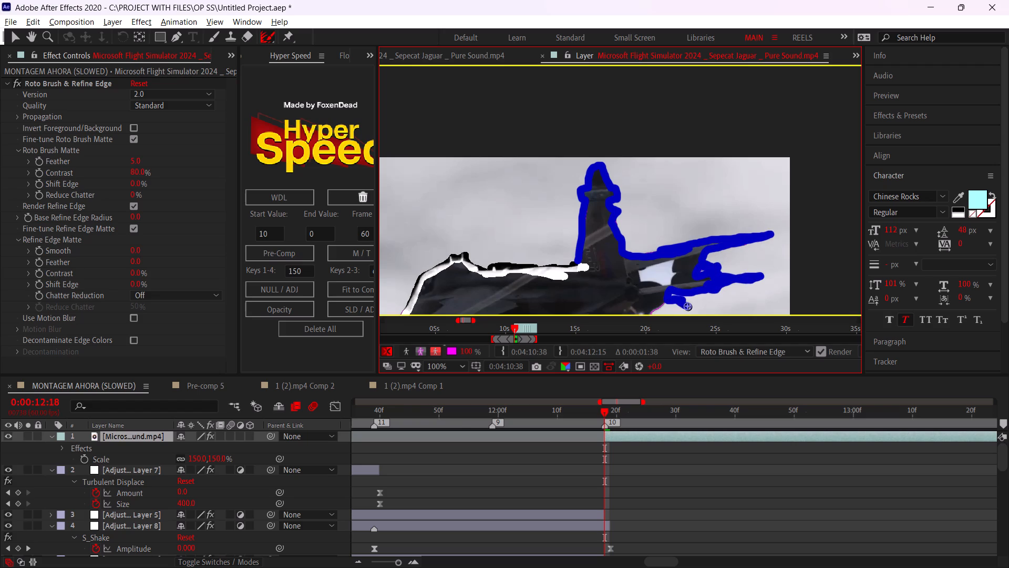
drag(687, 306, 668, 306)
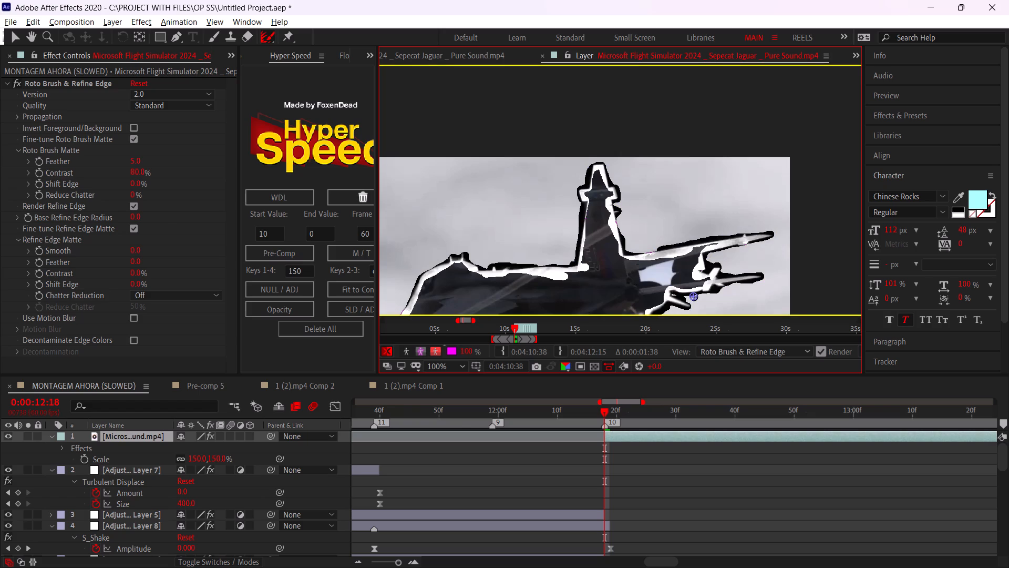
Trace the Refine Edge below the engine exhausts and around the underwing tank, joining the front underside stroke.
key(space)
key(space)
drag(659, 296, 705, 192)
drag(690, 213, 681, 238)
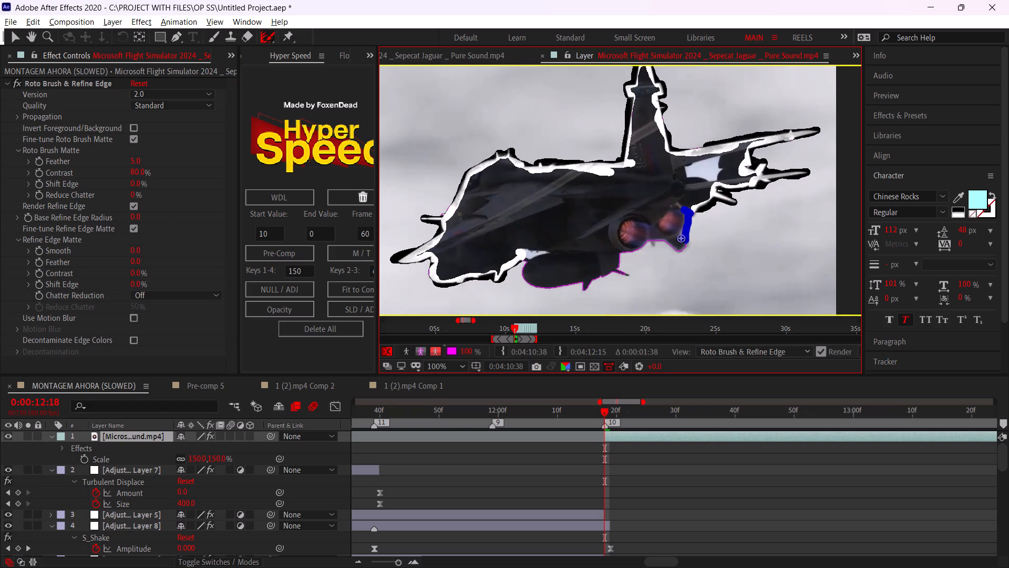
drag(681, 238, 645, 245)
drag(645, 245, 637, 247)
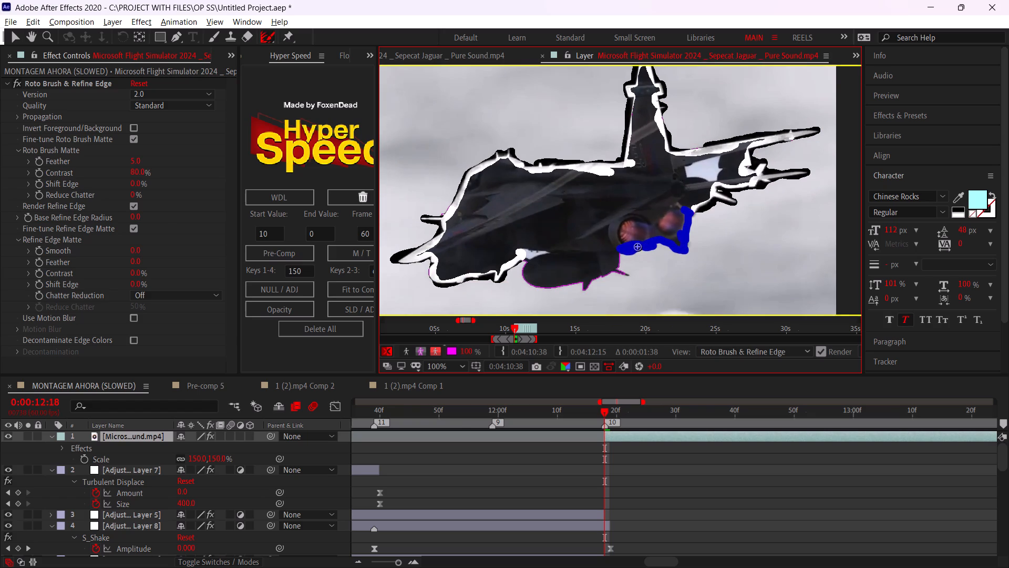
drag(637, 247, 623, 272)
drag(623, 272, 592, 286)
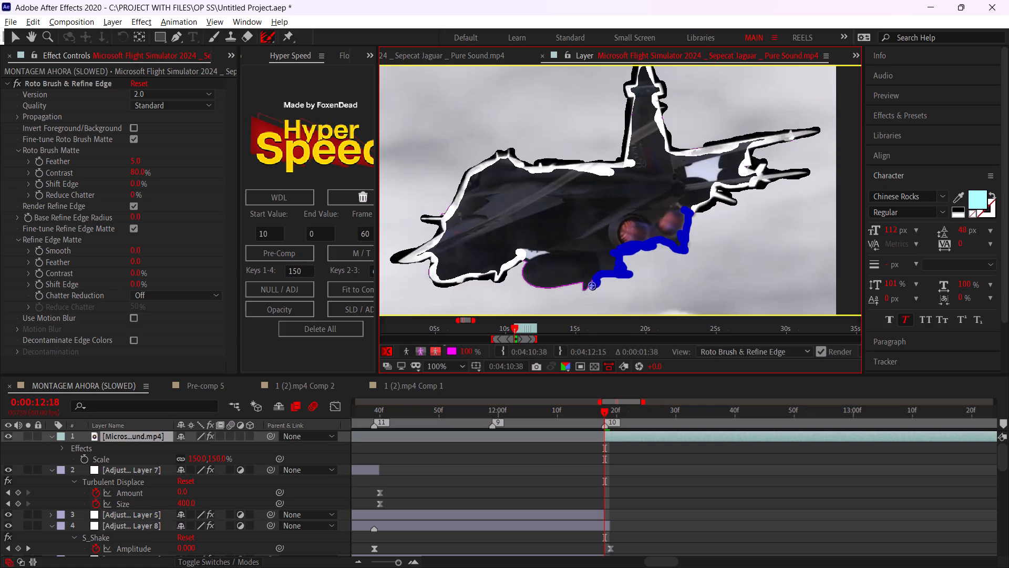
drag(592, 286, 555, 290)
drag(555, 290, 522, 279)
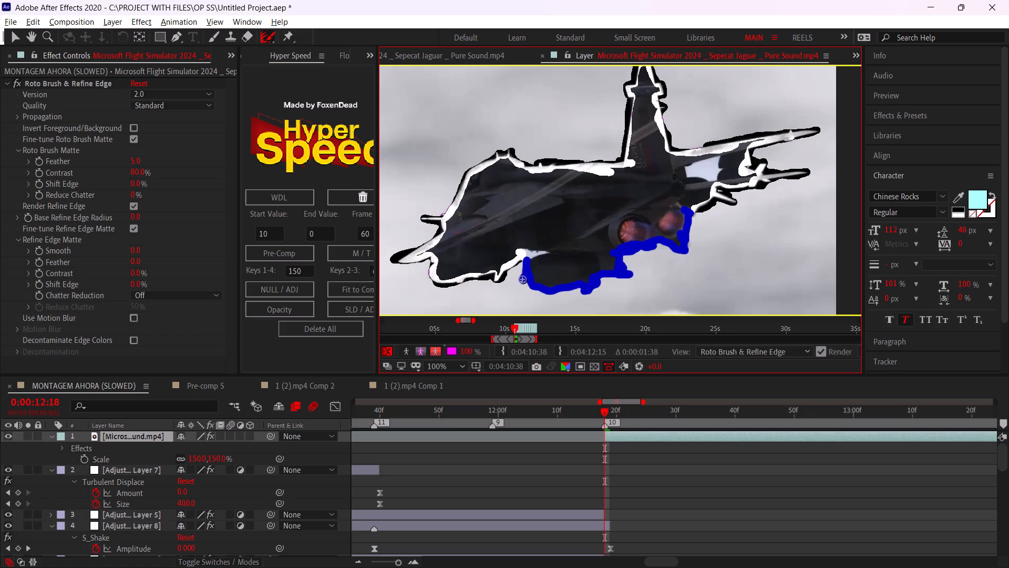
drag(522, 279, 541, 251)
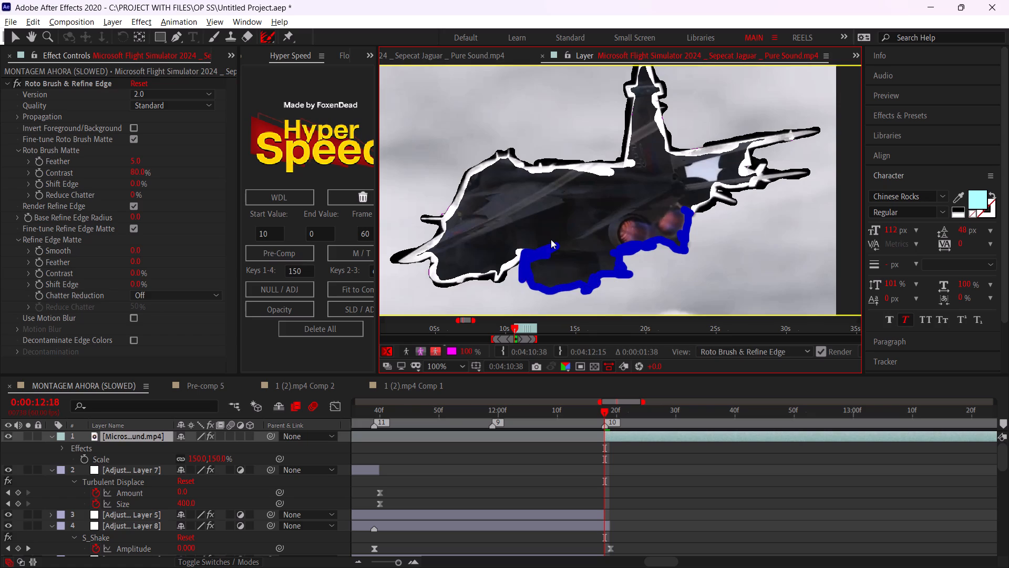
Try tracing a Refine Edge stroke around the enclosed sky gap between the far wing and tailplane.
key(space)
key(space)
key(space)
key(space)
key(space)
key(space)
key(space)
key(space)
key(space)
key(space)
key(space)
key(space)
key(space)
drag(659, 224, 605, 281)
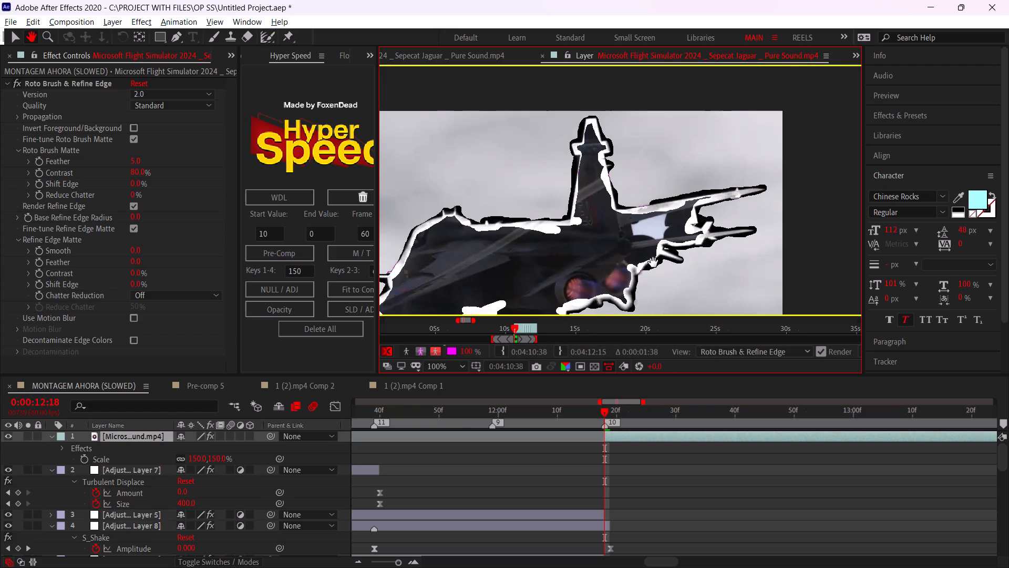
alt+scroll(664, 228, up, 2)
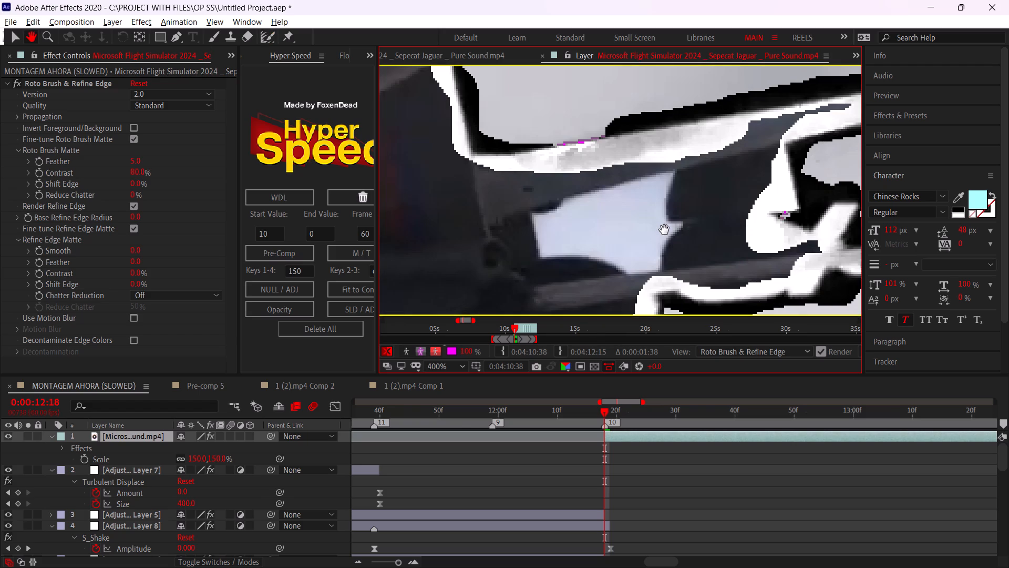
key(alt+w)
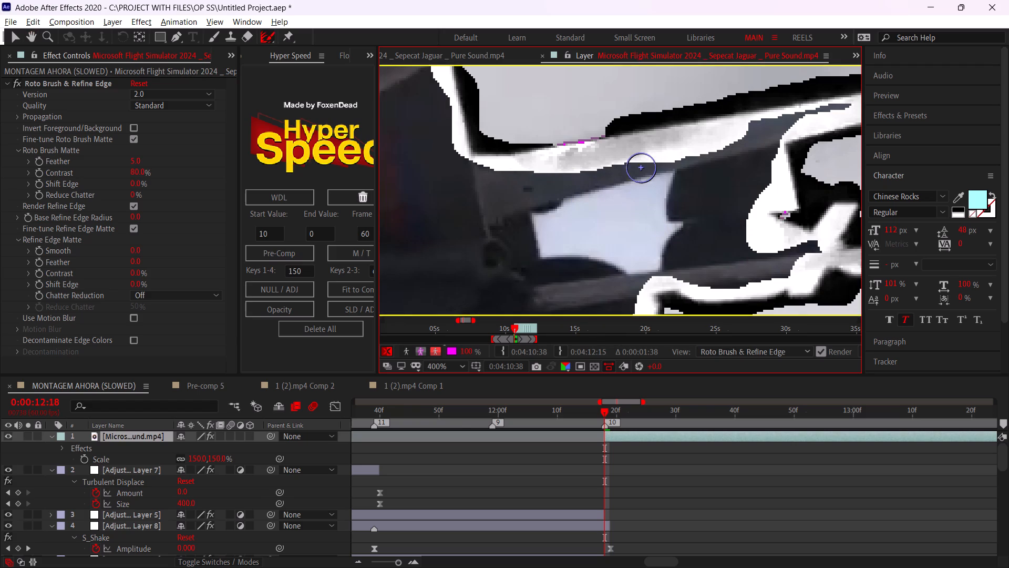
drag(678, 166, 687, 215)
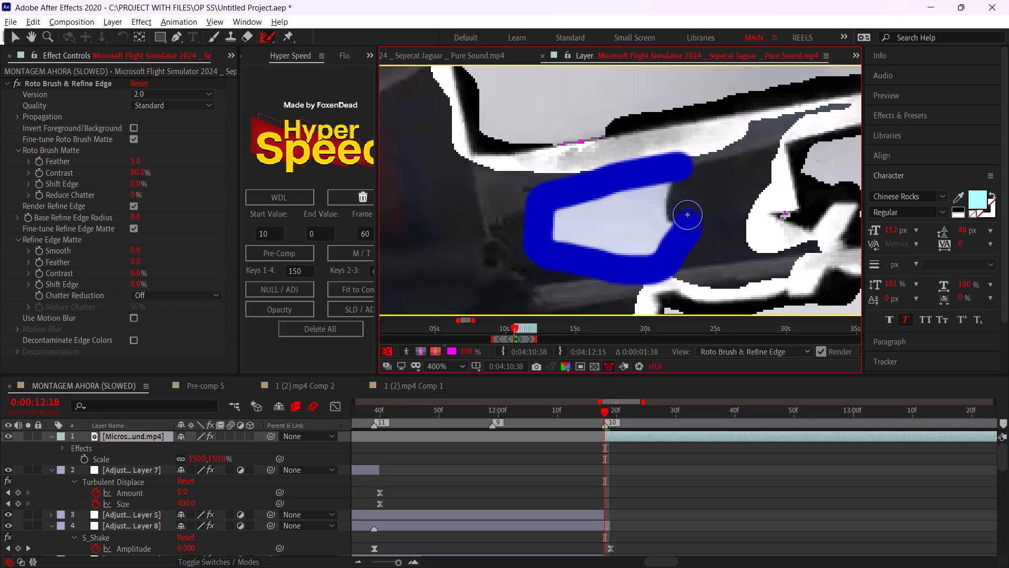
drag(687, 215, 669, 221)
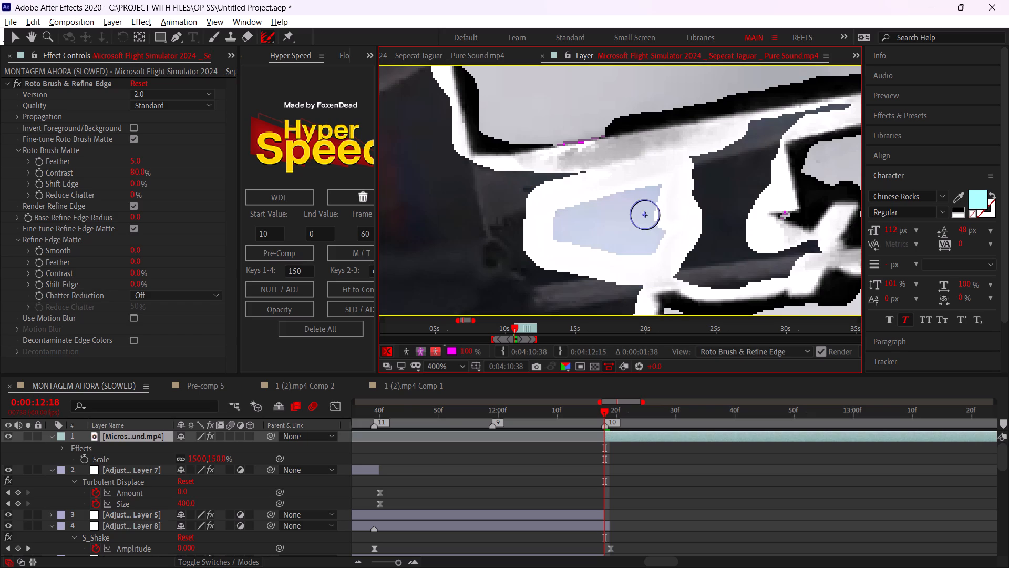
Undo the Refine Edge strokes around the sky gap, exhausts, tank and tail, back to the upper-fuselage stroke.
key(ctrl+z)
key(ctrl+z)
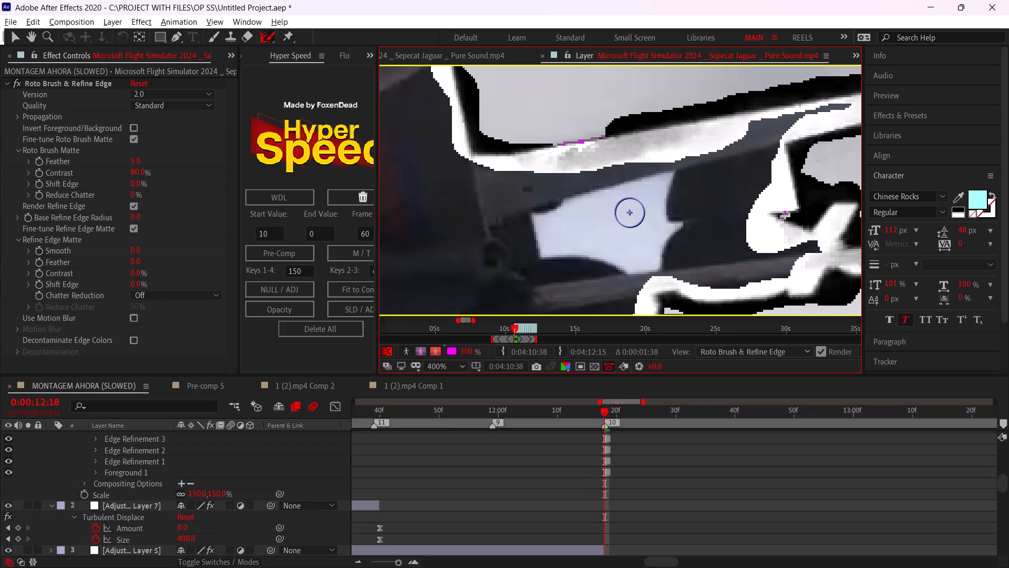
key(ctrl+z)
key(ctrl+z)
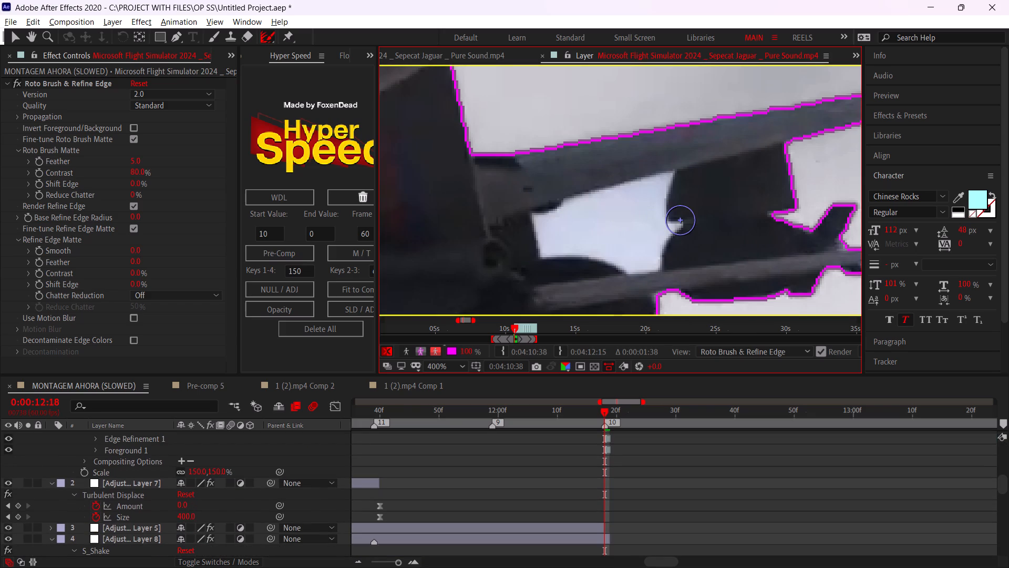
key(ctrl+shift+z)
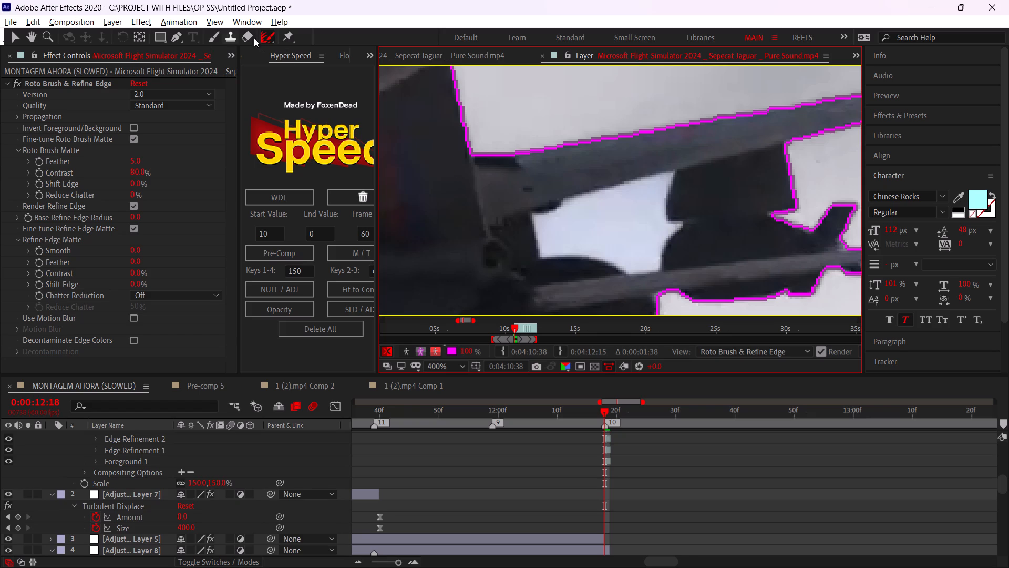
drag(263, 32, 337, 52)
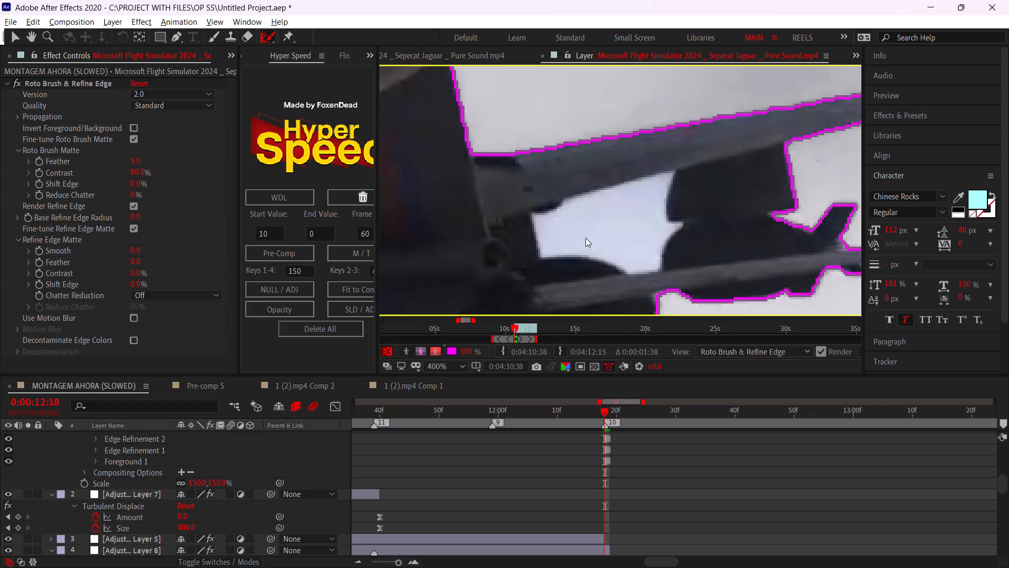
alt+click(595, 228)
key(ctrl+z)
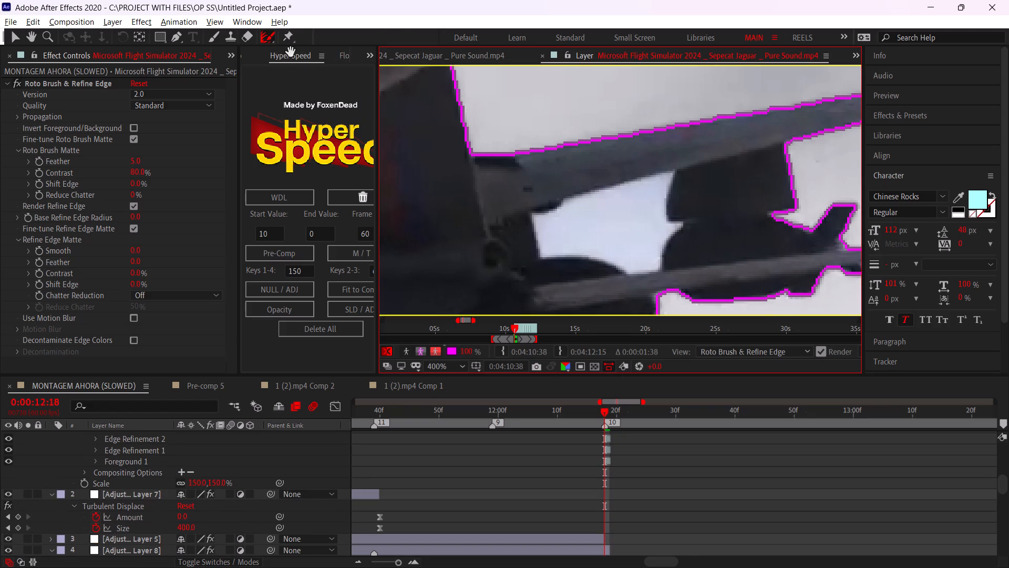
Use the Roto Brush to mark the sky gap between the far wing and tailplane as background.
drag(265, 38, 329, 38)
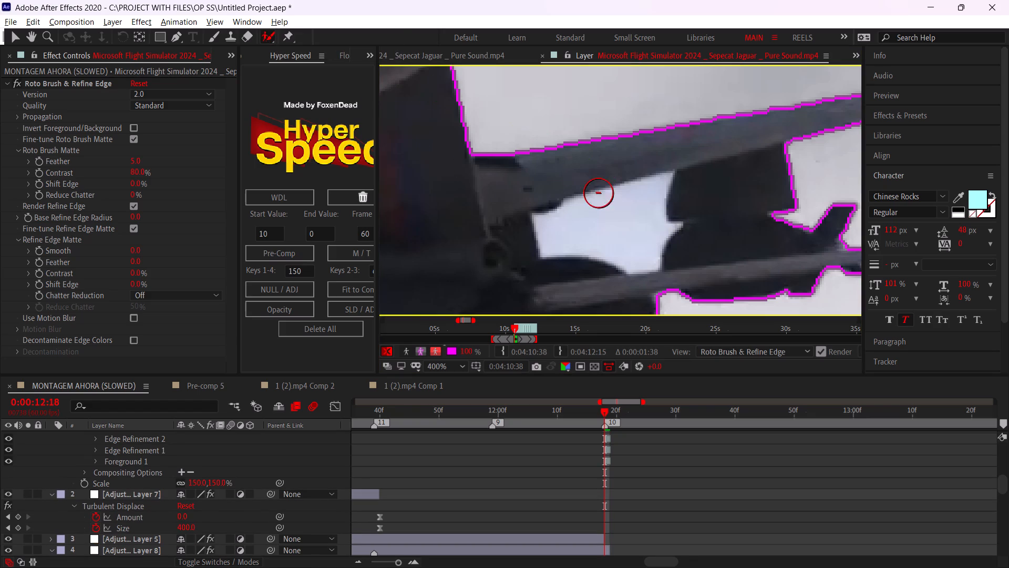
alt+click(604, 221)
Mark the sky sliver above the front of the underwing tank as background with the Roto Brush.
key(space)
key(space)
key(space)
key(space)
key(space)
key(space)
key(space)
key(space)
key(space)
key(space)
key(space)
key(space)
key(space)
key(space)
key(space)
key(space)
key(space)
key(space)
key(space)
key(space)
drag(564, 258, 722, 157)
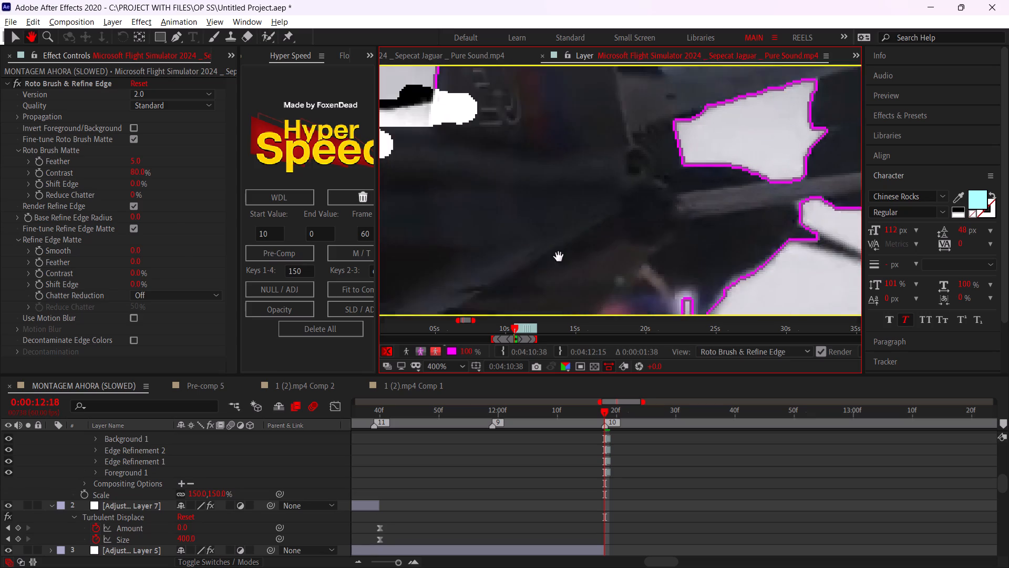
drag(545, 260, 640, 149)
drag(467, 260, 703, 168)
drag(475, 262, 693, 170)
drag(573, 216, 584, 253)
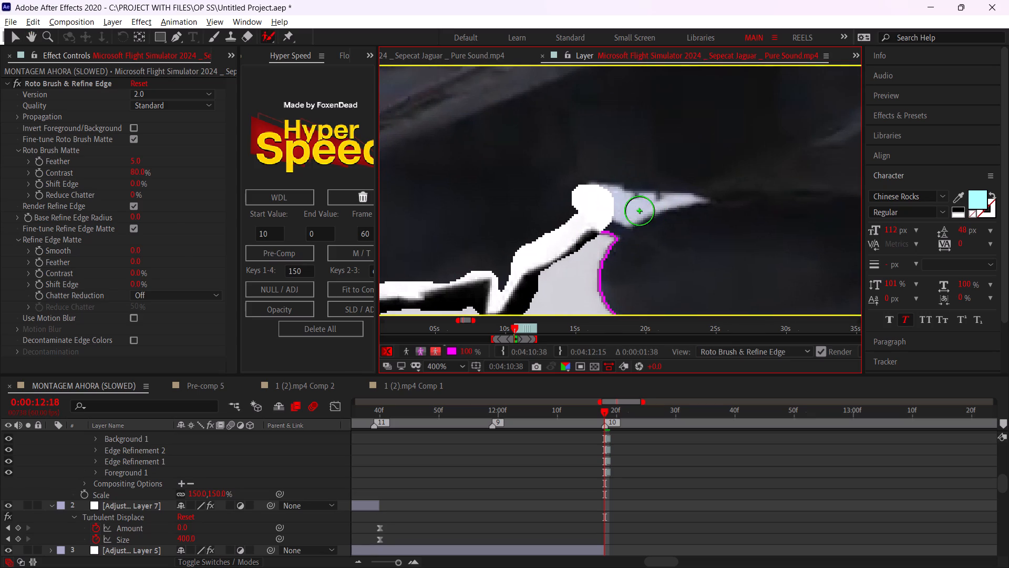
alt+click(631, 206)
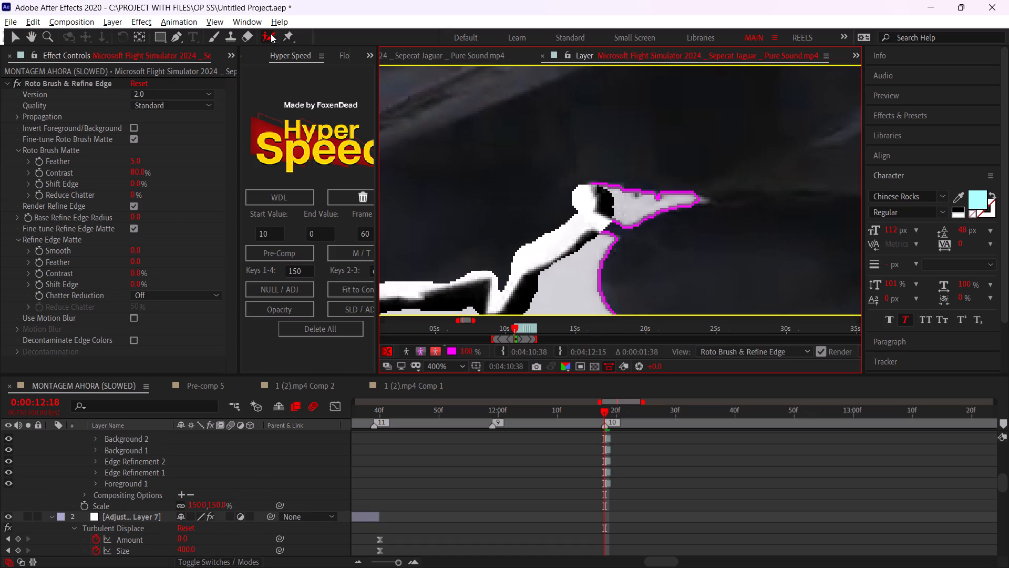
Trace the Refine Edge around the sky sliver above the underwing tank and down the tank's front end.
drag(265, 33, 311, 50)
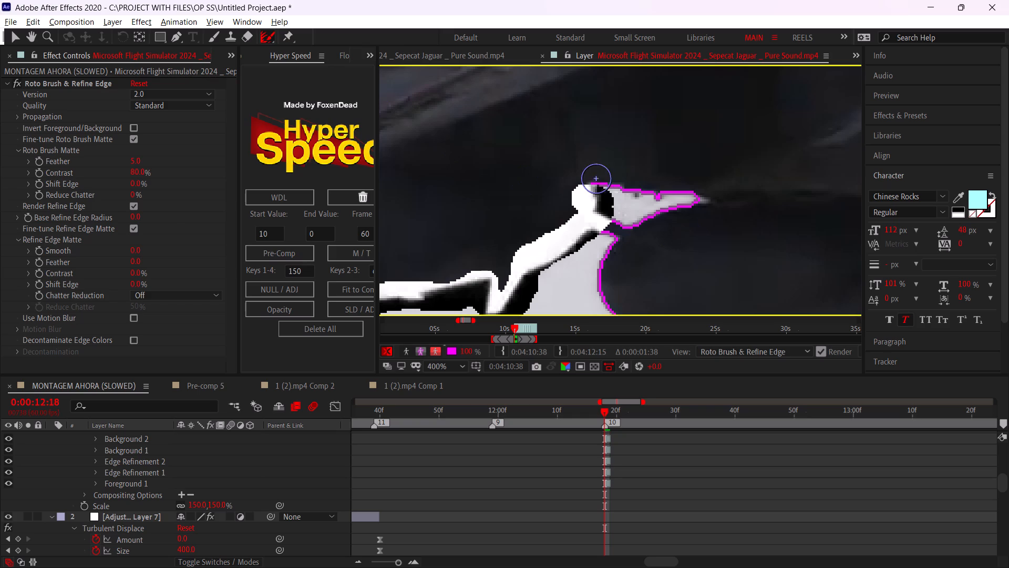
drag(598, 179, 692, 186)
drag(592, 180, 678, 184)
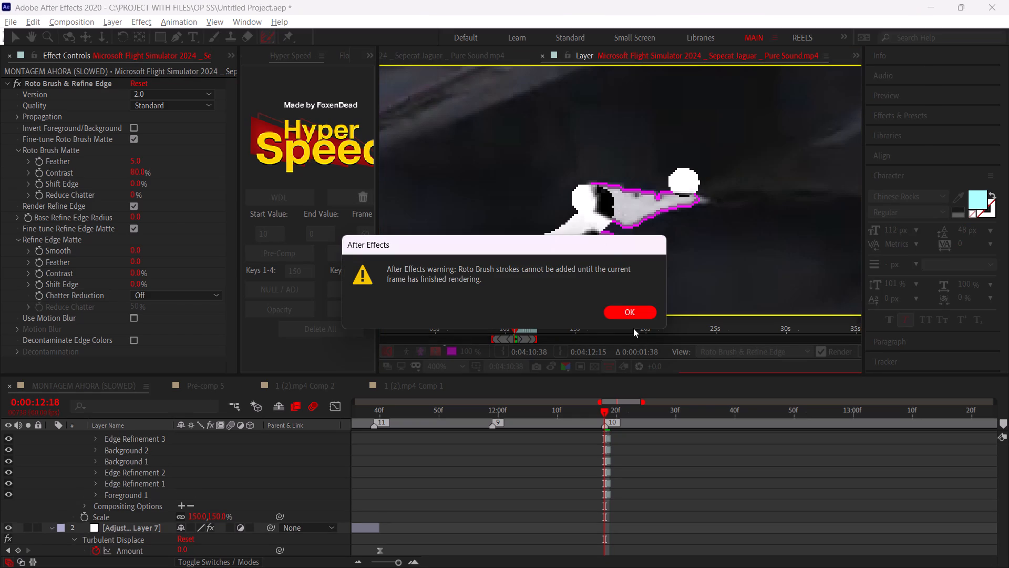
click(631, 321)
click(627, 309)
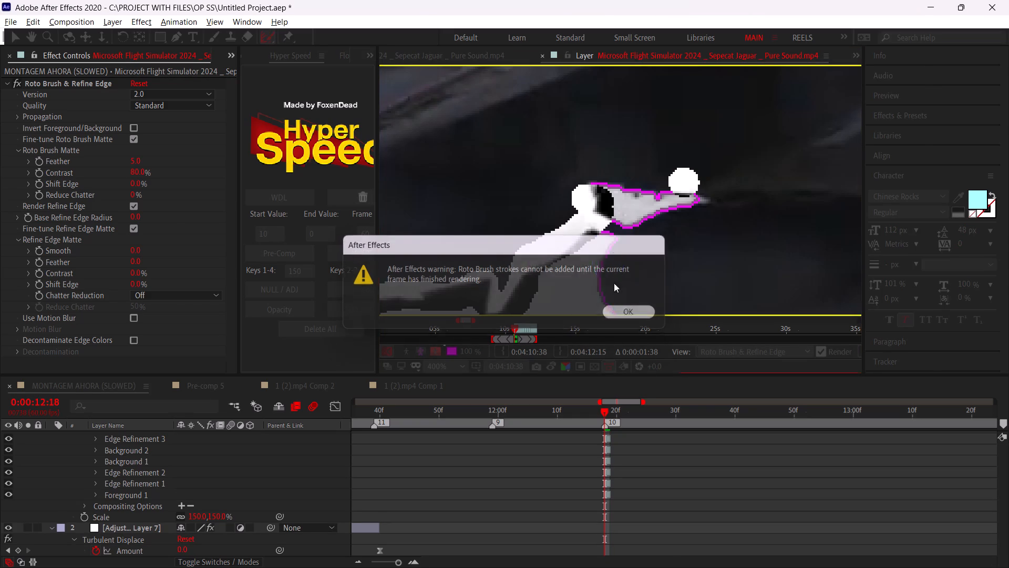
drag(593, 189, 613, 229)
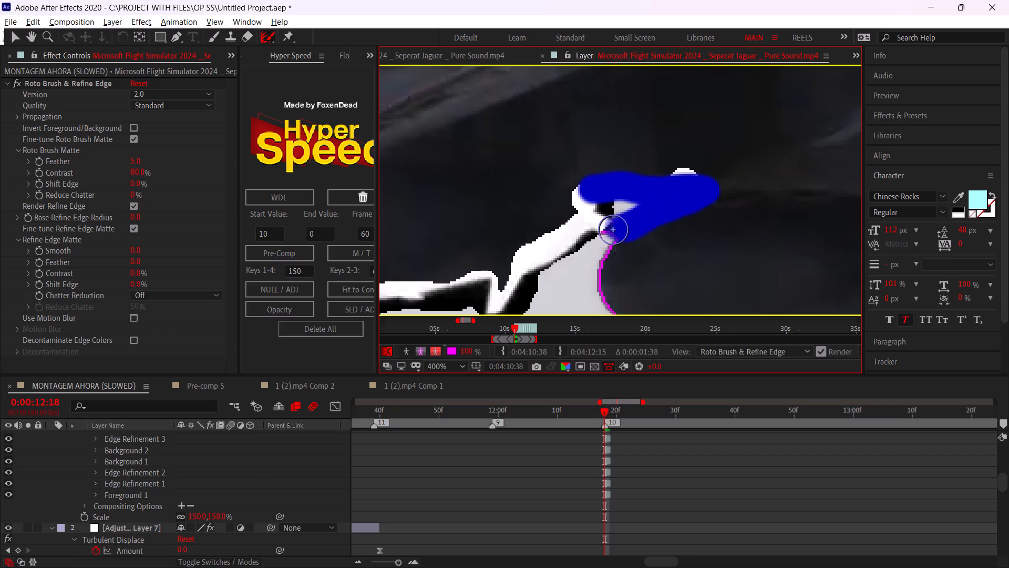
drag(613, 229, 610, 289)
Trace the Refine Edge along the underwing tank's underside, up its rear end and beneath the engine exhausts.
key(space)
drag(696, 272, 634, 162)
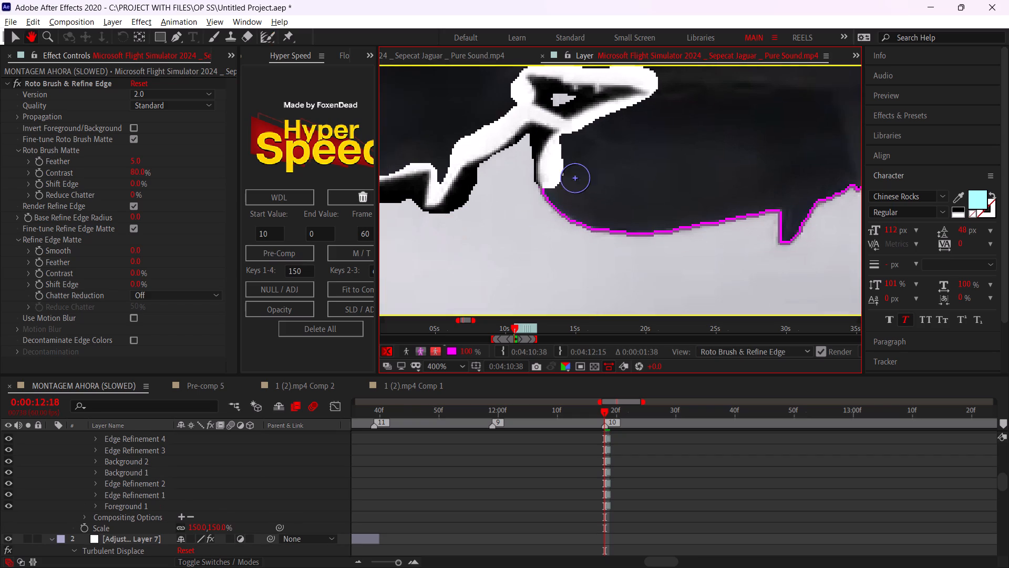
drag(541, 187, 848, 184)
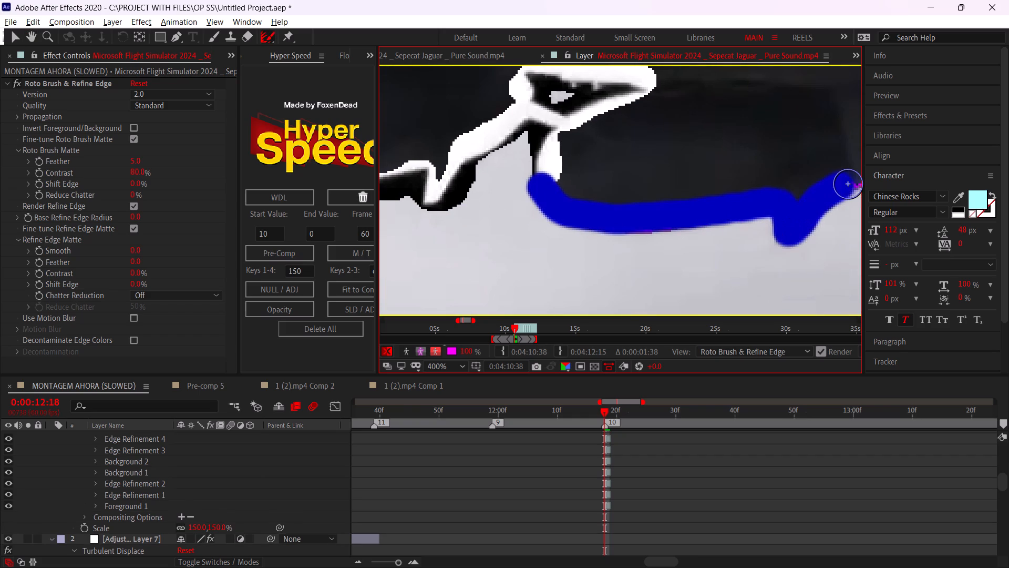
drag(848, 184, 848, 184)
key(space)
key(space)
key(space)
key(space)
key(space)
drag(780, 194, 484, 265)
drag(553, 265, 665, 241)
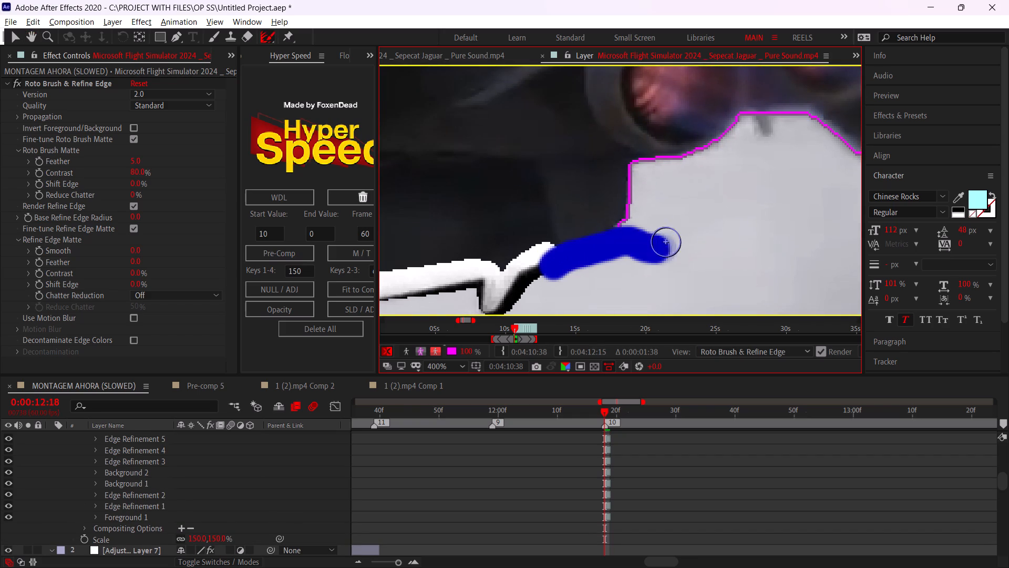
drag(665, 241, 820, 104)
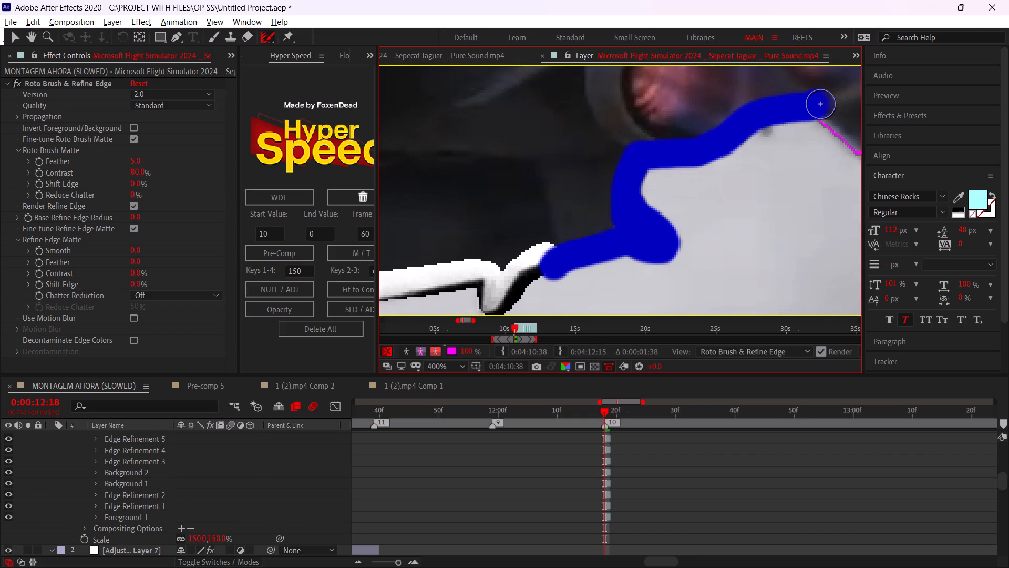
drag(820, 104, 852, 151)
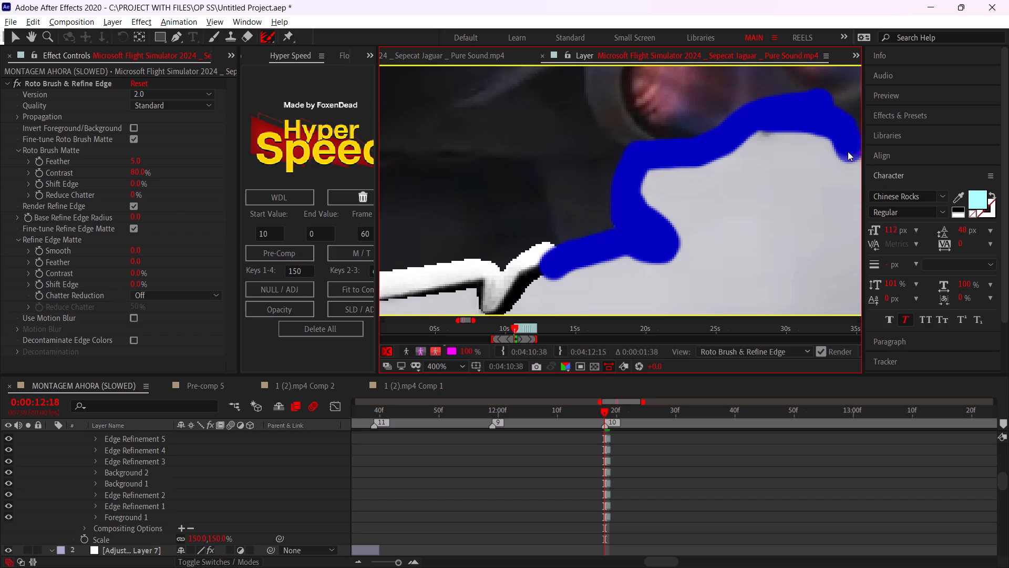
Trace the Refine Edge around the rearmost exhaust and along the rear fuselage to the thin pointed tip below the tailplane.
key(space)
key(space)
key(space)
key(space)
key(space)
key(space)
key(space)
key(space)
key(space)
key(space)
key(space)
key(space)
key(space)
drag(743, 157, 429, 194)
drag(548, 186, 582, 72)
key(space)
key(space)
key(space)
key(space)
drag(565, 135, 550, 272)
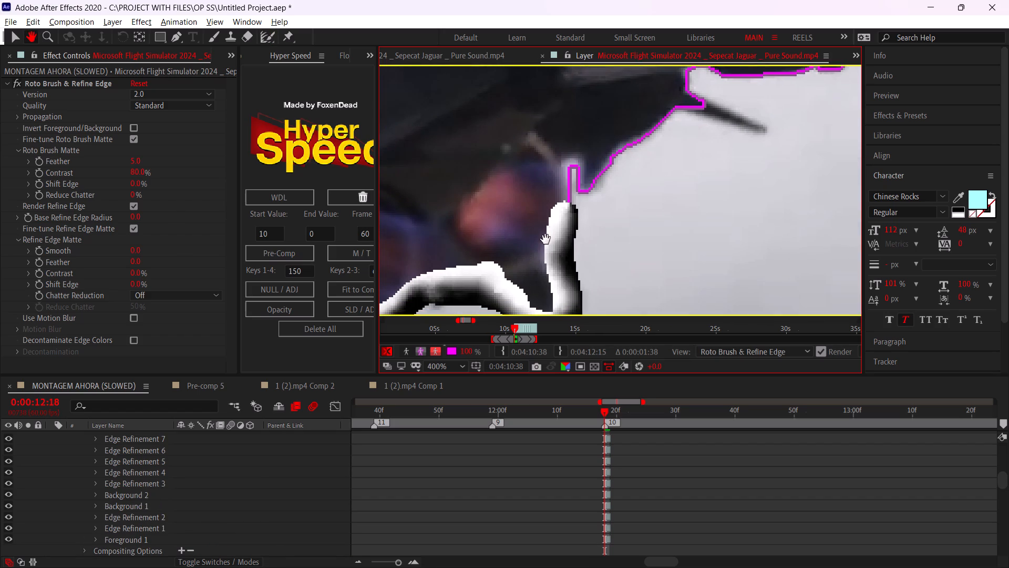
drag(571, 221, 579, 181)
key(alt+w)
drag(564, 190, 736, 73)
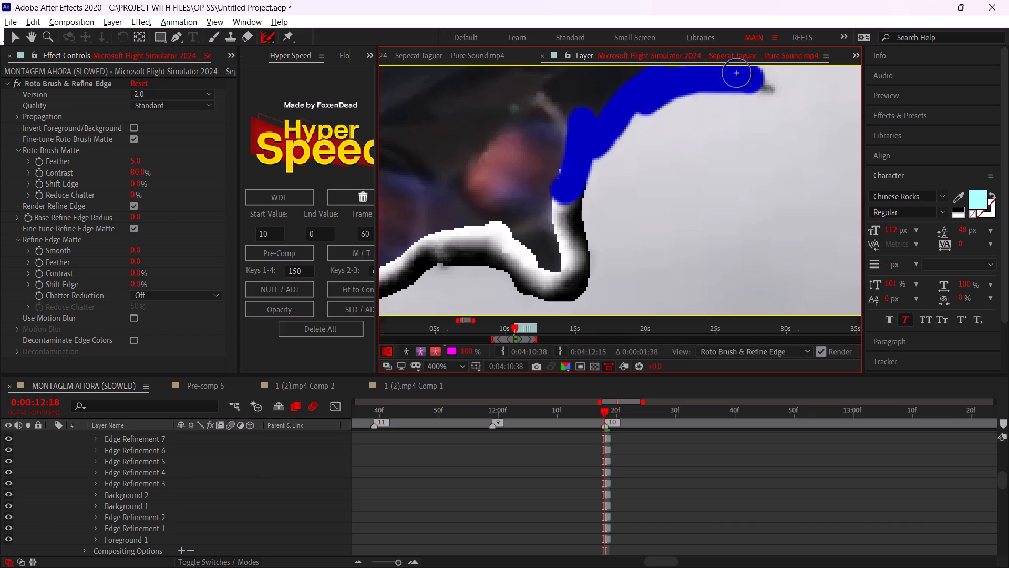
drag(736, 73, 781, 90)
Trace the Refine Edge along the tailplane's underside, around its tip and back into the gap below the far wing.
key(space)
key(space)
key(space)
key(space)
key(space)
key(space)
key(space)
key(space)
drag(687, 121, 639, 275)
drag(644, 200, 661, 187)
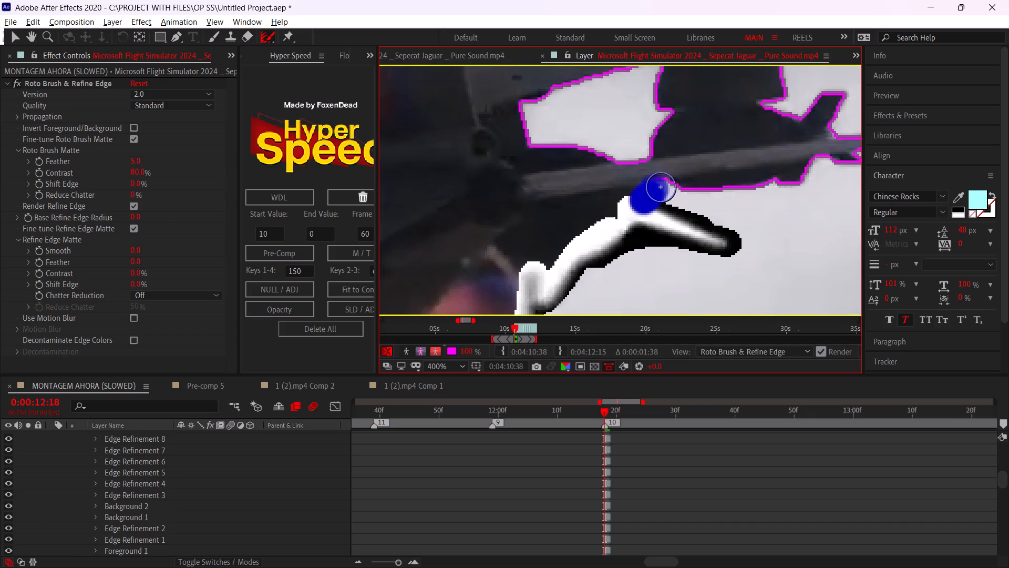
drag(661, 187, 815, 88)
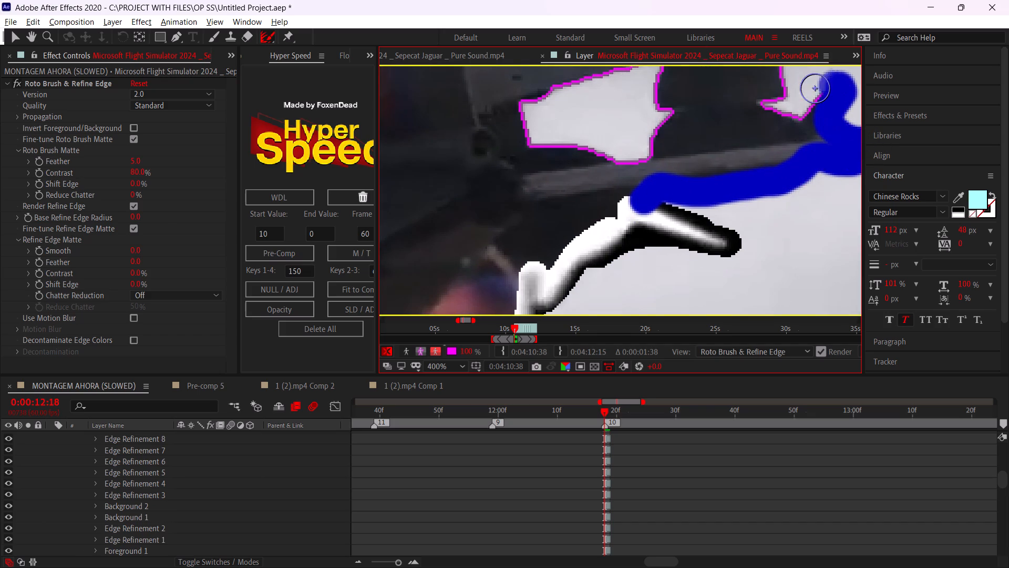
drag(815, 88, 787, 71)
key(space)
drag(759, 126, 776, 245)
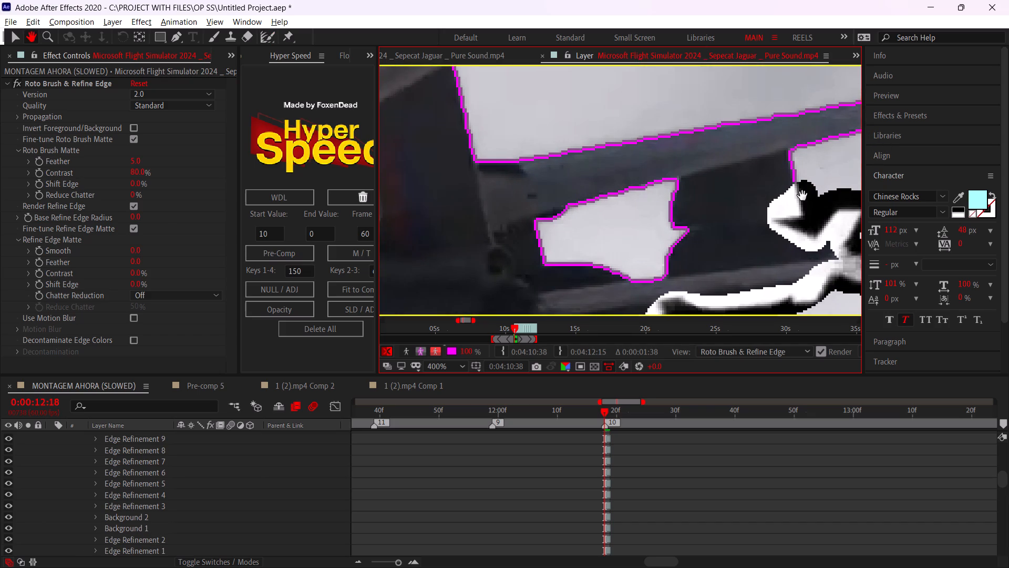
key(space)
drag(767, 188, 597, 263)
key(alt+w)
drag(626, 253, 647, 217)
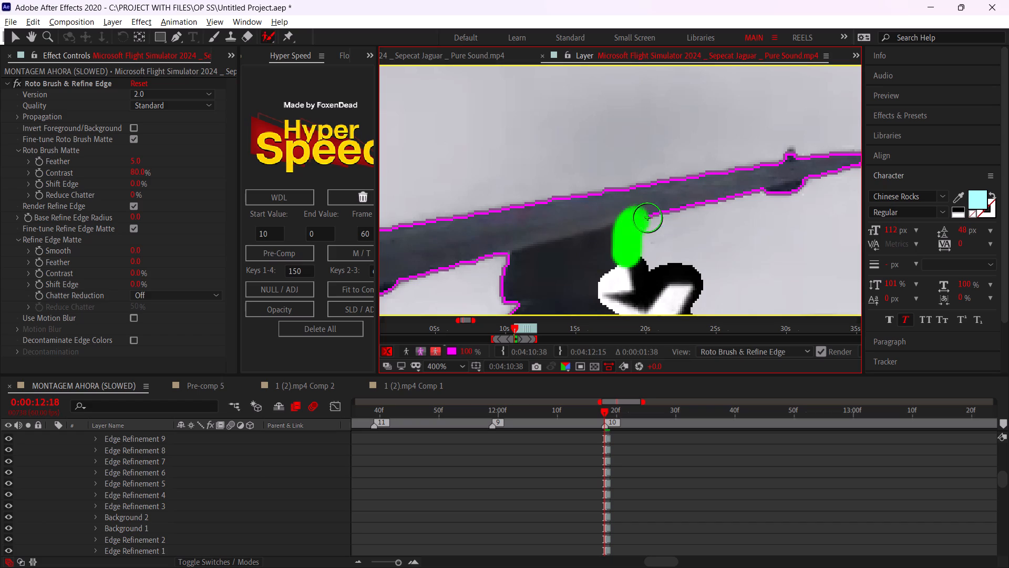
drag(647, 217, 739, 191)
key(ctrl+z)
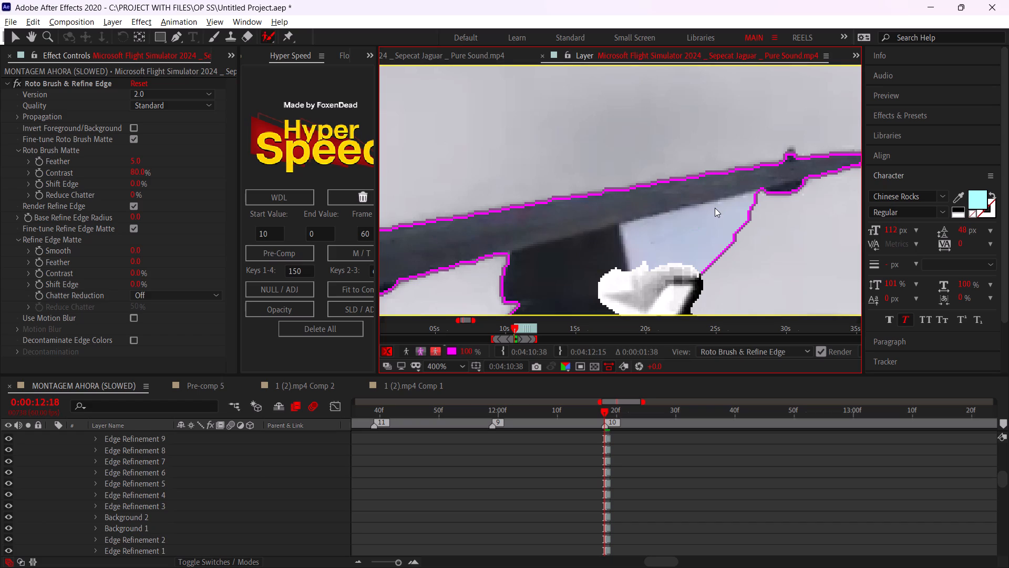
Trace the Refine Edge along the far wing's underside, around its tip and back along its upper edge to the tail fin's base.
key(alt+w)
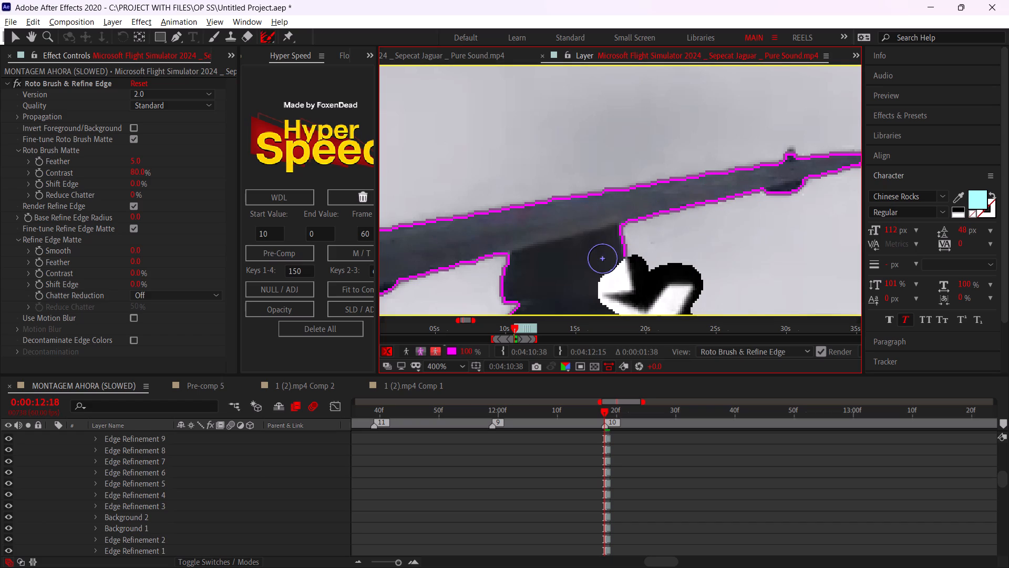
drag(623, 264, 778, 150)
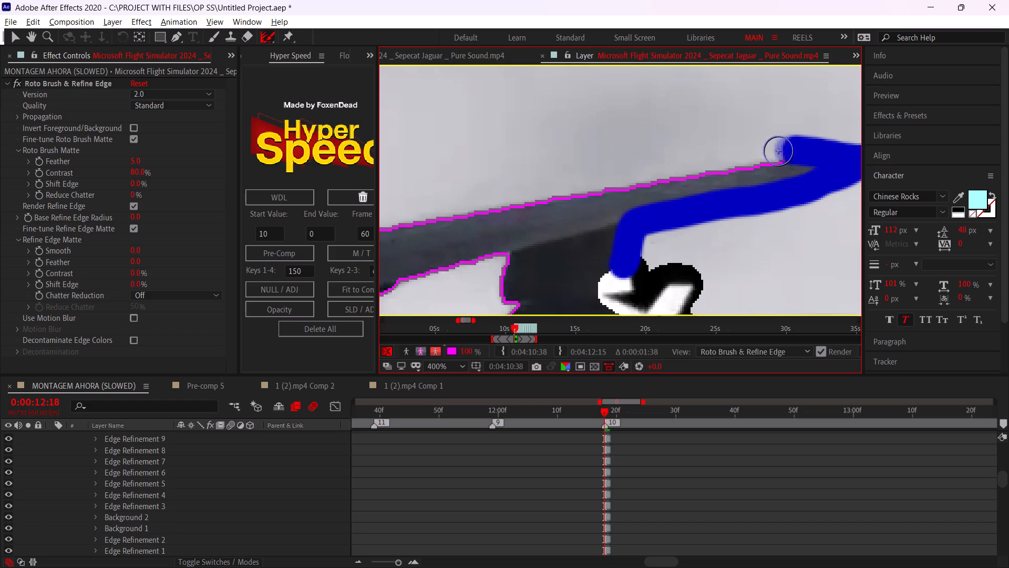
drag(778, 150, 415, 214)
key(space)
key(space)
key(space)
key(space)
key(space)
key(space)
key(space)
key(space)
drag(452, 231, 752, 193)
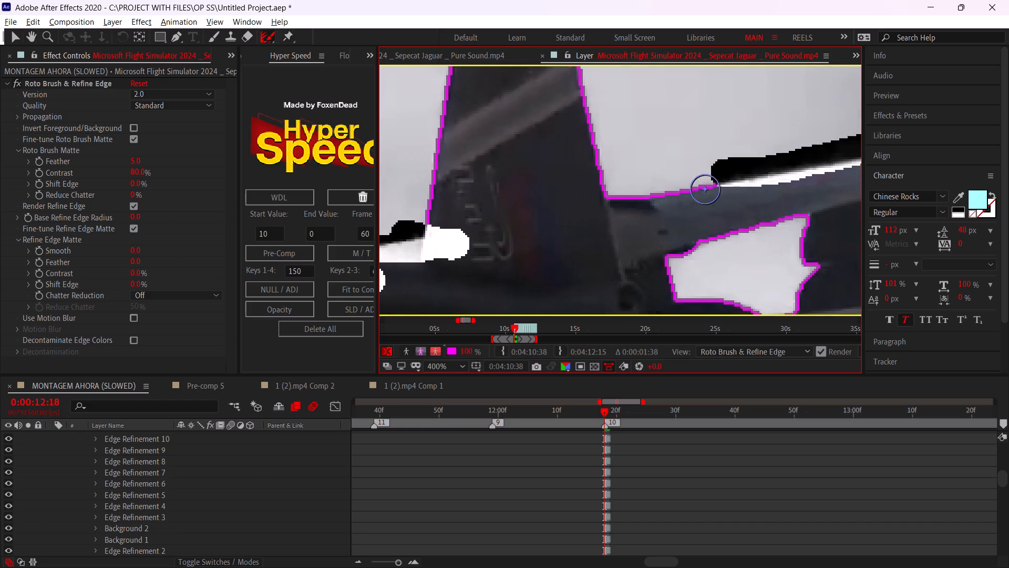
drag(731, 183, 603, 196)
Trace the Refine Edge up the tail fin's rear edge from the far wing to the crosspiece near the top.
key(space)
key(space)
key(space)
key(space)
key(space)
key(space)
key(space)
key(space)
key(space)
key(space)
key(space)
drag(526, 207, 583, 319)
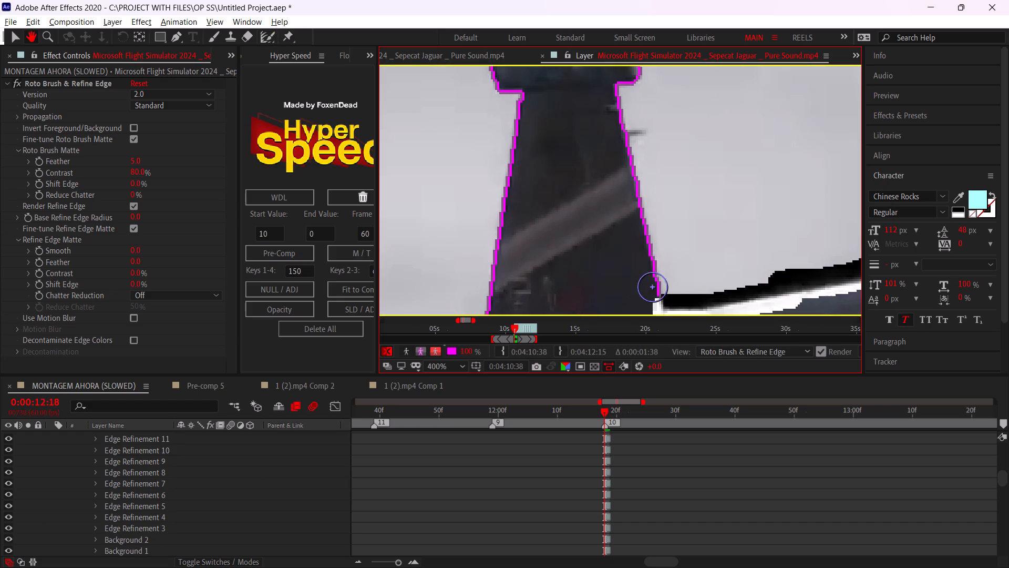
drag(662, 301, 617, 81)
Trace the Refine Edge around the tail fin's crosspiece and top, and down its front edge toward the fuselage.
key(space)
key(space)
key(space)
key(space)
key(space)
drag(581, 151, 595, 284)
drag(641, 220, 581, 78)
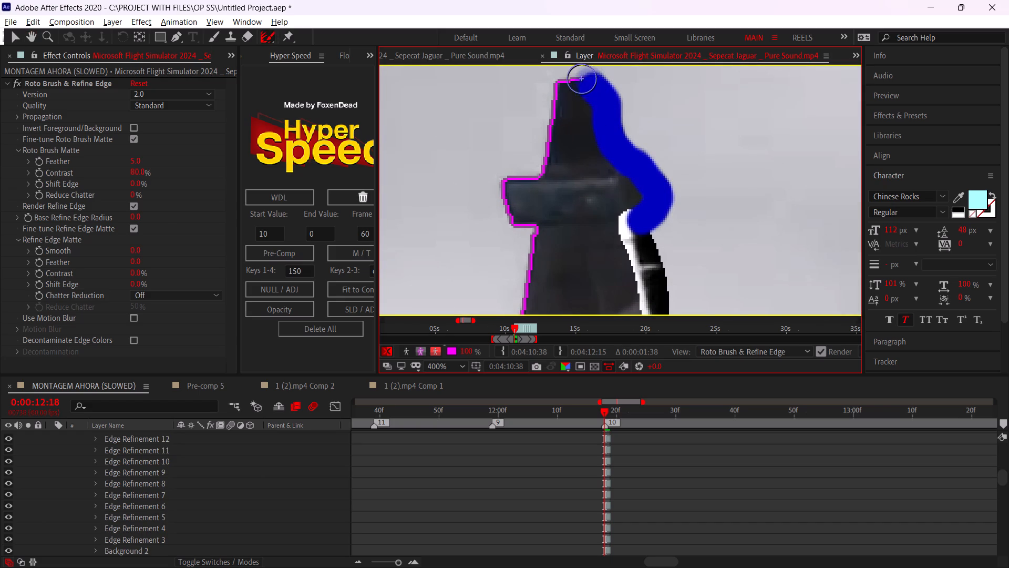
drag(581, 78, 536, 317)
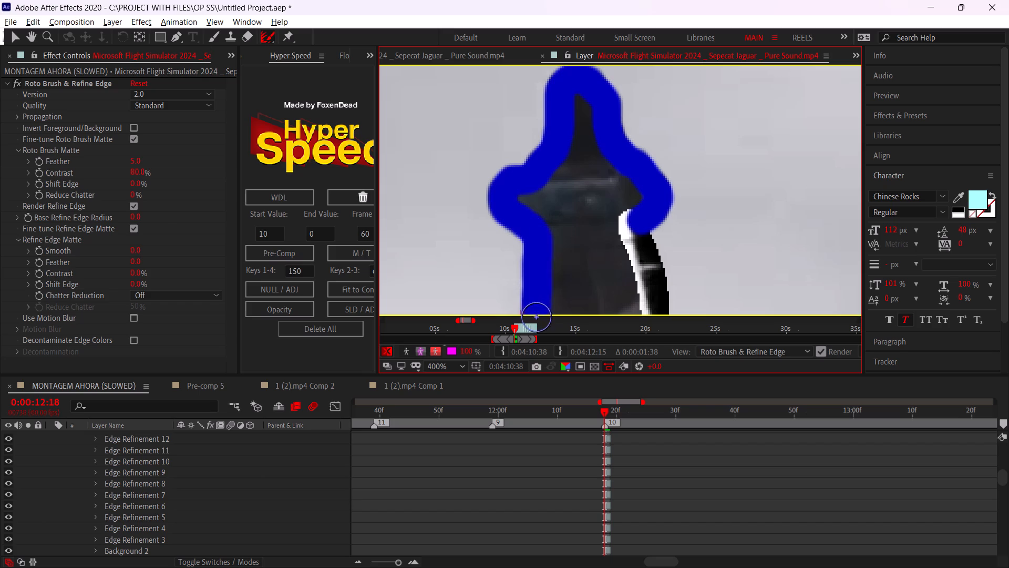
drag(536, 317, 536, 317)
key(space)
drag(552, 264, 672, 119)
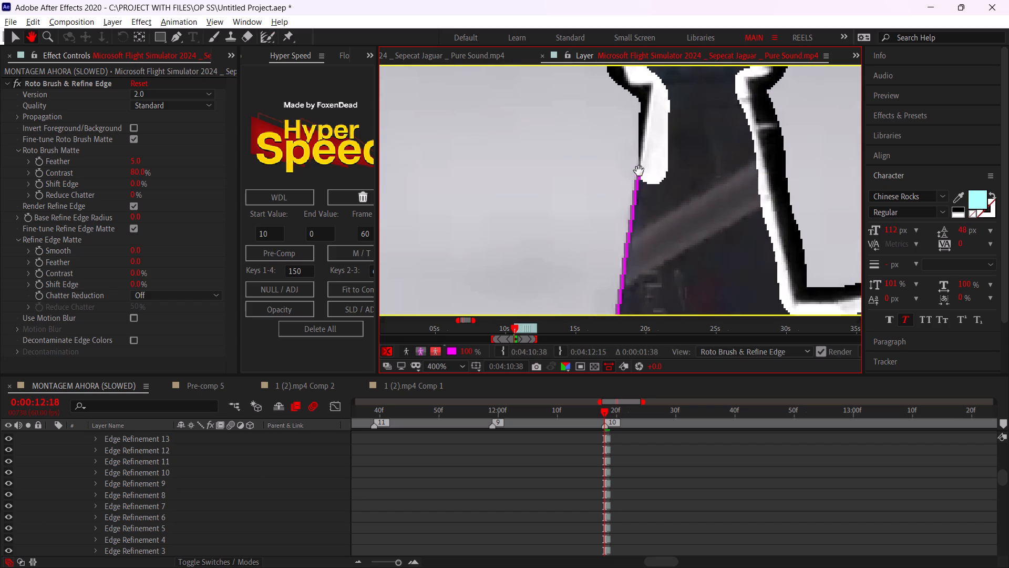
Trace the Refine Edge down the remaining front edge of the tail fin toward the fuselage.
key(alt+w)
drag(634, 170, 636, 237)
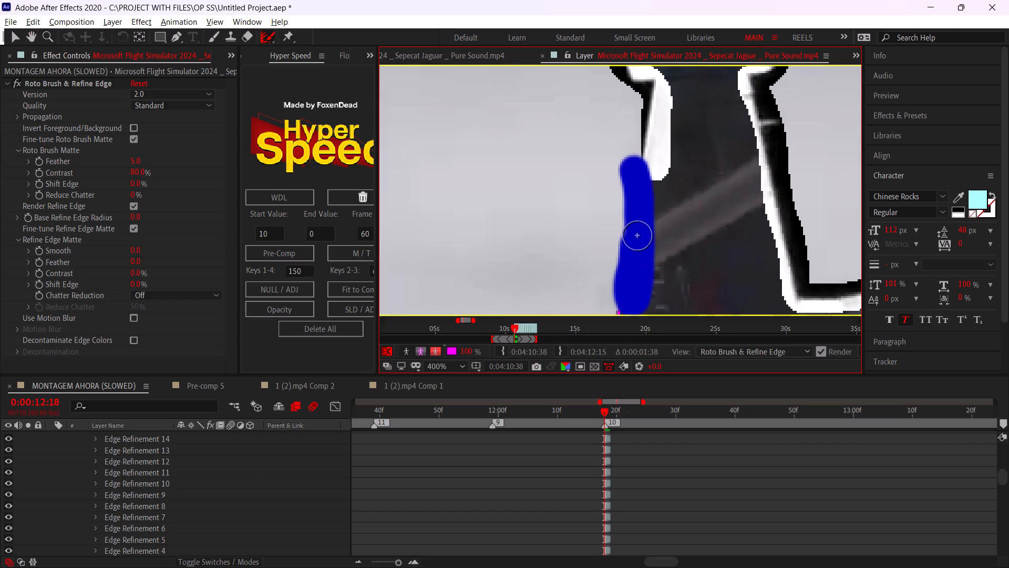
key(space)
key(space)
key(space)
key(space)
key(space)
drag(617, 279, 655, 110)
drag(656, 142, 659, 175)
Trace the Refine Edge all the way around the enclosed sky gap beneath the far wing, beside the tail fin's base.
alt+scroll(562, 177, down, 2)
alt+scroll(665, 173, up, 2)
drag(705, 167, 704, 229)
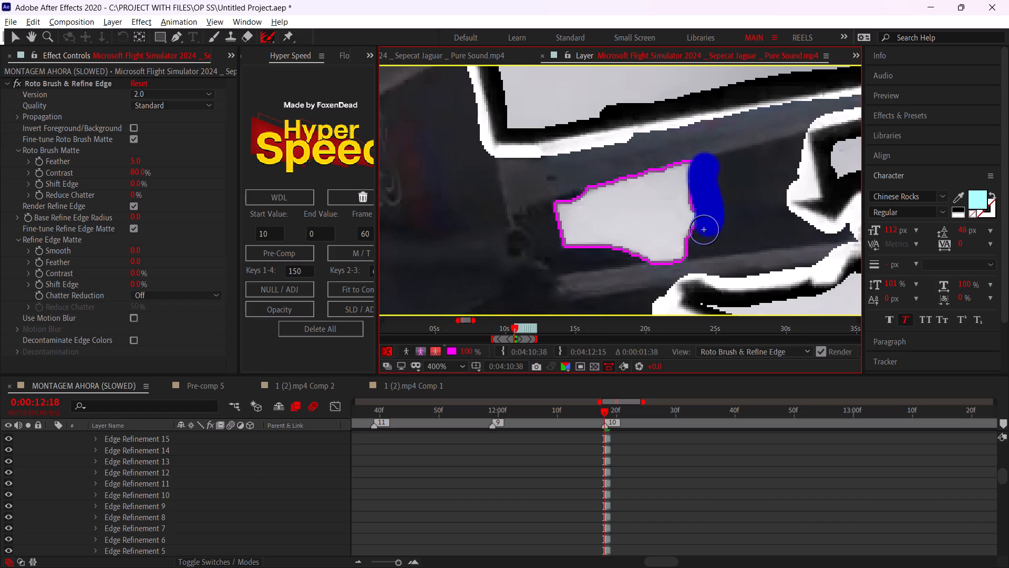
drag(704, 229, 697, 181)
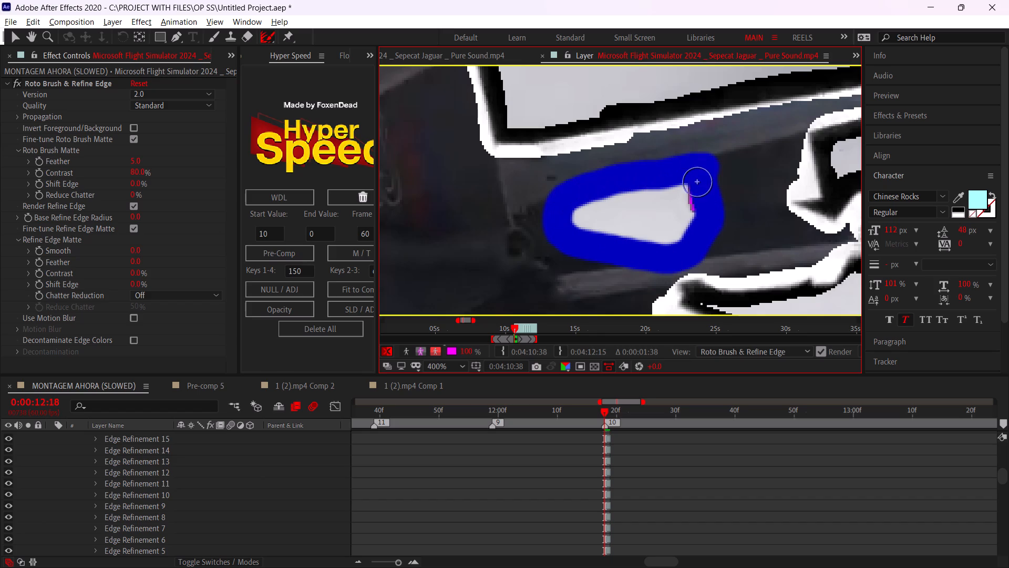
drag(697, 181, 705, 214)
Trace the Refine Edge outward along the thin dark spike below the far wing to its tip.
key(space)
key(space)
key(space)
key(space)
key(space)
drag(770, 183, 429, 241)
drag(552, 301, 558, 301)
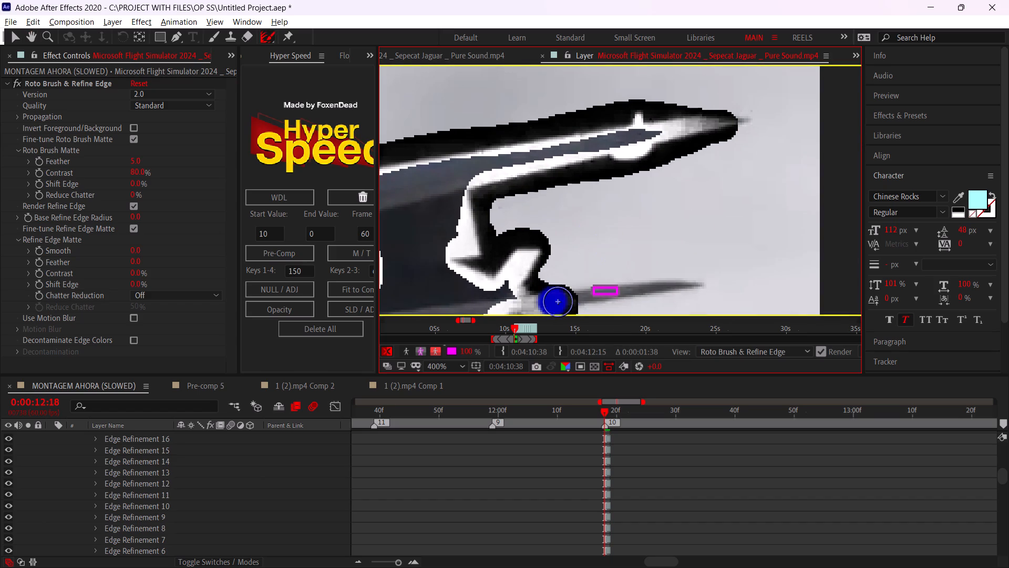
drag(558, 301, 704, 286)
Move the playhead to 0:00:13:55 near the end of the jet clip to propagate the Refine Edge through its frames.
alt+scroll(644, 267, down, 2)
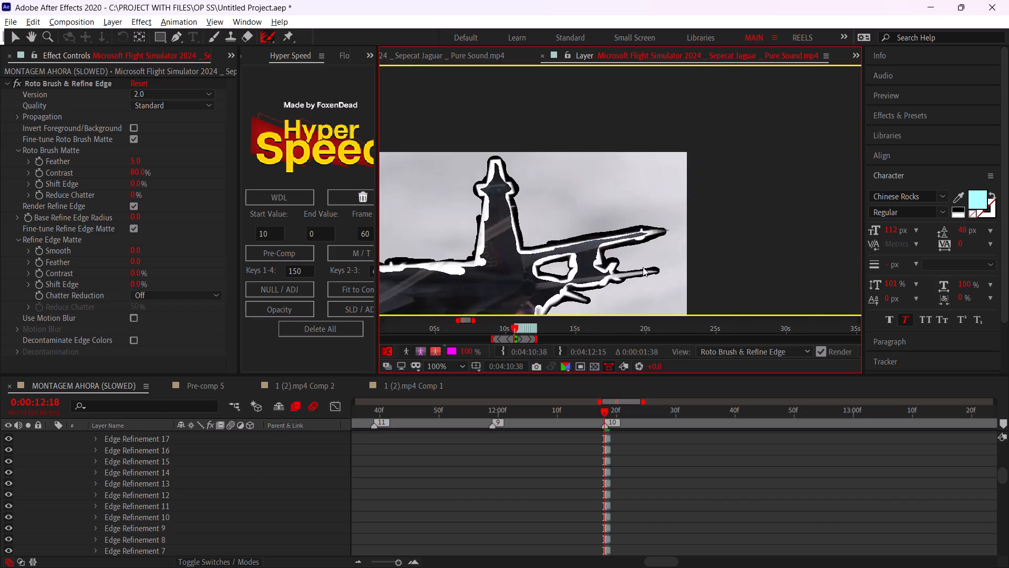
alt+scroll(643, 267, down, 1)
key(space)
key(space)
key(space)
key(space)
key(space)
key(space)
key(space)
drag(511, 269, 542, 202)
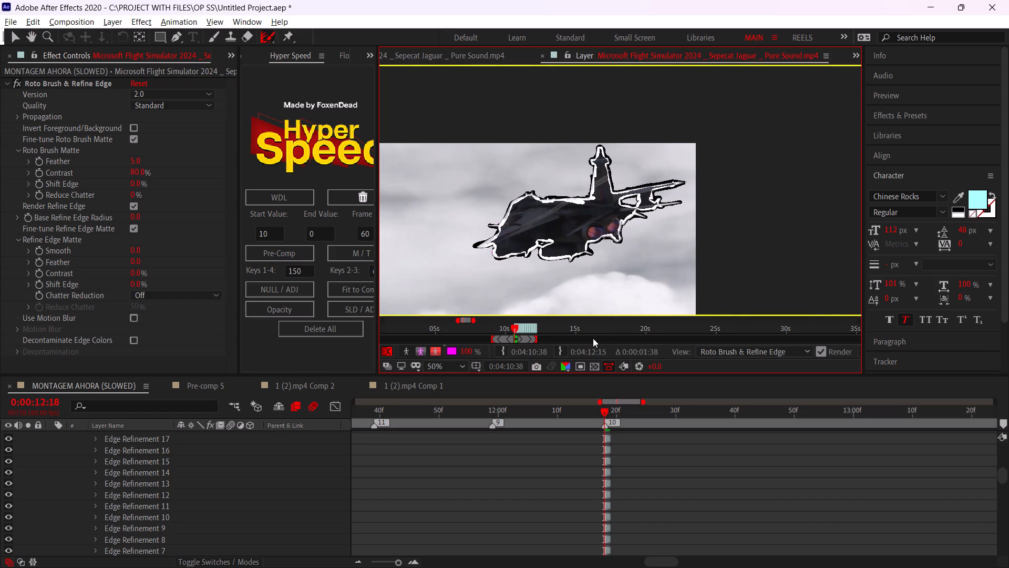
scroll(634, 440, up, 6)
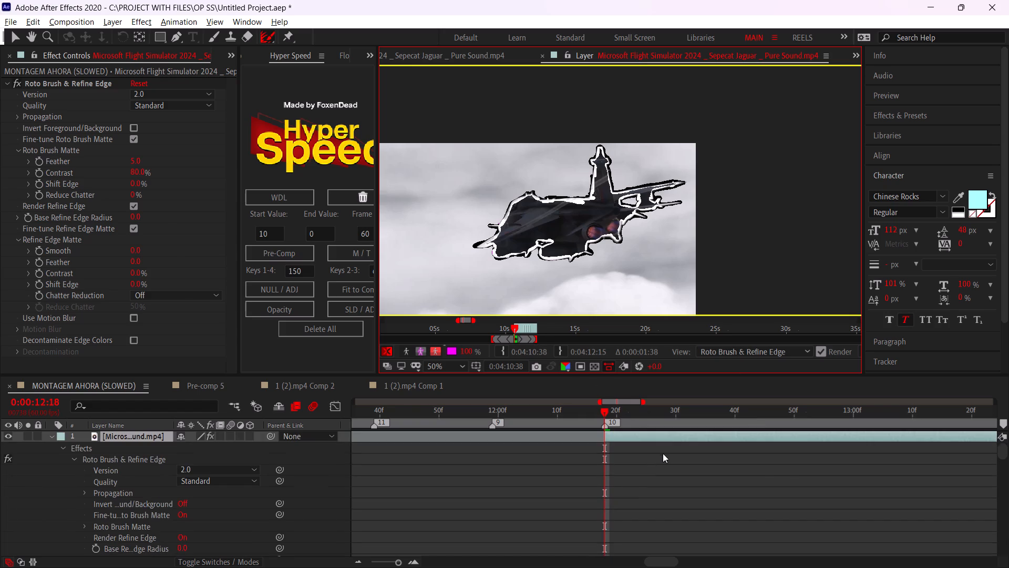
scroll(663, 453, up, 3)
middle_drag(779, 464, 490, 502)
click(884, 415)
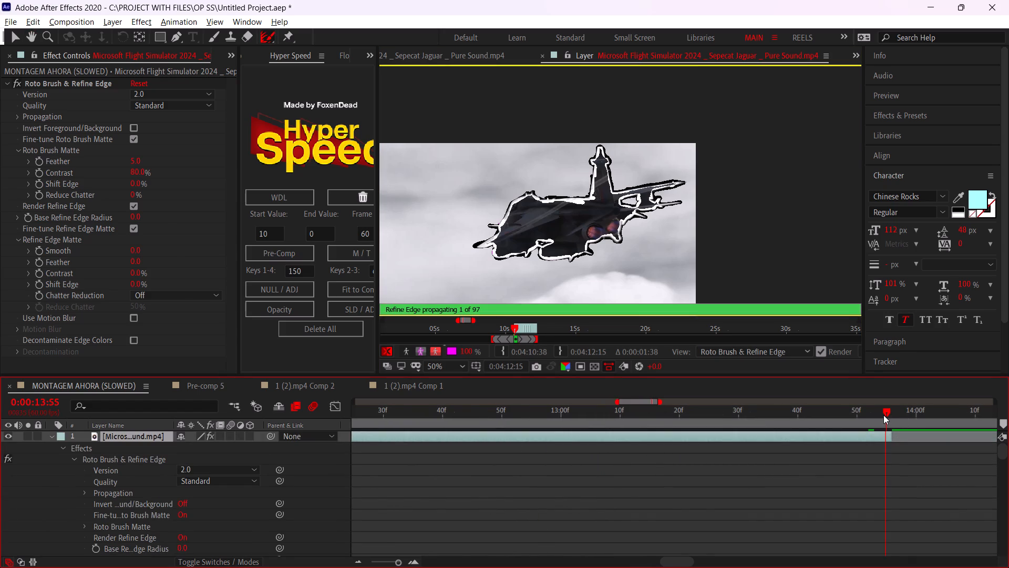
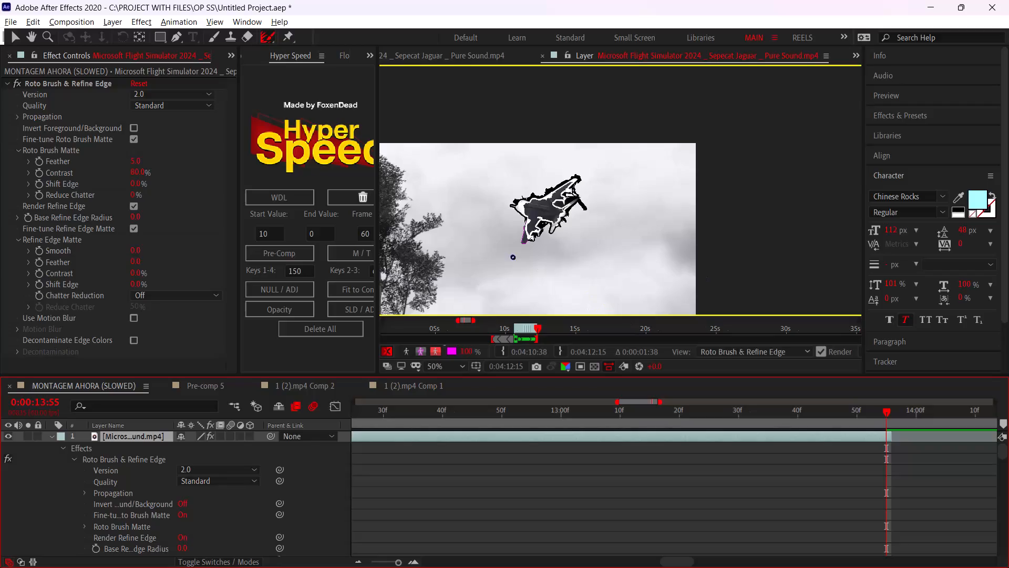
Paint a Refine Edge stroke over the pointed lower-left tip of the jet on the frame at 0:00:13:55.
alt+scroll(511, 226, up, 2)
drag(565, 219, 579, 276)
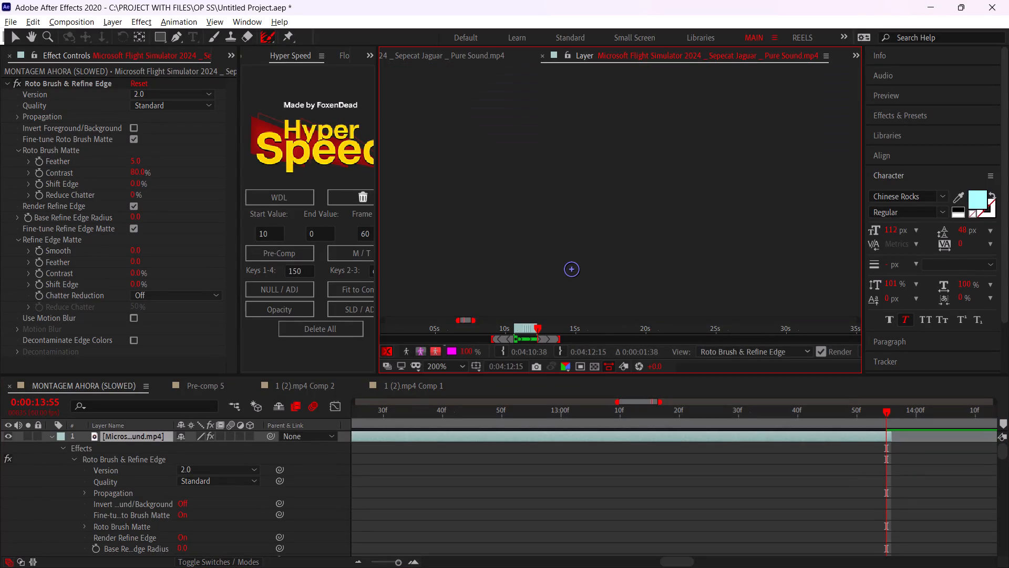
Check the matte on earlier frames and refine the unrefined edge at the jet's lower-left tip with Refine Edge strokes at 0:00:12:35.
alt+scroll(593, 262, down, 1)
drag(881, 413, 880, 414)
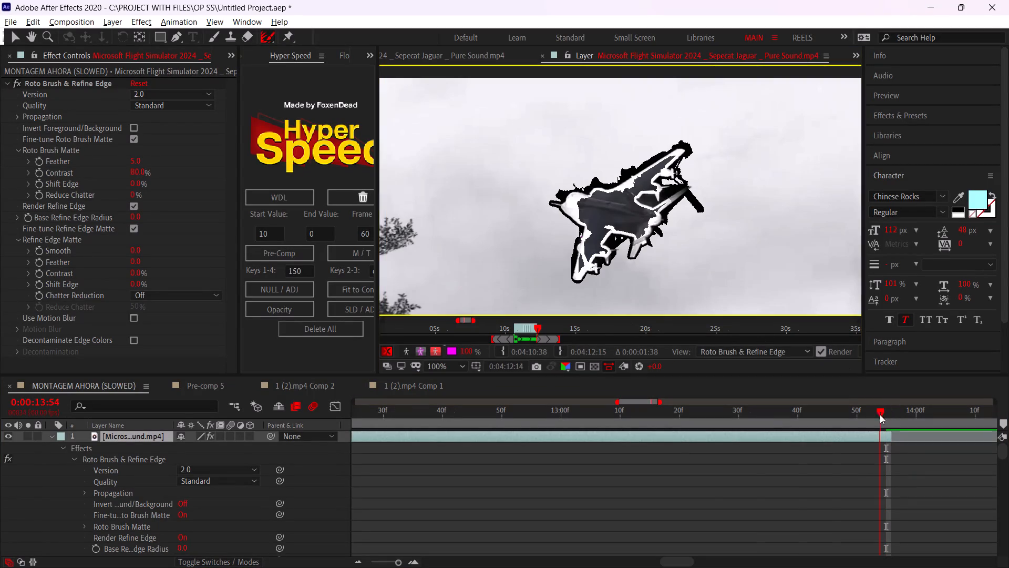
drag(880, 414, 677, 430)
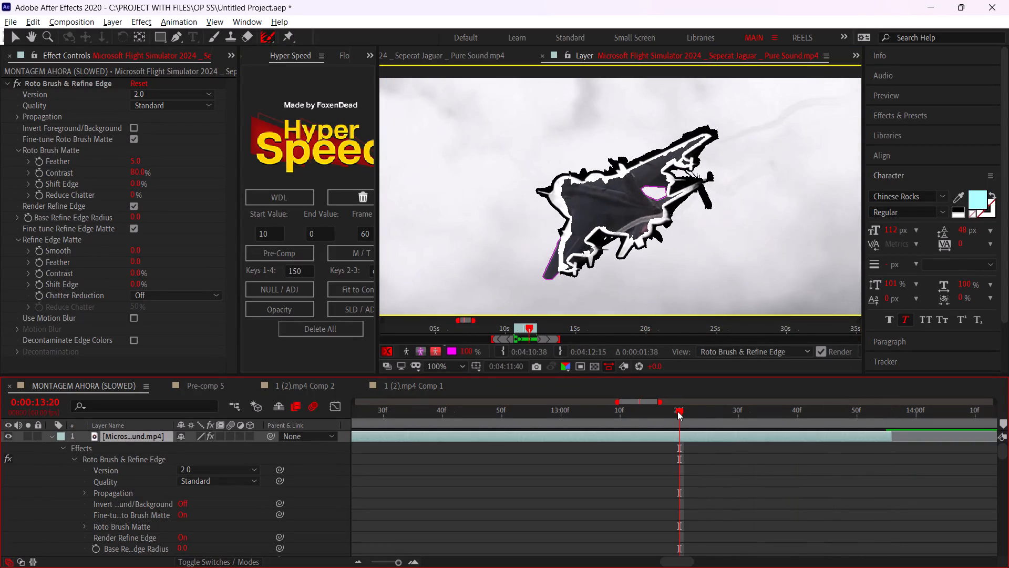
drag(677, 411, 445, 421)
middle_drag(524, 444, 765, 479)
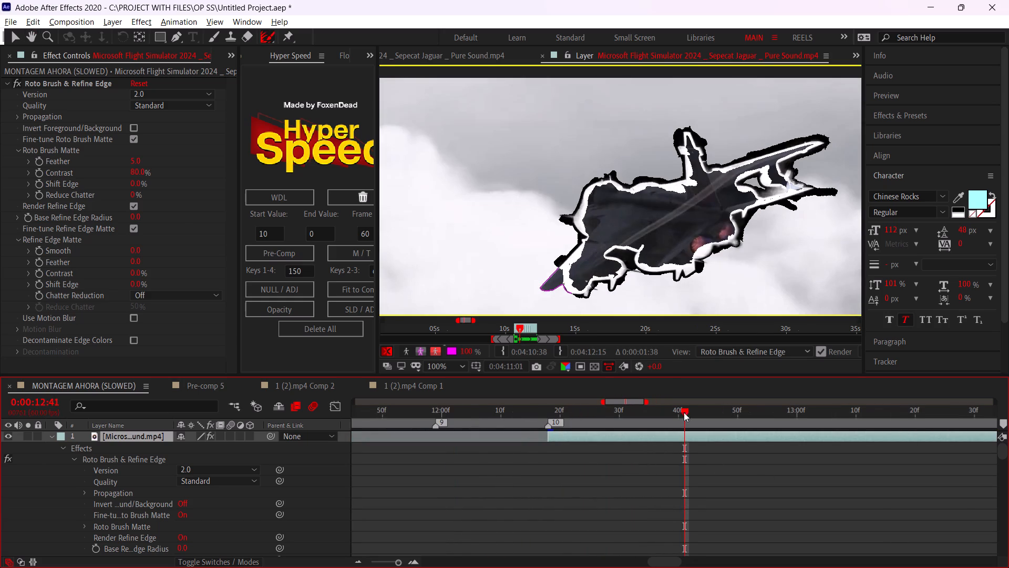
drag(639, 407, 646, 417)
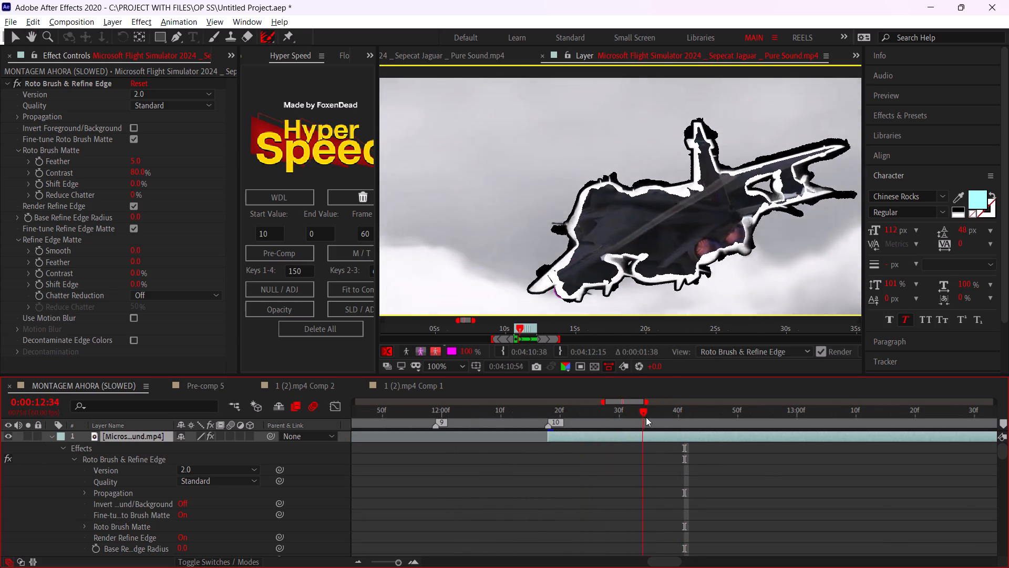
drag(646, 417, 645, 424)
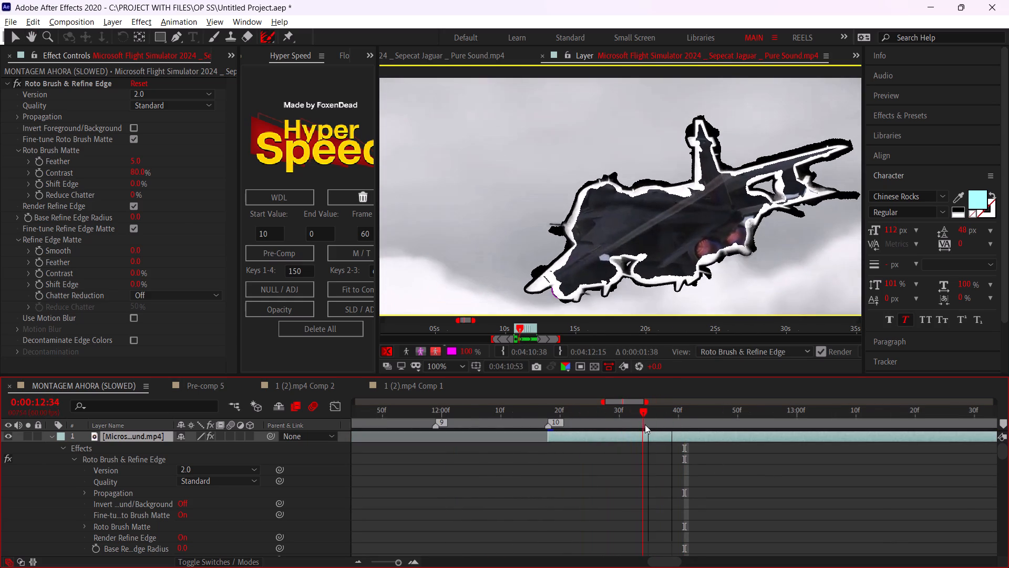
drag(645, 424, 647, 426)
alt+scroll(535, 285, up, 2)
drag(559, 262, 614, 337)
alt+scroll(611, 281, down, 1)
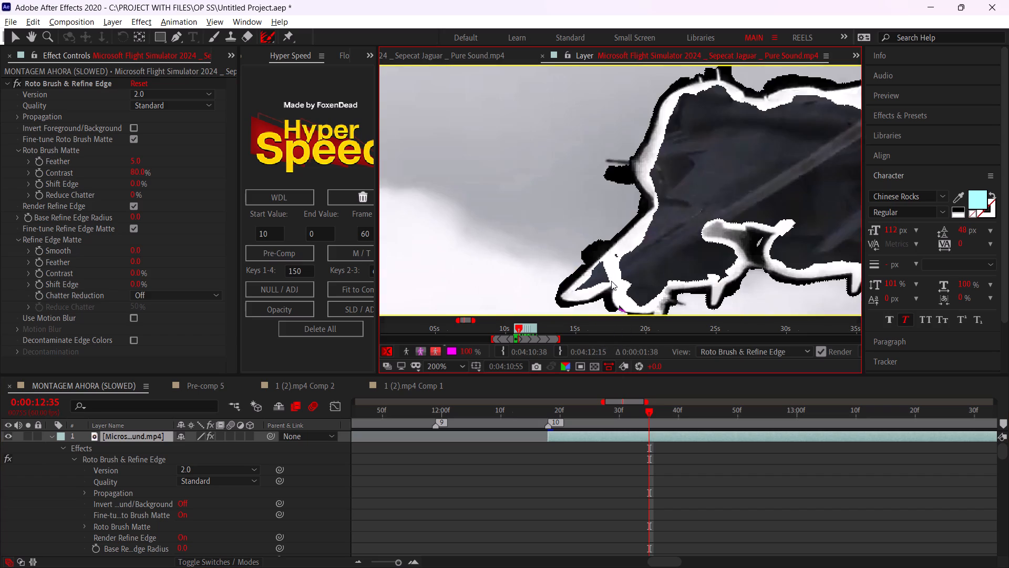
alt+scroll(611, 281, down, 1)
drag(614, 295, 621, 301)
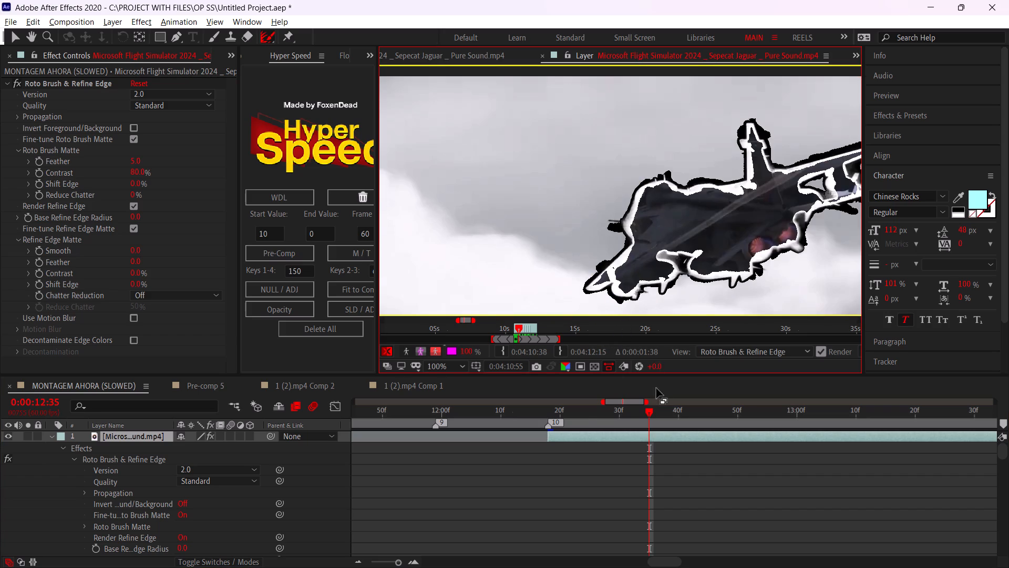
Propagate the Refine Edge from the corrected frame to the end of the jet clip at 0:00:13:55.
alt+scroll(604, 429, down, 1)
drag(628, 417, 808, 409)
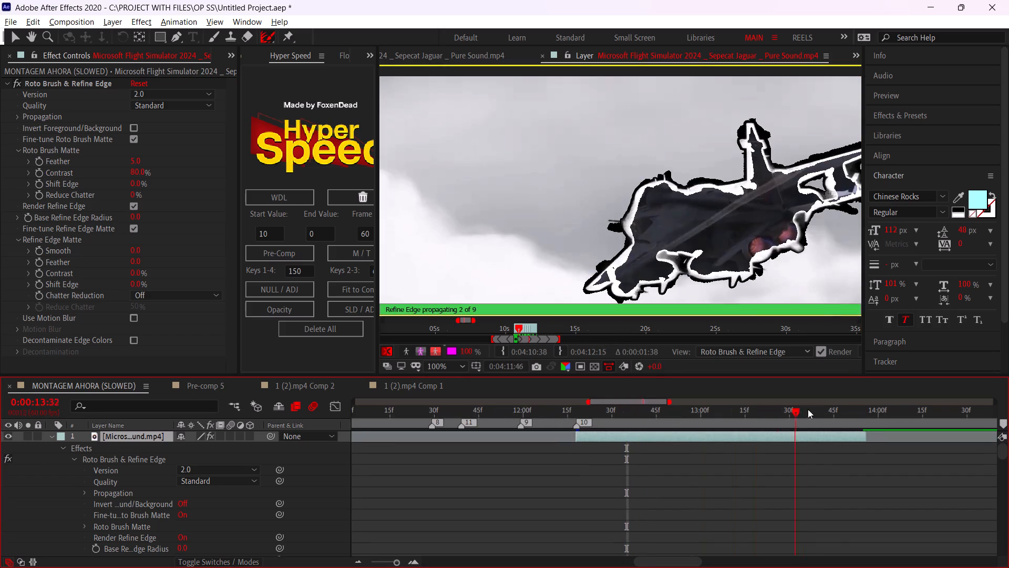
drag(808, 409, 863, 439)
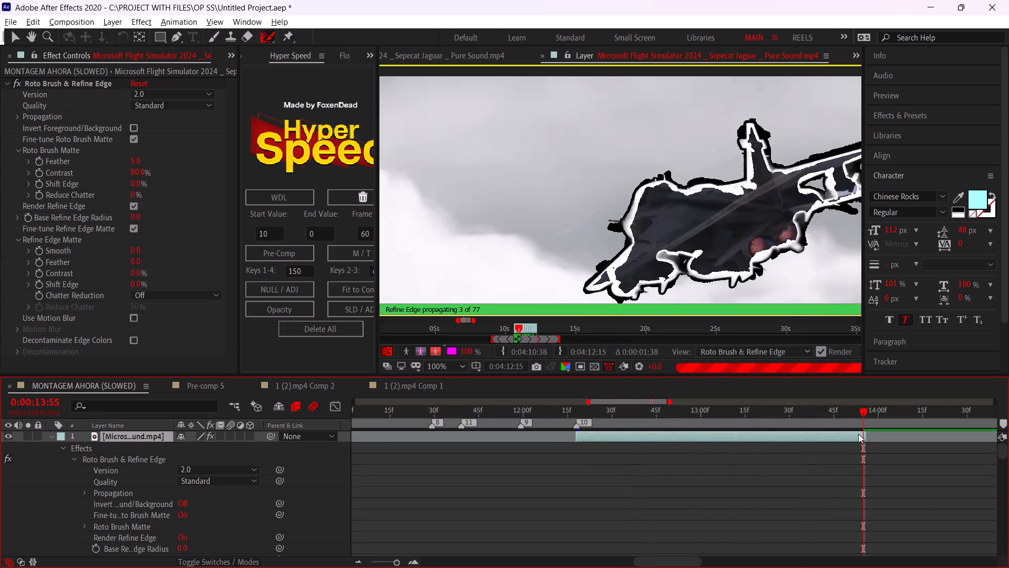
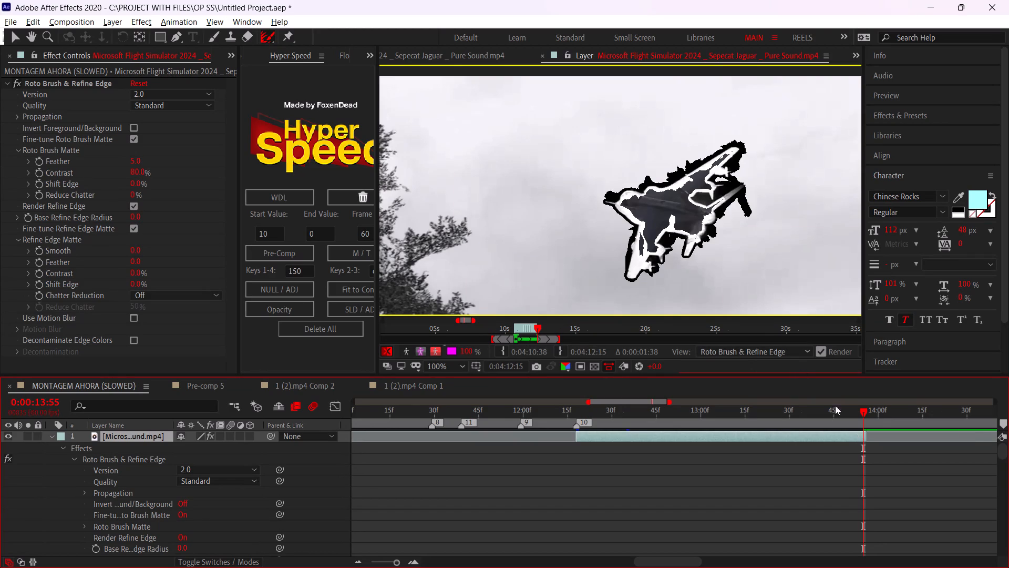
Exclude the small bright sky gap near the jet's tail from the matte with Roto Brush background strokes at 0:00:12:47.
drag(865, 421, 680, 448)
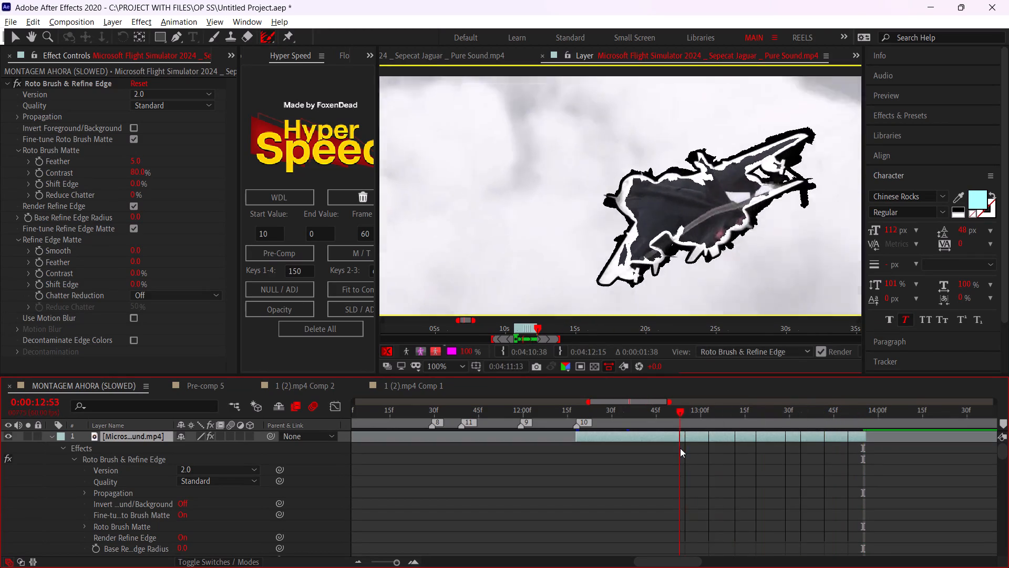
drag(680, 448, 734, 431)
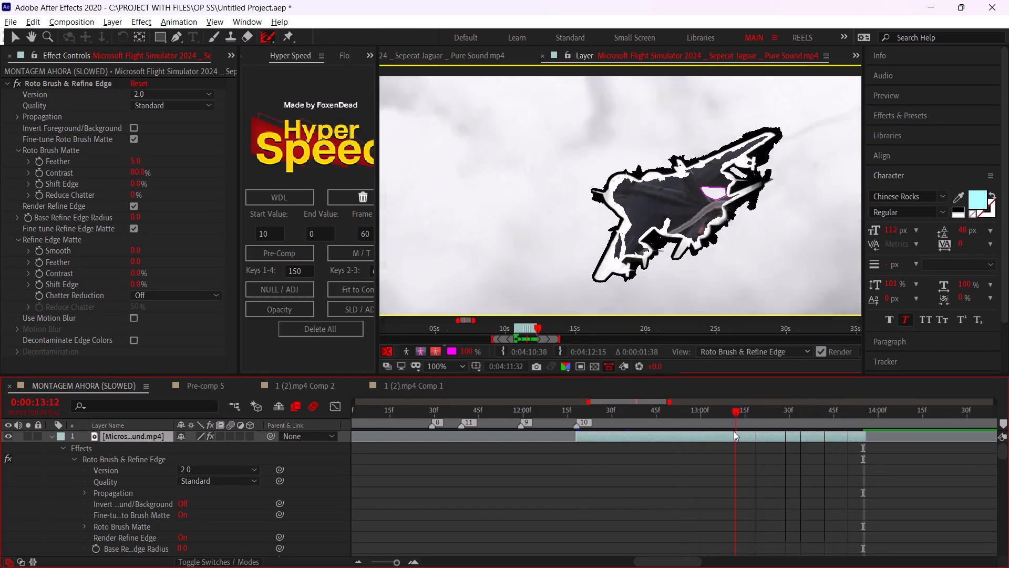
drag(734, 431, 638, 444)
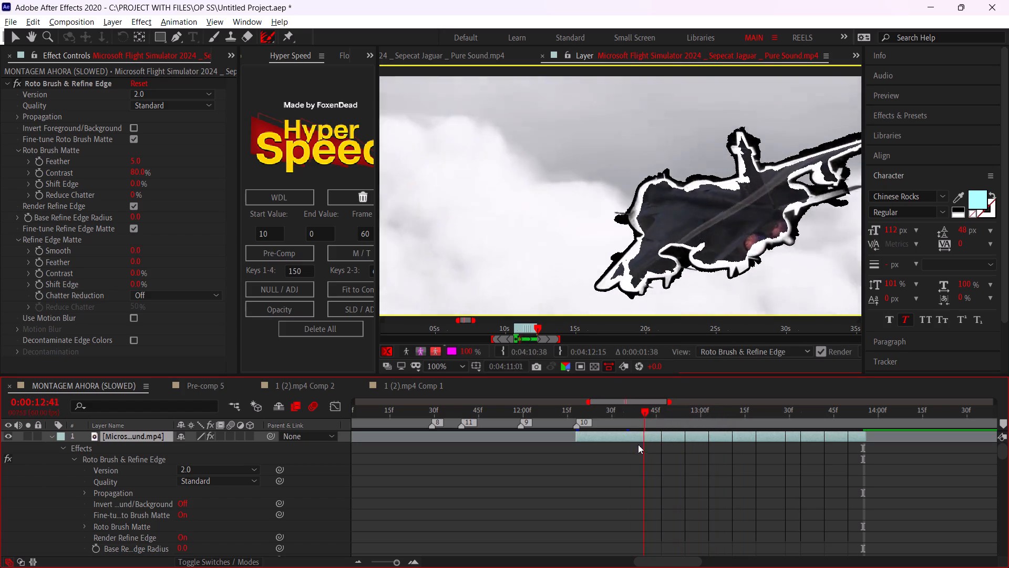
drag(638, 444, 662, 455)
alt+scroll(790, 193, up, 1)
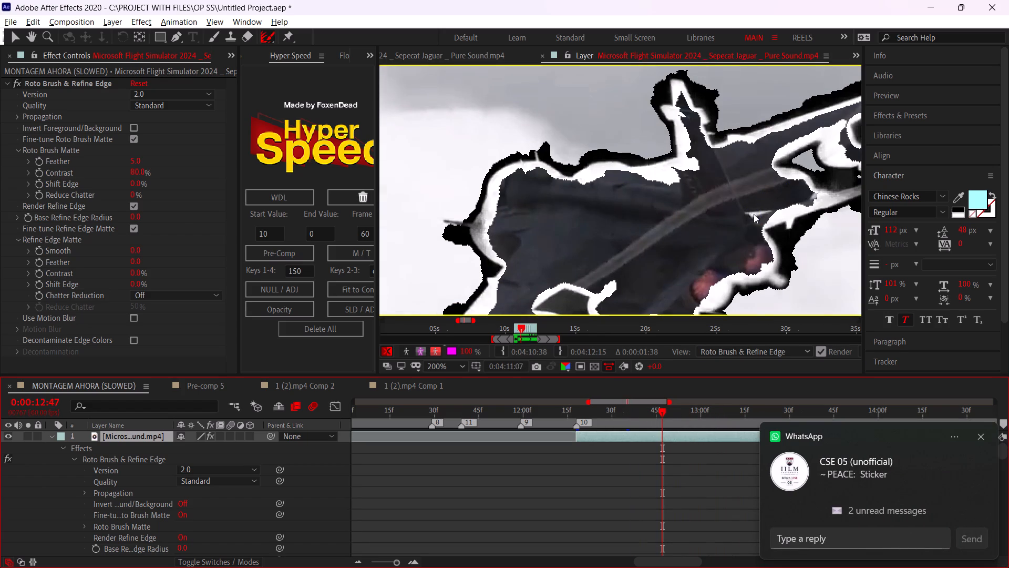
key(alt+w)
alt+scroll(768, 213, up, 2)
ctrl+drag(742, 221, 699, 226)
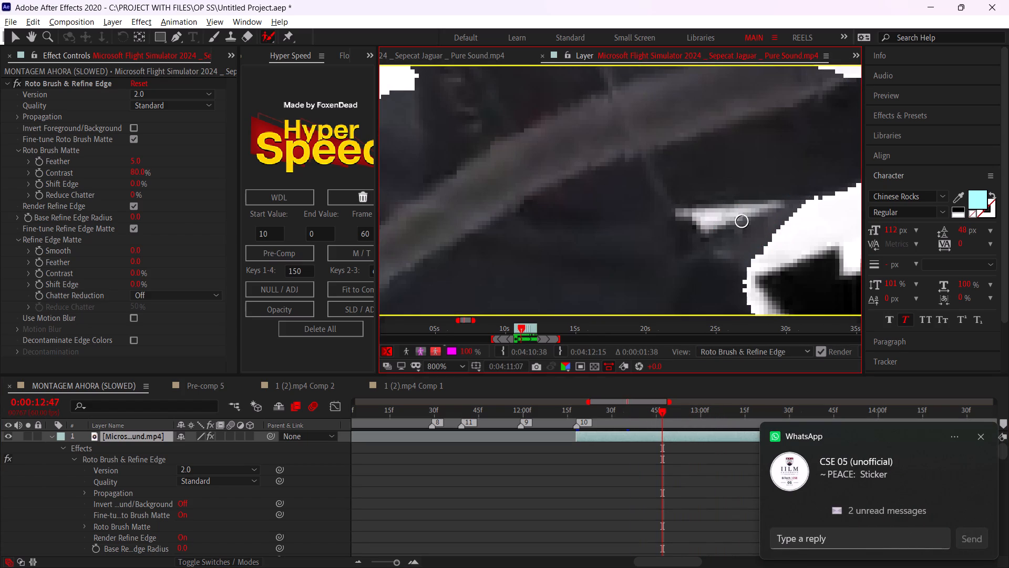
ctrl+drag(699, 226, 698, 226)
alt+drag(699, 214, 716, 220)
alt+drag(716, 220, 740, 209)
alt+drag(769, 206, 744, 211)
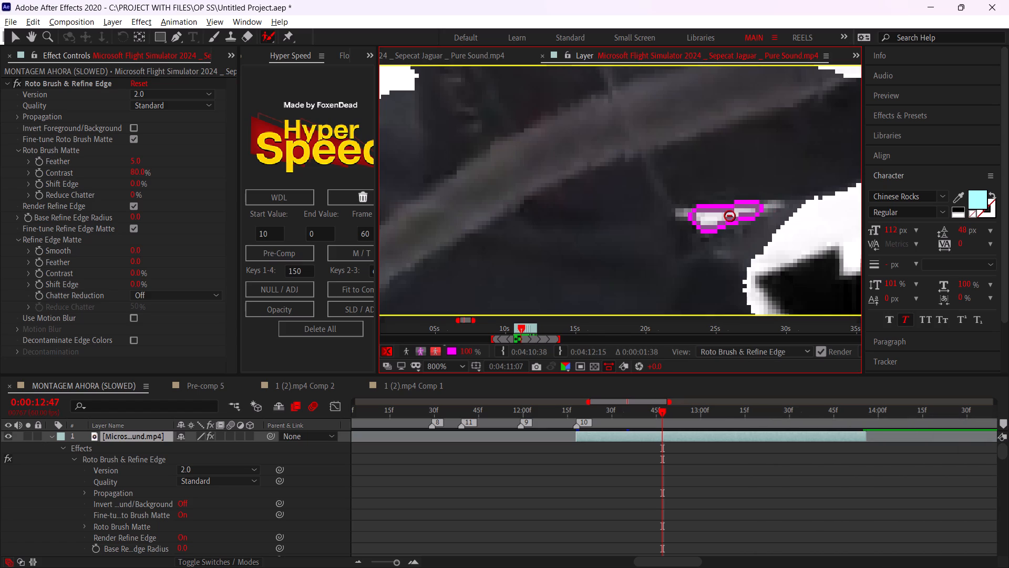
Check the bright sky gap near the tail at 0:00:12:55 and on the preceding frames back to 0:00:12:49.
drag(659, 417, 684, 421)
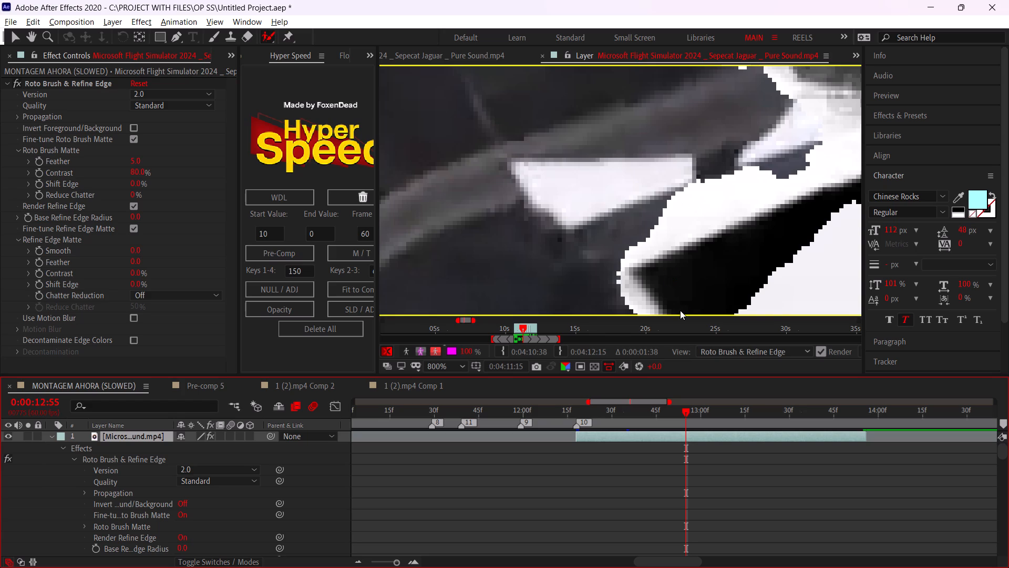
key(ctrl+Left)
key(ctrl+Left)
key(ctrl+Left)
key(ctrl+Left)
key(ctrl+Left)
key(ctrl+Left)
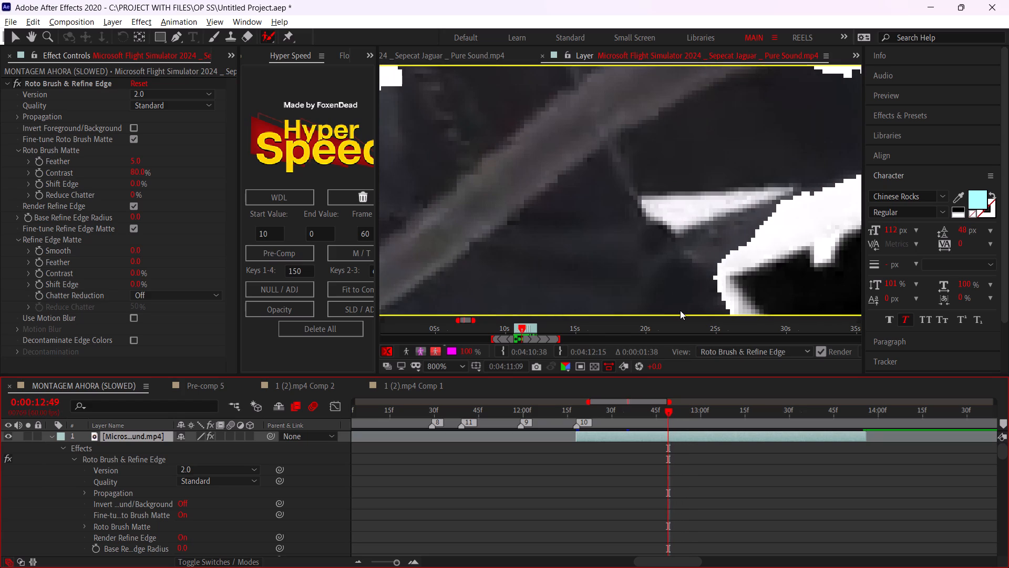
Exclude the bright sky gap beside the jet's tail with Roto Brush background strokes on frames 0:00:12:48, 12:49, 12:50 and 12:52.
key(ctrl+Left)
key(ctrl+Left)
key(ctrl+Right)
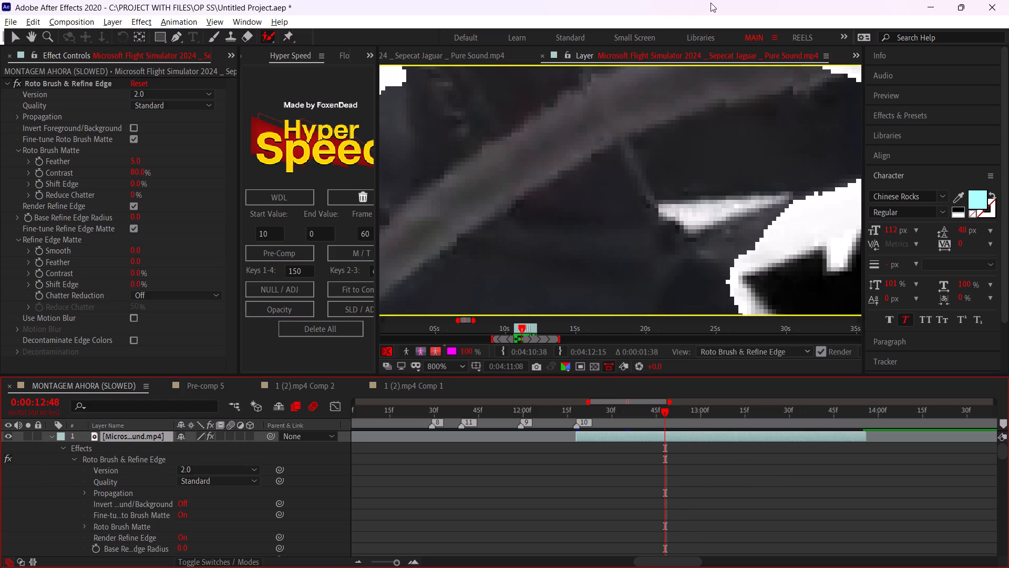
alt+drag(674, 207, 769, 196)
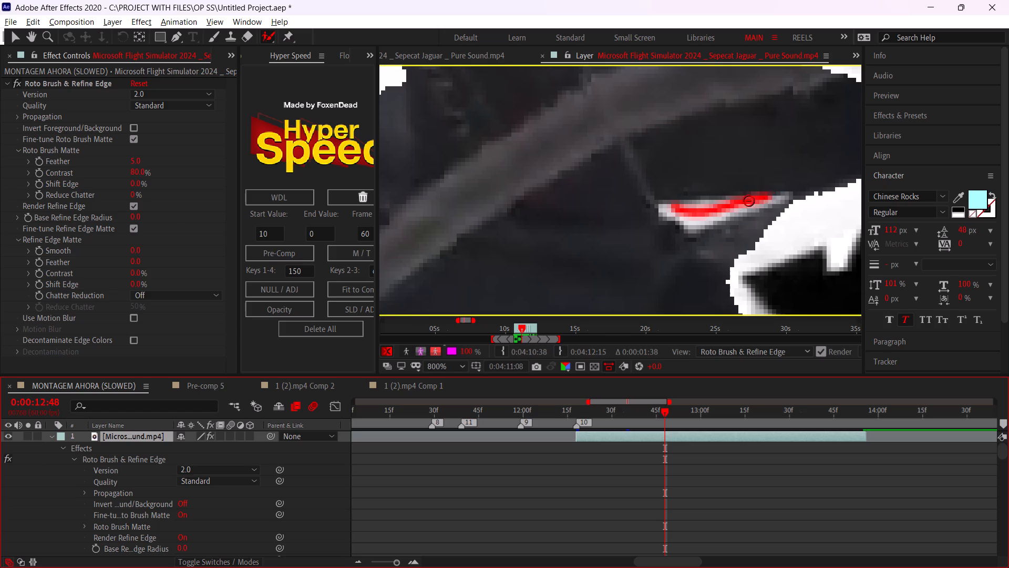
key(ctrl+Right)
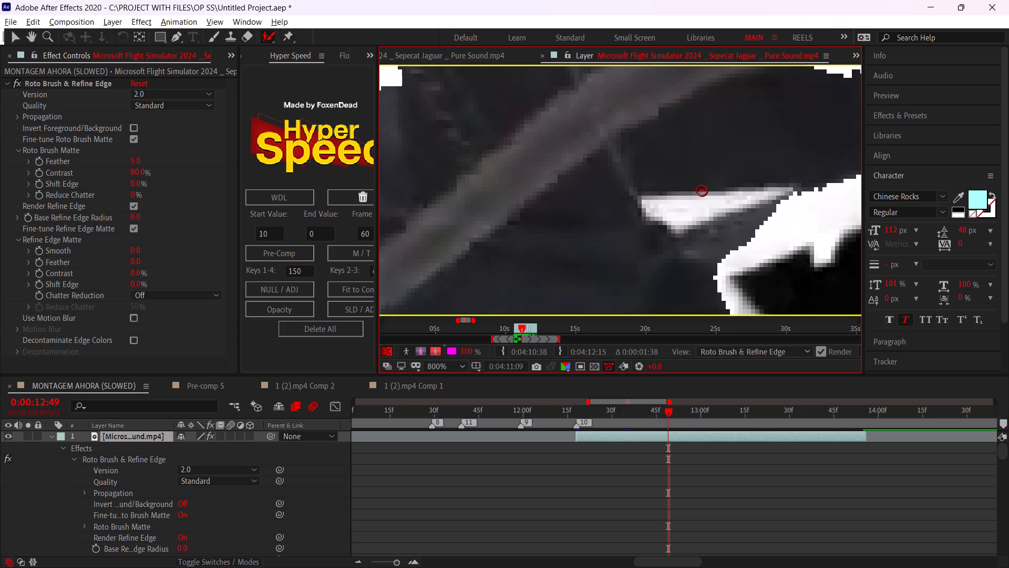
alt+drag(648, 199, 774, 192)
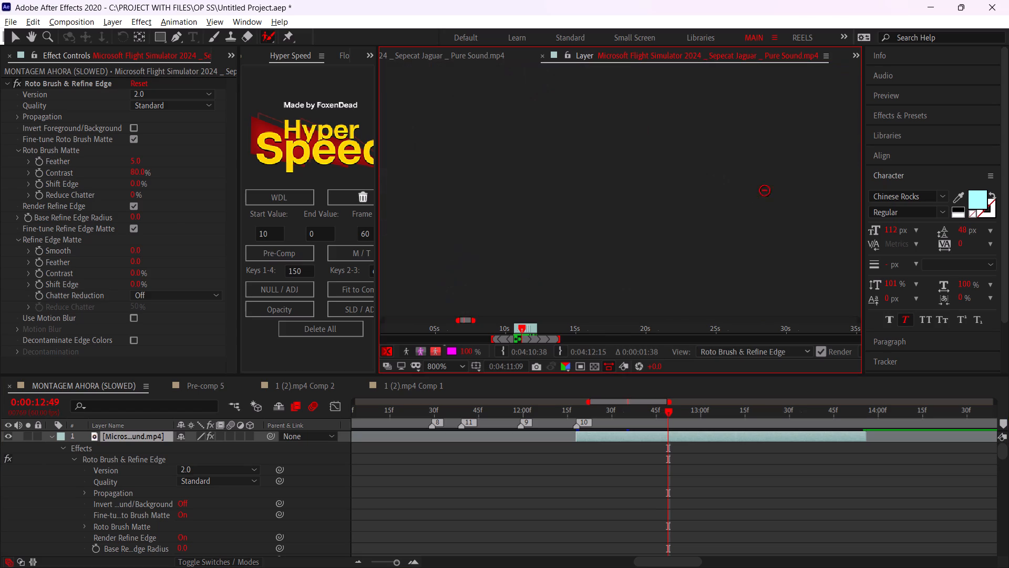
key(ctrl+Right)
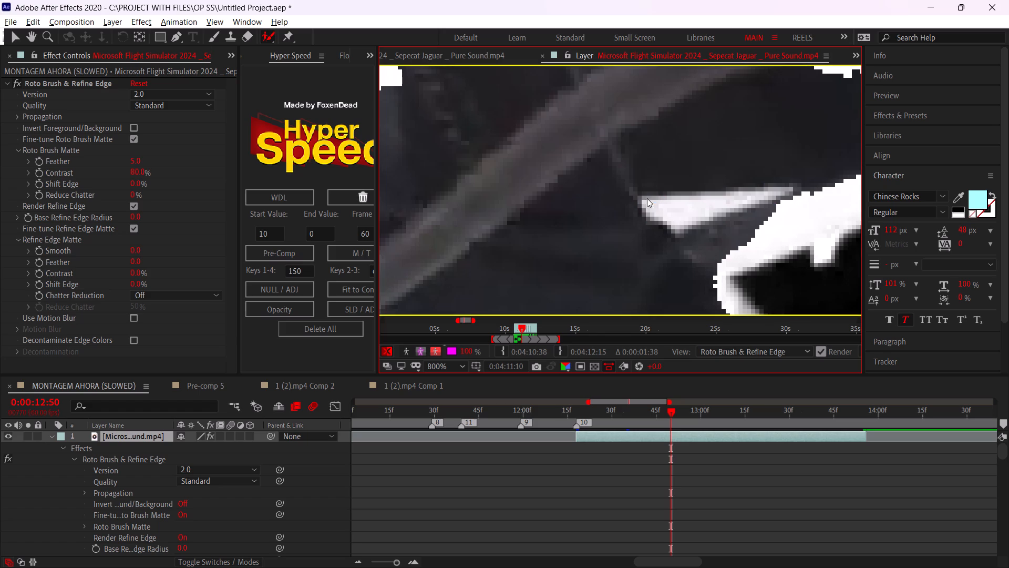
alt+drag(647, 198, 776, 193)
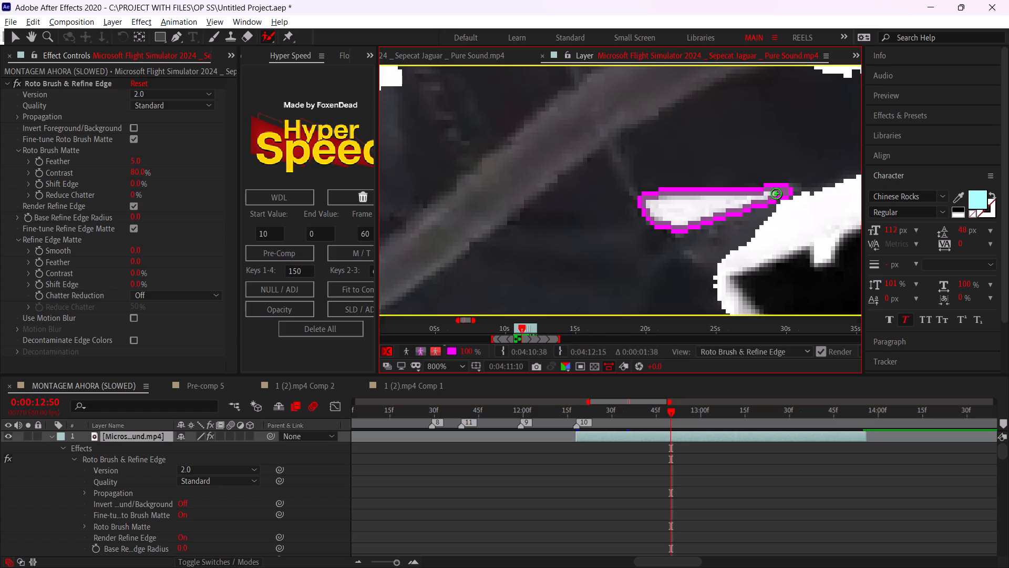
key(ctrl+Right)
key(ctrl+Right)
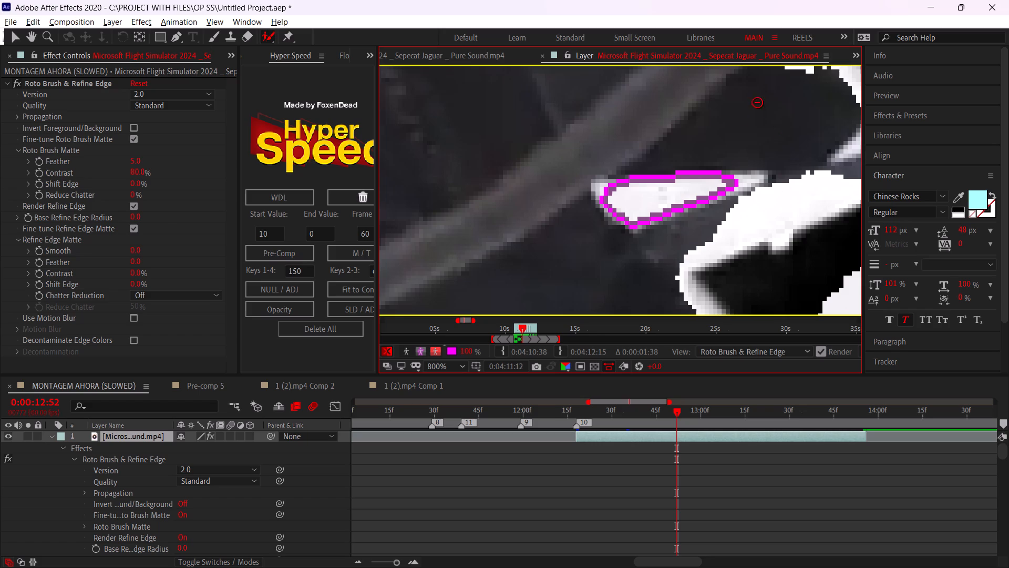
alt+drag(759, 178, 735, 184)
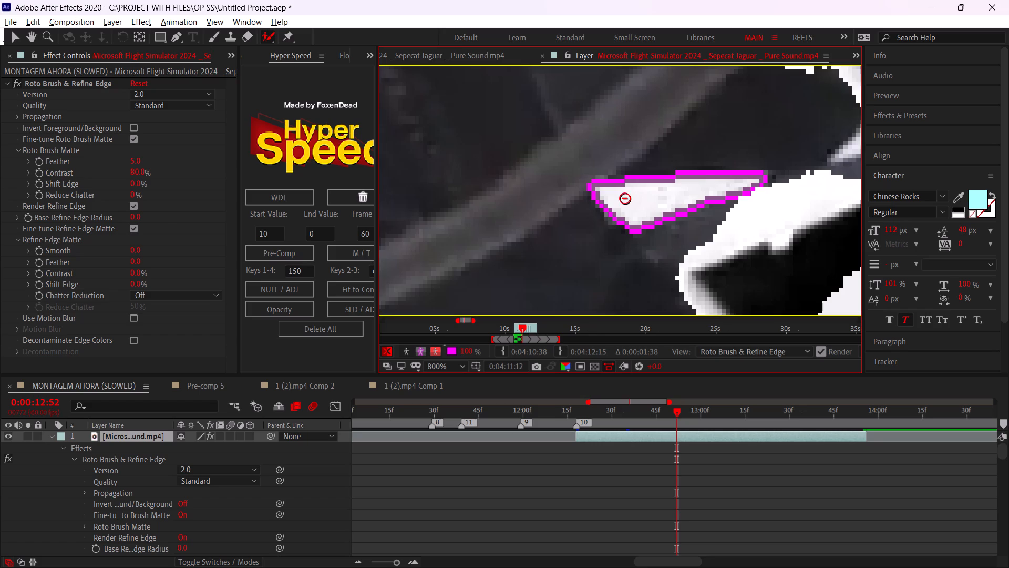
Check frame by frame up to 0:00:13:03 that the matte keeps the sky gap excluded.
key(ctrl+Right)
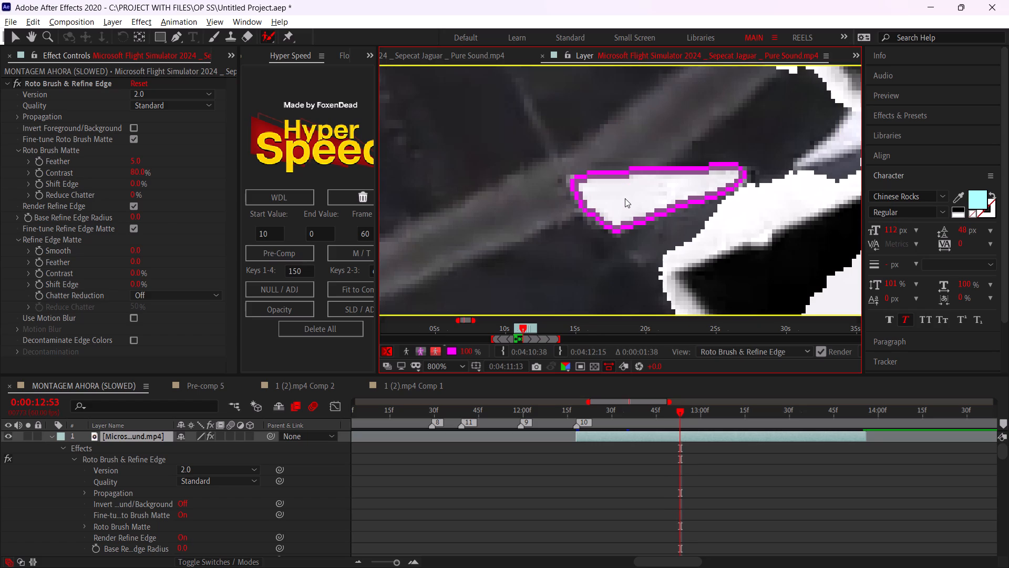
key(ctrl+Right)
key(ctrl+Right)
key(ctrl+Right)
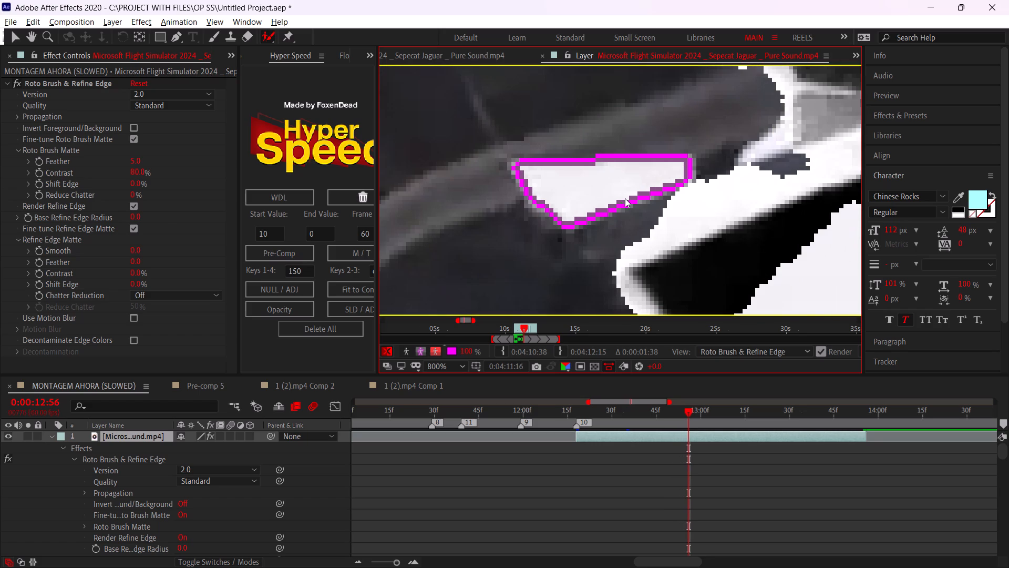
key(ctrl+Right)
key(ctrl+Right)
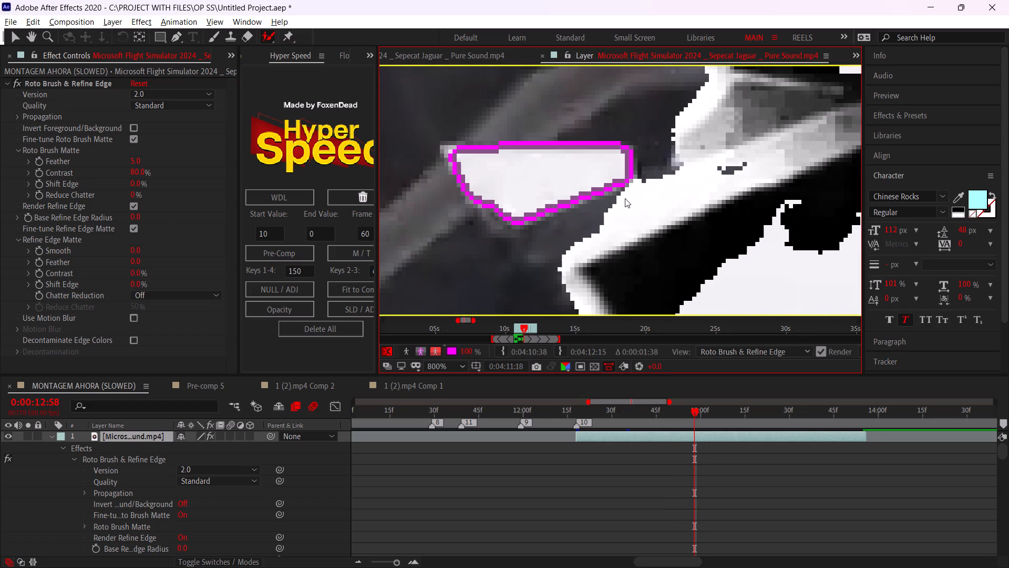
key(ctrl+Right)
key(ctrl+Right)
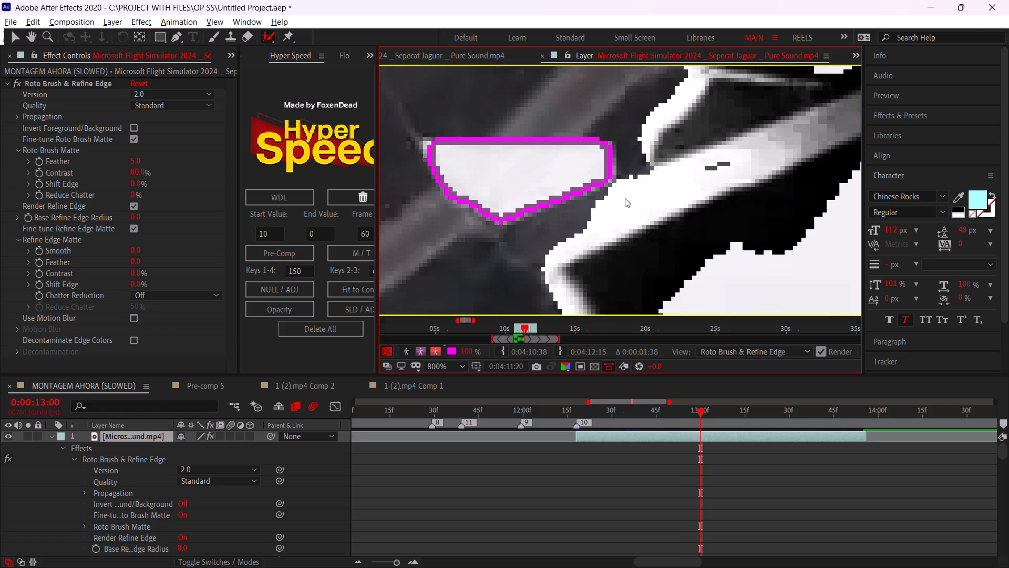
key(ctrl+Right)
key(ctrl+Right)
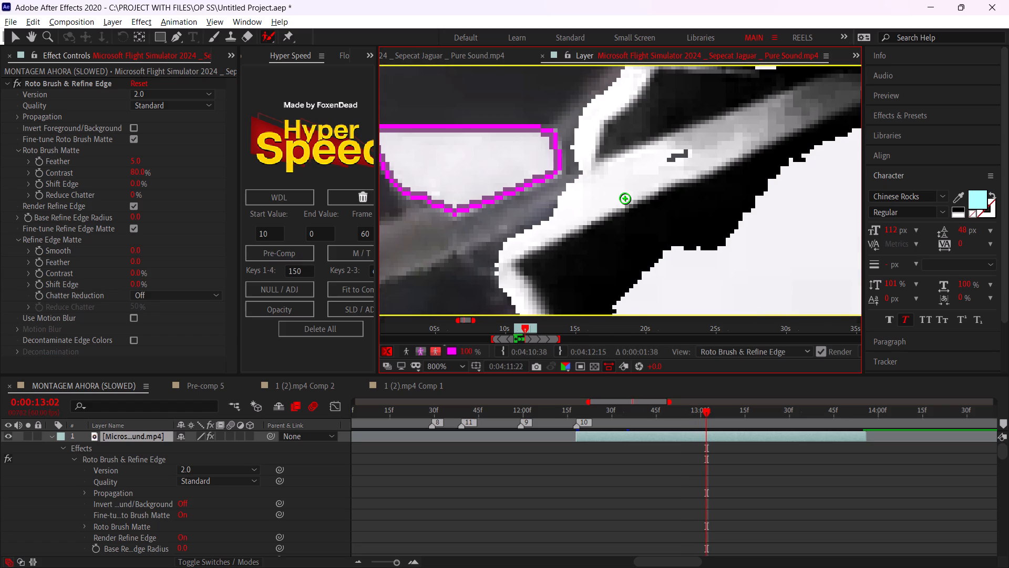
alt+scroll(549, 195, down, 1)
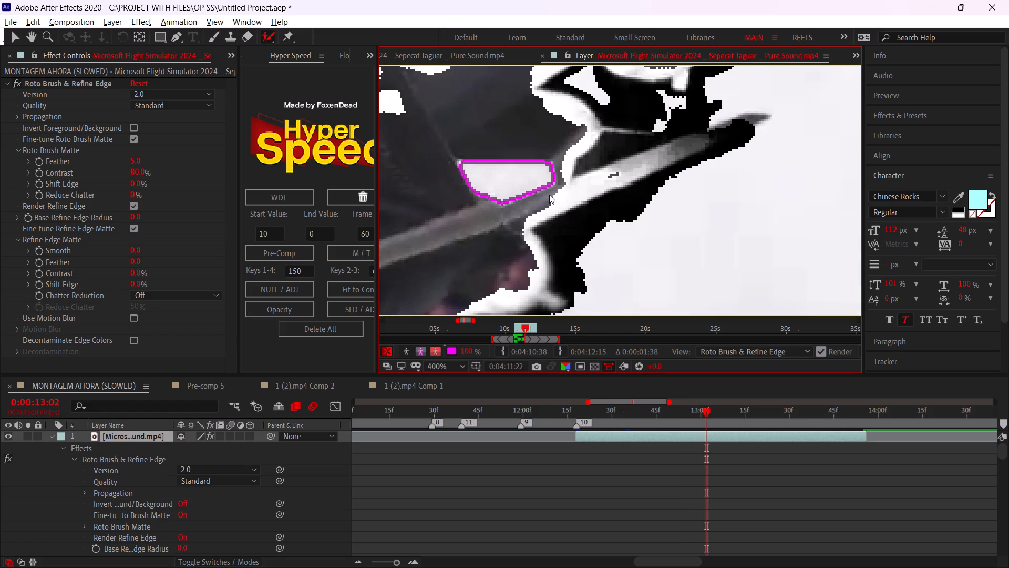
key(ctrl+Right)
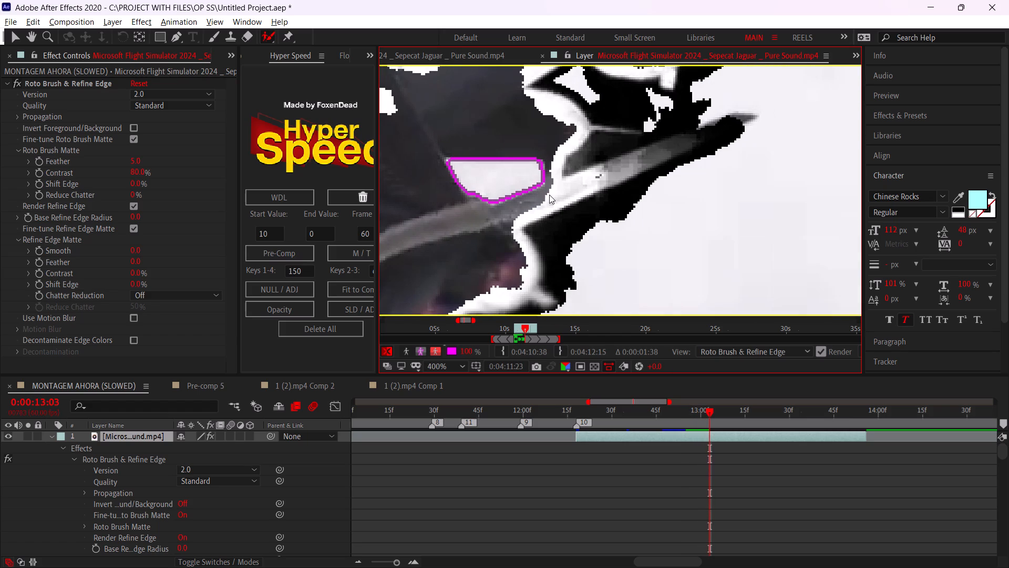
Propagate the corrected Roto Brush and Refine Edge matte in ten-frame jumps to 0:00:13:53.
key(ctrl+shift+Right)
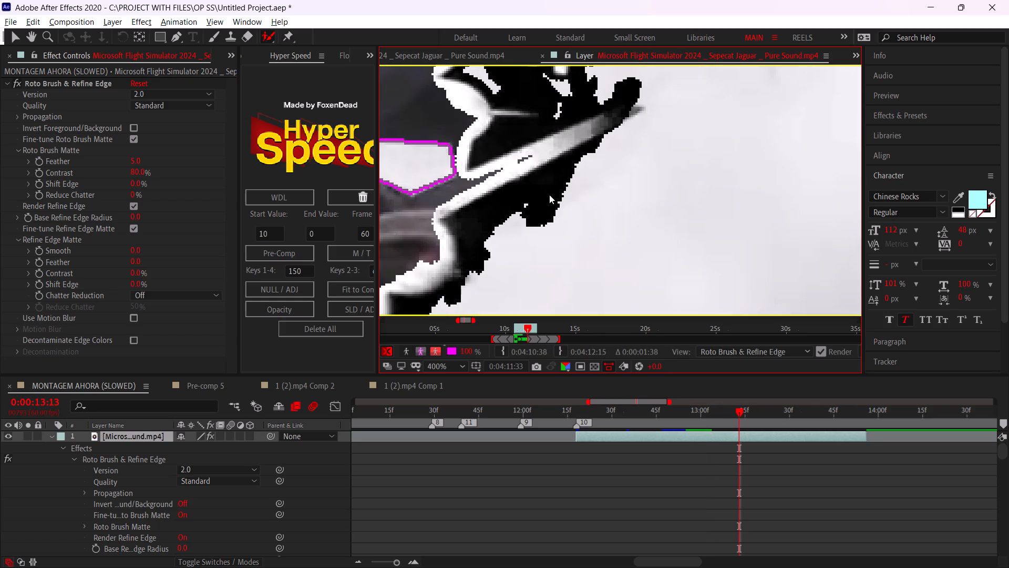
alt+scroll(540, 215, down, 1)
middle_drag(537, 214, 611, 234)
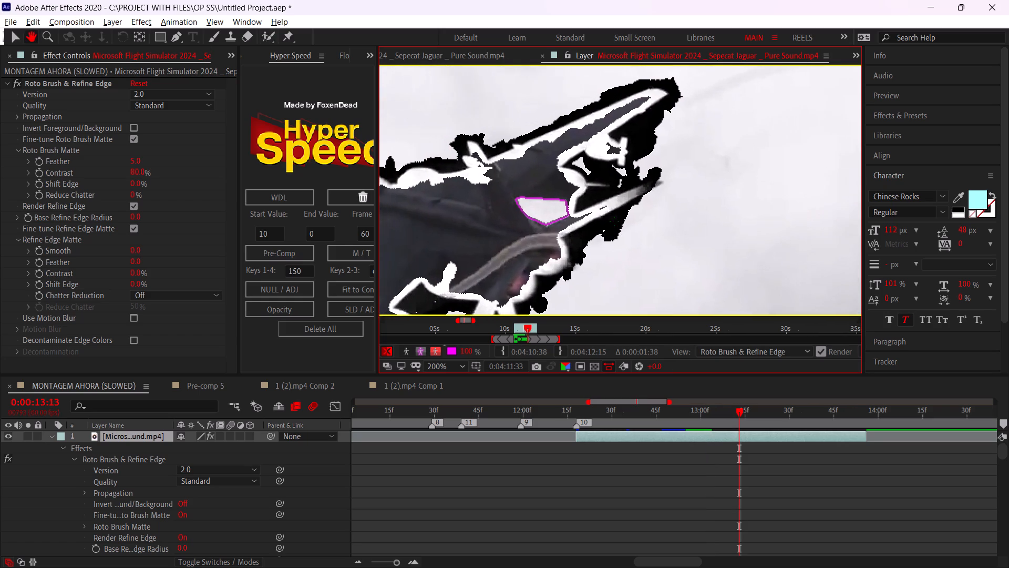
key(ctrl+shift+Right)
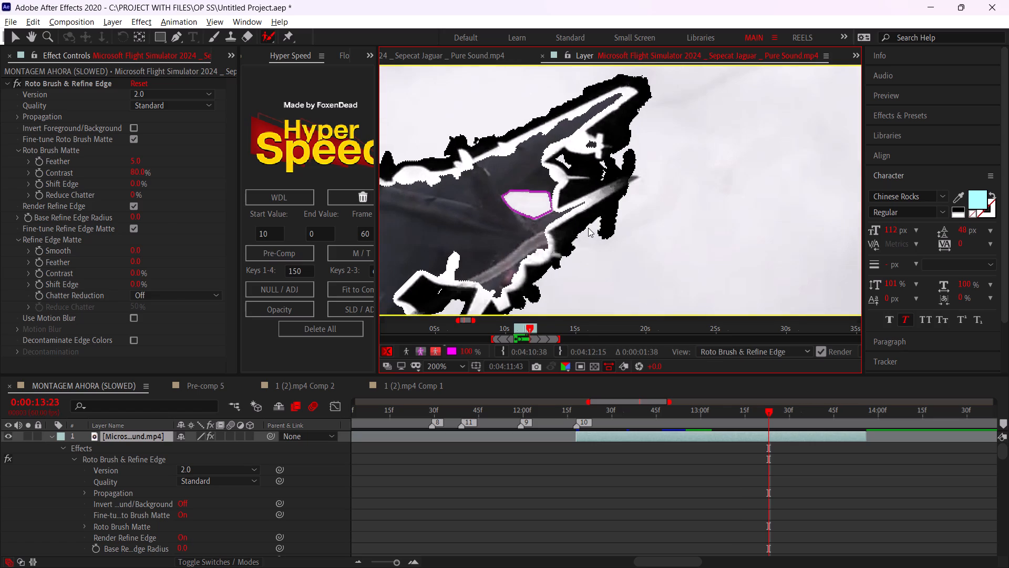
key(ctrl+shift+Right)
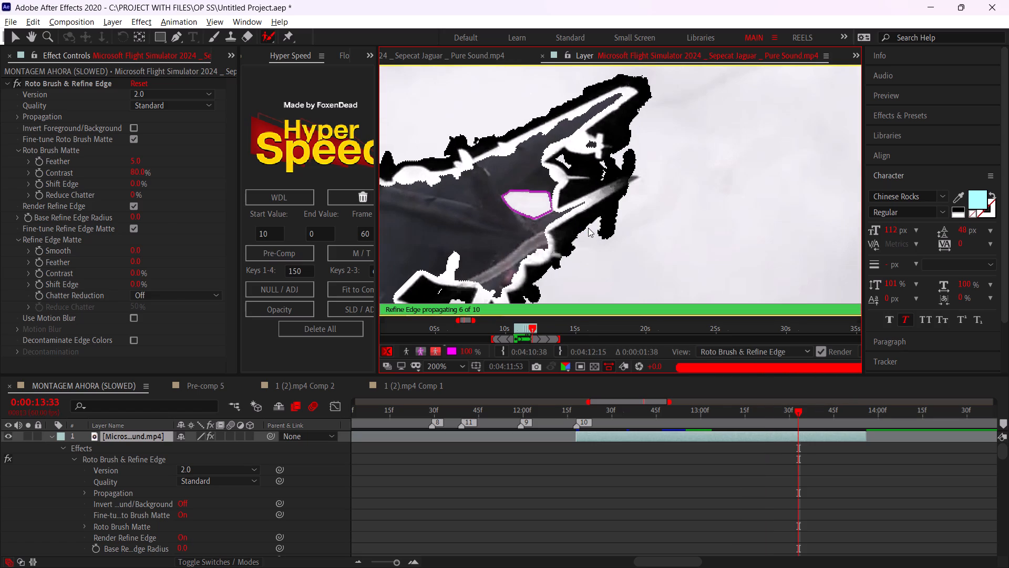
key(ctrl+shift+Right)
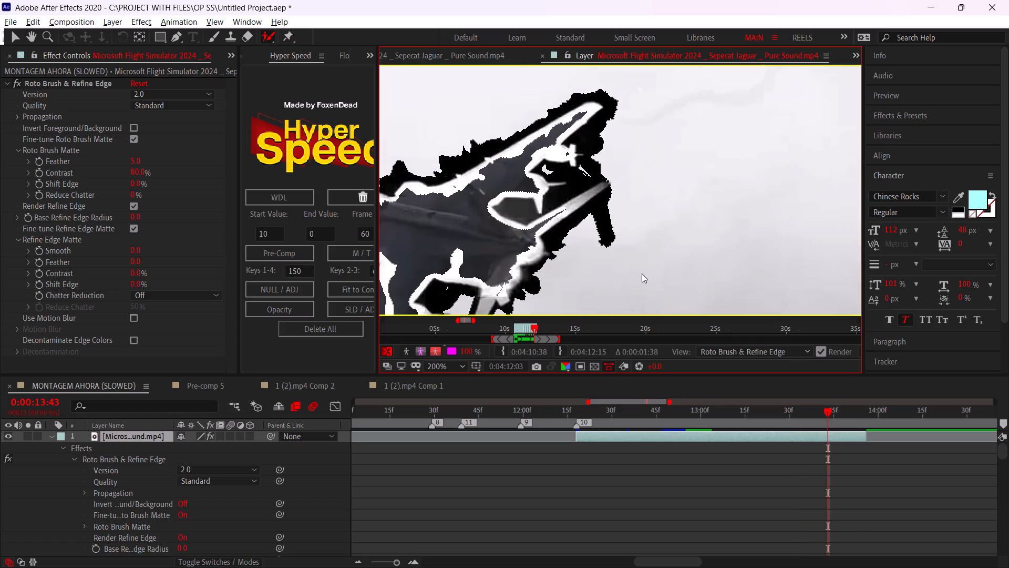
key(ctrl+shift+Right)
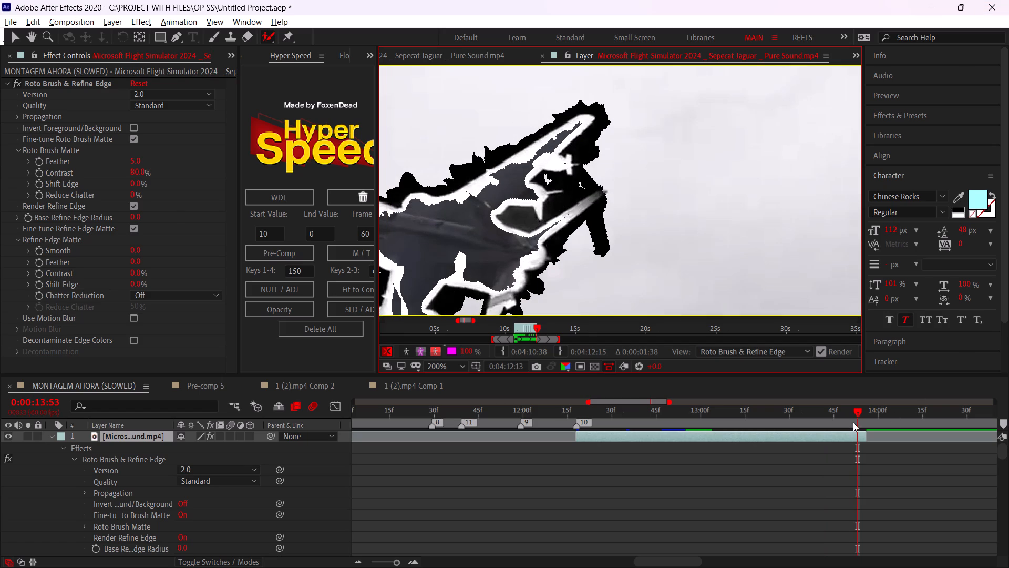
Paint Refine Edge strokes around the outline of the small sky gap at 0:00:12:47.
drag(852, 422, 674, 440)
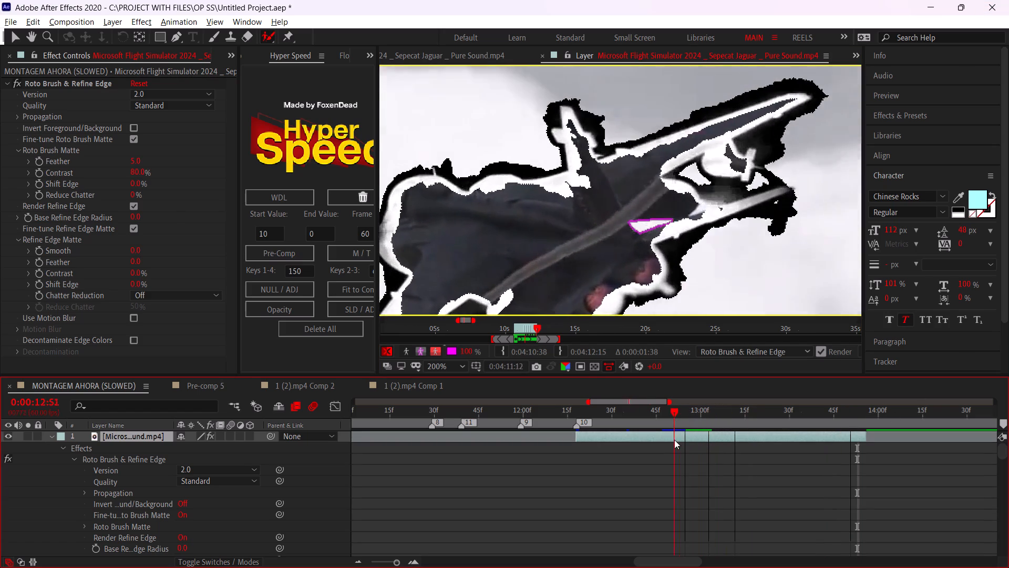
drag(674, 440, 656, 437)
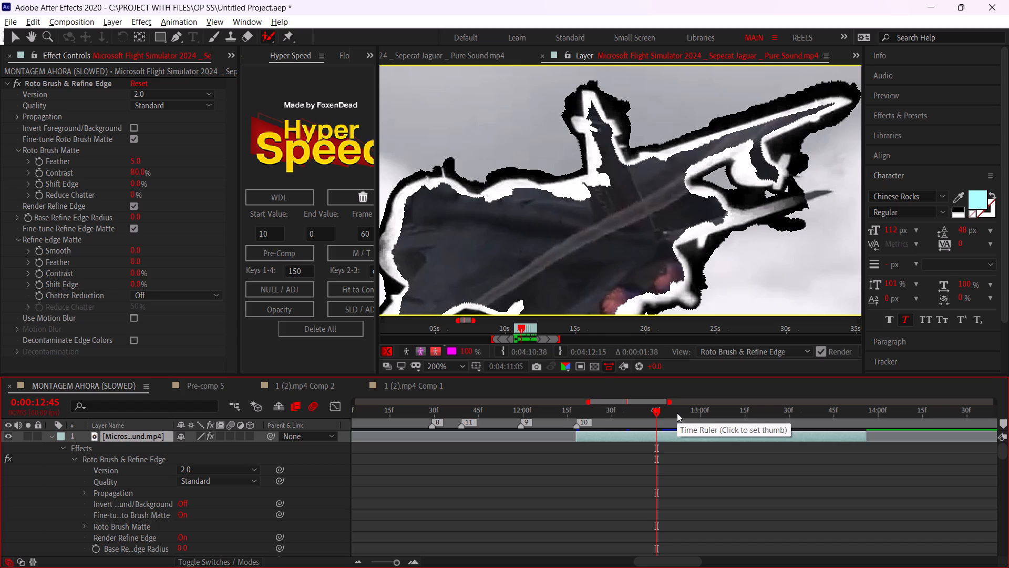
key(ctrl+Right)
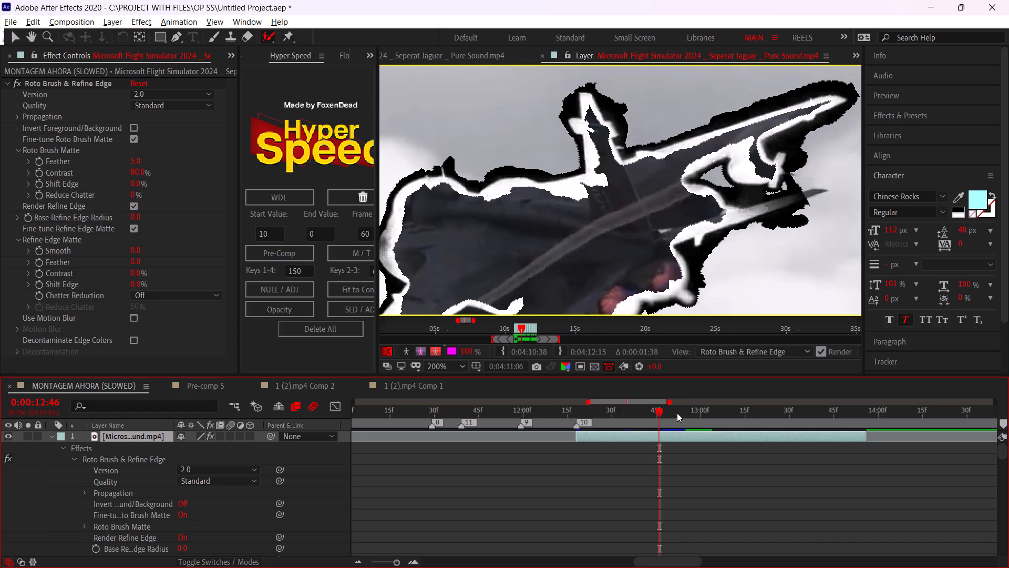
key(ctrl+Right)
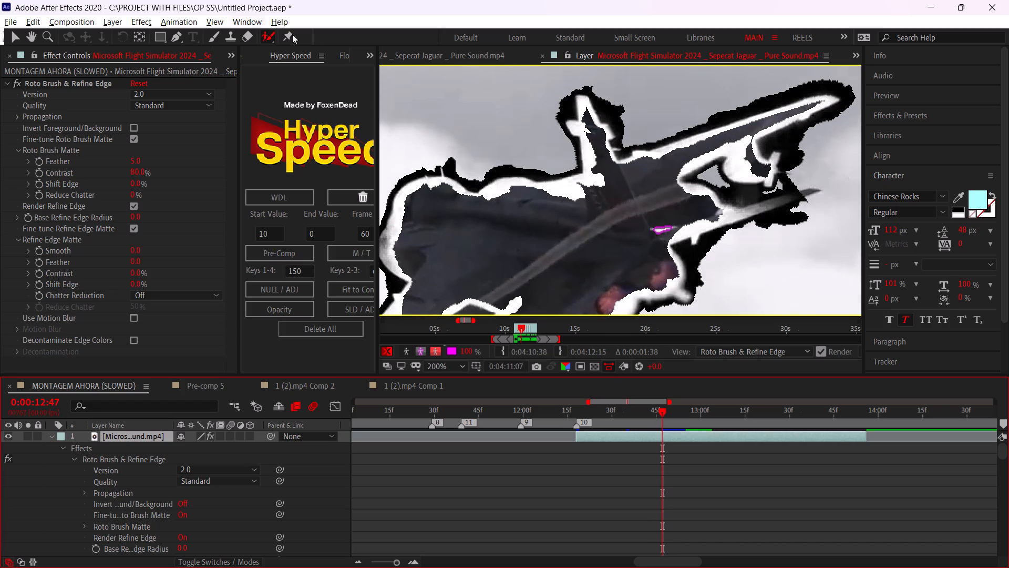
drag(270, 35, 299, 49)
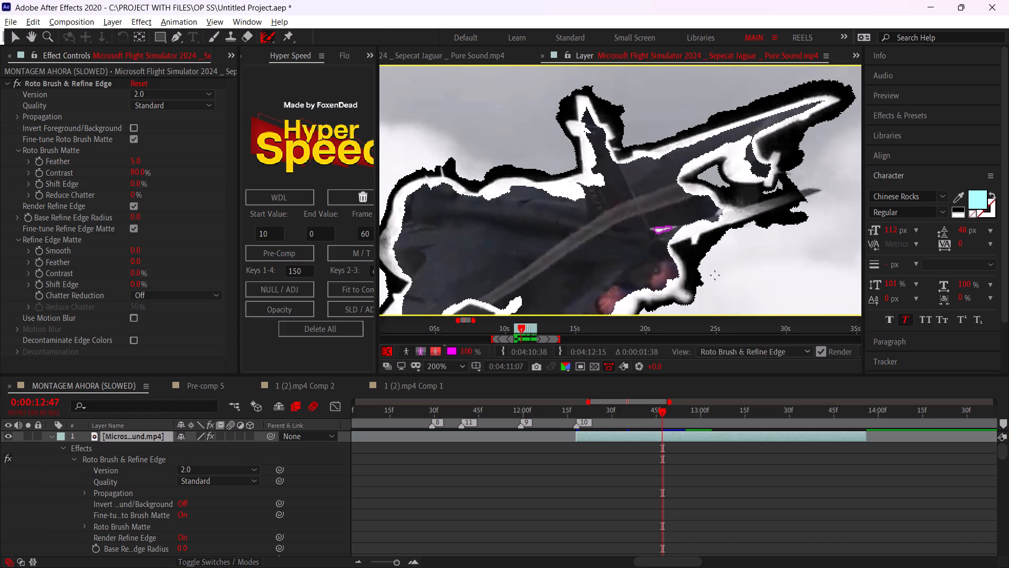
alt+scroll(716, 245, up, 1)
alt+scroll(653, 221, up, 1)
drag(567, 196, 590, 205)
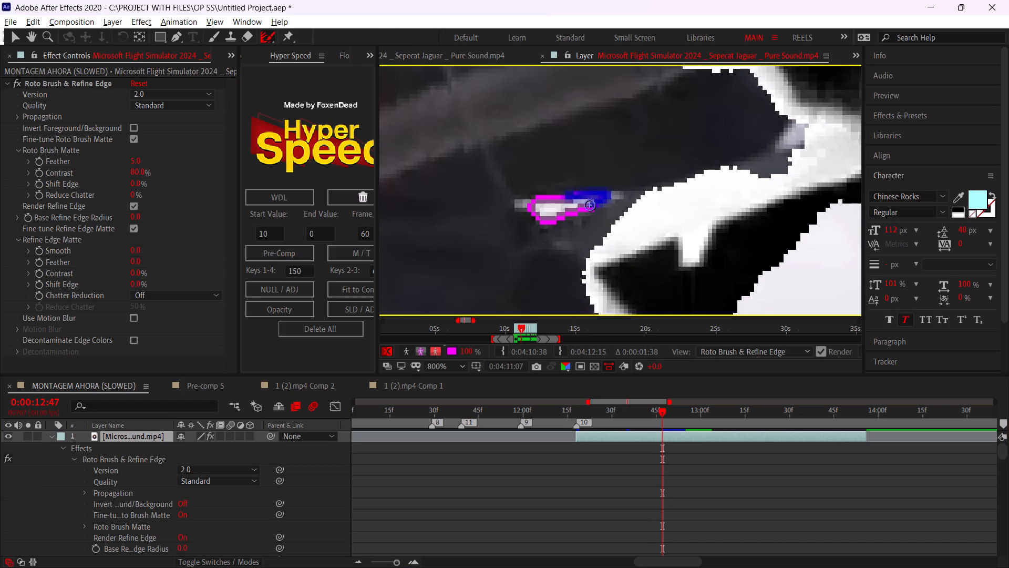
drag(590, 205, 537, 196)
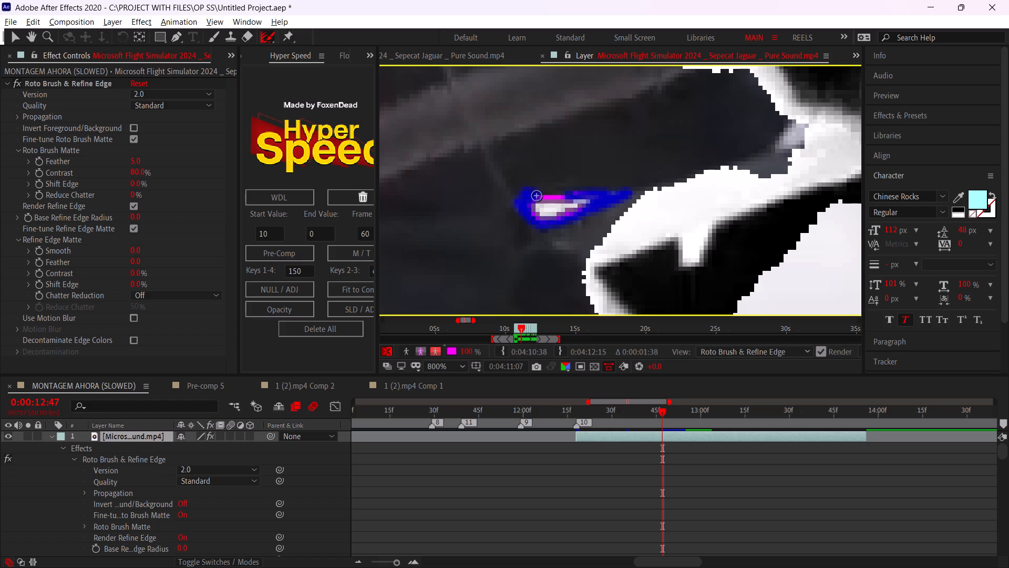
drag(537, 196, 535, 220)
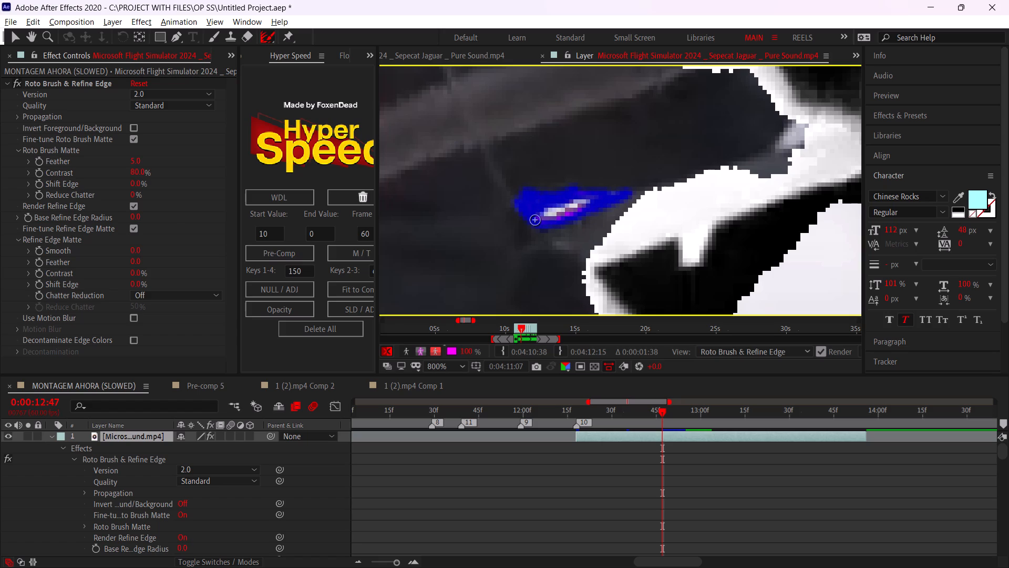
drag(535, 220, 590, 205)
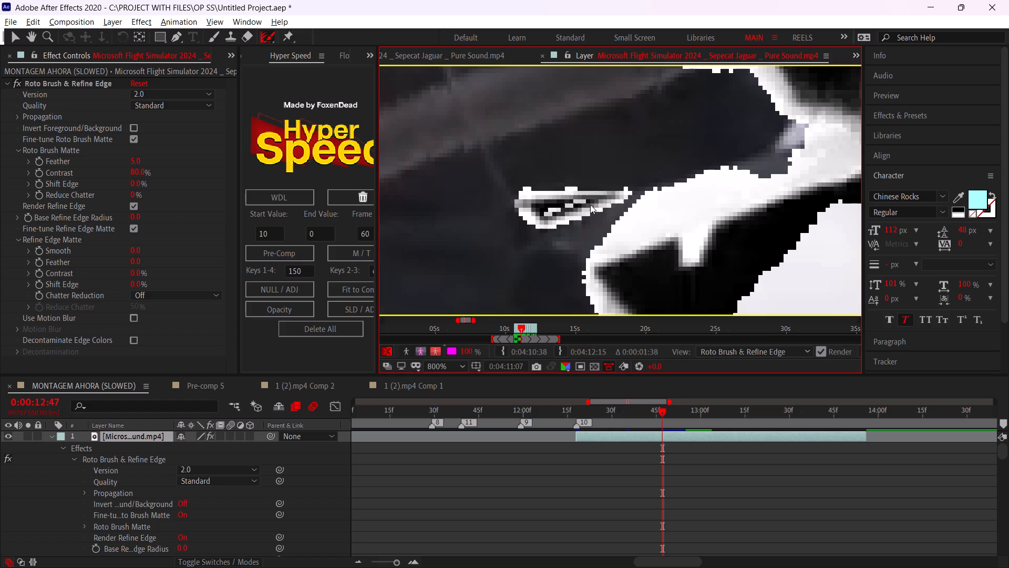
Paint Refine Edge strokes across the small sky gap beside the jet's tail at 0:00:12:48.
key(ctrl+Right)
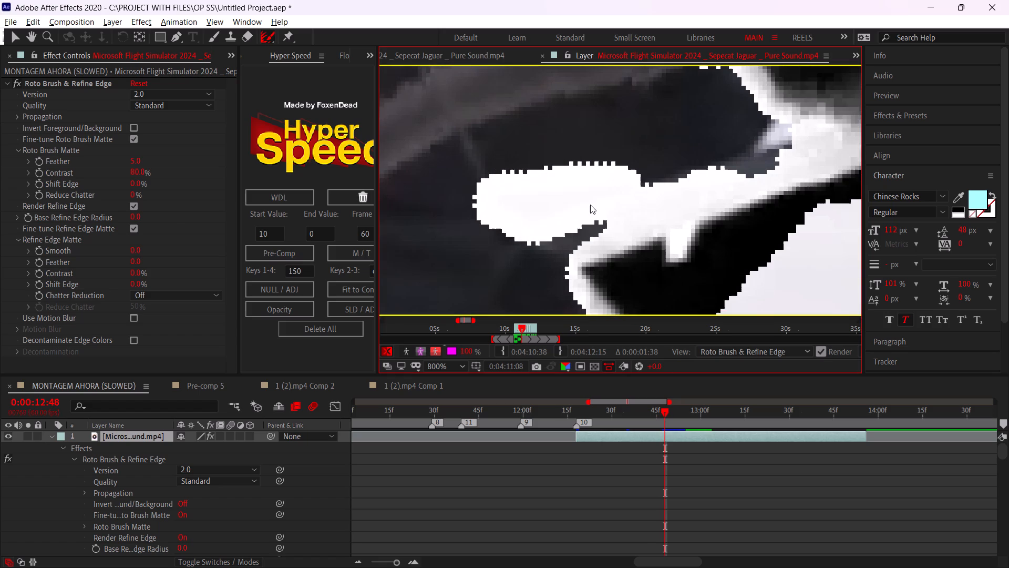
alt+drag(576, 207, 580, 198)
alt+drag(583, 194, 538, 188)
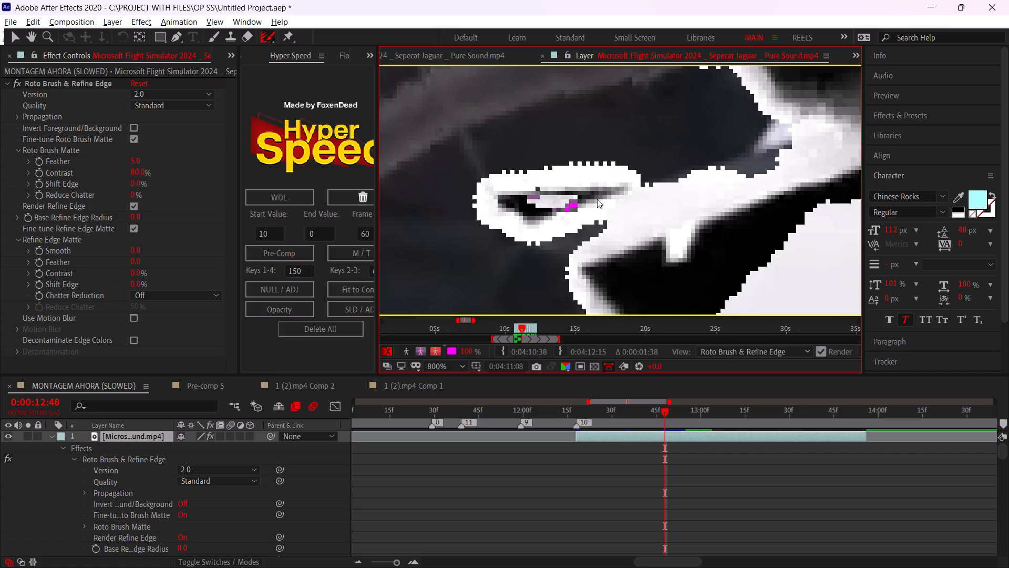
Add Refine Edge strokes around the outer end and through the middle of the small sky gap at 0:00:12:51.
key(ctrl+Right)
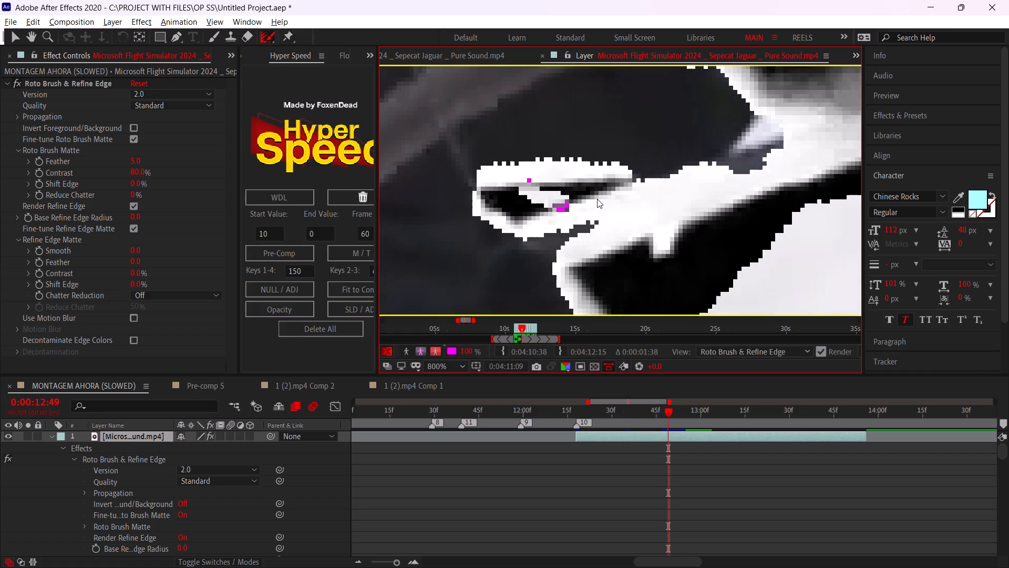
key(ctrl+Right)
key(ctrl+Right)
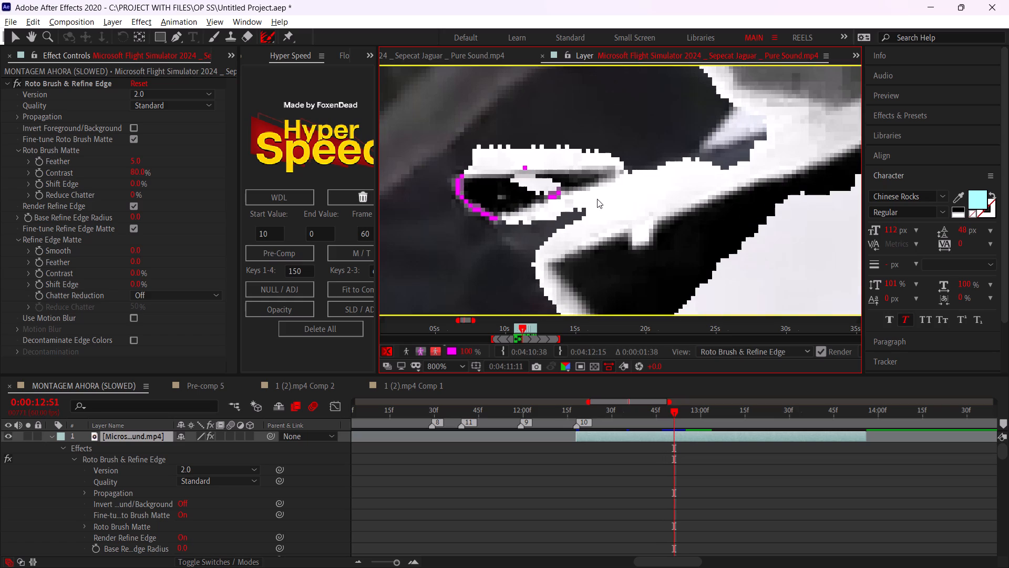
key(ctrl+Right)
key(ctrl+Left)
key(ctrl+Left)
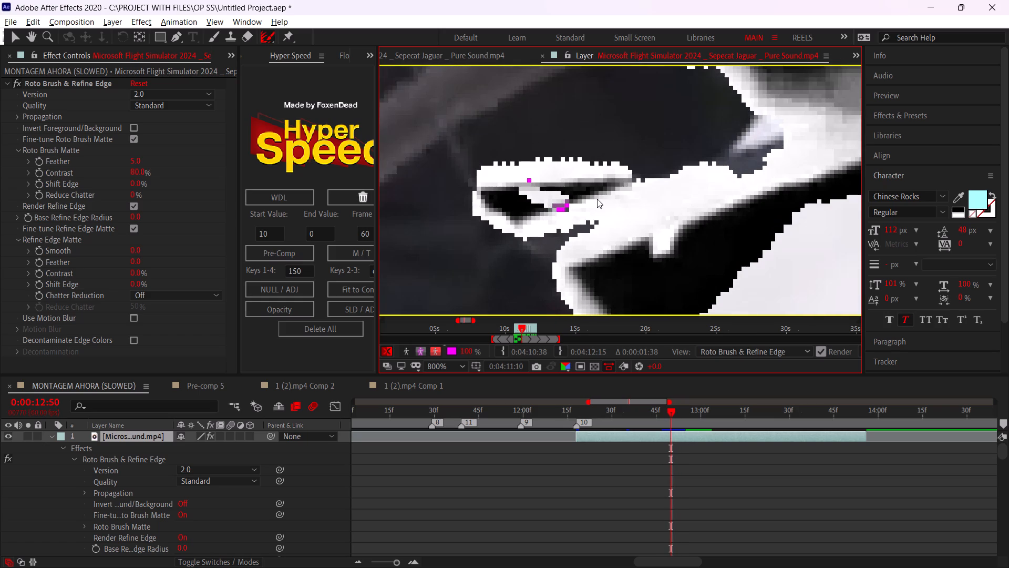
key(ctrl+Right)
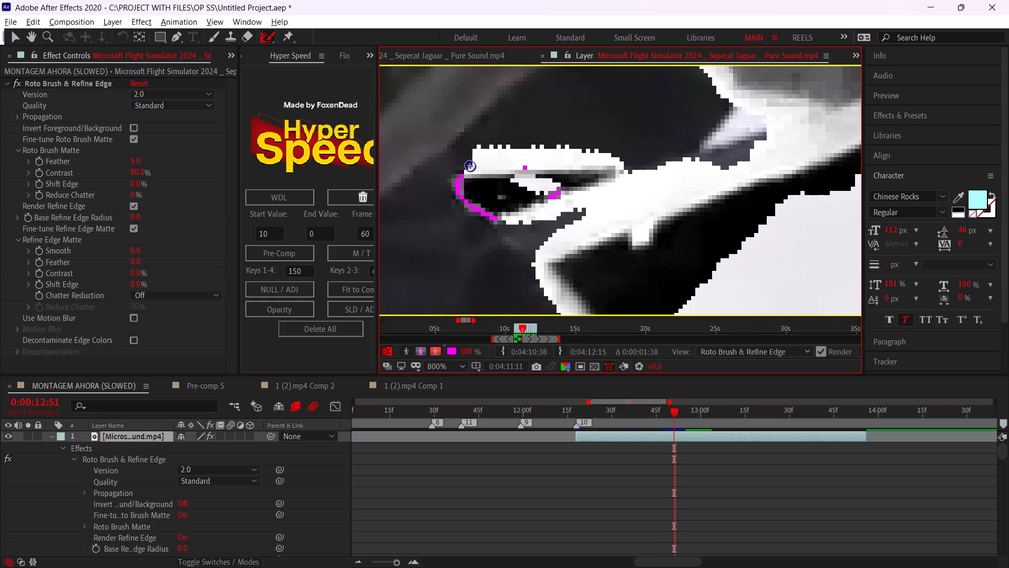
drag(470, 166, 464, 178)
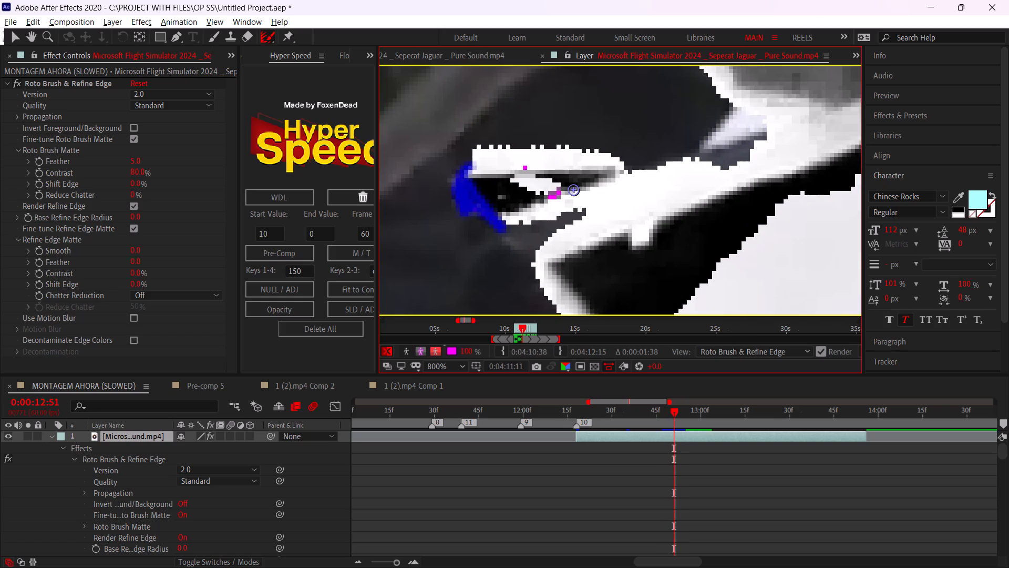
alt+drag(489, 192, 559, 186)
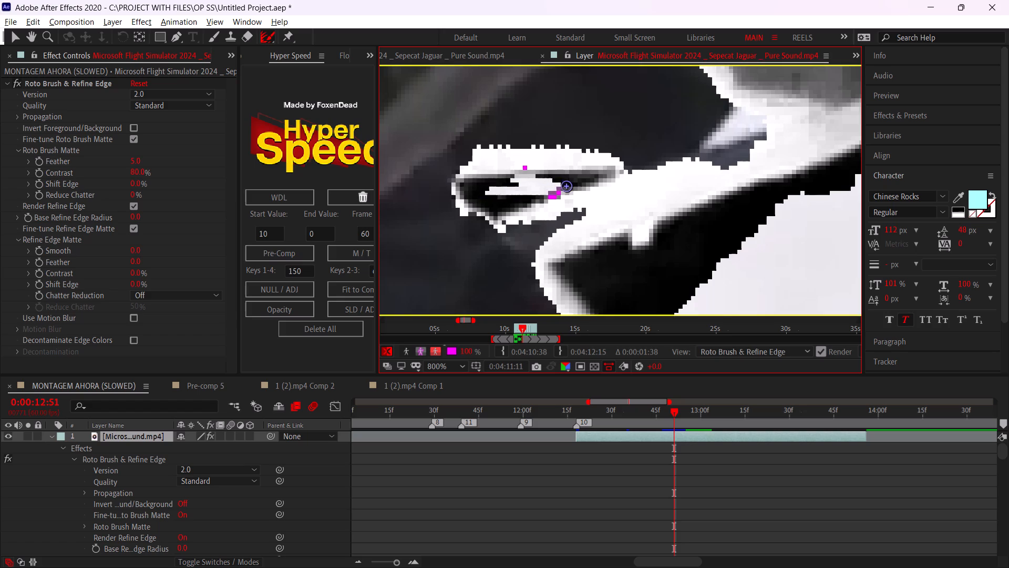
drag(557, 190, 544, 207)
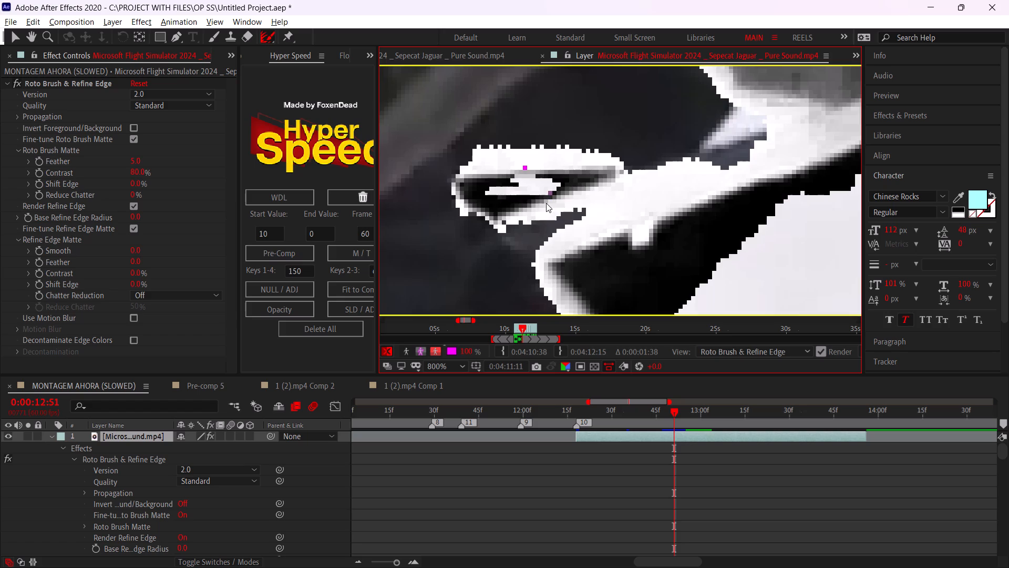
Propagate the refined matte in ten-frame jumps from 0:00:12:51 to 0:00:13:11.
key(ctrl+shift+Right)
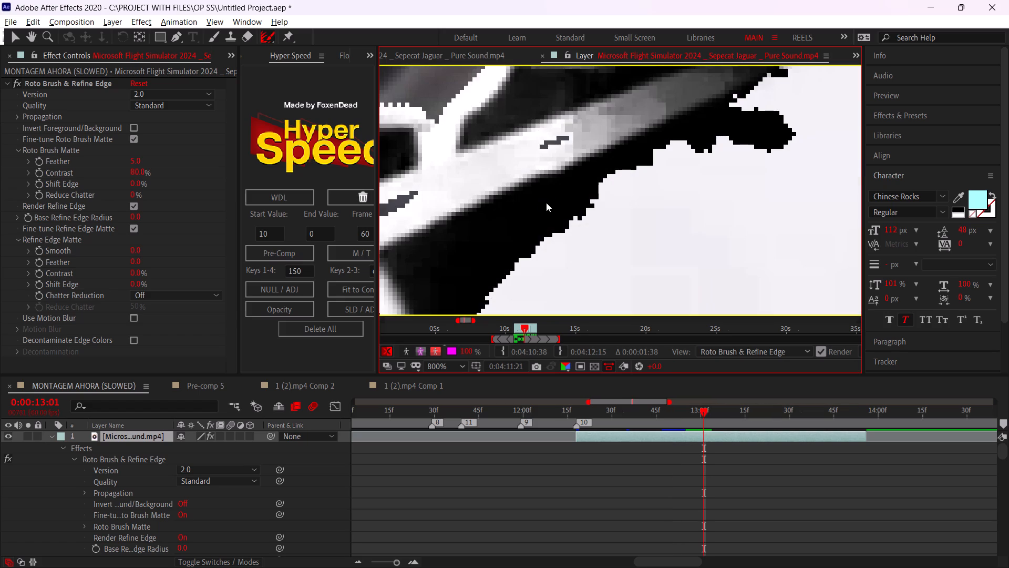
alt+scroll(546, 202, down, 2)
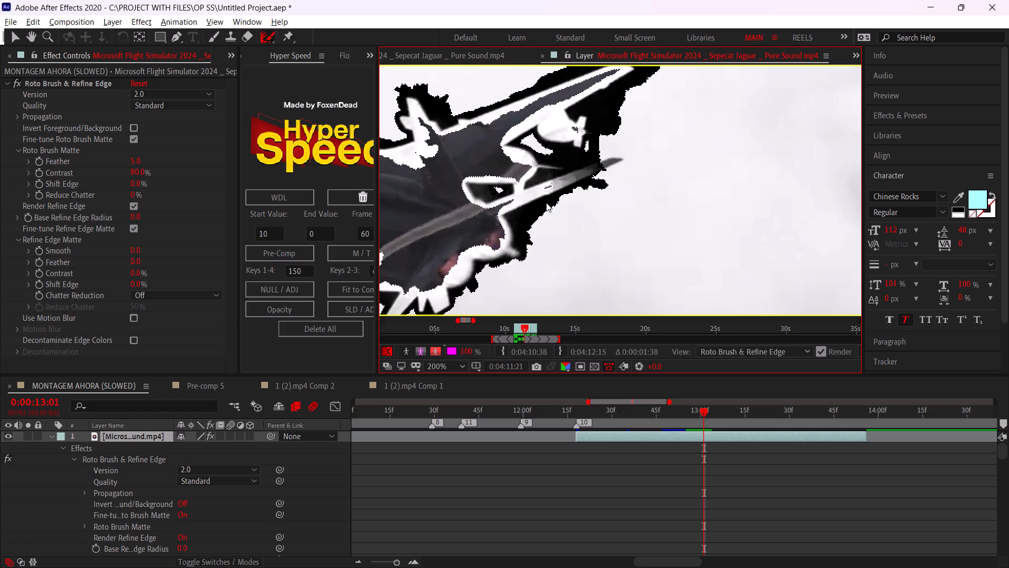
key(ctrl+shift+Right)
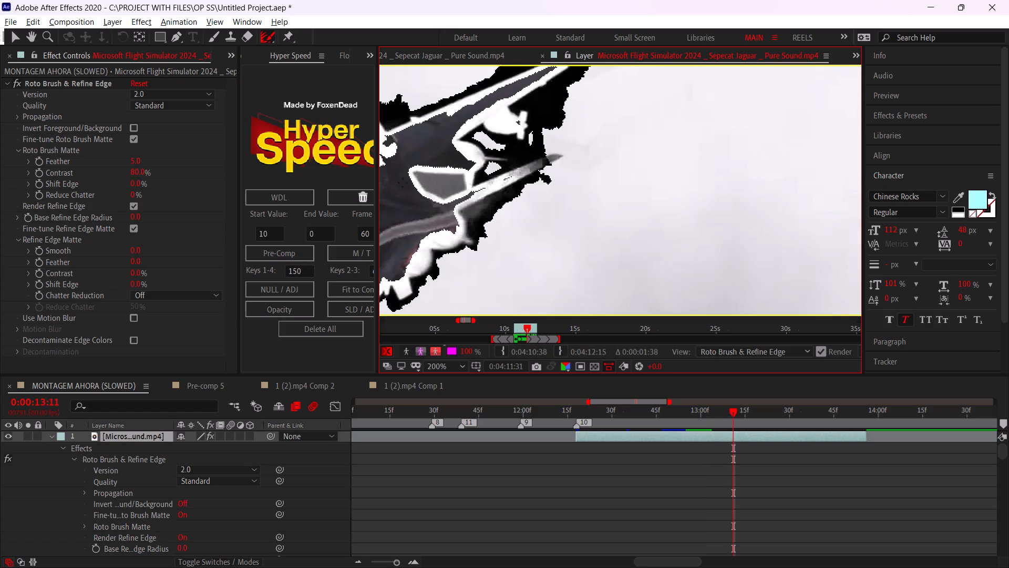
Go back to 0:00:13:06 and paint Refine Edge strokes through the middle of the sky gap beside the tail.
key(ctrl+Left)
key(ctrl+Left)
key(ctrl+Left)
key(ctrl+Left)
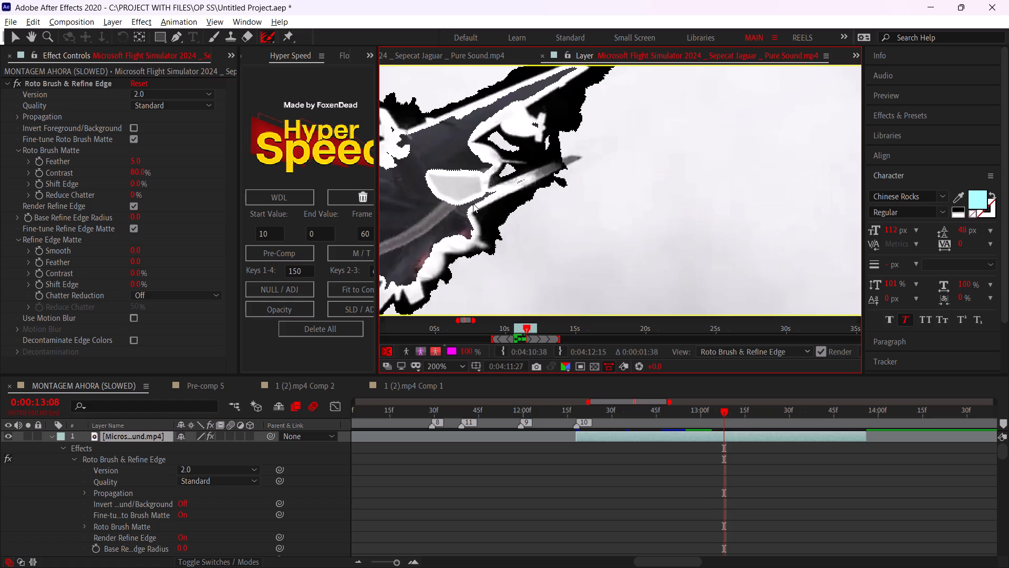
key(ctrl+Left)
key(ctrl+Left)
key(ctrl+Left)
key(ctrl+Left)
key(ctrl+Right)
key(ctrl+Right)
key(ctrl+Right)
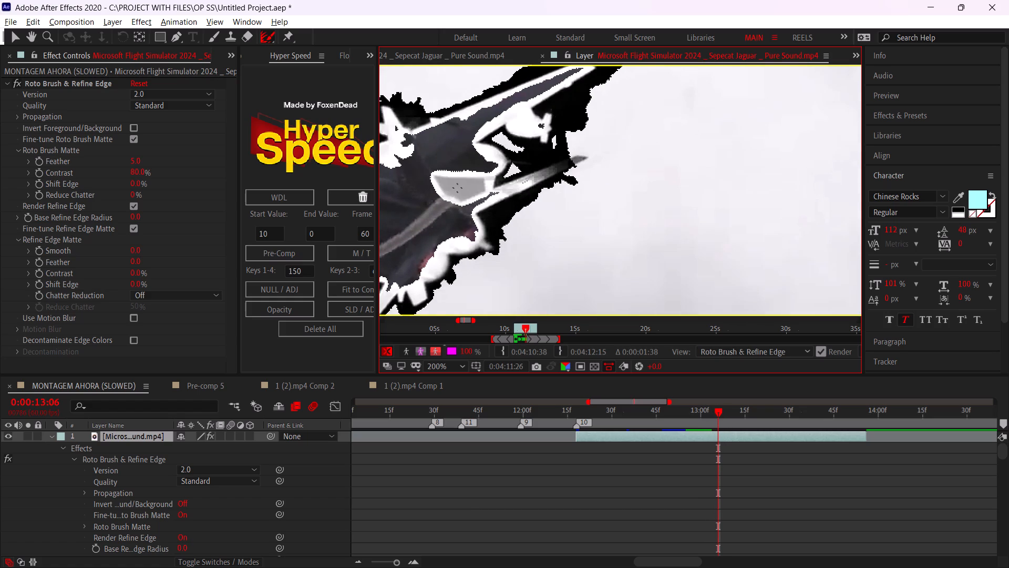
alt+click(458, 188)
alt+drag(452, 188, 464, 188)
alt+drag(473, 185, 471, 185)
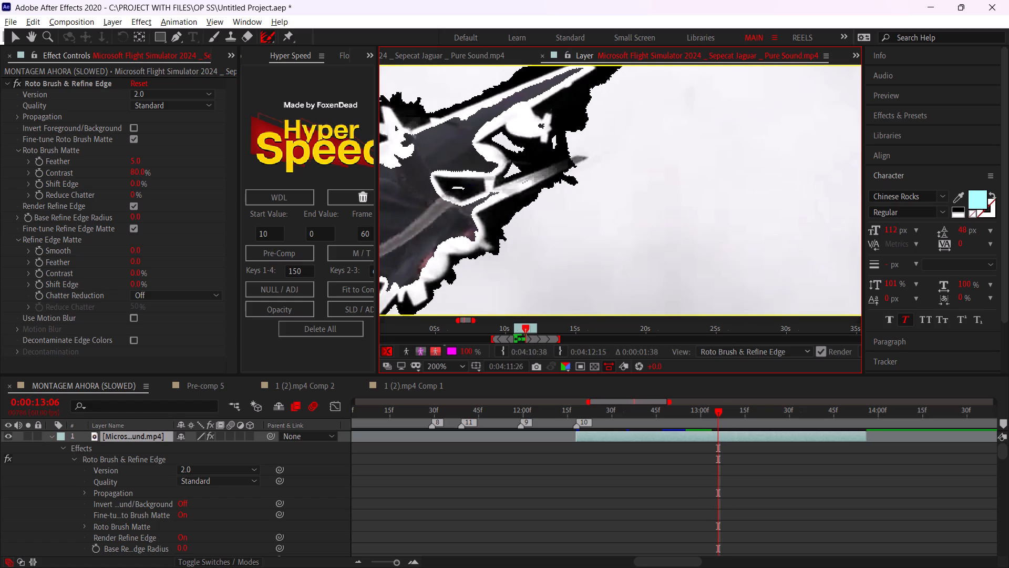
alt+drag(471, 185, 460, 188)
Propagate the corrected matte in ten-frame jumps from 0:00:13:06 through 0:00:13:36 and on towards the clip's end.
key(ctrl+shift+Right)
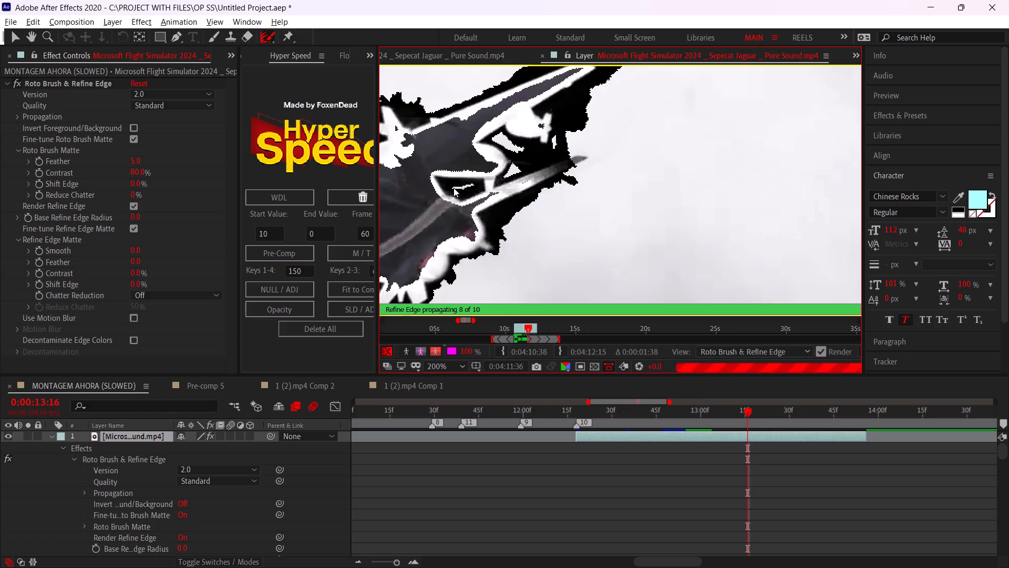
key(ctrl+shift+Right)
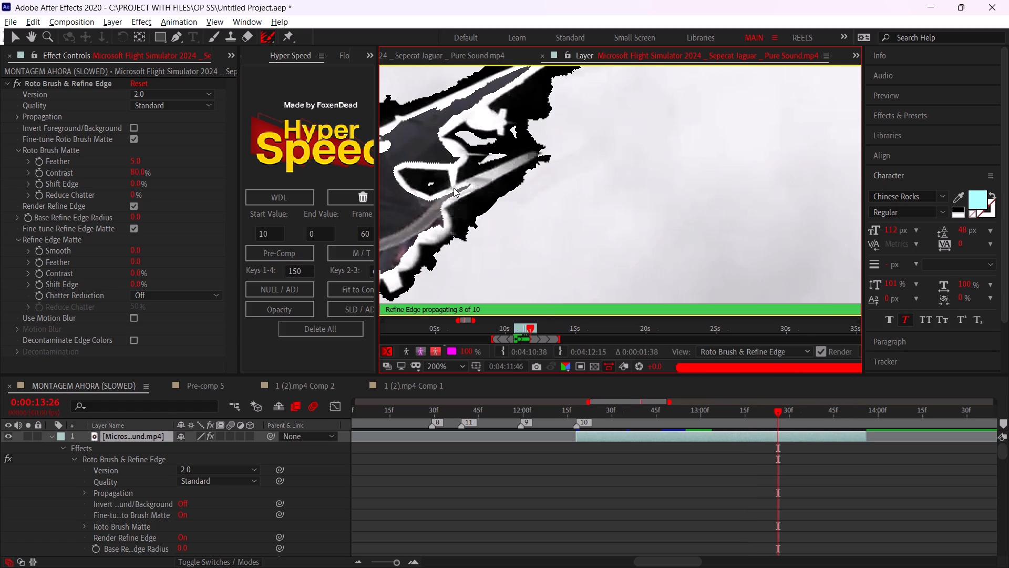
key(ctrl+shift+Right)
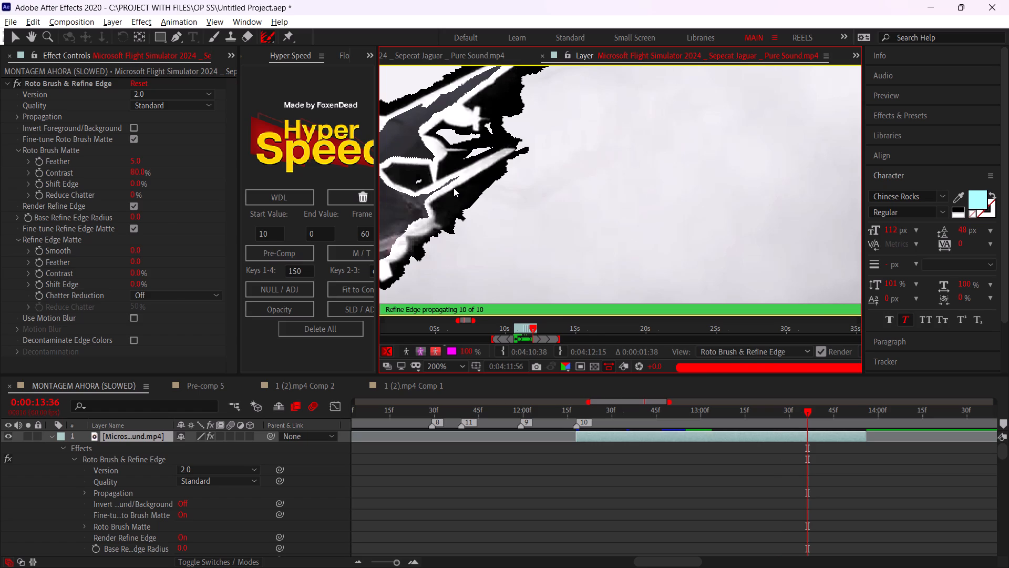
key(ctrl+shift+Right)
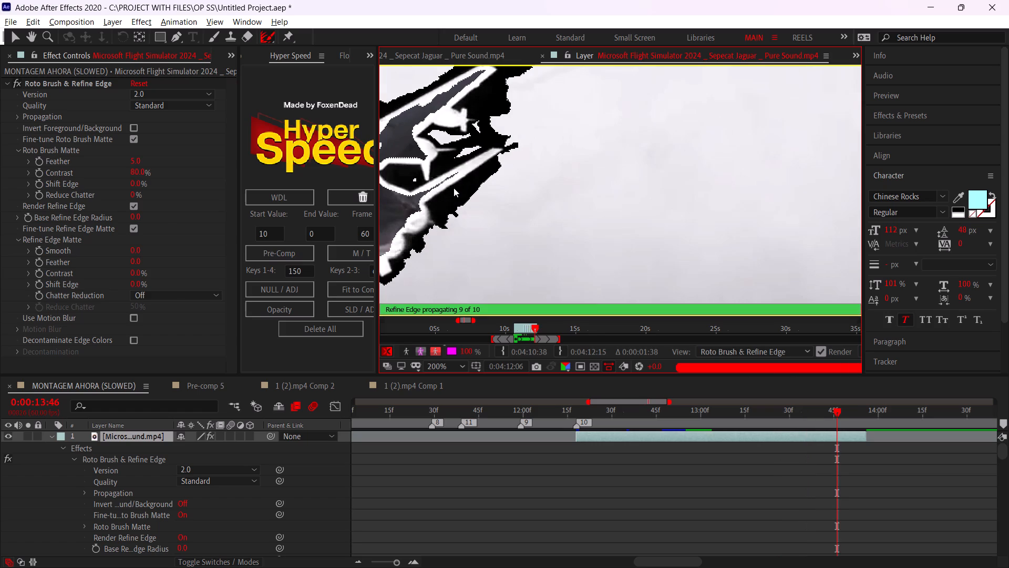
Finish propagating the refined matte to the clip's end and settle on its last frame at 0:00:13:55.
key(ctrl+shift+Right)
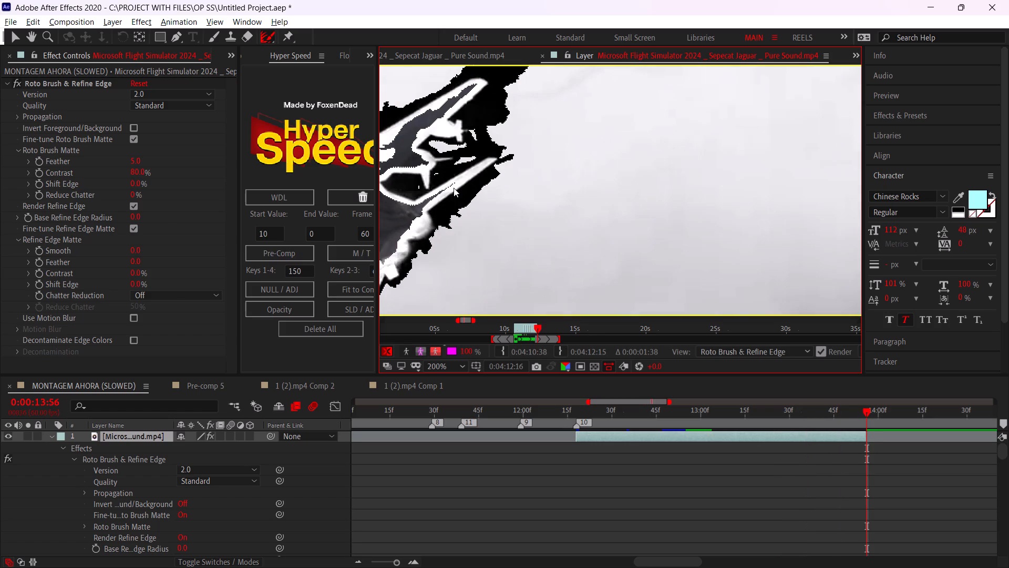
key(ctrl+Left)
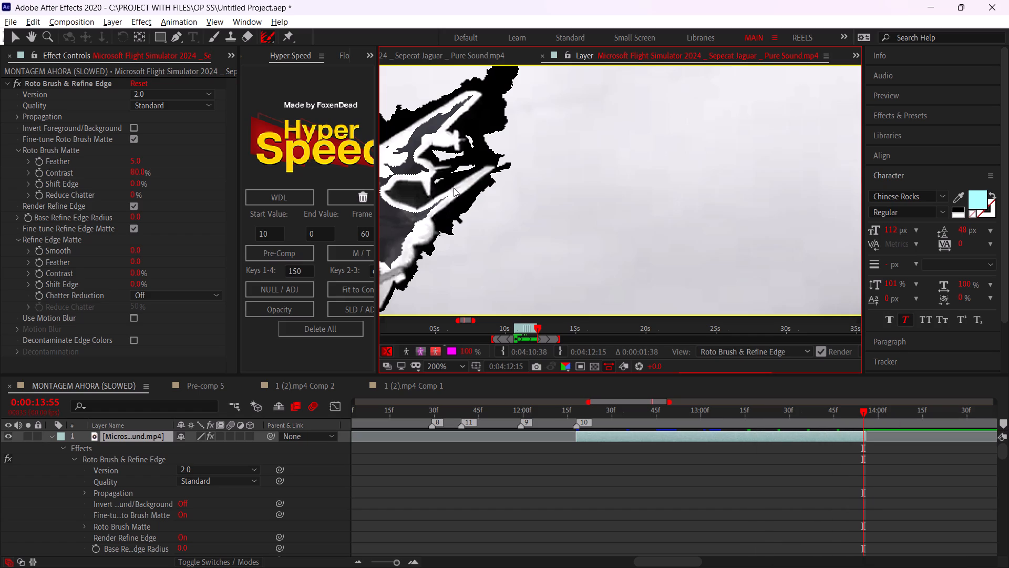
alt+scroll(478, 176, down, 1)
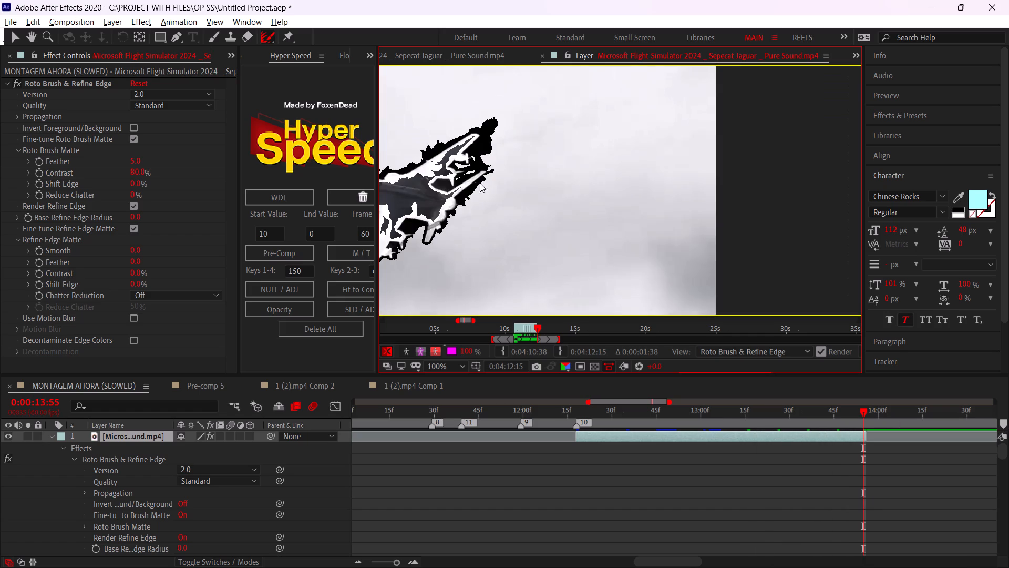
middle_drag(480, 183, 596, 191)
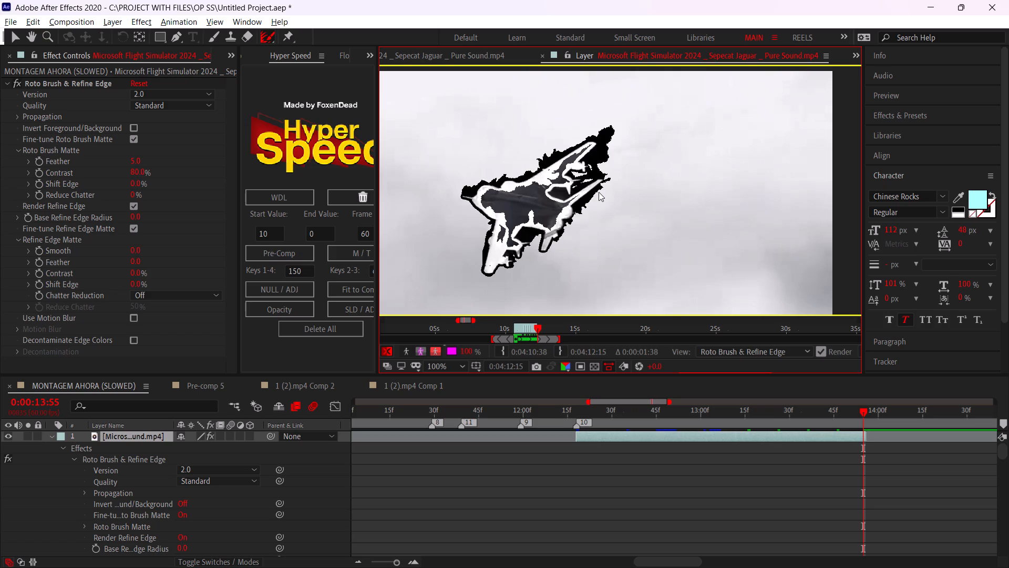
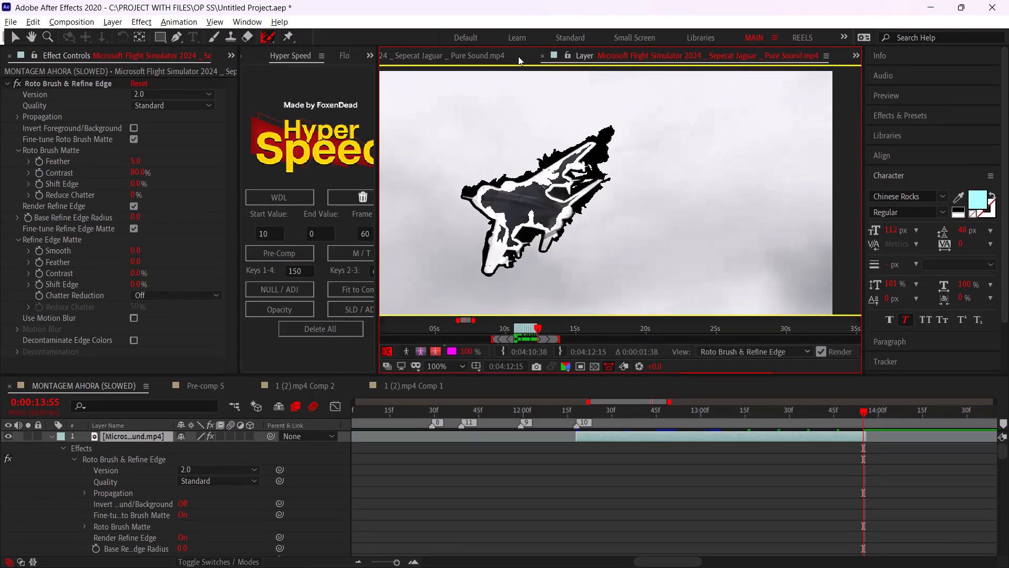
Scrub the MONTAGEM AHORA (SLOWED) timeline between 0:00:13:33 and 0:00:12:22 to check the jet's refined matte.
scroll(518, 56, up, 7)
drag(799, 425, 792, 425)
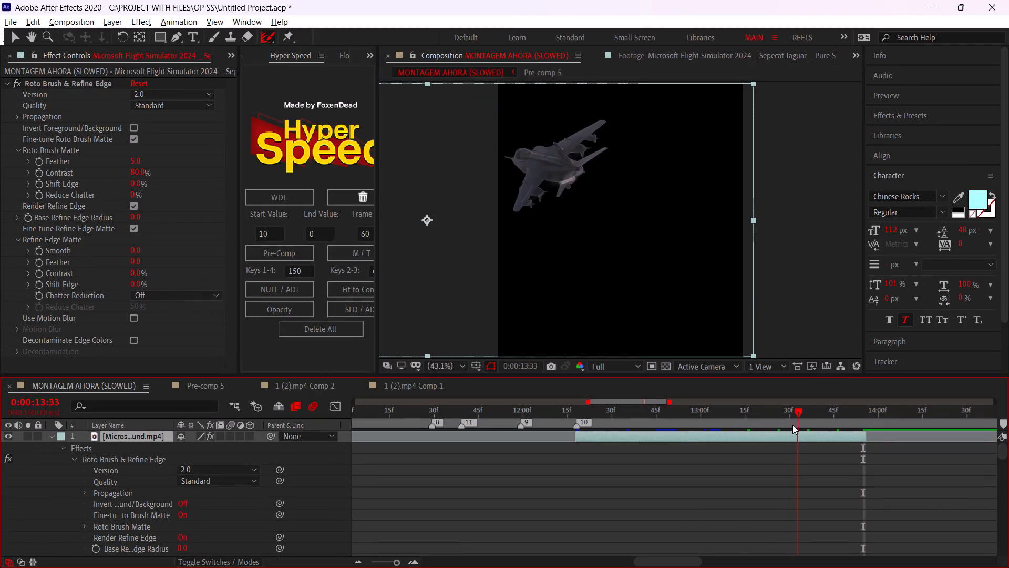
drag(792, 425, 667, 438)
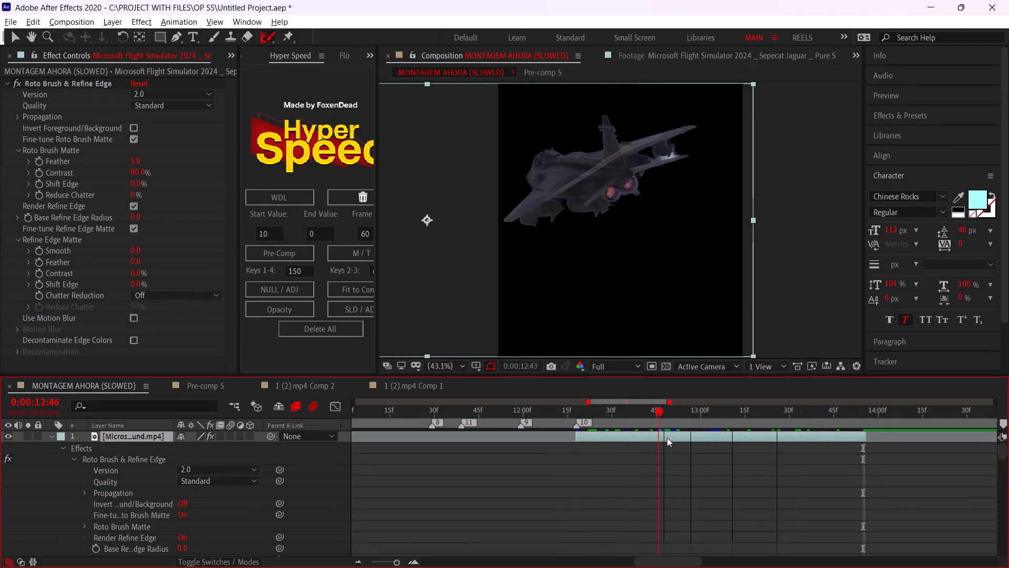
drag(667, 438, 645, 435)
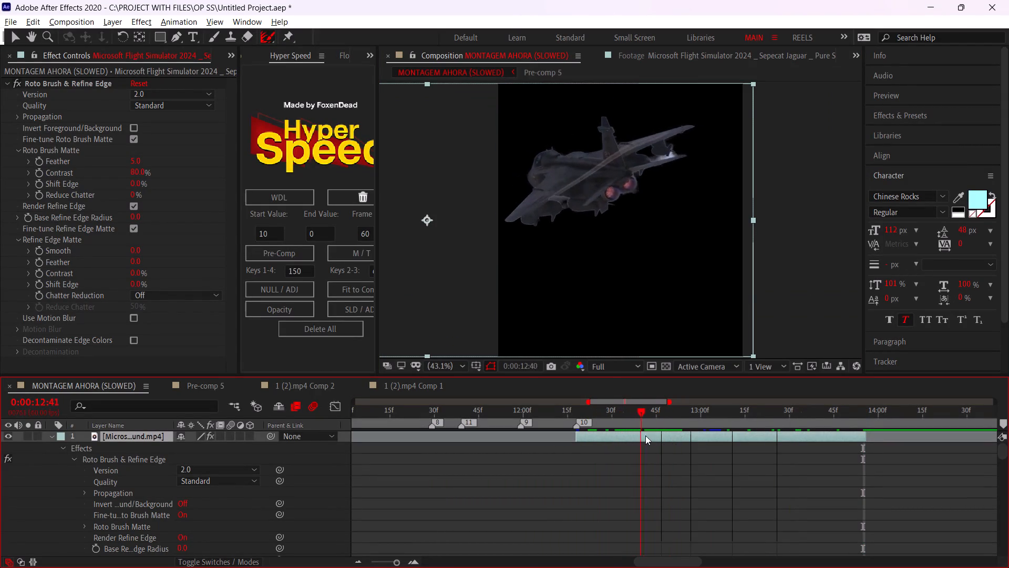
drag(645, 435, 654, 433)
click(628, 435)
drag(667, 409, 677, 412)
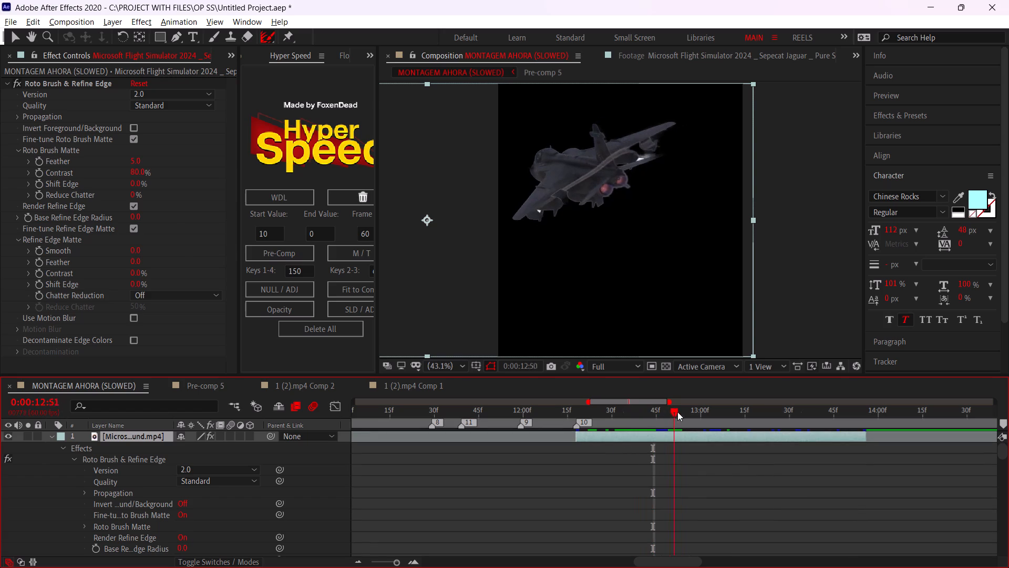
drag(677, 412, 590, 430)
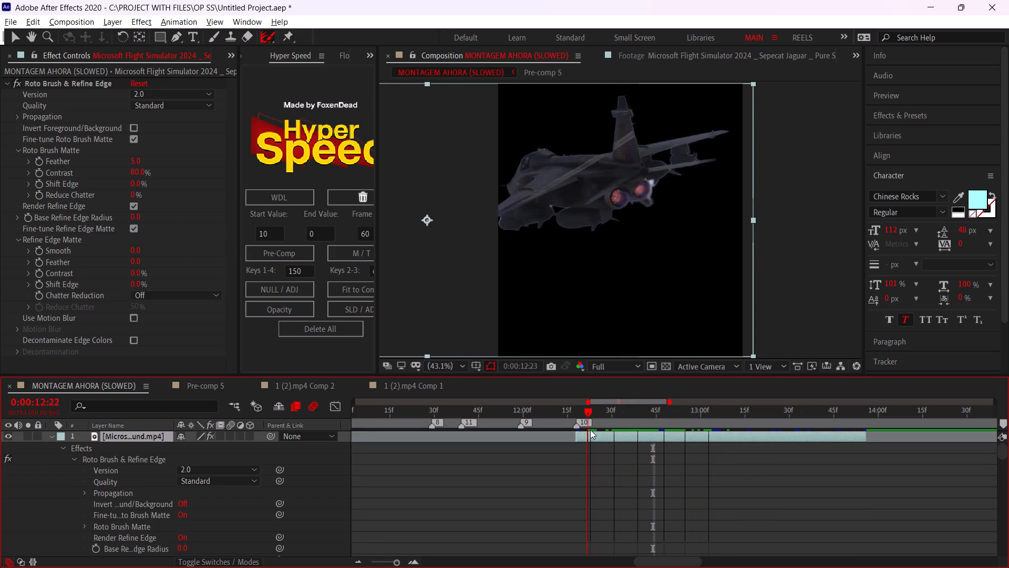
drag(590, 430, 602, 432)
click(599, 435)
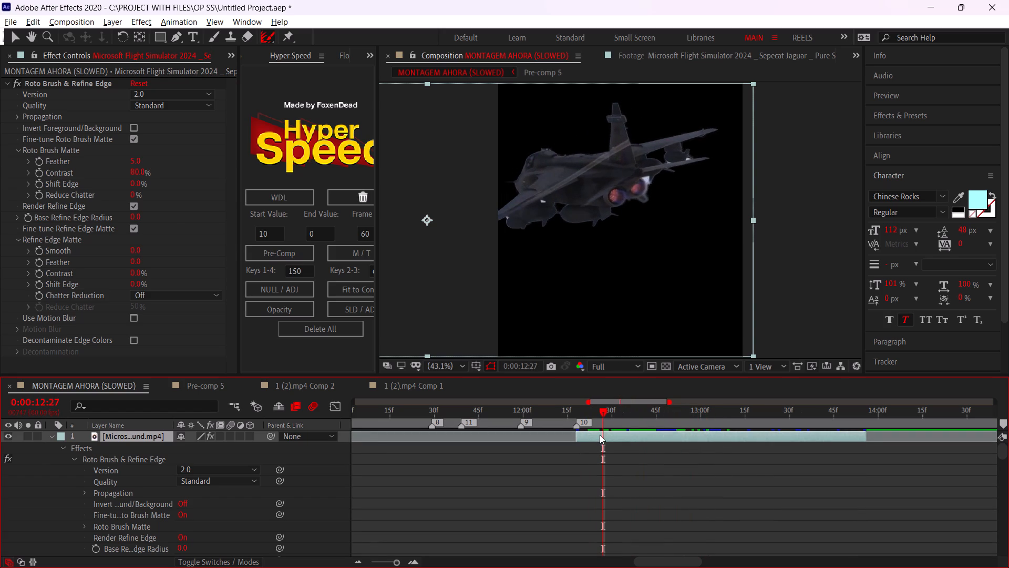
key(ctrl+shift+c)
click(559, 261)
At 0:00:12:18, start Position keyframing on the jet layer, scale it to 124%, and move it to about -82, 635.
click(581, 408)
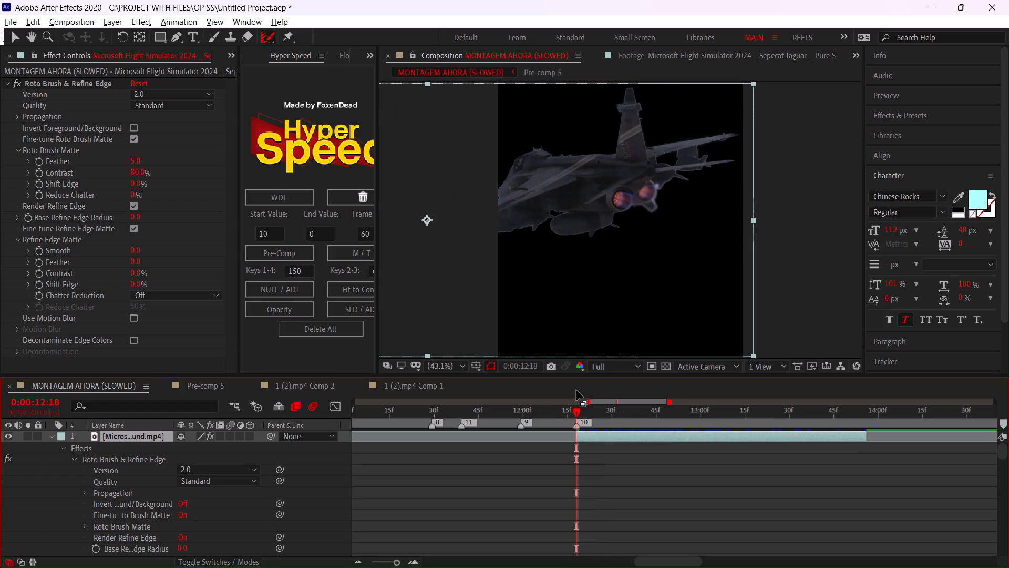
key(p)
click(84, 450)
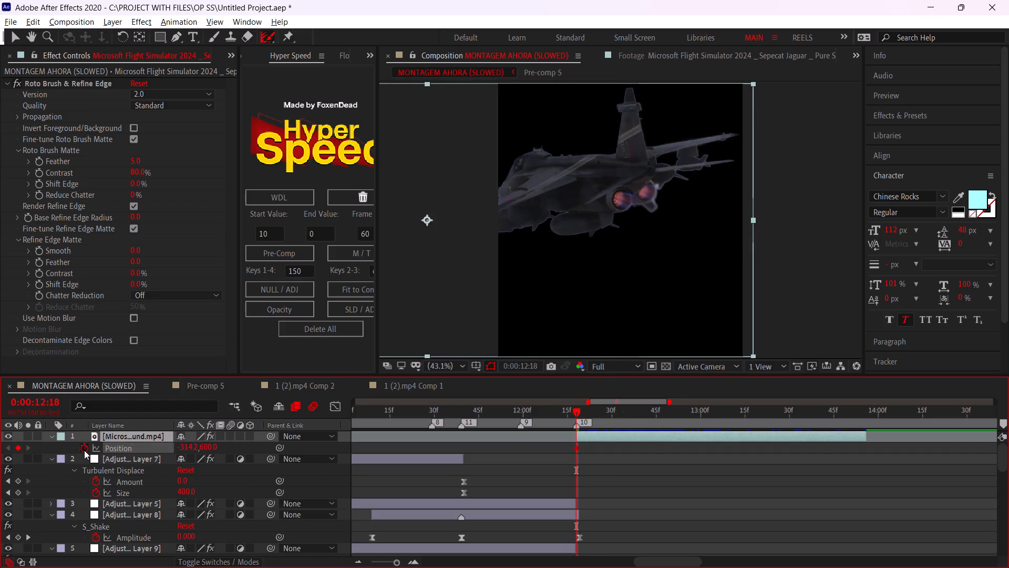
drag(555, 273, 580, 281)
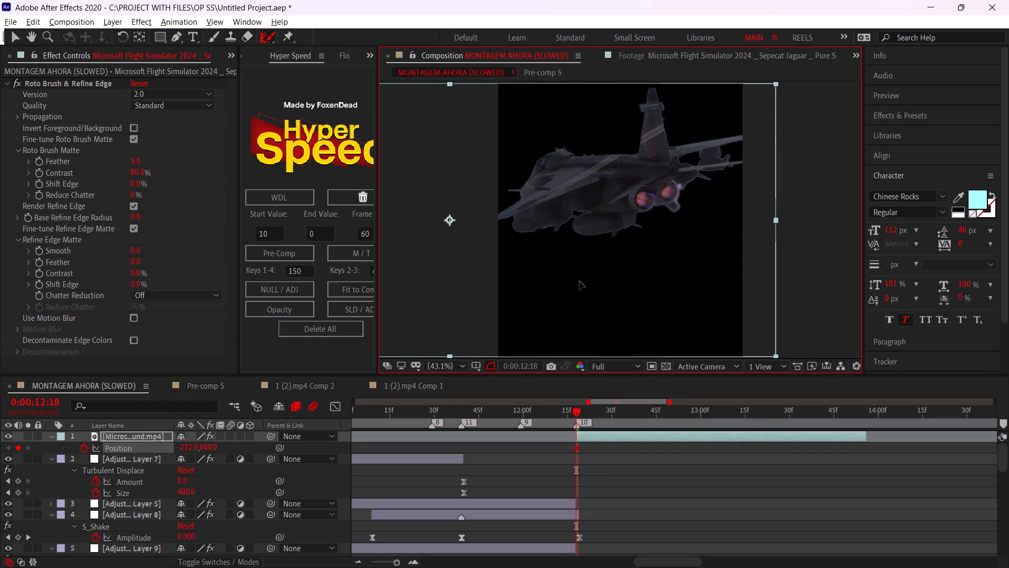
drag(580, 281, 581, 282)
key(s)
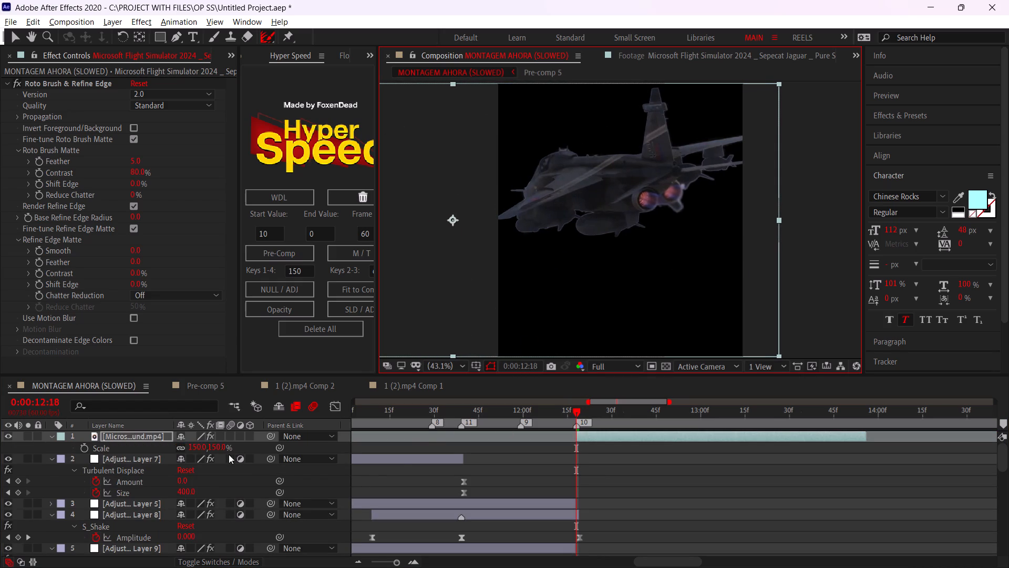
drag(219, 447, 199, 443)
drag(560, 215, 574, 218)
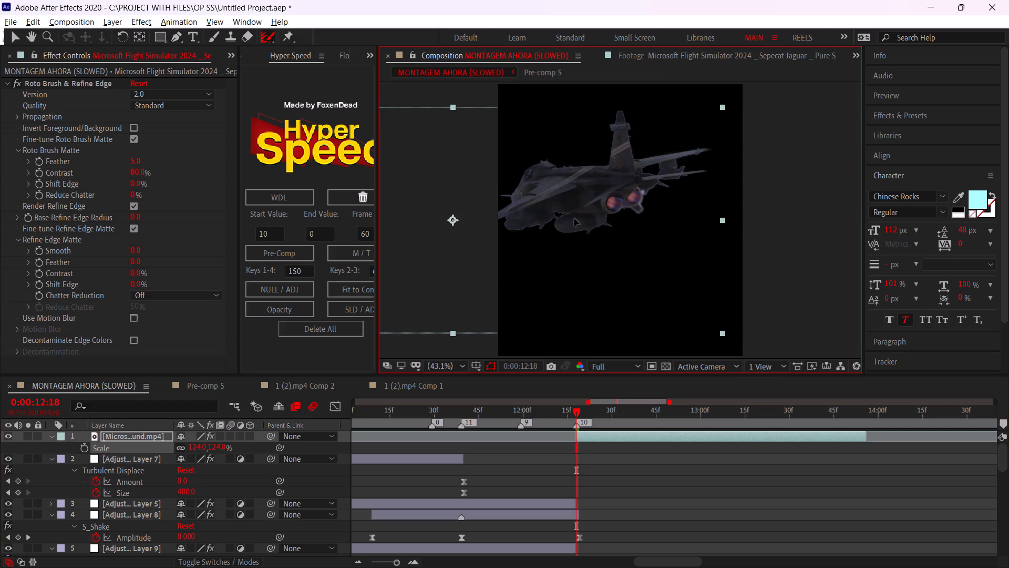
drag(574, 218, 587, 222)
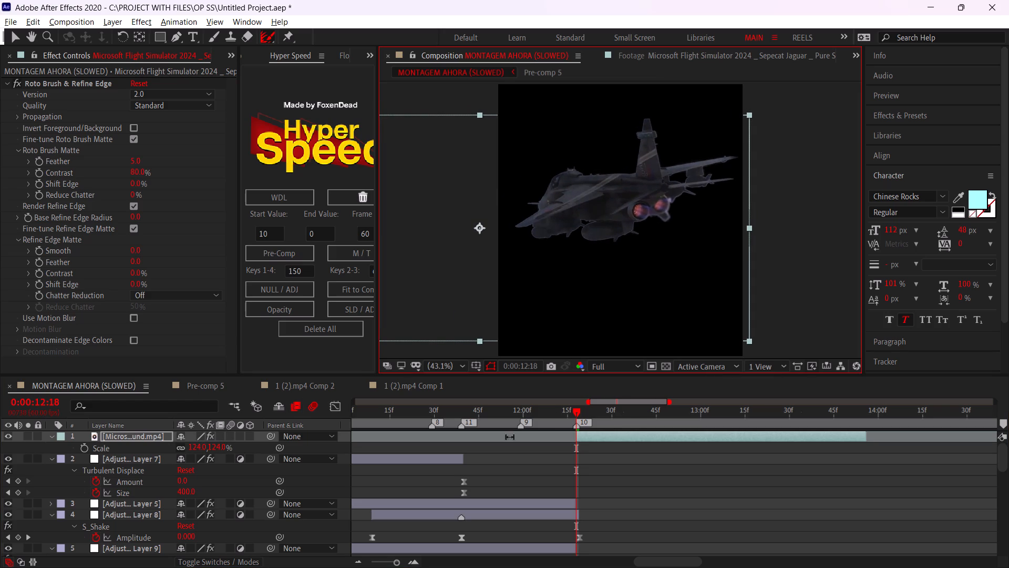
At 0:00:13:55, set a second Position keyframe with the jet moved to about 57, 702.
key(p)
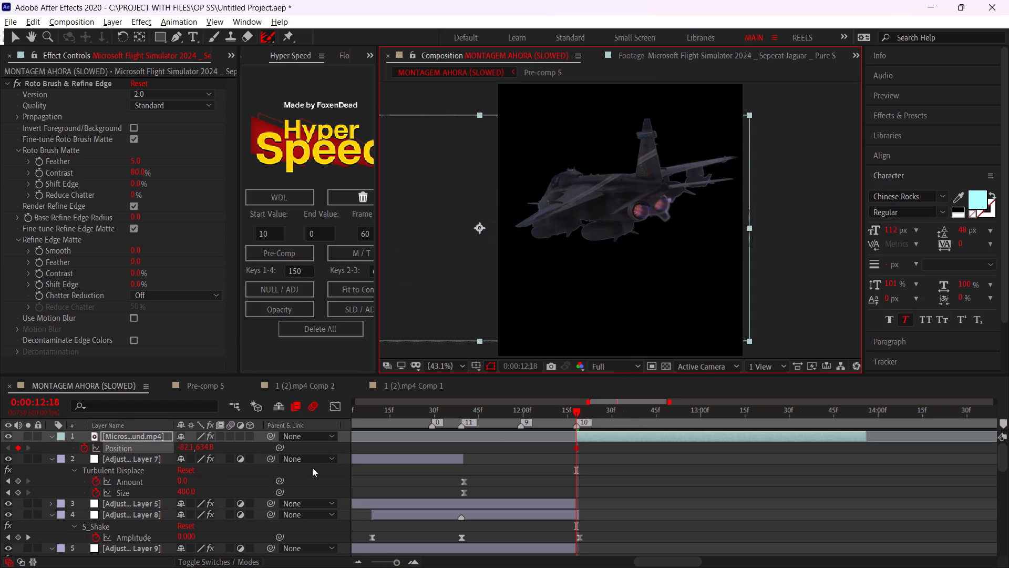
click(841, 397)
drag(852, 414, 862, 417)
drag(658, 289, 683, 295)
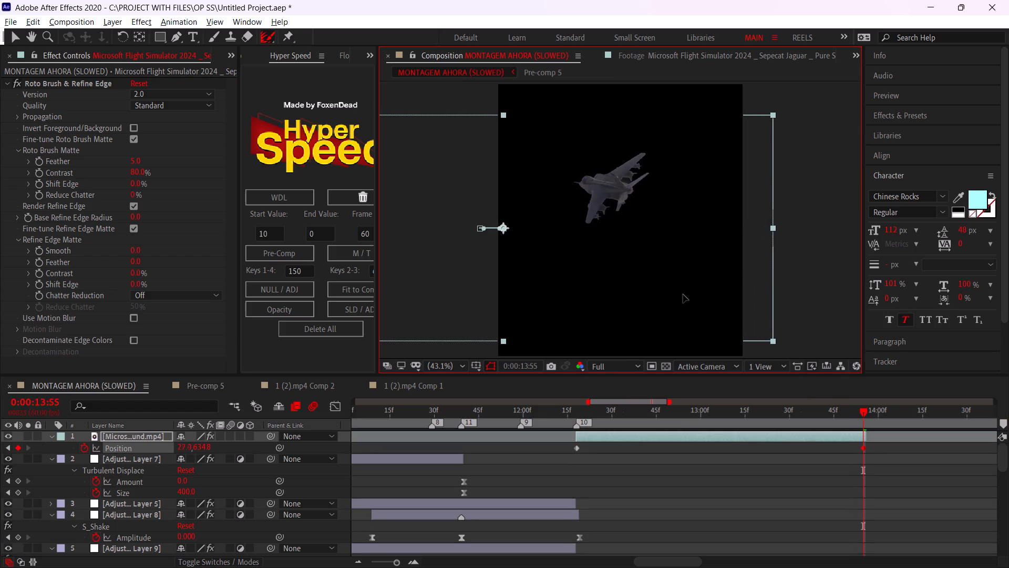
drag(683, 295, 690, 296)
drag(678, 287, 682, 295)
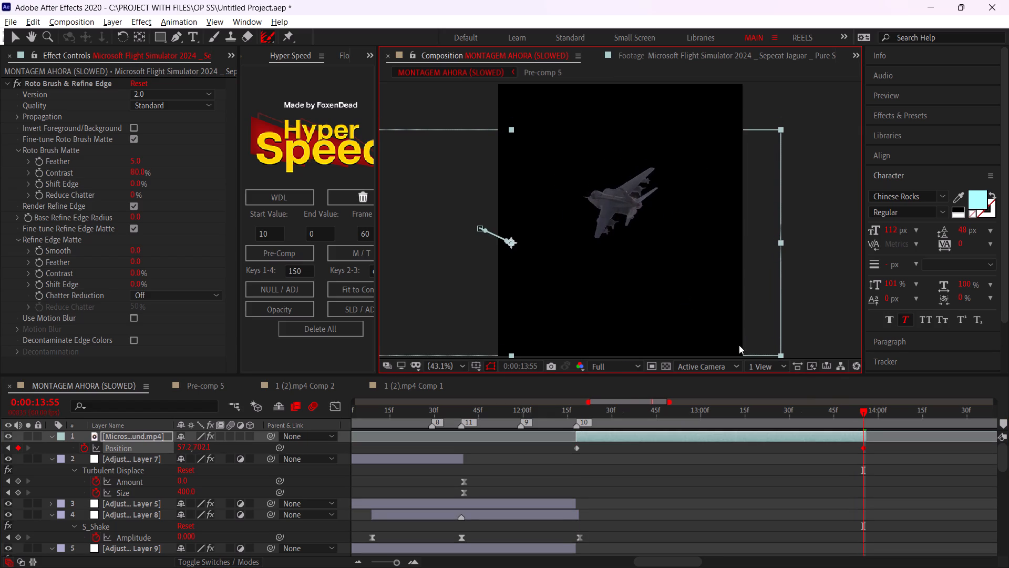
Pre-compose the animated jet layer, moving all attributes into the new composition.
drag(860, 420, 621, 445)
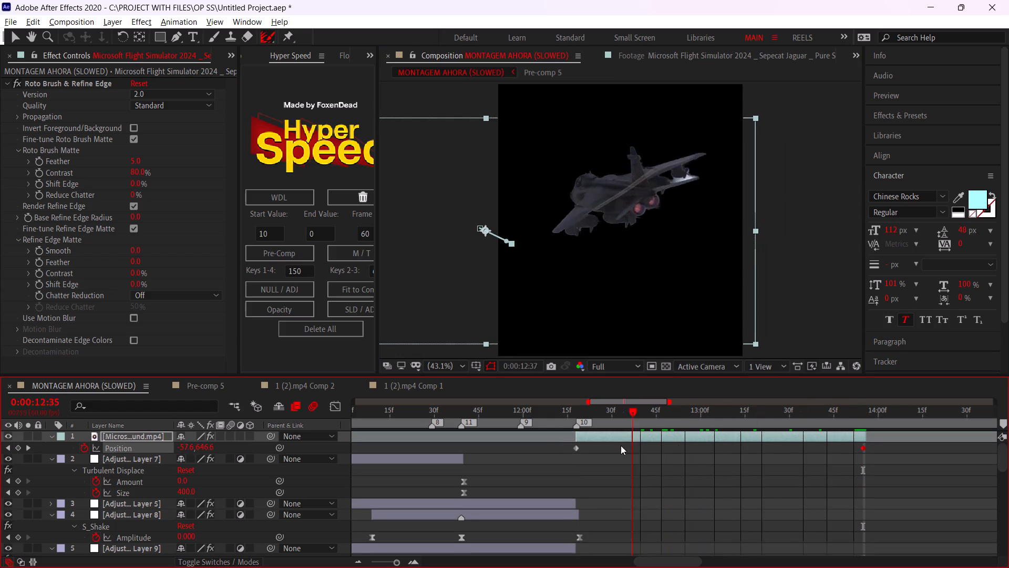
drag(621, 445, 575, 442)
click(603, 440)
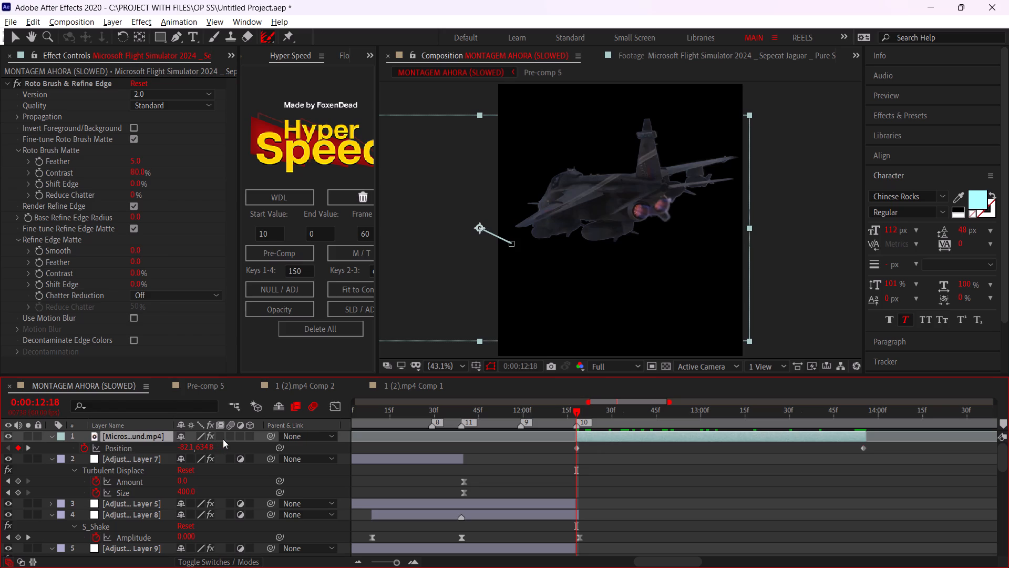
key(ctrl+shift+c)
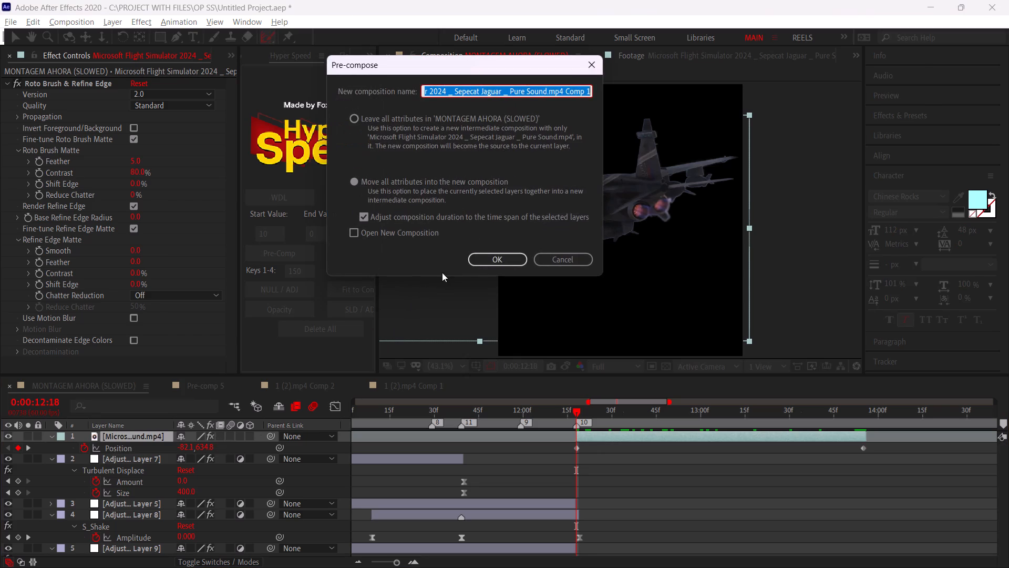
click(469, 257)
Apply Linear Color Key to the pre-composed jet and sample the leftover white sky patch near the tail at 0:00:12:49 as key colour.
click(598, 437)
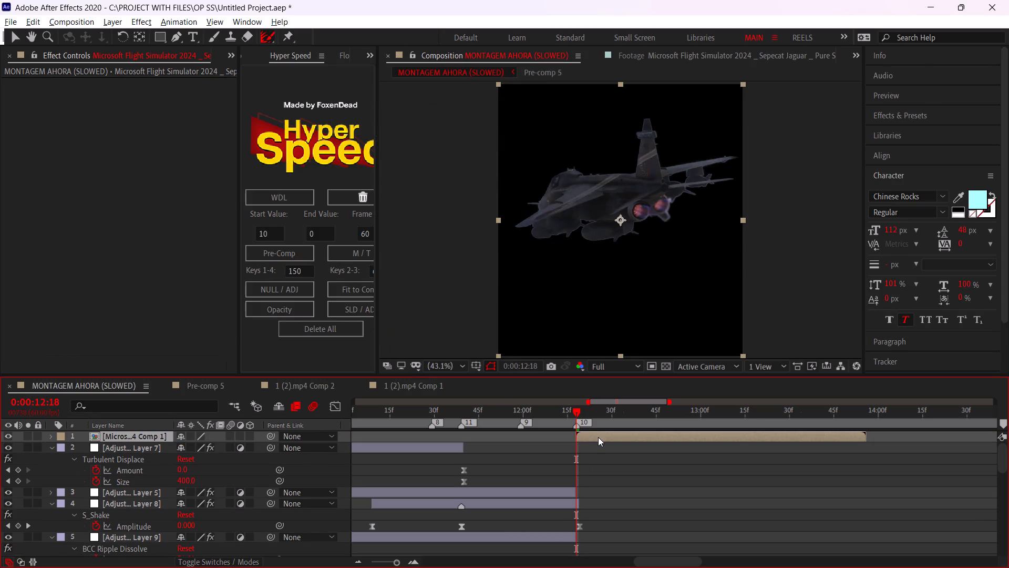
drag(673, 420, 701, 425)
alt+scroll(651, 181, up, 1)
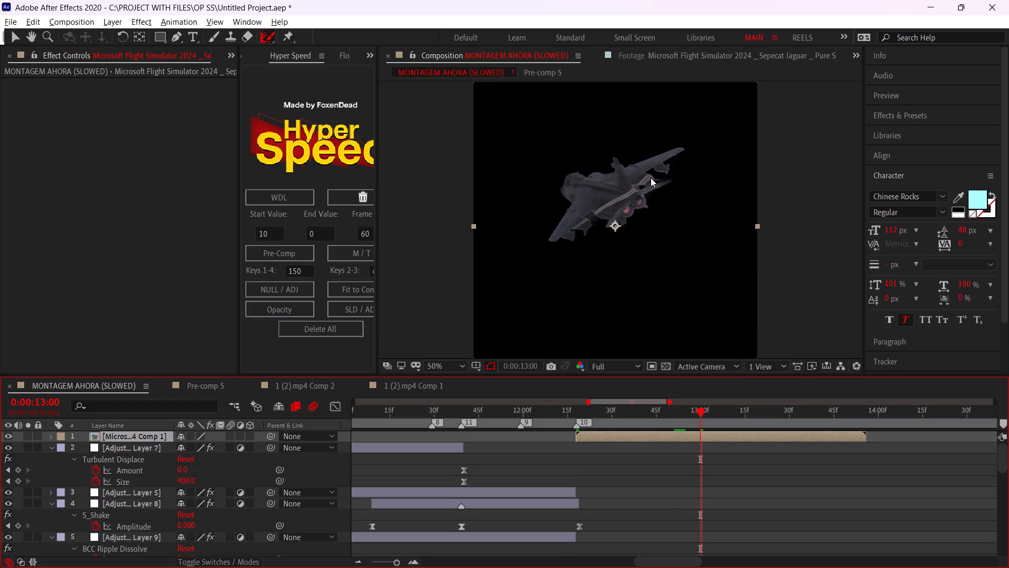
alt+scroll(651, 178, up, 2)
drag(696, 417, 657, 410)
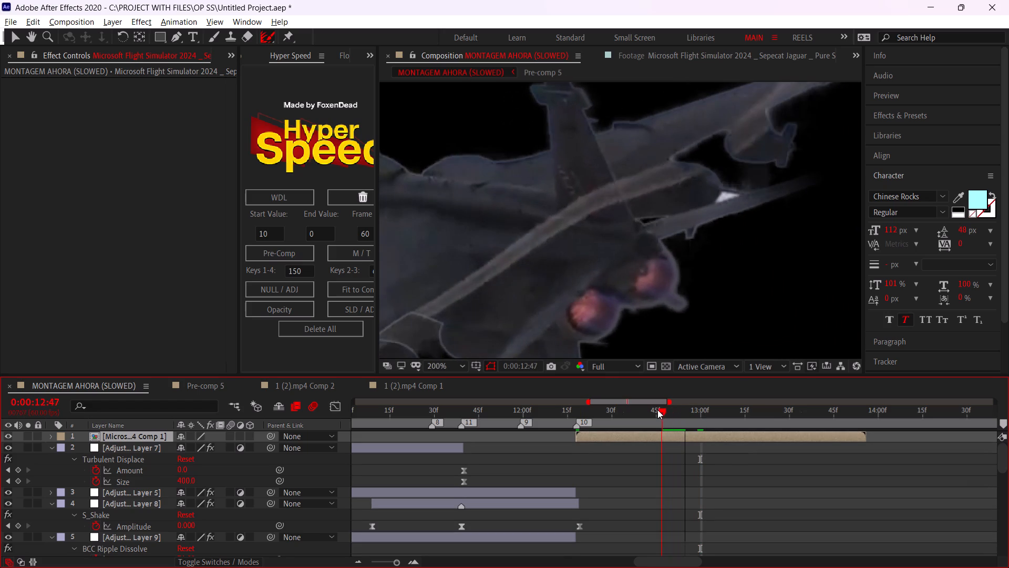
drag(657, 410, 665, 414)
key(ctrl+space)
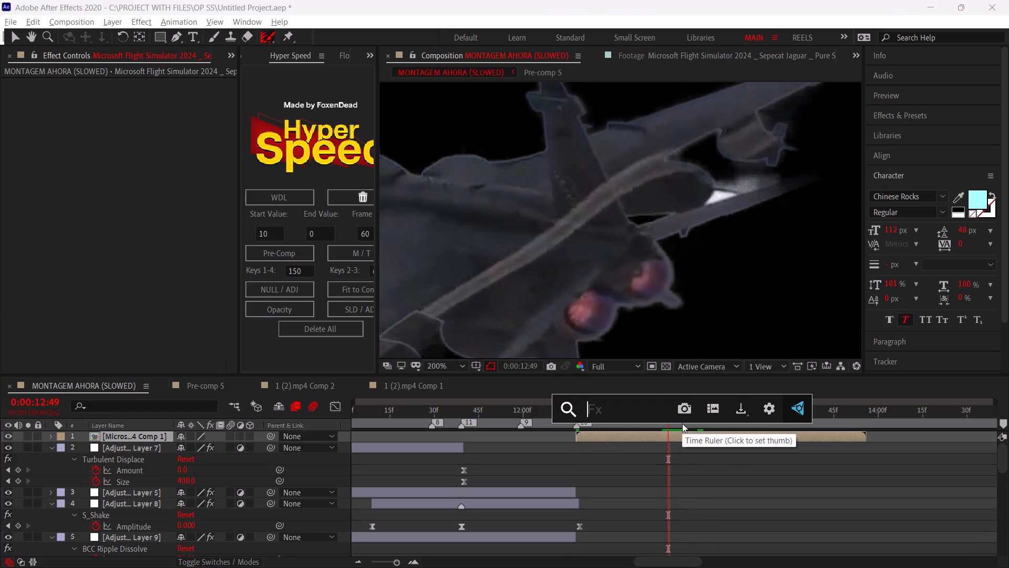
text(line)
key(Return)
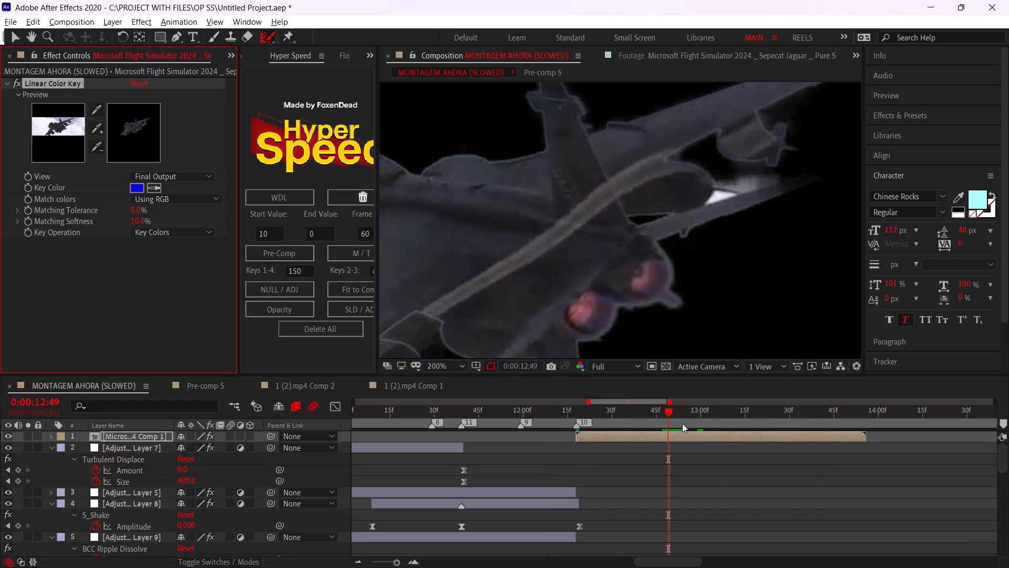
click(158, 188)
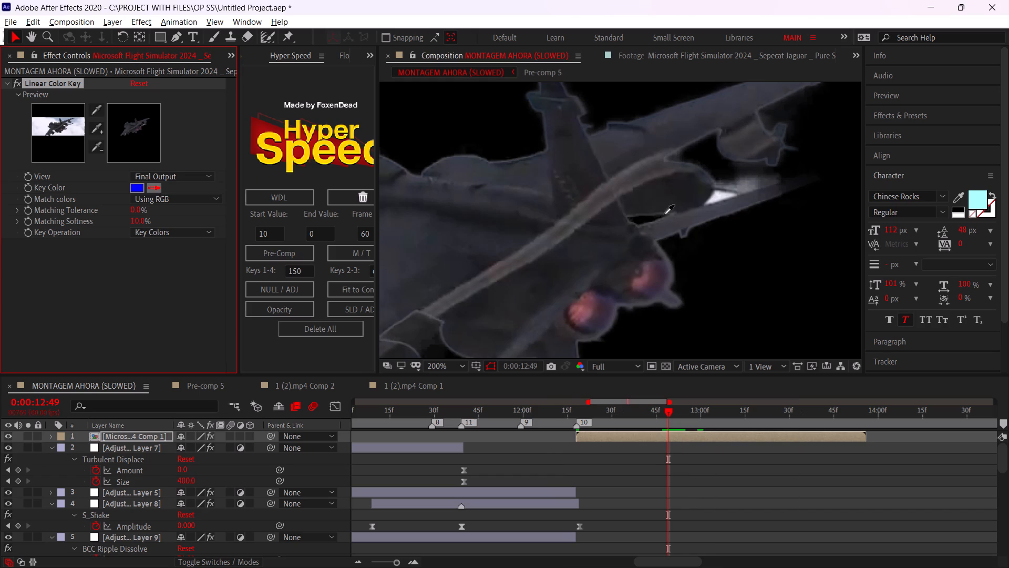
click(722, 197)
Scrub through the keyed shot, then pre-compose the colour-keyed jet layer into another new composition.
alt+scroll(703, 229, down, 1)
drag(703, 420, 847, 406)
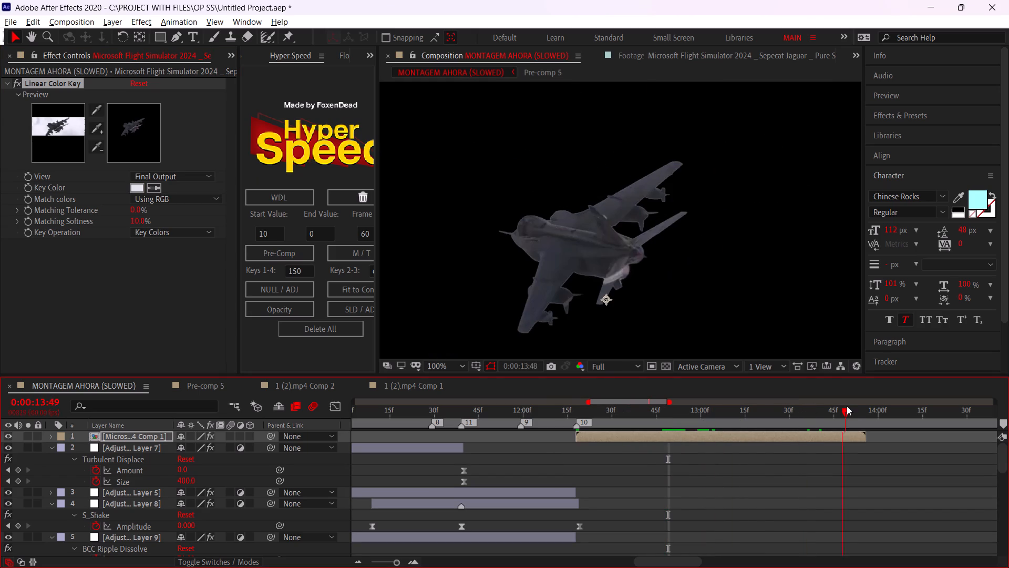
drag(847, 406, 589, 439)
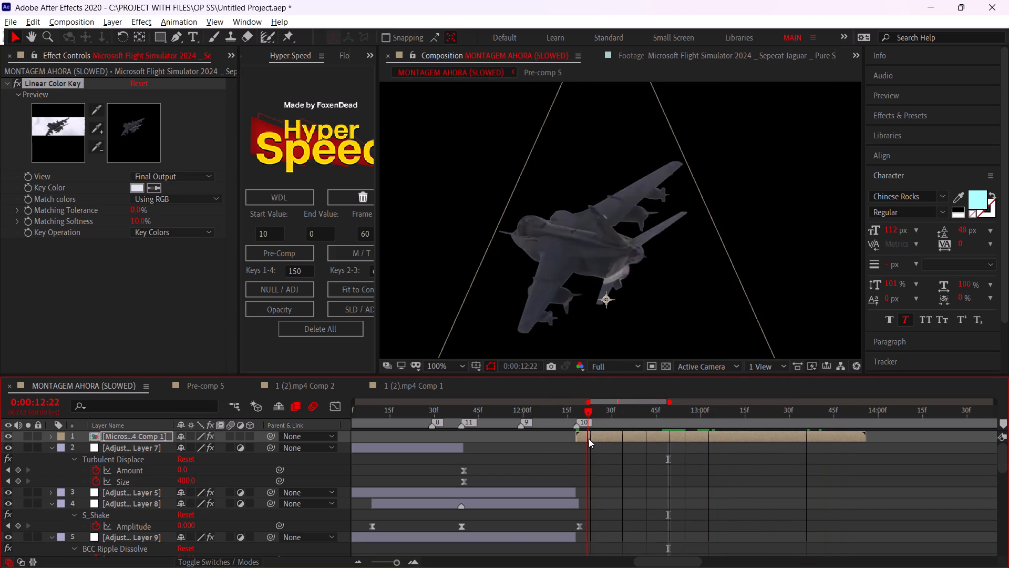
key(ctrl+shift+c)
click(509, 258)
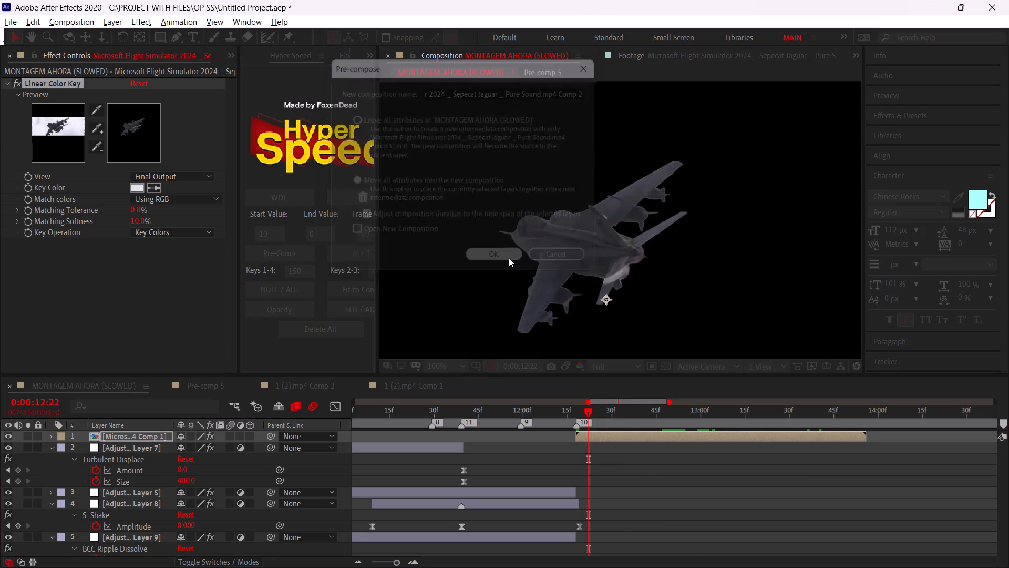
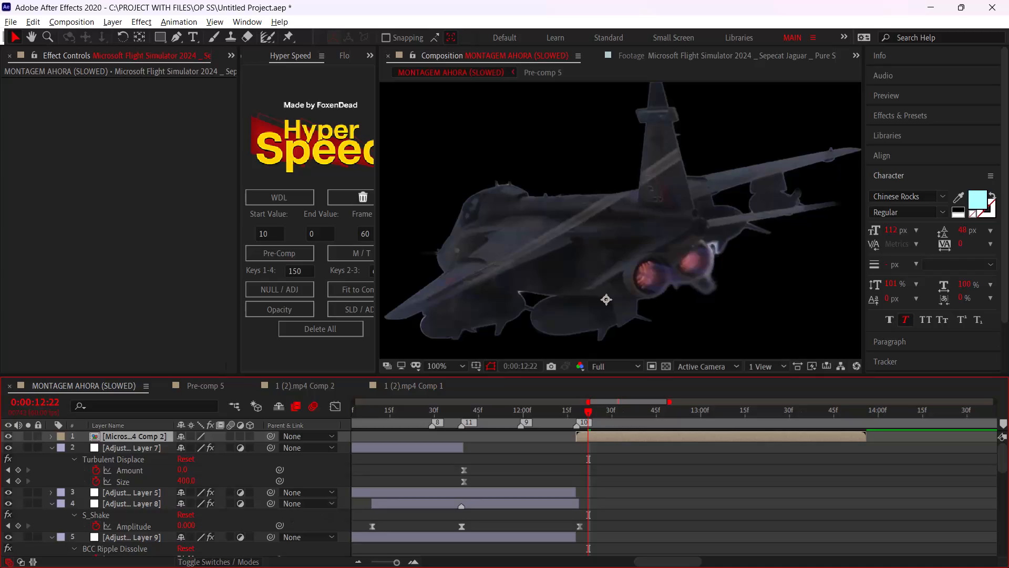
Move the current time back to the start of the MONTAGEM AHORA (SLOWED) composition at 0:00:00:00.
alt+scroll(521, 455, down, 4)
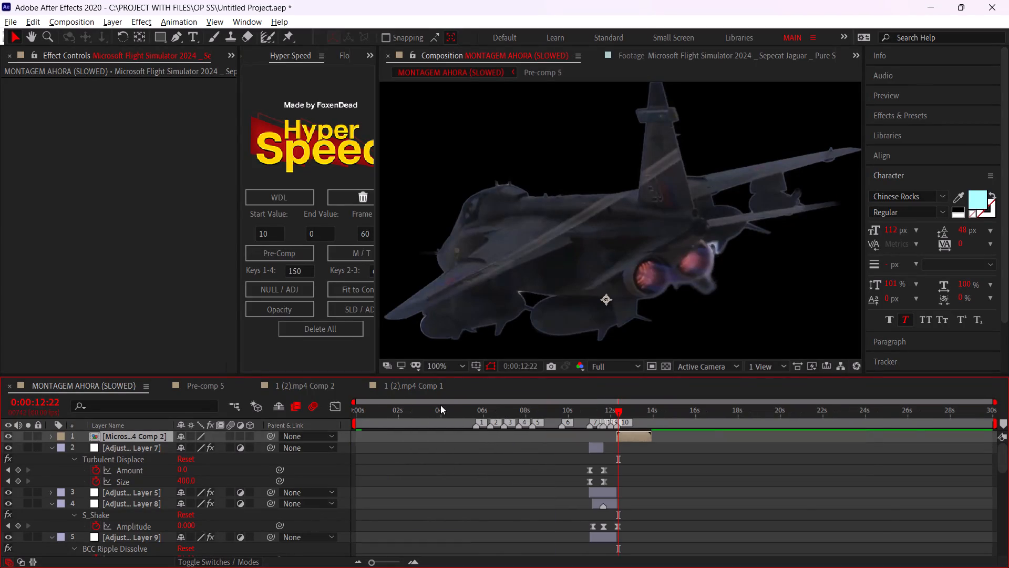
drag(433, 419, 281, 450)
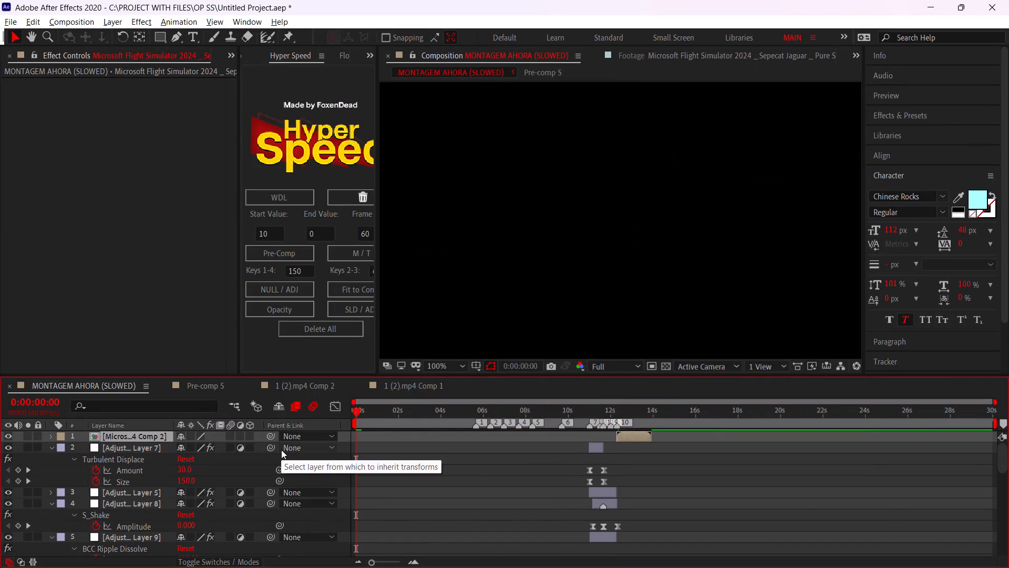
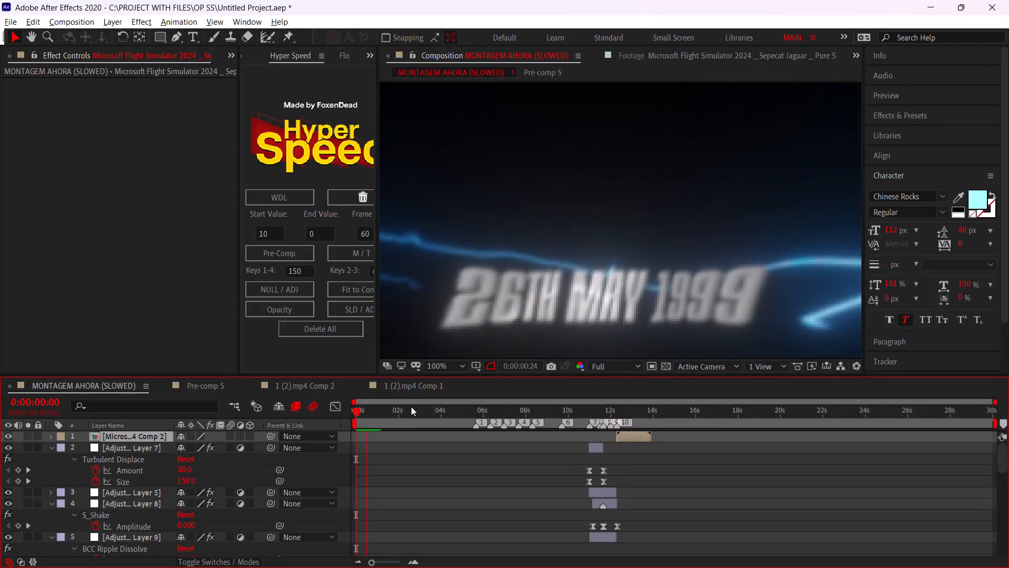
Fit the composition in the viewer, set the preview resolution to Quarter, and play the edit from the start.
click(458, 369)
click(462, 145)
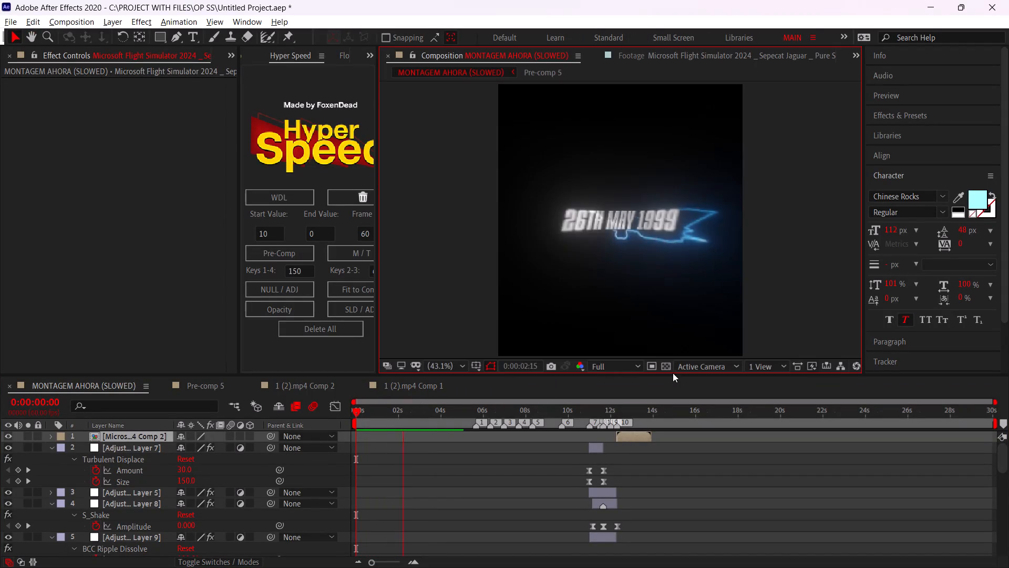
click(629, 367)
click(632, 440)
drag(414, 422, 316, 431)
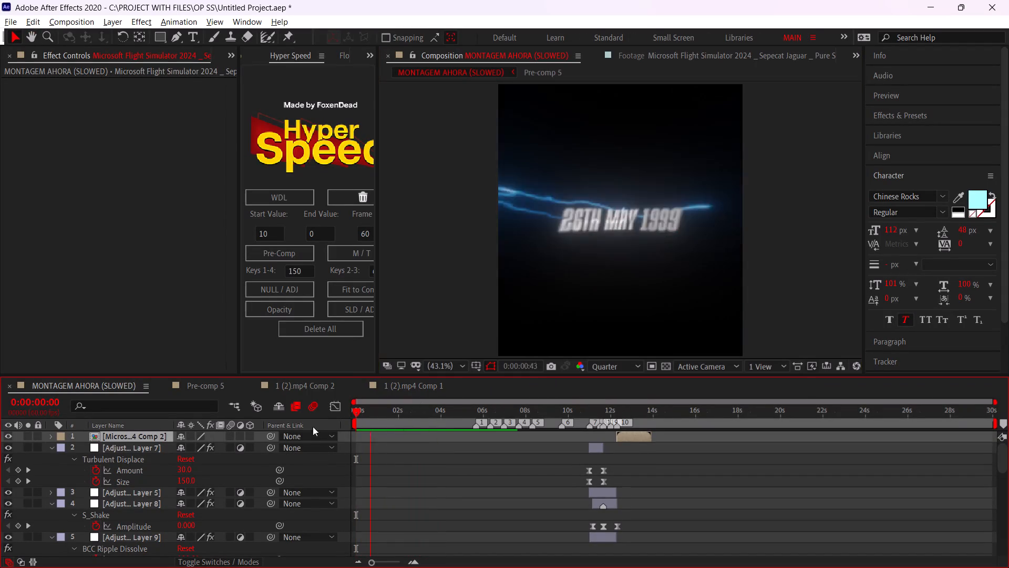
key(space)
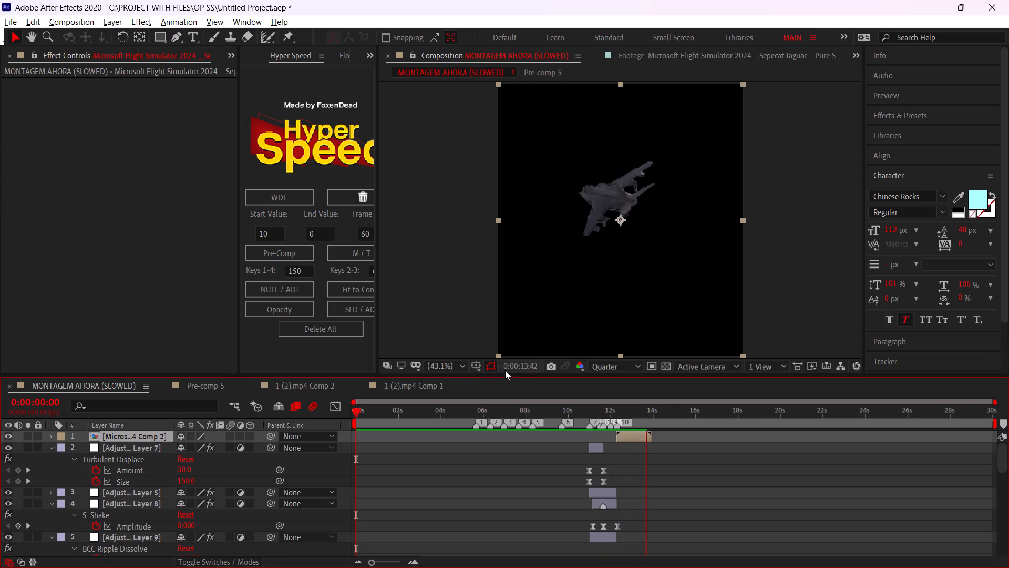
Examine the Sepecat Jaguar clip in the main composition at 0:00:13:11 with the preview resolution set to Full.
alt+scroll(619, 424, up, 1)
click(641, 415)
alt+scroll(647, 423, up, 3)
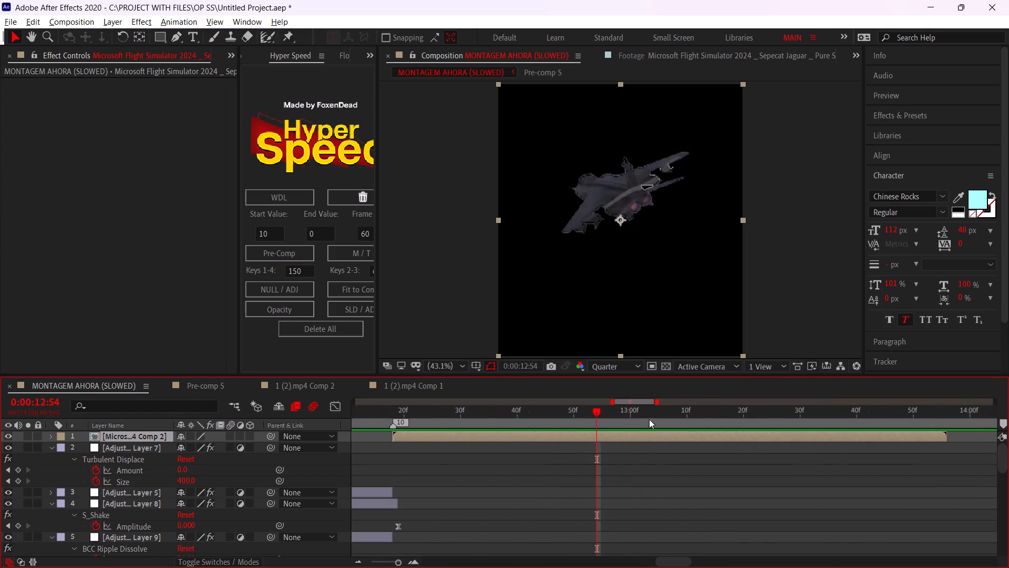
drag(649, 419, 692, 433)
alt+scroll(620, 208, up, 3)
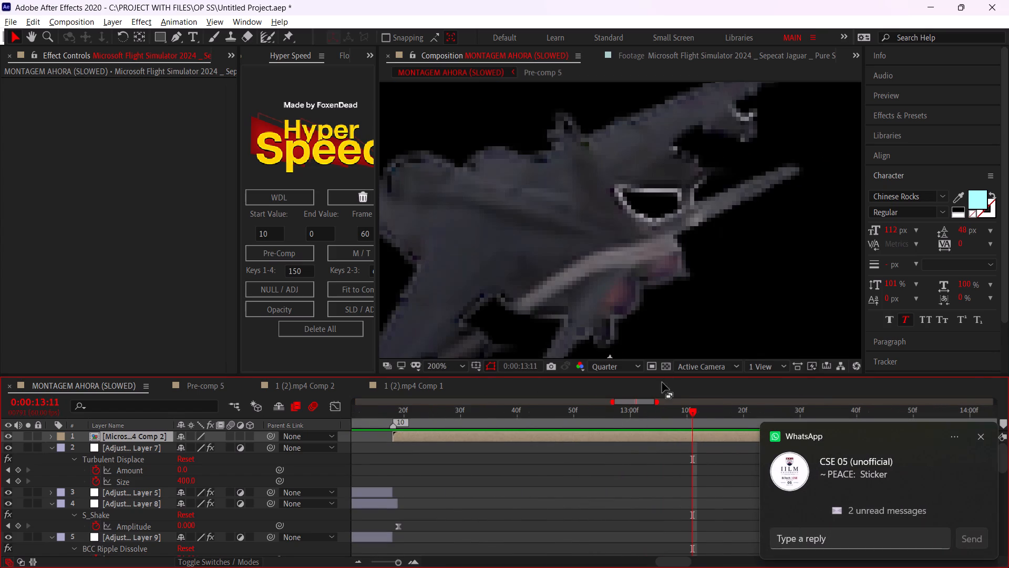
click(640, 370)
click(639, 398)
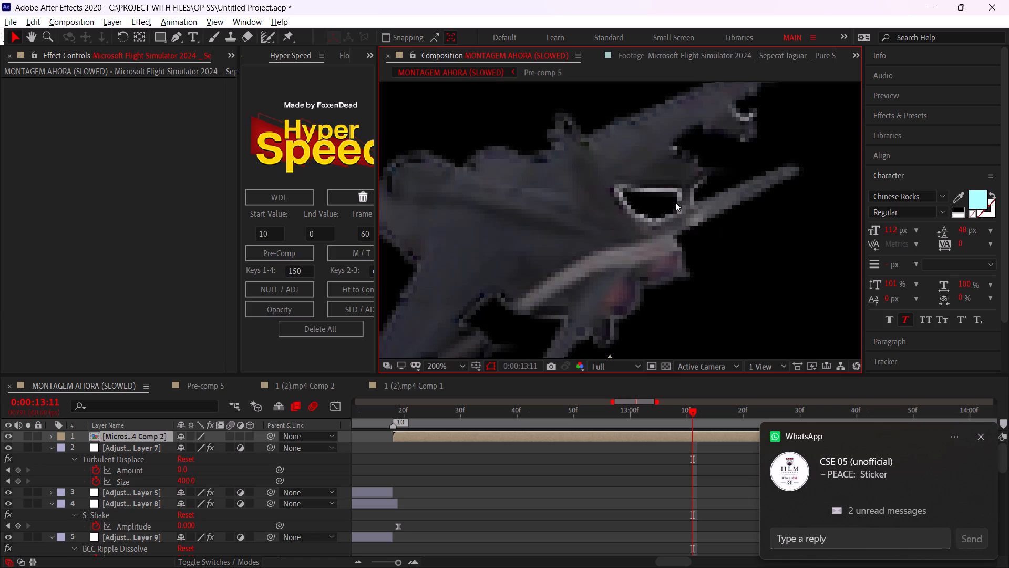
Open the nested Sepecat Jaguar Comp 2 composition from its layer in the main composition.
double_click(696, 433)
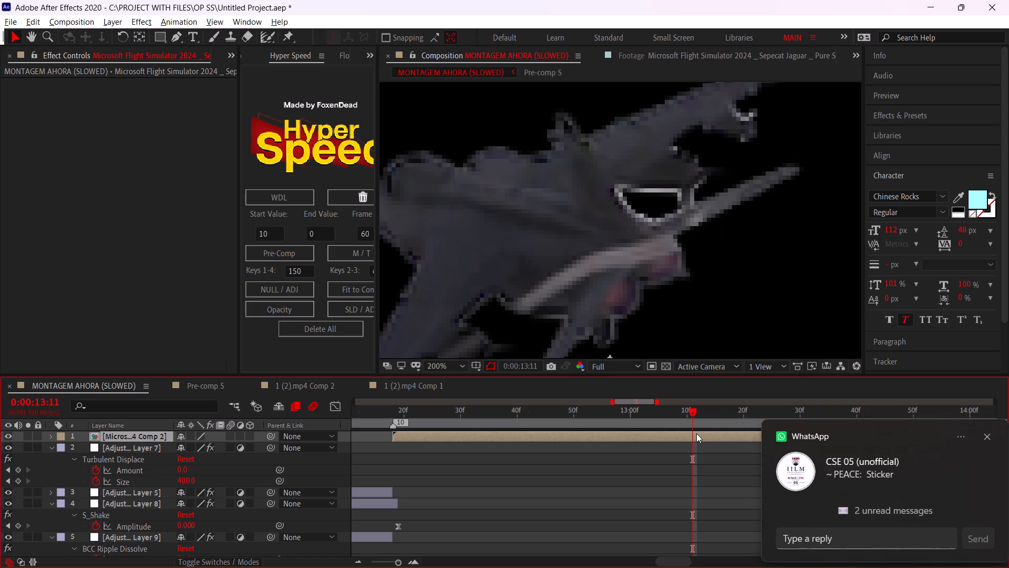
Examine the Jaguar cutout's edges and the area behind the wing up close around 0:00:13:11.
middle_drag(633, 208, 627, 399)
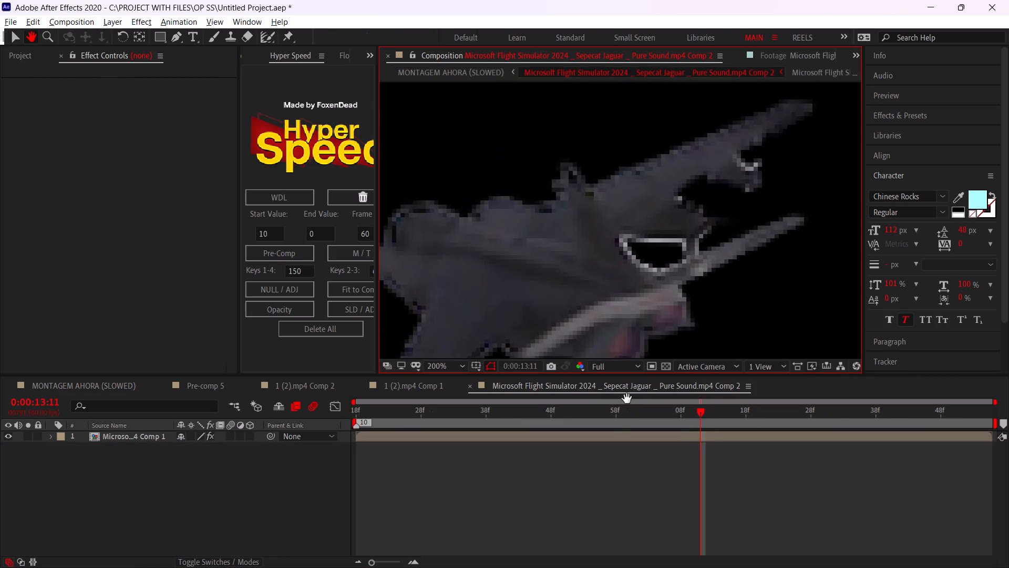
middle_drag(627, 399, 611, 432)
alt+scroll(667, 259, down, 1)
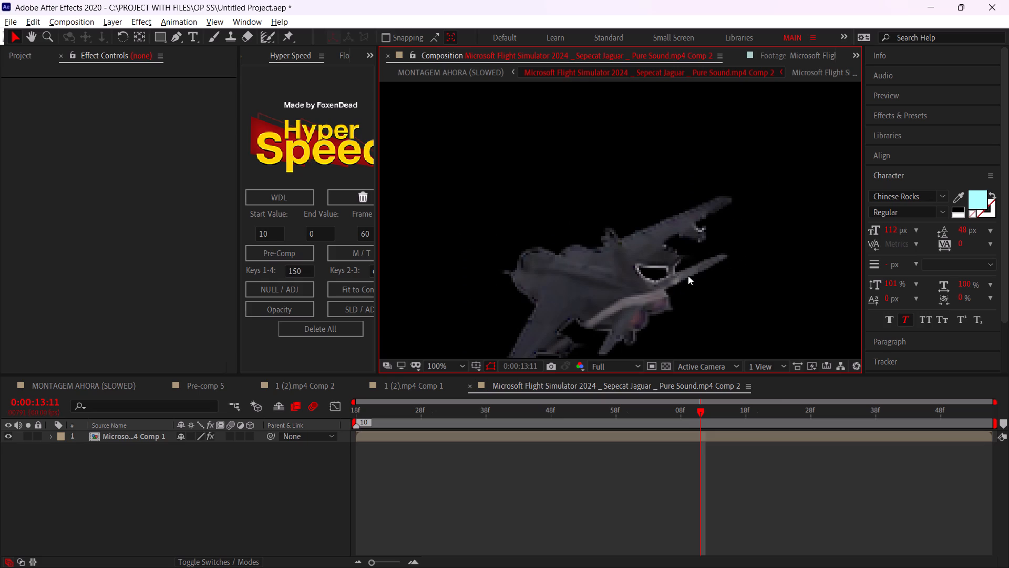
drag(699, 418, 686, 420)
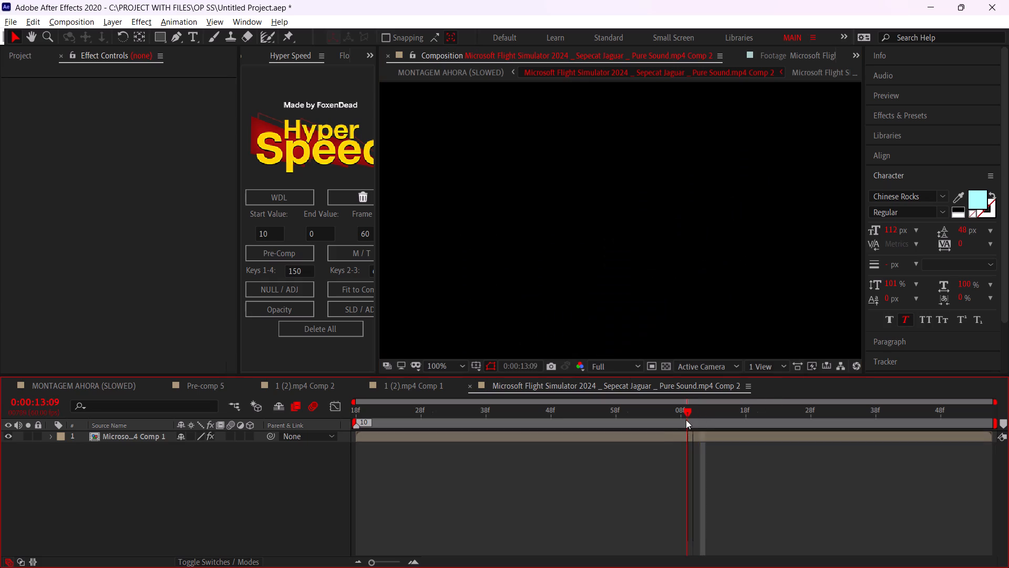
drag(686, 420, 683, 421)
click(699, 413)
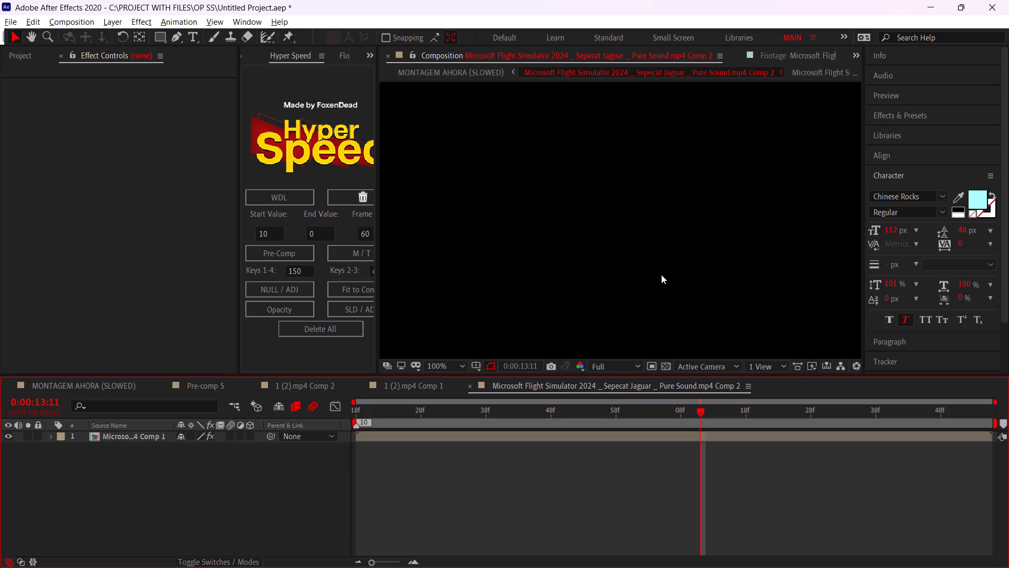
alt+scroll(661, 275, down, 2)
alt+scroll(657, 295, up, 2)
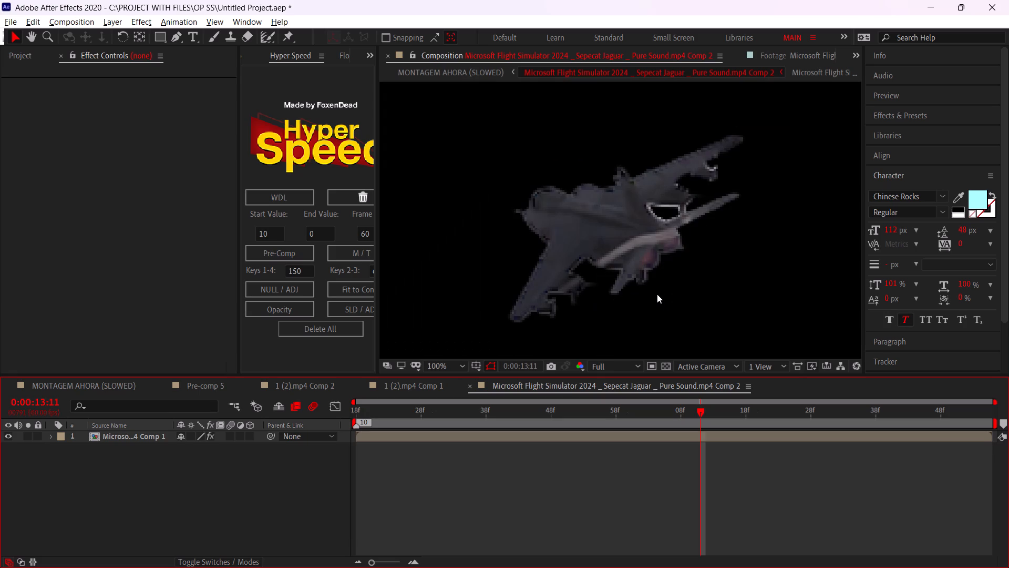
alt+scroll(657, 179, up, 1)
alt+scroll(678, 226, up, 2)
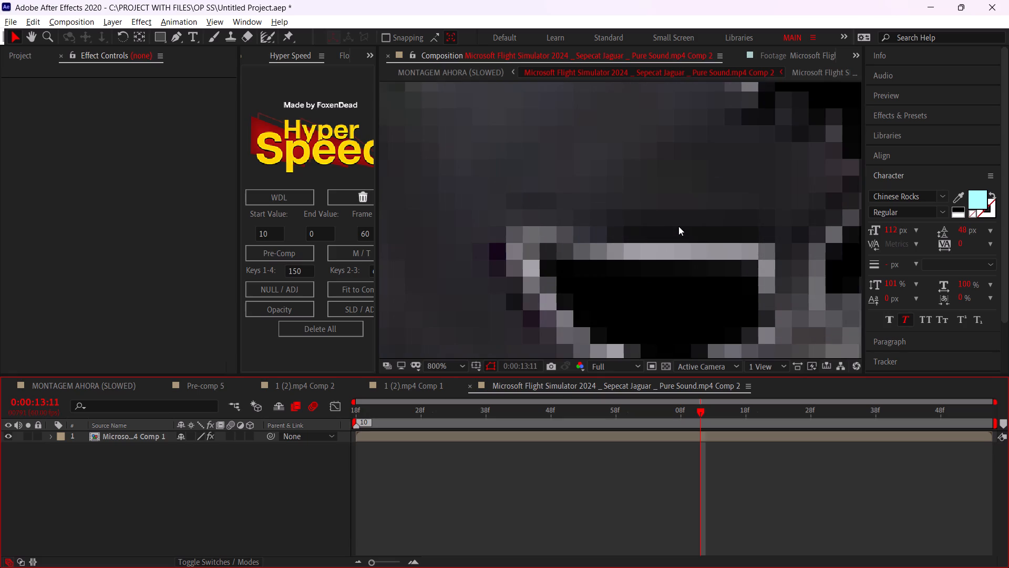
alt+scroll(678, 226, up, 2)
alt+scroll(678, 226, down, 4)
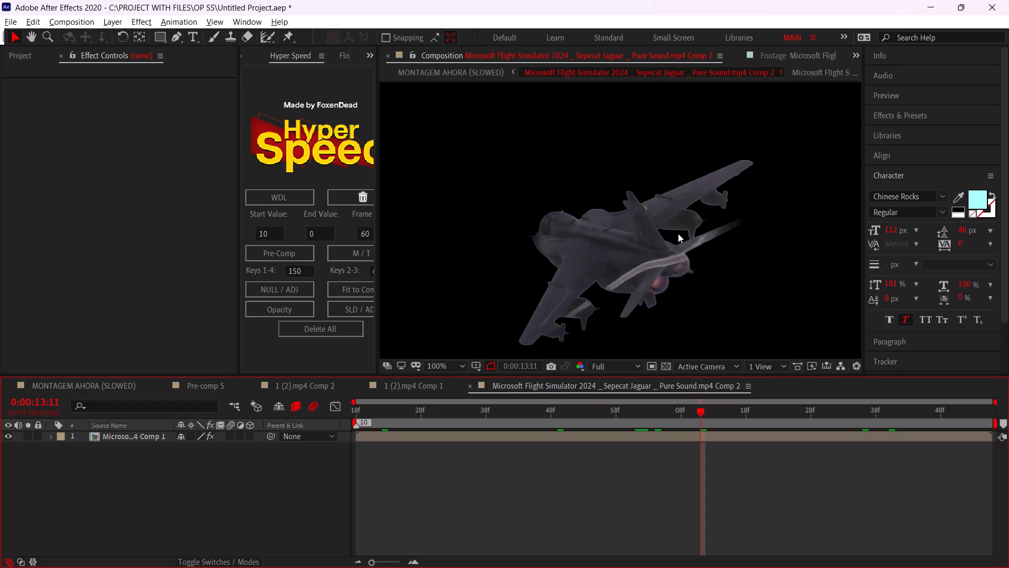
alt+scroll(678, 234, up, 1)
Check the Jaguar cutout on frames from 0:00:13:23 to 0:00:13:55, and back to 0:00:12:36, for leftover background.
click(776, 415)
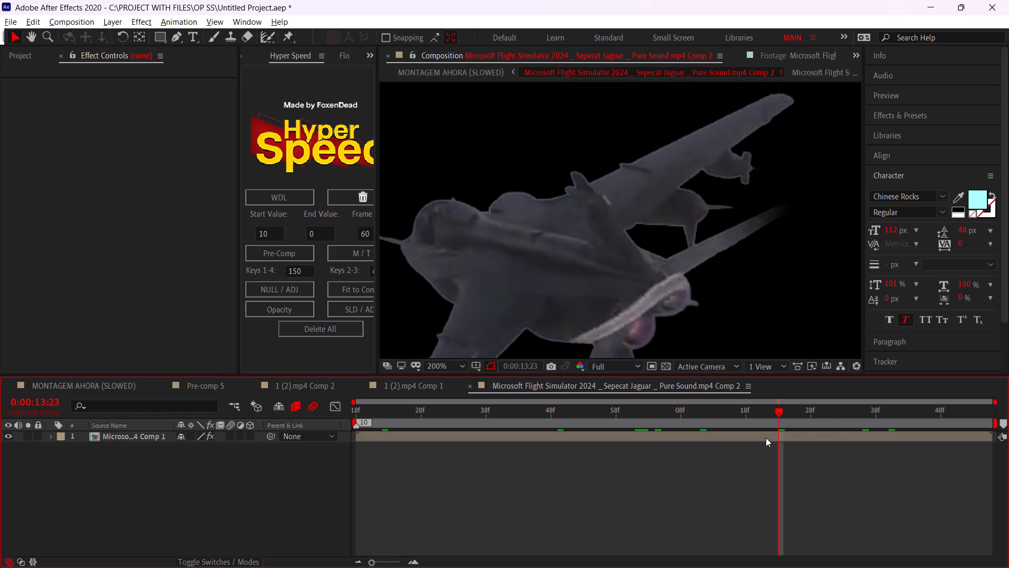
drag(799, 410, 869, 438)
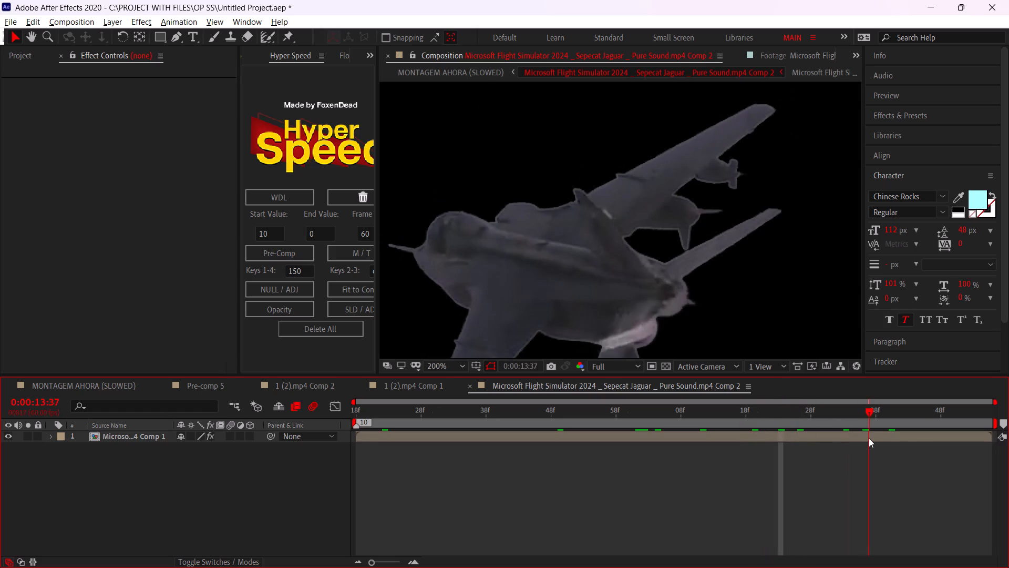
drag(869, 438, 922, 446)
alt+scroll(635, 284, down, 1)
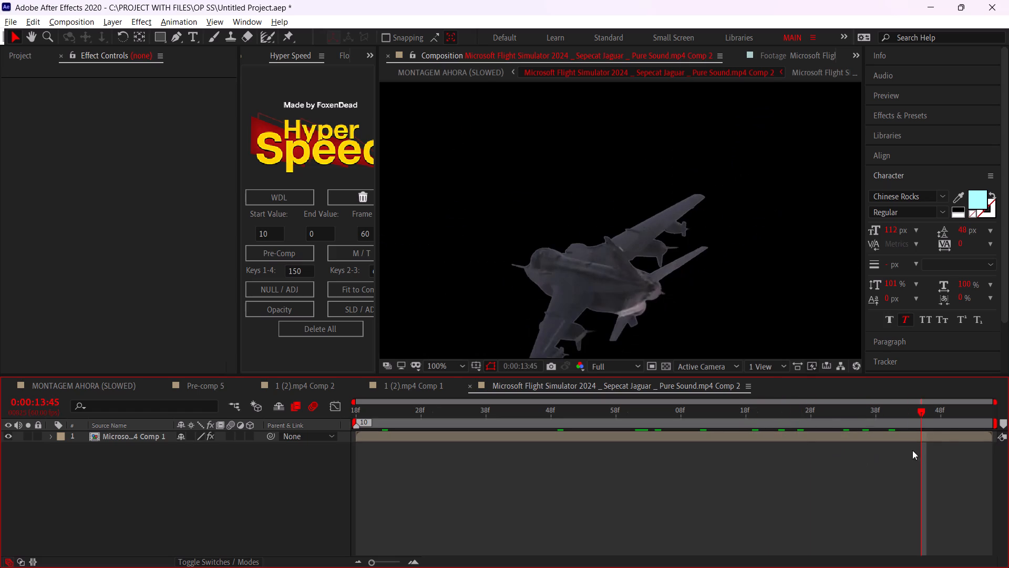
click(940, 422)
click(985, 425)
click(763, 443)
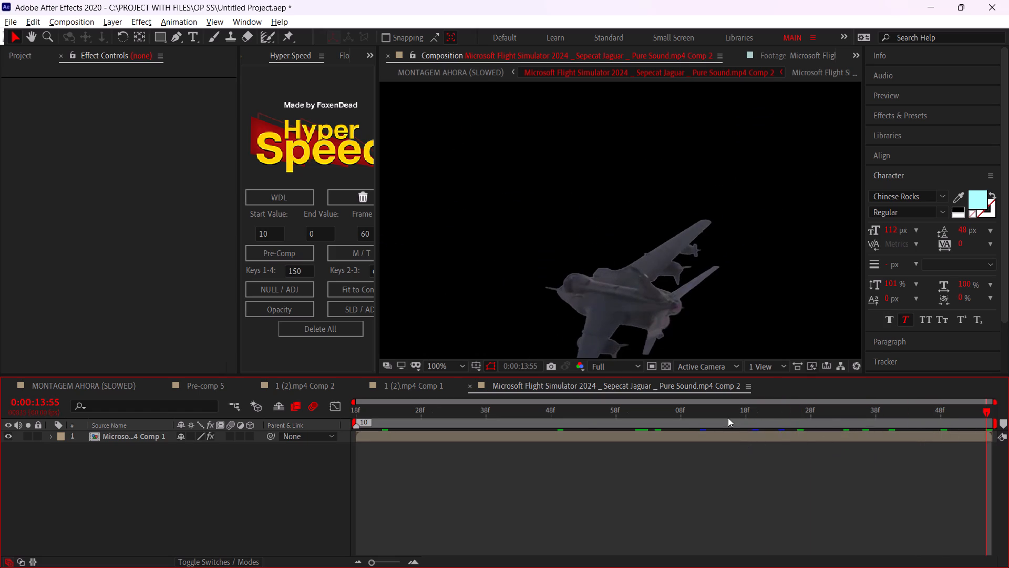
click(728, 418)
click(649, 423)
click(584, 413)
click(532, 413)
click(475, 413)
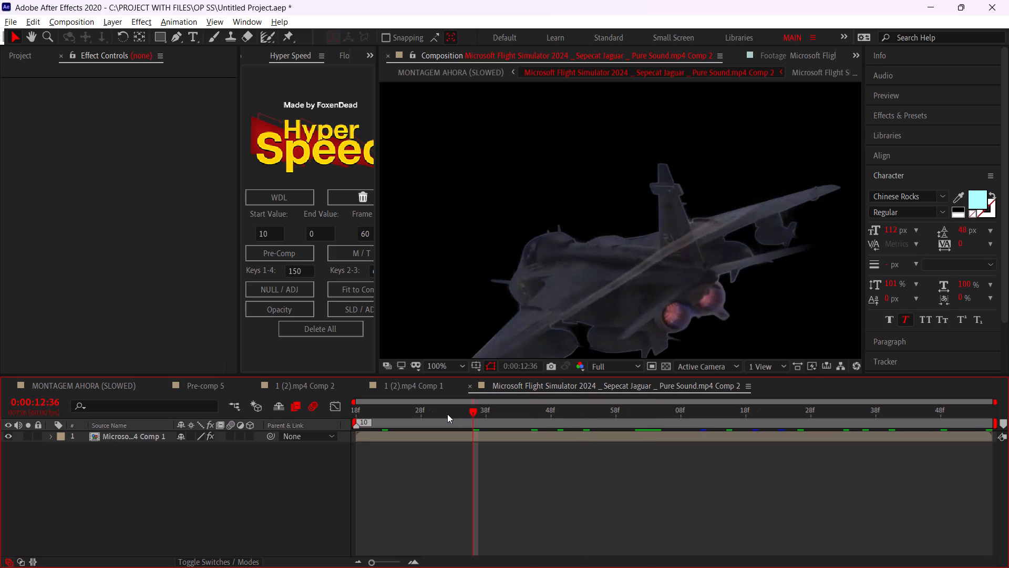
At 0:00:12:32, add another Linear Color Key to the Jaguar Comp 1 layer, sampling the pale fringe beside the engine exhausts as key color.
click(447, 414)
alt+scroll(729, 259, up, 1)
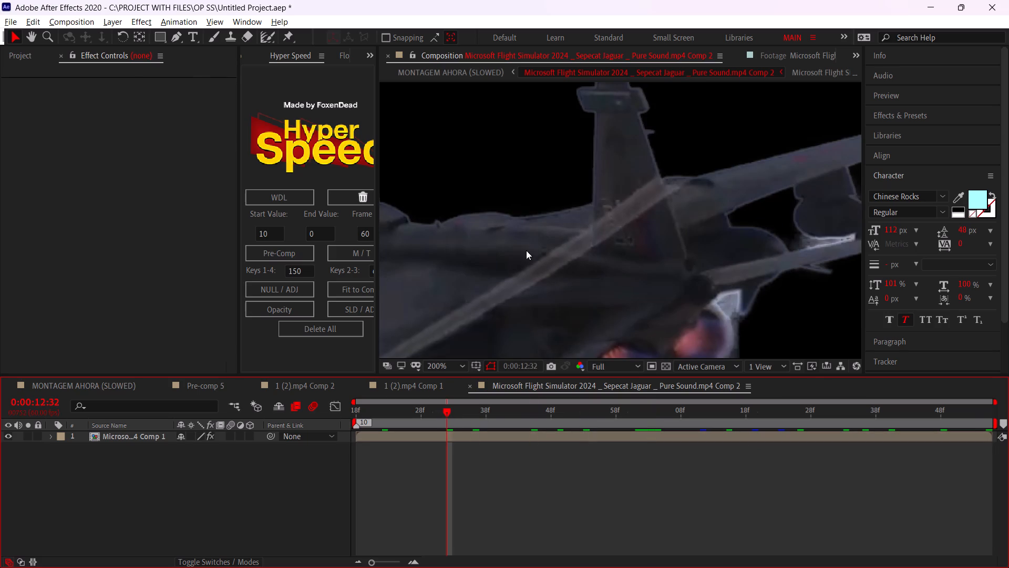
key(ctrl+space)
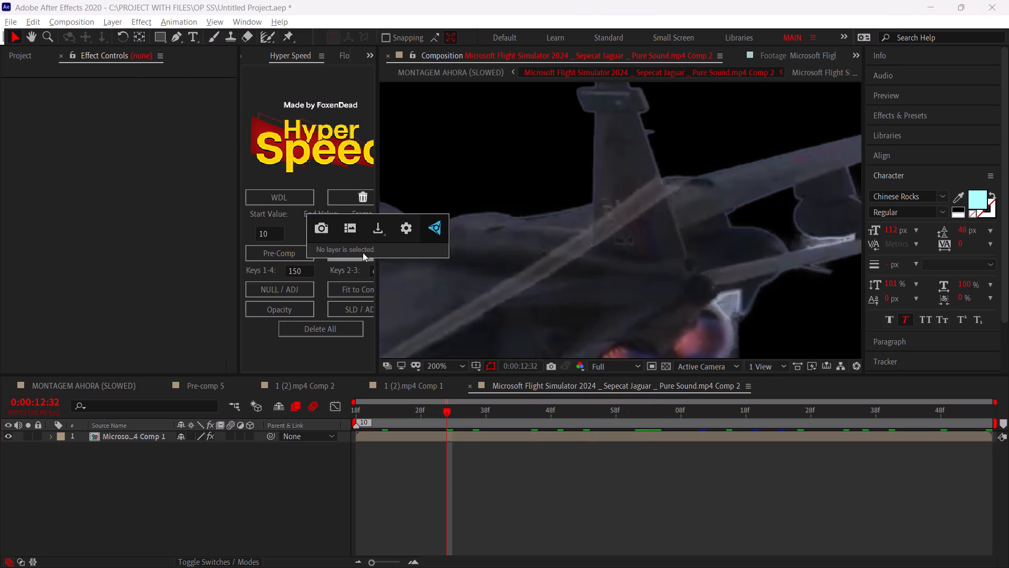
click(445, 436)
key(ctrl+space)
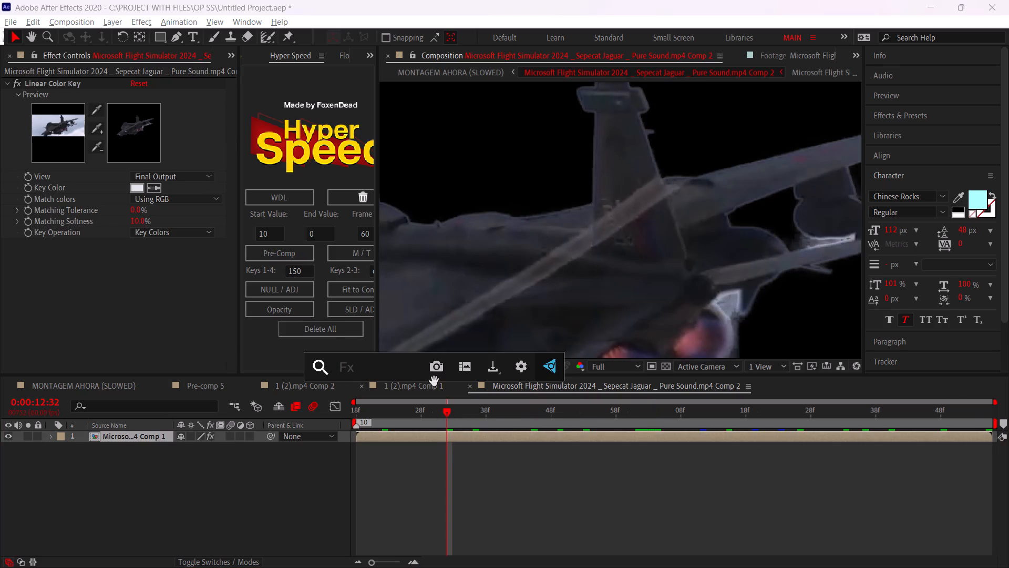
key(l)
text(in)
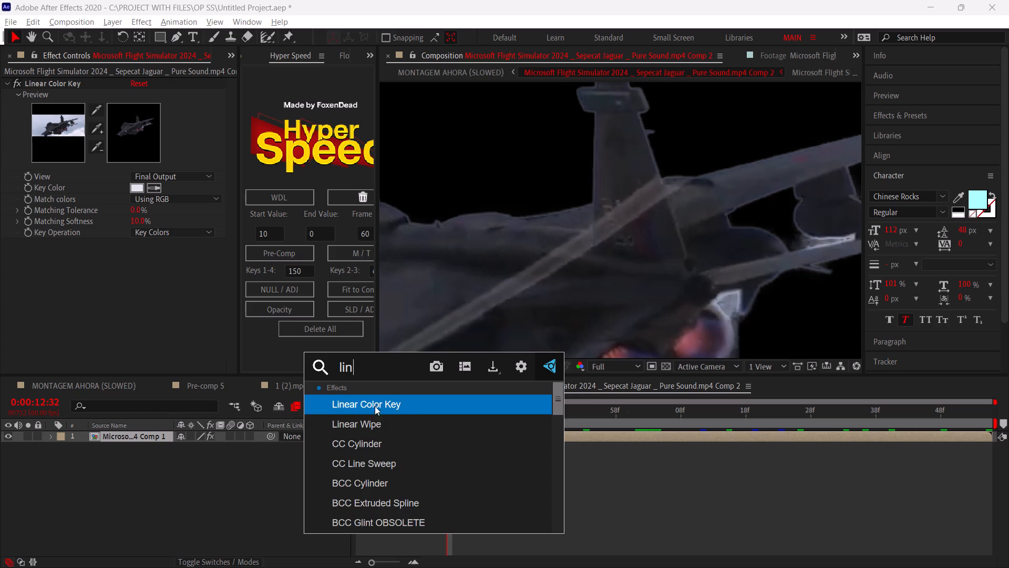
click(376, 402)
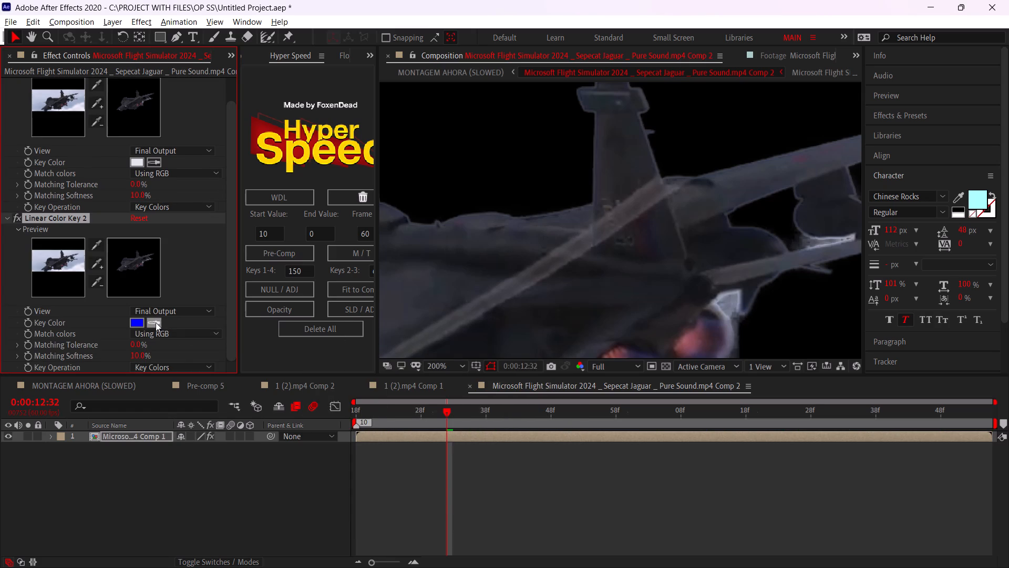
click(158, 324)
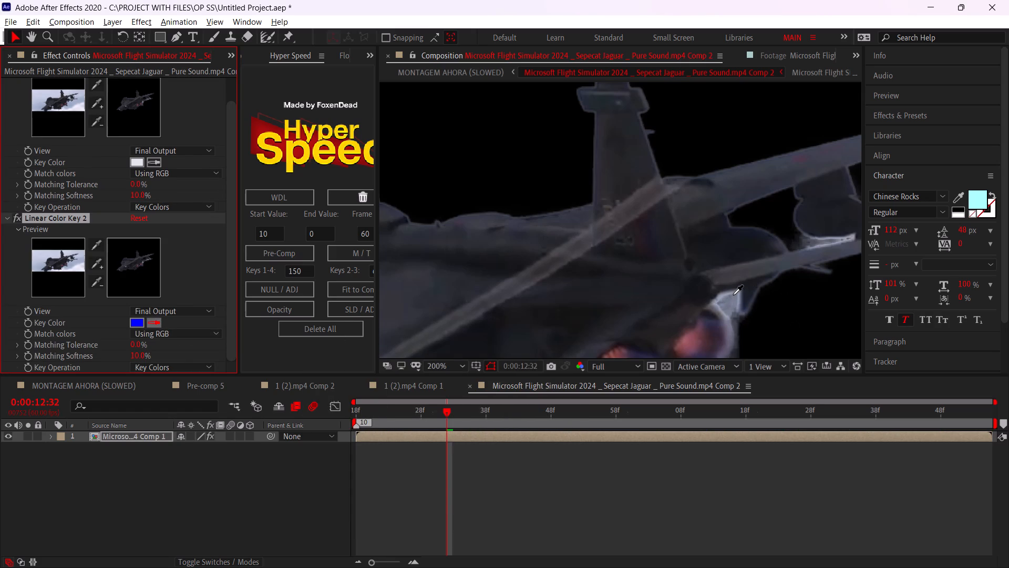
click(737, 294)
Review the newly keyed Jaguar cutout by scrubbing from 0:00:12:31 to 0:00:13:34.
alt+scroll(733, 305, down, 1)
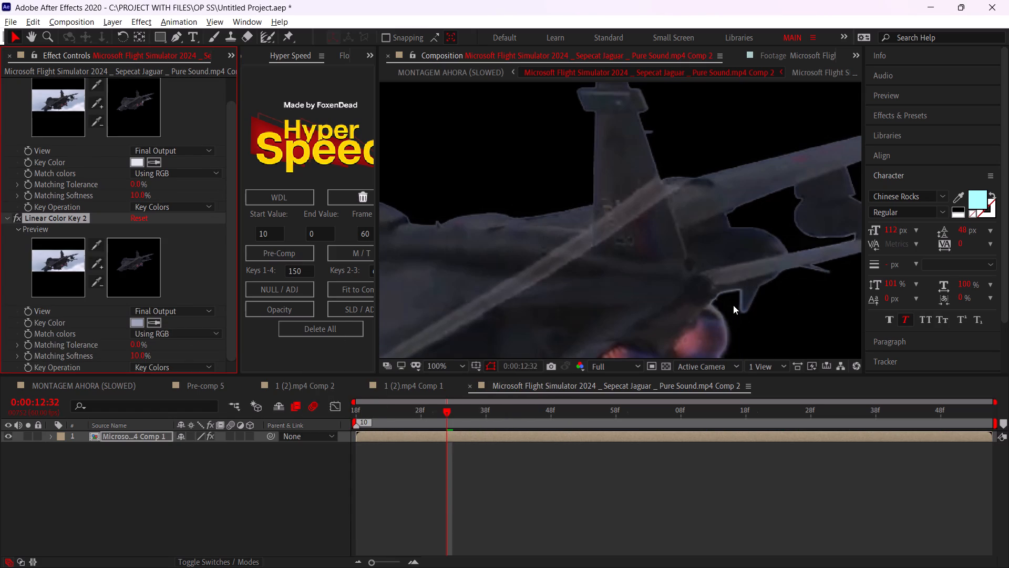
alt+scroll(733, 305, down, 1)
middle_drag(720, 309, 724, 289)
drag(443, 415, 436, 418)
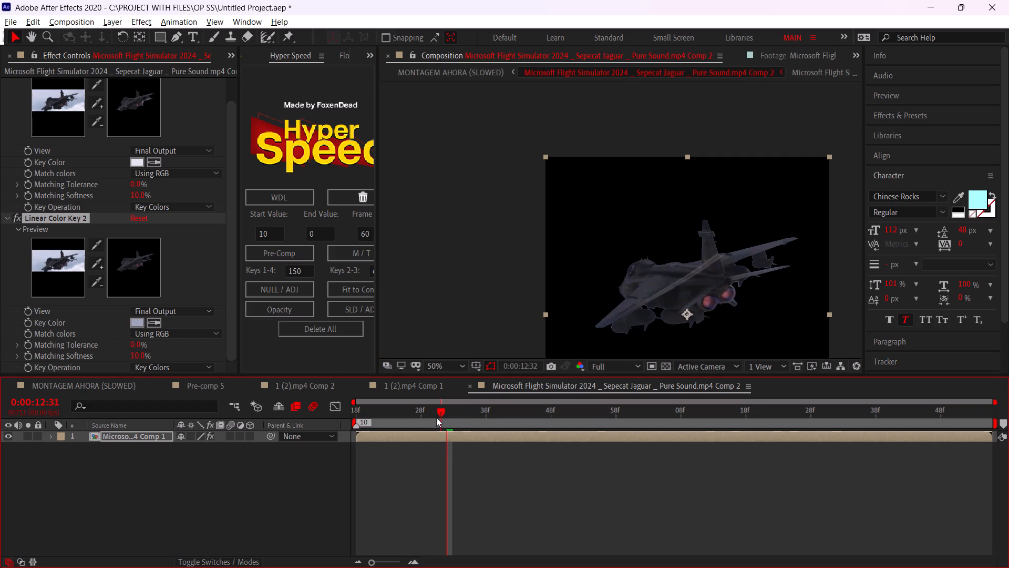
drag(436, 418, 846, 459)
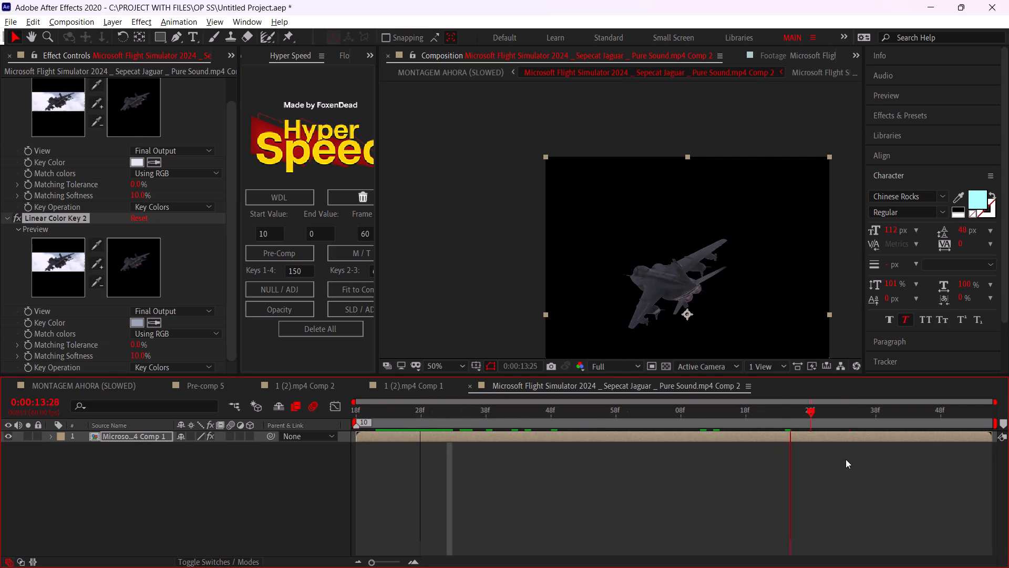
drag(846, 459, 847, 459)
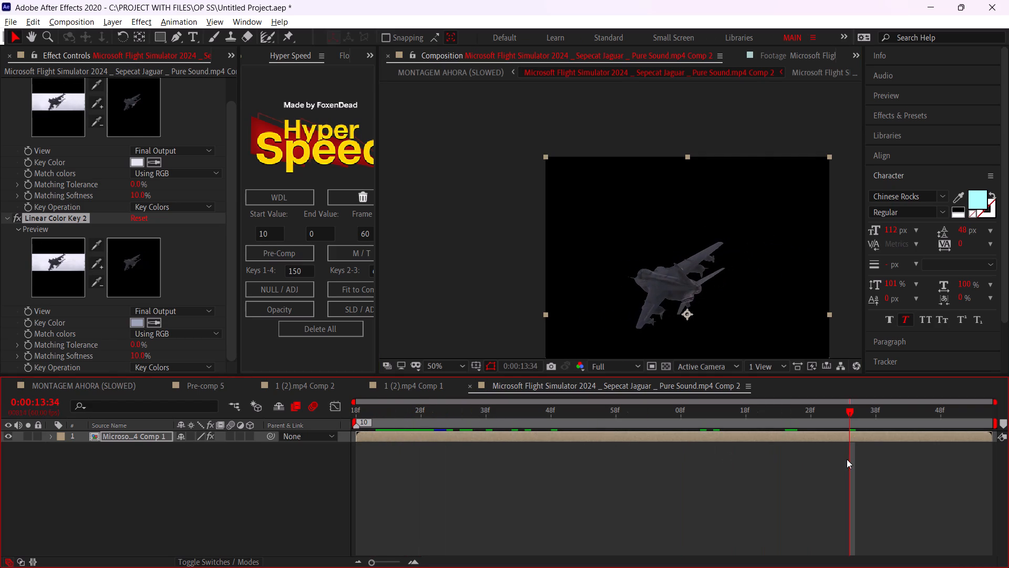
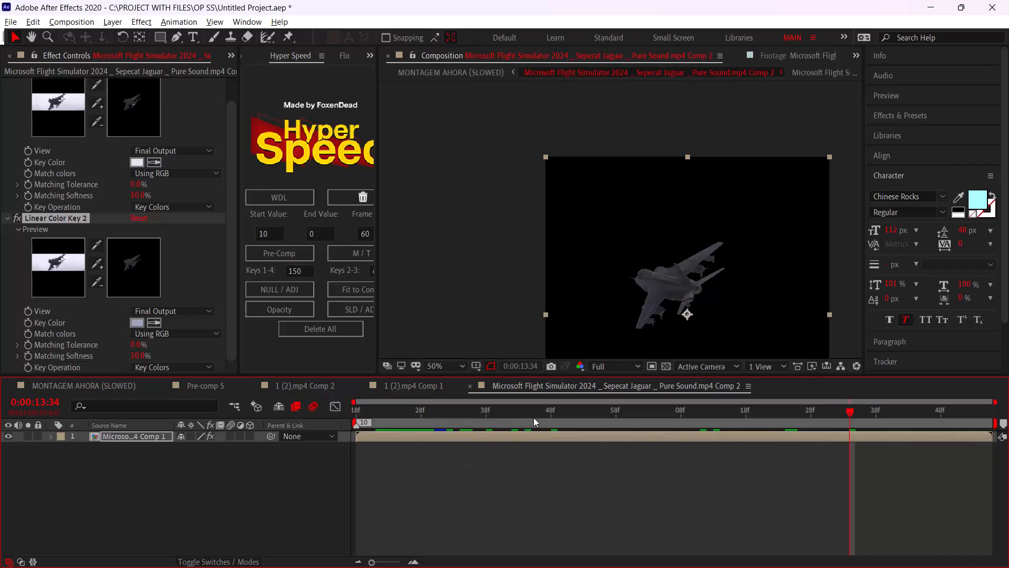
Look through the 1 (2).mp4 Comp 1 and Comp 2 compositions, scrubbing Comp 2 between 0:00:11:20 and 0:00:11:27.
drag(533, 418, 295, 450)
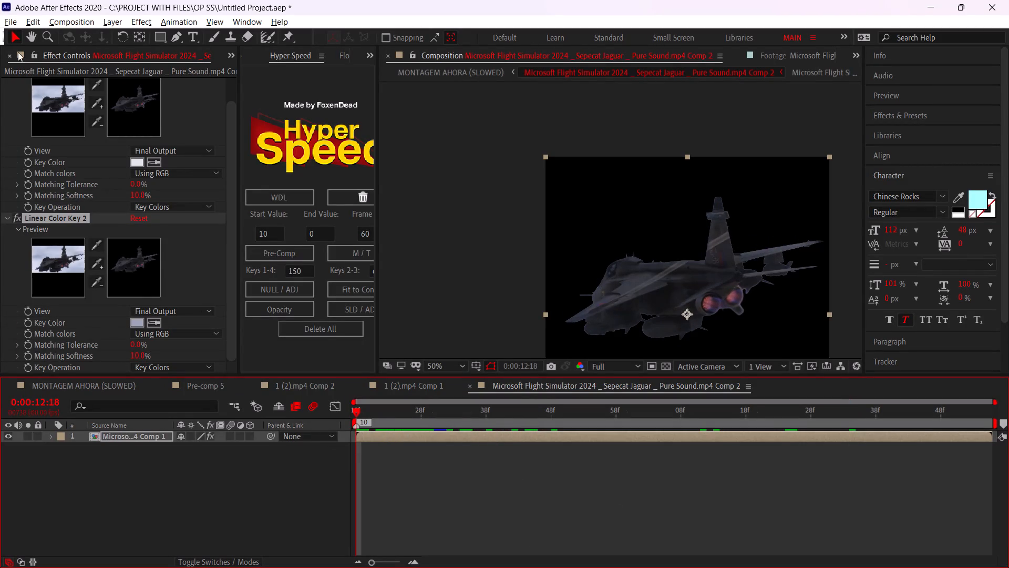
scroll(438, 382, up, 1)
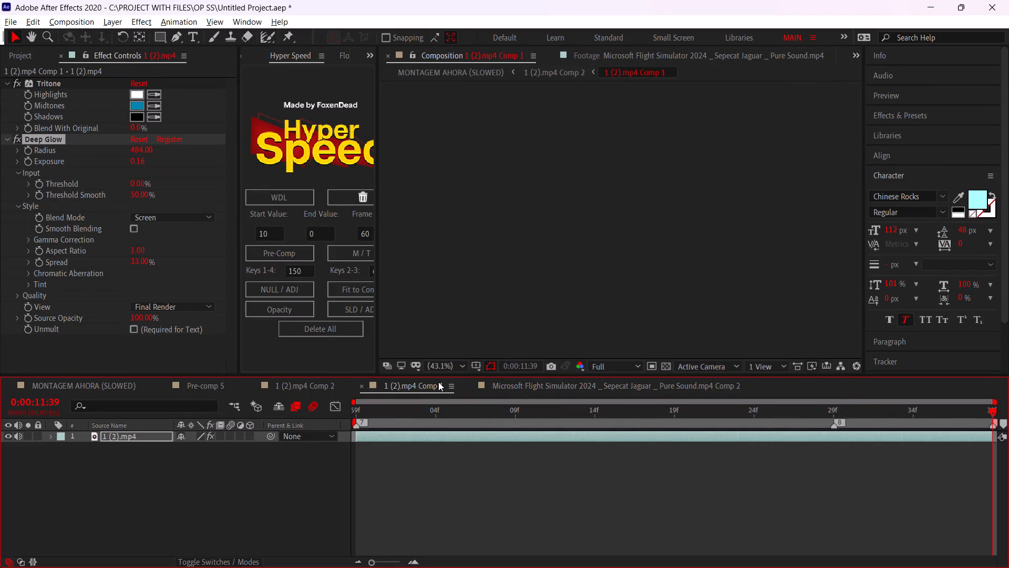
scroll(438, 382, up, 1)
drag(509, 409, 399, 435)
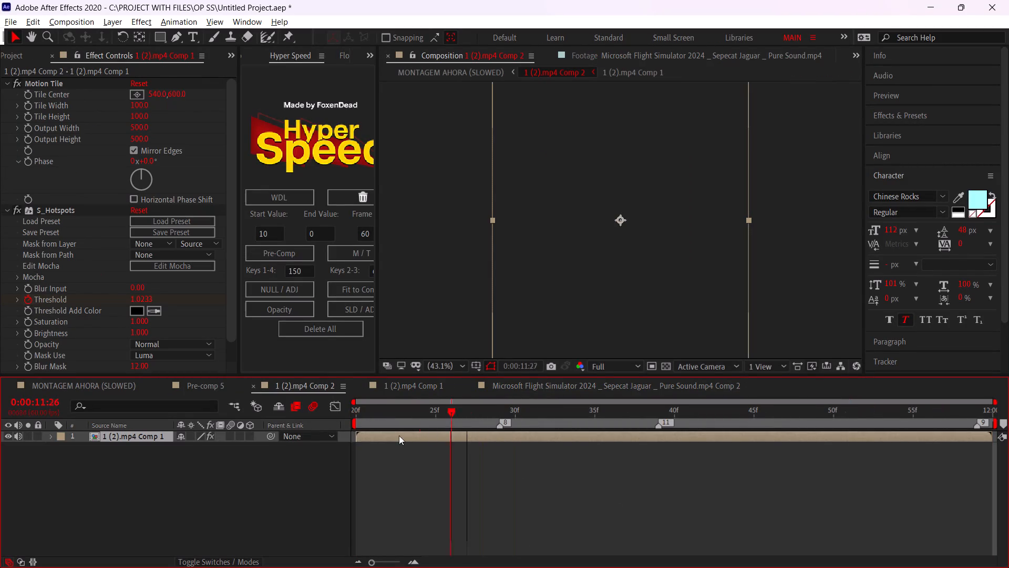
drag(399, 435, 320, 448)
drag(400, 418, 406, 418)
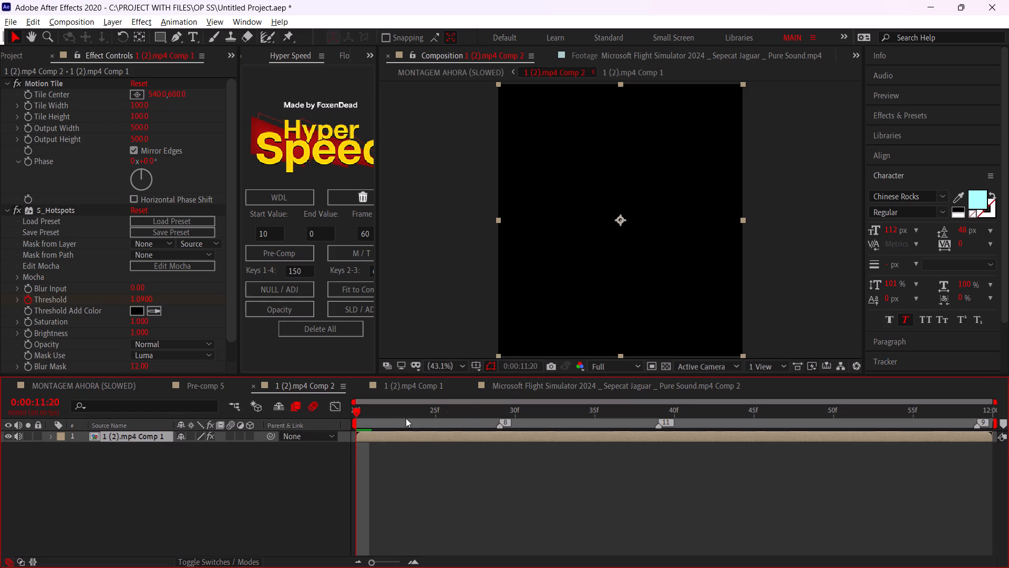
drag(406, 418, 466, 423)
scroll(226, 381, up, 2)
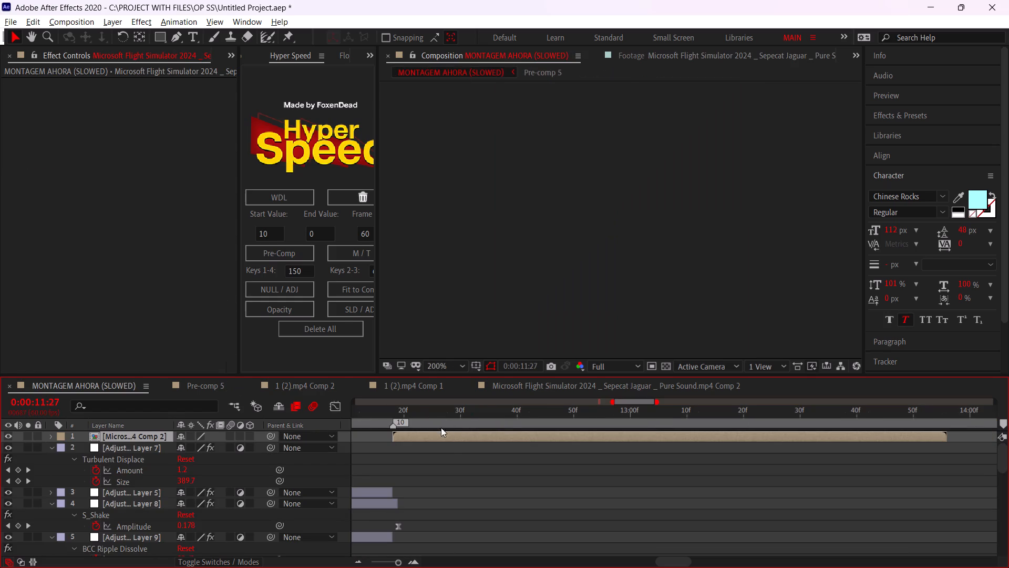
Reopen the Sepecat Jaguar Comp 2 from the MONTAGEM AHORA (SLOWED) composition and add it to the Render Queue.
double_click(450, 437)
drag(377, 419, 350, 427)
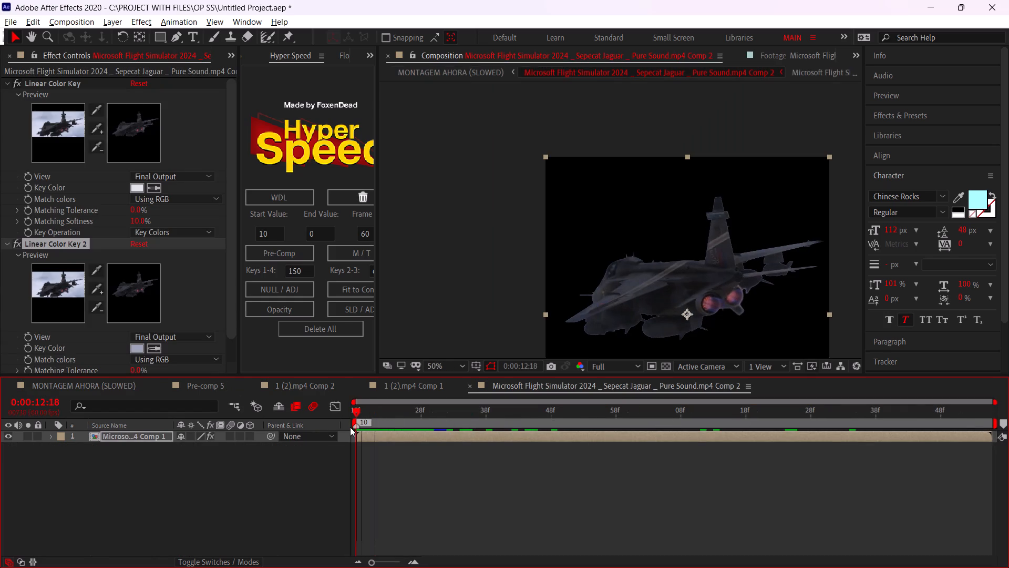
drag(350, 427, 351, 428)
click(399, 435)
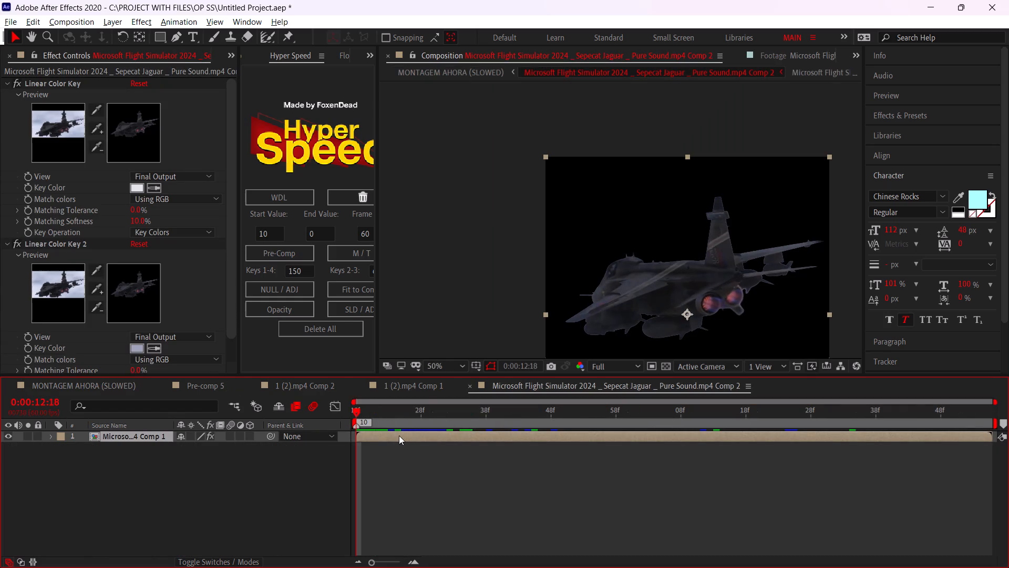
click(438, 366)
click(466, 145)
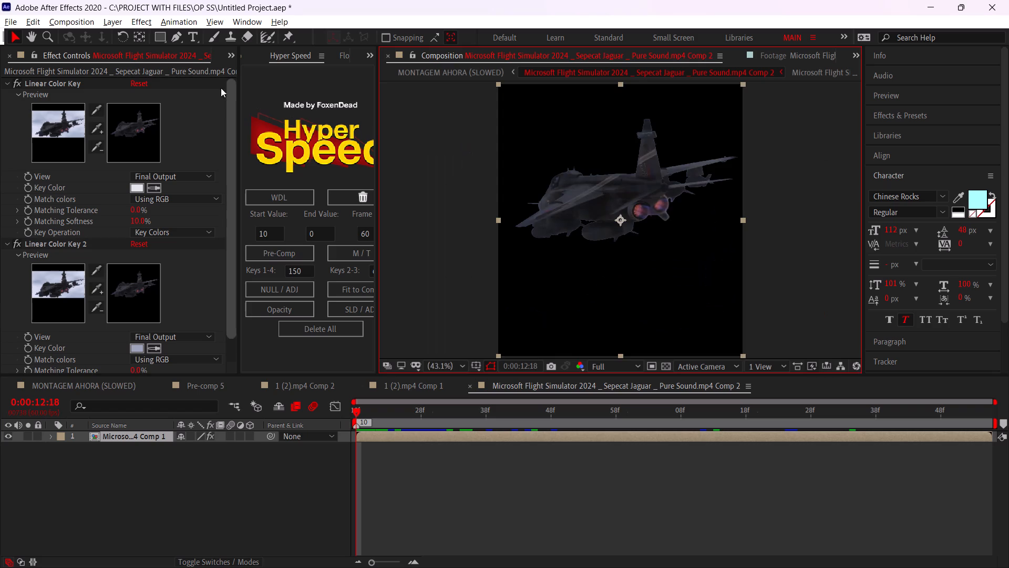
click(8, 18)
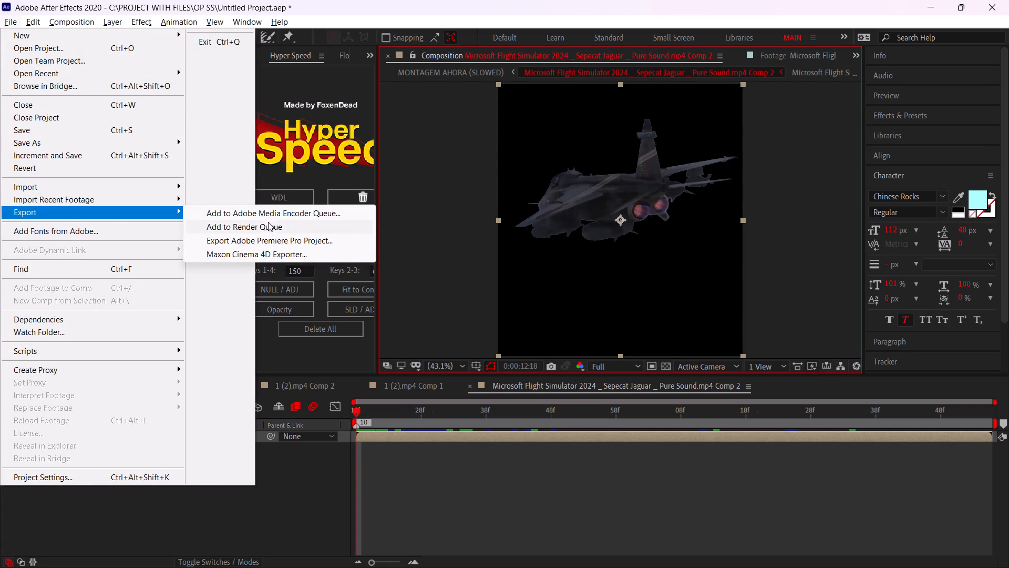
click(270, 230)
Open the output module settings for the queued Jaguar Comp 2 render.
click(116, 473)
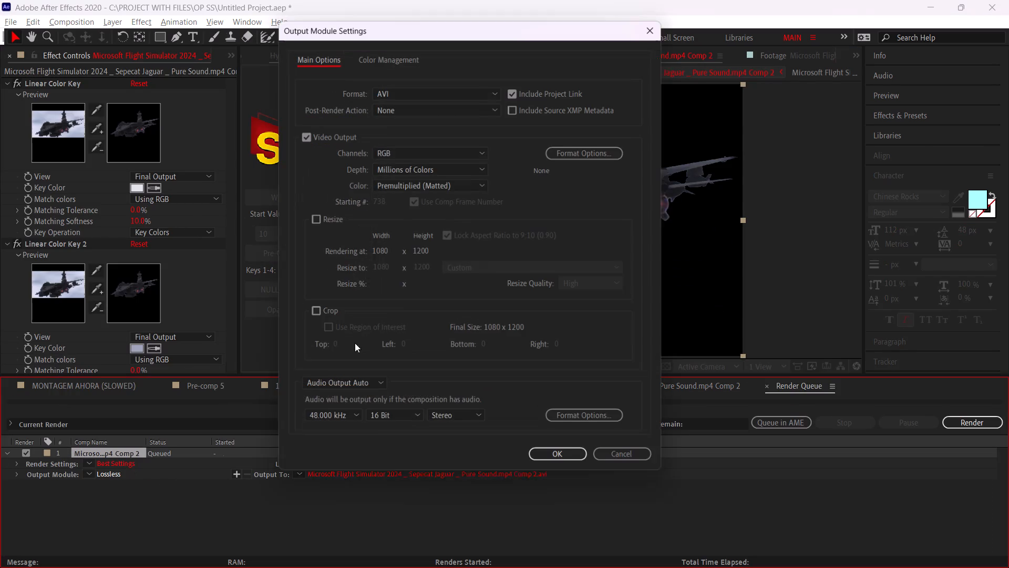
Set the output module format for the queued composition to QuickTime.
click(436, 96)
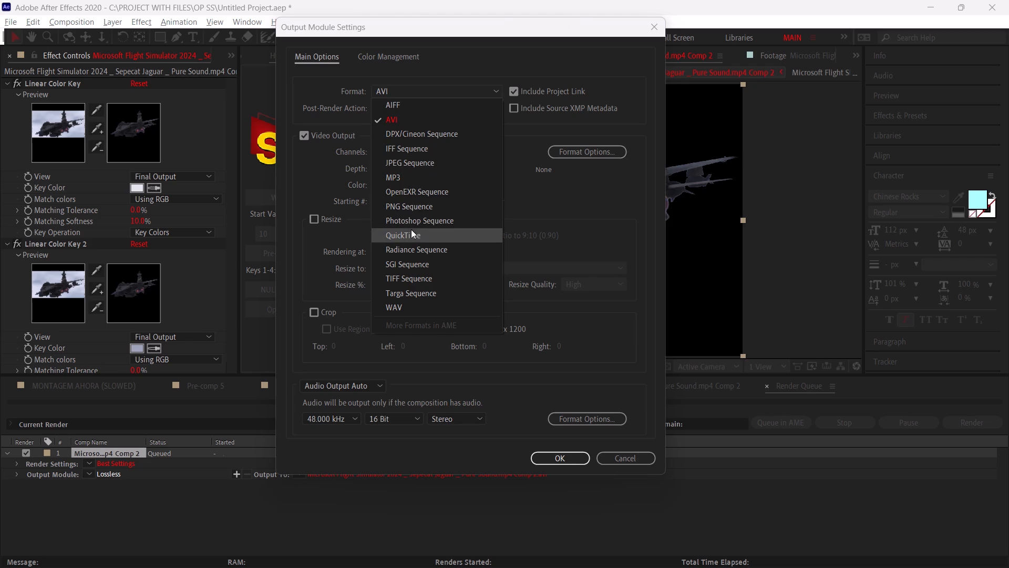
click(411, 232)
click(564, 459)
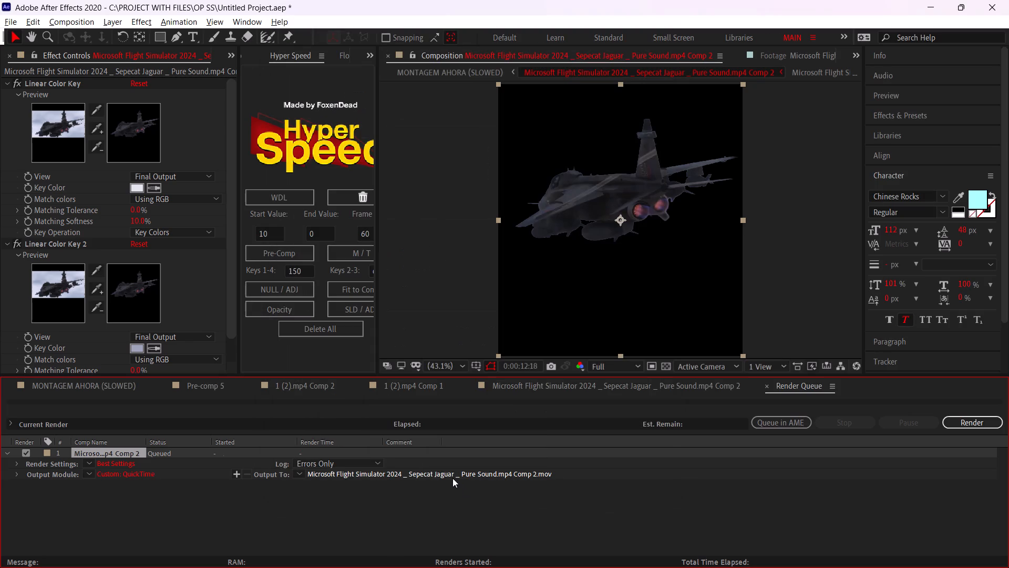
Set the render output file to "BG removed" in the OP SS folder.
click(450, 476)
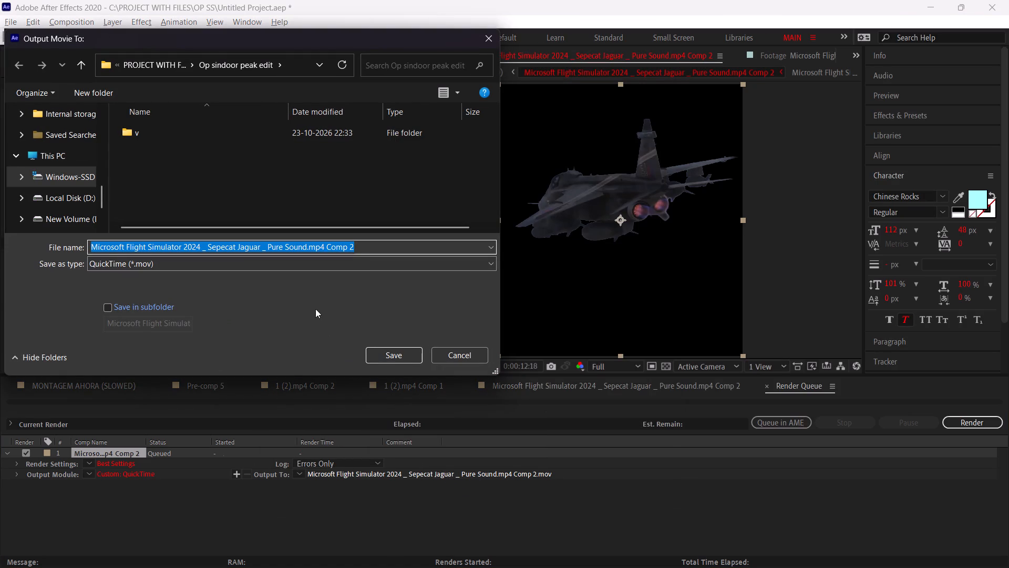
text(Extr)
key(BackSpace)
key(BackSpace)
key(BackSpace)
key(BackSpace)
key(BackSpace)
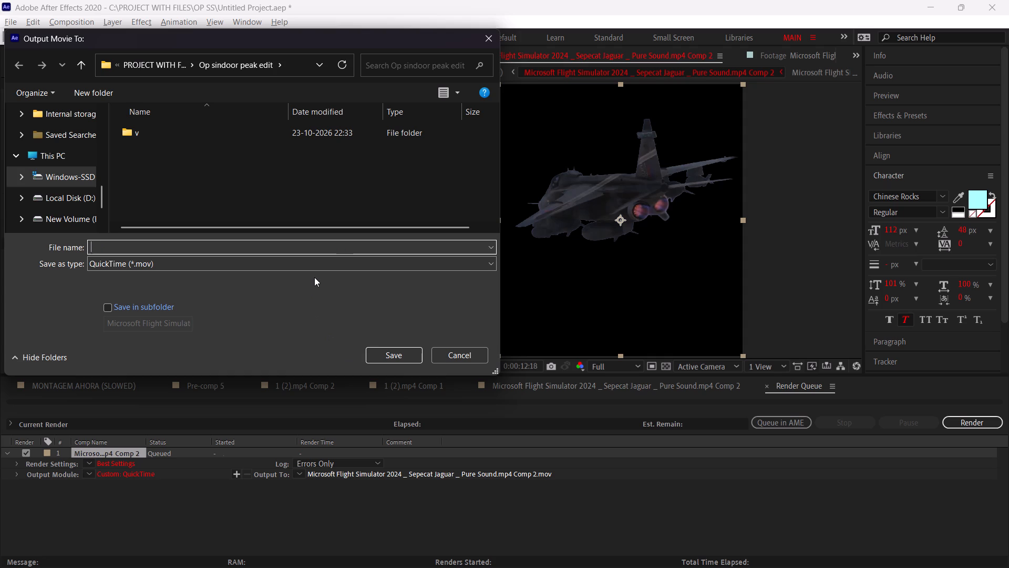
key(f)
key(BackSpace)
text(BG removed)
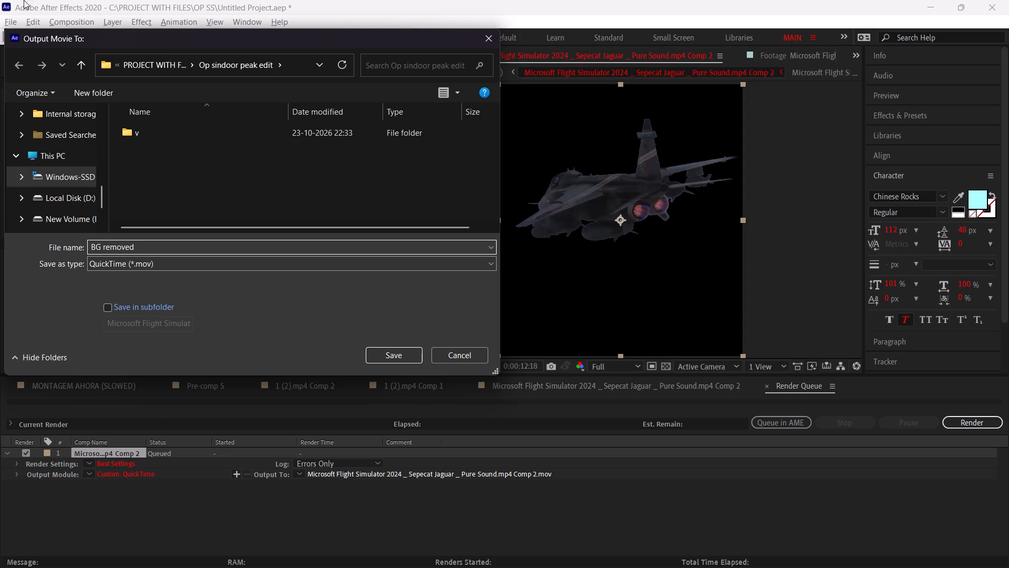
click(82, 62)
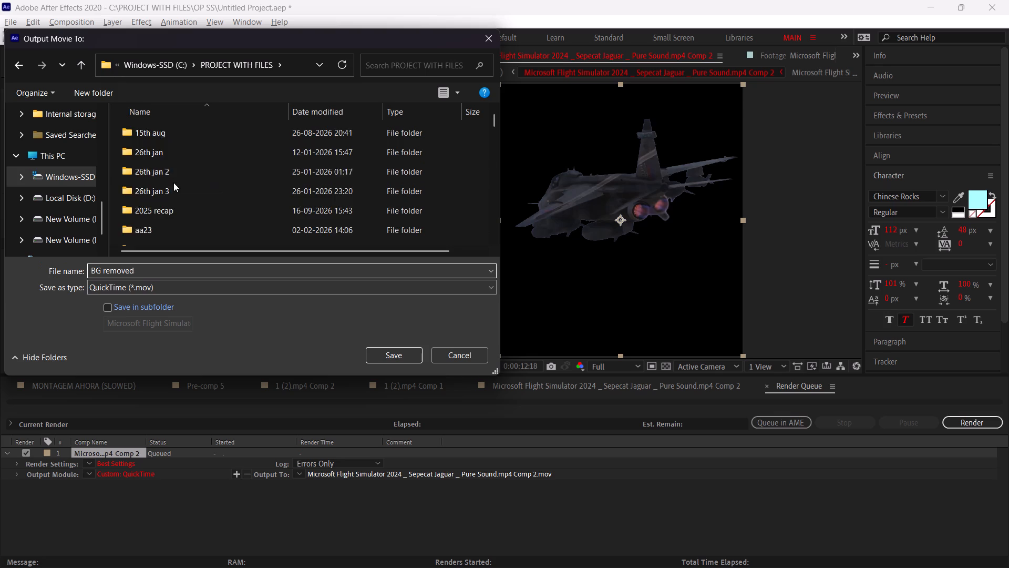
scroll(176, 185, down, 9)
scroll(11, 164, up, 2)
click(68, 177)
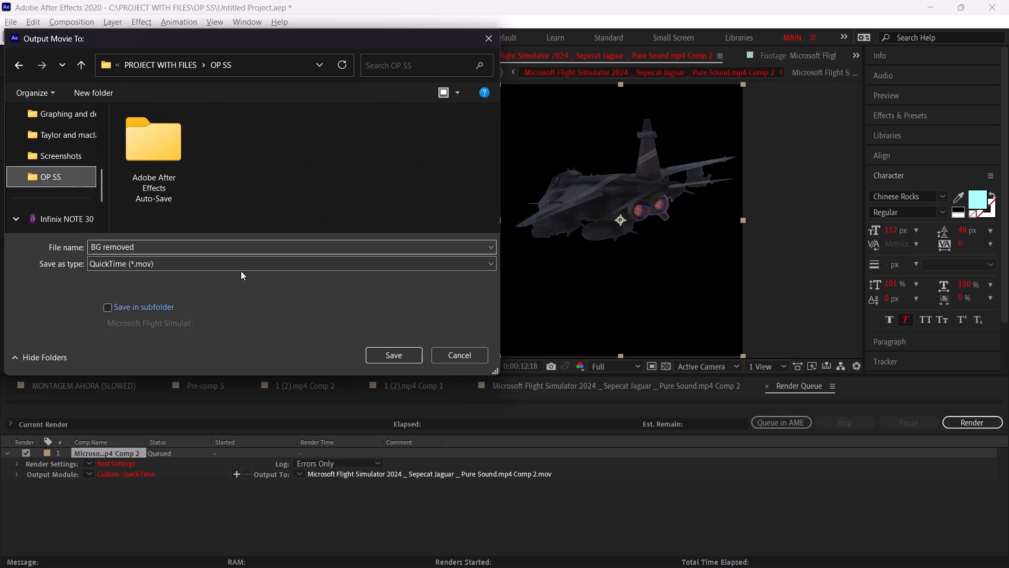
click(389, 356)
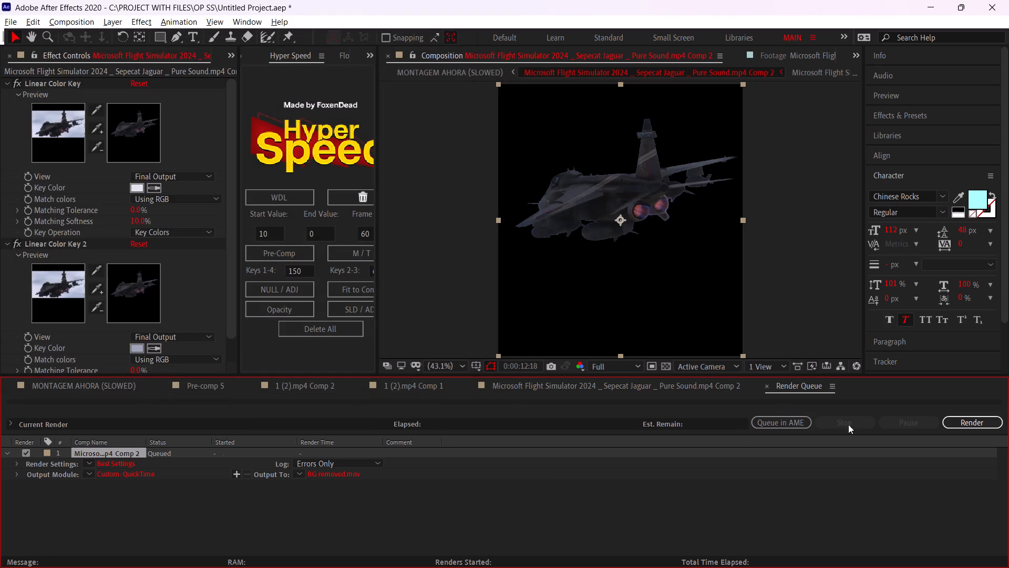
Render the queued jet composition.
click(998, 423)
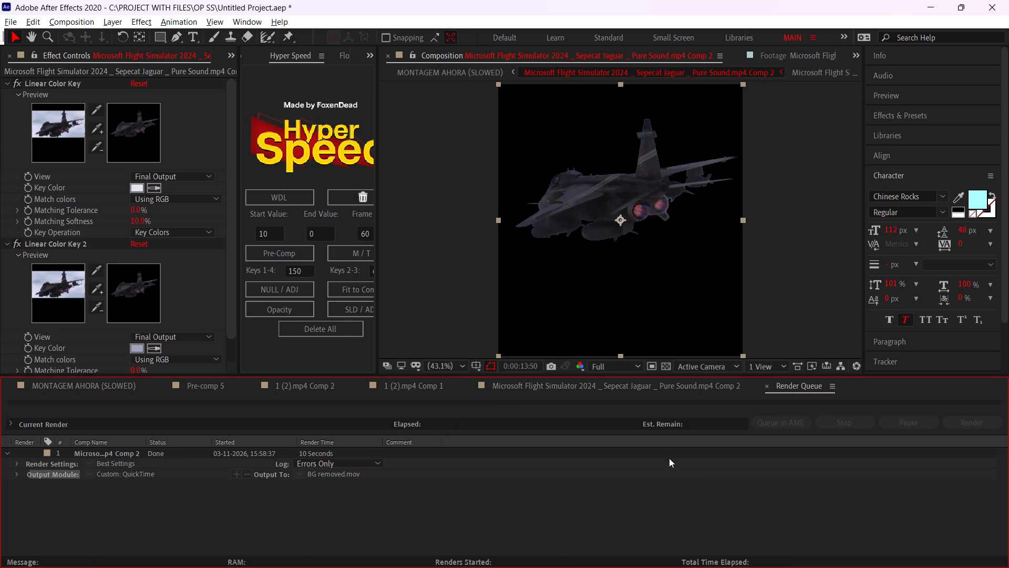
Open the Microsoft Flight Simulator Comp 2 precomp from the top layer of the MONTAGEM AHORA (SLOWED) timeline.
scroll(505, 390, up, 2)
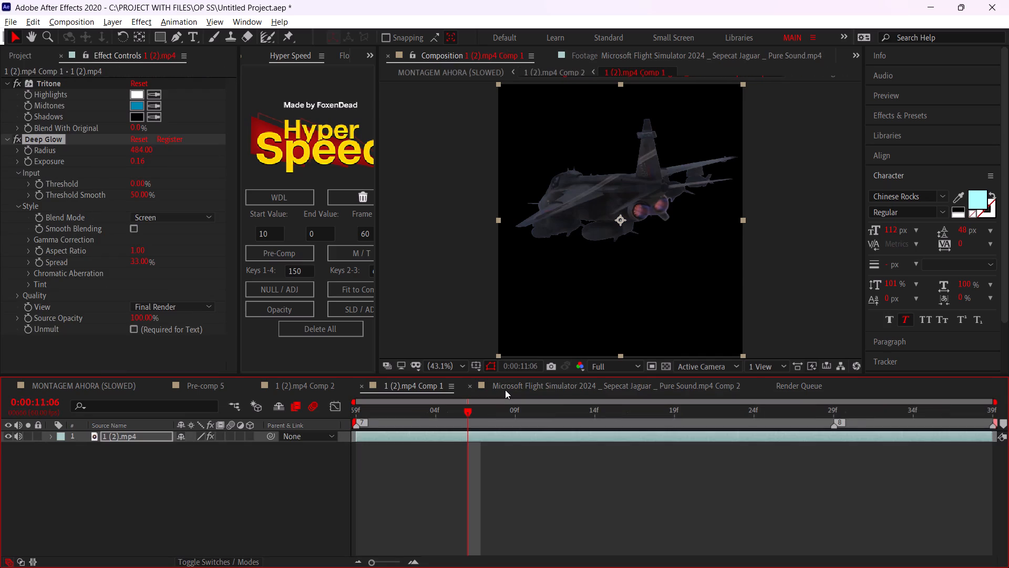
scroll(505, 389, up, 5)
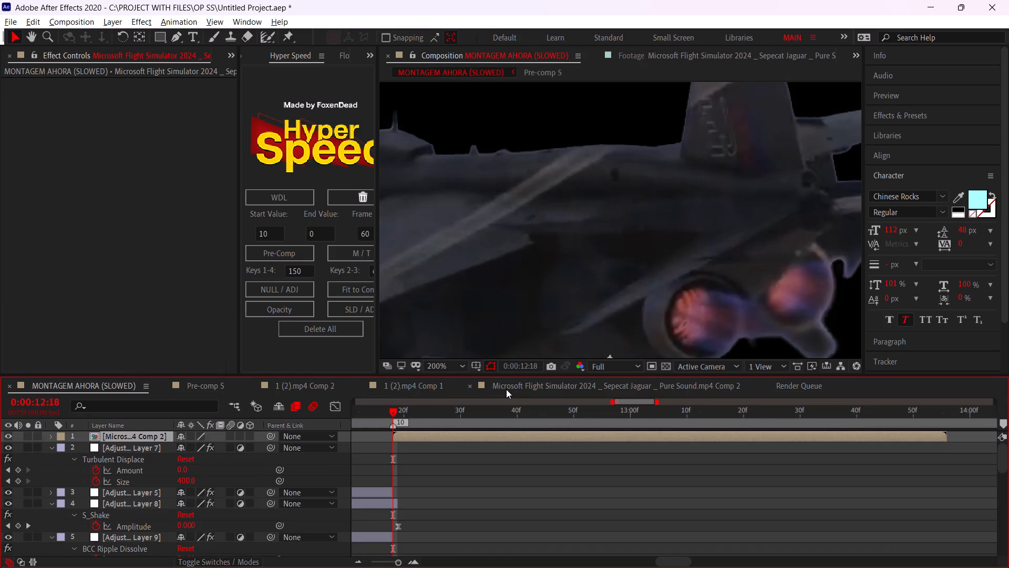
scroll(506, 389, up, 1)
double_click(512, 433)
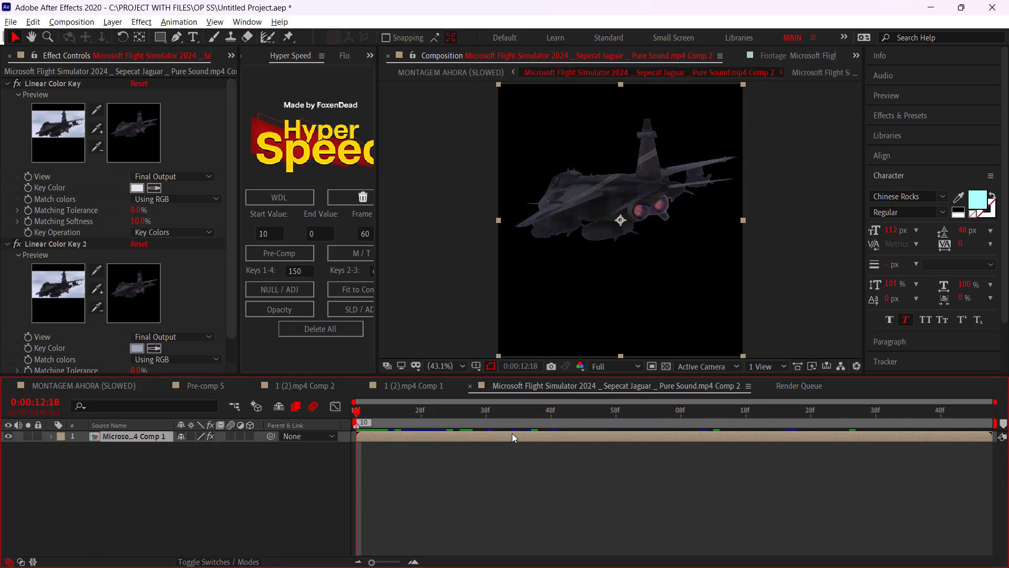
Import the rendered BG removed movie from the OP SS folder and place it above the existing precomp layer.
key(ctrl+i)
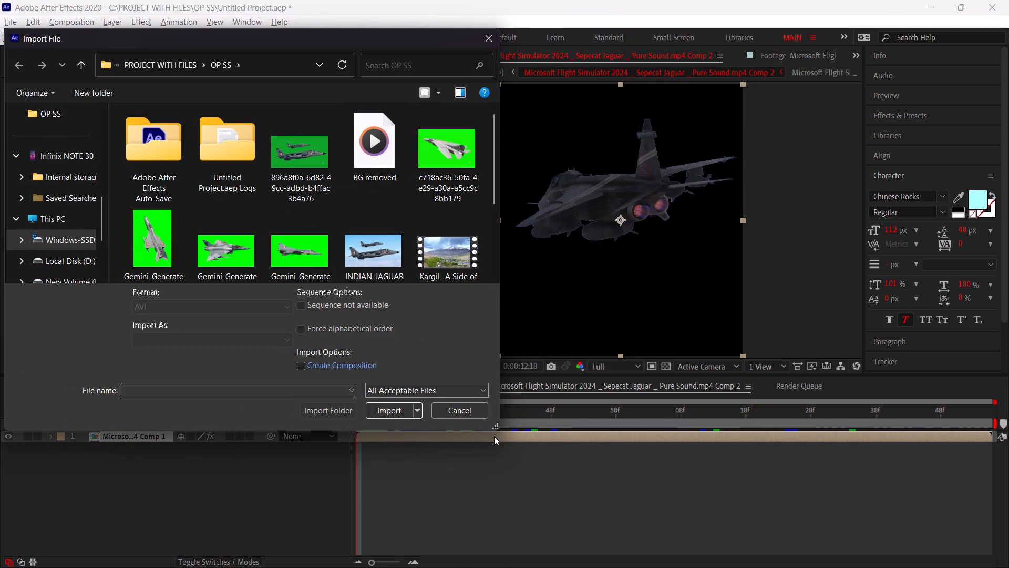
click(364, 159)
click(391, 421)
click(397, 414)
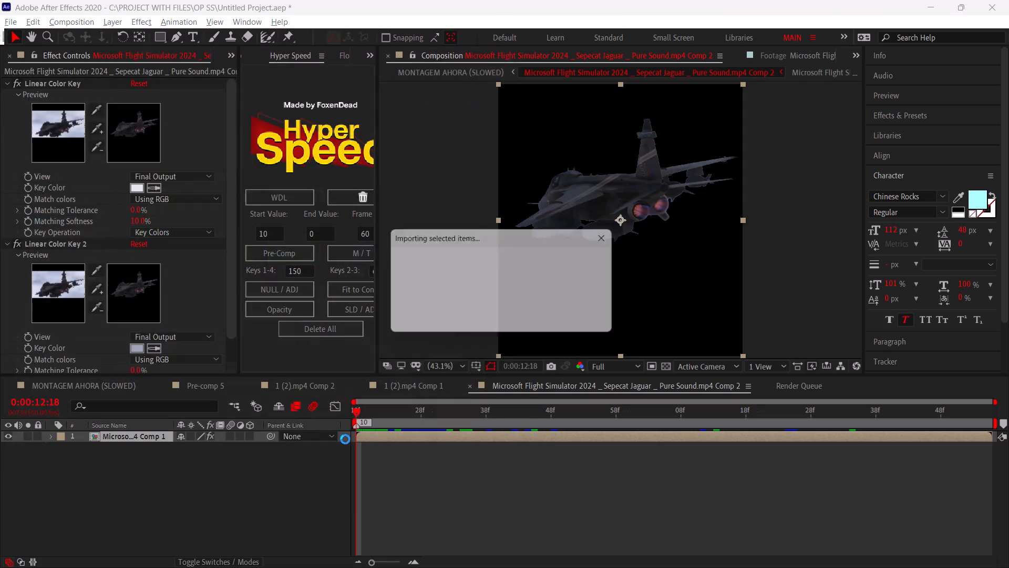
drag(35, 172, 77, 427)
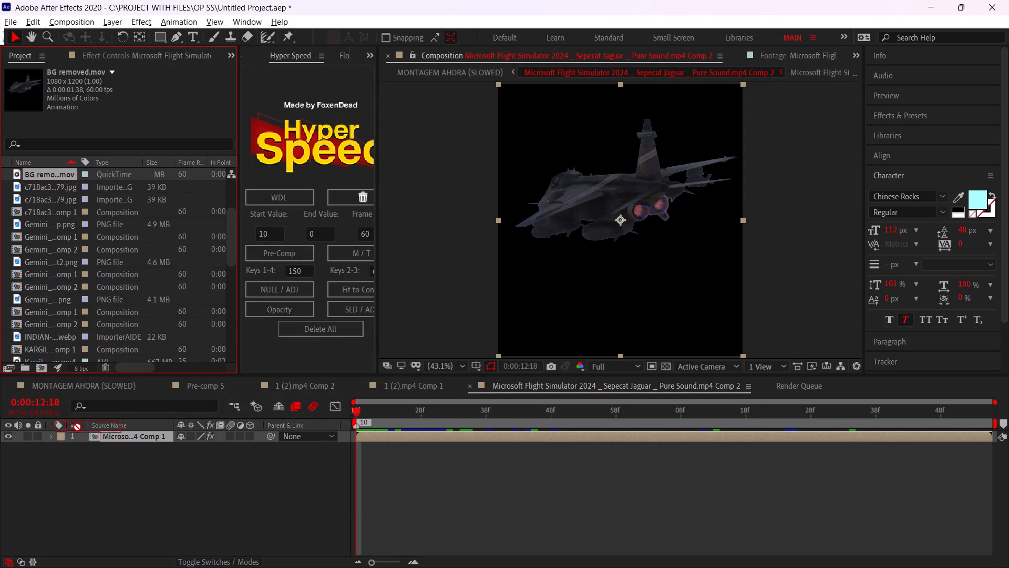
drag(77, 427, 76, 433)
Turn on frame blending for the BG removed.mov layer.
click(222, 436)
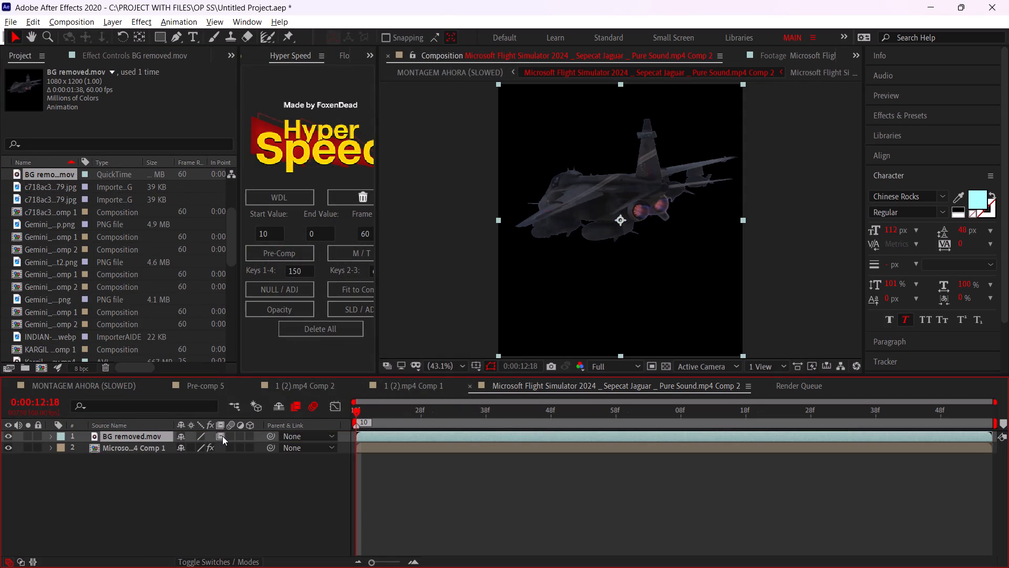
click(217, 437)
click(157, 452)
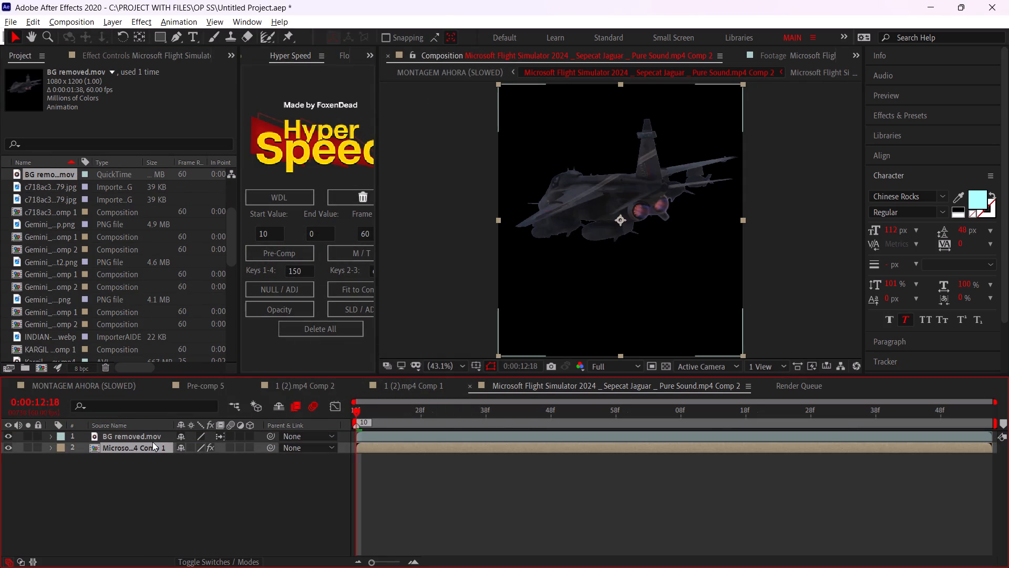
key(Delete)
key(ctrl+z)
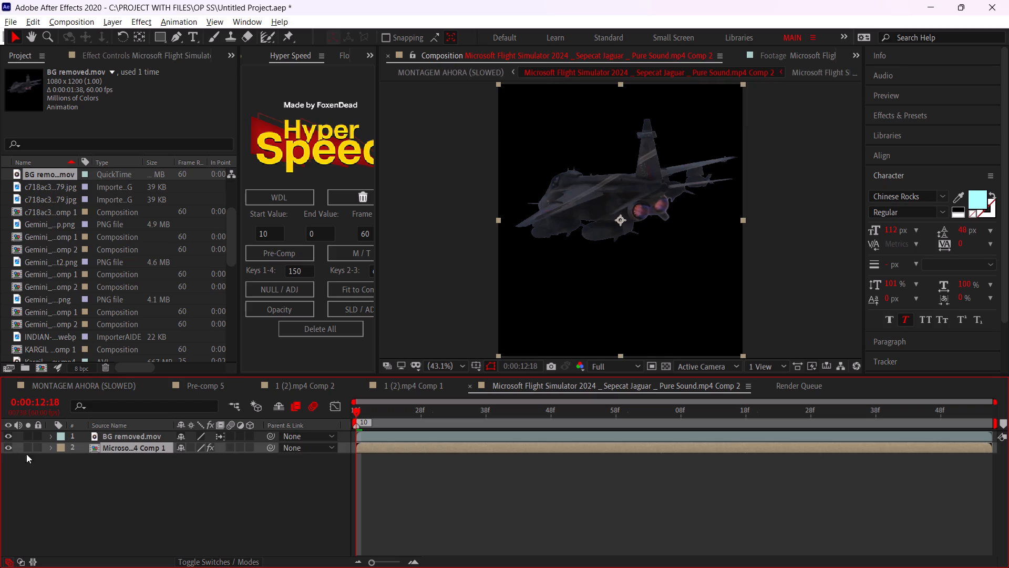
Hide the original keyed Comp 1 layer beneath BG removed.mov.
click(6, 452)
Return to the MONTAGEM AHORA (SLOWED) composition and play a preview from about 0:00:14:48.
scroll(61, 390, up, 4)
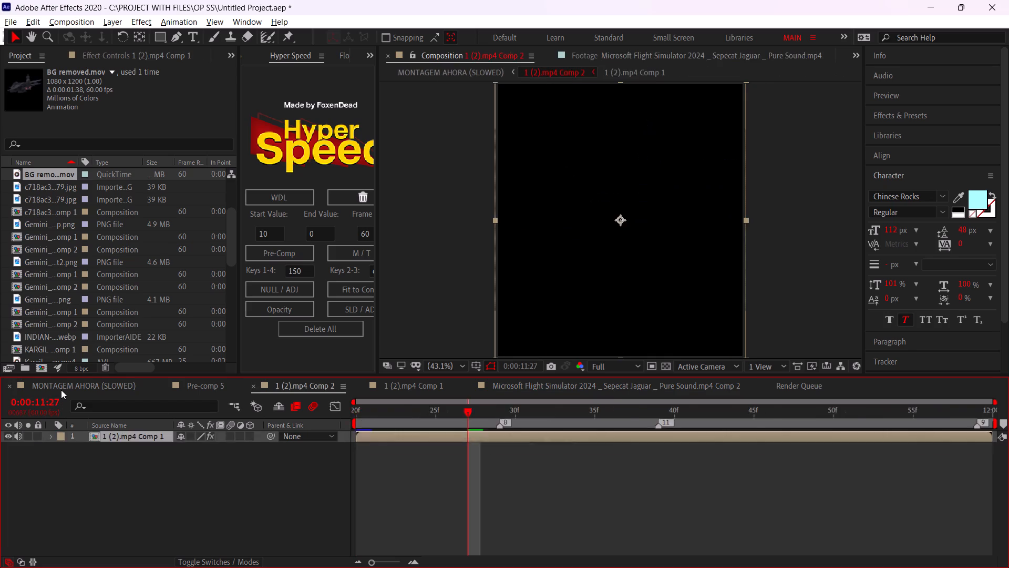
scroll(61, 390, up, 7)
alt+scroll(413, 468, down, 9)
alt+scroll(407, 425, down, 3)
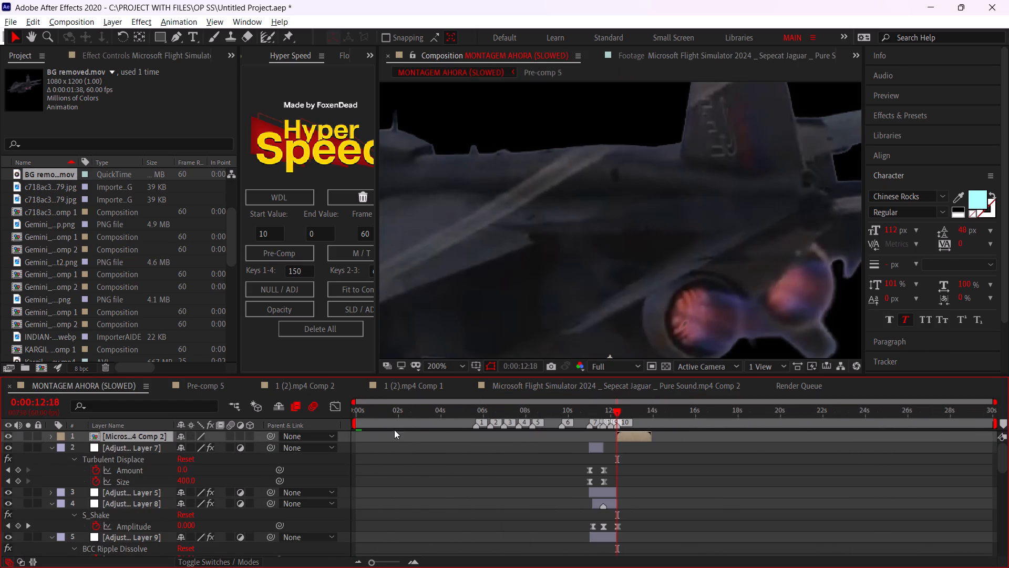
click(671, 421)
key(space)
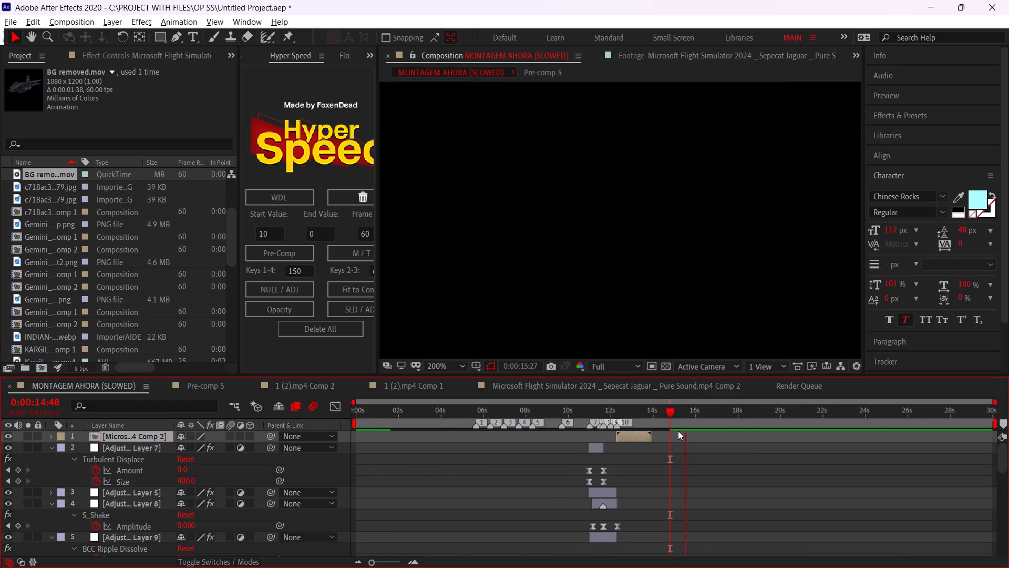
Set the composition viewer to Quarter resolution and its magnification to Fit up to 100%.
click(618, 354)
click(611, 364)
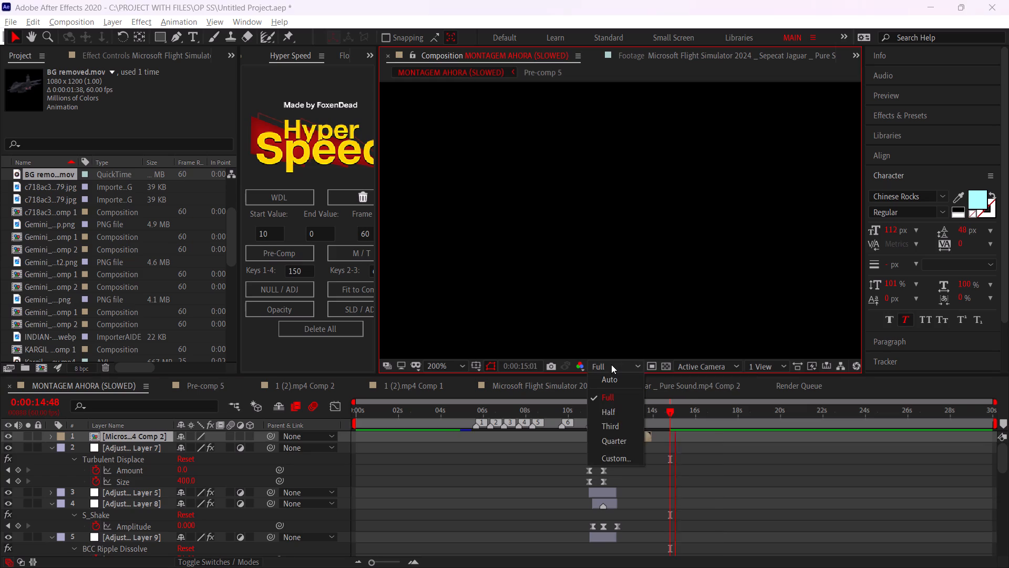
click(610, 441)
click(426, 364)
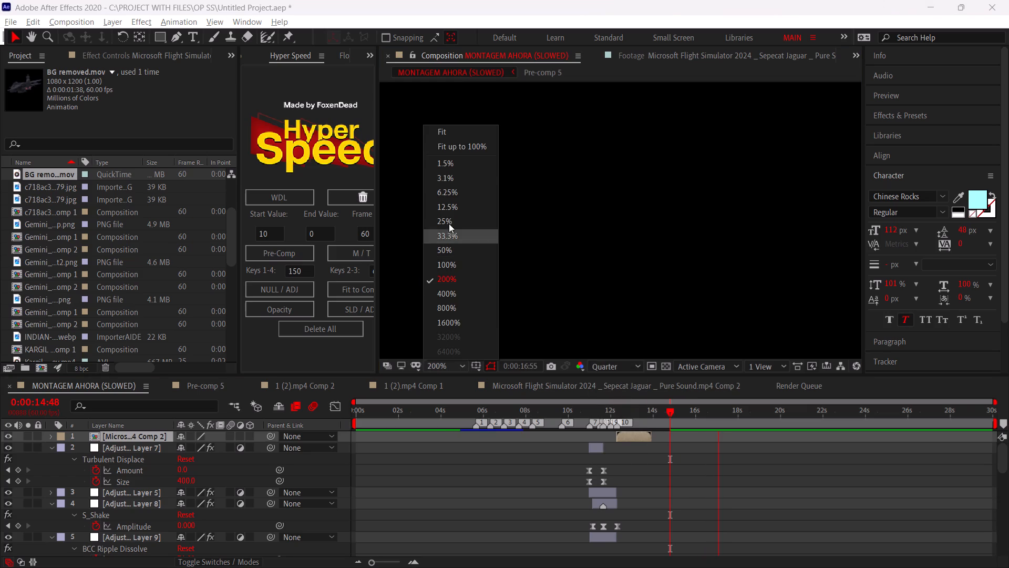
click(462, 150)
Preview the MONTAGEM AHORA (SLOWED) composition from the start, then move the current time to 0:00:11:55.
drag(436, 419, 185, 430)
key(space)
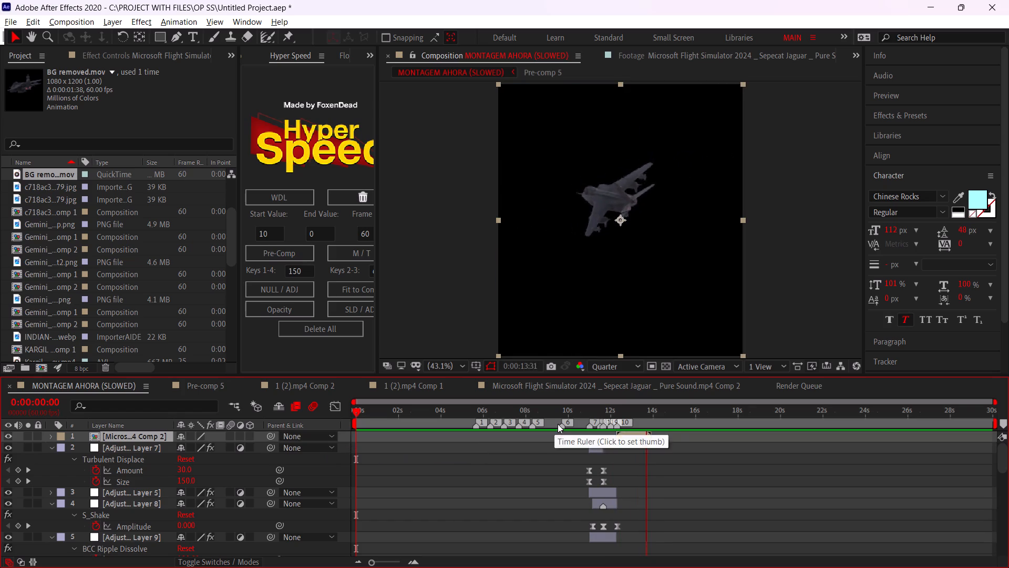
click(609, 408)
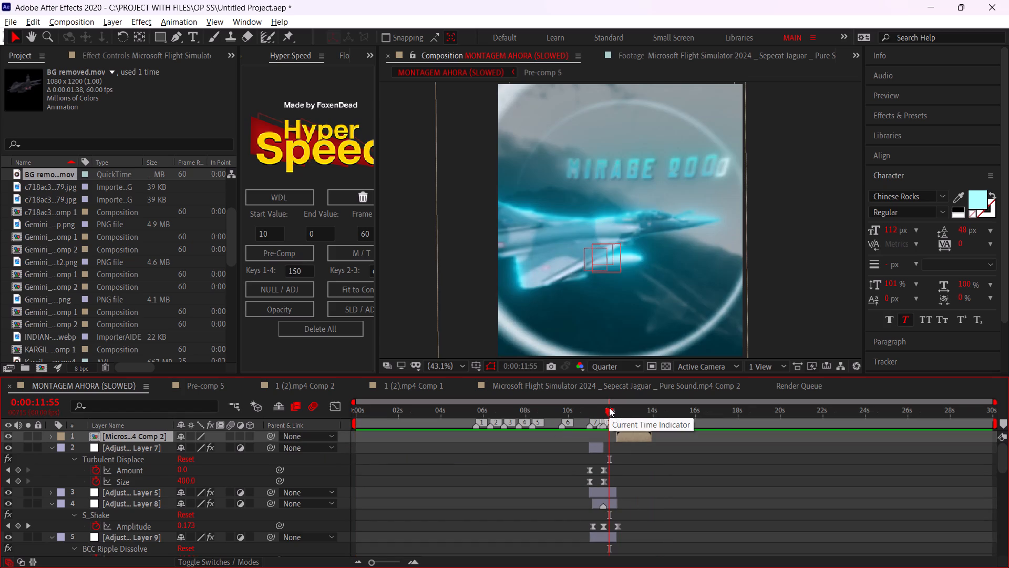
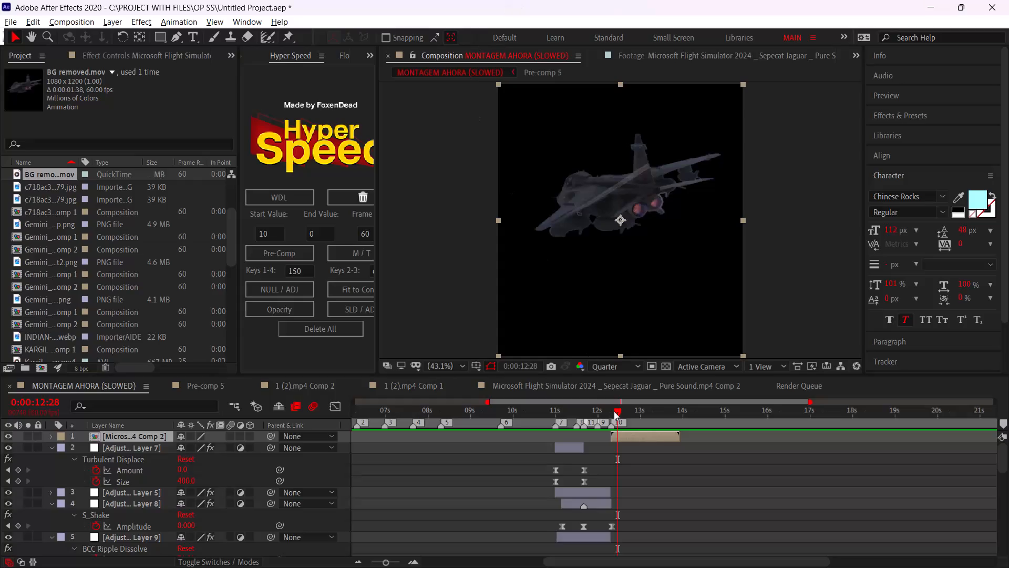
Move the Microsoft Flight Simulator Comp 2 layer earlier so it starts at marker 9, about 0:00:11:59.
alt+scroll(603, 422, up, 2)
drag(604, 412, 584, 416)
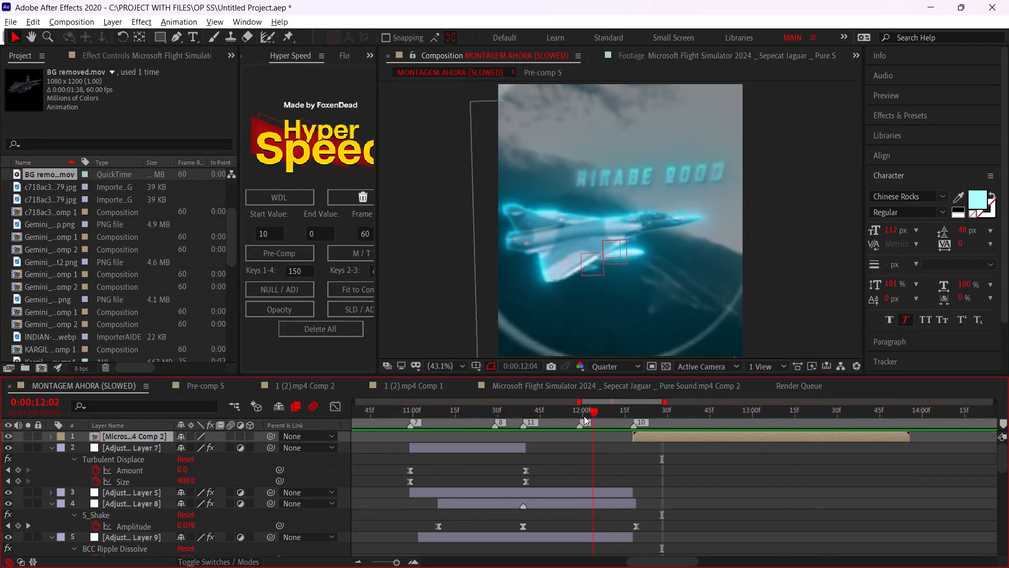
drag(584, 416, 602, 419)
drag(614, 414, 623, 419)
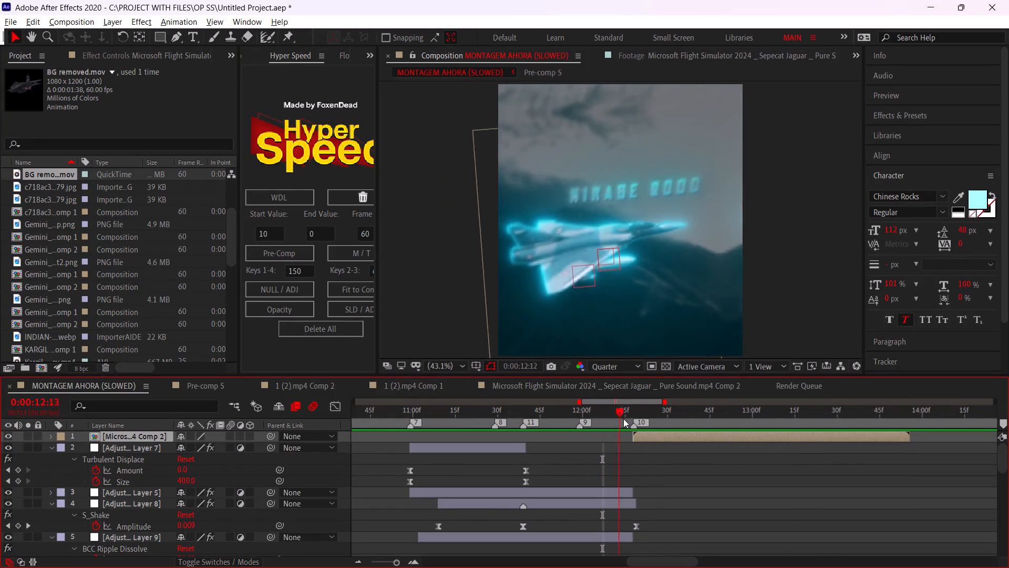
drag(623, 419, 637, 422)
drag(663, 438, 611, 432)
drag(596, 407, 657, 422)
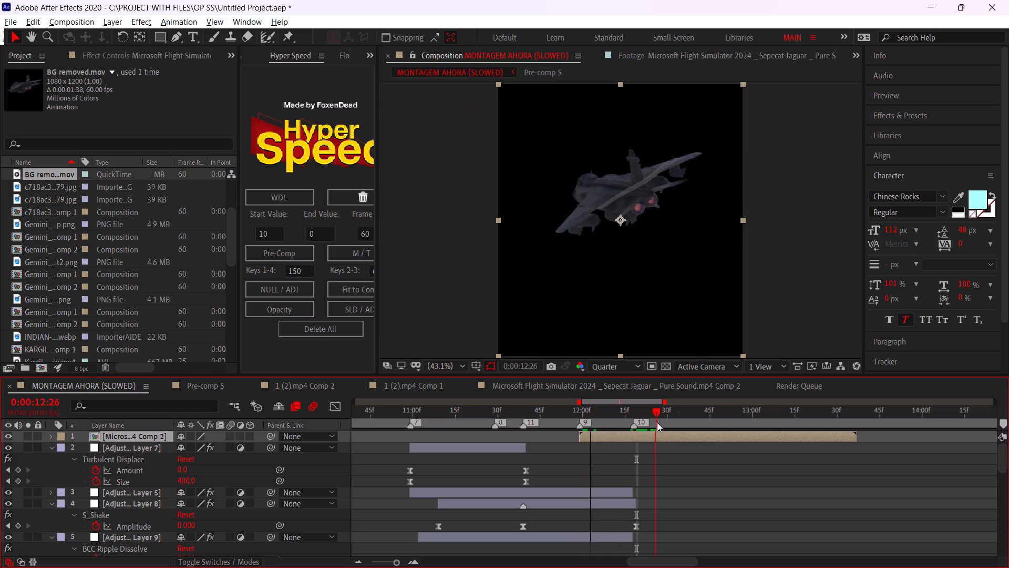
drag(657, 422, 580, 409)
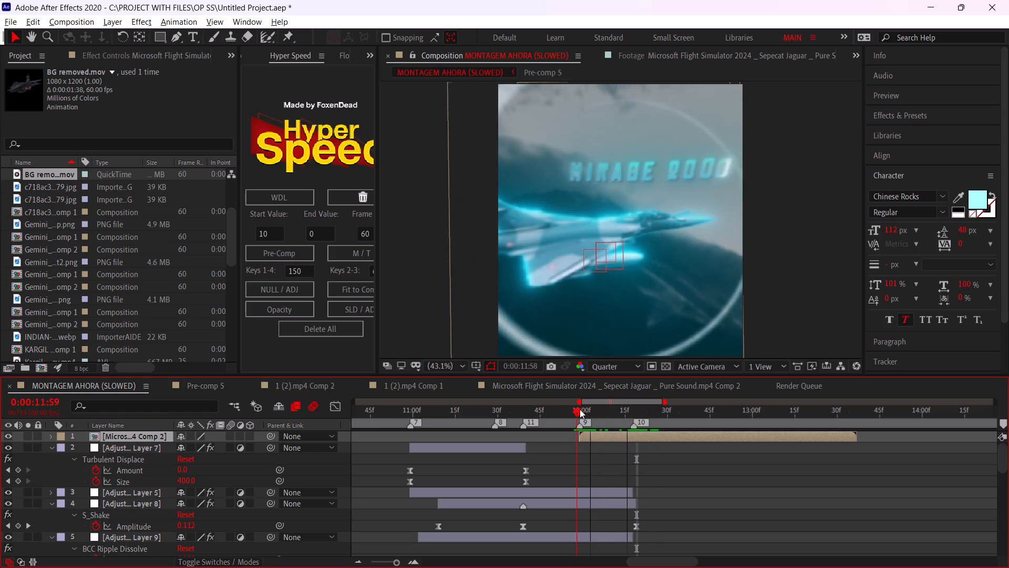
drag(580, 409, 581, 410)
Inside Comp 2, hide BG removed.mov and show the keyed Comp 1 layer.
click(594, 434)
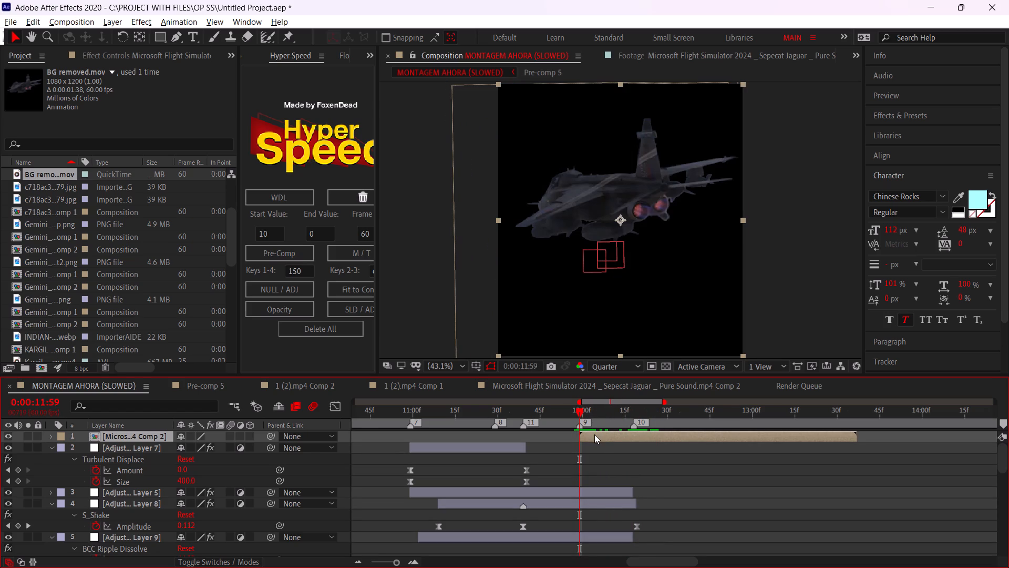
double_click(601, 437)
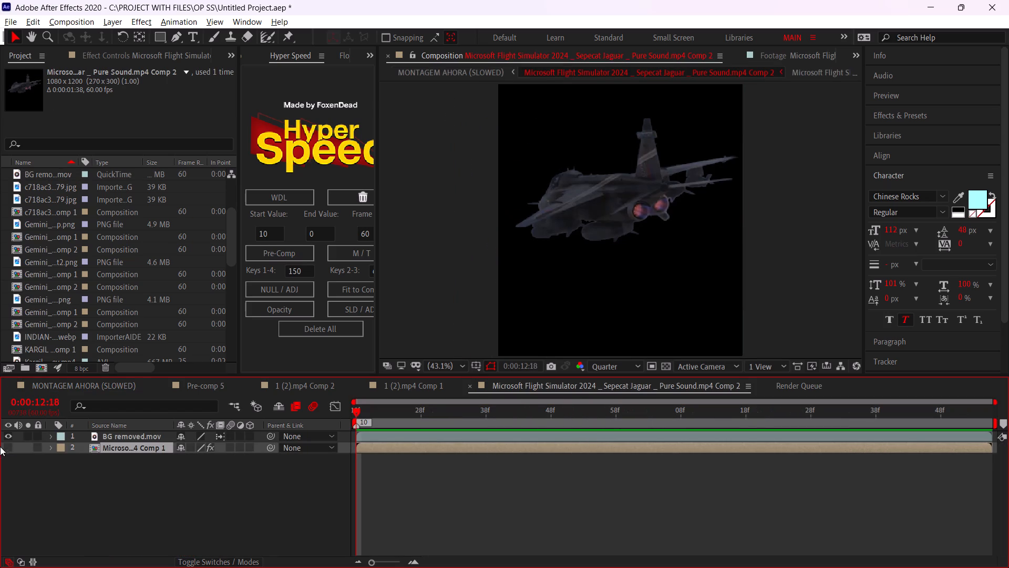
click(8, 433)
click(9, 443)
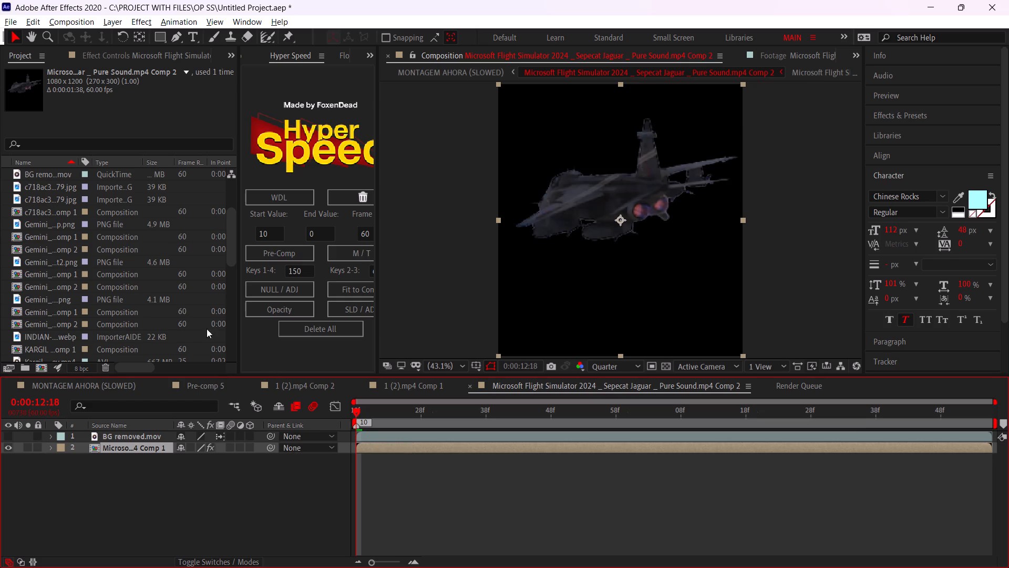
Add Comp 2 to the render queue with a QuickTime output module using RGB + Alpha channels.
click(0, 20)
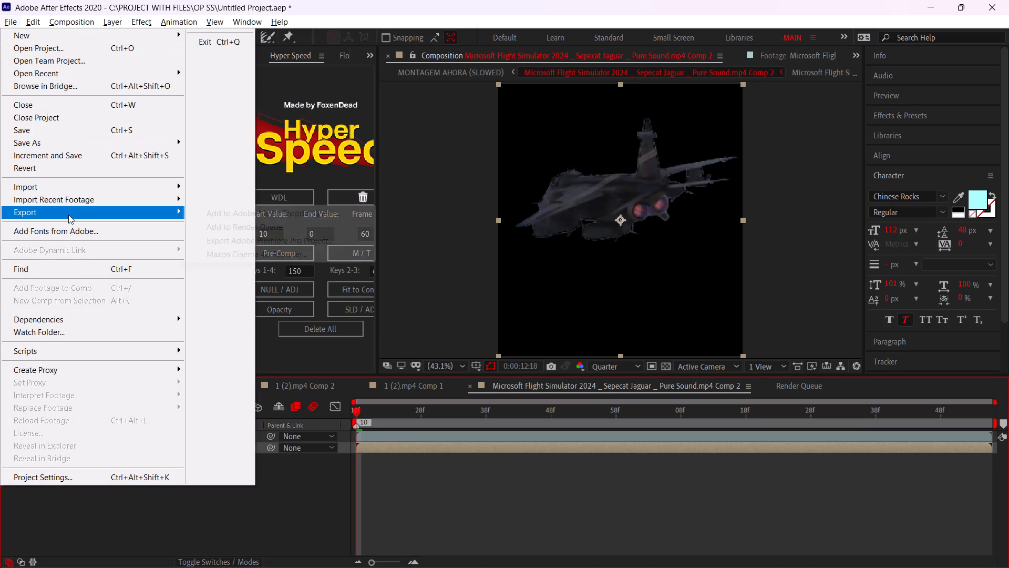
click(247, 226)
click(101, 506)
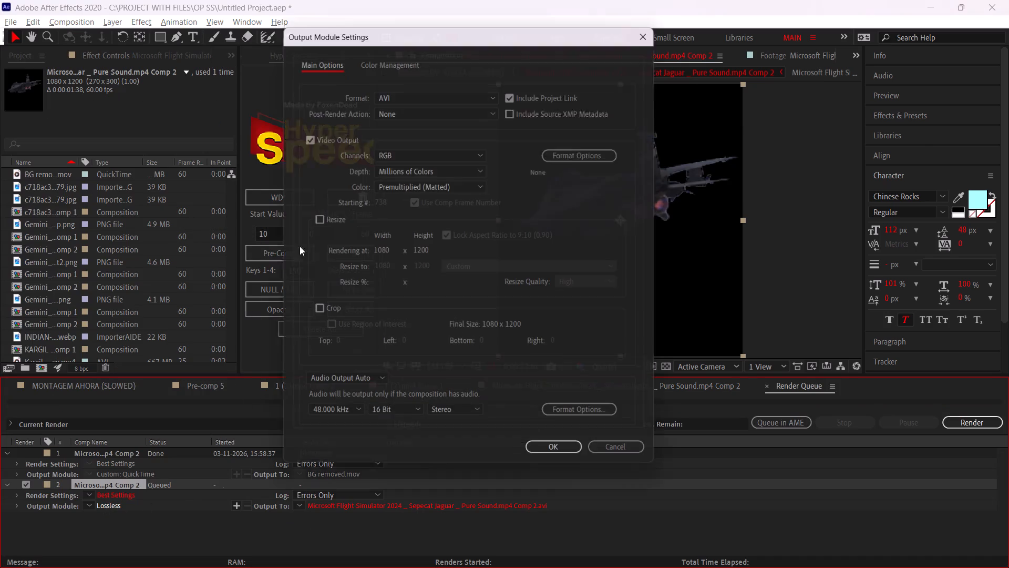
click(407, 154)
click(416, 191)
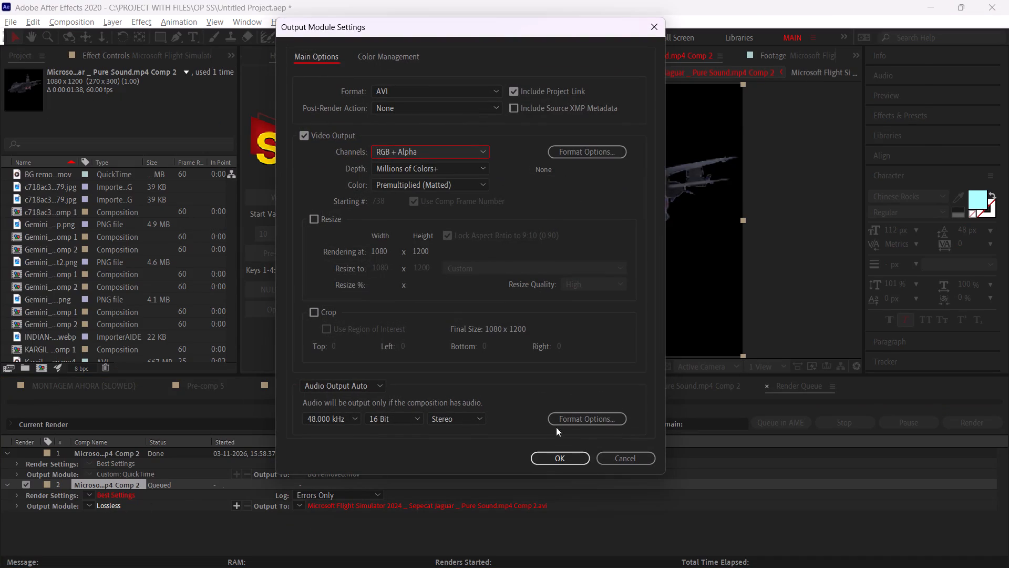
click(436, 92)
click(419, 235)
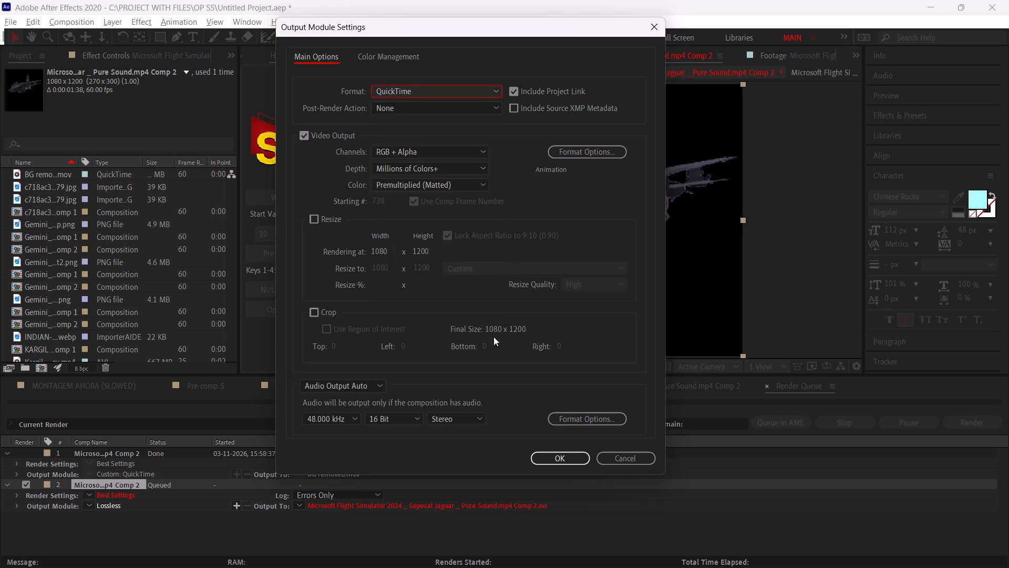
click(549, 453)
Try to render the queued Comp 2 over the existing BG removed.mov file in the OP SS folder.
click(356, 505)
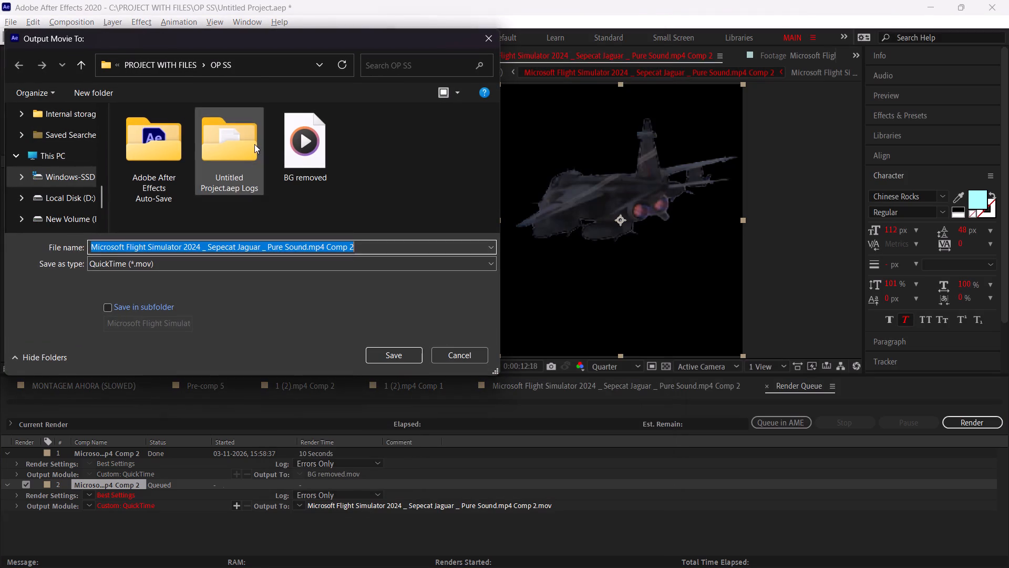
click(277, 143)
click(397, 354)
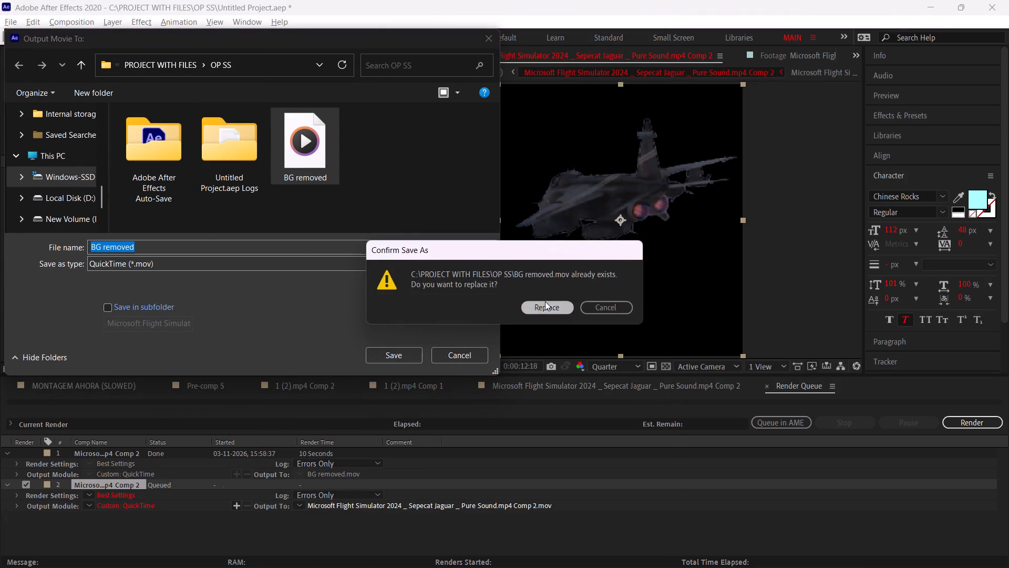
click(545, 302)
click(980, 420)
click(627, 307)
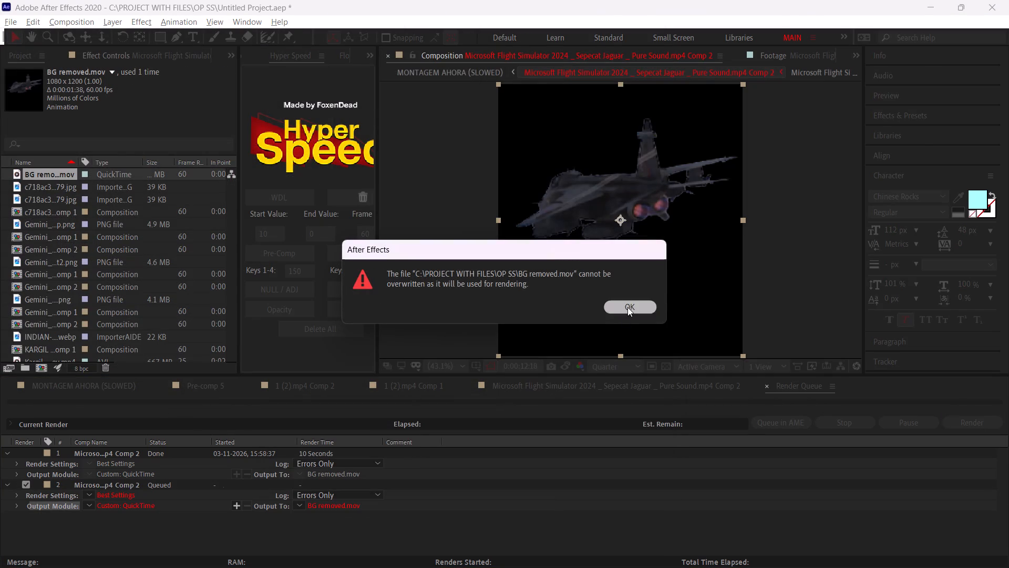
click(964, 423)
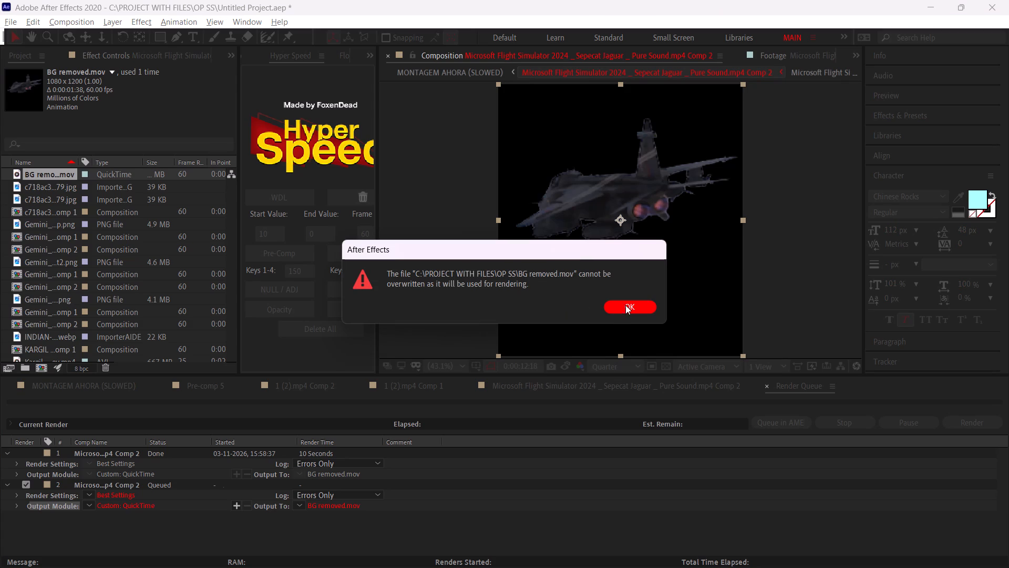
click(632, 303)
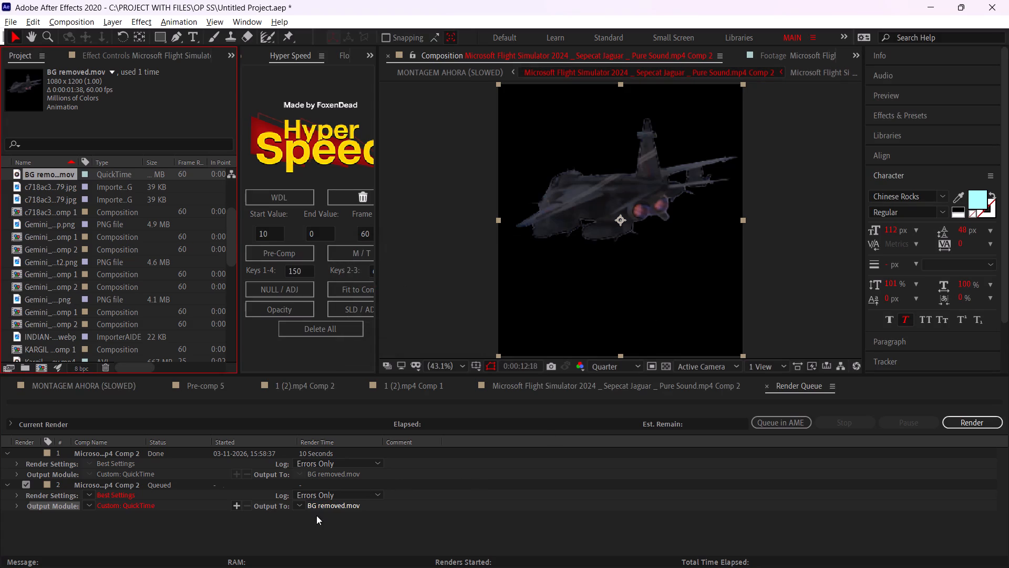
Change the queued item's output file name to eawsf in the OP SS folder and render it.
scroll(426, 384, up, 1)
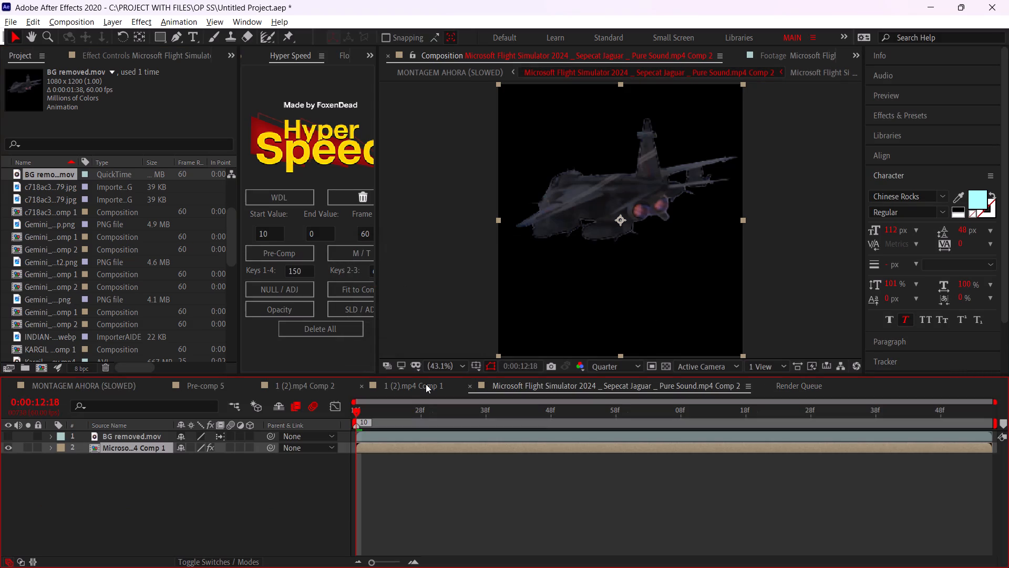
click(407, 443)
click(795, 384)
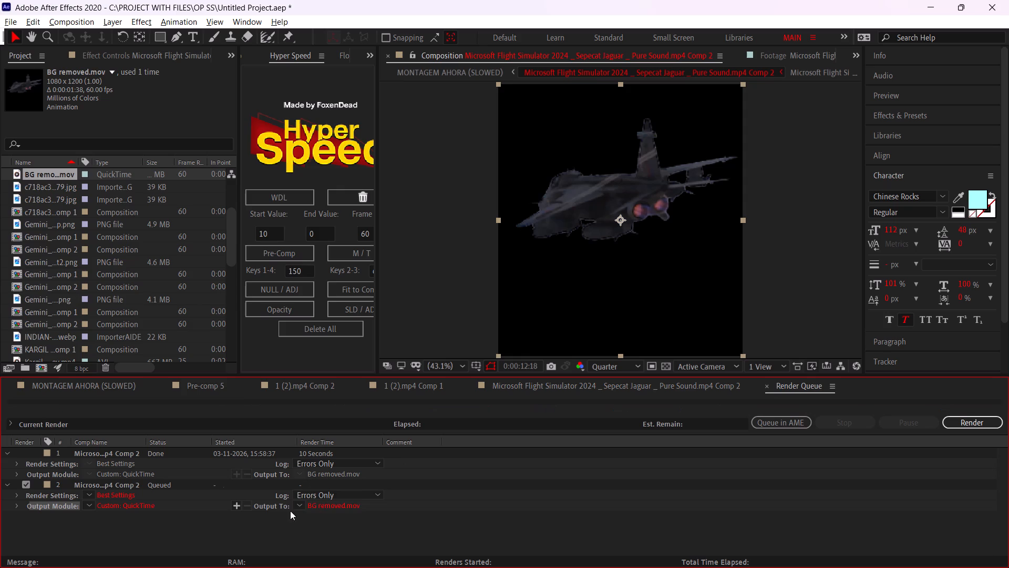
click(322, 507)
key(e)
text(aws)
key(f)
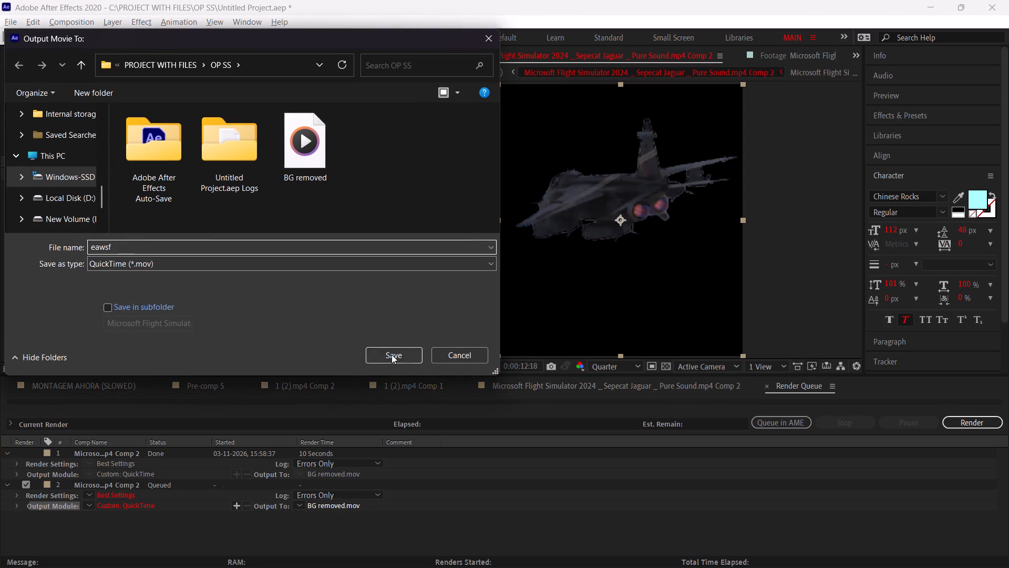
click(396, 351)
click(966, 420)
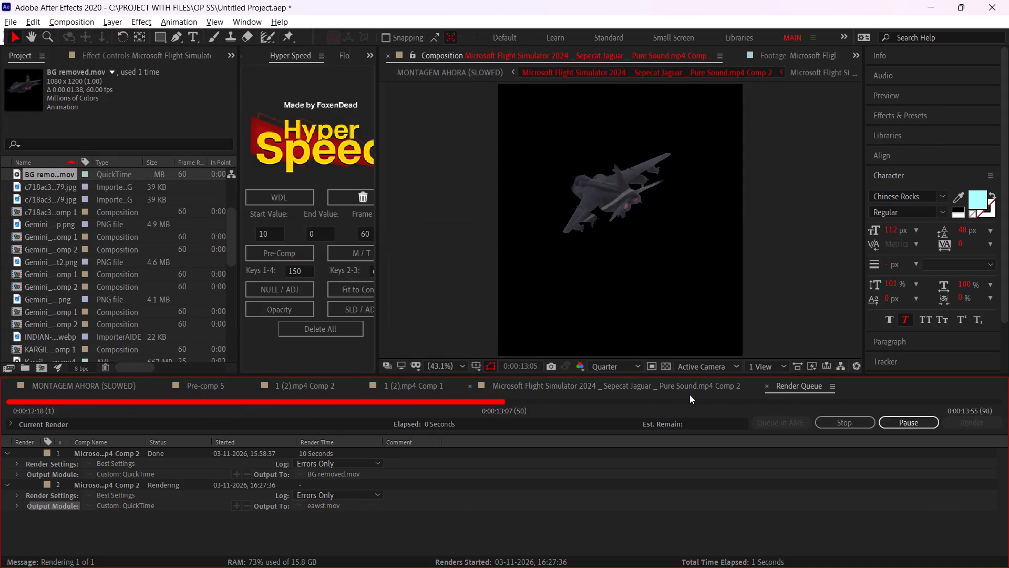
Import the rendered eawsf.mov file from the OP SS folder into the project.
scroll(457, 385, up, 1)
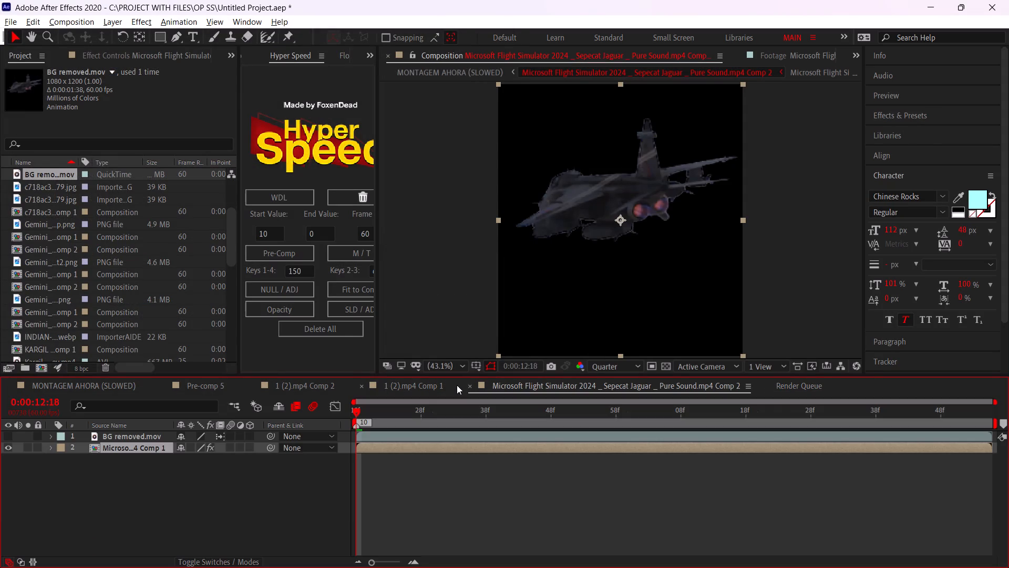
key(ctrl+i)
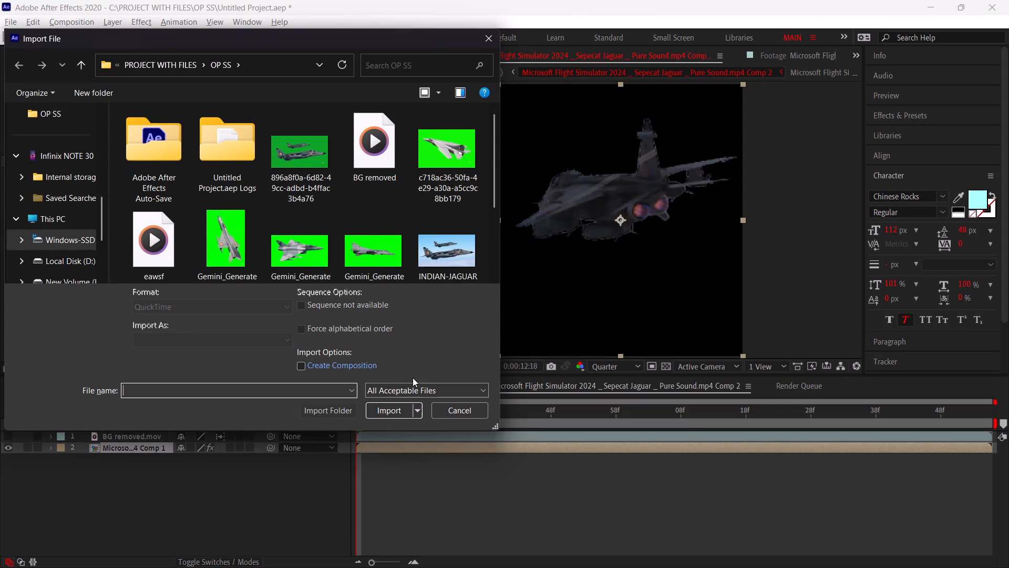
click(150, 252)
click(379, 413)
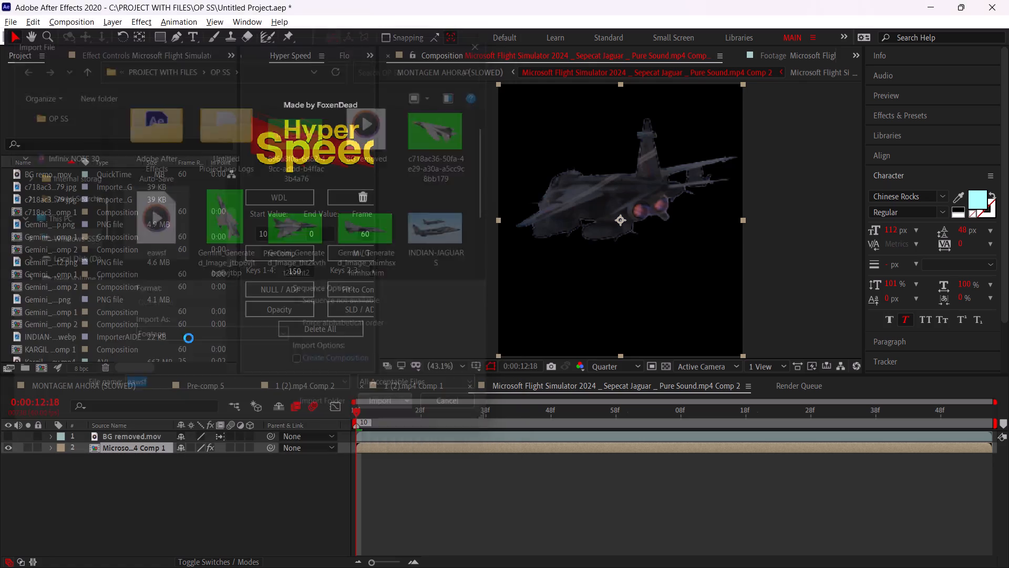
Place eawsf.mov above BG removed.mov in Comp 2 and hide the keyed Comp 1 layer.
drag(61, 222, 107, 434)
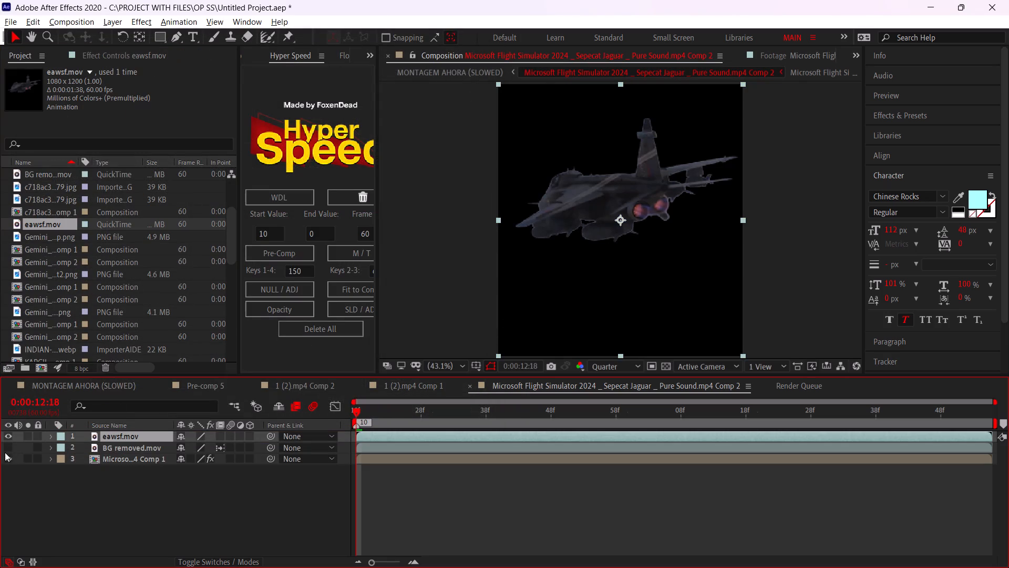
click(6, 457)
In MONTAGEM AHORA (SLOWED), separate the Comp 2 layer's Position dimensions and keyframe X and Y Position at 0:00:11:59.
scroll(169, 383, up, 7)
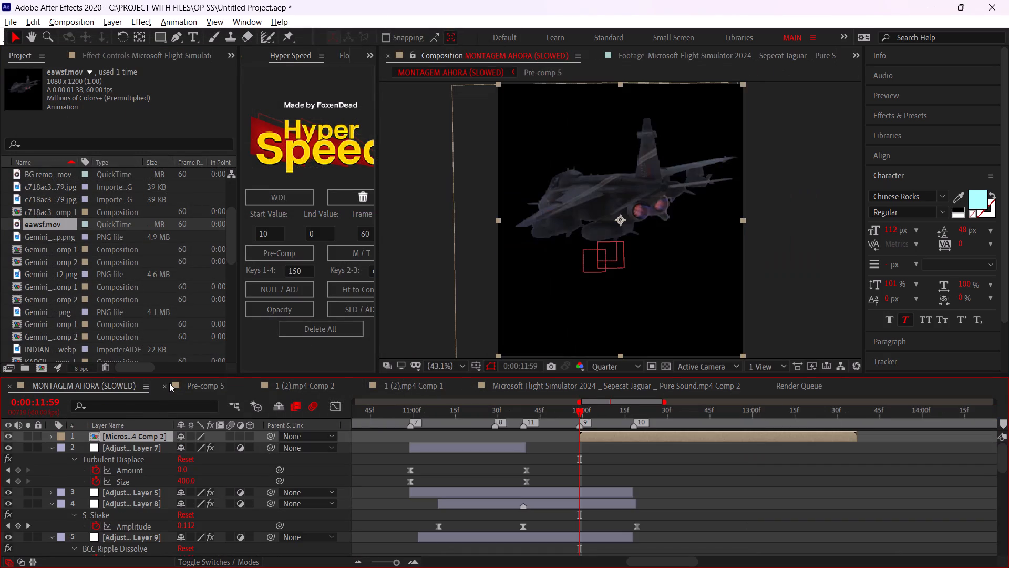
scroll(169, 383, up, 4)
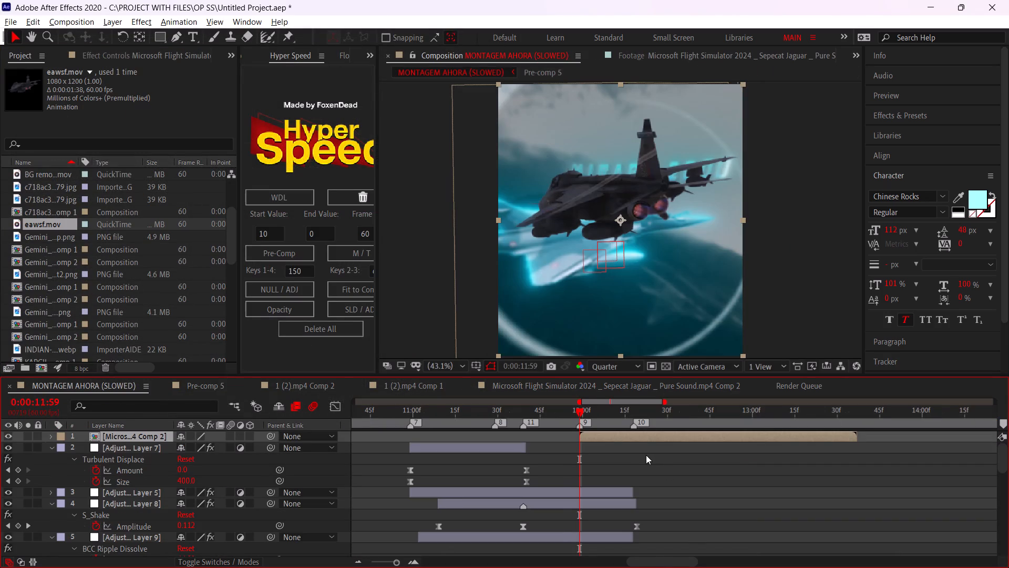
alt+scroll(592, 454, up, 1)
click(593, 438)
key(p)
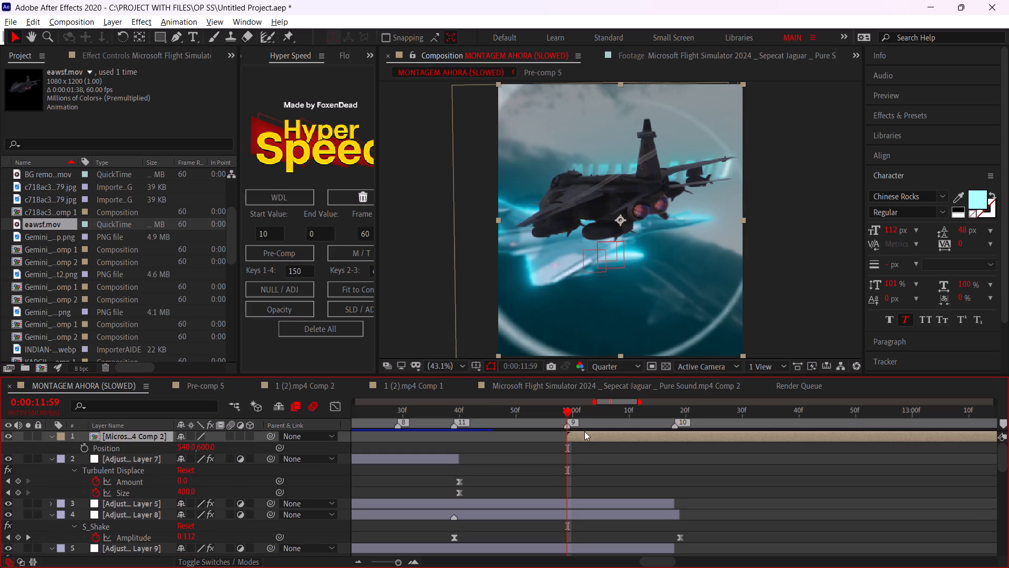
right_click(104, 447)
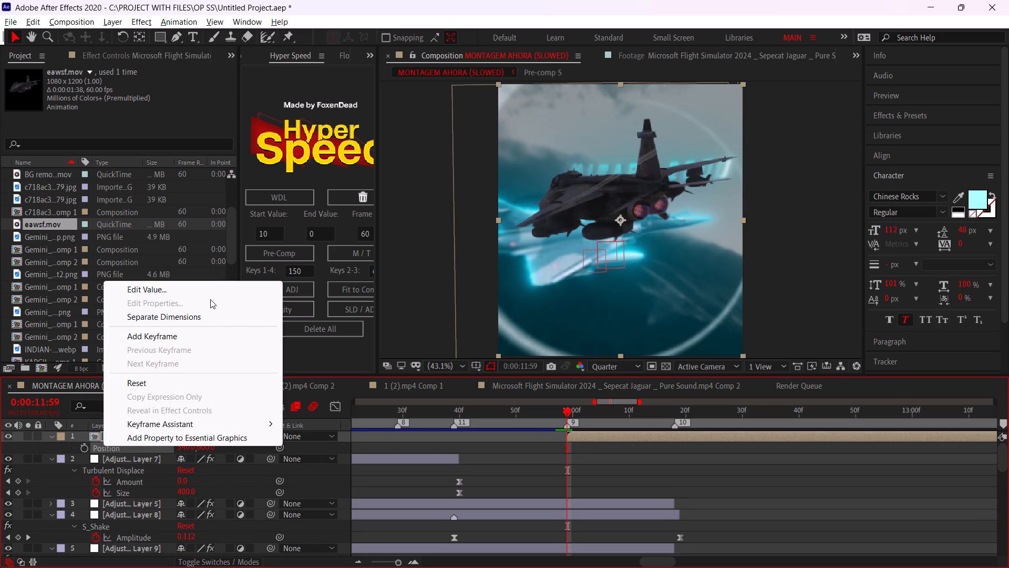
click(204, 319)
click(77, 453)
click(85, 449)
click(87, 461)
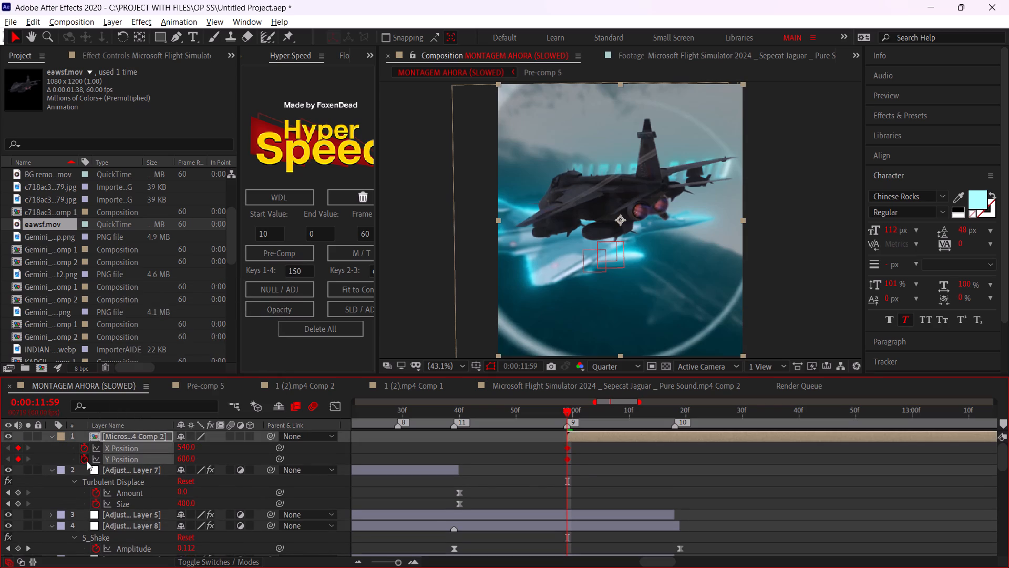
Move the Comp 2 layer's X and Y Position keyframes to marker 10.
drag(546, 447, 598, 472)
drag(565, 445, 672, 464)
At 0:00:11:59, add starting keyframes for the Comp 2 layer with X Position 1571 and Y Position 230.
click(203, 460)
drag(180, 450, 182, 450)
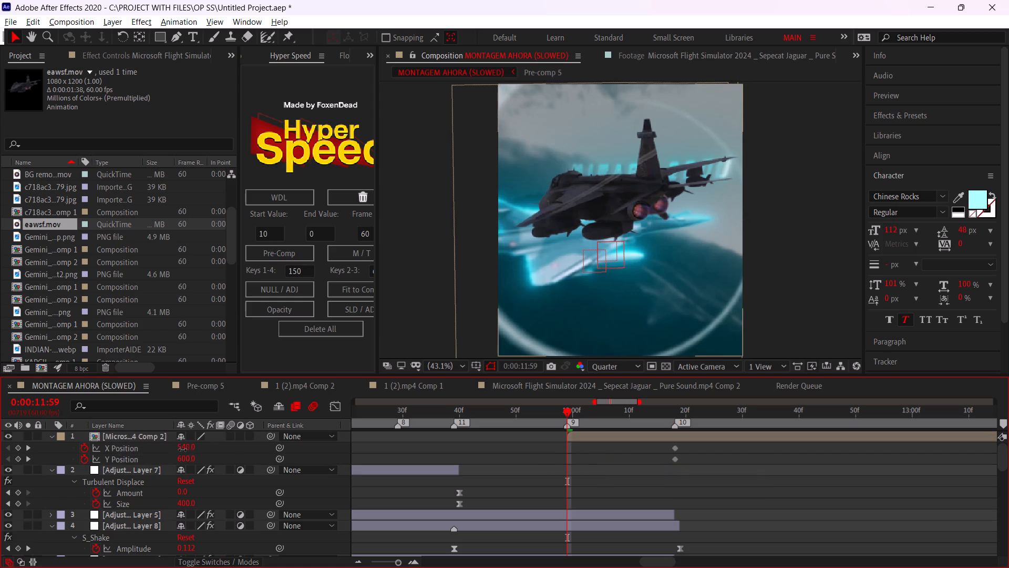
drag(182, 450, 851, 444)
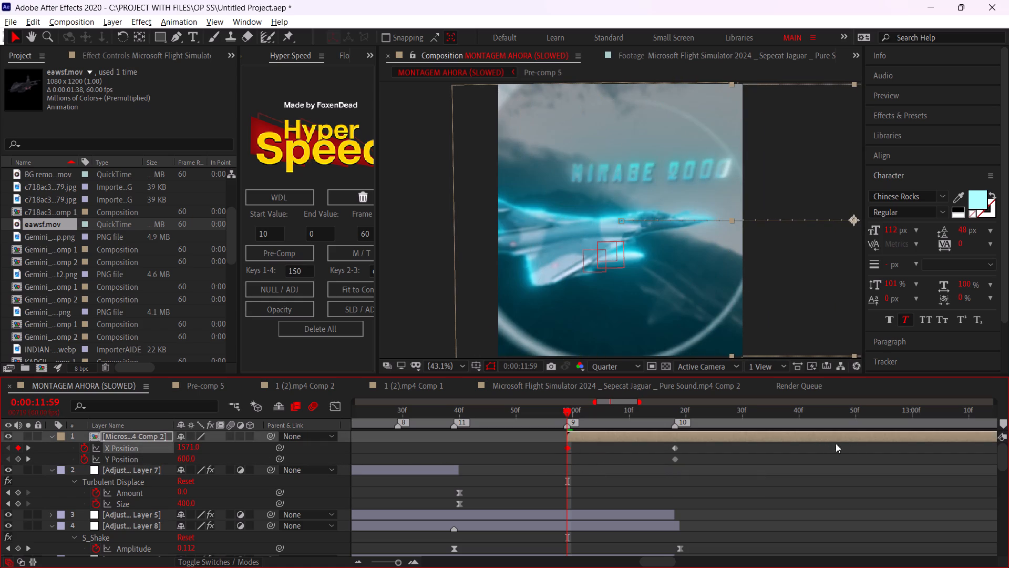
drag(194, 463, 96, 409)
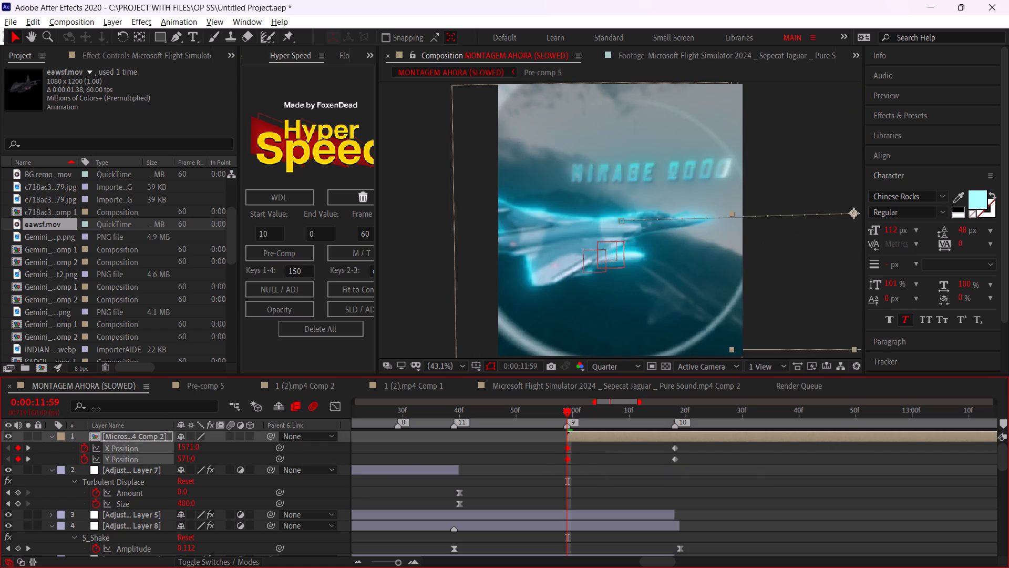
drag(96, 409, 0, 366)
drag(191, 460, 189, 460)
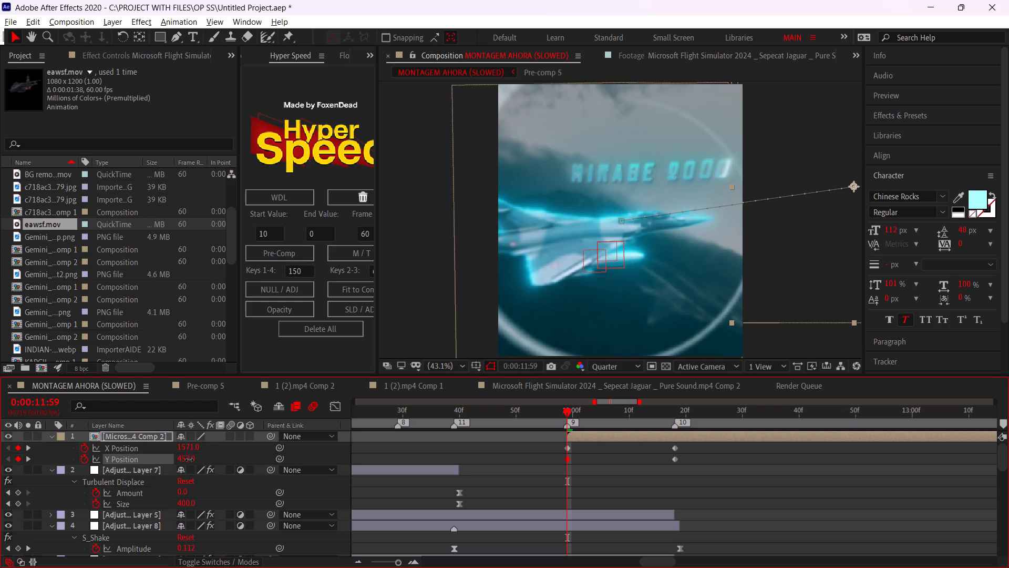
drag(189, 460, 0, 415)
Keyframe the Comp 2 layer's Scale at 100% on marker 10 and 62% at 0:00:11:59.
drag(731, 449, 647, 449)
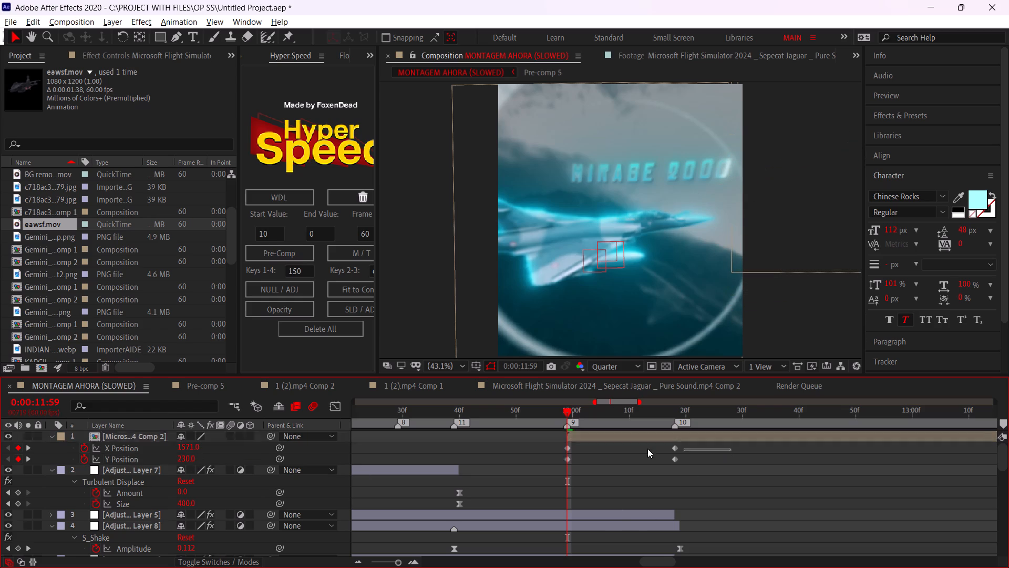
drag(647, 449, 526, 461)
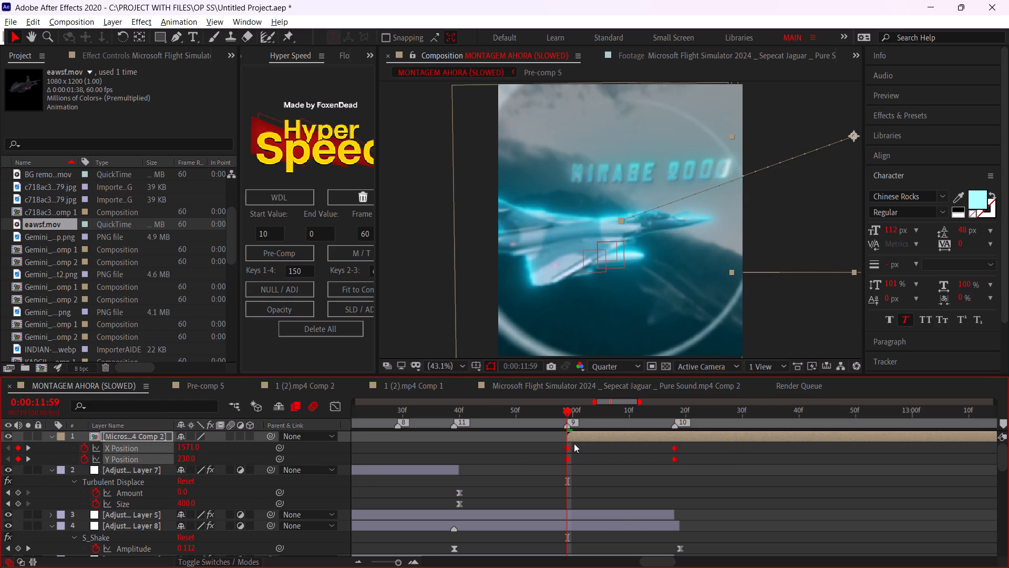
key(shift+s)
click(85, 469)
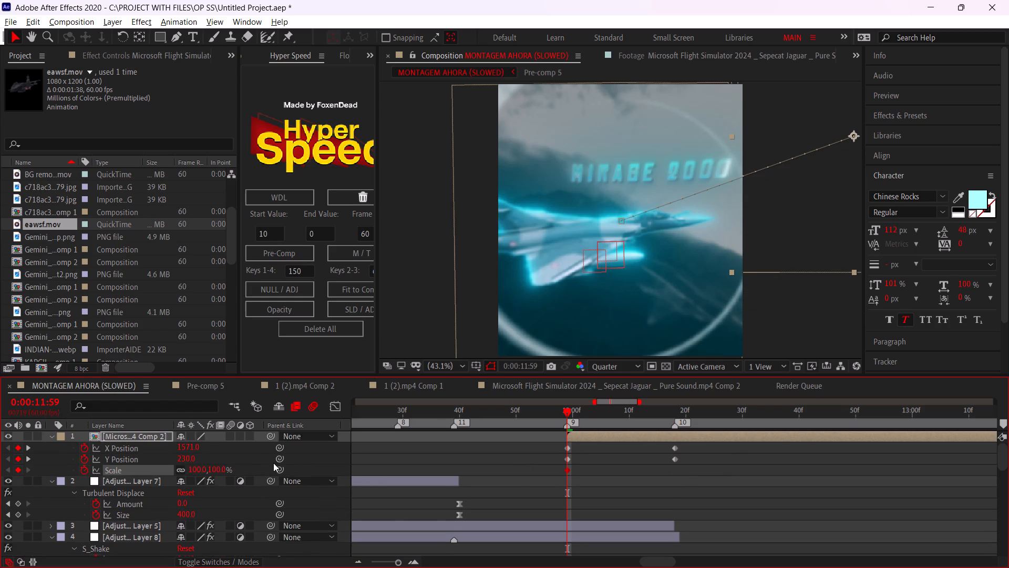
click(296, 457)
drag(566, 469, 595, 474)
drag(595, 474, 672, 479)
drag(200, 471, 181, 467)
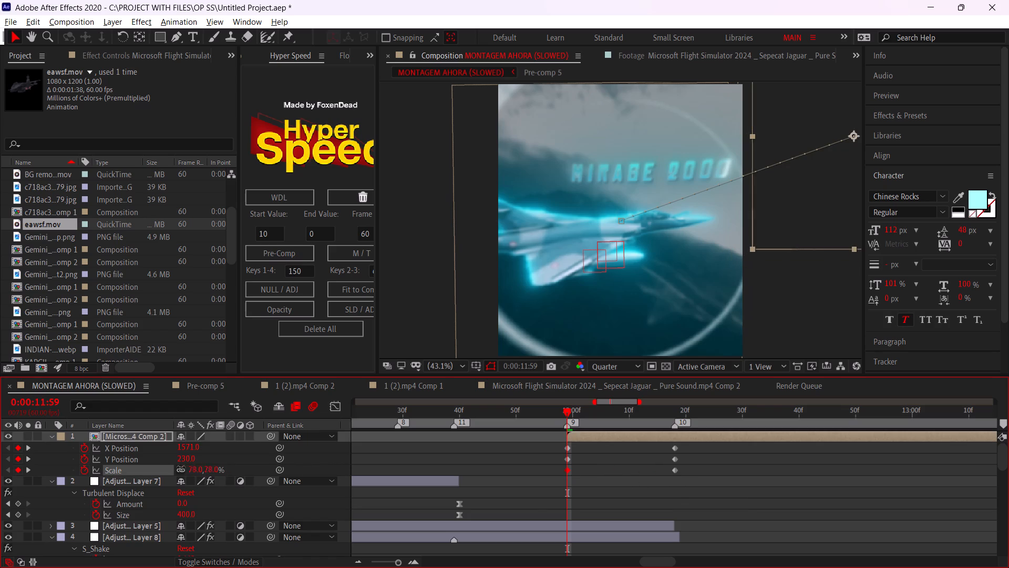
drag(181, 467, 169, 465)
Apply the smooth reverse Flow curve to all of the Comp 2 layer's X Position, Y Position and Scale keyframes.
drag(730, 451, 554, 475)
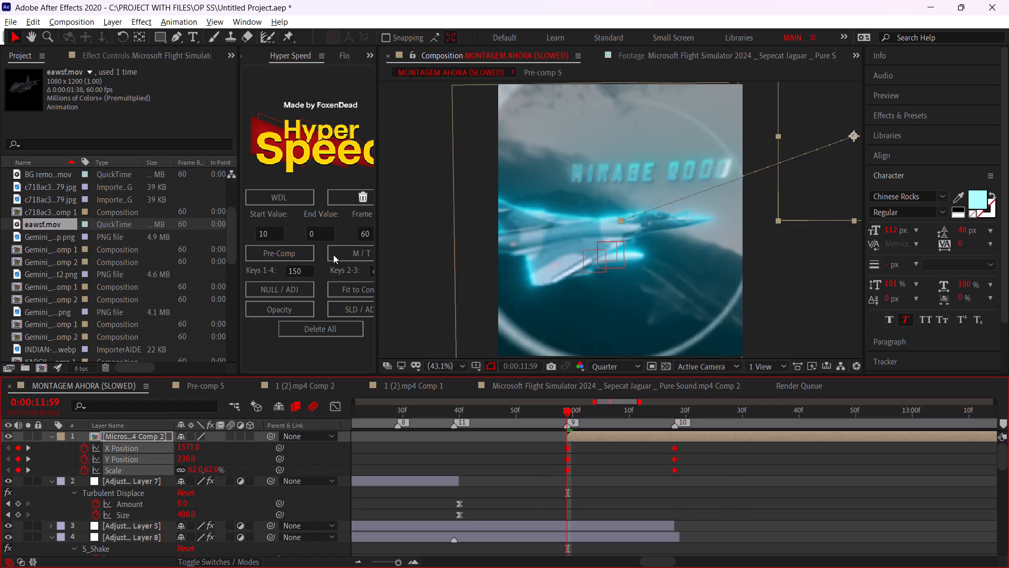
click(346, 49)
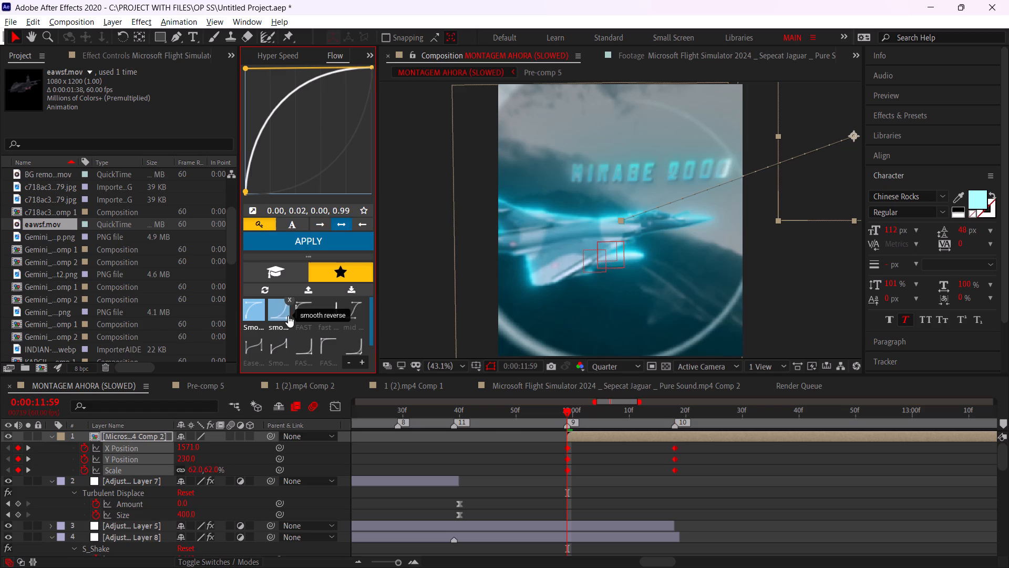
click(284, 312)
click(292, 243)
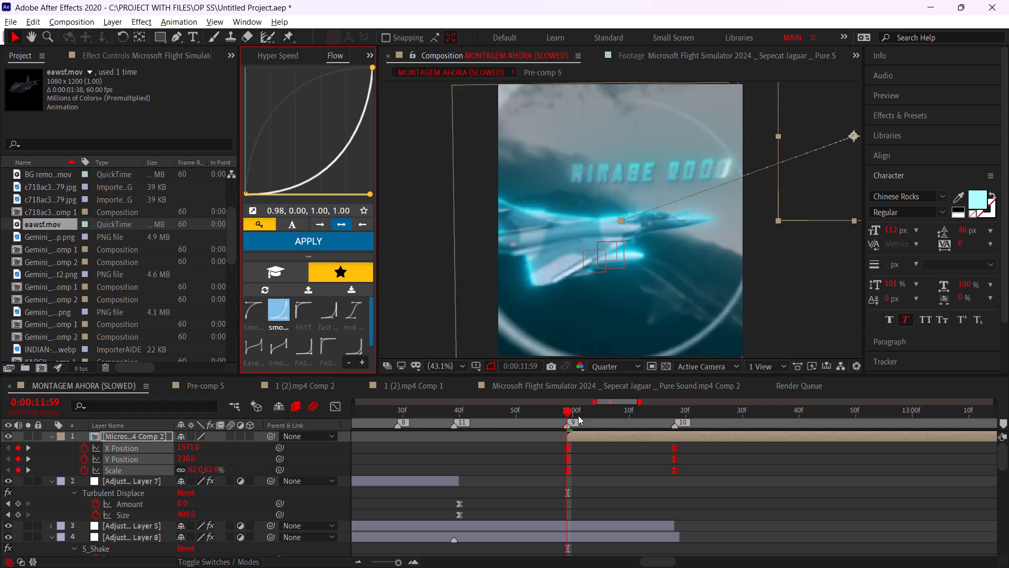
Scrub through the Comp 2 fly-in and play the edit back from the beginning to check its timing.
drag(578, 415, 616, 428)
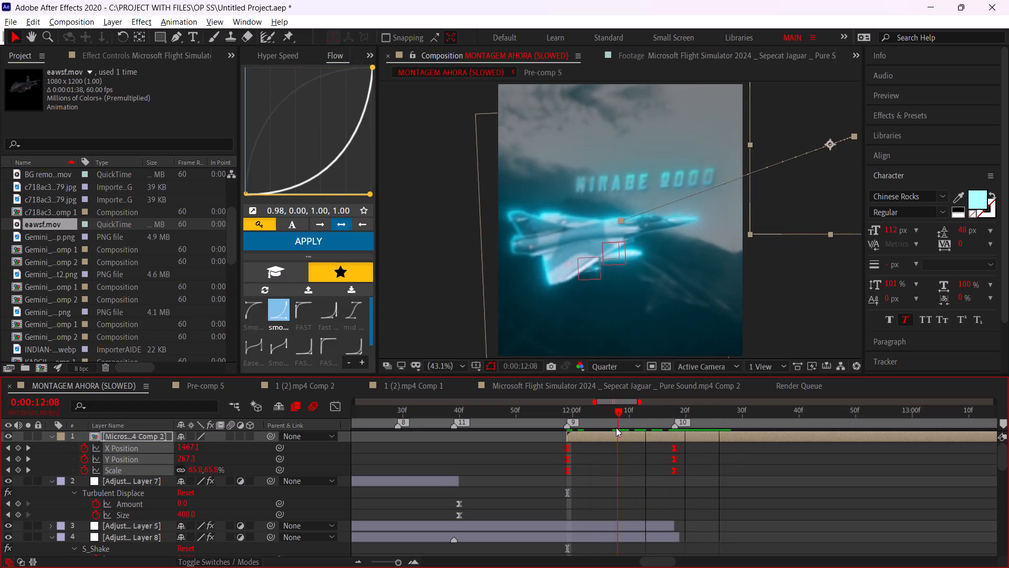
drag(616, 428, 642, 430)
click(233, 438)
alt+scroll(701, 461, down, 2)
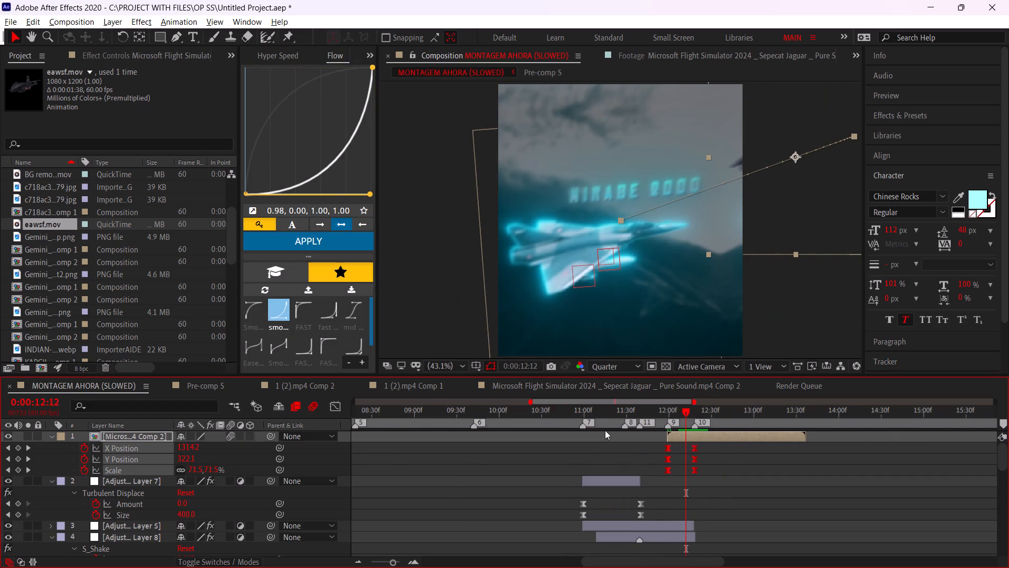
click(594, 419)
key(space)
drag(594, 419, 266, 430)
key(space)
alt+scroll(535, 474, down, 1)
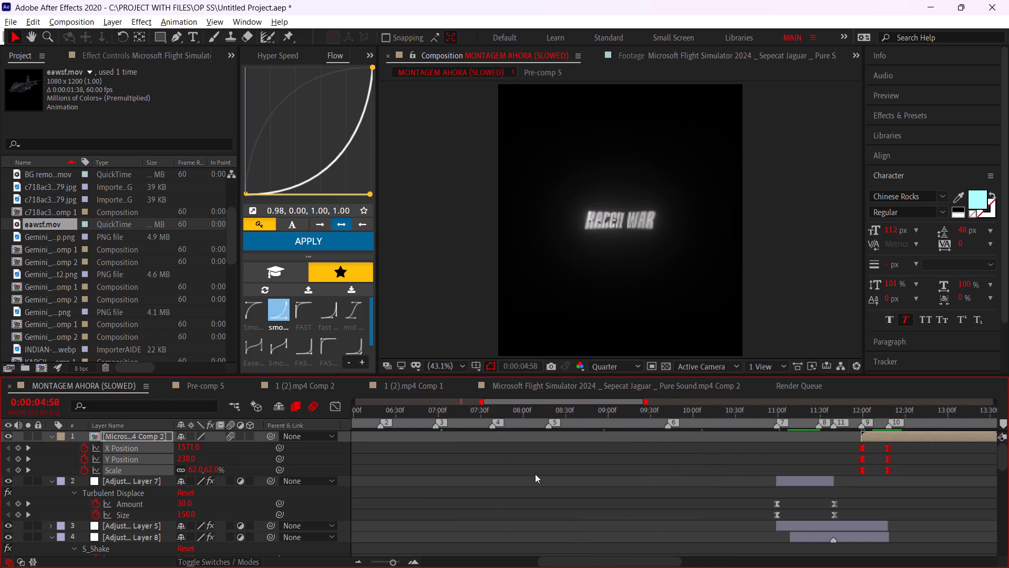
alt+scroll(535, 474, down, 3)
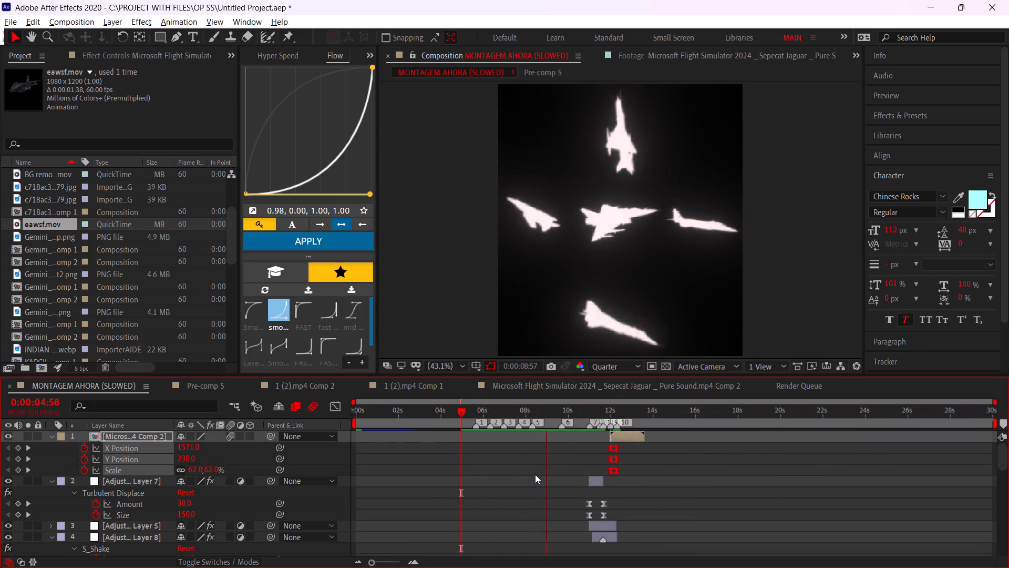
drag(463, 414, 243, 439)
key(space)
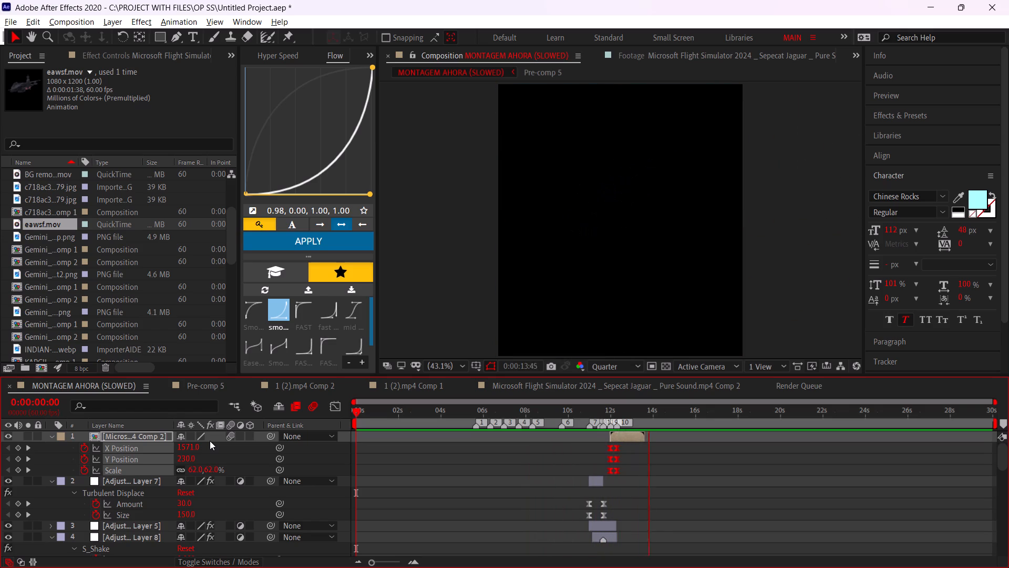
Shift the Comp 2 layer to start at marker 11, with its Position and Scale keyframes at markers 11 and 10.
alt+scroll(596, 421, up, 3)
click(727, 417)
drag(723, 419, 710, 423)
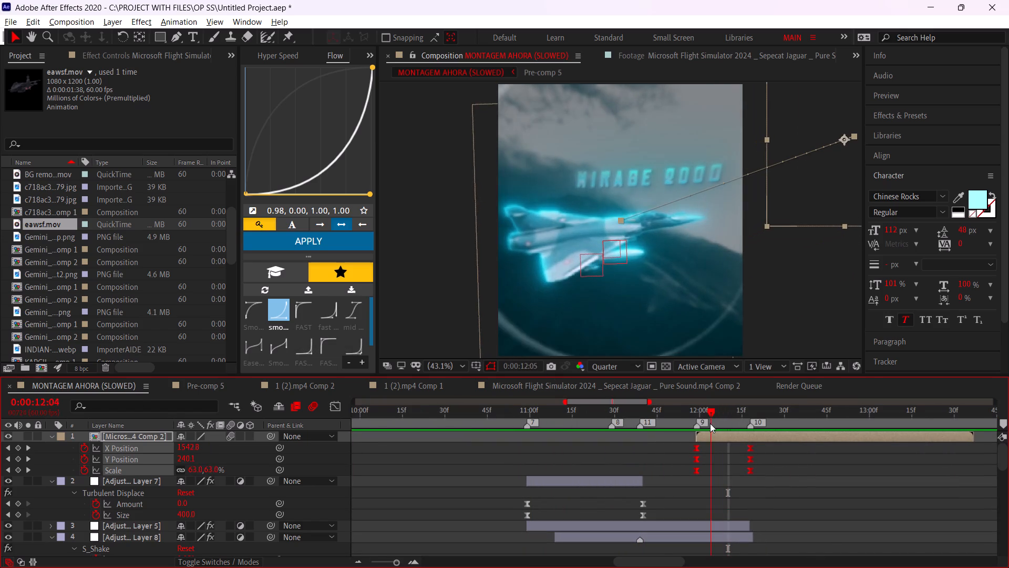
drag(710, 423, 733, 433)
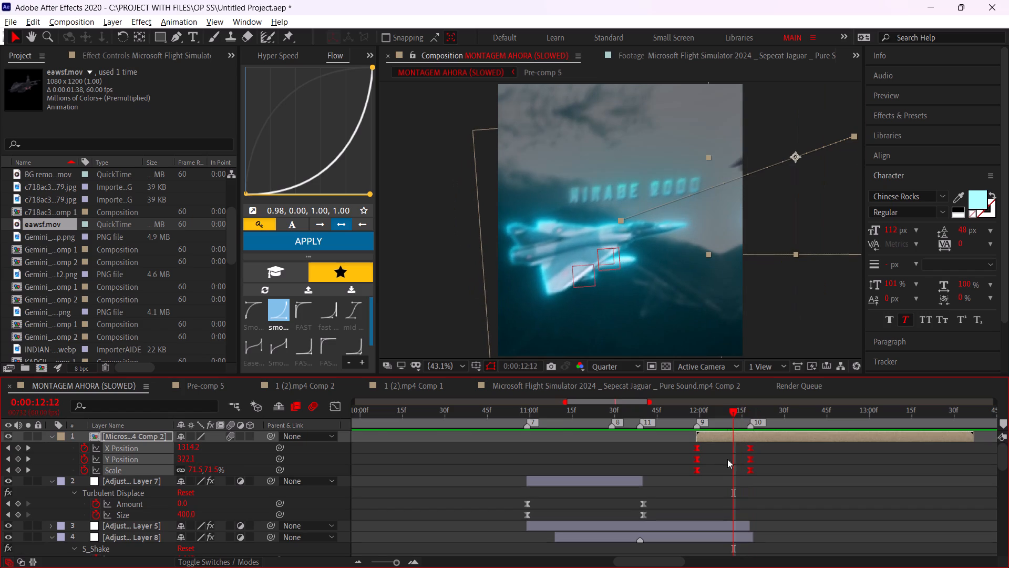
alt+drag(698, 450, 638, 465)
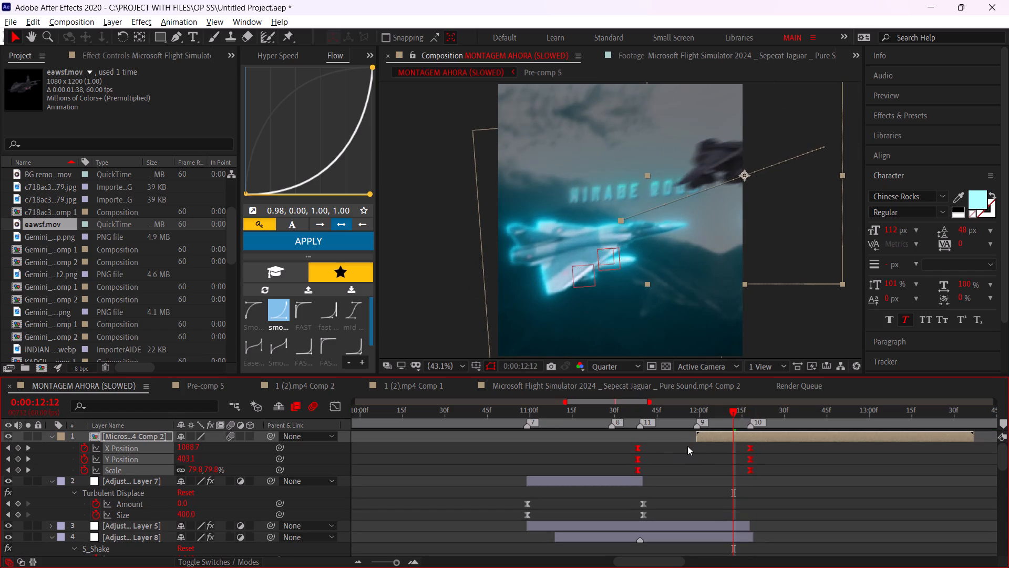
drag(692, 438, 658, 443)
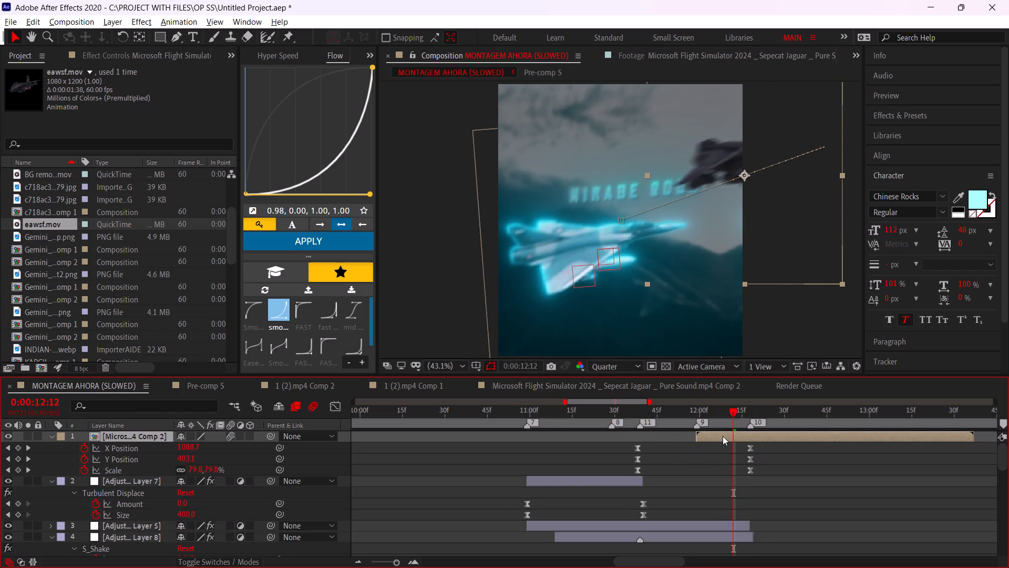
drag(724, 436, 666, 435)
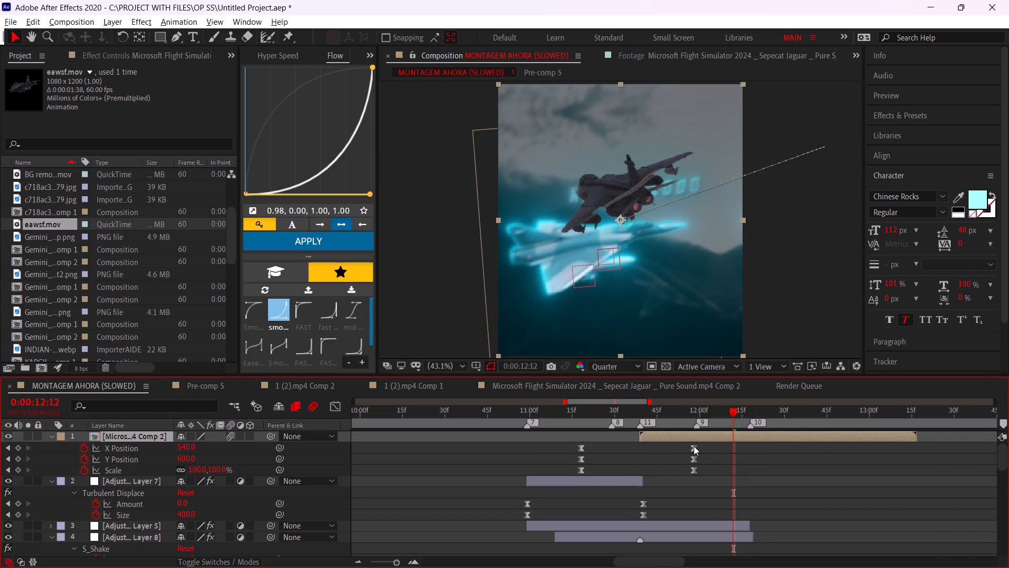
drag(709, 447, 553, 465)
drag(525, 442, 727, 476)
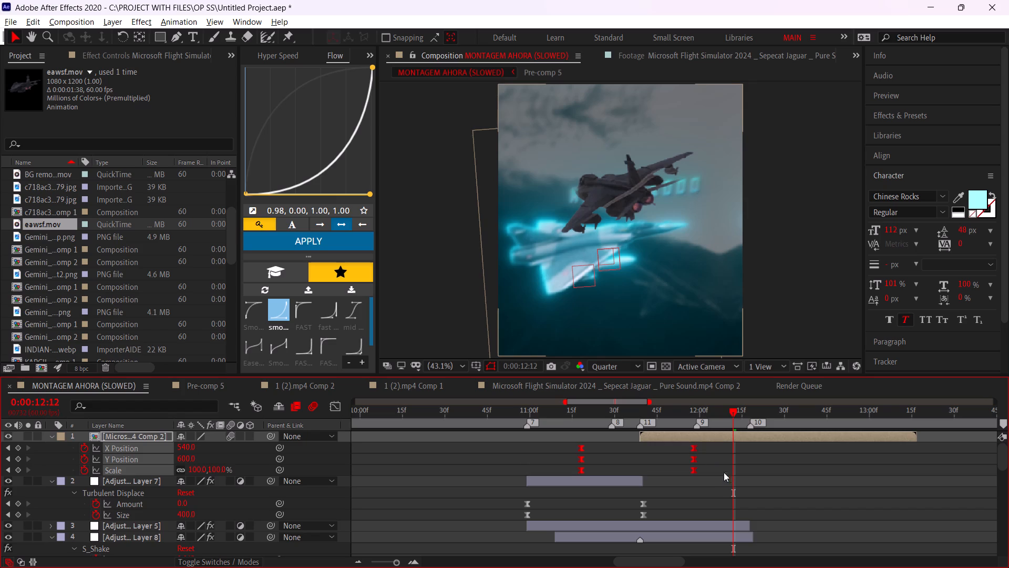
drag(694, 447, 754, 457)
Play the edit from the beginning and replay the section from about 0:00:10:35 to check the retimed fly-in.
drag(672, 409, 487, 437)
key(space)
drag(510, 409, 103, 451)
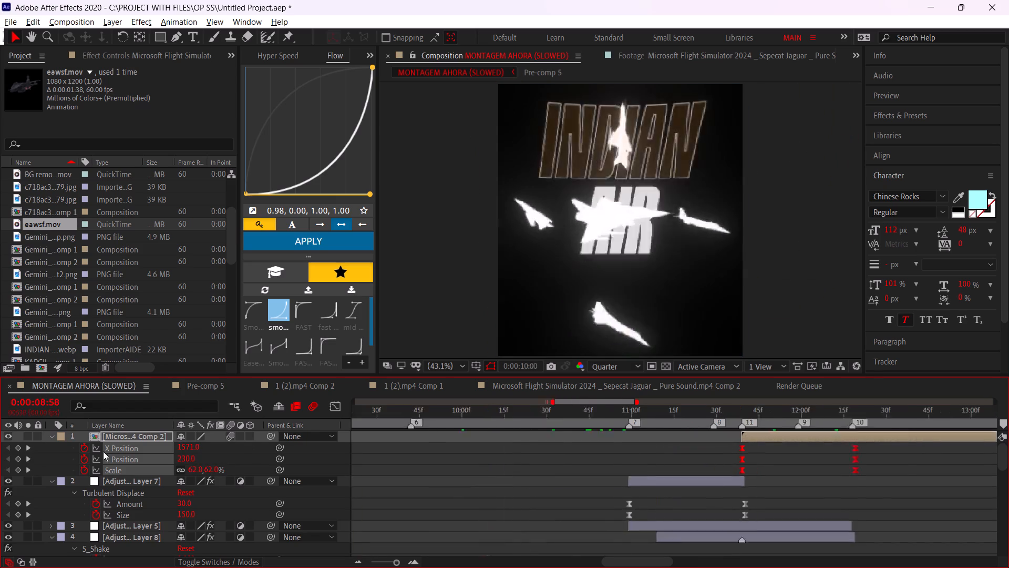
drag(103, 451, 91, 451)
key(space)
scroll(600, 458, down, 5)
drag(437, 413, 320, 440)
key(space)
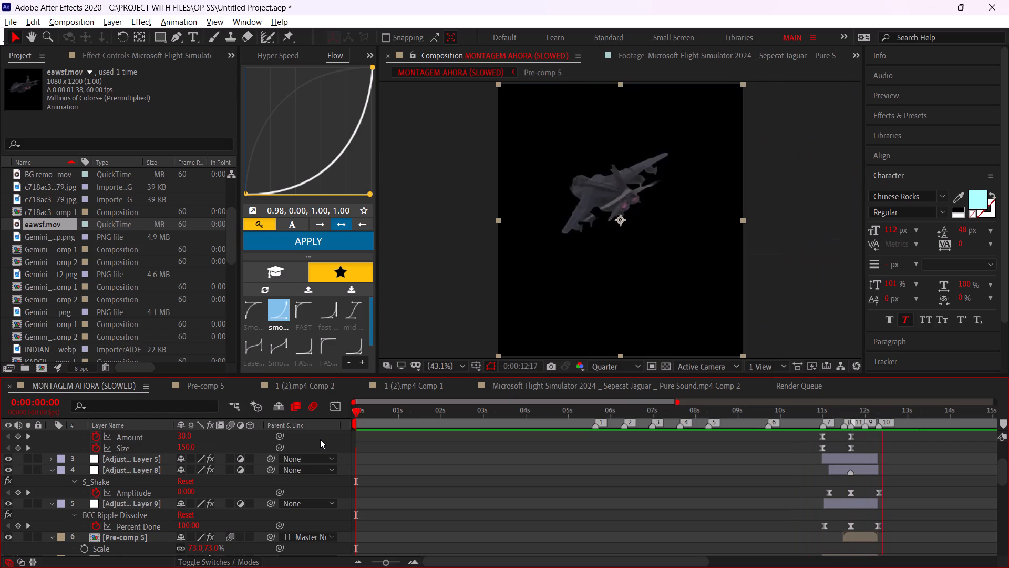
key(space)
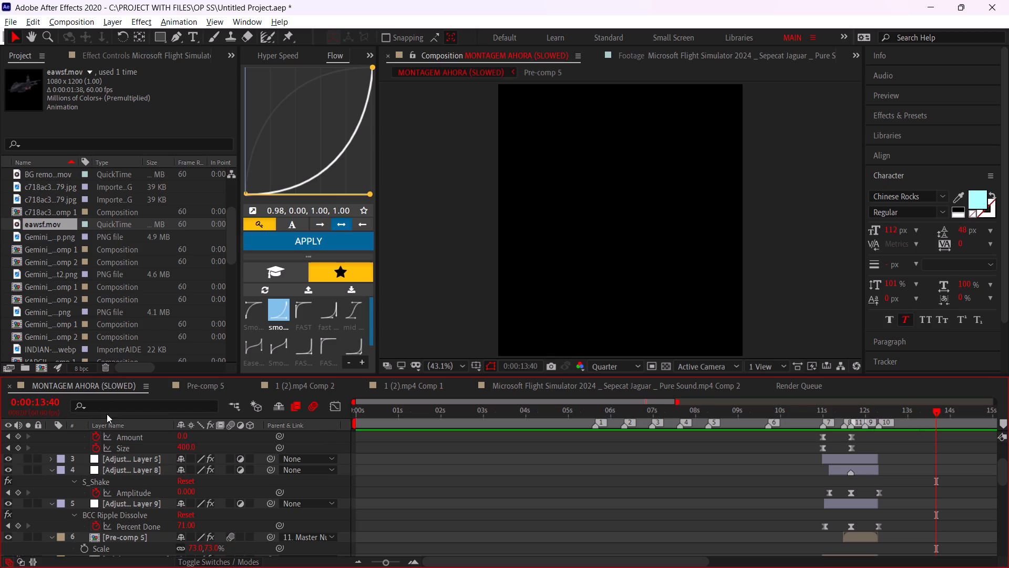
drag(389, 401, 305, 421)
drag(373, 420, 305, 432)
key(space)
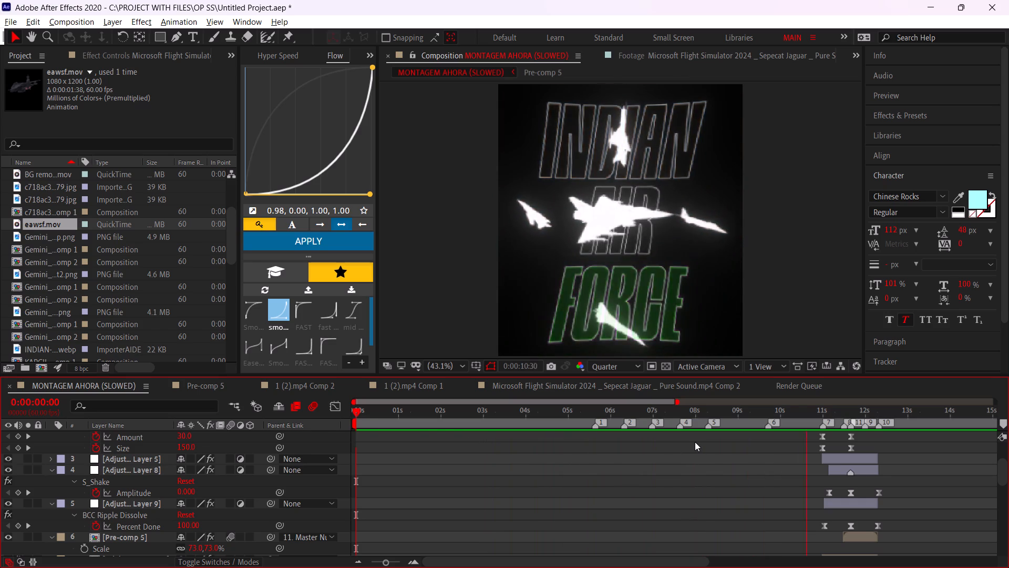
drag(752, 486, 760, 485)
click(805, 419)
key(space)
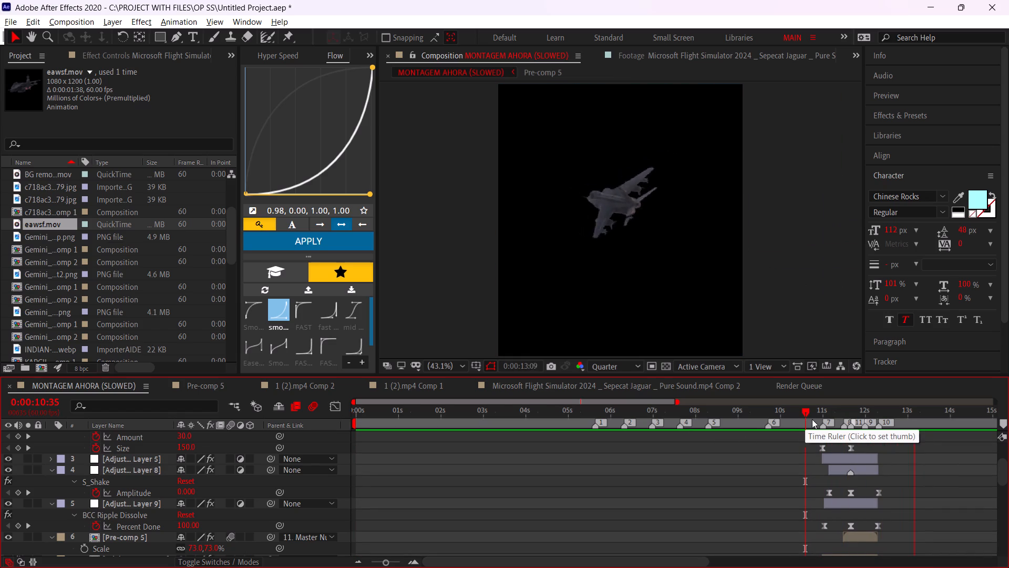
click(807, 420)
key(space)
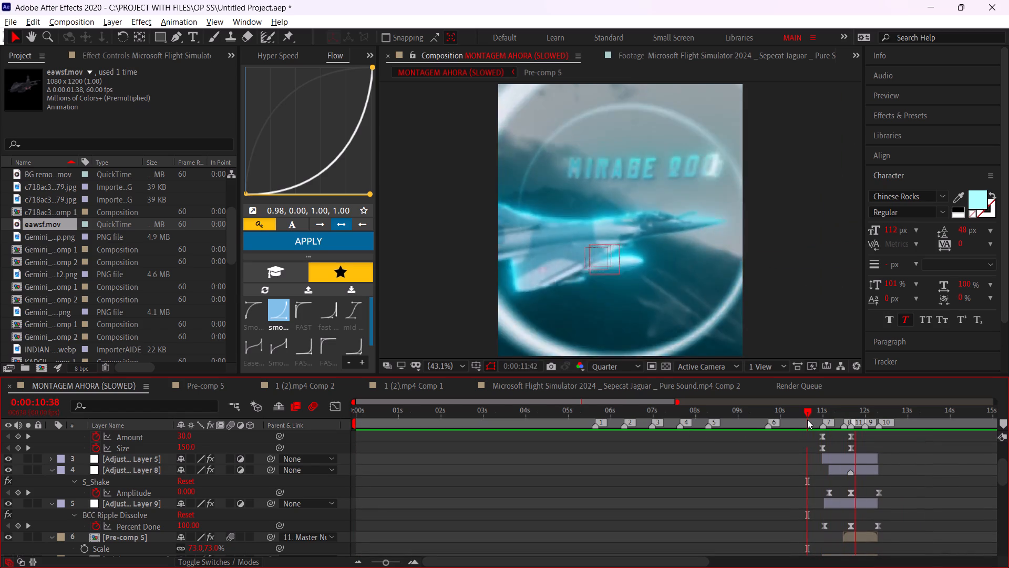
click(807, 420)
At 0:00:11:39, set the Comp 2 layer's starting Scale to 160%, X Position to 1948 and Y Position to 145.
alt+scroll(894, 493, up, 2)
scroll(751, 475, up, 2)
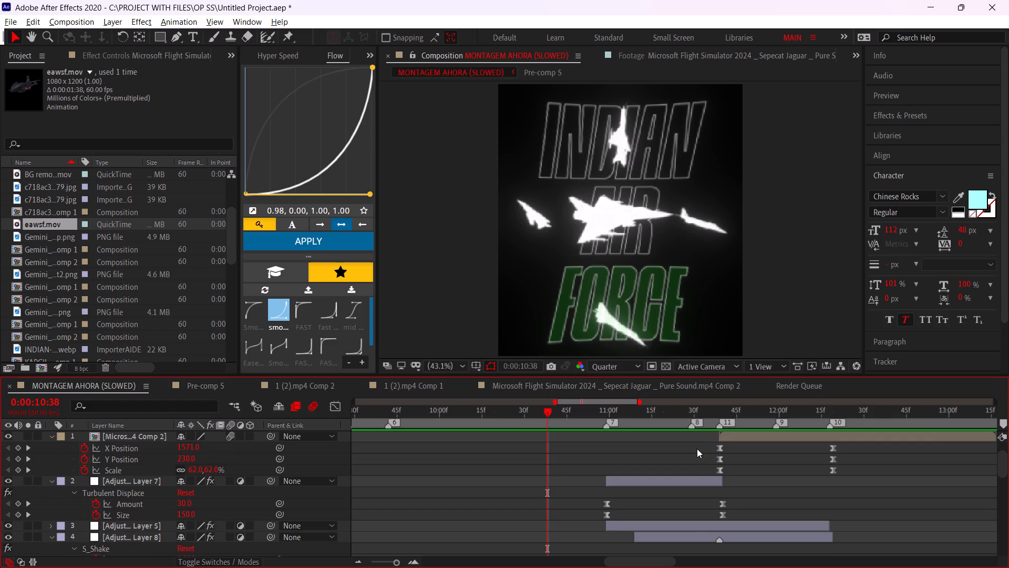
alt+scroll(726, 431, up, 2)
click(703, 411)
click(724, 439)
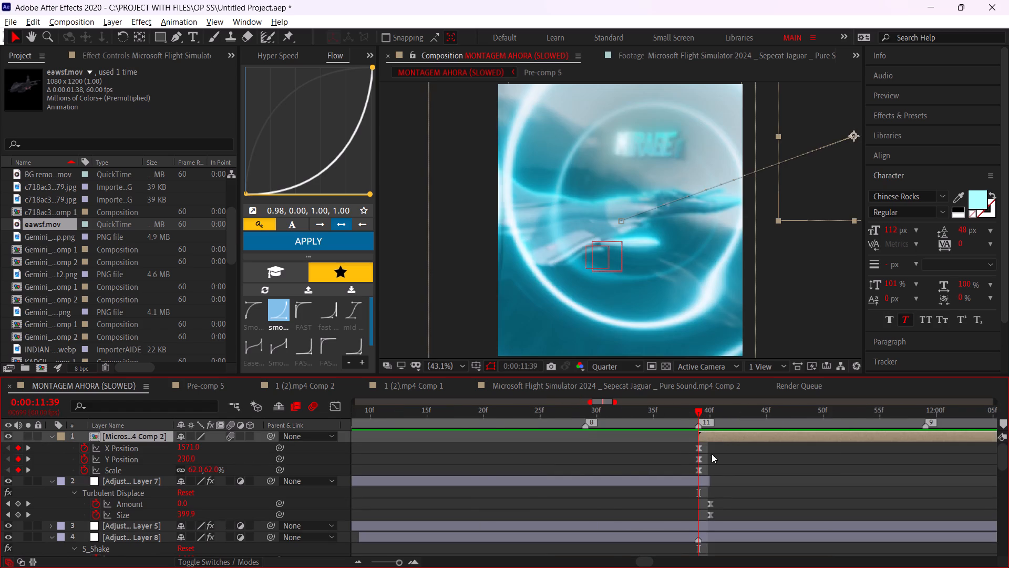
drag(197, 474, 269, 482)
click(161, 470)
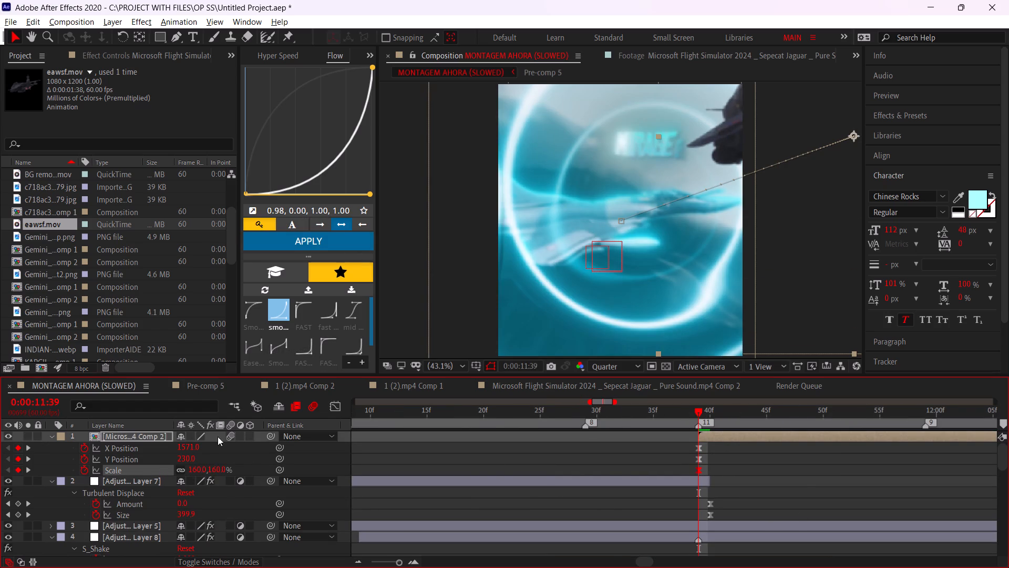
drag(195, 447, 431, 435)
drag(189, 457, 125, 448)
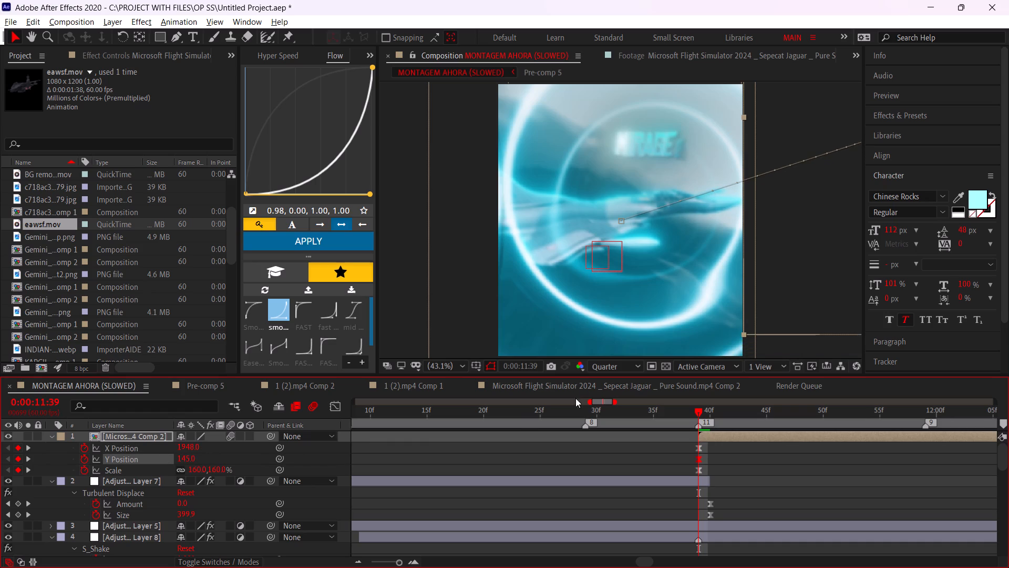
Reapply the smooth reverse Flow curve to all of the Comp 2 layer's Position and Scale keyframes.
alt+scroll(641, 488, down, 1)
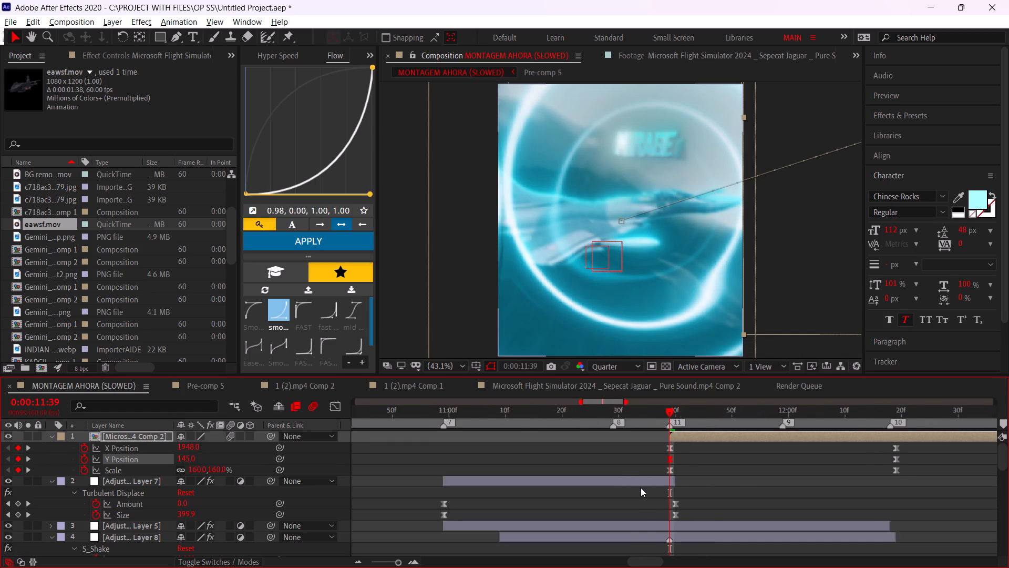
alt+scroll(641, 488, down, 3)
drag(699, 453, 608, 468)
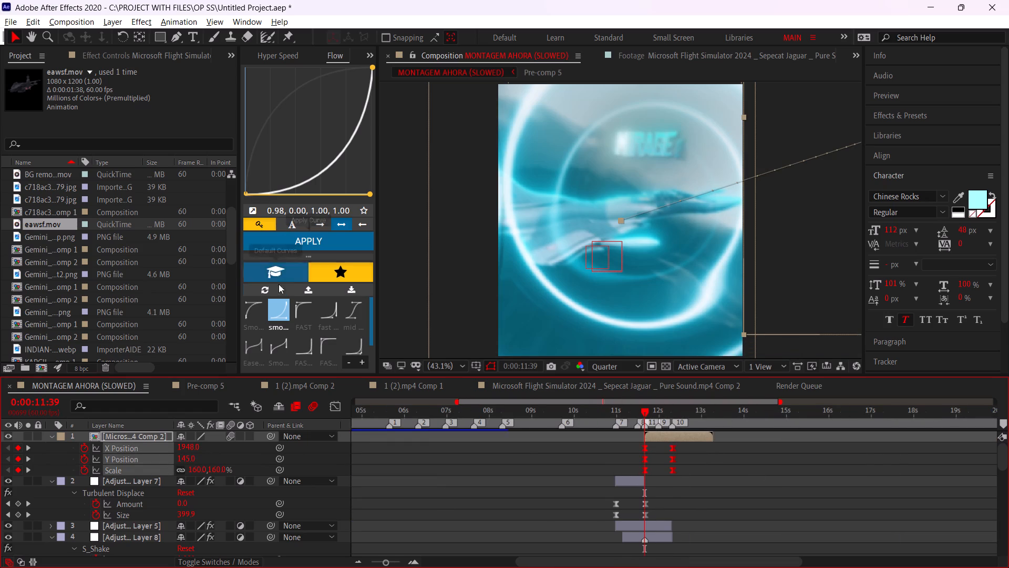
click(286, 244)
Play the edit back from the beginning to check the revised Comp 2 fly-in.
alt+scroll(708, 502, down, 3)
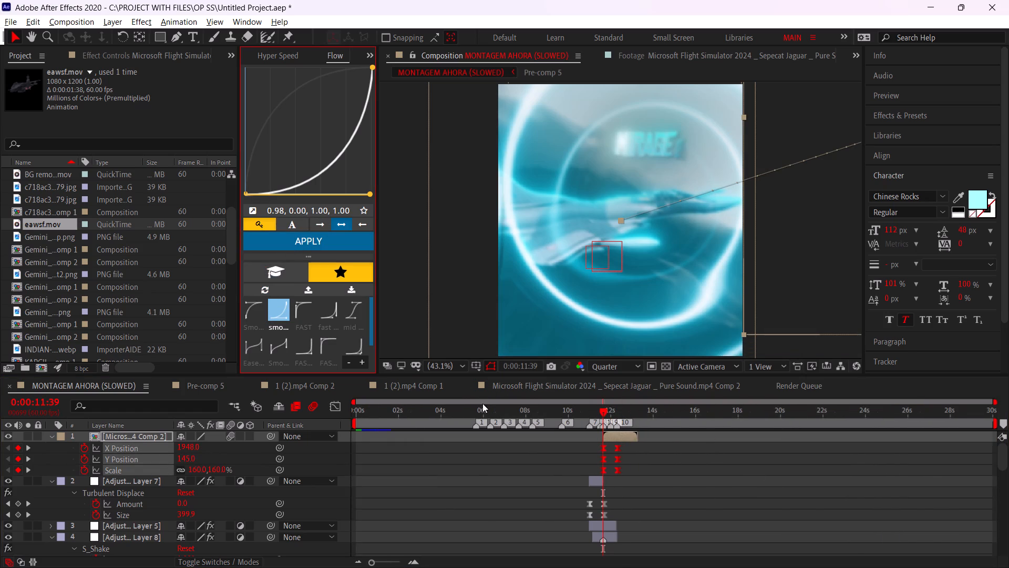
drag(455, 419, 286, 437)
key(space)
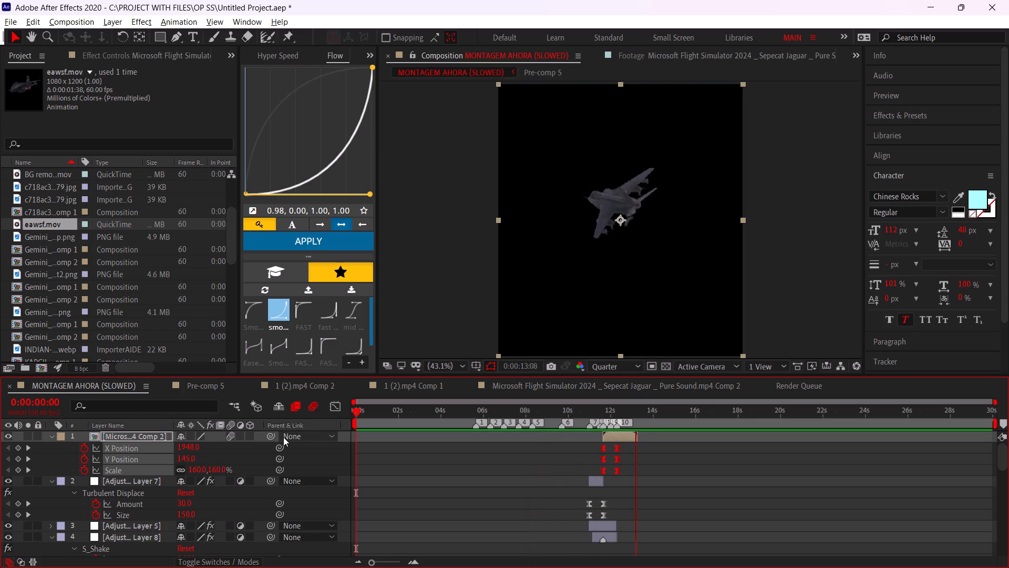
drag(538, 417, 282, 422)
key(space)
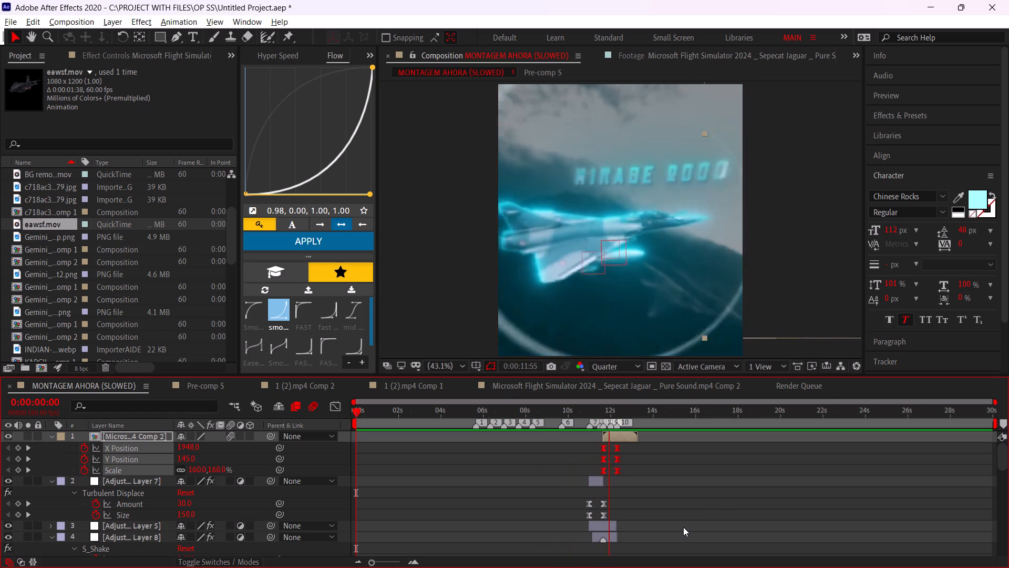
Replay the jet fly-in section from about 0:00:10:13 and again from 0:00:10:33.
click(682, 481)
click(573, 415)
key(space)
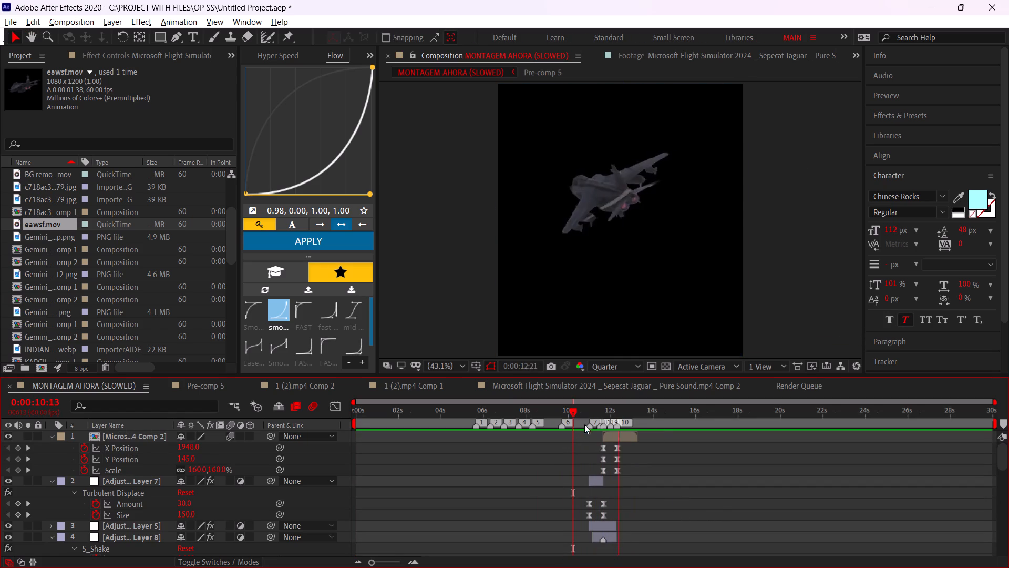
click(580, 420)
key(space)
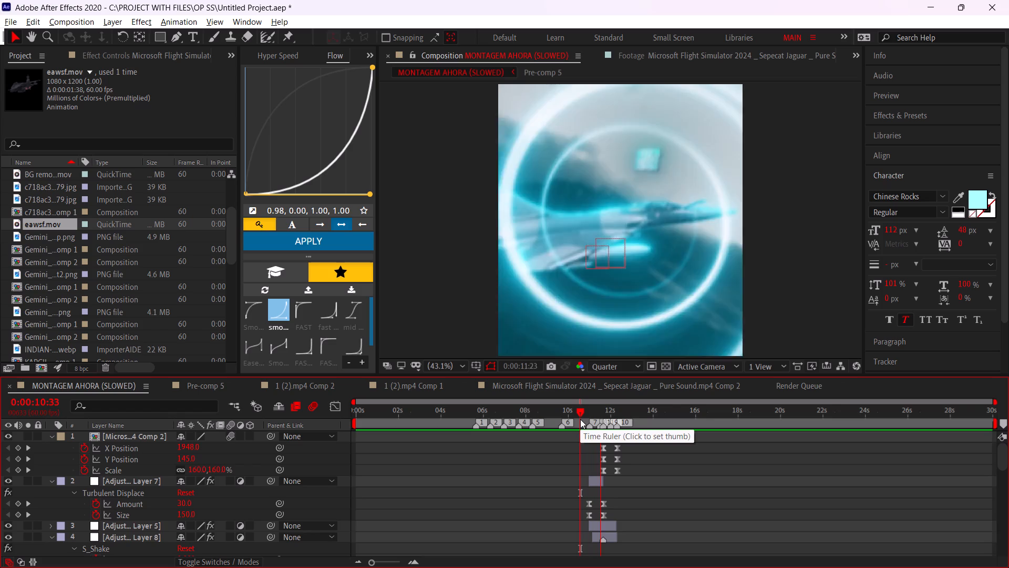
click(581, 412)
key(space)
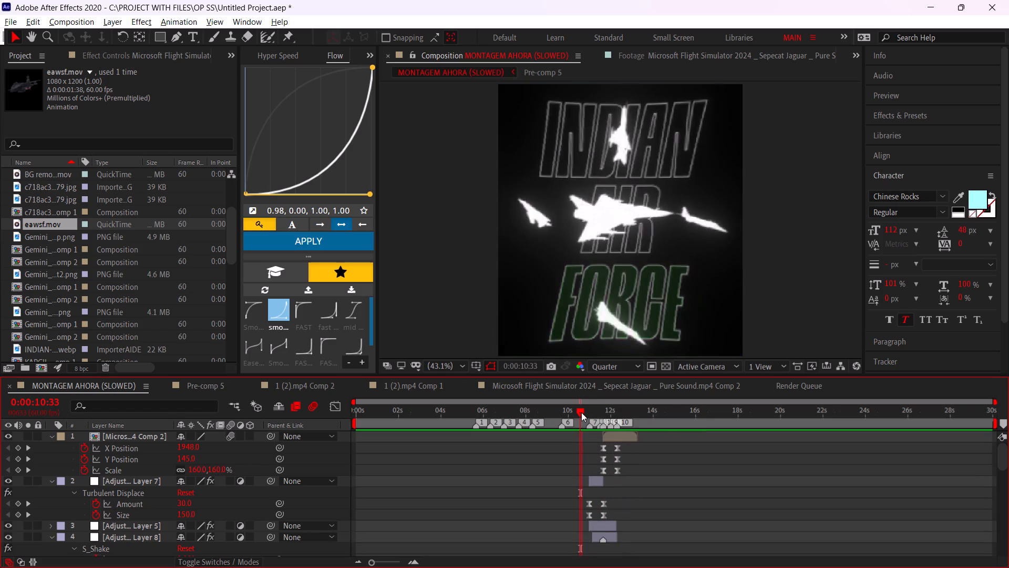
click(581, 412)
At marker 9 (0:00:11:59), set the Scale keyframe of the layer 11 Master Null to 189%.
scroll(592, 451, down, 3)
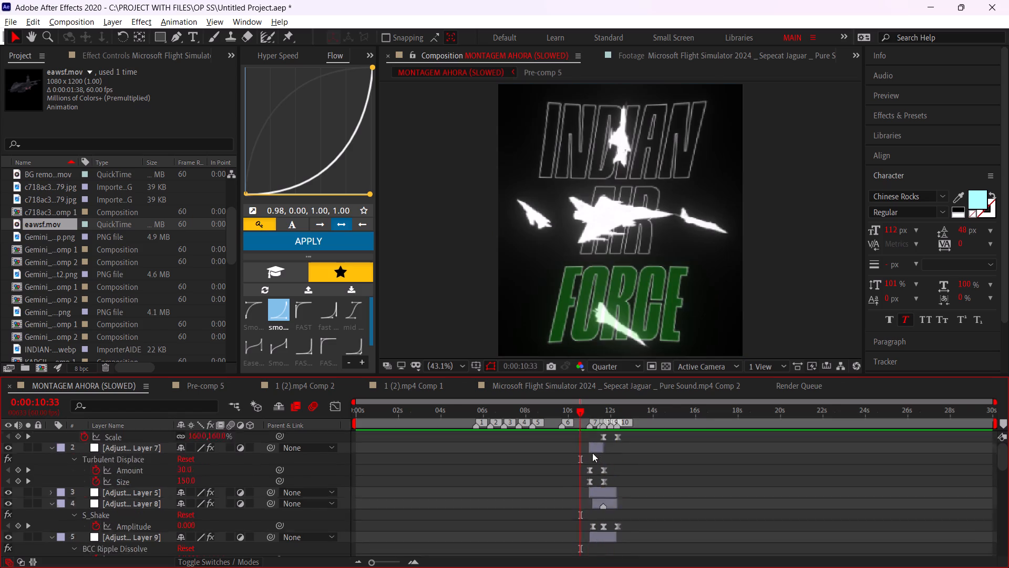
scroll(592, 453, down, 6)
alt+scroll(578, 478, up, 2)
middle_drag(657, 484, 596, 485)
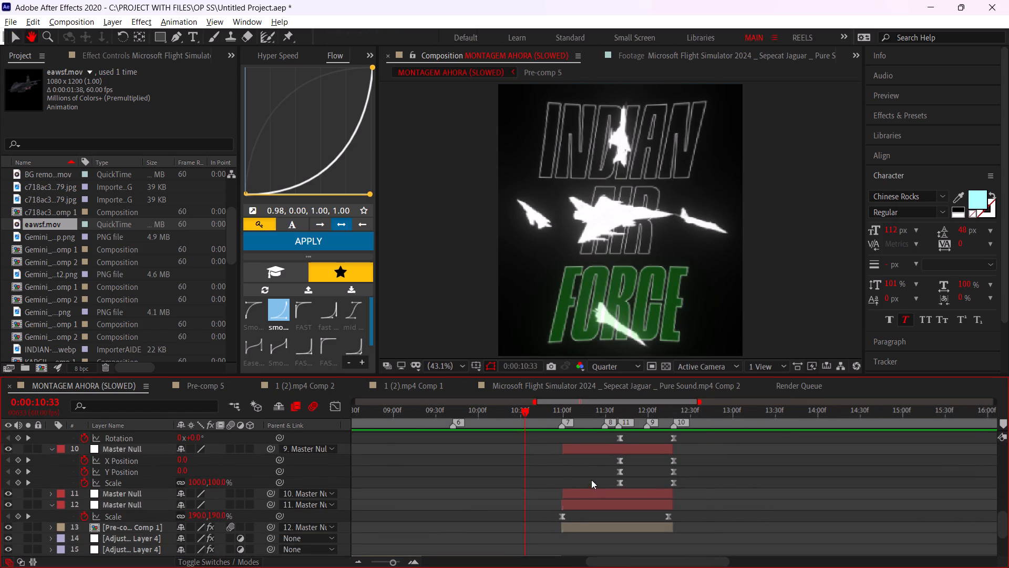
drag(566, 409, 625, 423)
alt+scroll(627, 469, up, 1)
scroll(624, 466, up, 1)
click(620, 524)
key(u)
scroll(618, 522, down, 2)
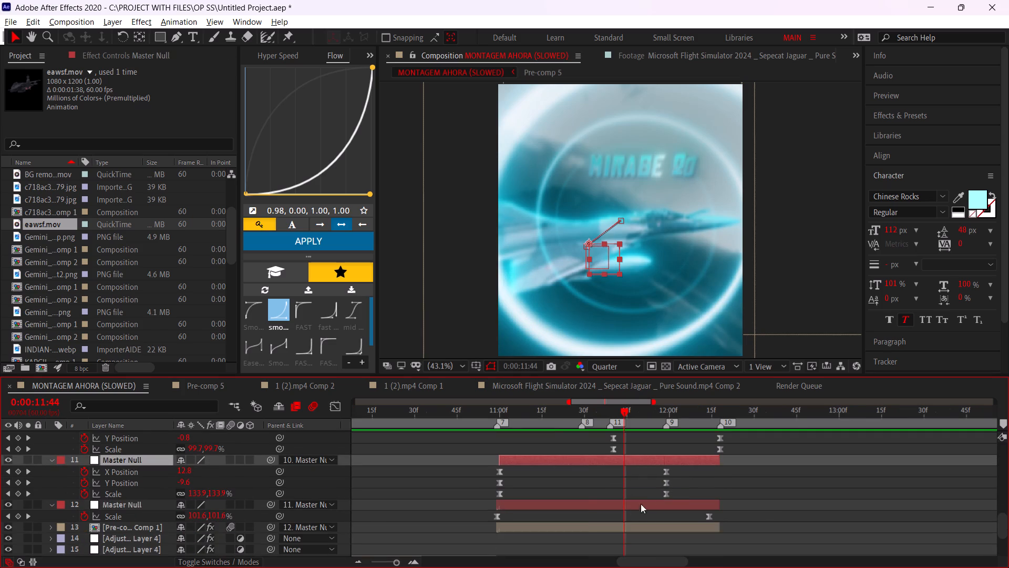
alt+scroll(655, 481, up, 1)
drag(639, 429, 671, 438)
drag(667, 414, 677, 416)
drag(197, 493, 212, 495)
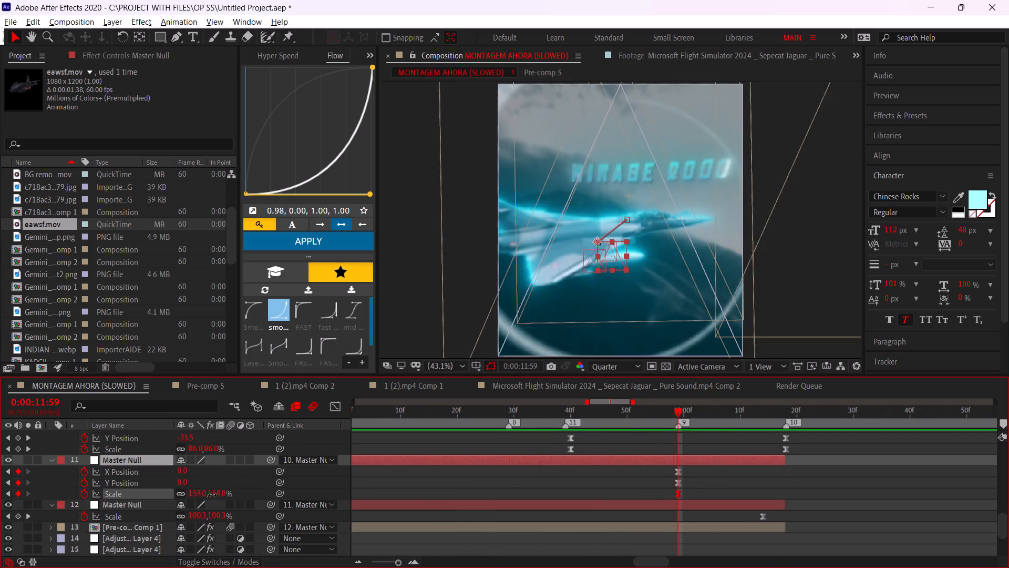
drag(212, 495, 238, 500)
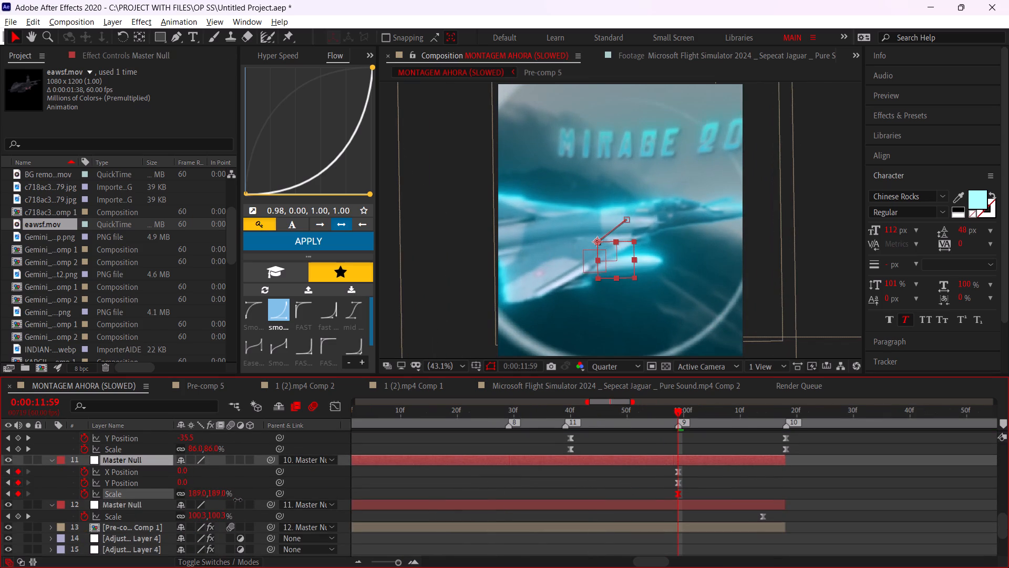
drag(238, 500, 238, 500)
At 0:00:11:59, set the layer 11 Master Null's X Position to -234 and Y Position to 104.
alt+scroll(685, 484, down, 1)
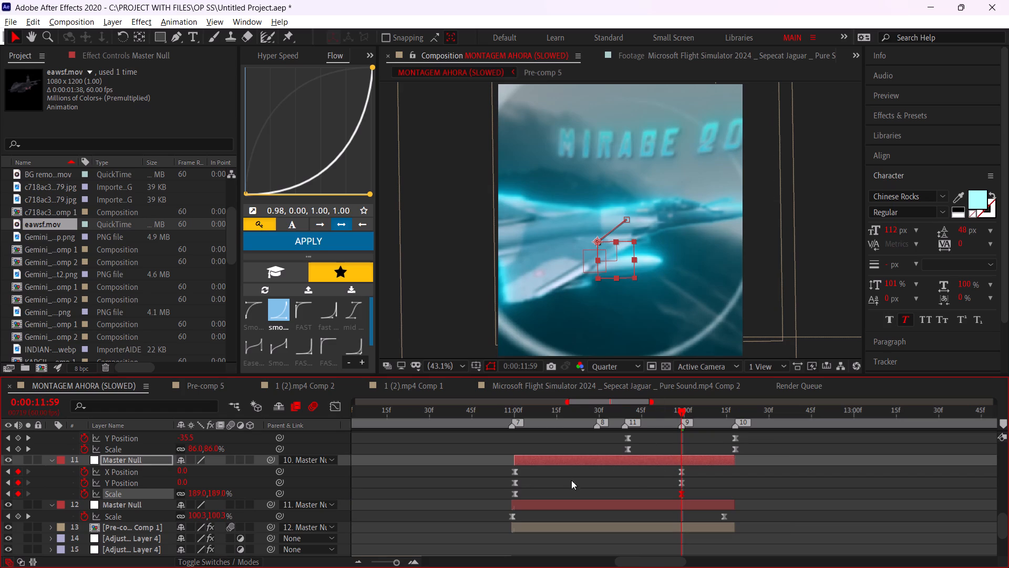
drag(187, 473, 217, 480)
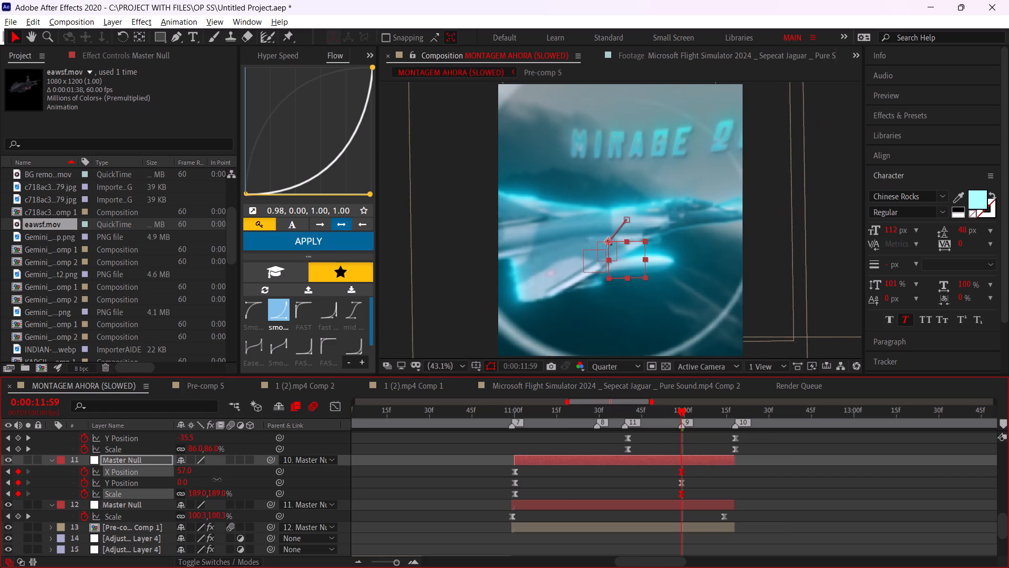
drag(217, 480, 4, 451)
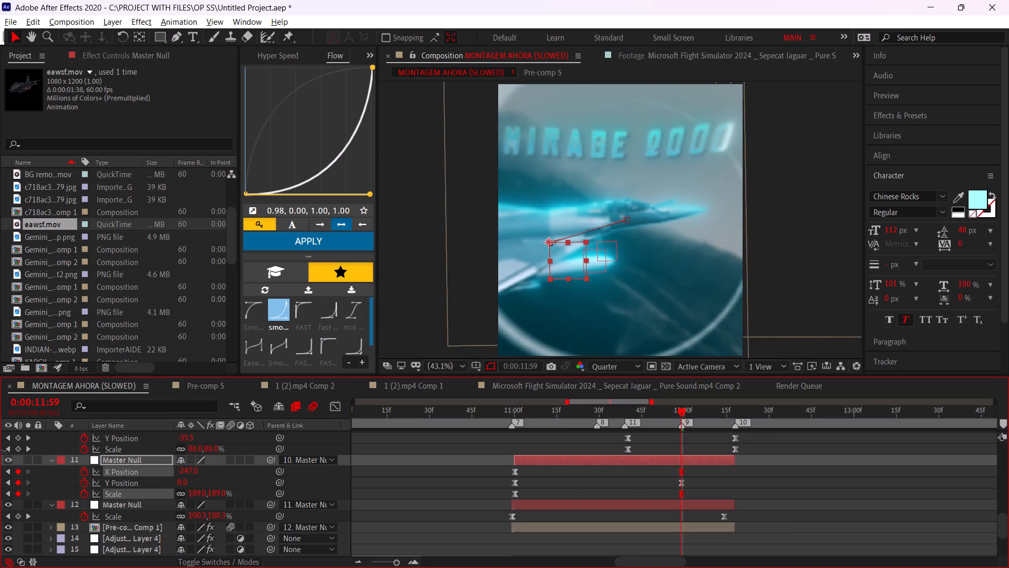
drag(4, 451, 13, 453)
drag(181, 482, 222, 484)
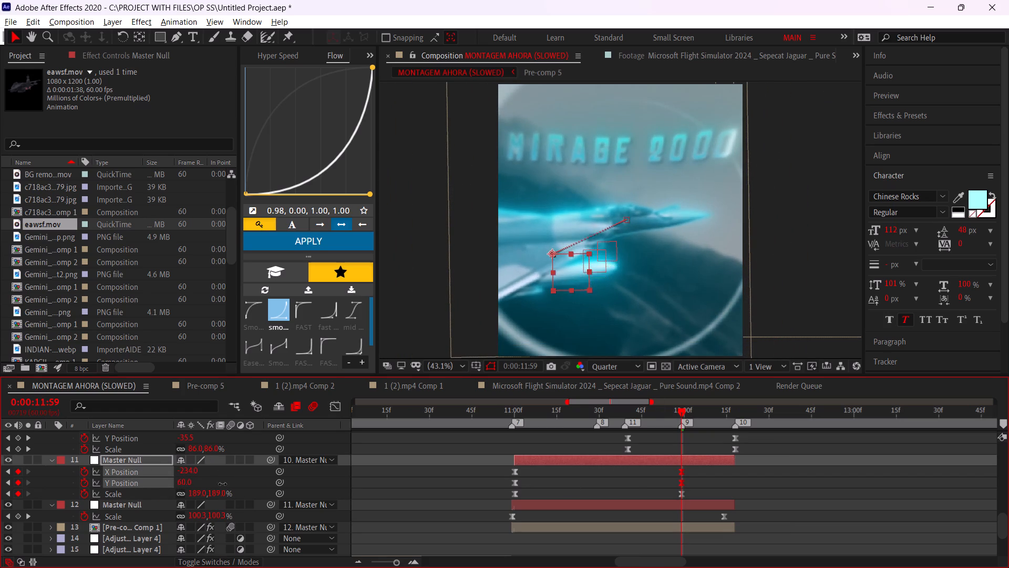
drag(222, 484, 250, 483)
Apply the mid Flow curve (0.60, 0.00, 0.40, 1.00) to all Position and Scale keyframes of the layer 11 Master Null.
drag(696, 474, 578, 480)
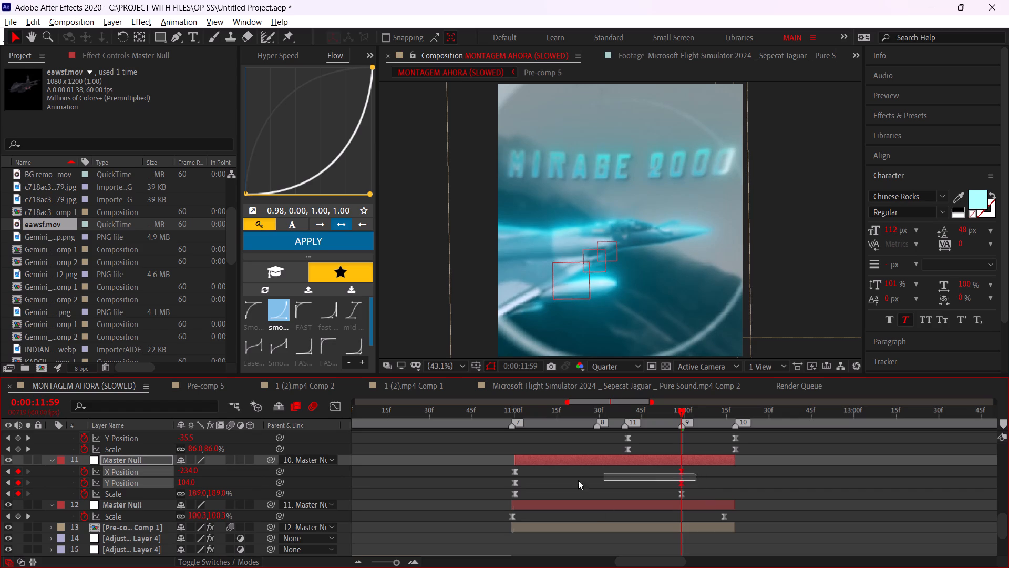
drag(578, 480, 473, 495)
click(352, 314)
click(313, 236)
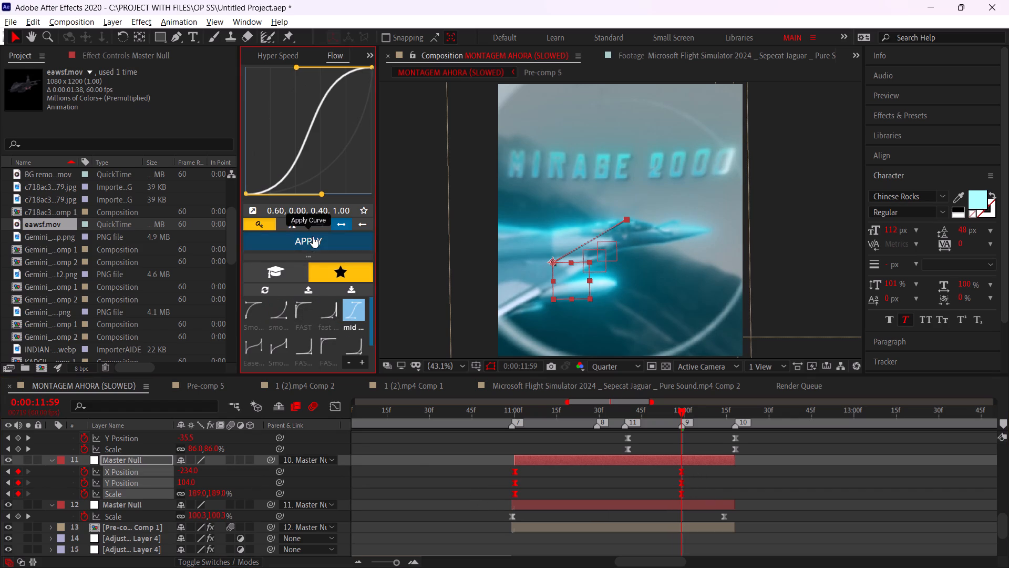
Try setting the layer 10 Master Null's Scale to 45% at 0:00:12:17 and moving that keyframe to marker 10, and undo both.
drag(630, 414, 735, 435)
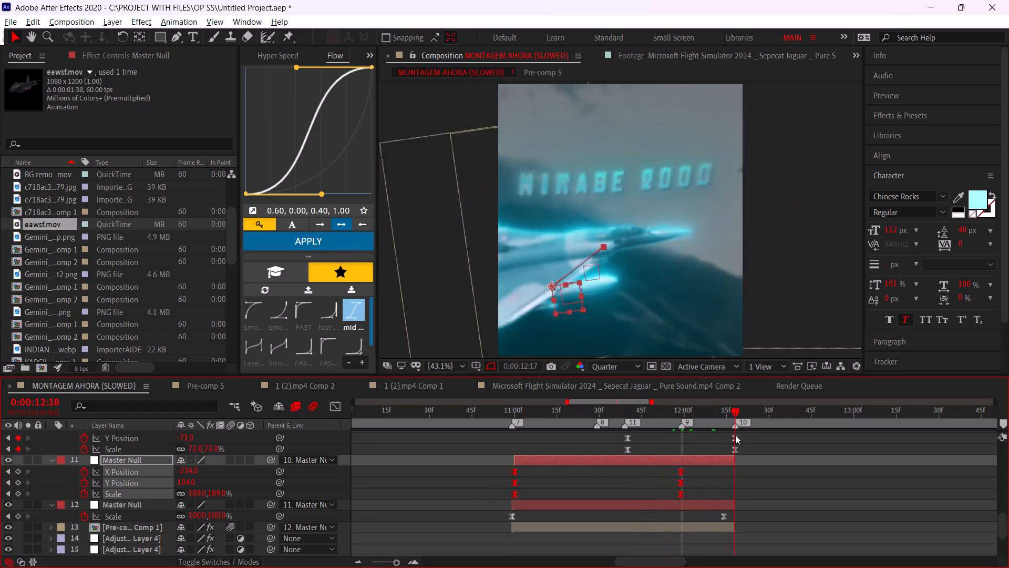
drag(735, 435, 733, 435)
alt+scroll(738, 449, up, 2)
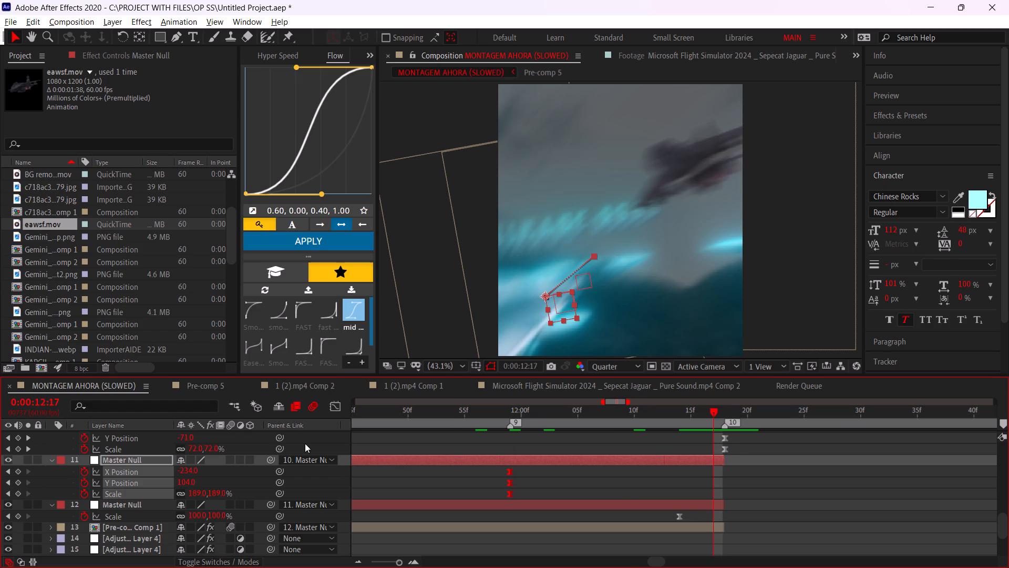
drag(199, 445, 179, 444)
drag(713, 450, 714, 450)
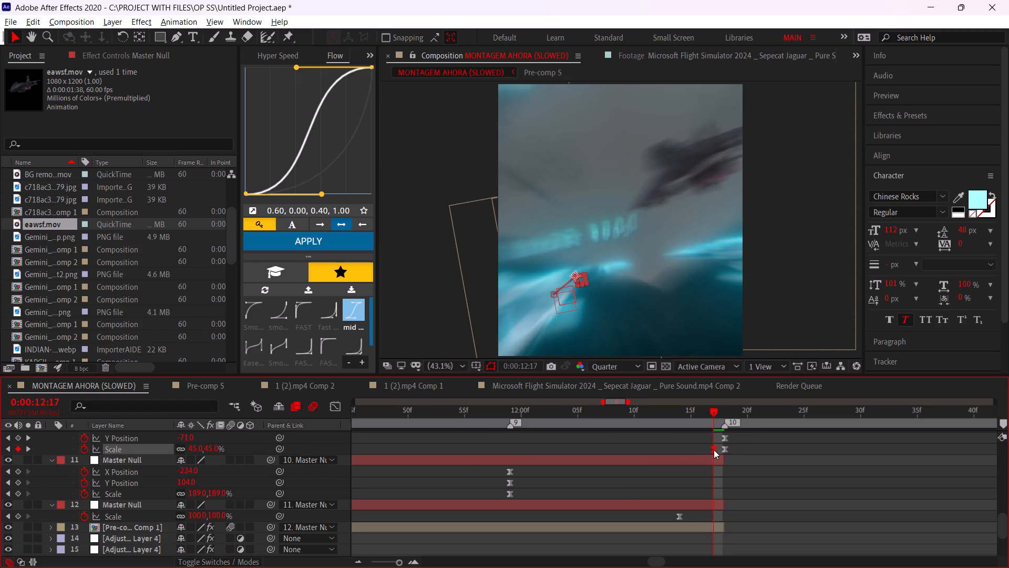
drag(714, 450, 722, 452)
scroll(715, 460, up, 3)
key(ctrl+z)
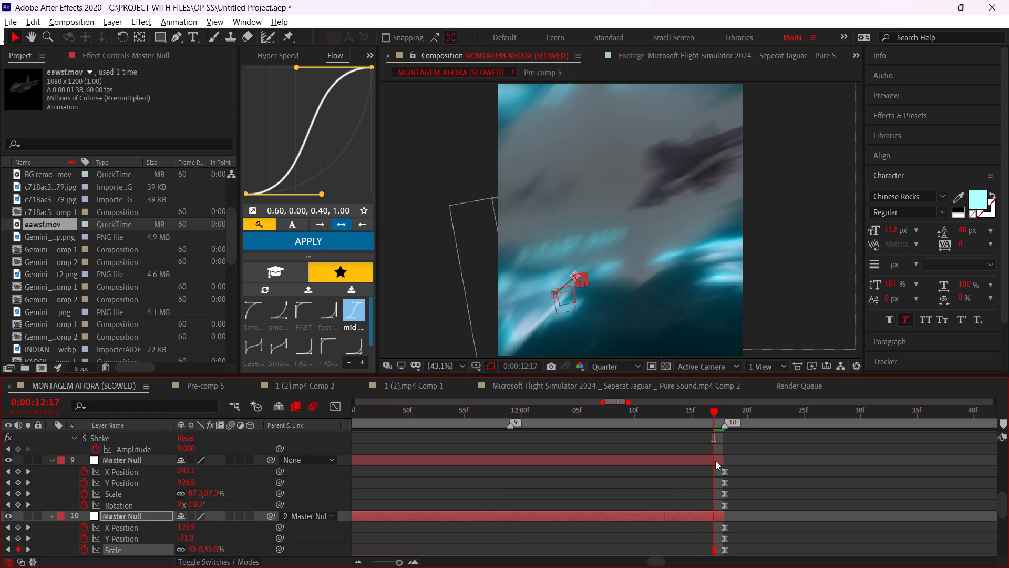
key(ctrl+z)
Reduce the layer 9 Master Null's Scale to about 63% at 0:00:12:17 and move that keyframe onto its end keyframe at marker 10.
scroll(718, 490, up, 2)
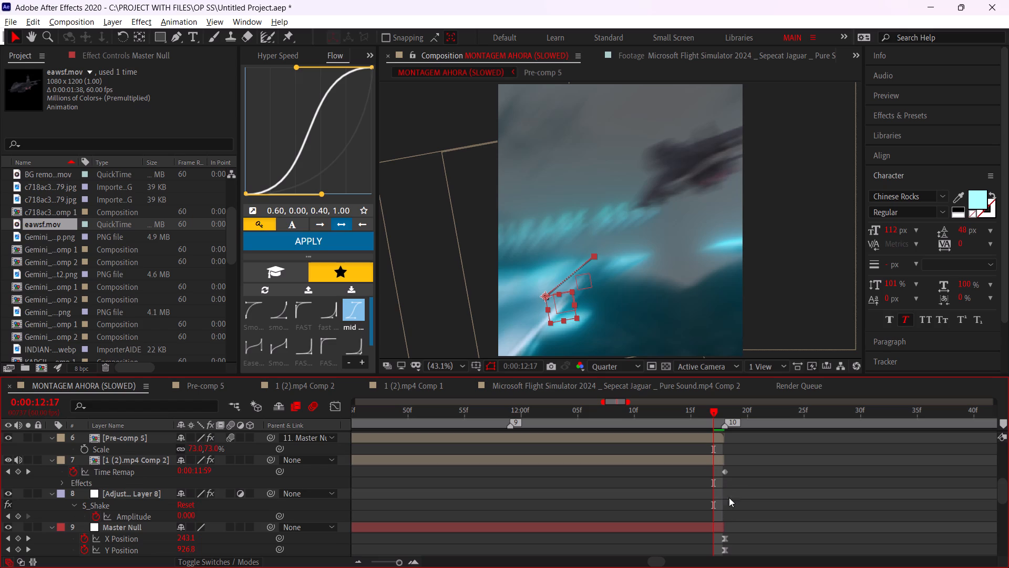
scroll(722, 507, down, 1)
alt+scroll(728, 506, up, 1)
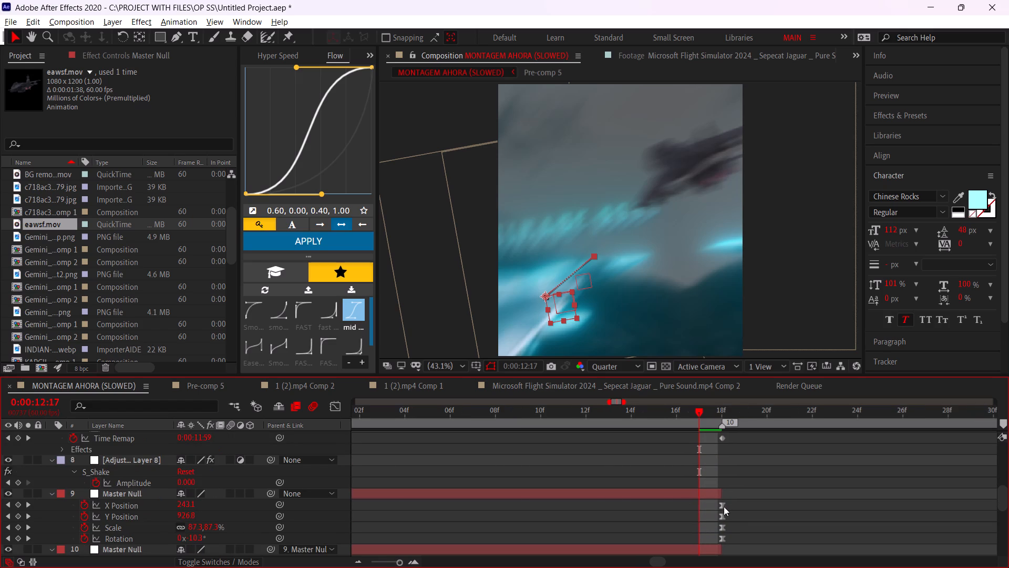
drag(194, 531, 169, 522)
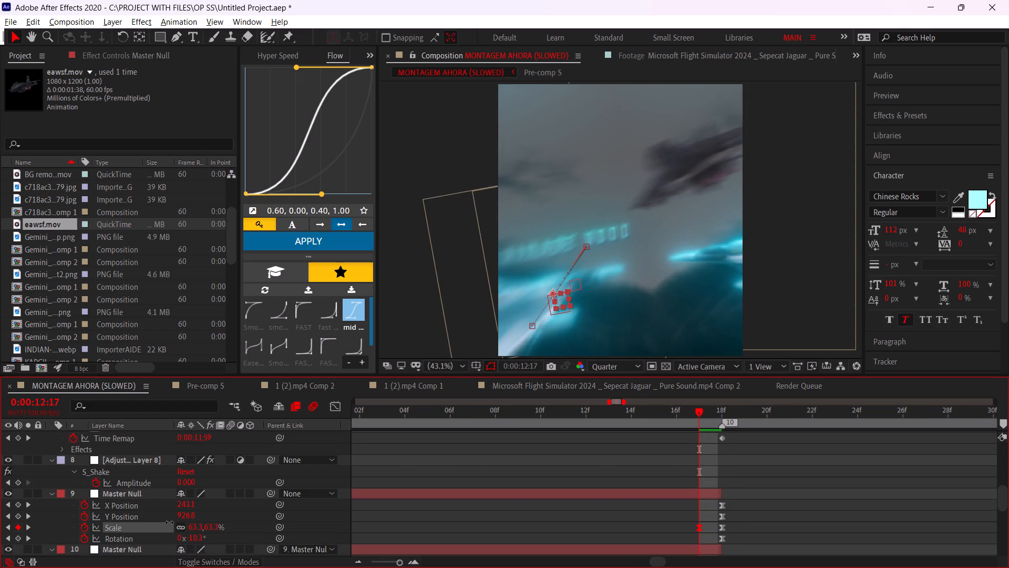
drag(169, 522, 169, 522)
drag(700, 525, 715, 530)
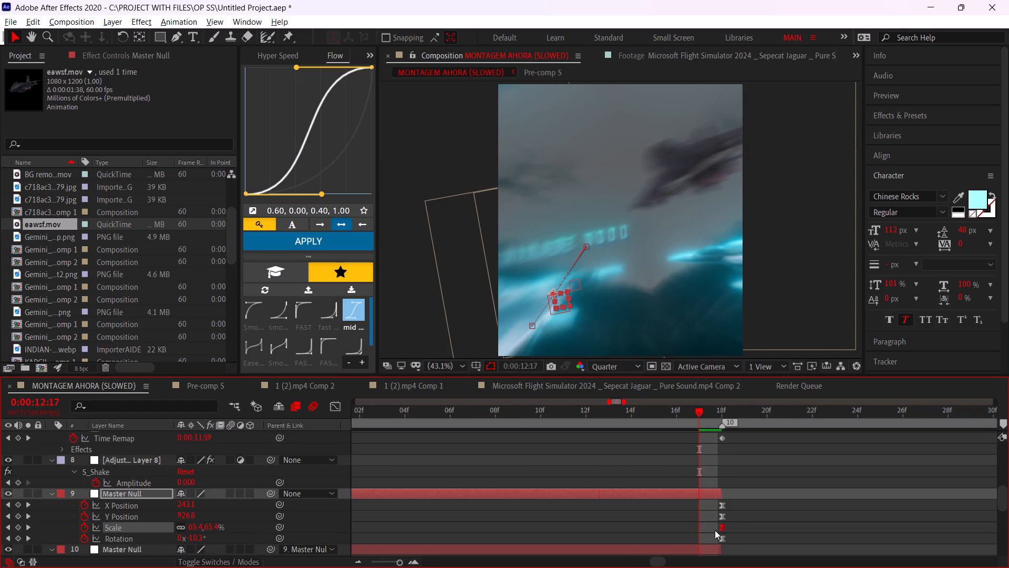
drag(715, 530, 720, 532)
Apply the fast reverse Flow curve (0.75, 0.02, 1.00, 0.15) to the layer 9 Master Null's Position, Scale and Rotation keyframes.
alt+scroll(720, 532, down, 2)
drag(745, 499, 454, 544)
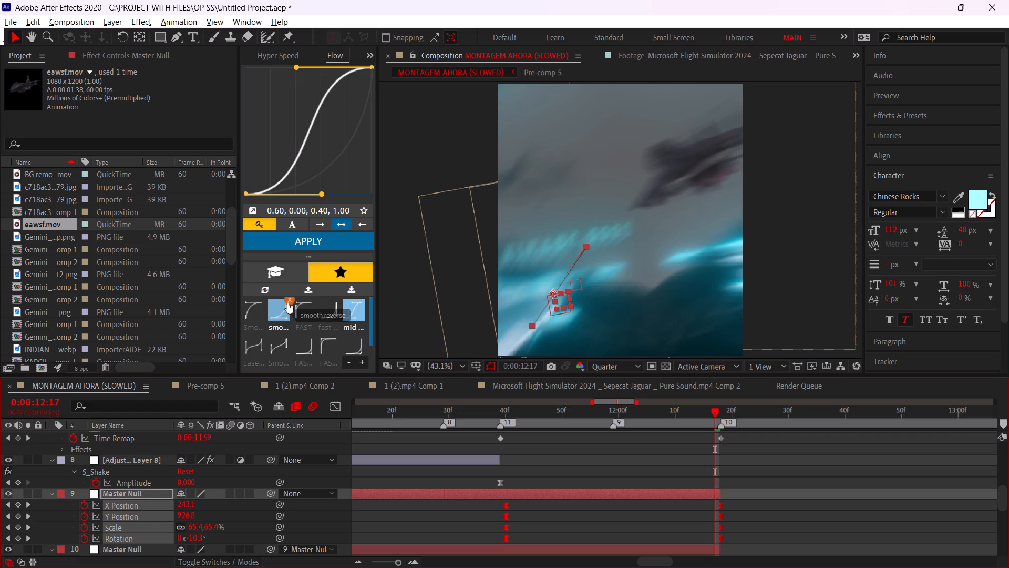
click(323, 309)
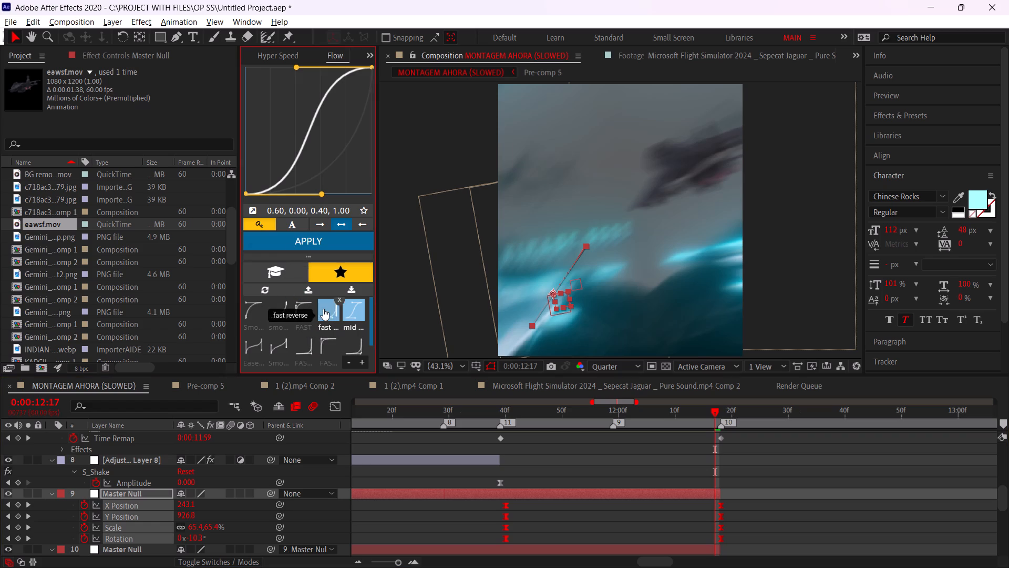
click(303, 236)
Play the edit from the beginning, and replay it from about 0:00:10:17, 0:00:09:34 and 0:00:10:27 to check the revised null motion.
alt+scroll(686, 471, down, 4)
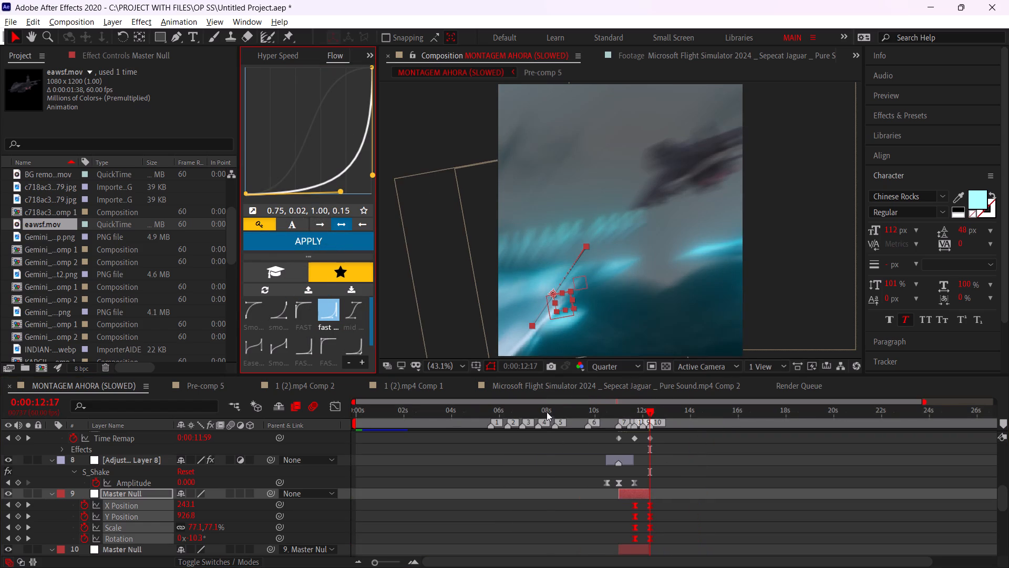
drag(547, 411, 208, 476)
key(space)
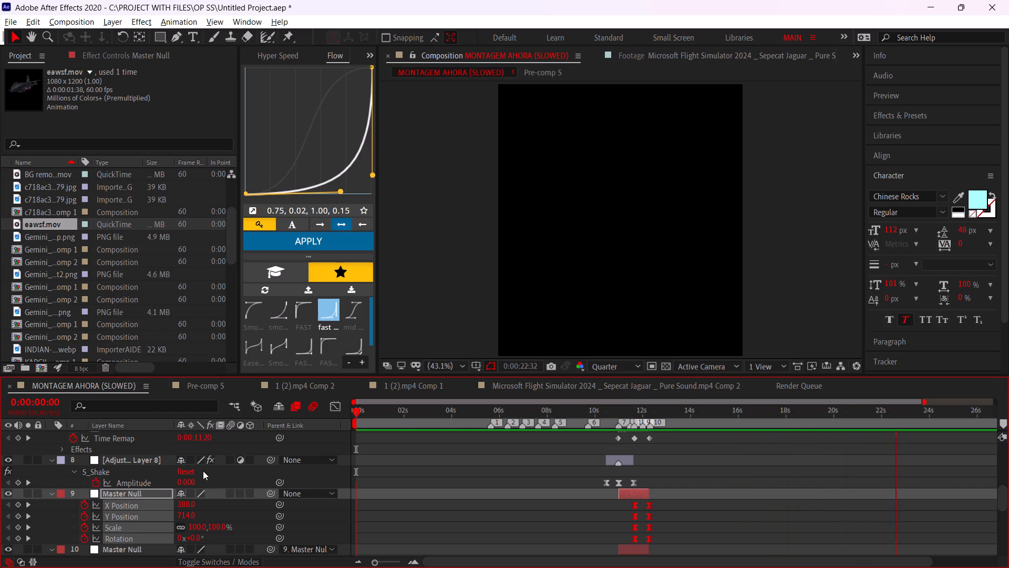
drag(610, 408, 602, 411)
key(space)
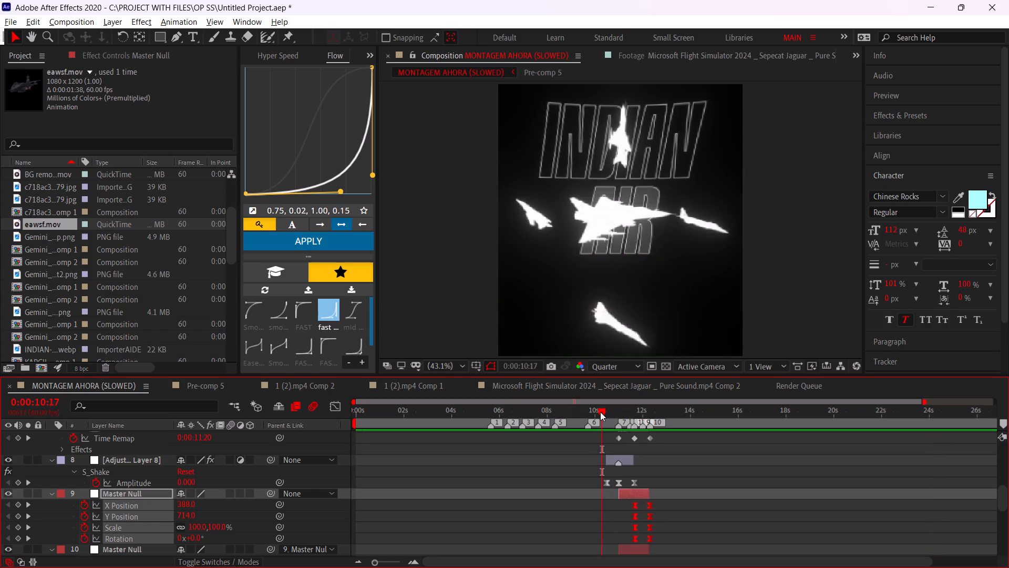
click(599, 455)
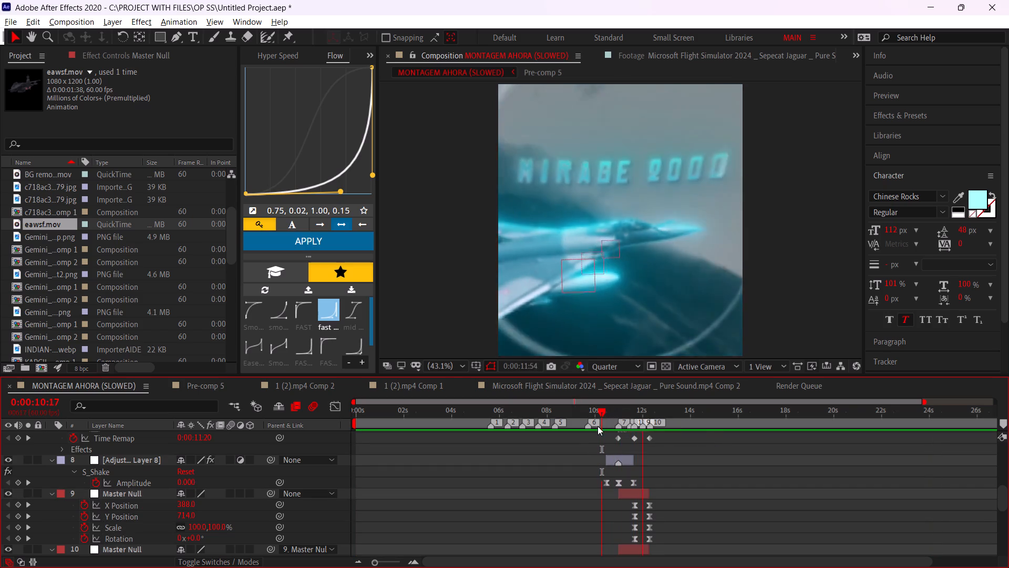
click(585, 415)
key(space)
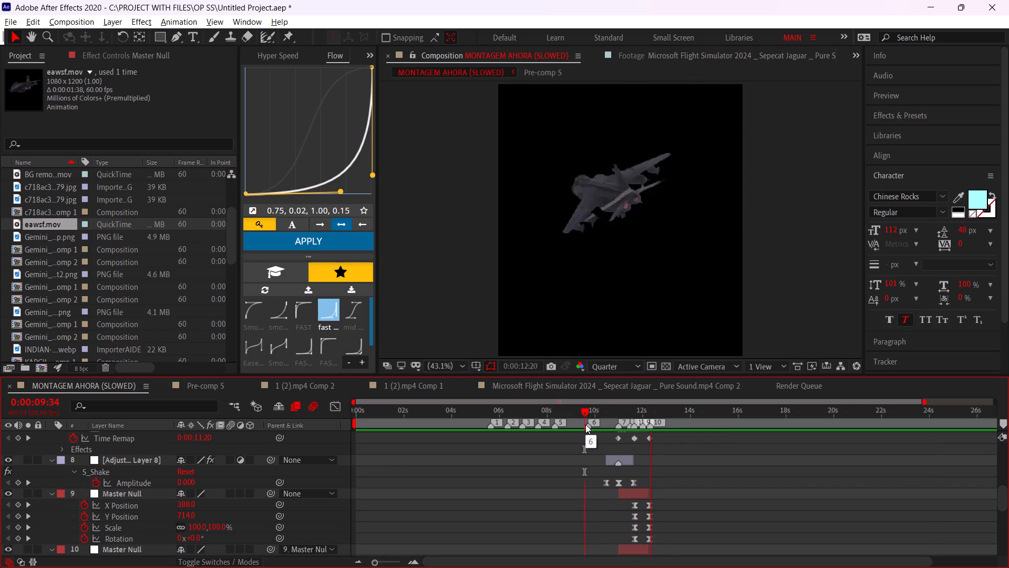
click(605, 414)
key(space)
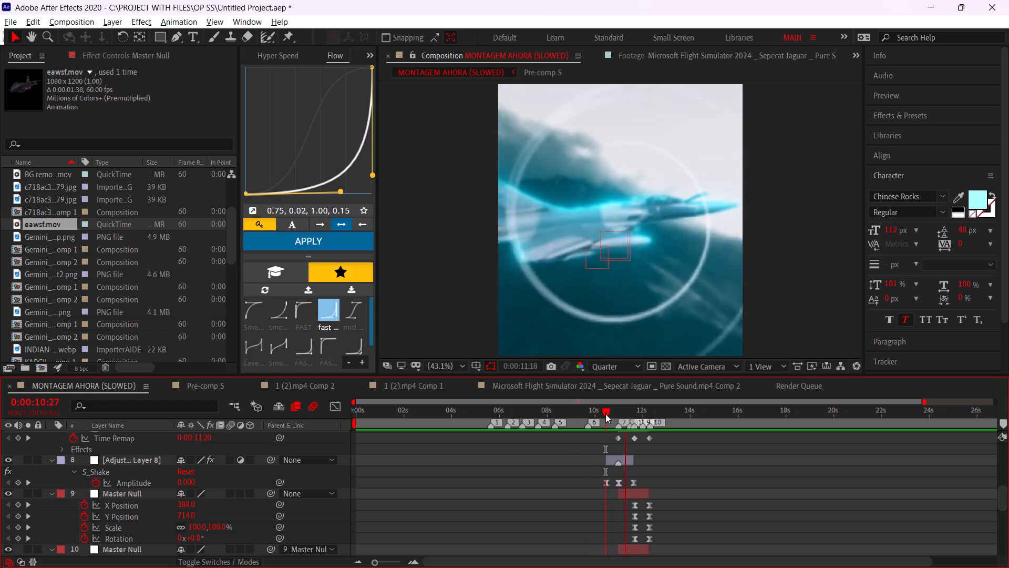
Replay the transition into the alpha-keyed jet repeatedly from 0:00:11:20.
alt+scroll(620, 432, up, 2)
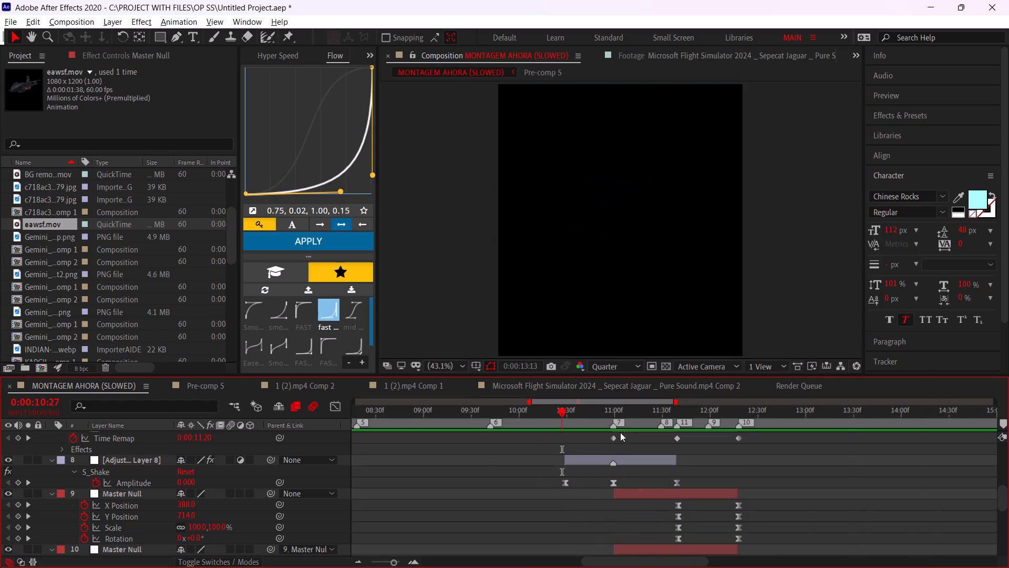
drag(641, 410, 646, 411)
key(space)
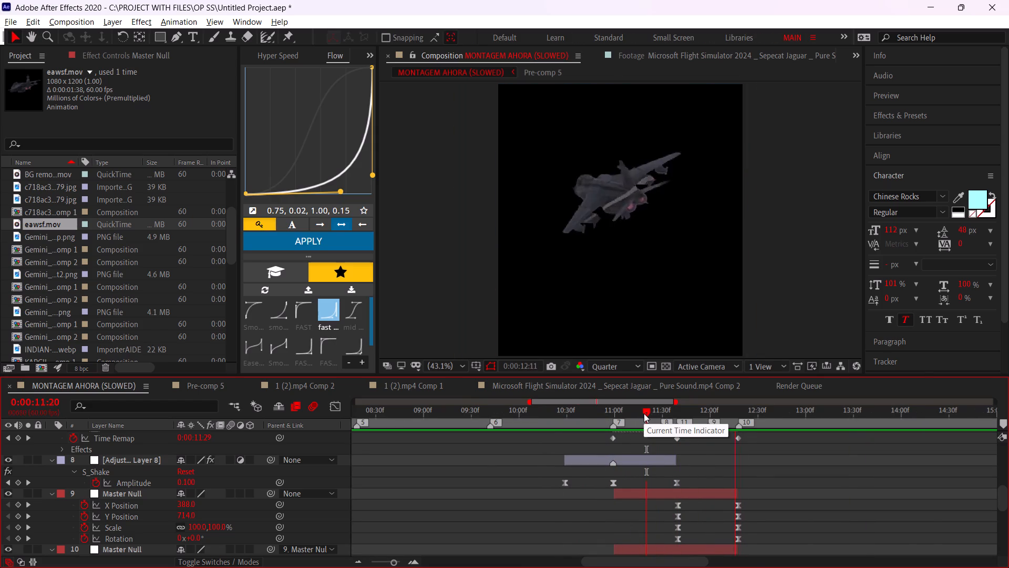
click(644, 413)
key(space)
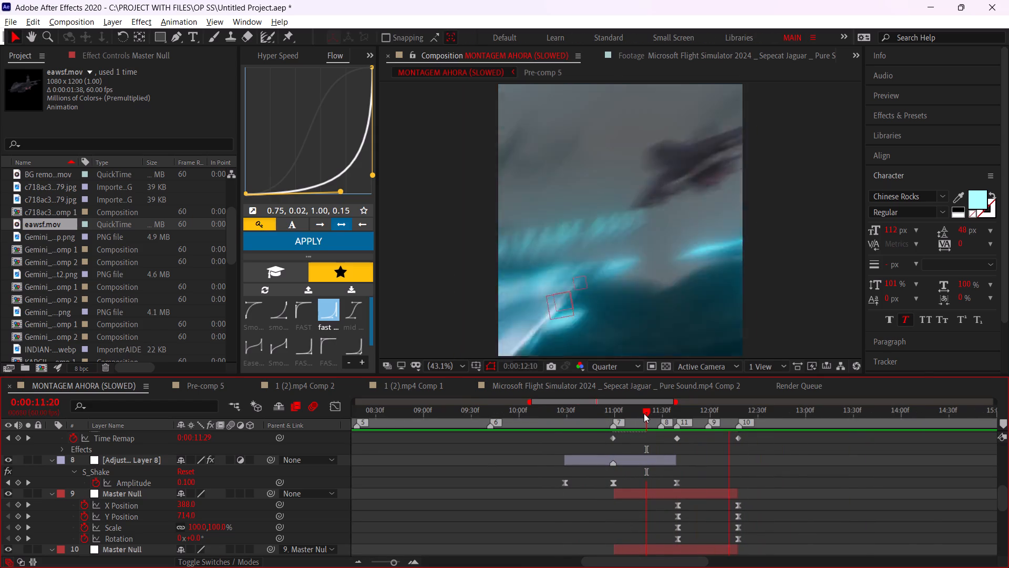
click(644, 413)
key(space)
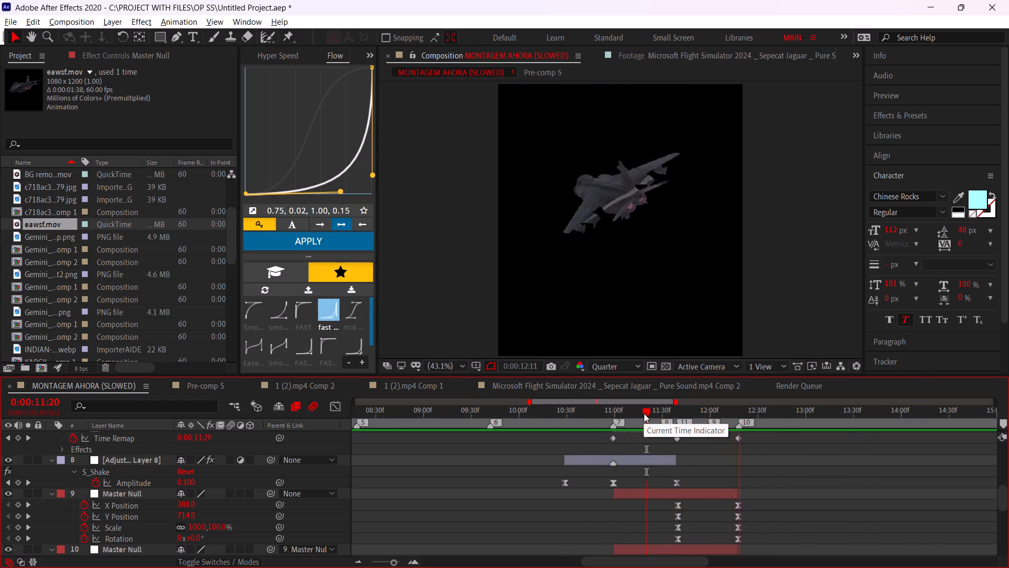
click(644, 413)
key(space)
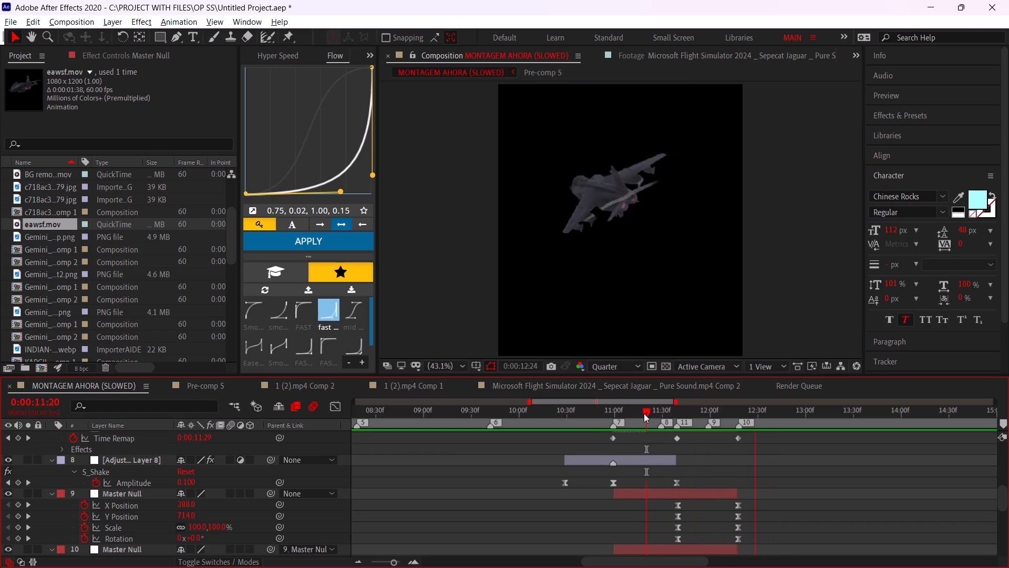
Replay the transition into the alpha-keyed jet from 0:00:09:53, 0:00:11:12 and 0:00:11:16.
drag(644, 413, 505, 426)
key(space)
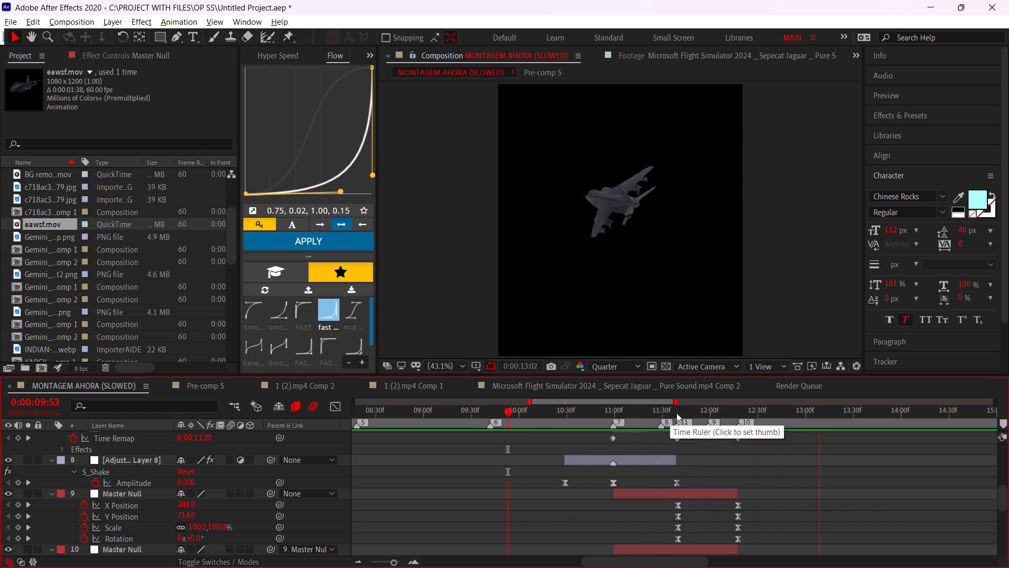
click(655, 408)
key(space)
drag(650, 413, 634, 418)
key(space)
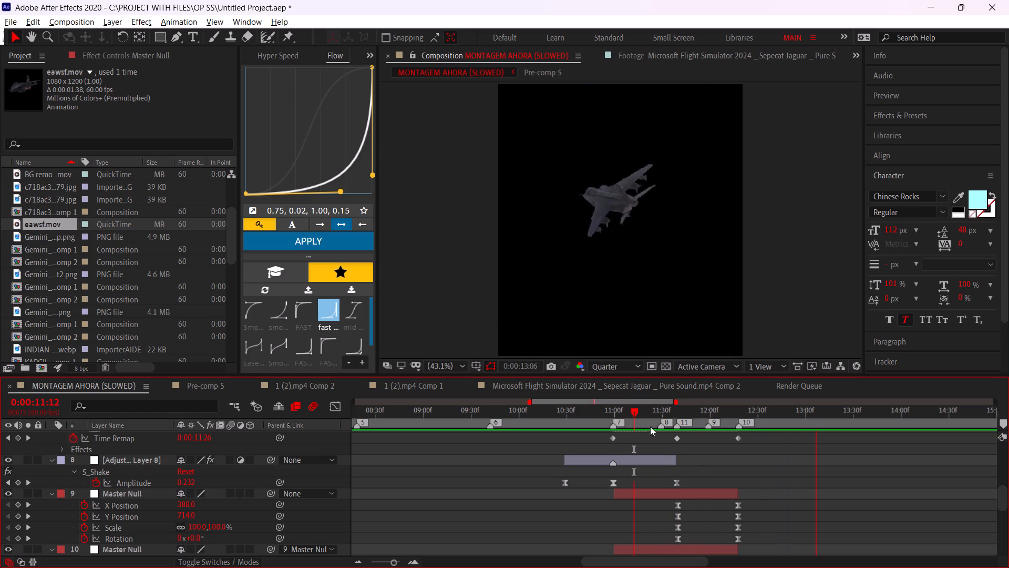
click(641, 422)
key(space)
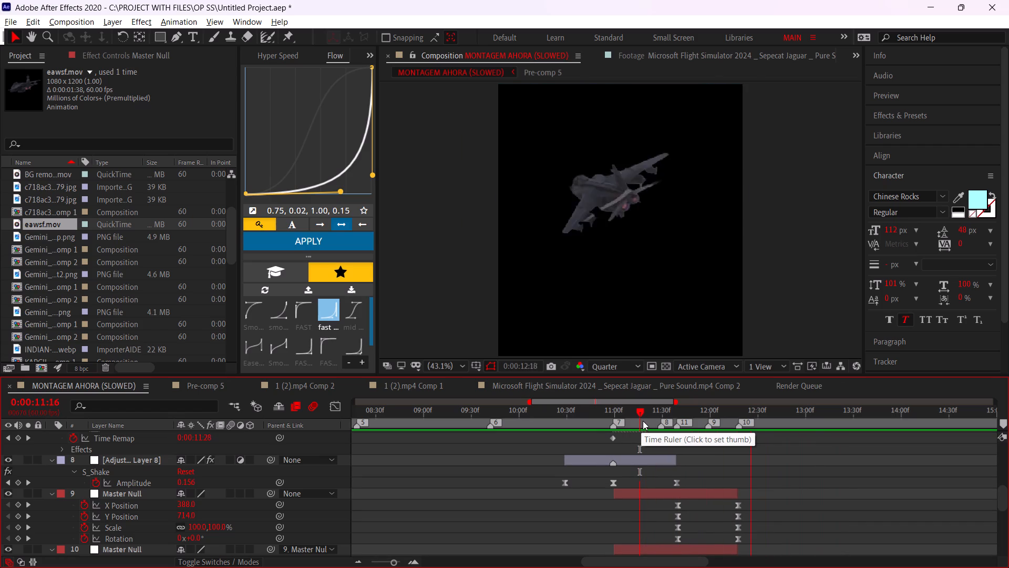
Move the end Position and Scale keyframes of the layer 1 Microsoft Flight Simulator Comp 2 onto marker 10 at 0:00:12:18.
click(659, 423)
alt+scroll(732, 467, up, 2)
scroll(758, 468, up, 3)
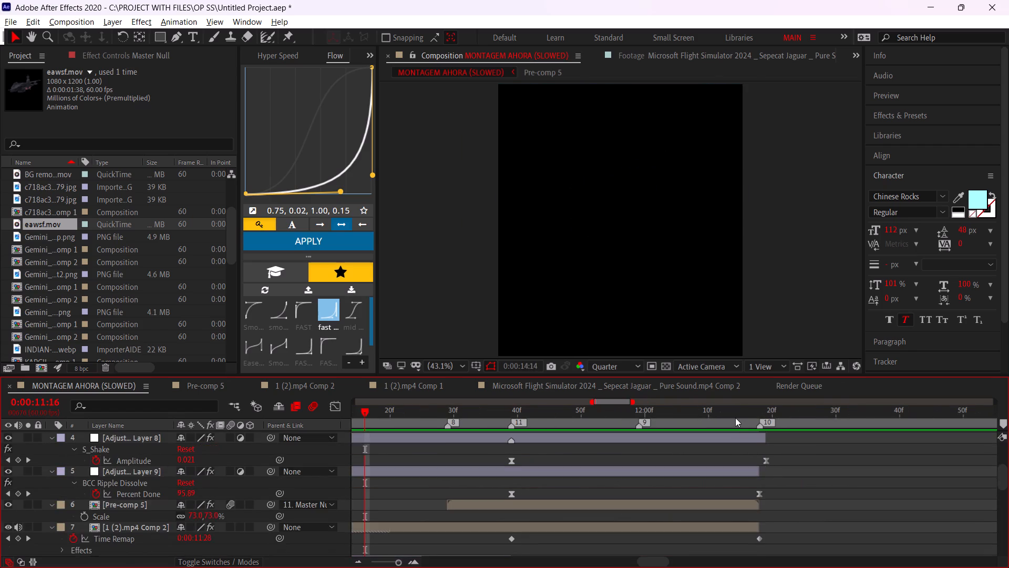
click(734, 417)
scroll(786, 476, up, 8)
middle_drag(780, 472, 638, 494)
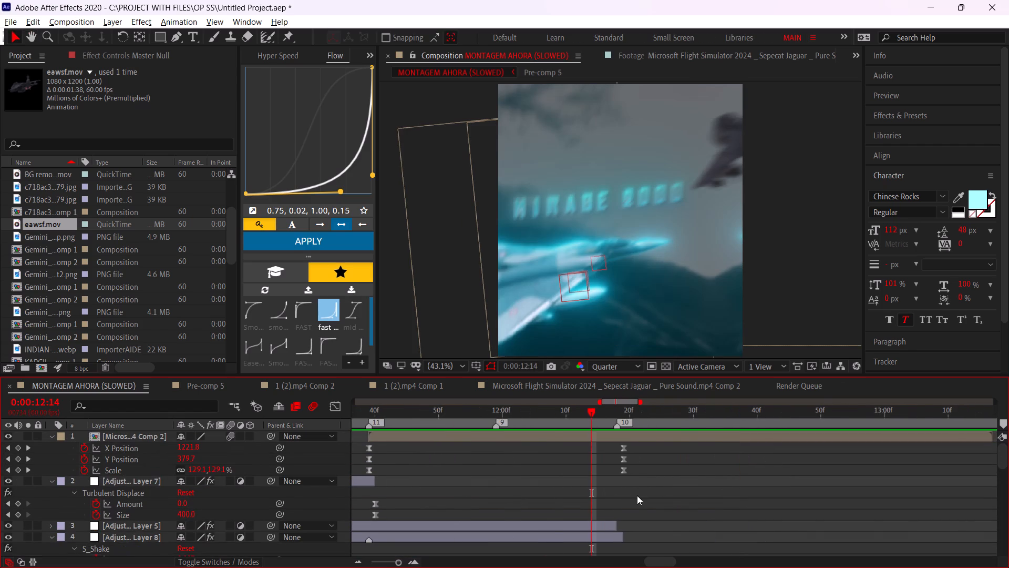
alt+scroll(637, 495, up, 1)
drag(572, 413, 595, 417)
alt+scroll(614, 459, down, 1)
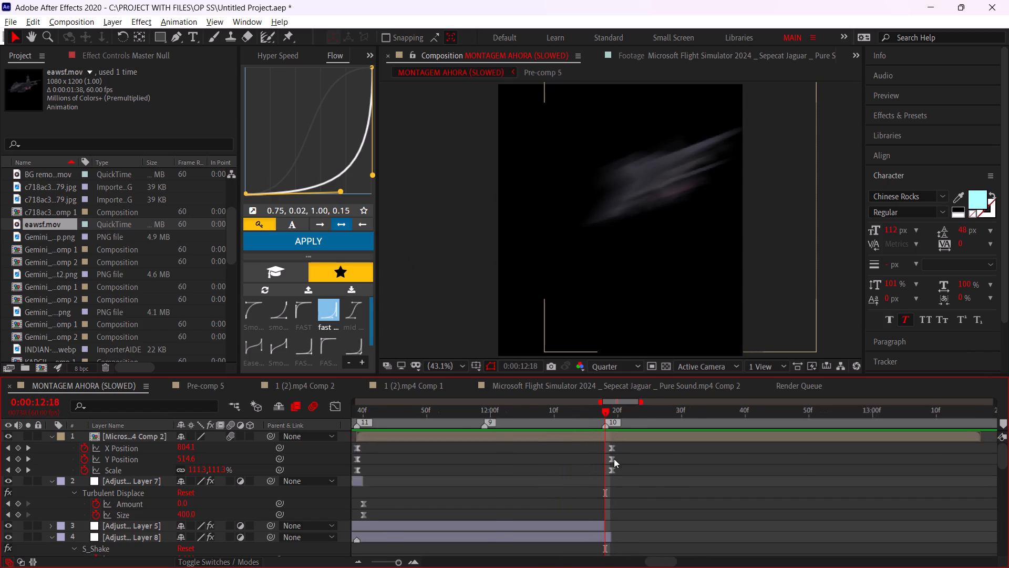
alt+scroll(614, 459, down, 1)
drag(633, 446, 457, 476)
alt+scroll(617, 448, up, 2)
alt+drag(599, 448, 586, 450)
Split the layer 1 Microsoft Flight Simulator Comp 2 at 0:00:12:18.
click(588, 435)
key(ctrl+shift+d)
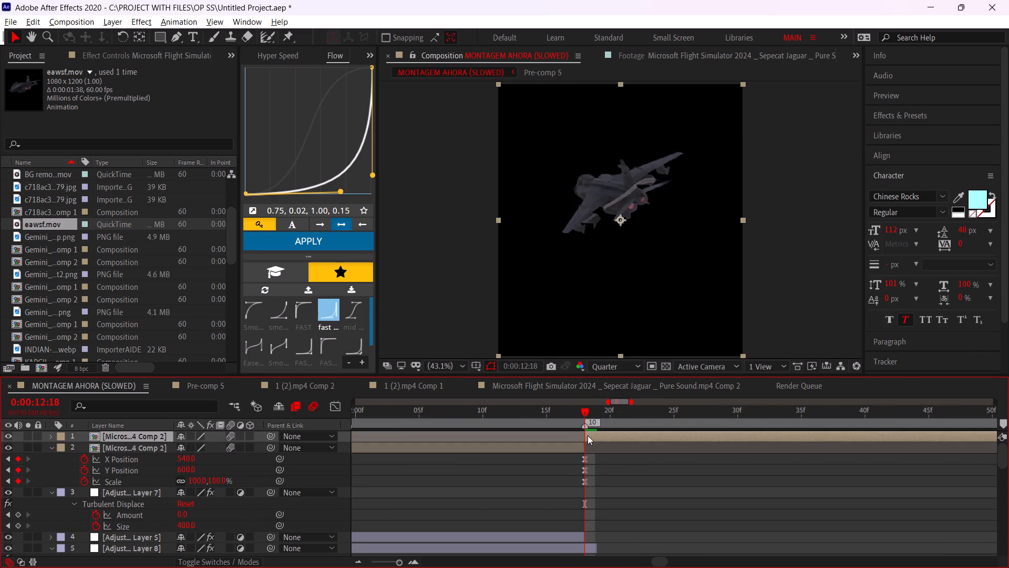
Play the split-off jet segment from 0:00:12:18 and stop at 0:00:12:42 to inspect that frame.
alt+scroll(584, 461, down, 3)
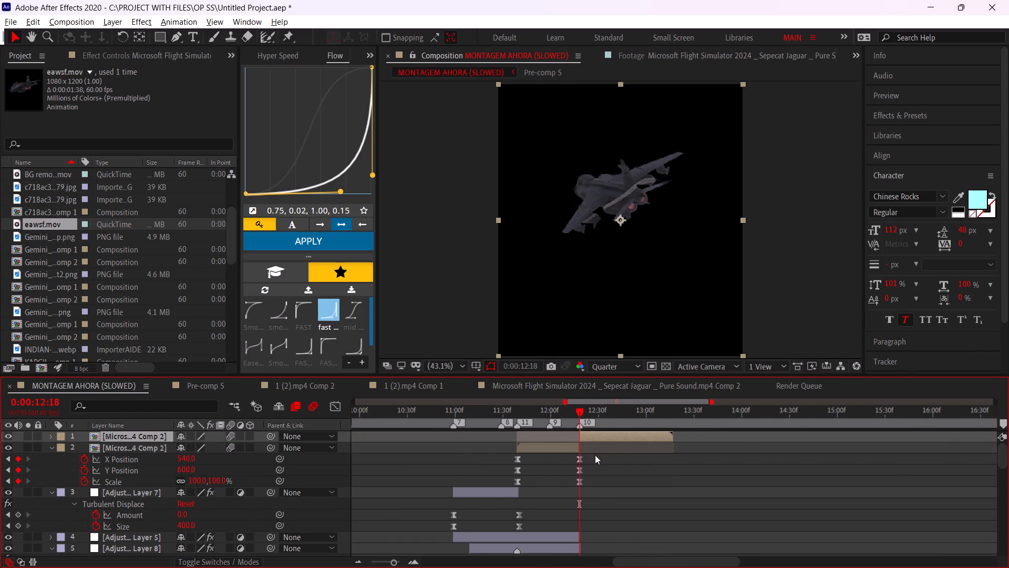
key(space)
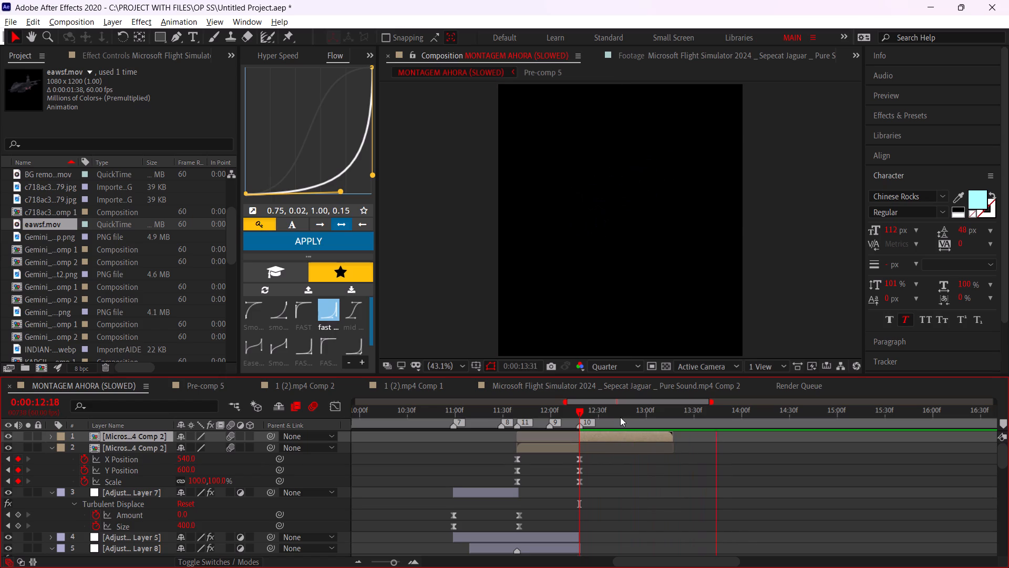
click(618, 417)
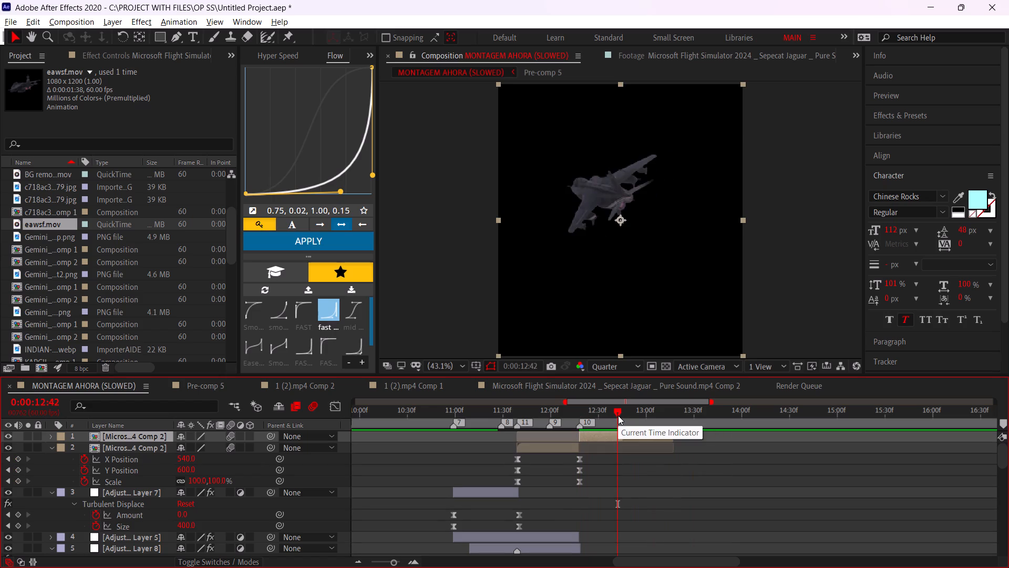
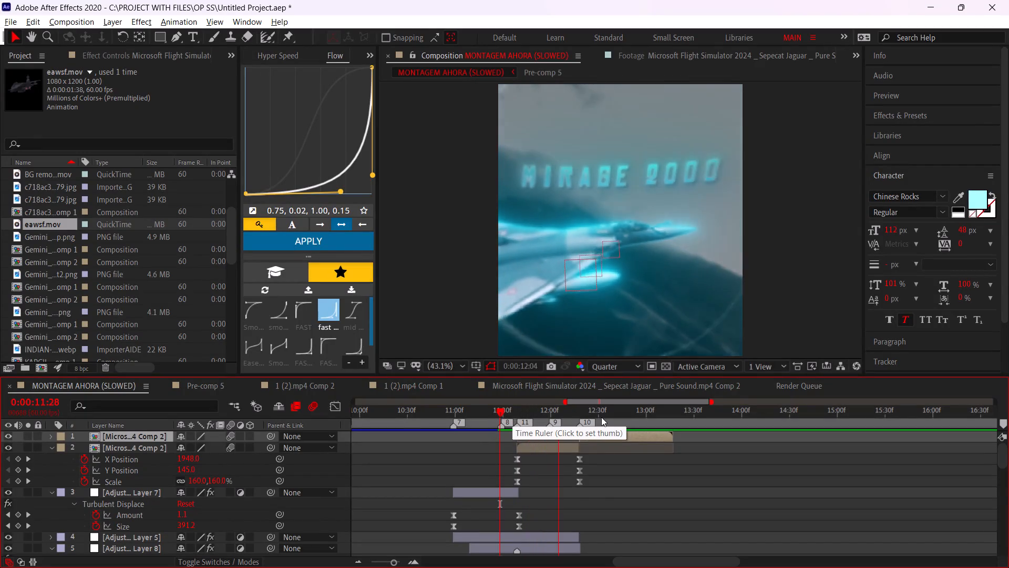
Replay the split-off jet segment from 0:00:12:18, 0:00:12:33 and 0:00:13:03 to check its timing.
alt+scroll(588, 425, up, 1)
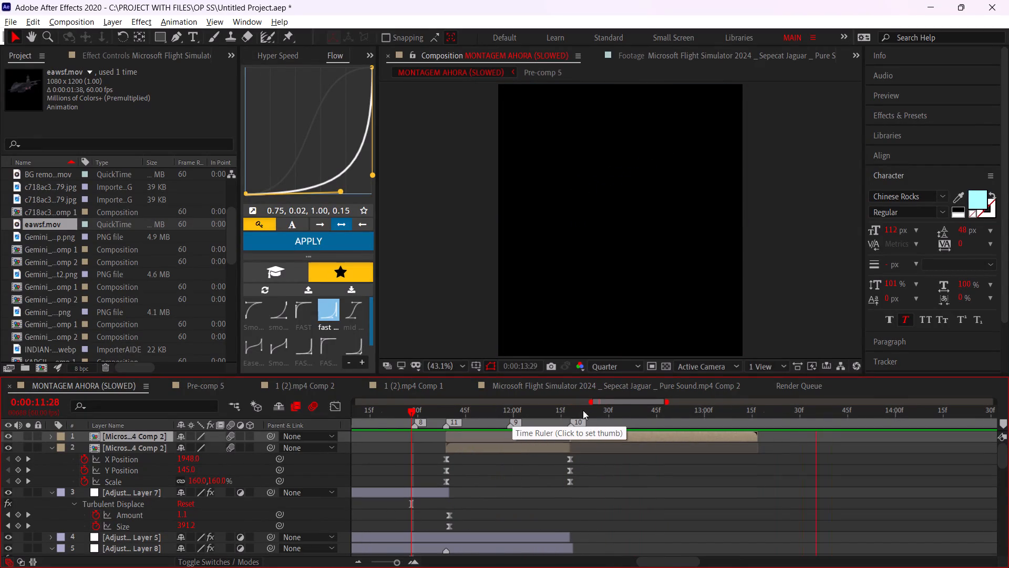
drag(583, 410, 572, 414)
click(587, 437)
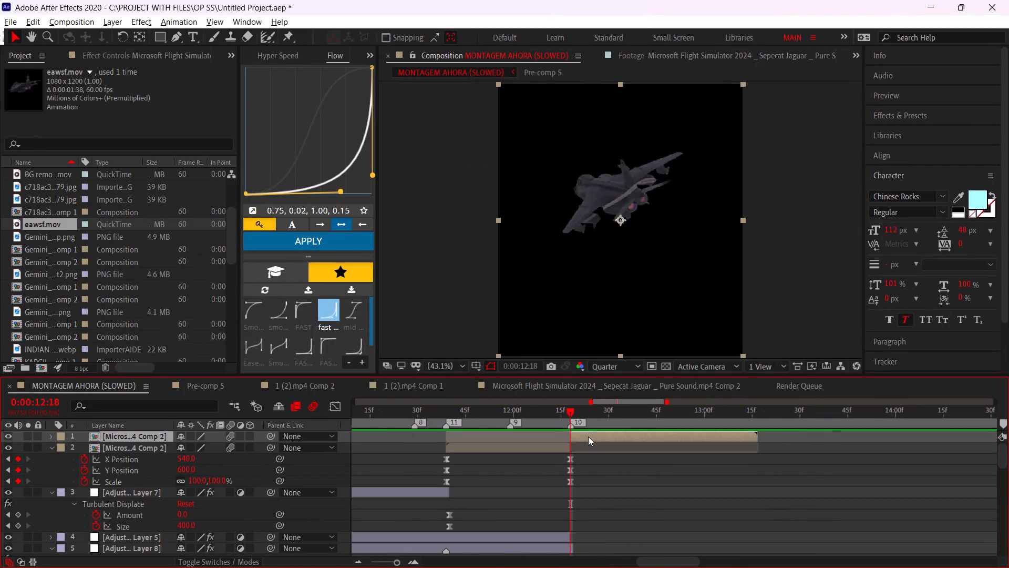
key(space)
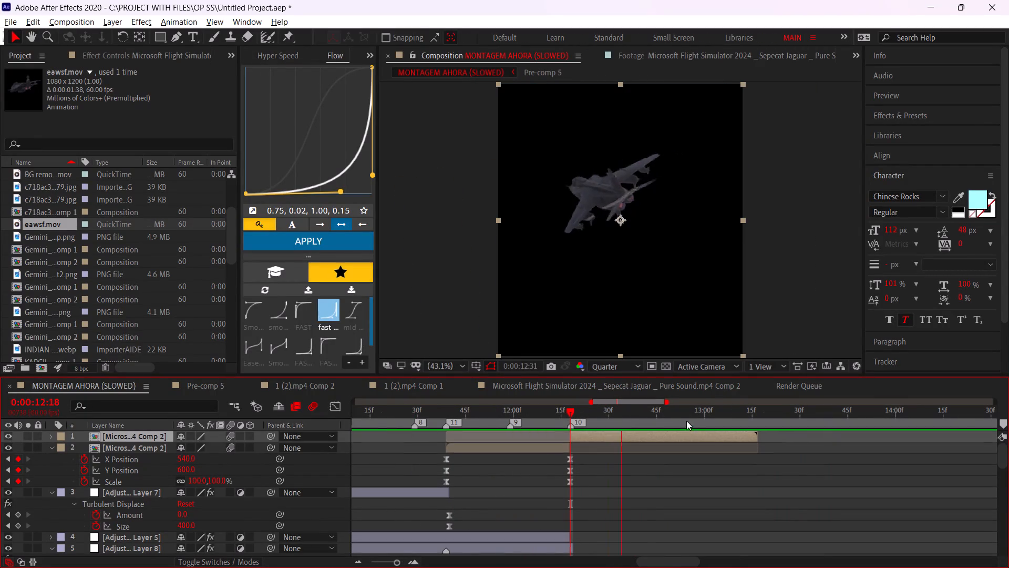
click(618, 414)
key(space)
key(space)
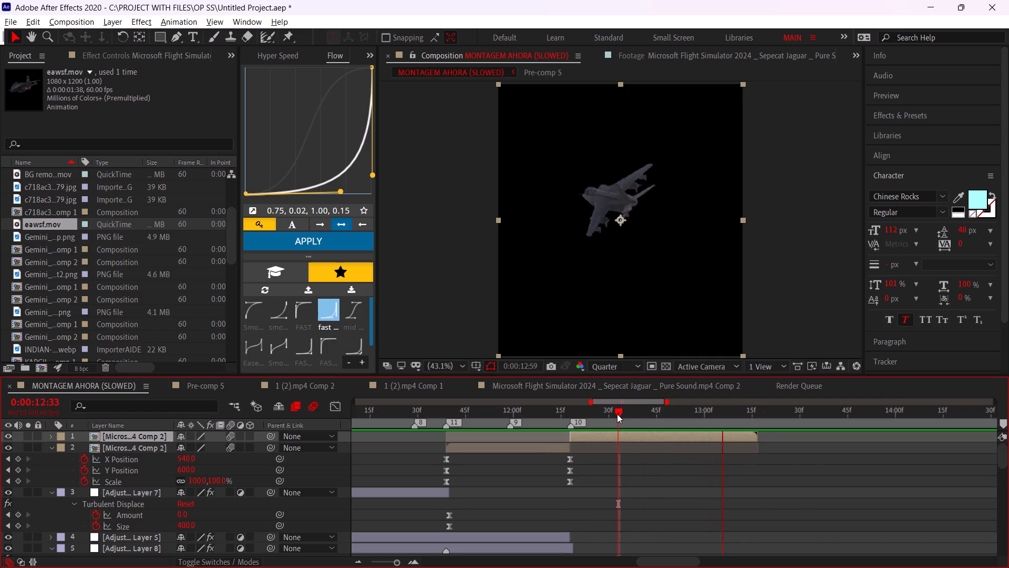
key(space)
key(space)
click(715, 424)
key(space)
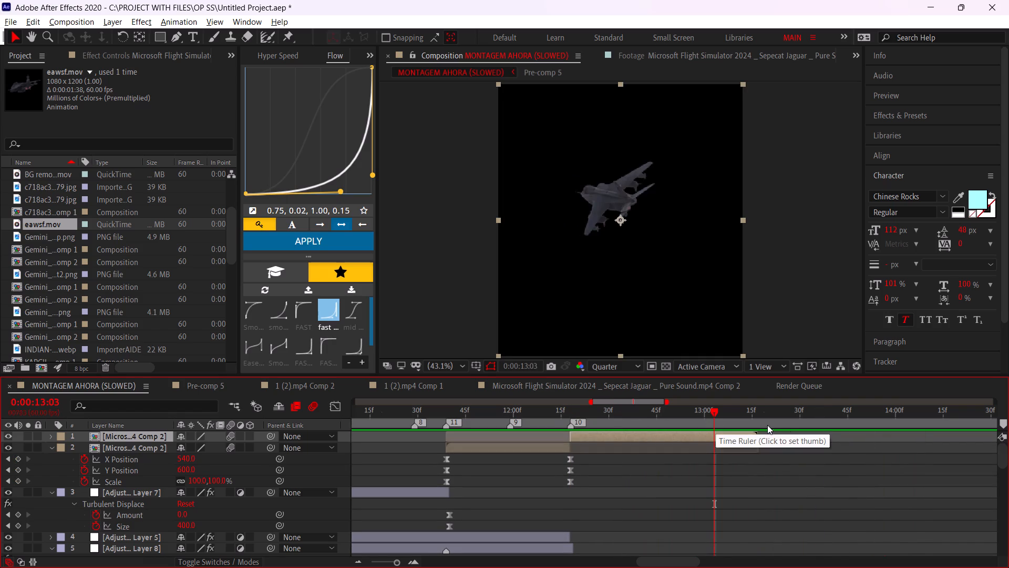
Add a composition marker at 0:00:13:38, past the end of the jet segment.
drag(788, 424, 825, 449)
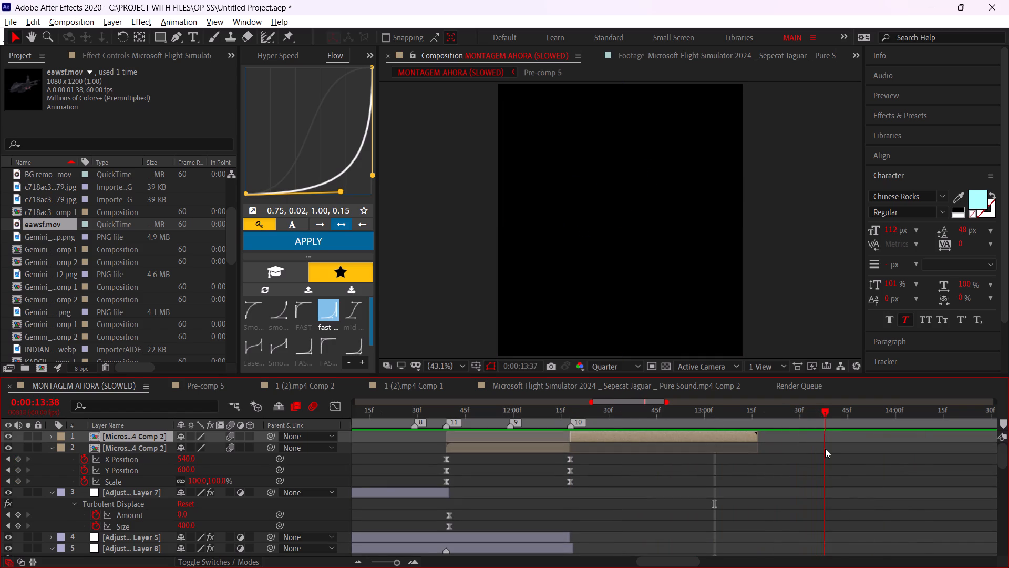
drag(825, 449, 829, 451)
alt+scroll(826, 449, up, 3)
ctrl+drag(822, 422, 802, 420)
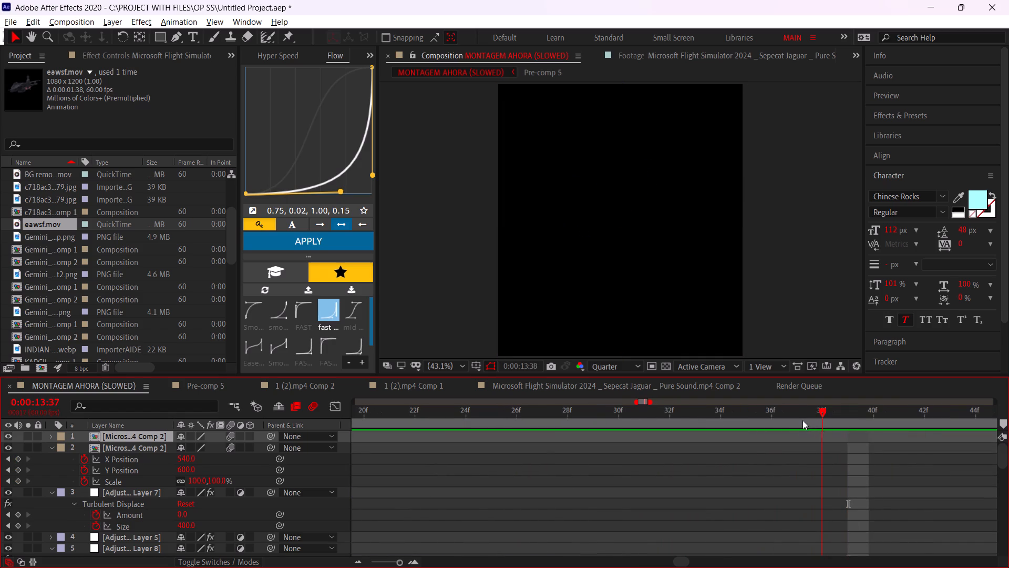
ctrl+drag(802, 420, 821, 431)
click(1005, 421)
Replay the jet segment after marker 10 from 0:00:12:34, 0:00:12:23 and 0:00:12:31 to locate the next cut point.
alt+scroll(869, 459, down, 3)
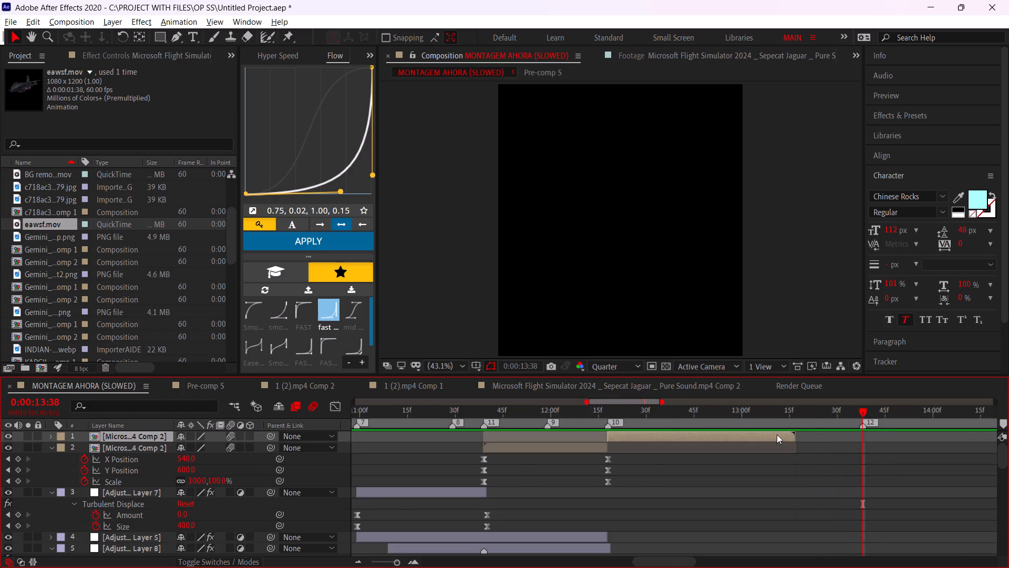
click(701, 415)
key(space)
drag(699, 414, 657, 427)
key(space)
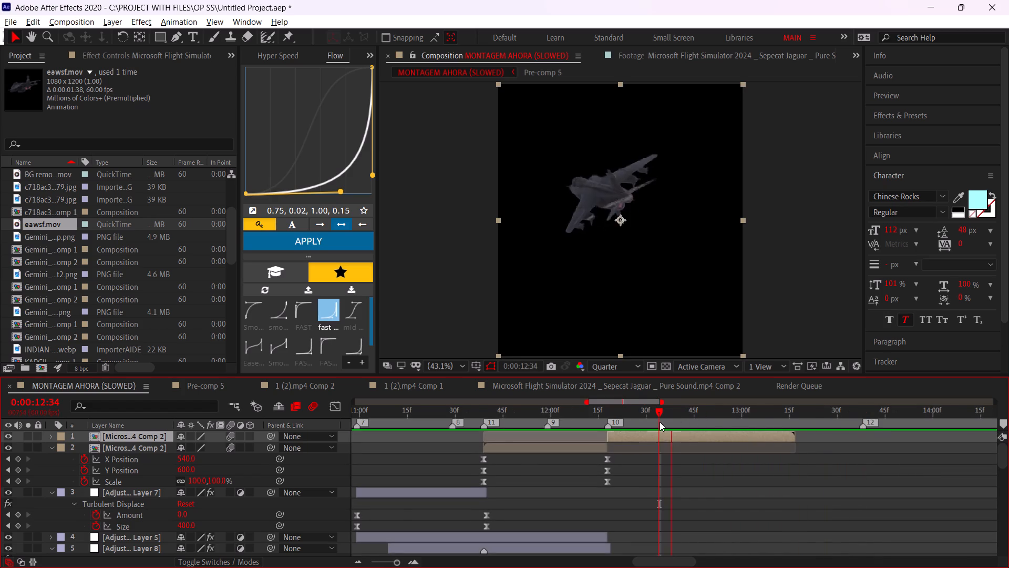
click(660, 421)
key(space)
drag(660, 421, 624, 428)
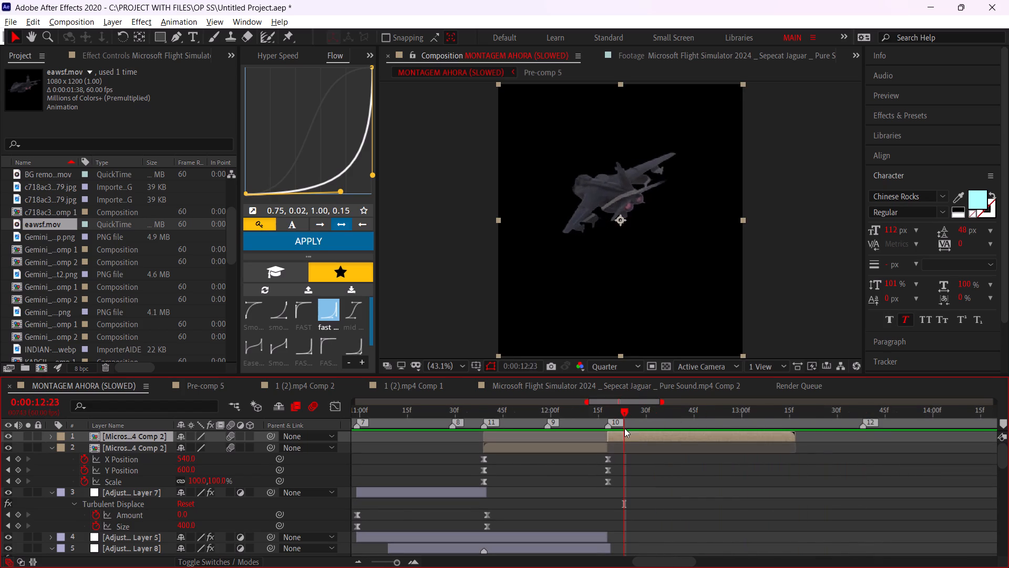
key(space)
click(649, 419)
key(space)
key(space)
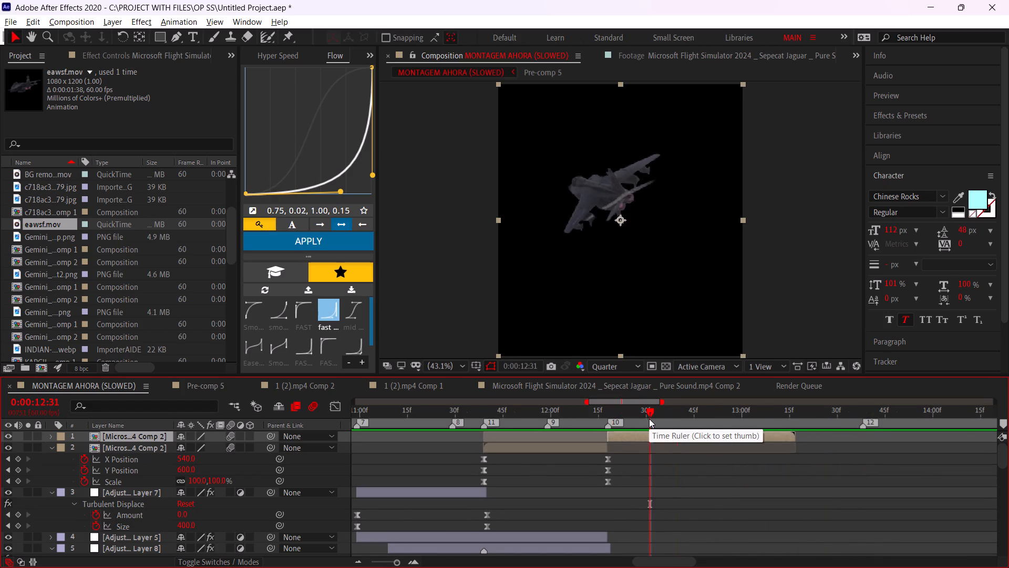
Add a composition marker at 0:00:12:38 over the jet segment.
drag(649, 419, 679, 437)
alt+scroll(679, 437, up, 2)
ctrl+drag(670, 415, 664, 417)
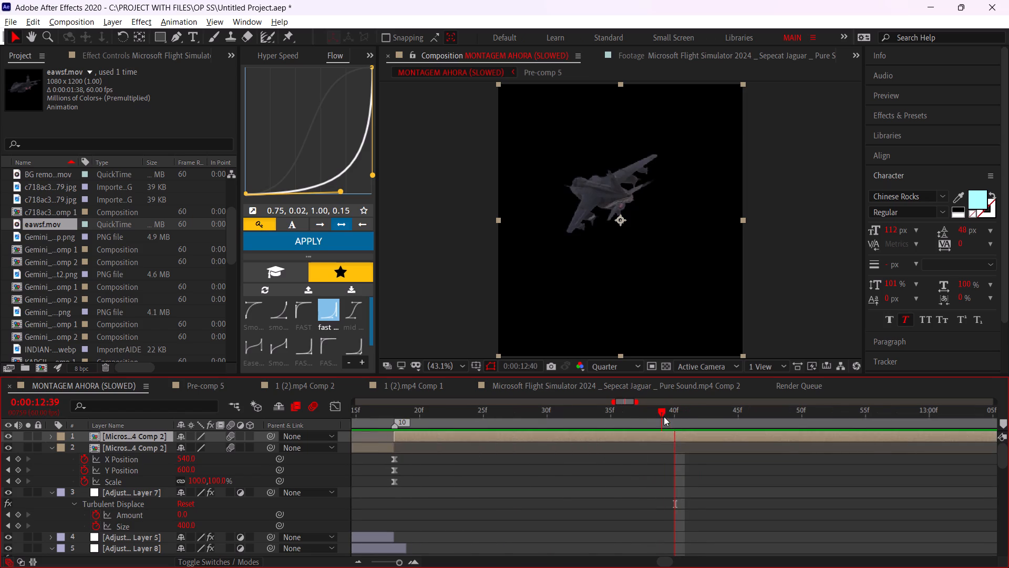
ctrl+drag(664, 417, 649, 418)
click(1001, 425)
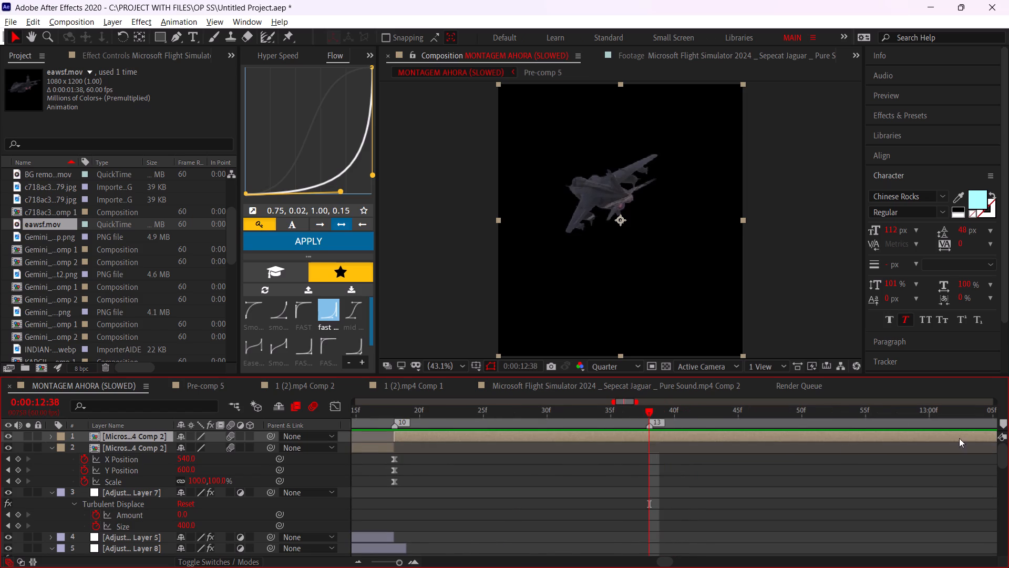
Play on from 0:00:12:38 and add a composition marker at 0:00:12:58.
key(space)
click(741, 417)
middle_drag(819, 493, 607, 530)
key(space)
drag(606, 421, 608, 421)
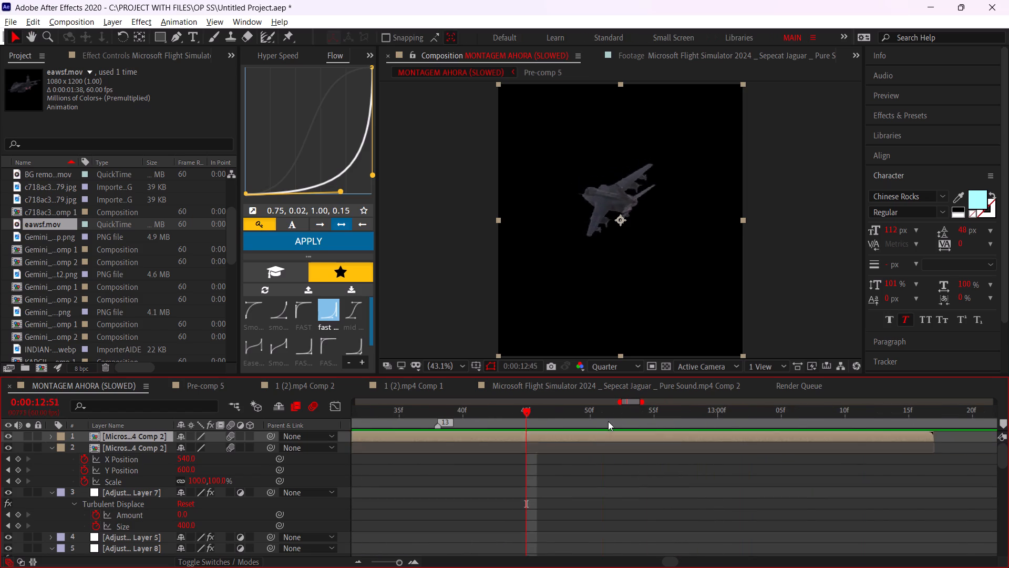
drag(608, 421, 695, 456)
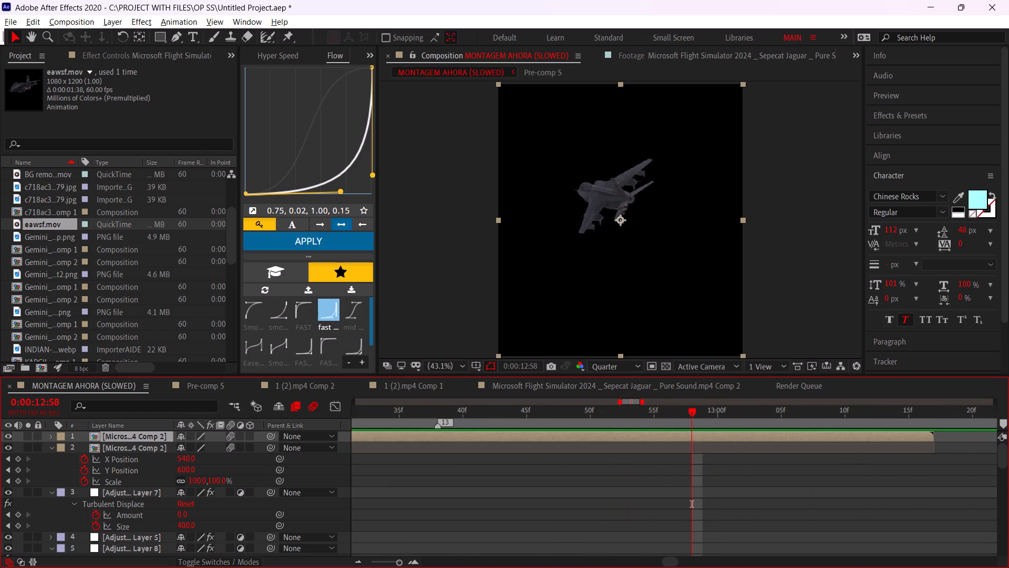
click(1003, 425)
Play on from 0:00:12:58 and add a composition marker at 0:00:13:18.
key(space)
click(759, 409)
key(space)
drag(785, 418, 789, 417)
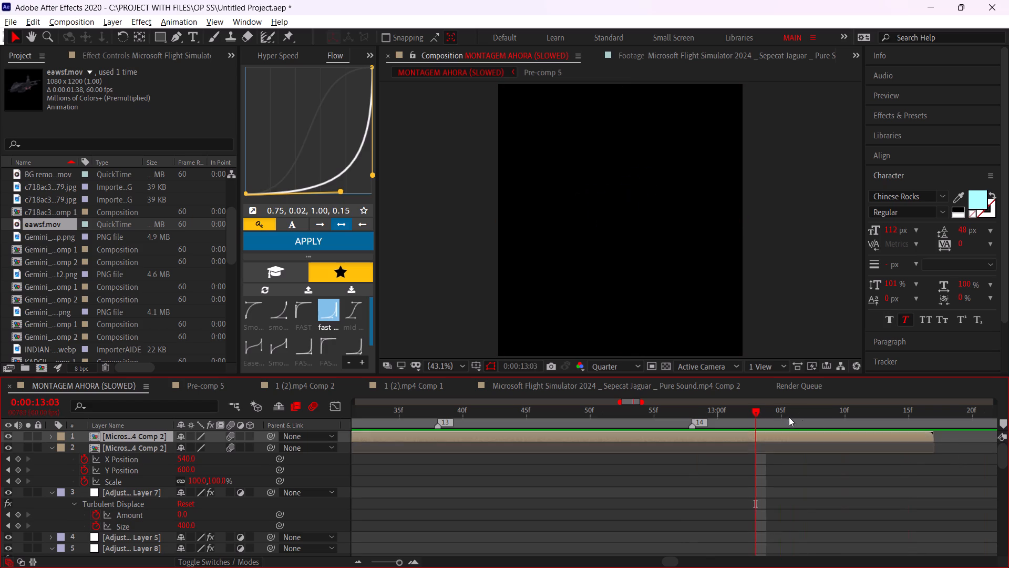
drag(789, 417, 913, 480)
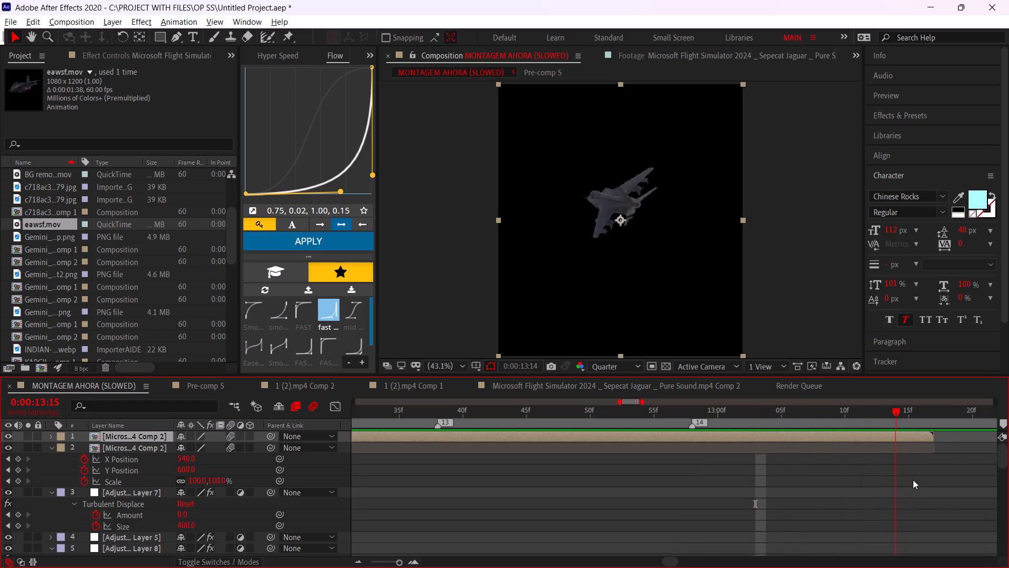
drag(913, 480, 949, 510)
click(1007, 423)
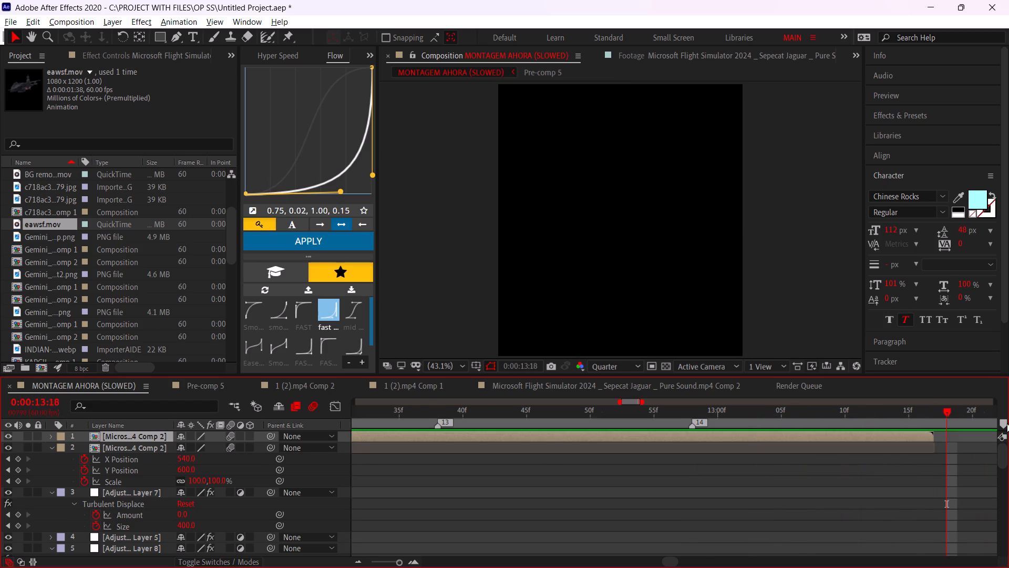
Enable time remapping on the layer 1 Microsoft Flight Simulator Comp 2 and add a Time Remap keyframe at marker 10, 0:00:12:18.
alt+scroll(895, 453, down, 1)
click(813, 437)
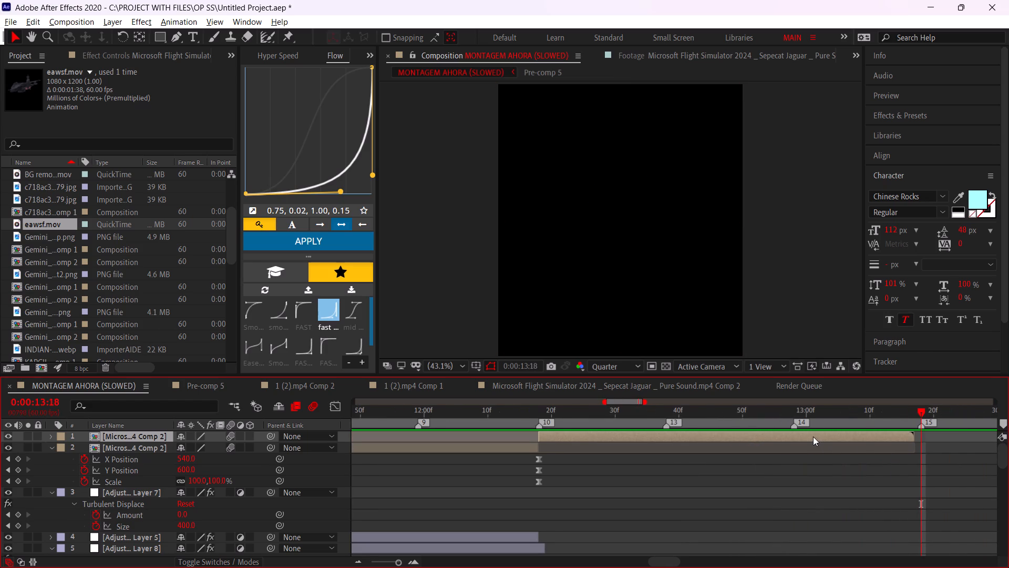
key(ctrl+alt+t)
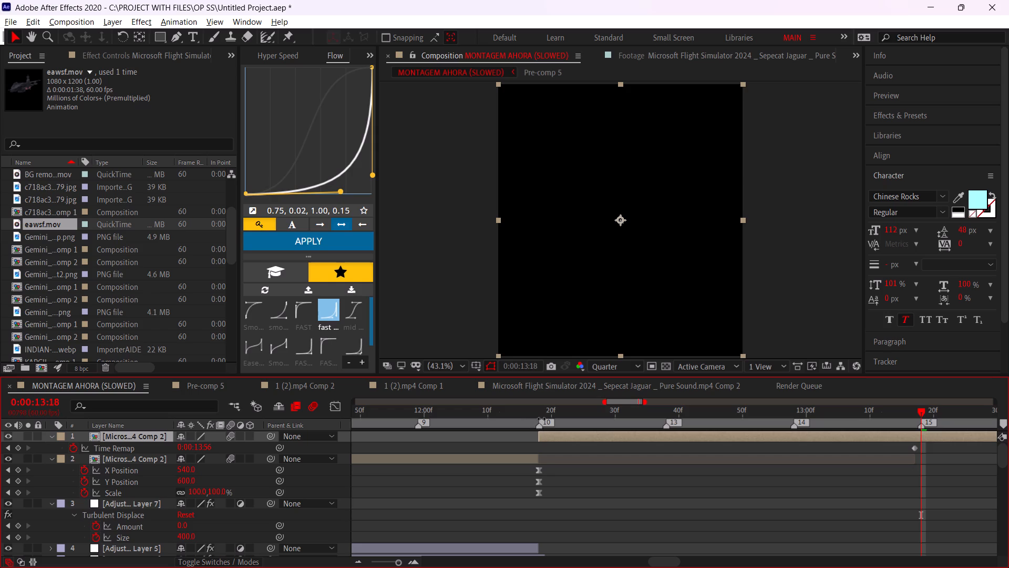
click(542, 415)
click(538, 415)
click(21, 450)
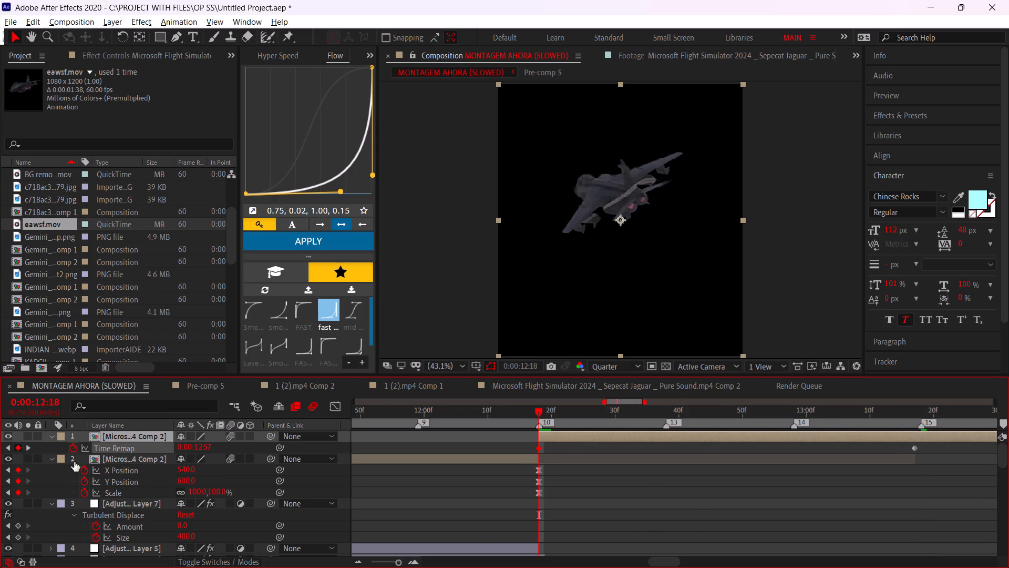
Move layer 1's end Time Remap keyframe onto marker 12 at 0:00:13:38.
alt+scroll(749, 448, down, 2)
drag(792, 450, 826, 458)
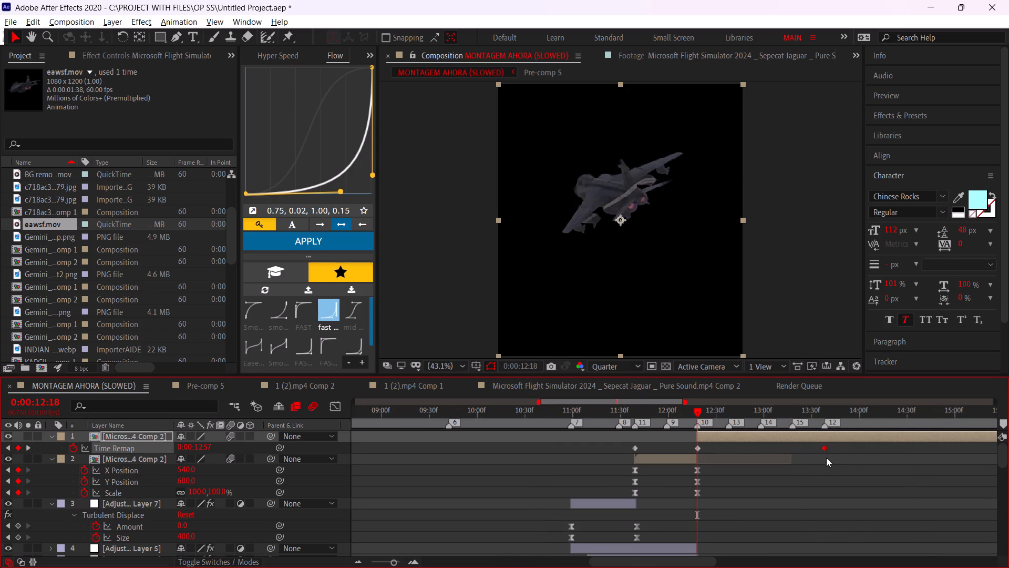
drag(826, 458, 827, 457)
click(821, 412)
alt+scroll(823, 412, up, 2)
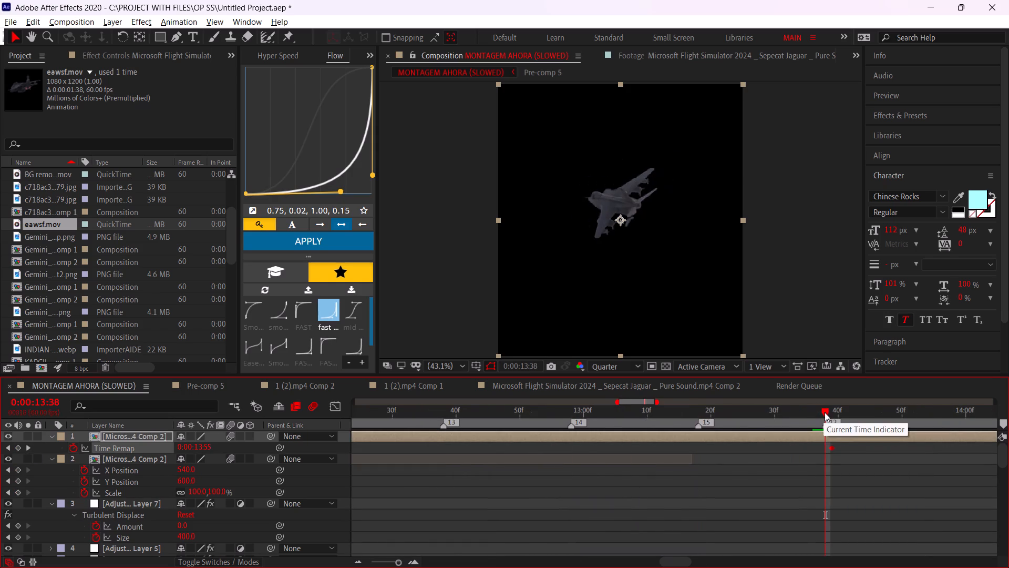
drag(832, 447, 827, 448)
Split the time-remapped layer 1 jet comp at 0:00:13:38 and delete the part after it.
click(827, 440)
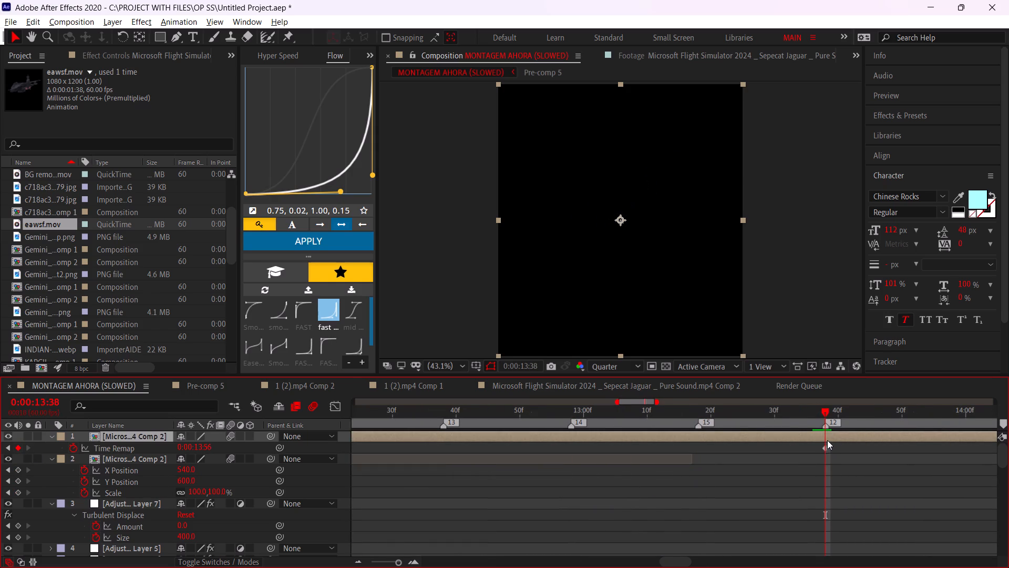
key(ctrl+shift+d)
key(Delete)
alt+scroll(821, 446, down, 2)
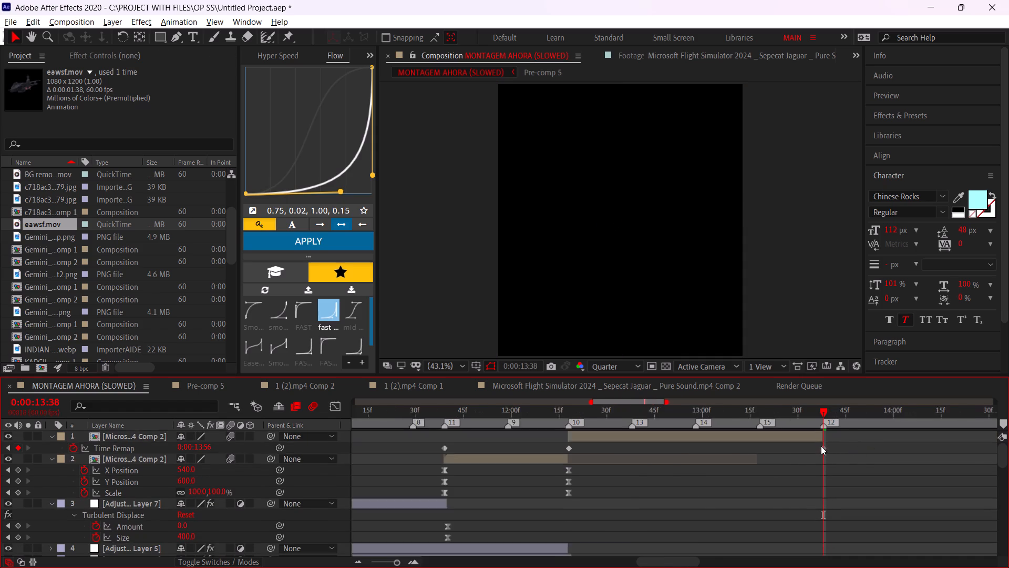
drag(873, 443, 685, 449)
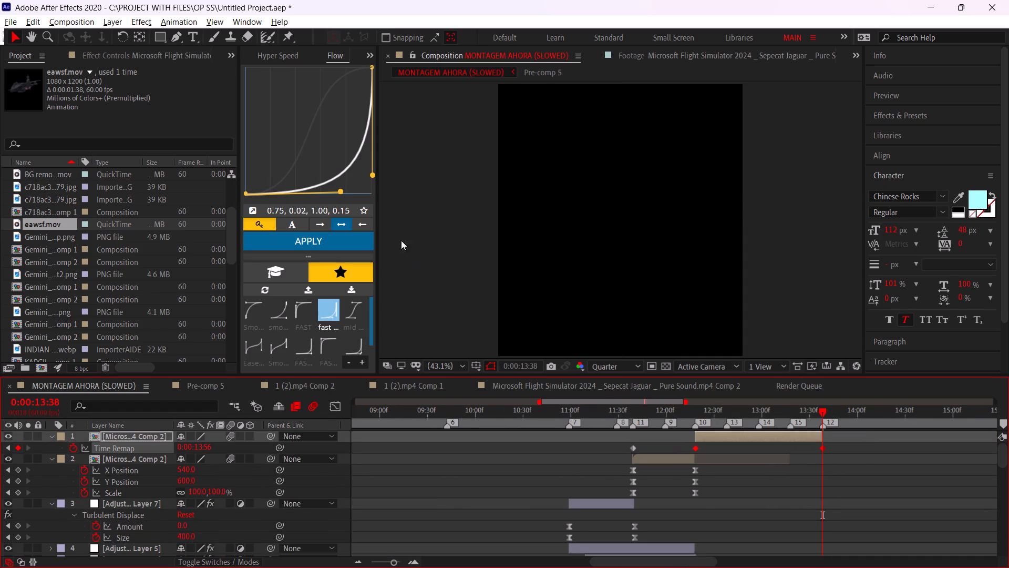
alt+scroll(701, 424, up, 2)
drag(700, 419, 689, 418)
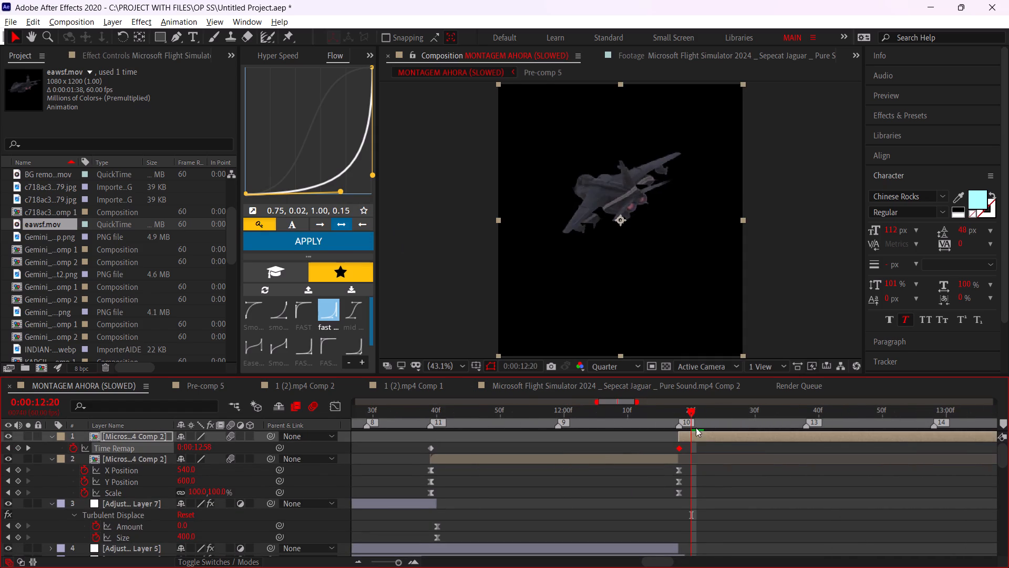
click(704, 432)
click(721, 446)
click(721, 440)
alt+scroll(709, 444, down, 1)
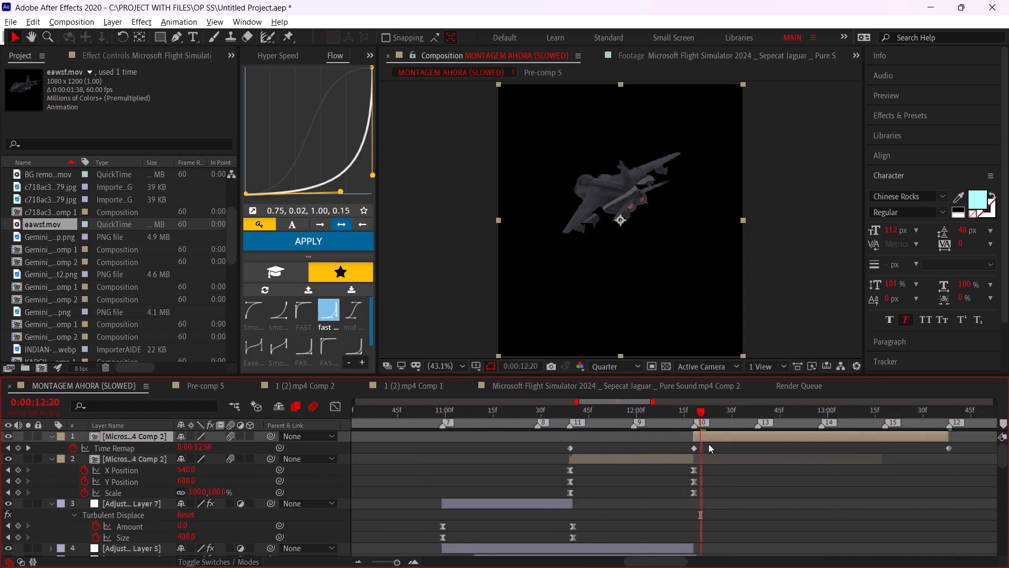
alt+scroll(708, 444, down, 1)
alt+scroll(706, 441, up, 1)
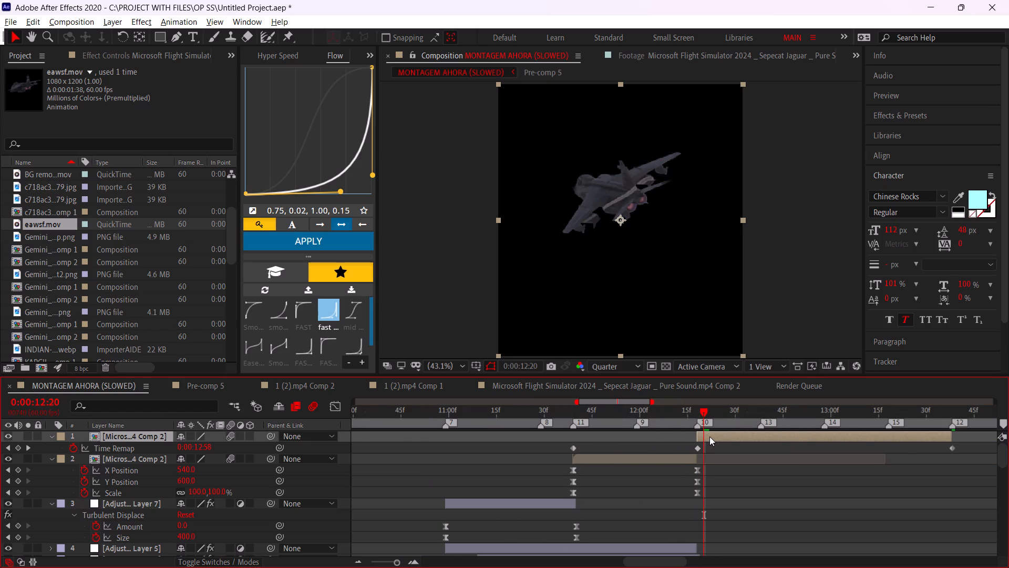
Find the Kargil Suru Valley .mp4 among the project items and open it in the Footage viewer.
click(138, 62)
scroll(135, 60, up, 4)
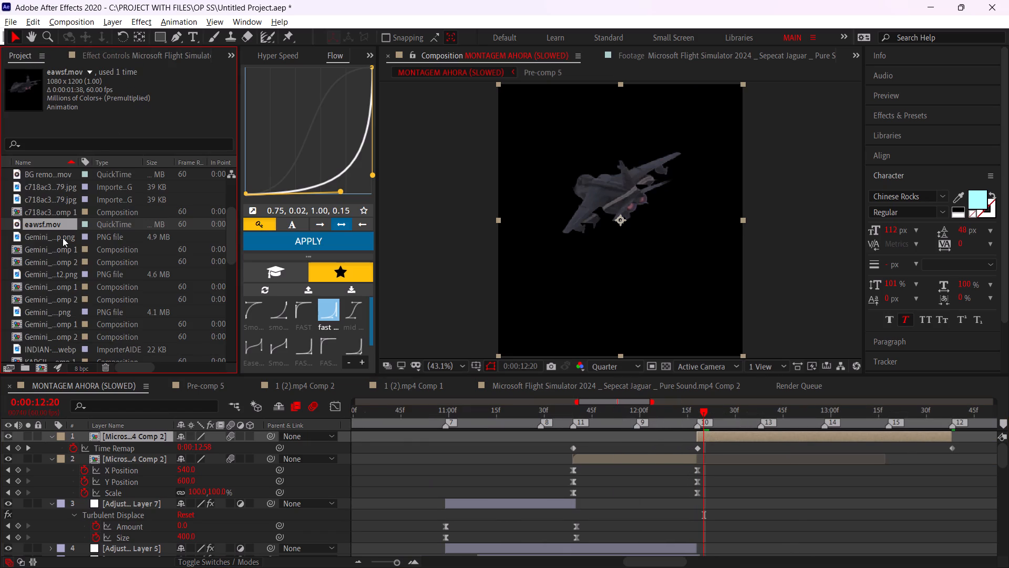
scroll(46, 283, down, 2)
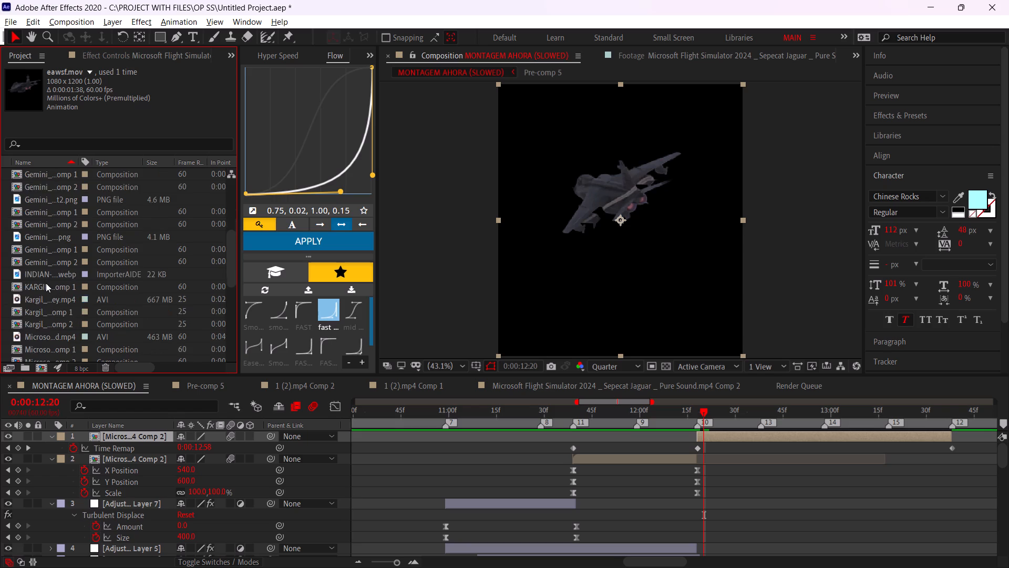
scroll(46, 282, up, 2)
scroll(52, 315, down, 3)
double_click(35, 263)
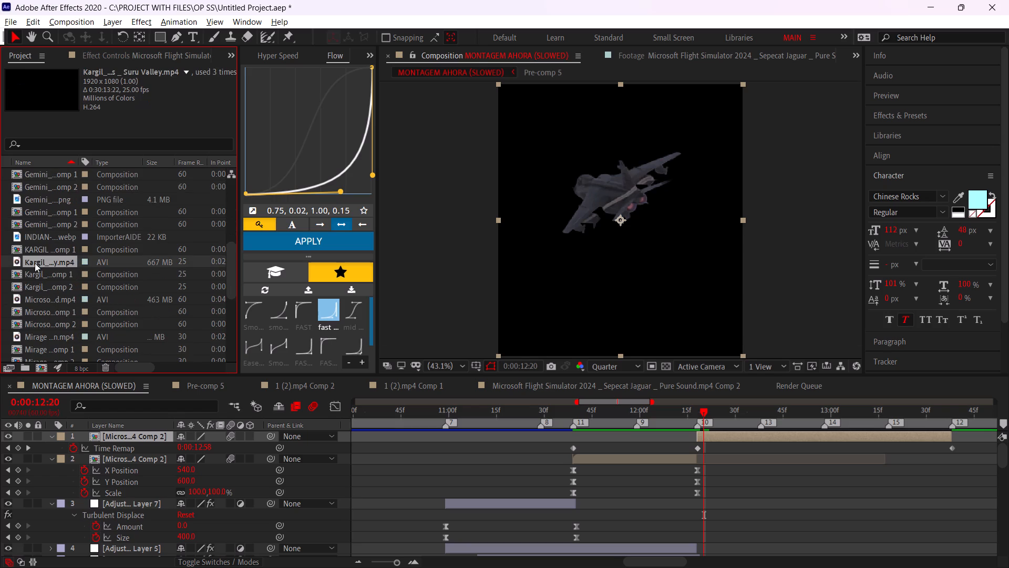
Scrub the Kargil Suru Valley footage from about 0:02:41 to 0:06:27, examining it for a usable landscape shot.
drag(612, 338, 629, 340)
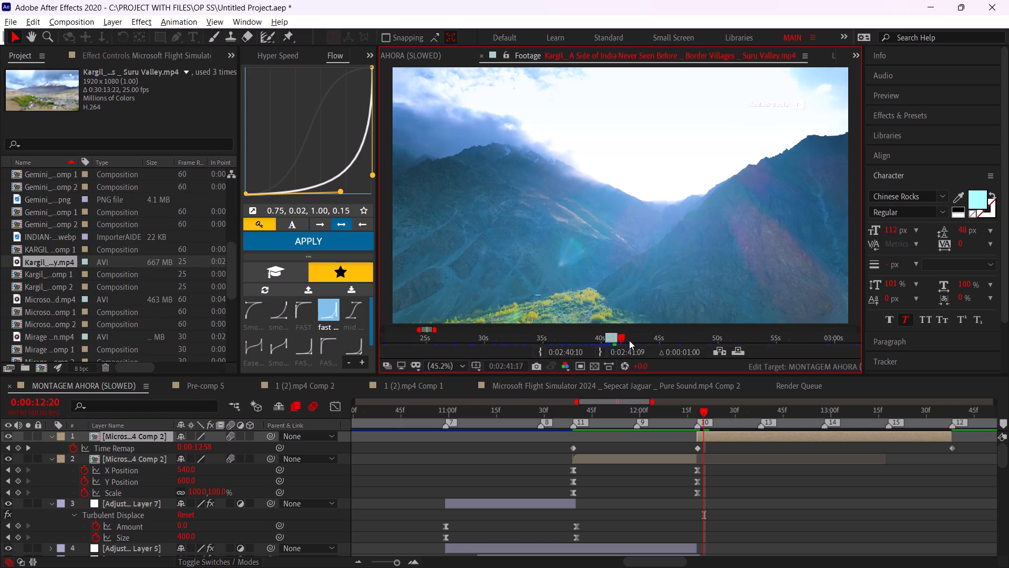
drag(629, 340, 815, 353)
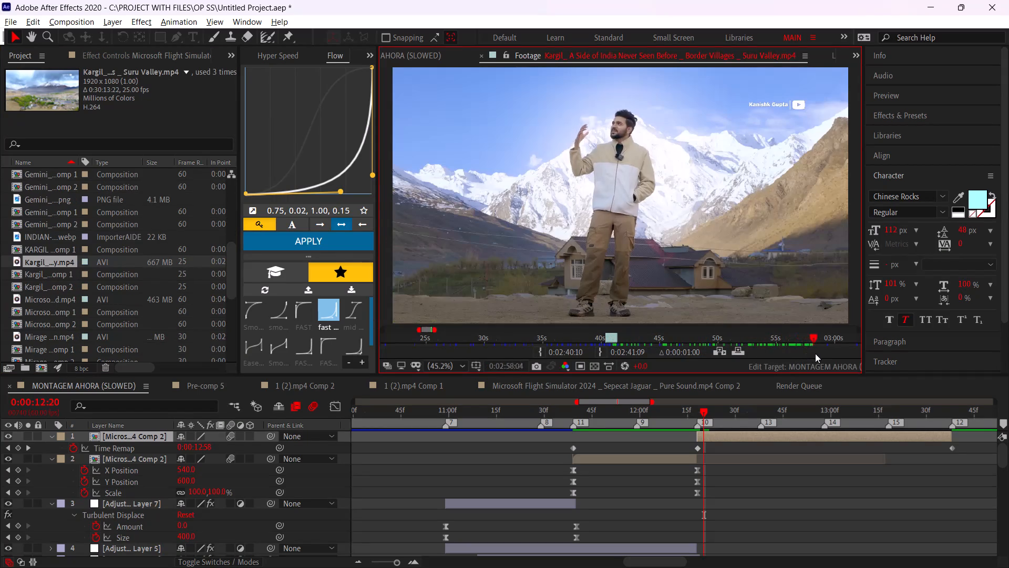
drag(815, 353, 819, 354)
drag(437, 328, 529, 331)
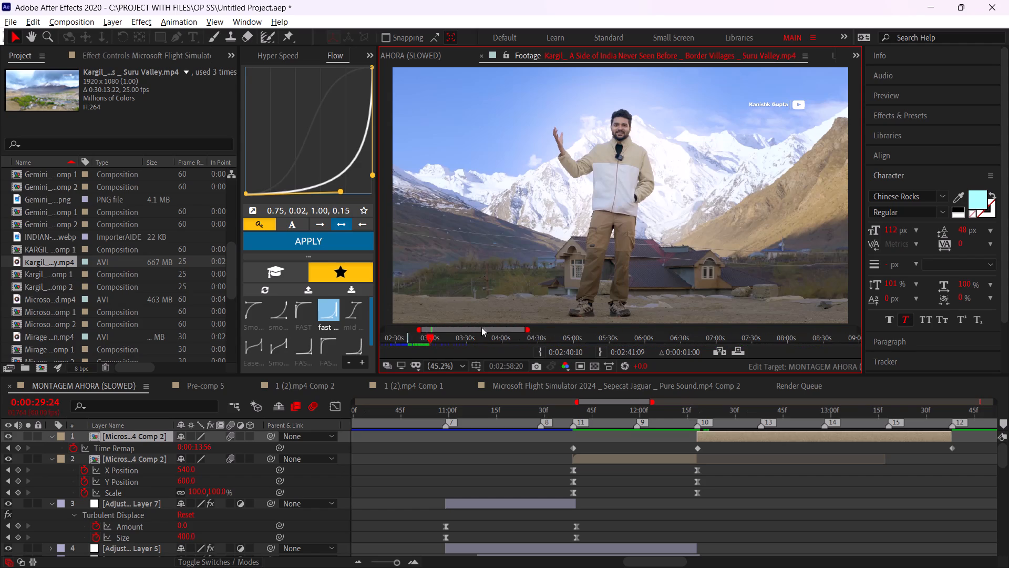
drag(426, 340, 441, 339)
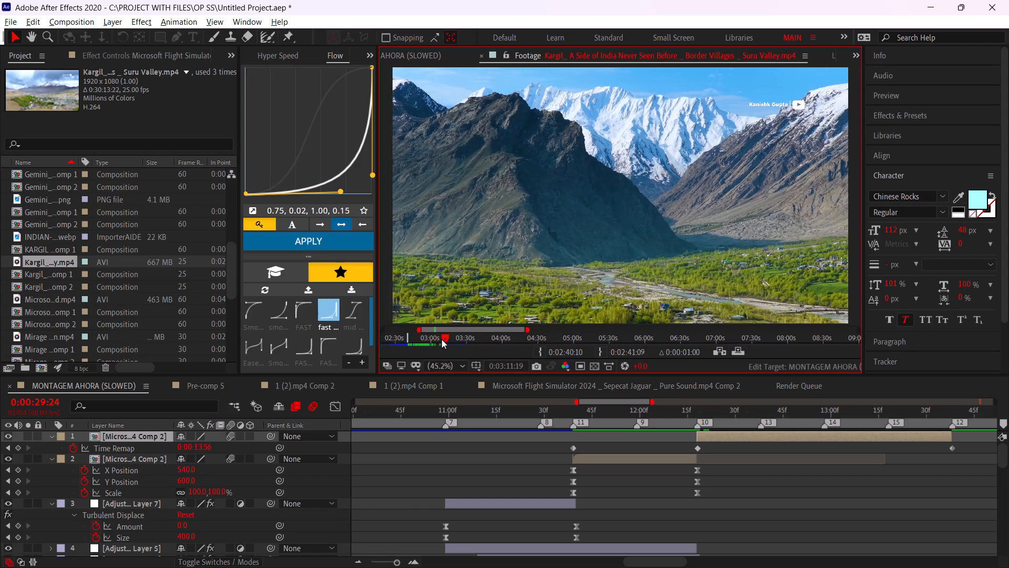
drag(441, 339, 471, 340)
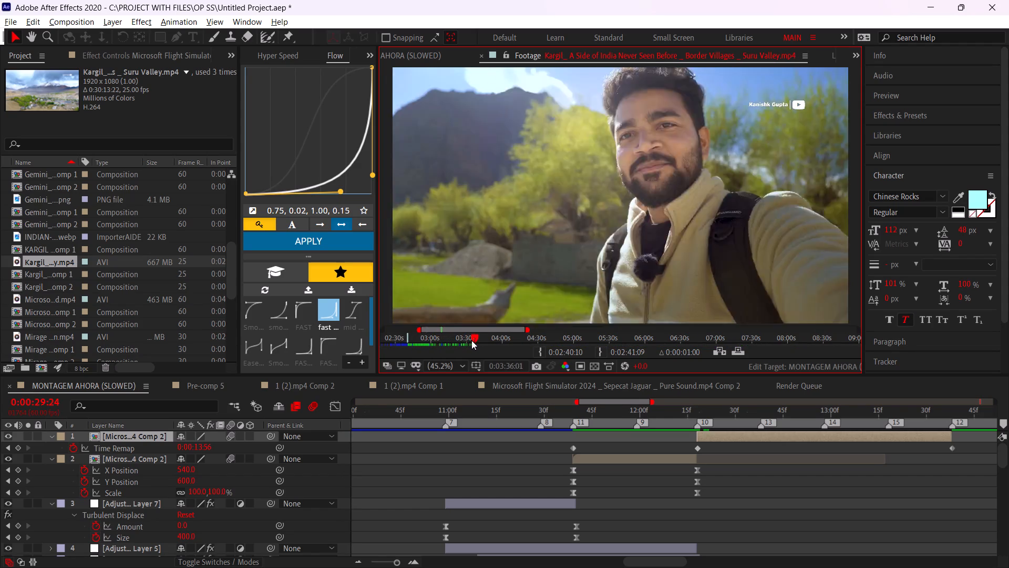
drag(471, 340, 466, 340)
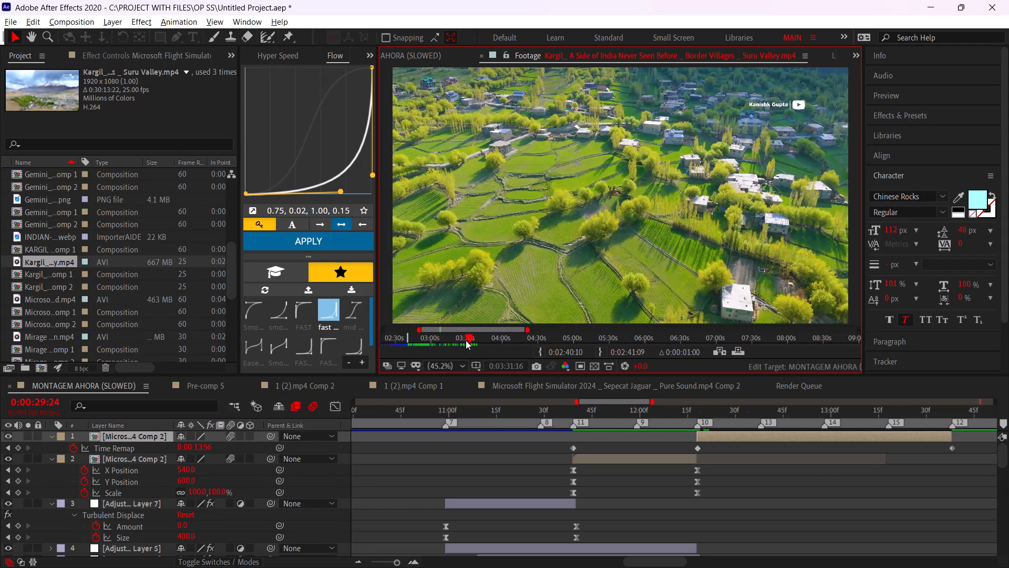
drag(466, 340, 468, 341)
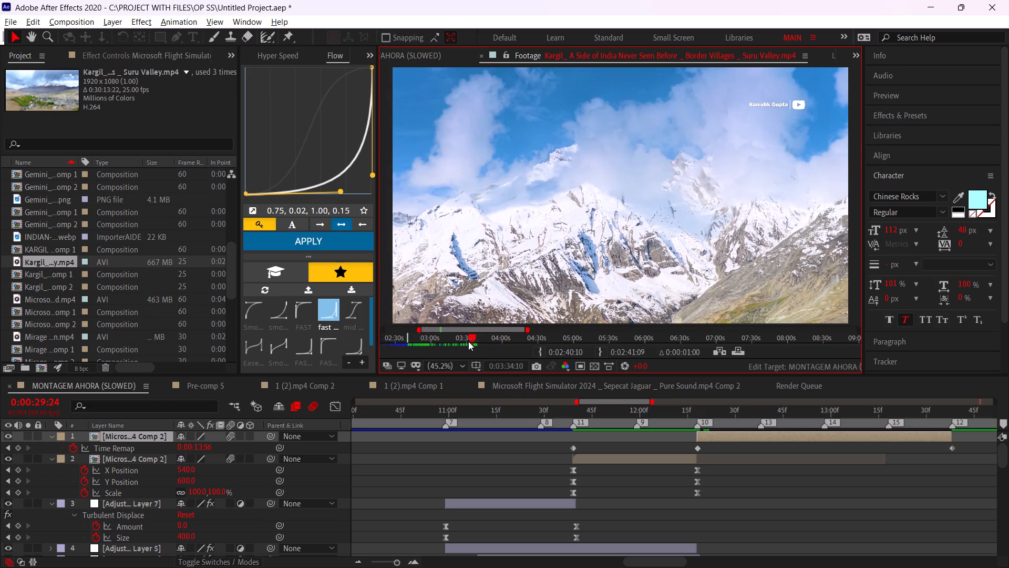
drag(468, 341, 469, 341)
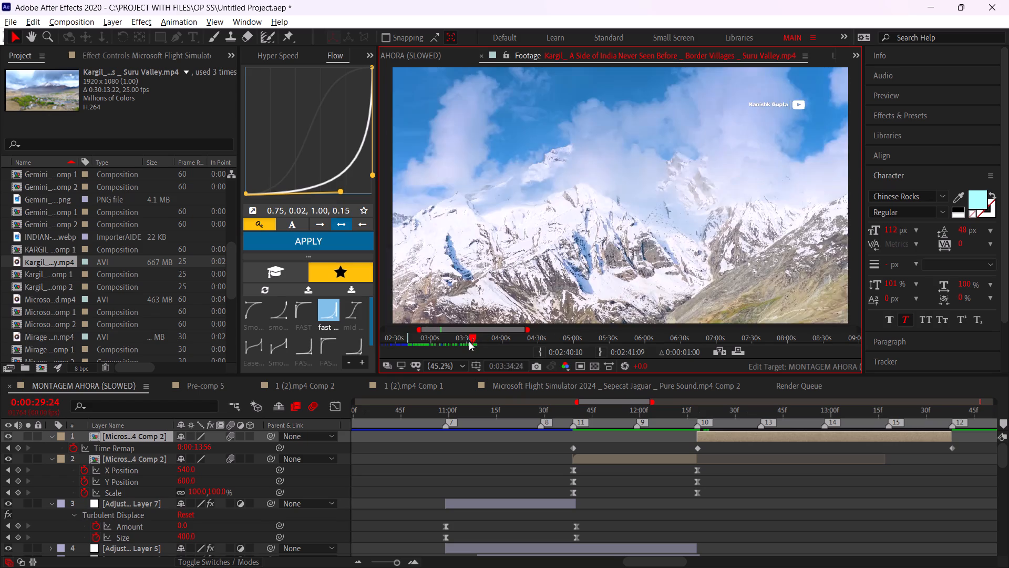
drag(469, 341, 497, 346)
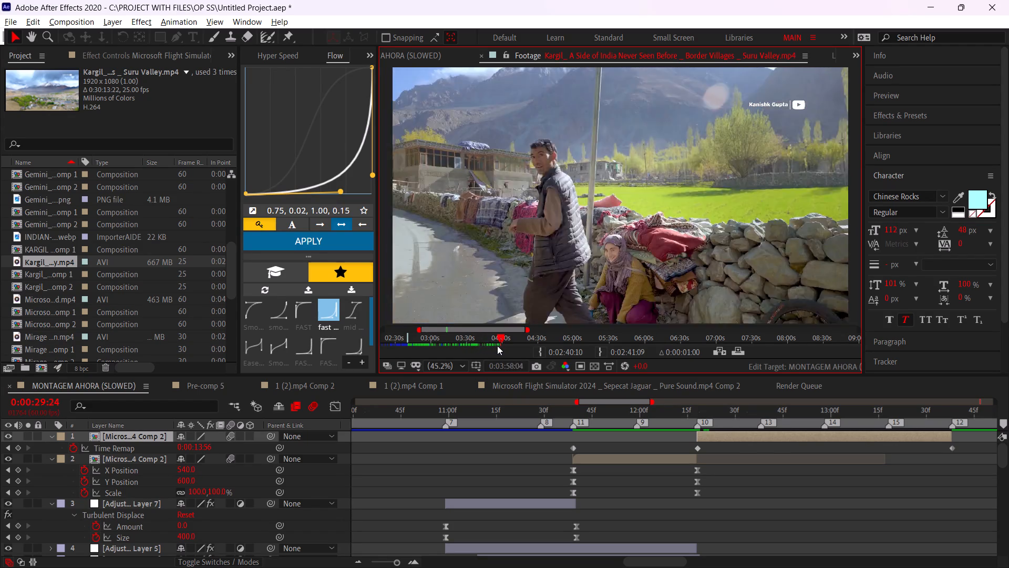
drag(497, 346, 512, 349)
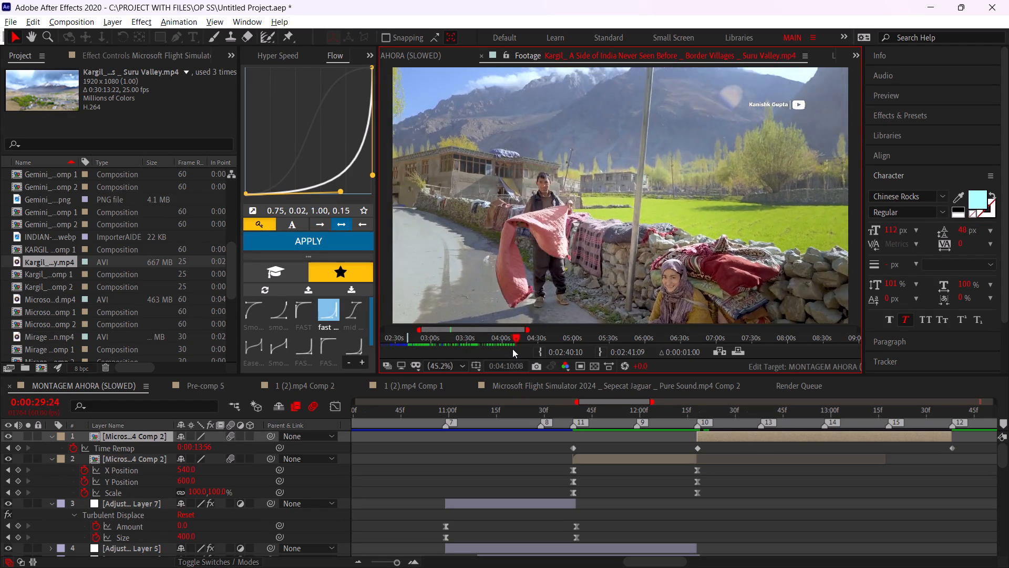
drag(512, 349, 565, 342)
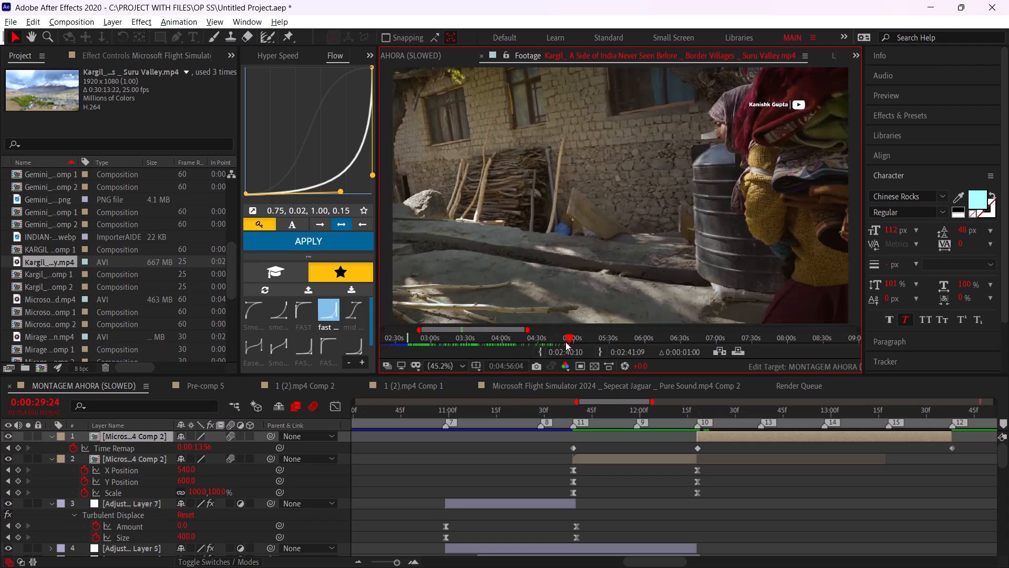
drag(565, 342, 634, 295)
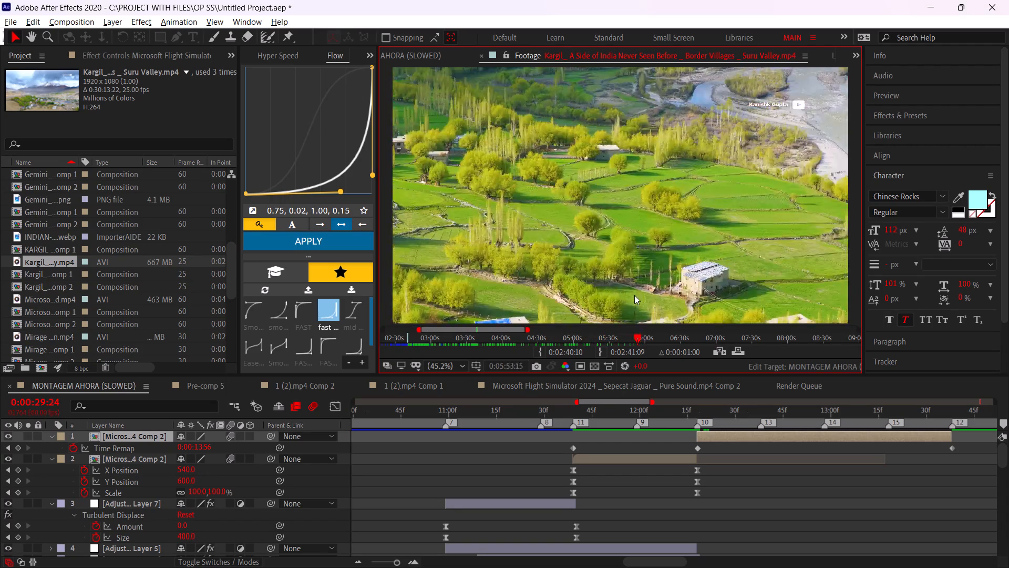
drag(634, 295, 674, 290)
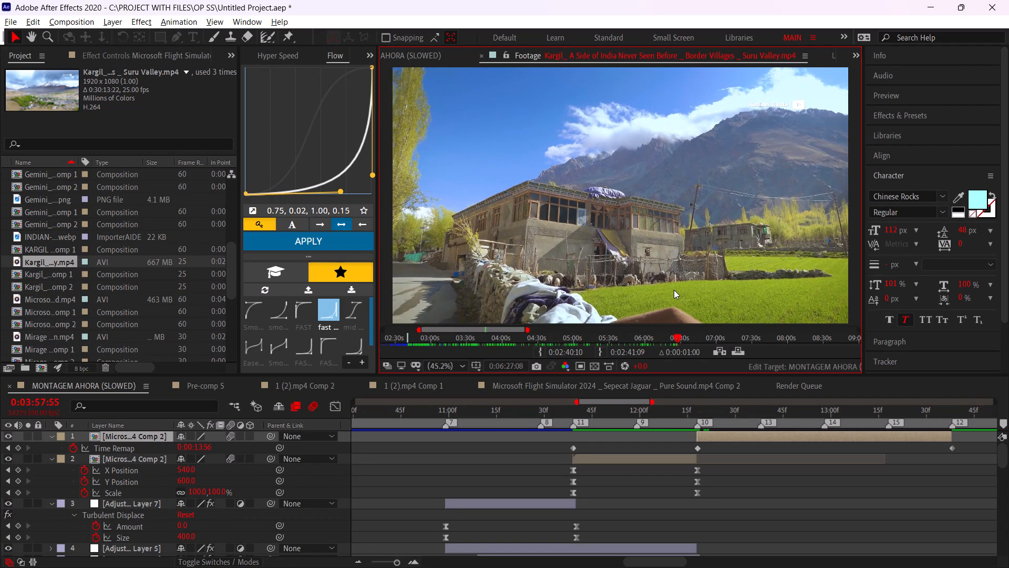
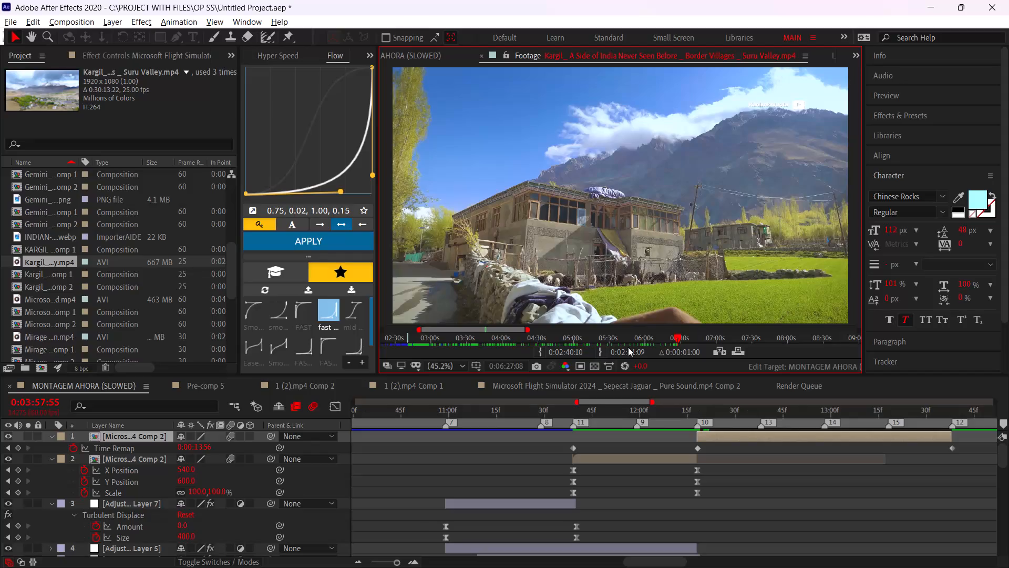
Mark the cloudy dark-mountain shot in the Kargil footage with an in point at 0:06:56:01 and an out point about 0:06:58:06.
drag(676, 339, 720, 349)
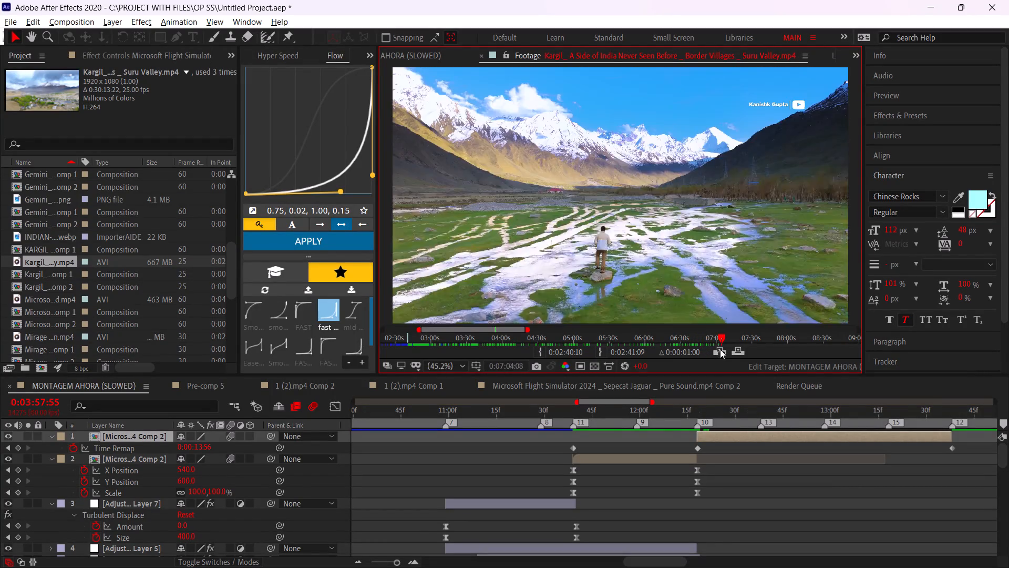
drag(720, 349, 712, 348)
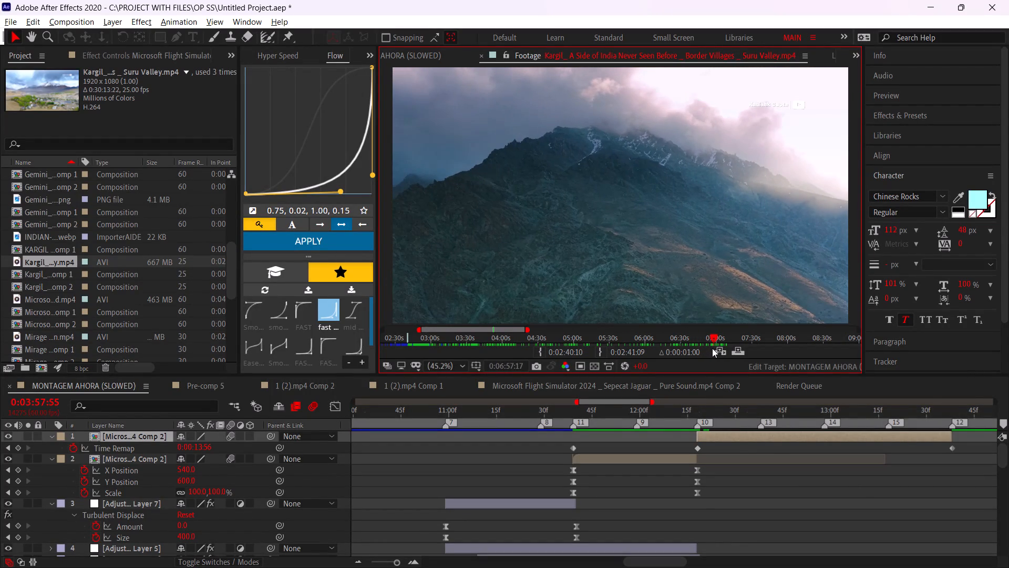
drag(712, 348, 709, 348)
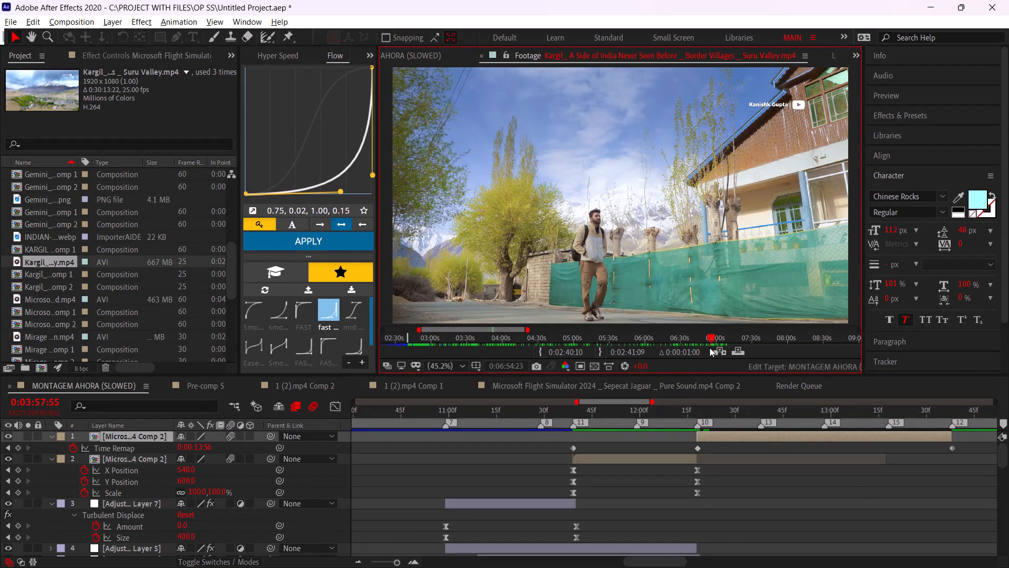
drag(709, 348, 710, 348)
click(601, 348)
click(541, 351)
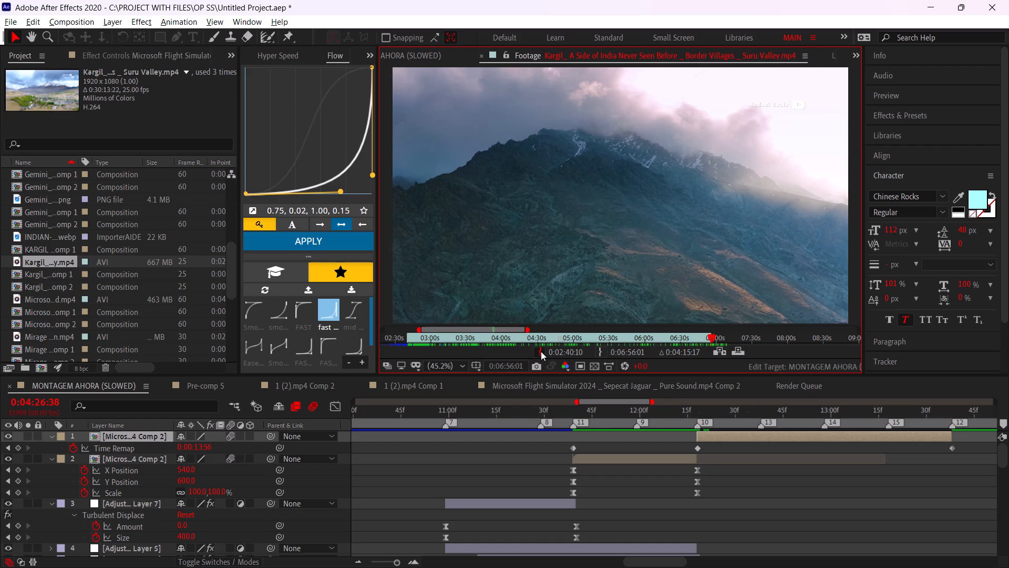
click(713, 339)
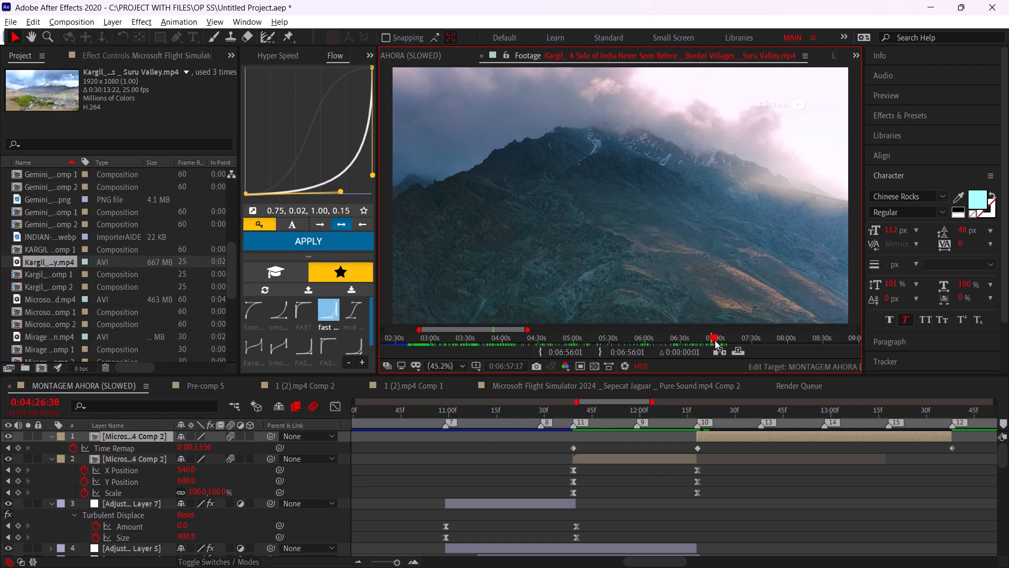
click(603, 350)
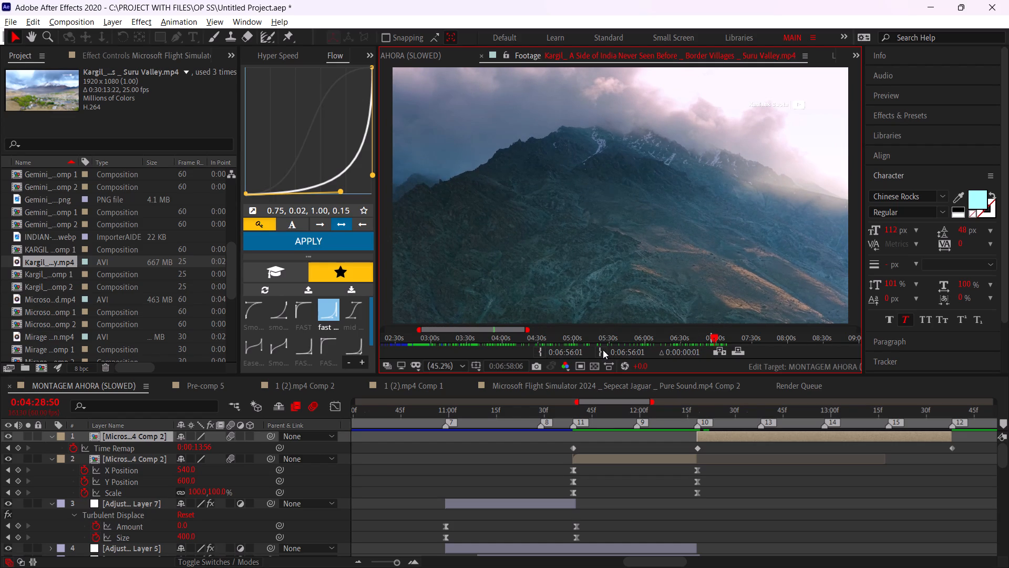
Overlay the marked Kargil shot into MONTAGEM AHORA (SLOWED) at 0:00:12:18 and place it directly beneath the layer 1 jet comp.
click(701, 416)
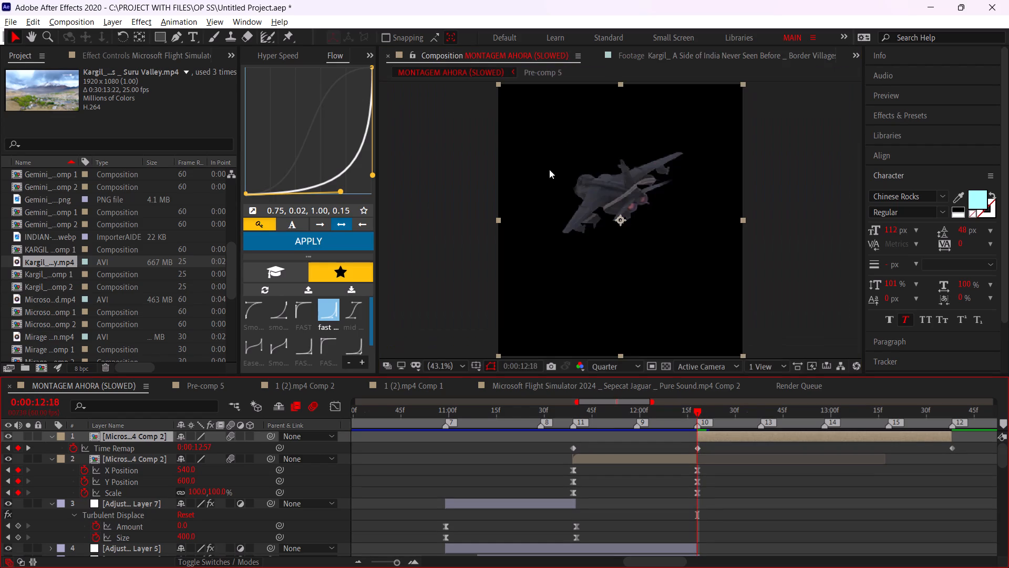
click(682, 50)
click(736, 357)
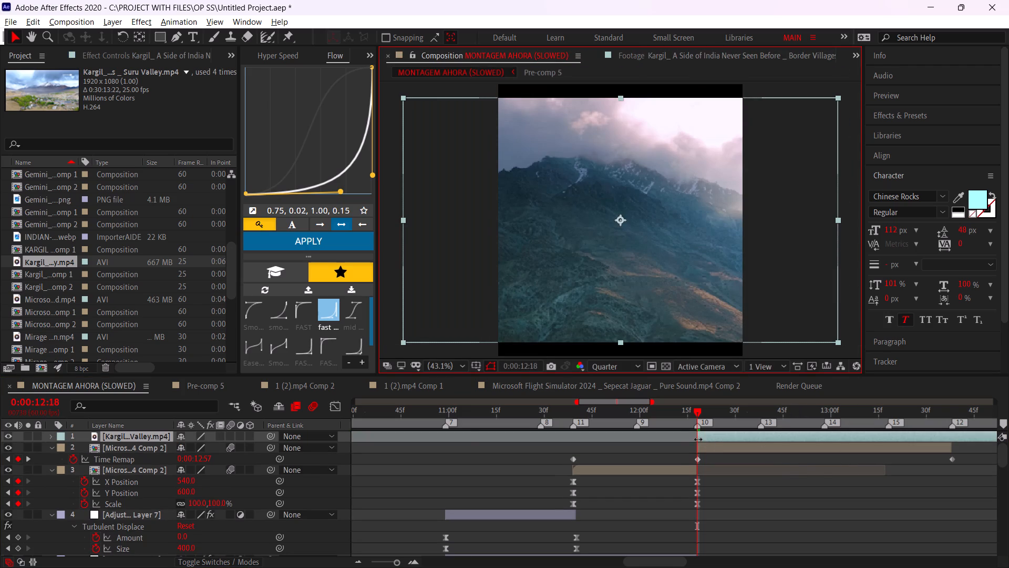
drag(168, 433, 166, 456)
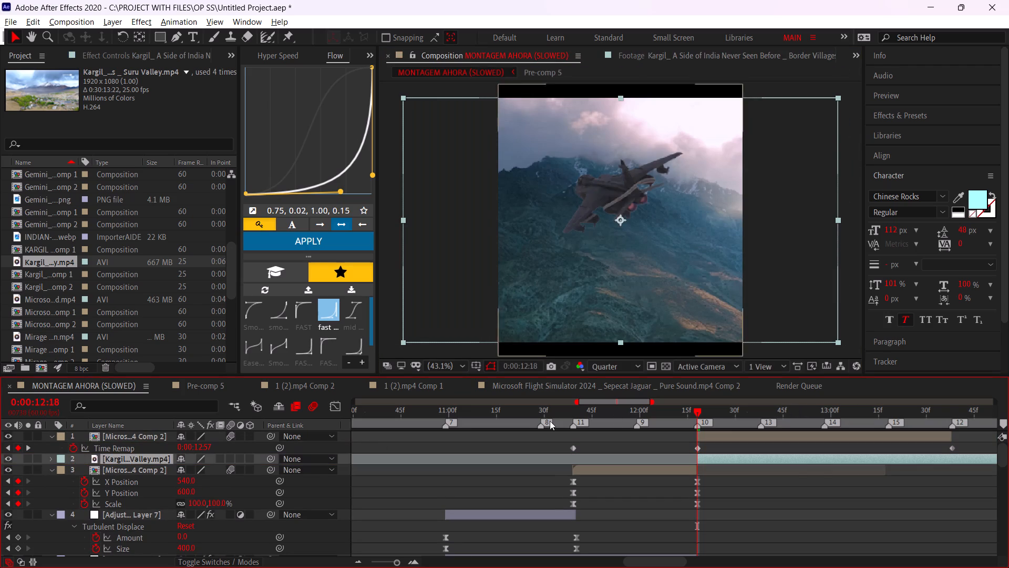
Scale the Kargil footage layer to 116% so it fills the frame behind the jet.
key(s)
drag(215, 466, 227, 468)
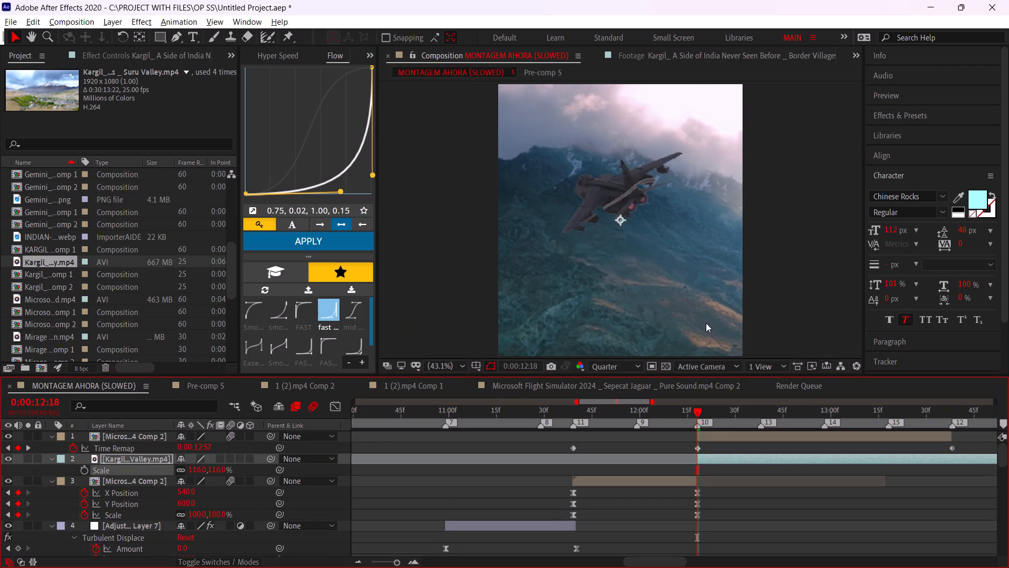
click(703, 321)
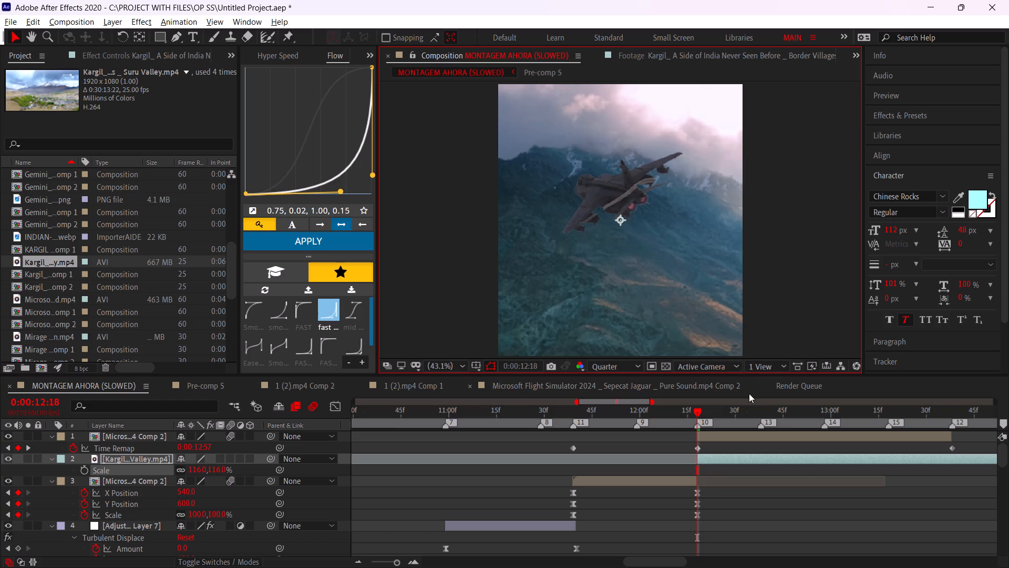
Make the Kargil layer 3D and rotate it to a Y orientation of about 14°.
click(722, 462)
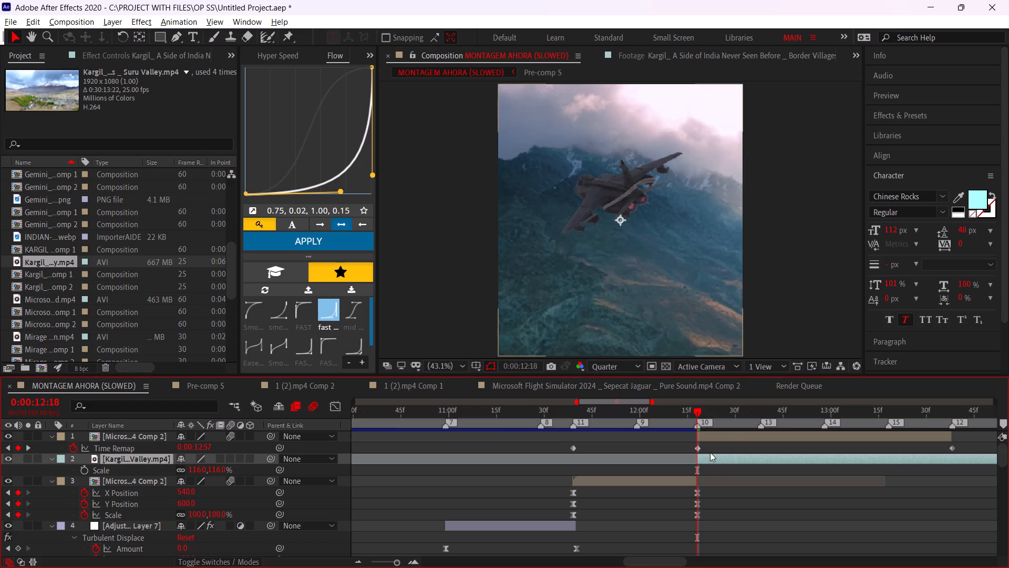
click(248, 461)
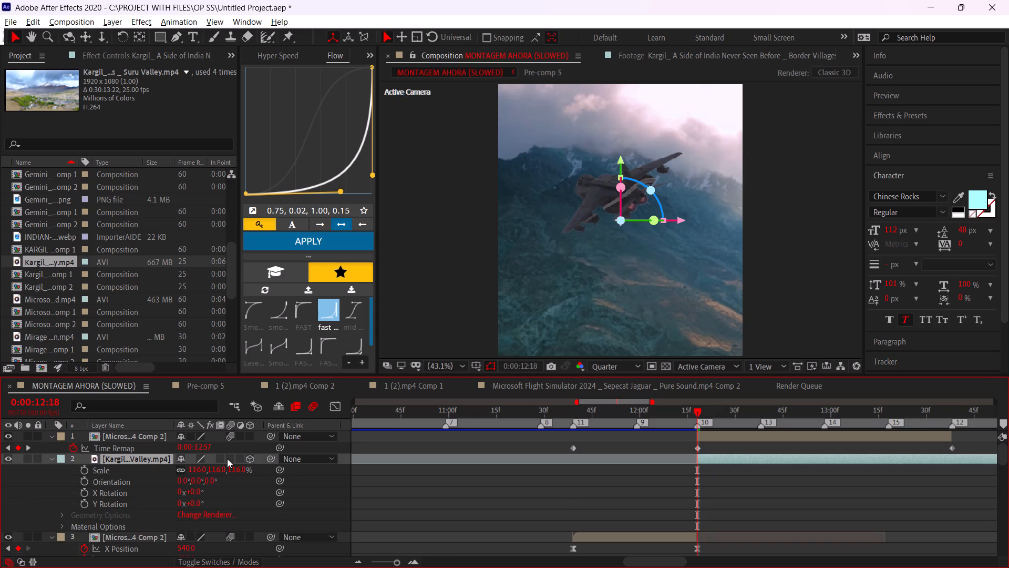
drag(656, 219, 646, 218)
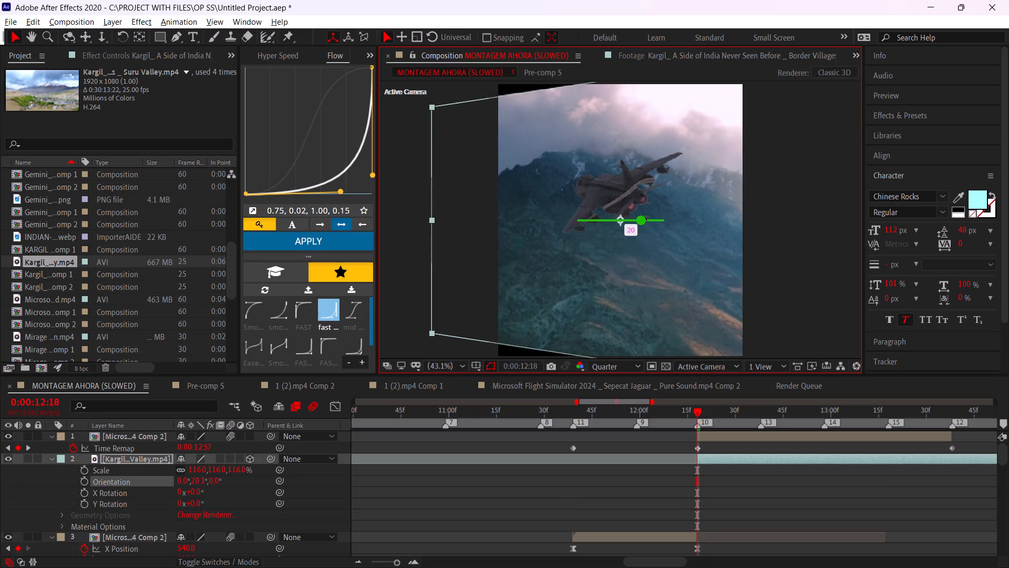
drag(646, 218, 650, 218)
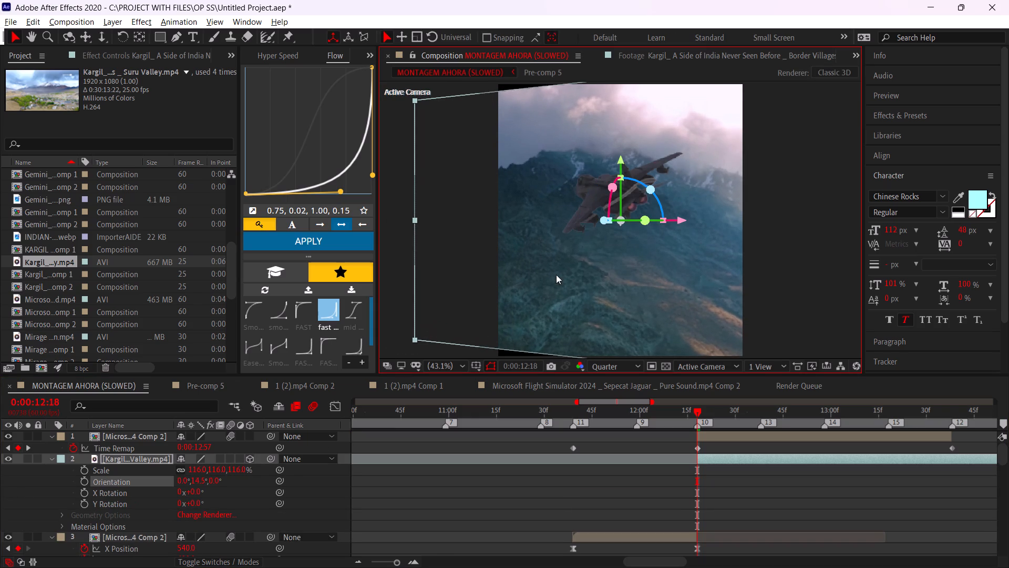
Scale the rotated Kargil layer to 128% to cover the empty frame edge.
key(s)
key(s)
drag(236, 472, 236, 472)
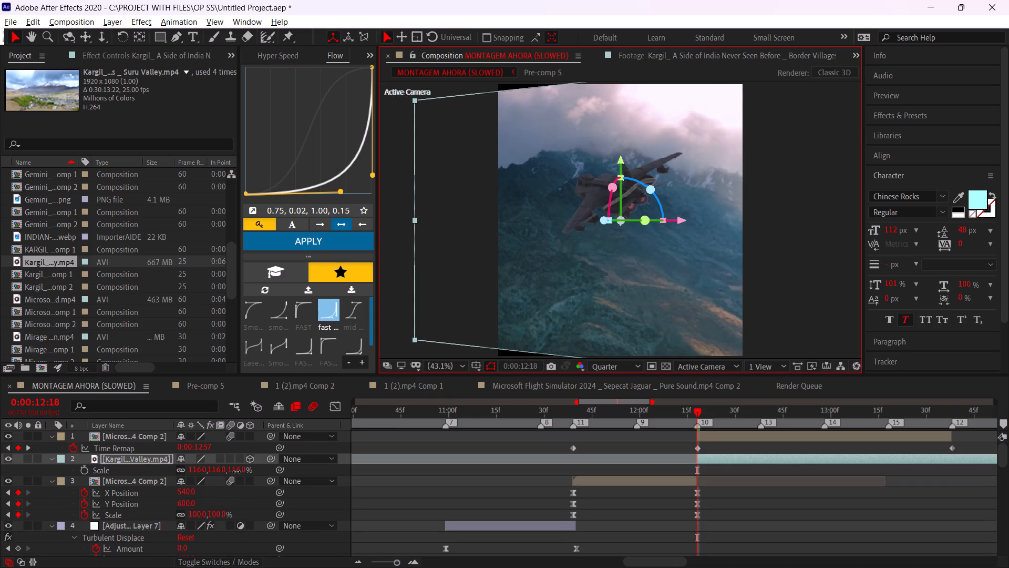
drag(236, 472, 248, 476)
click(790, 511)
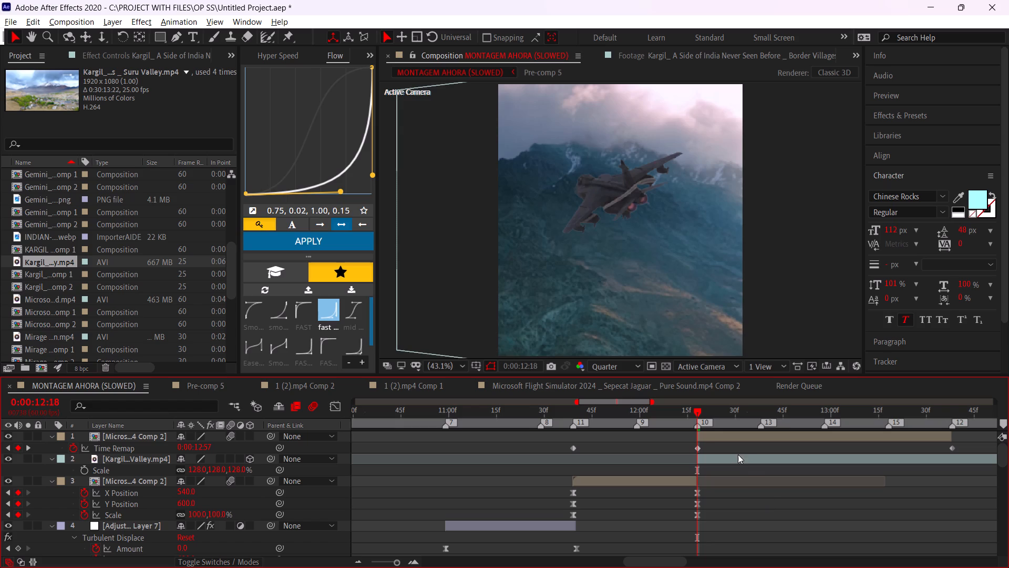
Keyframe the Kargil layer's Position from 540, 600, 0 at 0:00:12:18 to about 405, 600, 35 at marker 12 (0:00:13:38).
drag(705, 410, 727, 415)
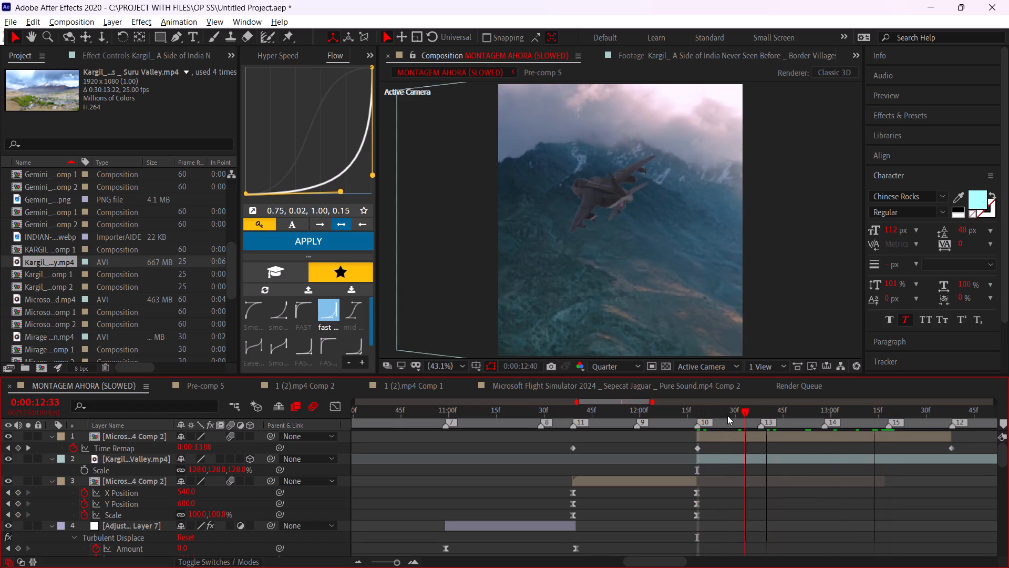
drag(727, 415, 696, 424)
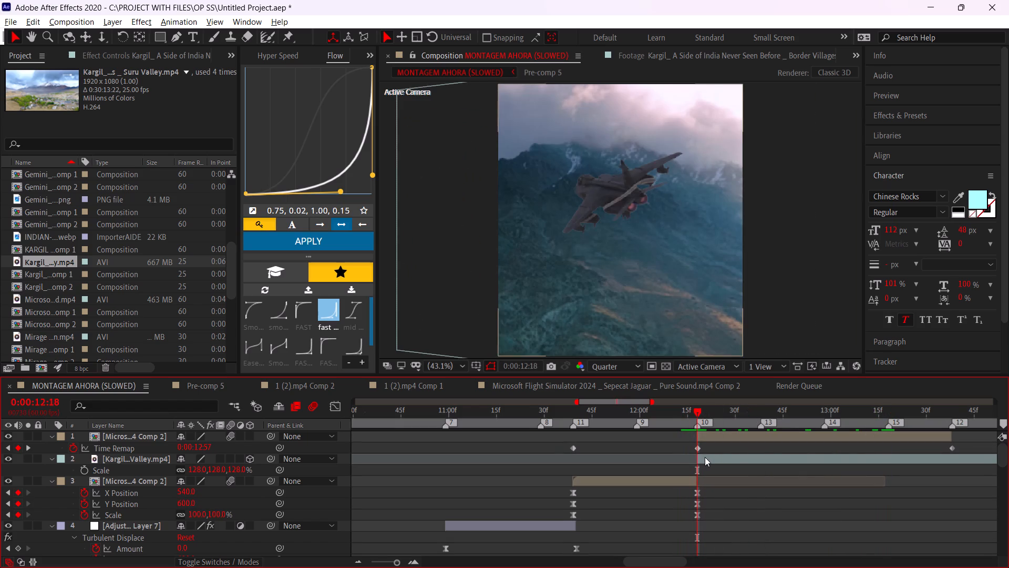
click(705, 457)
key(p)
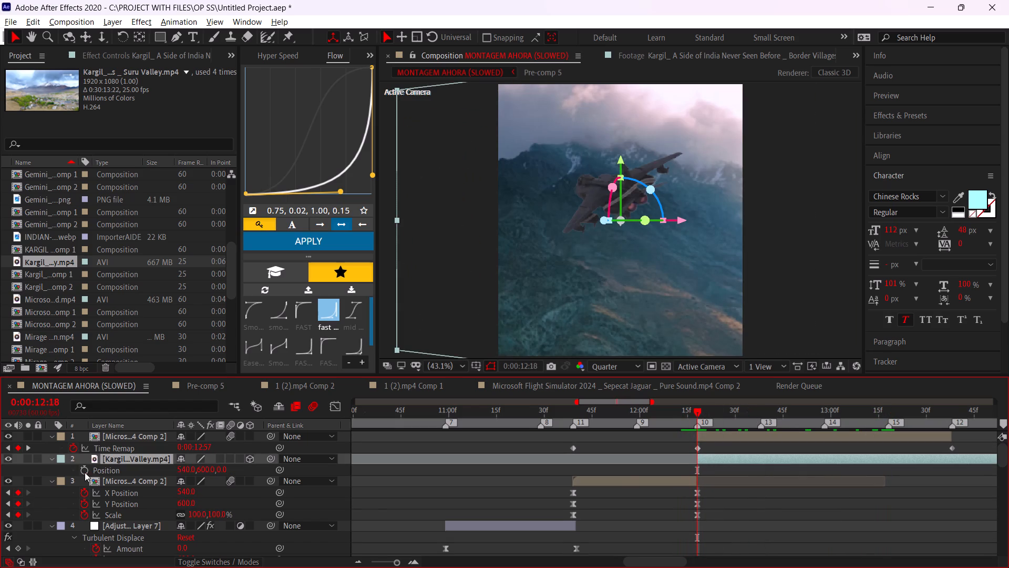
click(85, 472)
drag(828, 413, 942, 432)
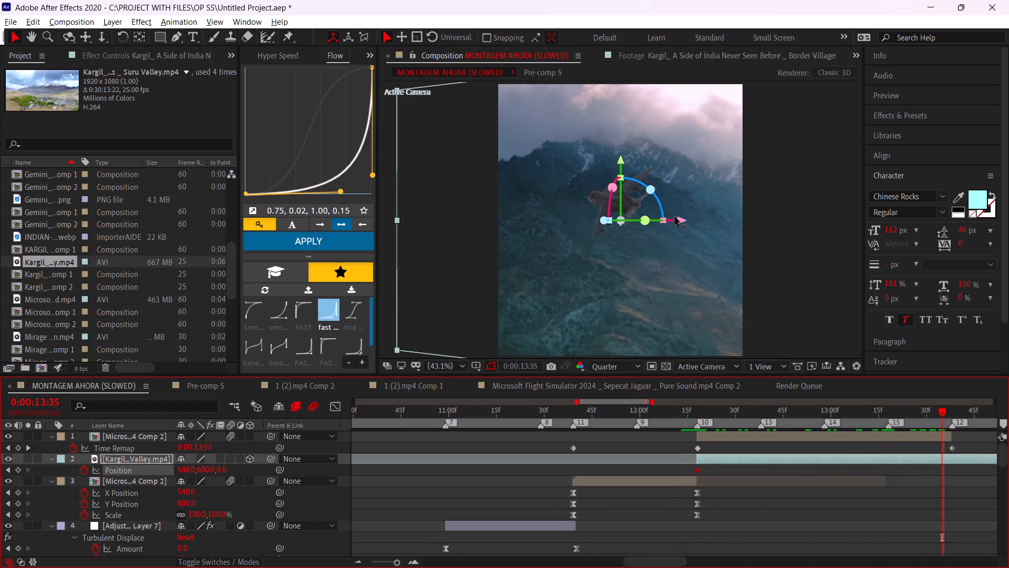
drag(675, 217, 643, 210)
drag(942, 468, 950, 475)
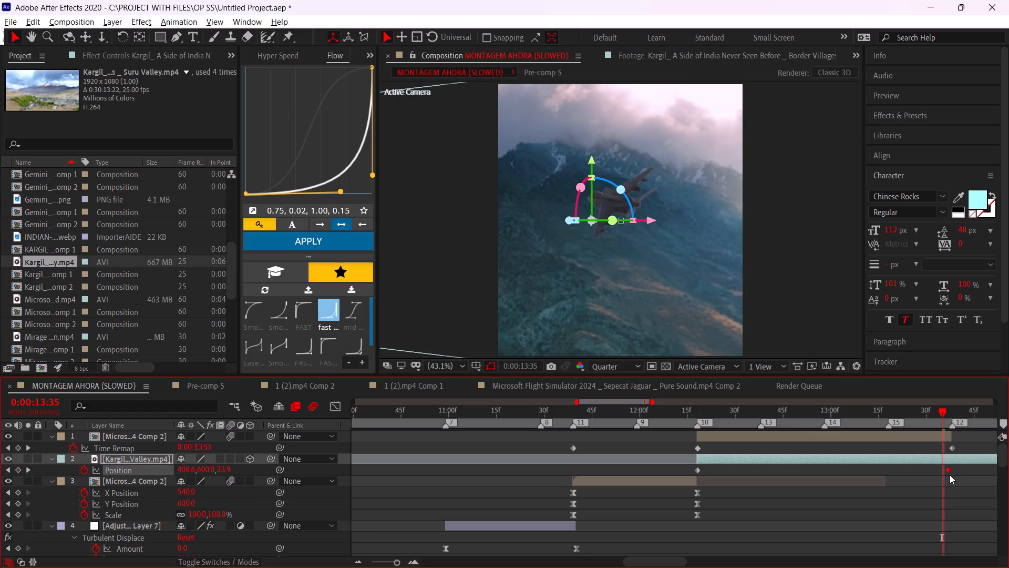
drag(950, 475, 952, 476)
Split the Kargil layer at 0:00:13:38 and delete the part after it.
drag(945, 410, 955, 419)
click(967, 462)
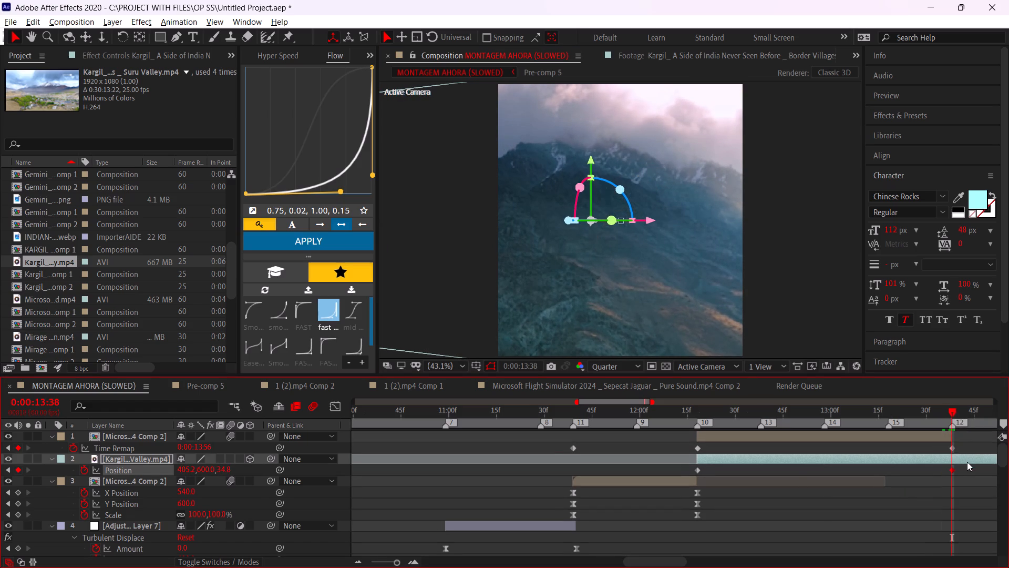
key(ctrl+shift+d)
key(Delete)
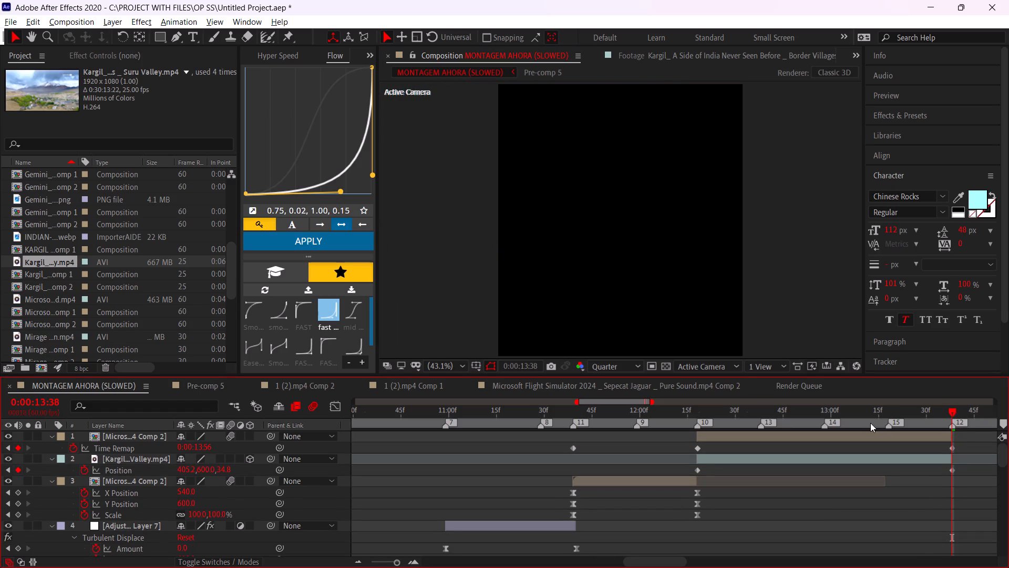
Scrub between 0:00:12:18 and 0:00:13:38 to check the jet's motion against the moving mountain background.
drag(870, 423, 739, 425)
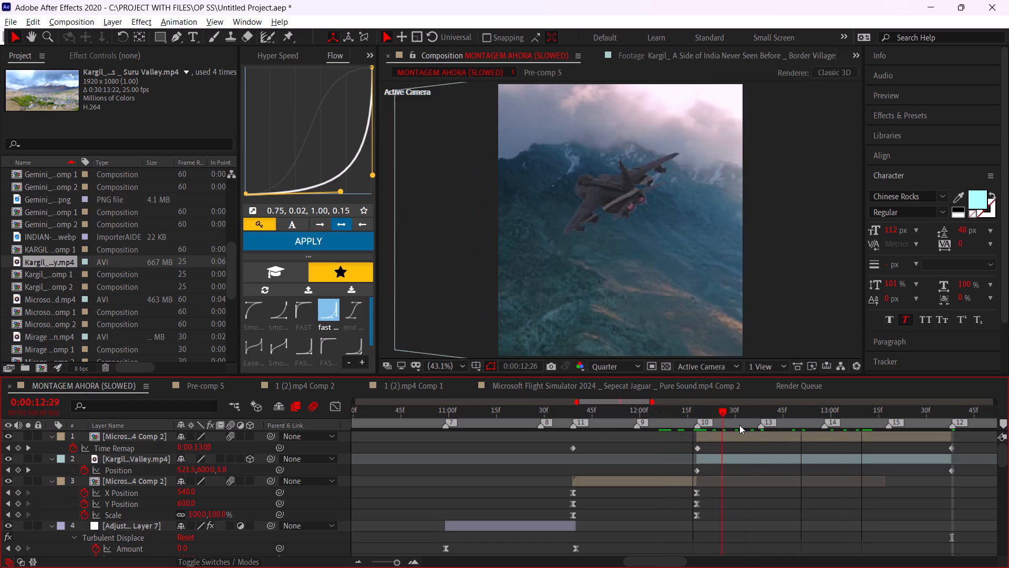
drag(739, 425, 846, 440)
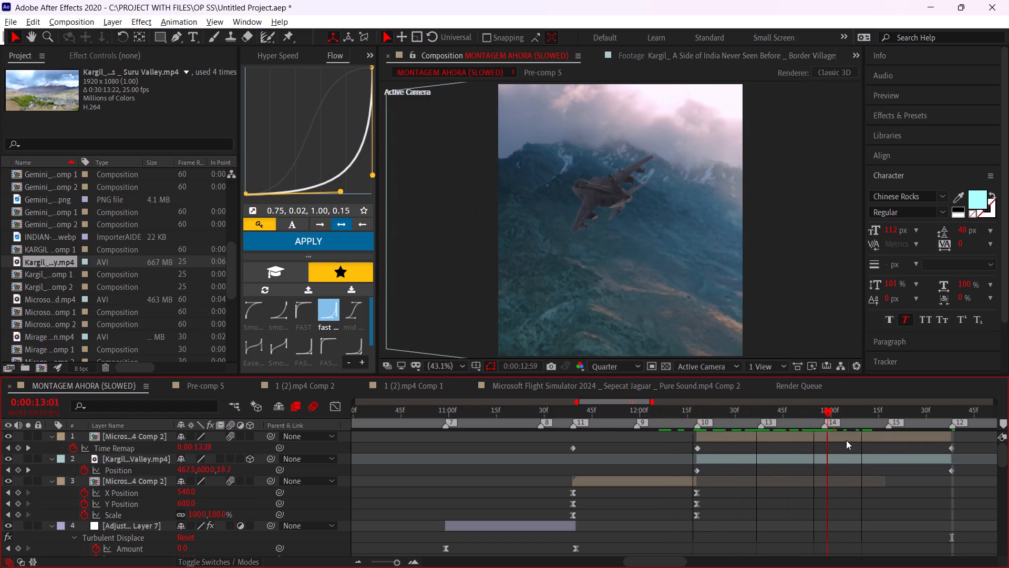
drag(846, 440, 946, 455)
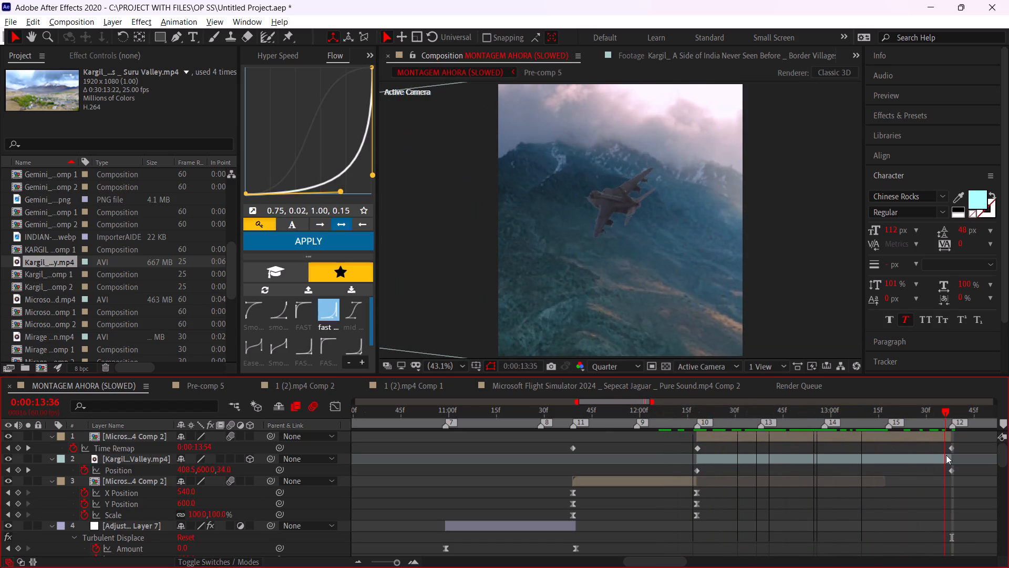
drag(946, 455, 697, 411)
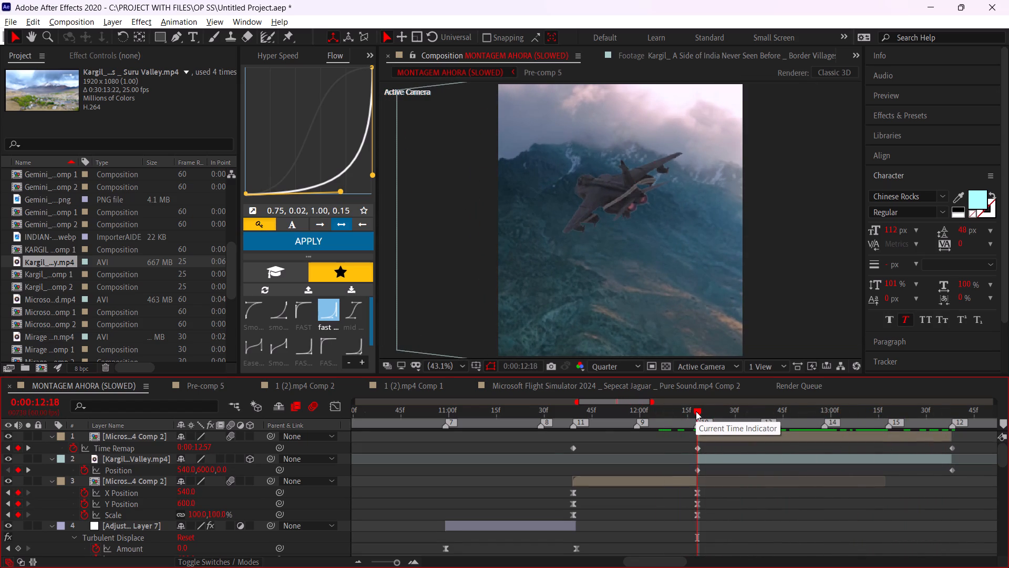
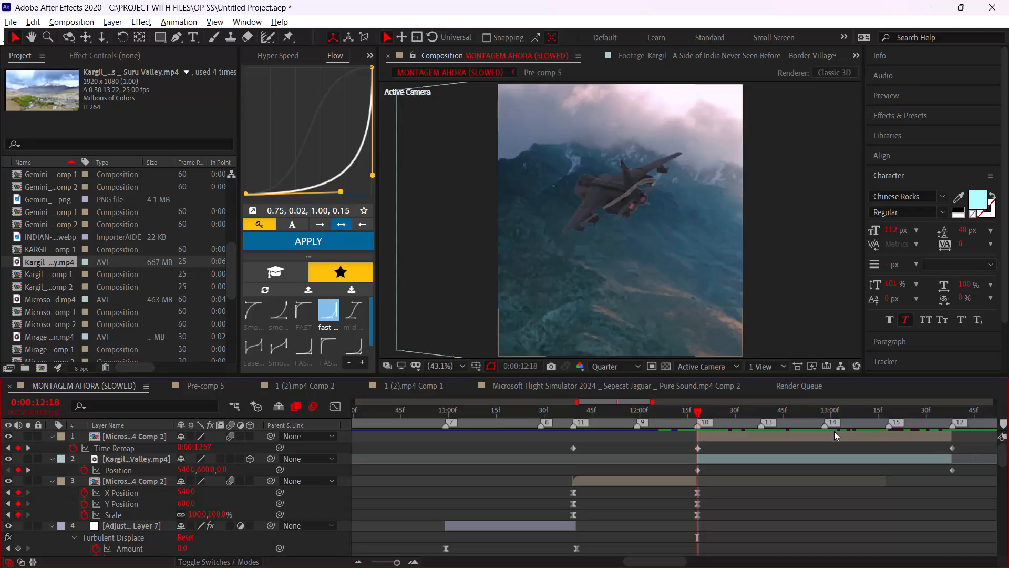
Apply the Curves effect to the Kargil mountain background layer.
click(745, 457)
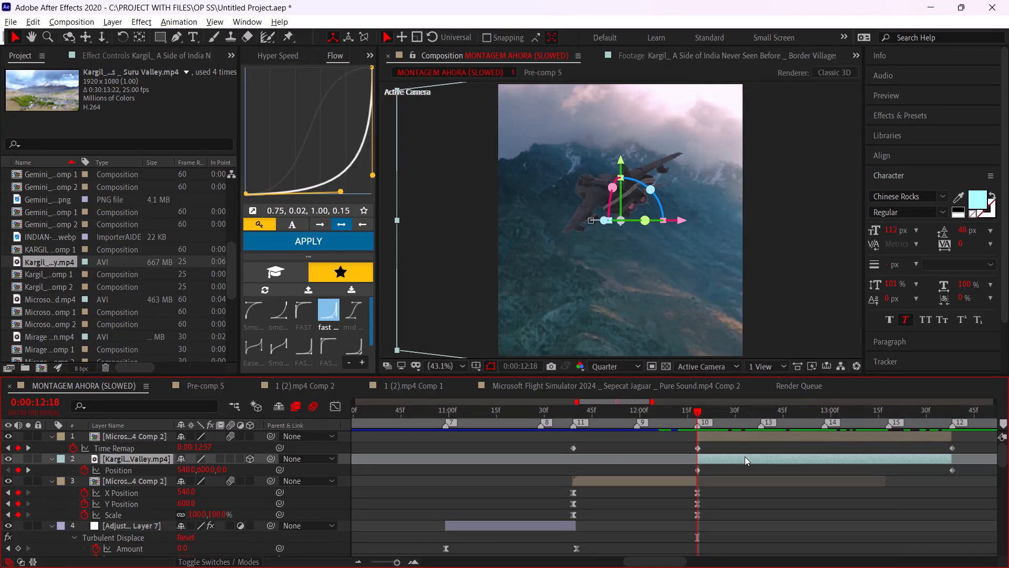
key(ctrl+space)
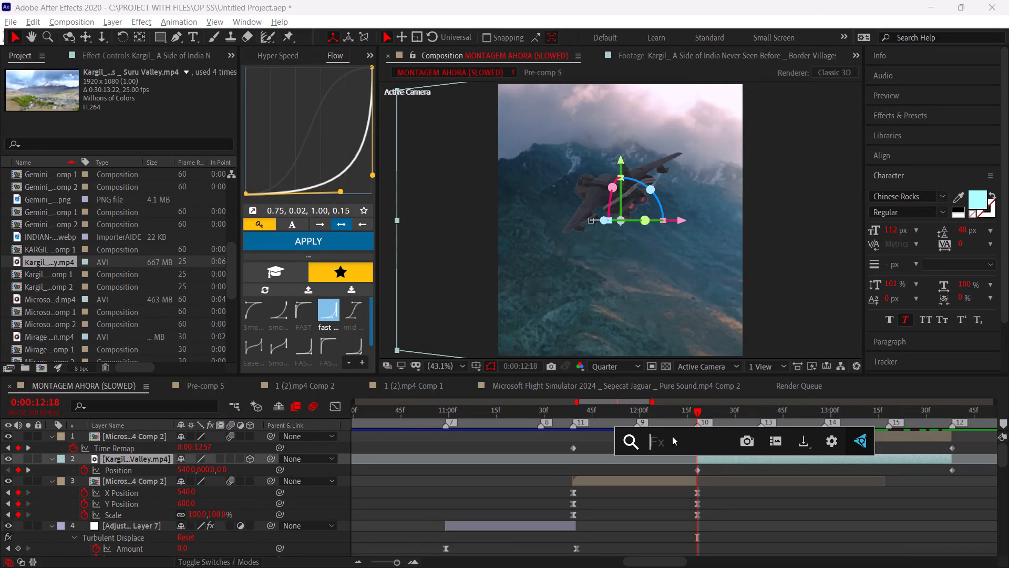
text(curve)
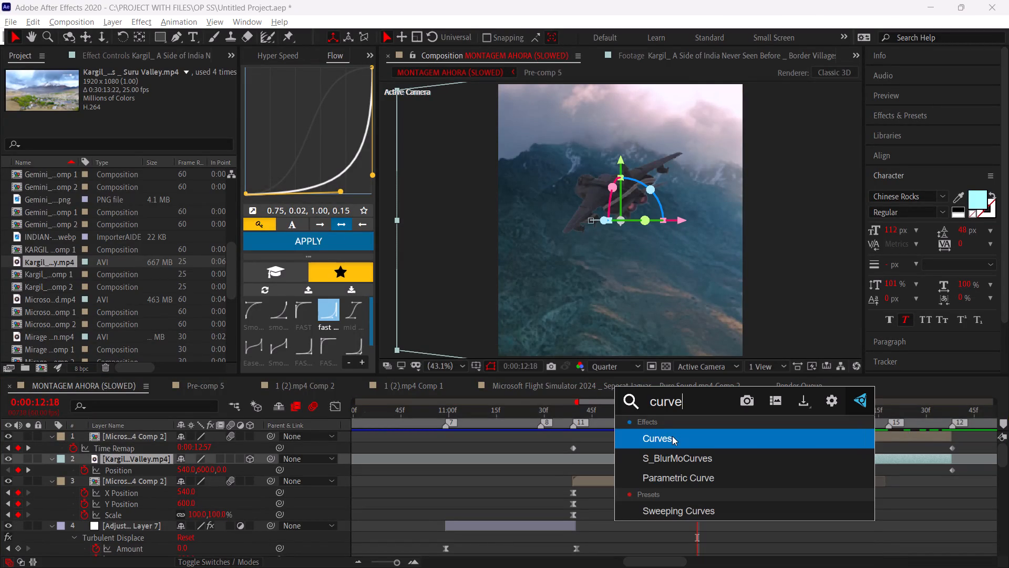
key(Return)
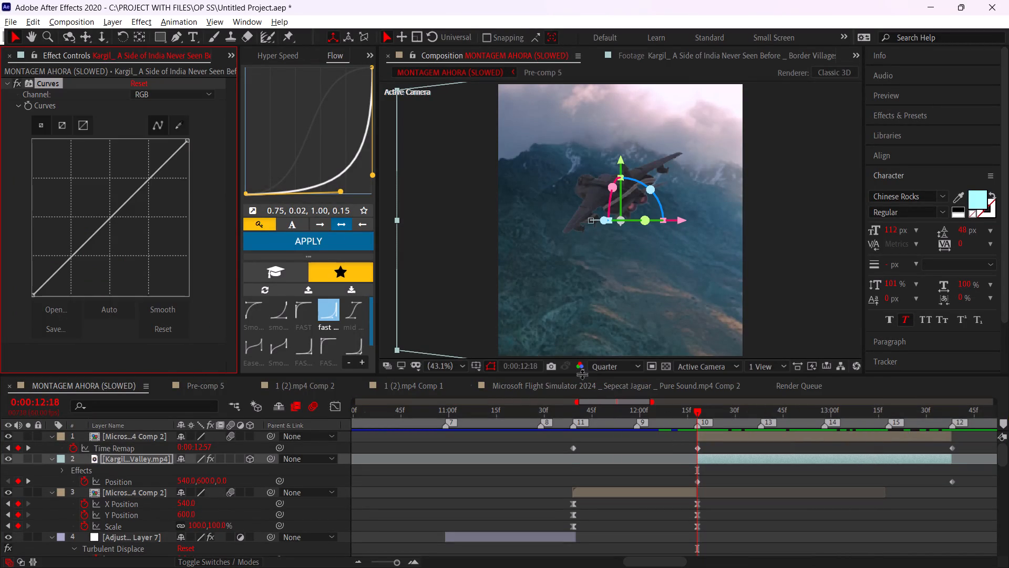
Preview the red channel alone and slightly raise the black point of the Kargil layer's RGB curve to match the jet.
click(582, 374)
click(581, 369)
click(603, 398)
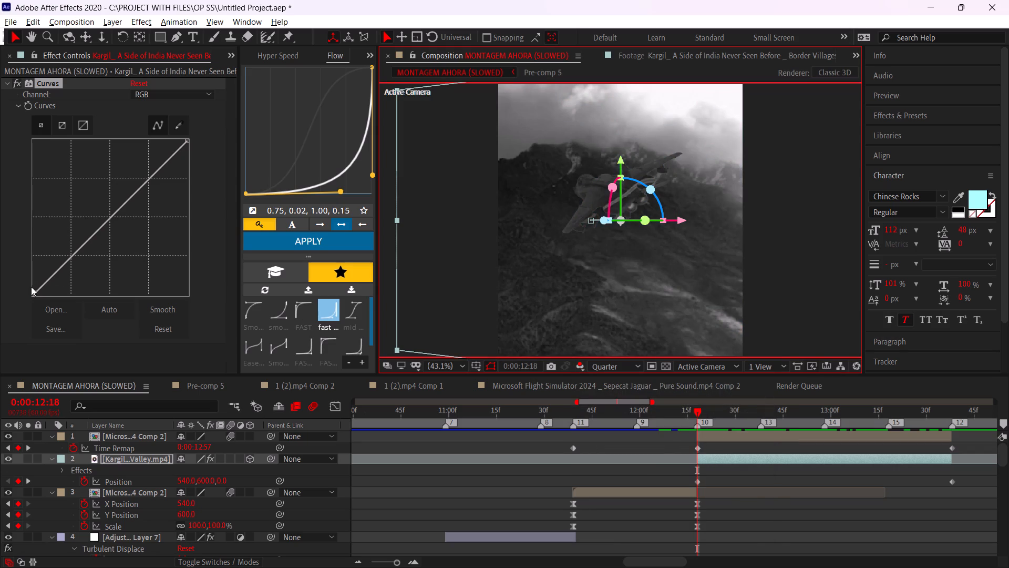
drag(34, 293, 25, 290)
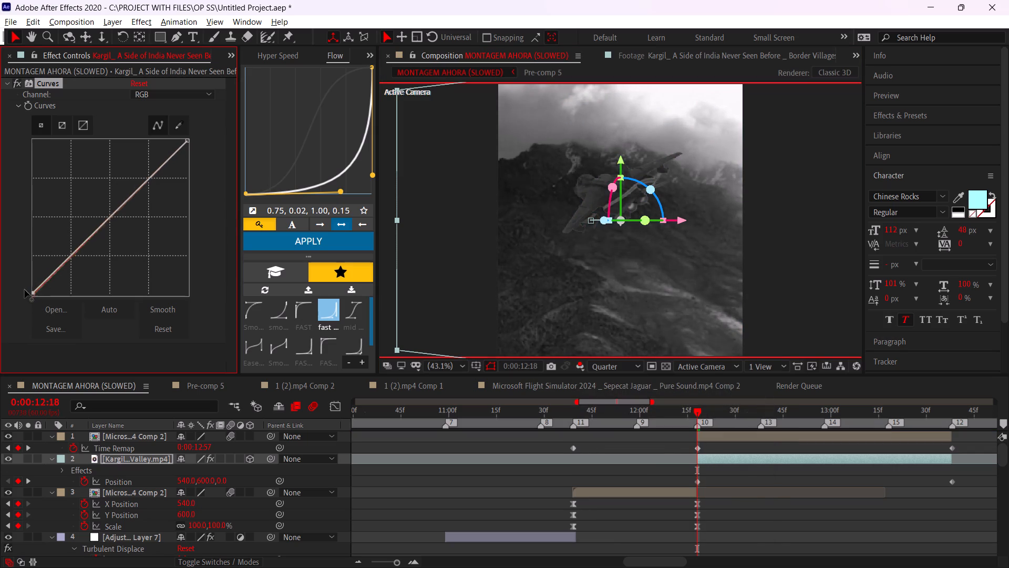
drag(25, 290, 25, 289)
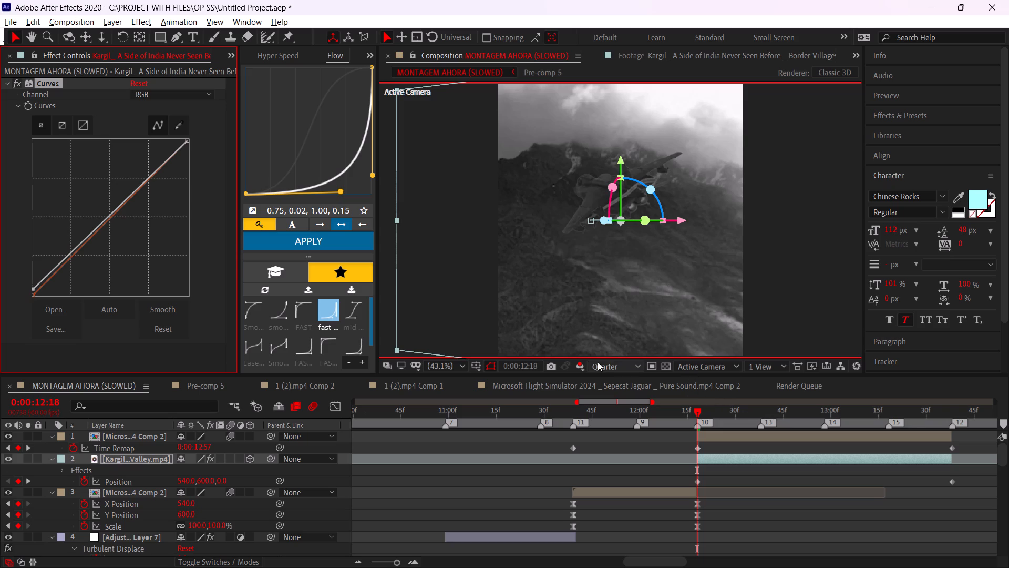
Switch the composition preview to the green channel alone.
click(582, 364)
click(606, 411)
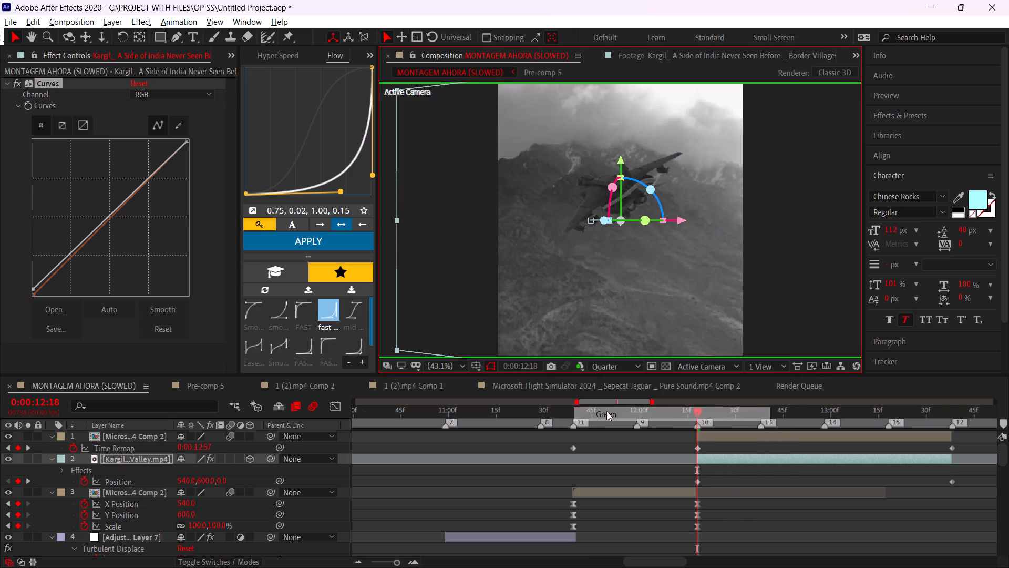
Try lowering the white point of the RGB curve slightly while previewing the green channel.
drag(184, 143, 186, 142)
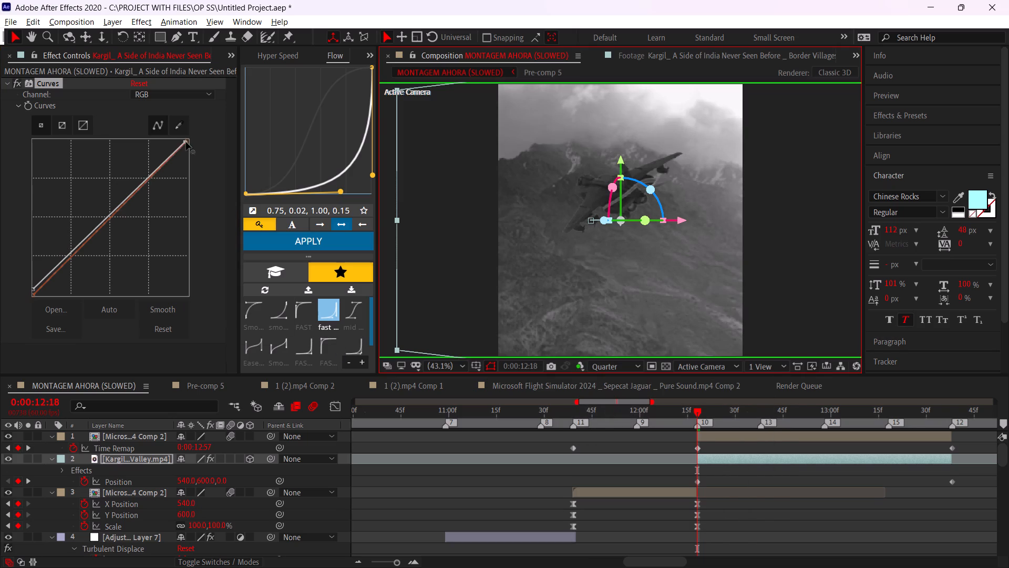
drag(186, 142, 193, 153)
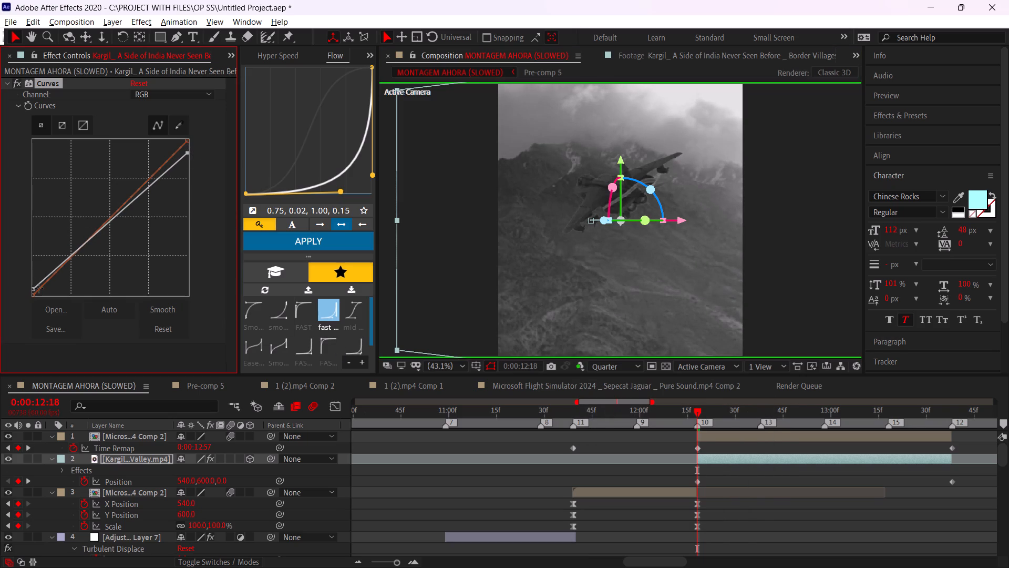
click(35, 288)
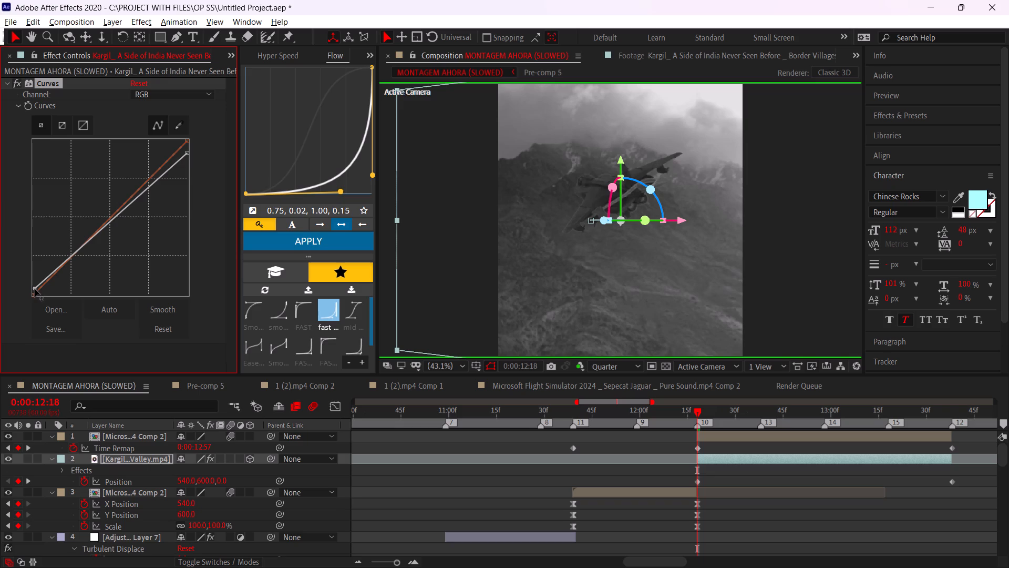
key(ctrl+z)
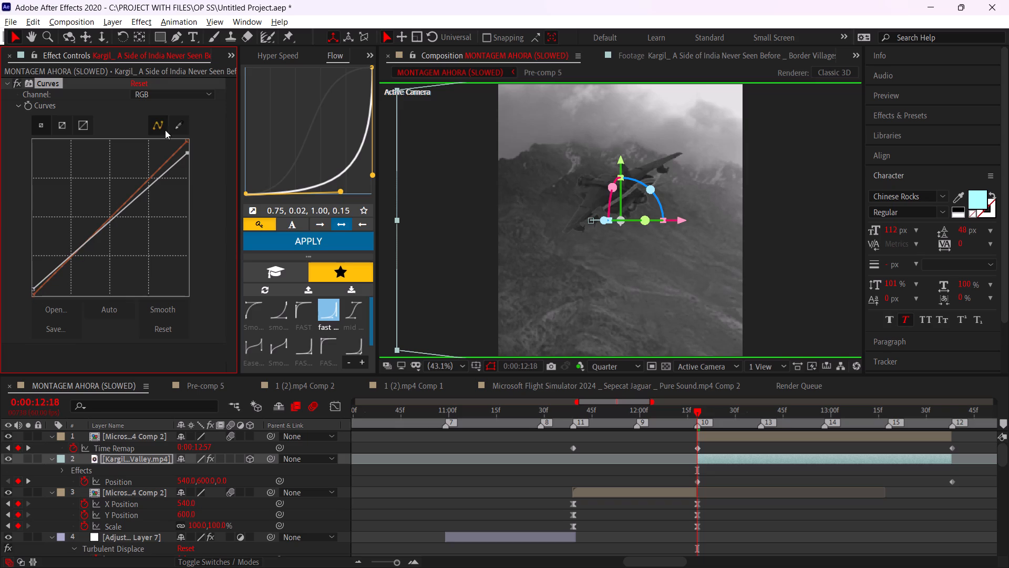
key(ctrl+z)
On the Green curve, lower the white point to about three quarters of full height and shift the black point slightly inward along the base.
click(171, 95)
click(163, 139)
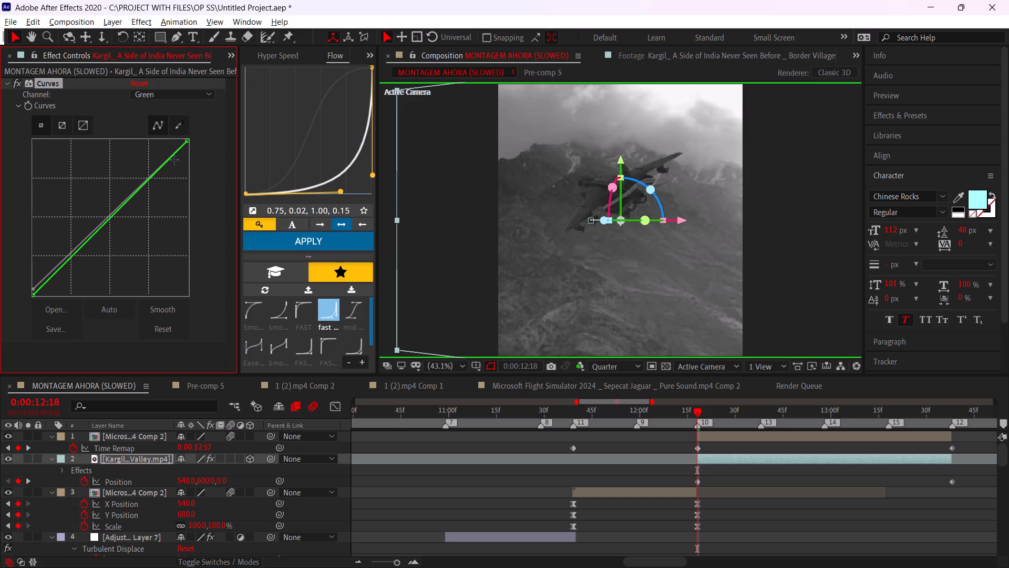
drag(188, 140, 201, 154)
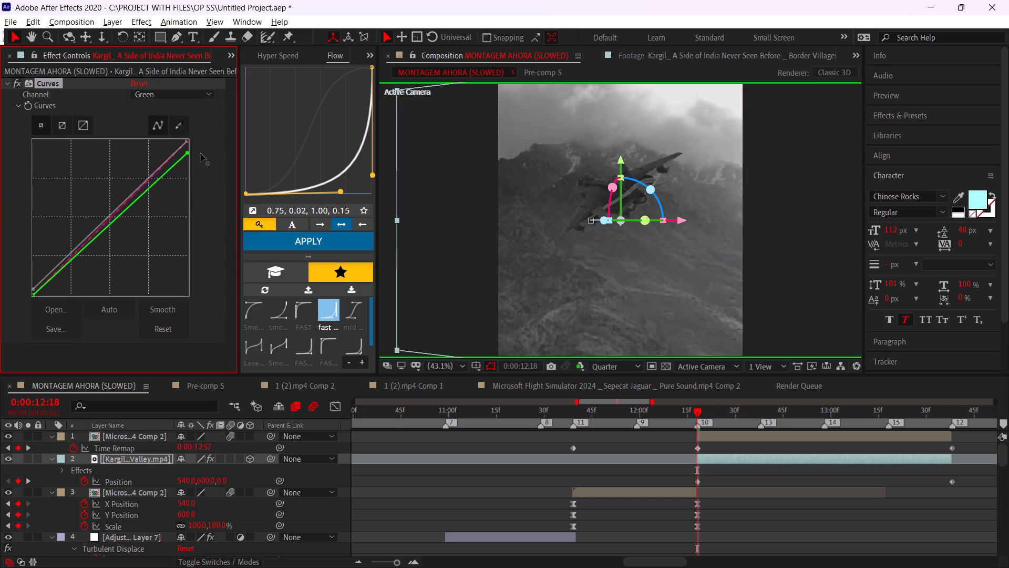
drag(201, 154, 212, 164)
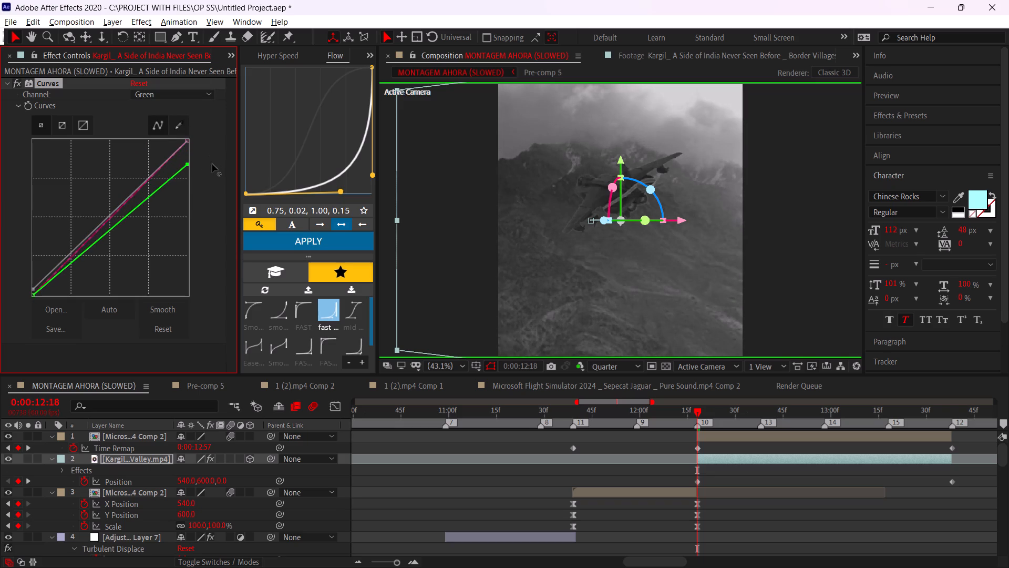
drag(212, 164, 218, 175)
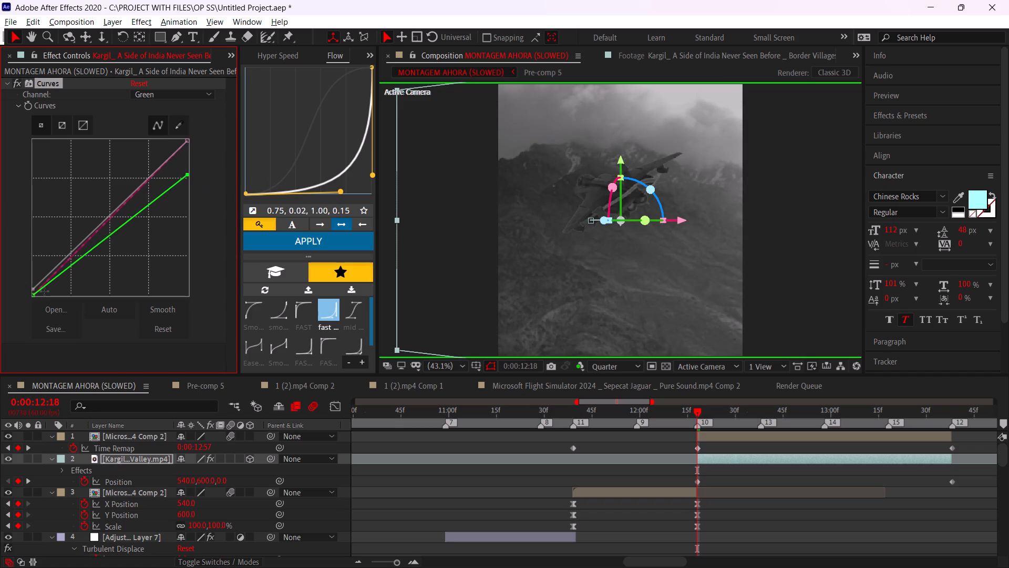
drag(35, 293, 44, 298)
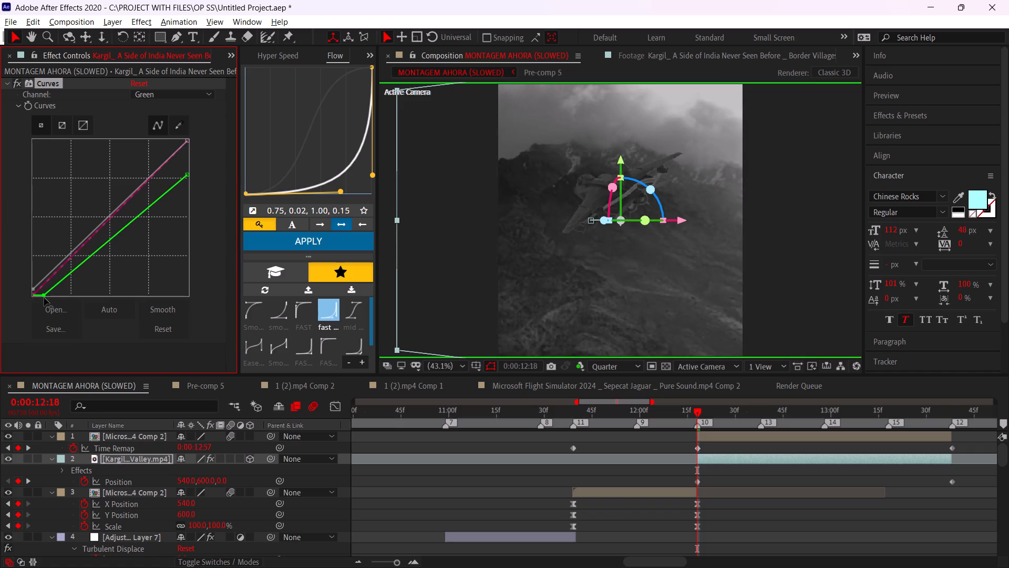
drag(44, 298, 42, 297)
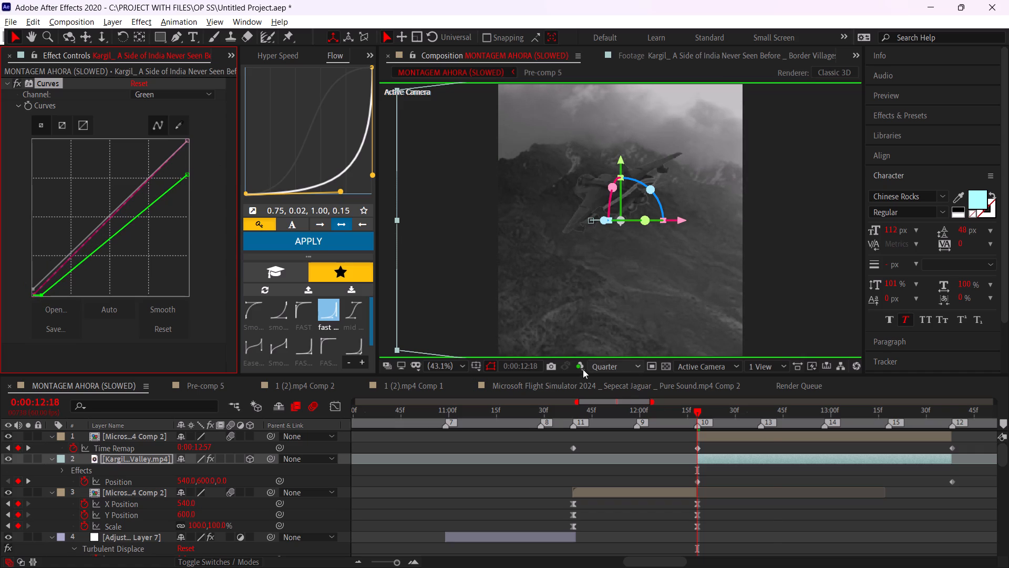
Preview the blue channel alone and lower the Blue curve's white point to about 70% of full height, keeping its black point at the origin.
click(583, 369)
click(604, 427)
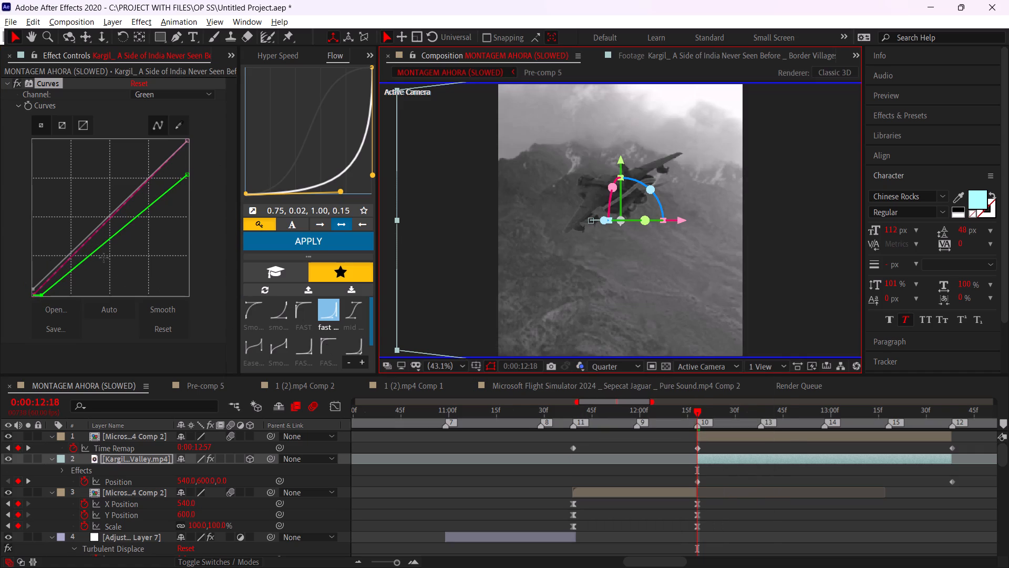
click(182, 97)
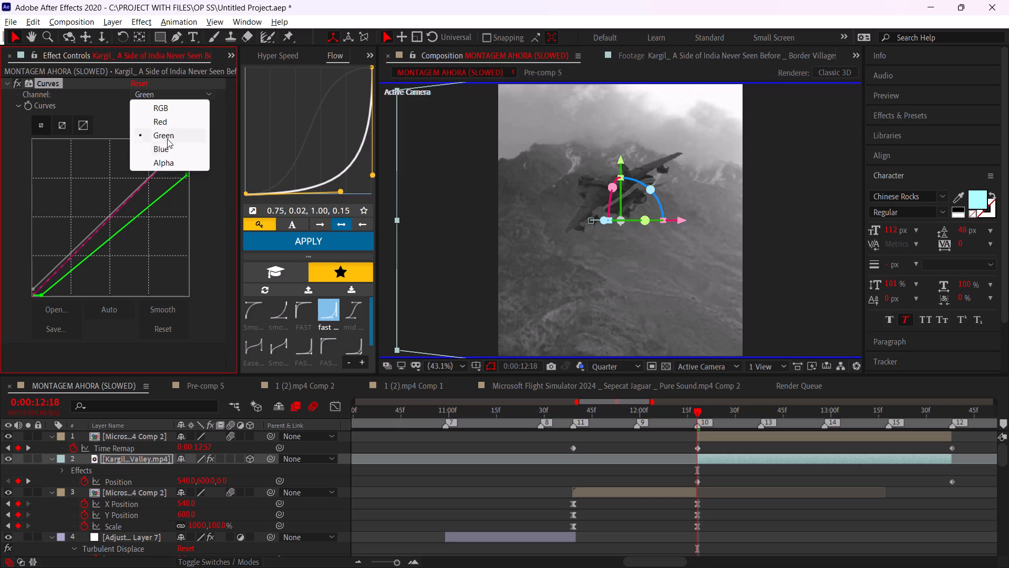
click(162, 147)
drag(189, 143, 194, 149)
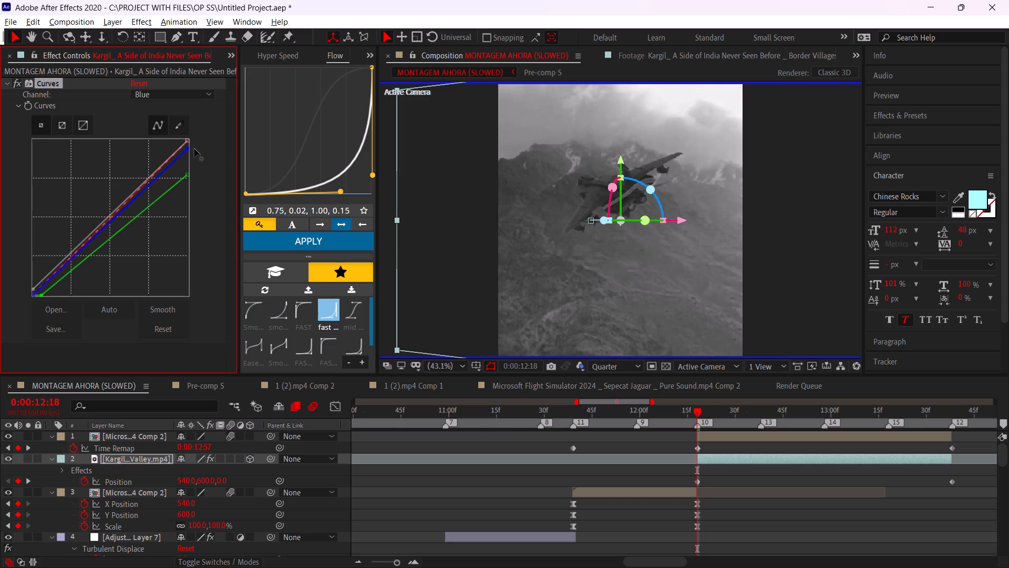
drag(194, 149, 216, 186)
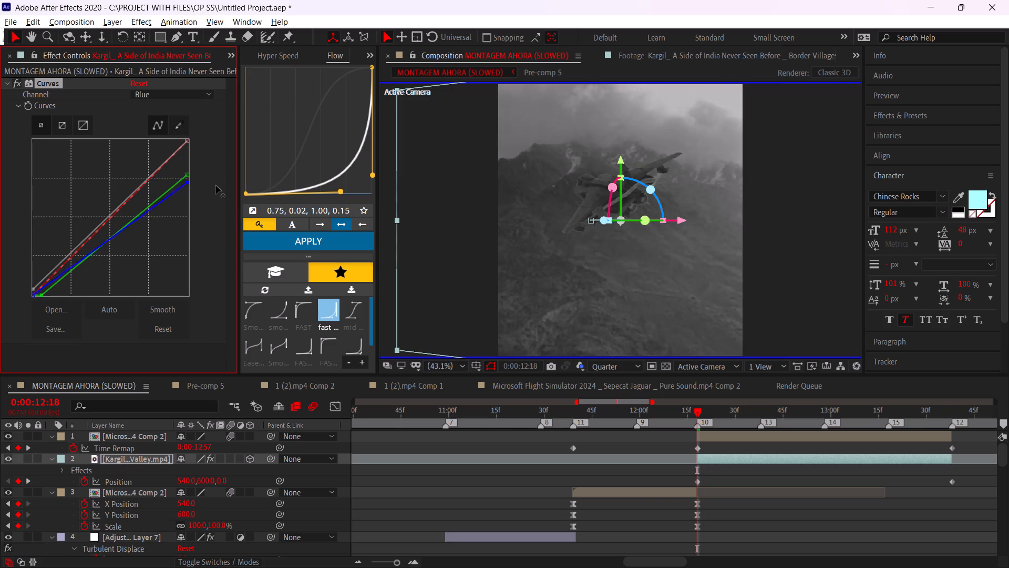
drag(216, 186, 216, 190)
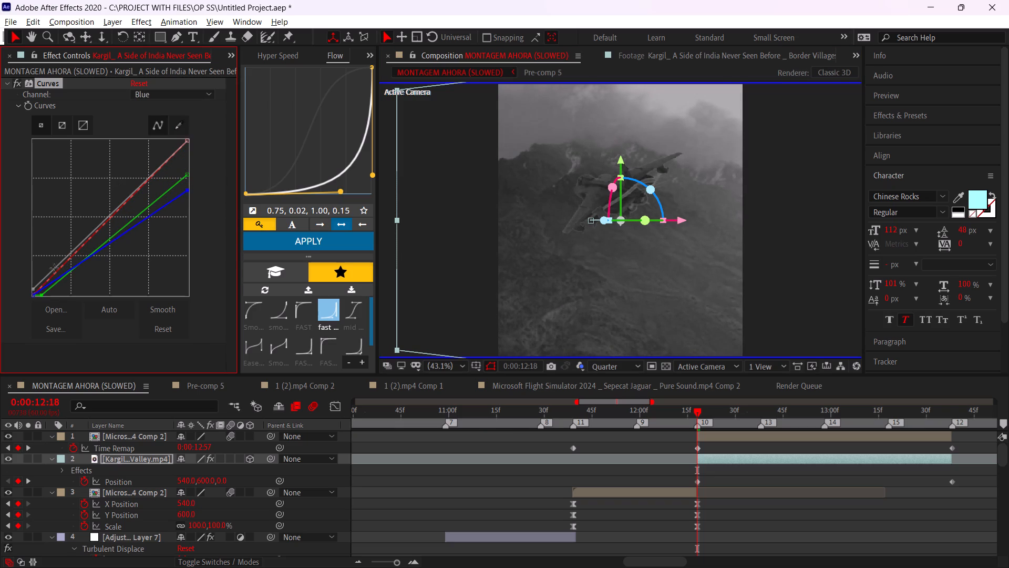
drag(35, 293, 37, 301)
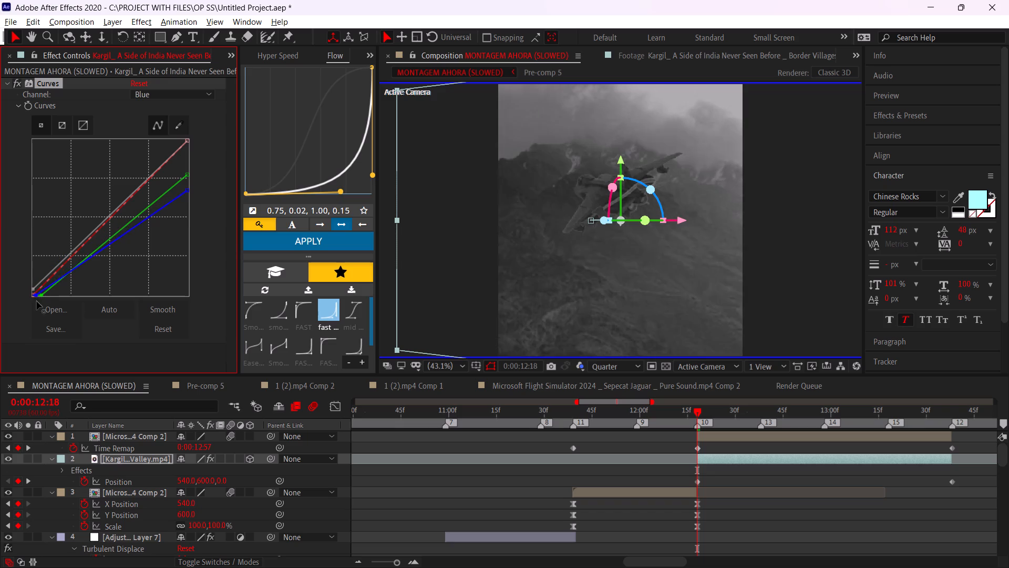
drag(37, 301, 20, 297)
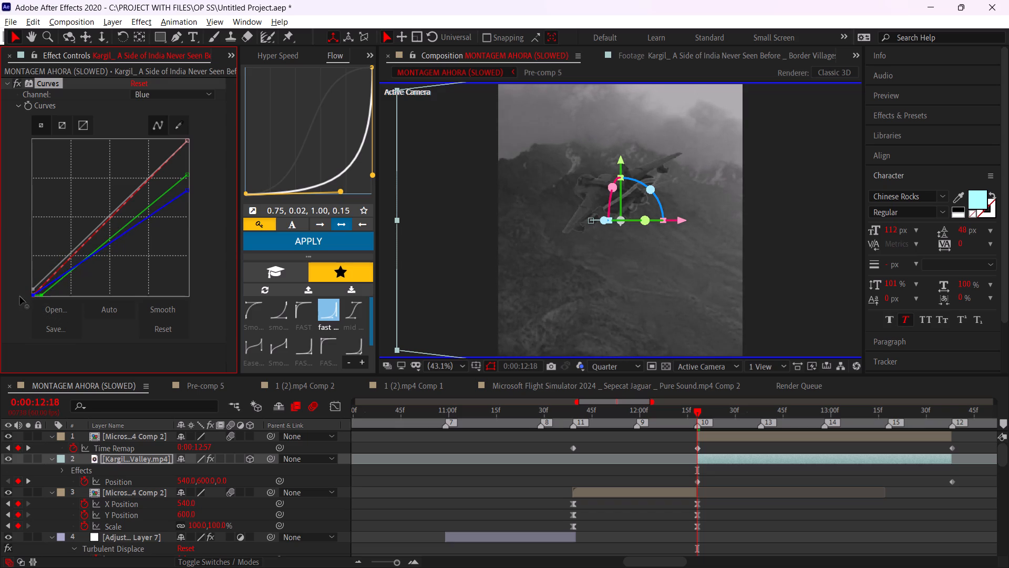
drag(20, 297, 27, 320)
click(189, 189)
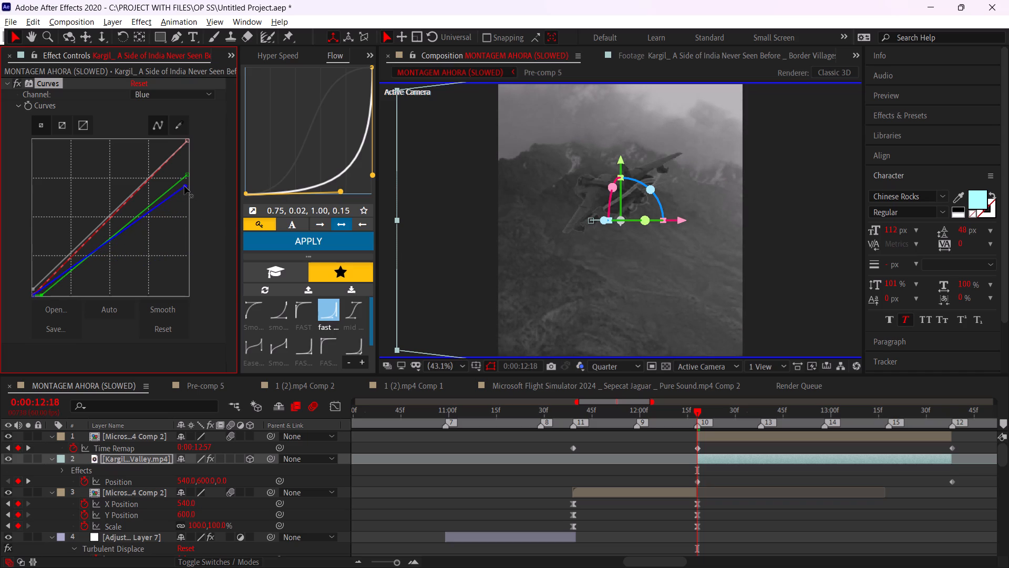
Set the preview resolution to Full and return the composition preview to RGB colour.
click(621, 372)
click(620, 394)
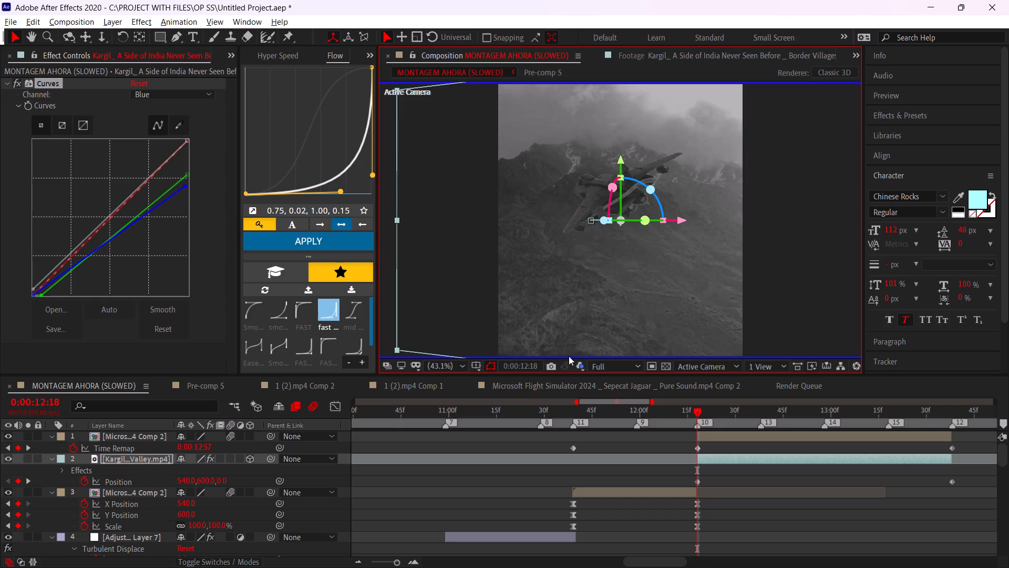
click(580, 362)
click(603, 379)
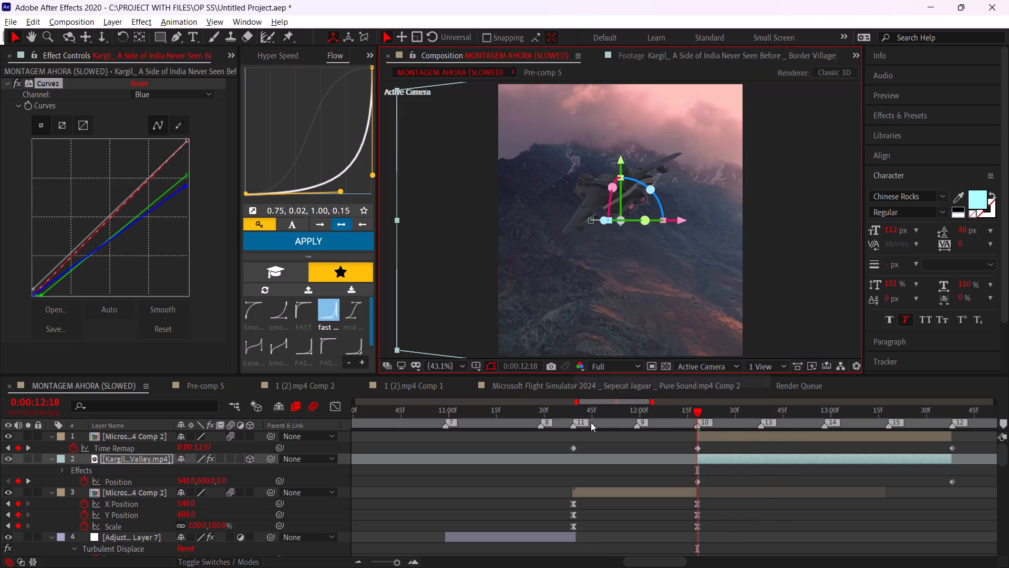
Deselect the layer and scrub between 0:00:12:18 and about 0:00:13:17 to check the jet against the regraded mountain background.
click(605, 434)
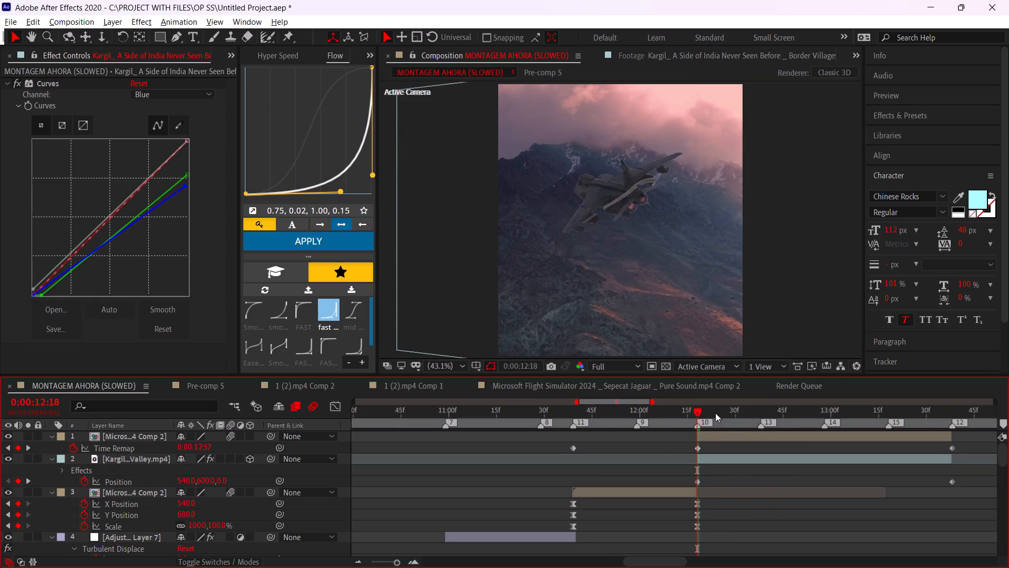
drag(715, 410, 856, 420)
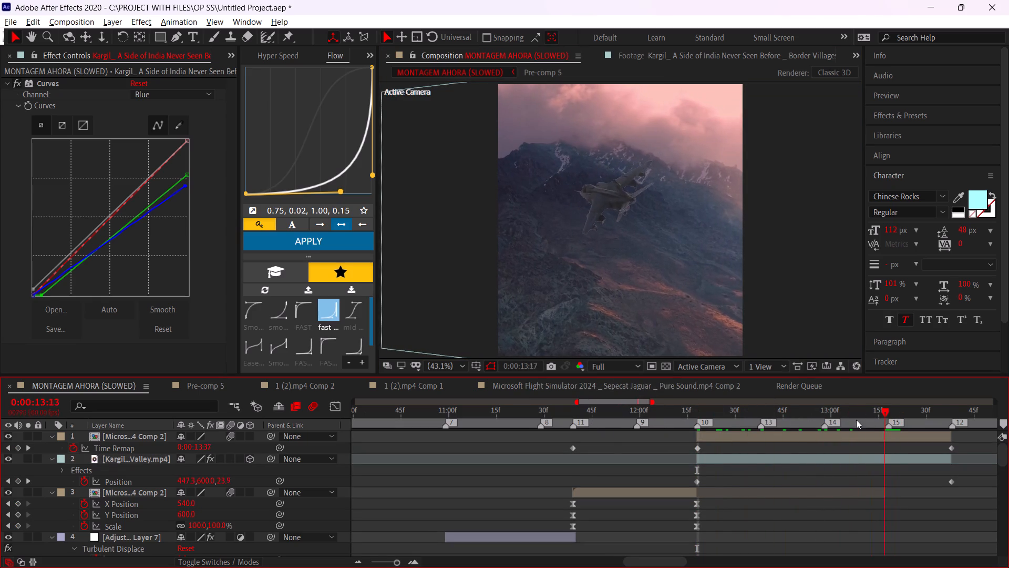
drag(856, 420, 872, 416)
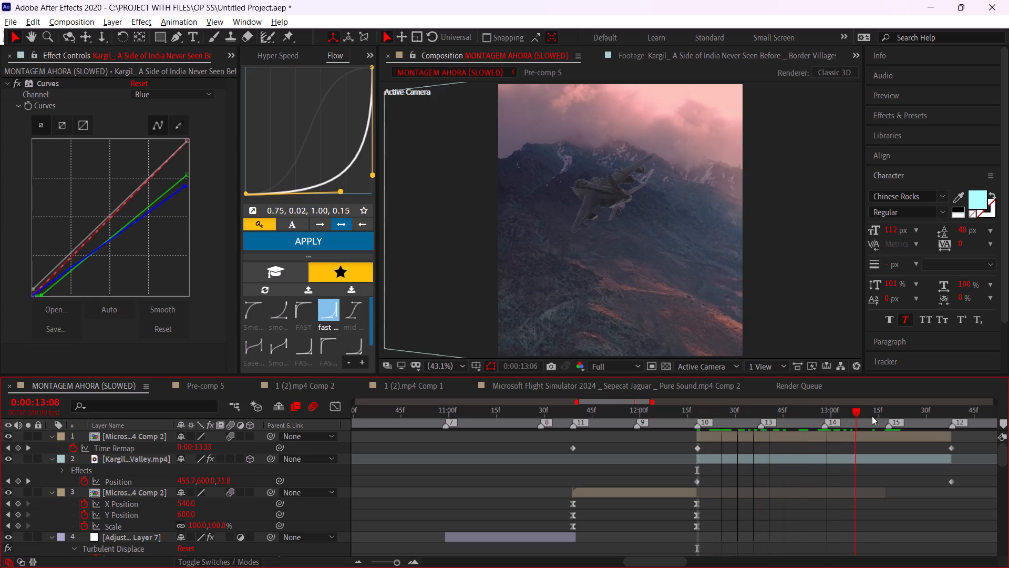
drag(872, 416, 837, 412)
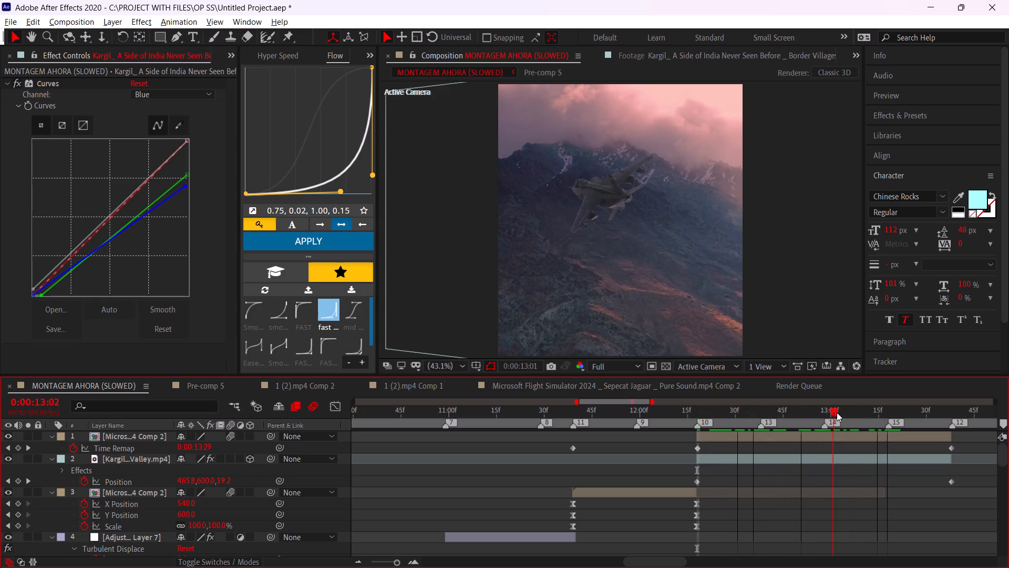
drag(837, 412, 819, 408)
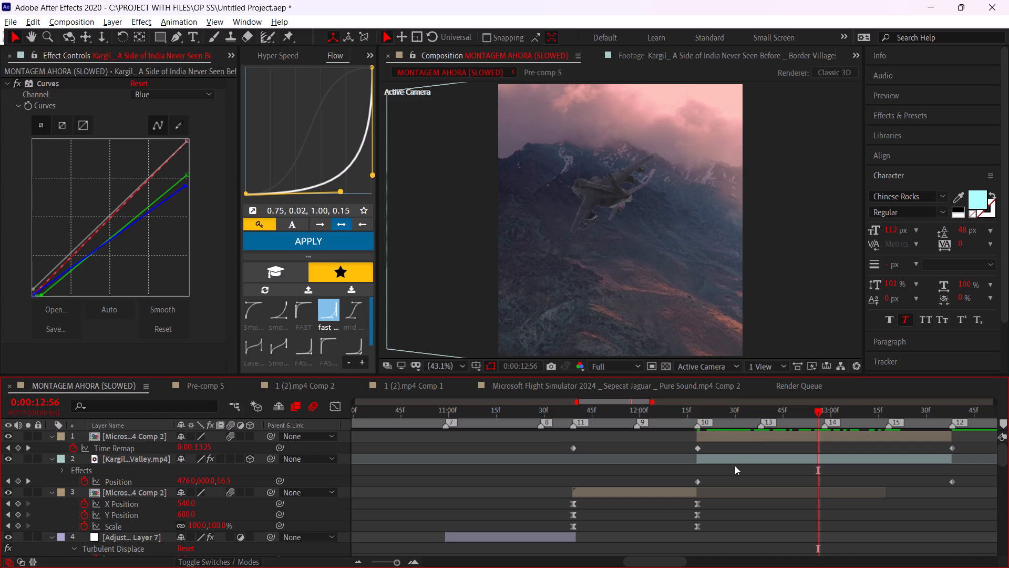
Apply the Tritone effect to the Kargil mountain background layer.
click(721, 460)
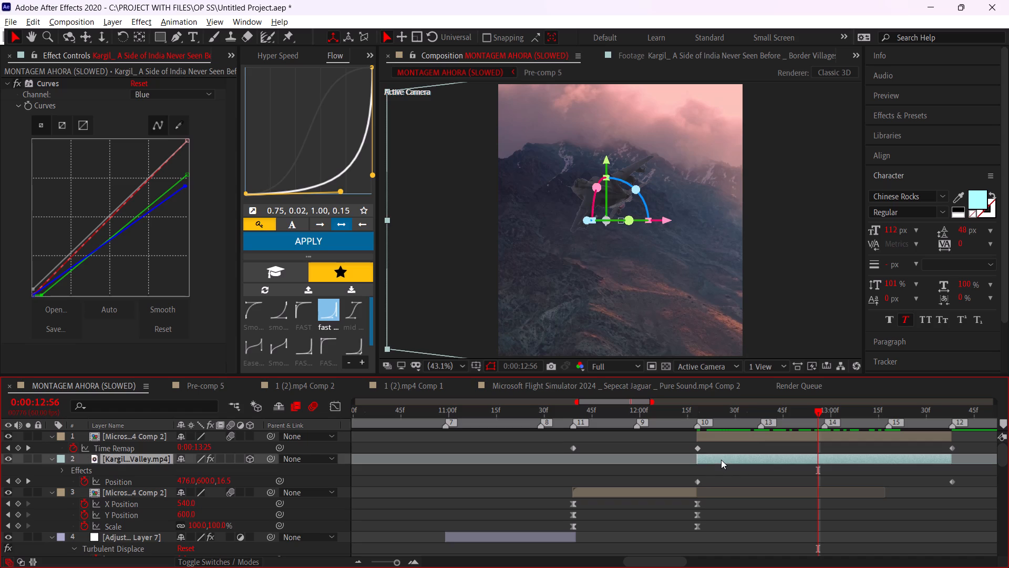
key(ctrl+space)
text(tri)
key(Return)
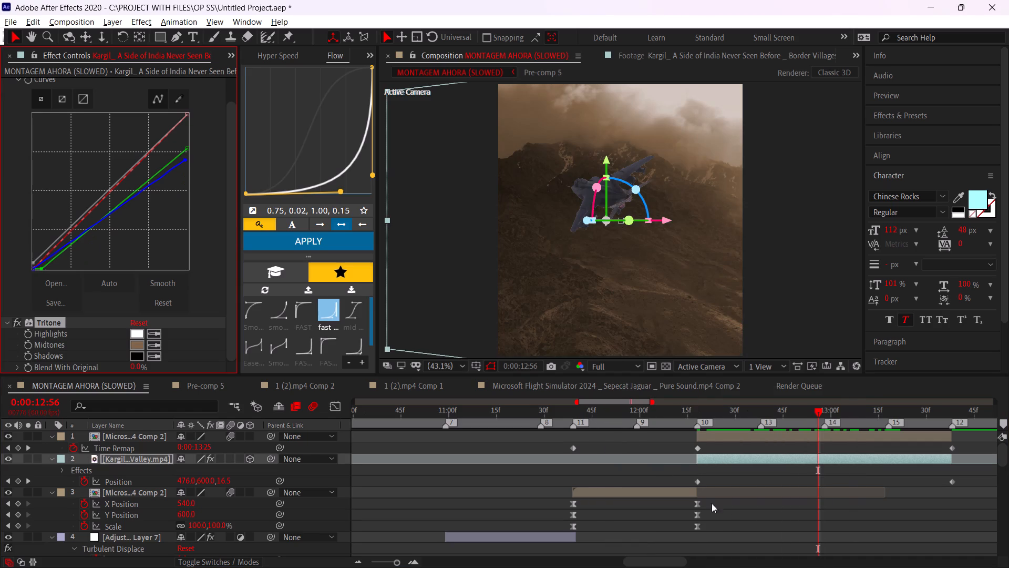
Set the Tritone midtones of the mountain background to a dark teal, about #005564.
click(135, 346)
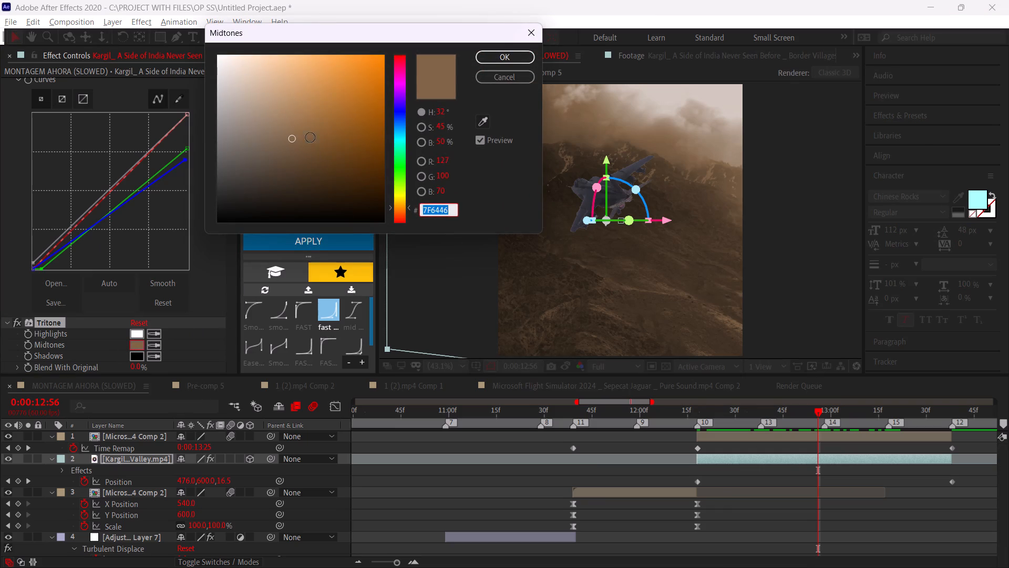
drag(302, 138, 316, 133)
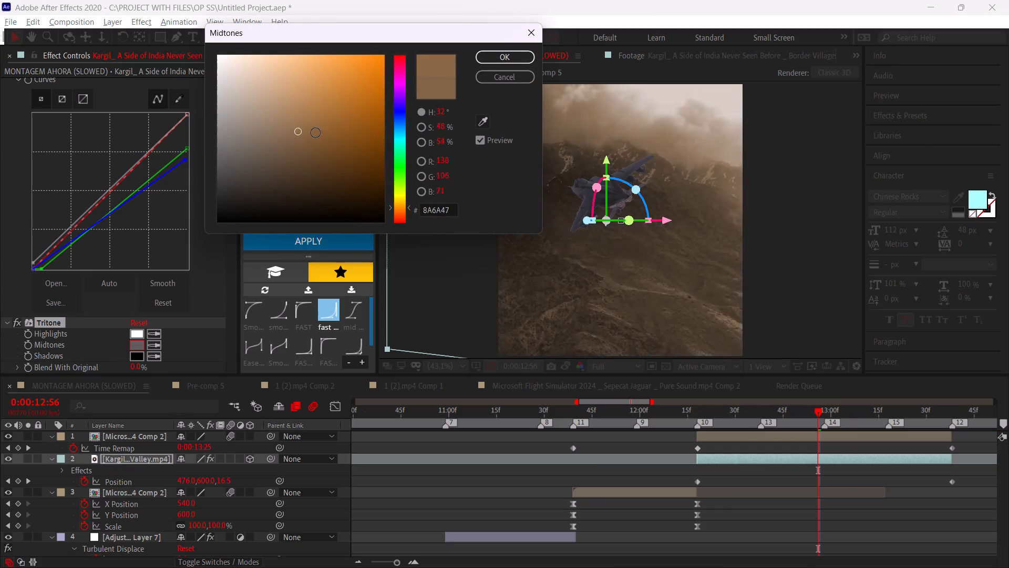
drag(316, 133, 444, 191)
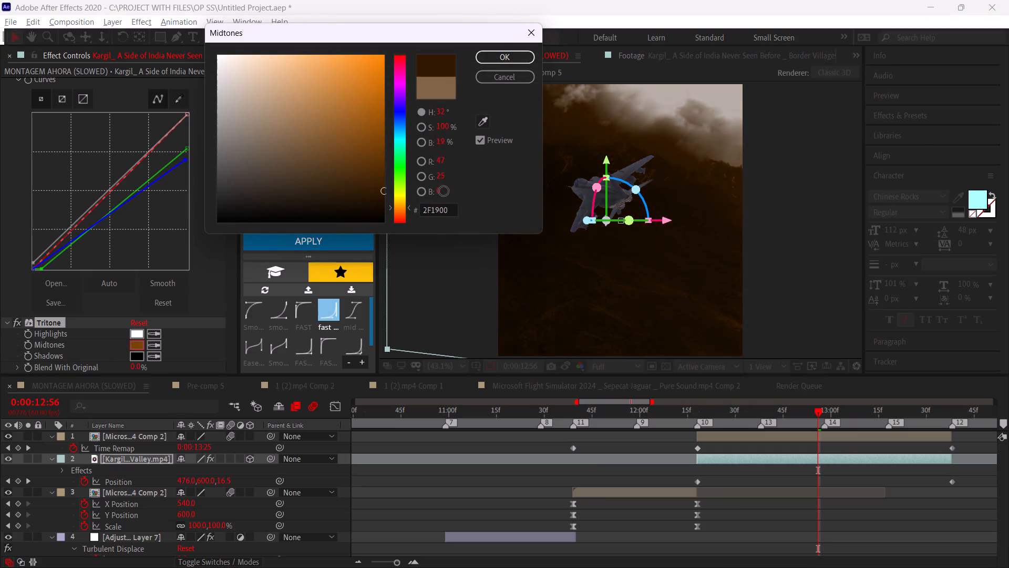
drag(444, 191, 437, 136)
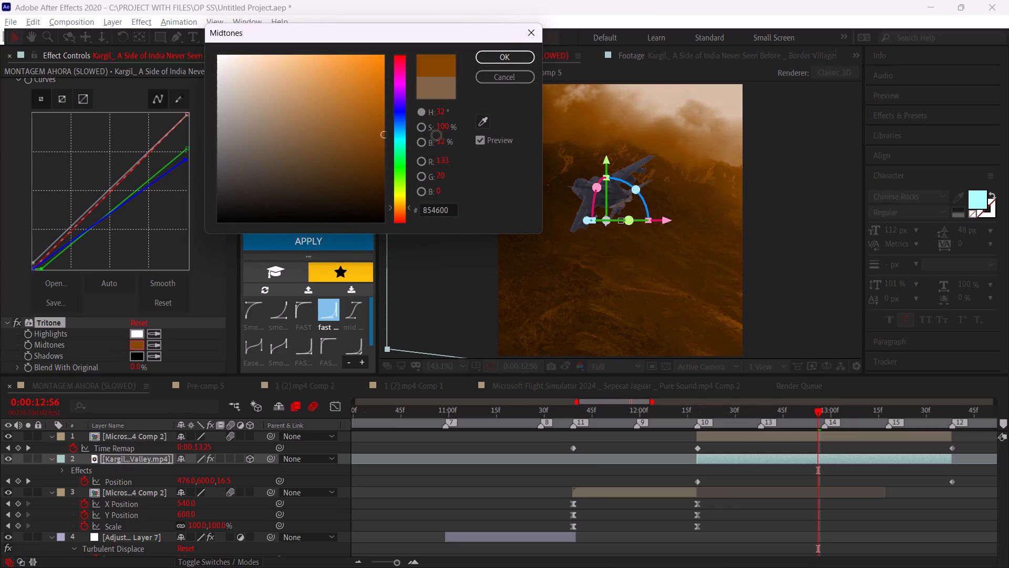
drag(437, 136, 375, 169)
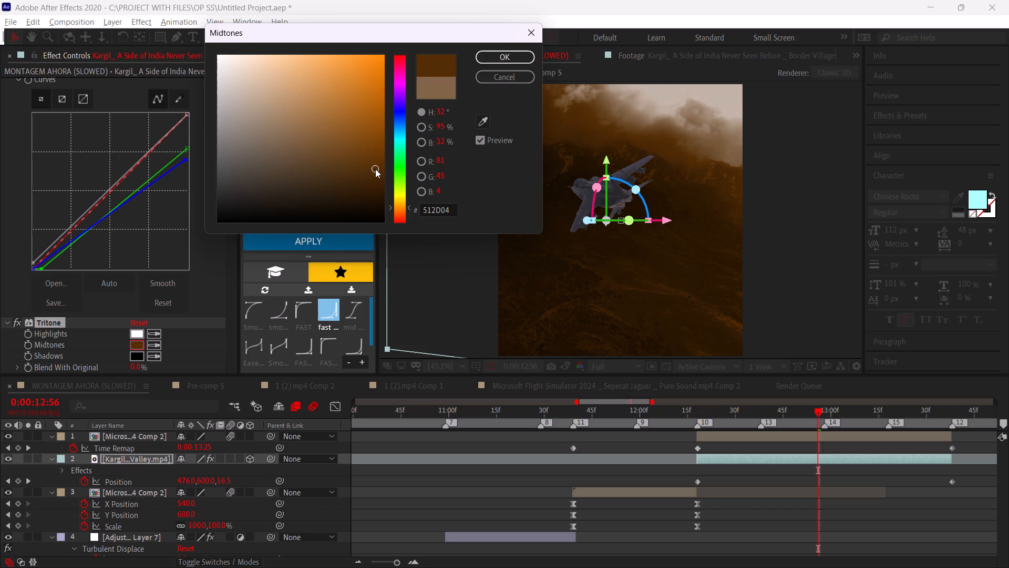
drag(375, 169, 392, 156)
drag(403, 144, 401, 143)
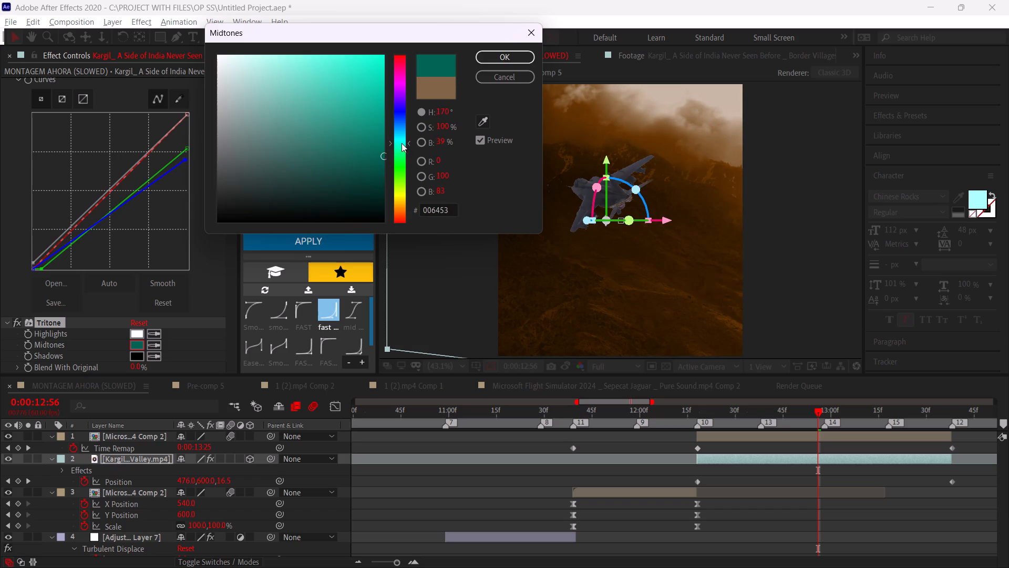
drag(401, 143, 390, 119)
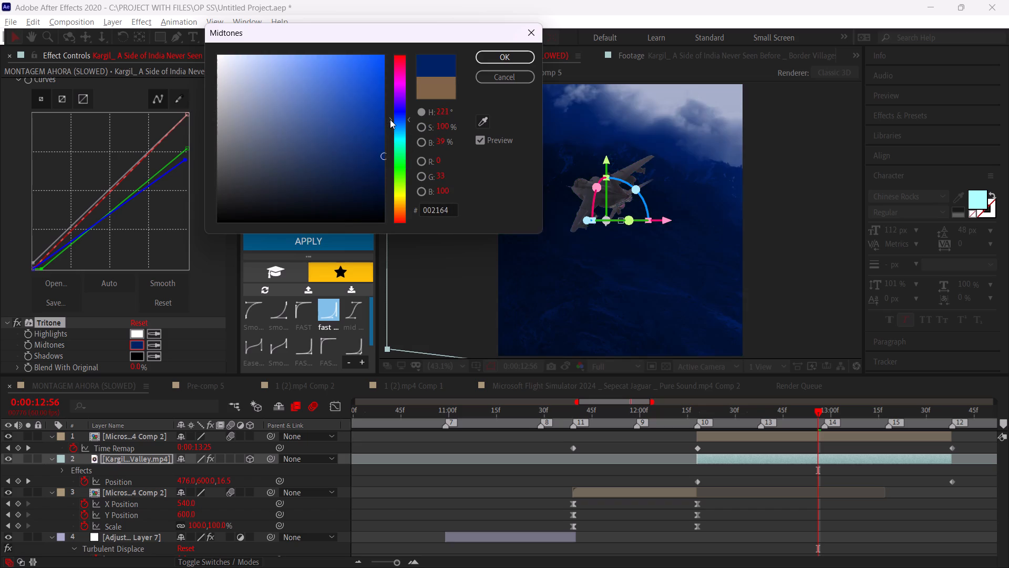
drag(390, 119, 388, 134)
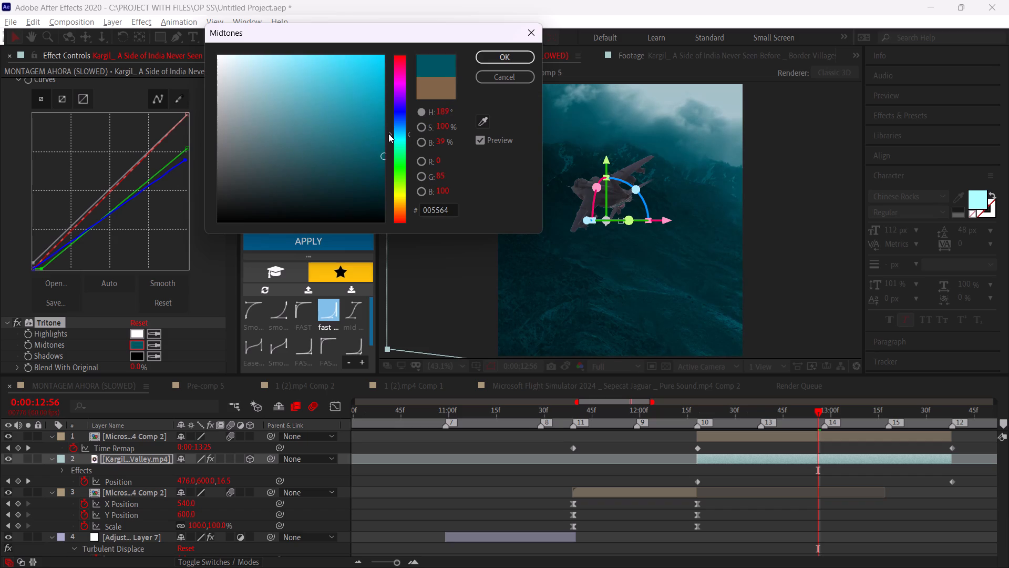
drag(388, 134, 388, 134)
click(492, 56)
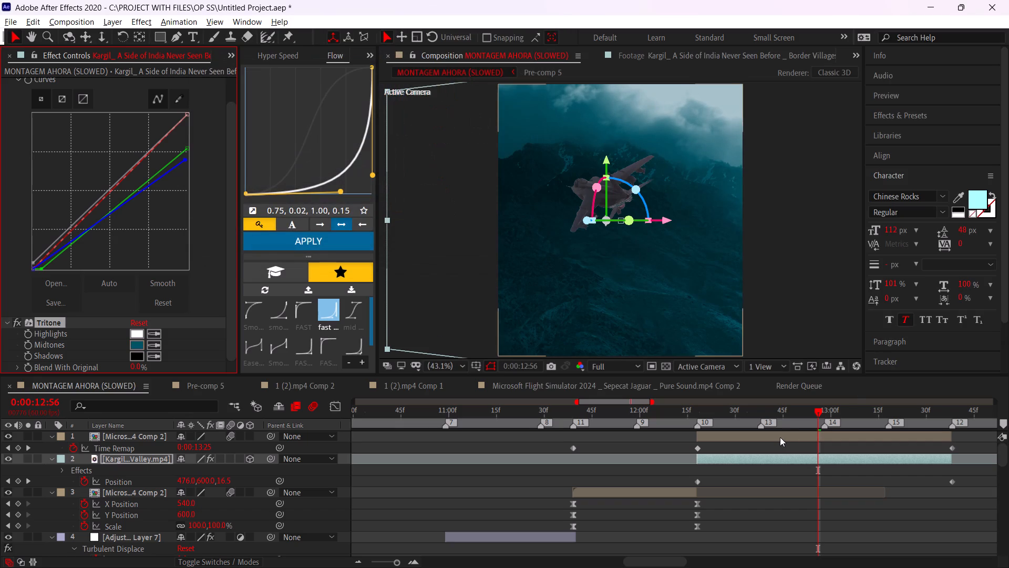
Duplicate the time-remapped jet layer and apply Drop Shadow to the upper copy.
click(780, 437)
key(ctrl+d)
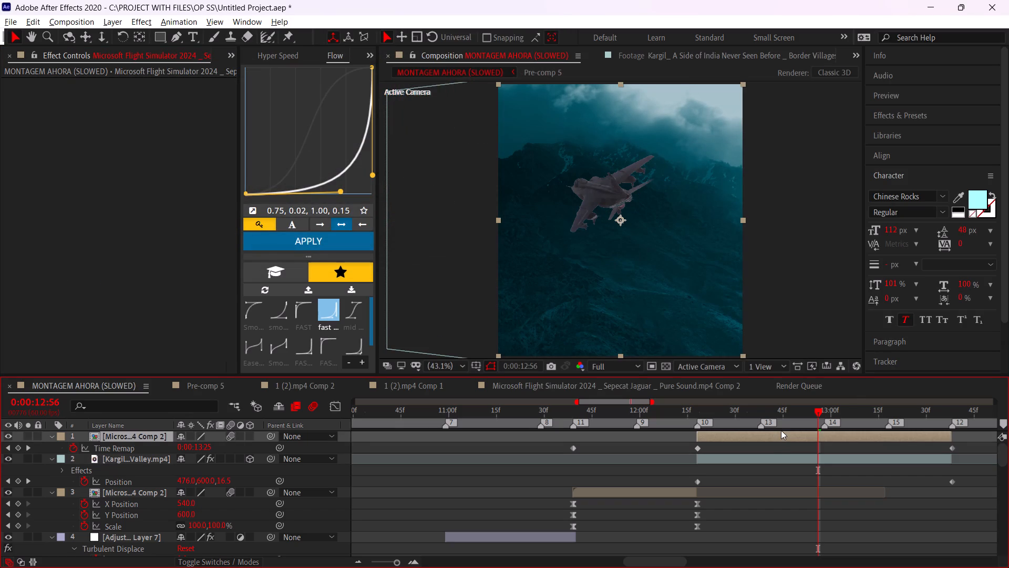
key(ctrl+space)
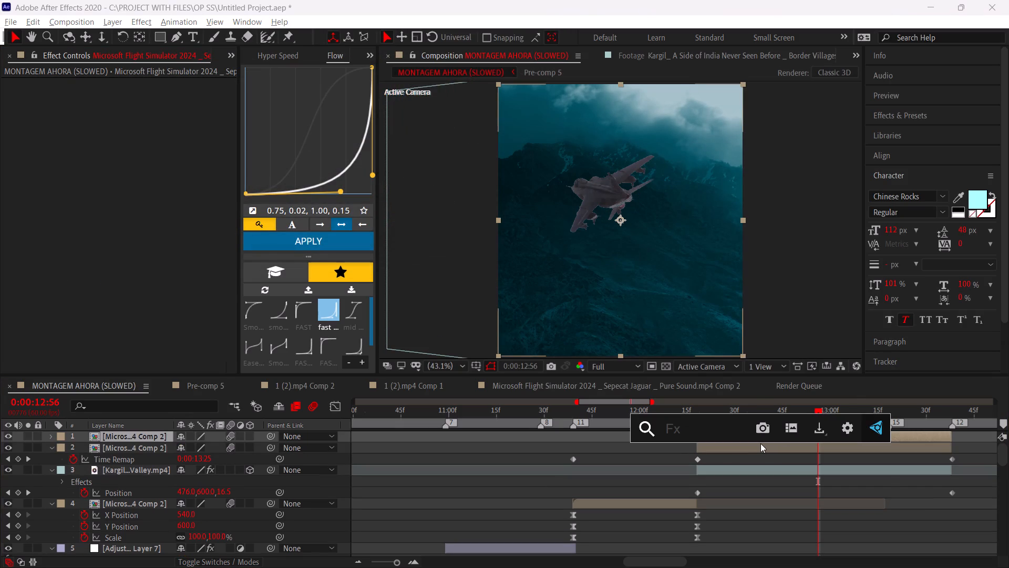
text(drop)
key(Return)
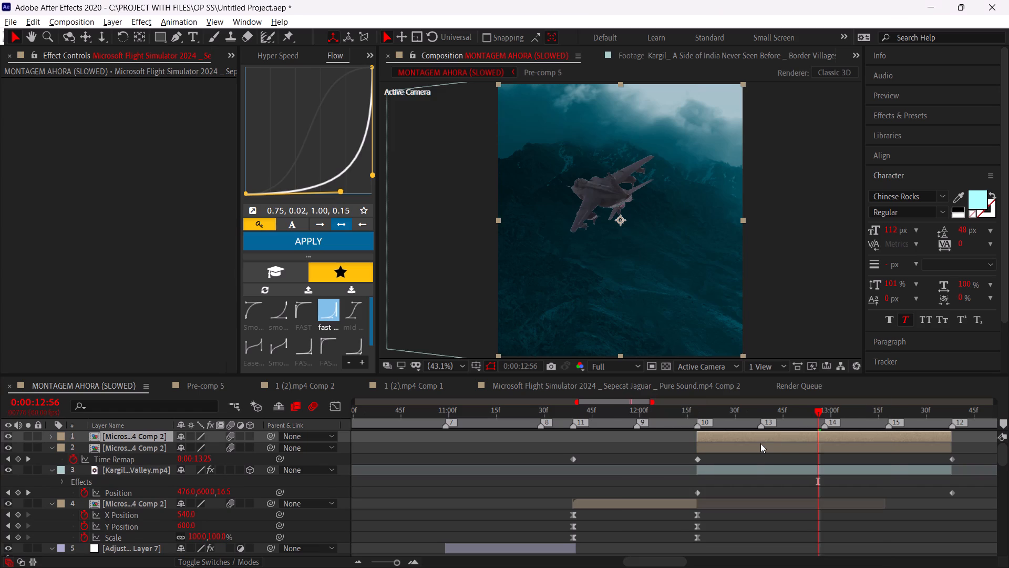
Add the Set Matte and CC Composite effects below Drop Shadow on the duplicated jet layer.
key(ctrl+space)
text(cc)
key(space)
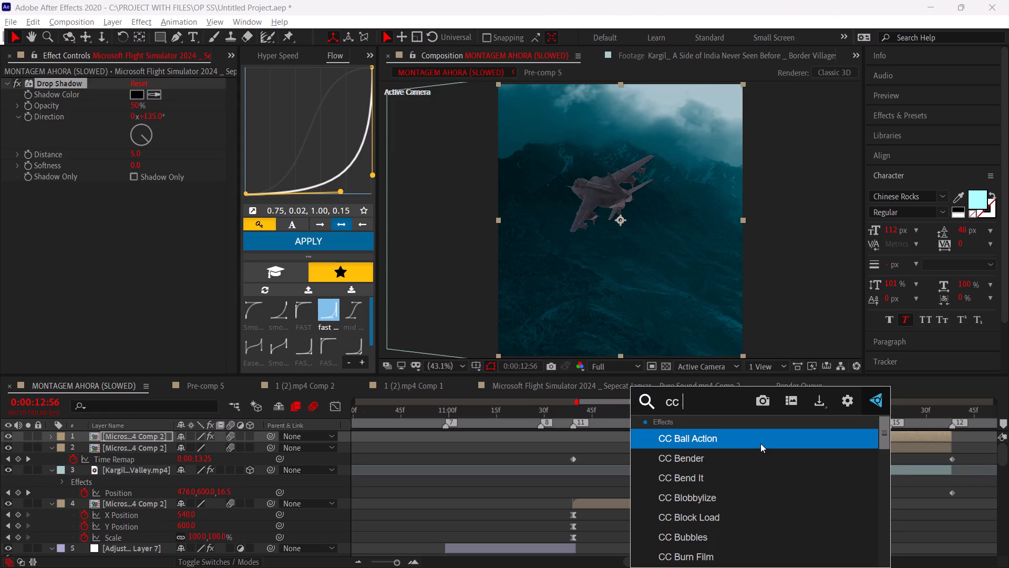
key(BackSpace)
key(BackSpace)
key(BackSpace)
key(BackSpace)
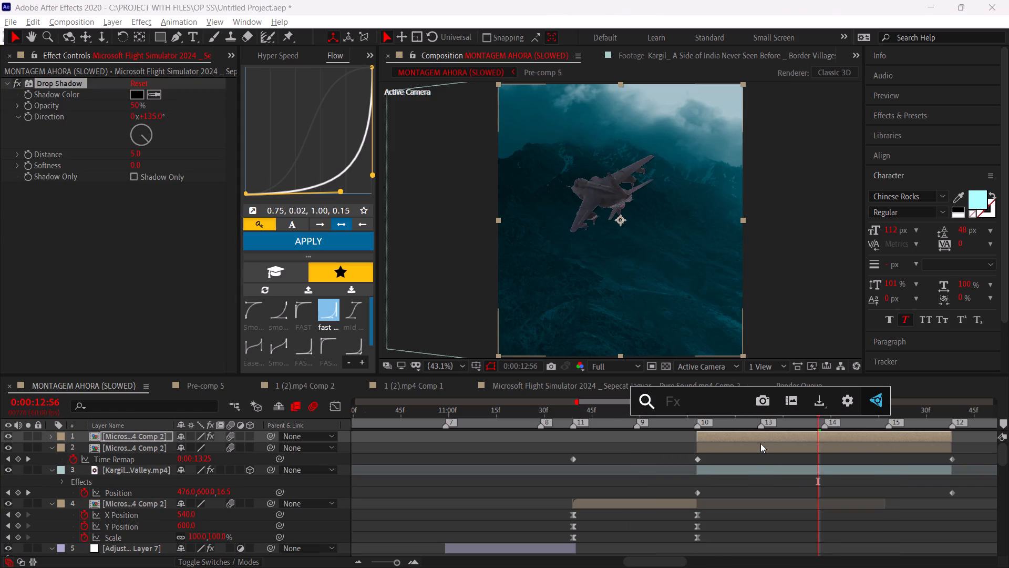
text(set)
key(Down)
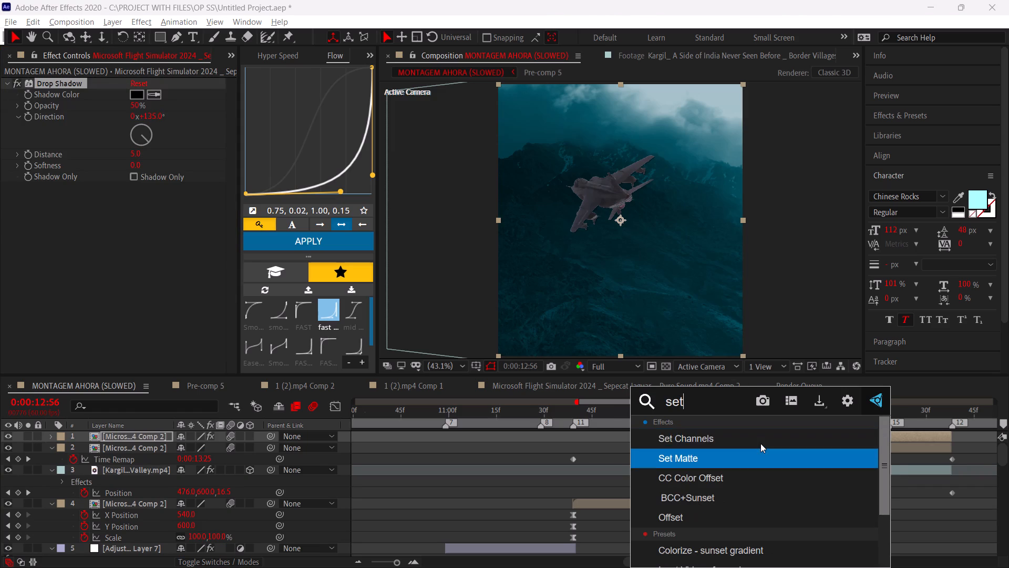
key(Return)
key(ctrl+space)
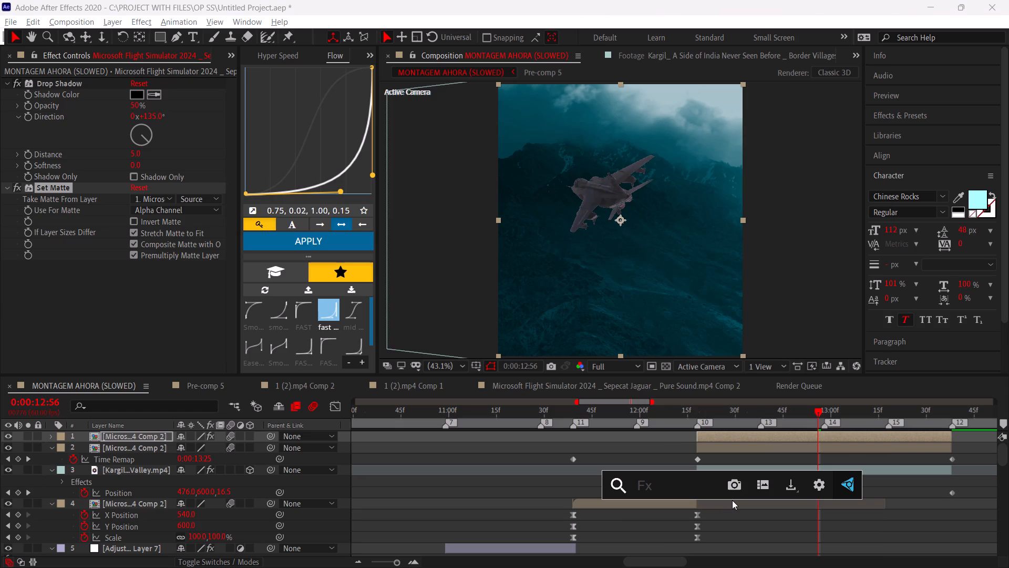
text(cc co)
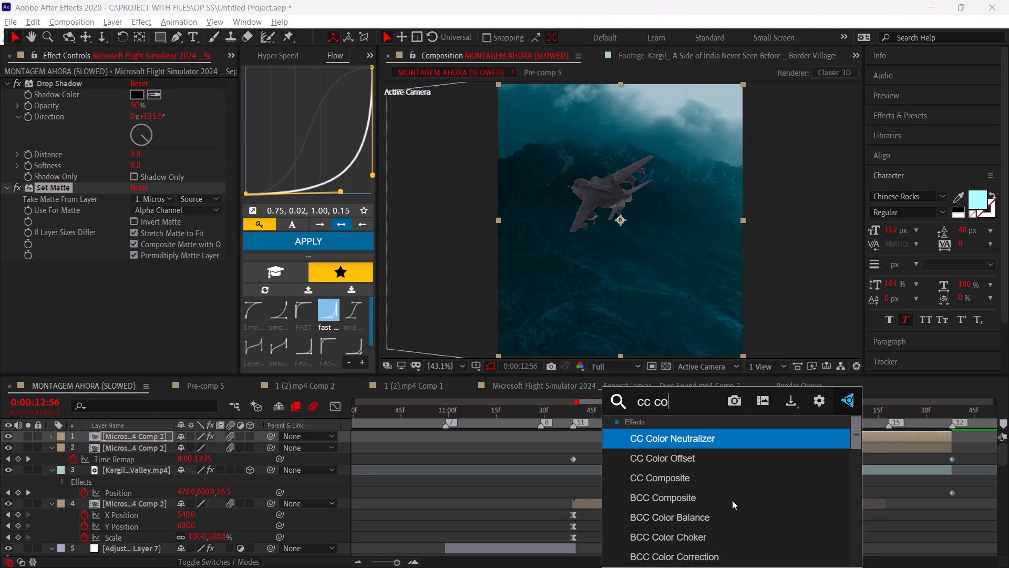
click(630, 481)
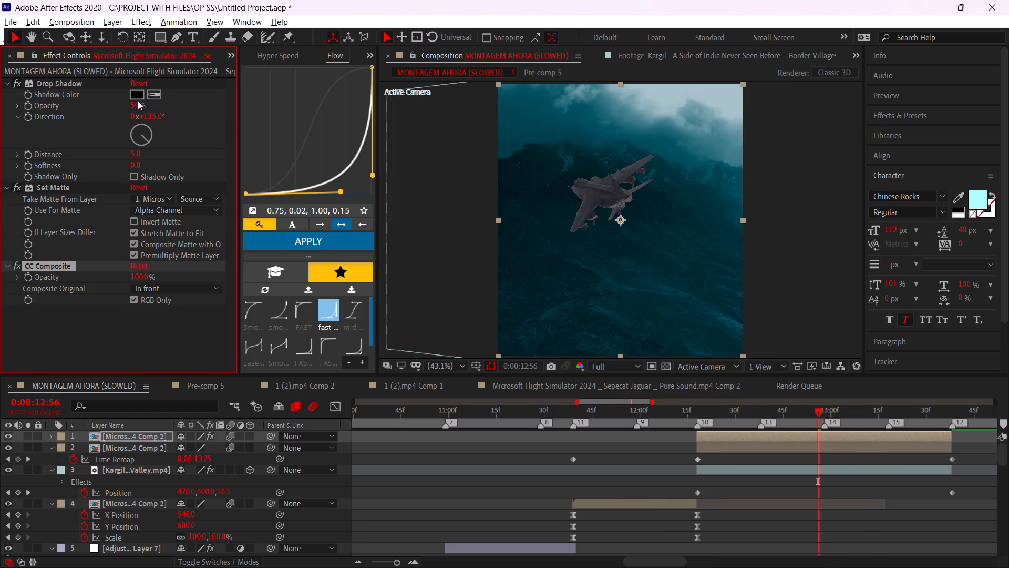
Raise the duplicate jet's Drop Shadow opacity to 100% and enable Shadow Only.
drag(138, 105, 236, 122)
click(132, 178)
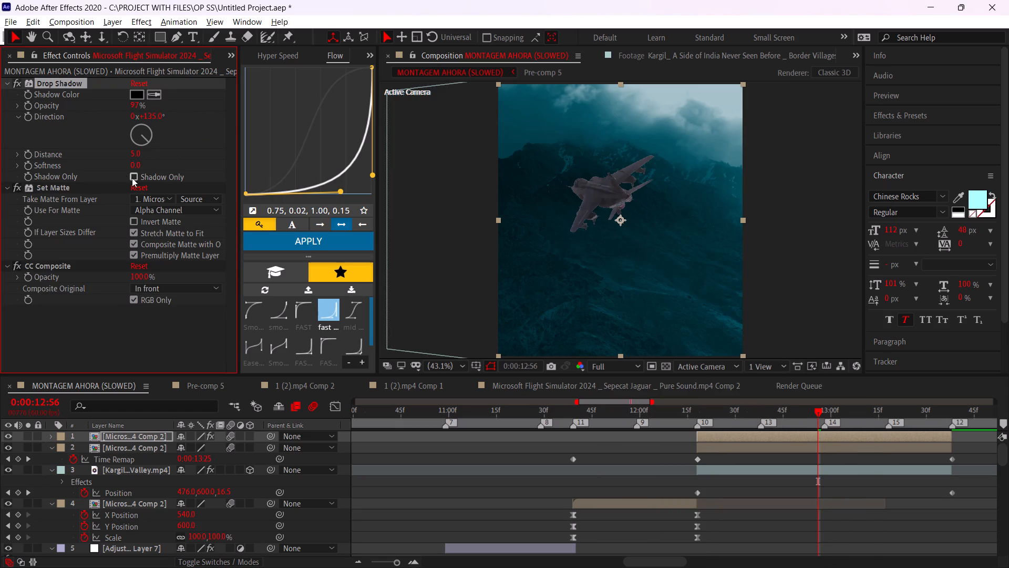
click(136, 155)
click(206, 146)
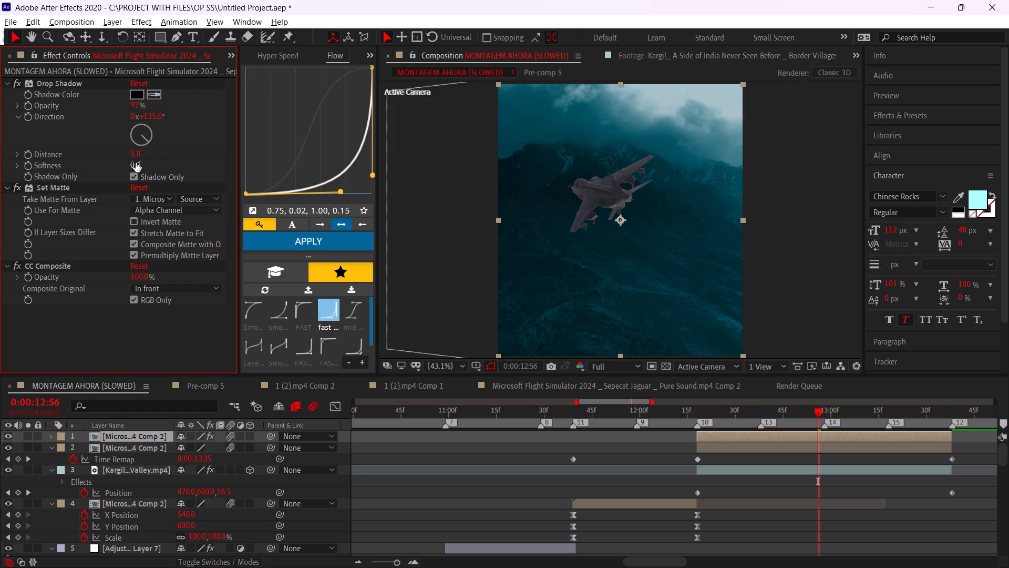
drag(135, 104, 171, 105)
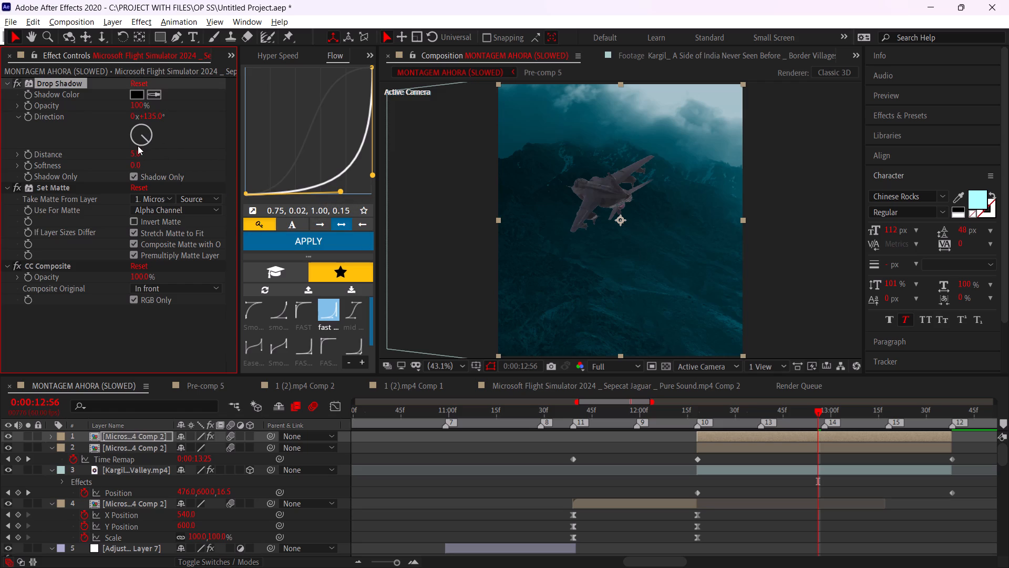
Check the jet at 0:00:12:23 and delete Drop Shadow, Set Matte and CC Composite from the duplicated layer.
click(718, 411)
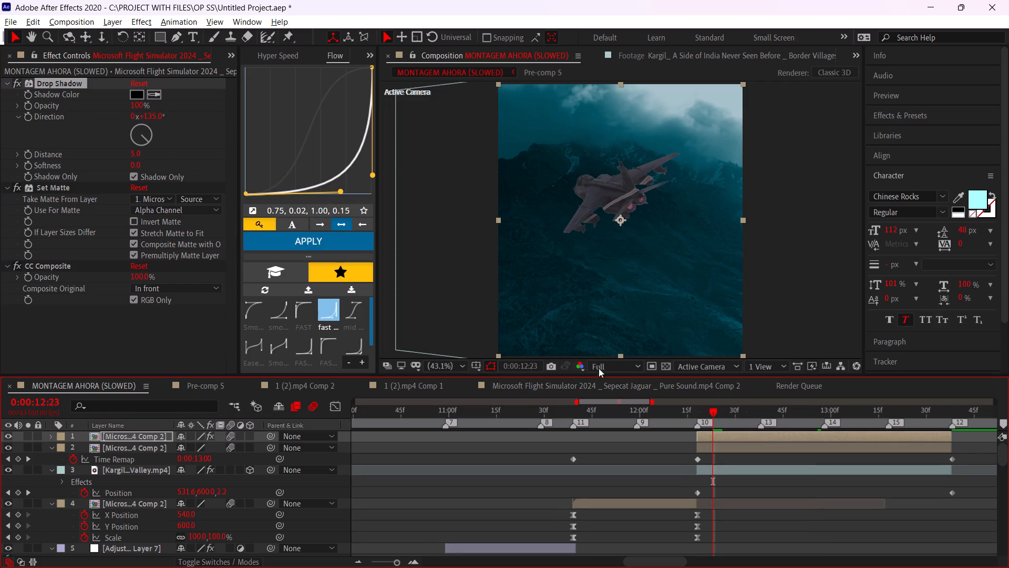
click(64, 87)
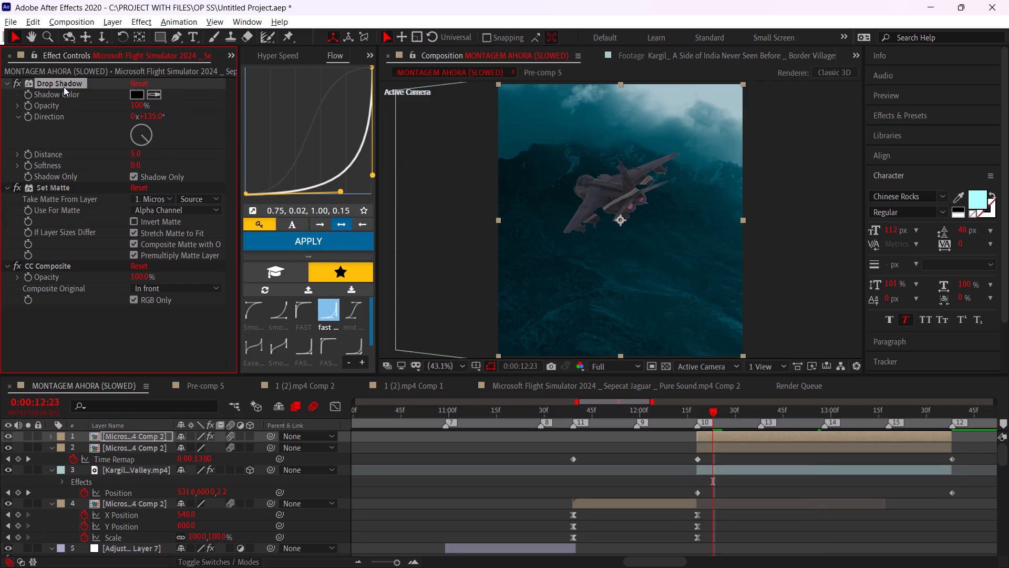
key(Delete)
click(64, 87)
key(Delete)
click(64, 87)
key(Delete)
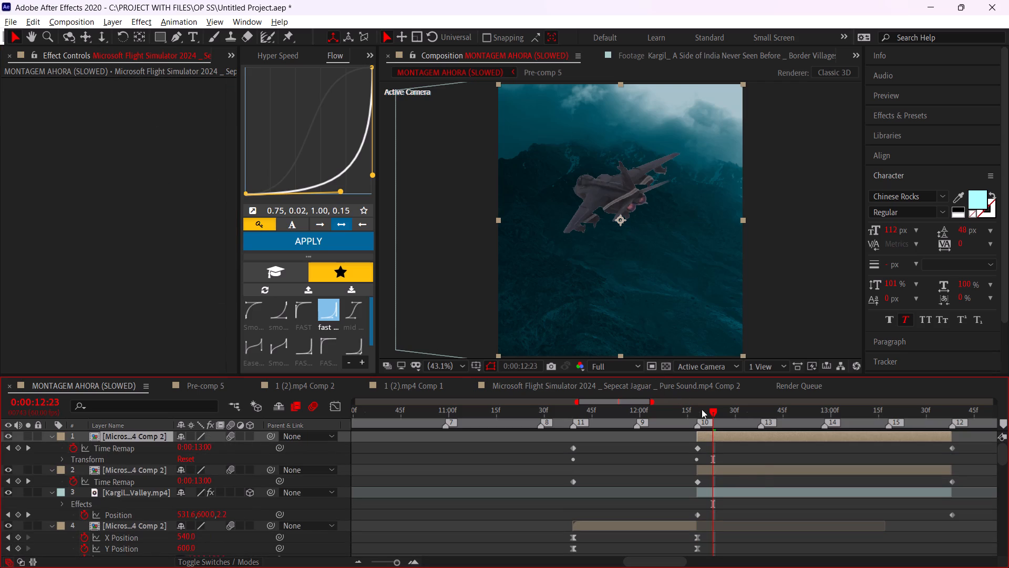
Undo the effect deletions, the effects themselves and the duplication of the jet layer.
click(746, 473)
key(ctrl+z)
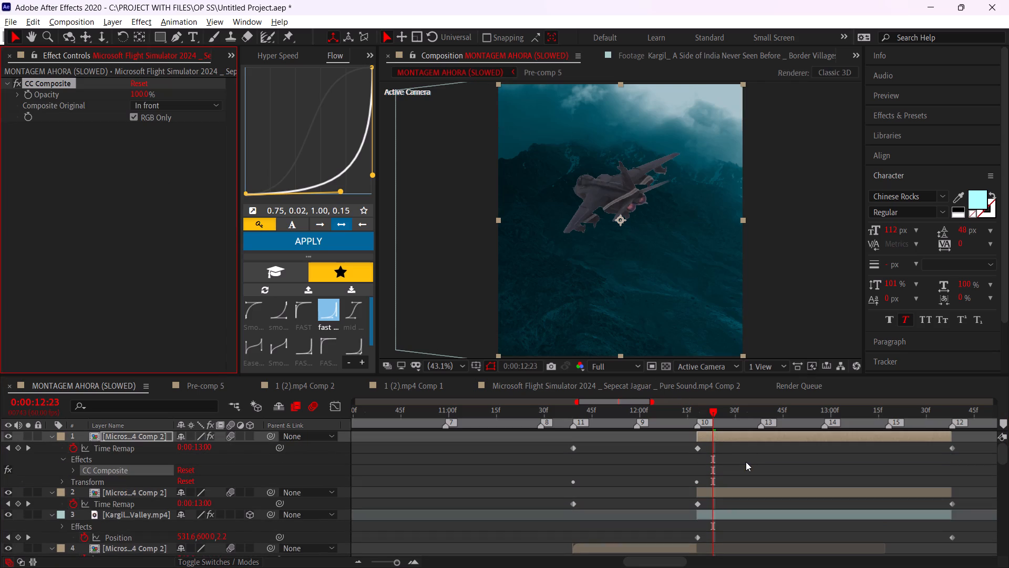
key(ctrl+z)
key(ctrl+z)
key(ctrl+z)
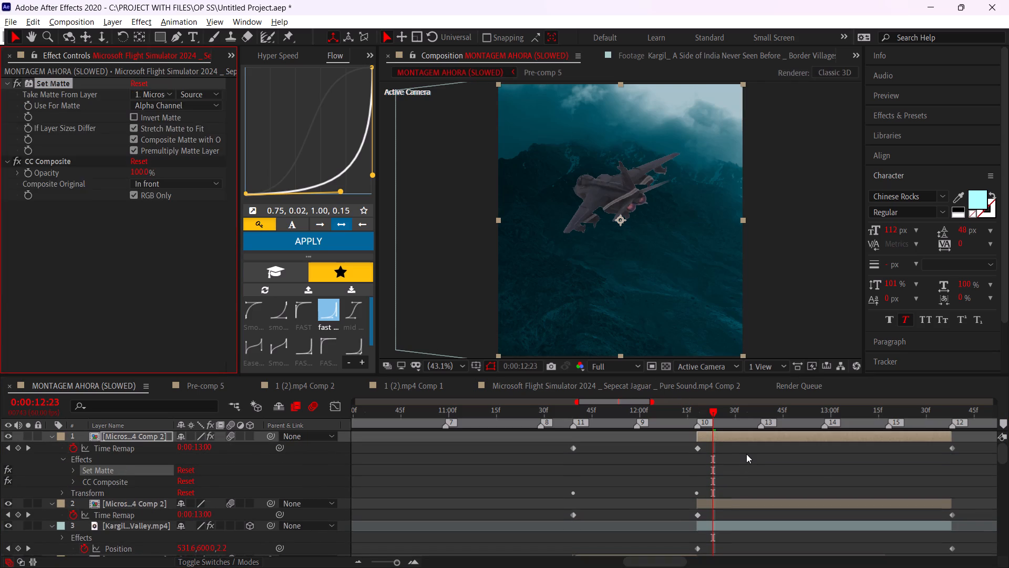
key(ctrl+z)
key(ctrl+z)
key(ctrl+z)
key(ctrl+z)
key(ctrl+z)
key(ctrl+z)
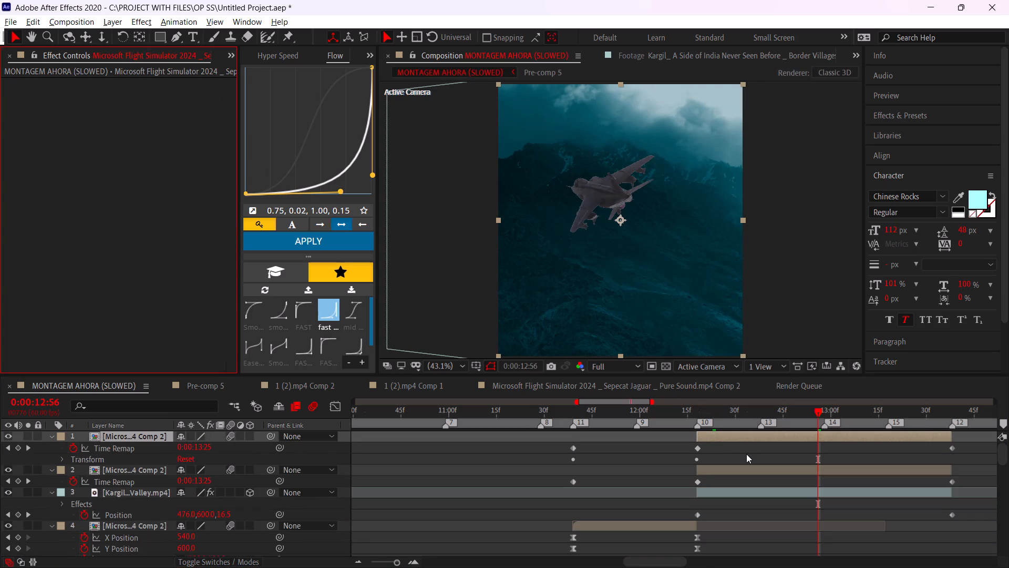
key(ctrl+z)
Pre-compose the time-remapped jet layer above the mountain background.
key(ctrl+shift+c)
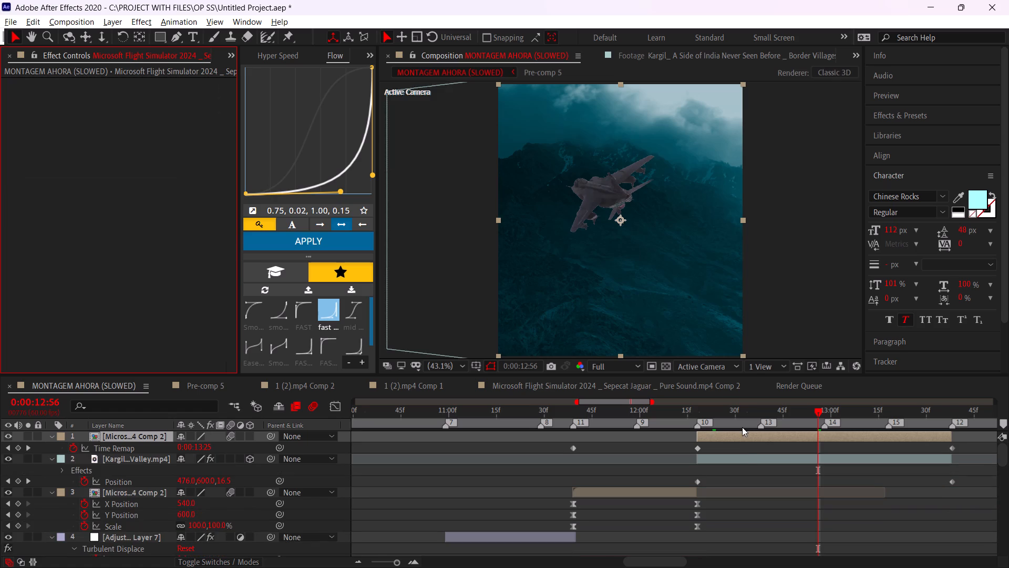
click(507, 260)
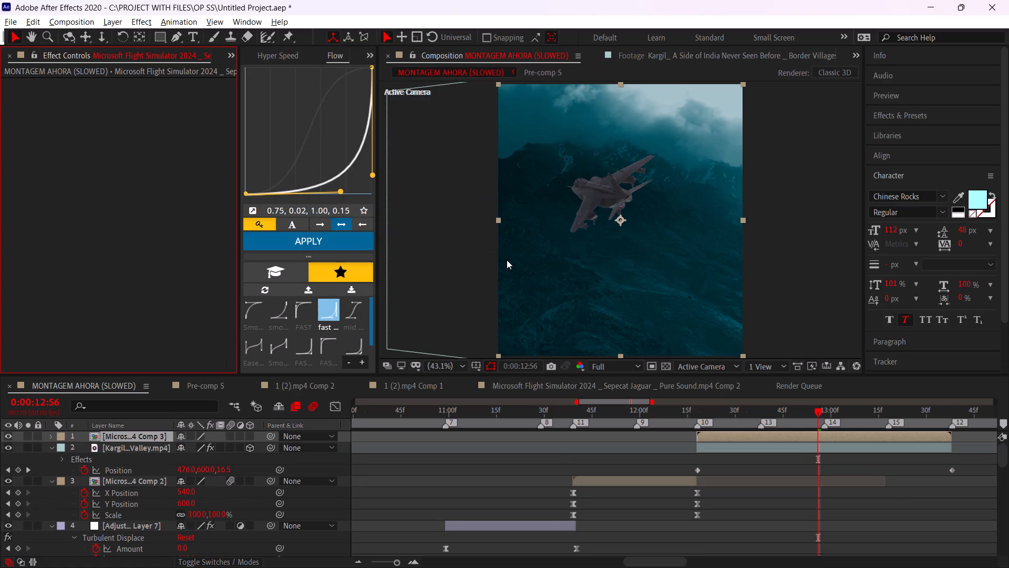
Duplicate the pre-composed jet layer and apply Drop Shadow to the upper copy.
key(ctrl+space)
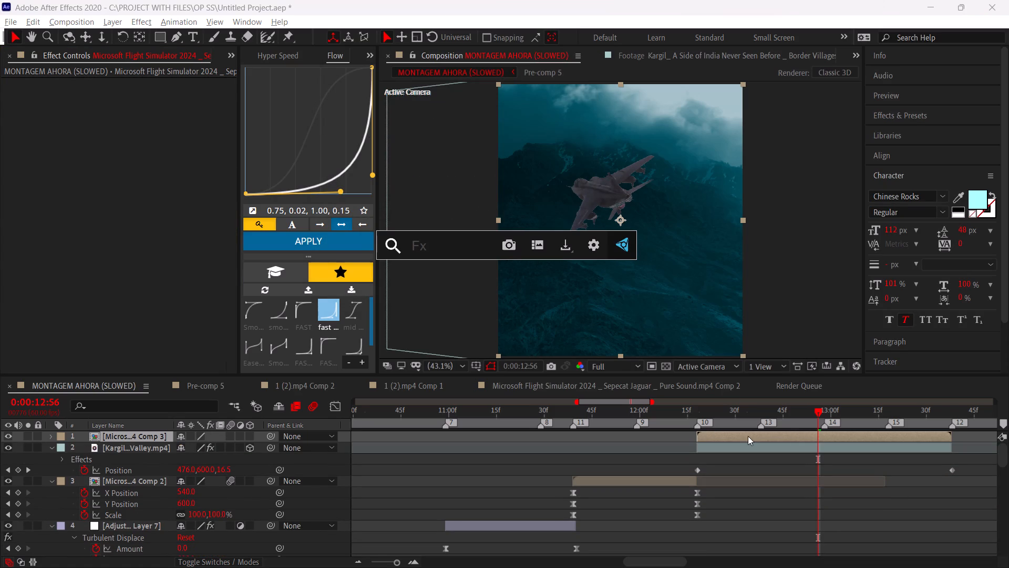
click(747, 437)
key(ctrl+d)
key(ctrl+space)
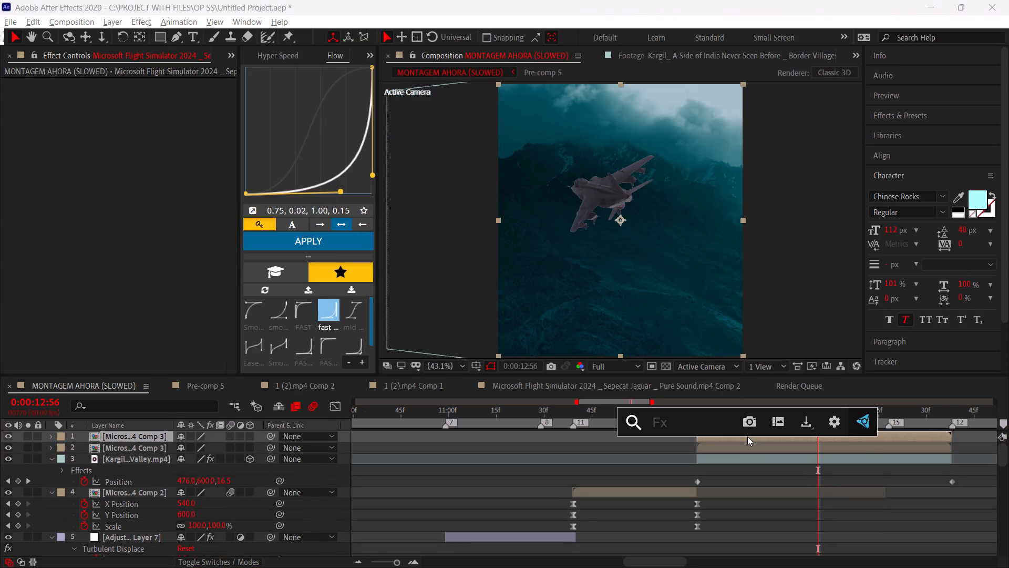
text(drop)
key(Return)
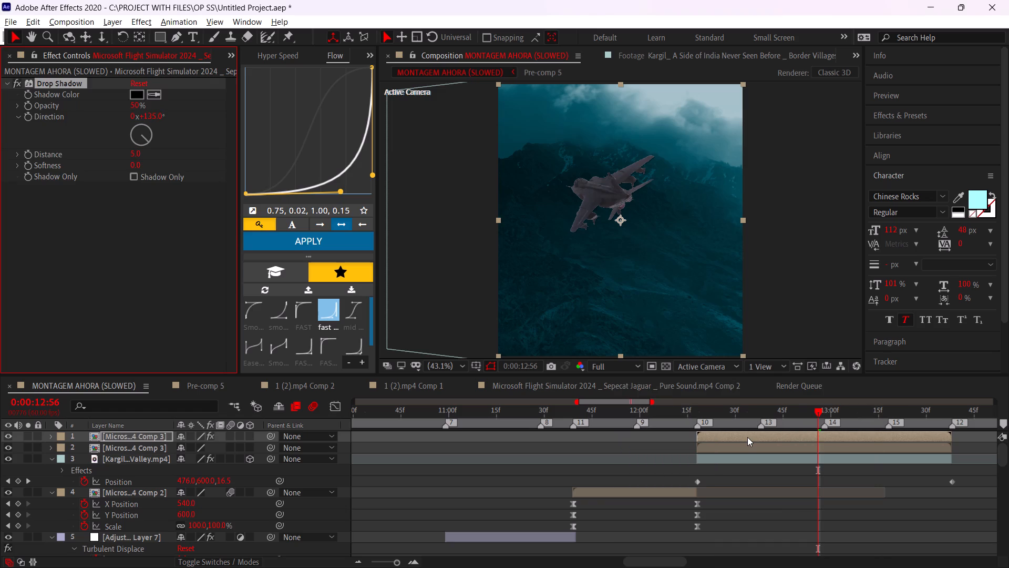
Set the upper jet copy's Drop Shadow to Shadow Only with 100% opacity and a distance of 8.
click(129, 176)
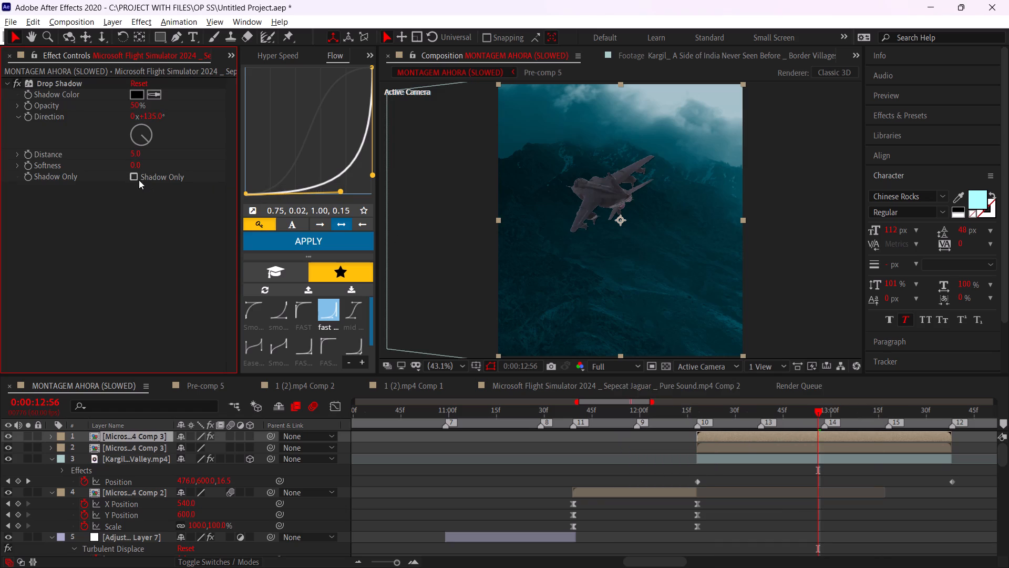
click(135, 180)
drag(137, 107, 429, 145)
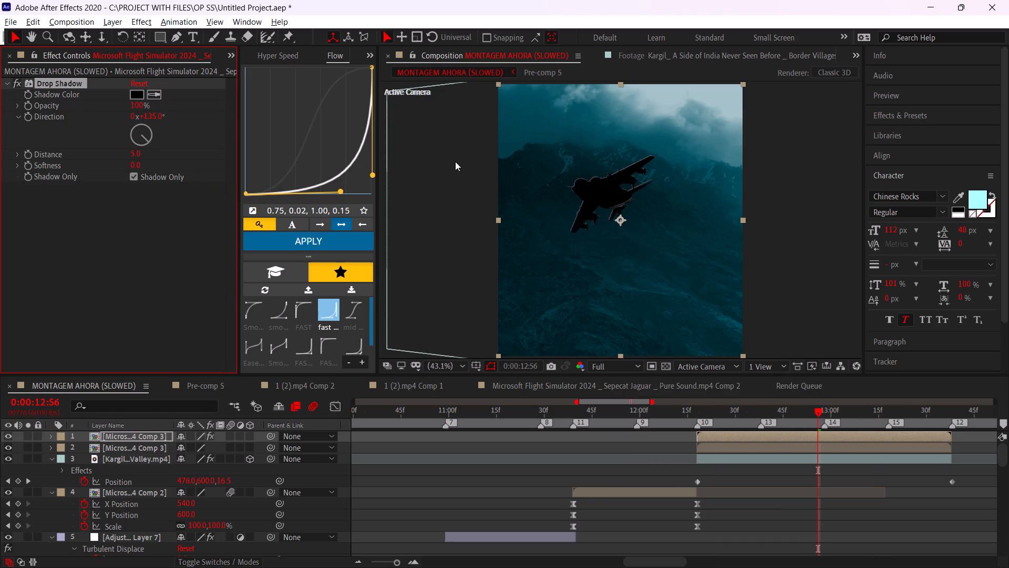
click(136, 155)
key(8)
click(159, 235)
Apply the Set Matte effect to the upper jet copy, below Drop Shadow.
key(ctrl+space)
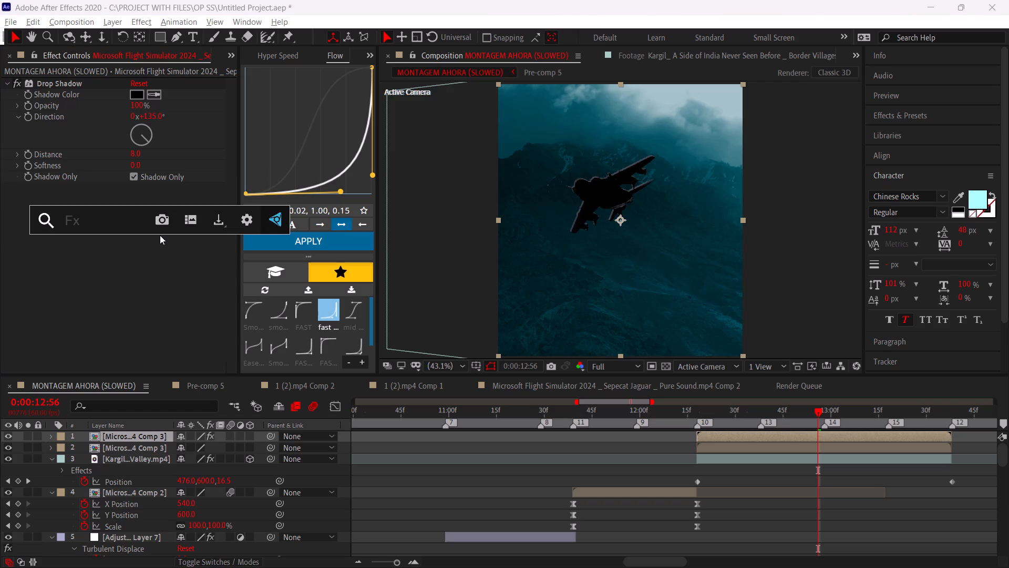
text(se)
key(t)
click(77, 280)
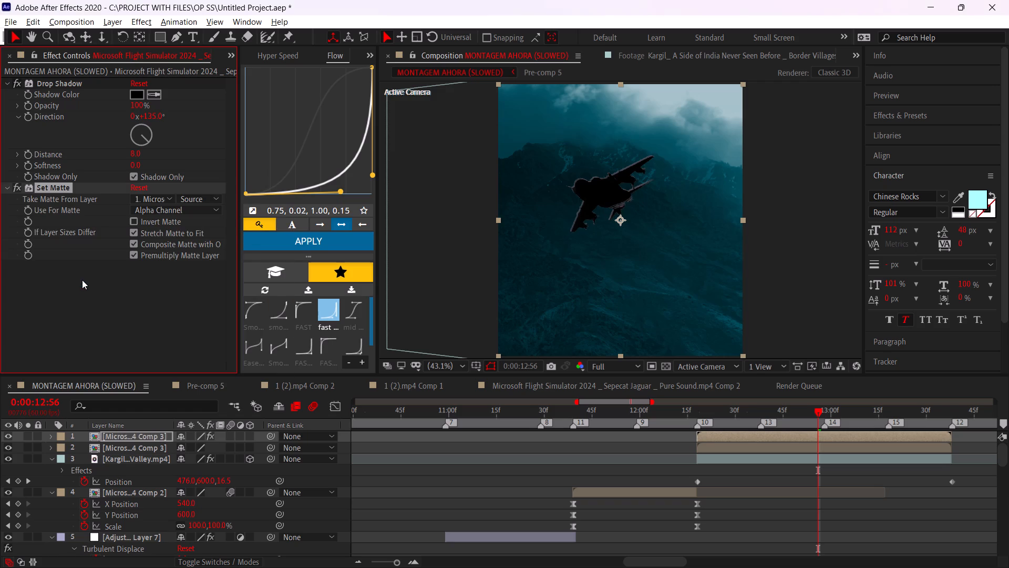
Apply CC Composite to the upper jet copy and set Composite Original to Multiply.
key(ctrl+space)
key(c)
text(c c)
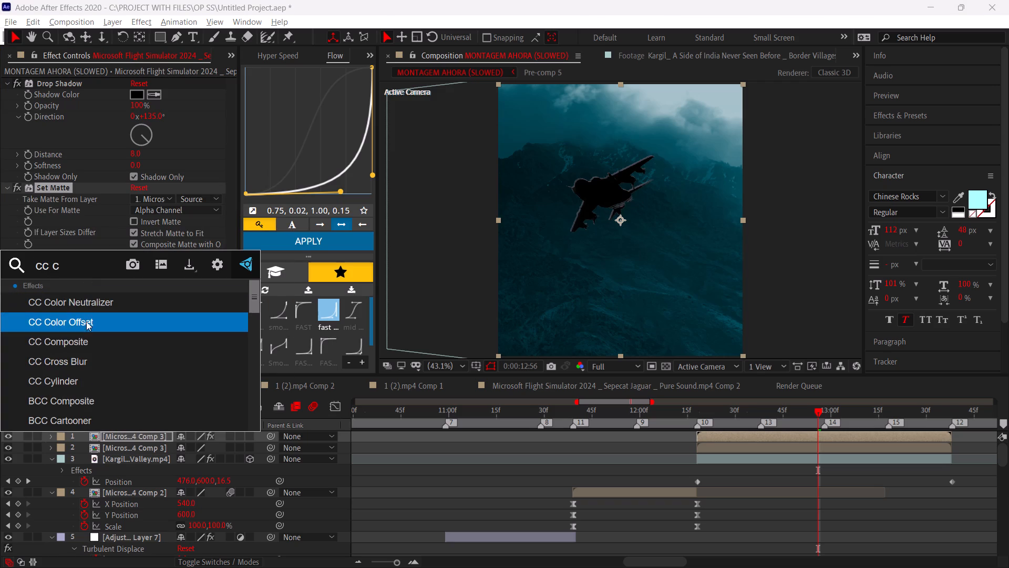
click(87, 335)
click(173, 281)
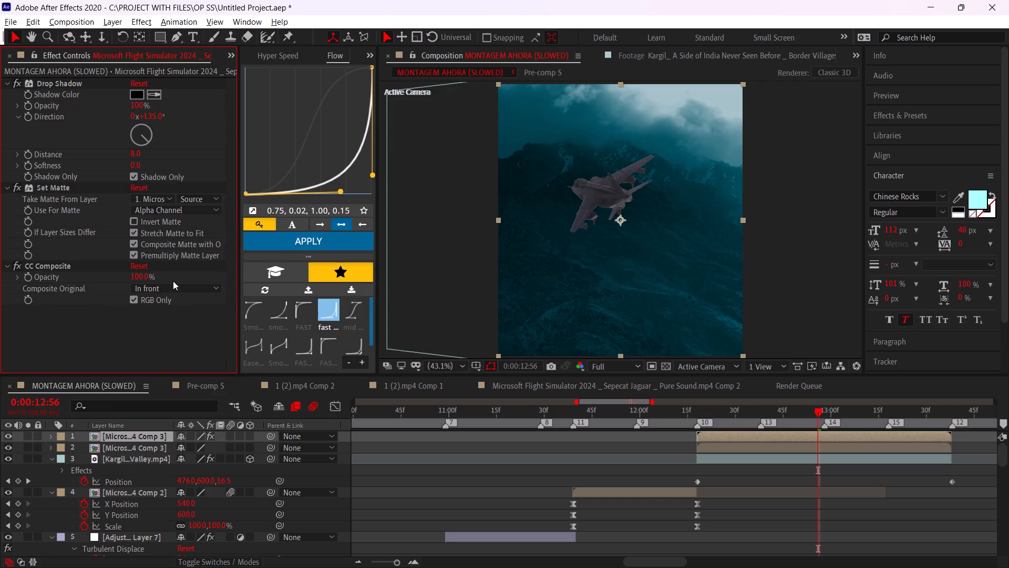
click(169, 292)
click(244, 126)
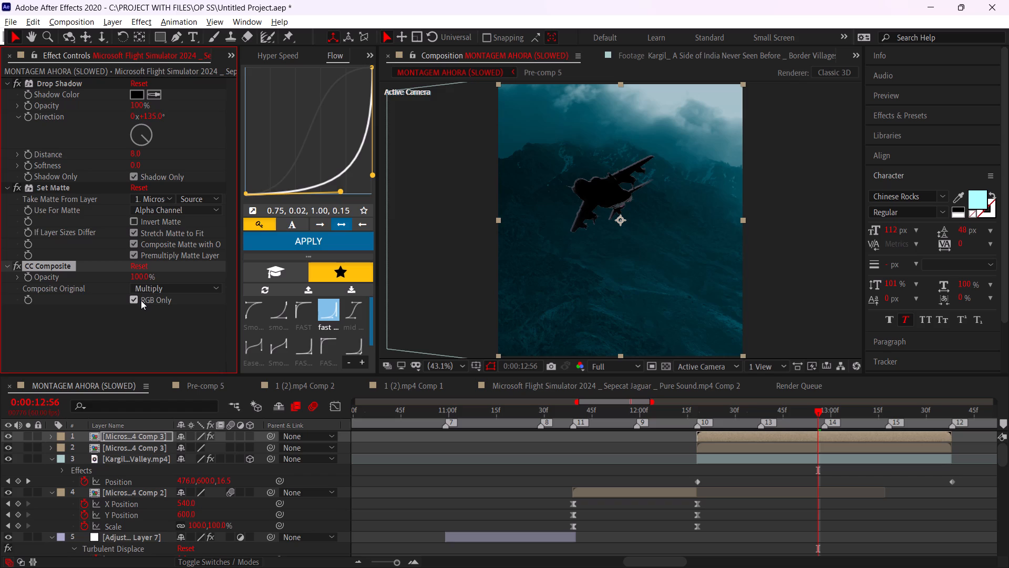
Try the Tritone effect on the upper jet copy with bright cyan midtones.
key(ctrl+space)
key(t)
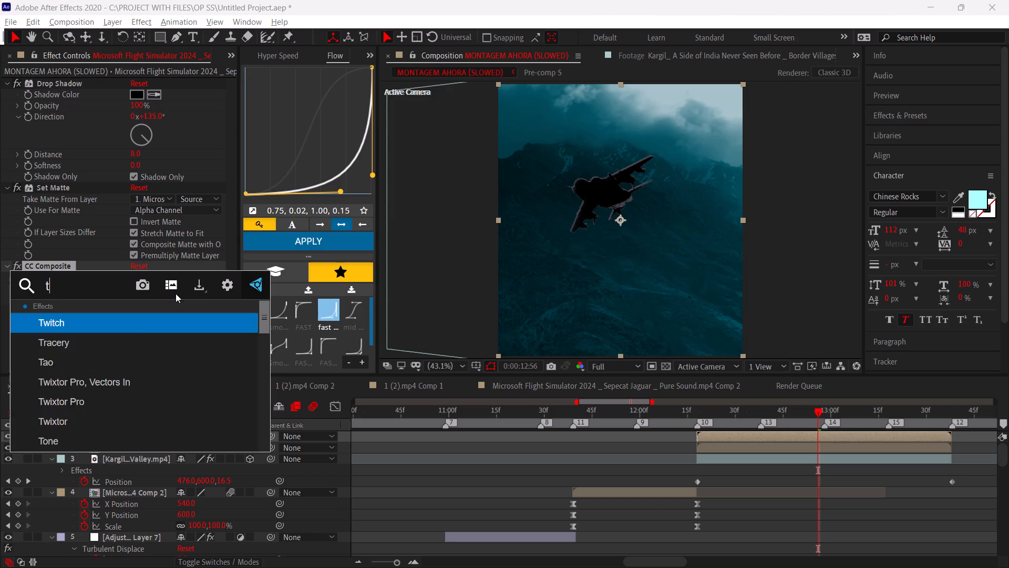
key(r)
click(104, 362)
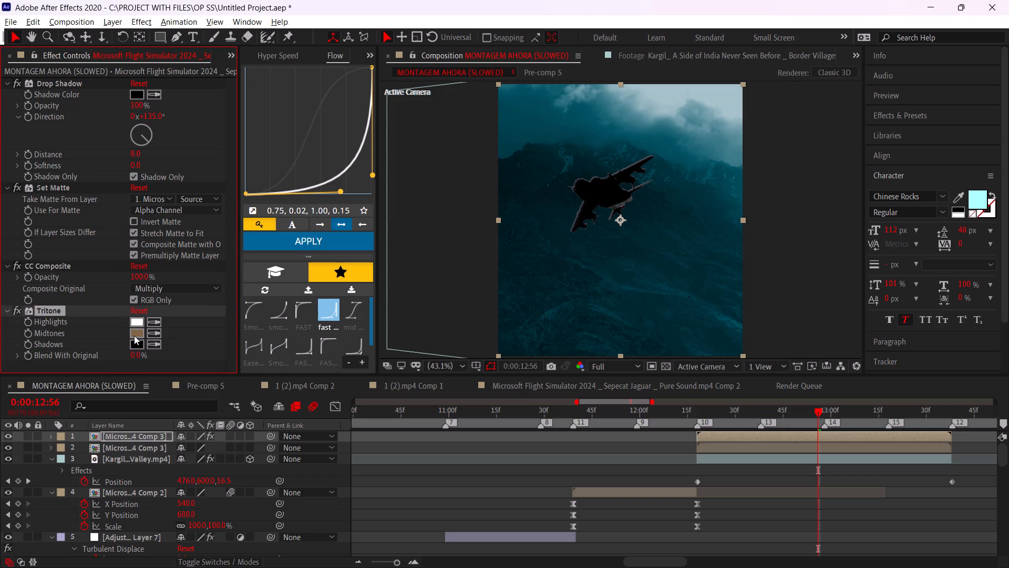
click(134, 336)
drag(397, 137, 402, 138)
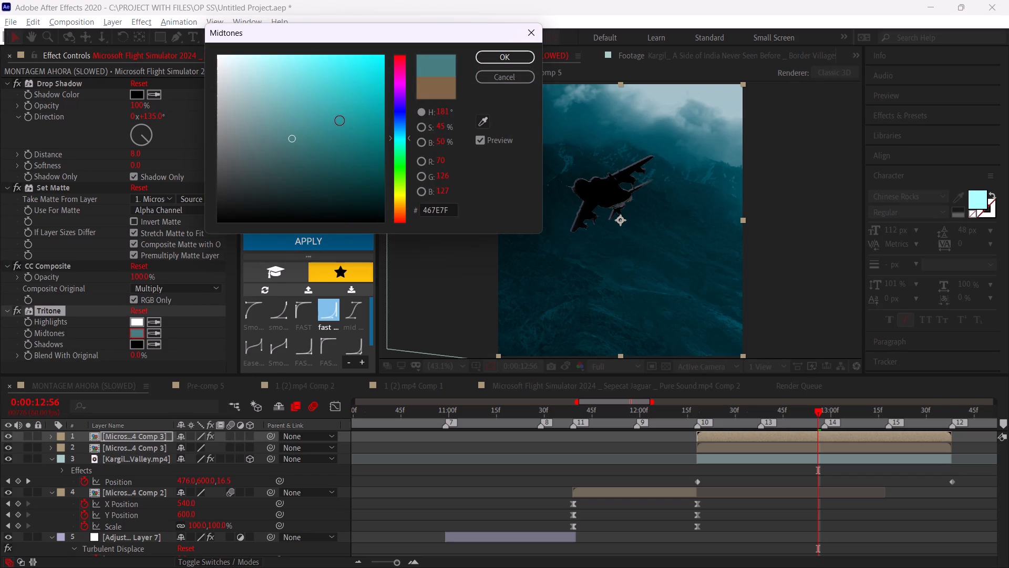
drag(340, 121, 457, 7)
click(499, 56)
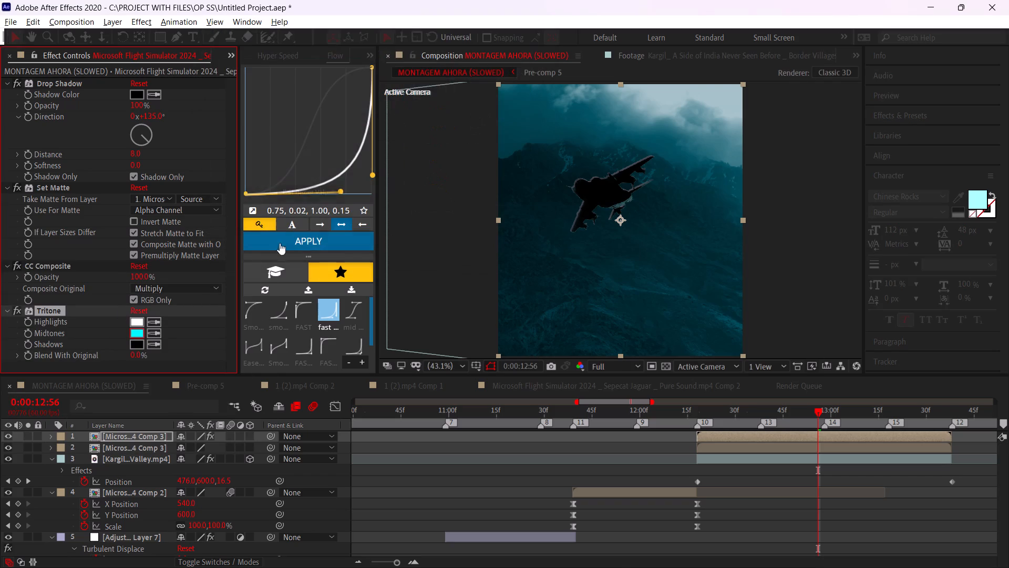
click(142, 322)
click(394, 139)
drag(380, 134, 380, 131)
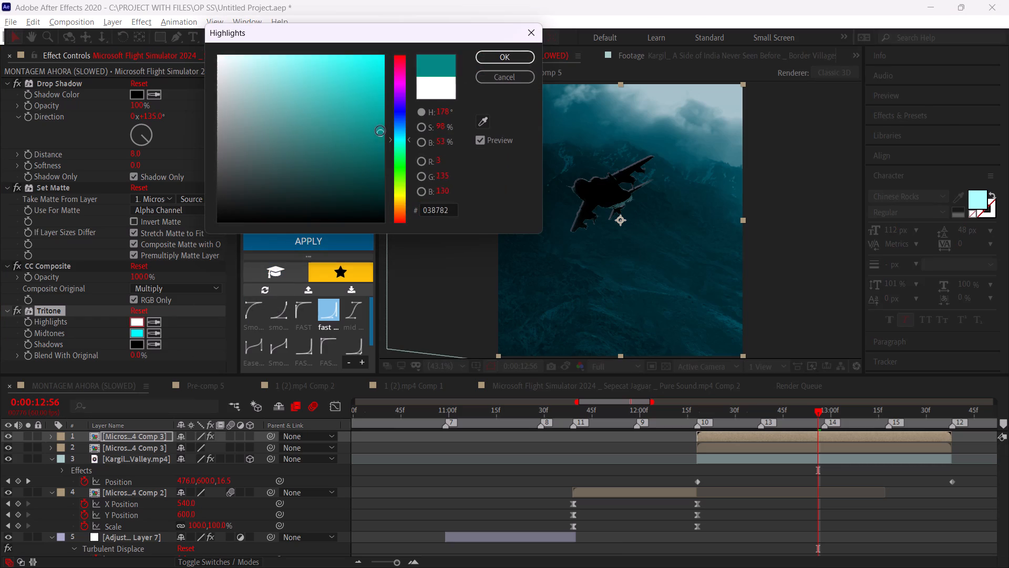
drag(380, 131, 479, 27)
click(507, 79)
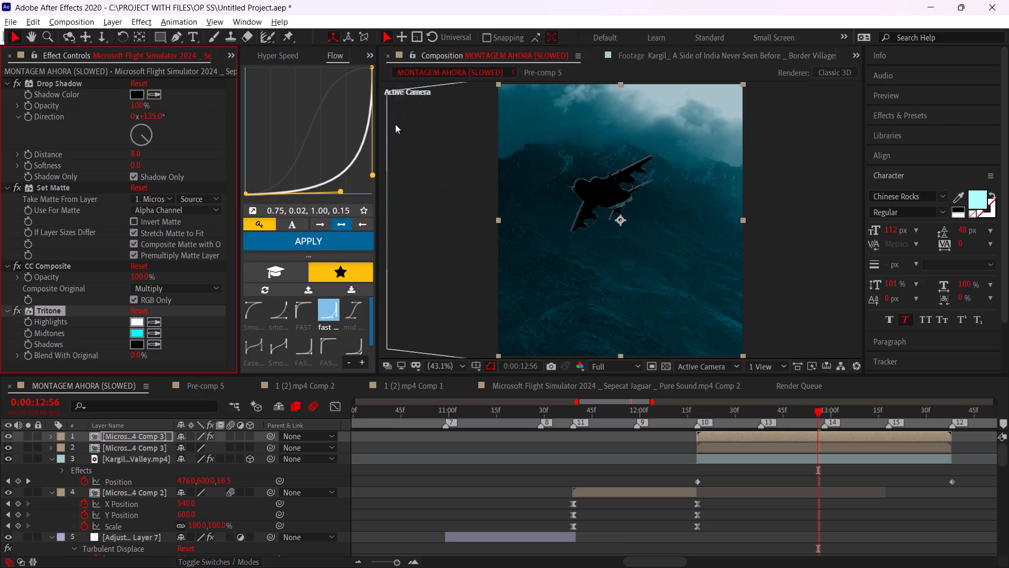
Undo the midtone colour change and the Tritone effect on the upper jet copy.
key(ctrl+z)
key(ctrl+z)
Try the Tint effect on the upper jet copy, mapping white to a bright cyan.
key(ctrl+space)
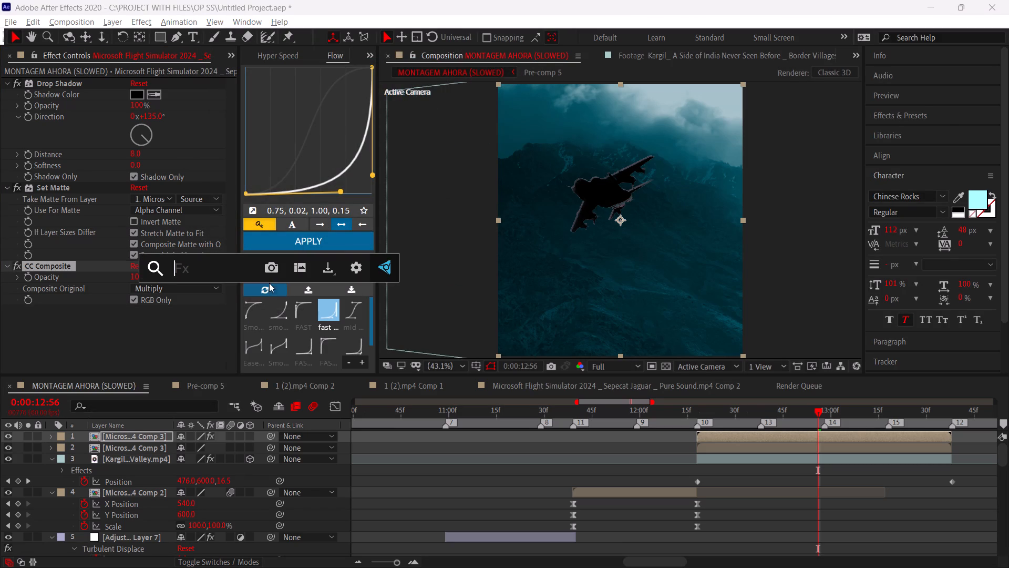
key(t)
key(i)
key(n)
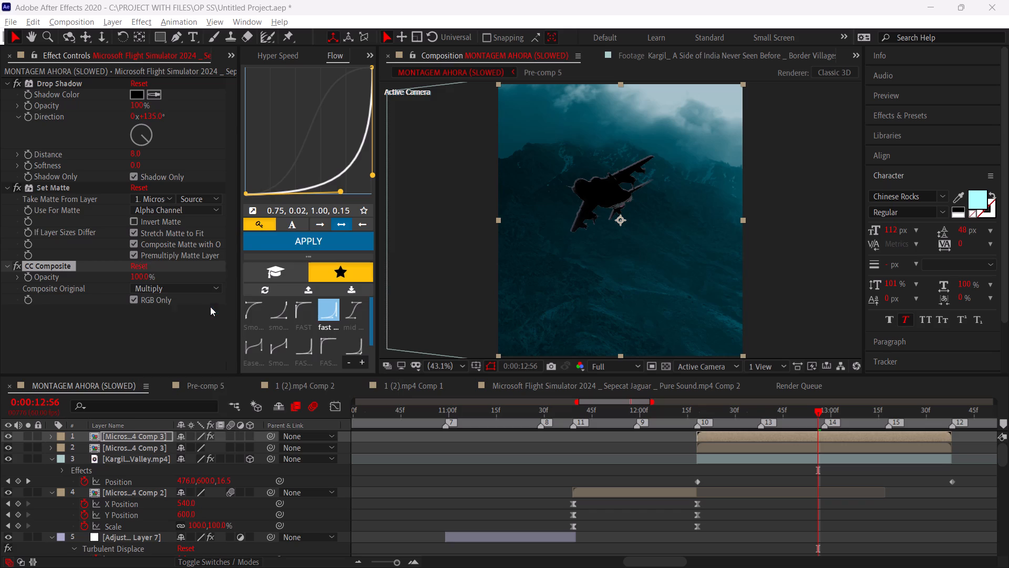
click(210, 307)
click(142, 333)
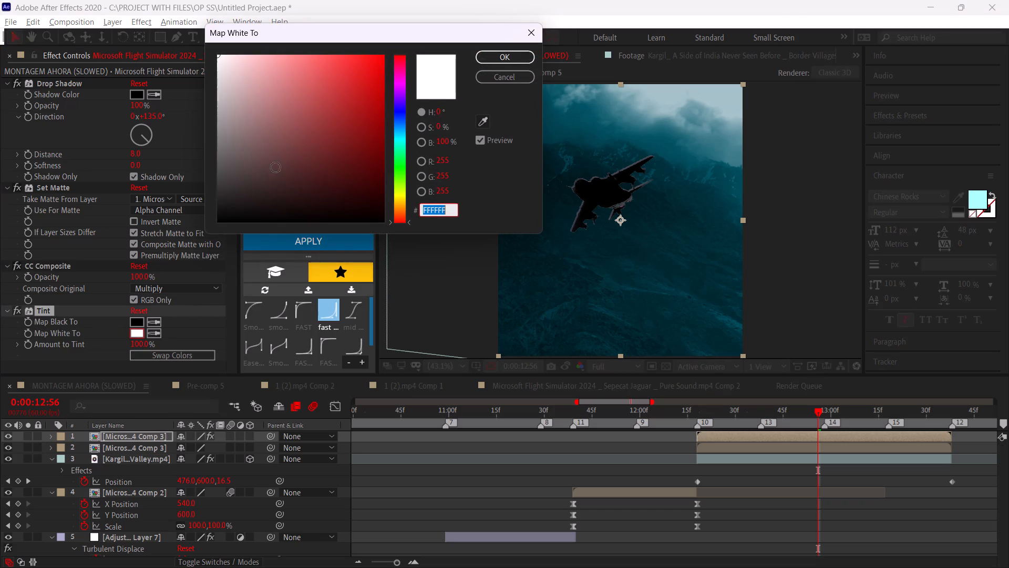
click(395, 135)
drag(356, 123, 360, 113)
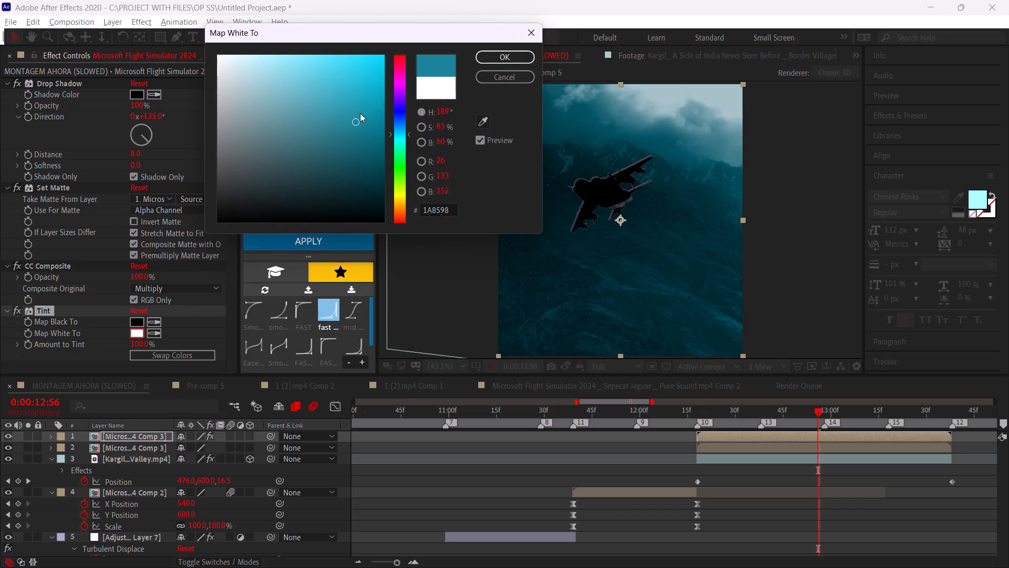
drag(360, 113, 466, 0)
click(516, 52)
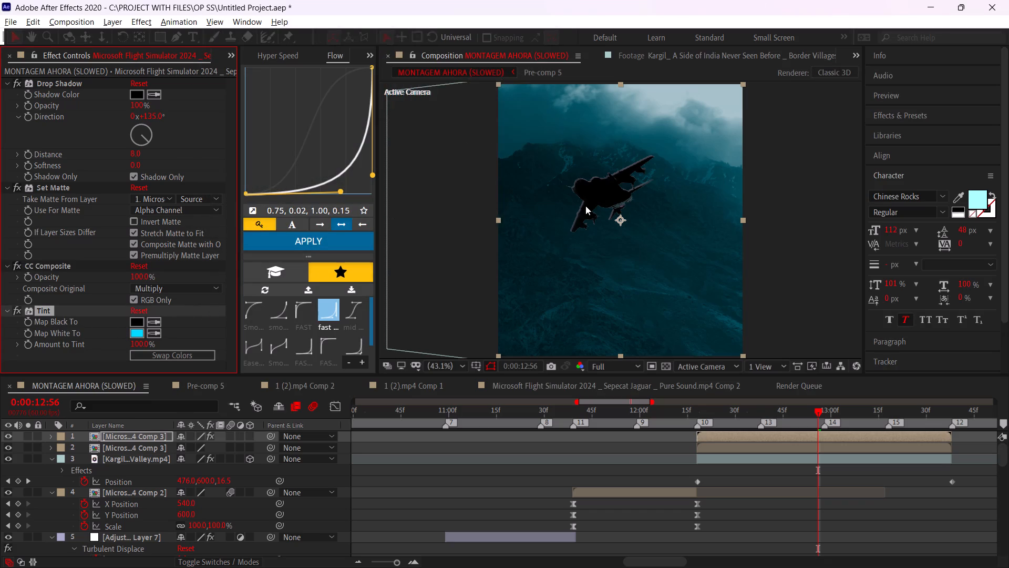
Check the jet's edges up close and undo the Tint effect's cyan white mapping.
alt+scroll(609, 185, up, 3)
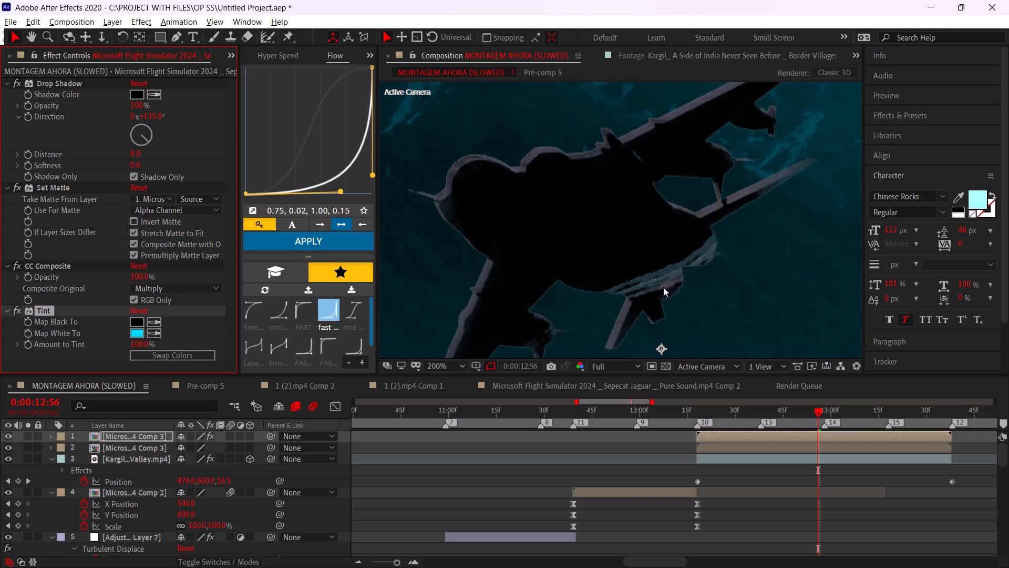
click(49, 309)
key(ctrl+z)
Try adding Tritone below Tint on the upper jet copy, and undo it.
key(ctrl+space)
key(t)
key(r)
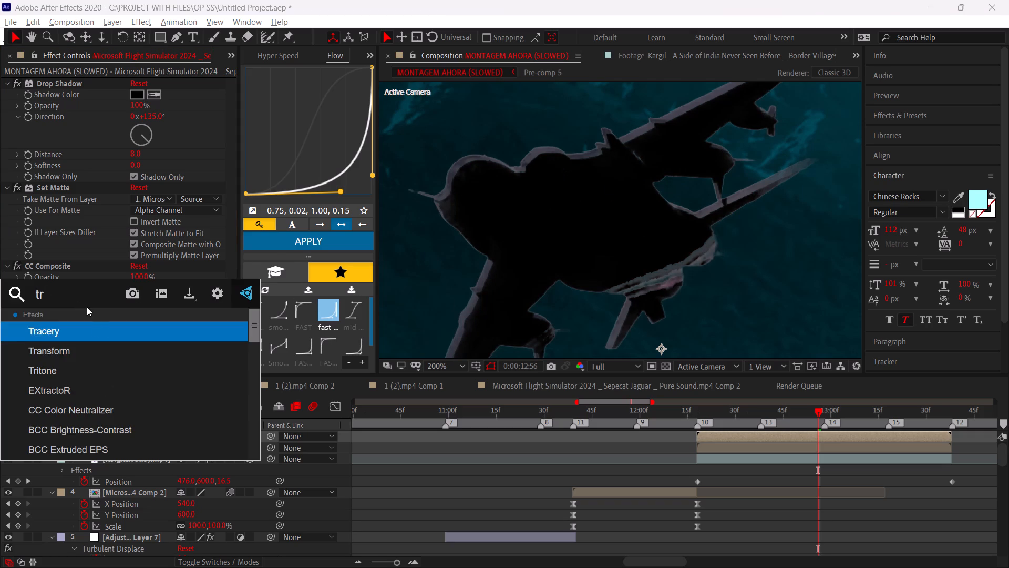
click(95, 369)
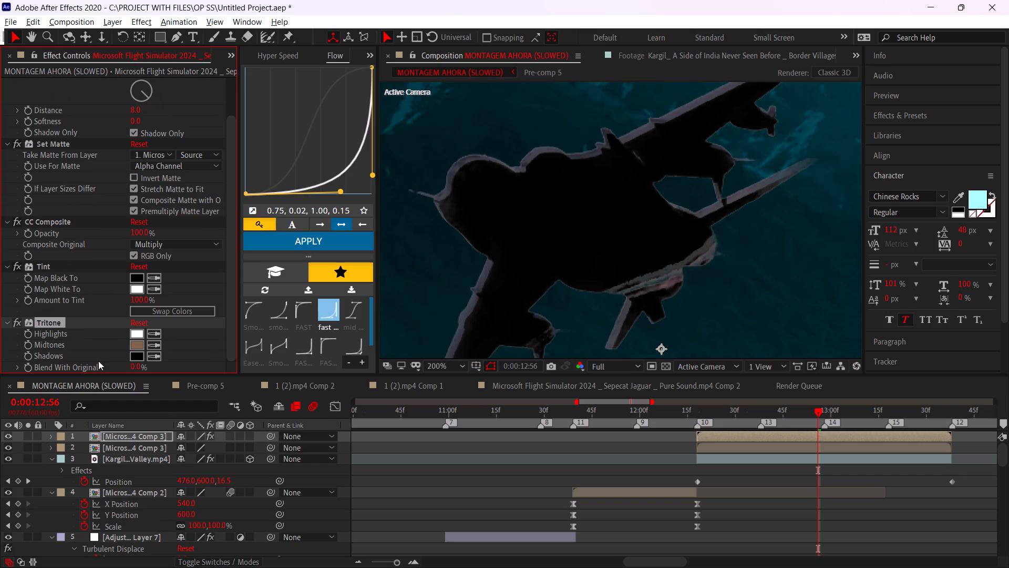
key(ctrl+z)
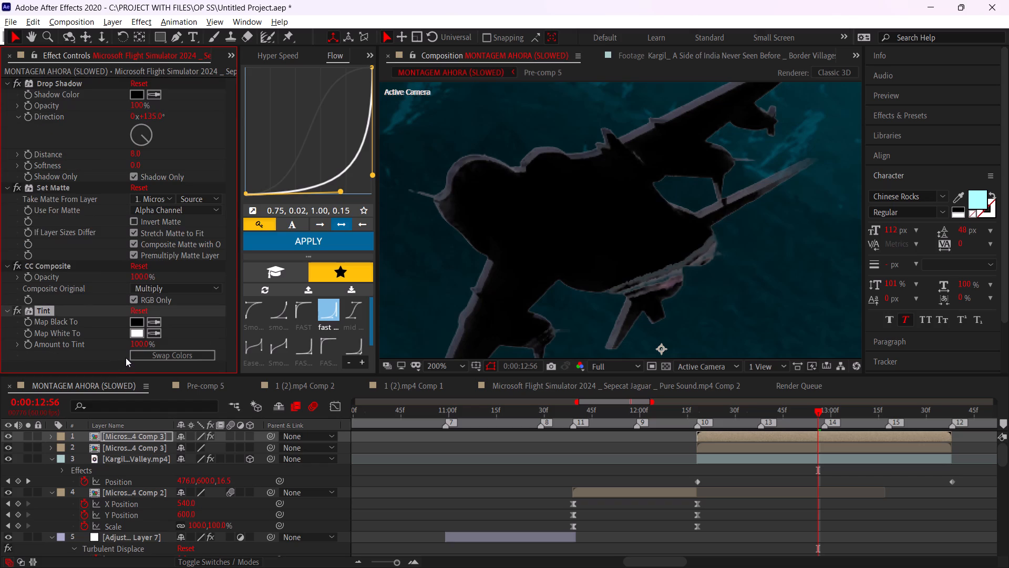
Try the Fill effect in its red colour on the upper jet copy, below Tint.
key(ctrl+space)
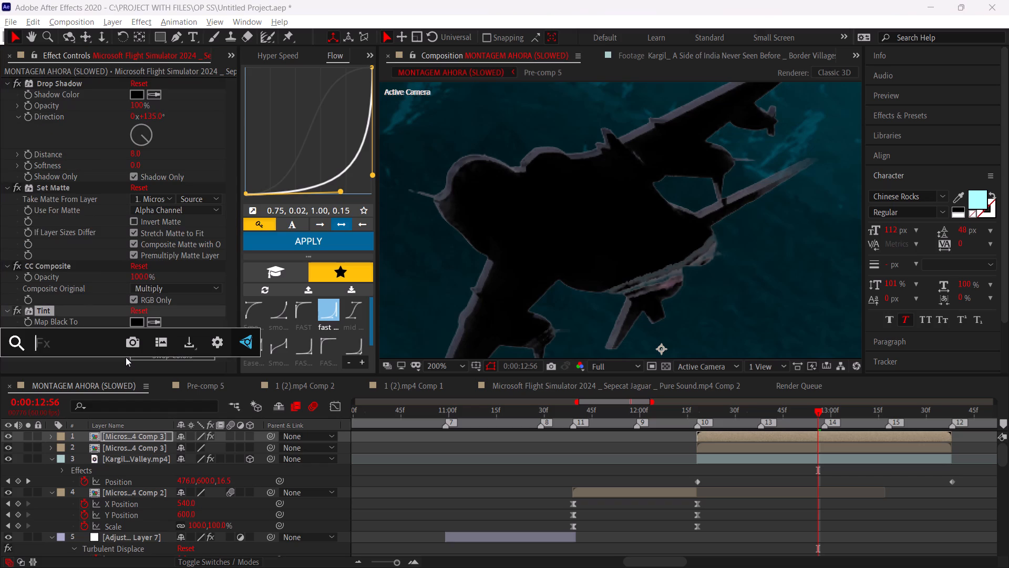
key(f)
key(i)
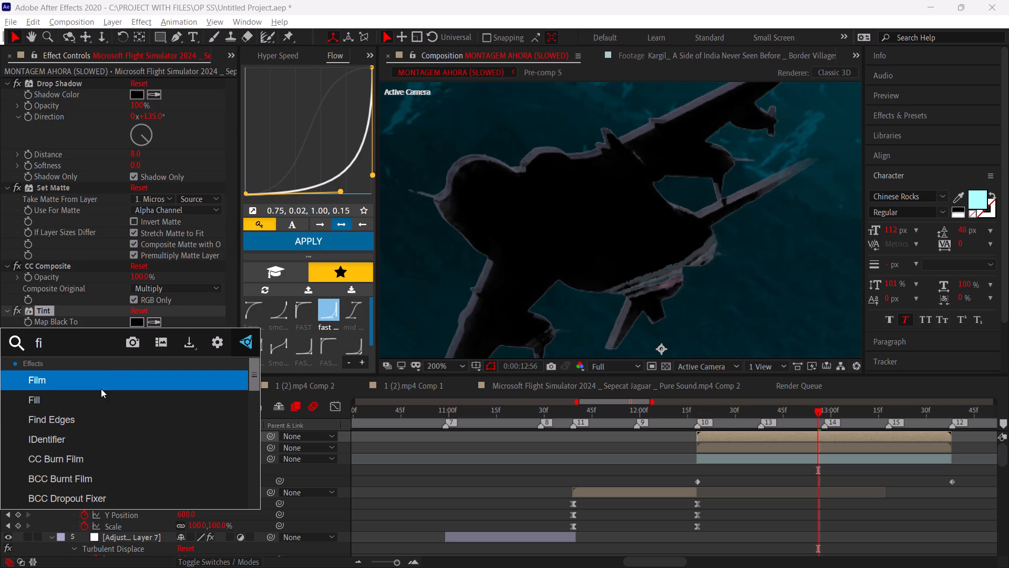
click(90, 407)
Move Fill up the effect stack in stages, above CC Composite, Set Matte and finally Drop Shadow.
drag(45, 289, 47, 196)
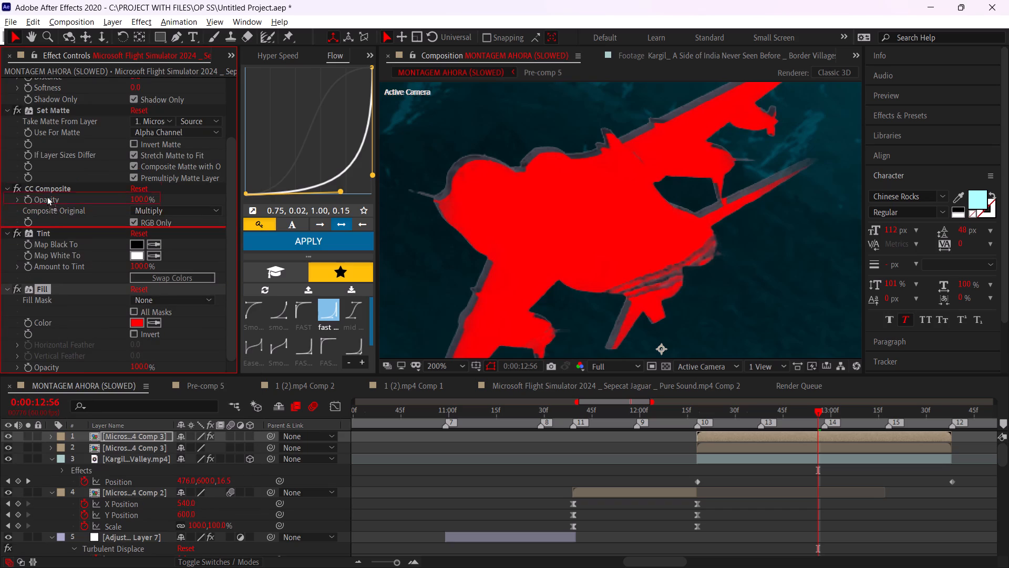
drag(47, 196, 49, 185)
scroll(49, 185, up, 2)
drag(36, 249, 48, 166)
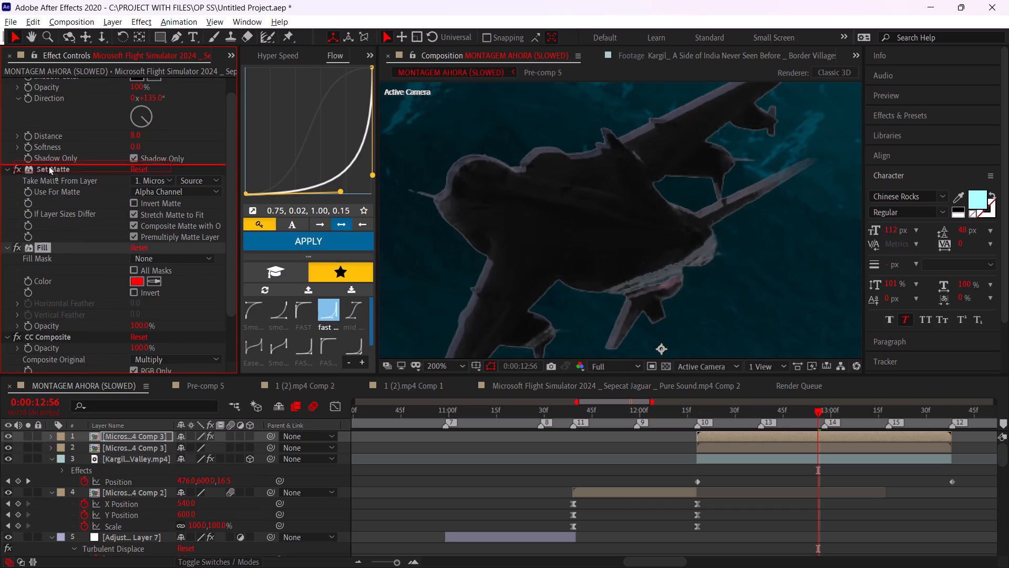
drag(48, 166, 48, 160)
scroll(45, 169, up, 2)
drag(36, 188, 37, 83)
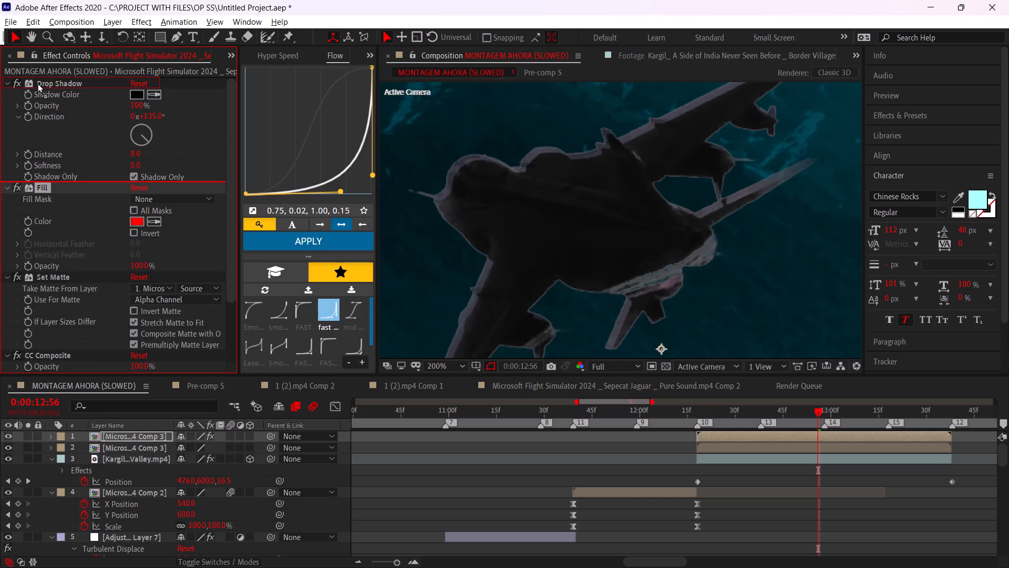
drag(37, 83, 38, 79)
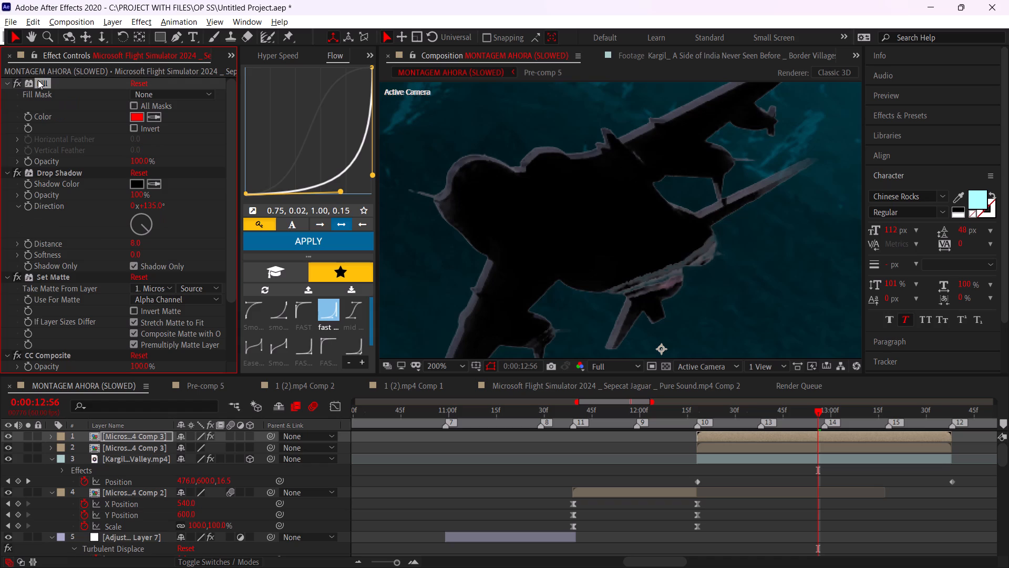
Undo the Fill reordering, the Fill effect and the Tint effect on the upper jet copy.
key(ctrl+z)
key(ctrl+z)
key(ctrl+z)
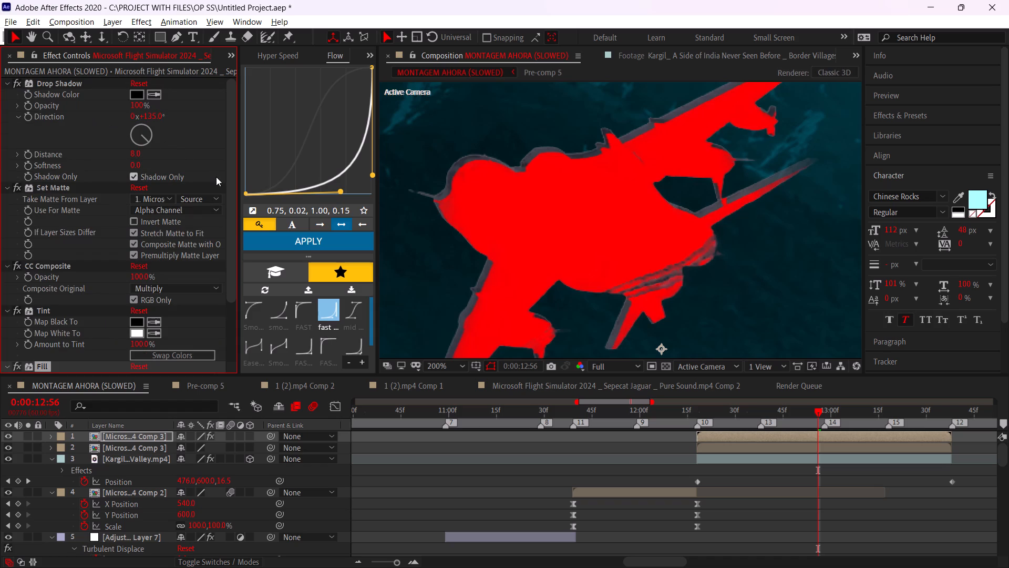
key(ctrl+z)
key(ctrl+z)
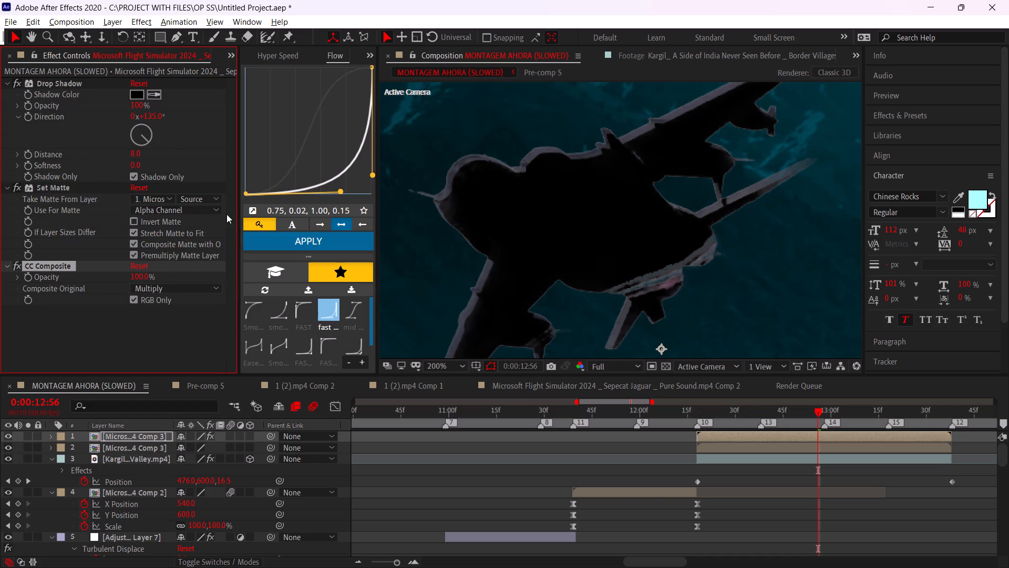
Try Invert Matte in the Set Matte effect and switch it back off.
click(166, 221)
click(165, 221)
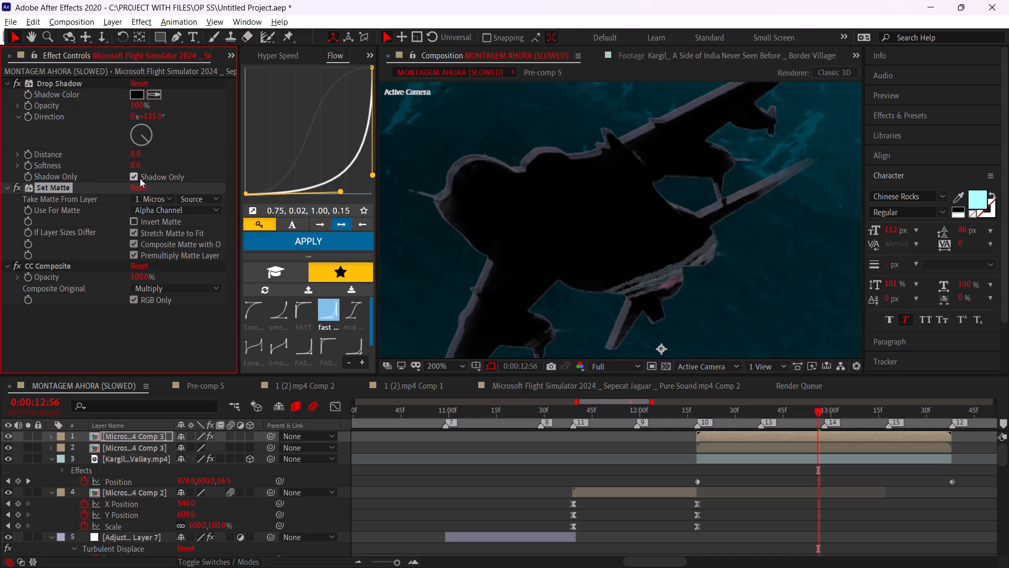
Apply the Tritone effect to the upper jet copy, below CC Composite.
key(ctrl+space)
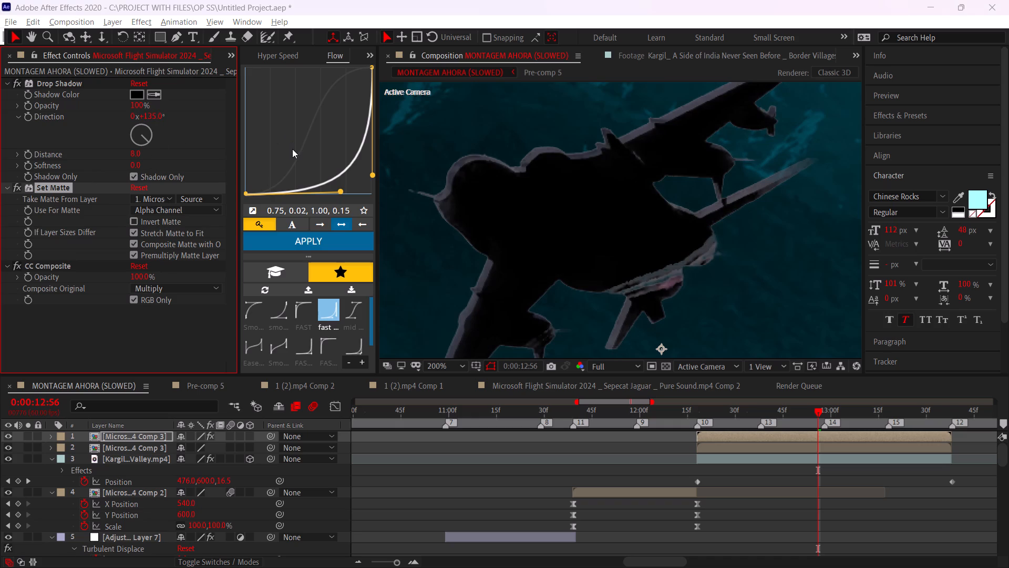
key(t)
key(r)
click(241, 214)
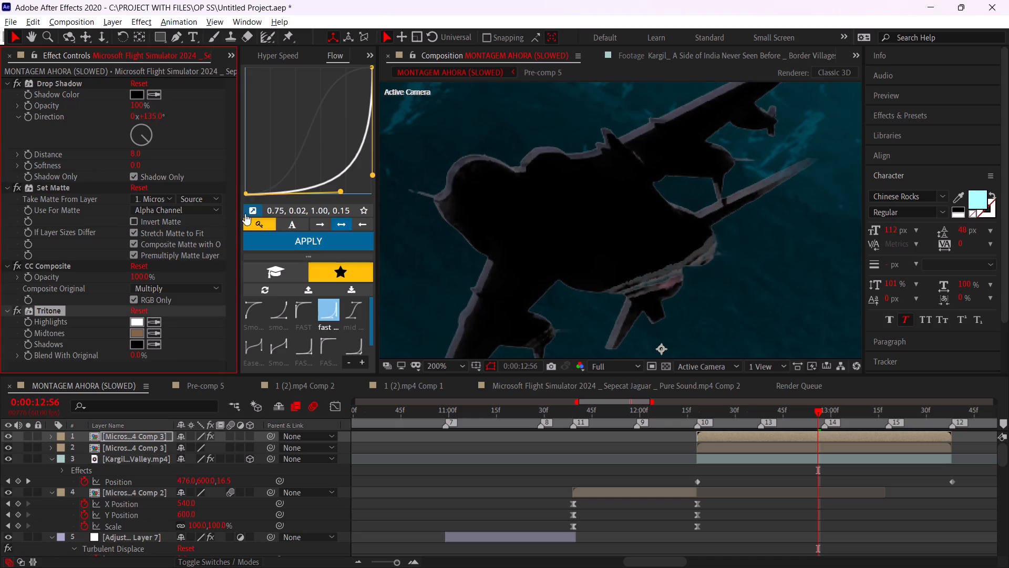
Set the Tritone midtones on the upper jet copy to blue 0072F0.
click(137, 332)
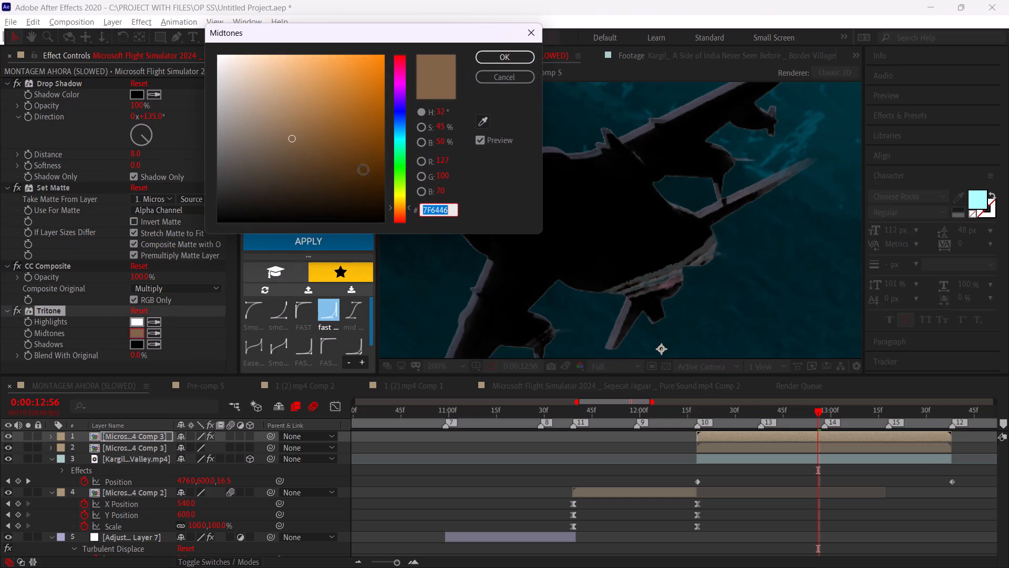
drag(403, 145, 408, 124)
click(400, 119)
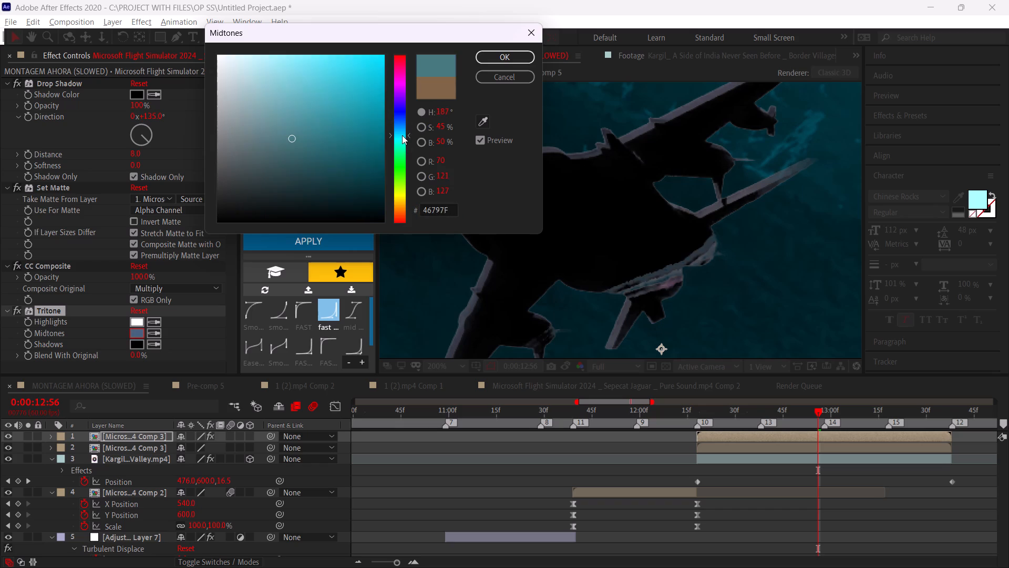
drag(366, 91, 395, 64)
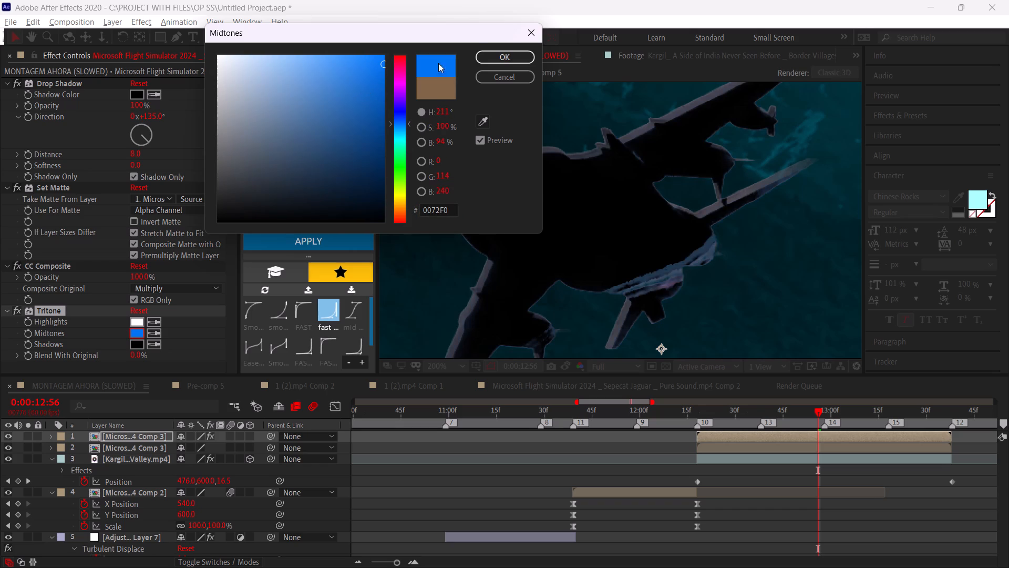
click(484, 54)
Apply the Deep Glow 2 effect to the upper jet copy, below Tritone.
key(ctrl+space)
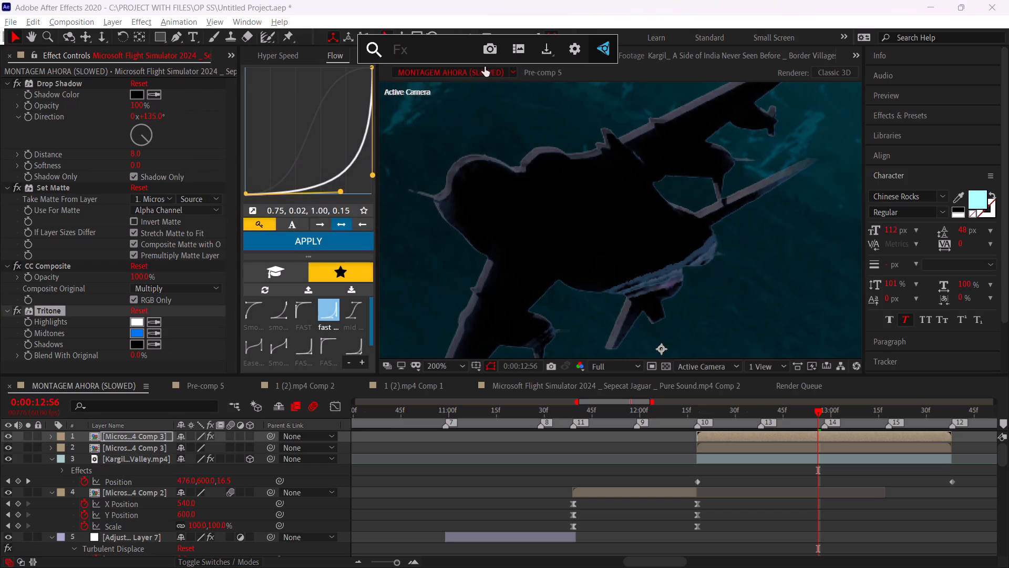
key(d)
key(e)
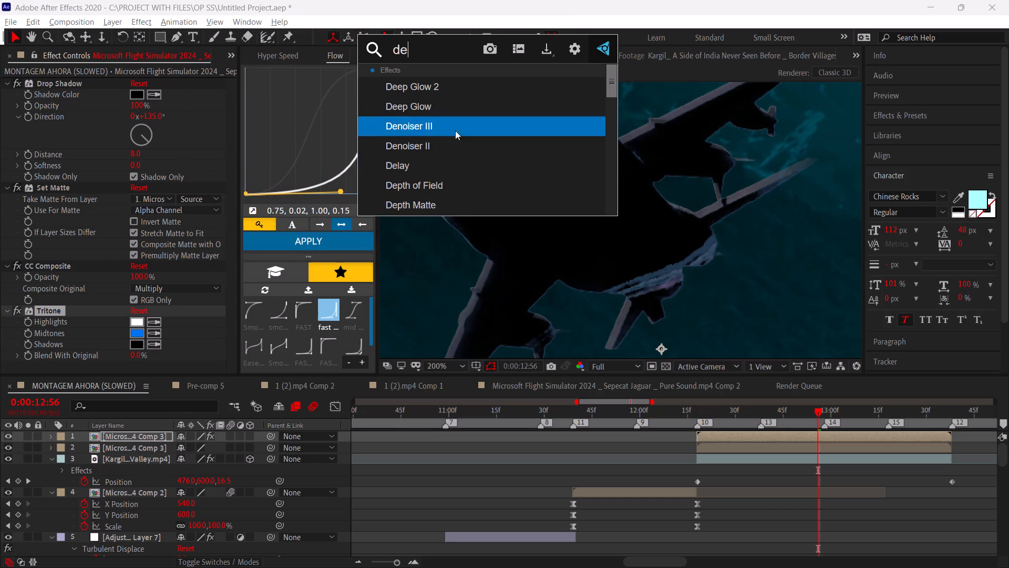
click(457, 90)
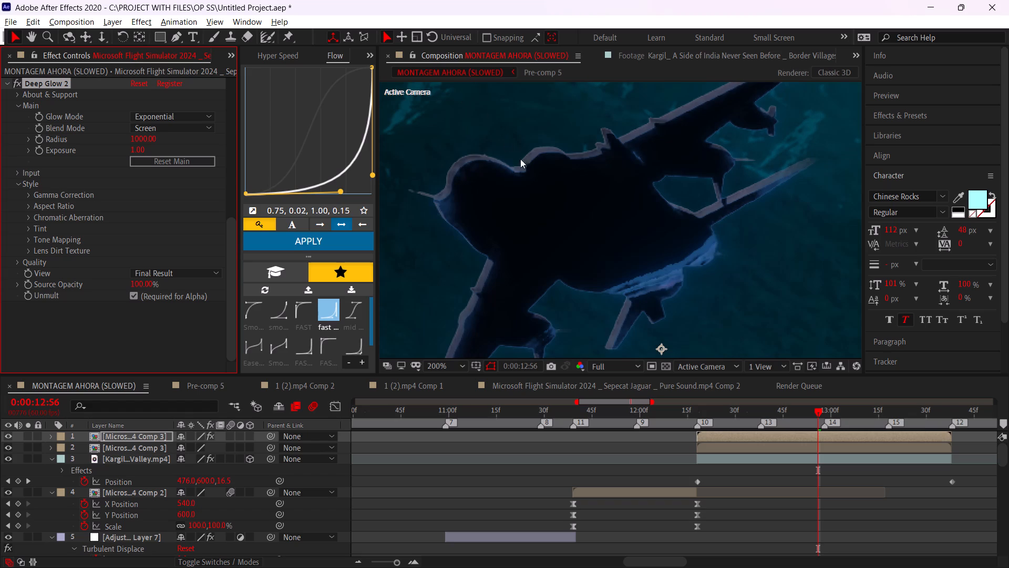
Review the upper jet copy's effect stack and scrub through the clip to examine the glow on the jet.
click(748, 433)
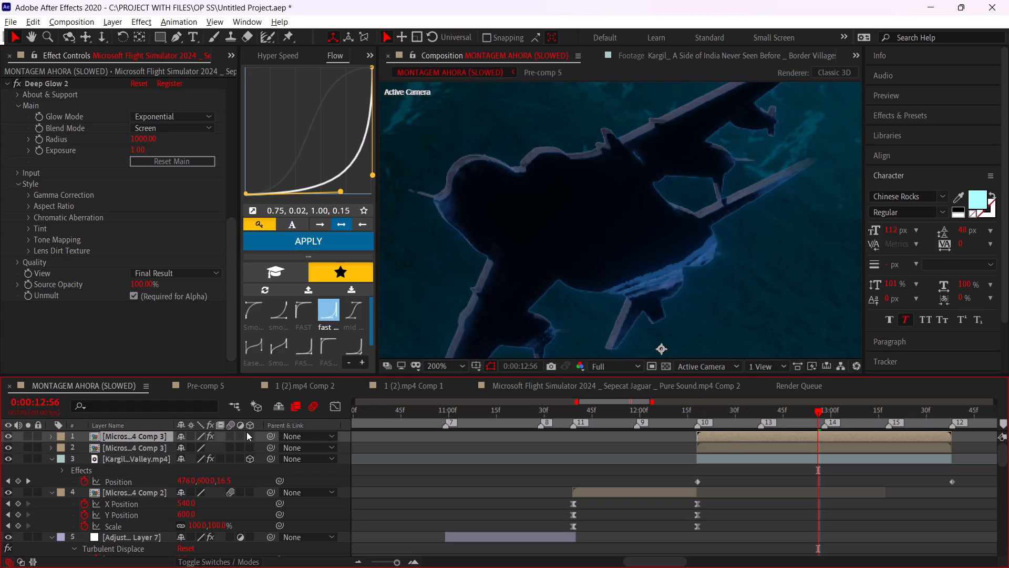
scroll(186, 273, up, 7)
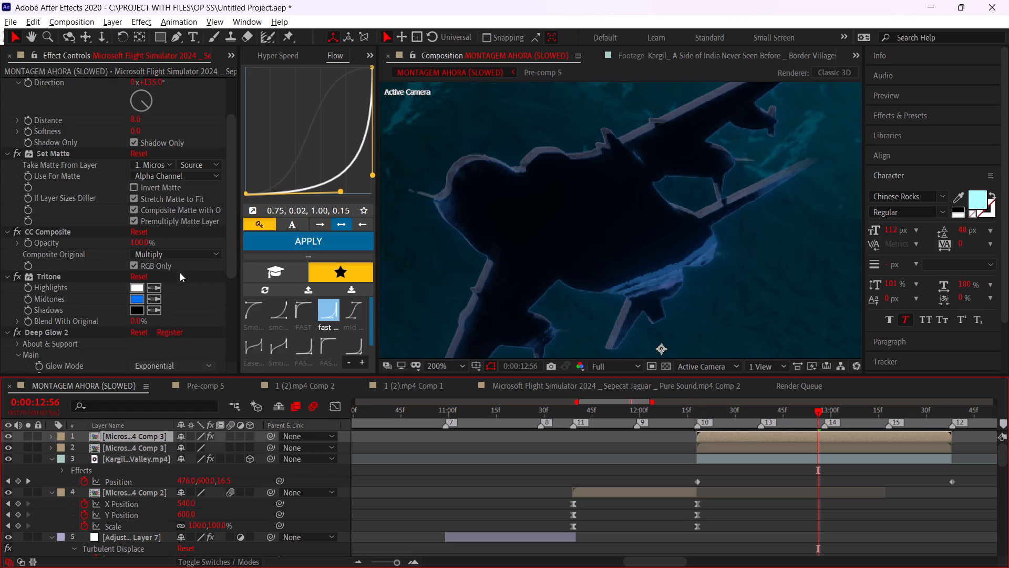
scroll(181, 279, down, 3)
scroll(143, 312, down, 4)
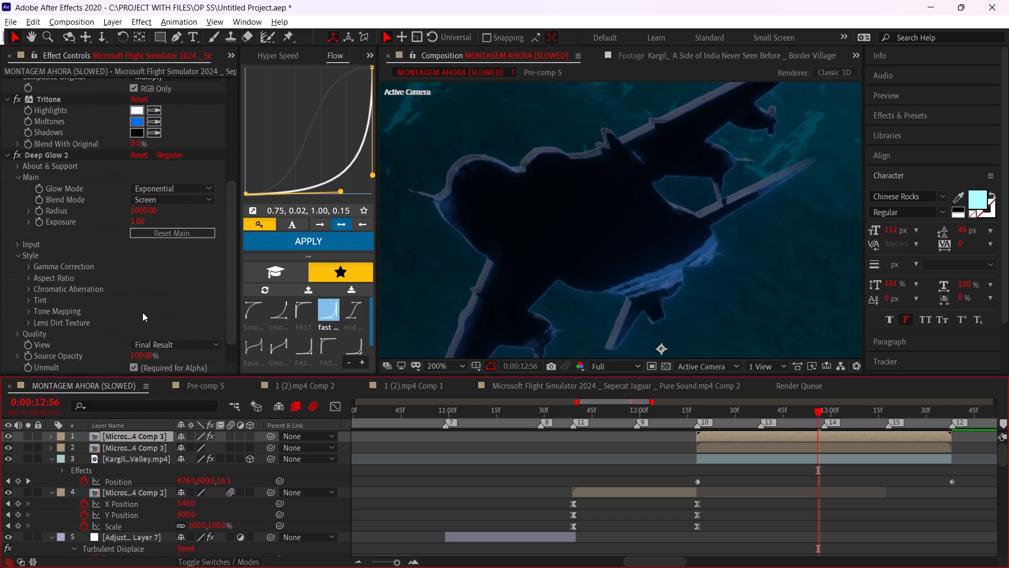
scroll(69, 184, up, 2)
click(59, 213)
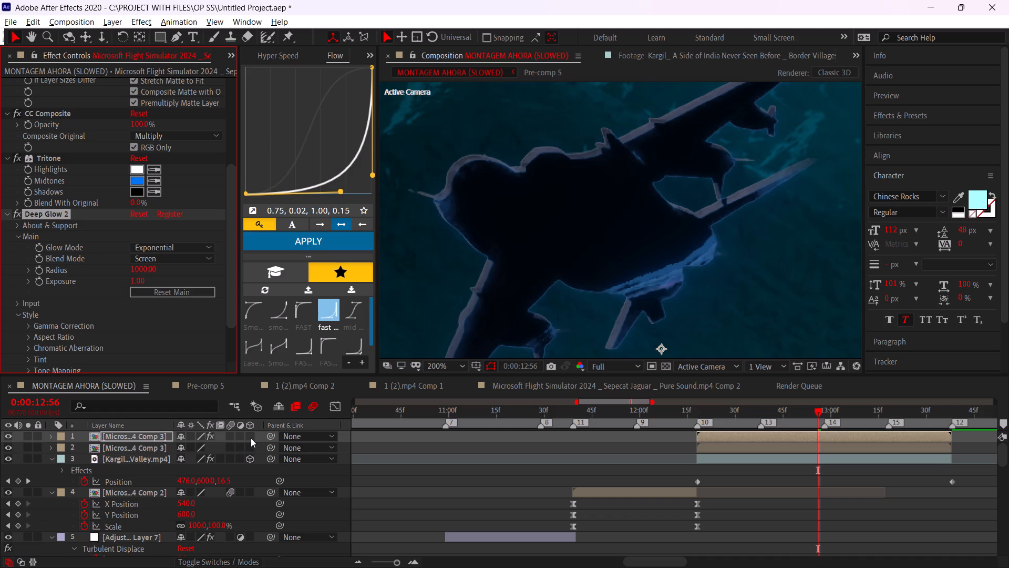
drag(784, 416, 766, 416)
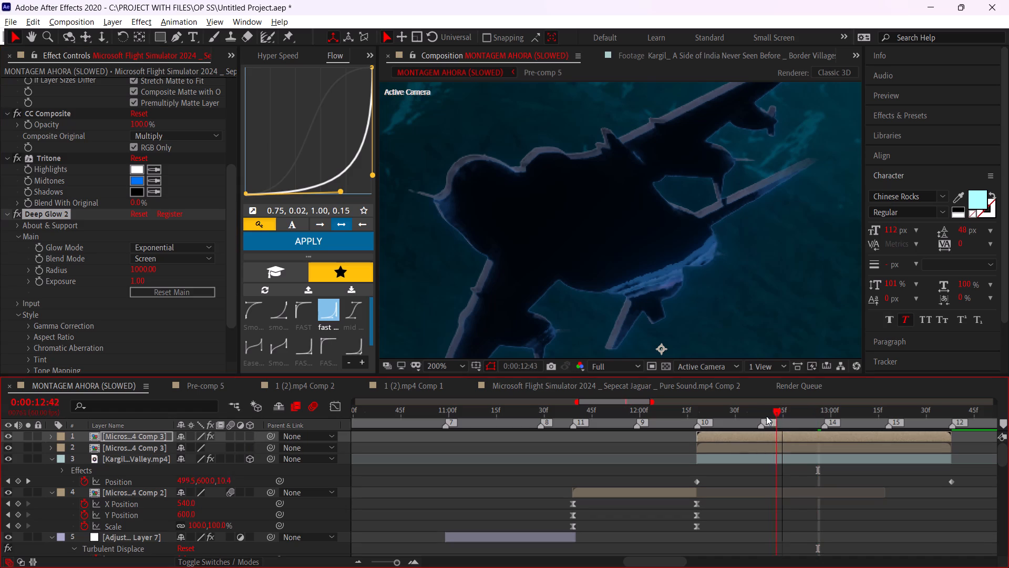
drag(766, 416, 758, 415)
drag(773, 413, 891, 405)
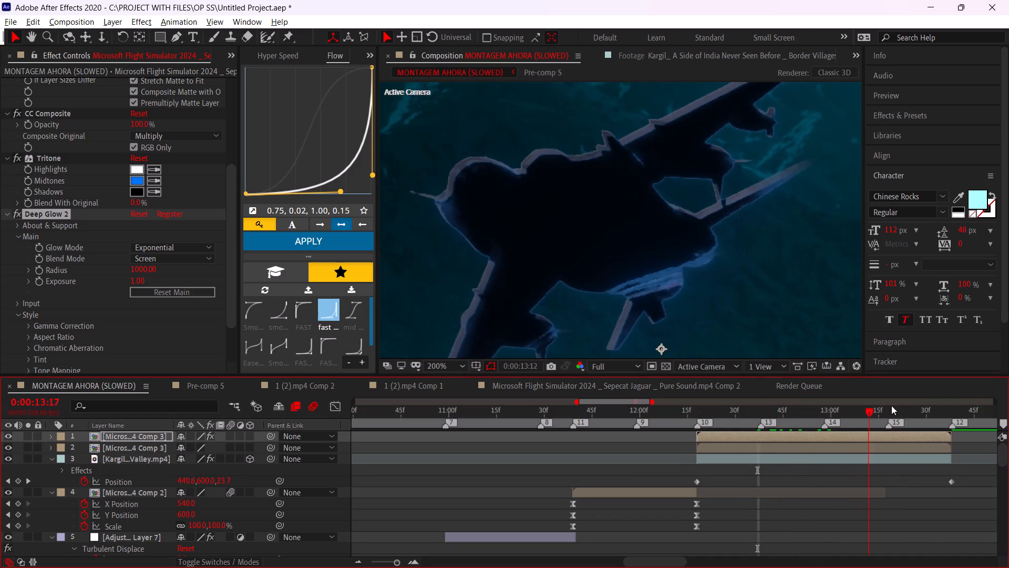
drag(891, 405, 761, 405)
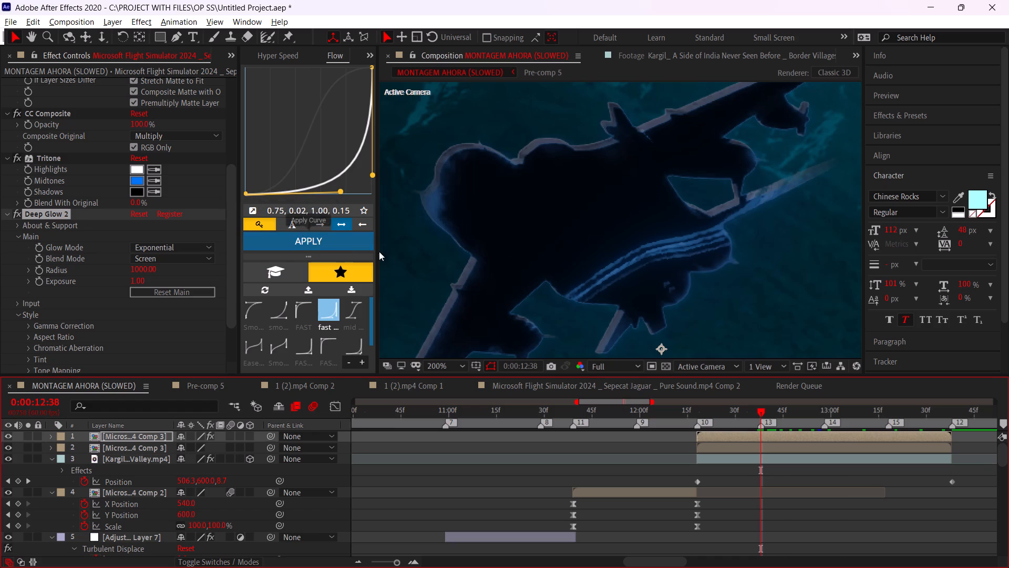
Delete Drop Shadow, Set Matte, CC Composite, Tritone and Deep Glow 2 from the upper jet copy.
scroll(99, 209, up, 12)
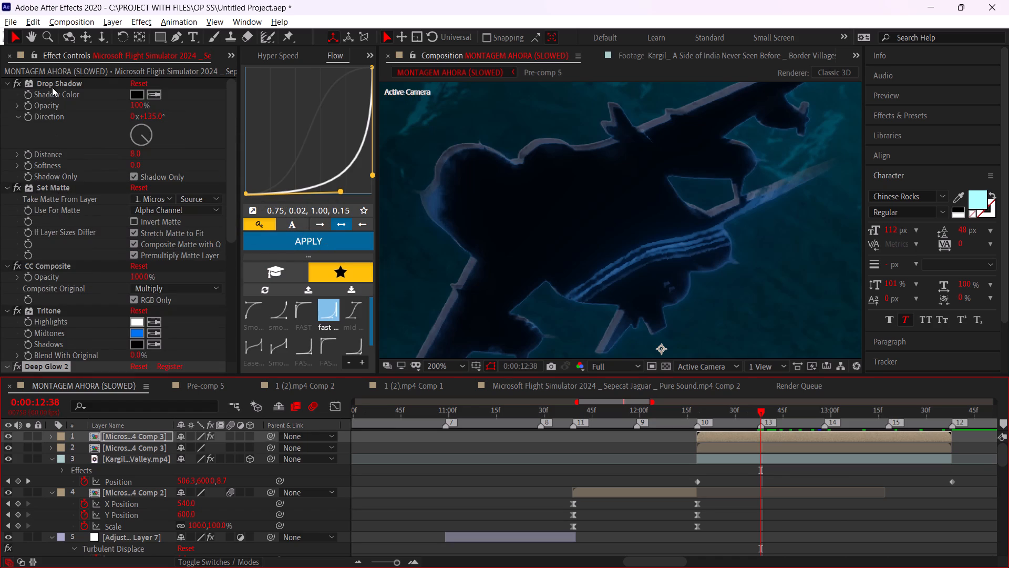
click(52, 86)
key(Delete)
click(52, 86)
key(Delete)
click(52, 86)
key(Delete)
click(52, 86)
key(Delete)
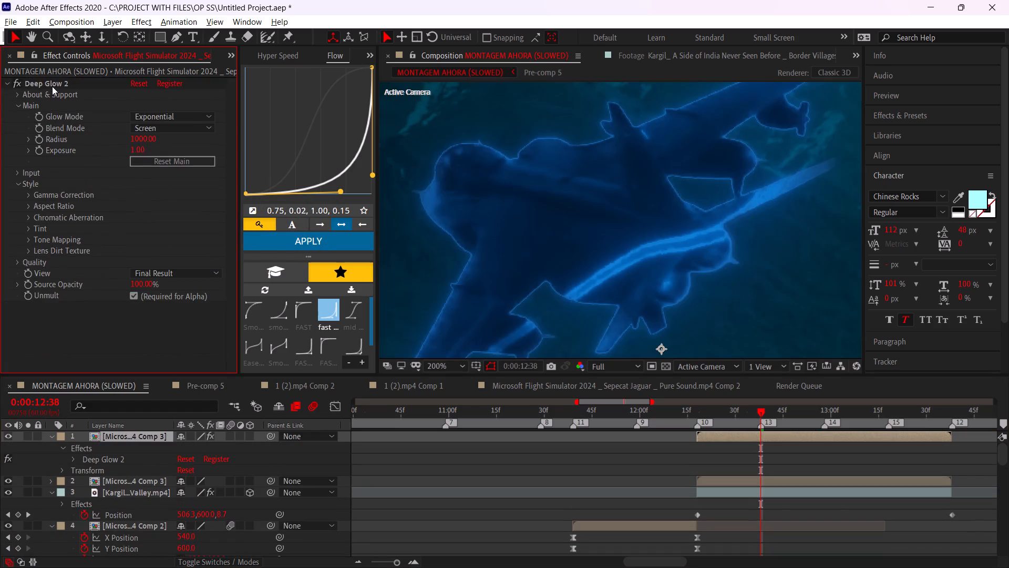
click(52, 86)
key(Delete)
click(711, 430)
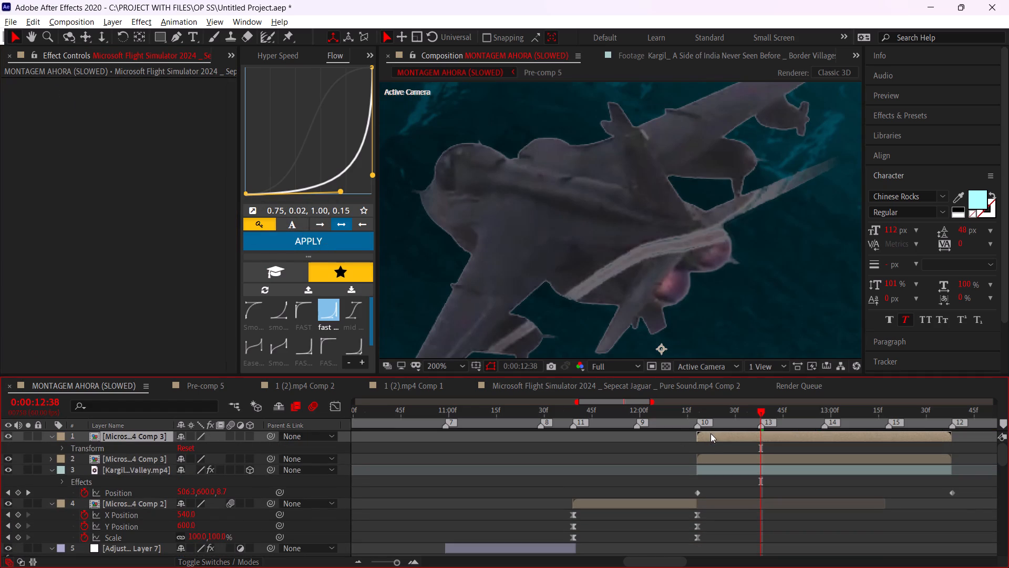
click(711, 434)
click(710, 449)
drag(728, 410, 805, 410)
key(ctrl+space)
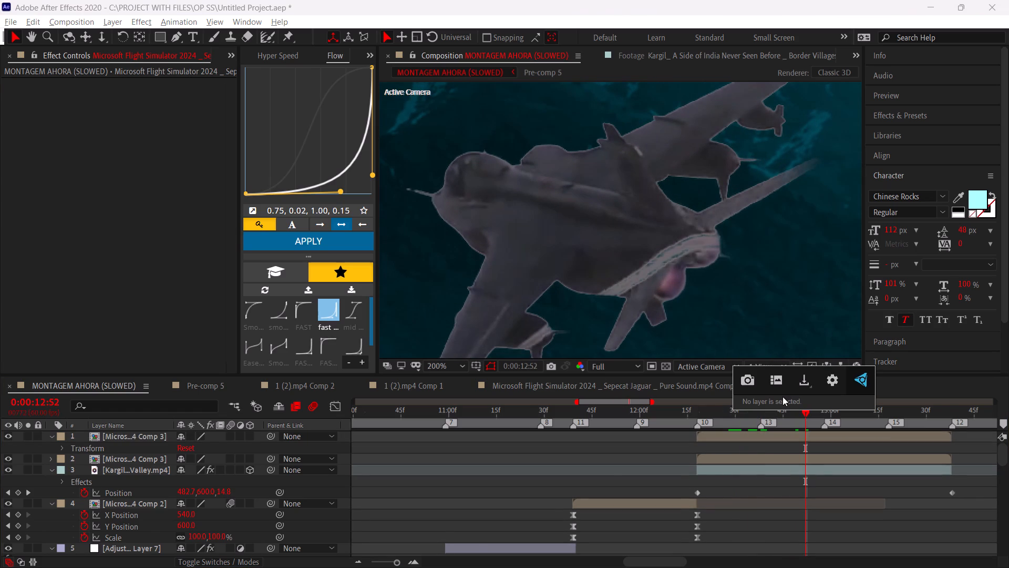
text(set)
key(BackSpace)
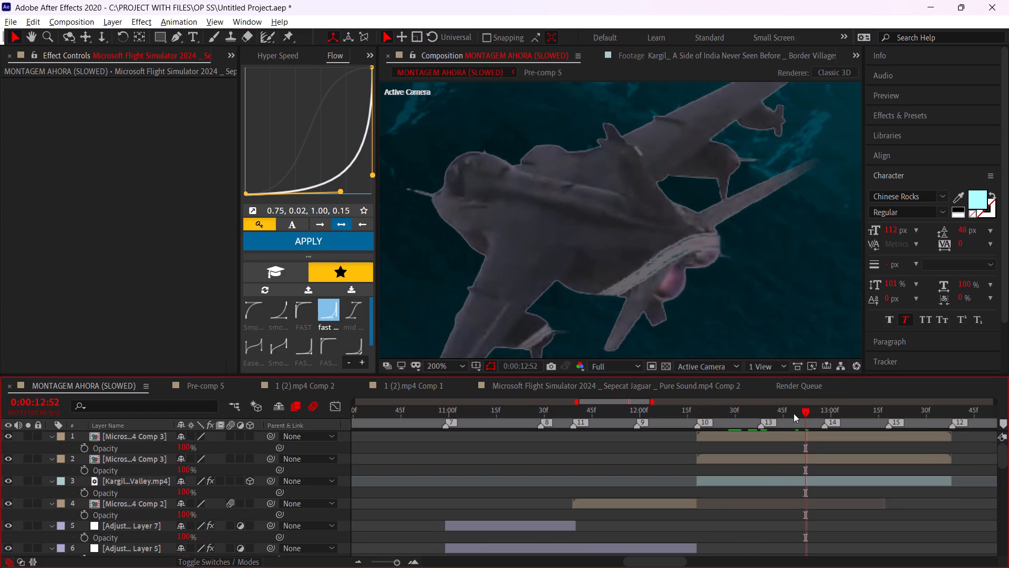
Apply Drop Shadow to the upper jet copy with Shadow Only enabled and opacity at 100%.
click(781, 439)
key(ctrl+space)
text(drop)
key(Return)
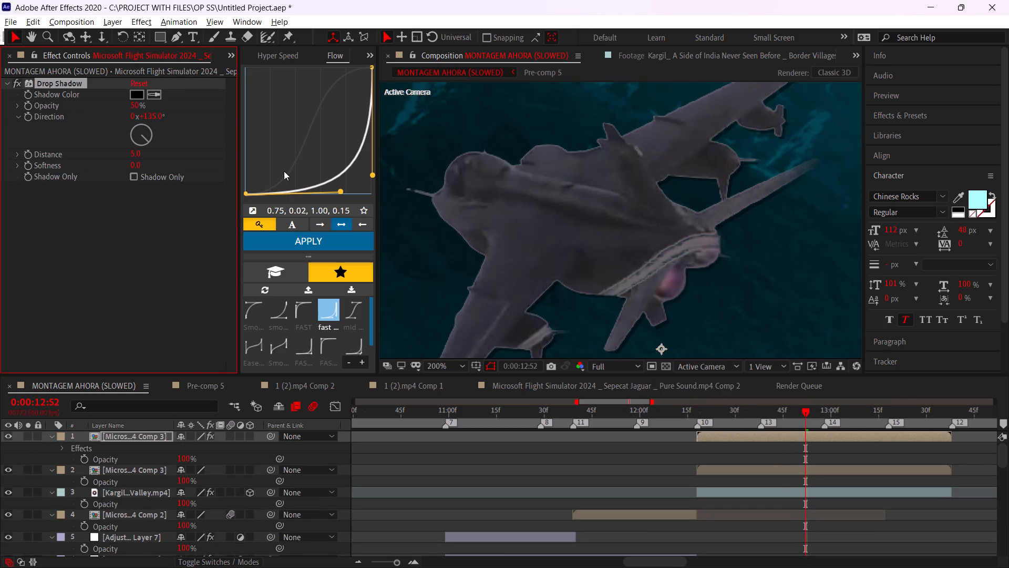
click(133, 176)
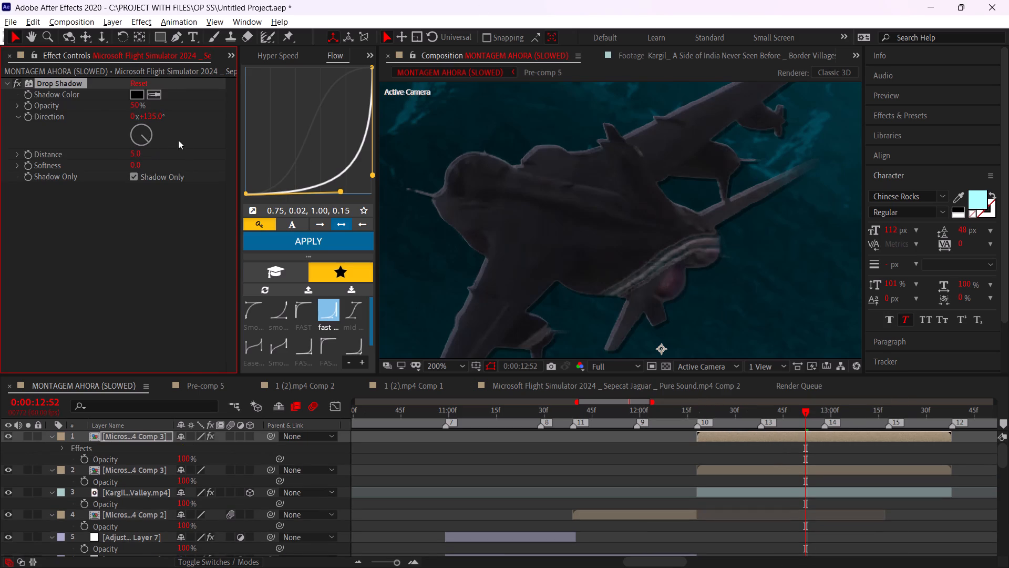
drag(137, 104, 608, 167)
Apply the Set Matte effect to the upper jet copy, below Drop Shadow.
key(ctrl+space)
text(set)
click(48, 184)
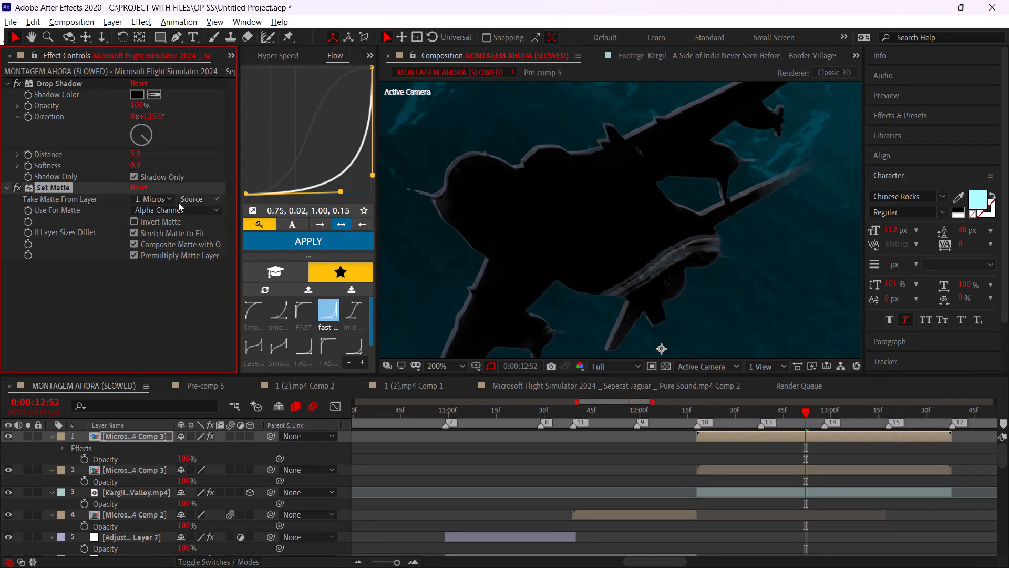
Apply CC Composite to the upper jet copy, set Composite Original to Multiply and disable RGB Only.
key(ctrl+space)
text(cc c)
click(97, 358)
click(179, 289)
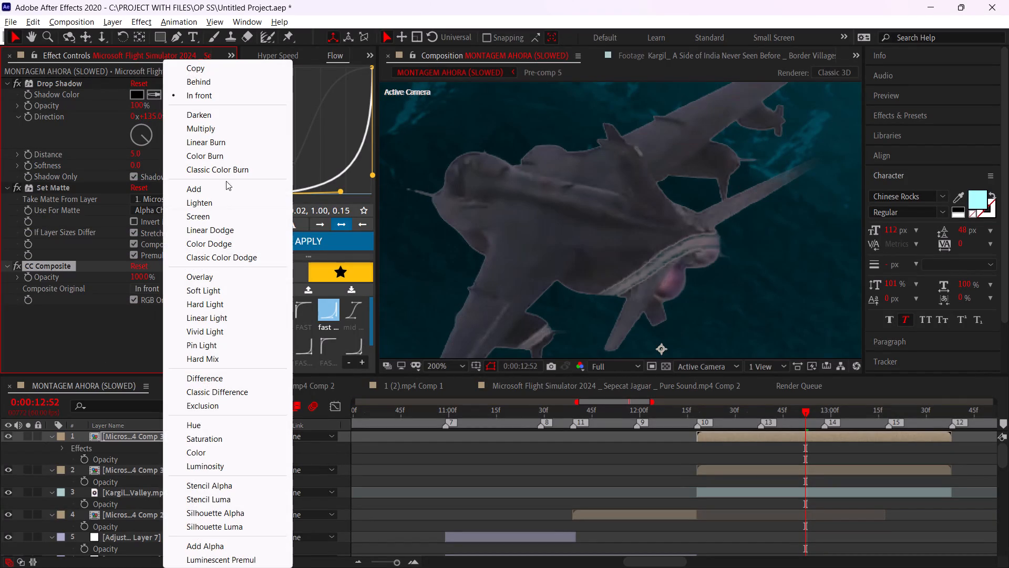
click(231, 127)
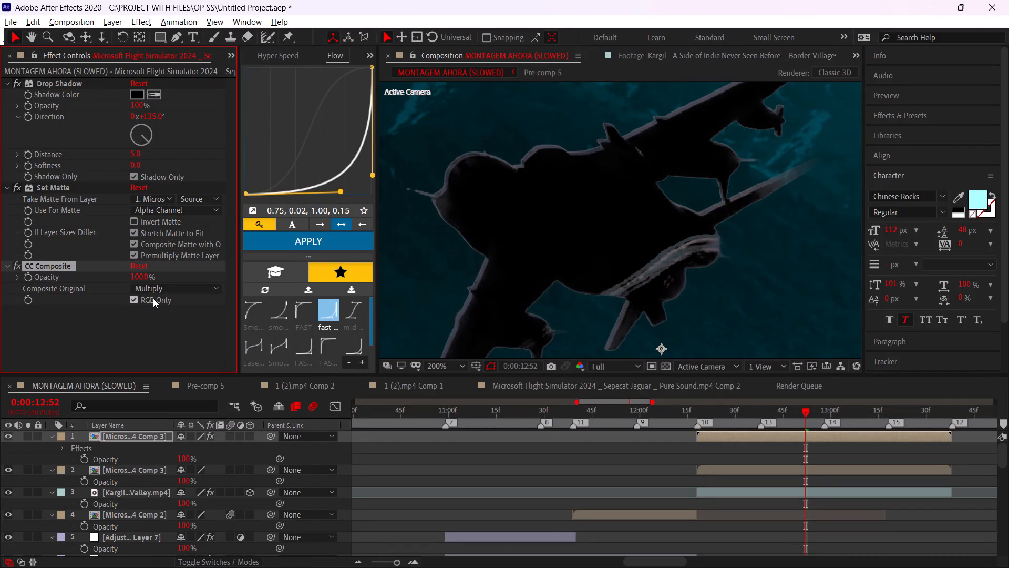
click(153, 298)
Apply the Tritone effect to the upper jet copy, below CC Composite.
key(ctrl+space)
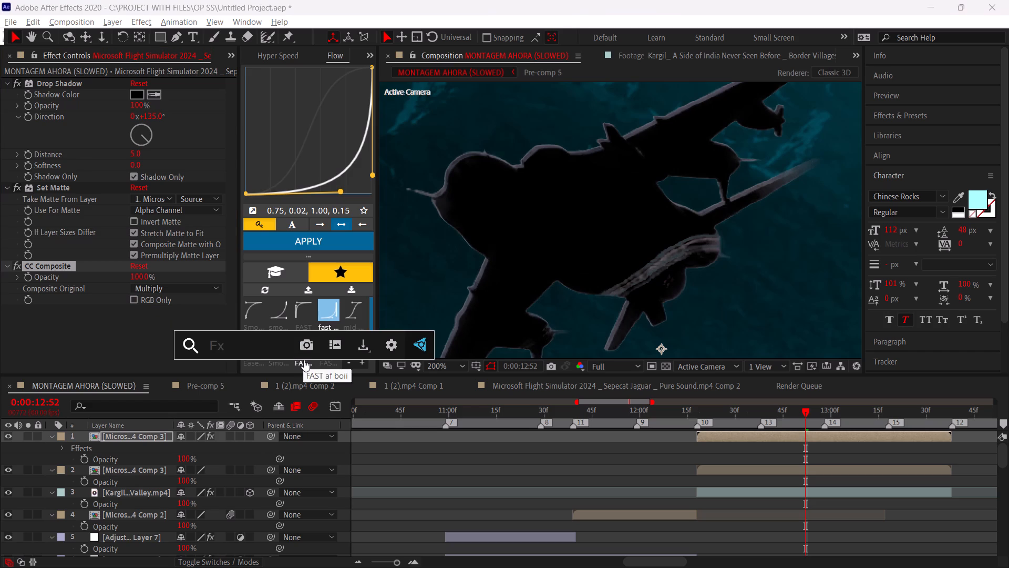
key(d)
key(e)
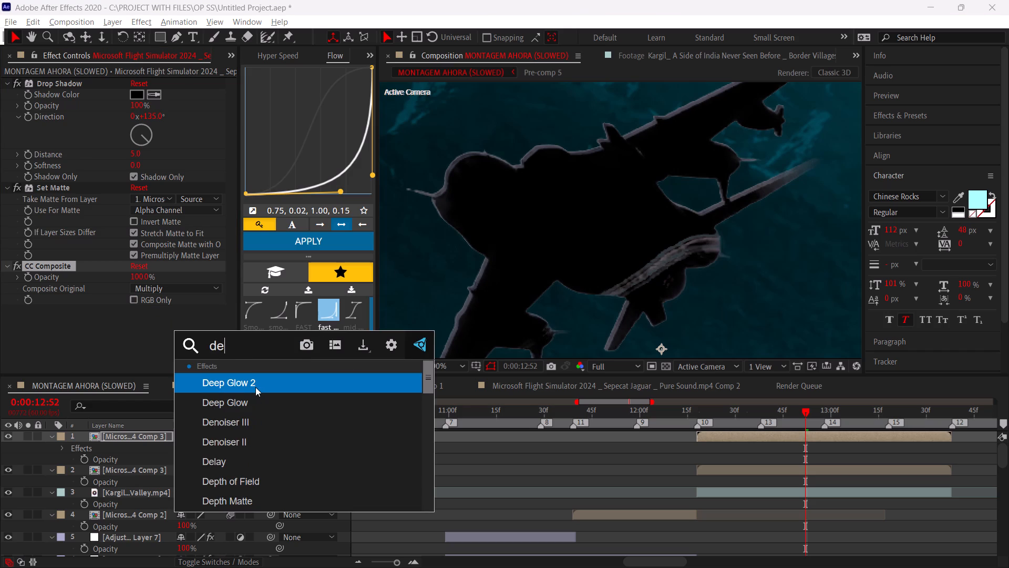
key(BackSpace)
key(BackSpace)
key(BackSpace)
text(tri)
key(Return)
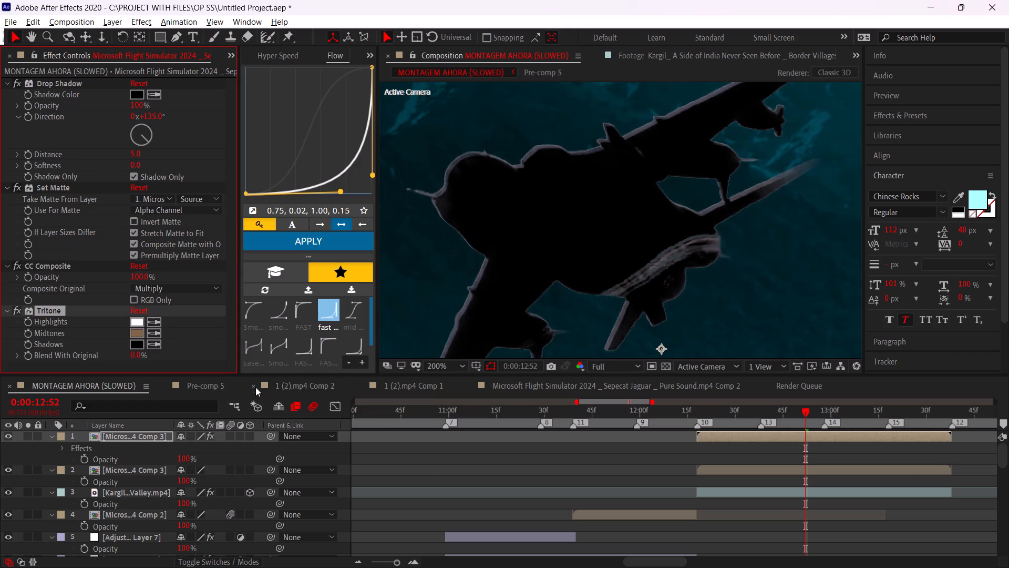
click(138, 354)
click(190, 362)
Set the Tritone midtones colour to a bright, fully saturated sky blue.
click(142, 334)
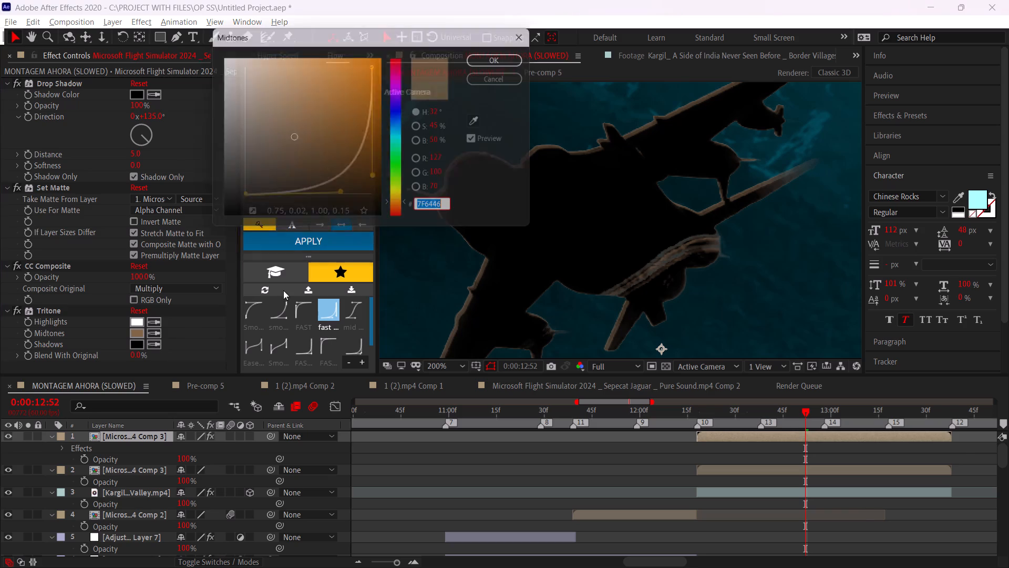
click(403, 127)
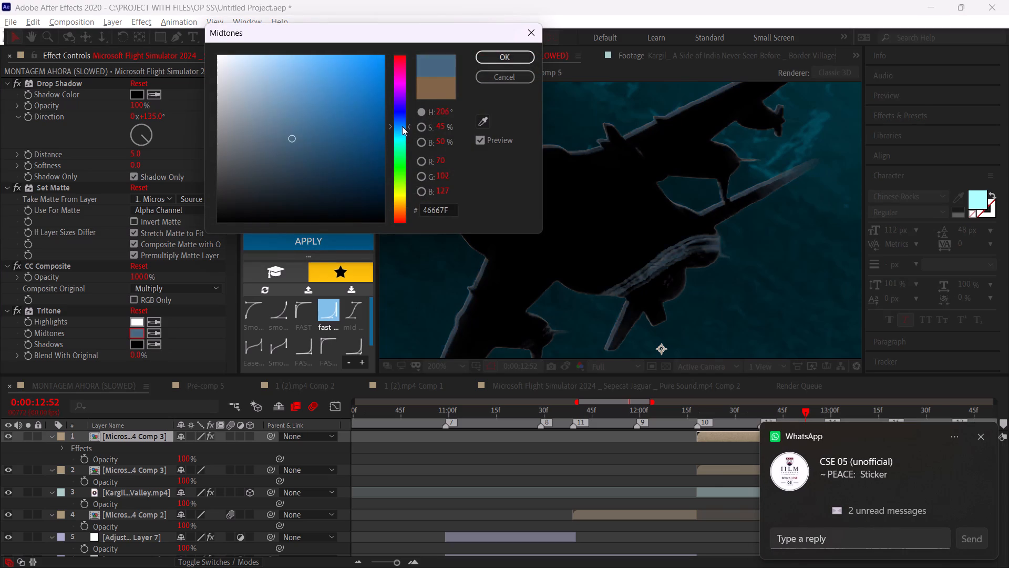
drag(336, 114, 461, 30)
click(479, 60)
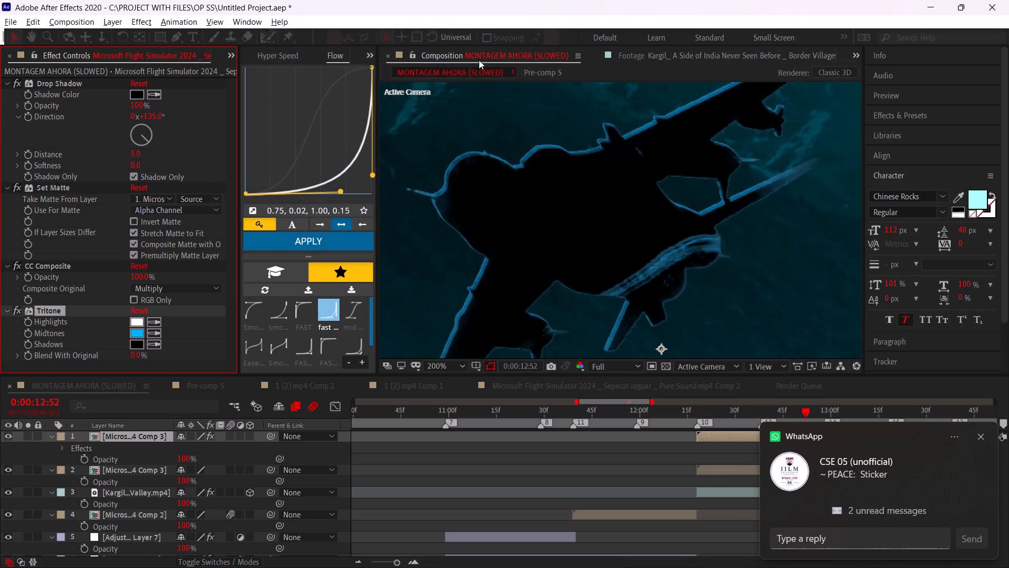
Apply the Deep Glow 2 effect to the upper jet copy, below Tritone.
key(ctrl+space)
key(d)
key(e)
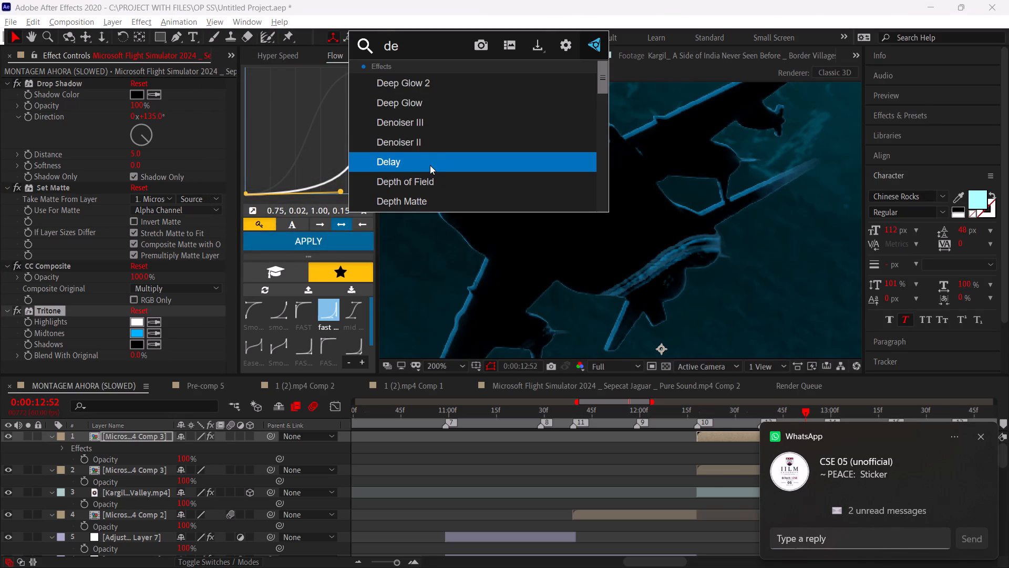
click(438, 89)
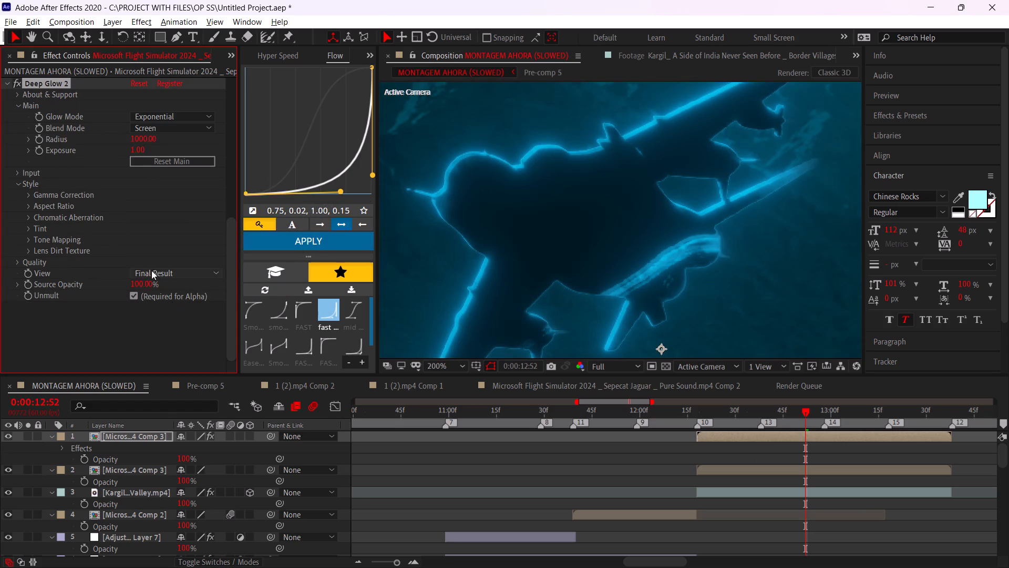
Set the Tritone highlights colour on the upper jet copy to light blue 00BCFF.
scroll(150, 266, up, 3)
click(137, 167)
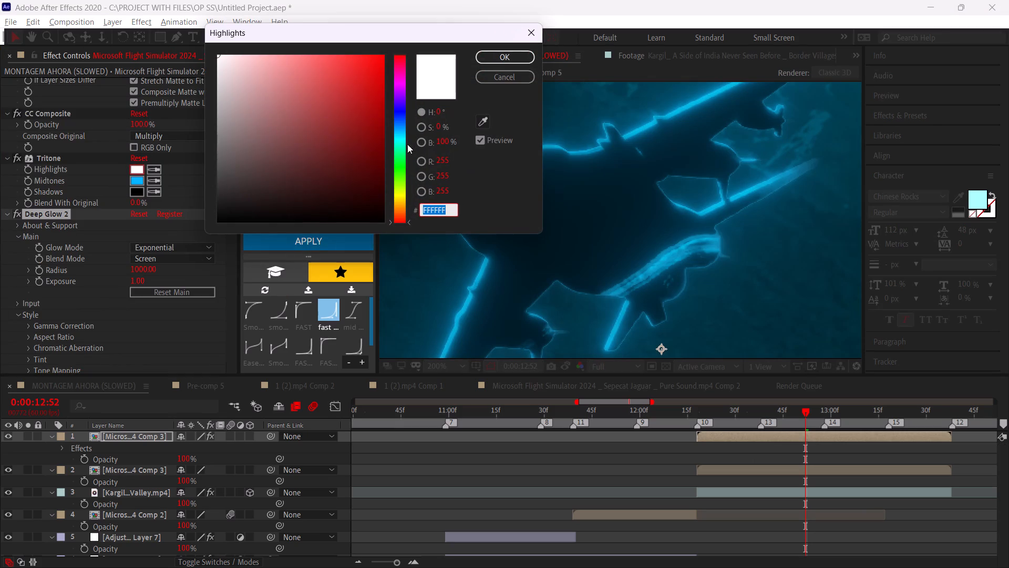
drag(403, 140, 400, 131)
drag(359, 107, 509, 18)
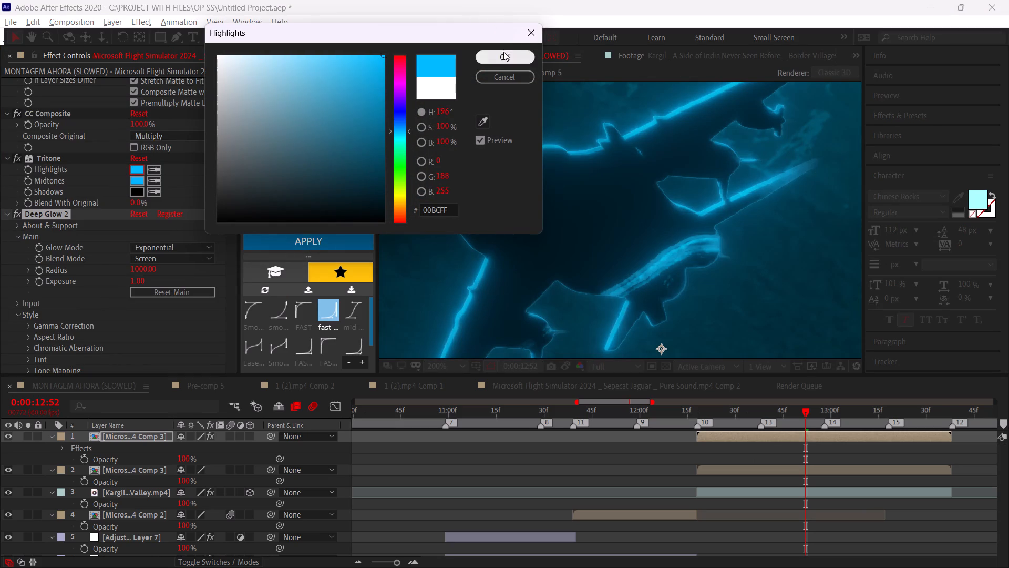
click(503, 52)
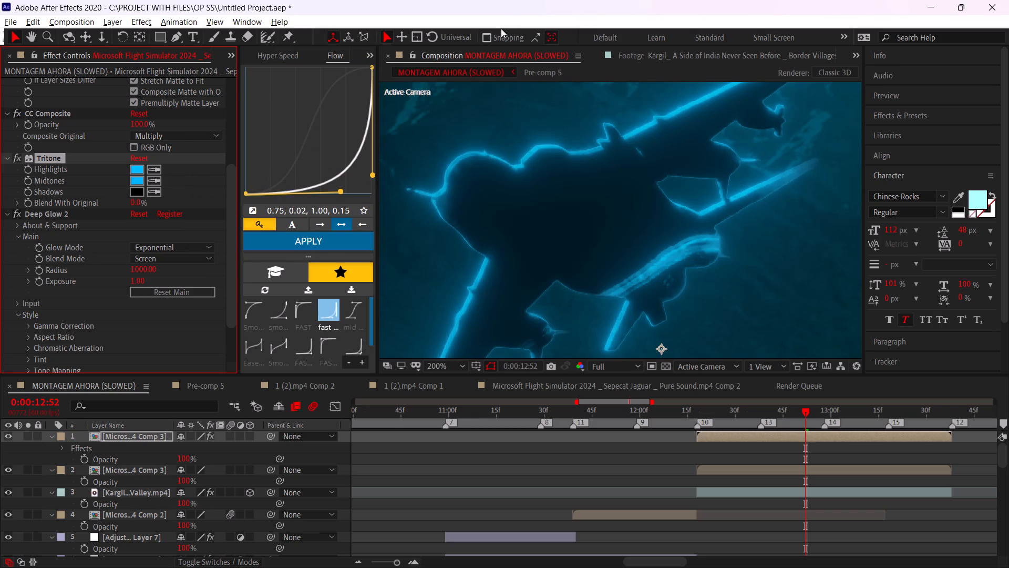
Try a Drop Shadow softness of 3 on the upper jet copy, and settle on 5.
scroll(196, 191, up, 10)
click(134, 160)
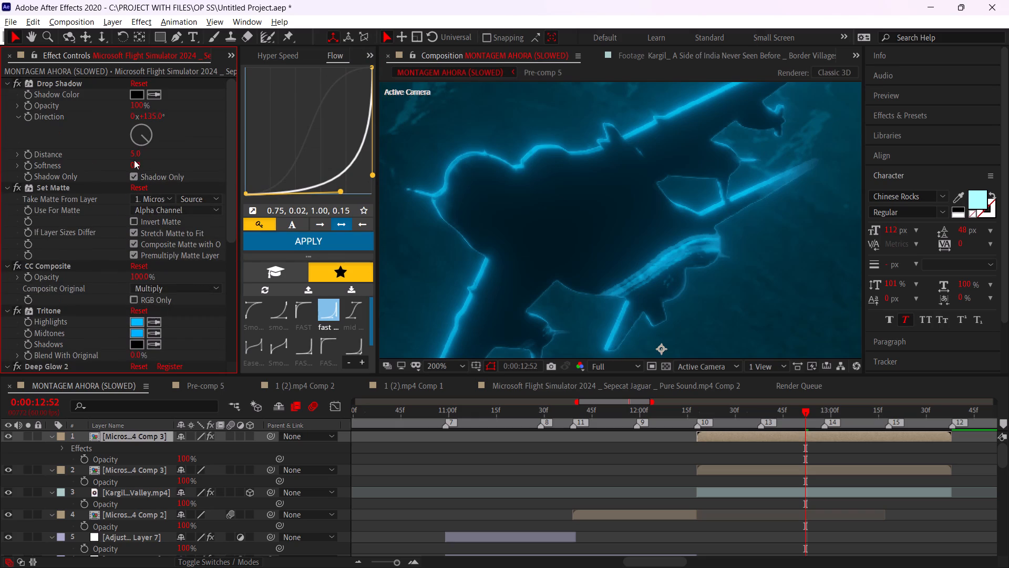
click(135, 162)
key(3)
click(166, 157)
click(137, 163)
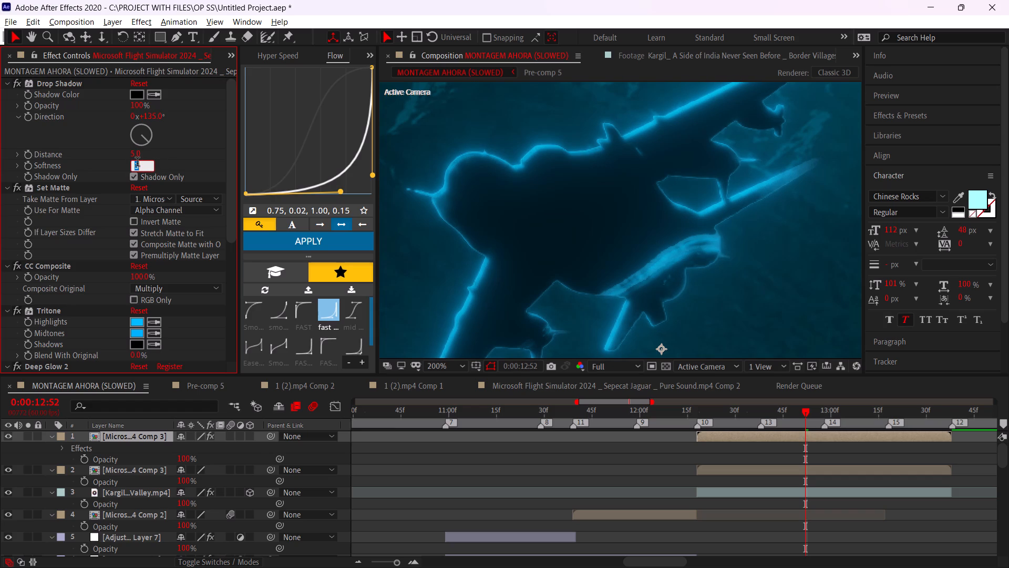
key(5)
click(168, 154)
Raise the Deep Glow 2 exposure on the upper jet copy to 2.22.
scroll(148, 186, down, 2)
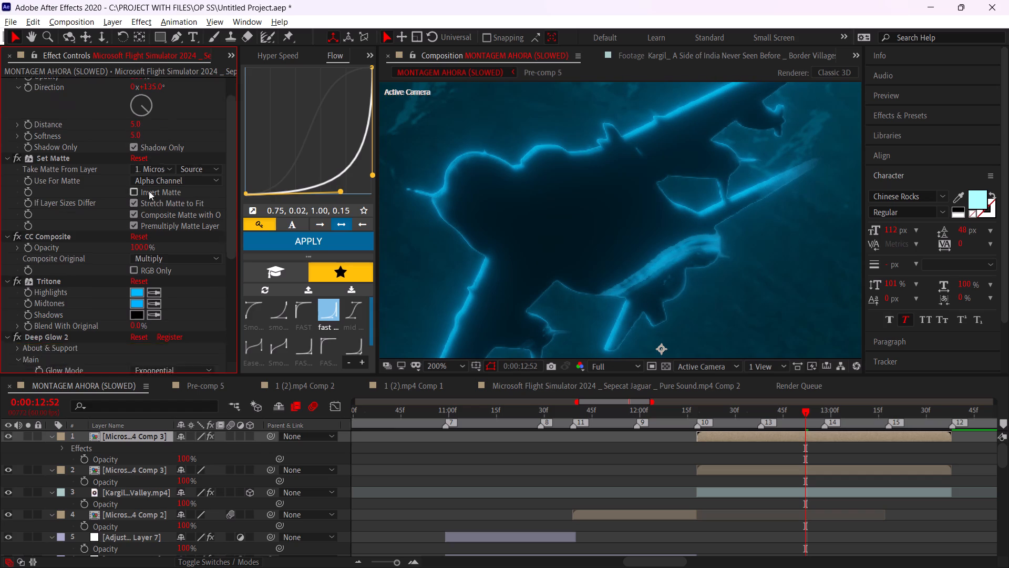
scroll(149, 191, down, 4)
drag(139, 255, 243, 264)
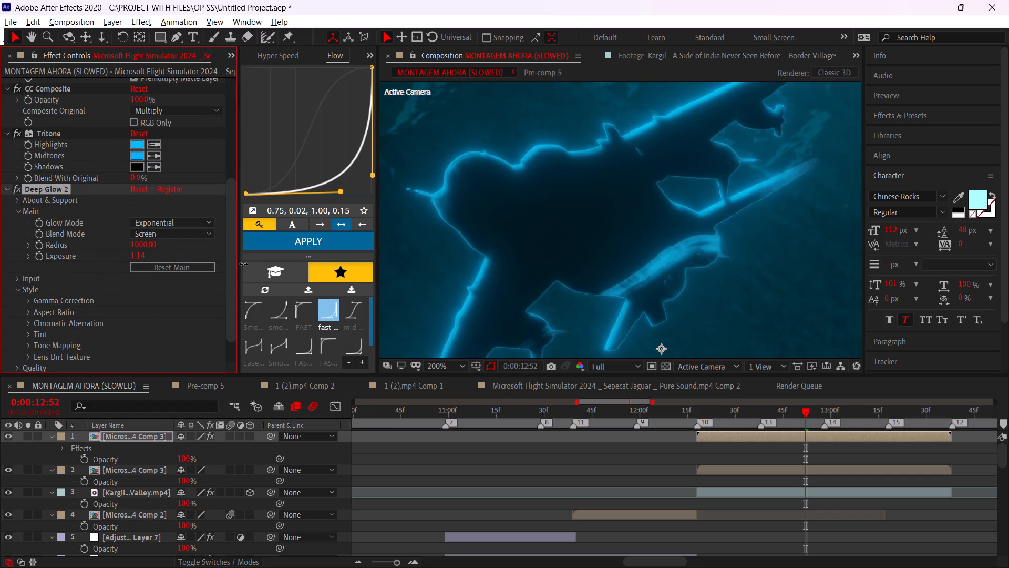
drag(243, 264, 930, 246)
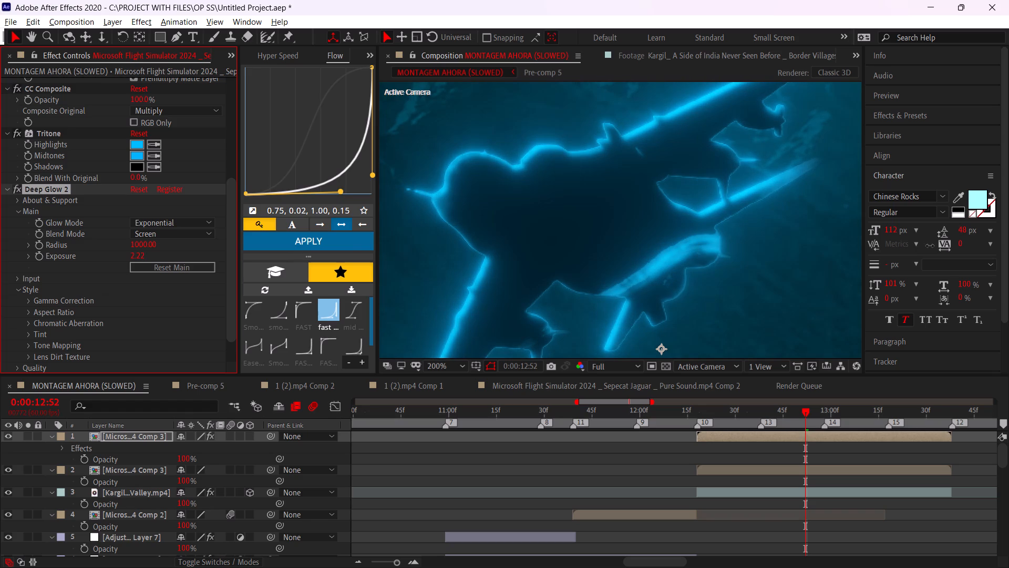
drag(930, 246, 930, 246)
Change the Deep Glow 2 blend mode on the upper jet copy to Add.
click(605, 369)
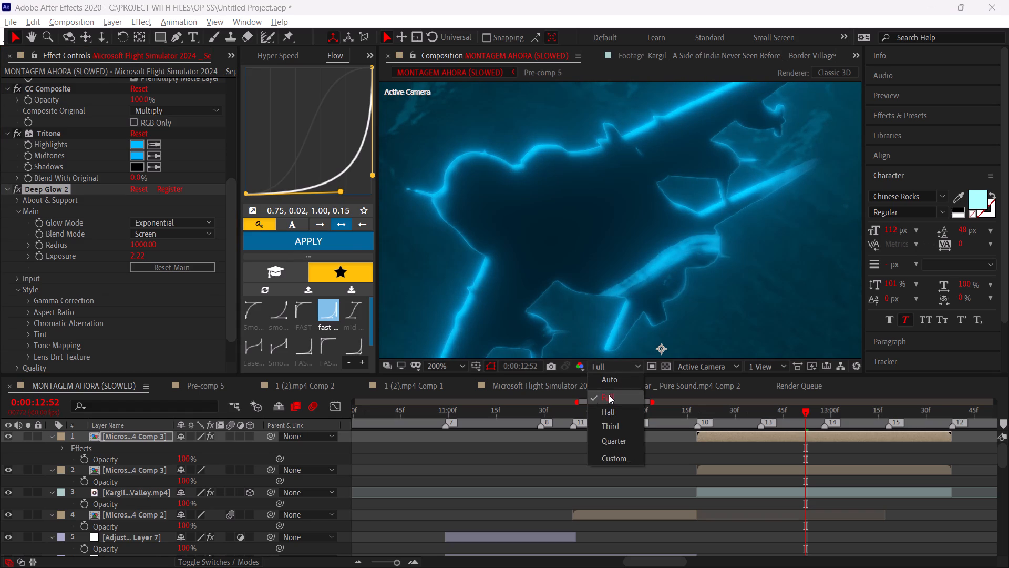
click(459, 369)
click(461, 148)
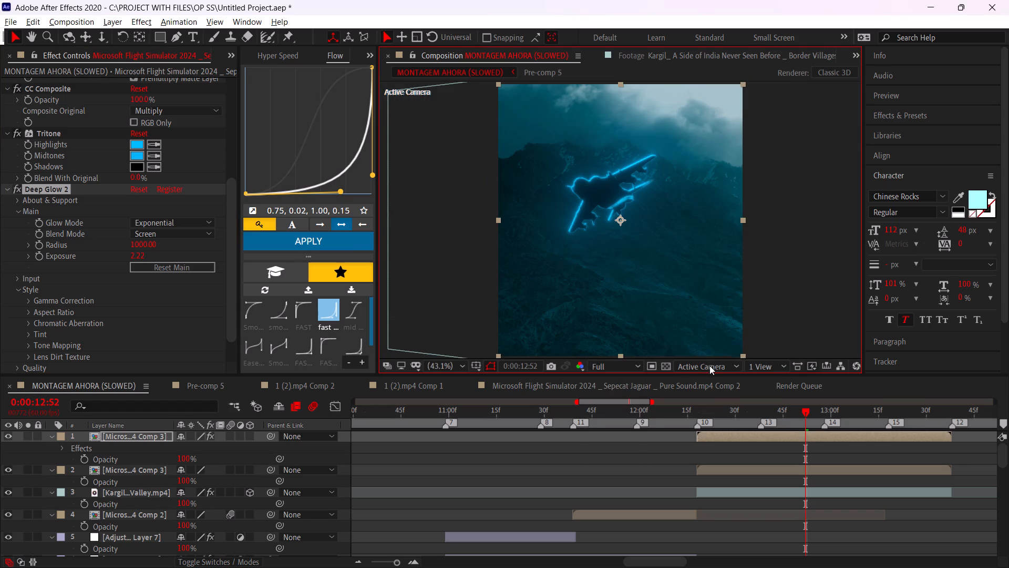
click(594, 471)
click(145, 229)
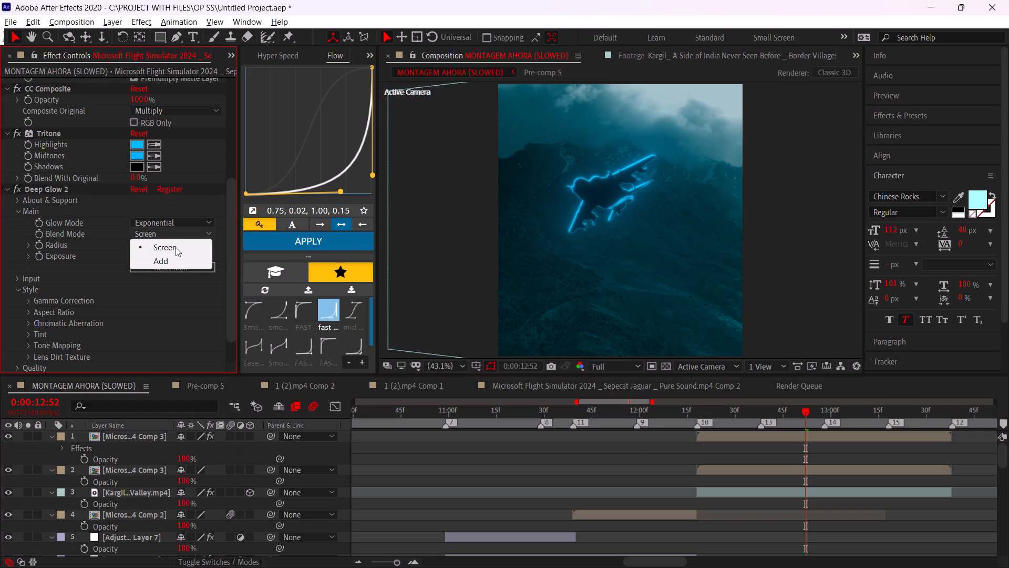
click(178, 258)
click(596, 445)
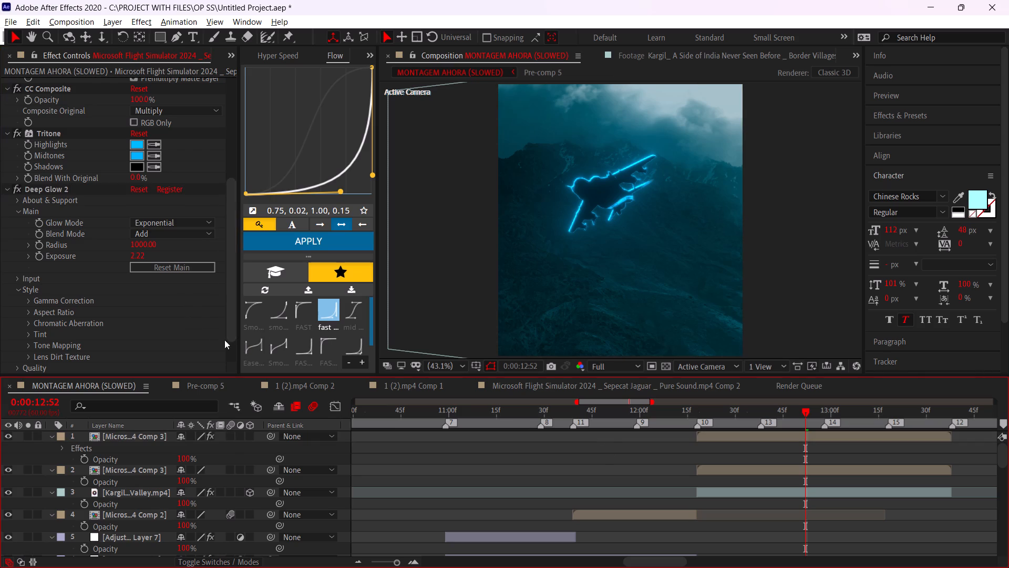
Set the Tritone highlights colour on the upper jet copy to cyan 00ECFF.
scroll(130, 309, up, 4)
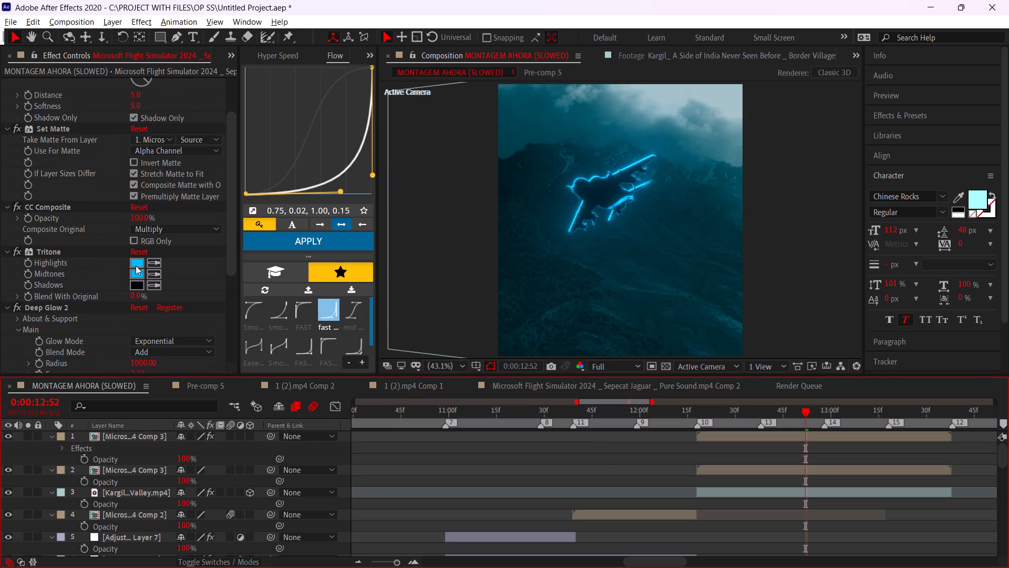
click(136, 266)
click(403, 134)
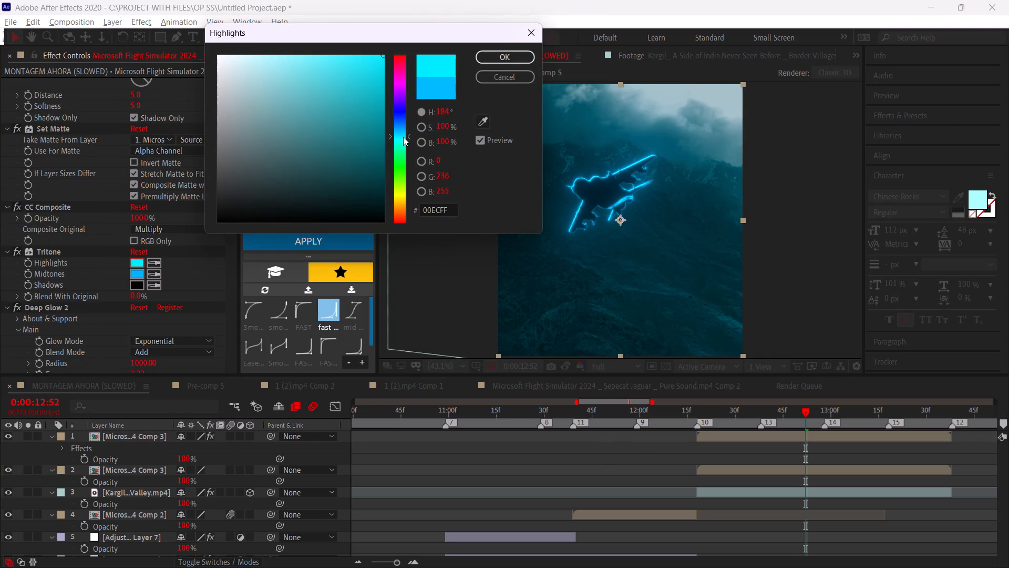
click(502, 62)
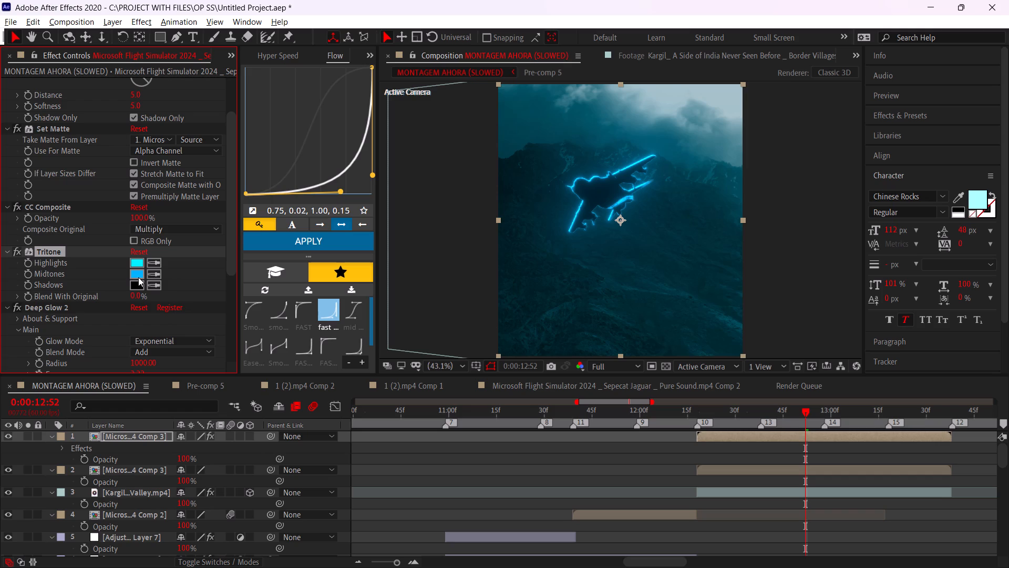
Set the Tritone midtones colour on the upper jet copy to cyan-blue 00D9FF.
click(138, 277)
click(394, 130)
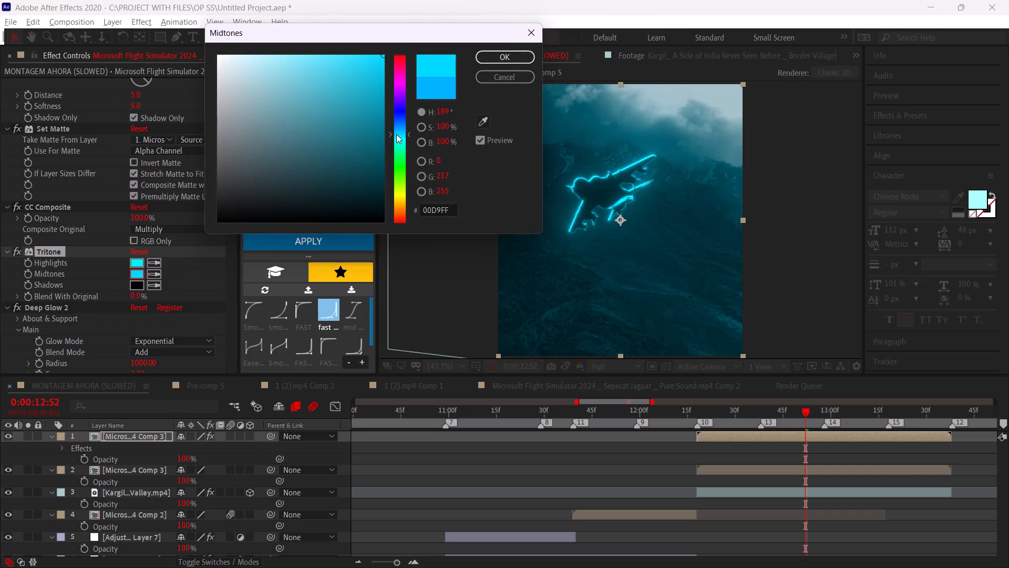
click(532, 59)
click(589, 440)
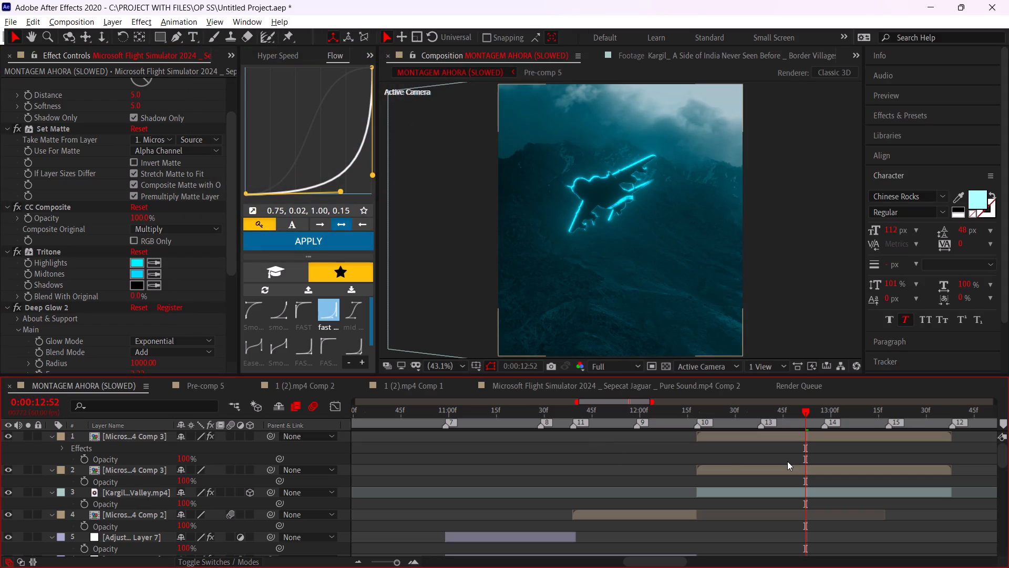
Set the layer blending mode of the upper jet copy to Screen.
scroll(111, 331, down, 10)
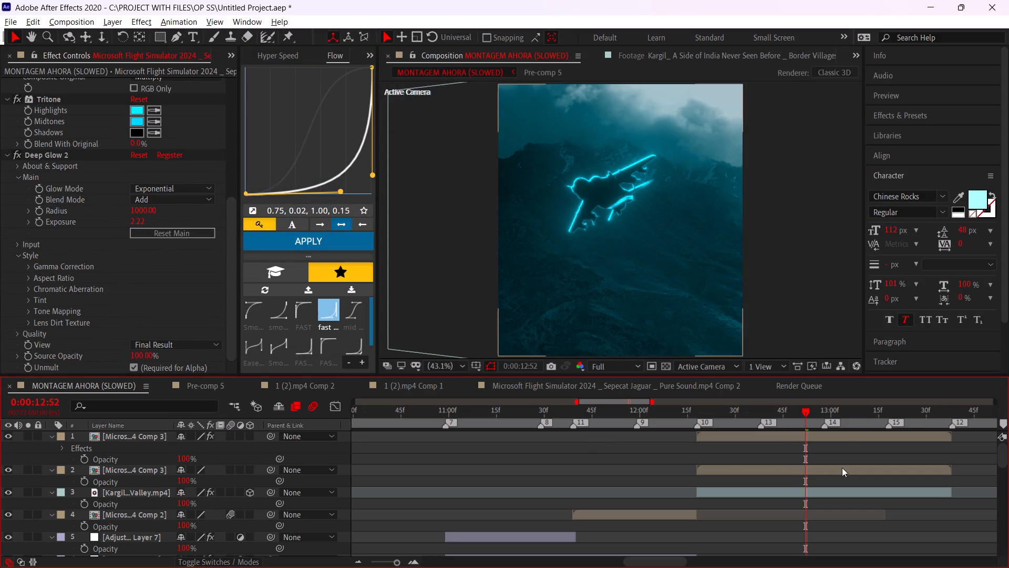
right_click(799, 437)
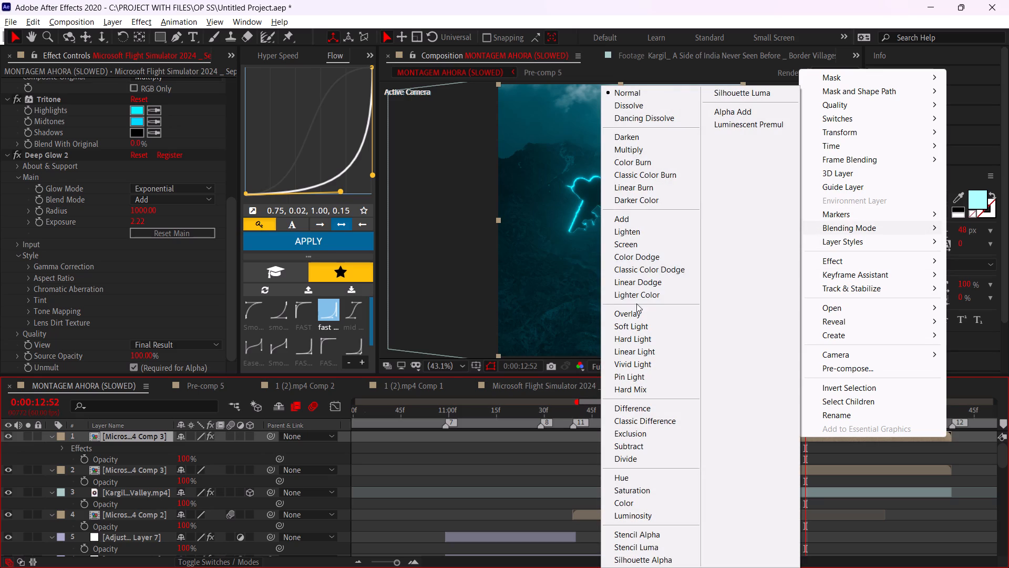
click(640, 242)
click(624, 455)
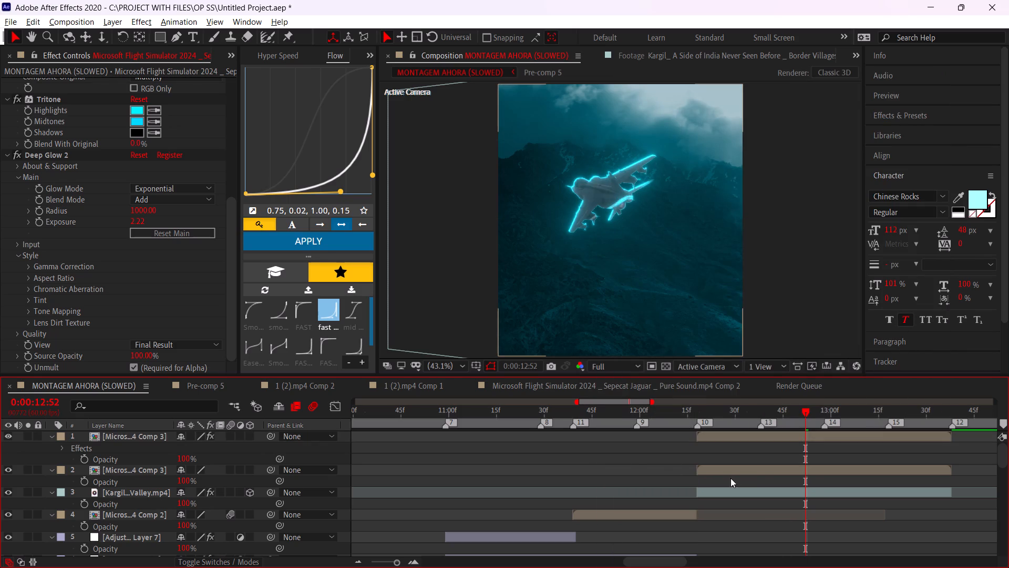
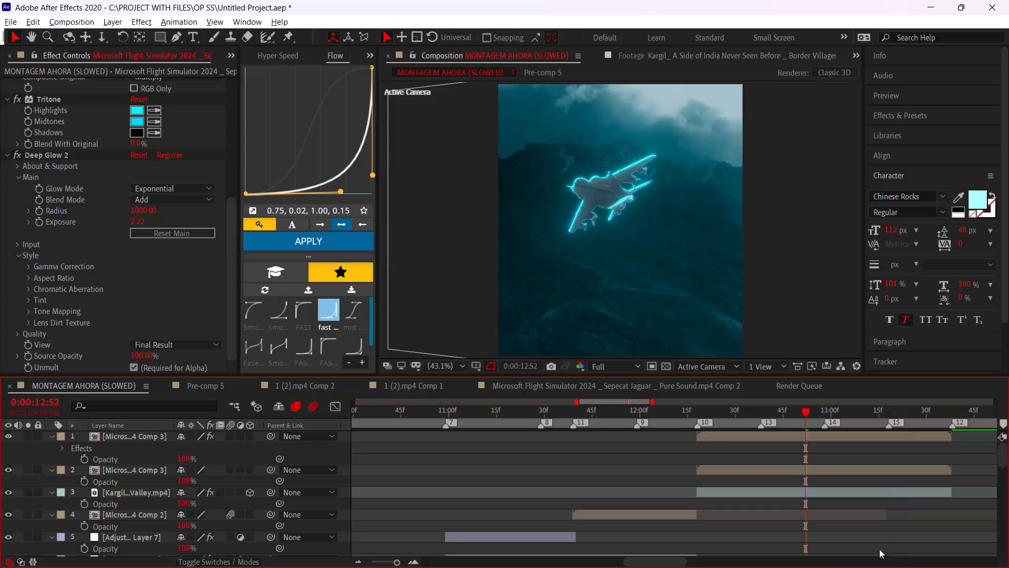
Set the preview resolution of the MONTAGEM AHORA (SLOWED) composition to Quarter.
click(672, 420)
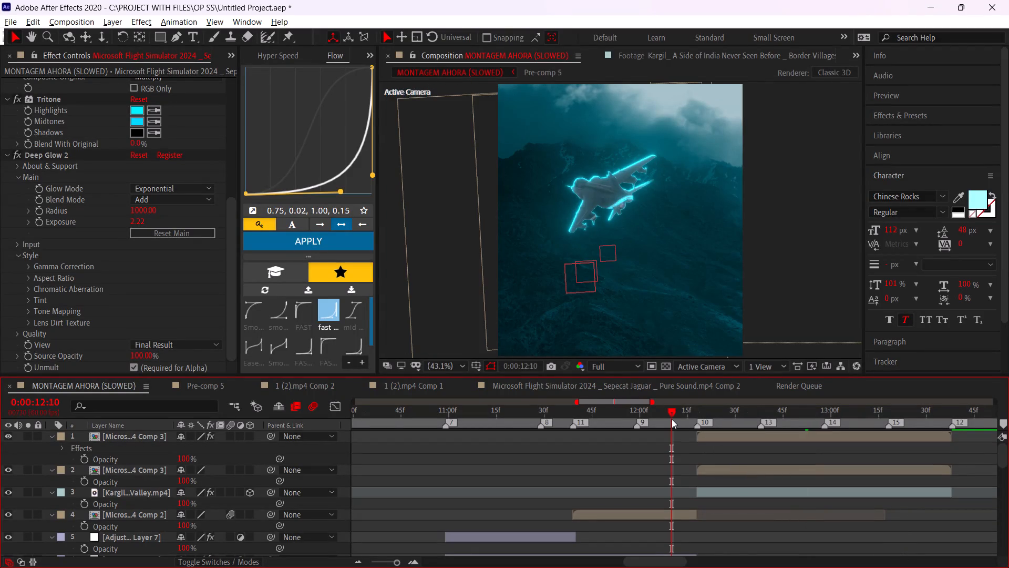
key(space)
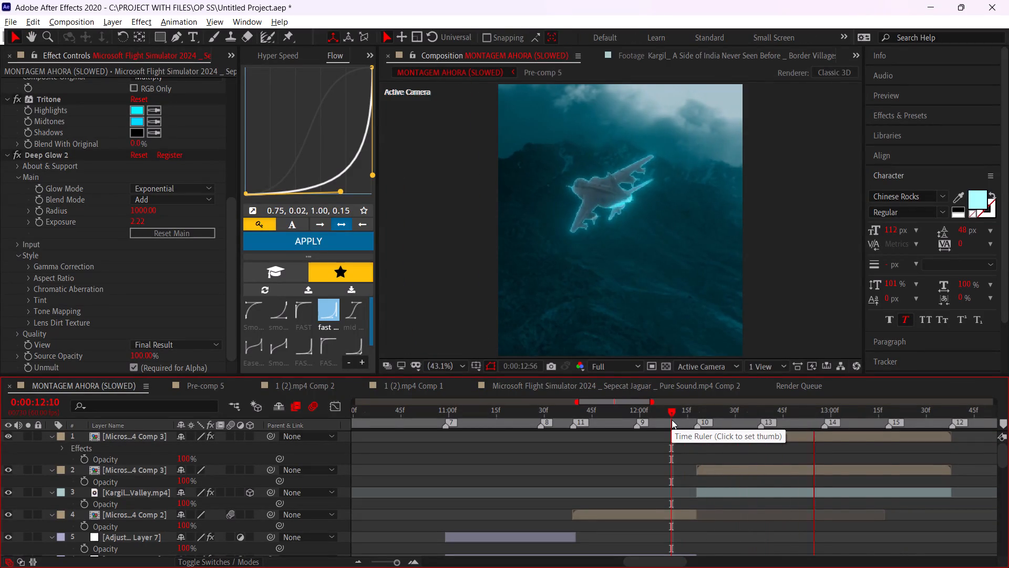
click(672, 420)
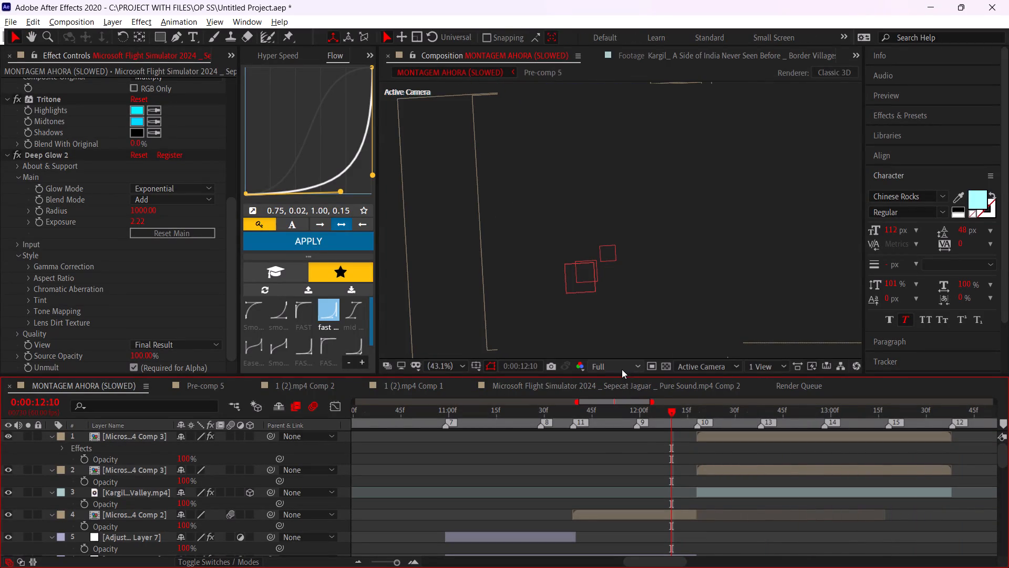
click(622, 369)
click(624, 435)
Preview the cut into the glowing jet and mountain shot from about 0:00:12:14.
click(686, 421)
key(space)
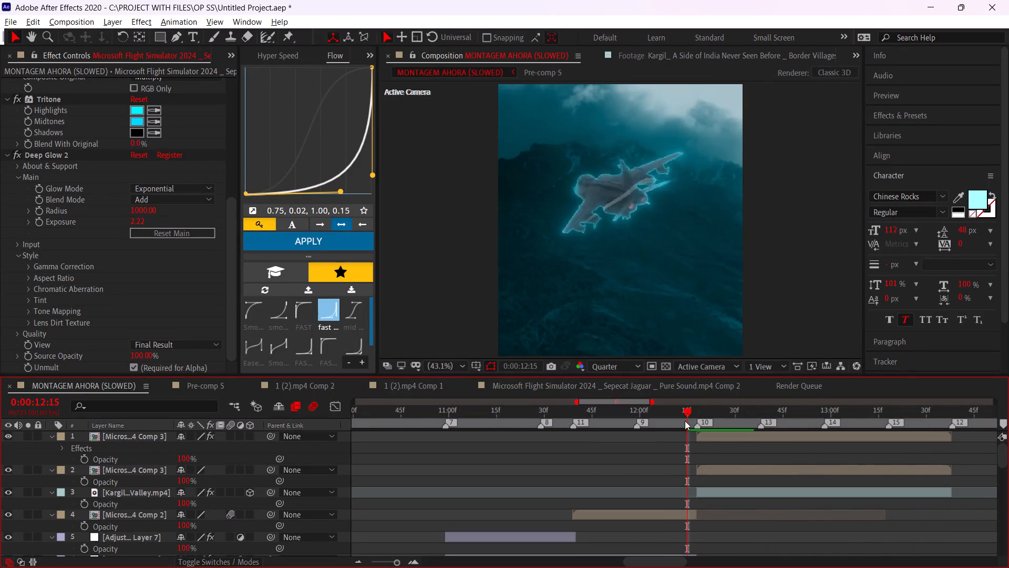
click(685, 420)
key(space)
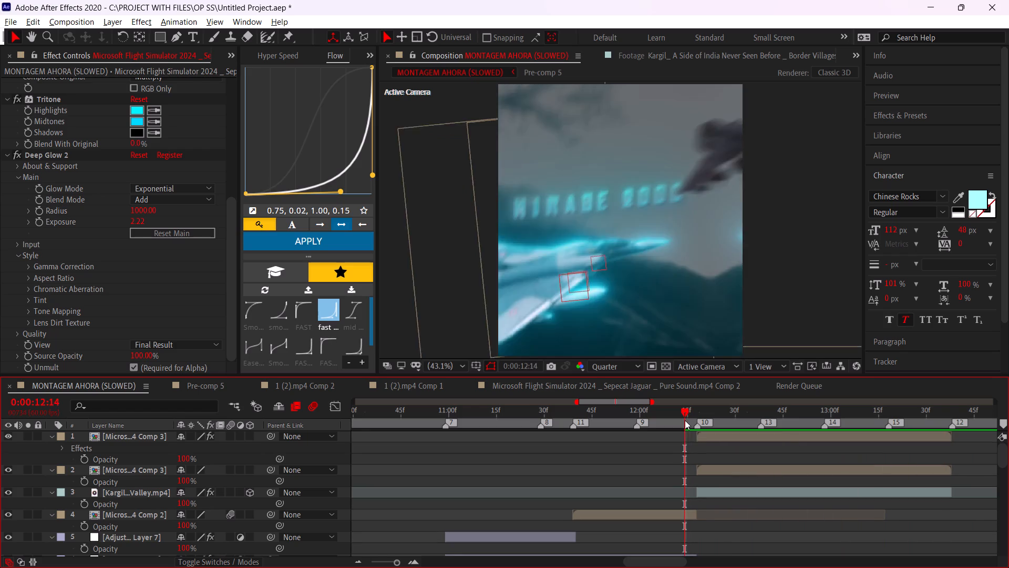
click(685, 420)
Play the edit from the start, and replay the section from 0:00:10:28 into the glowing jet shot.
alt+scroll(701, 438, down, 5)
drag(459, 407, 284, 441)
key(space)
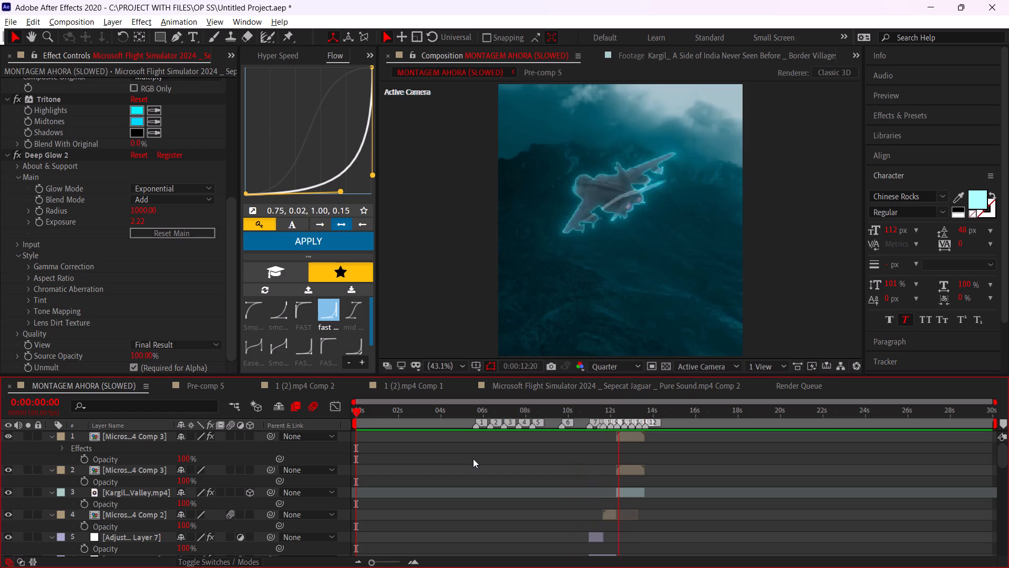
click(578, 416)
key(space)
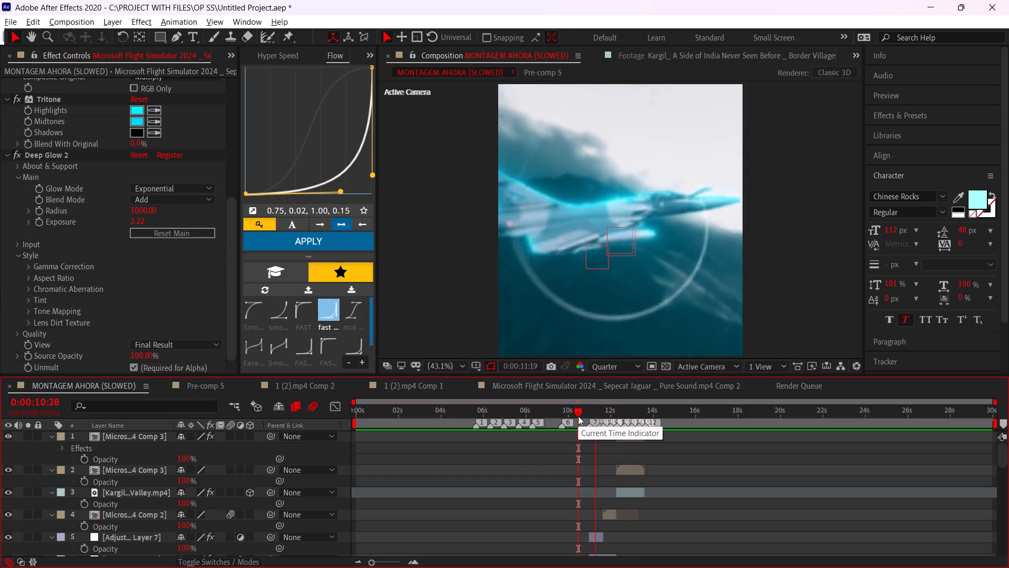
click(575, 415)
key(space)
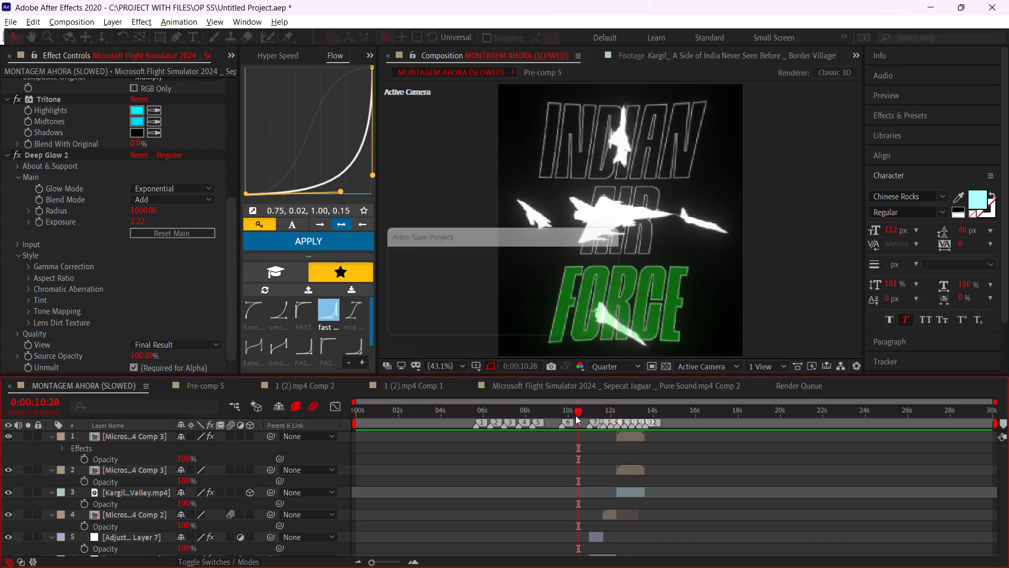
click(575, 415)
key(space)
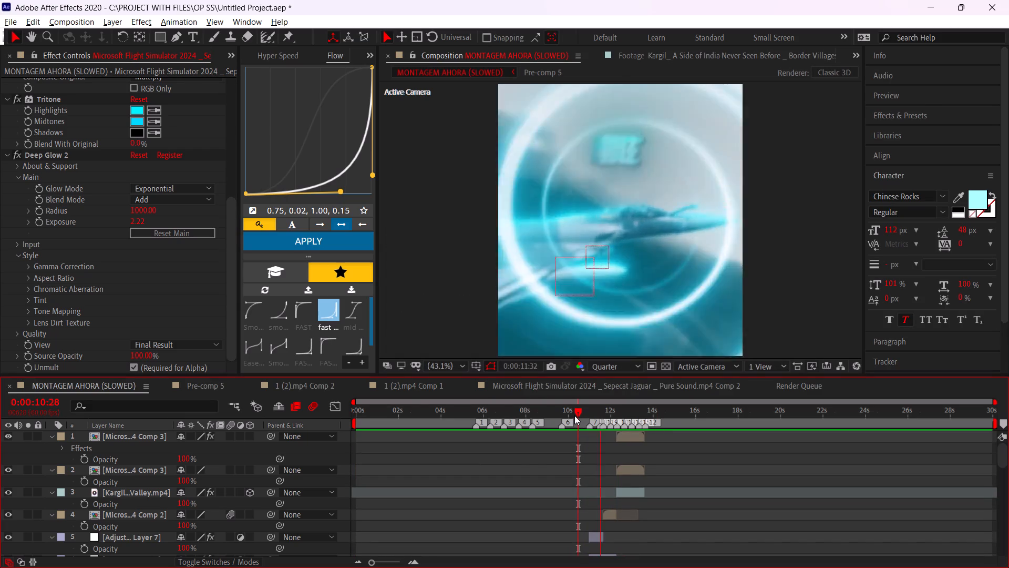
click(574, 415)
key(space)
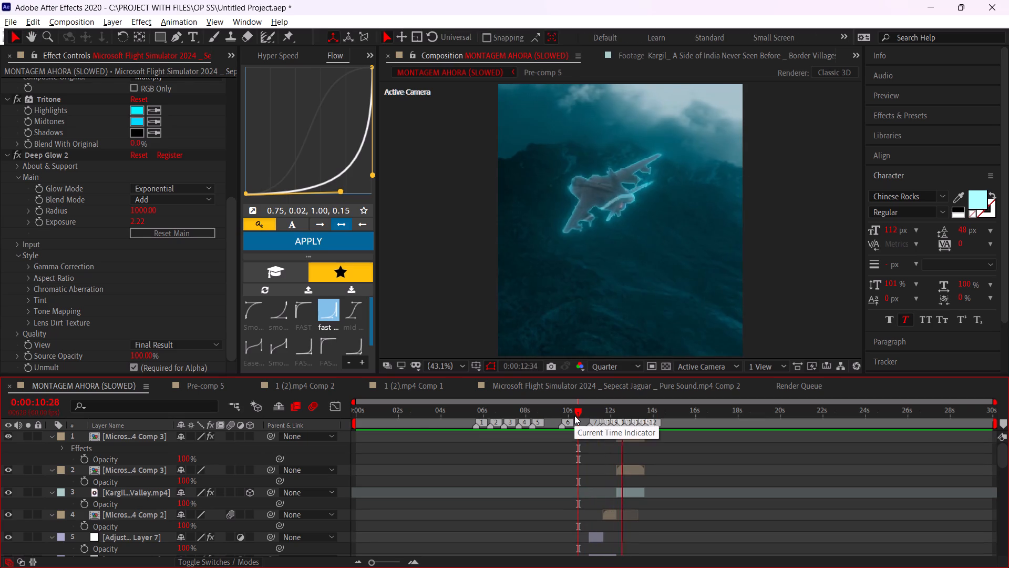
Scrub through the cut between the MIRAGE 2000 shot and the mountain jet shot, around 0:00:12:03 to 0:00:12:17.
alt+scroll(613, 429, up, 3)
drag(559, 410, 627, 418)
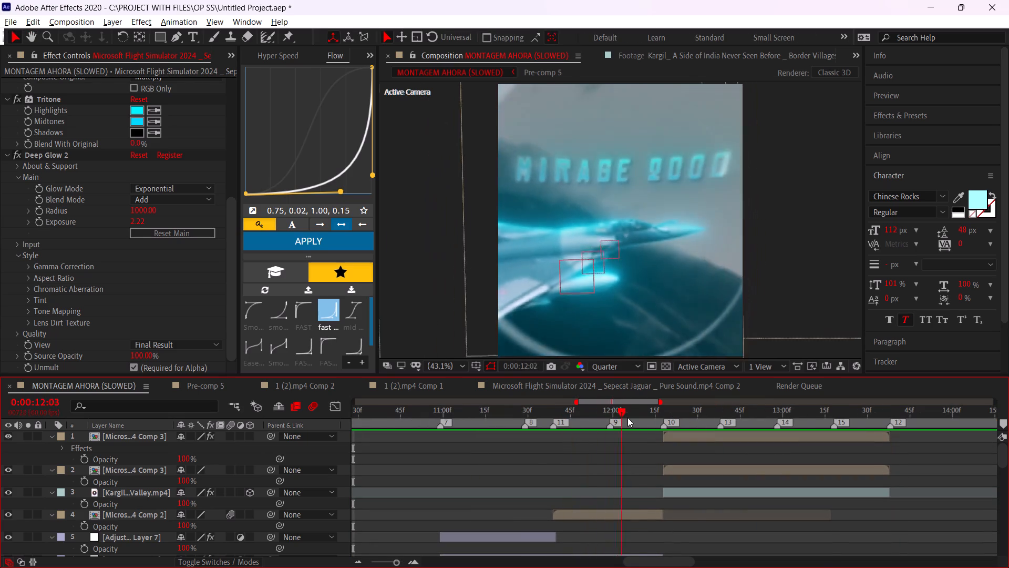
drag(627, 418, 651, 415)
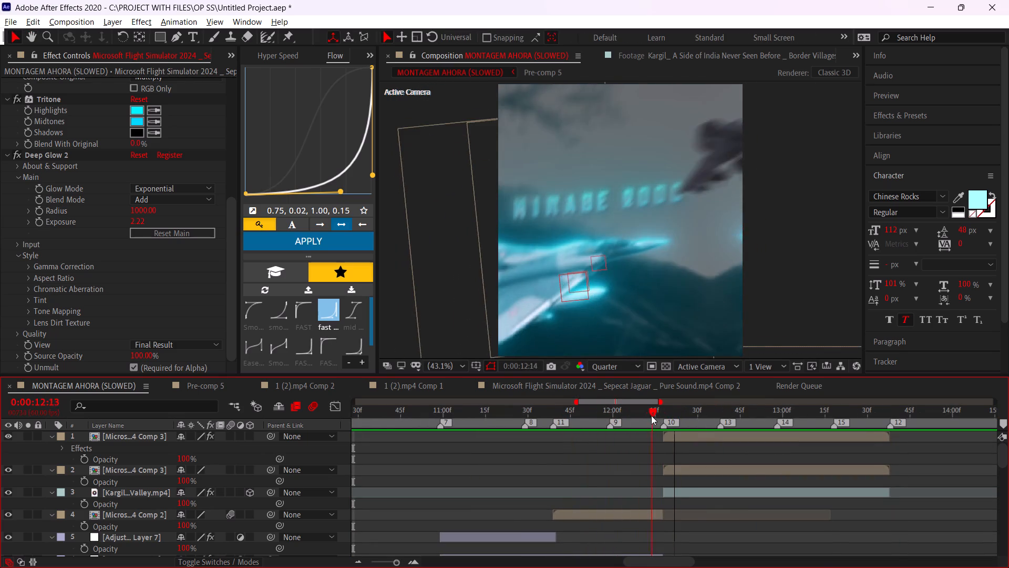
drag(651, 415, 646, 411)
key(space)
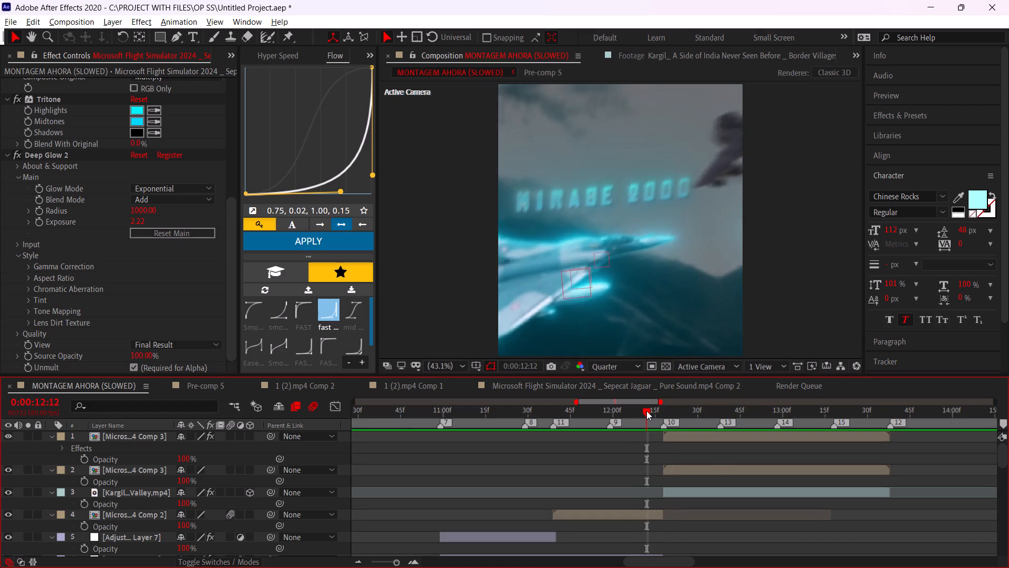
drag(645, 414, 623, 418)
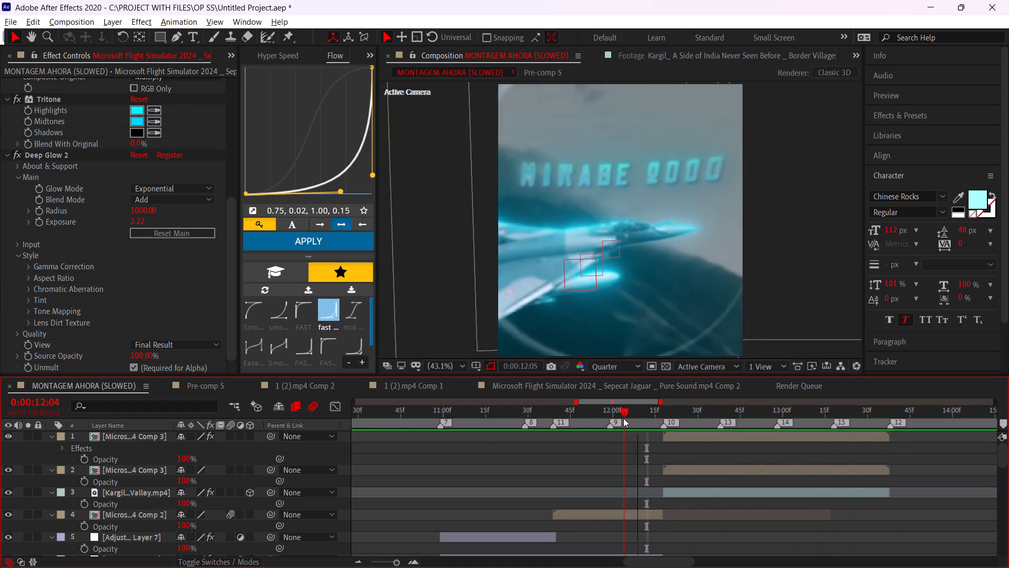
drag(623, 418, 653, 421)
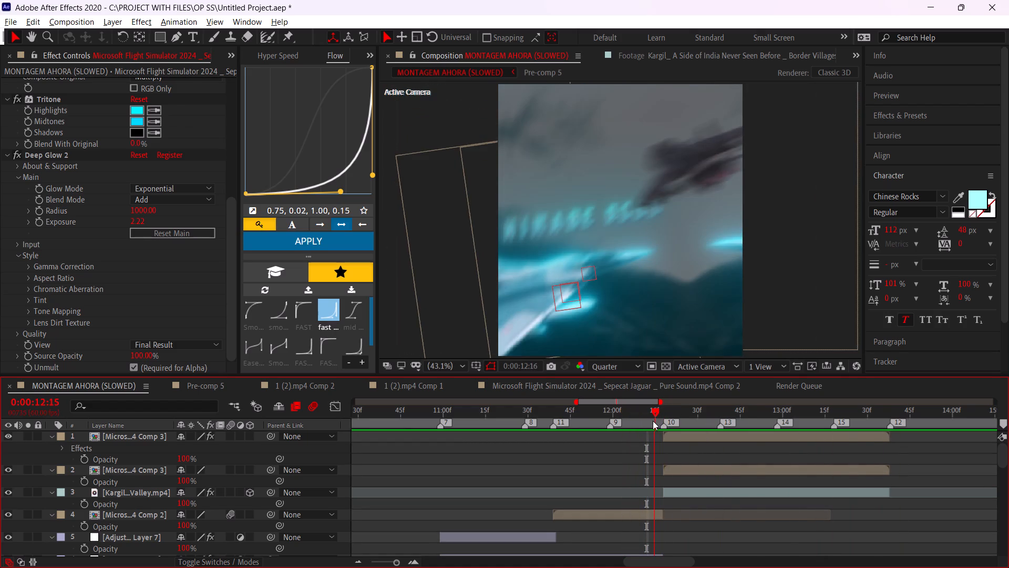
drag(653, 421, 660, 423)
alt+scroll(662, 440, up, 1)
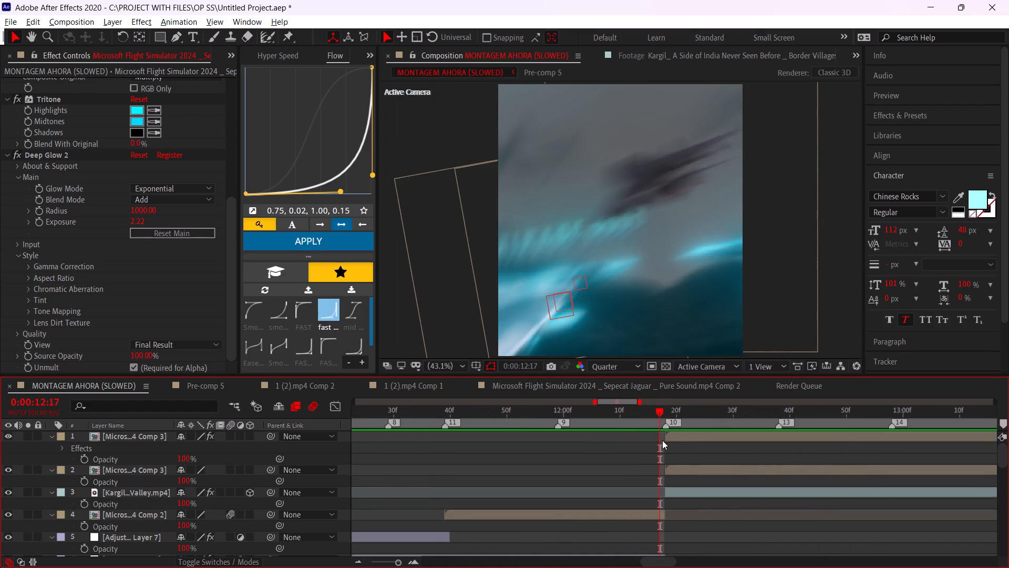
drag(657, 411, 647, 415)
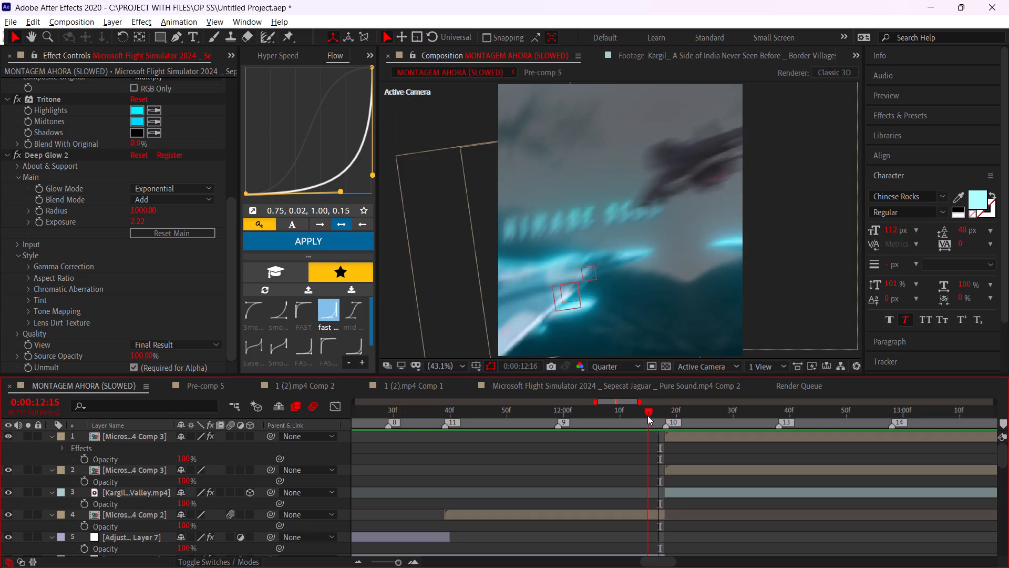
drag(647, 415, 655, 417)
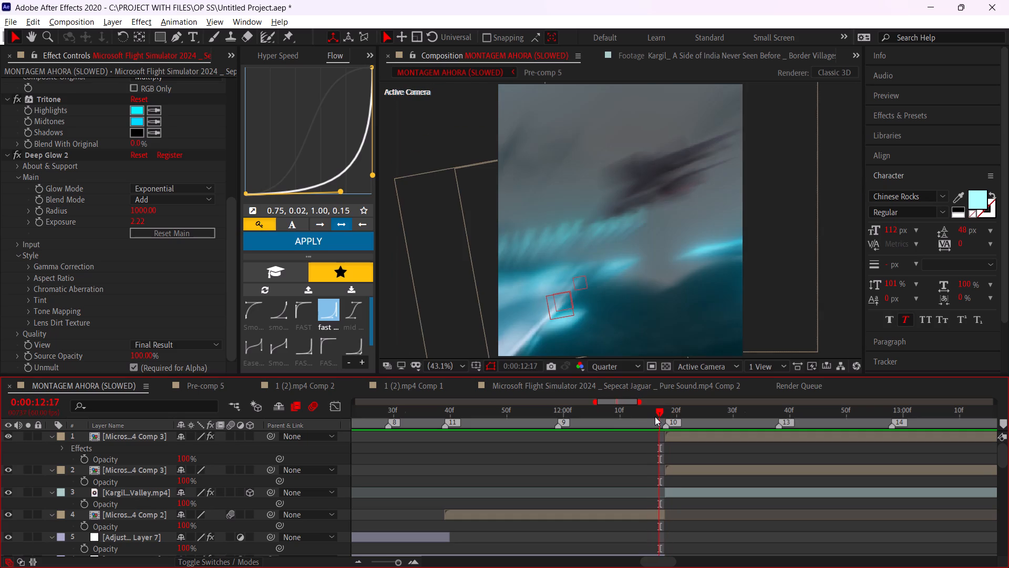
drag(655, 417, 654, 416)
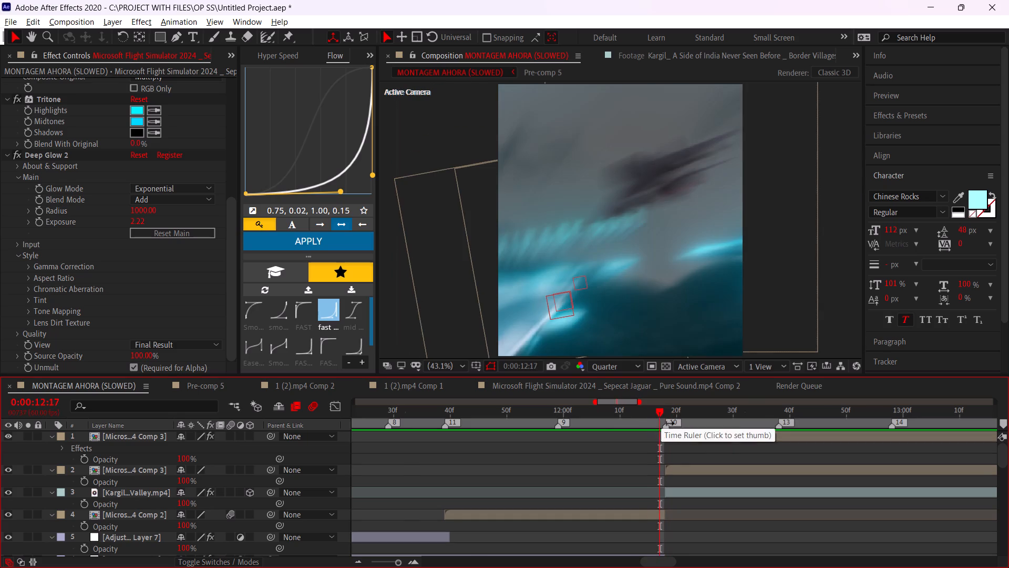
Play the edit from the beginning again.
alt+scroll(668, 428, down, 3)
drag(571, 413, 172, 456)
key(space)
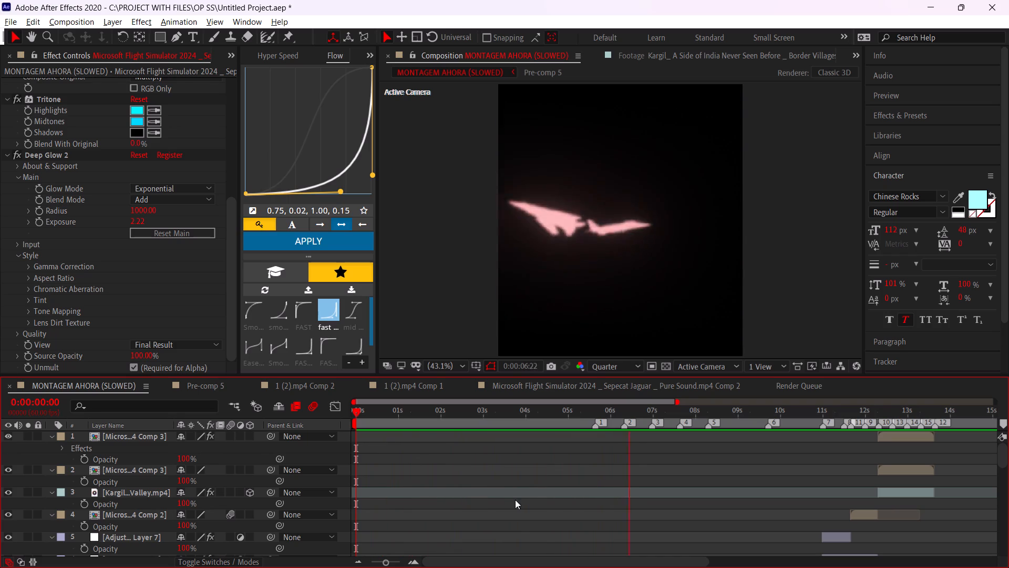
Find the MIRAGE 2000 title layer around 0:00:11:35 in the main composition and open its Pre-comp 5.
click(780, 417)
scroll(770, 465, down, 11)
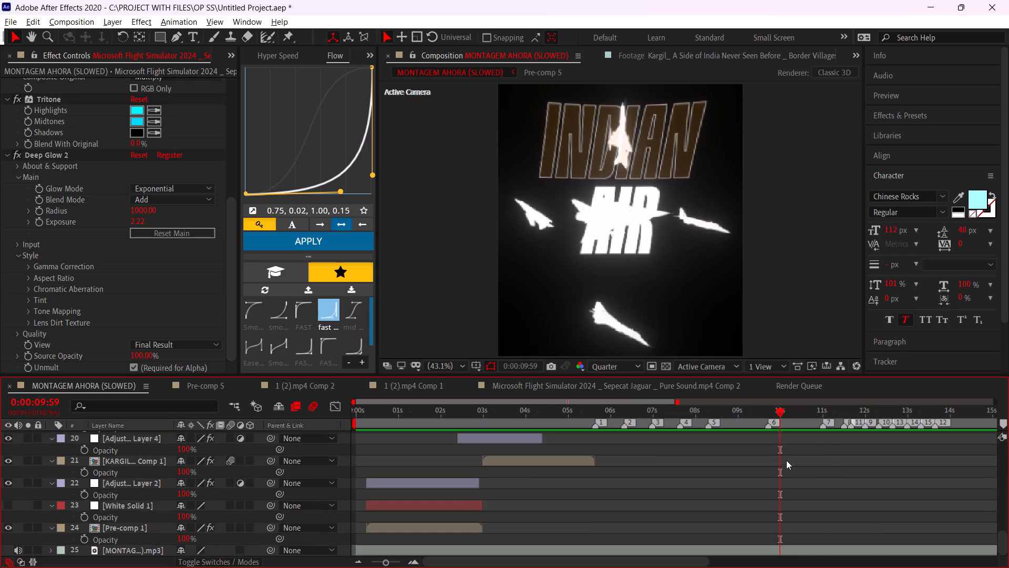
scroll(786, 460, down, 4)
scroll(672, 484, up, 4)
click(836, 400)
scroll(858, 465, up, 2)
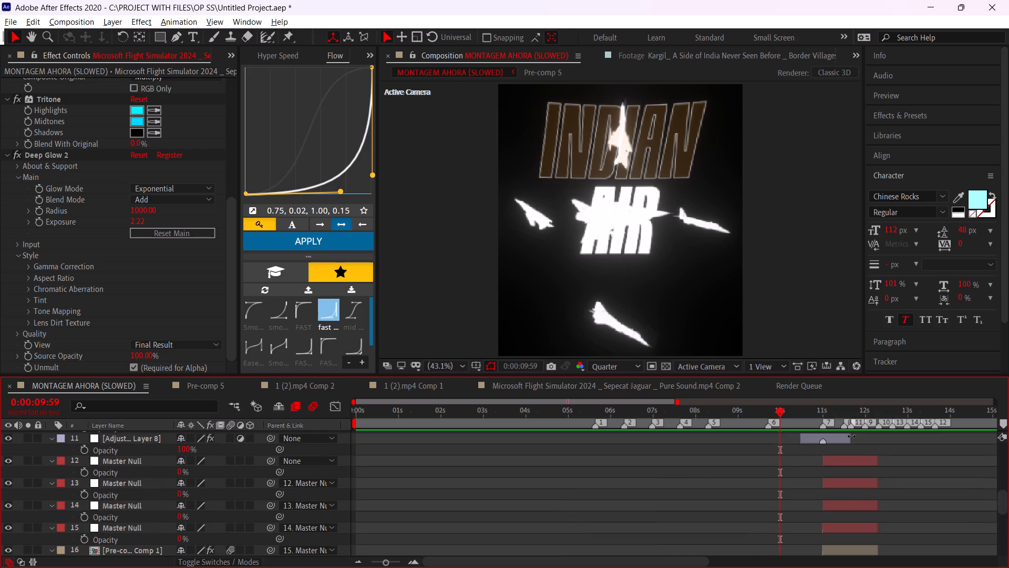
click(848, 410)
scroll(874, 476, up, 8)
alt+scroll(882, 518, up, 1)
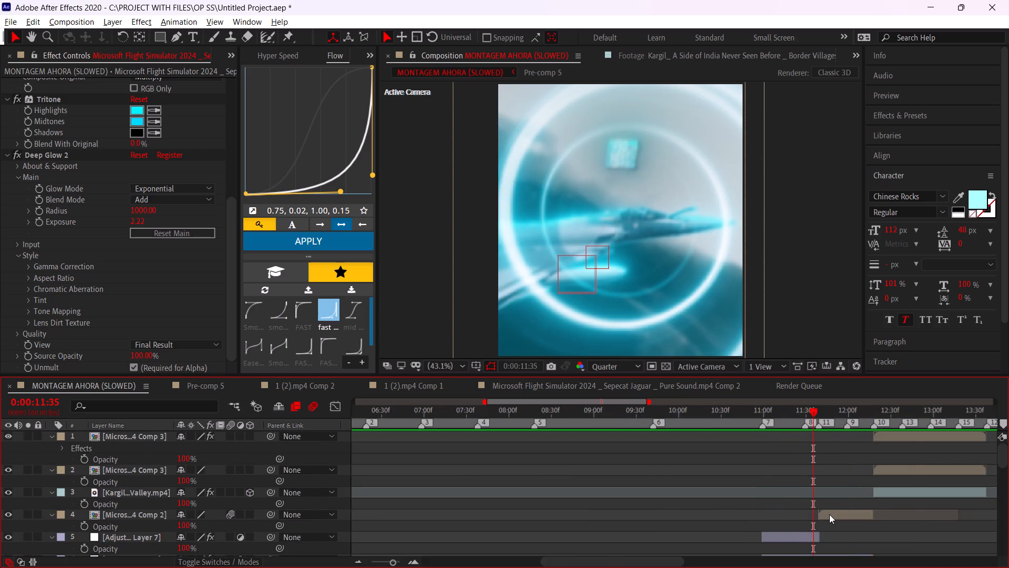
alt+scroll(829, 514, up, 1)
scroll(829, 514, down, 6)
scroll(812, 465, up, 1)
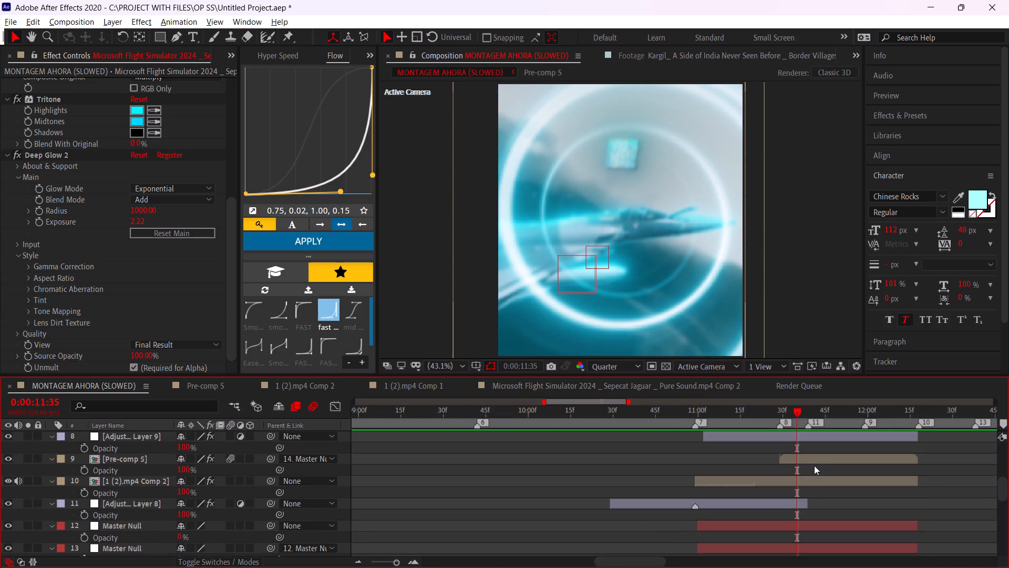
click(817, 481)
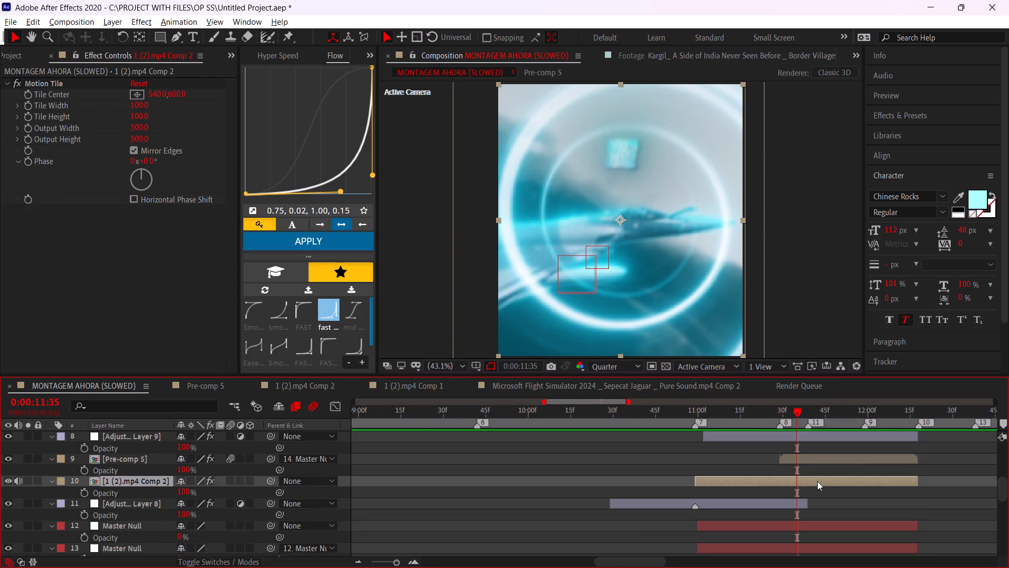
click(830, 461)
double_click(830, 461)
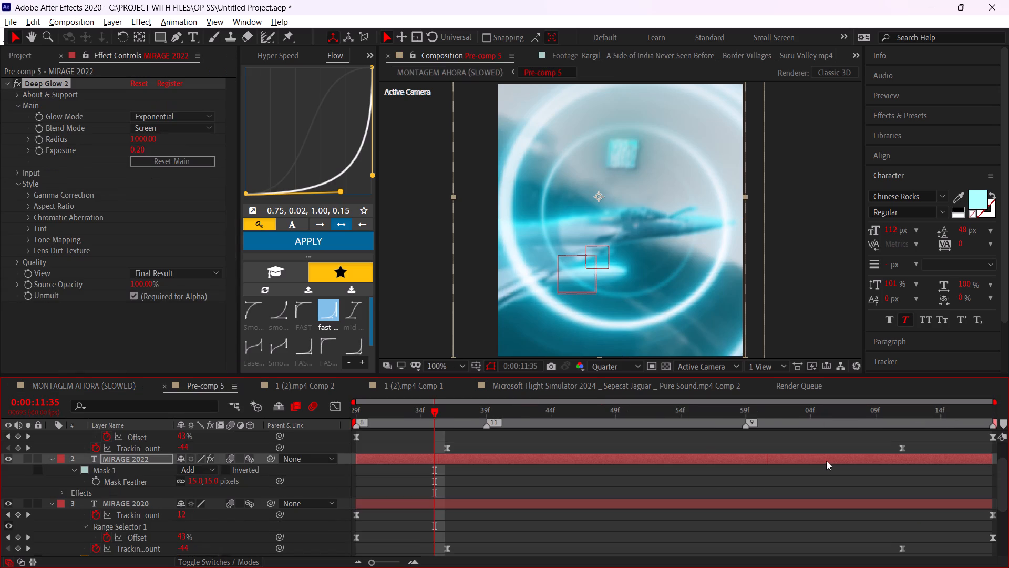
Show the title at 0:00:12:01 in Full resolution, with the text layers' properties collapsed and MIRAGE 2021 selected.
drag(595, 419, 766, 441)
click(640, 447)
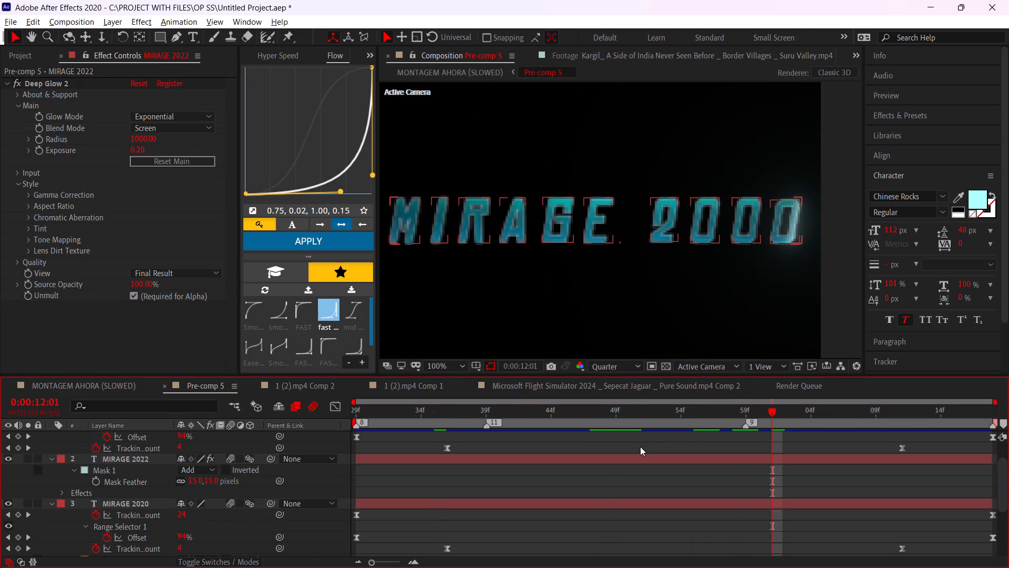
key(u)
click(585, 515)
click(482, 437)
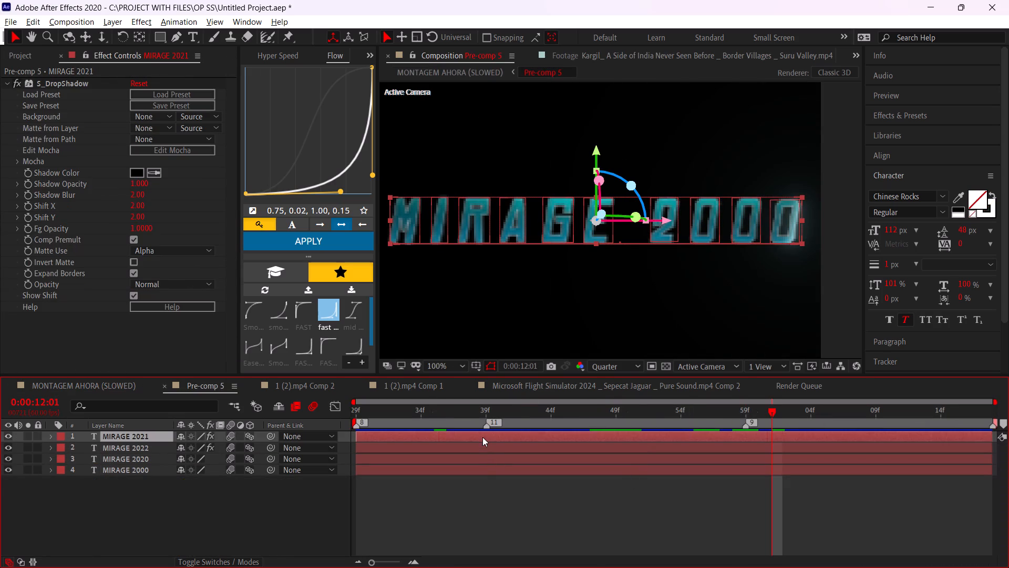
click(619, 367)
click(619, 396)
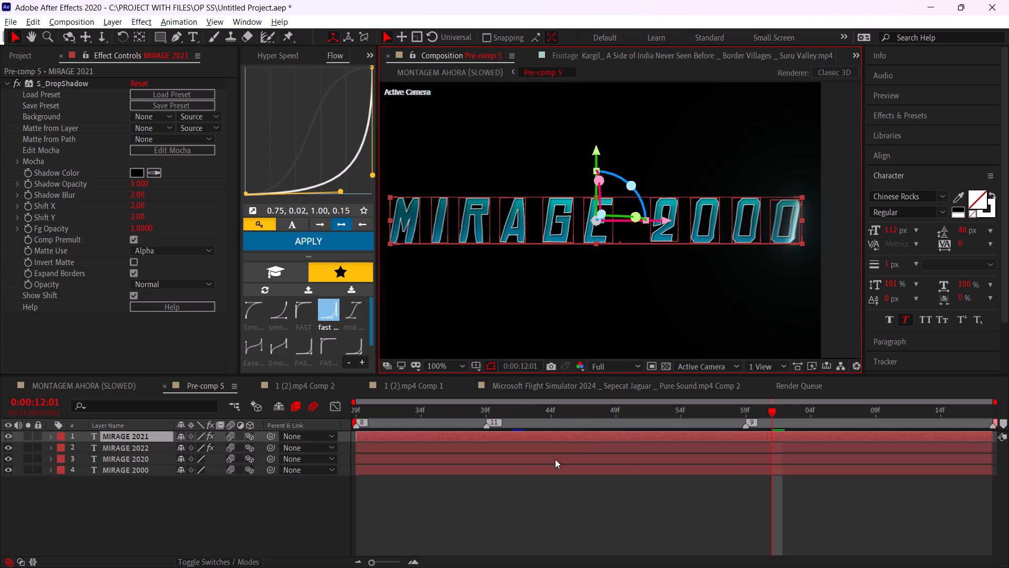
Change the font of the outlined top text layer, MIRAGE 2021, to Krisha.
click(943, 191)
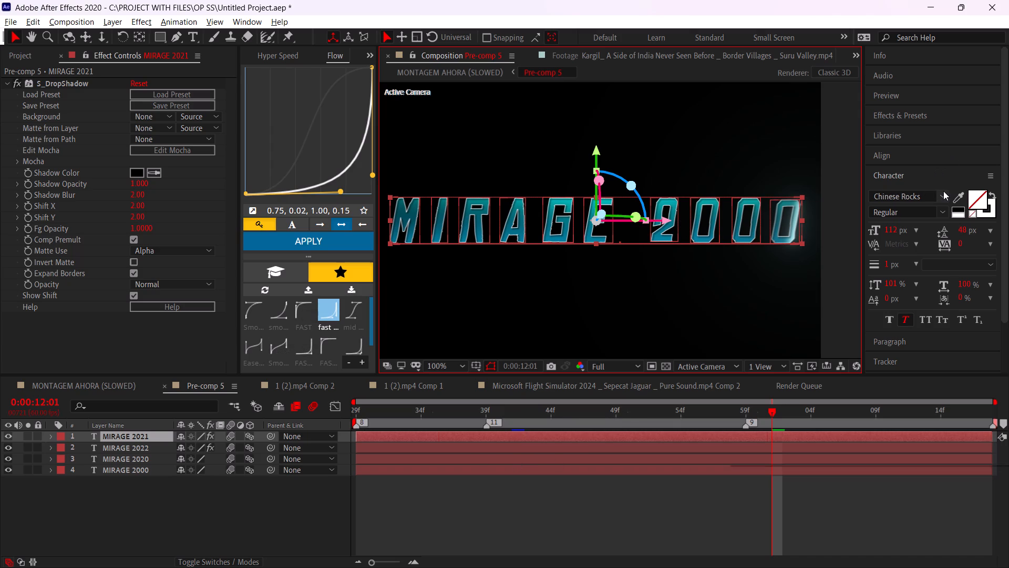
drag(1008, 276, 1008, 200)
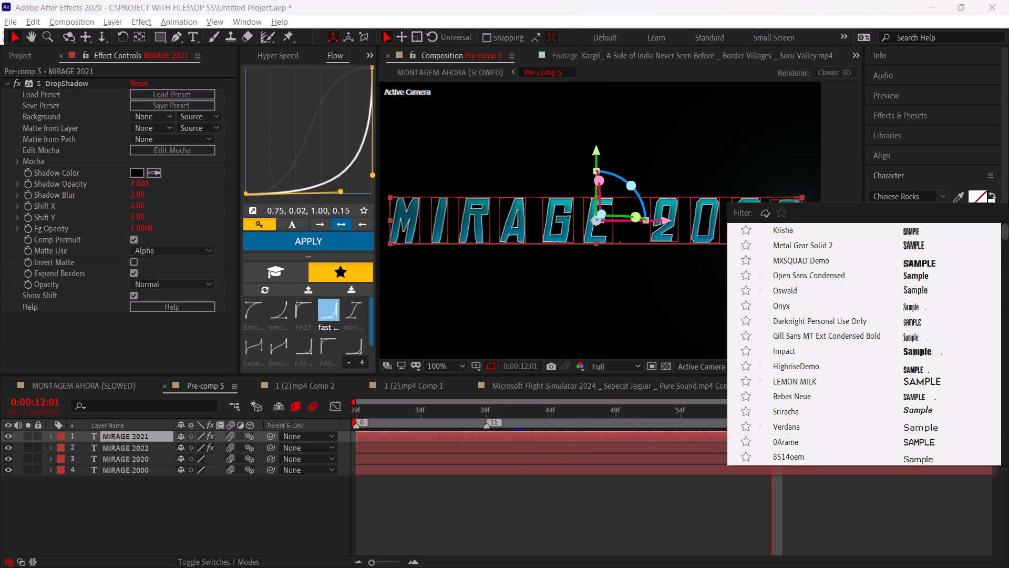
drag(1008, 200, 1008, 192)
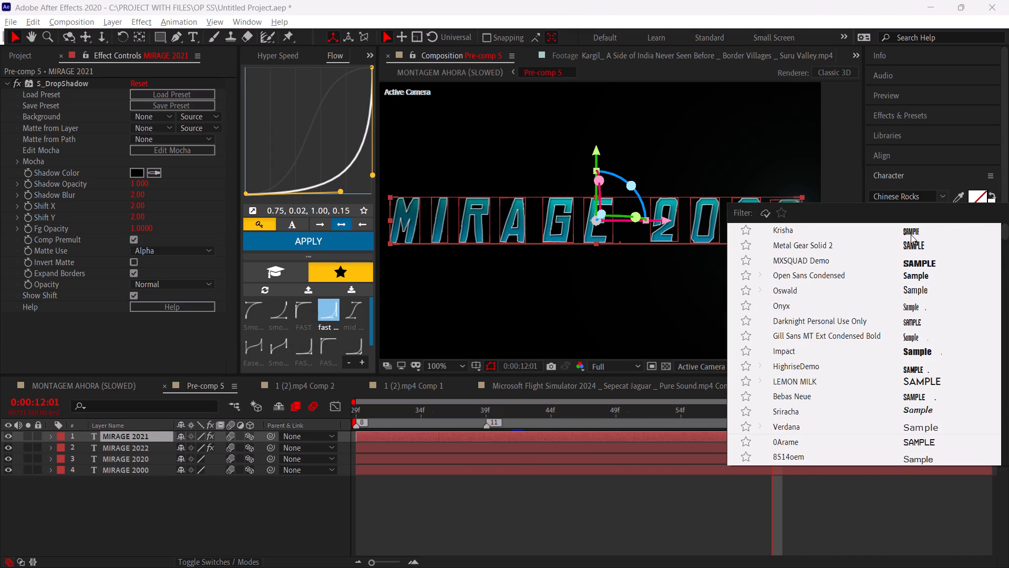
click(911, 234)
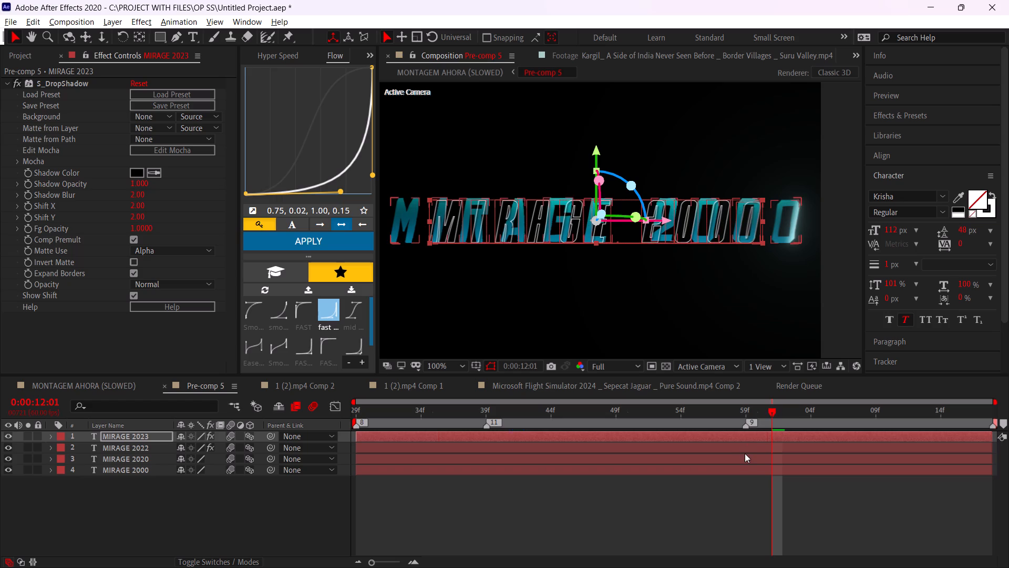
Change the font of the three remaining text layers, MIRAGE 2022, MIRAGE 2020 and MIRAGE 2000, to Krisha.
click(736, 442)
click(946, 195)
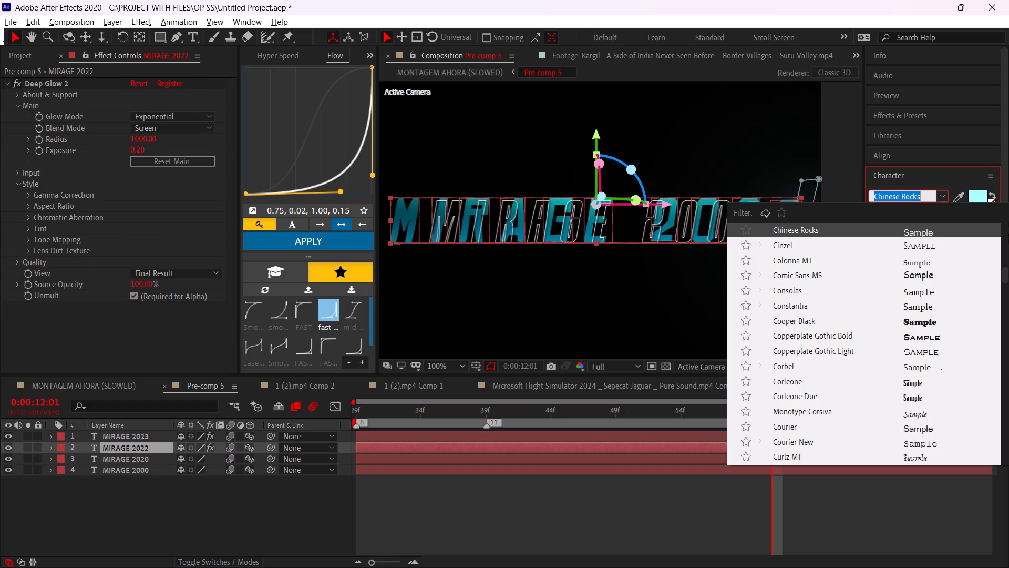
drag(1007, 276, 1008, 143)
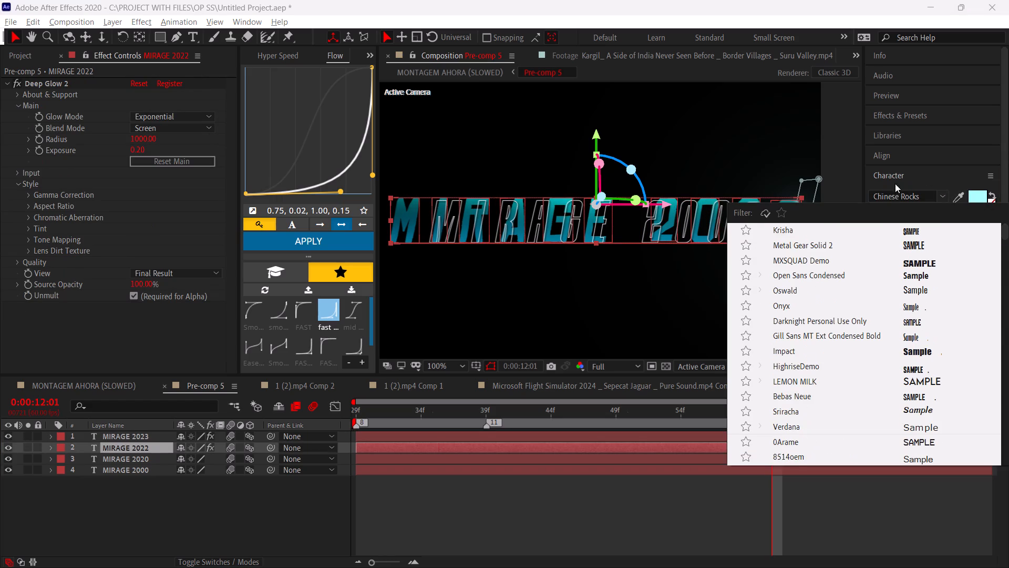
click(907, 228)
click(794, 457)
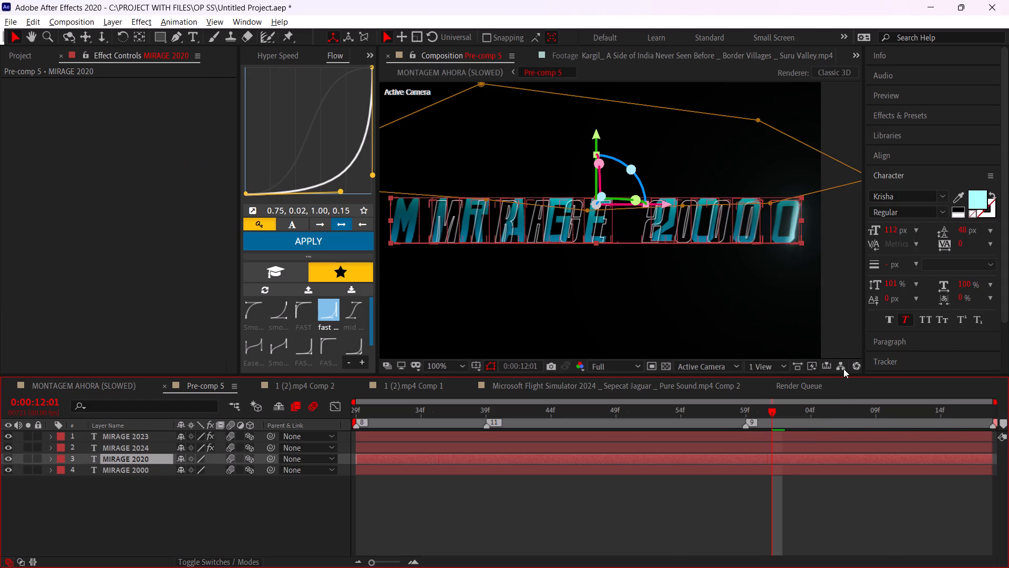
click(946, 192)
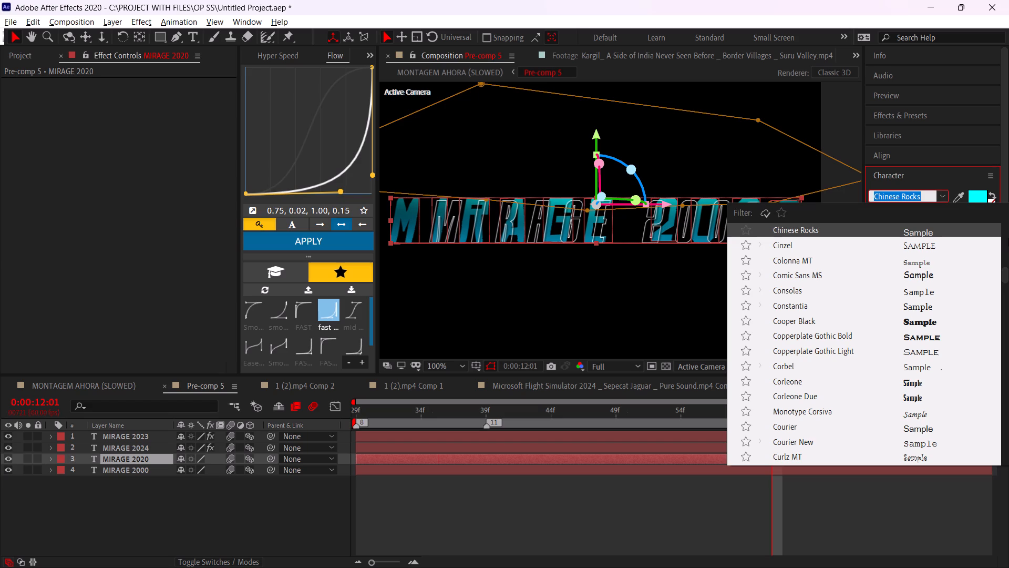
drag(1004, 276, 1008, 208)
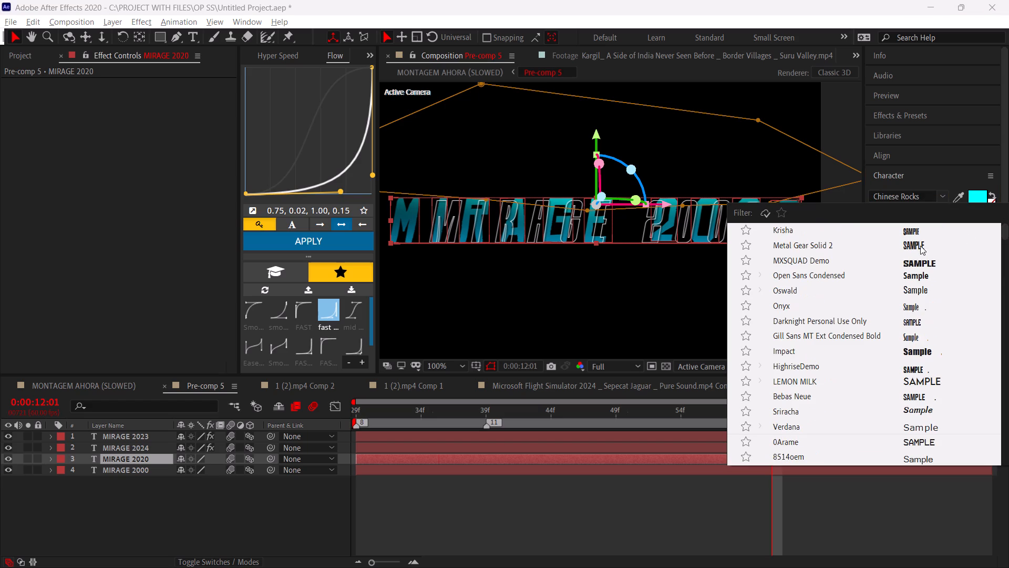
click(914, 235)
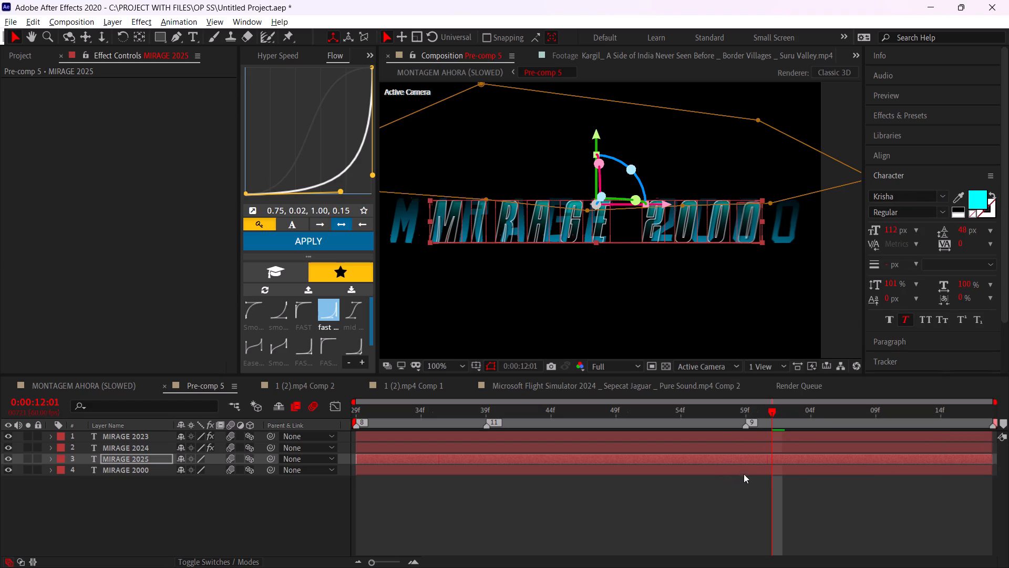
click(747, 466)
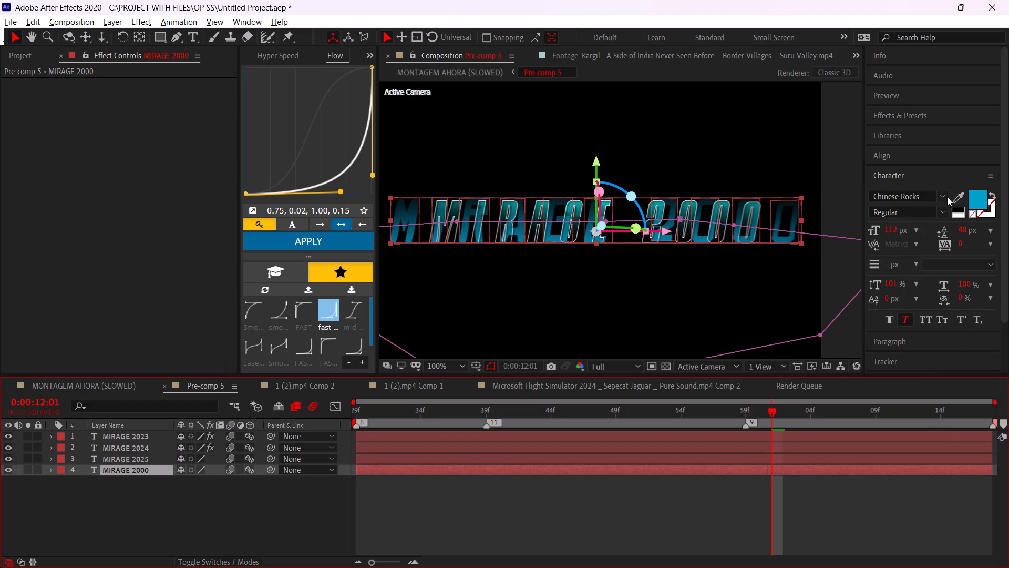
click(944, 195)
drag(1007, 275, 1008, 176)
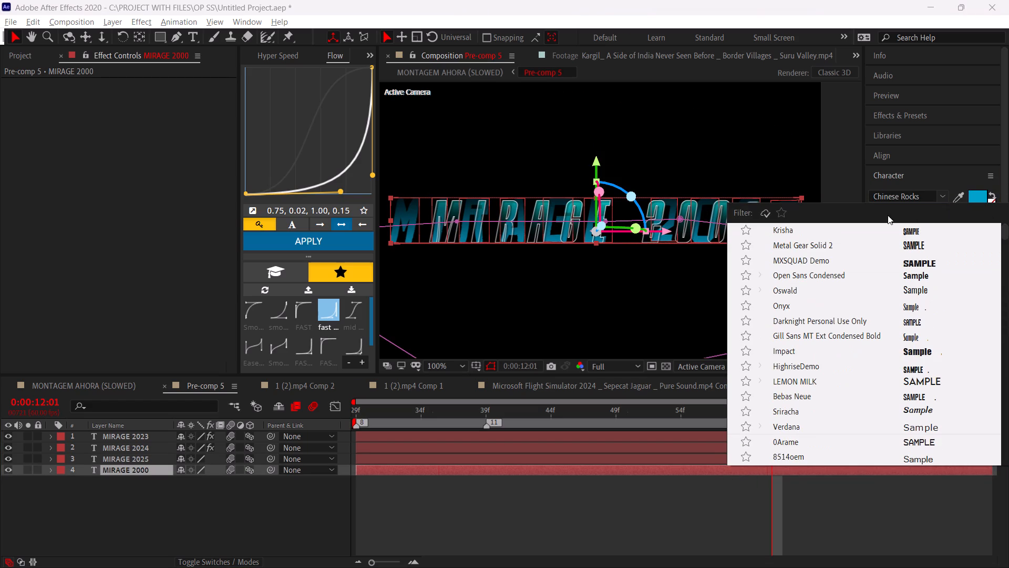
click(912, 235)
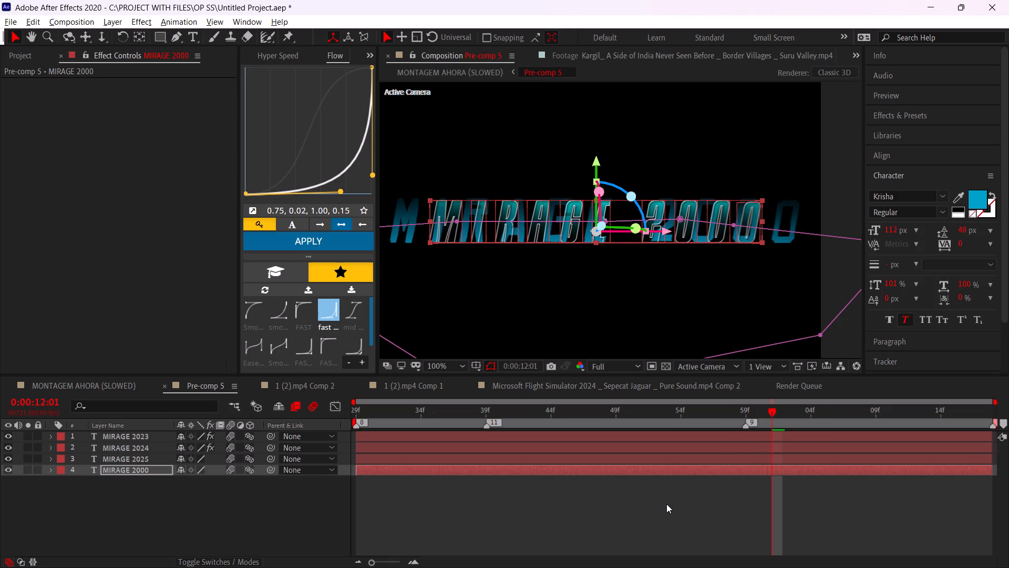
click(682, 509)
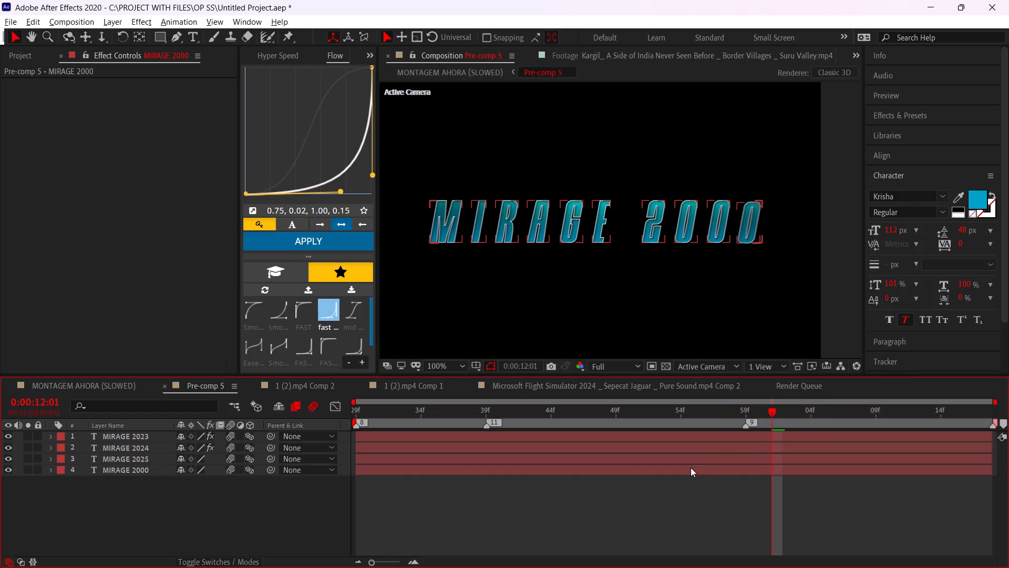
click(727, 498)
click(805, 465)
click(849, 502)
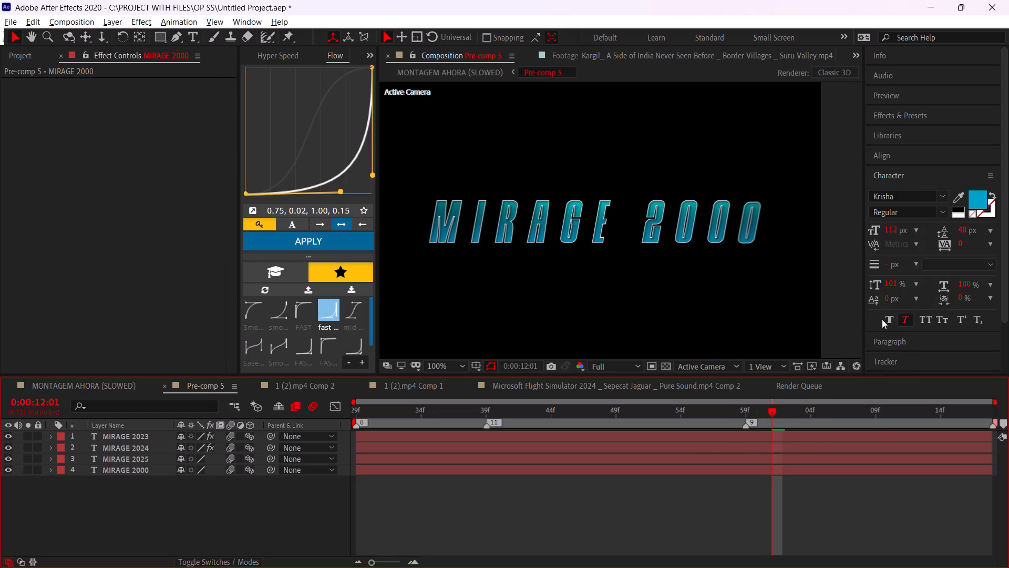
Set the font size of all four title text layers in Pre-comp 5 to 149 px.
click(781, 435)
shift+click(772, 474)
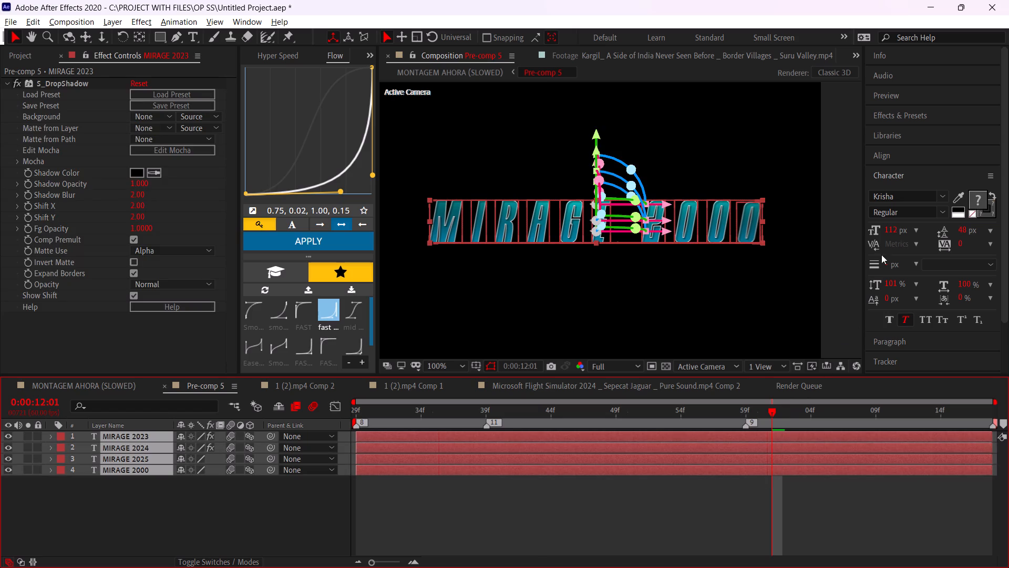
drag(888, 232, 915, 234)
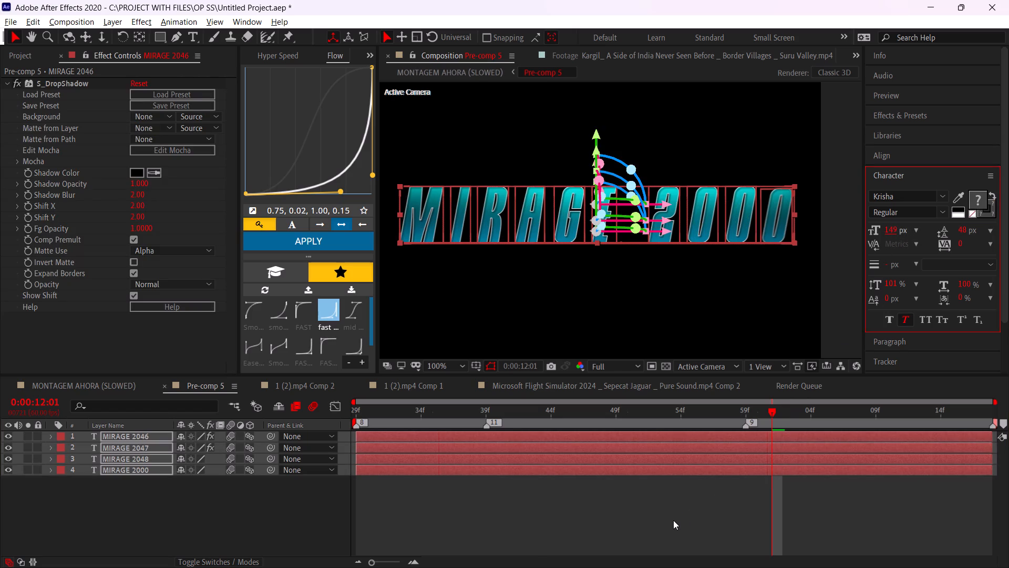
click(673, 520)
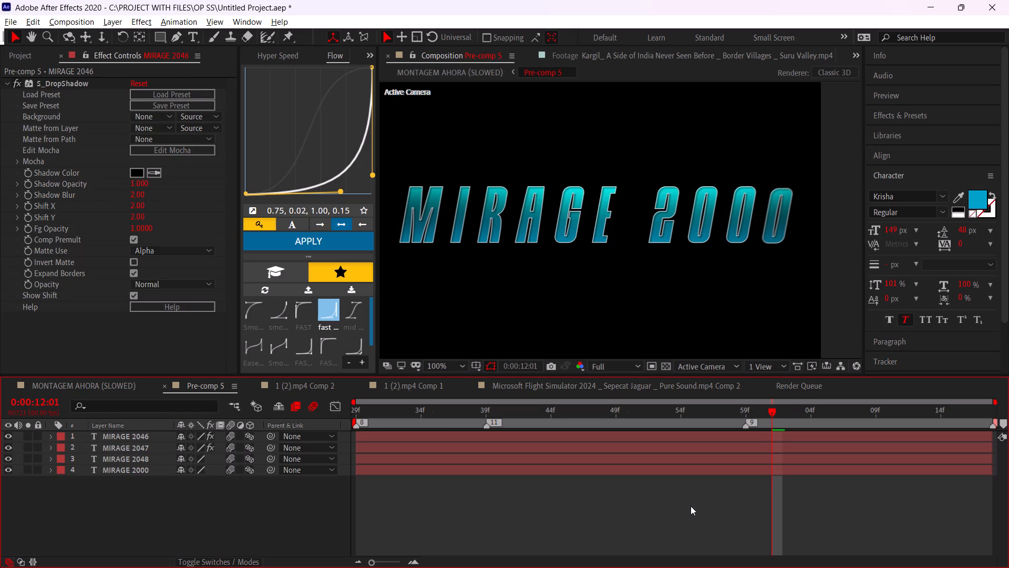
Scrub the title's letter reveal between about 0:00:11:44 and 0:00:11:53 to check the enlarged lettering and glow.
drag(664, 422, 650, 425)
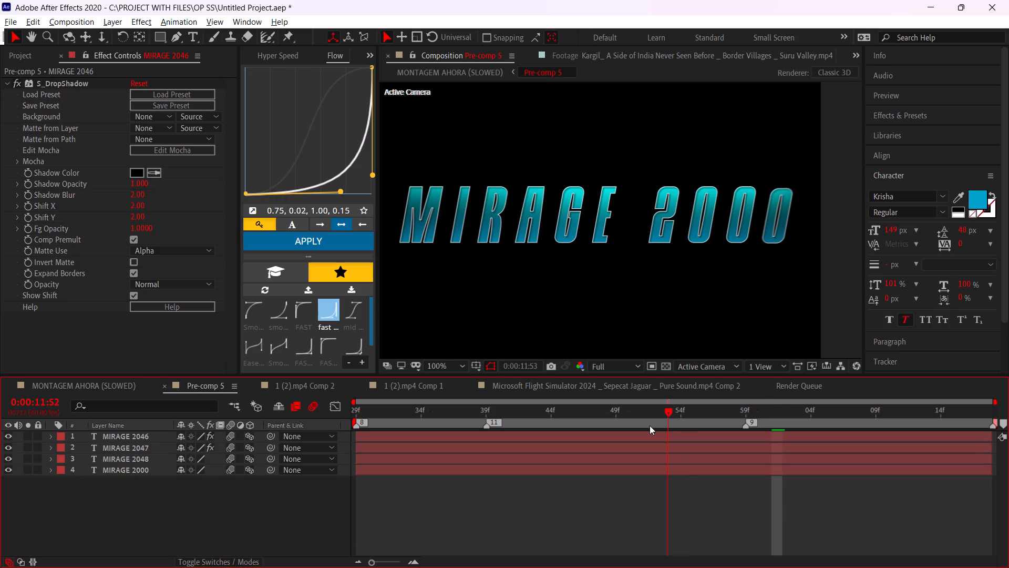
drag(650, 425, 600, 431)
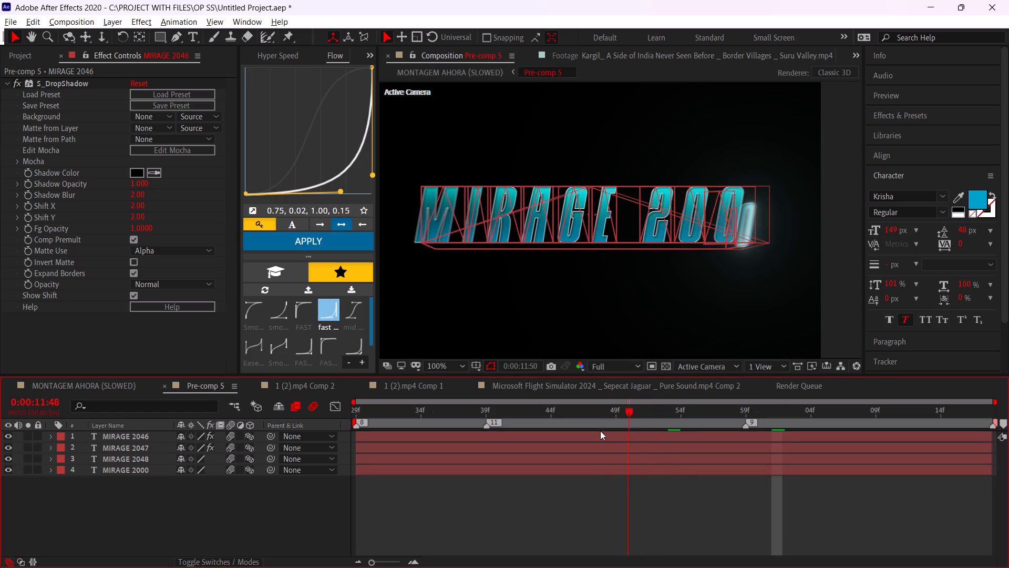
drag(600, 431, 547, 429)
click(530, 441)
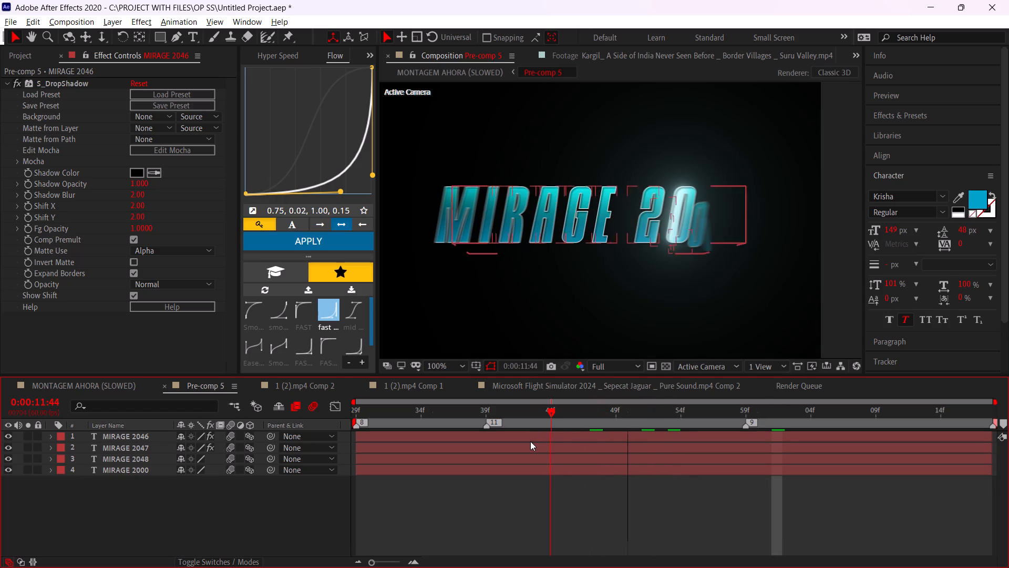
click(530, 443)
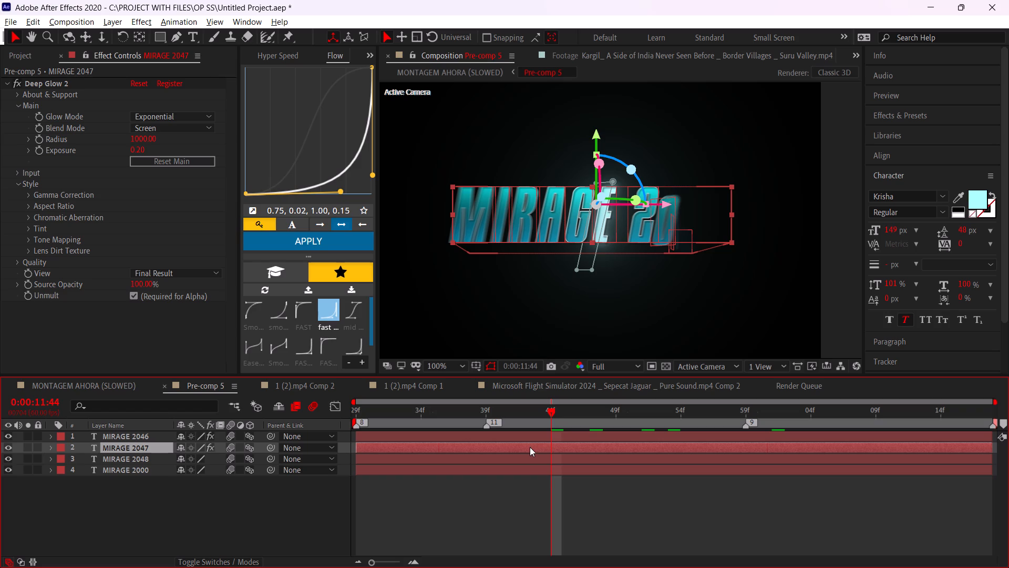
drag(610, 410, 651, 426)
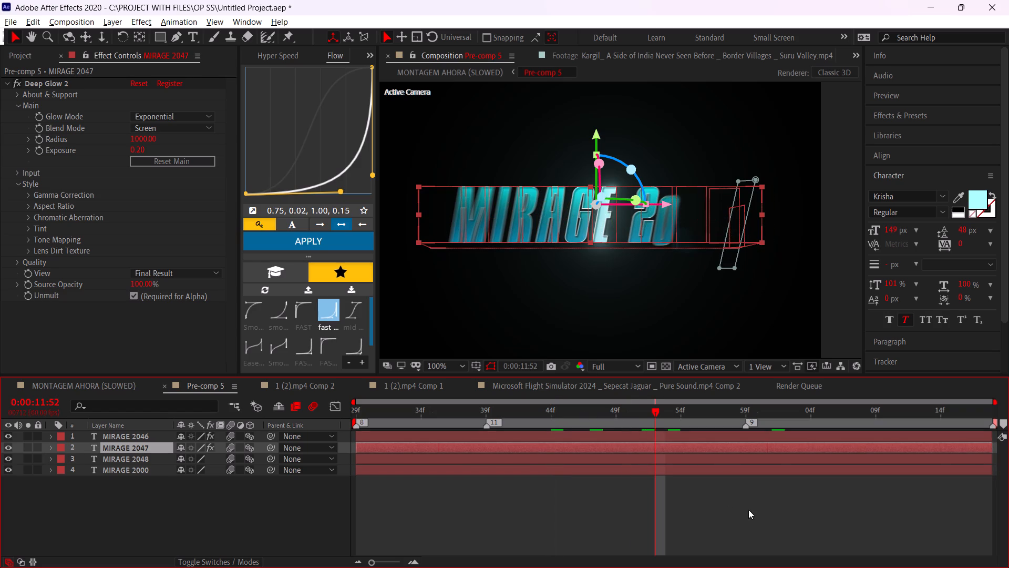
click(756, 520)
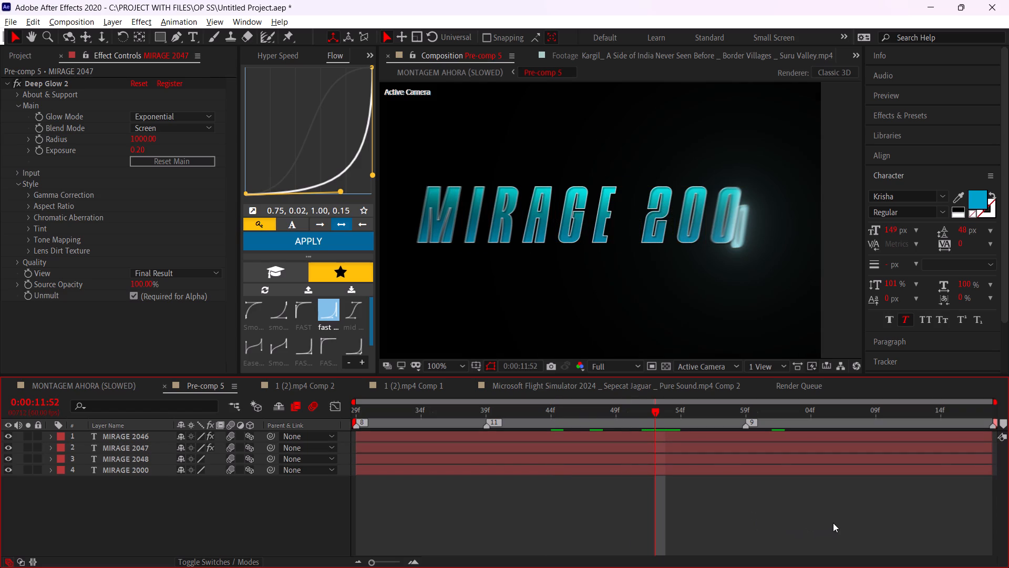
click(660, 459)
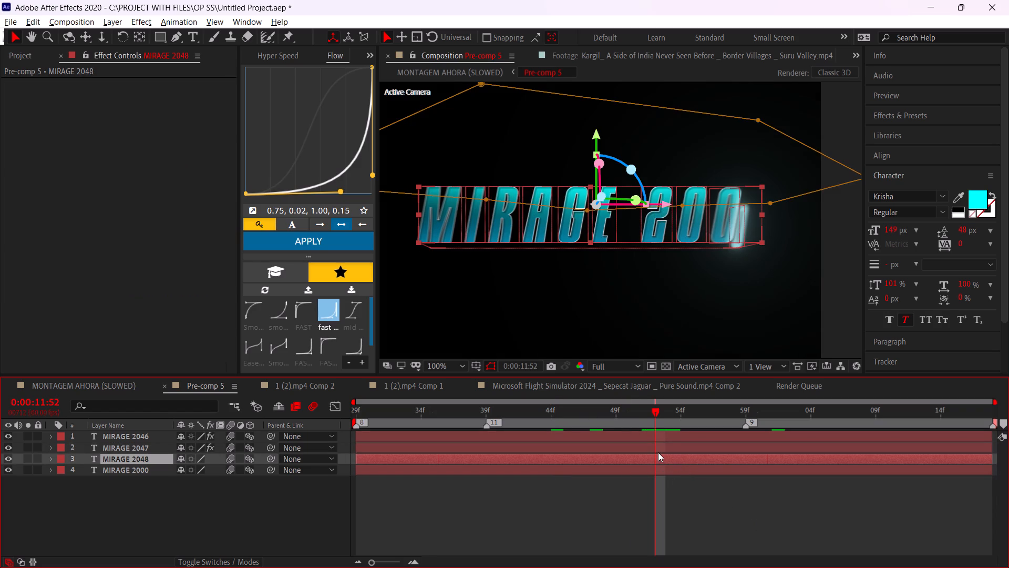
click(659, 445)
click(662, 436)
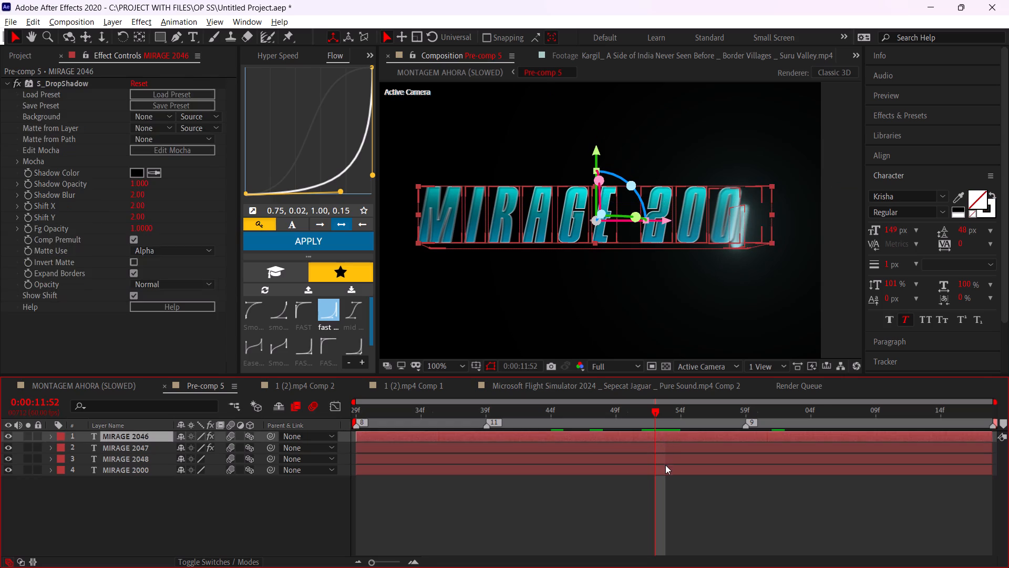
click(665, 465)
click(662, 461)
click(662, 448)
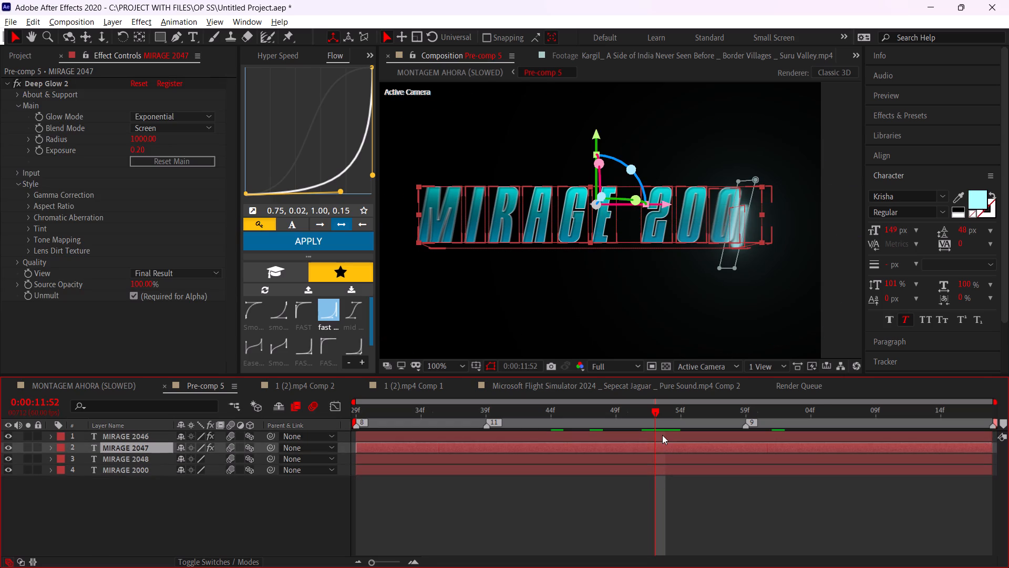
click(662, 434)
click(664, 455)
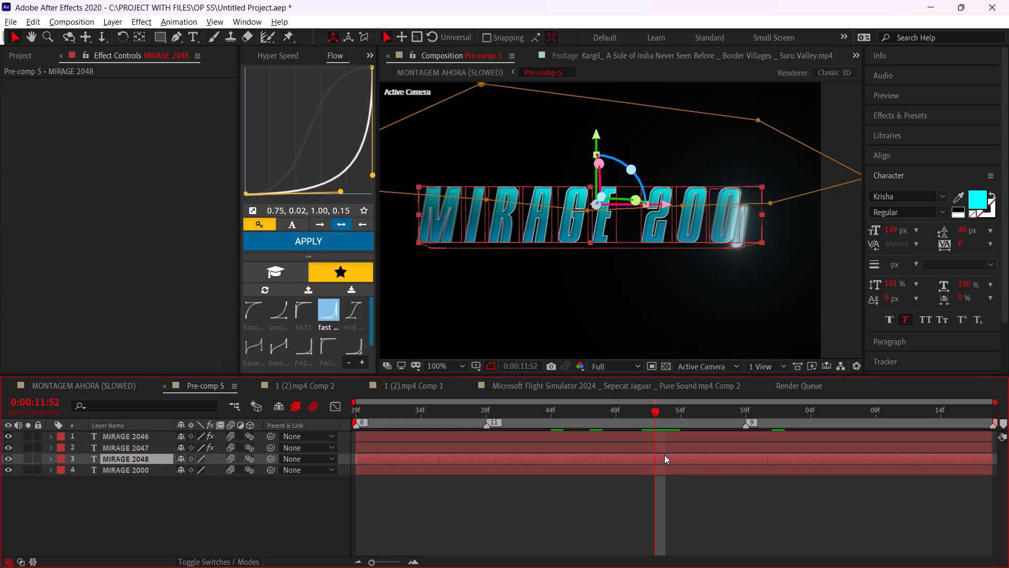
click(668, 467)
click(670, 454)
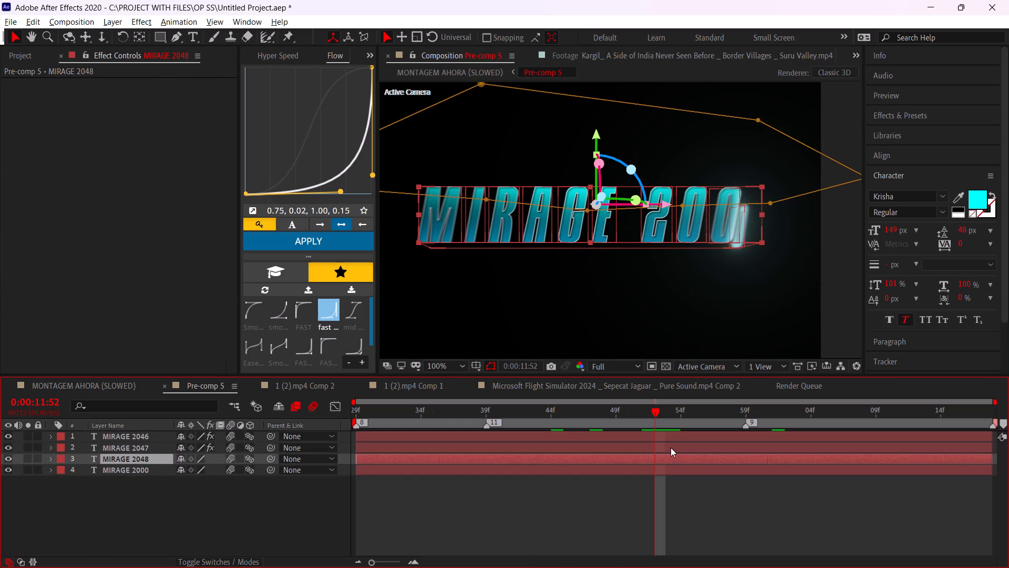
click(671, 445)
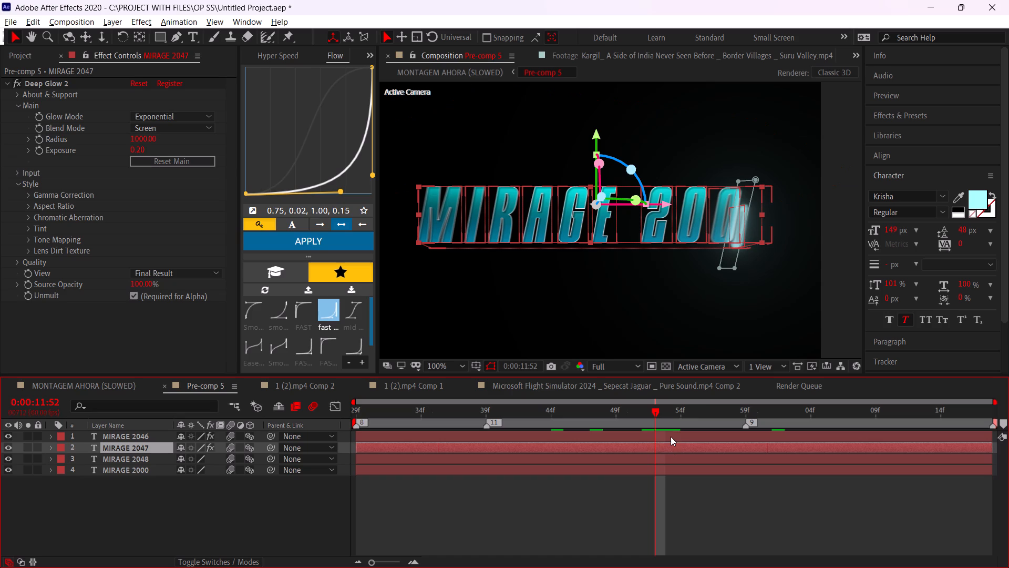
Scrub the title animation from about 0:00:11:43 to 0:00:12:09 with the glowing second text layer selected, checking its mask sweep.
drag(657, 412, 545, 415)
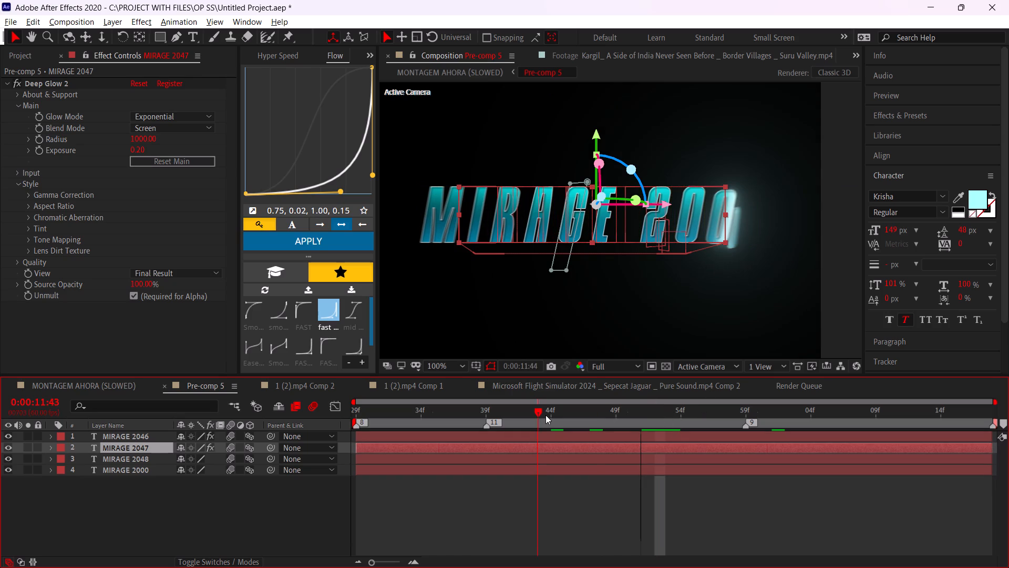
drag(545, 415, 626, 418)
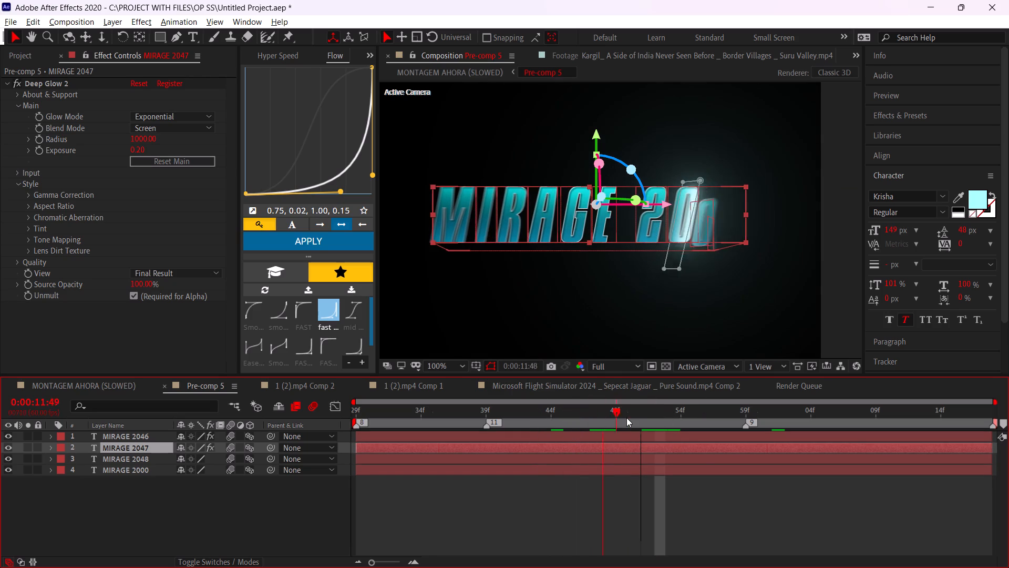
drag(626, 418, 693, 423)
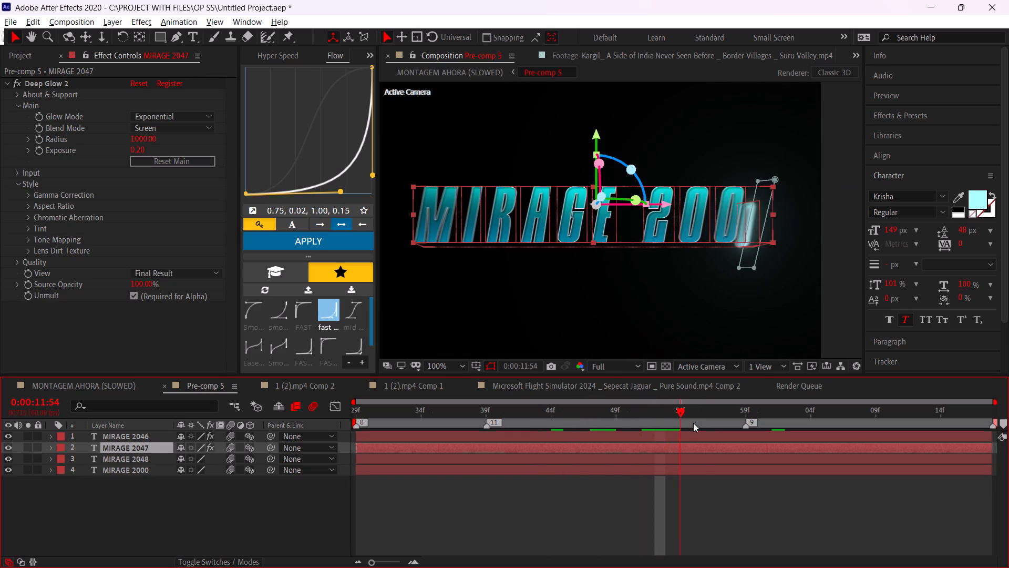
drag(693, 423, 726, 422)
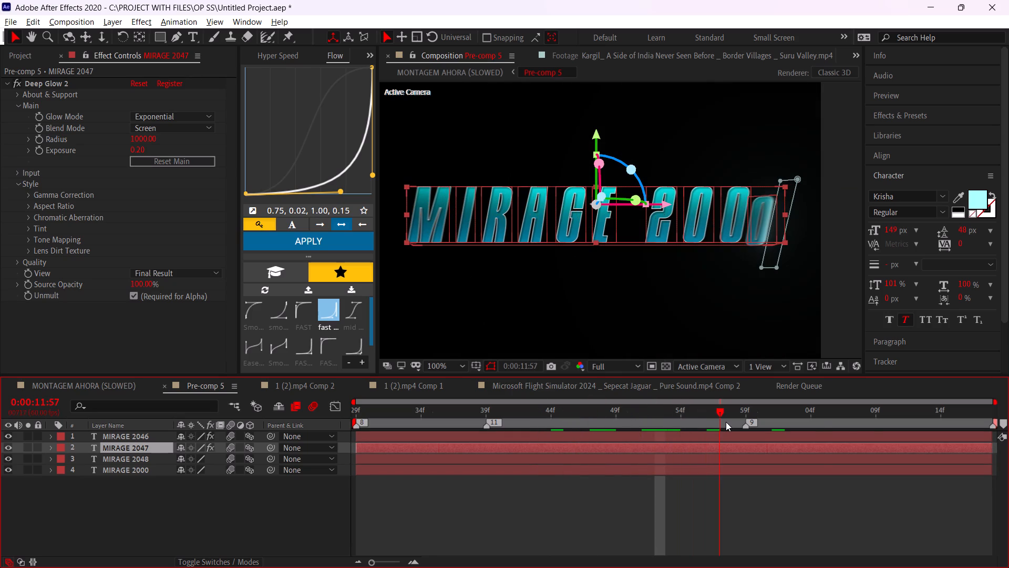
drag(726, 422, 873, 428)
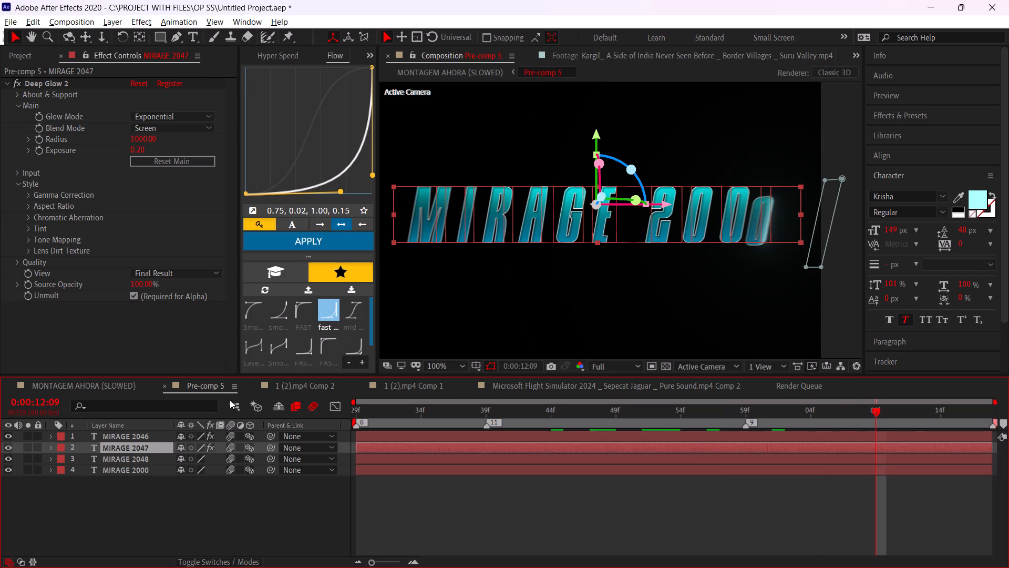
Return to the MONTAGEM AHORA (SLOWED) composition and play the edit from the beginning through the restyled title.
scroll(238, 389, up, 7)
alt+scroll(729, 497, down, 4)
drag(438, 407, 290, 424)
key(space)
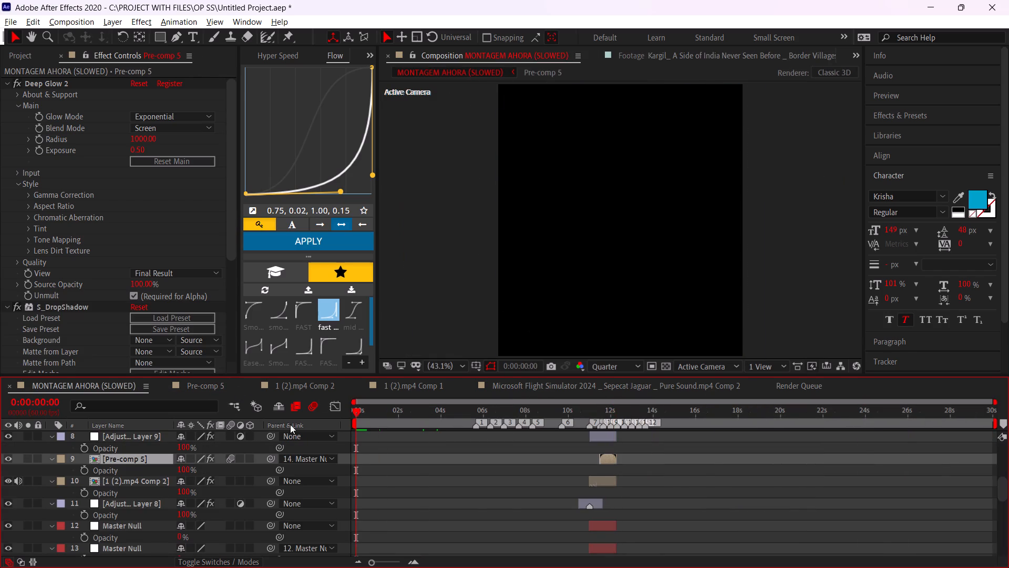
click(475, 460)
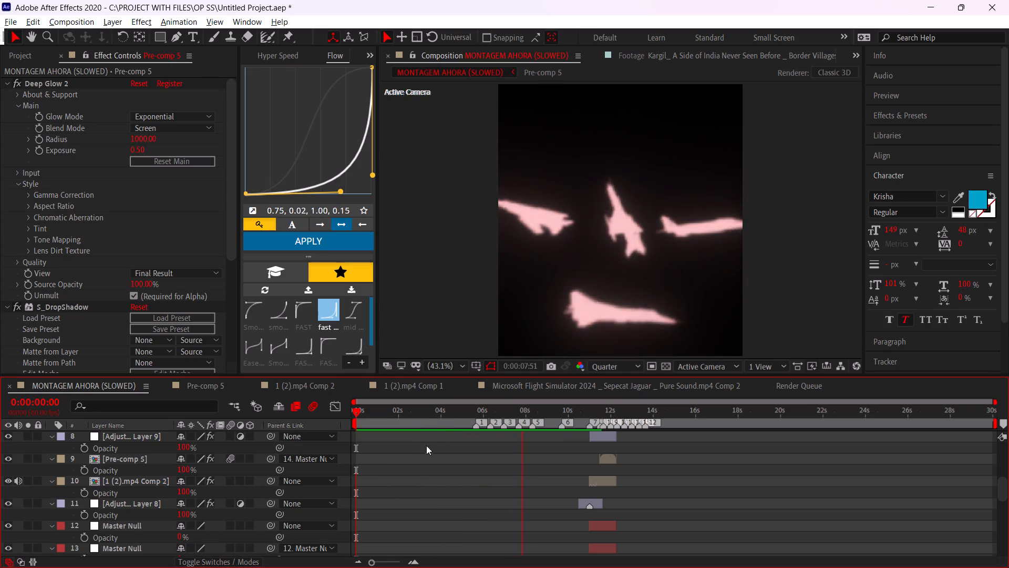
drag(449, 415, 282, 435)
key(space)
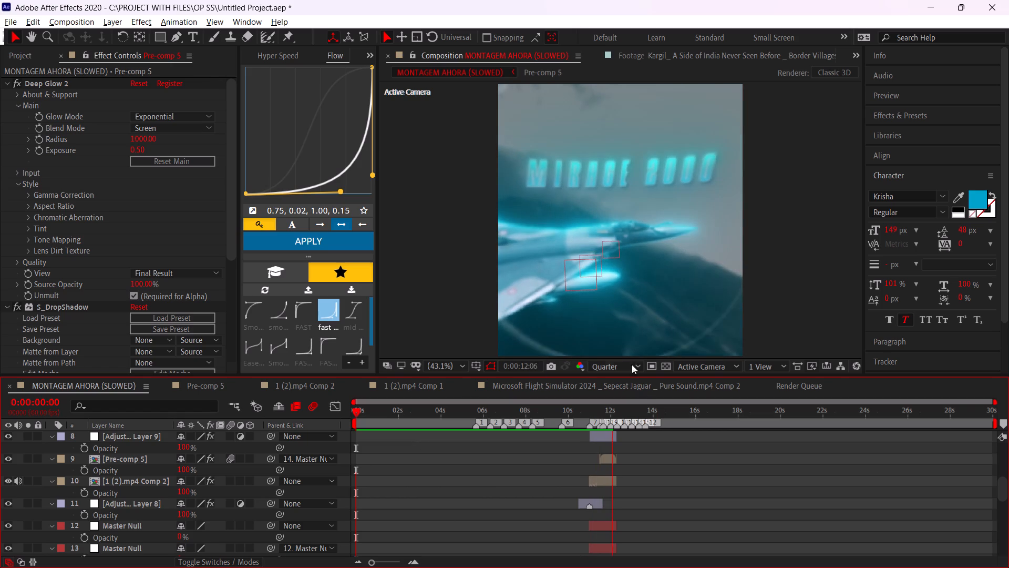
Replay the edit from the beginning, from 0:00:11:28 and from 0:00:10:31 to review the title section and the following jet shot.
drag(541, 415, 224, 471)
key(space)
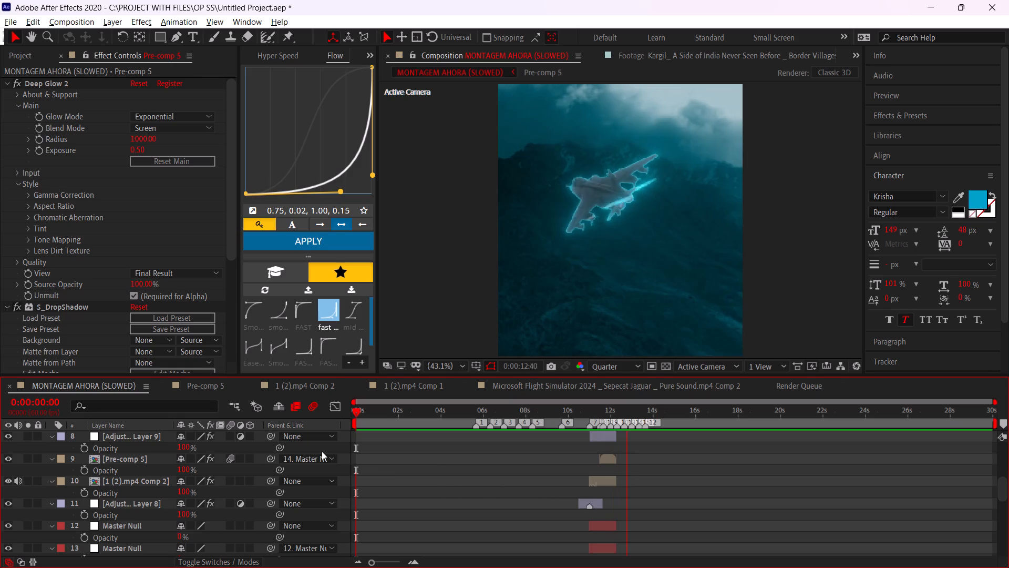
alt+scroll(601, 442, up, 2)
scroll(616, 438, up, 2)
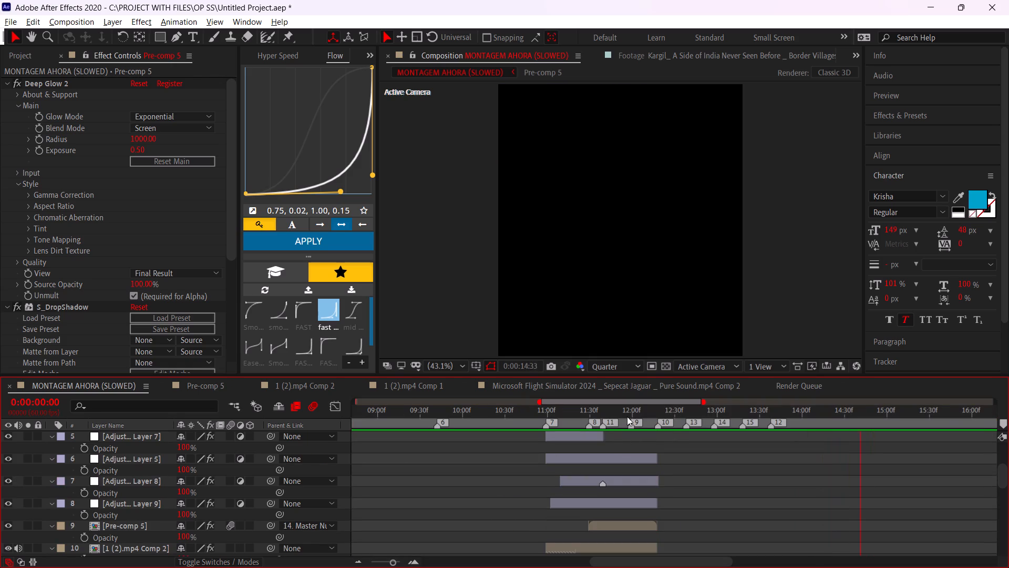
drag(622, 417, 586, 426)
key(space)
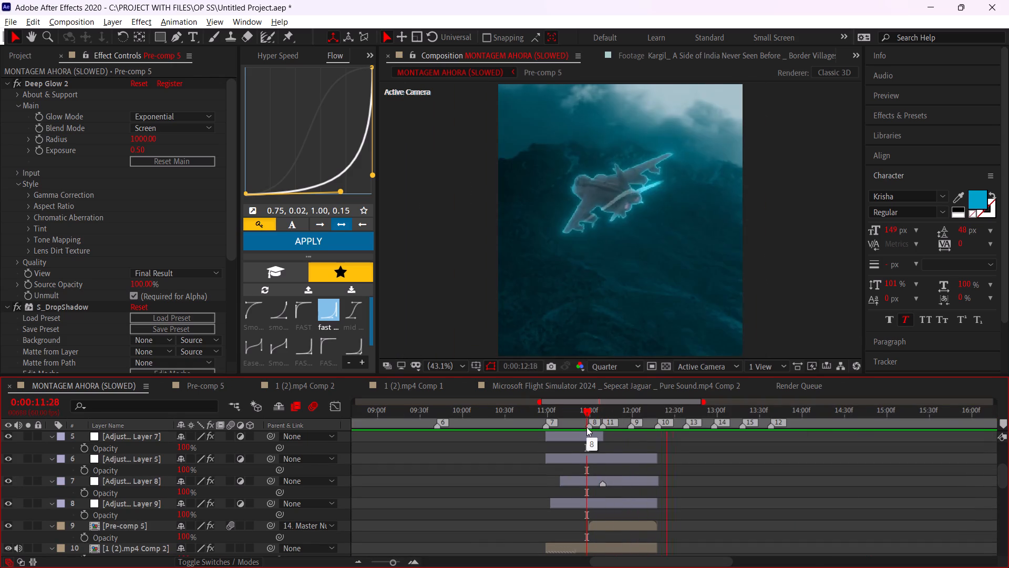
drag(571, 403, 549, 412)
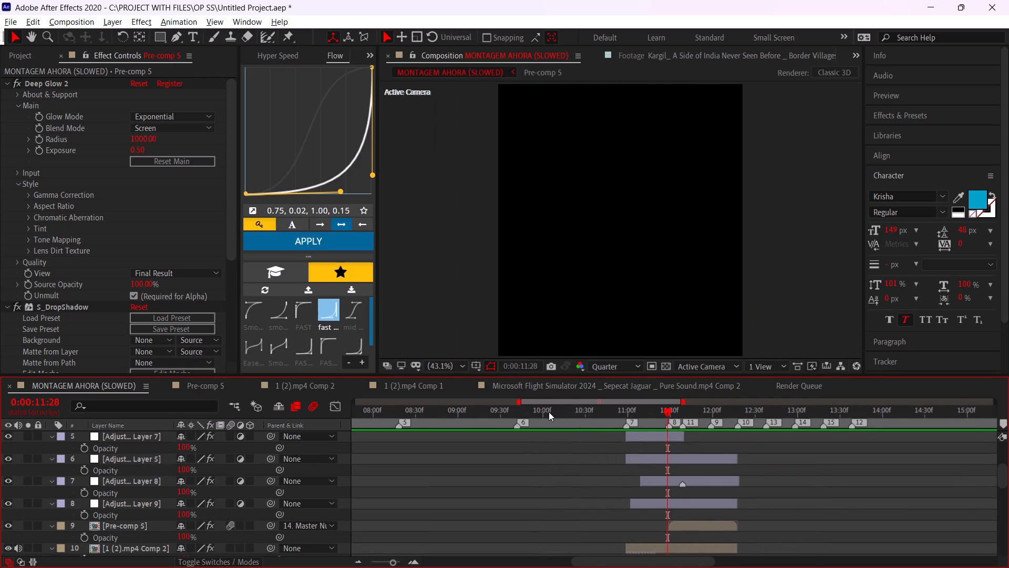
drag(549, 412, 548, 412)
click(596, 420)
key(space)
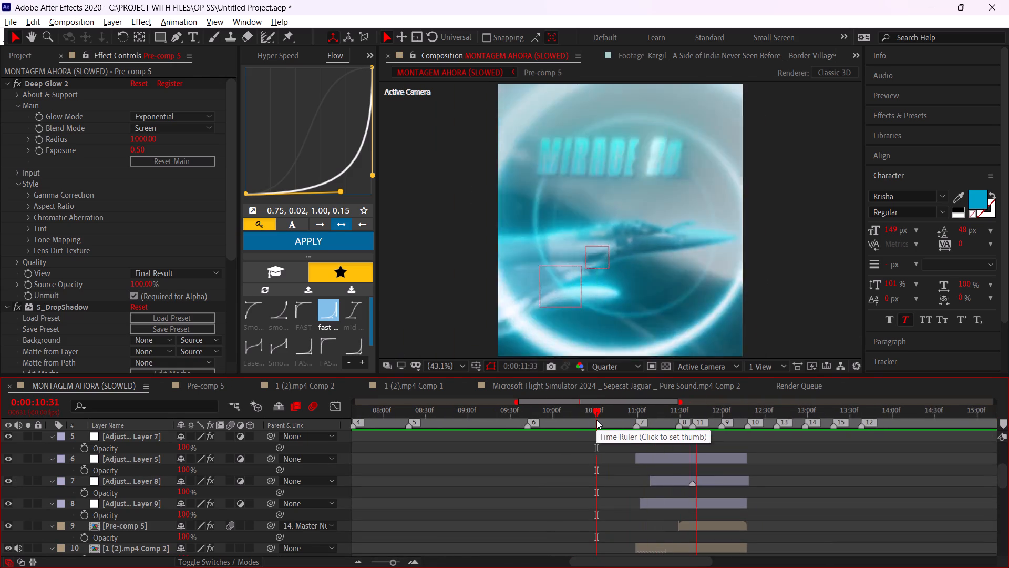
Park at 0:00:12:46 on the glowing jet shot and set the preview resolution to Full.
alt+scroll(760, 439, up, 1)
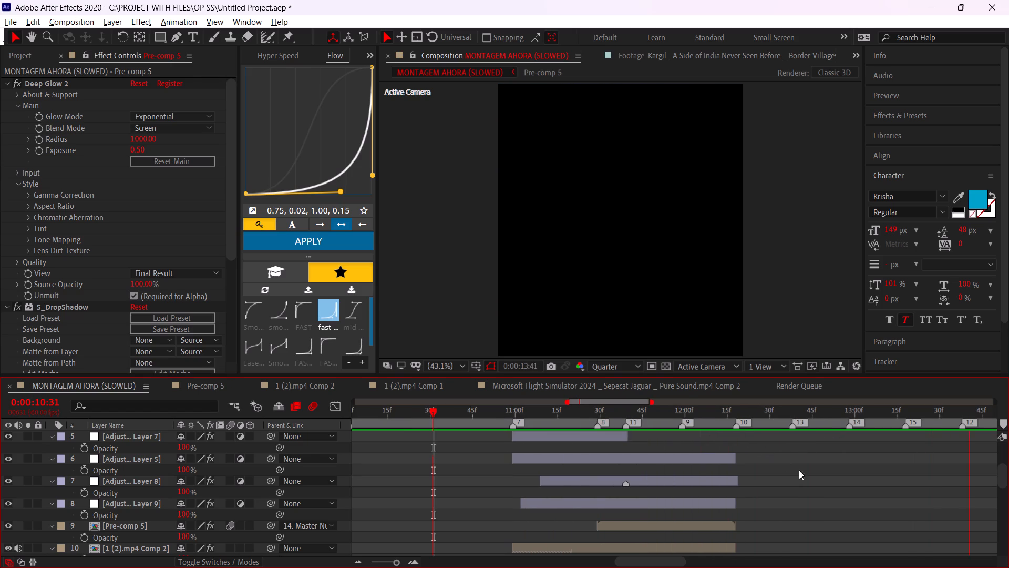
scroll(857, 477, up, 6)
click(814, 413)
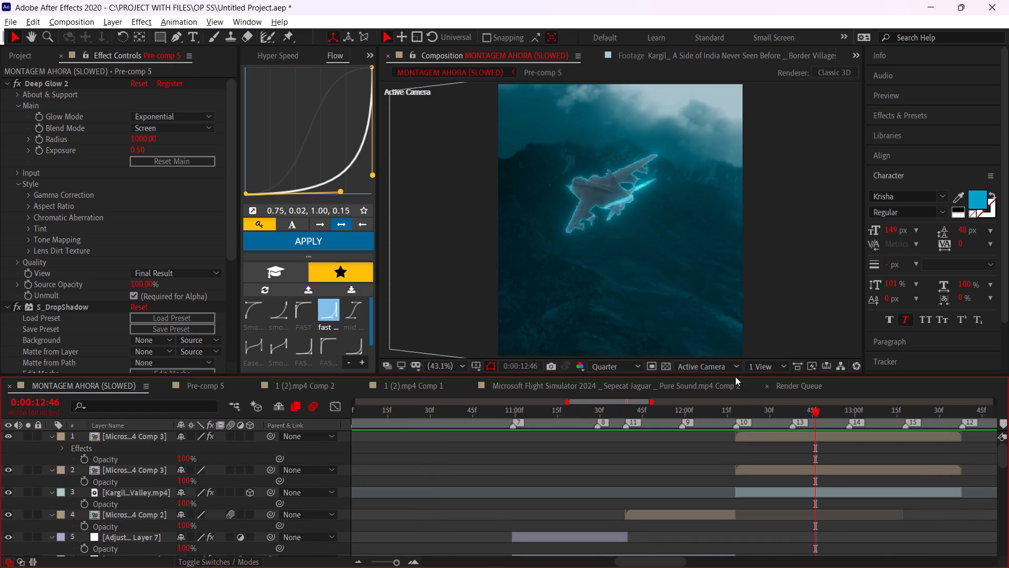
click(616, 362)
click(618, 398)
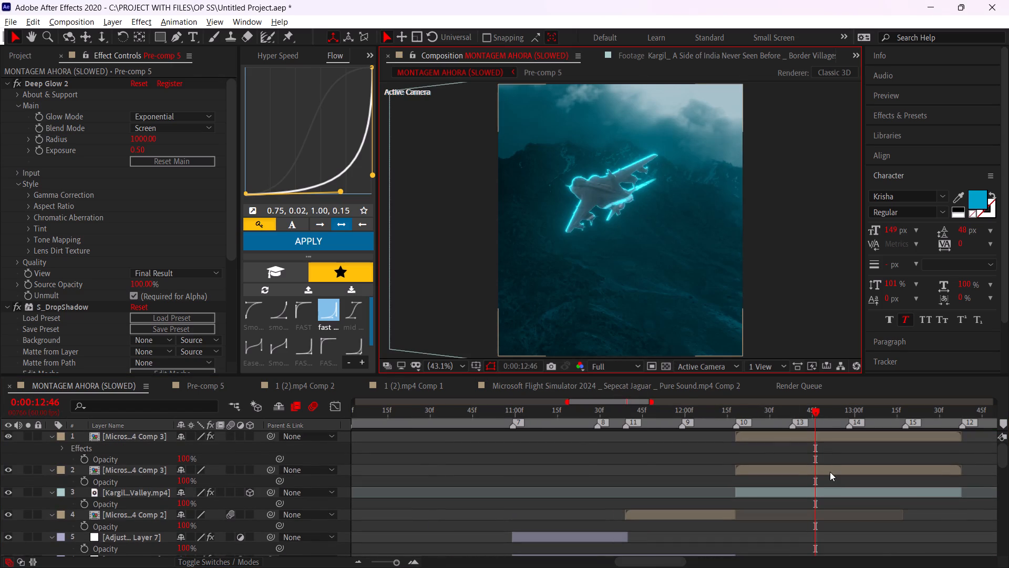
Pre-compose the Sepecat Jaguar Comp 2 layer as Comp 4 and duplicate the resulting layer.
alt+scroll(778, 491, up, 1)
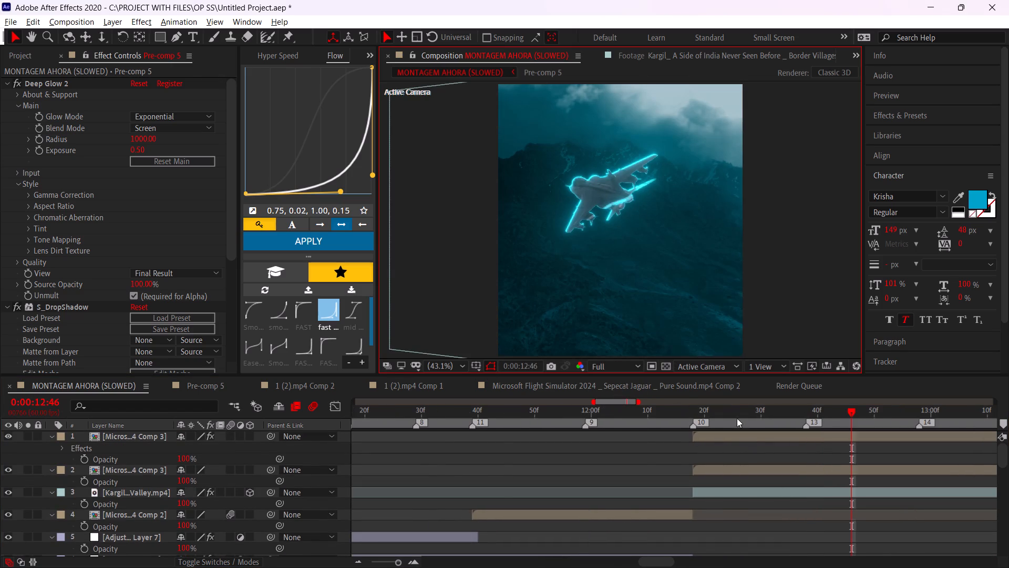
drag(737, 418, 652, 435)
drag(652, 422, 643, 423)
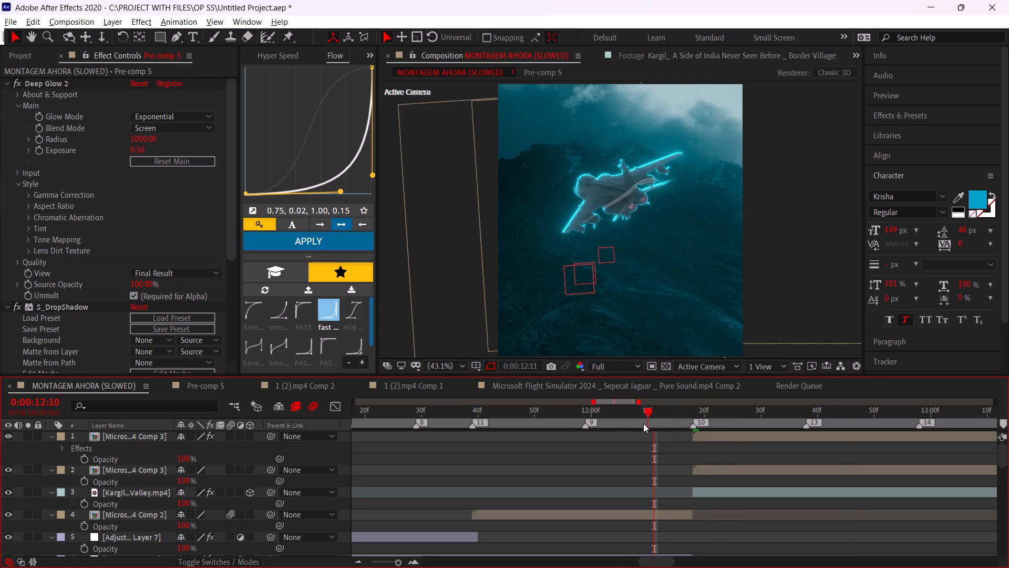
drag(643, 423, 629, 427)
click(629, 514)
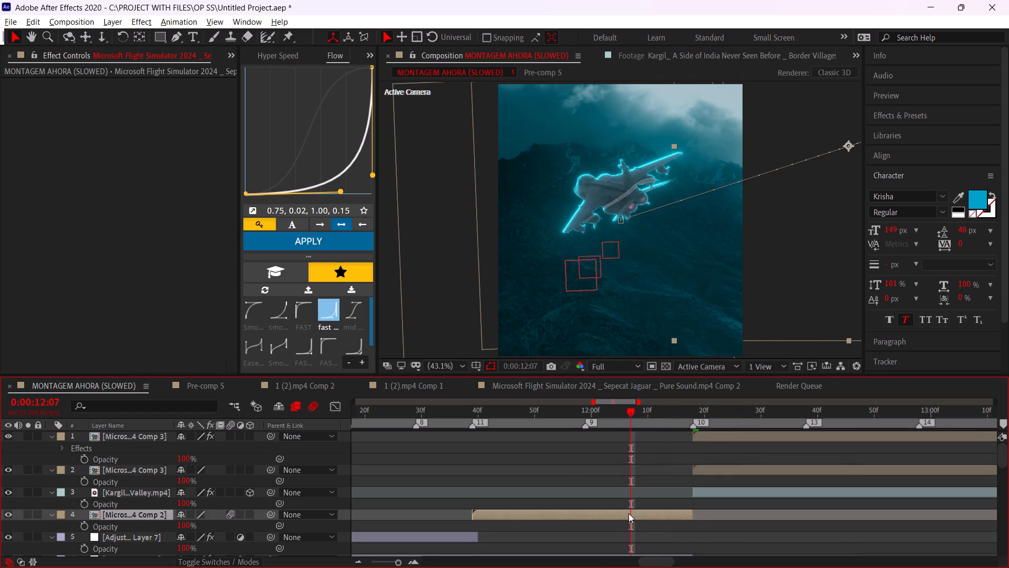
key(ctrl+shift+c)
click(506, 261)
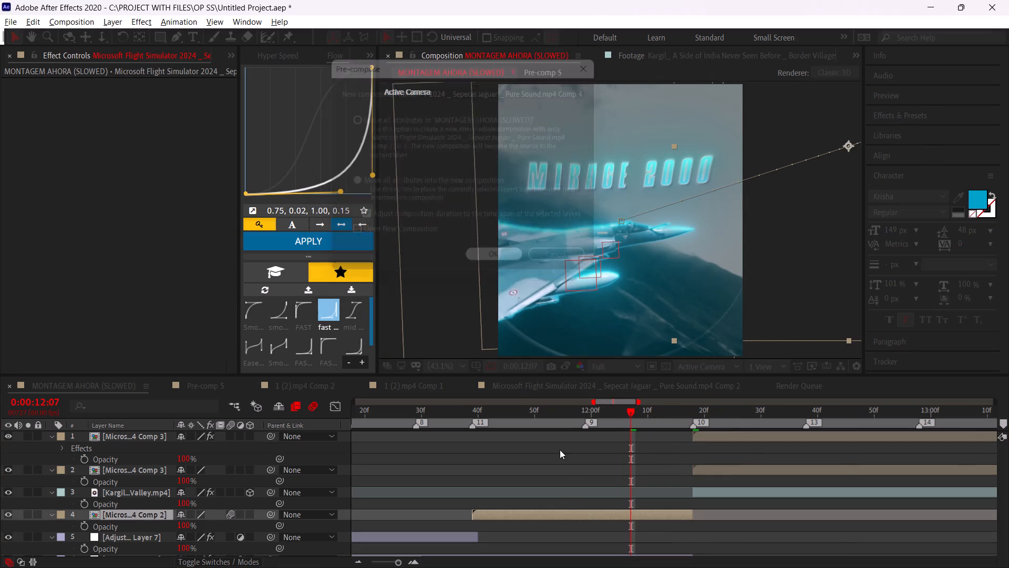
click(583, 510)
key(ctrl+d)
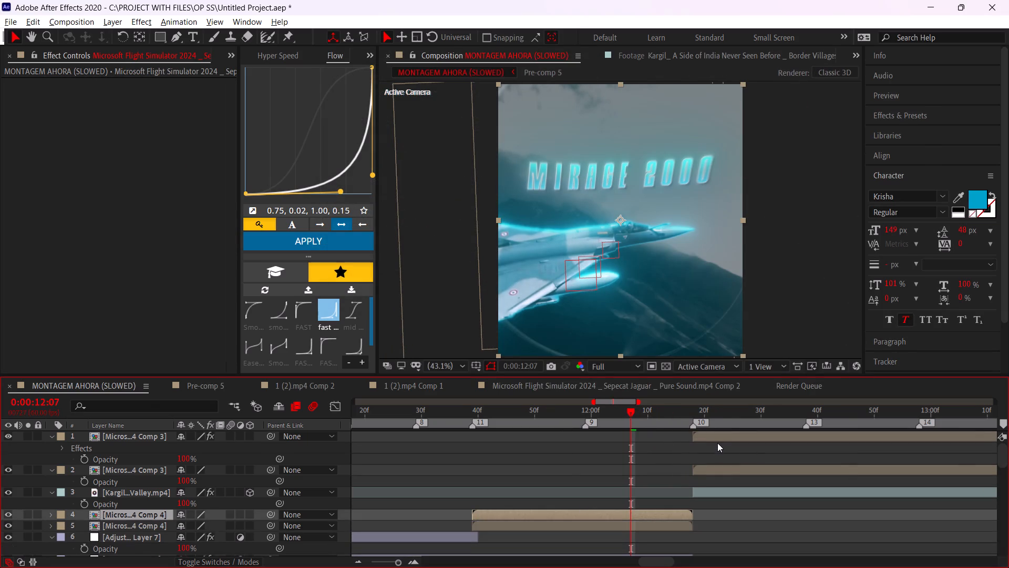
Copy all effects from the top Comp 3 jet layer onto the upper Comp 4 layer, with the playhead at 0:00:12:17.
click(717, 443)
click(718, 432)
click(73, 85)
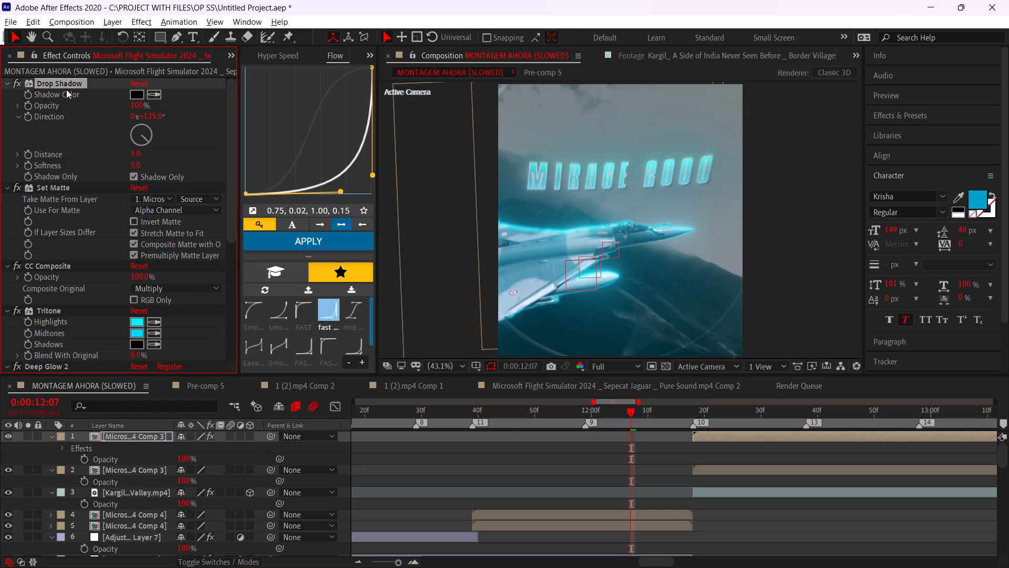
key(ctrl+a)
key(ctrl+c)
click(561, 514)
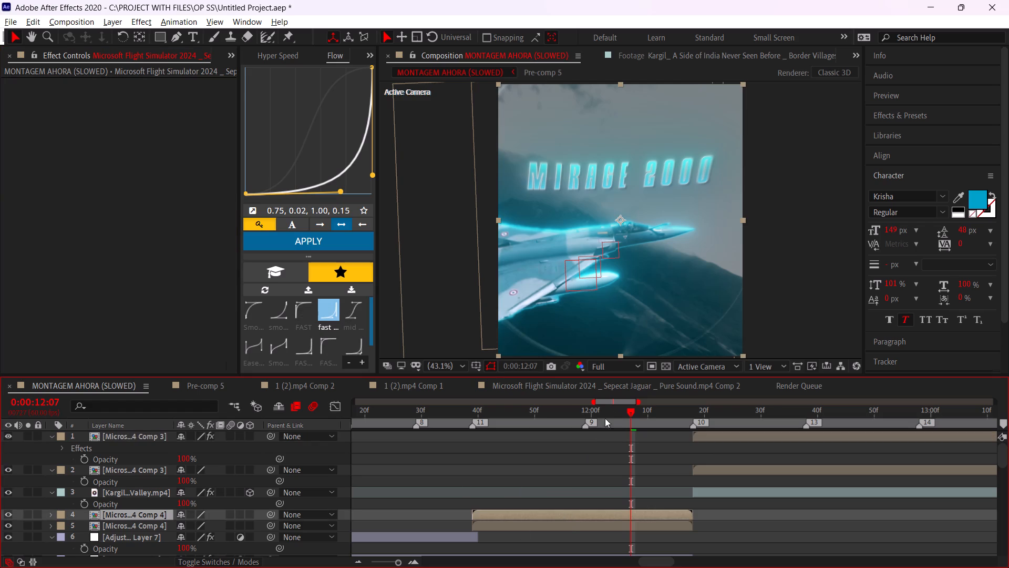
click(611, 410)
drag(673, 422, 689, 422)
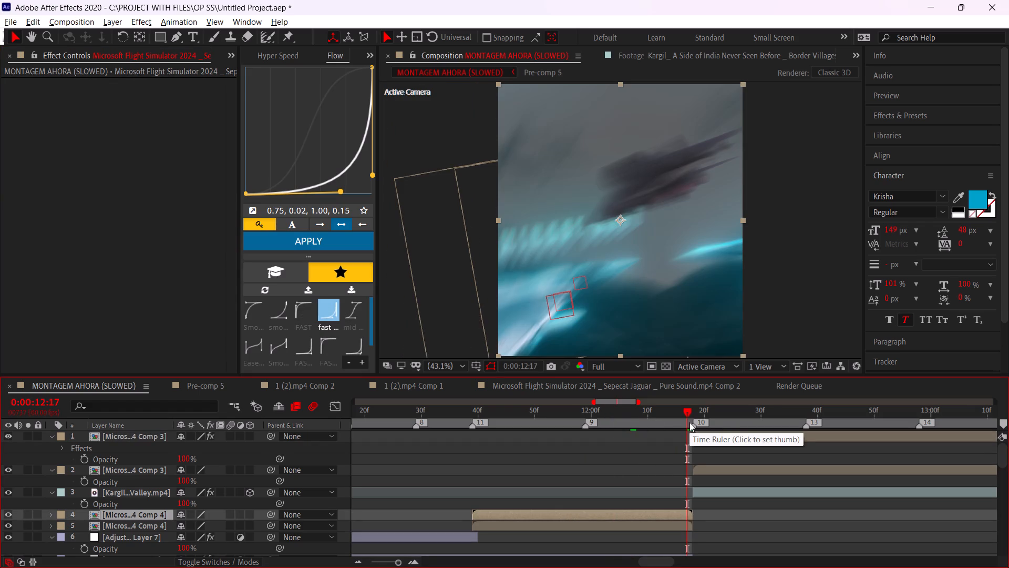
key(ctrl+v)
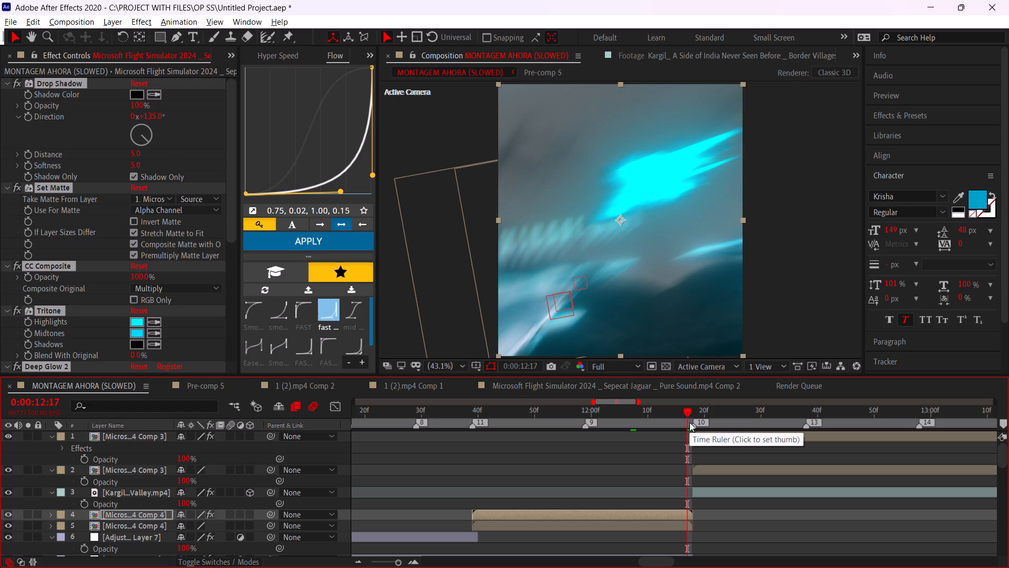
Set the Set Matte effect on the upper Comp 4 layer to take its matte from layer 4.
click(112, 229)
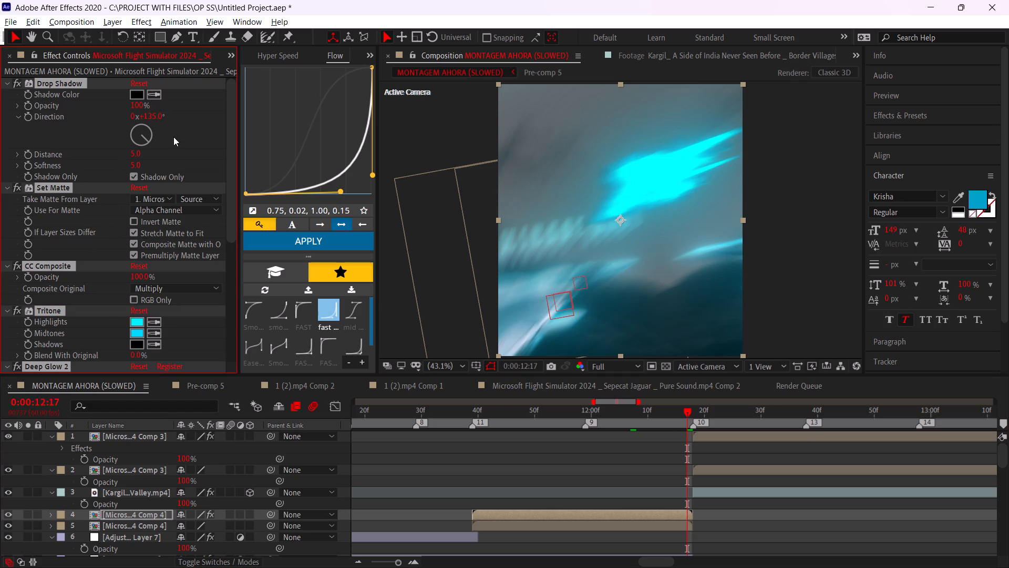
click(173, 137)
click(165, 196)
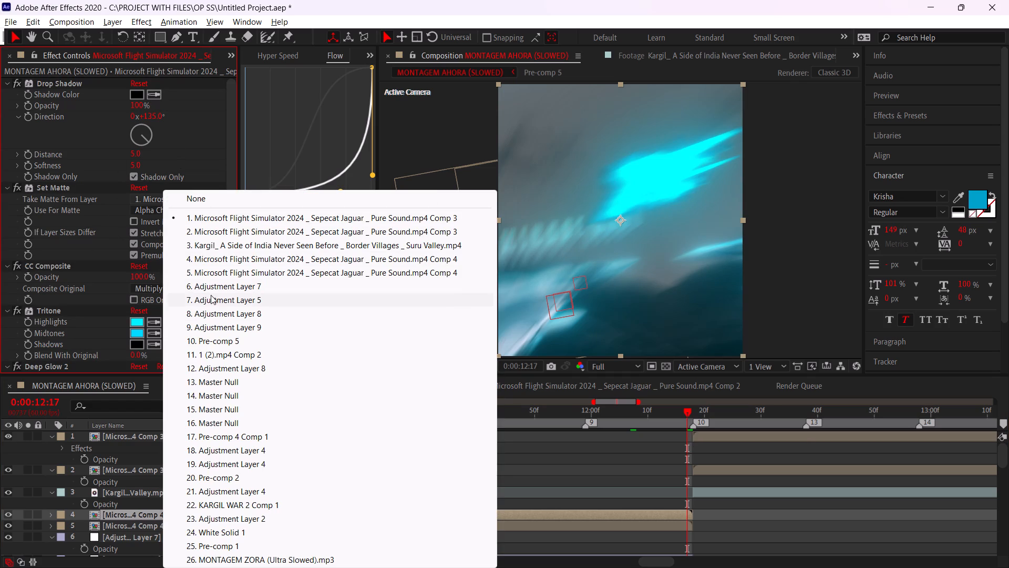
click(197, 257)
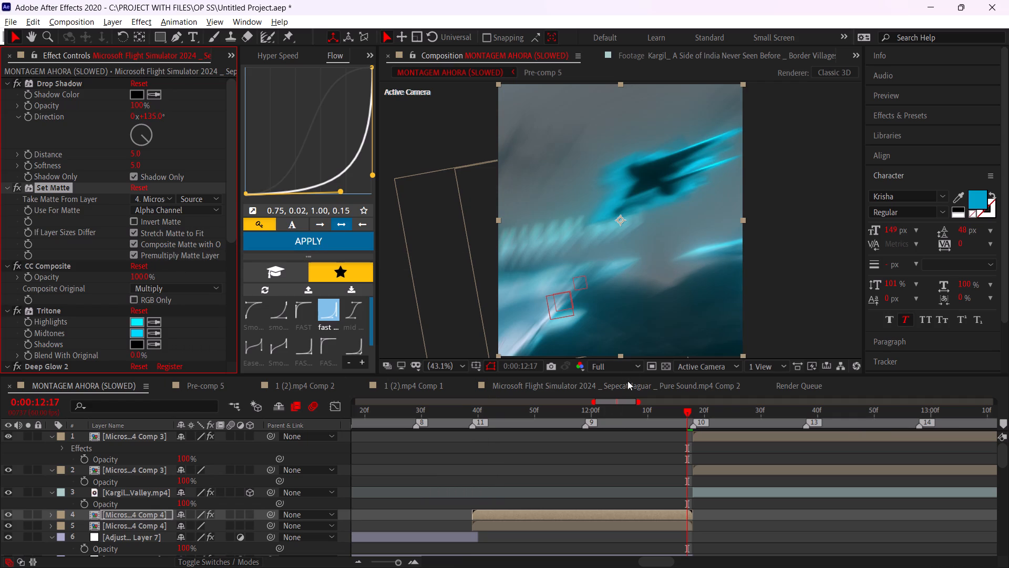
scroll(189, 339, down, 3)
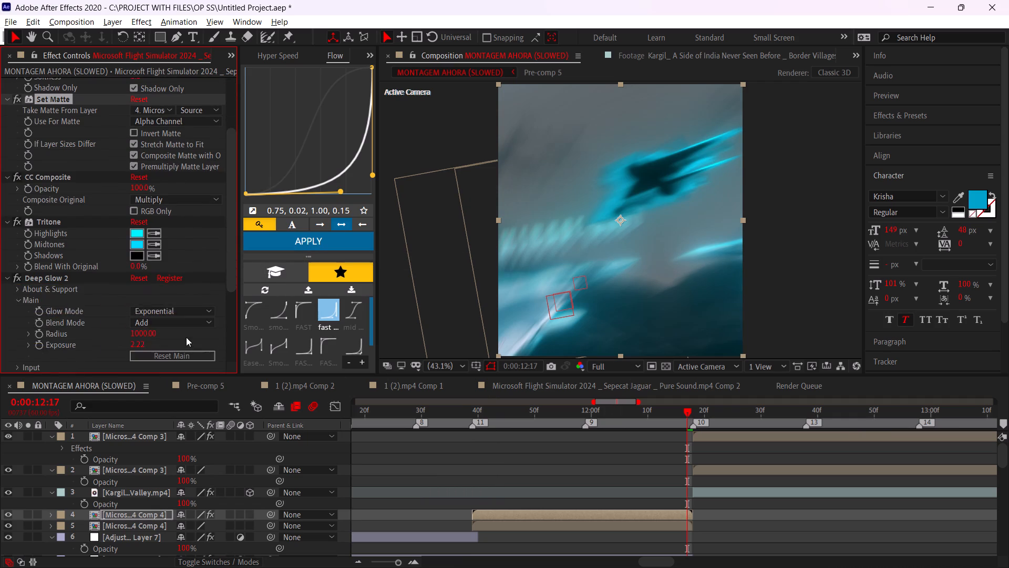
scroll(186, 337, down, 4)
scroll(186, 332, up, 5)
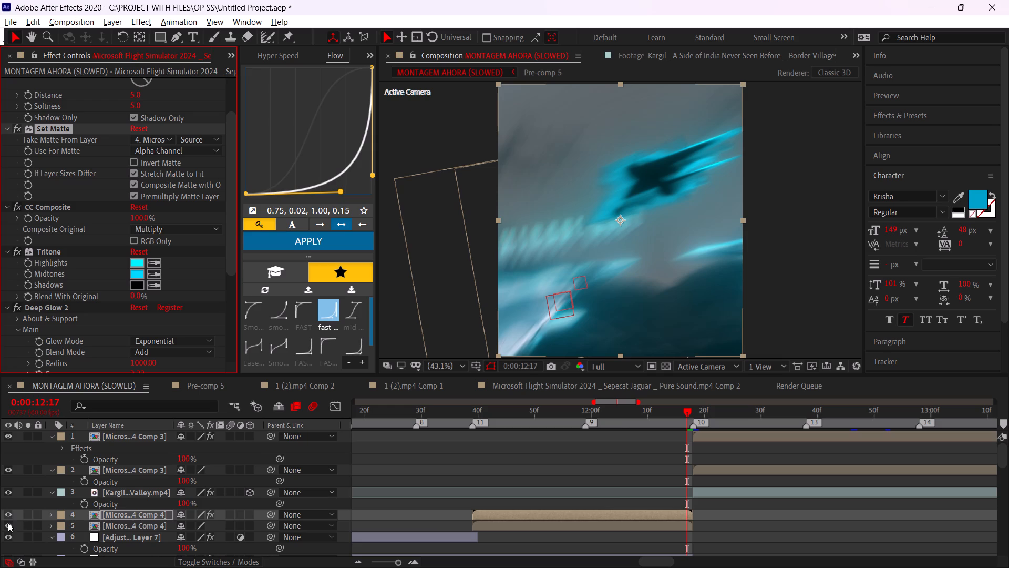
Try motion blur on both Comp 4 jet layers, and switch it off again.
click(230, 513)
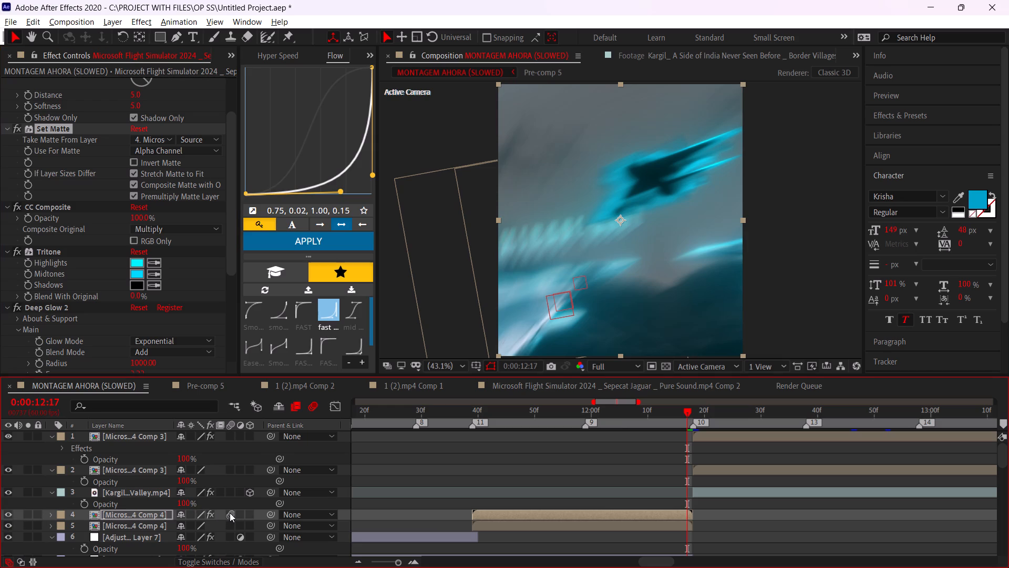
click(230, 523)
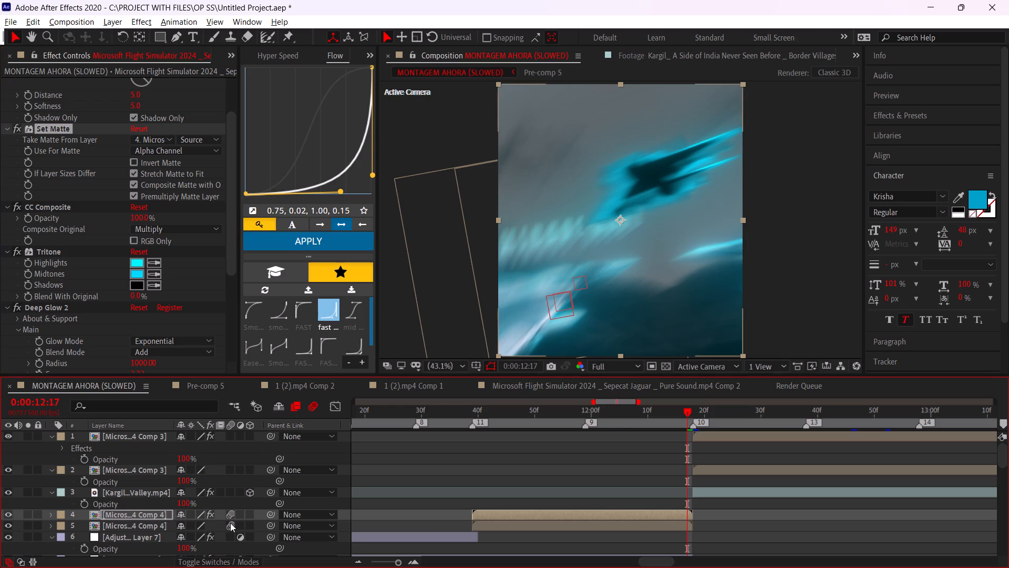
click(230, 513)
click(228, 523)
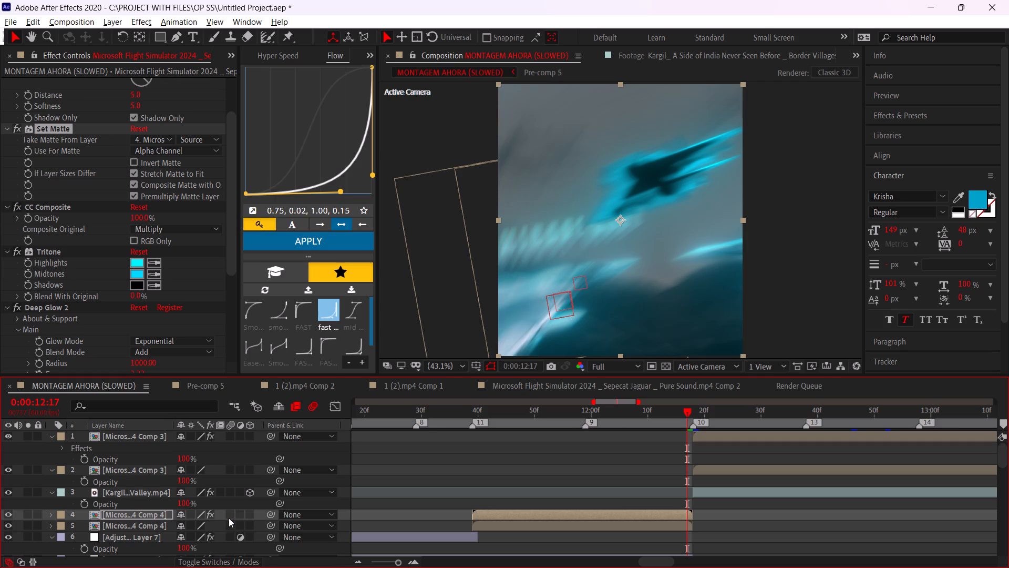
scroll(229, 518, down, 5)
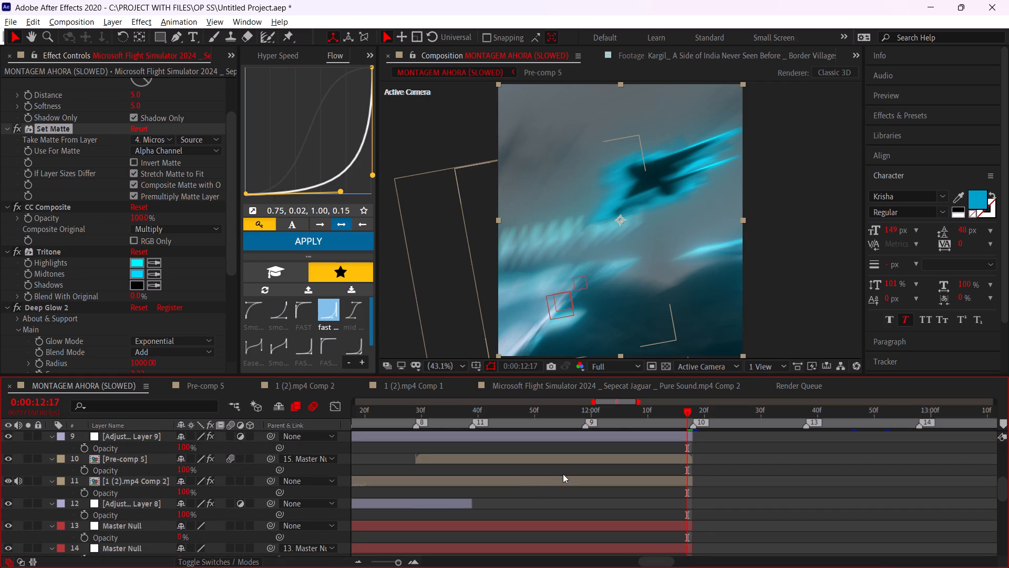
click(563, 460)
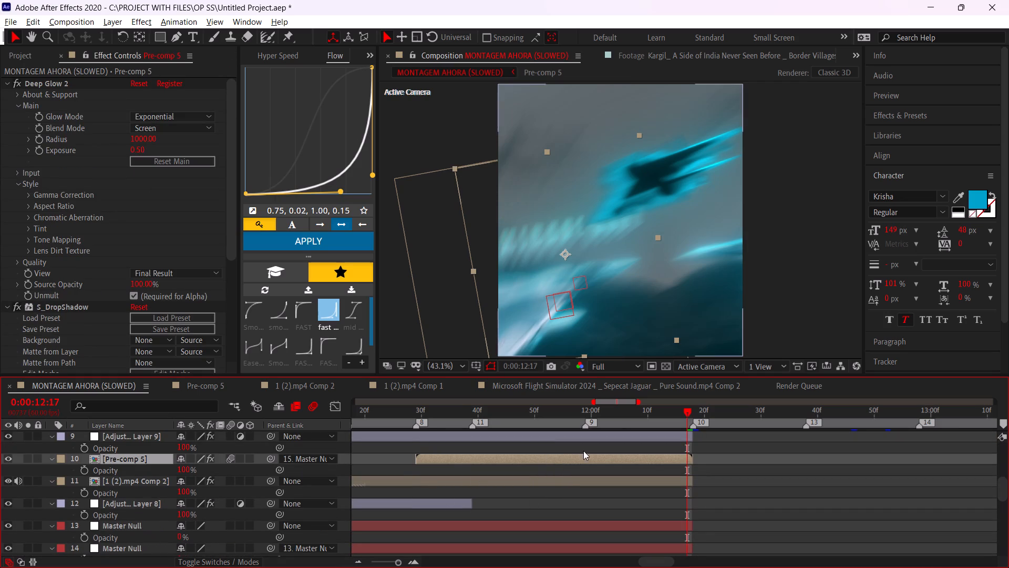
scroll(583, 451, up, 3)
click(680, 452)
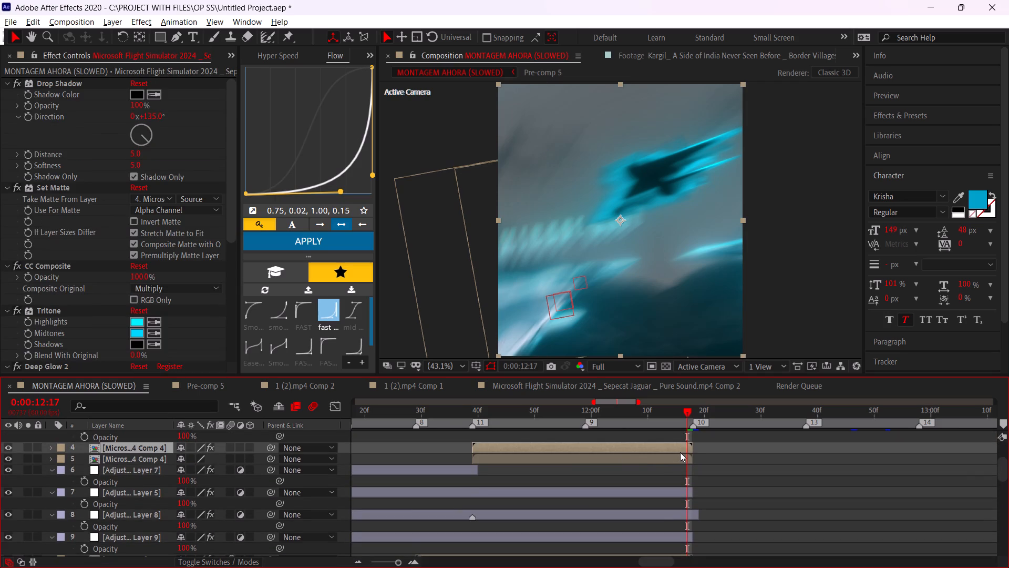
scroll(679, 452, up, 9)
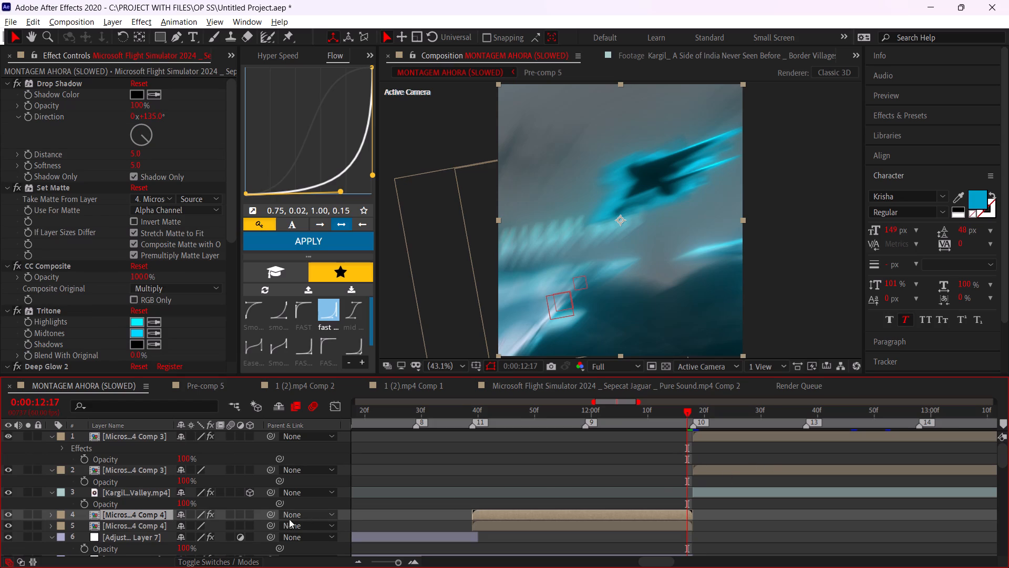
Open Comp 4, turn off motion blur for its Comp 2 layer, and return to the MONTAGEM AHORA (SLOWED) composition.
double_click(137, 514)
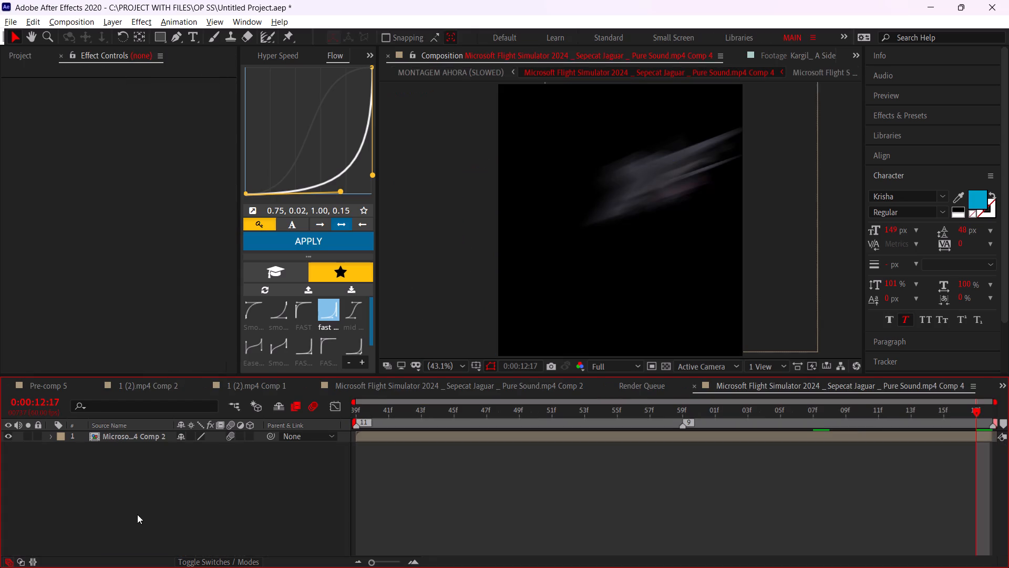
click(565, 435)
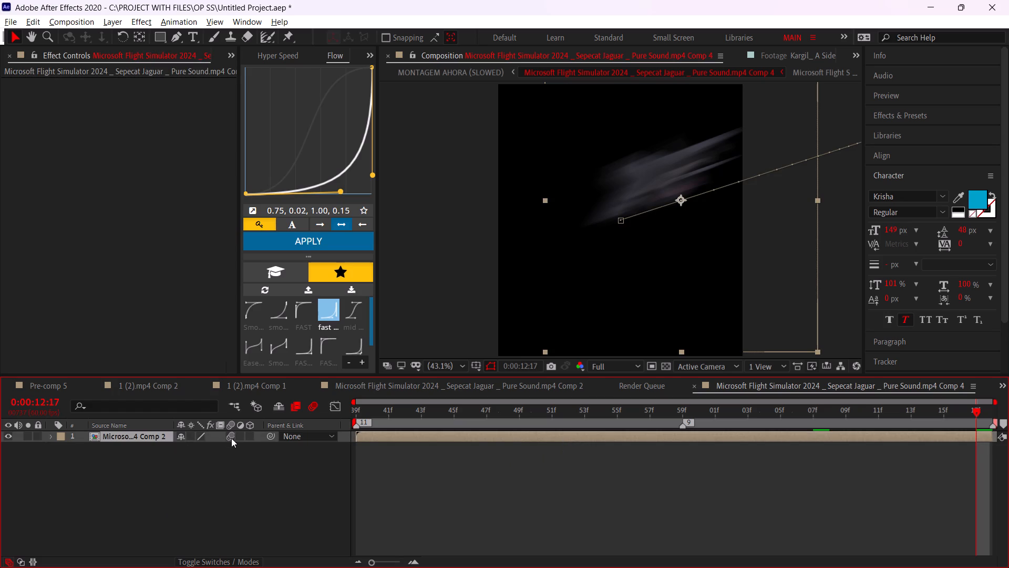
click(232, 438)
scroll(219, 384, up, 13)
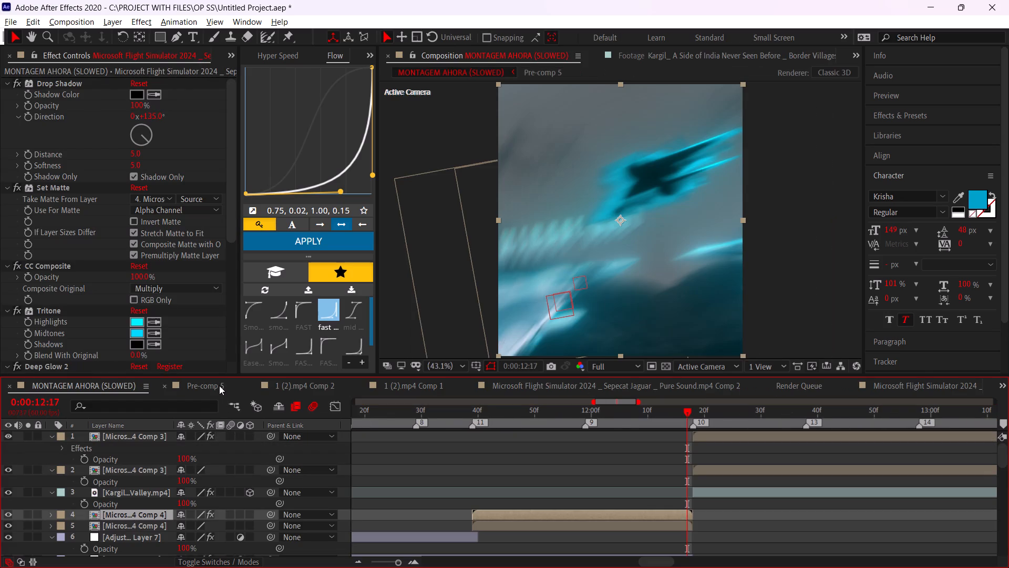
scroll(219, 386, up, 1)
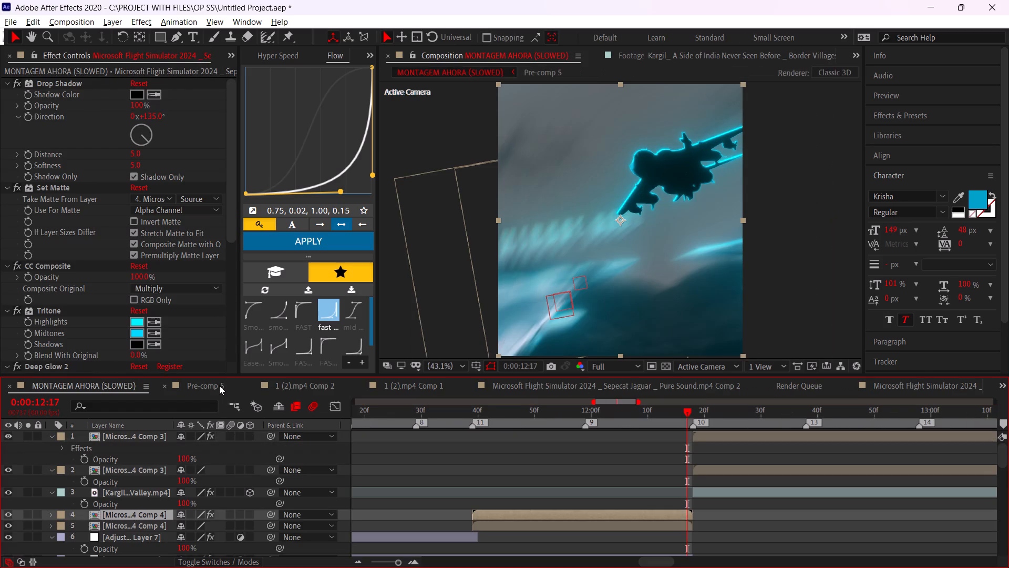
Set the blending mode of the upper Comp 4 jet layer to Screen.
right_click(683, 516)
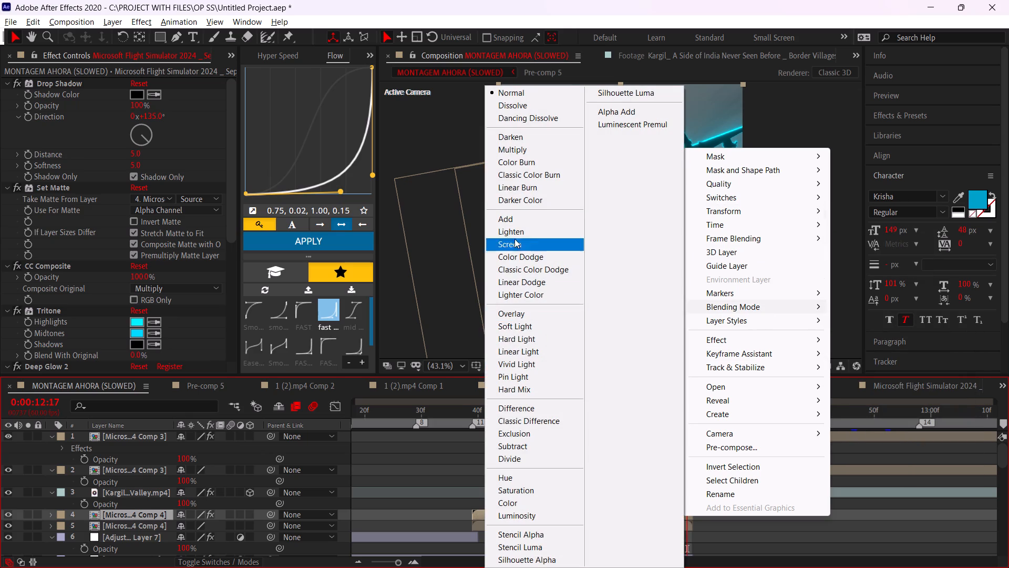
click(517, 246)
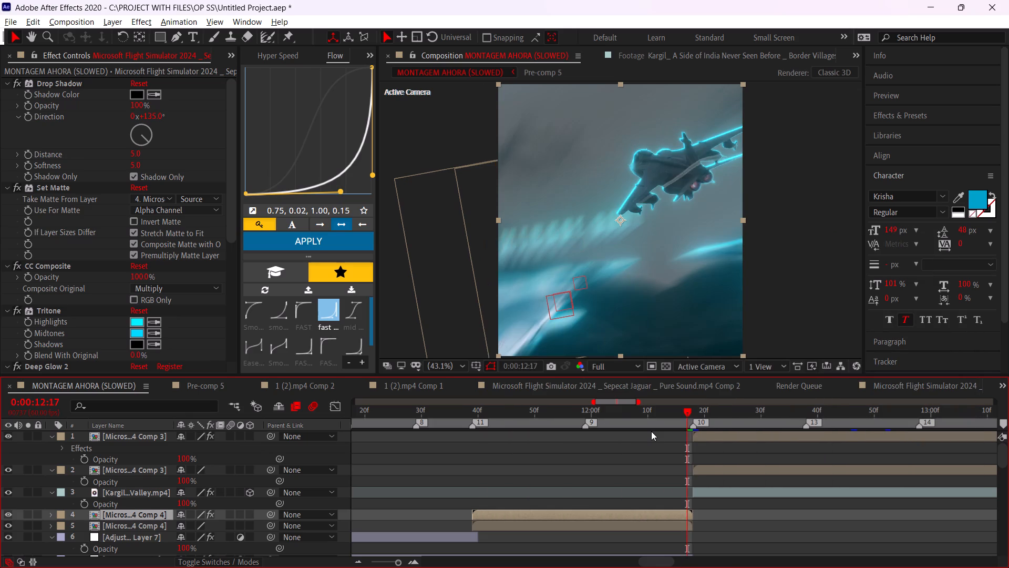
Open Comp 4, turn on motion blur for its Comp 2 layer, and return to the MONTAGEM AHORA (SLOWED) composition.
double_click(637, 513)
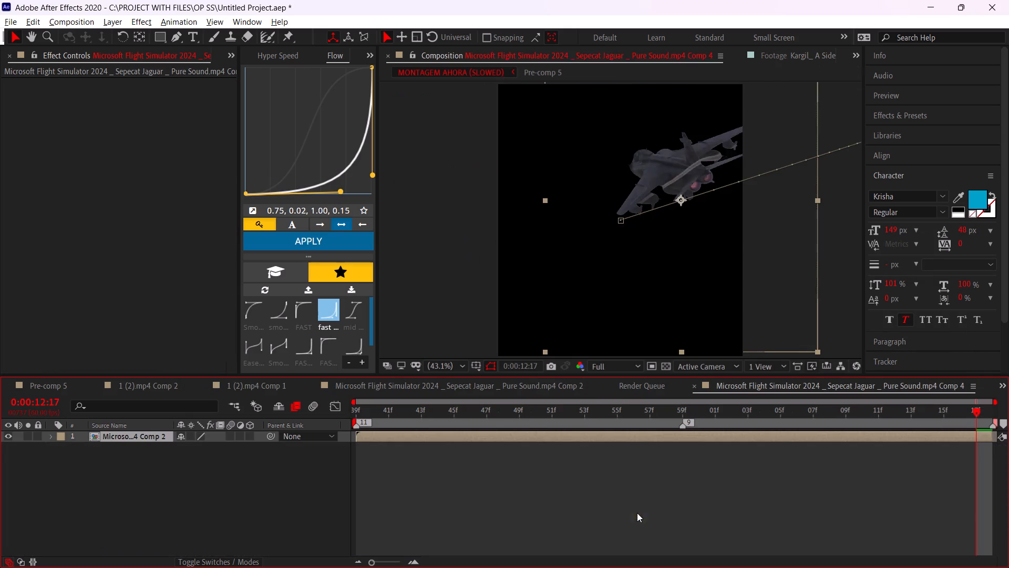
click(228, 436)
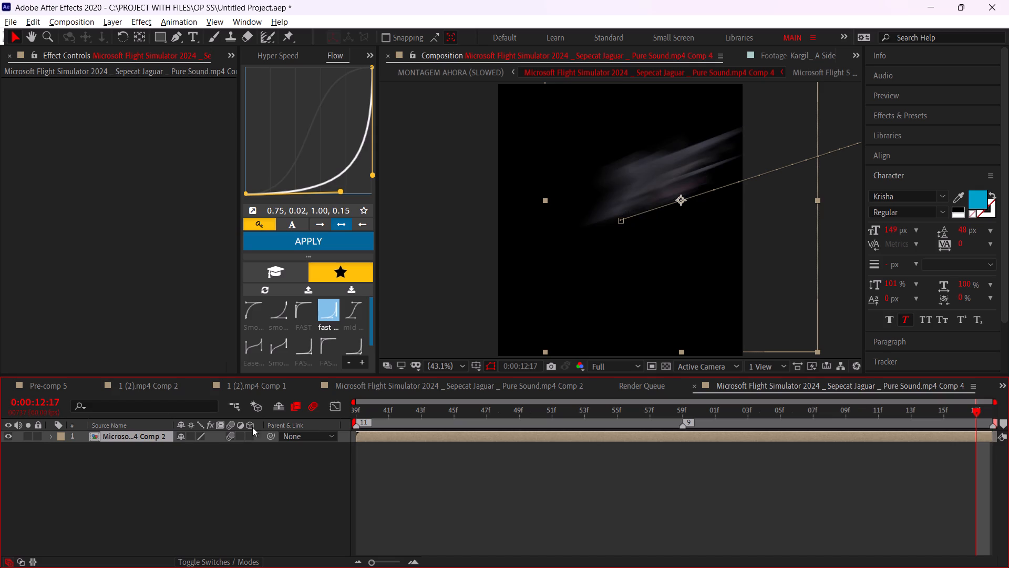
scroll(281, 380, up, 13)
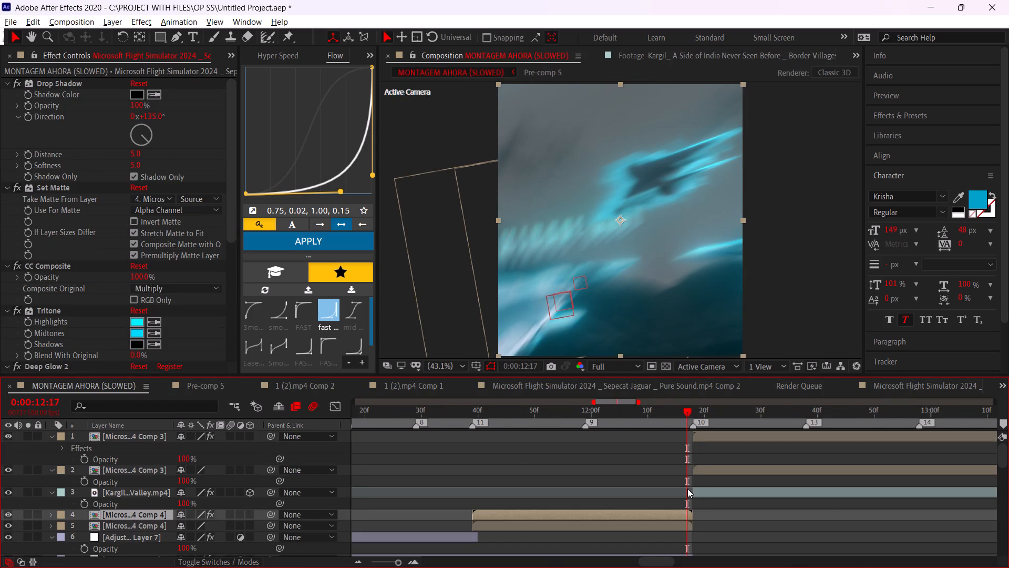
Preview the edit from the beginning, and replay the jet section from about 0:00:11:56.
alt+scroll(687, 489, down, 5)
drag(524, 409, 272, 461)
key(space)
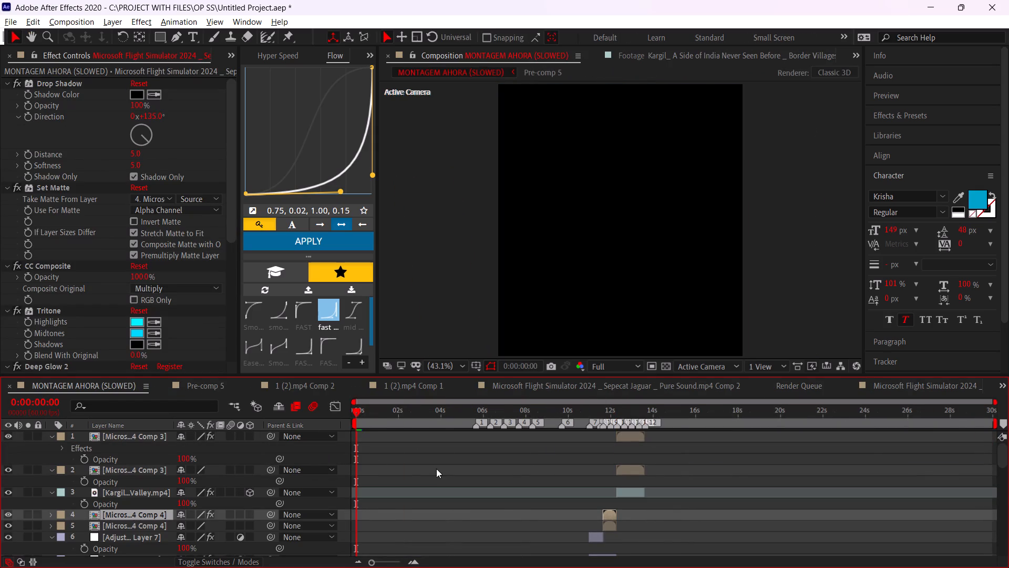
click(438, 468)
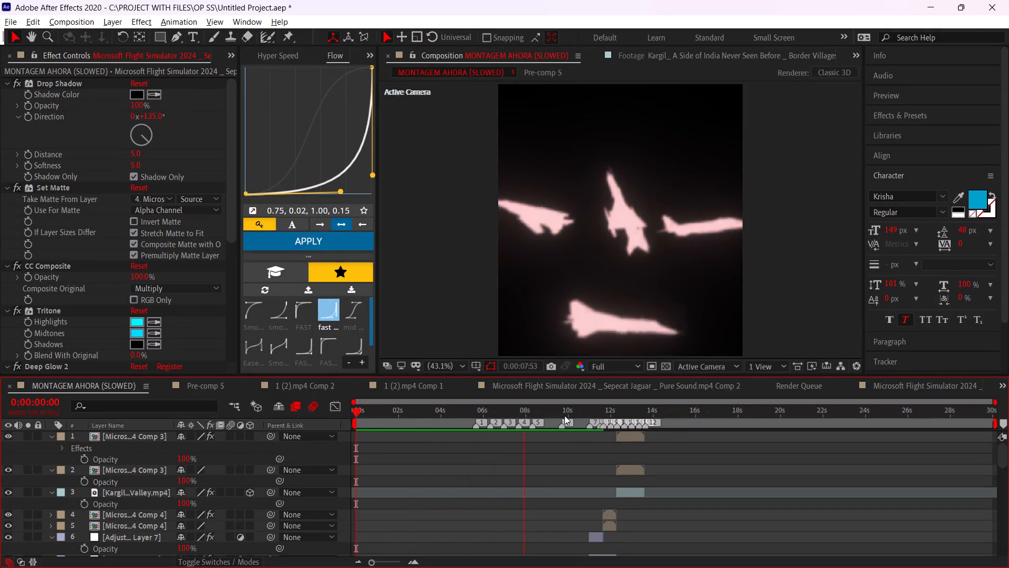
drag(551, 417, 168, 420)
key(space)
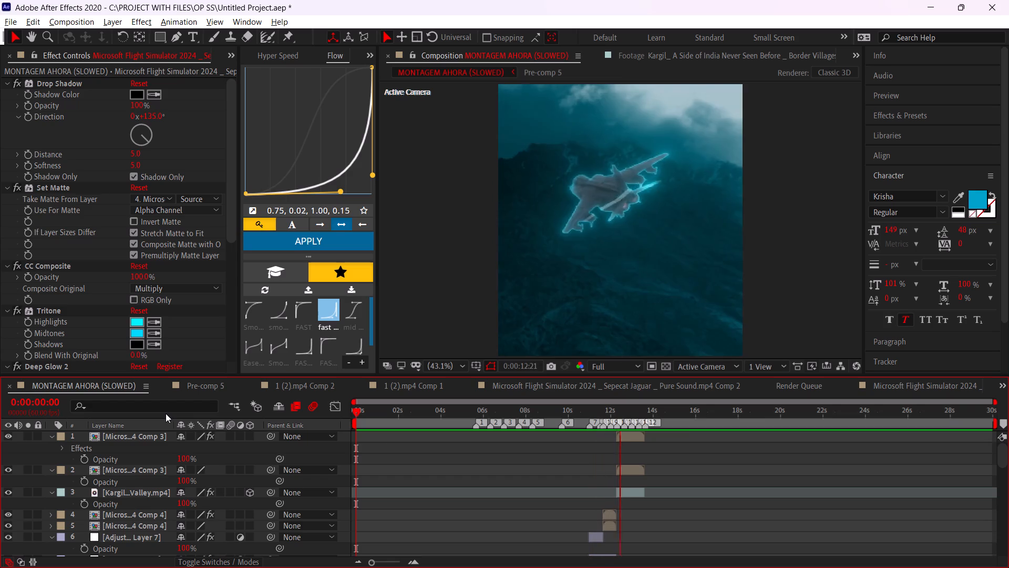
alt+scroll(645, 438, down, 1)
alt+scroll(652, 423, up, 2)
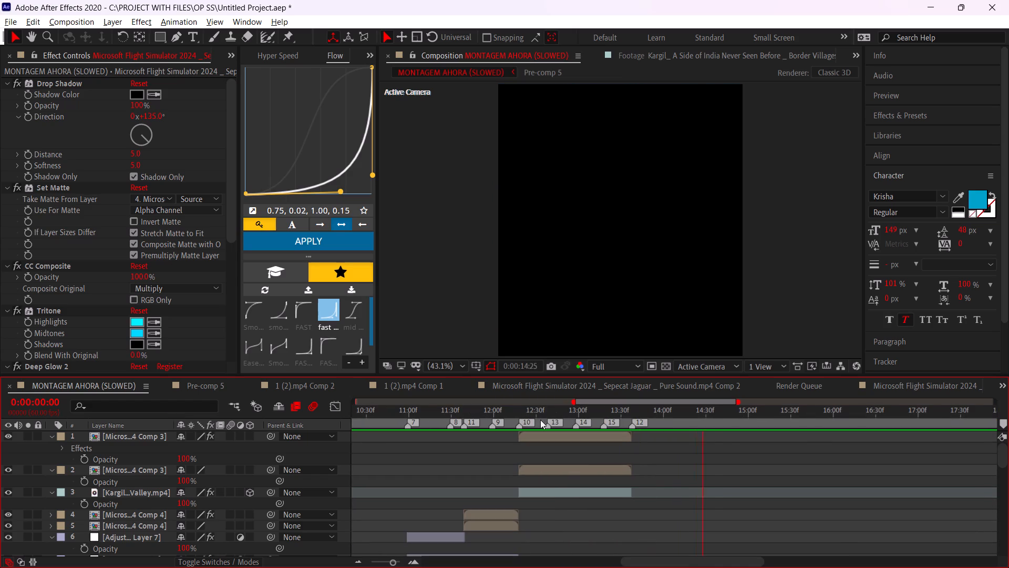
drag(504, 408, 488, 410)
key(space)
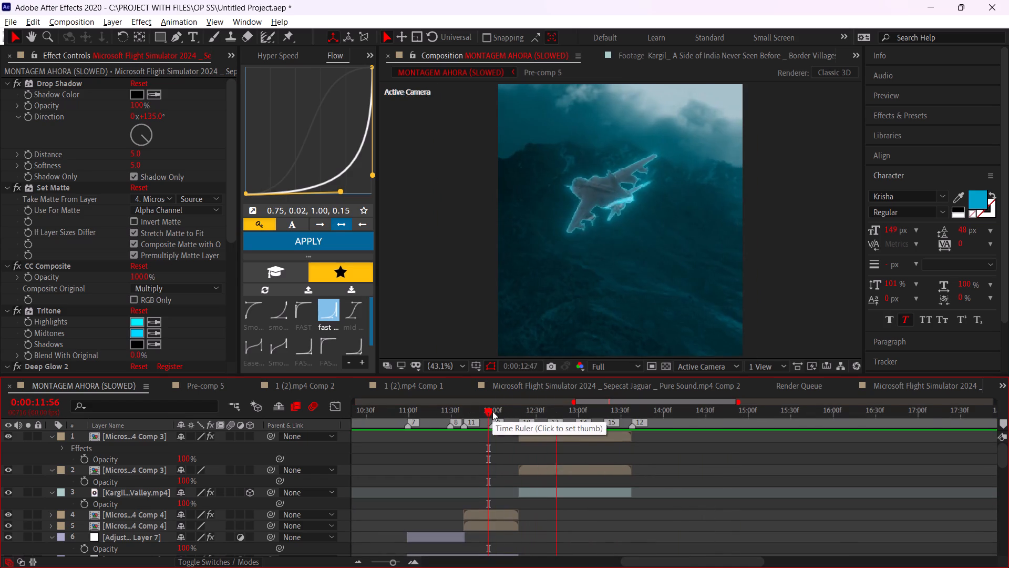
At 0:00:12:18, create a Hyper Speed master null for the two Comp 3 jet layers and the Kargil Valley footage.
alt+scroll(499, 427, up, 2)
drag(559, 408, 541, 408)
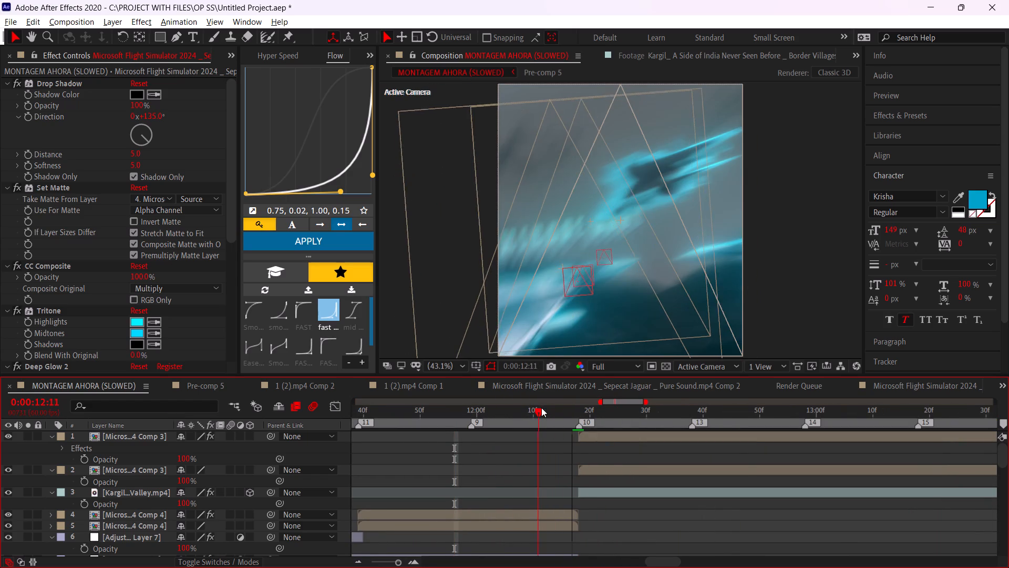
drag(541, 408, 579, 417)
click(594, 434)
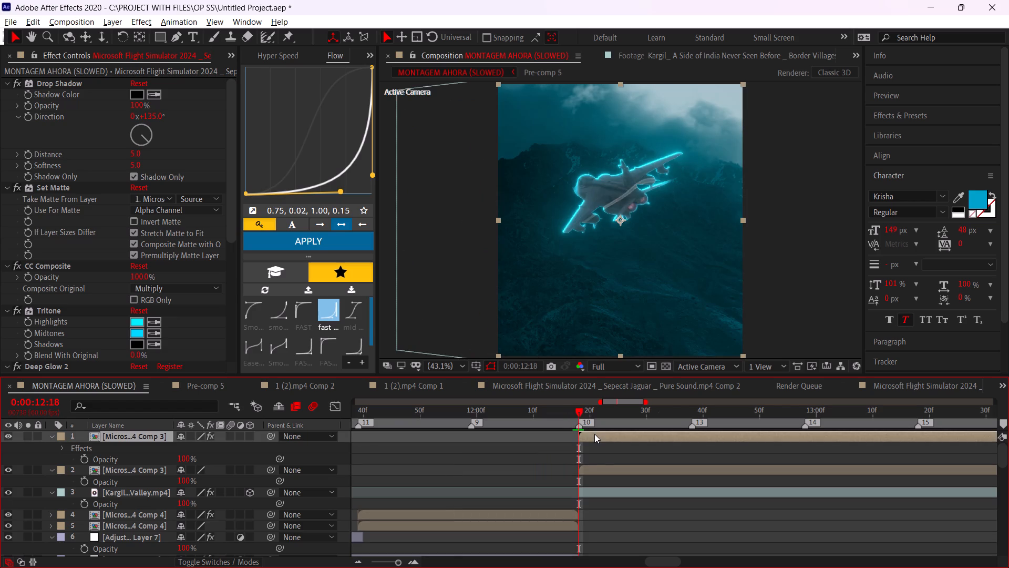
click(608, 501)
shift+click(605, 497)
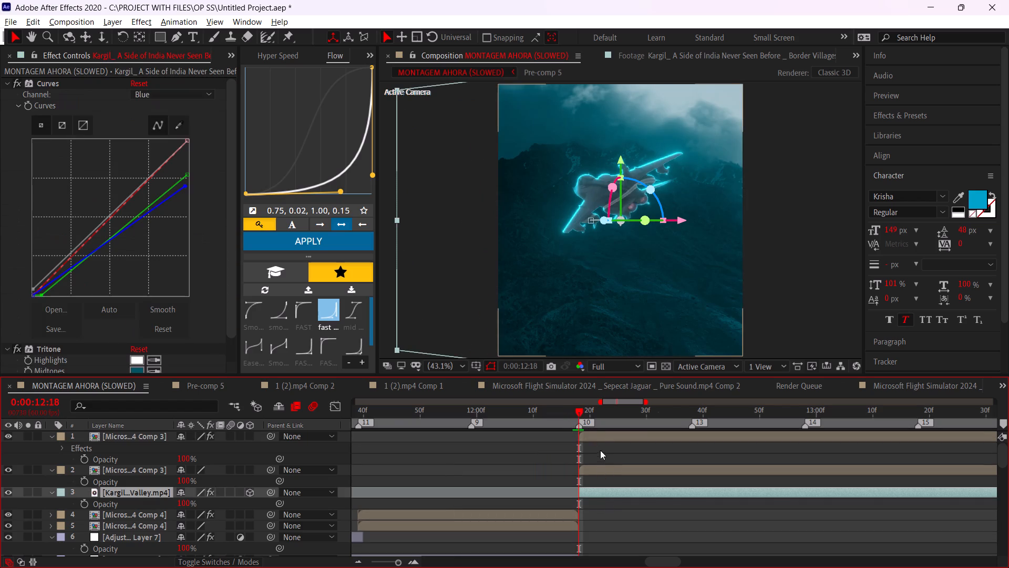
shift+click(595, 439)
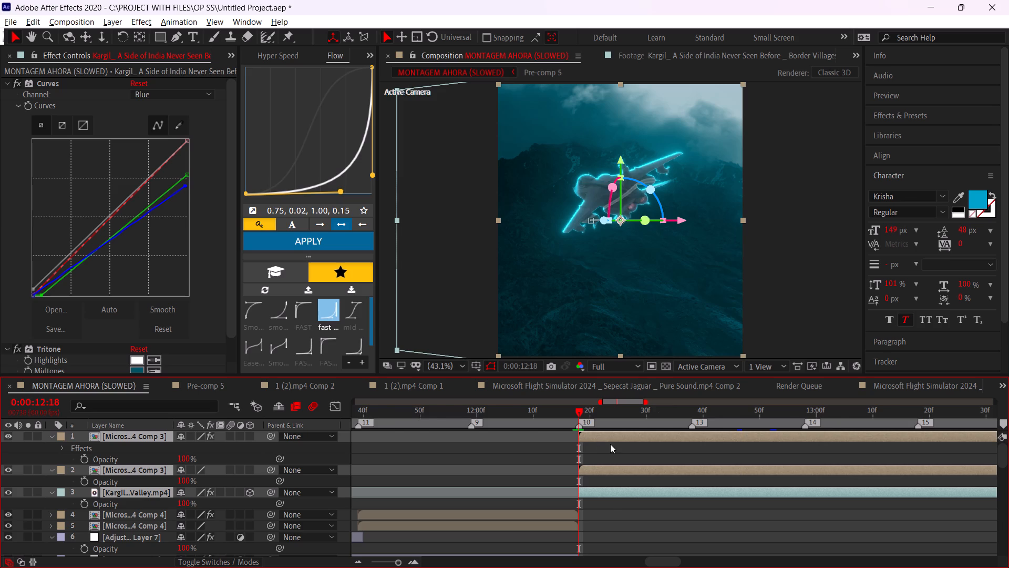
alt+scroll(610, 444, down, 2)
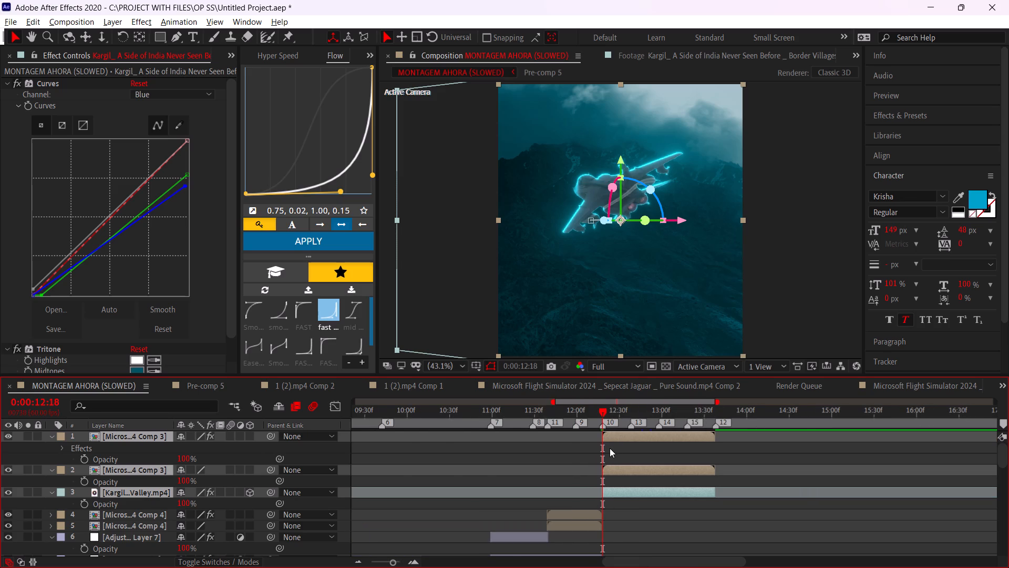
alt+scroll(605, 428, up, 2)
alt+scroll(630, 447, down, 1)
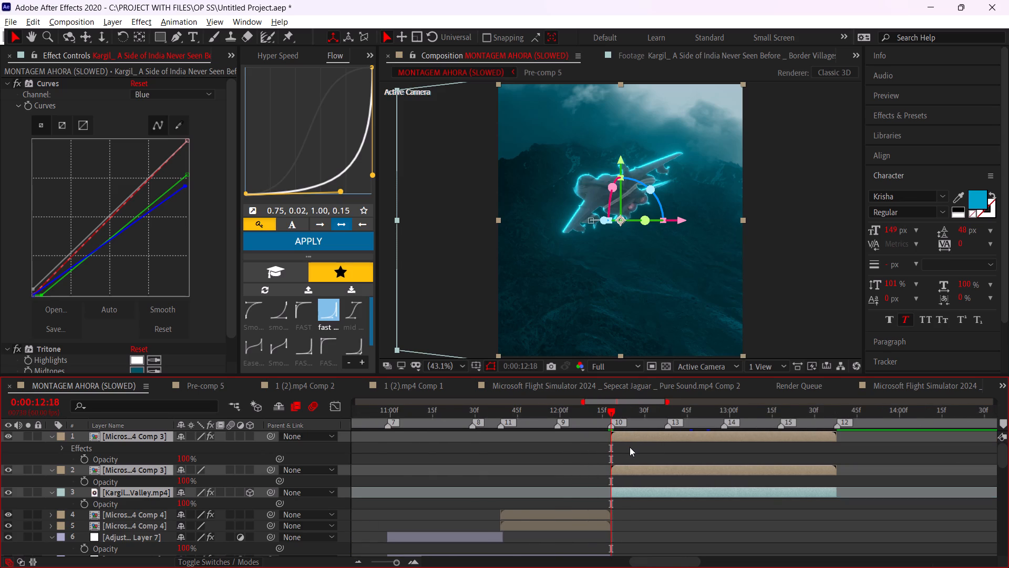
key(ctrl+shift+c)
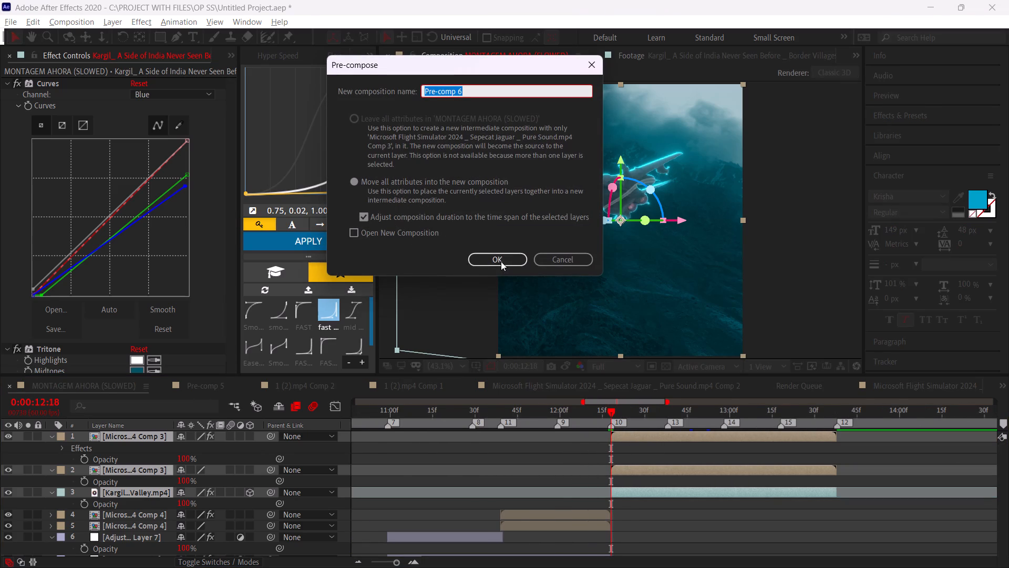
click(574, 265)
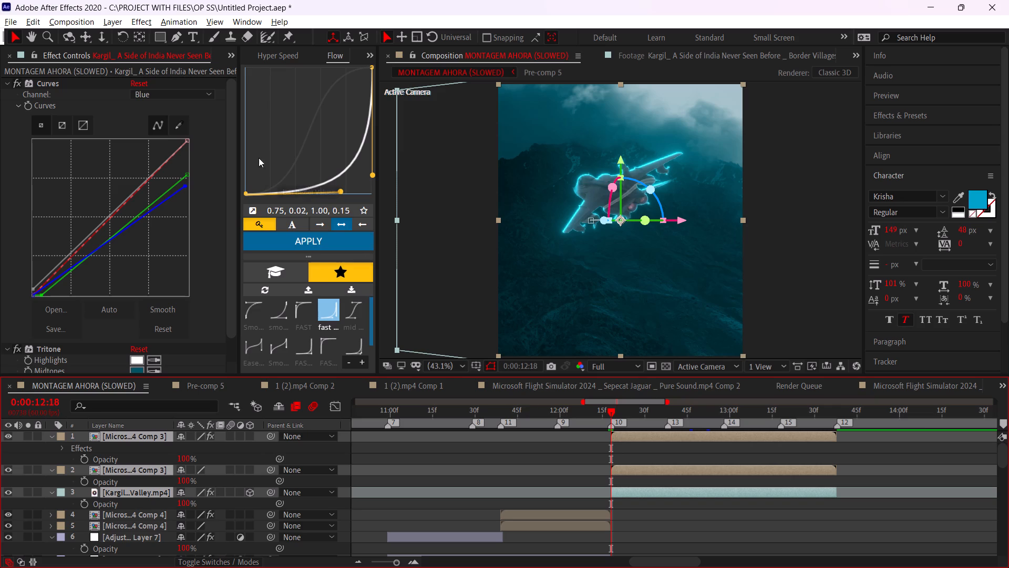
click(277, 50)
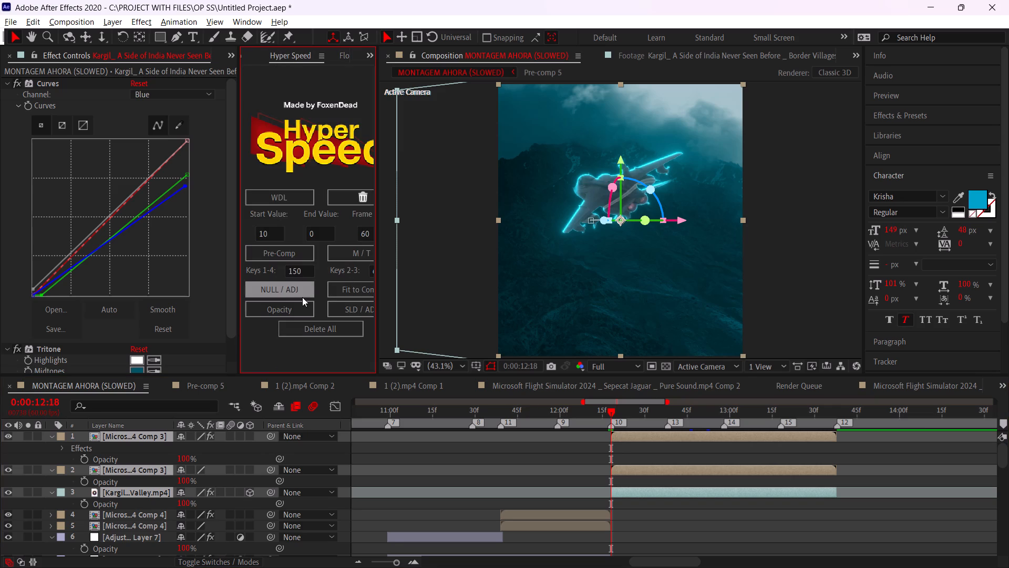
click(301, 297)
Split the Master Null at 0:00:12:18 and delete the part before it.
click(594, 434)
key(ctrl+shift+d)
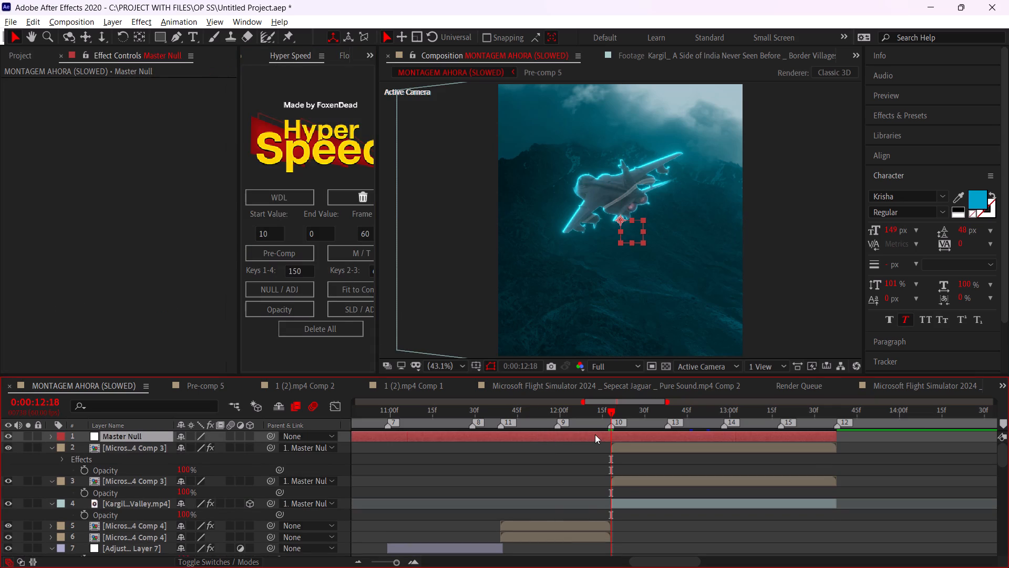
click(595, 444)
key(Delete)
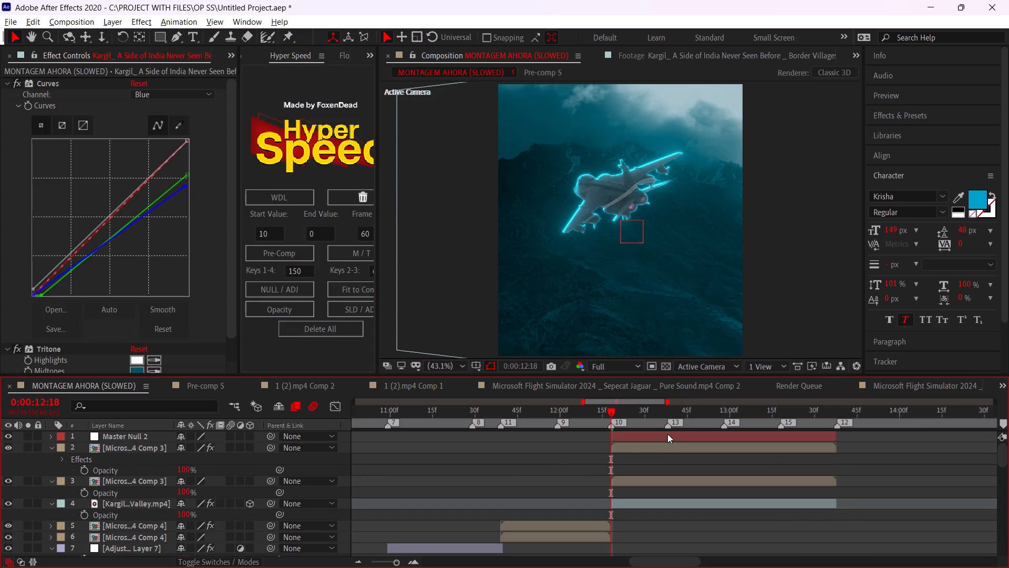
Parent the Kargil Valley footage to the lower Comp 3 layer, that layer to the upper Comp 3, and the upper one to Master Null 2.
click(667, 434)
drag(273, 503, 195, 492)
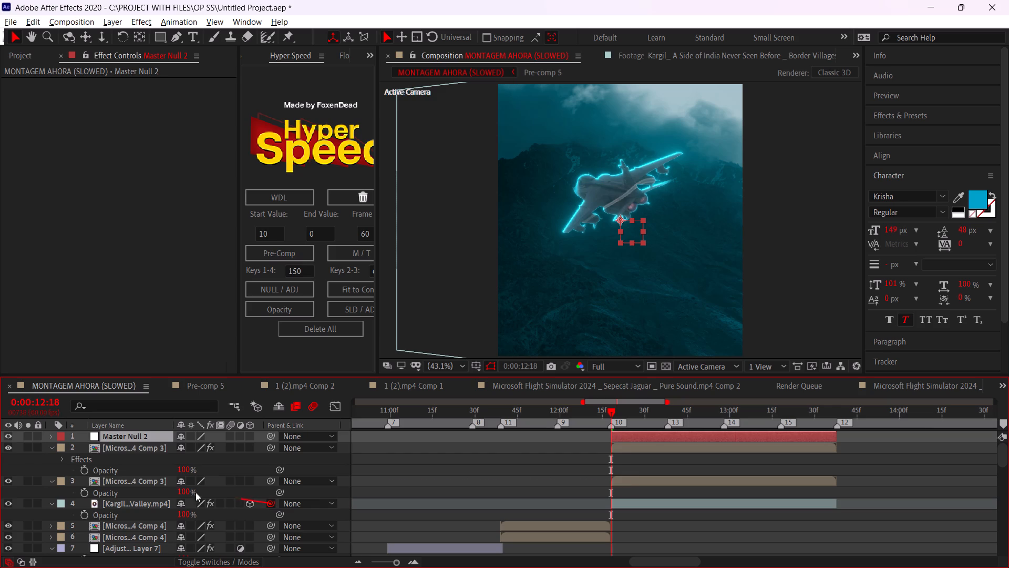
drag(195, 492, 149, 482)
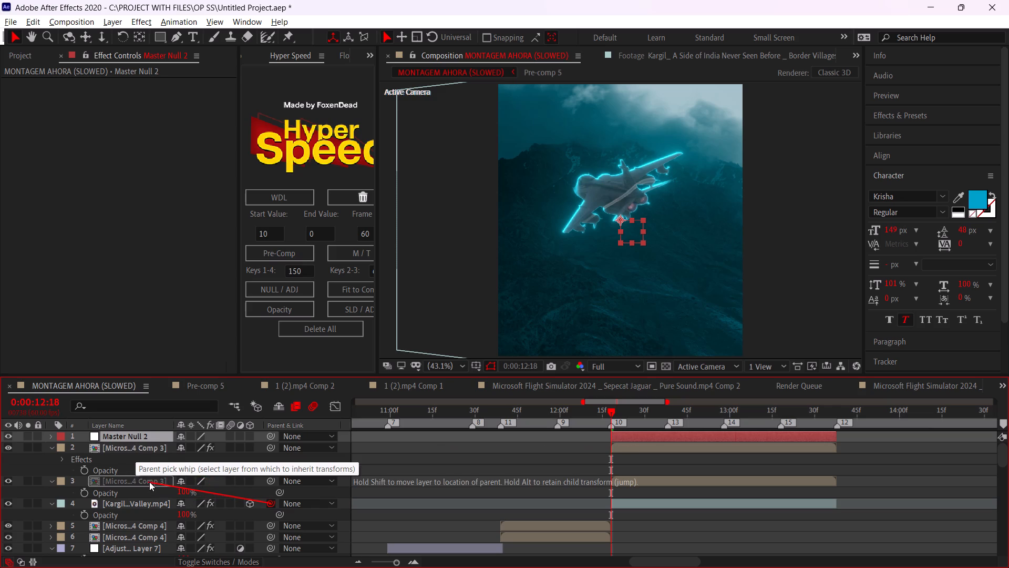
drag(149, 482, 149, 481)
drag(268, 479, 155, 460)
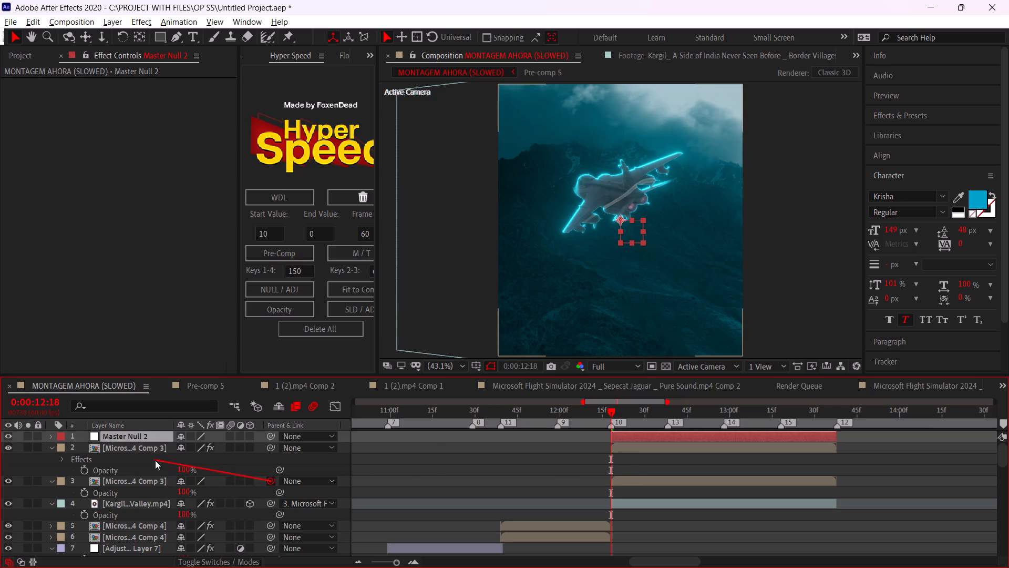
drag(155, 460, 138, 450)
drag(269, 447, 162, 435)
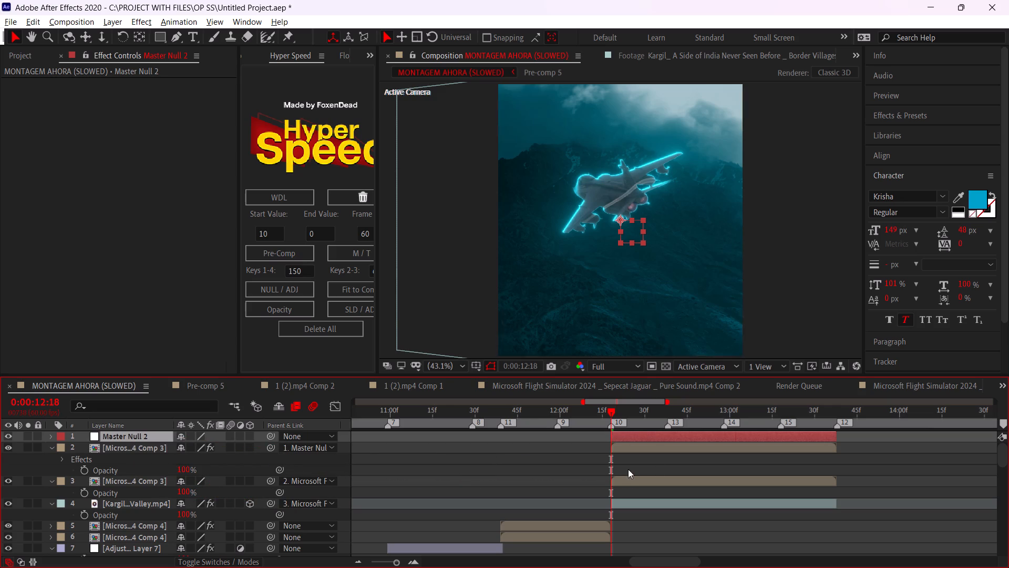
Set Master Null 2's Position to 1138, 710, its Scale to 149% and its Rotation to 25° at 0:00:12:18.
click(642, 432)
key(p)
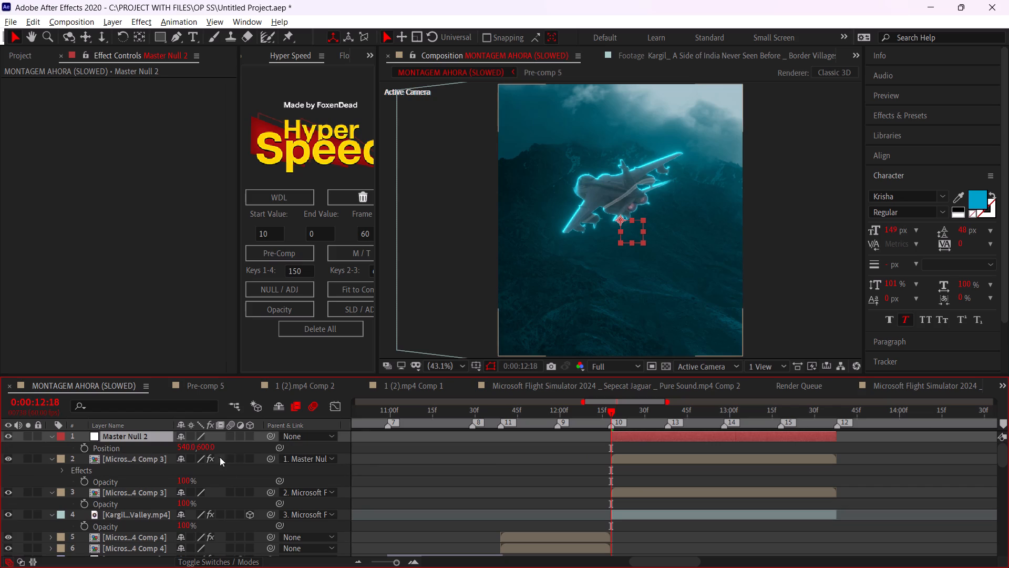
key(shift+r)
key(shift+s)
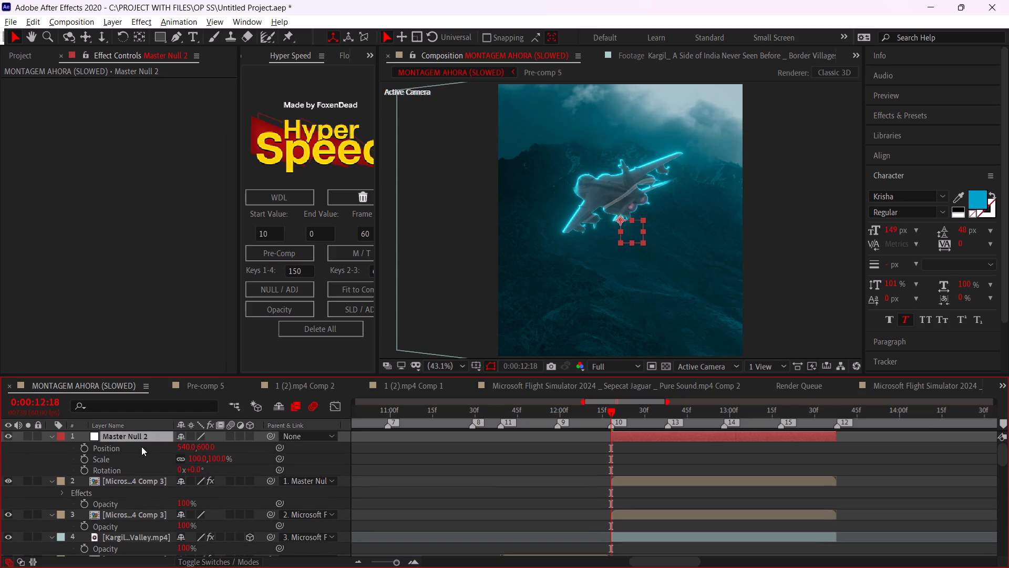
drag(194, 460, 199, 460)
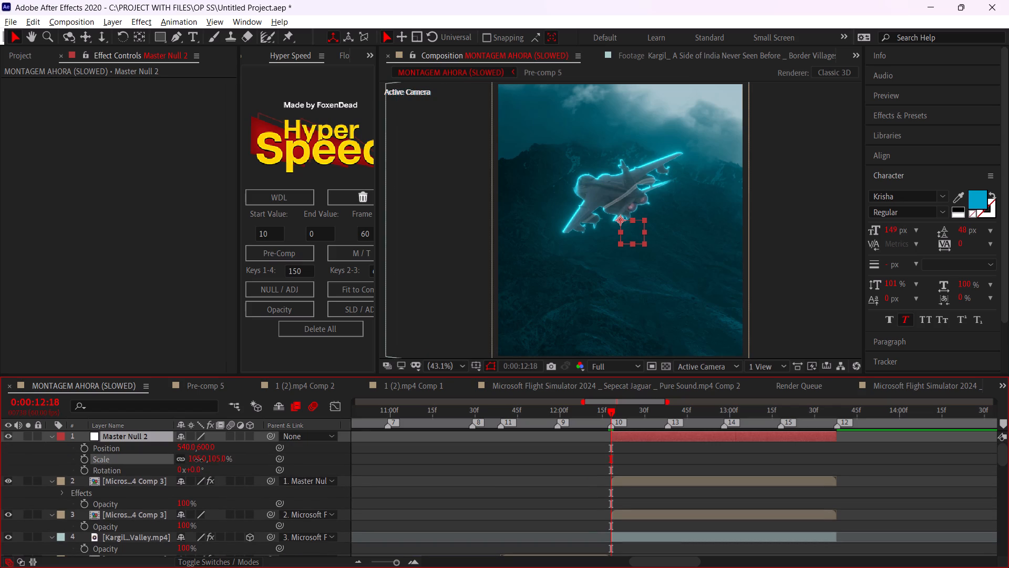
drag(199, 460, 208, 462)
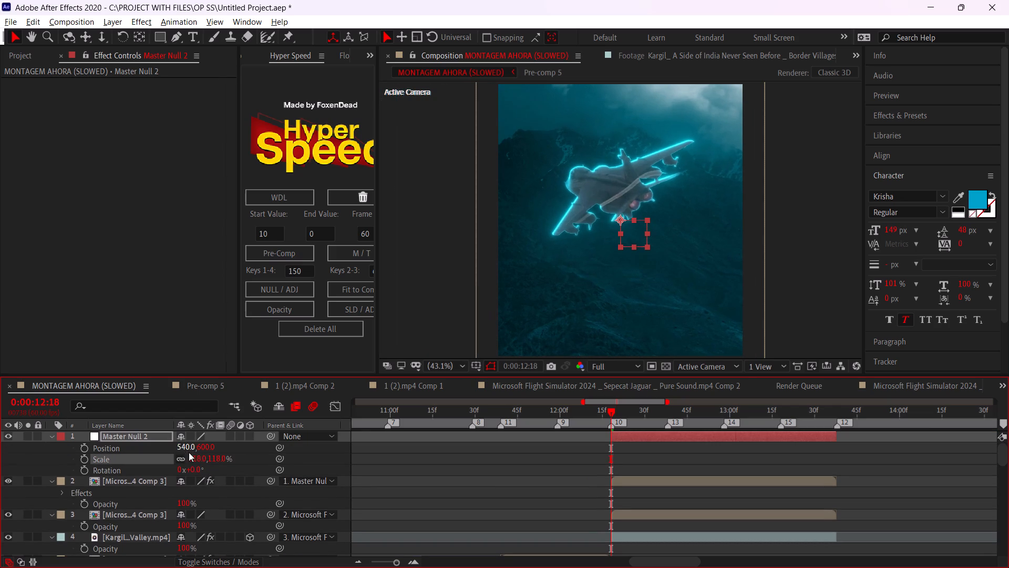
drag(189, 452, 411, 447)
drag(207, 451, 390, 430)
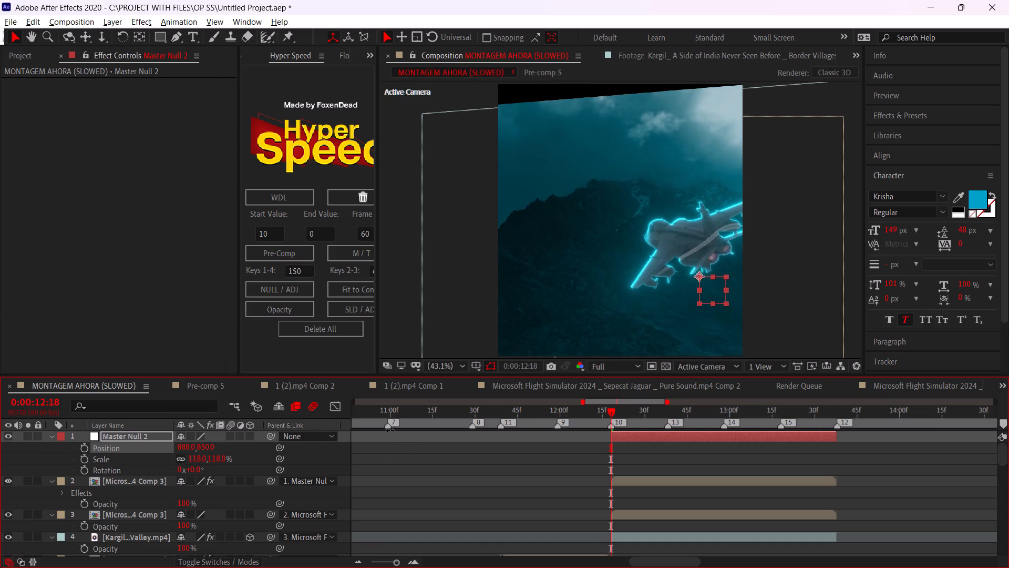
drag(390, 430, 289, 441)
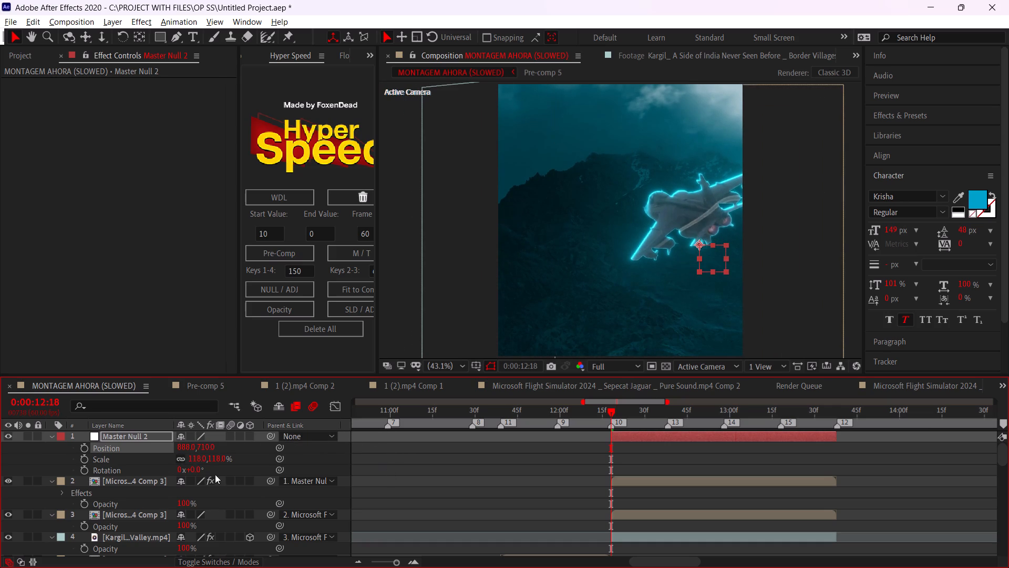
drag(199, 470, 214, 469)
drag(199, 459, 221, 461)
drag(189, 447, 267, 439)
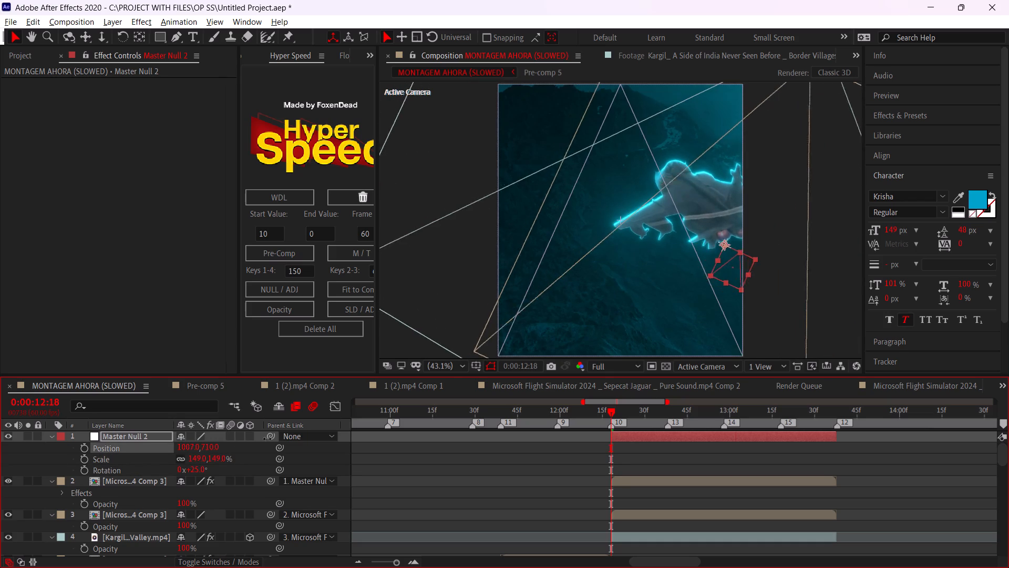
drag(267, 439, 338, 431)
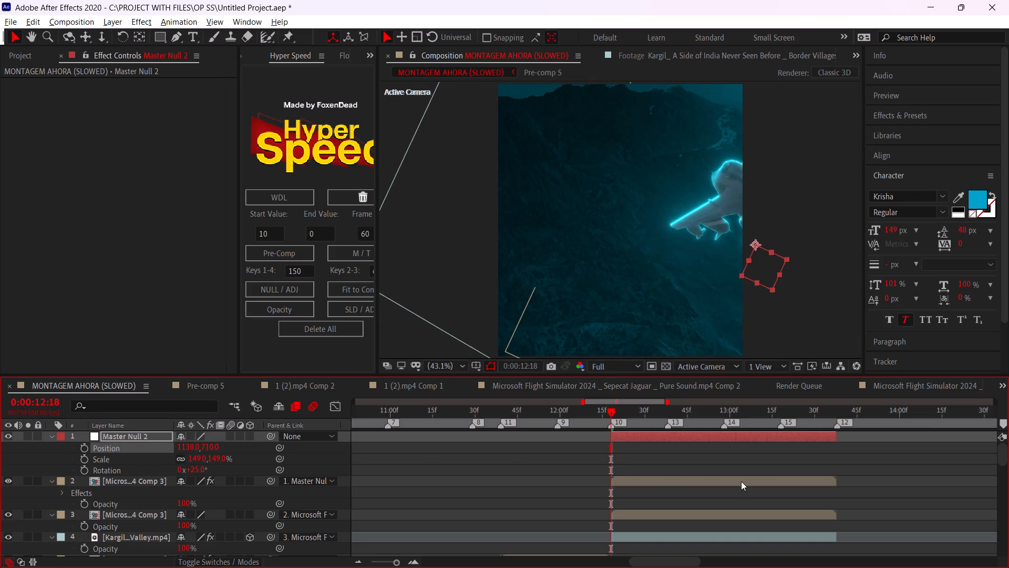
Add starting Position, Scale and Rotation keyframes to Master Null 2 at 0:00:12:18.
click(86, 448)
click(86, 461)
click(85, 470)
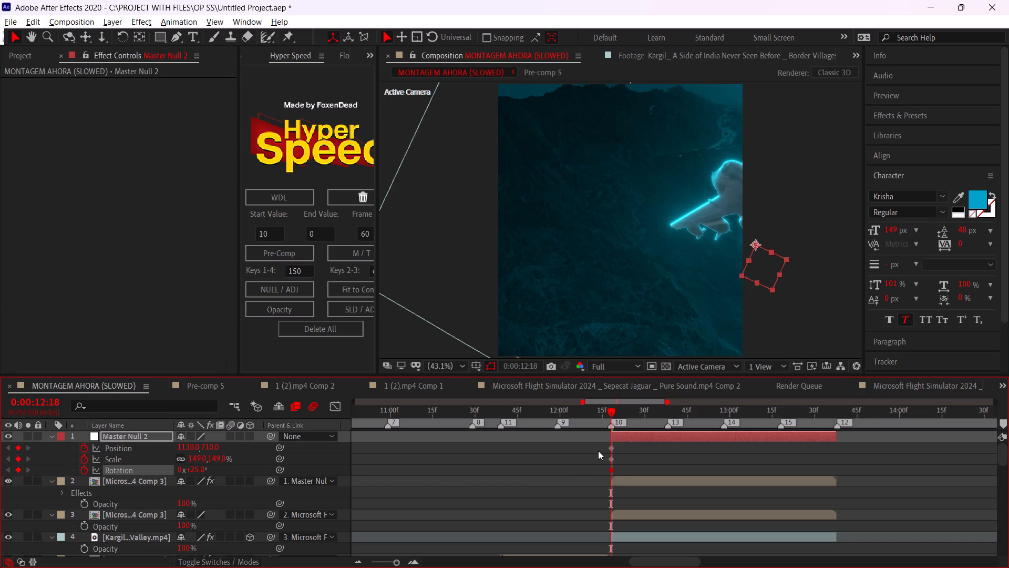
At 0:00:13:36, reset Master Null 2's Position, Scale and Rotation to 540, 600, 100% and 0° as end keyframes.
drag(656, 415, 831, 447)
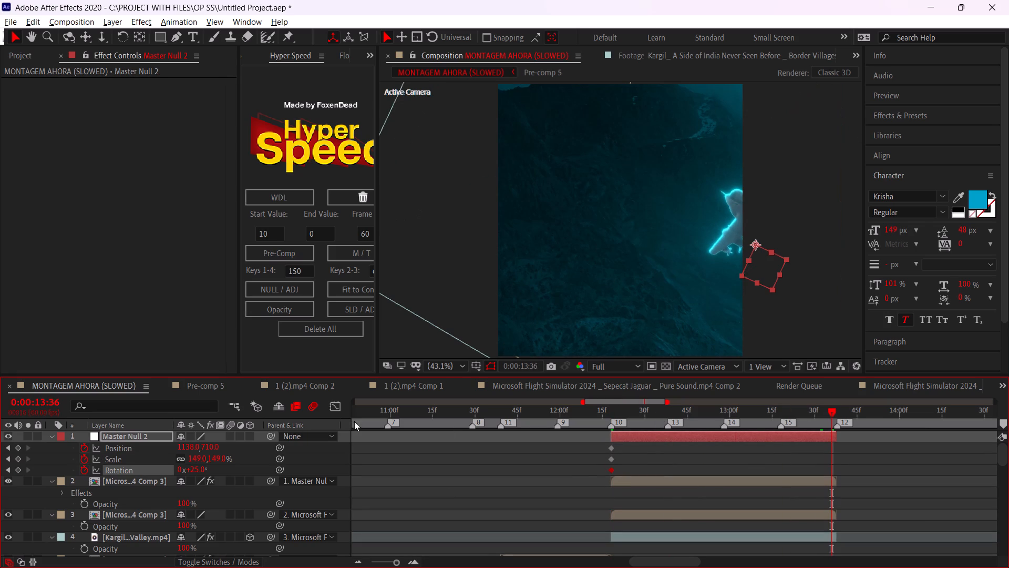
shift+click(159, 452)
right_click(159, 452)
click(199, 390)
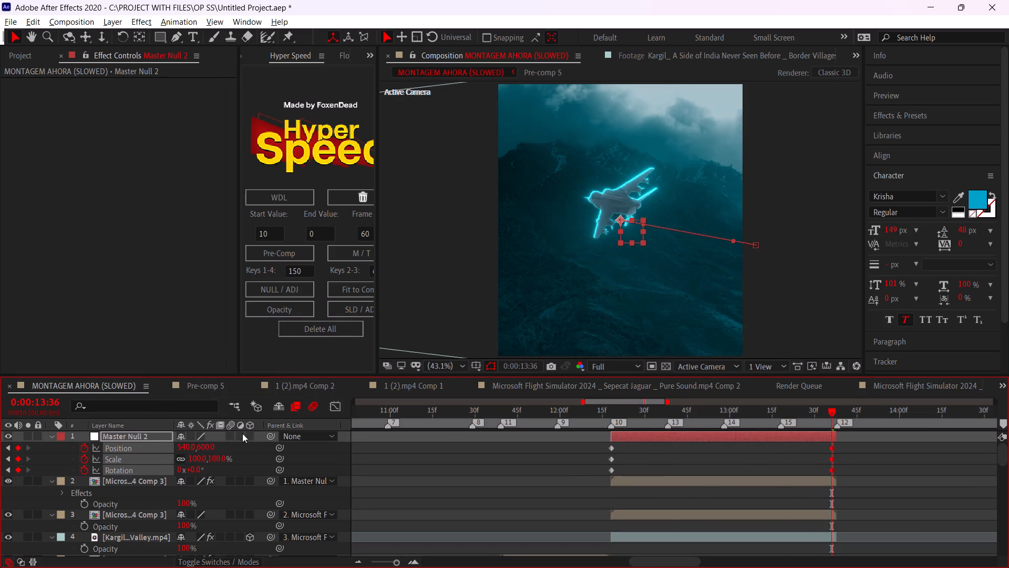
Move Master Null 2's ending Position, Scale and Rotation keyframes earlier, to just before 0:00:13:00.
drag(861, 448, 579, 486)
alt+drag(829, 445, 717, 451)
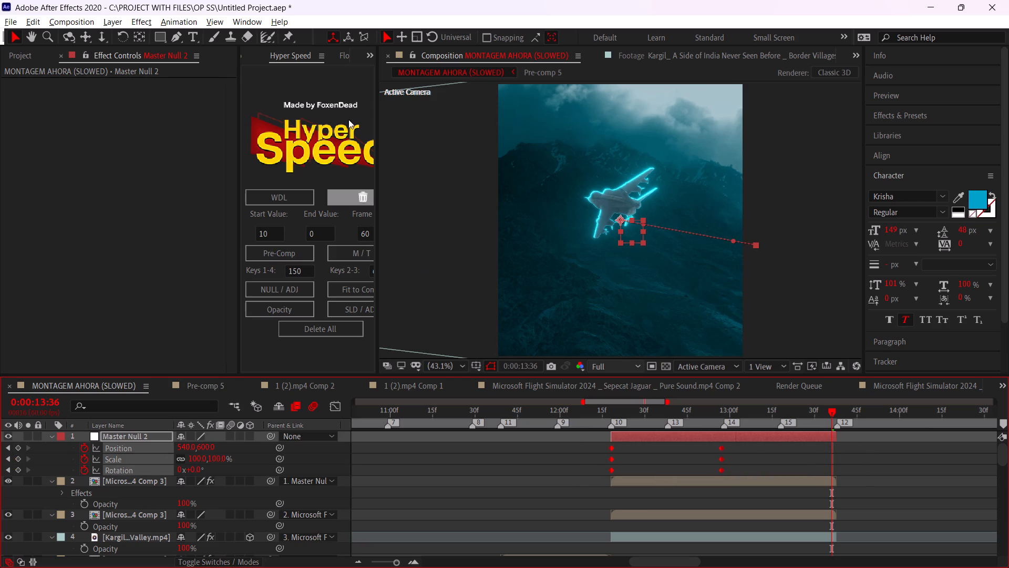
Apply the FAST Flow easing preset (0.00, 0.81, 0.05, 1.00) to Master Null 2's selected keyframes.
click(338, 57)
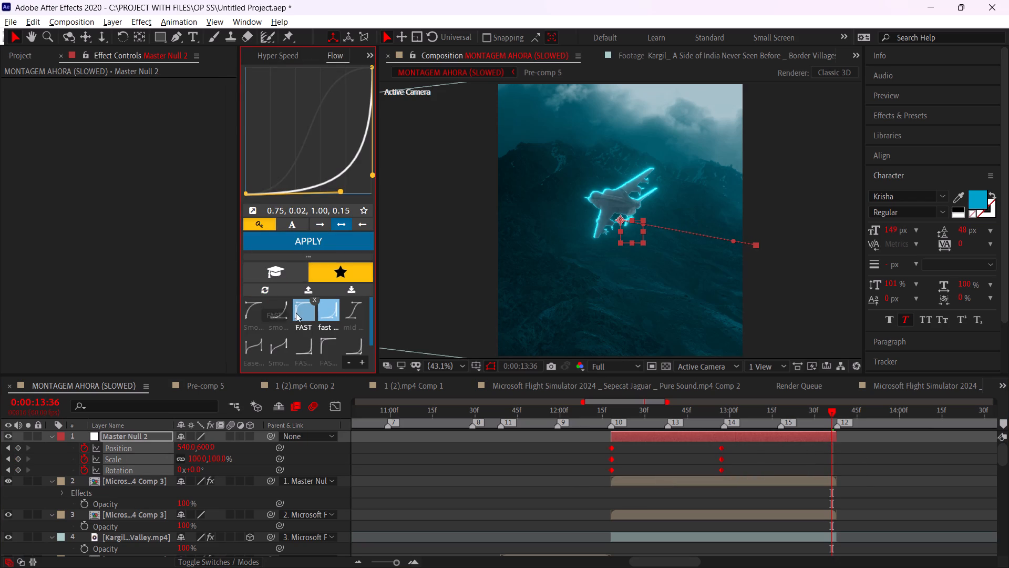
click(300, 312)
click(292, 245)
Scrub and play back the eased null move and the transition leading into the Kargil Valley shot.
drag(650, 411, 627, 418)
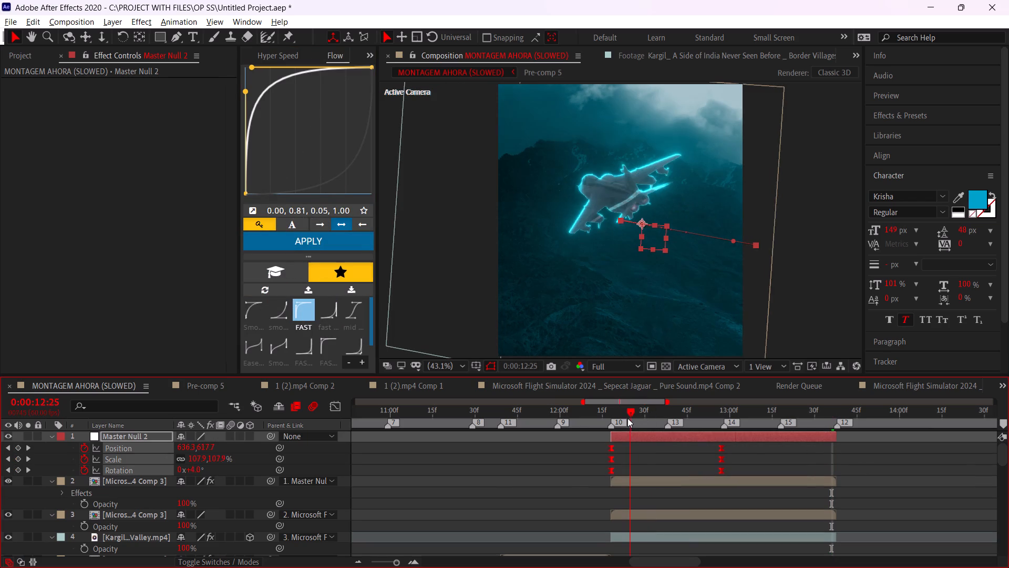
drag(627, 418, 645, 450)
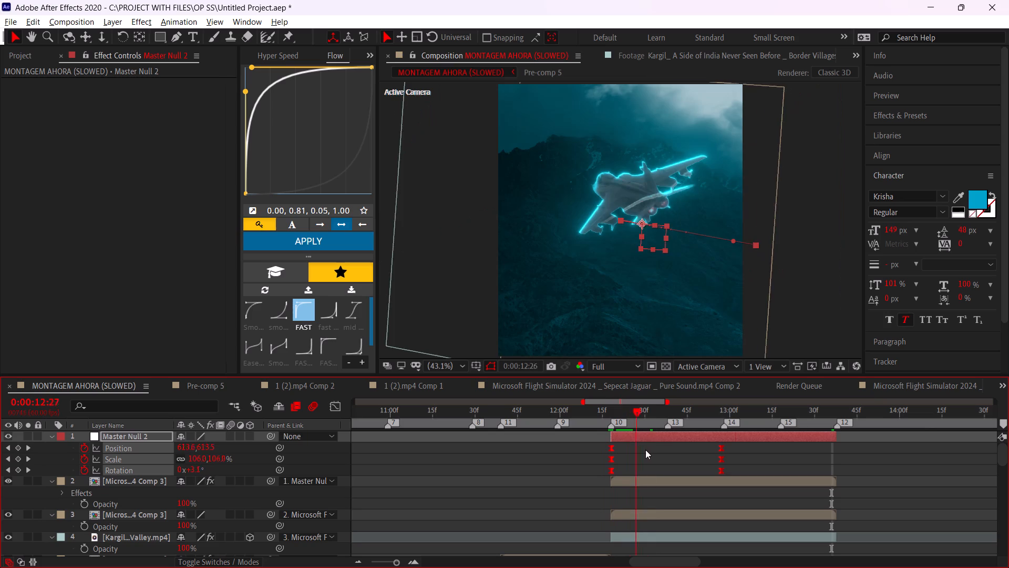
drag(645, 450, 595, 455)
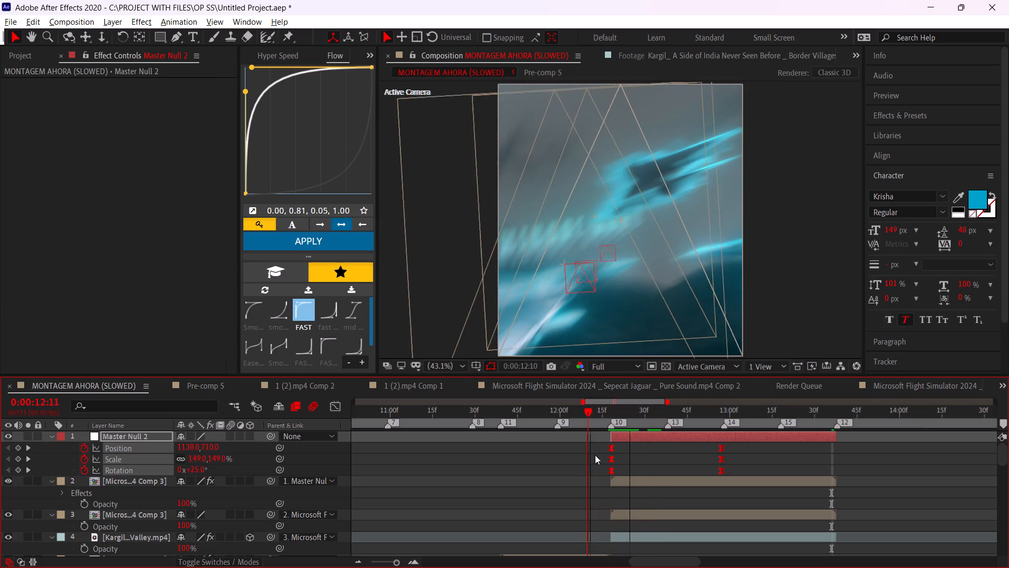
drag(595, 455, 587, 459)
key(space)
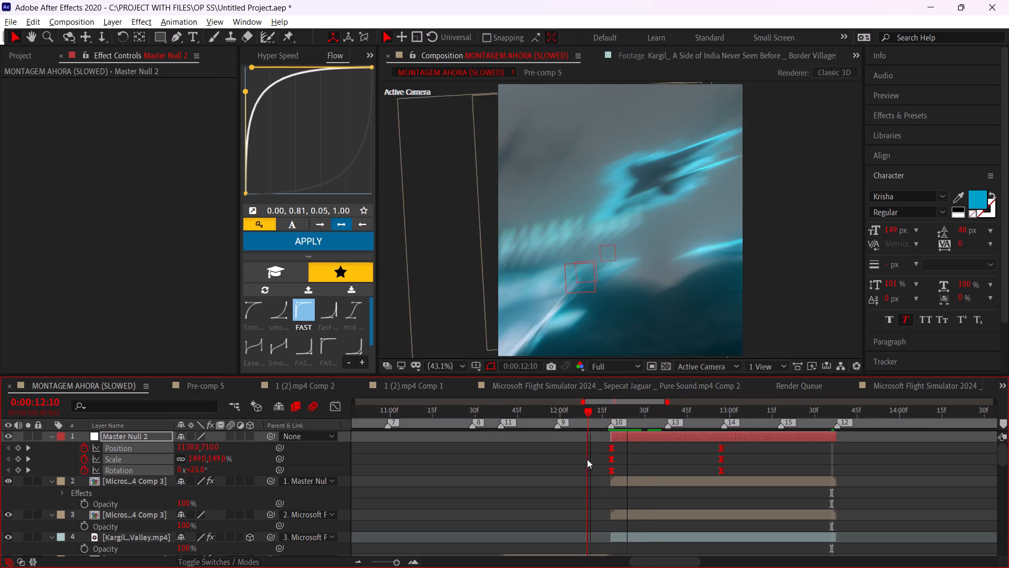
click(599, 419)
key(space)
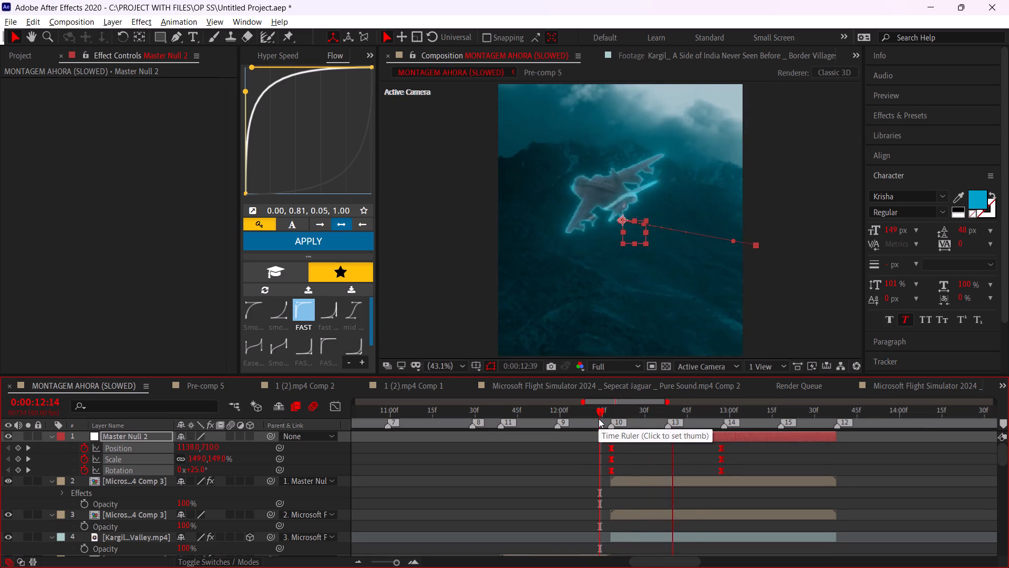
drag(599, 419, 433, 458)
key(space)
alt+scroll(585, 468, down, 1)
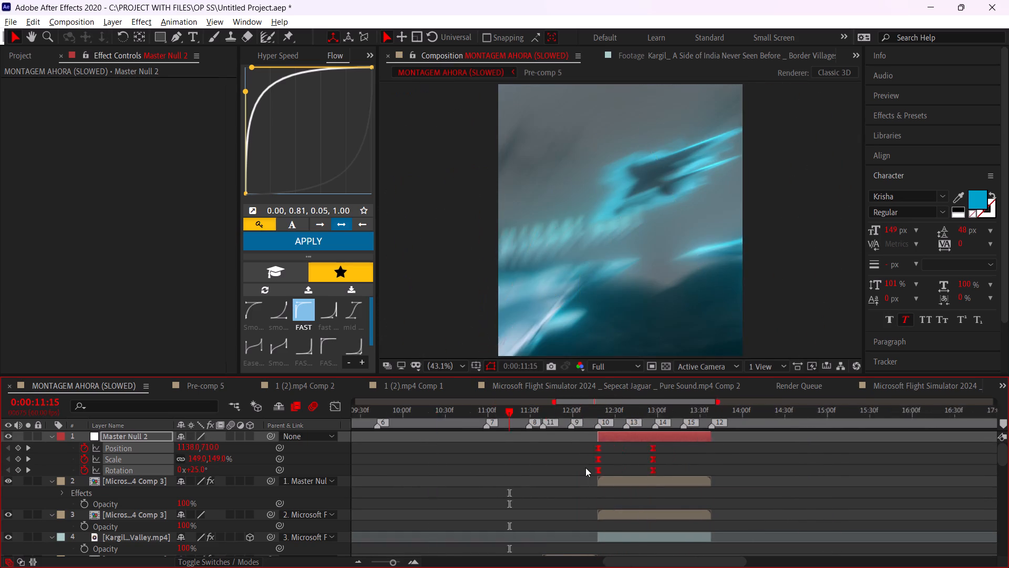
alt+scroll(585, 468, down, 2)
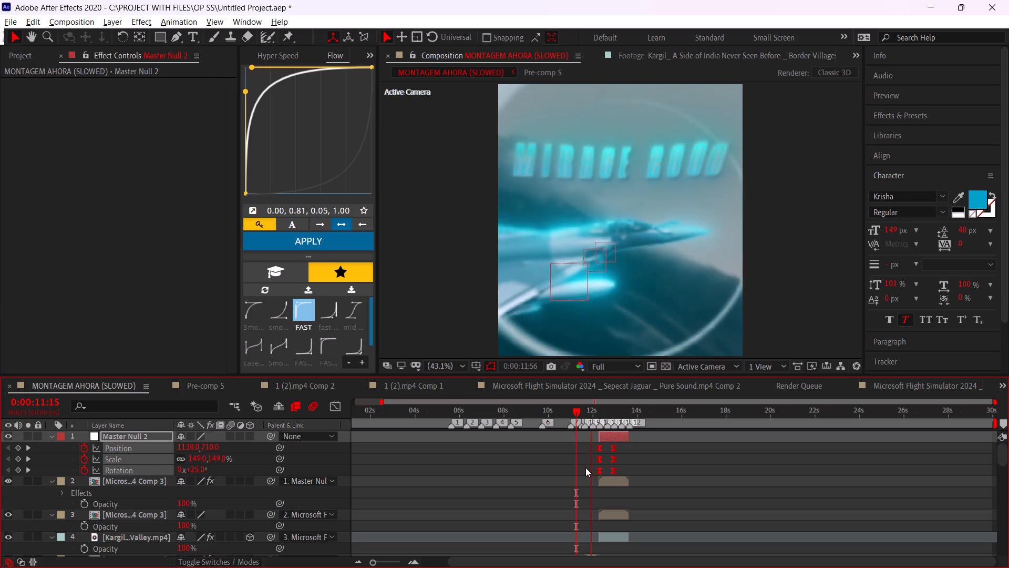
click(587, 416)
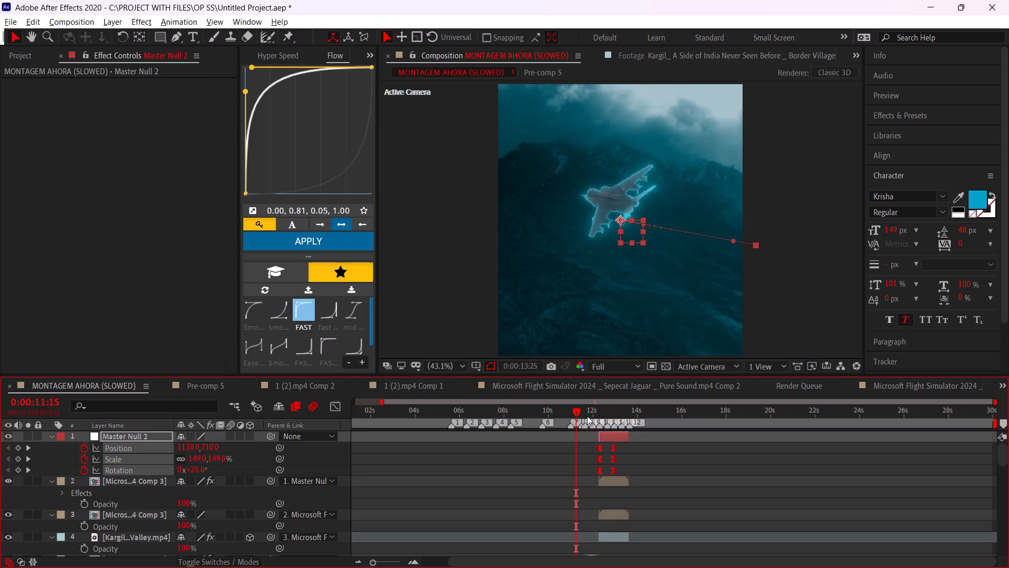
key(space)
click(587, 411)
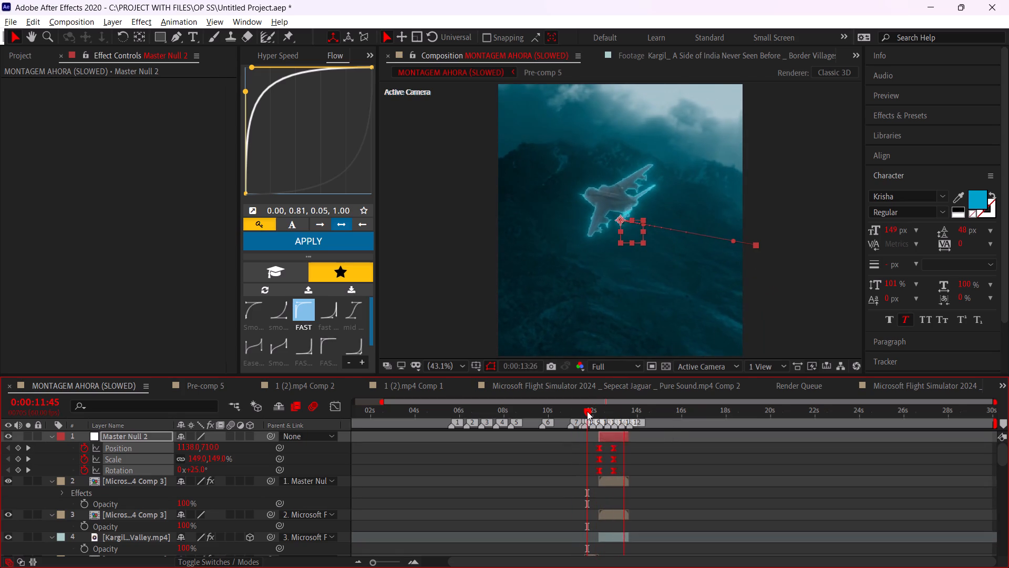
key(space)
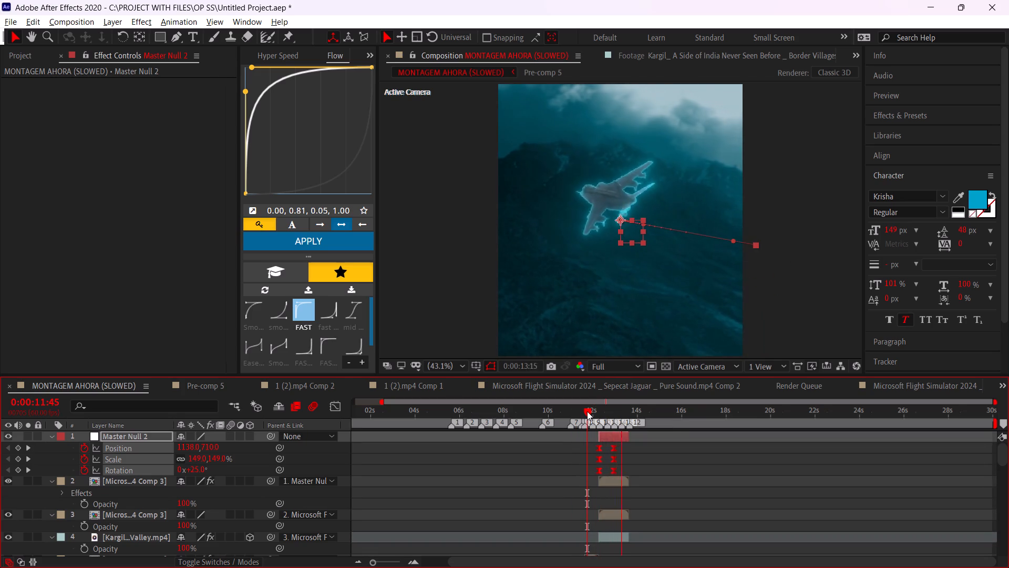
click(587, 411)
key(space)
click(587, 411)
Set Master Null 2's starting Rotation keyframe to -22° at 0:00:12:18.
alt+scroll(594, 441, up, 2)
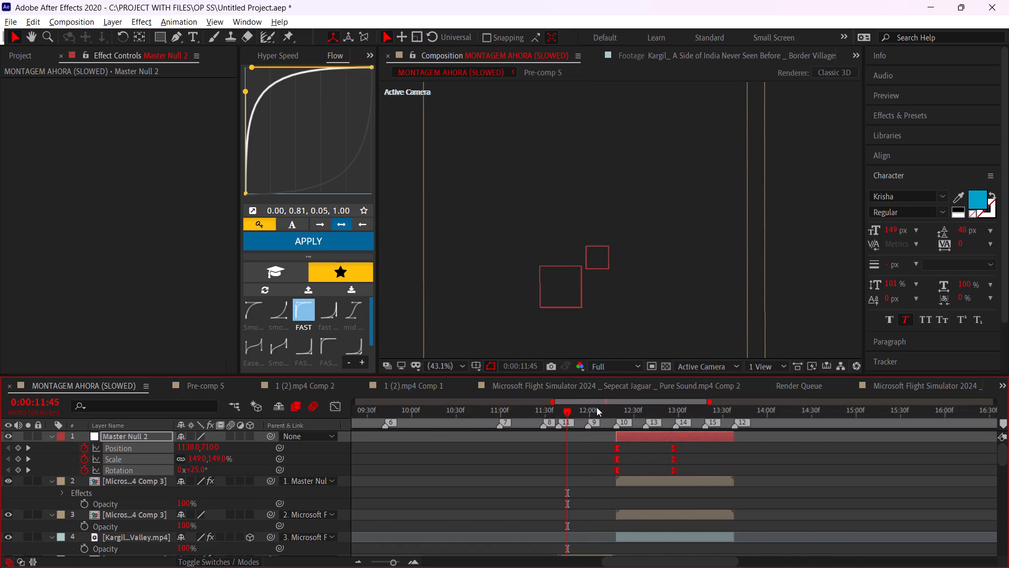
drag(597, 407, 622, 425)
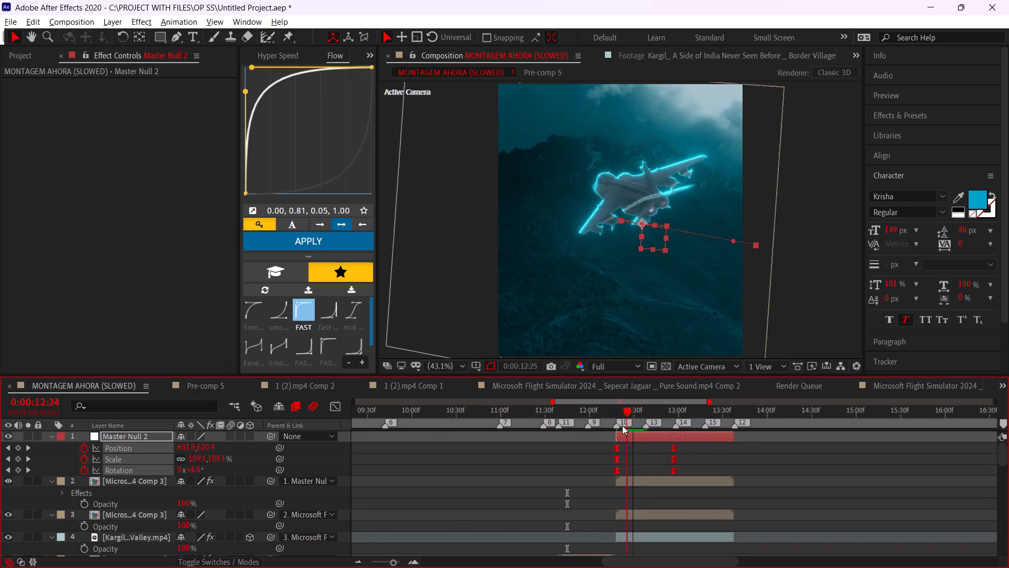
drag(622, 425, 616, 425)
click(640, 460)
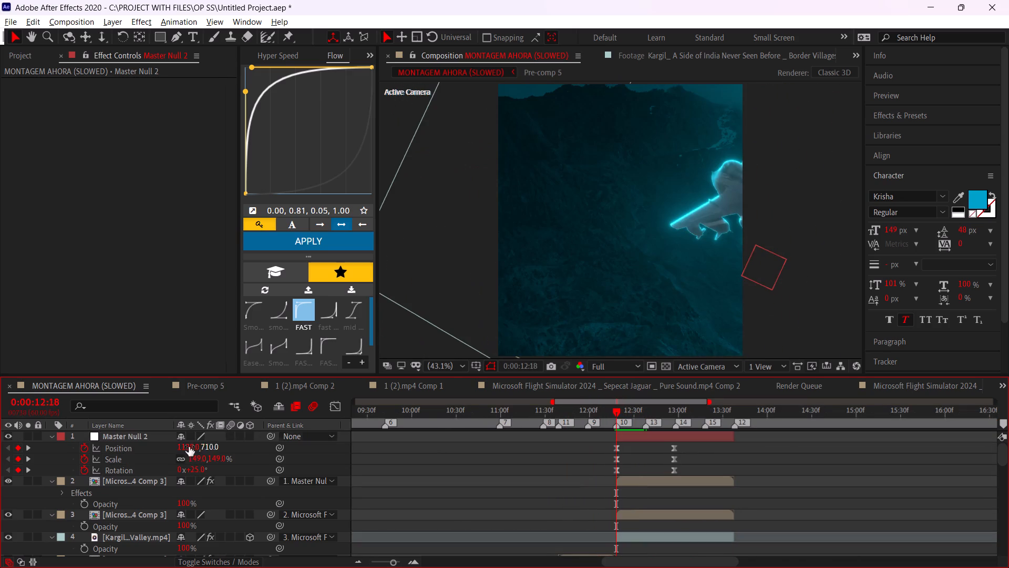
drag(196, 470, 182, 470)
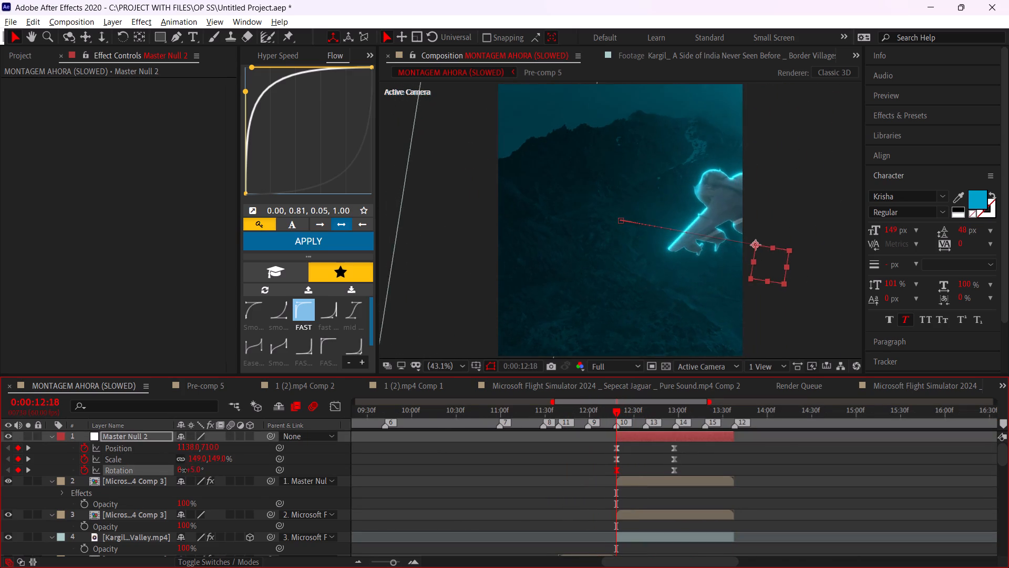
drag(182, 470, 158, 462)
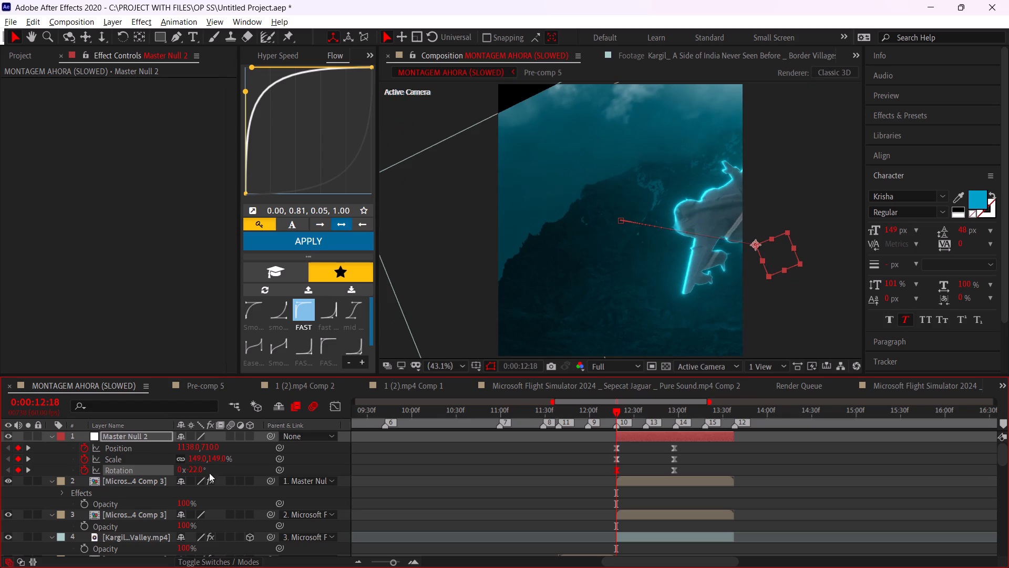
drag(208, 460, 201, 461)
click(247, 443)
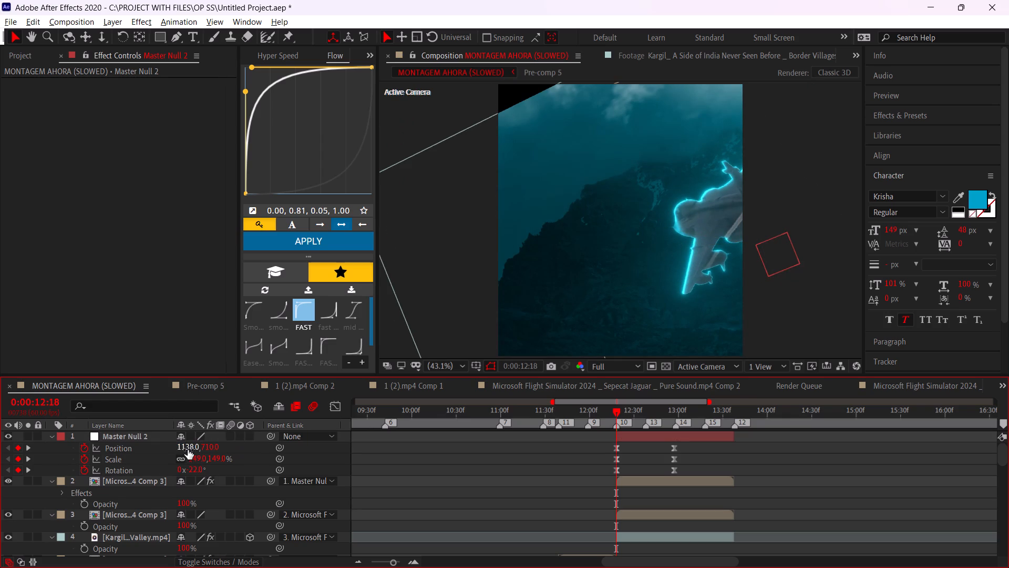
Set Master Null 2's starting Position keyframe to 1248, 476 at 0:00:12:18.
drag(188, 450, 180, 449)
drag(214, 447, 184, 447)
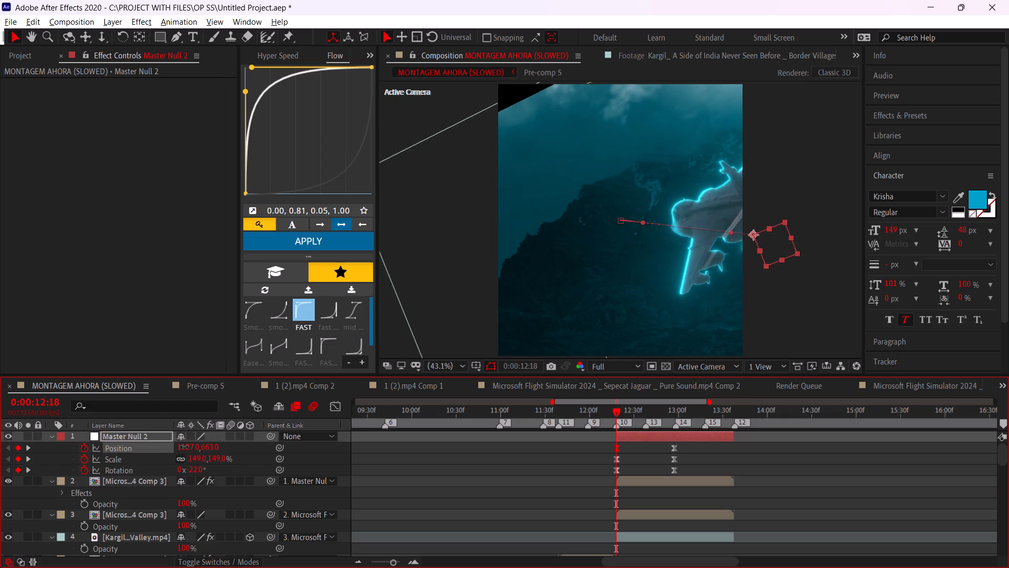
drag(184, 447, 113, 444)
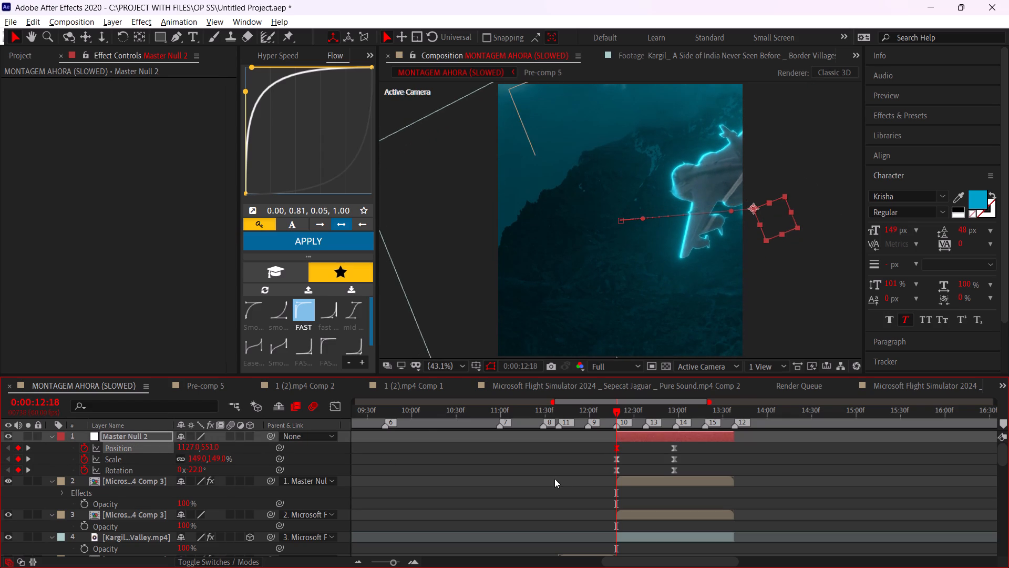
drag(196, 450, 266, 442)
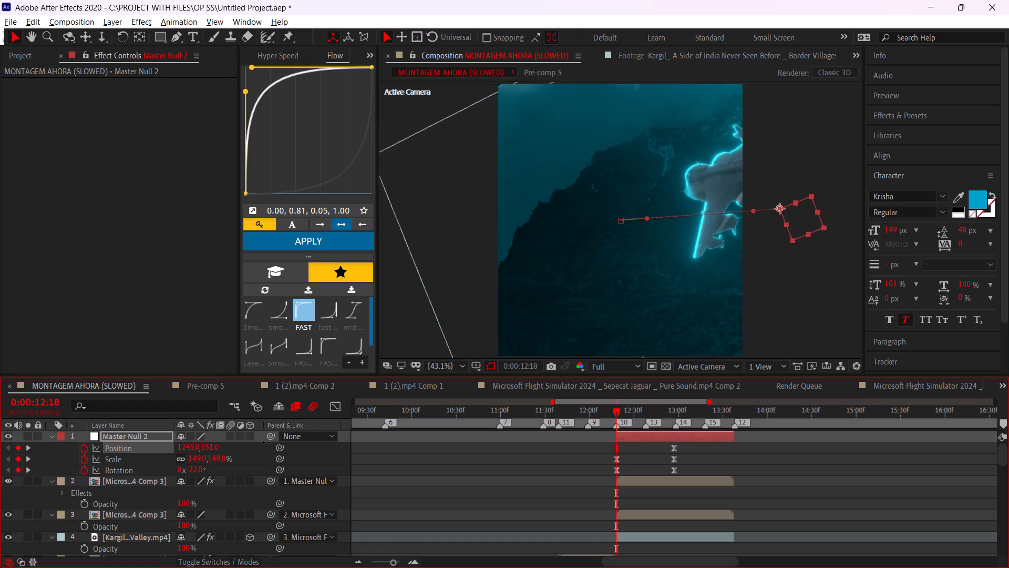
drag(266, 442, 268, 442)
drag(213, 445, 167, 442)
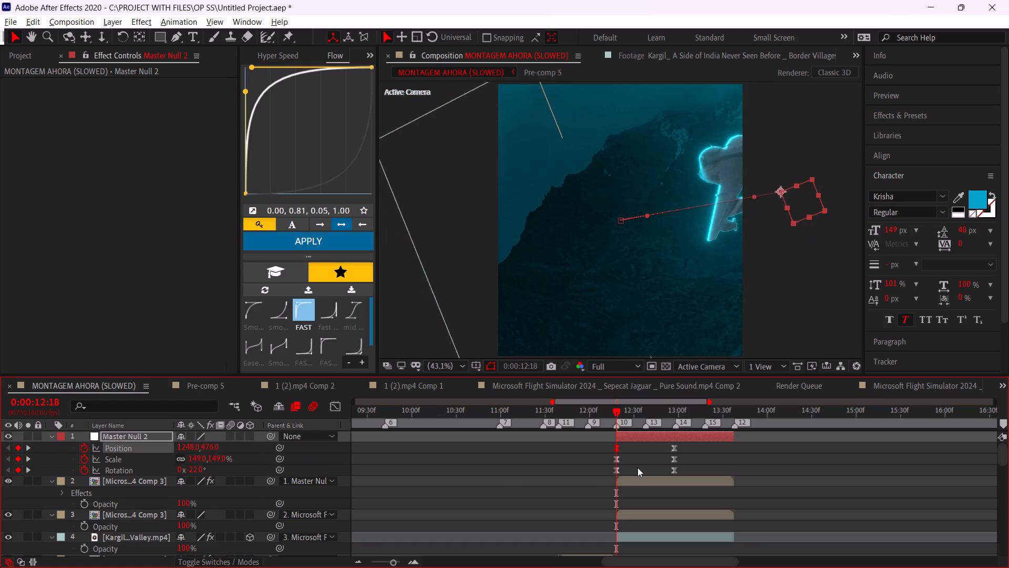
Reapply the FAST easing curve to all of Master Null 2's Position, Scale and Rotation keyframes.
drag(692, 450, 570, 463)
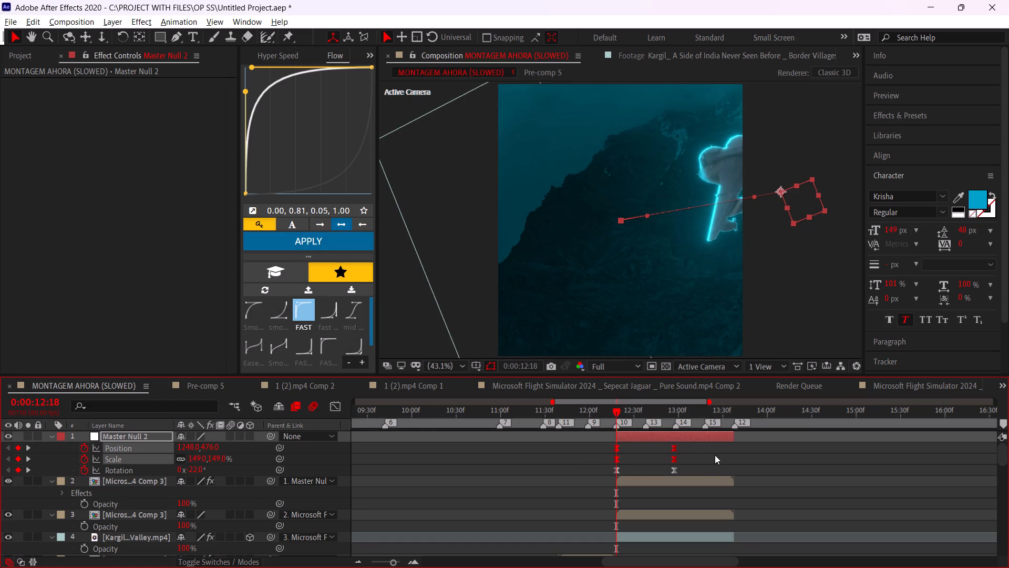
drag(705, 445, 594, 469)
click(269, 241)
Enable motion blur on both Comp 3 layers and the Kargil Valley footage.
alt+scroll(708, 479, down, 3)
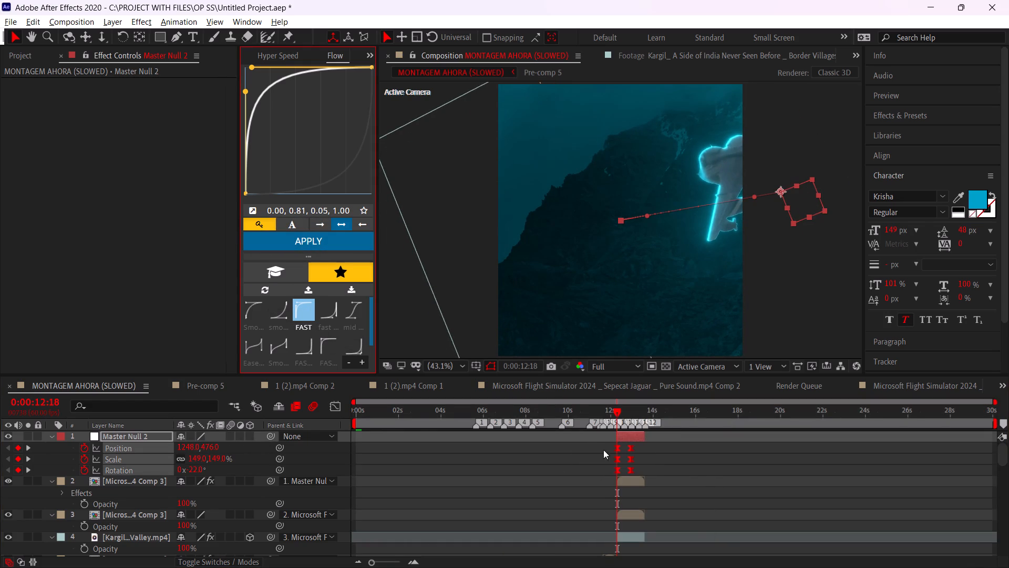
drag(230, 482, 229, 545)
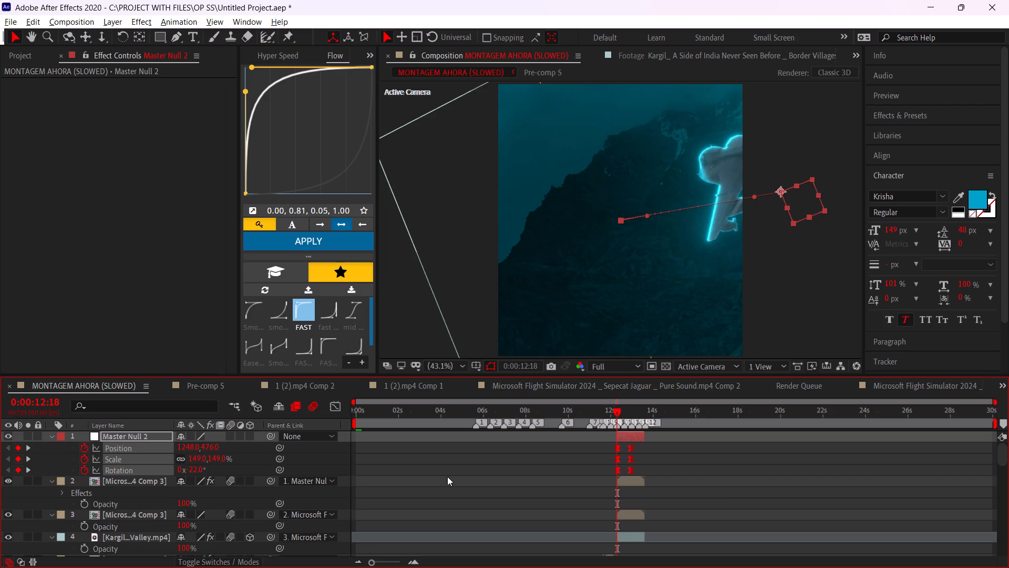
Preview the edit from the beginning at Quarter resolution and replay the transition from about 0:00:11:31.
scroll(602, 495, down, 1)
drag(513, 408, 280, 449)
key(space)
click(597, 366)
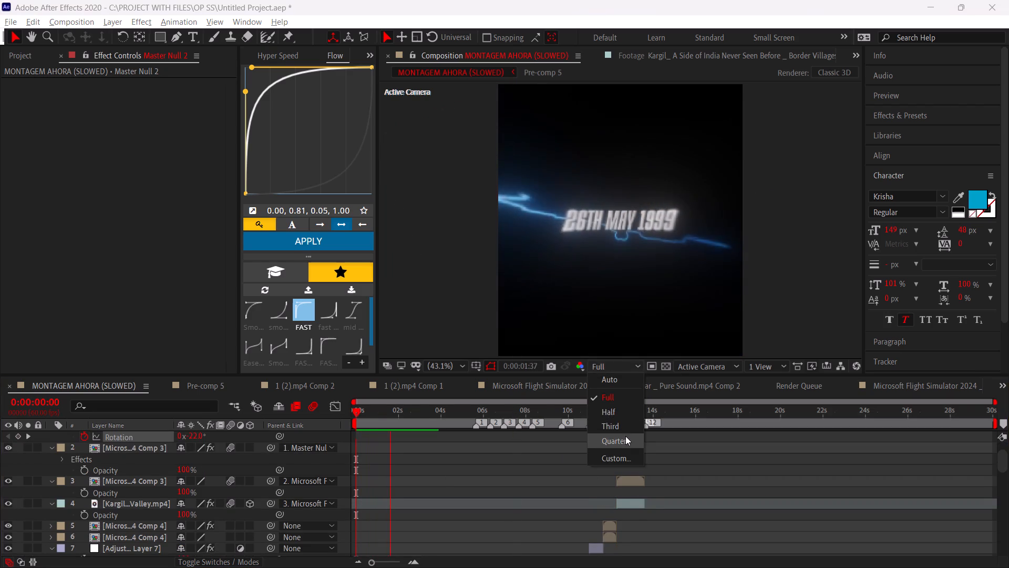
click(625, 437)
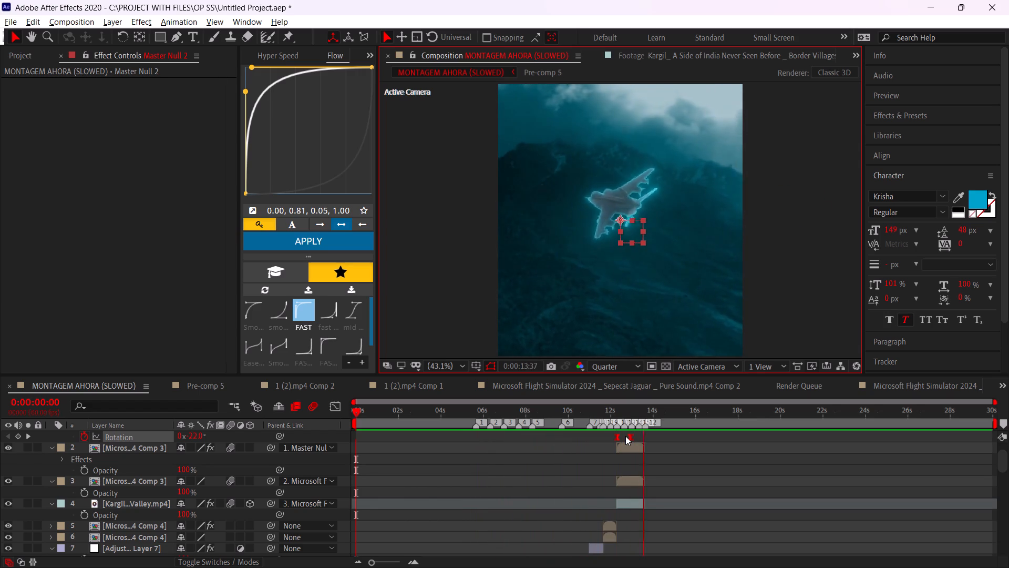
click(600, 415)
key(space)
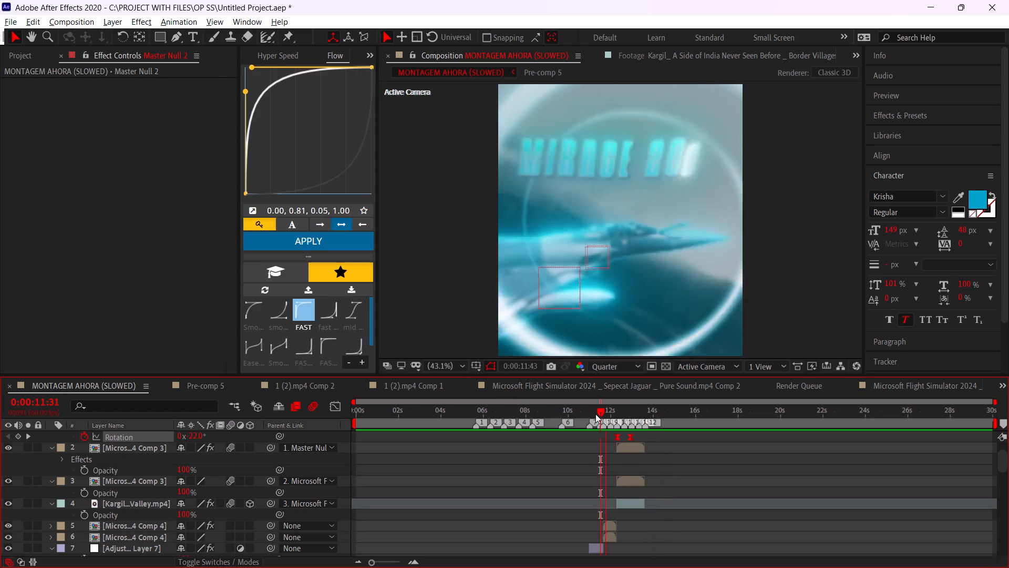
click(596, 411)
key(space)
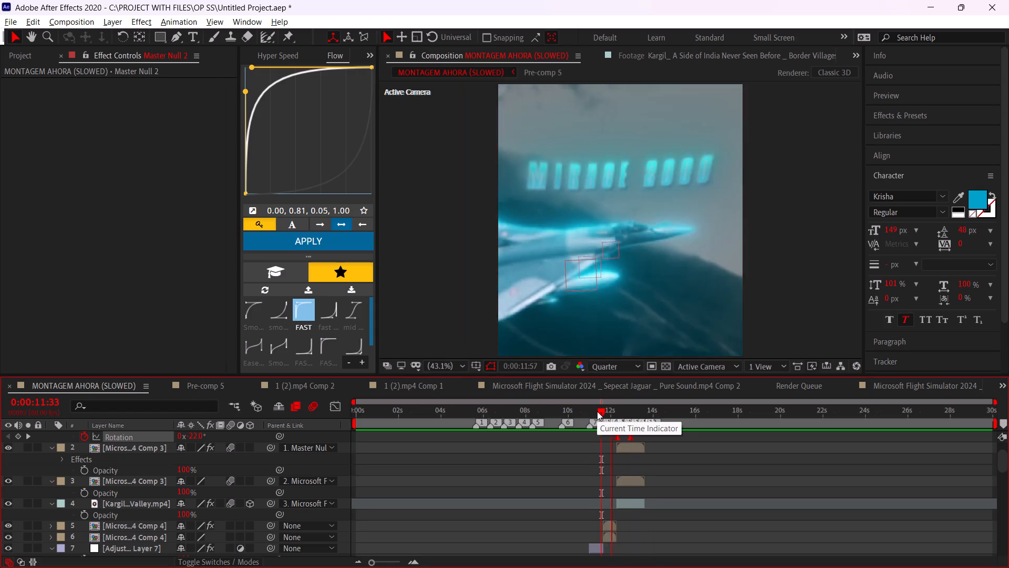
click(597, 411)
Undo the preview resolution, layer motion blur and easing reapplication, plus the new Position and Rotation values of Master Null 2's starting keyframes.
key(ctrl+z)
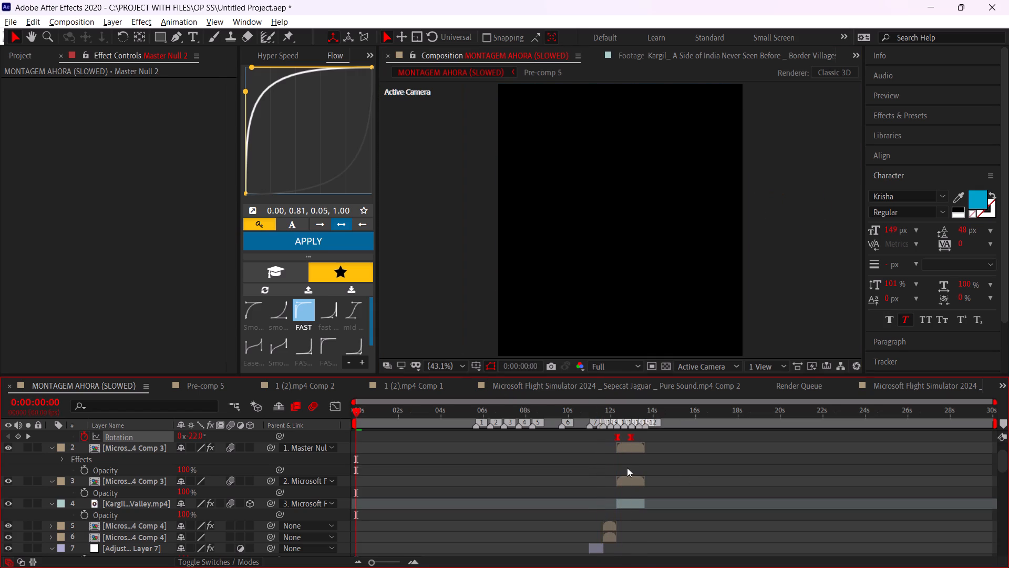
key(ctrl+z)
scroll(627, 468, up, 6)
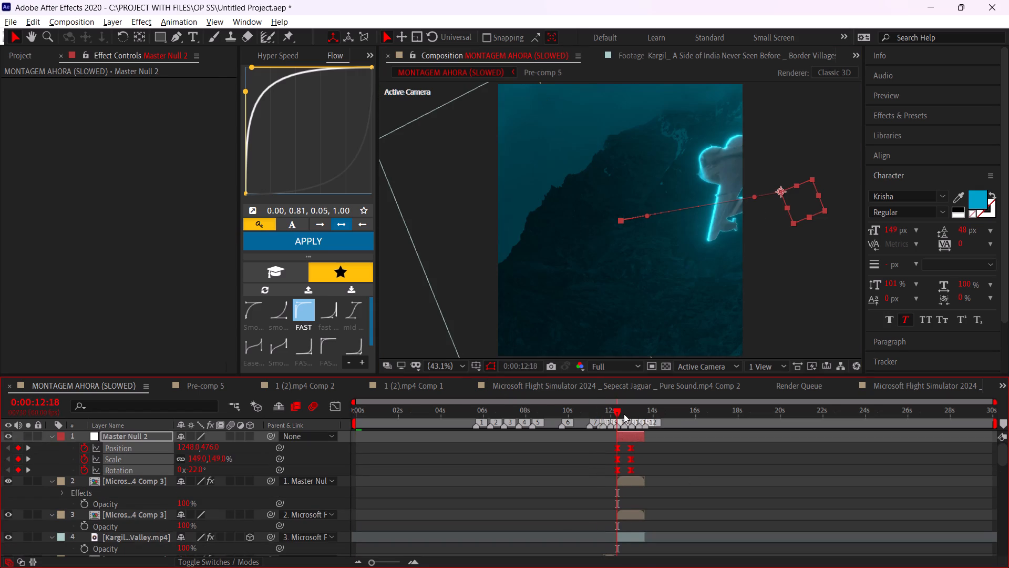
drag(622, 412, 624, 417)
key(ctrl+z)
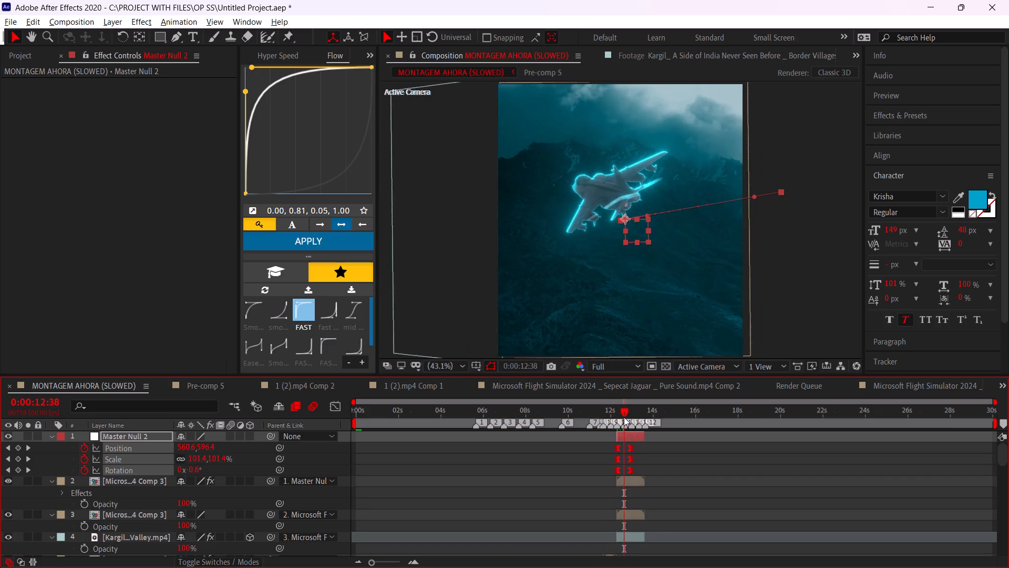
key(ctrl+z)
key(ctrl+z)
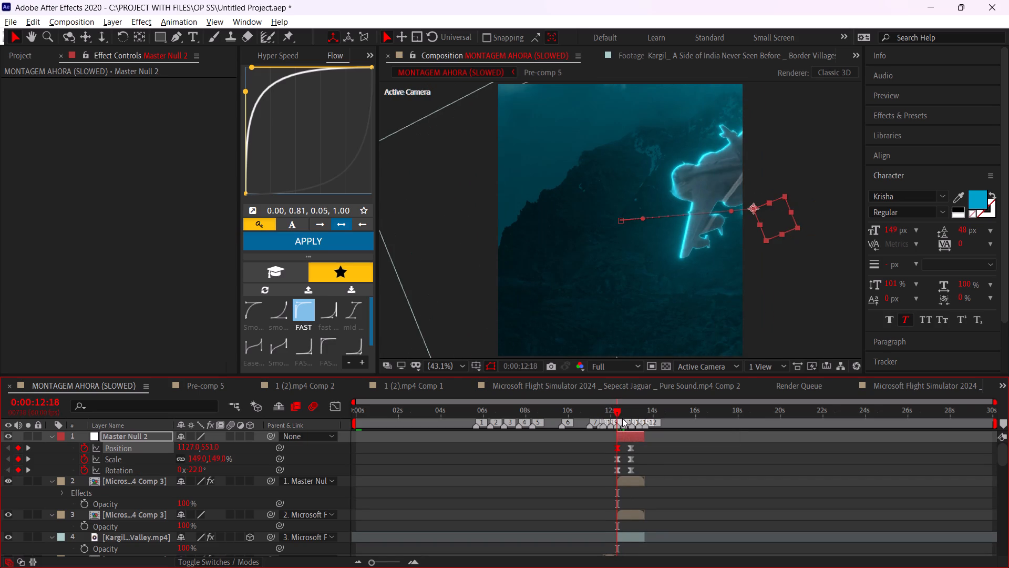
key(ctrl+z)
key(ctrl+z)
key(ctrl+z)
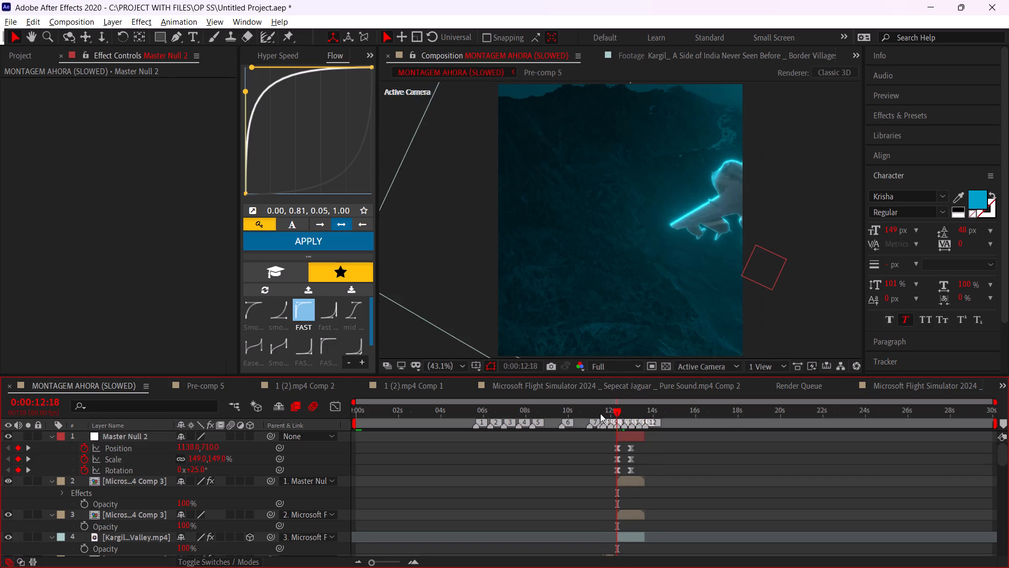
Replay the jet transition from about 0:00:11:27.
click(599, 413)
key(space)
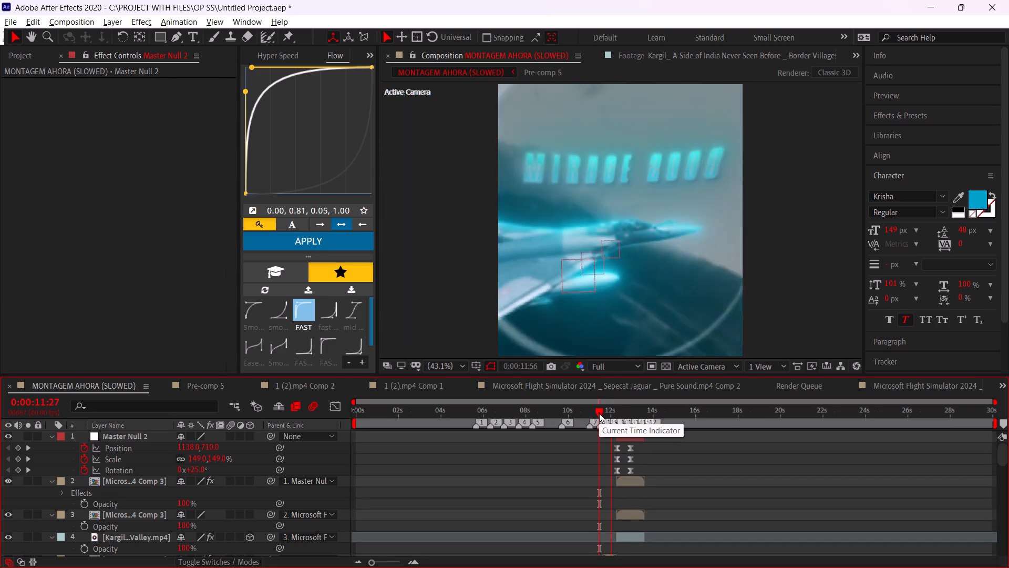
click(599, 413)
key(space)
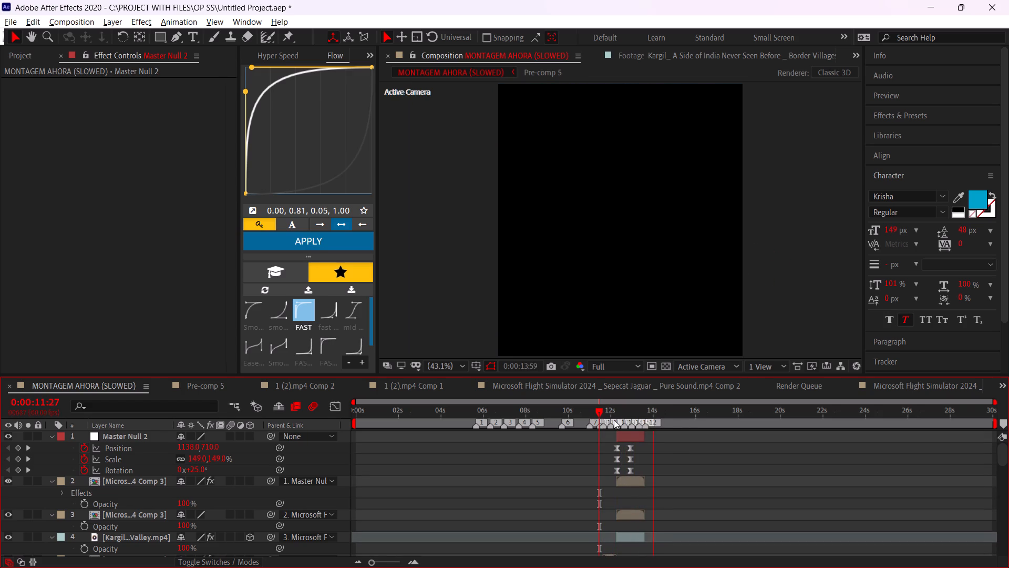
Add an adjustment layer above Master Null 2 and trim it to run from 0:00:11:58 to 0:00:12:48.
alt+scroll(609, 442, up, 4)
drag(654, 421, 662, 422)
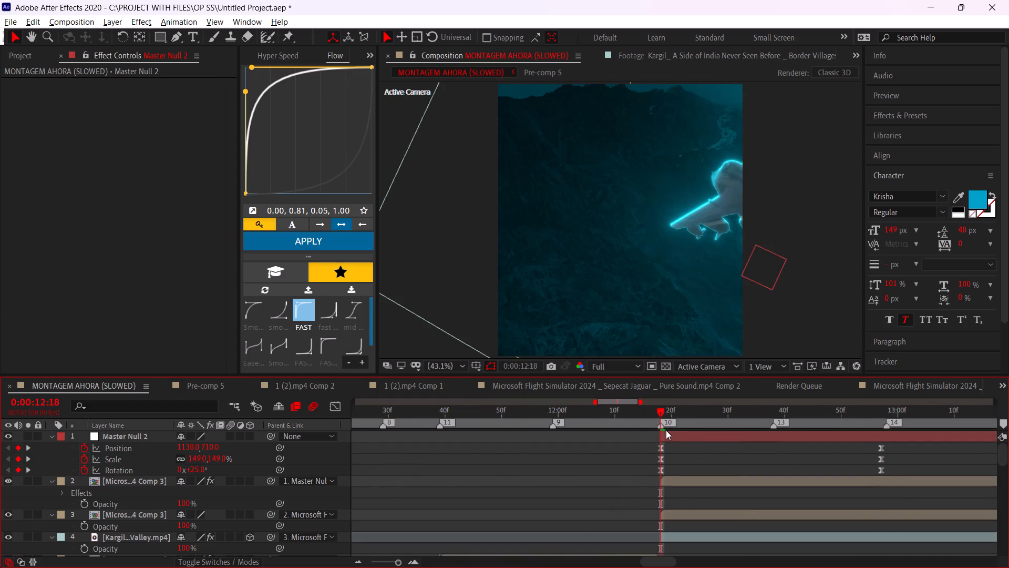
click(670, 433)
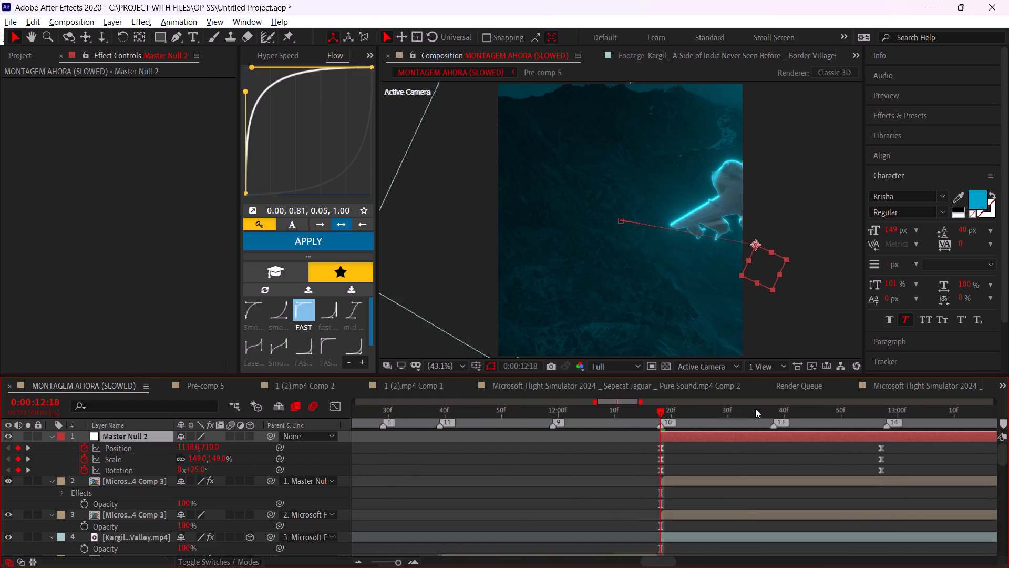
key(ctrl+alt+y)
key(ctrl+shift+Left)
key(ctrl+shift+Left)
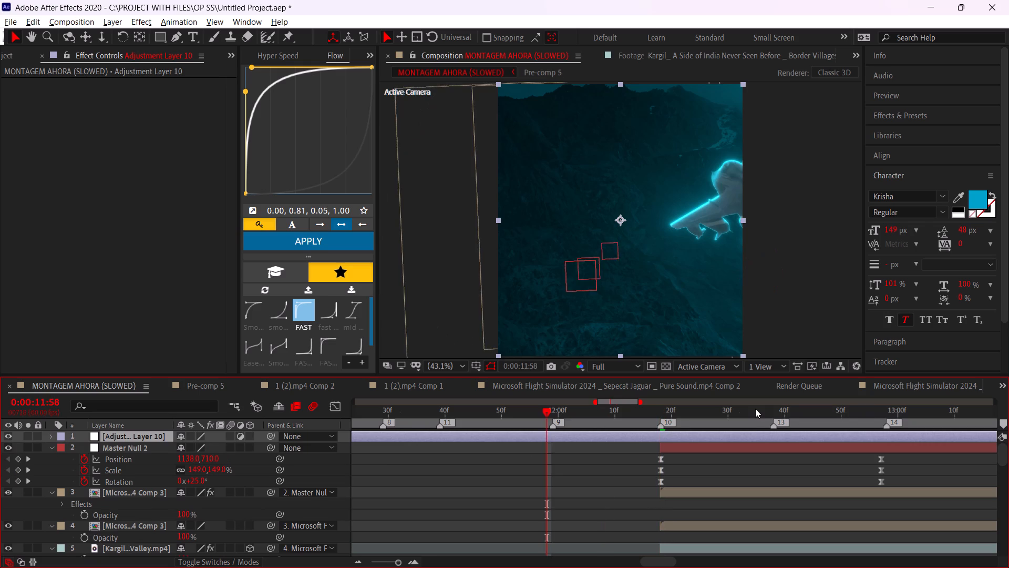
key(ctrl+shift+d)
key(ctrl+shift+Right)
key(ctrl+shift+Right)
key(ctrl+shift+Right)
key(ctrl+shift+Right)
key(ctrl+shift+Right)
key(ctrl+shift+d)
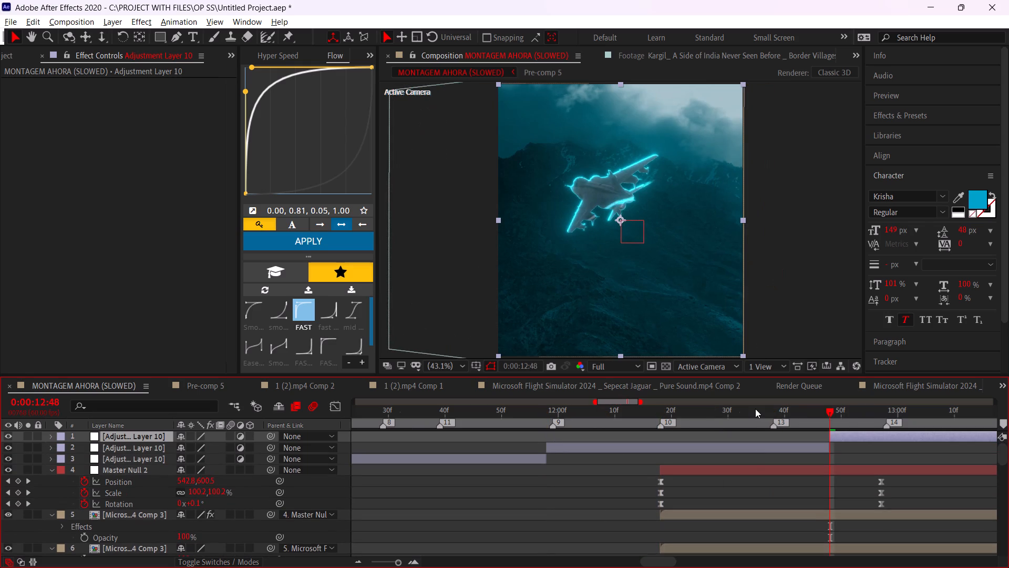
key(Delete)
click(522, 449)
key(Delete)
click(623, 433)
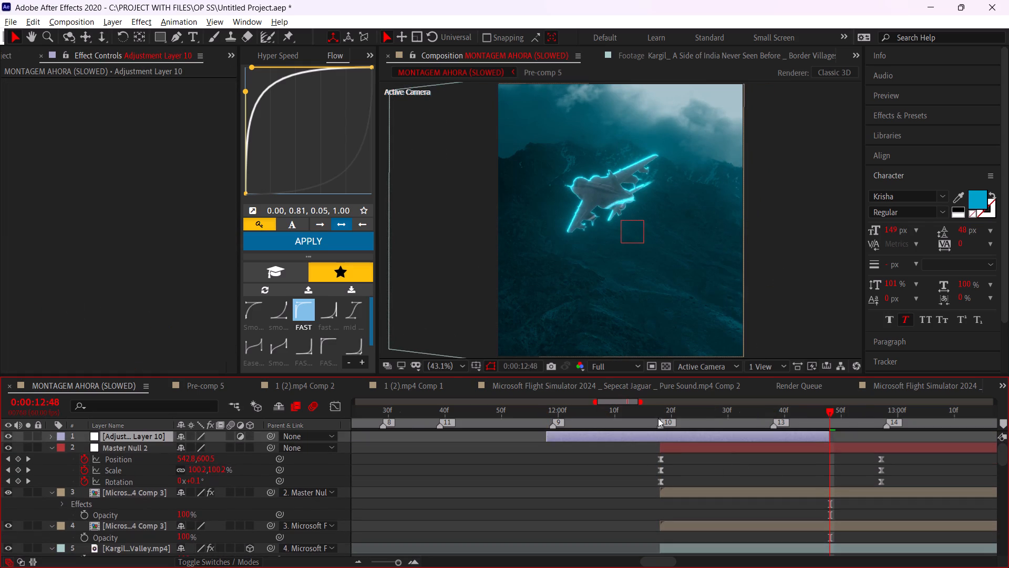
Apply CC Wide Time to the new adjustment layer with the playhead at 0:00:12:18.
click(658, 418)
click(661, 410)
key(ctrl+space)
text(cc wide)
key(Return)
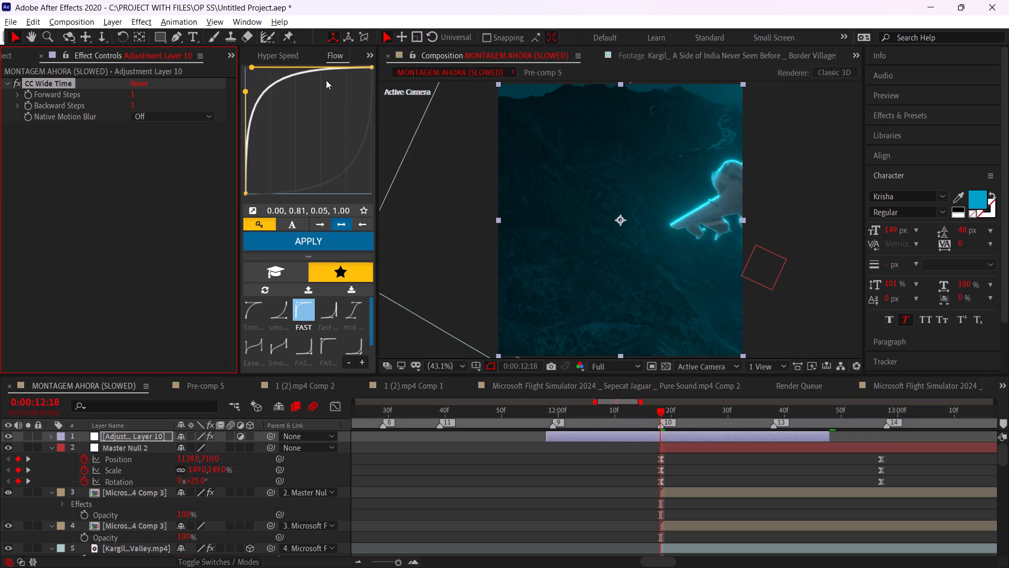
Set CC Wide Time's Forward Steps and Backward Steps to 5 and turn Native Motion Blur On.
click(134, 93)
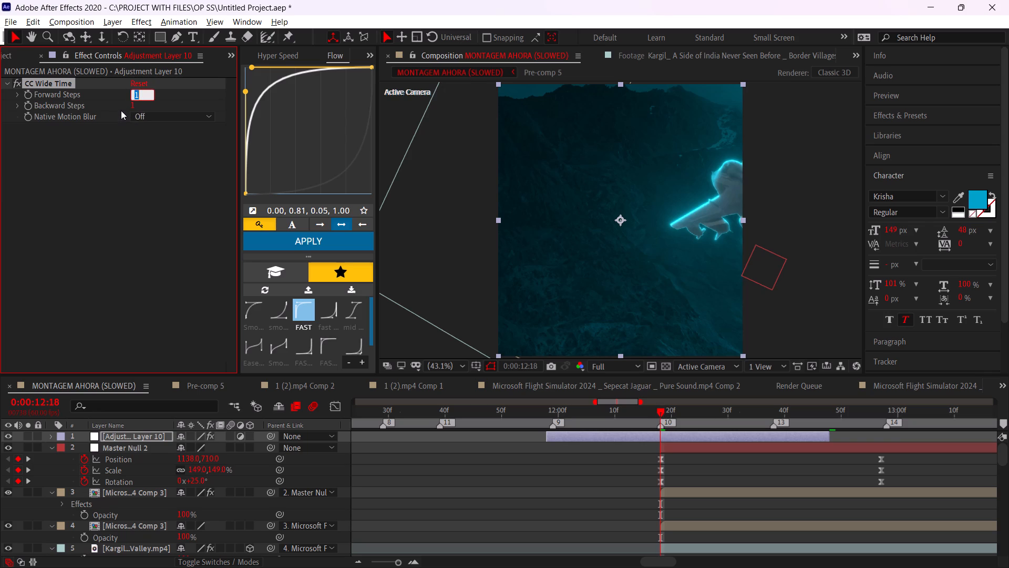
key(5)
click(129, 104)
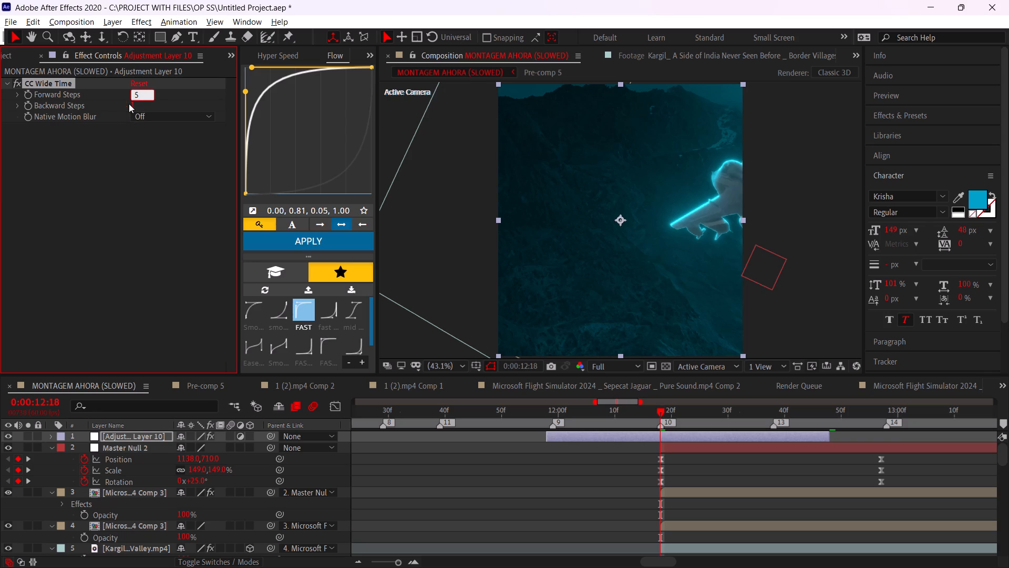
click(131, 105)
key(5)
click(147, 163)
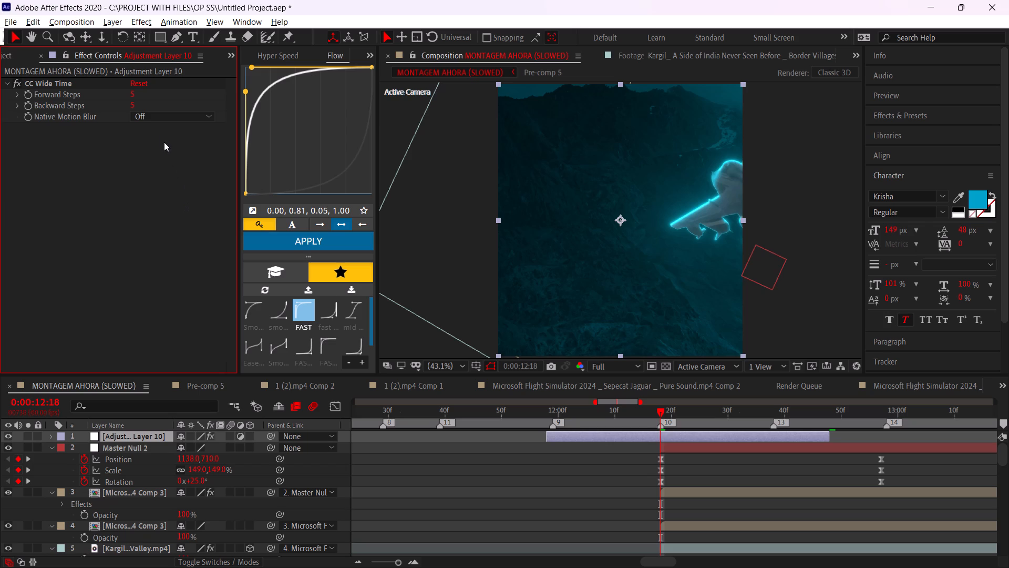
click(167, 118)
click(167, 131)
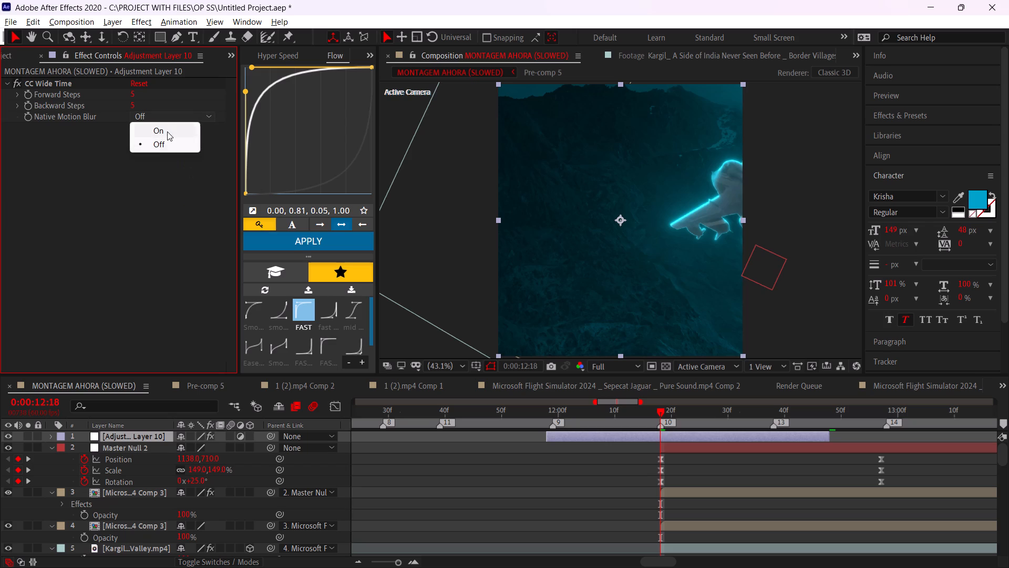
click(186, 194)
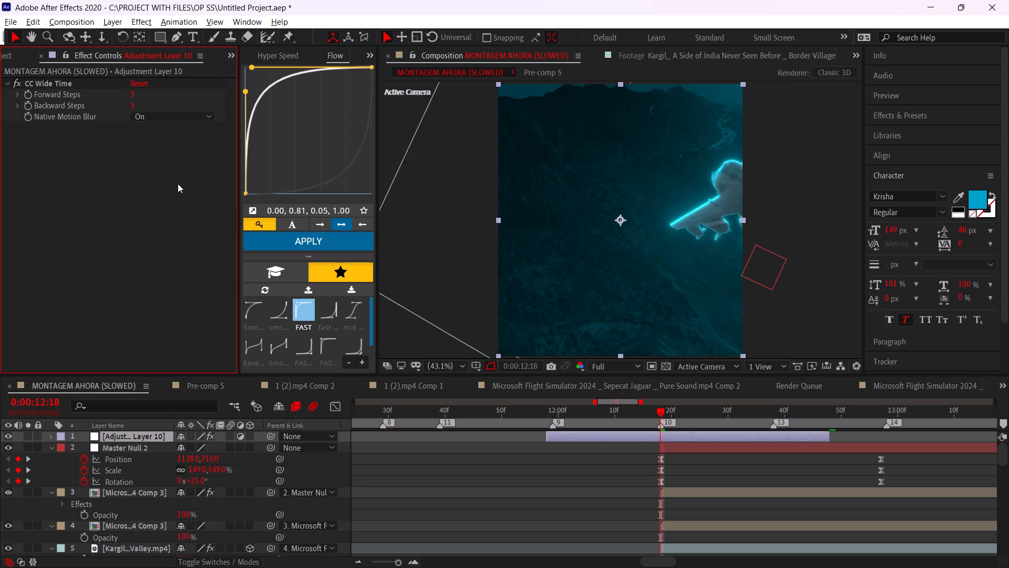
Add keyframes for Forward Steps and Backward Steps at 0:00:12:18 and check the blur a few frames on.
click(30, 98)
click(30, 106)
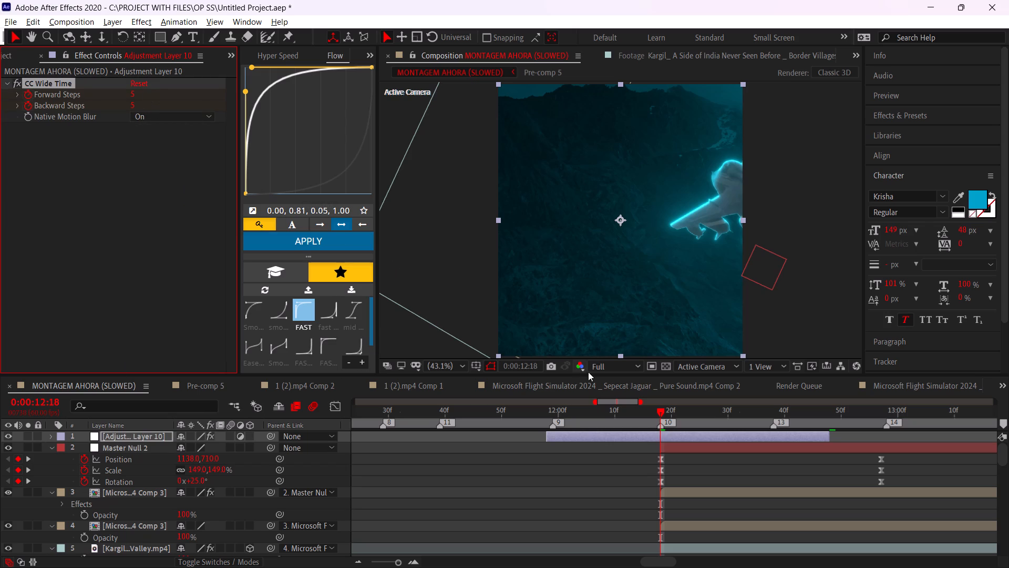
drag(663, 411, 679, 415)
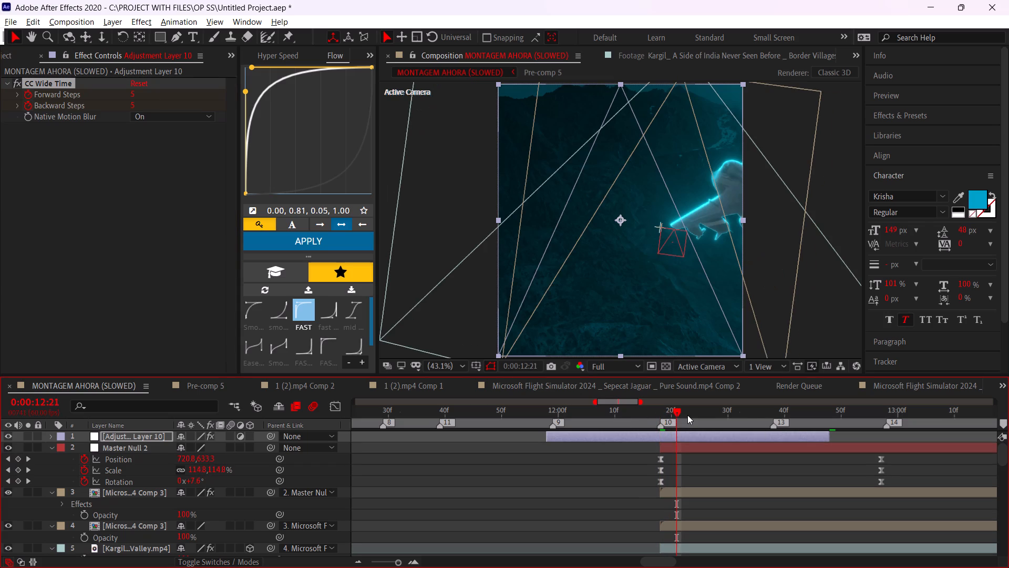
Keyframe Forward Steps and Backward Steps at 0 at both ends of the adjustment layer, 0:00:11:58 and 0:00:12:48.
click(545, 417)
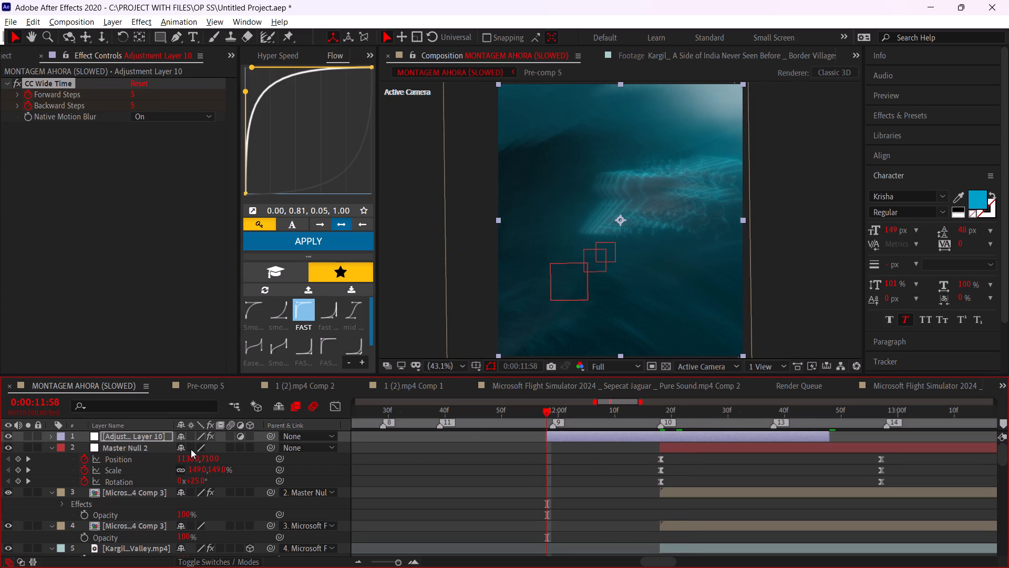
key(u)
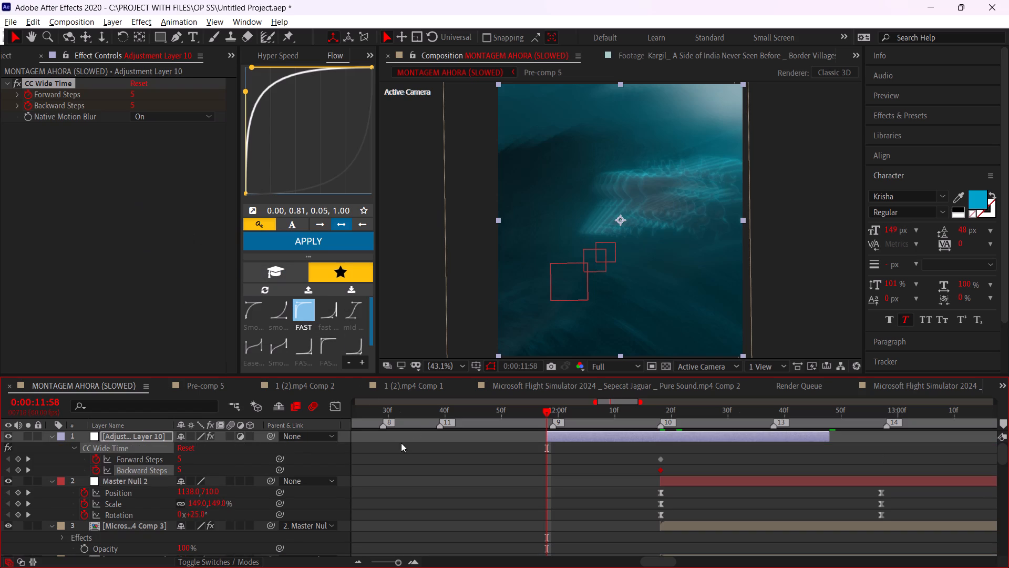
click(181, 458)
key(0)
click(180, 469)
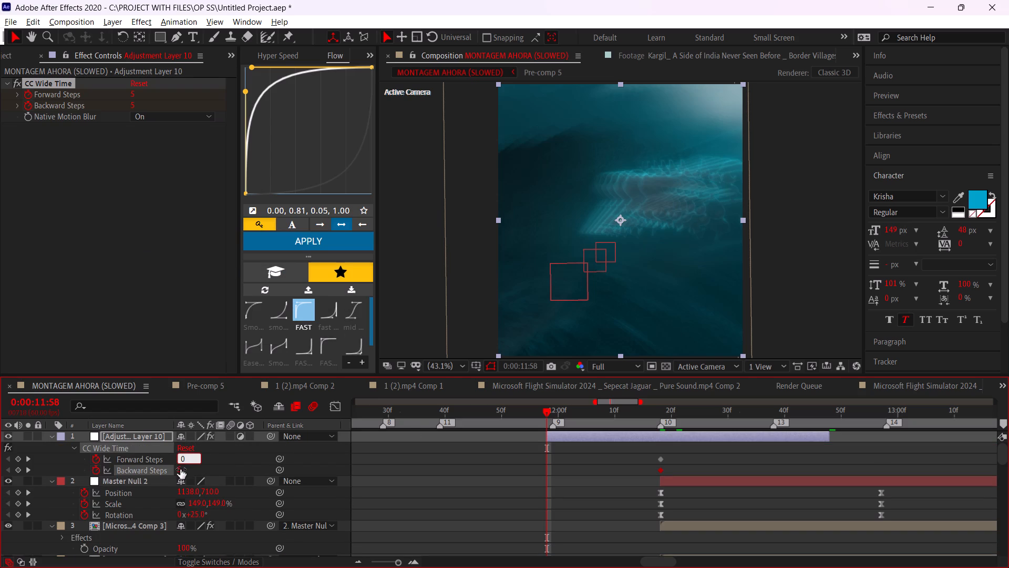
key(0)
click(211, 460)
click(836, 418)
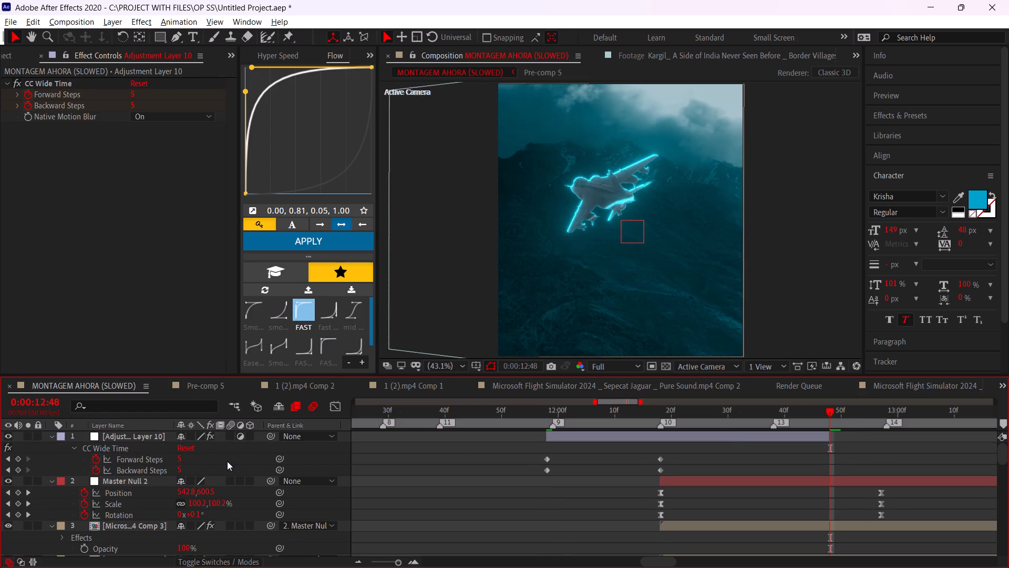
click(178, 457)
key(0)
click(180, 468)
key(0)
click(221, 459)
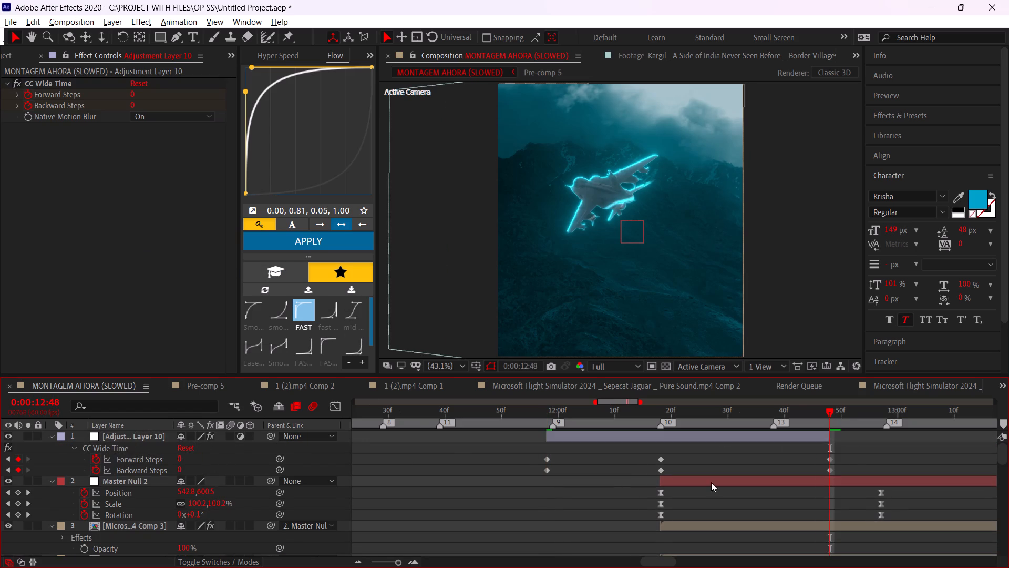
Easy-ease all the CC Wide Time keyframes, applying Flow curve 0.98, 0.00, 1.00, 1.00 to the rise and Smooth to the fall.
drag(845, 457, 519, 473)
key(F9)
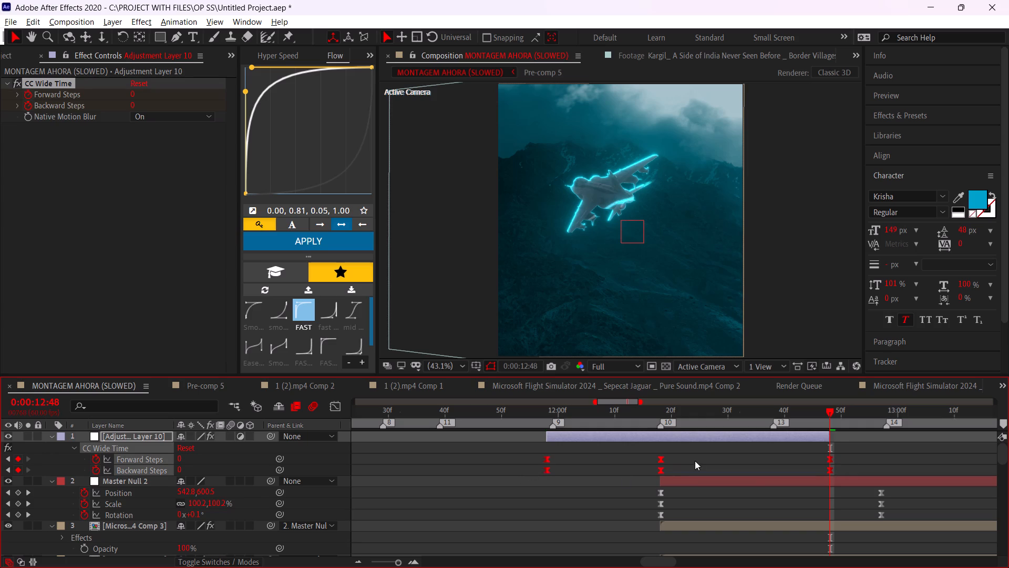
drag(695, 461, 501, 470)
click(273, 323)
click(292, 242)
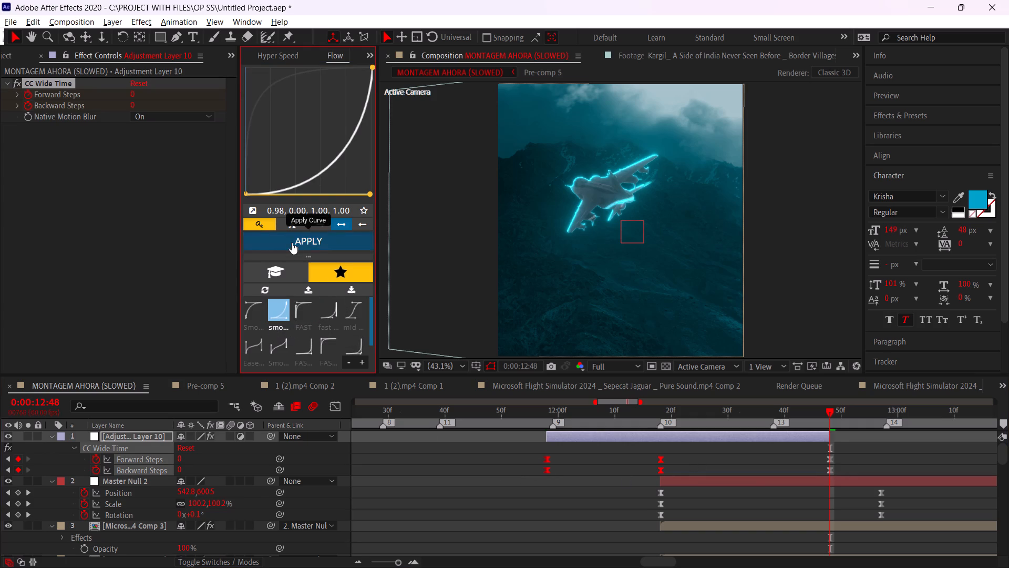
drag(874, 455, 631, 484)
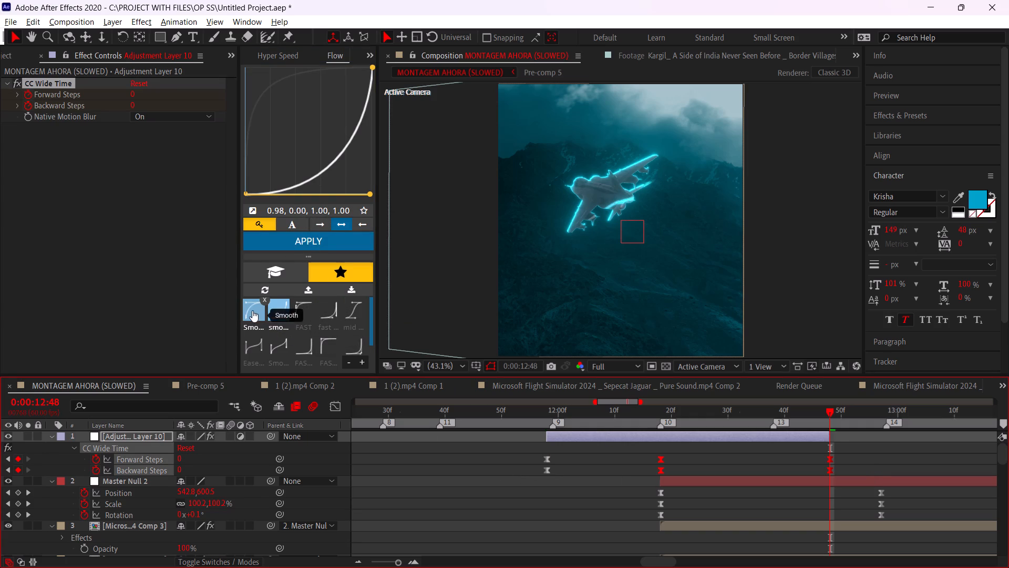
click(252, 310)
click(289, 243)
Preview the edit from the beginning at Quarter resolution.
alt+scroll(652, 480, down, 5)
drag(471, 407, 246, 450)
key(space)
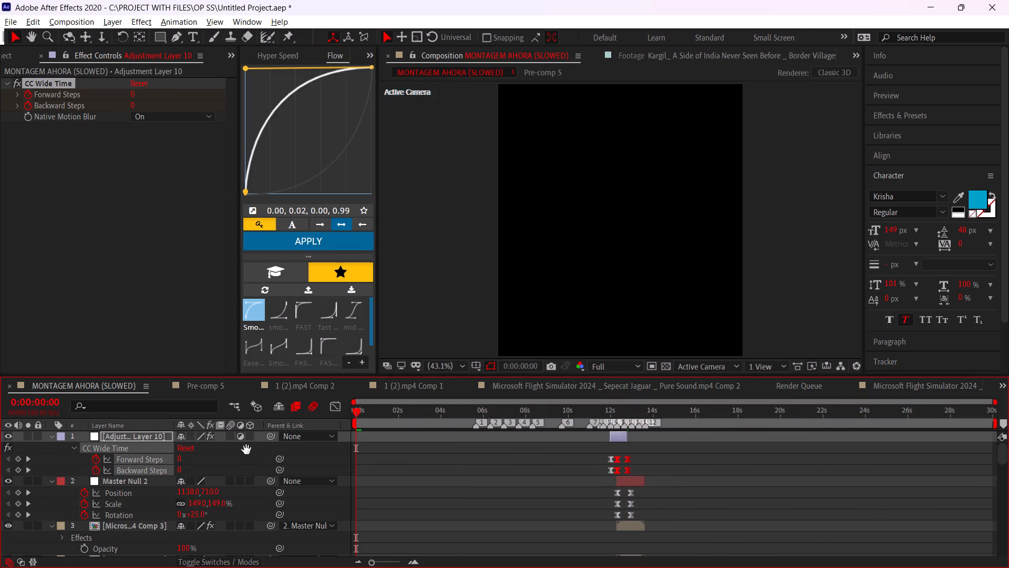
click(613, 369)
click(606, 445)
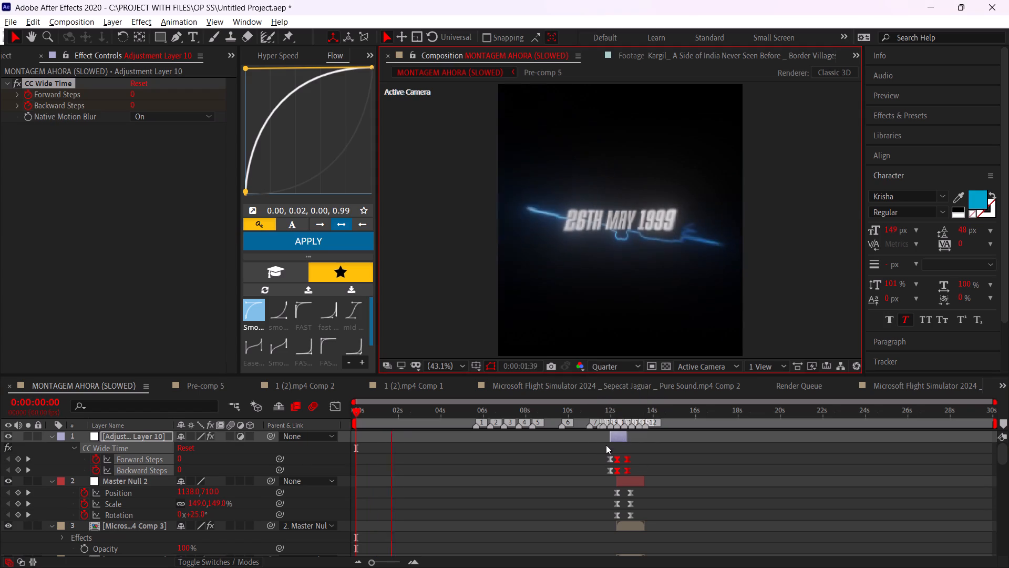
drag(377, 419, 289, 419)
key(space)
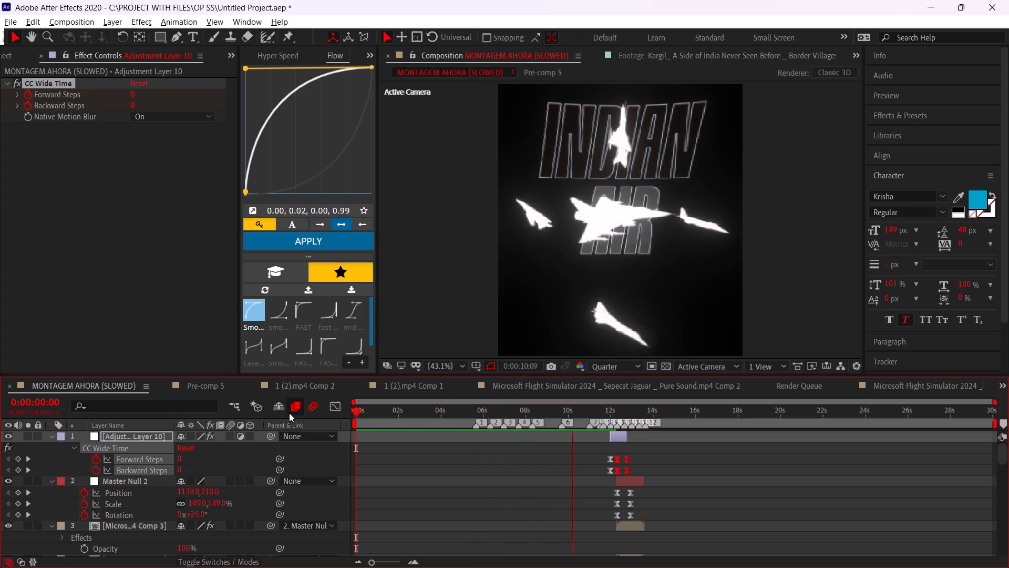
drag(436, 410, 207, 466)
key(space)
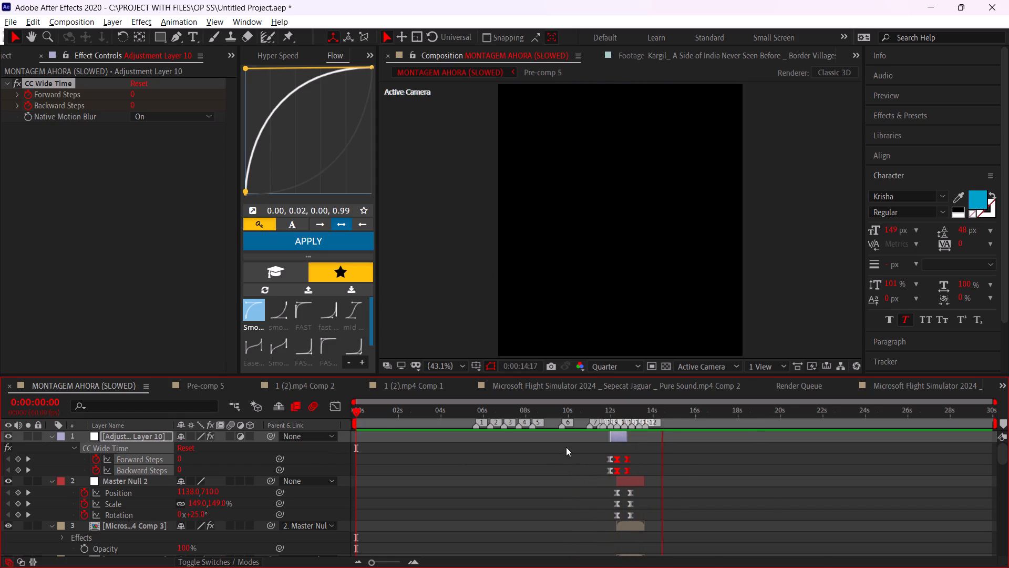
Replay the wide-time transition from about 0:00:11:43.
alt+scroll(580, 444, up, 2)
click(657, 415)
click(664, 410)
key(space)
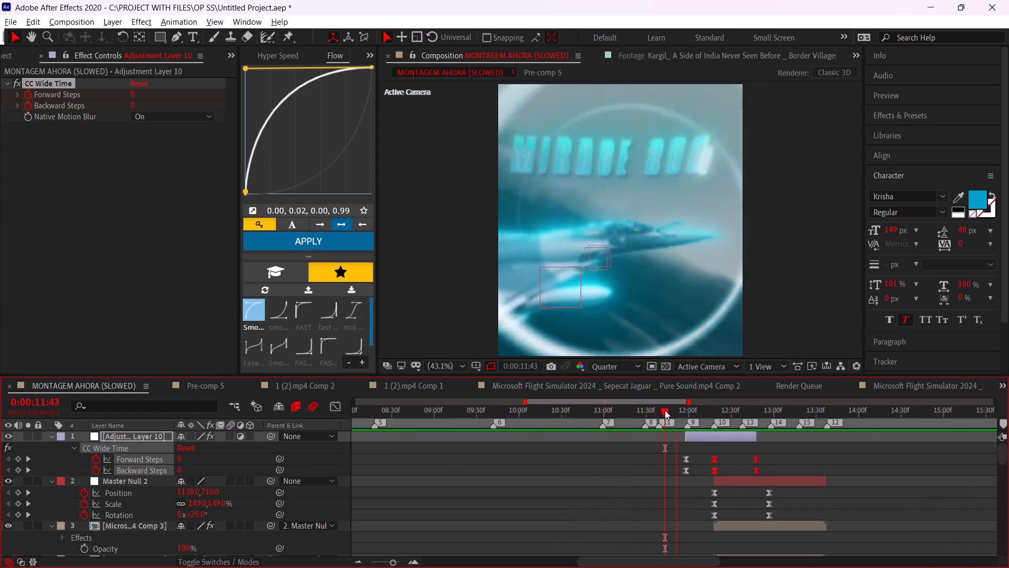
click(665, 410)
key(space)
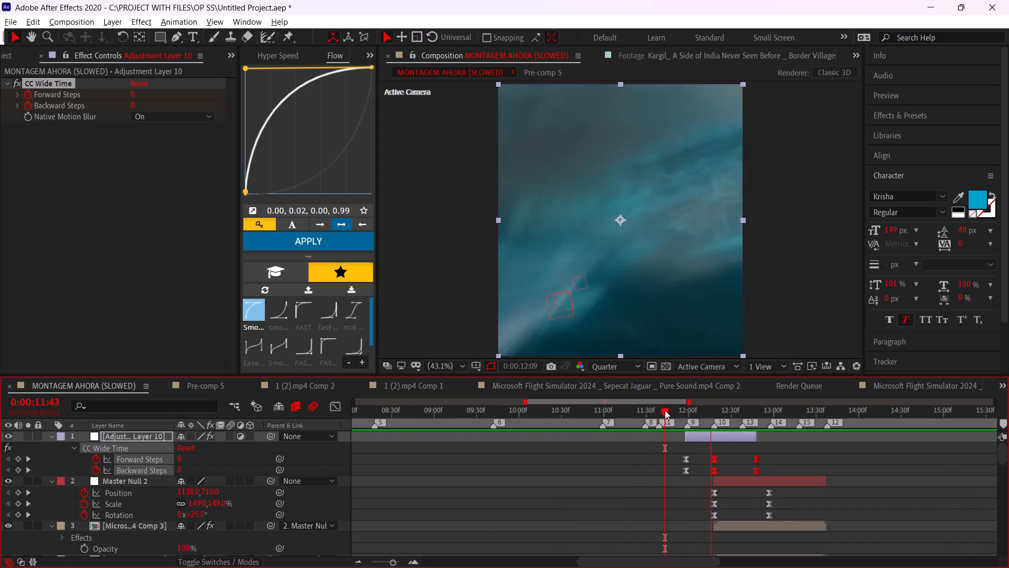
click(668, 412)
Apply the Flow curve 0.75, 0.02, 1.00, 0.15 to the first two Forward Steps and Backward Steps keyframe pairs.
alt+scroll(672, 435, up, 2)
drag(684, 420, 722, 429)
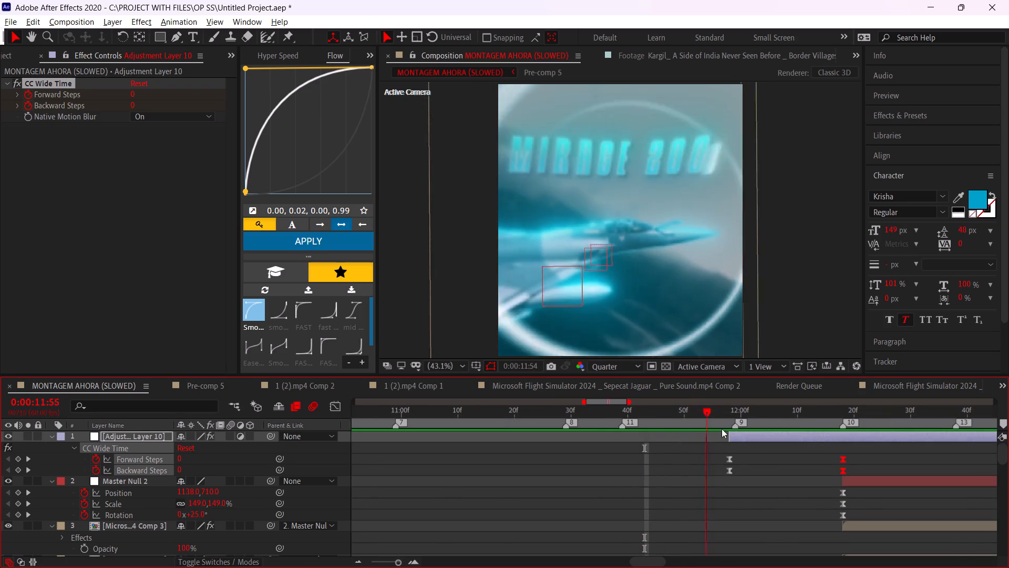
drag(722, 429, 730, 431)
middle_drag(753, 471, 671, 523)
drag(617, 453, 797, 486)
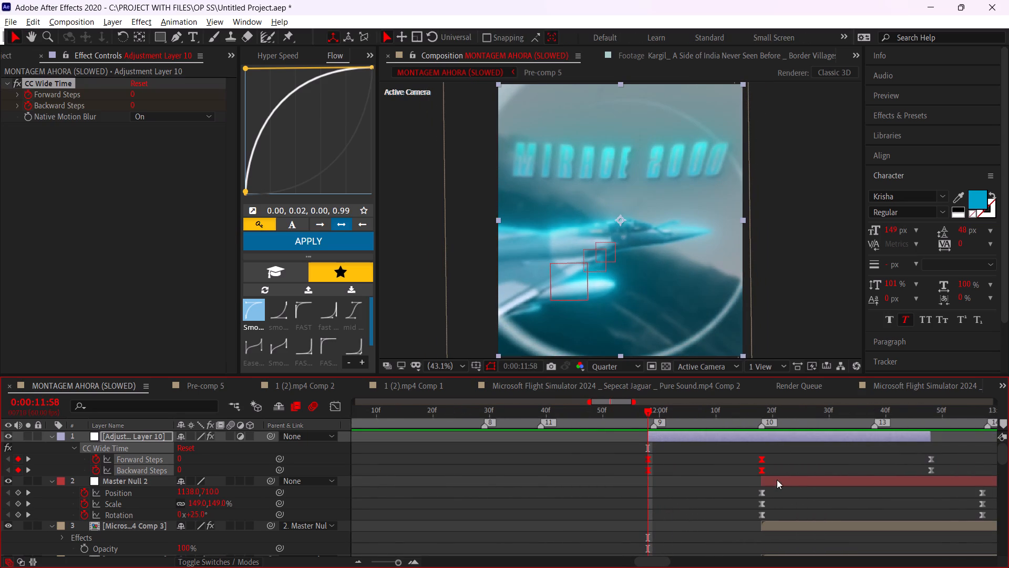
click(333, 312)
click(332, 238)
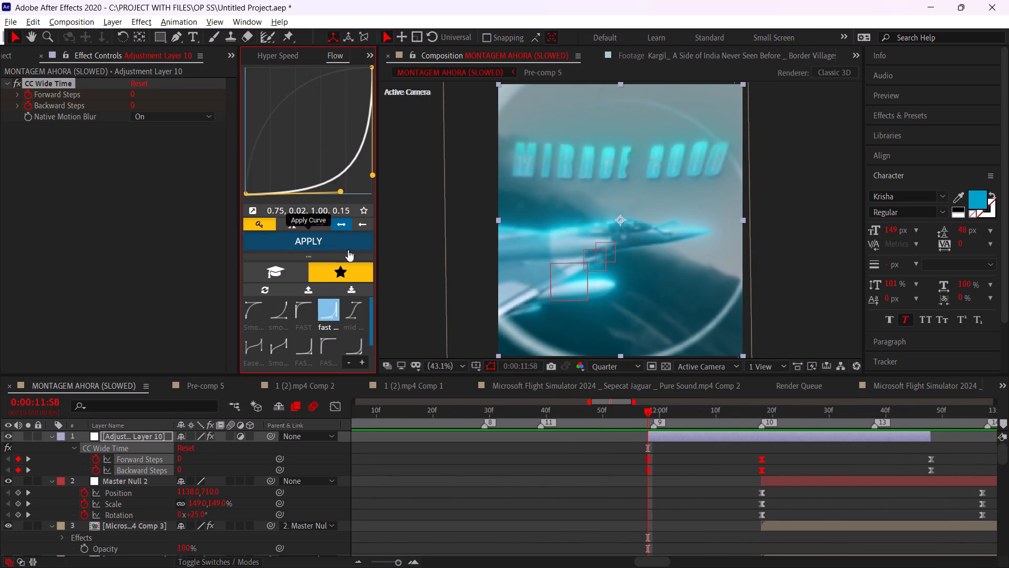
Scrub through the blur build-up after 0:00:11:58, and replay the edit from about 0:00:11:23 and 0:00:08:49.
drag(650, 411, 755, 441)
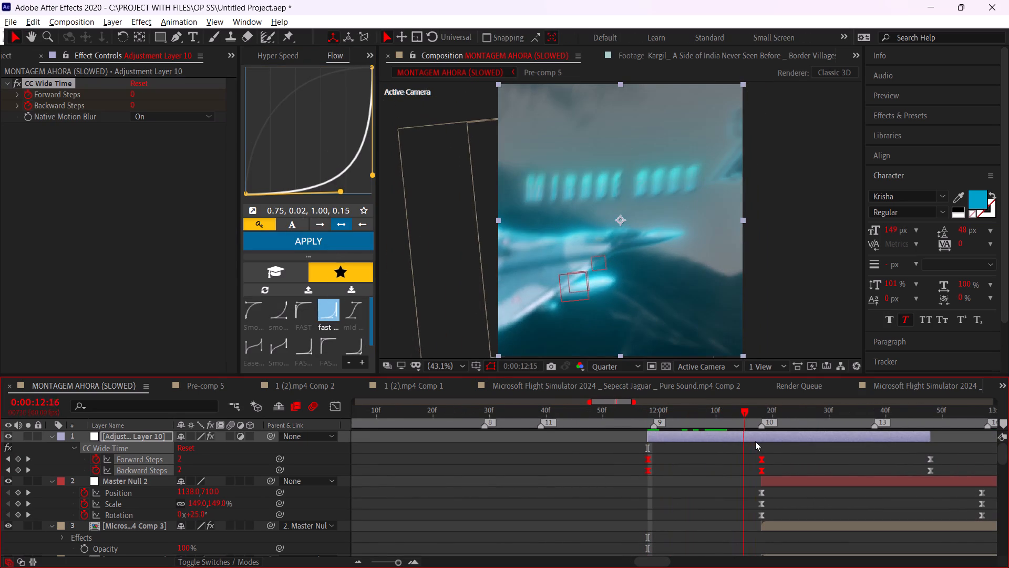
drag(755, 441, 446, 468)
key(space)
alt+scroll(660, 467, down, 3)
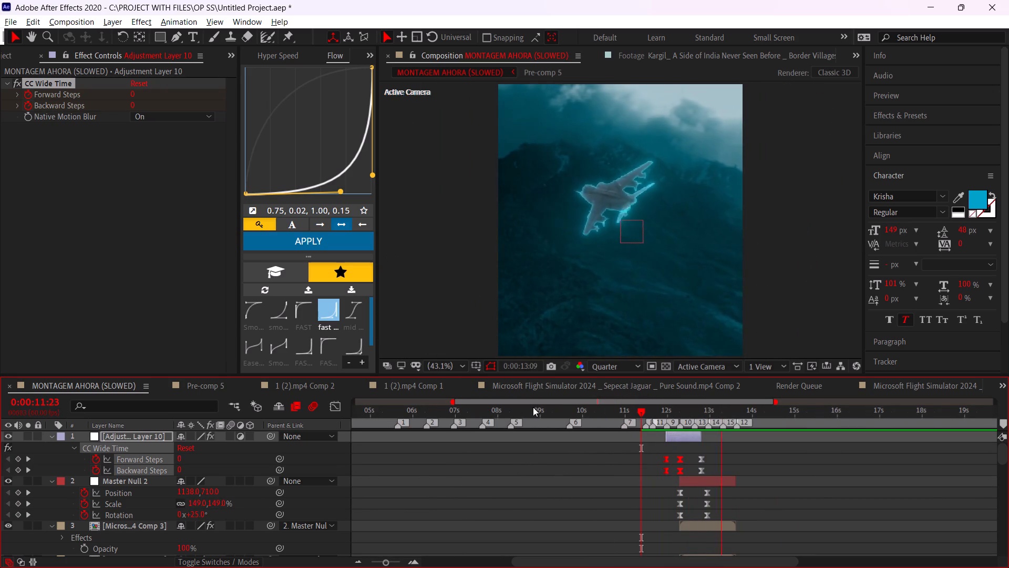
click(533, 407)
key(space)
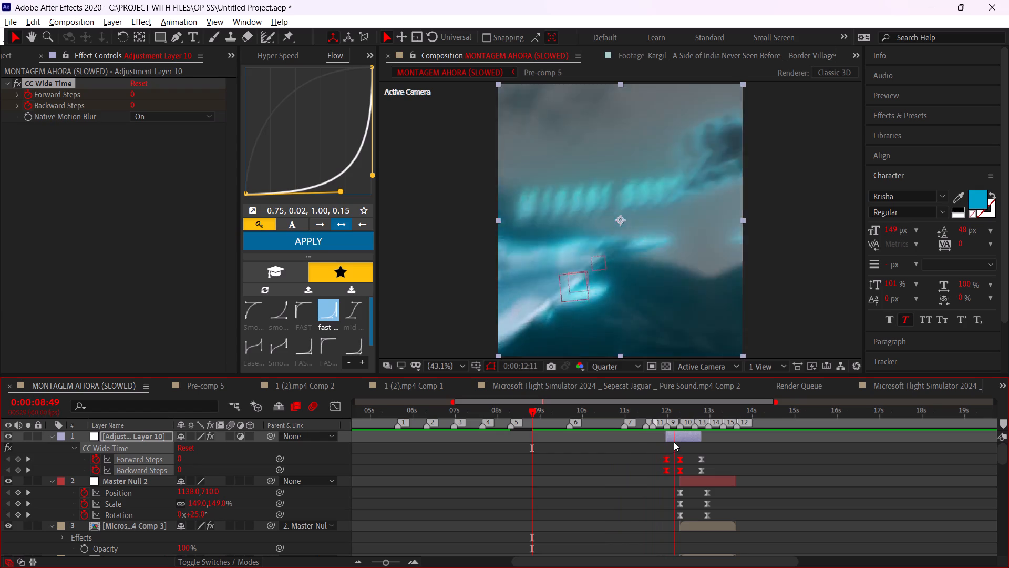
Replay the transition from about 0:00:12:09 and scrub the blur just after the cut.
click(674, 415)
alt+scroll(681, 444, up, 3)
key(space)
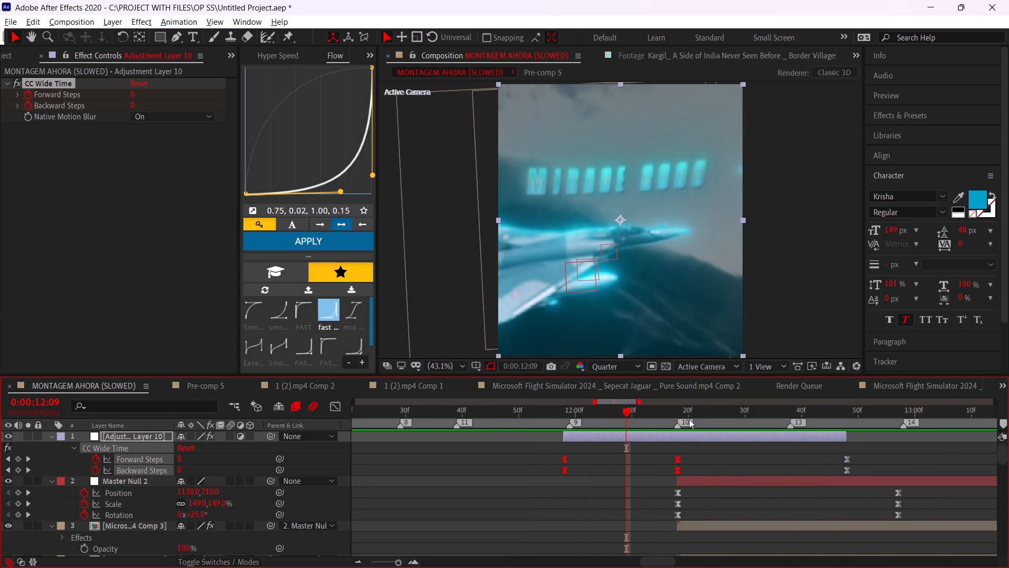
click(699, 413)
drag(699, 413, 694, 420)
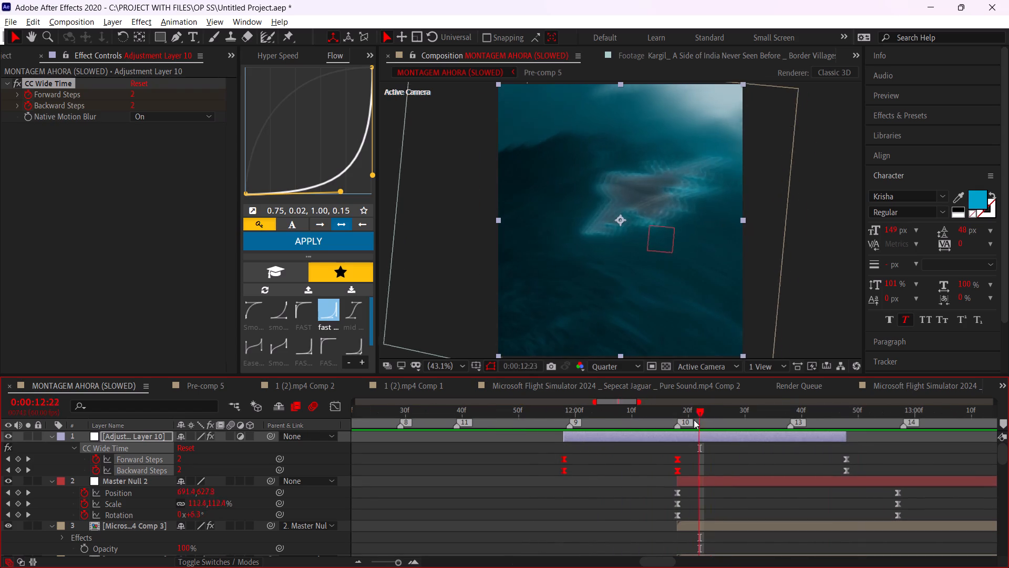
Add an adjustment layer above Master Null 2 spanning 0:00:12:18 to 0:00:13:38 by splitting it there and deleting the surplus pieces.
drag(694, 420, 678, 421)
click(704, 482)
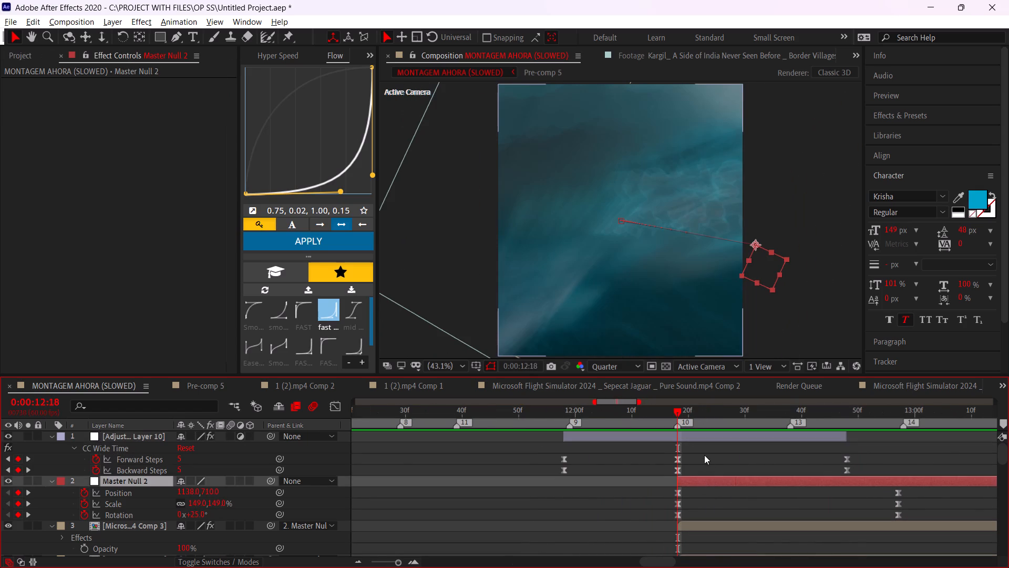
key(ctrl+alt+y)
key(ctrl+shift+d)
key(ctrl+shift+Right)
key(ctrl+shift+Right)
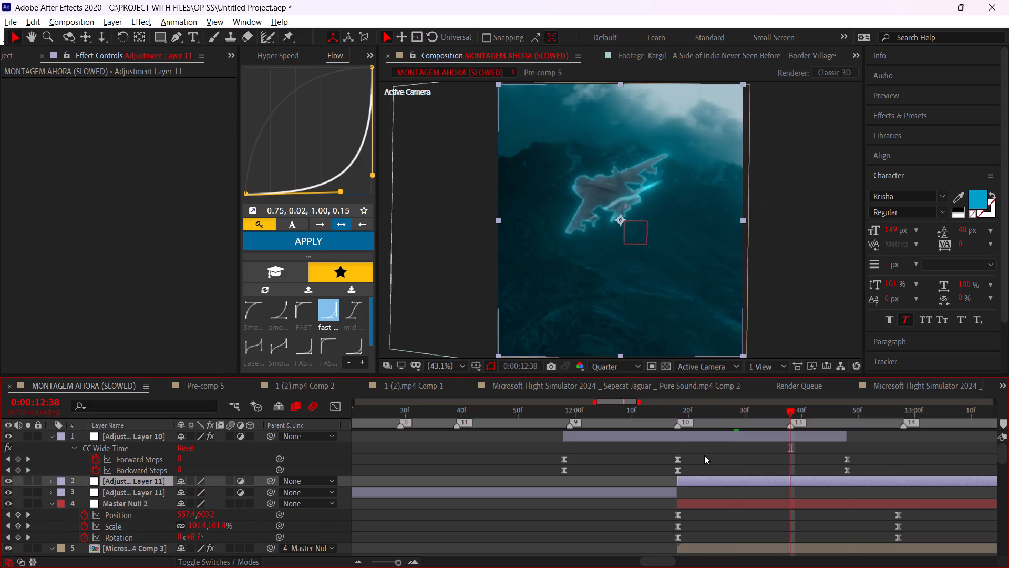
key(ctrl+shift+Right)
key(ctrl+shift+Right)
key(ctrl+shift+Right)
key(ctrl+shift+Right)
key(ctrl+shift+Right)
key(ctrl+shift+Right)
key(ctrl+shift+Right)
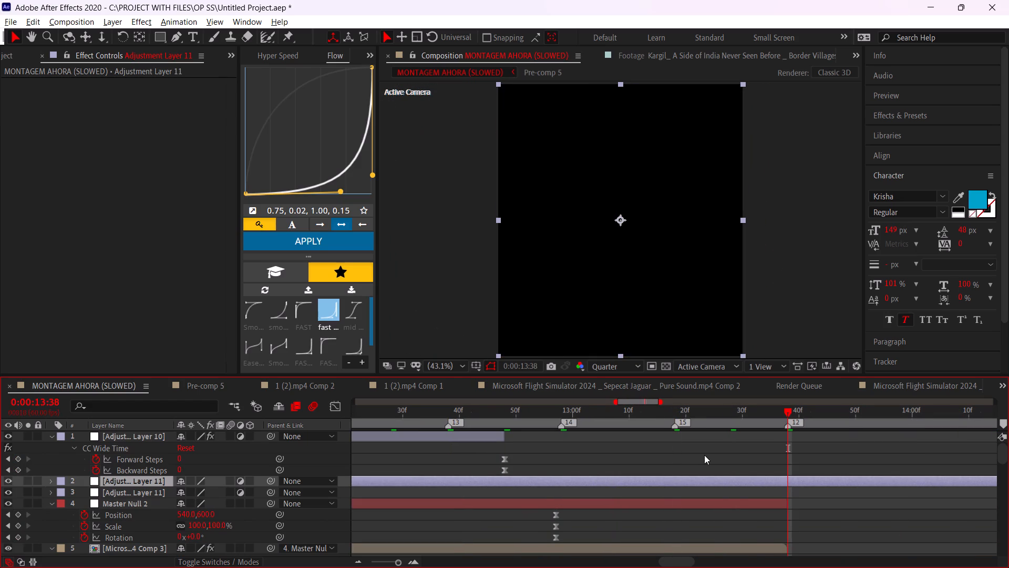
key(ctrl+shift+d)
key(Delete)
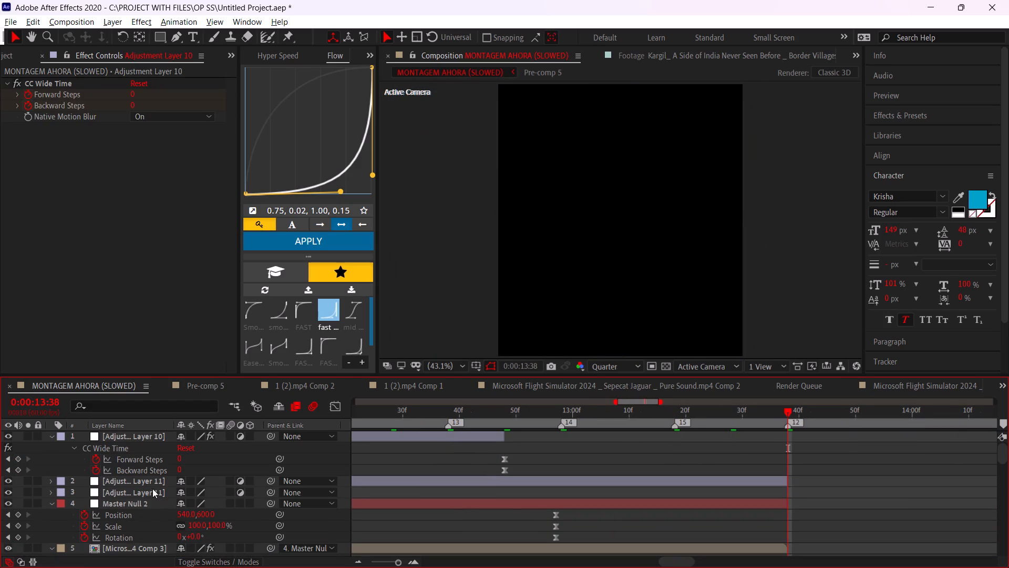
click(152, 489)
key(Delete)
Apply the Optics Compensation effect to the new adjustment layer.
click(469, 480)
middle_drag(575, 509, 916, 490)
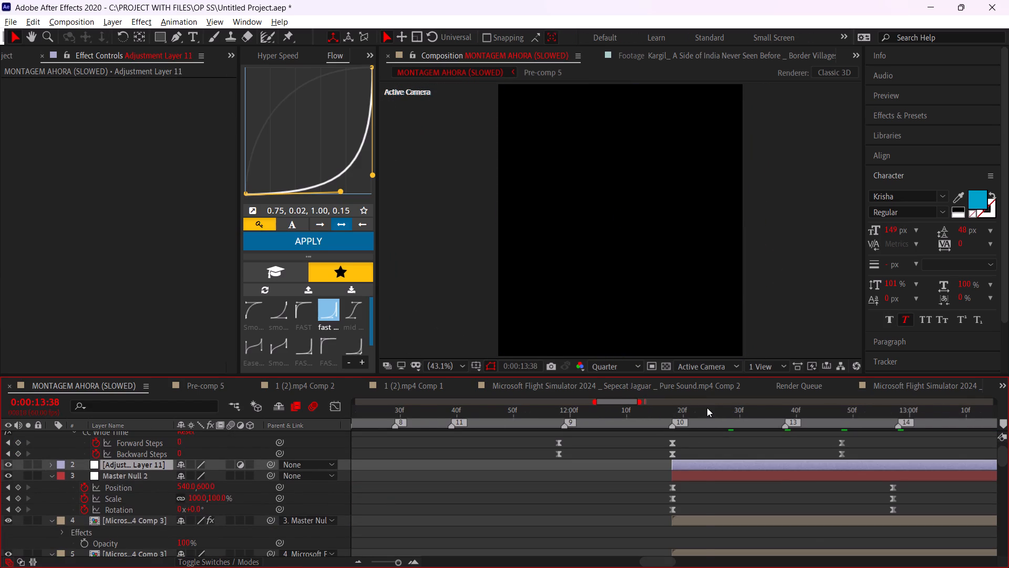
click(707, 408)
key(ctrl+space)
text(opt)
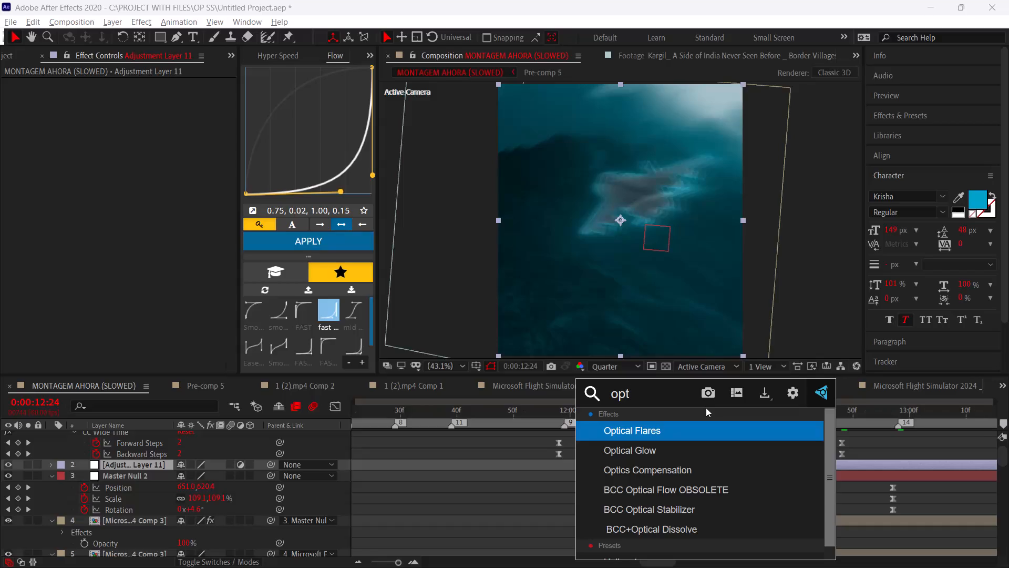
key(Down)
key(Down)
key(Return)
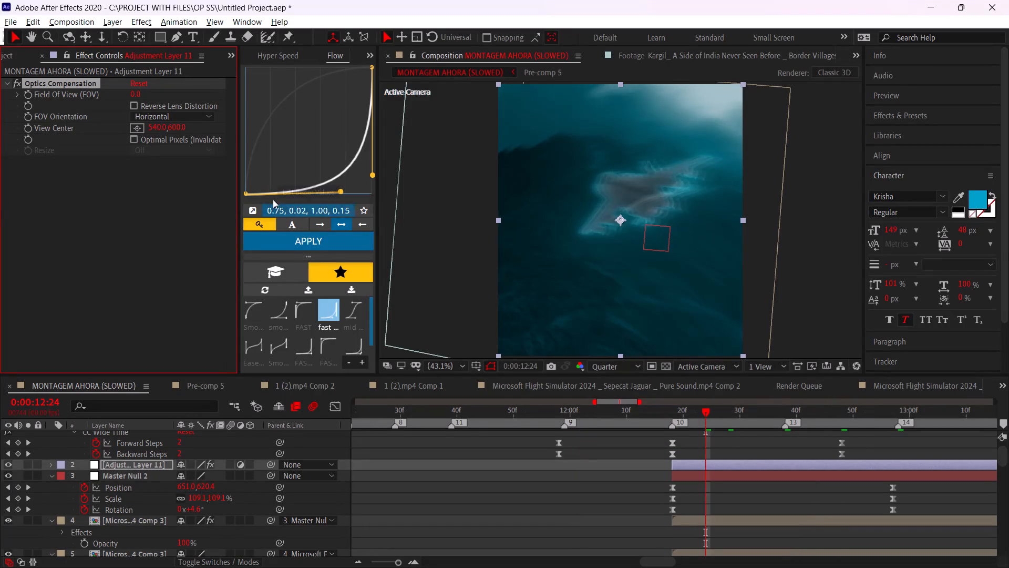
Enable Reverse Lens Distortion, set Field Of View to 106, and place the View Center at about 1053.8, 863.4.
click(136, 106)
drag(136, 95, 780, 136)
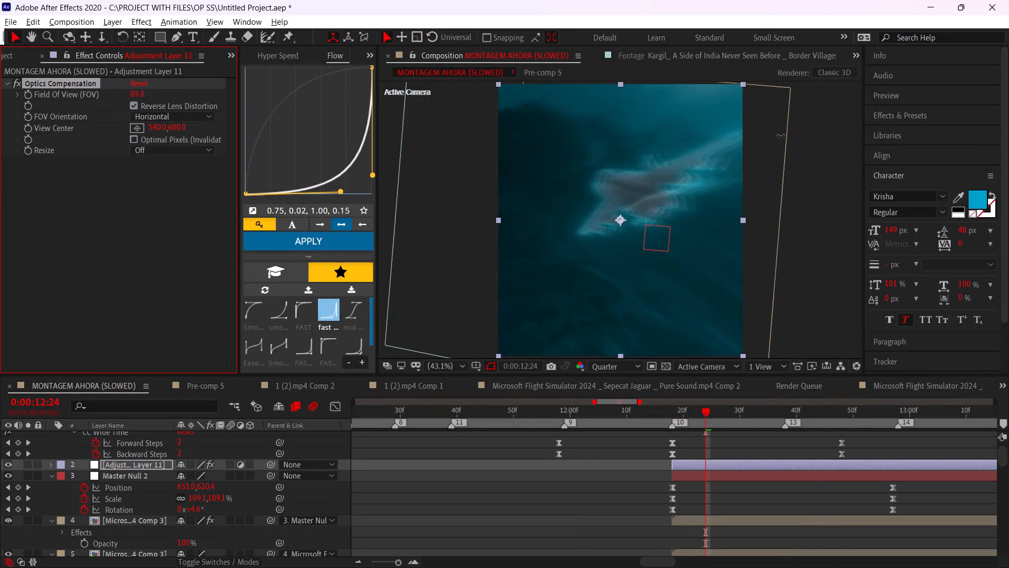
drag(780, 136, 887, 151)
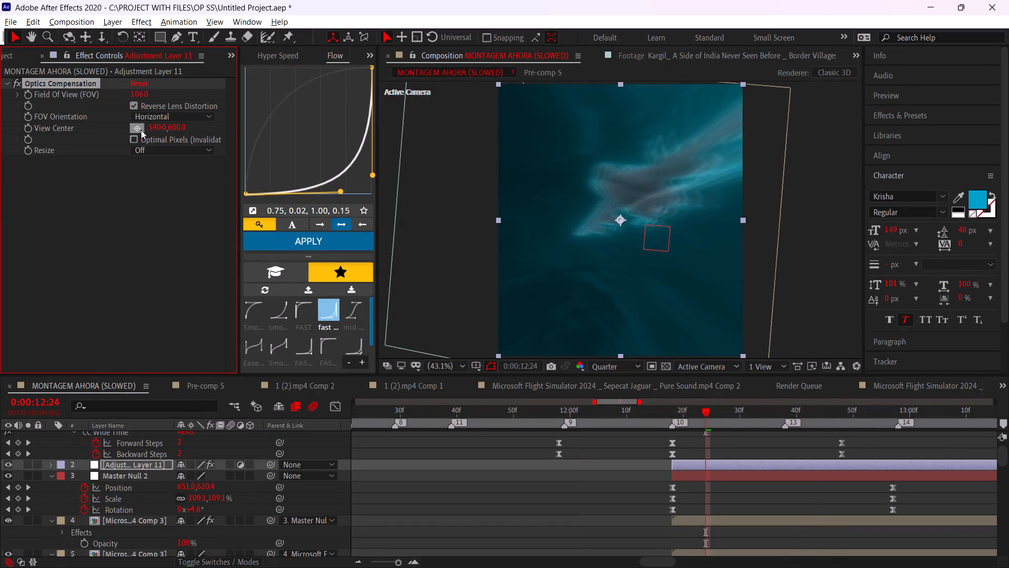
click(141, 130)
click(737, 280)
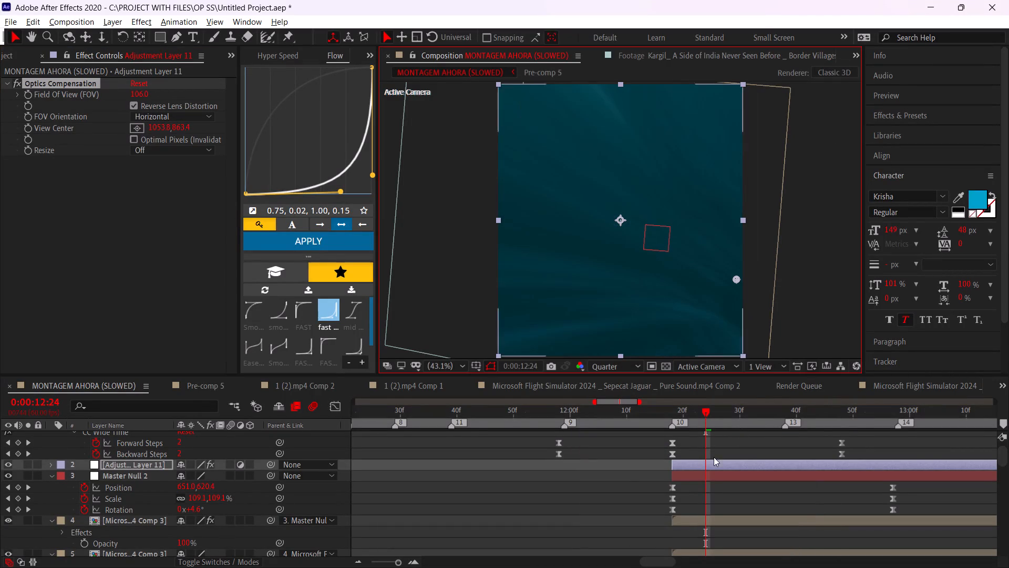
Keyframe the Optics Compensation Field Of View and View Center at the layer's start, 0:00:12:18.
click(28, 97)
drag(695, 413, 675, 413)
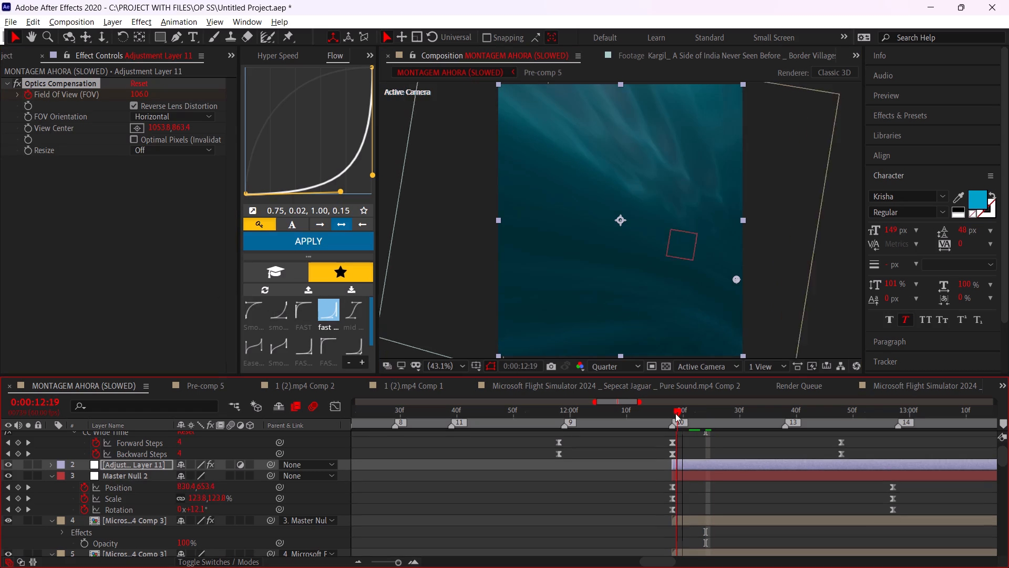
drag(675, 413, 672, 412)
key(u)
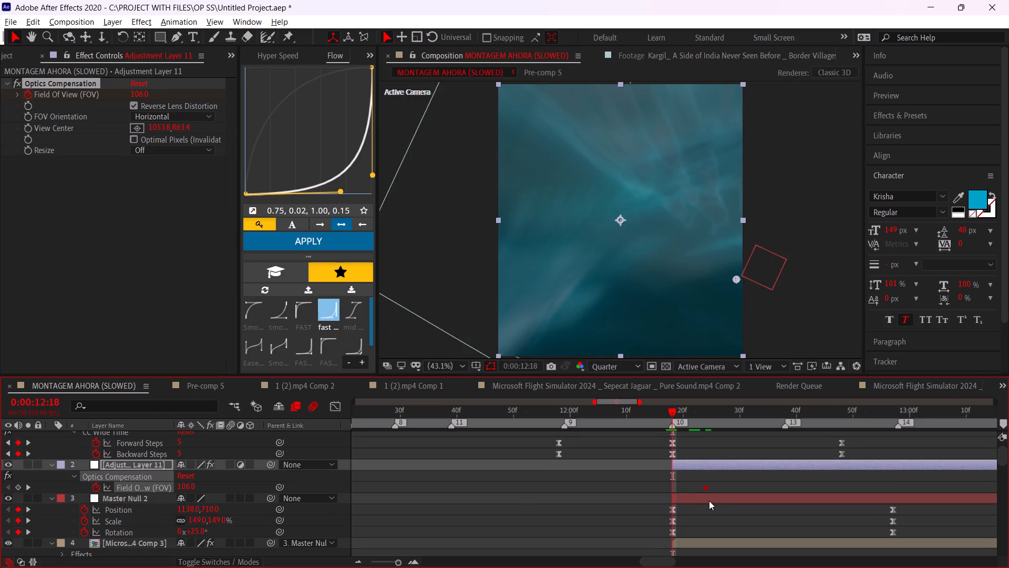
drag(705, 488, 672, 492)
drag(672, 492, 671, 492)
click(25, 128)
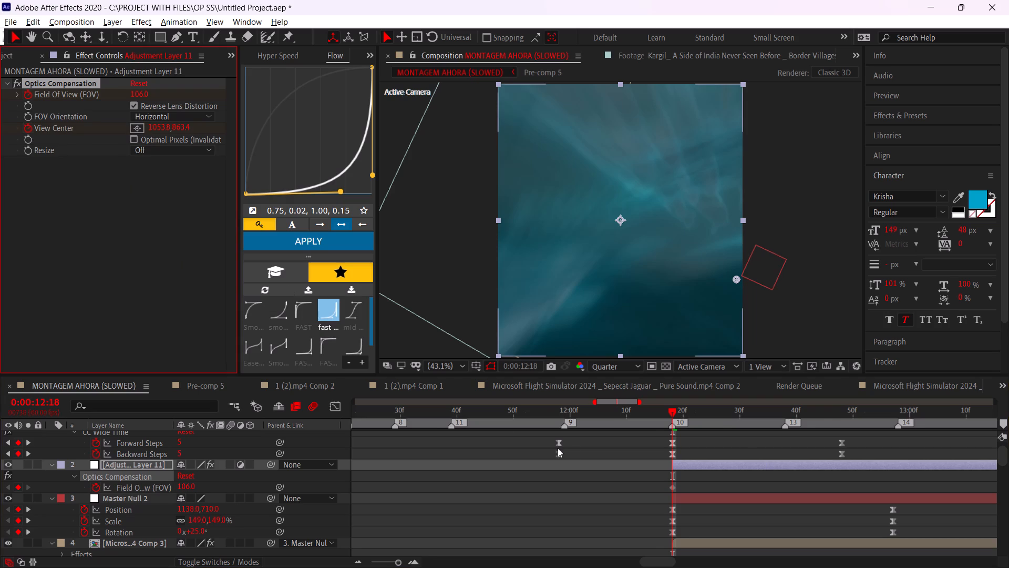
At 0:00:12:58, keyframe Field Of View at 50 and reset the View Center to 540, 600.
alt+scroll(652, 452, down, 1)
drag(752, 411, 774, 417)
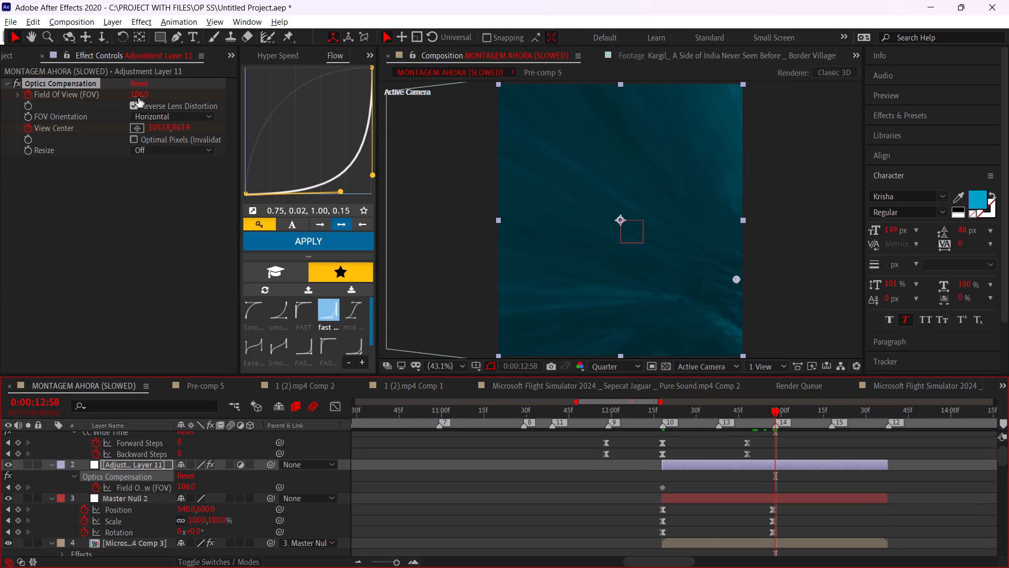
click(141, 93)
text(50)
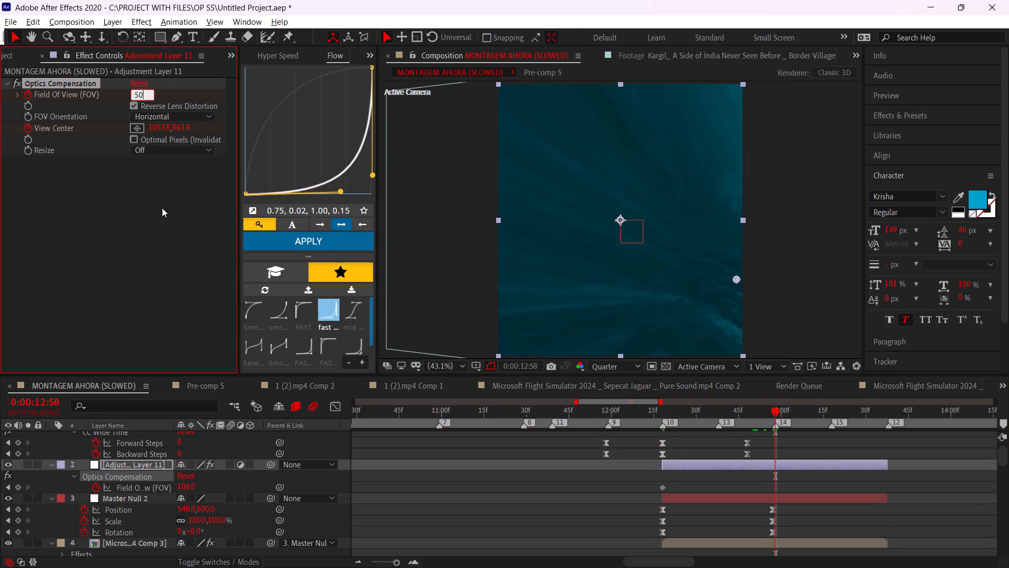
drag(163, 210, 164, 203)
right_click(96, 127)
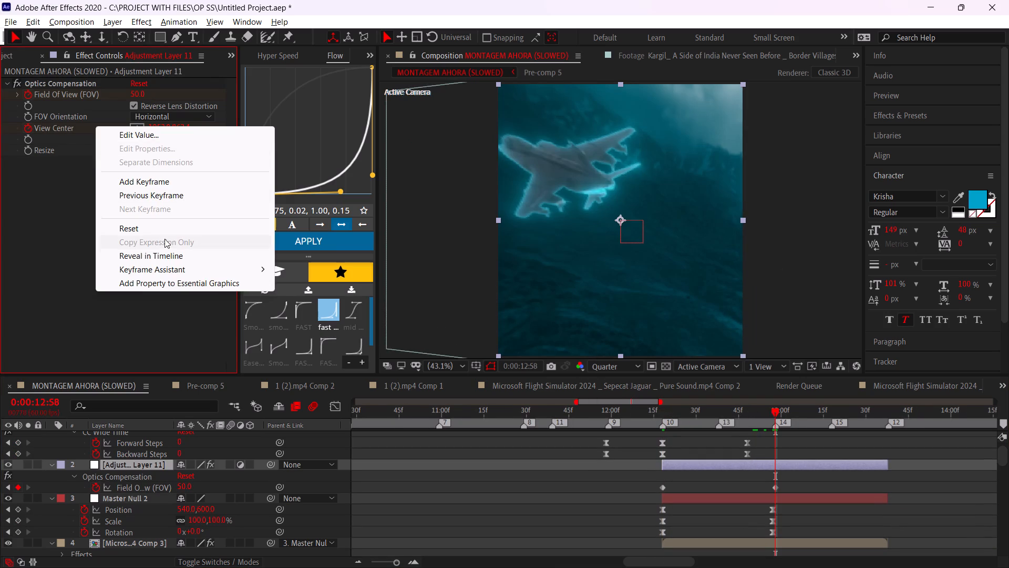
click(157, 229)
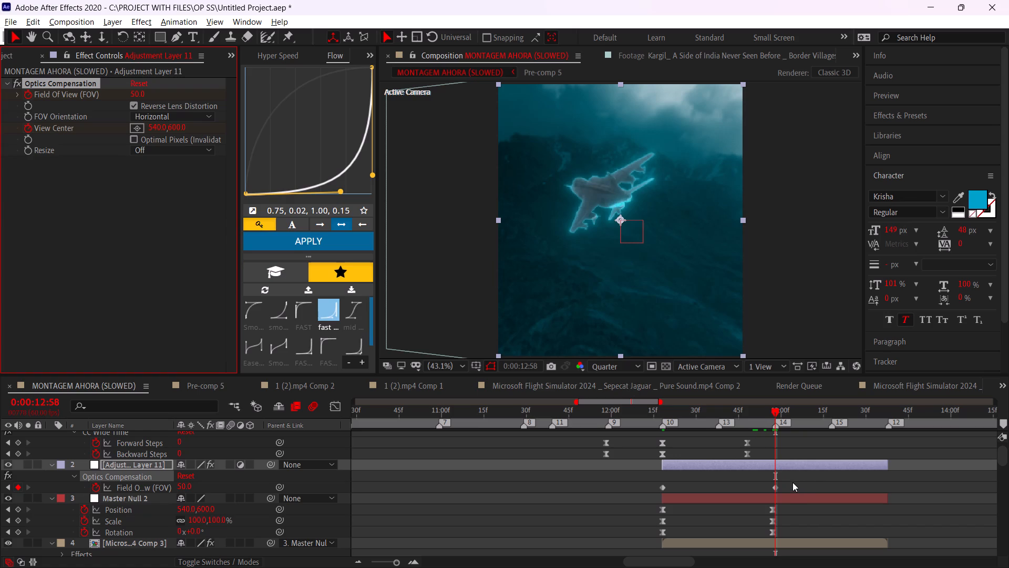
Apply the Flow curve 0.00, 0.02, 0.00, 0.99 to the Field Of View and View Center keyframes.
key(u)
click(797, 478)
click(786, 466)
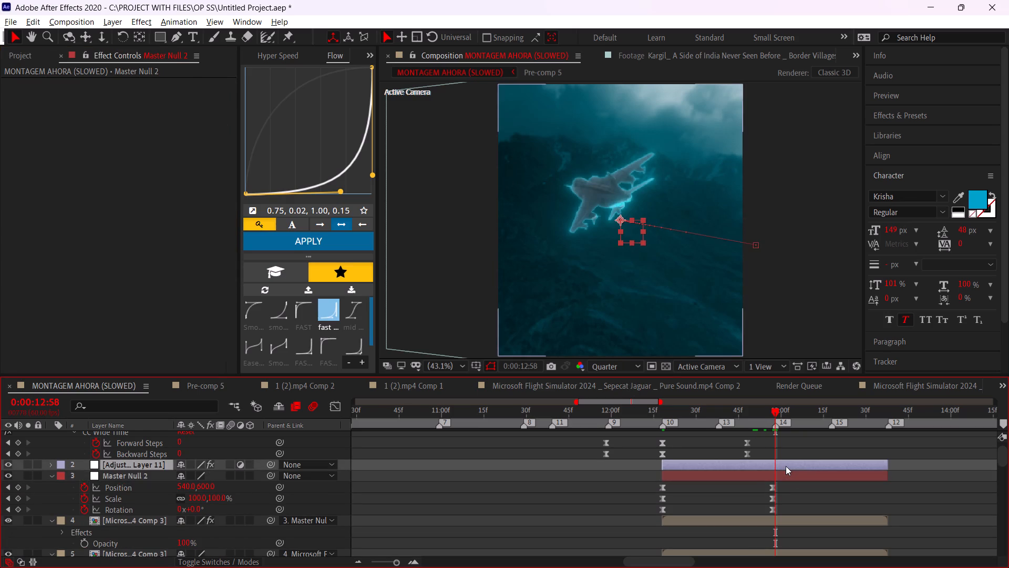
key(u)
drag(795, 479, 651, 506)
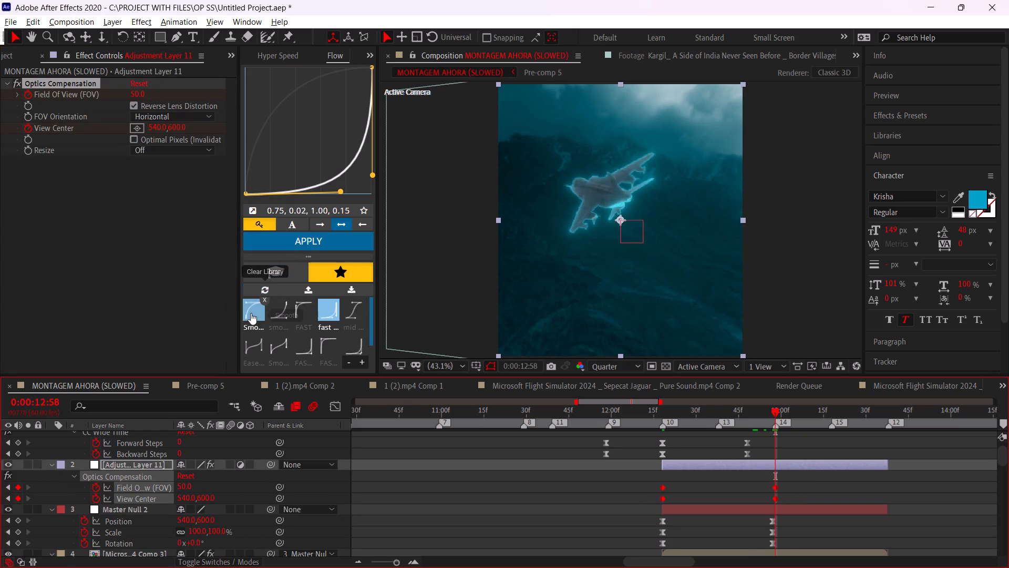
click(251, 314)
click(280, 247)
Replay the lens-distortion transition from 0:00:11:30 and again from just before the cut.
drag(693, 410, 526, 439)
key(space)
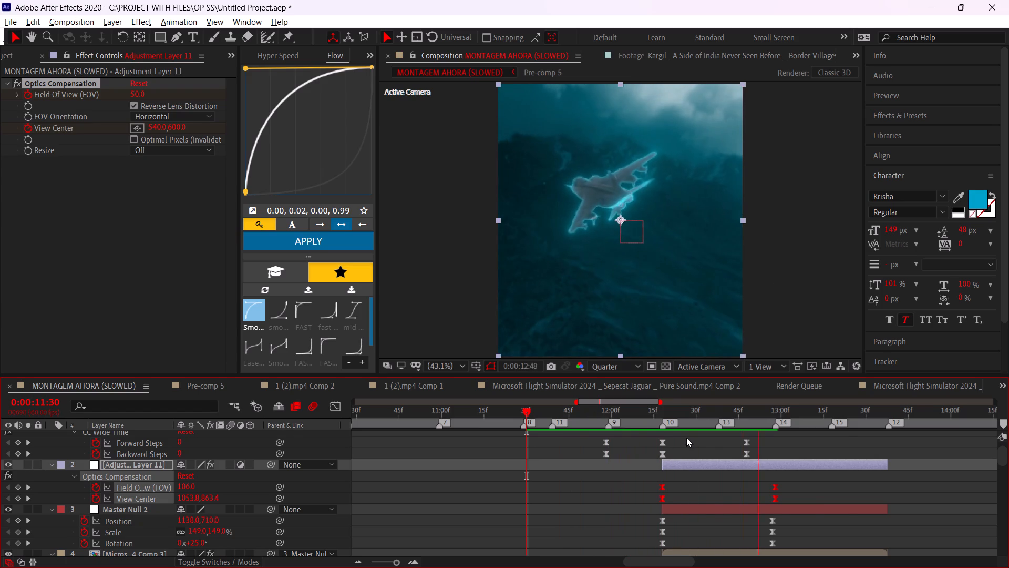
click(601, 419)
key(space)
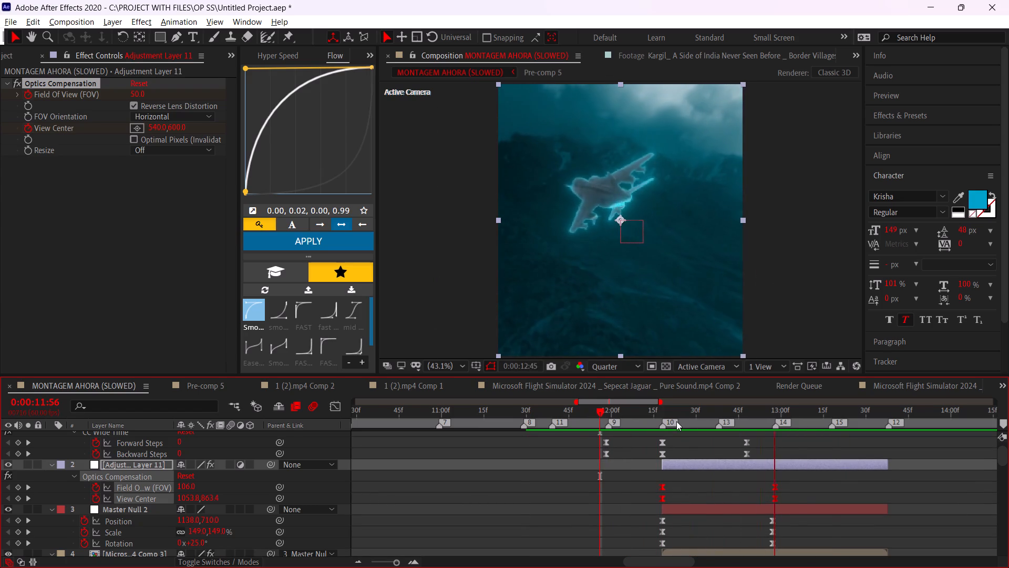
click(647, 410)
key(space)
drag(647, 410, 665, 421)
Move the second Optics Compensation keyframes to the layer's end and apply the FAST Flow curve 0.00, 0.81, 0.05, 1.00.
alt+drag(778, 488, 787, 490)
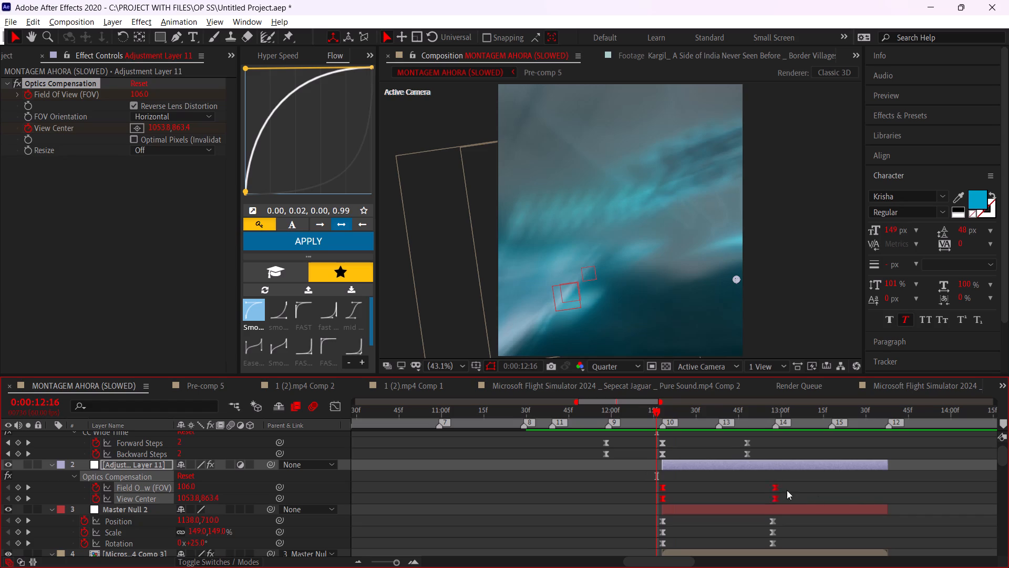
alt+drag(787, 490, 893, 504)
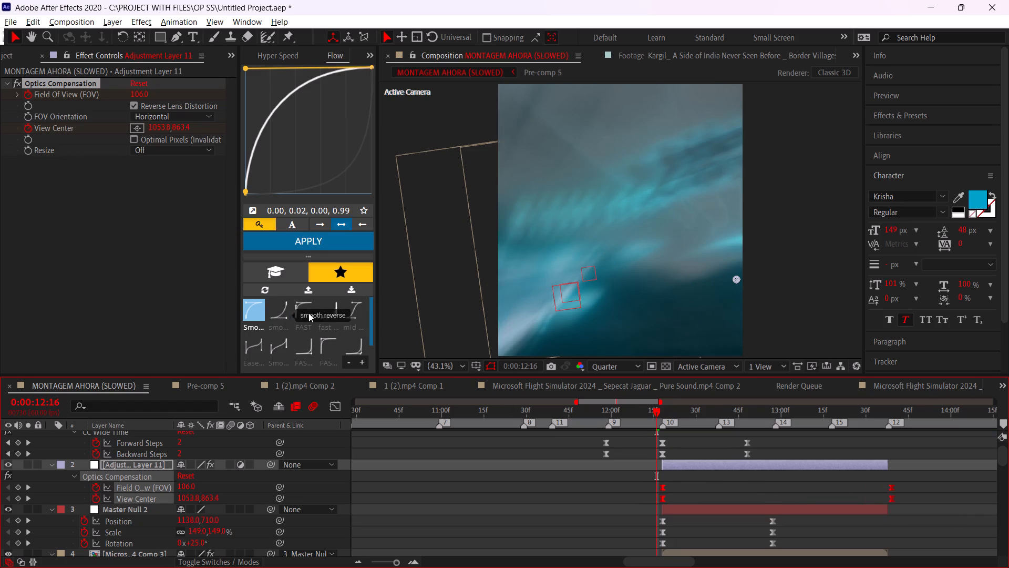
click(308, 313)
click(298, 248)
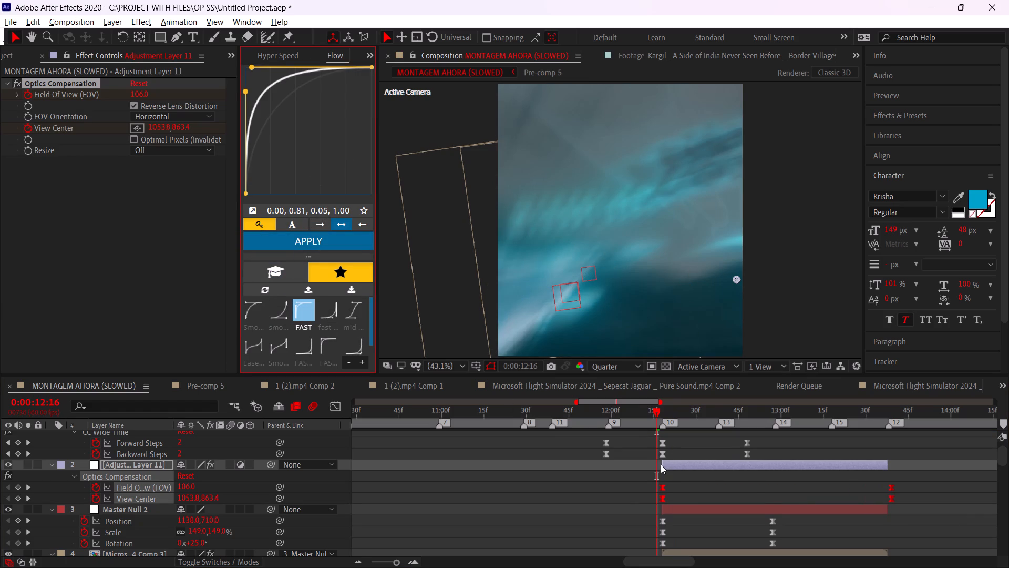
Extend the adjustment layer's start back to about 0:00:11:40, keyframing Field Of View at 0 and a reset View Center there.
drag(661, 464, 553, 462)
click(557, 407)
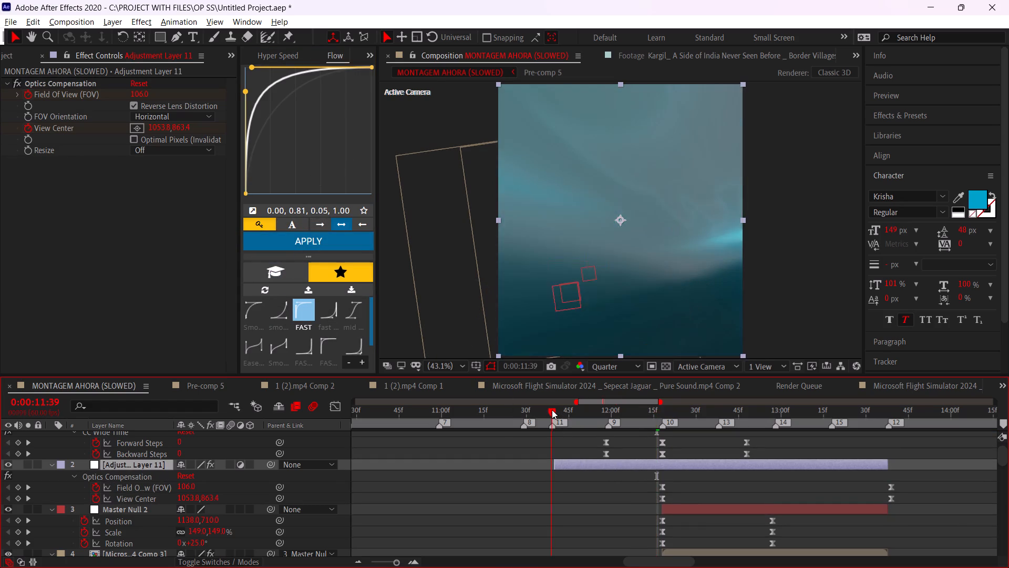
click(193, 486)
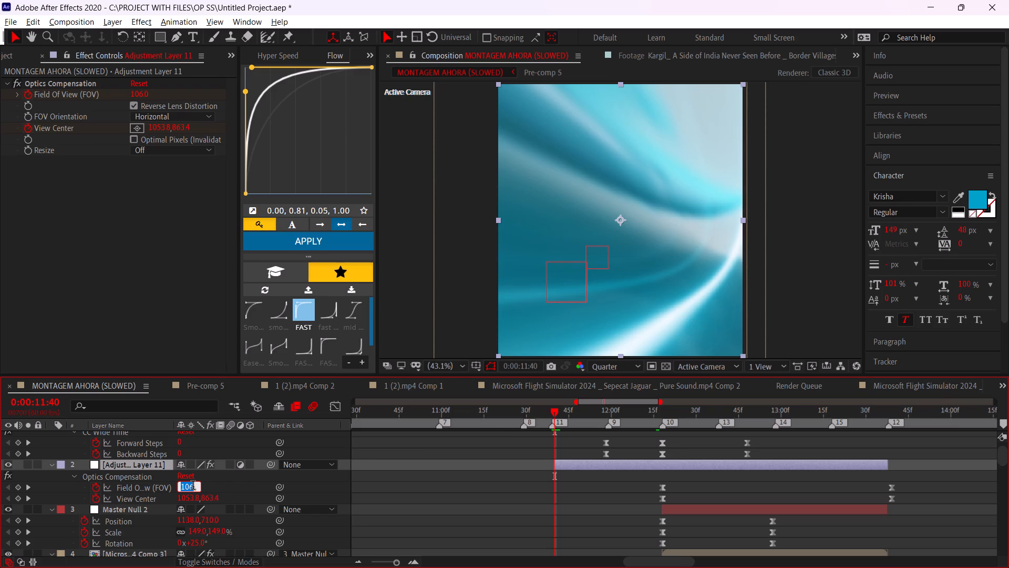
key(0)
click(246, 484)
right_click(140, 495)
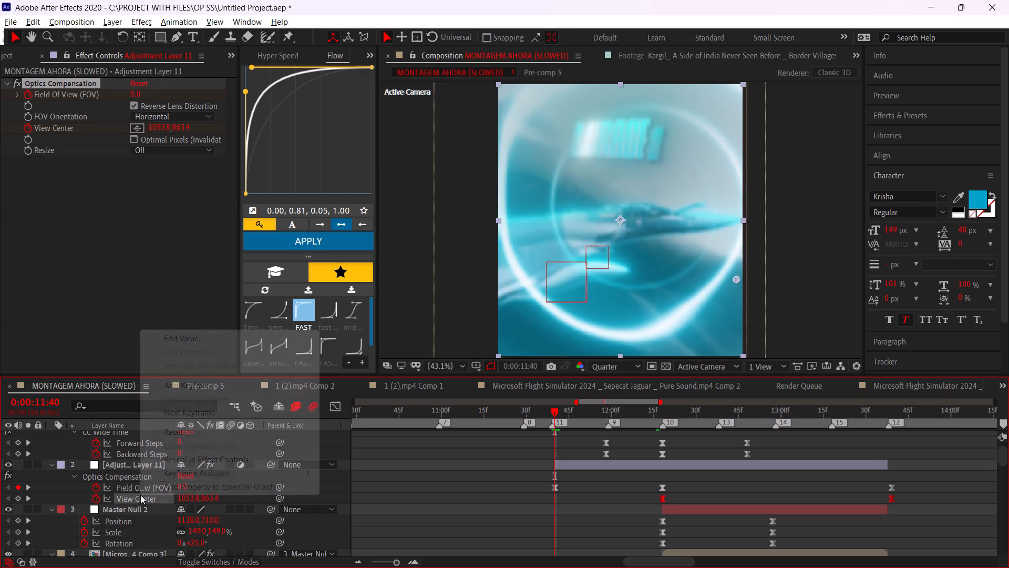
click(189, 427)
Apply the Flow curve 0.75, 0.02, 1.00, 0.15 to the first two Field Of View and View Center keyframe pairs.
drag(536, 484, 697, 512)
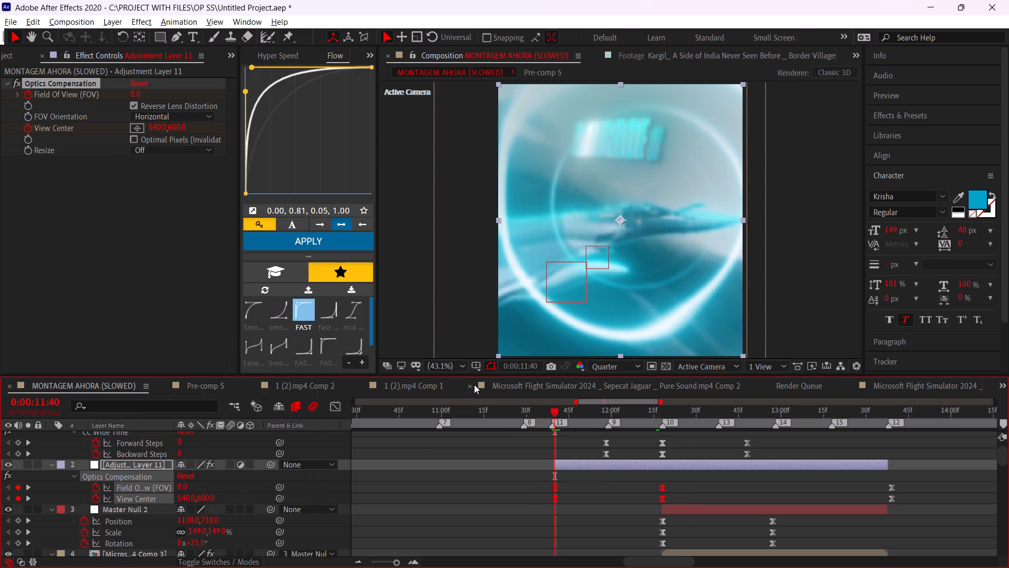
click(322, 313)
click(280, 240)
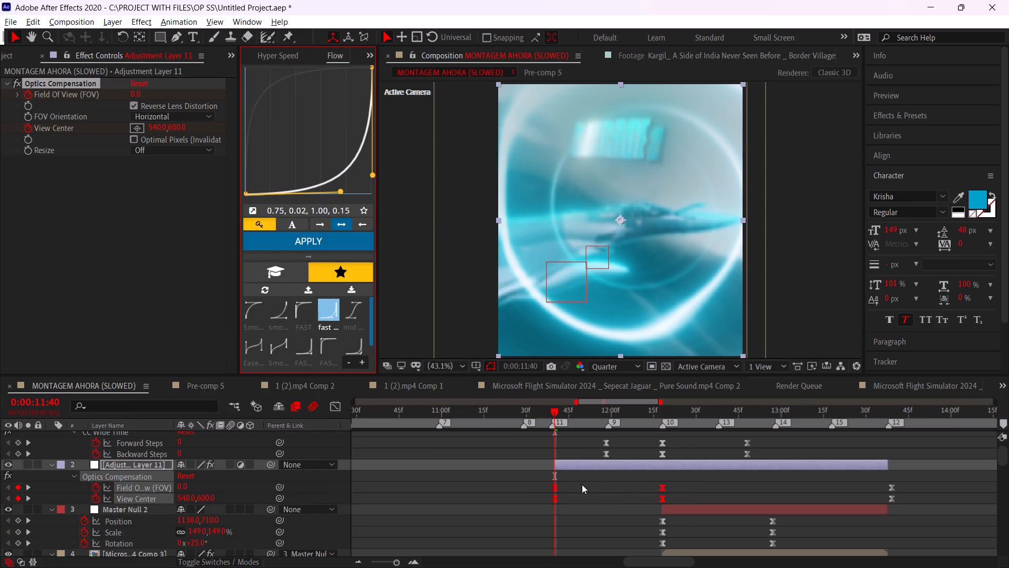
Preview the edit from the beginning through the lens-distortion transition.
alt+scroll(662, 479, down, 4)
drag(451, 410, 210, 443)
key(space)
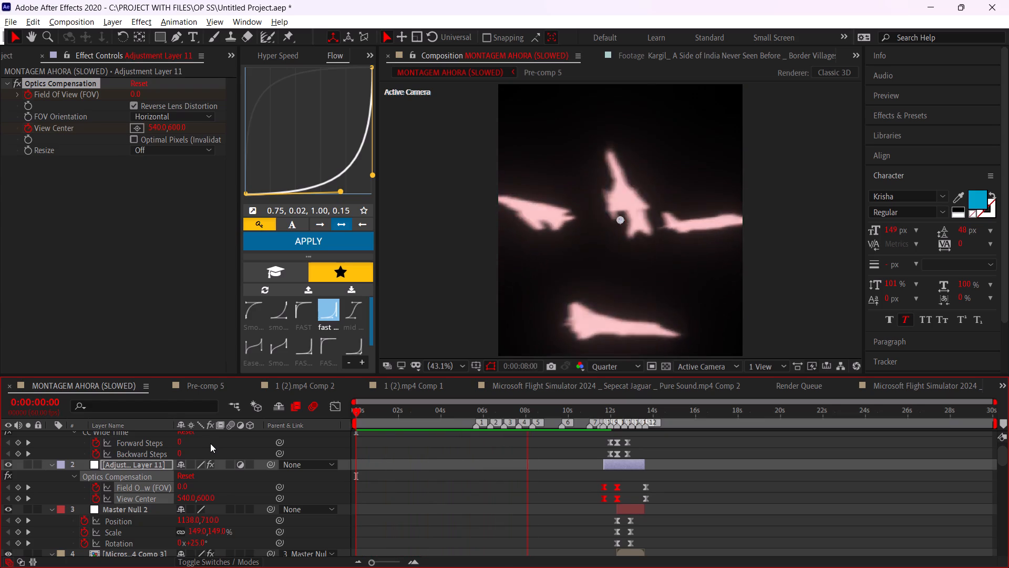
click(403, 471)
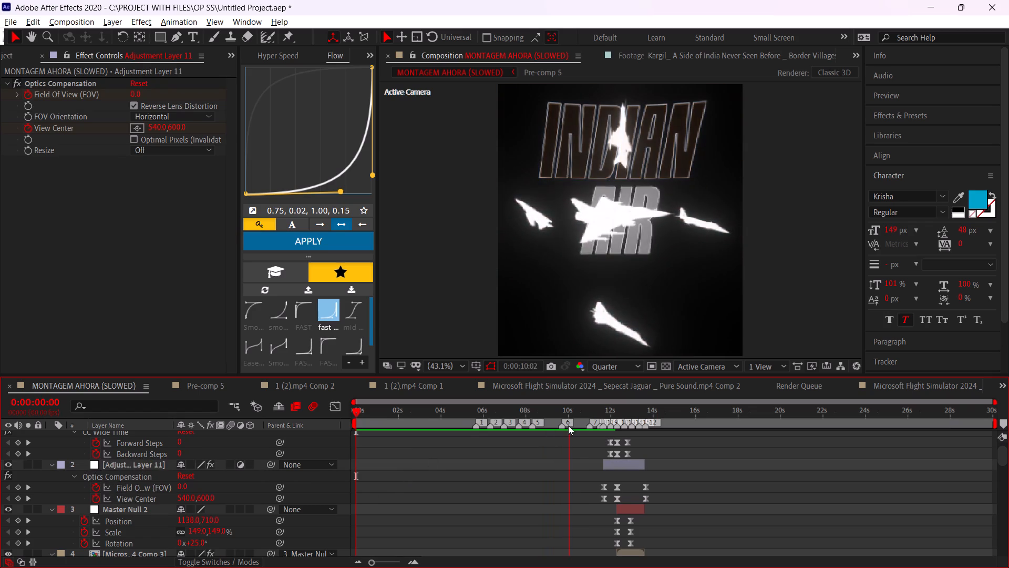
drag(570, 417, 227, 451)
key(space)
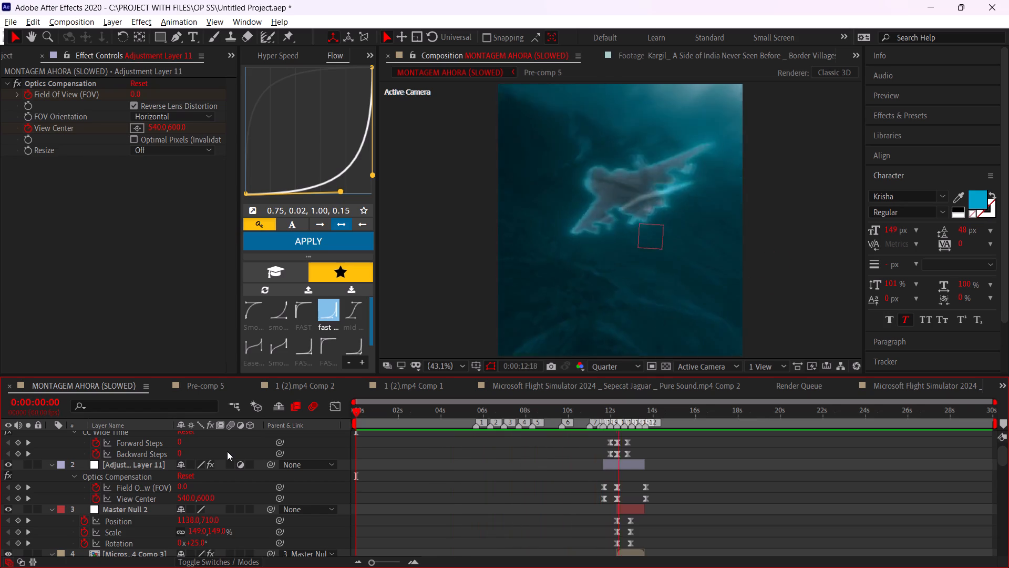
Preview the lens-distortion transition from about 0:00:11:32 and 0:00:12:12, checking the jet's movement up to 0:00:12:38.
alt+scroll(574, 456, up, 2)
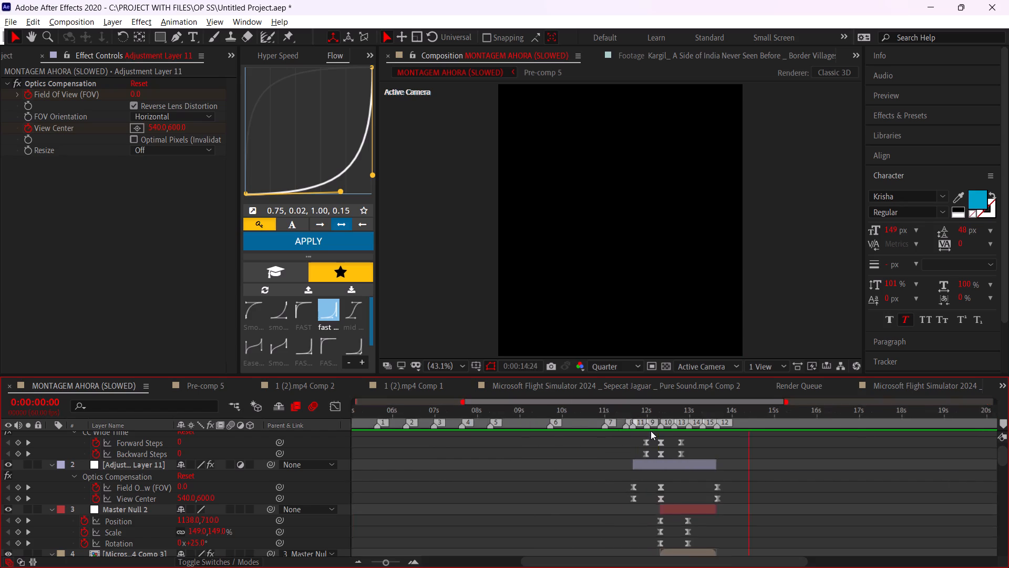
alt+scroll(651, 431, up, 1)
click(601, 409)
key(space)
click(601, 409)
key(space)
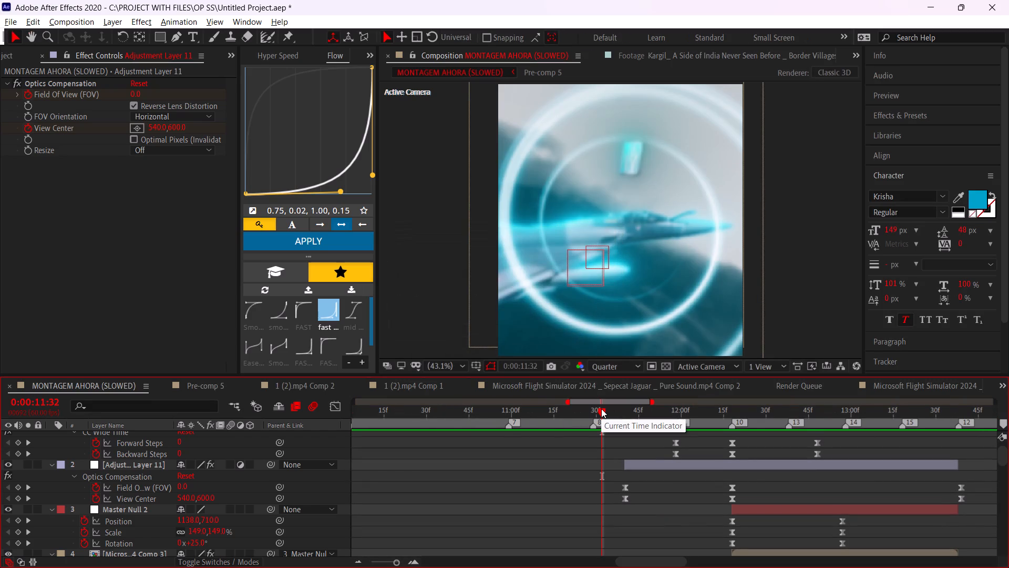
key(space)
click(601, 409)
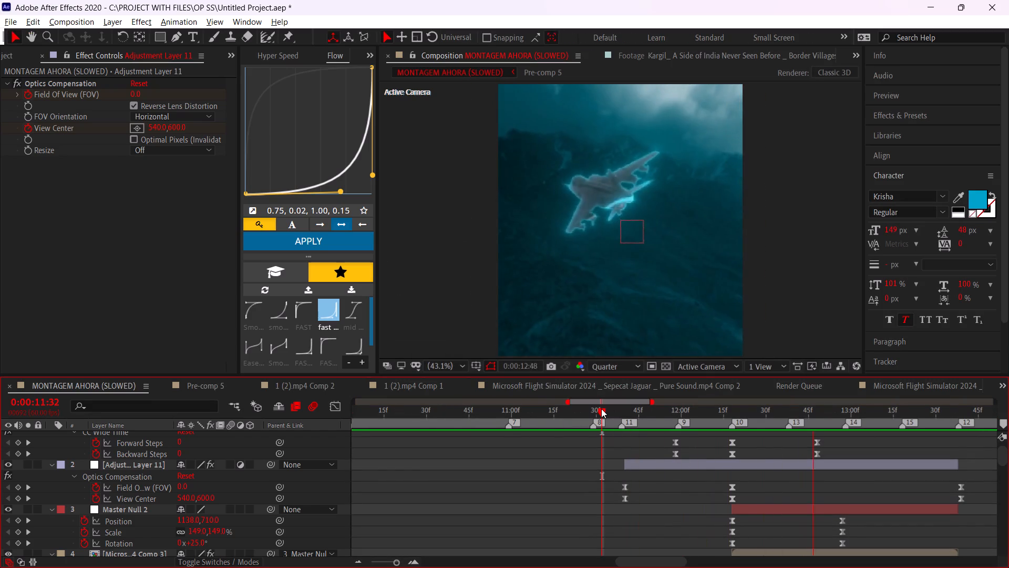
key(space)
key(space)
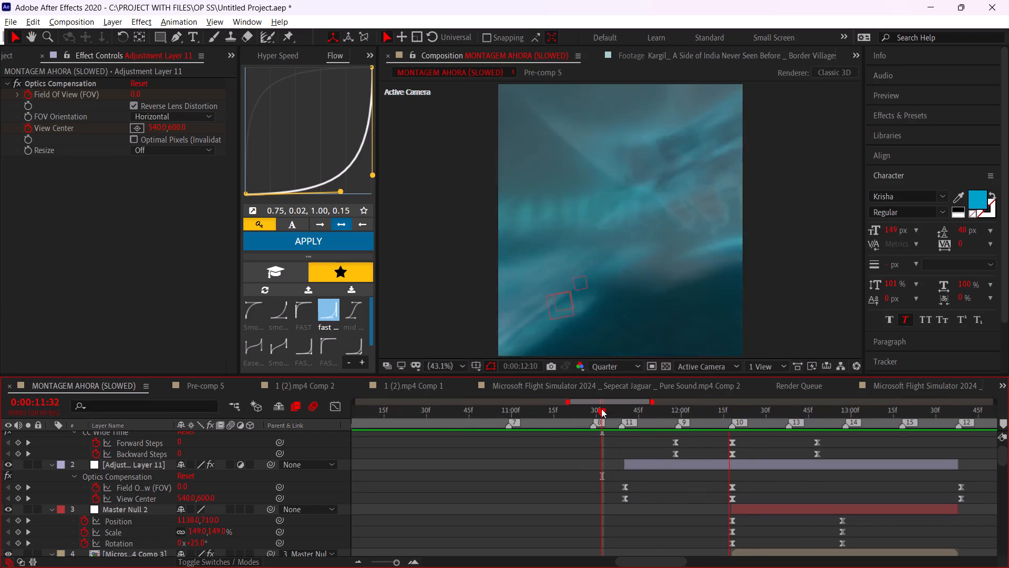
click(601, 409)
alt+scroll(647, 464, up, 1)
click(661, 419)
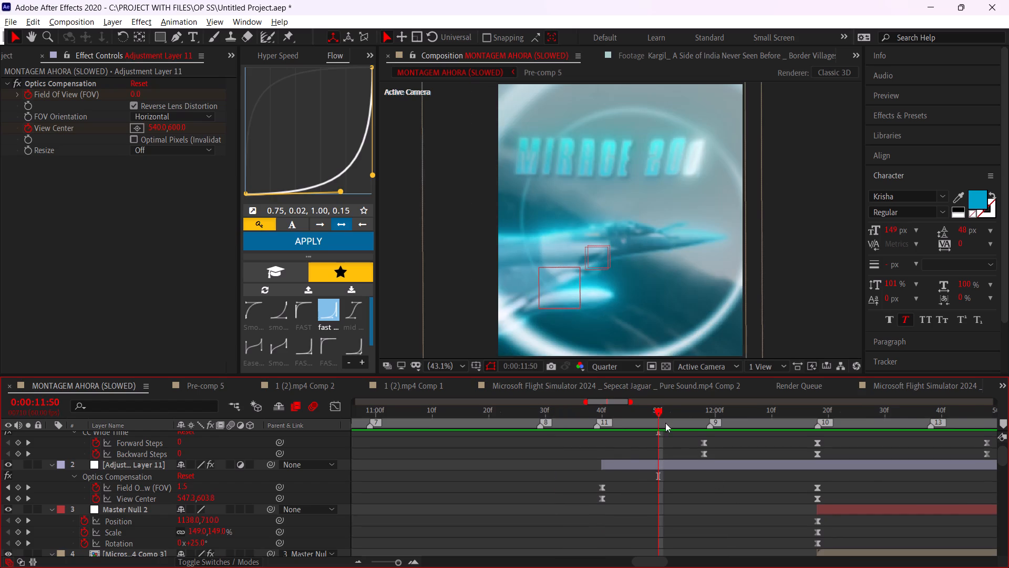
middle_drag(712, 477, 522, 522)
click(591, 410)
key(space)
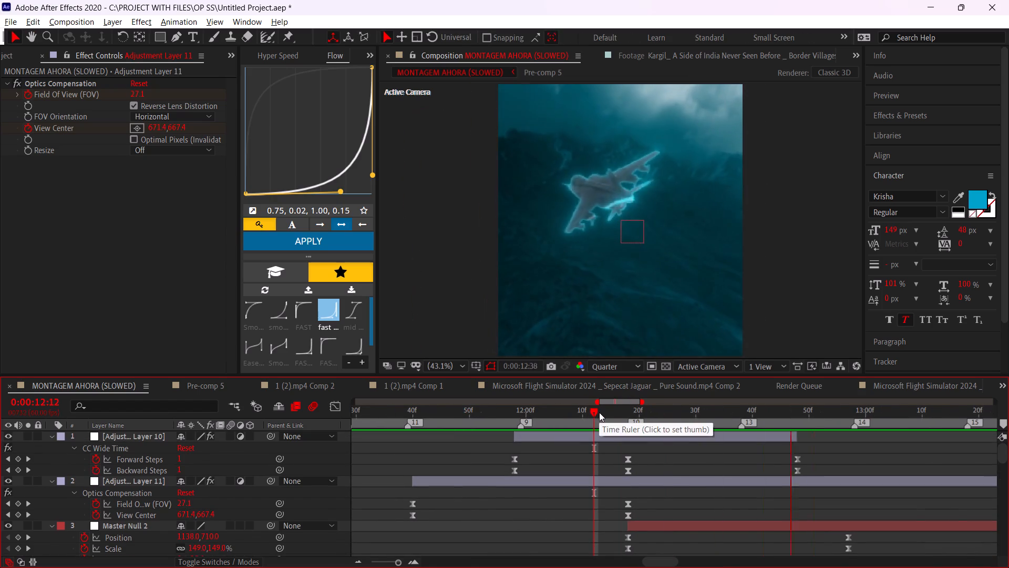
click(599, 412)
drag(726, 412, 744, 412)
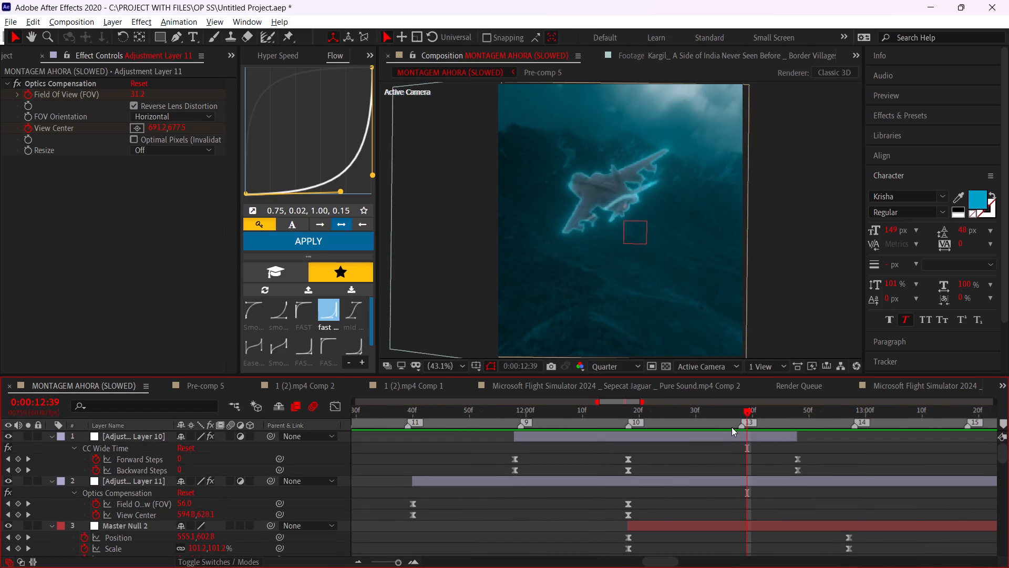
drag(732, 410, 742, 409)
Add a Hyper Speed master null above Master Null 2, split it at 0:00:12:18 and delete its earlier part.
click(738, 523)
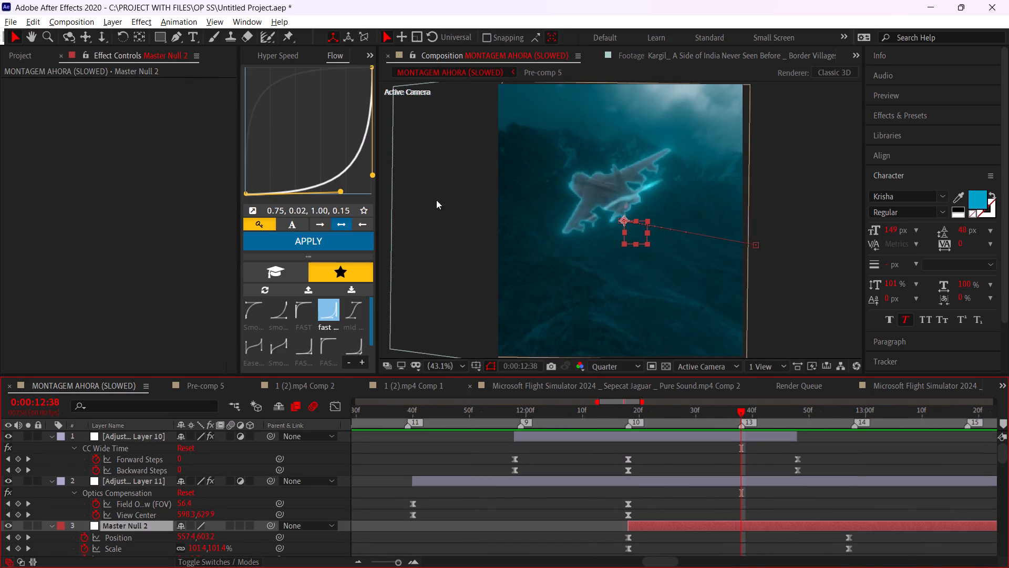
click(283, 55)
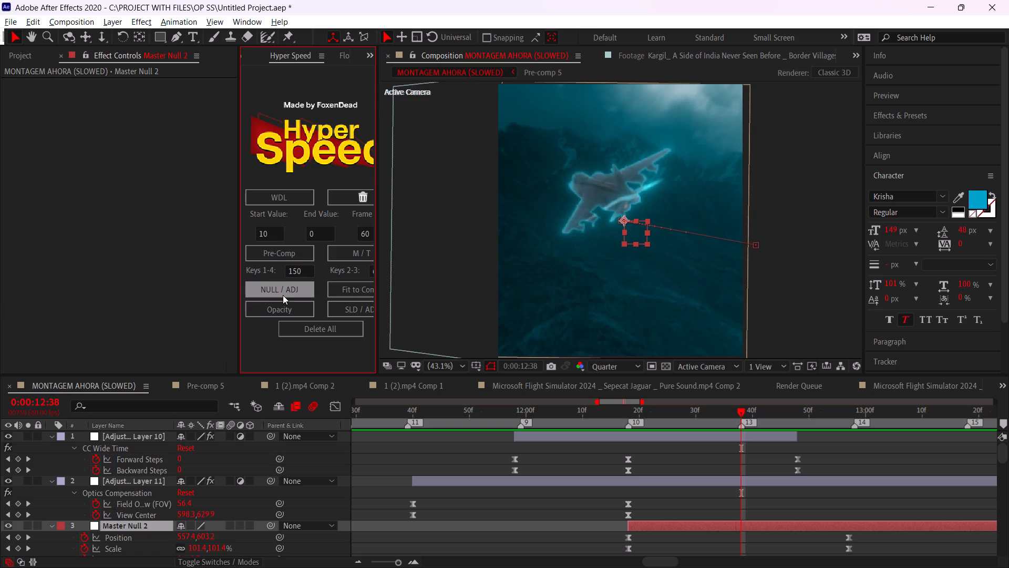
click(284, 293)
click(629, 528)
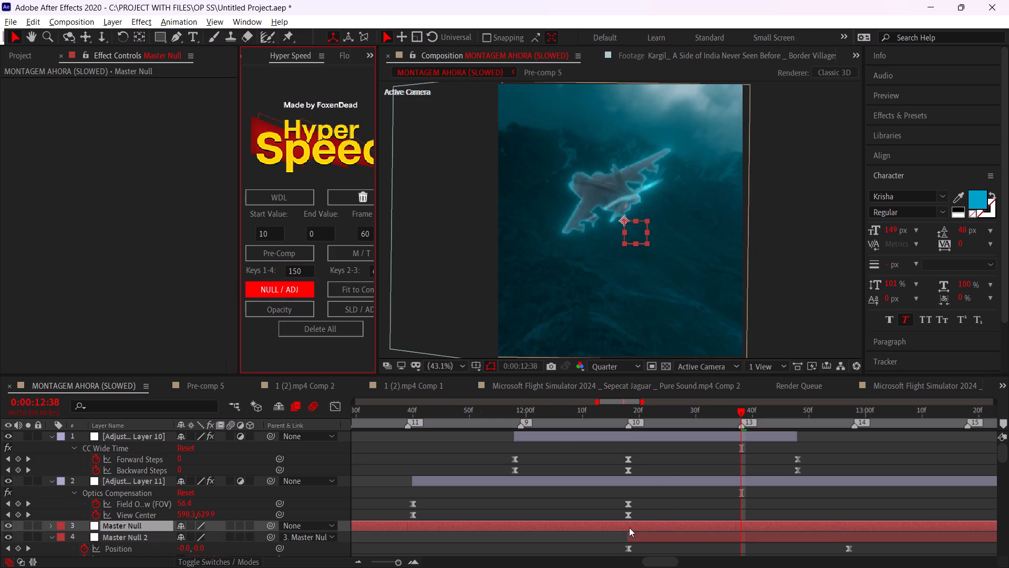
click(625, 417)
drag(626, 413, 632, 412)
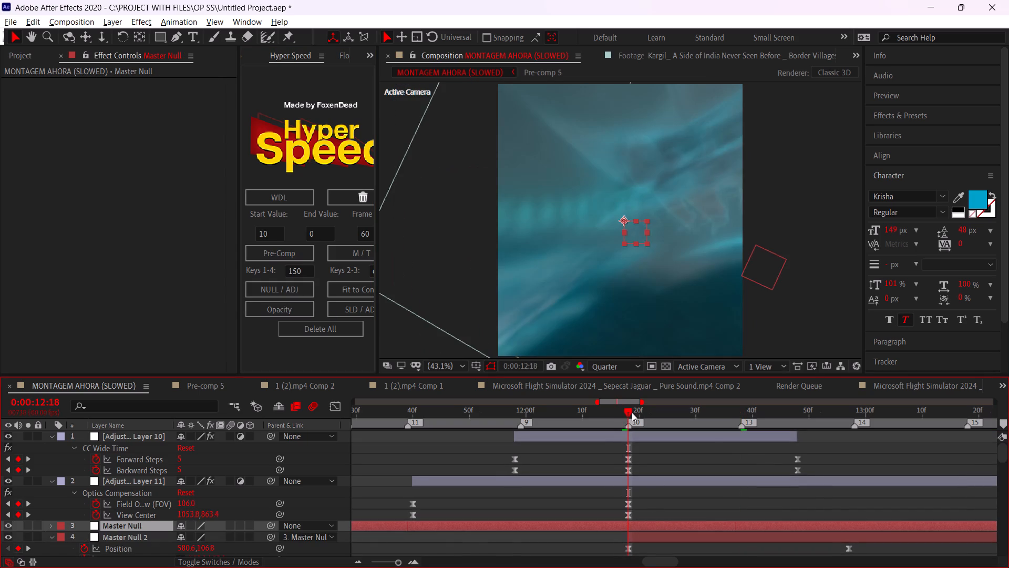
key(ctrl+shift+d)
click(610, 533)
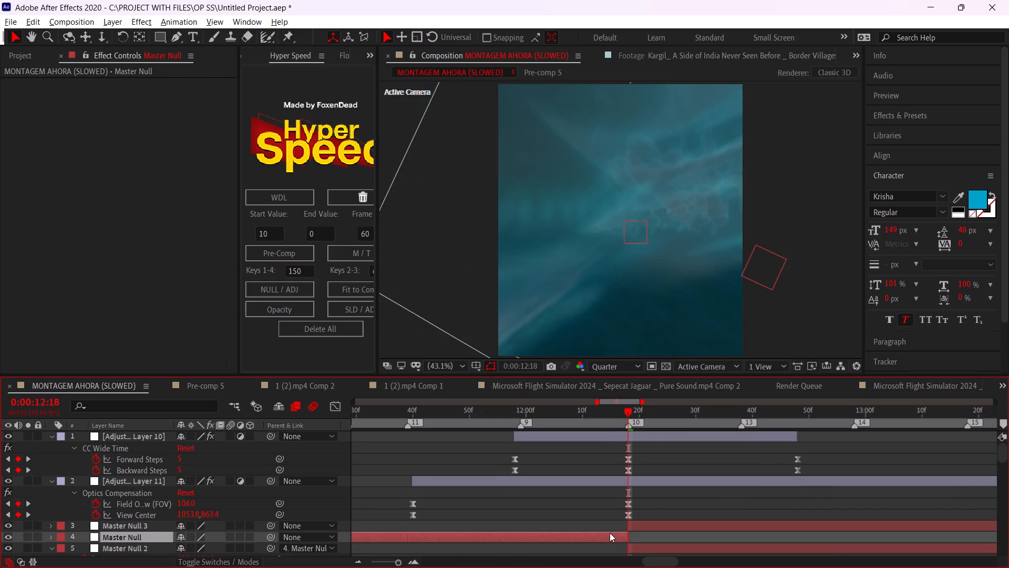
key(Delete)
Parent Master Null 2 to the new Master Null 3.
click(654, 535)
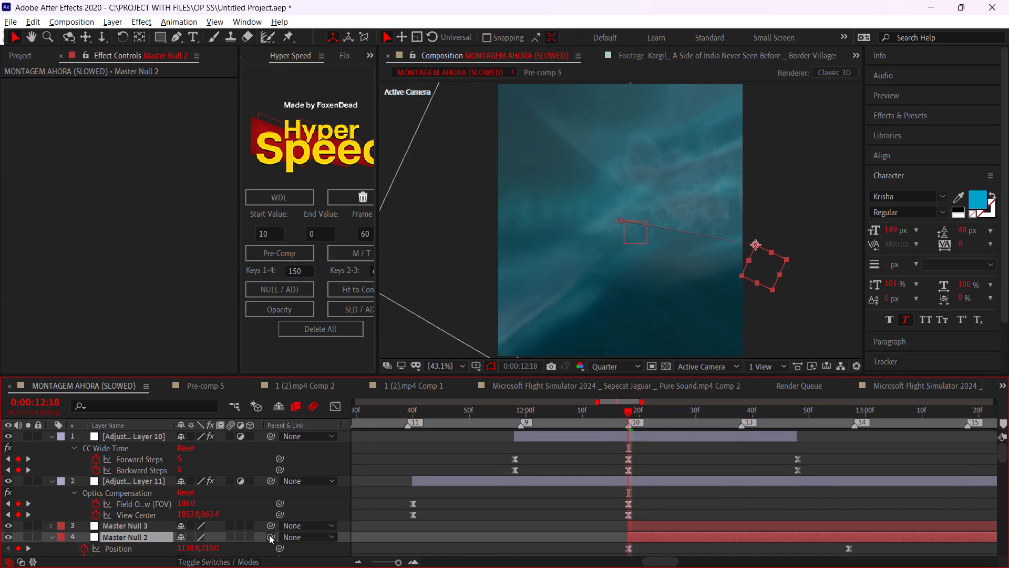
drag(269, 535, 172, 529)
Keyframe Master Null 3's Position, Scale and Rotation at 0:00:12:18, separating Position into X and Y dimensions.
click(677, 526)
key(s)
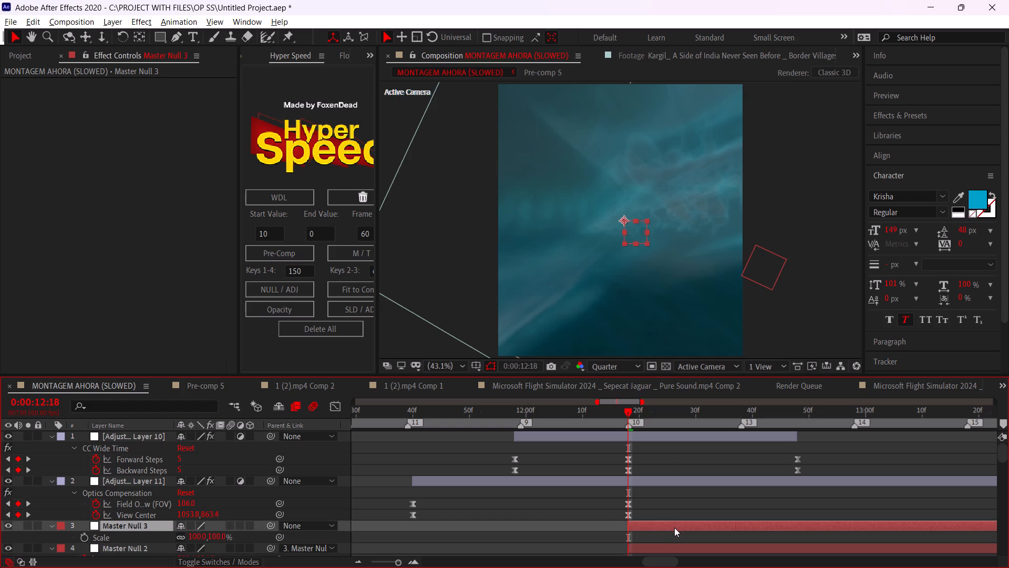
key(shift+r)
key(shift+p)
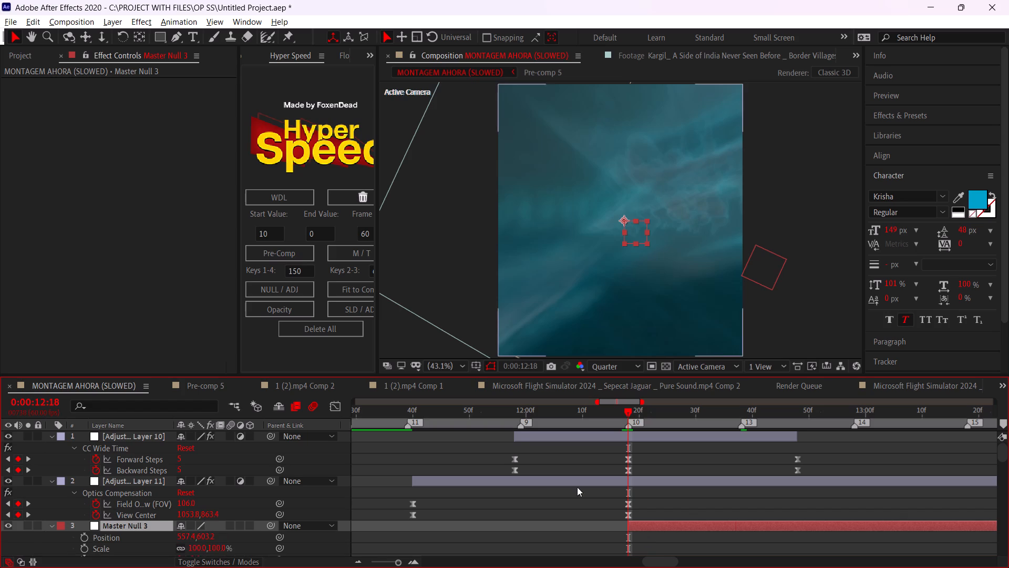
scroll(501, 472, down, 1)
click(89, 504)
click(85, 512)
click(84, 528)
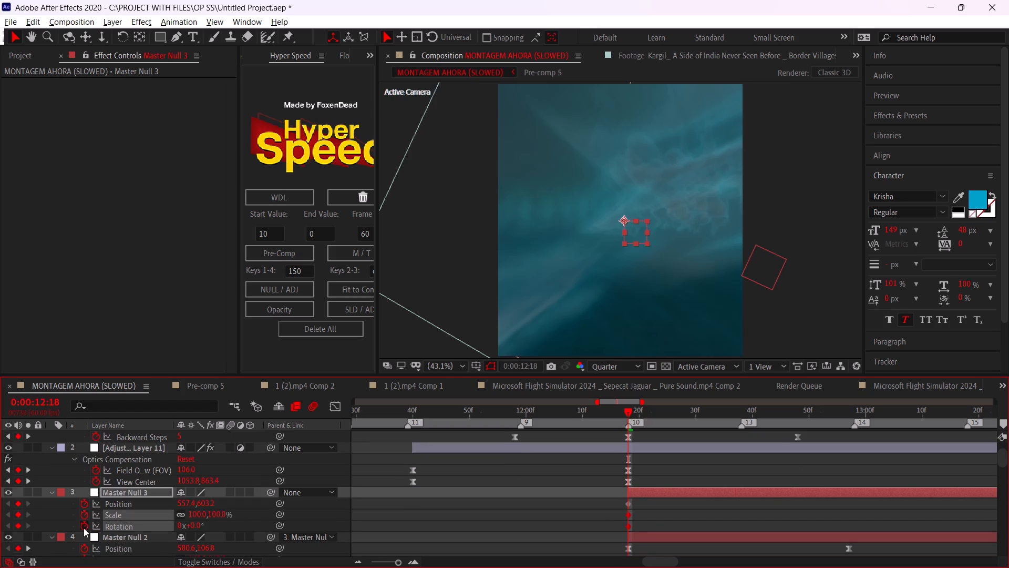
right_click(125, 503)
click(205, 374)
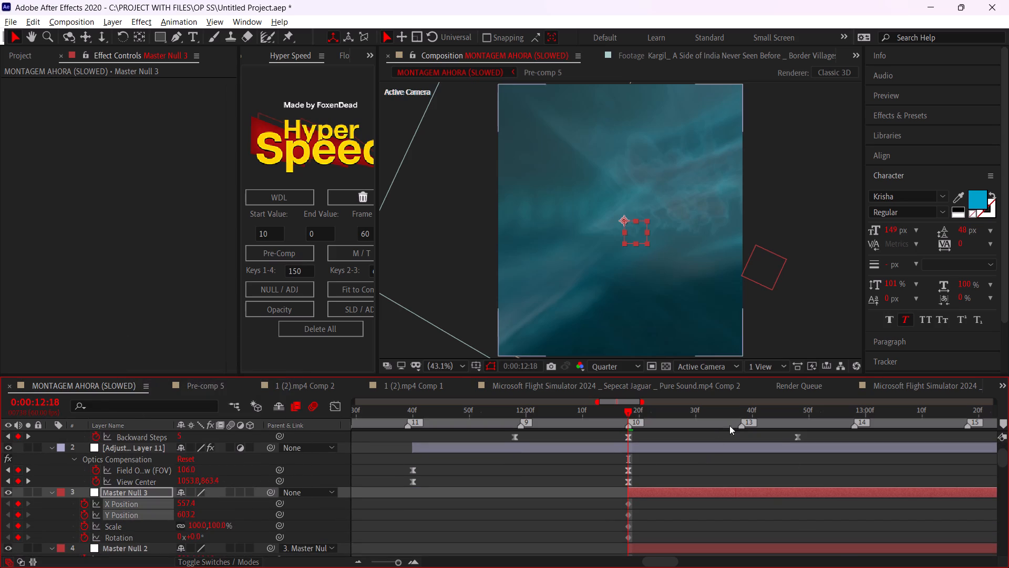
At 0:00:12:58, set Master Null 3's Scale to 140%, Rotation to 13°, X Position to 655.4 and Y Position to 823.2.
drag(735, 417, 856, 450)
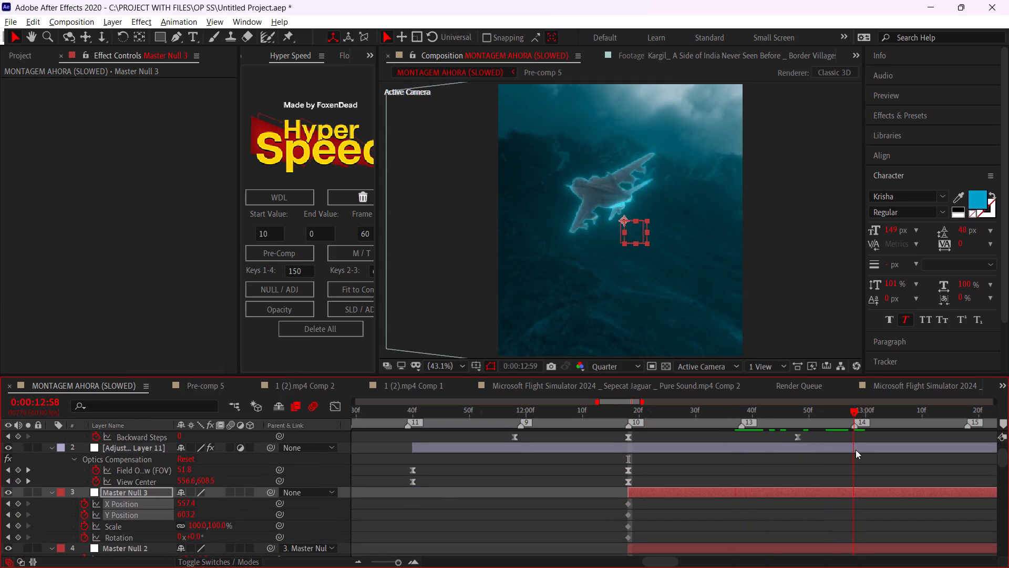
drag(856, 450, 855, 450)
click(256, 519)
drag(196, 526, 212, 529)
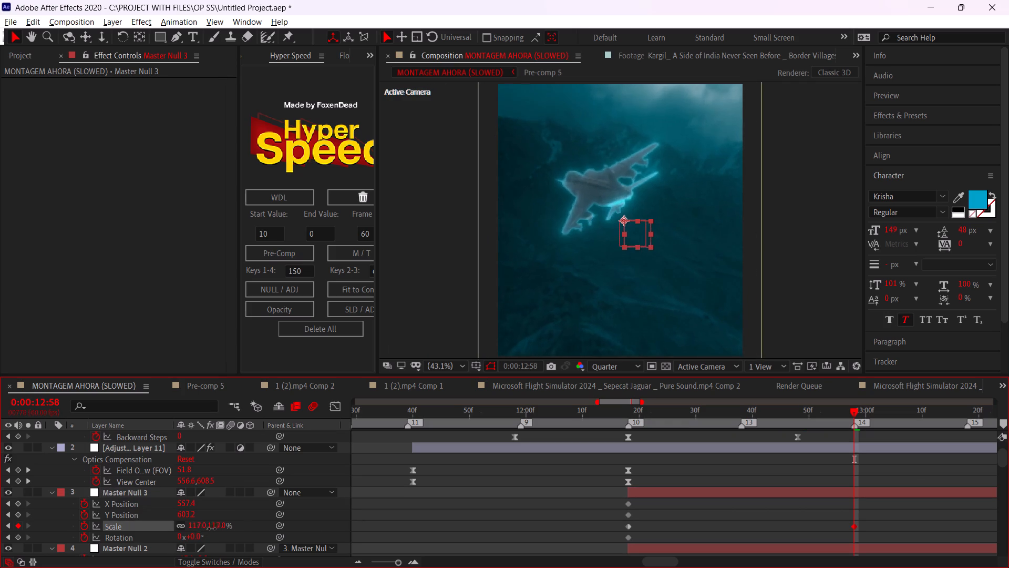
drag(212, 529, 224, 531)
drag(194, 540, 204, 541)
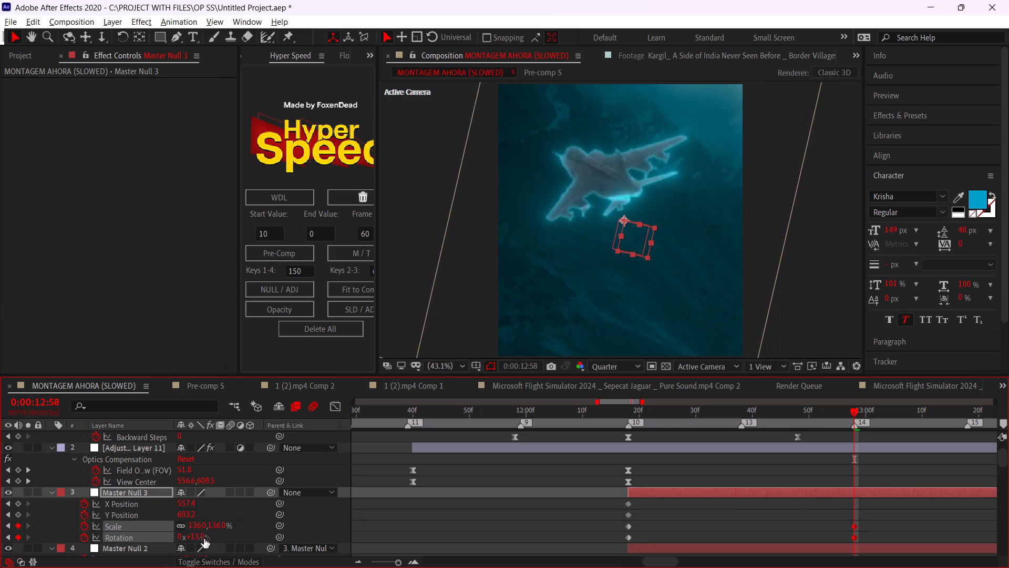
drag(191, 504, 264, 513)
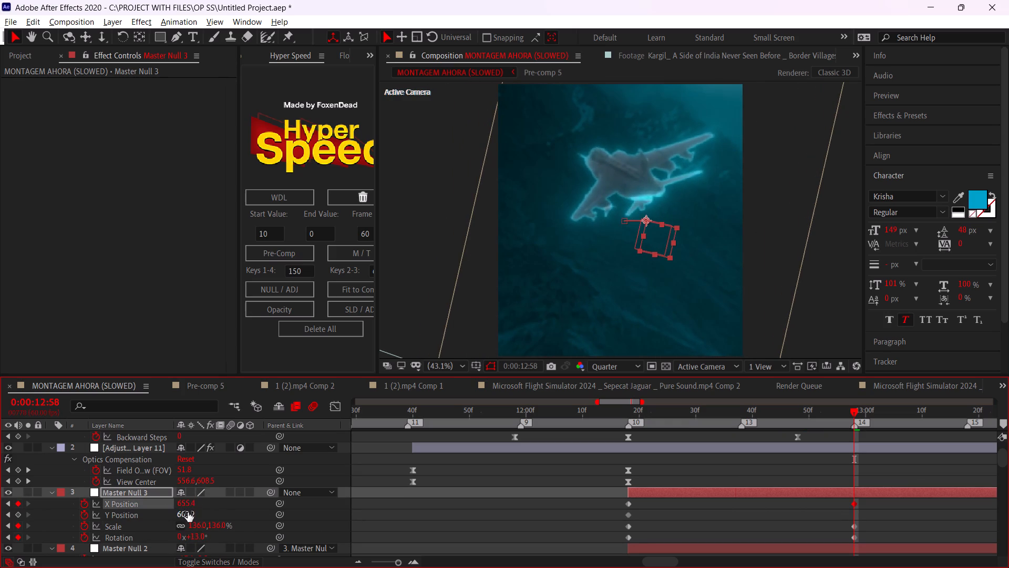
drag(188, 512, 343, 523)
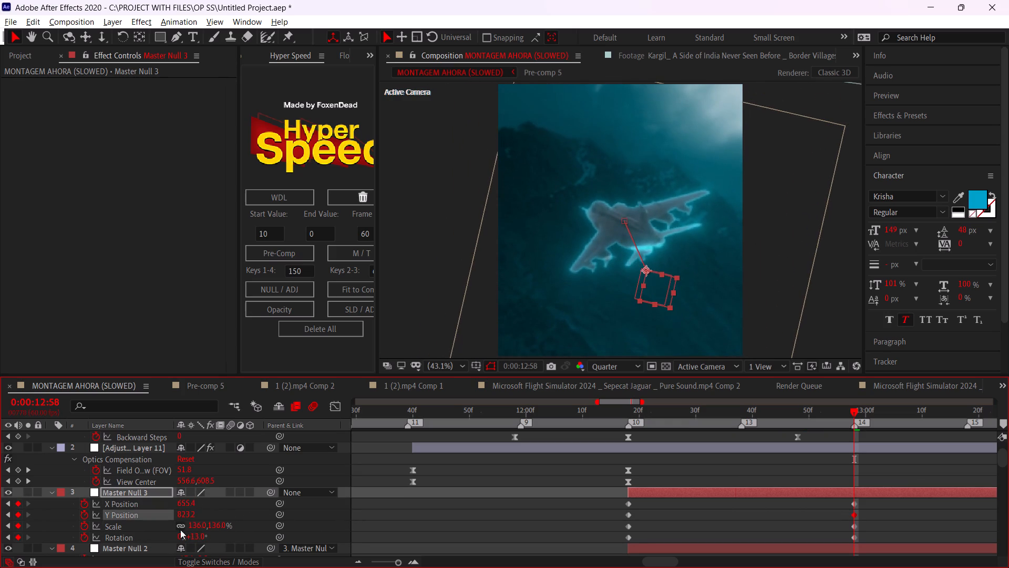
drag(195, 528, 193, 523)
Apply the mid fast Flow curve 0.60, 0.00, 0.40, 1.00 to all of Master Null 3's Position, Scale and Rotation keyframes.
drag(874, 503, 603, 536)
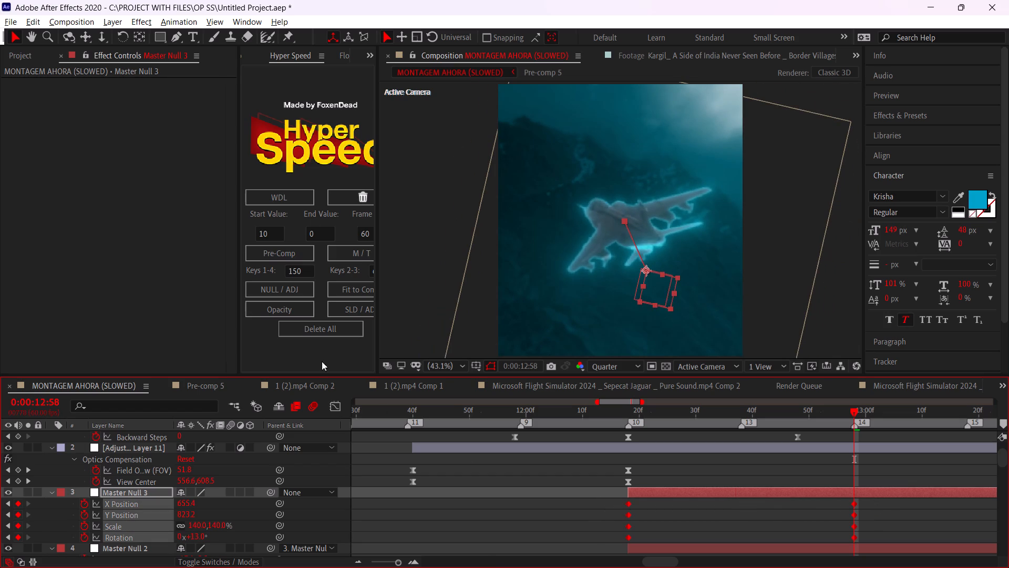
click(339, 52)
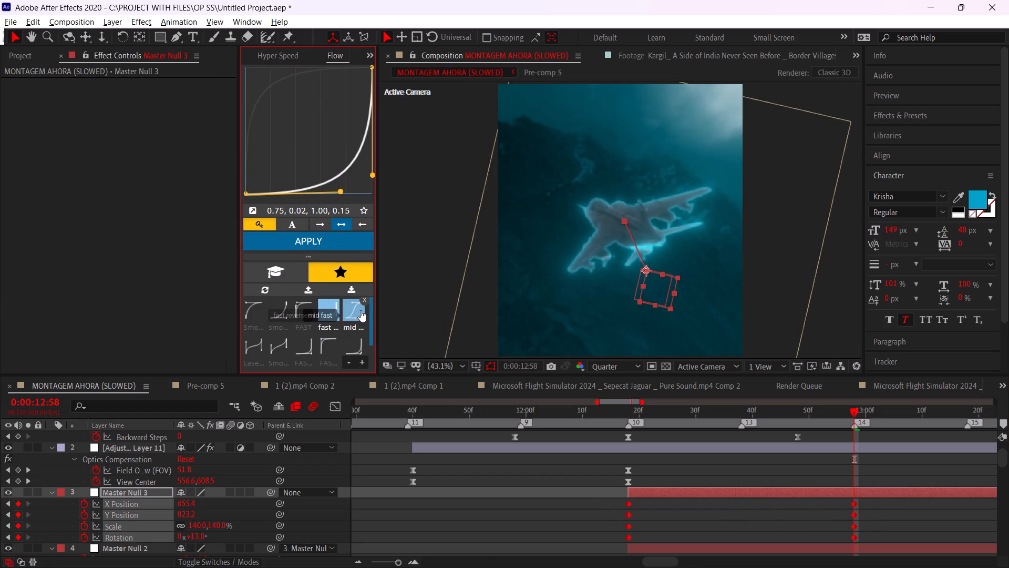
click(354, 309)
click(342, 249)
Preview the edit from the beginning to check the new null movement.
alt+scroll(738, 423, down, 4)
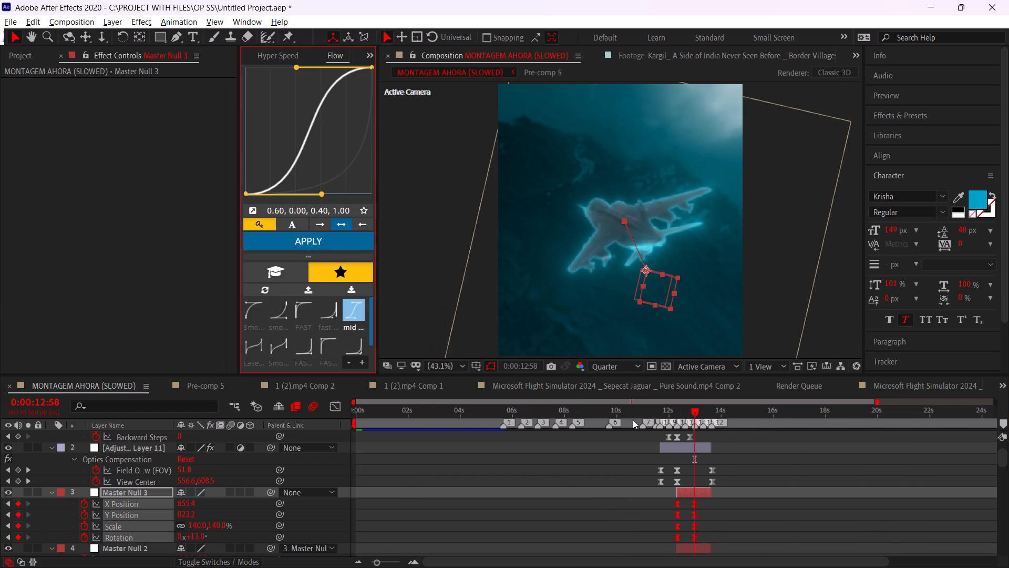
drag(628, 415, 313, 468)
key(space)
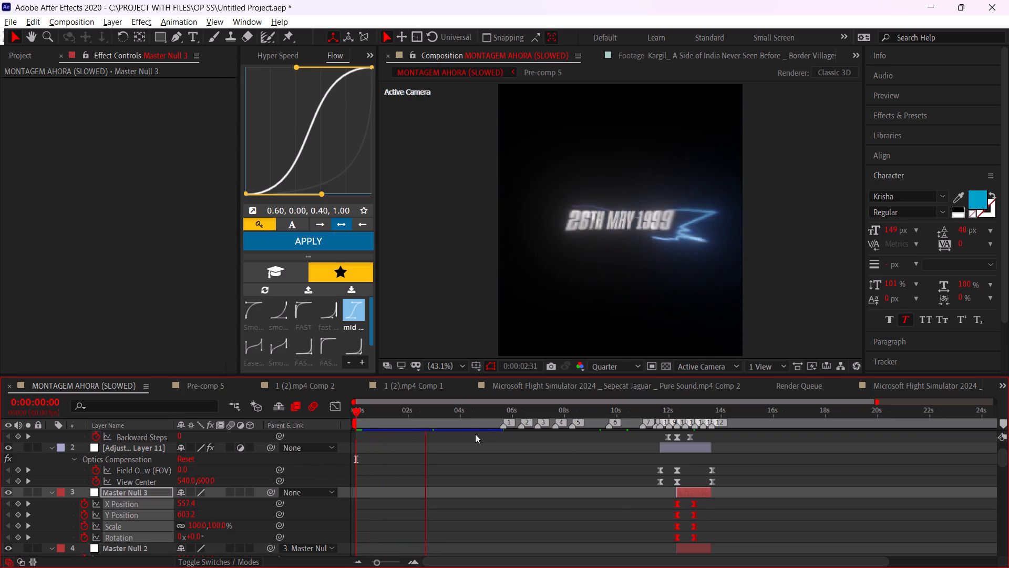
drag(466, 427, 308, 449)
key(space)
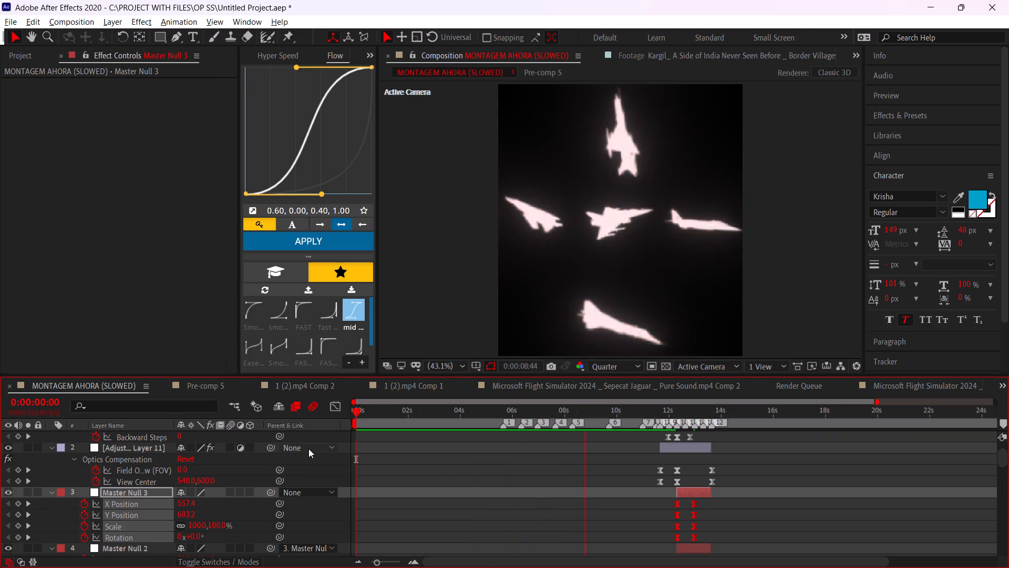
click(449, 412)
key(space)
drag(449, 412, 307, 430)
key(space)
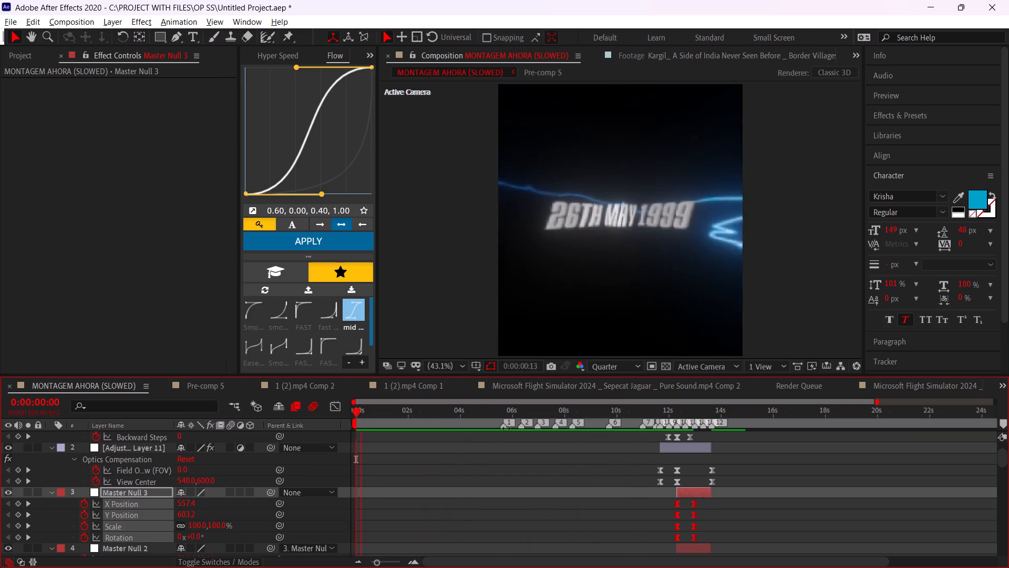
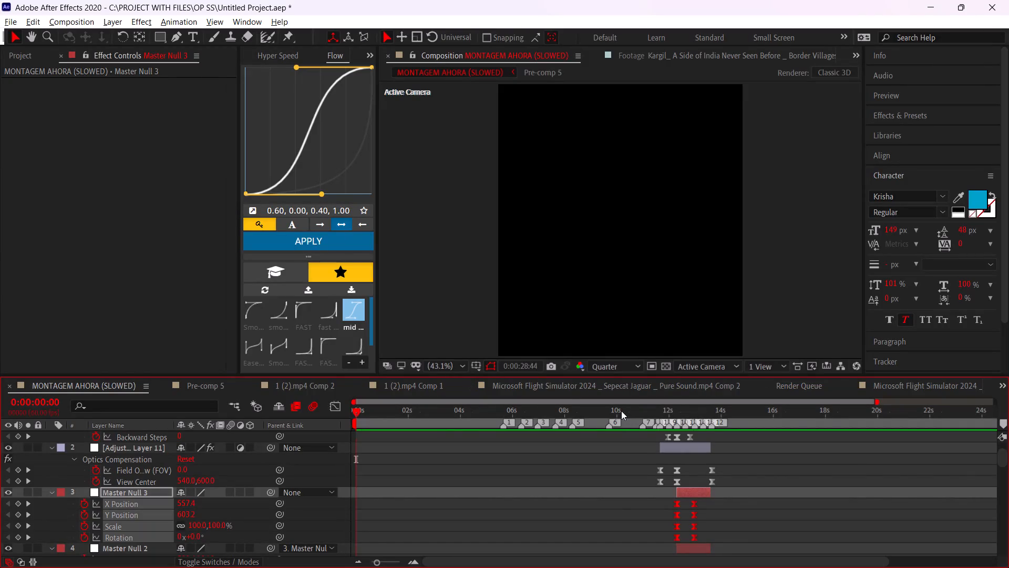
Preview the edit from the start and replay the Master Null 3 move from about 0:00:12:08.
drag(621, 411, 164, 476)
key(space)
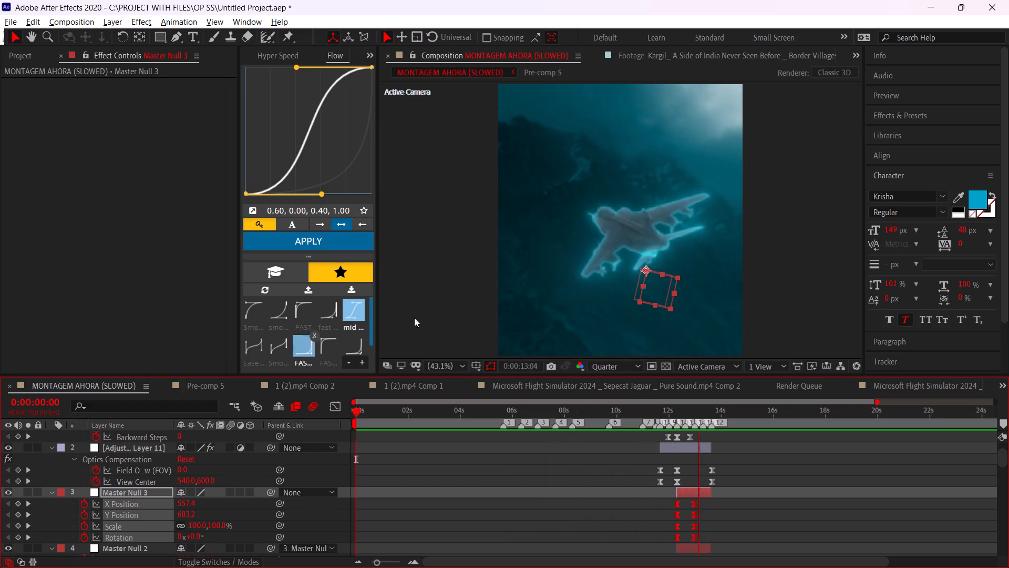
click(774, 485)
alt+scroll(693, 444, up, 2)
click(609, 411)
key(space)
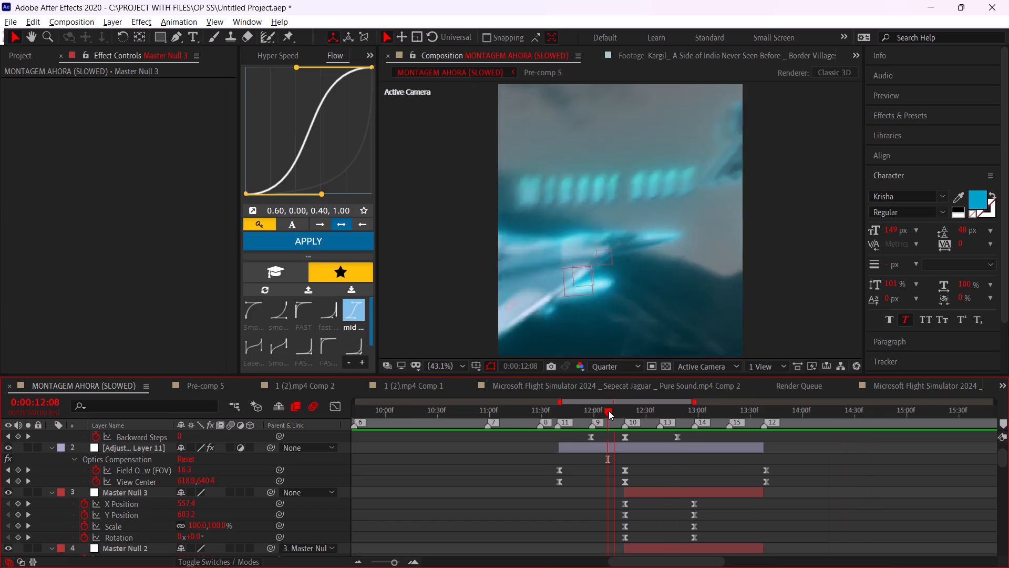
click(609, 411)
key(space)
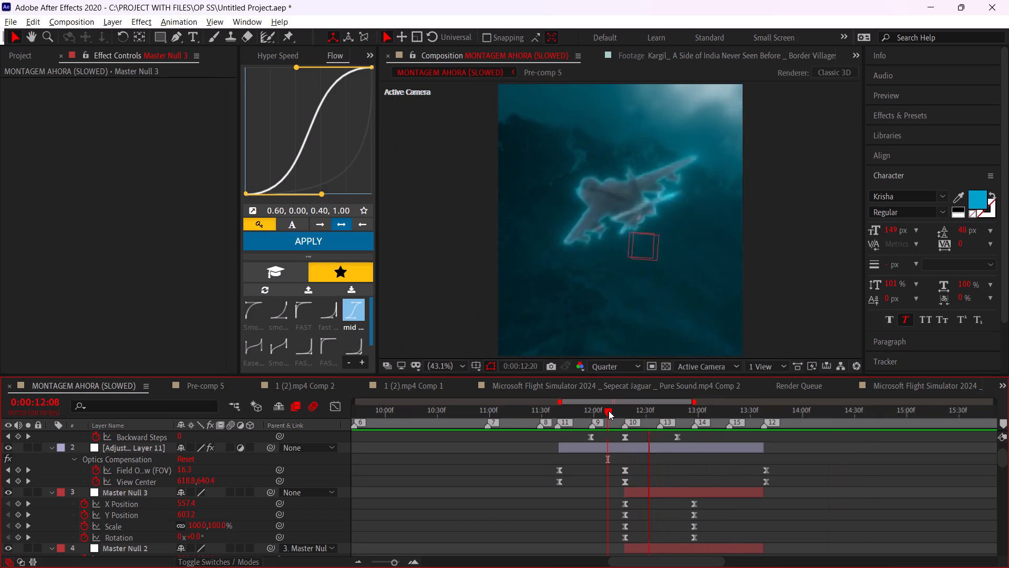
click(609, 411)
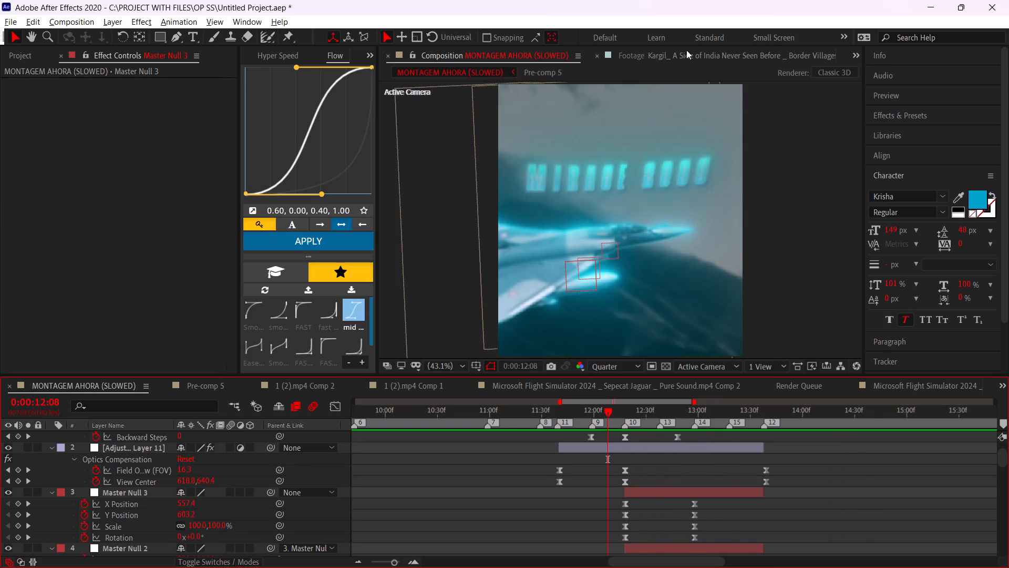
Find the Microsoft Flight Simulator 2024 Sepecat Jaguar source video in the project and check which compositions use it.
scroll(686, 50, down, 3)
scroll(686, 50, up, 1)
scroll(167, 60, up, 2)
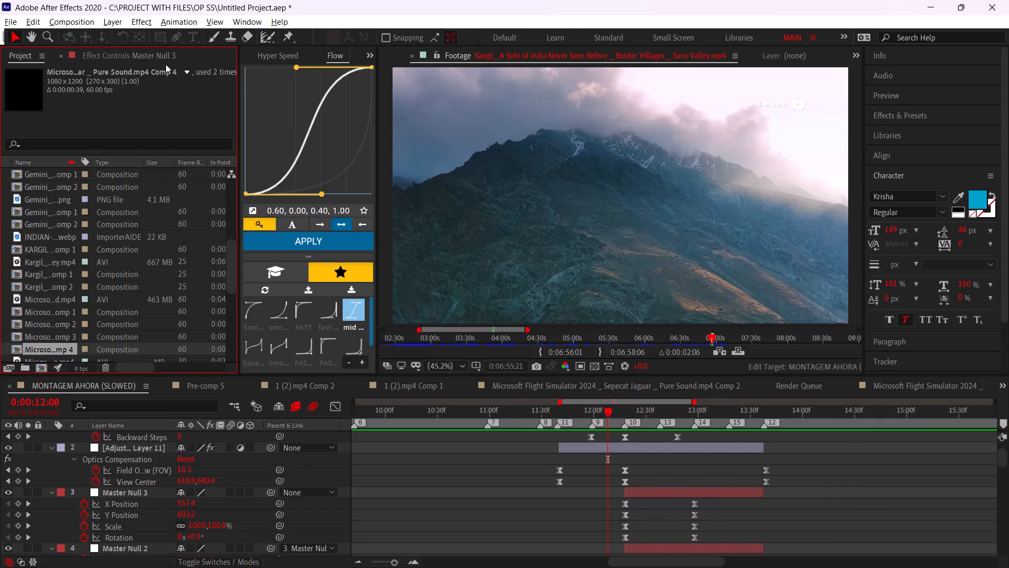
scroll(52, 306, up, 6)
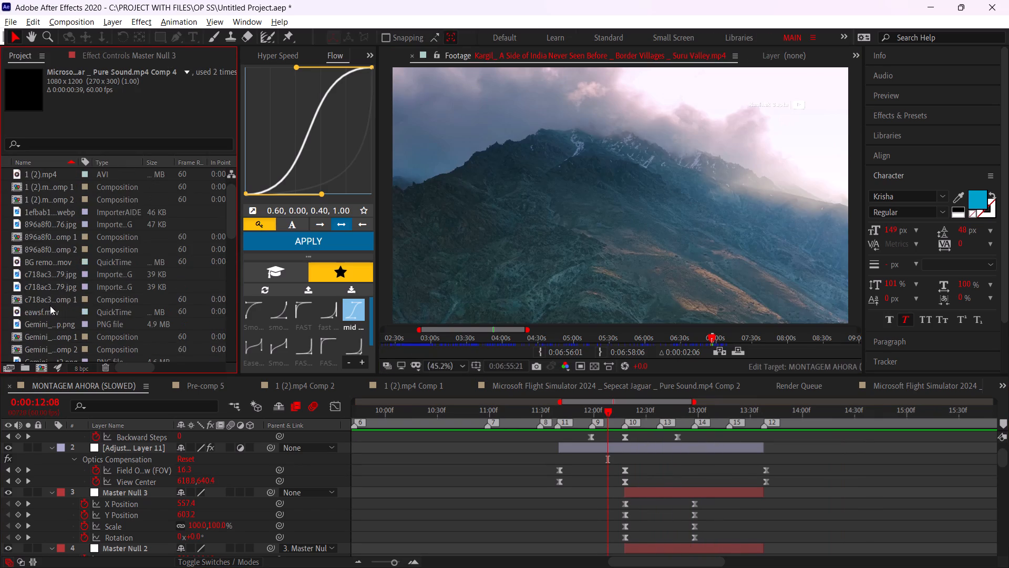
scroll(50, 306, up, 1)
scroll(49, 305, down, 6)
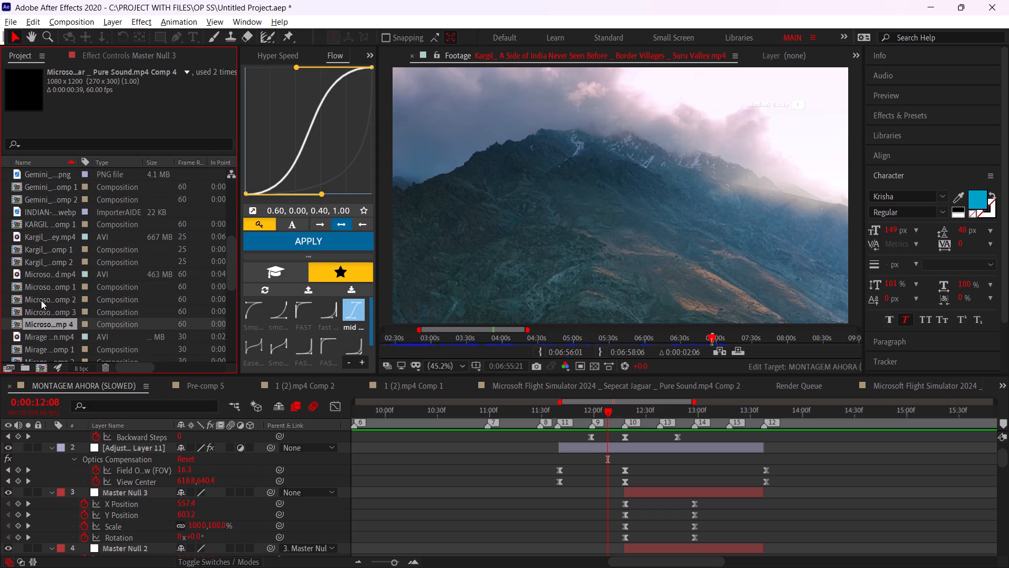
click(40, 276)
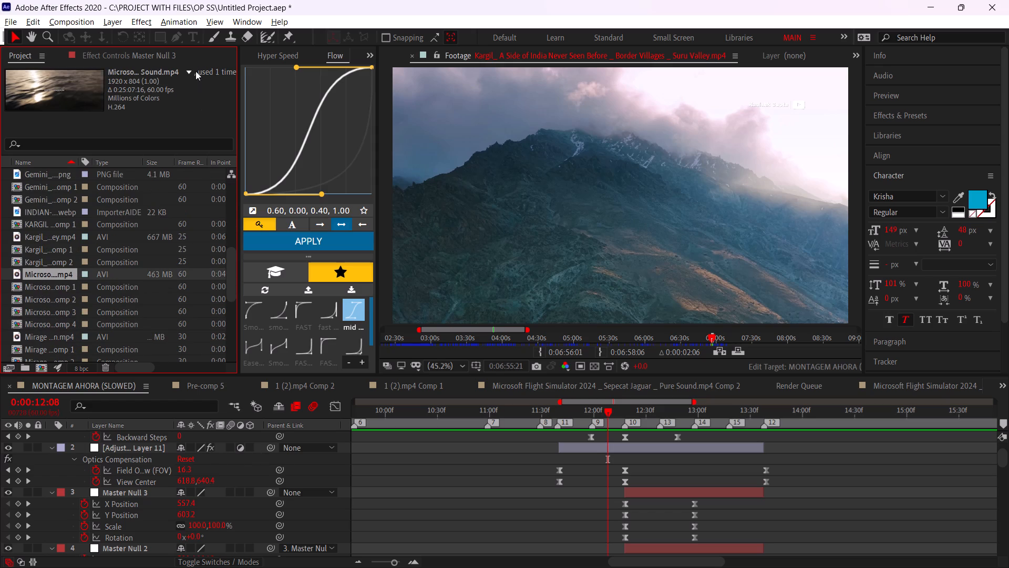
click(188, 71)
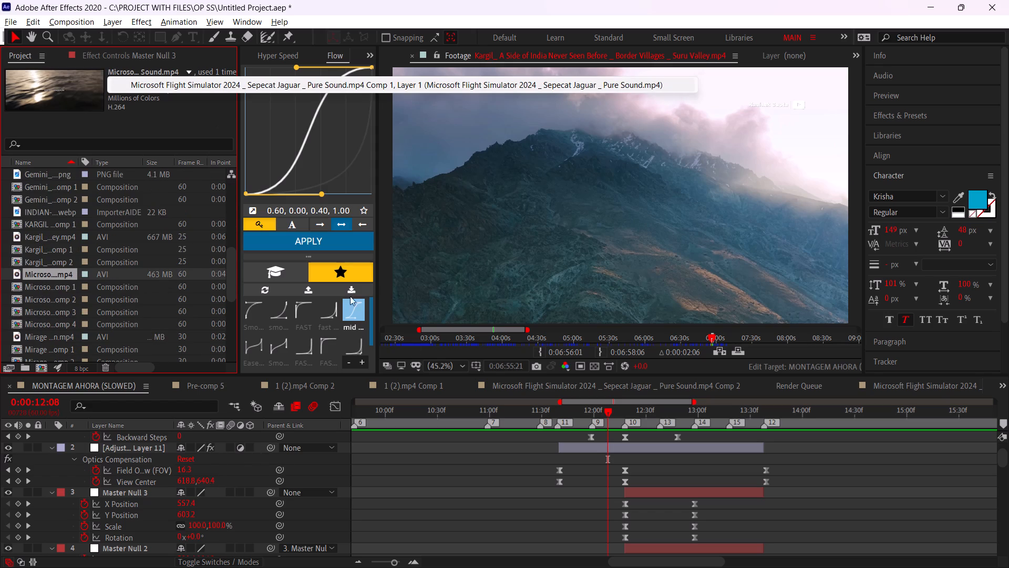
click(528, 461)
Replay the jet transition around Adjustment Layer 11 from 0:00:11:29 and again from 0:00:12:01.
click(615, 444)
drag(614, 415, 593, 418)
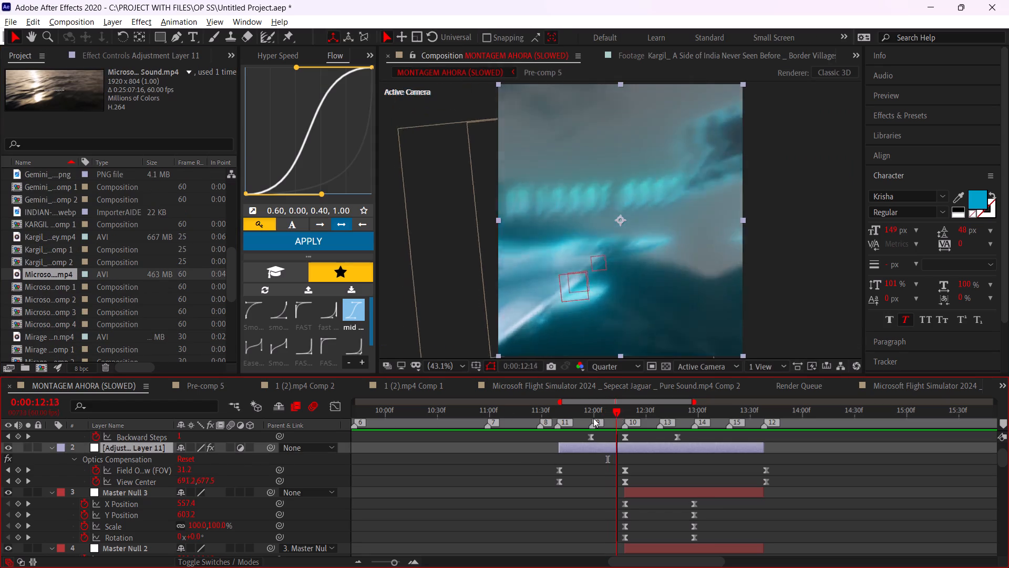
drag(593, 418, 541, 421)
key(space)
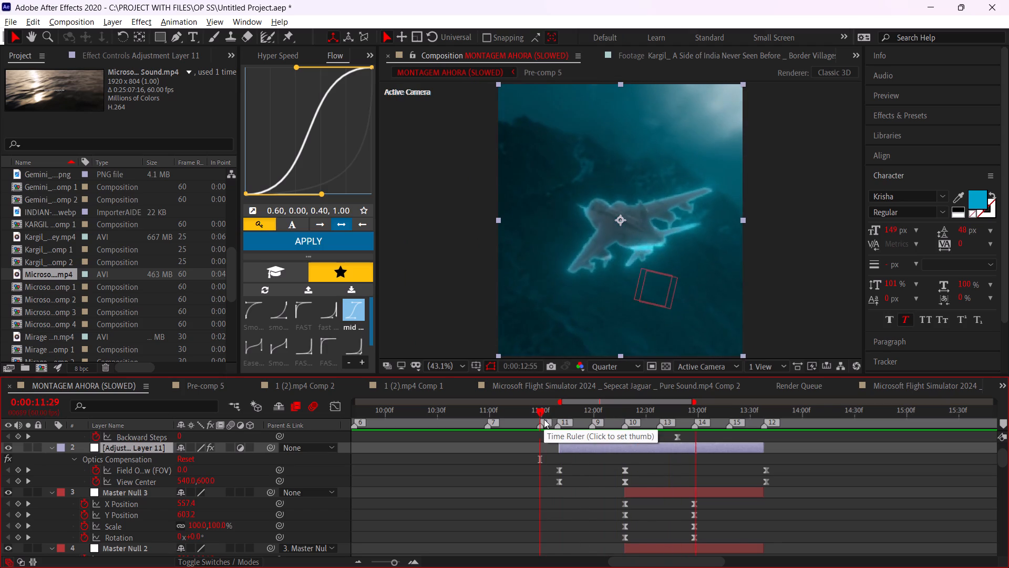
click(596, 409)
key(space)
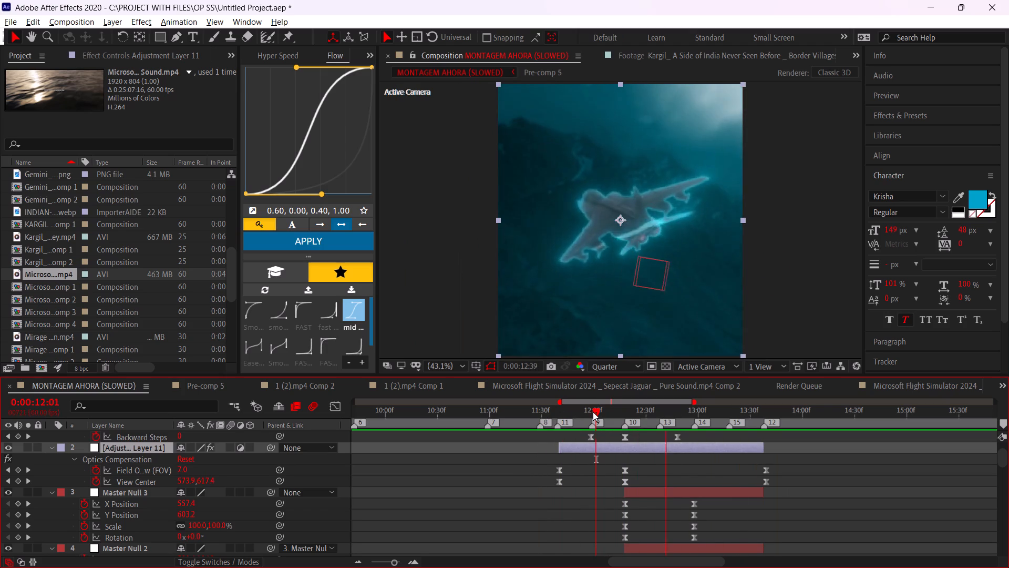
click(597, 417)
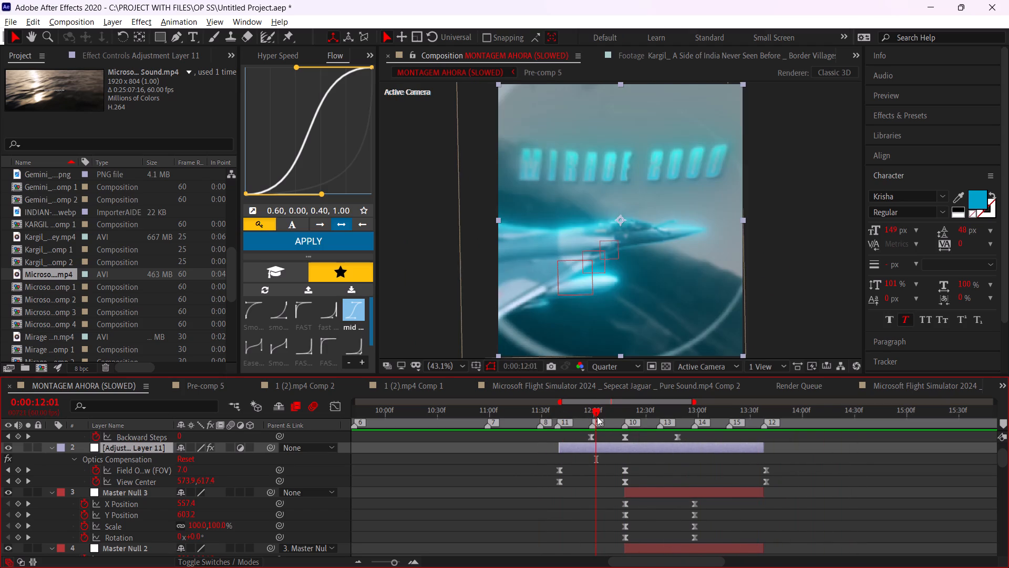
key(space)
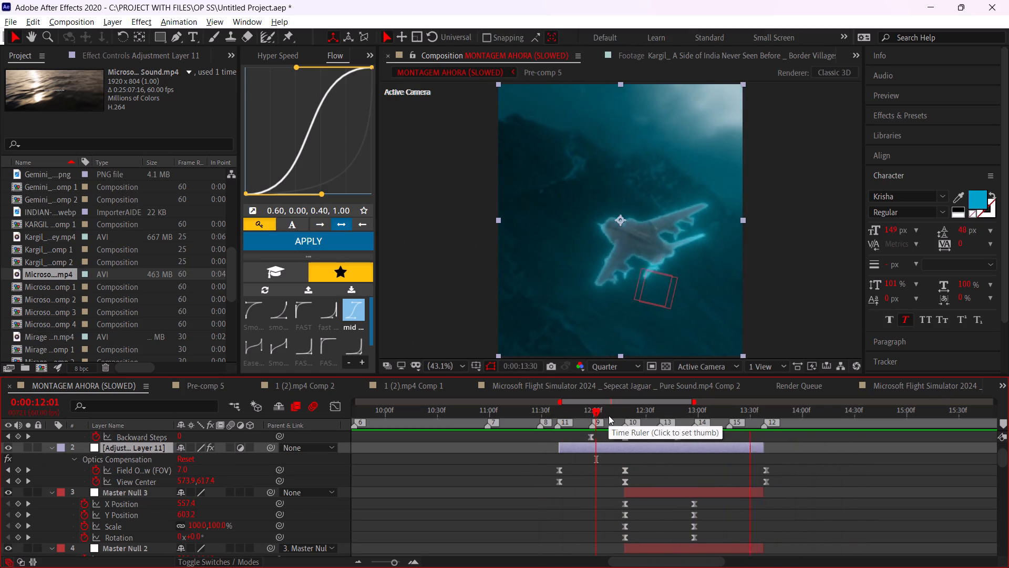
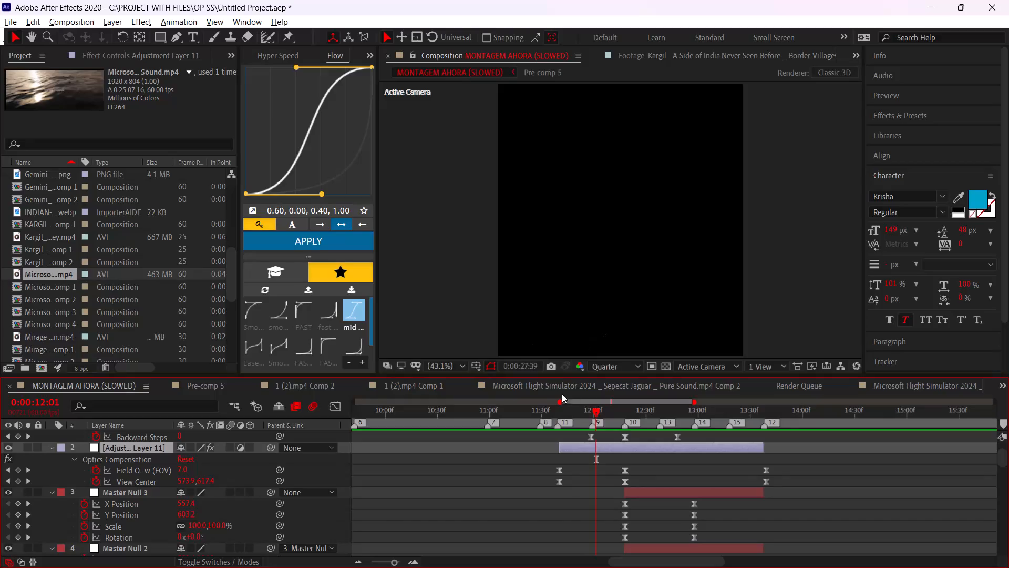
Replay the jet transition under Adjustment Layer 11 from 0:00:10:49, 0:00:11:43 and 0:00:12:30.
click(470, 420)
key(space)
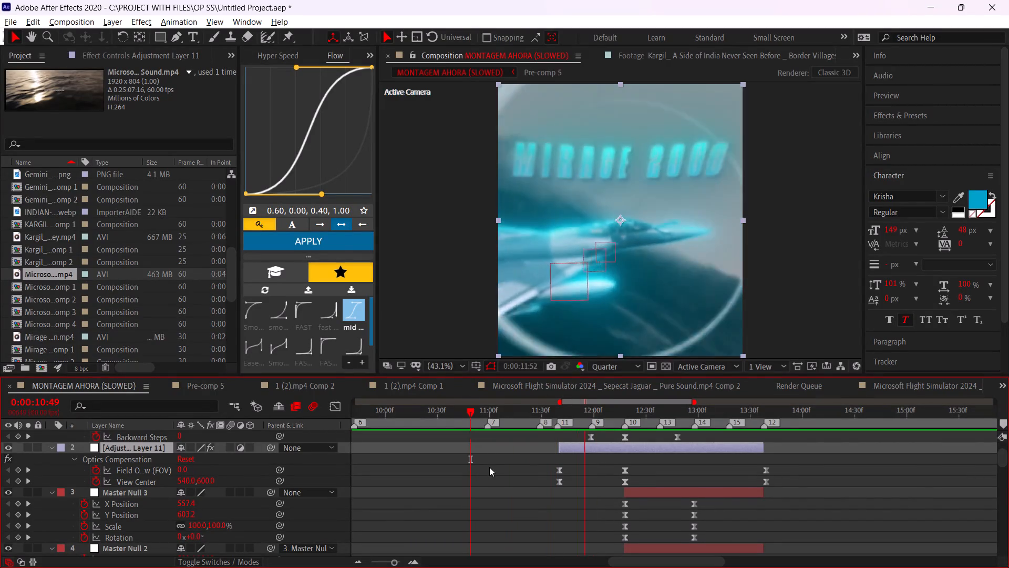
click(564, 405)
key(space)
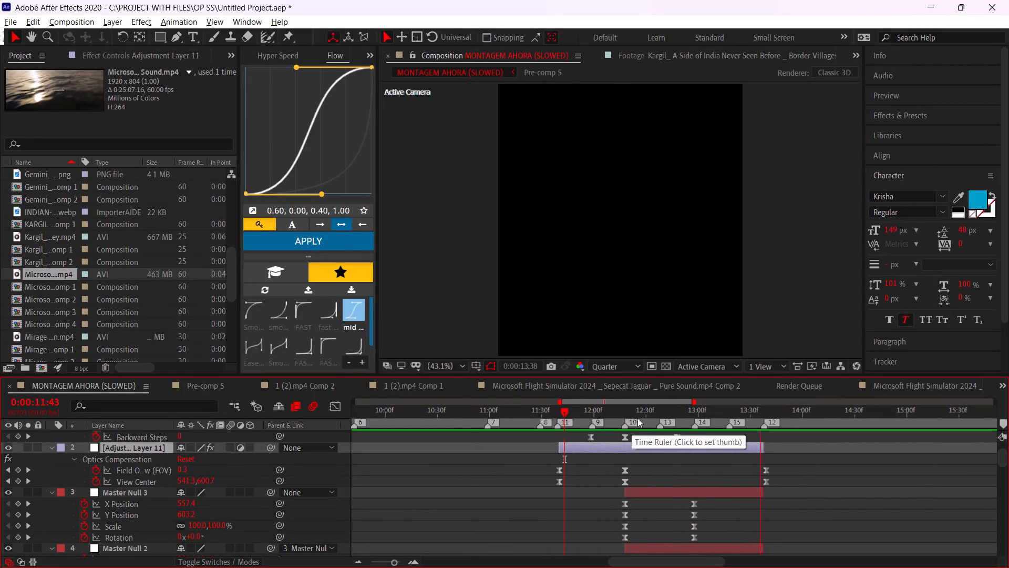
click(645, 412)
key(space)
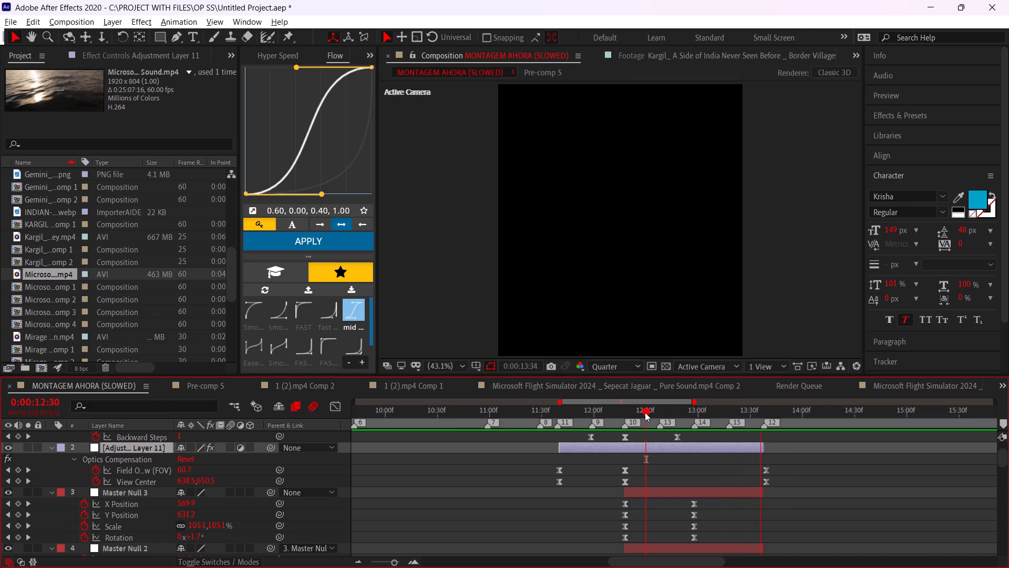
Preview the whole MONTAGEM AHORA (SLOWED) edit from 0:00:00:00.
alt+scroll(703, 446, down, 3)
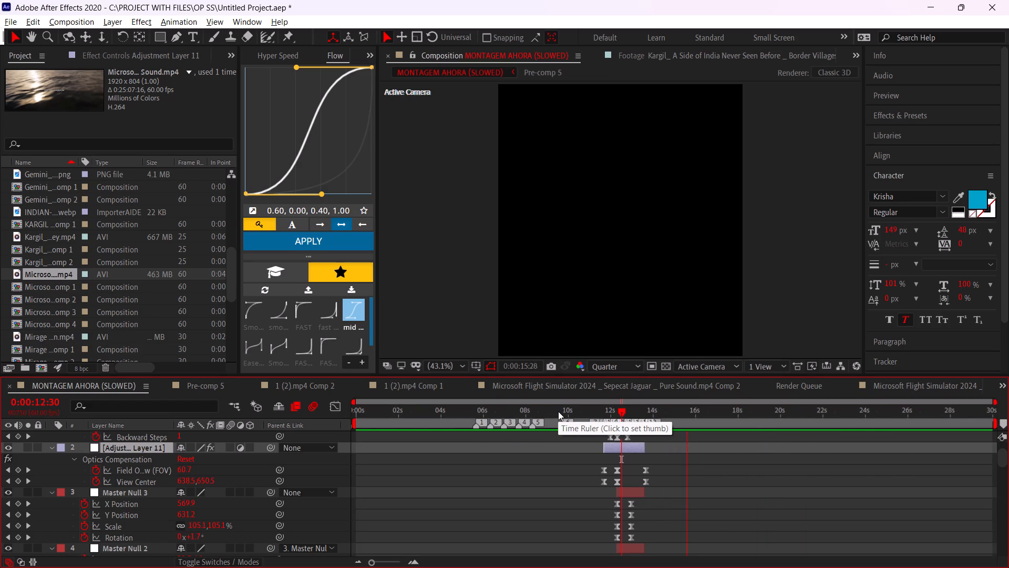
drag(558, 411, 298, 444)
key(space)
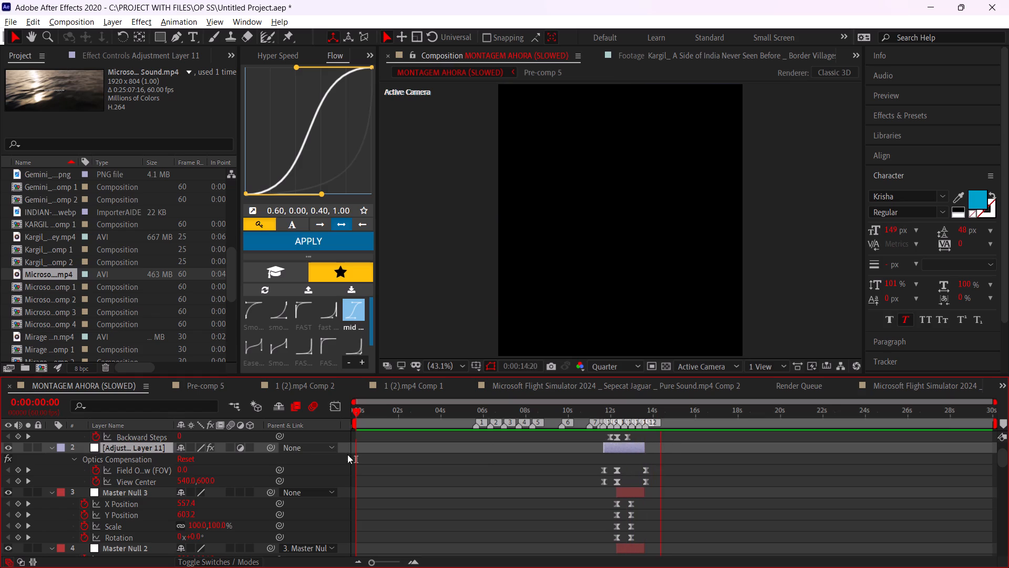
Replay the transition into the Sepecat Jaguar shot repeatedly from 0:00:11:26.
alt+scroll(589, 435, up, 2)
click(629, 410)
key(space)
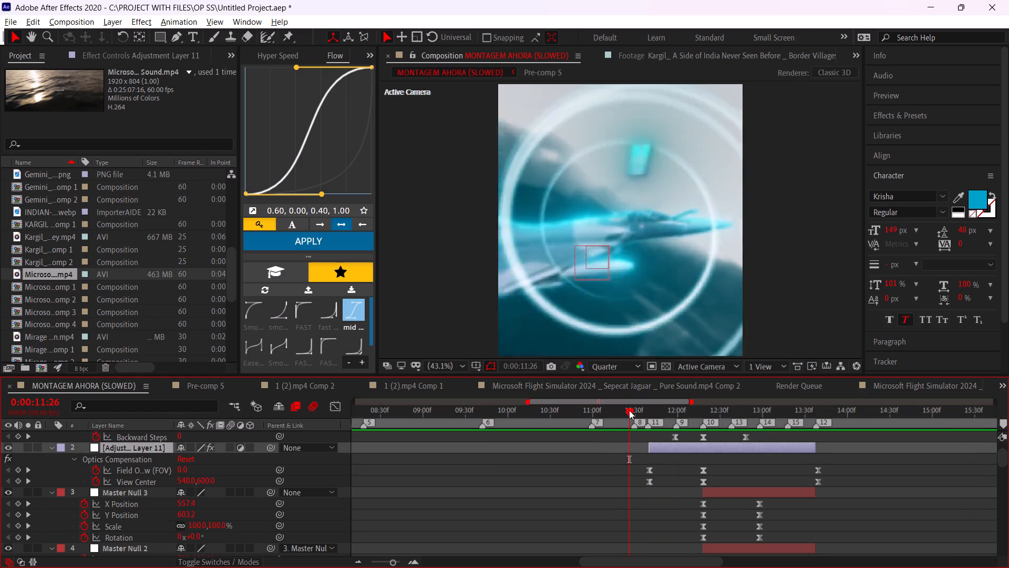
click(629, 410)
key(space)
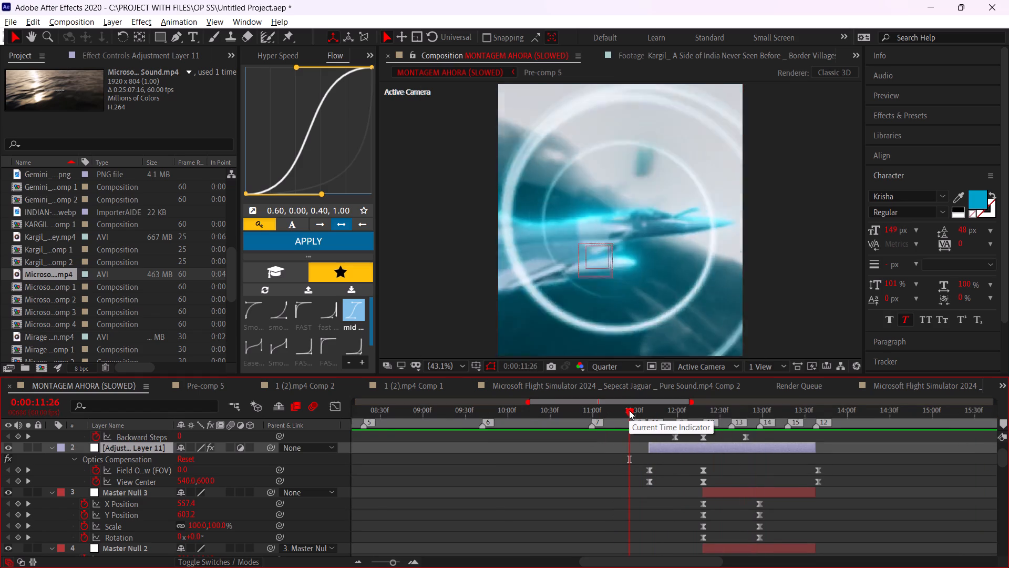
click(629, 410)
key(space)
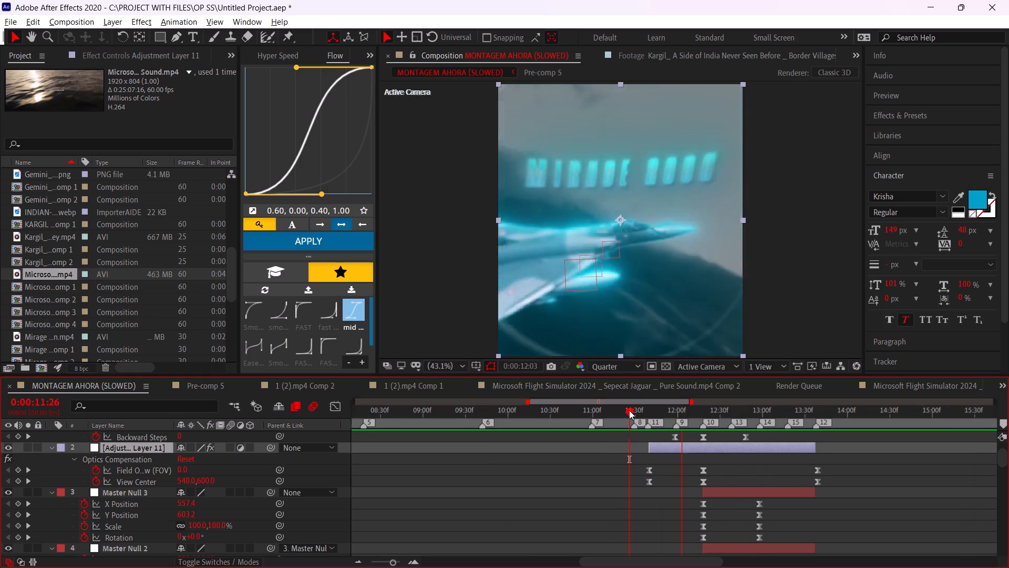
click(629, 410)
key(space)
key(space)
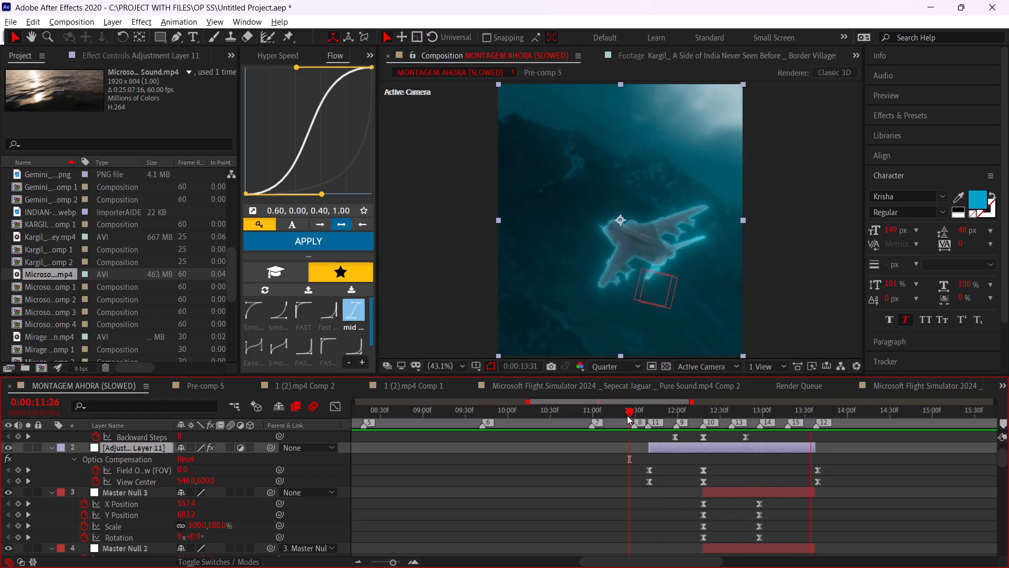
click(625, 415)
key(space)
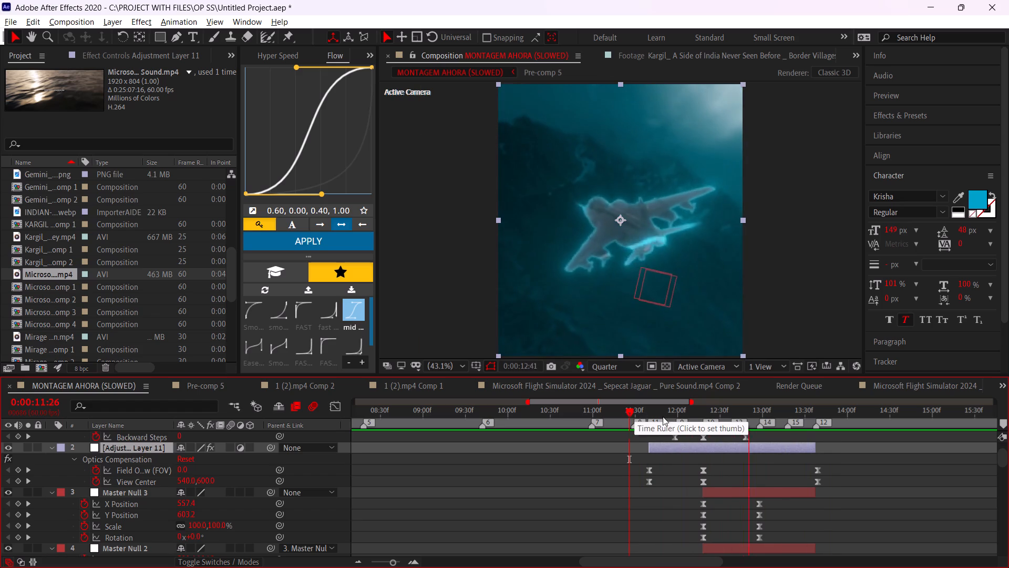
Review the glowing Jaguar shot around the end of the Master Null 3 move, near 0:00:12:51.
click(706, 415)
key(space)
click(750, 416)
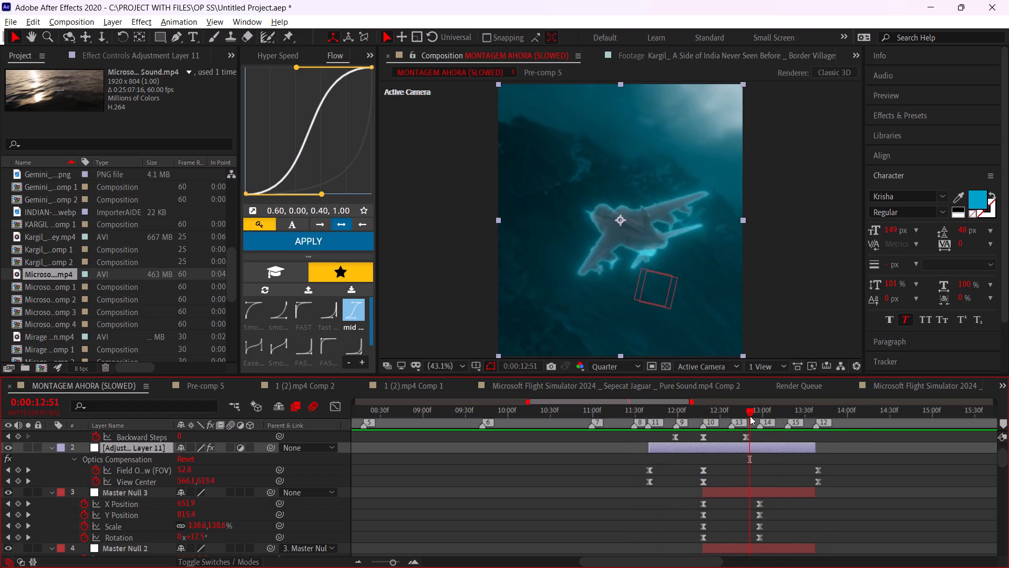
key(space)
click(750, 416)
alt+scroll(788, 460, up, 2)
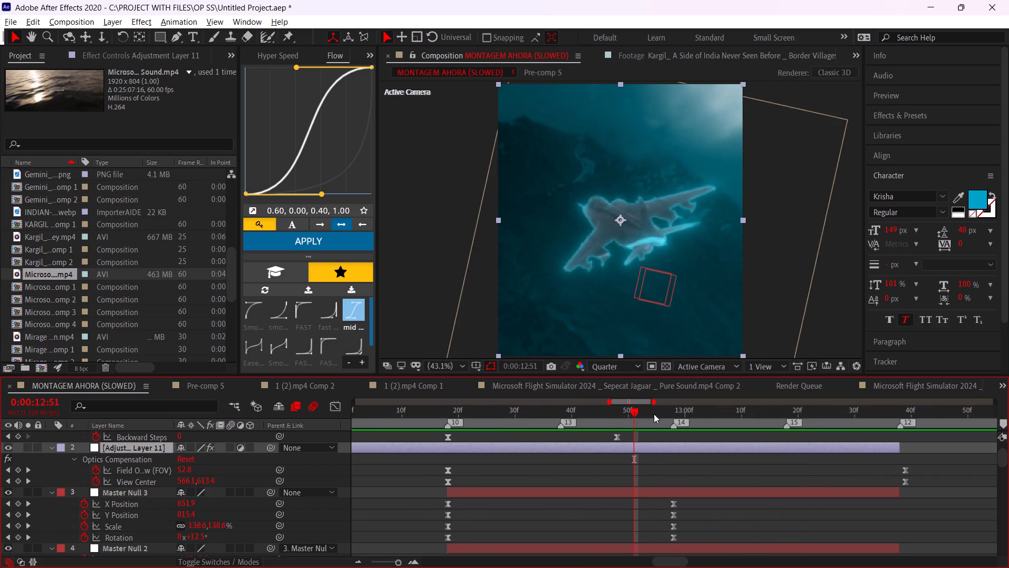
click(654, 414)
key(space)
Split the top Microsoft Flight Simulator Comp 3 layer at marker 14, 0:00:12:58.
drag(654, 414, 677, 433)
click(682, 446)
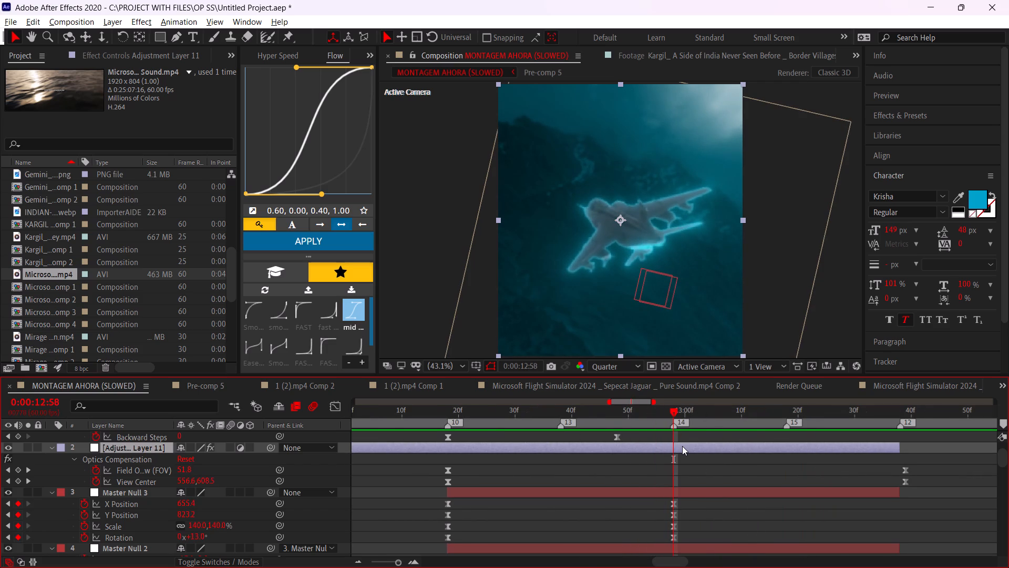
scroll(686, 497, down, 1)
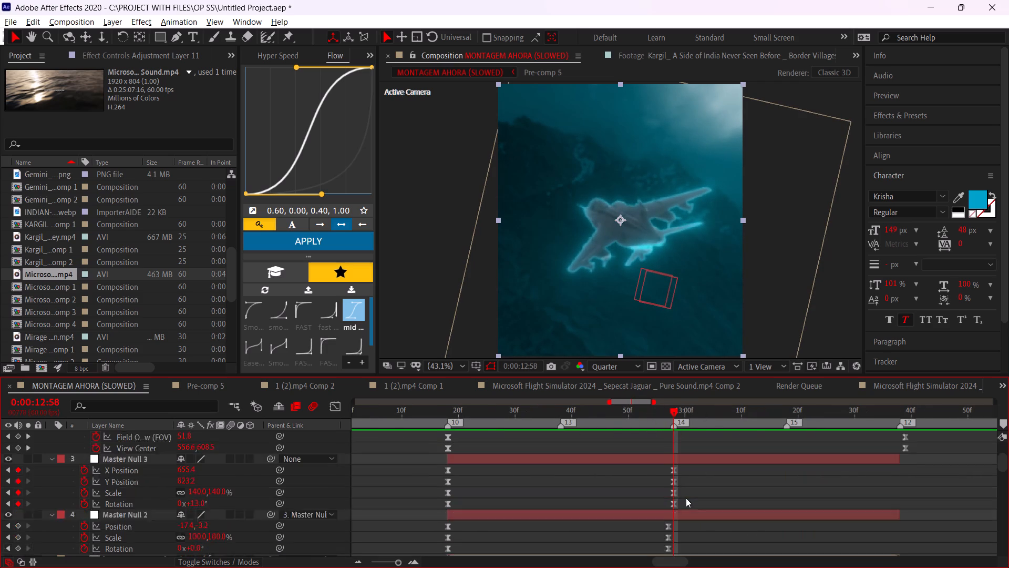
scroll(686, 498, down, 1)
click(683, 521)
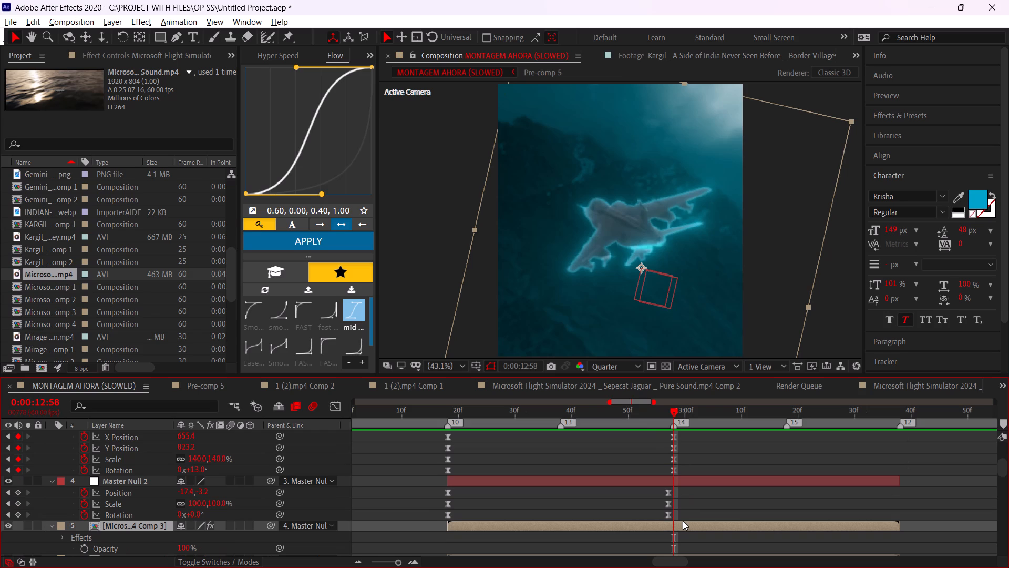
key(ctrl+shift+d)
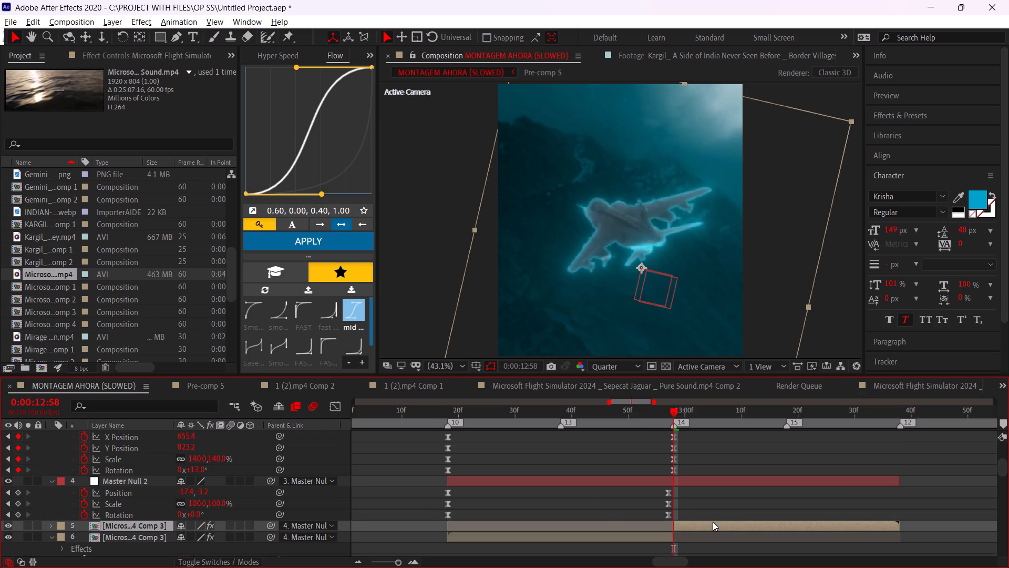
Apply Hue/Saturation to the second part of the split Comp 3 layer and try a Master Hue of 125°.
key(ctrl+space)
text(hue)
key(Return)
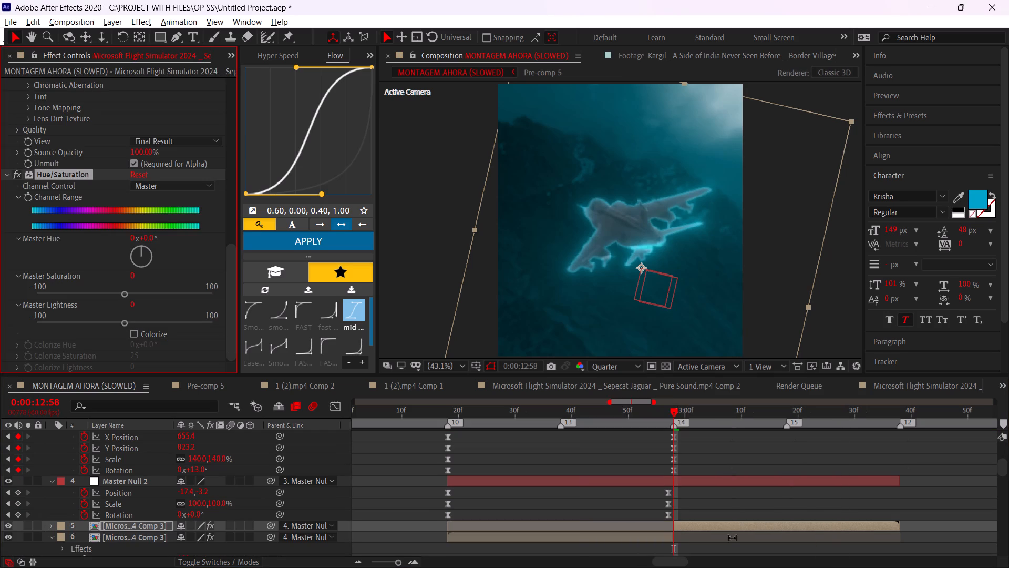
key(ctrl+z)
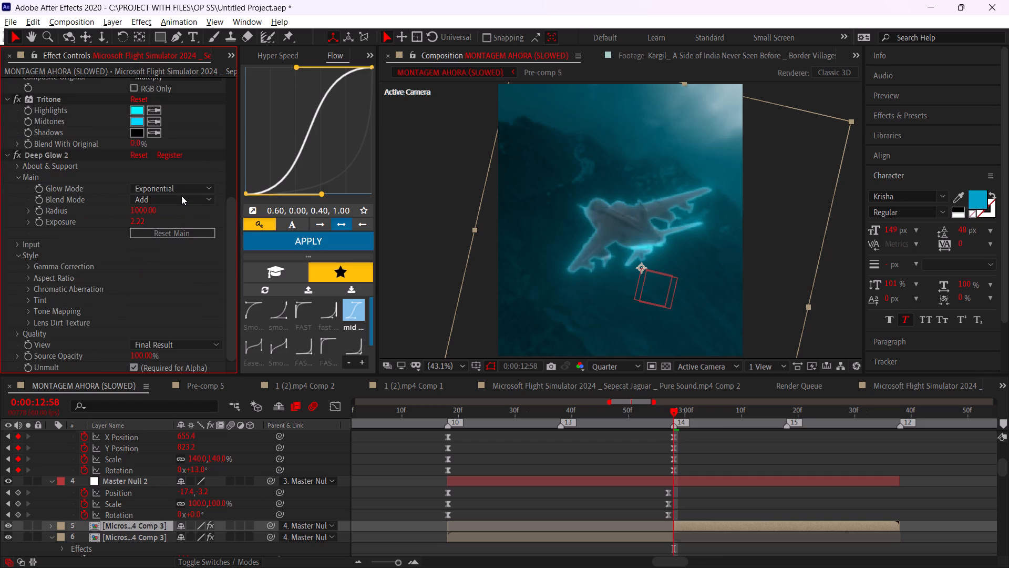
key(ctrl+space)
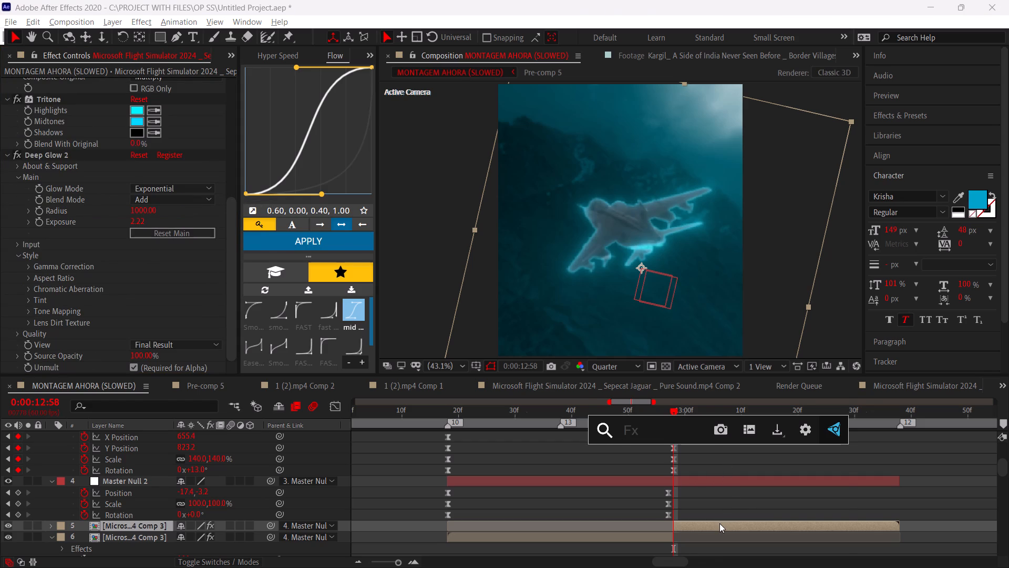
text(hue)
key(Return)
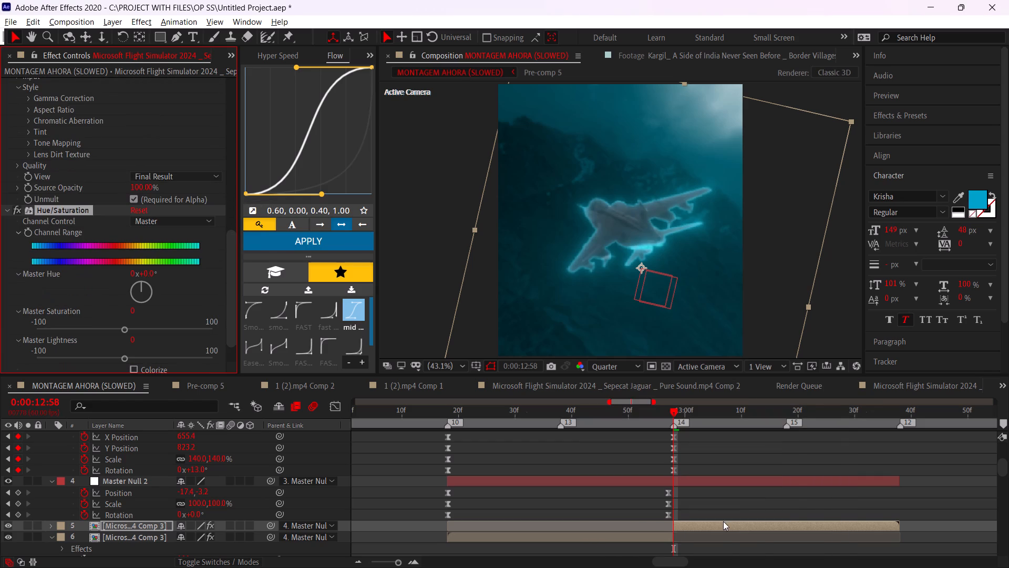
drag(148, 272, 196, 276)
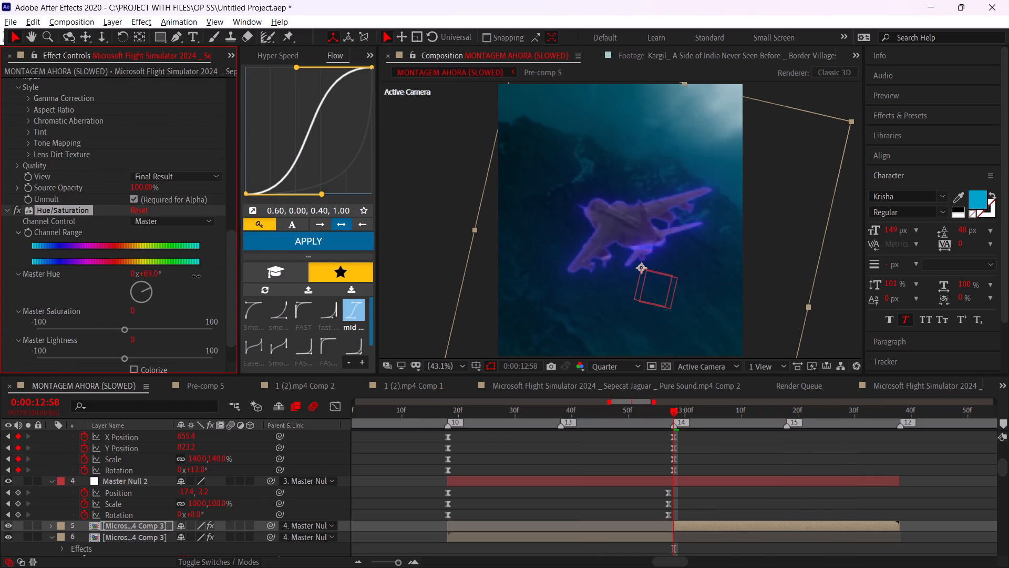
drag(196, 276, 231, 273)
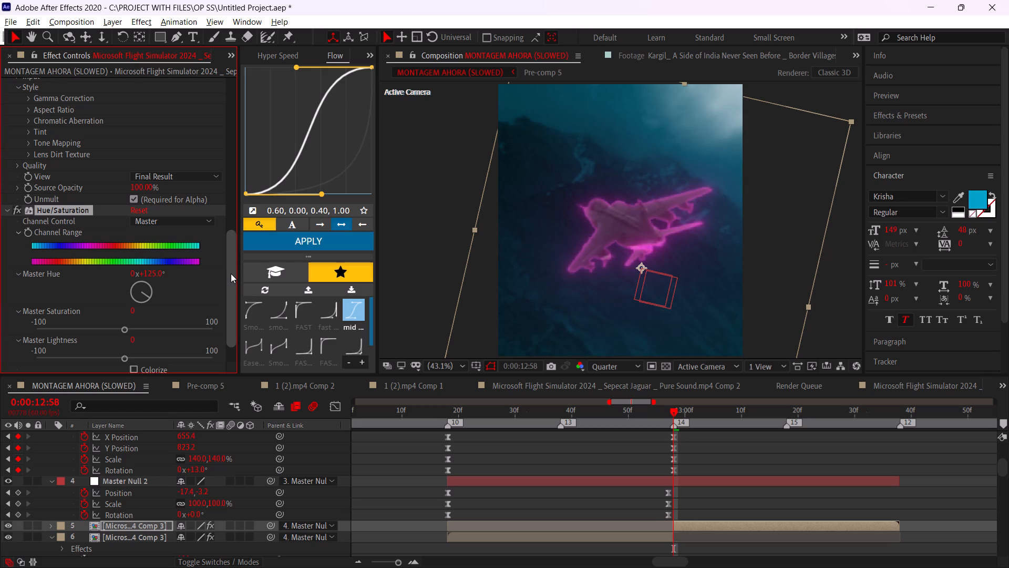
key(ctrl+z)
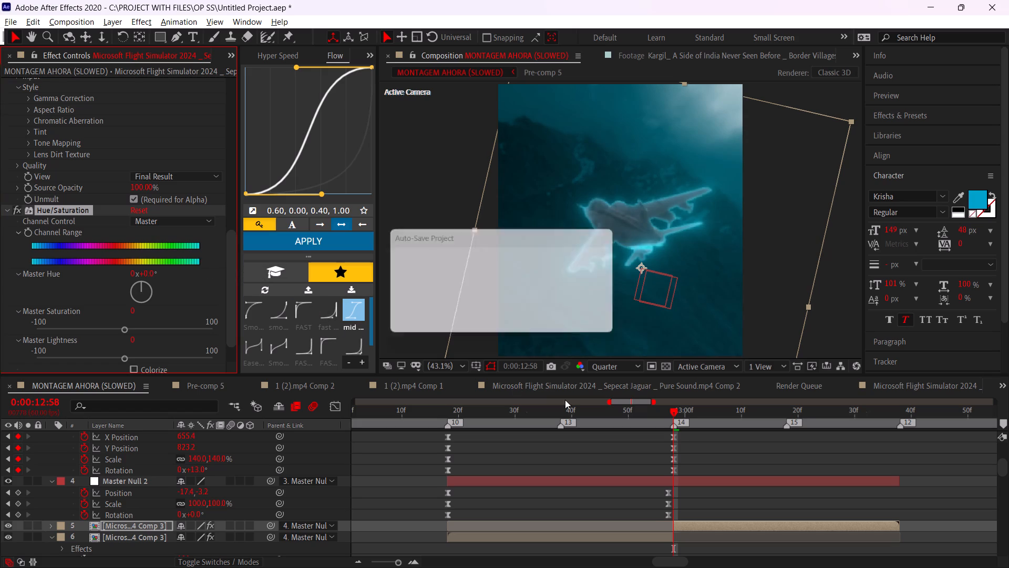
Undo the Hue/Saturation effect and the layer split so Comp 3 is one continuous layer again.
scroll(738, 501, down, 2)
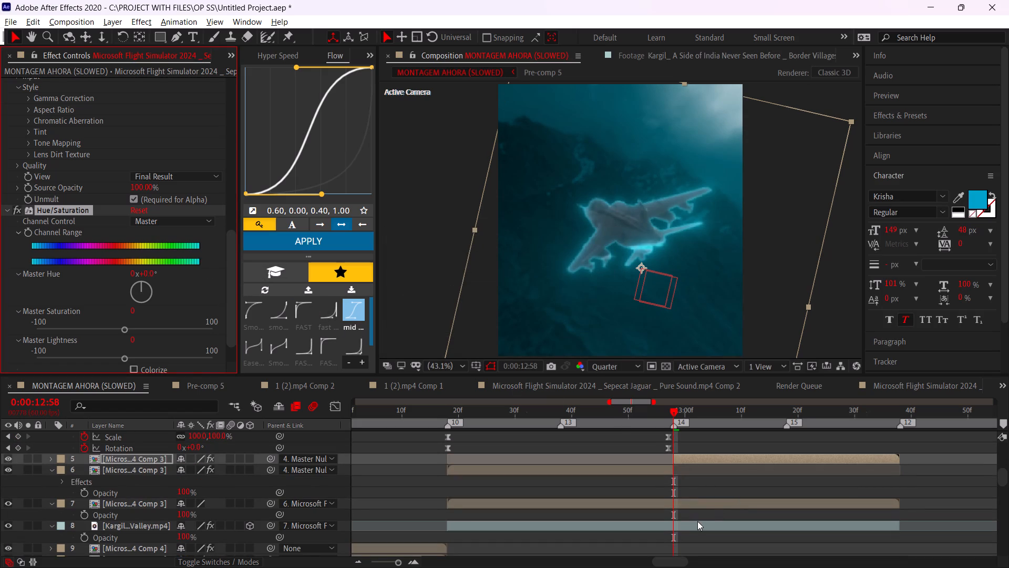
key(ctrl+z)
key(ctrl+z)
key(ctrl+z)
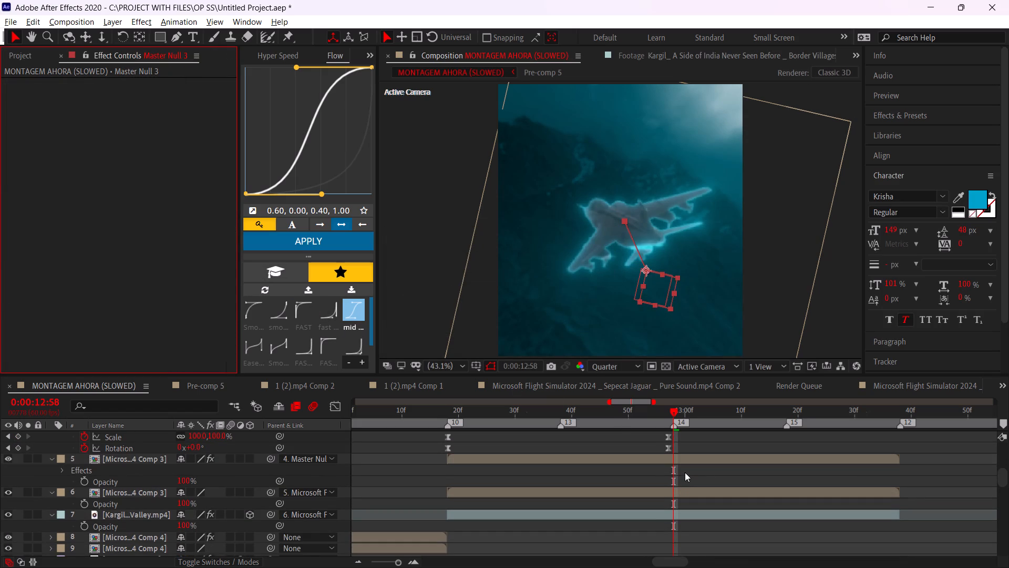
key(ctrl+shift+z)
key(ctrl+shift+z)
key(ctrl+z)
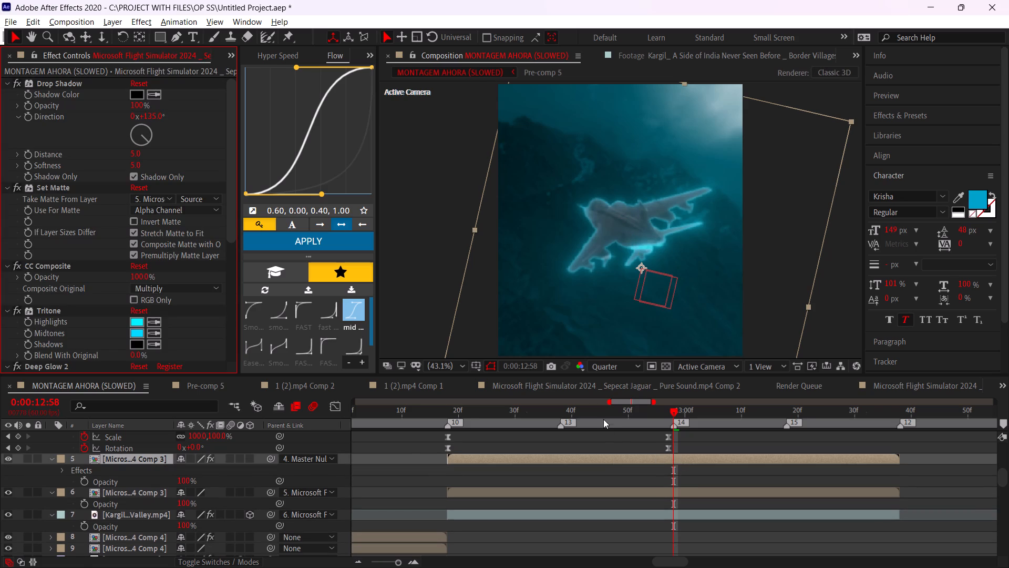
Preview the jet transition from 0:00:12:11 and play the whole edit from 0:00:00:00.
drag(603, 419, 407, 421)
key(space)
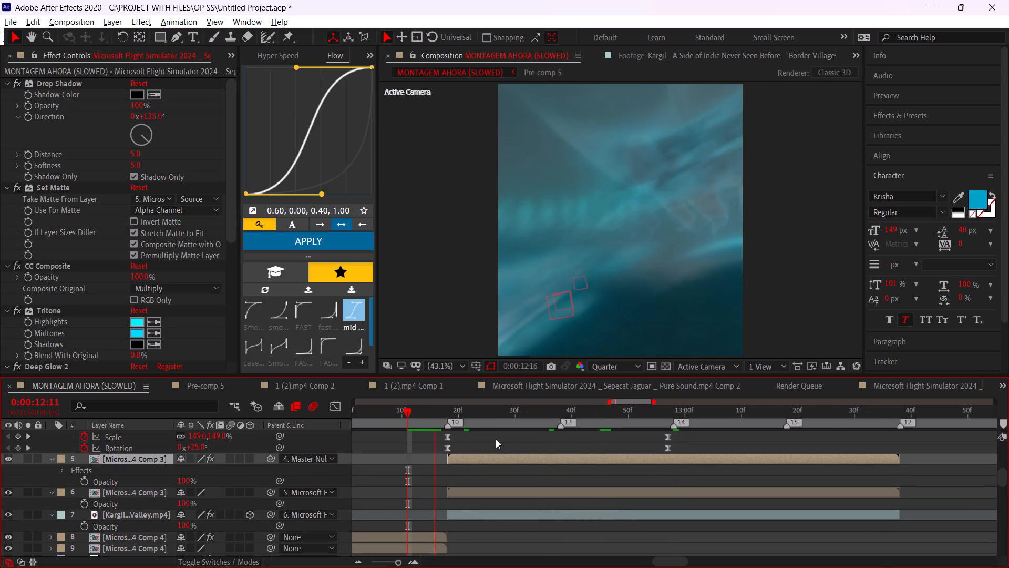
alt+scroll(496, 439, down, 6)
drag(469, 414, 339, 433)
key(space)
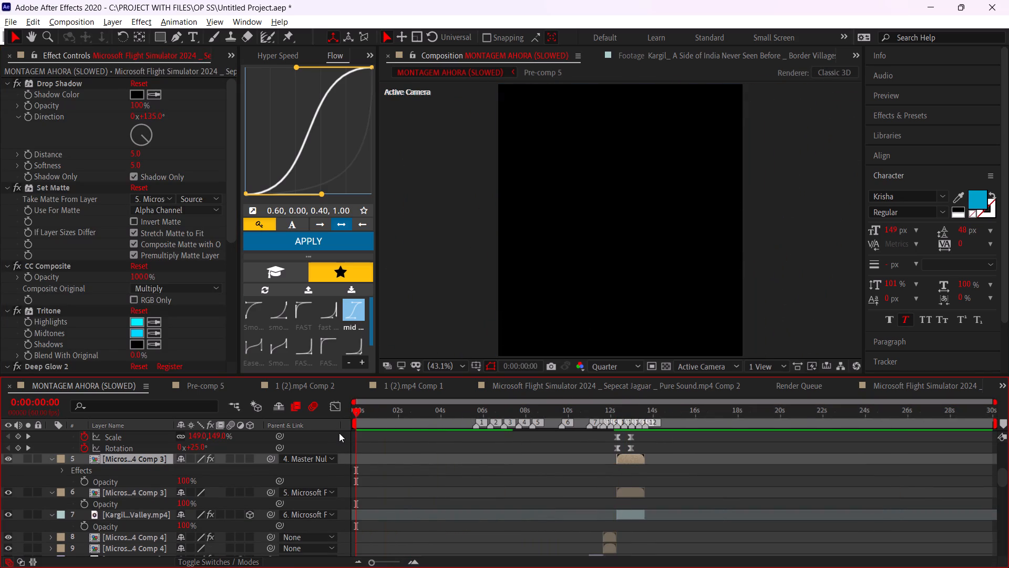
key(space)
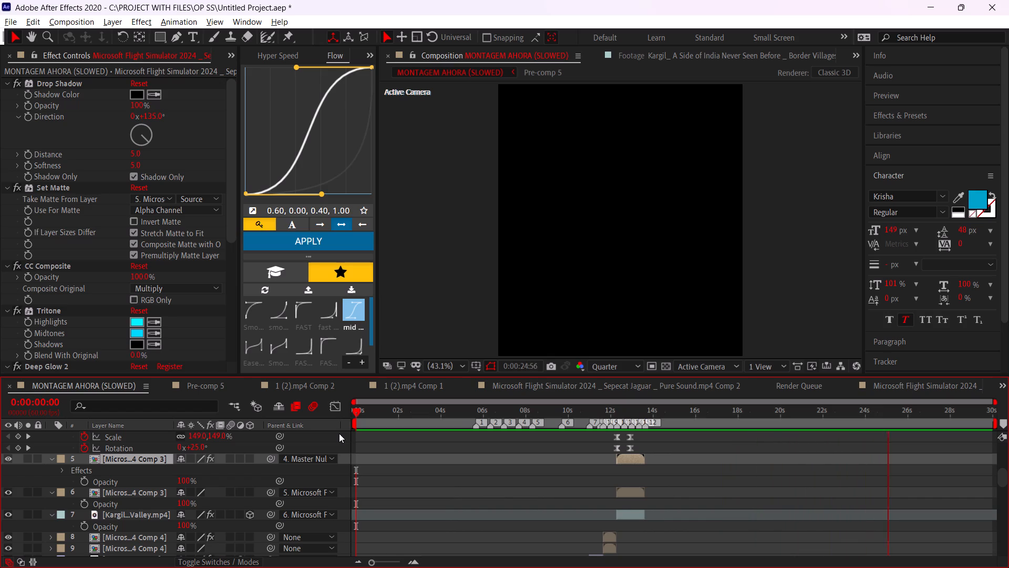
key(space)
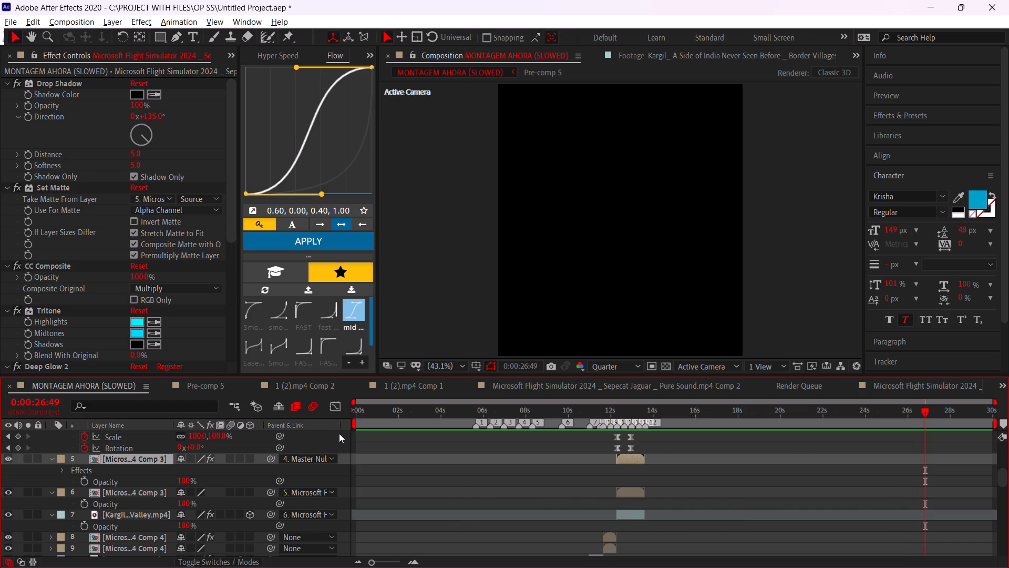
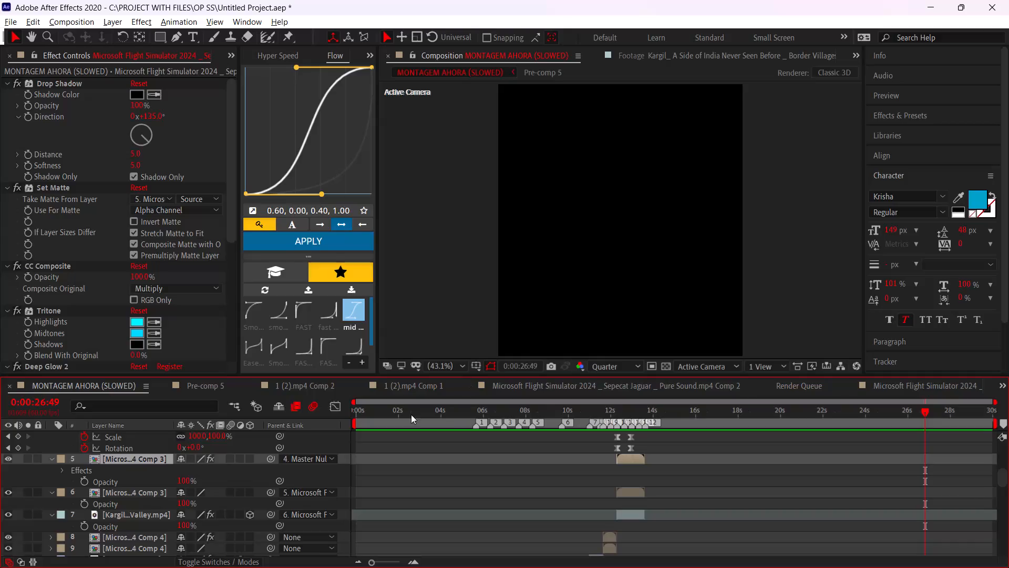
Play the edit from 0:00:00:00 and review the cyan jet shot again from 0:00:12:23.
drag(405, 419, 254, 409)
key(space)
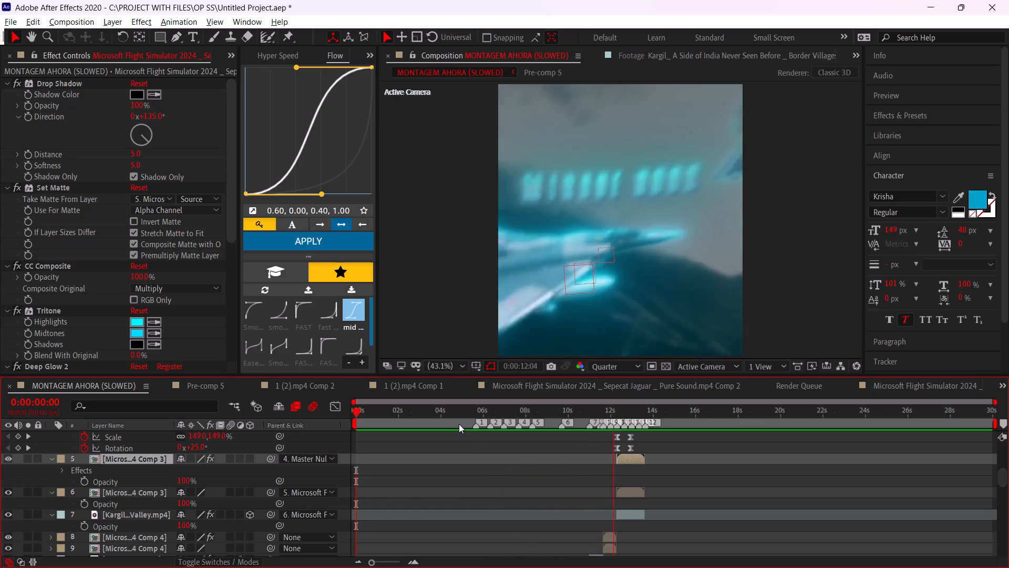
drag(538, 457, 550, 466)
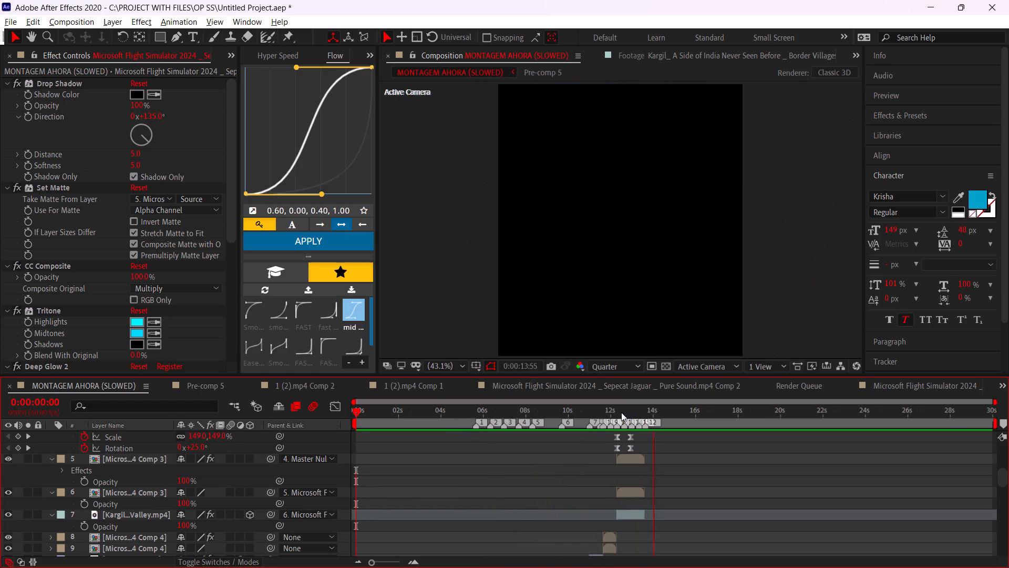
click(620, 412)
key(space)
click(619, 413)
key(space)
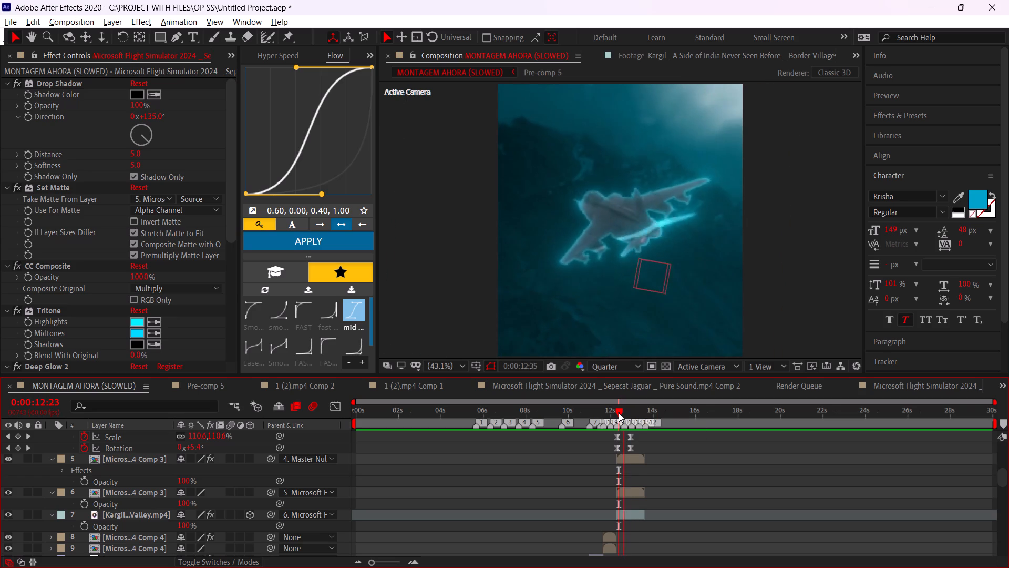
click(619, 413)
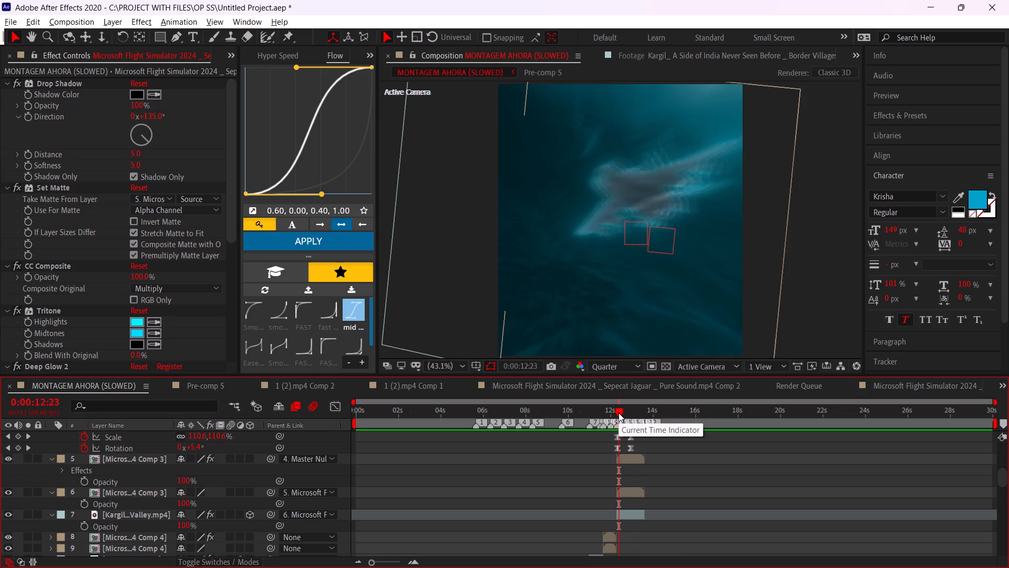
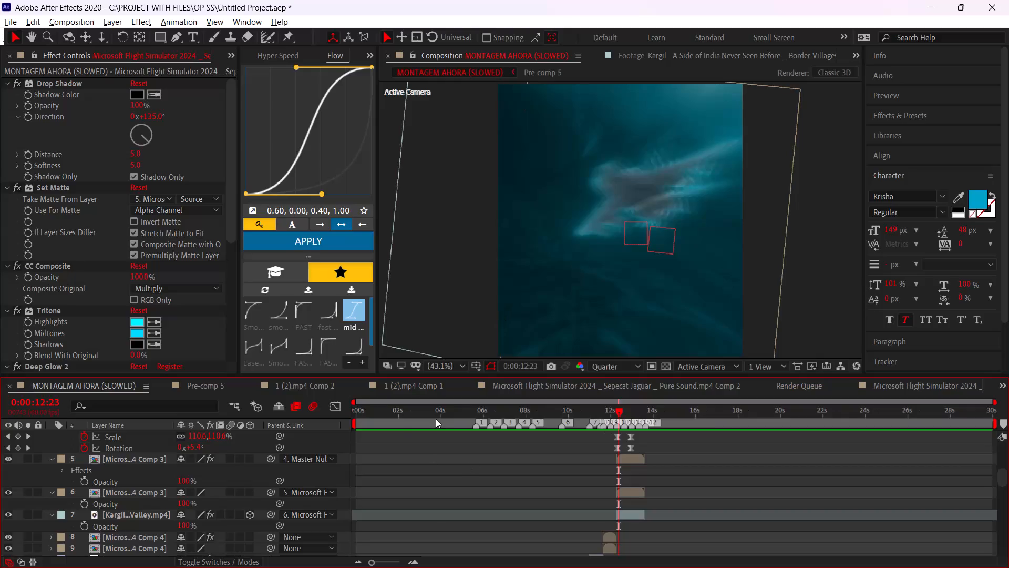
Play the edit from 0:00:00:00, then review the cyan jet shot and its transition from 0:00:12:16.
drag(436, 419, 283, 444)
key(space)
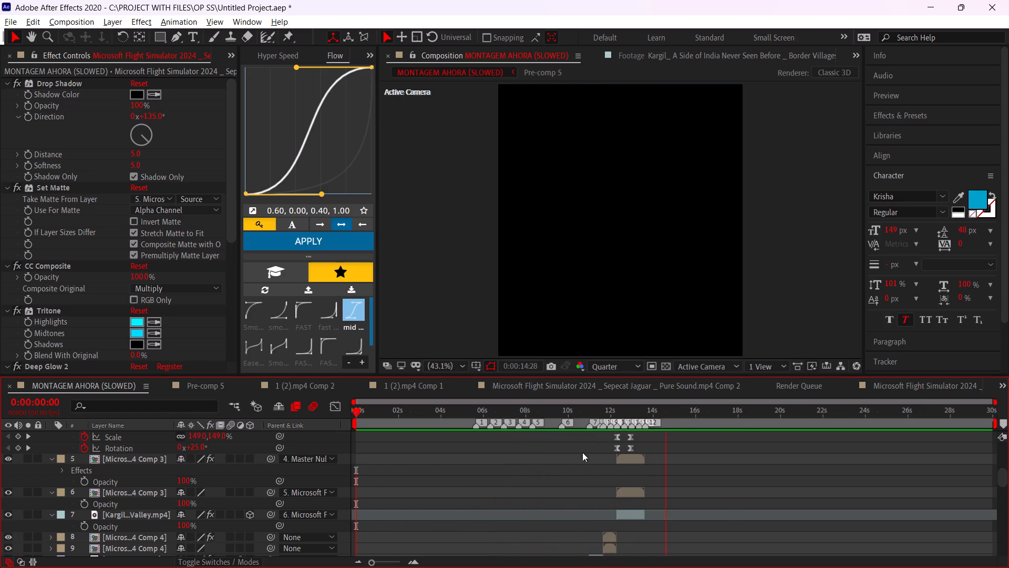
alt+scroll(616, 437, up, 2)
click(616, 413)
key(space)
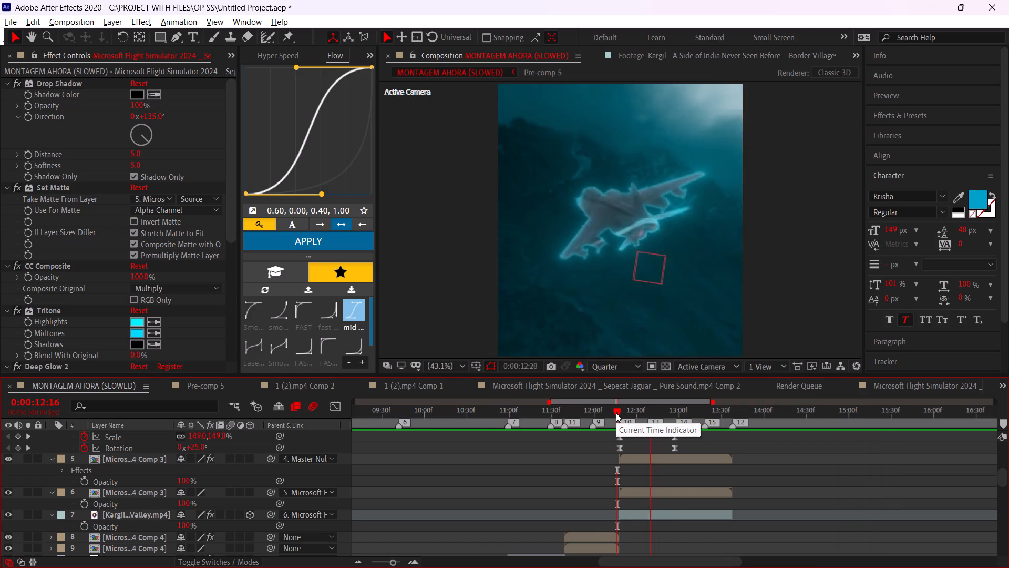
click(616, 413)
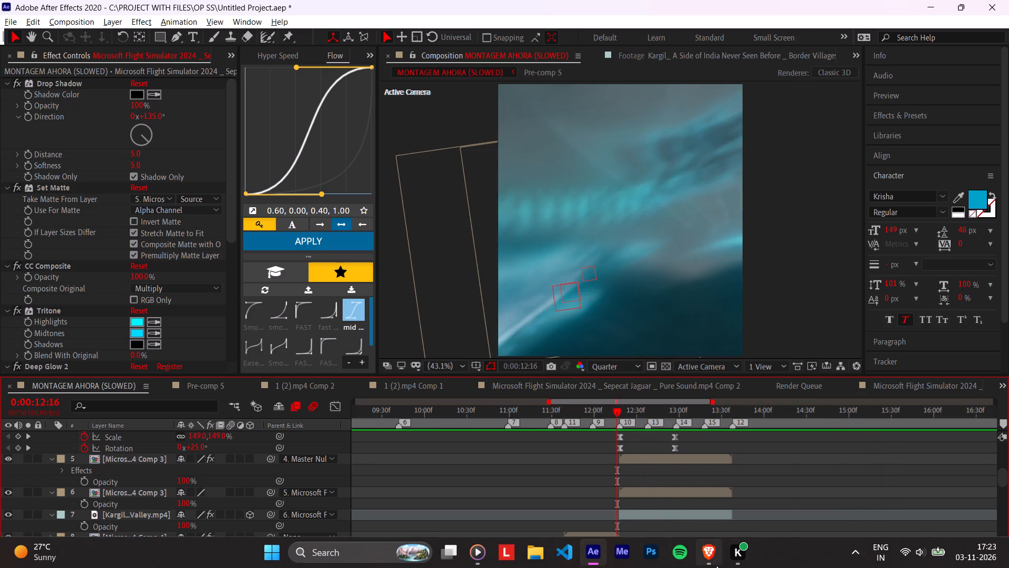
Switch to the Kuro app.
click(747, 562)
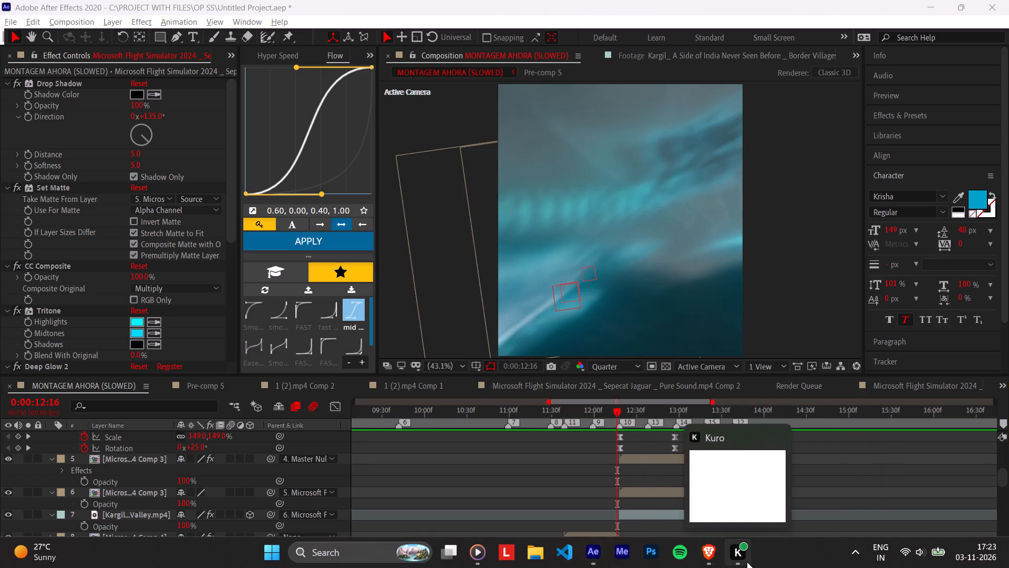